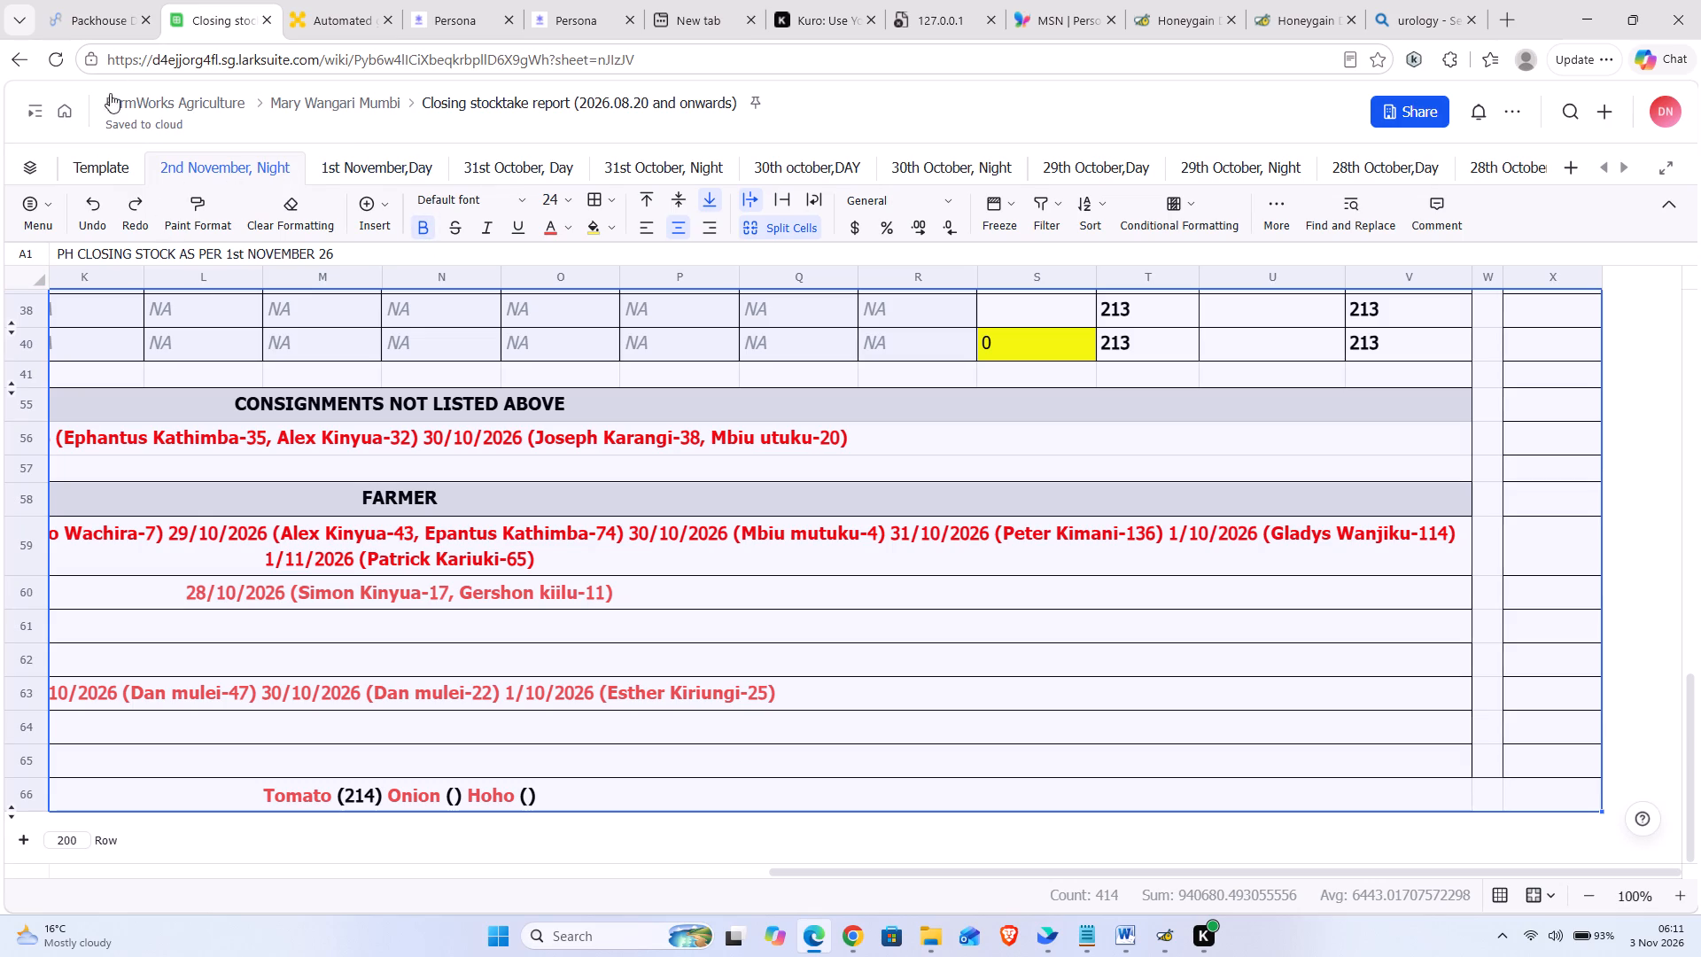
Reload the closing stocktake report and open the 3rd November, Night sheet at the first tomato entry row.
{"action": "left_click", "coordinate": [59, 65]}
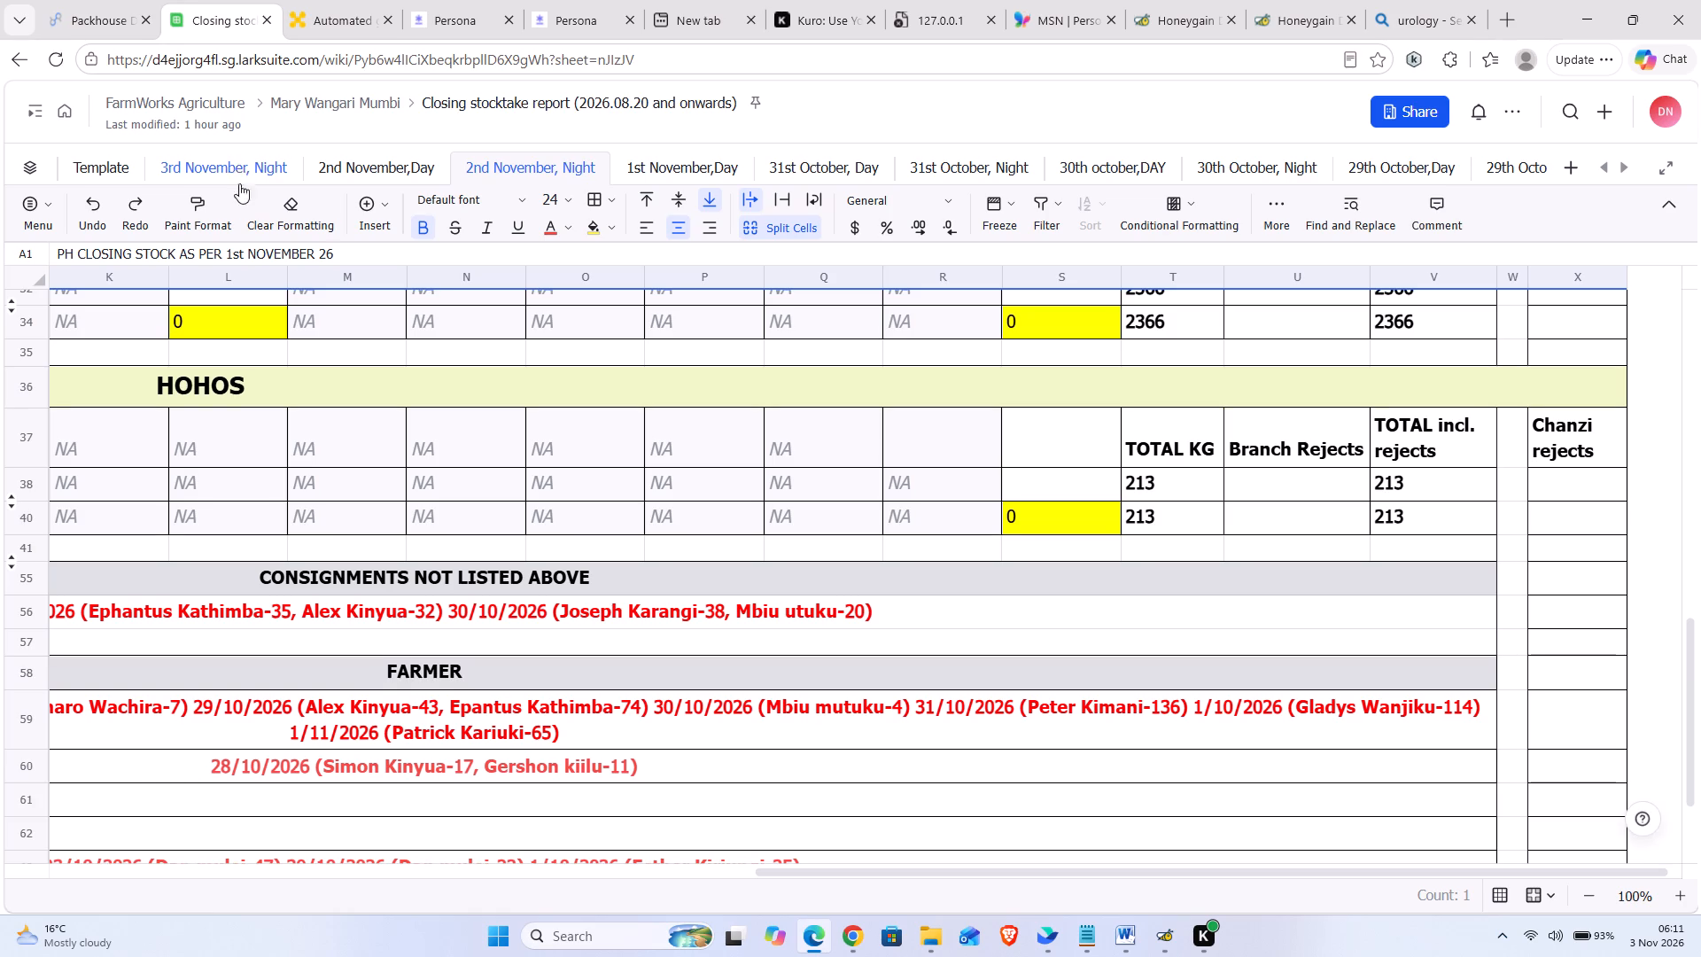
{"action": "left_click", "coordinate": [221, 168]}
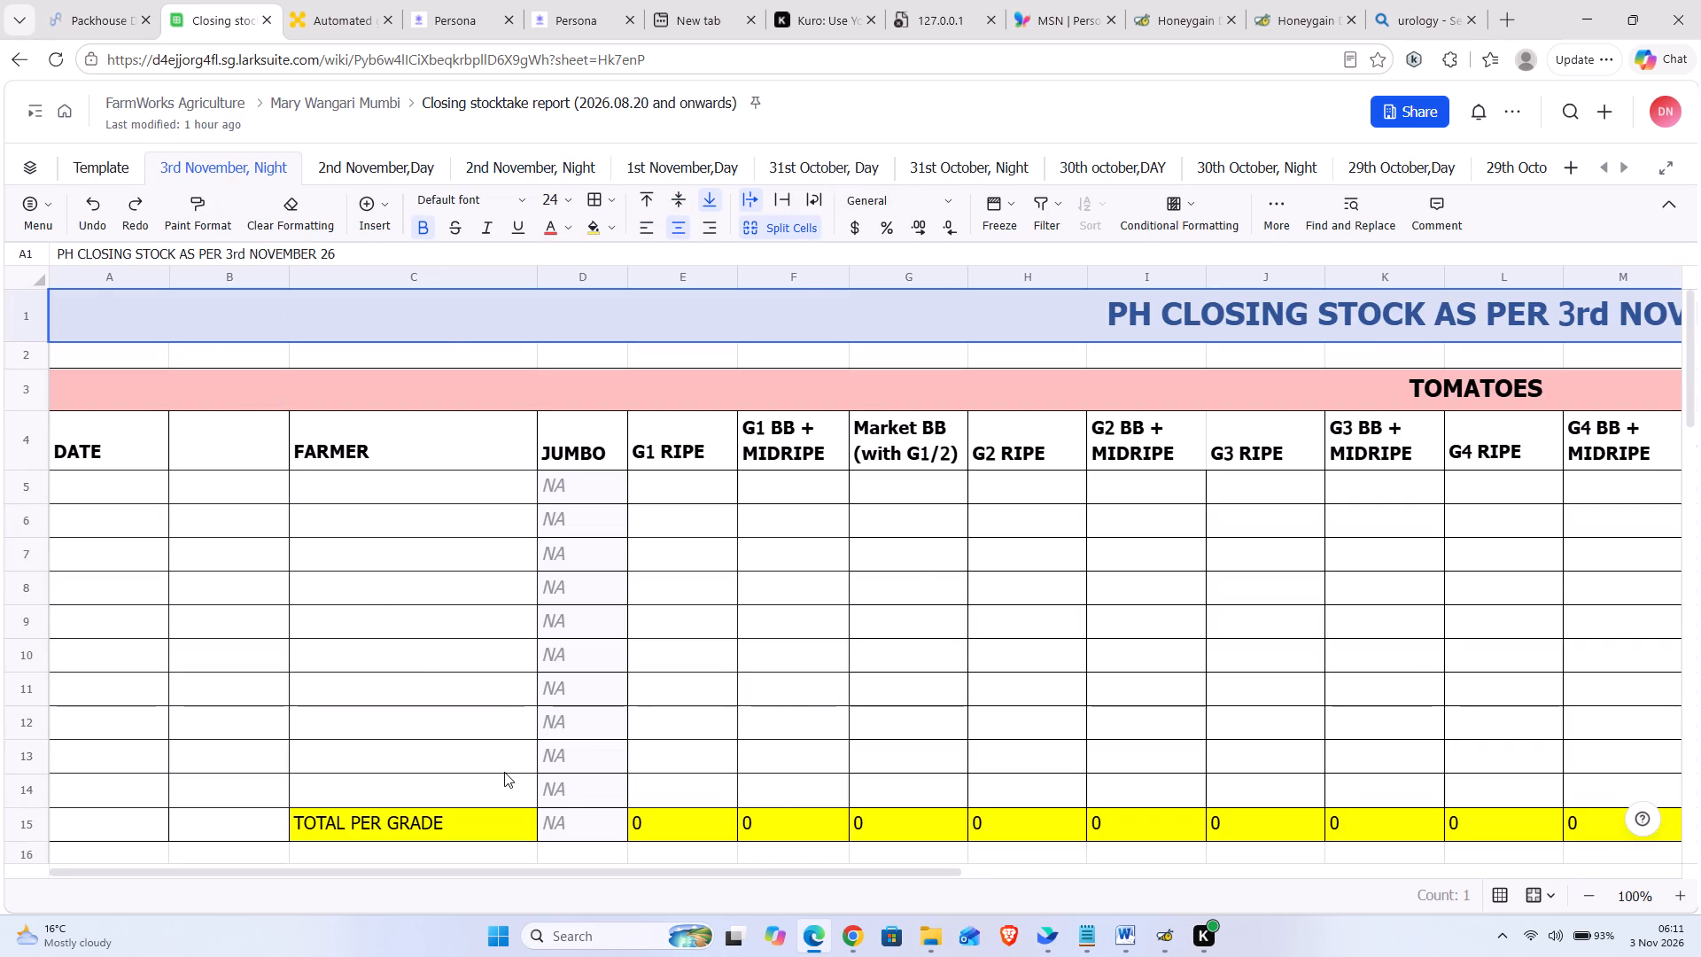
{"action": "scroll", "coordinate": [504, 772], "scroll_direction": "down", "scroll_amount": 6}
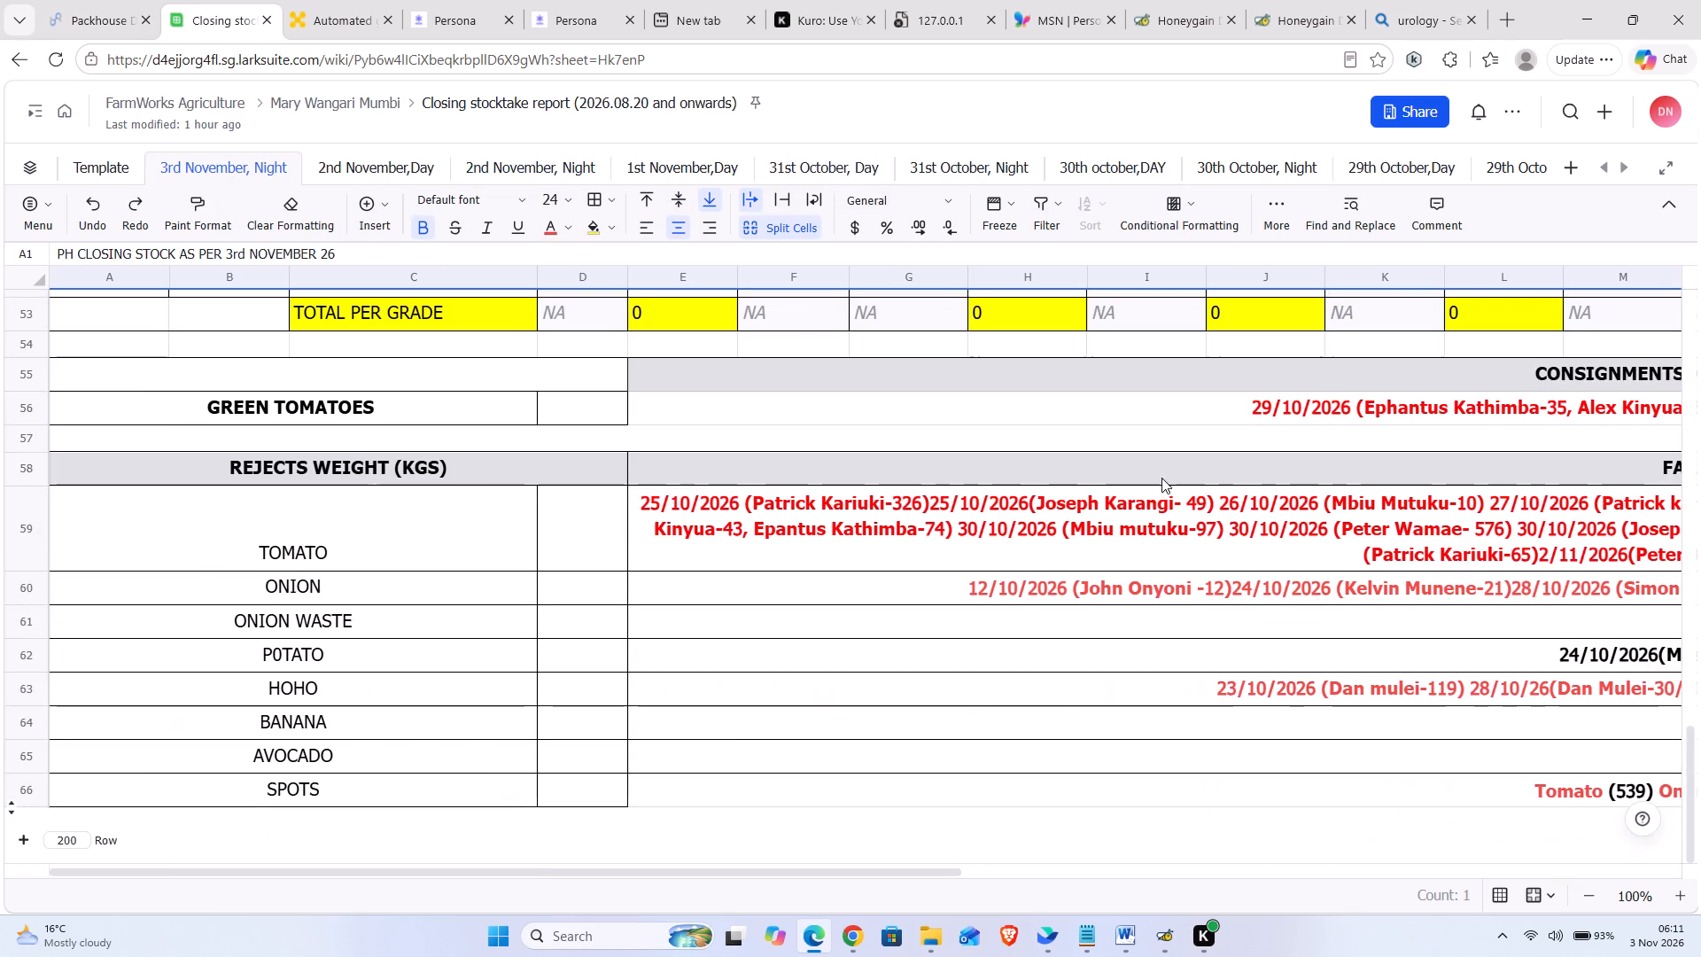
{"action": "scroll", "coordinate": [857, 413], "scroll_direction": "up", "scroll_amount": 7}
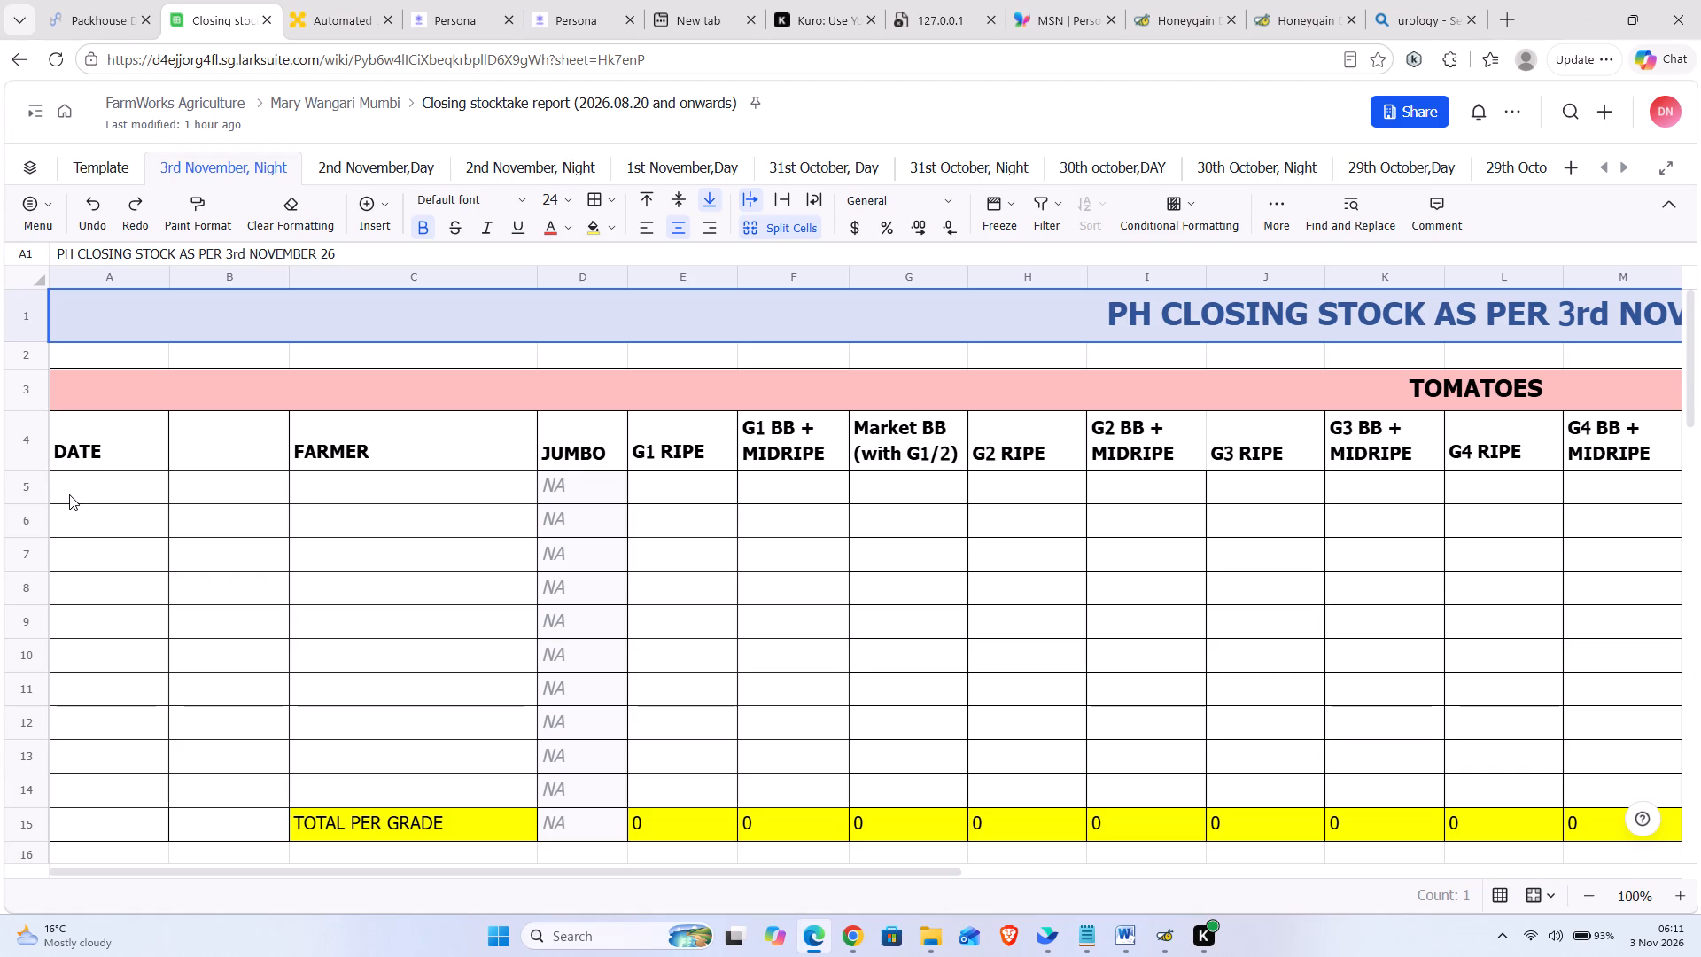
{"action": "left_click", "coordinate": [90, 487]}
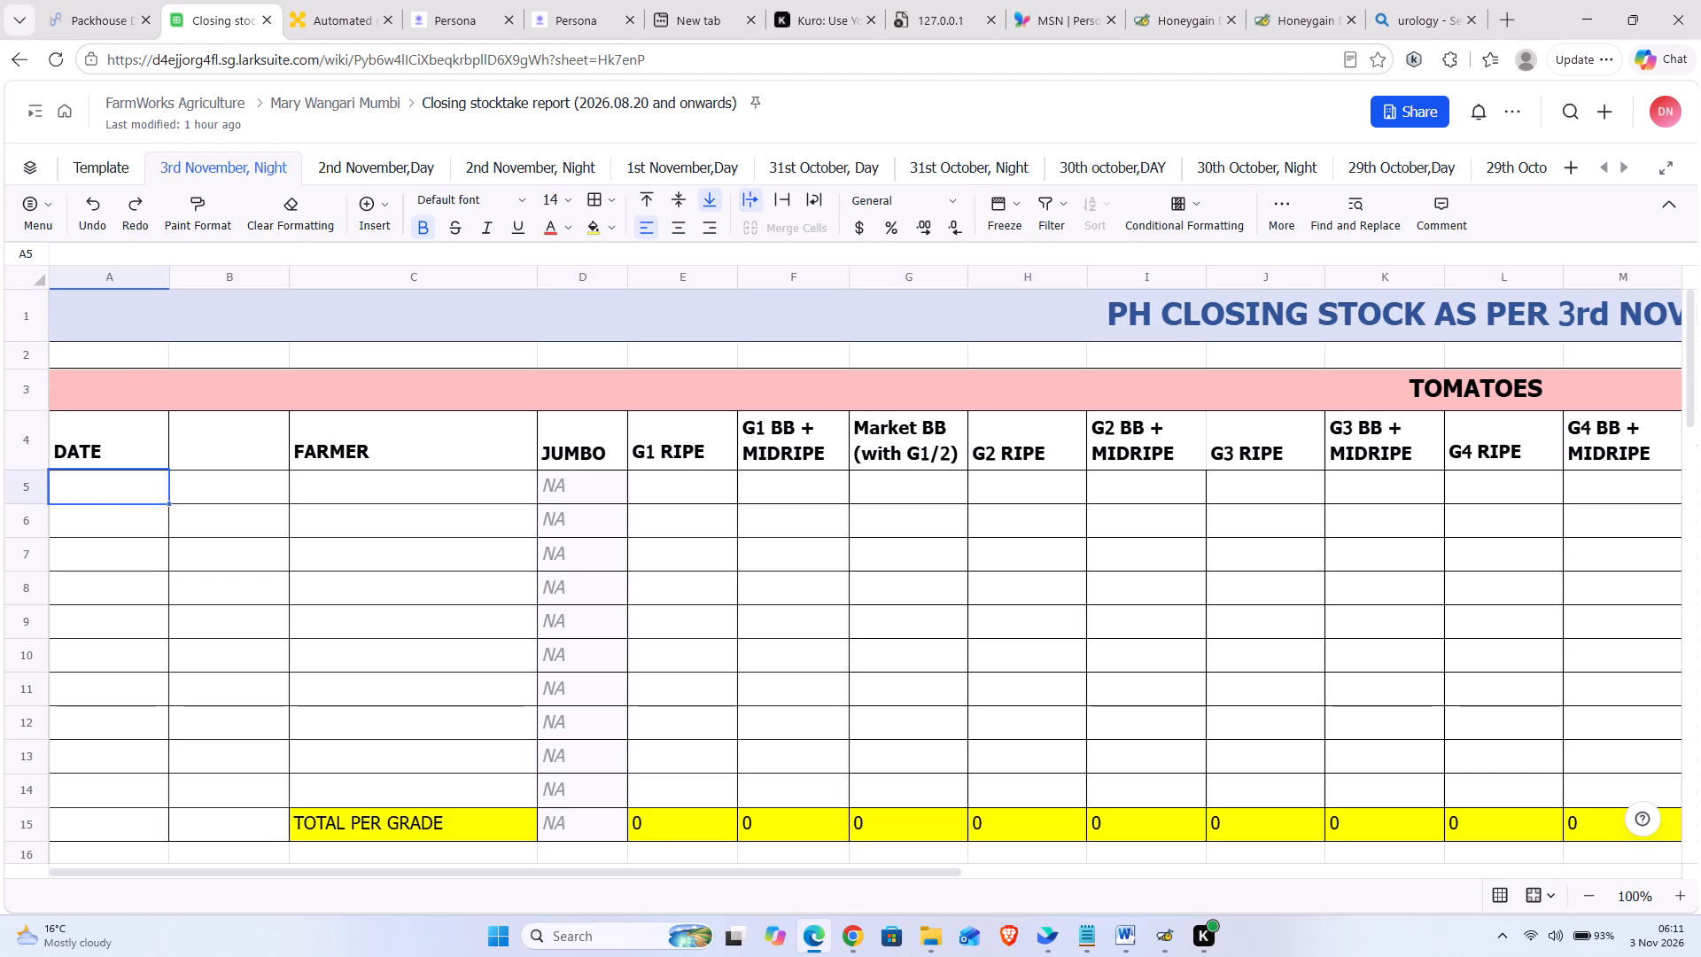
Review the tomato consignments on the 2nd November, Night sheet, marking rows 7 to 13 as the ones to carry over.
{"action": "left_click", "coordinate": [524, 167]}
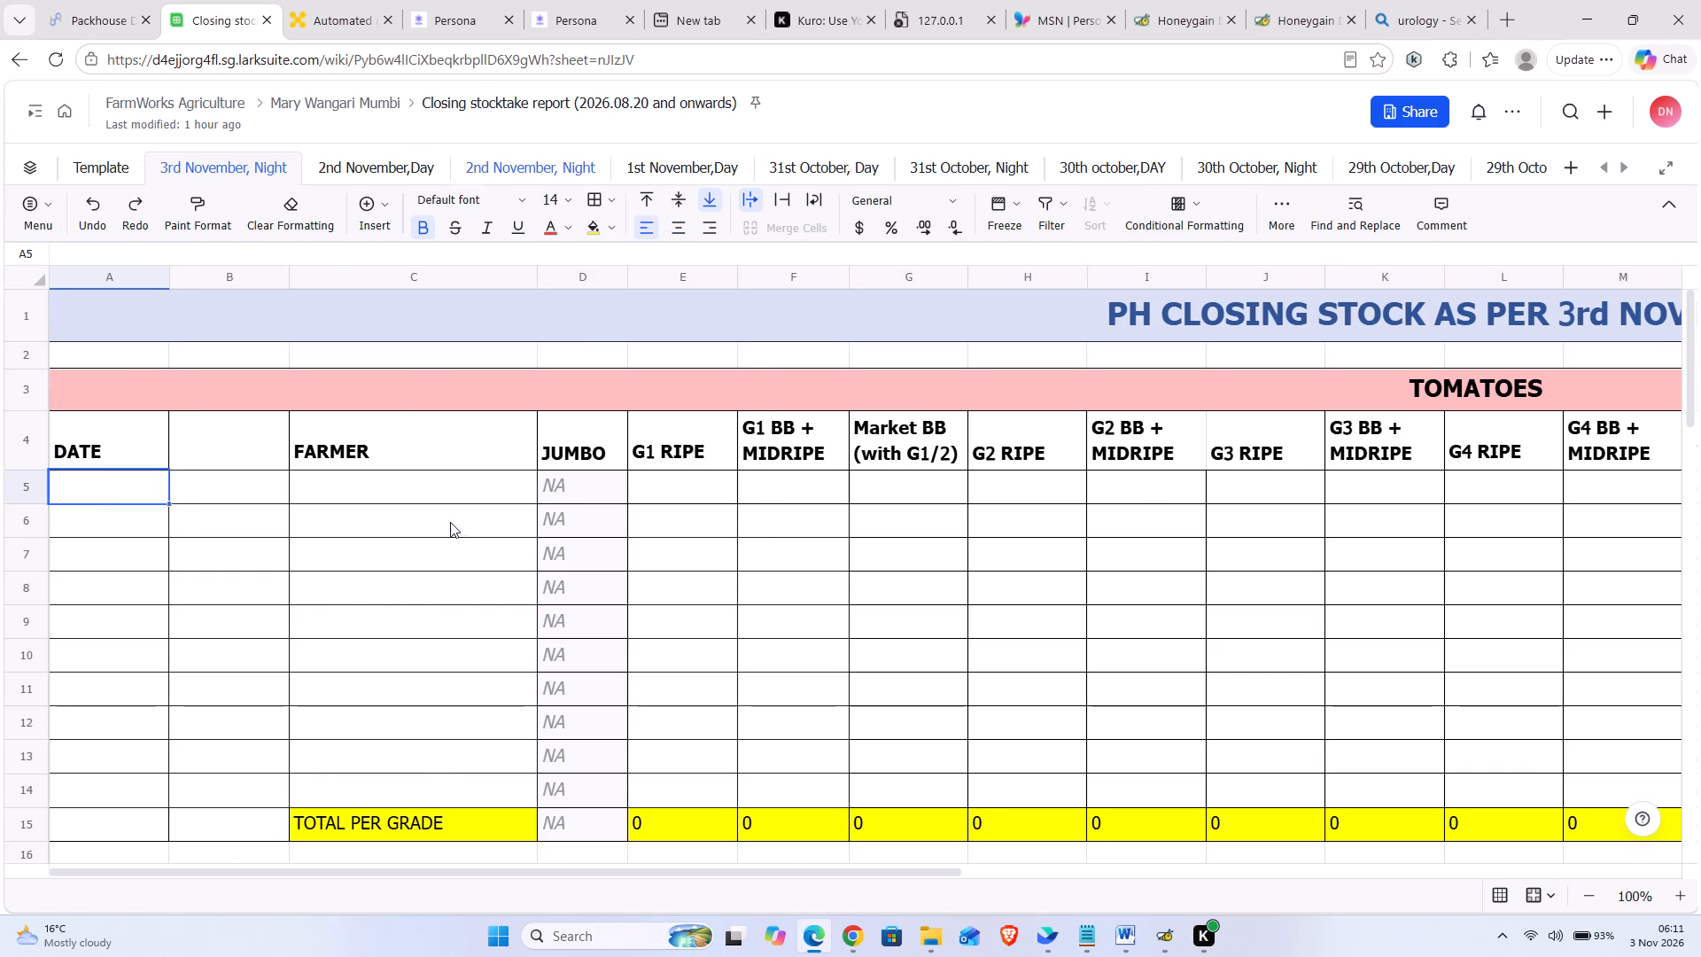
{"action": "scroll", "coordinate": [504, 650], "scroll_direction": "right", "scroll_amount": 2}
{"action": "scroll", "coordinate": [504, 650], "scroll_direction": "up", "scroll_amount": 6}
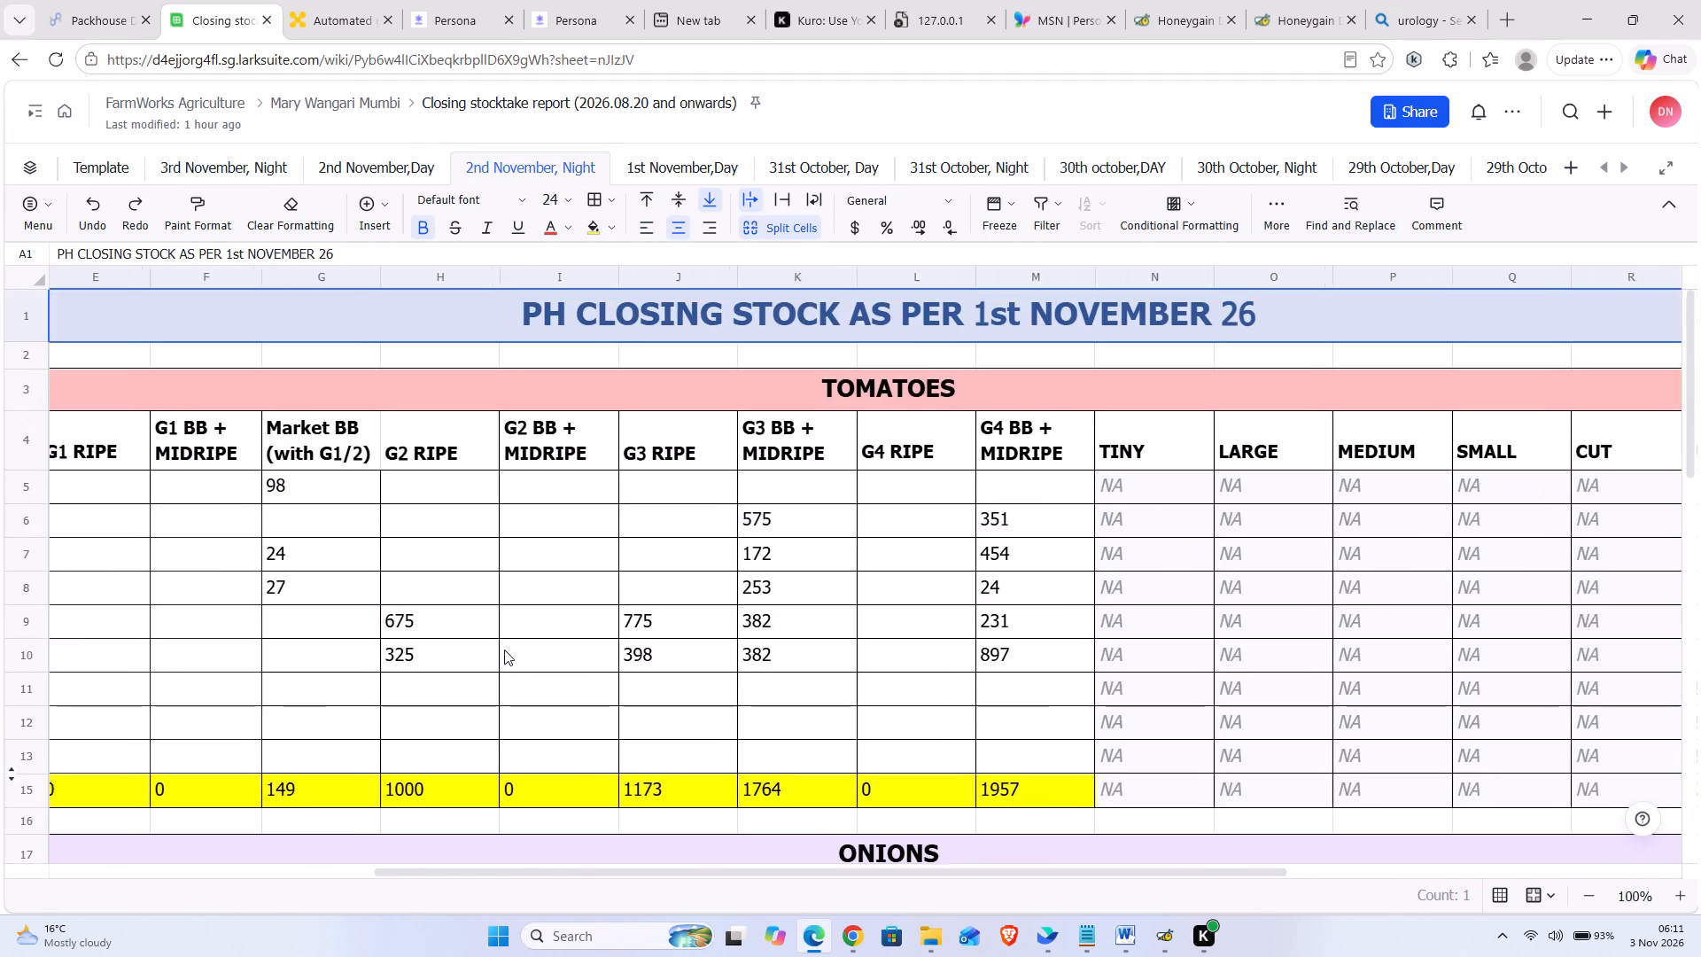
{"action": "scroll", "coordinate": [504, 650], "scroll_direction": "up", "scroll_amount": 1}
{"action": "scroll", "coordinate": [504, 650], "scroll_direction": "right", "scroll_amount": 4}
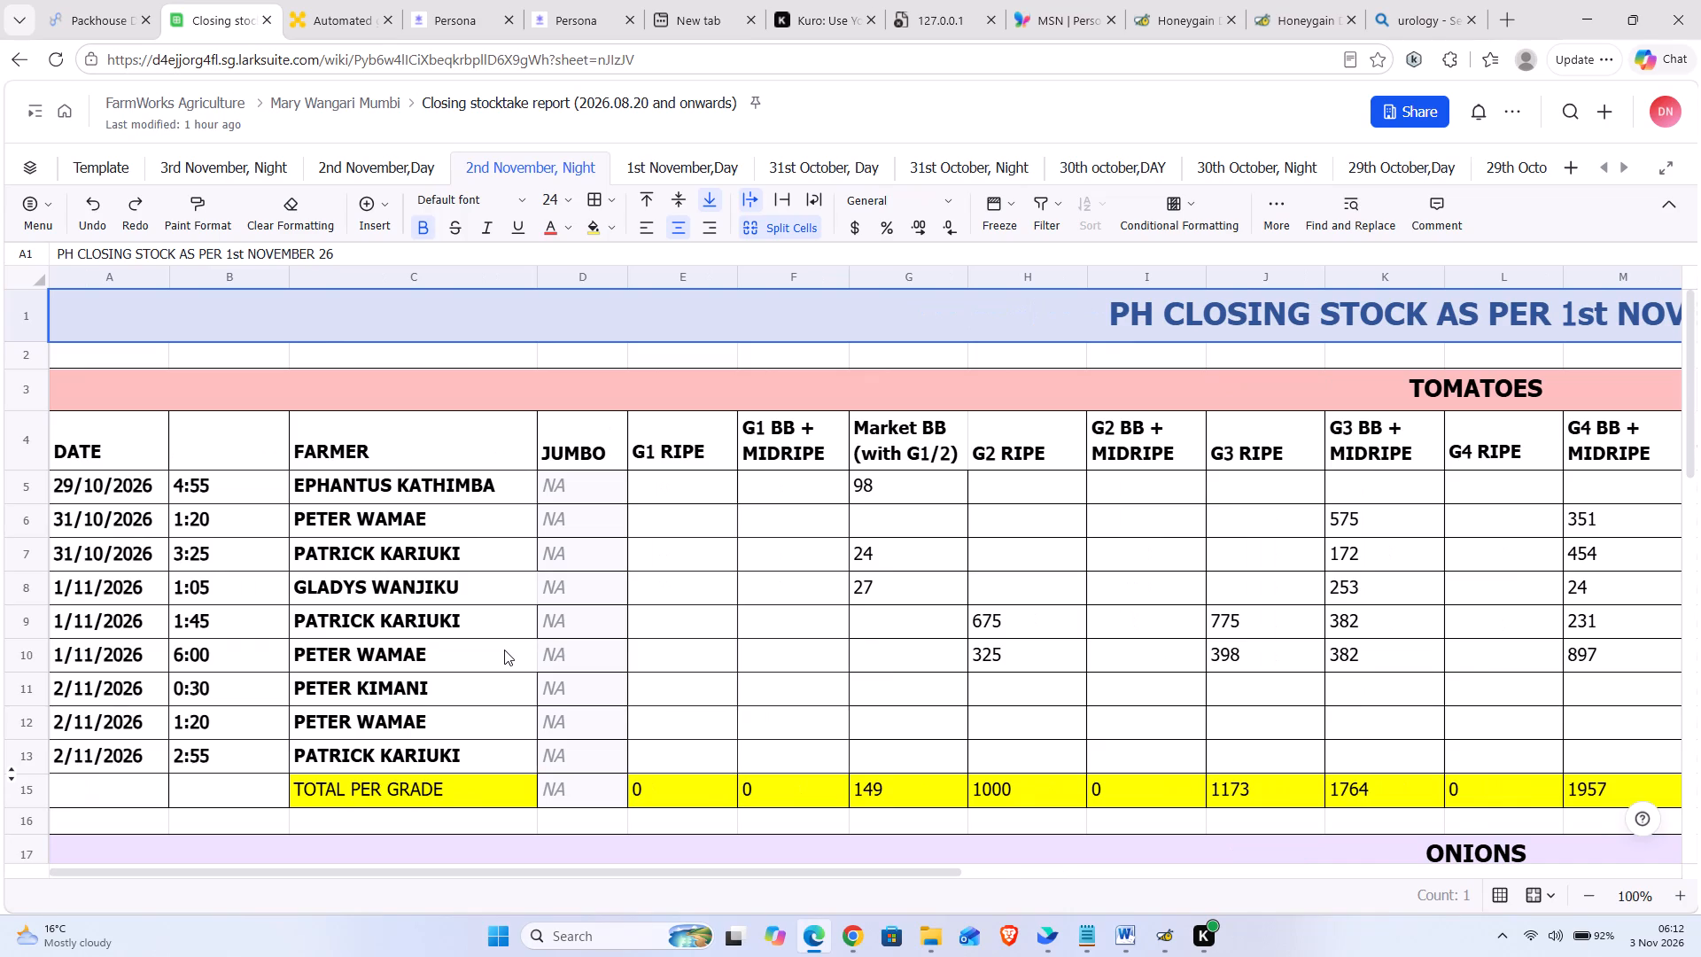
{"action": "left_click", "coordinate": [20, 750]}
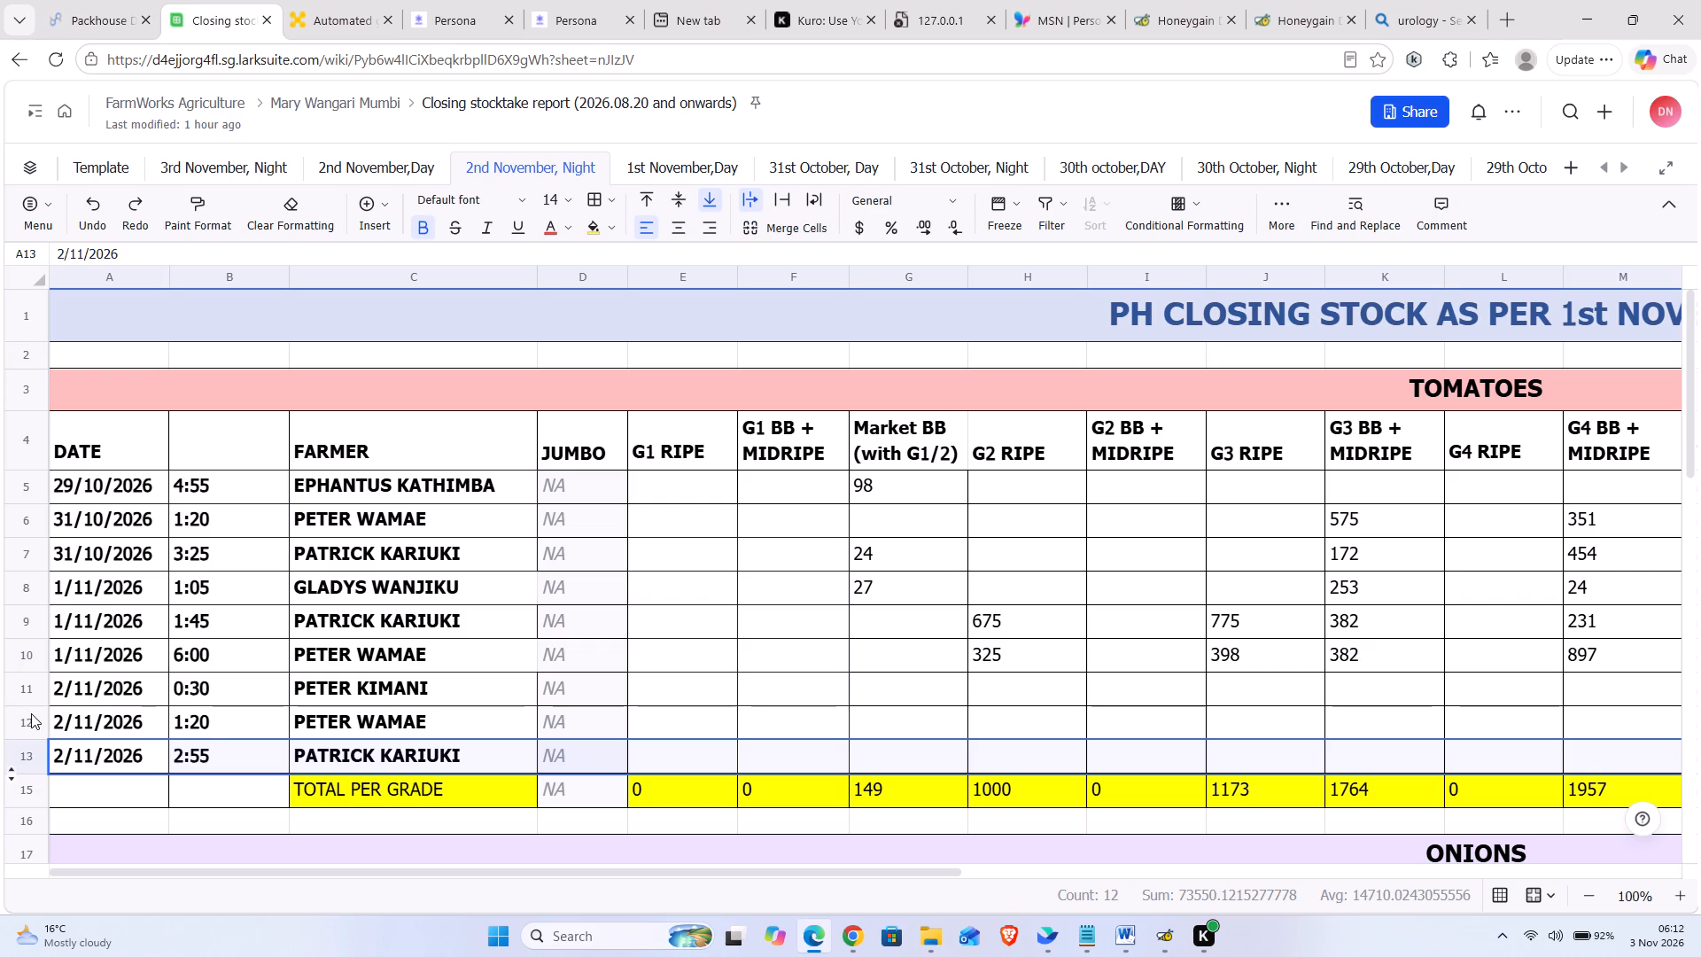
{"action": "left_click", "coordinate": [26, 720], "text": "ctrl"}
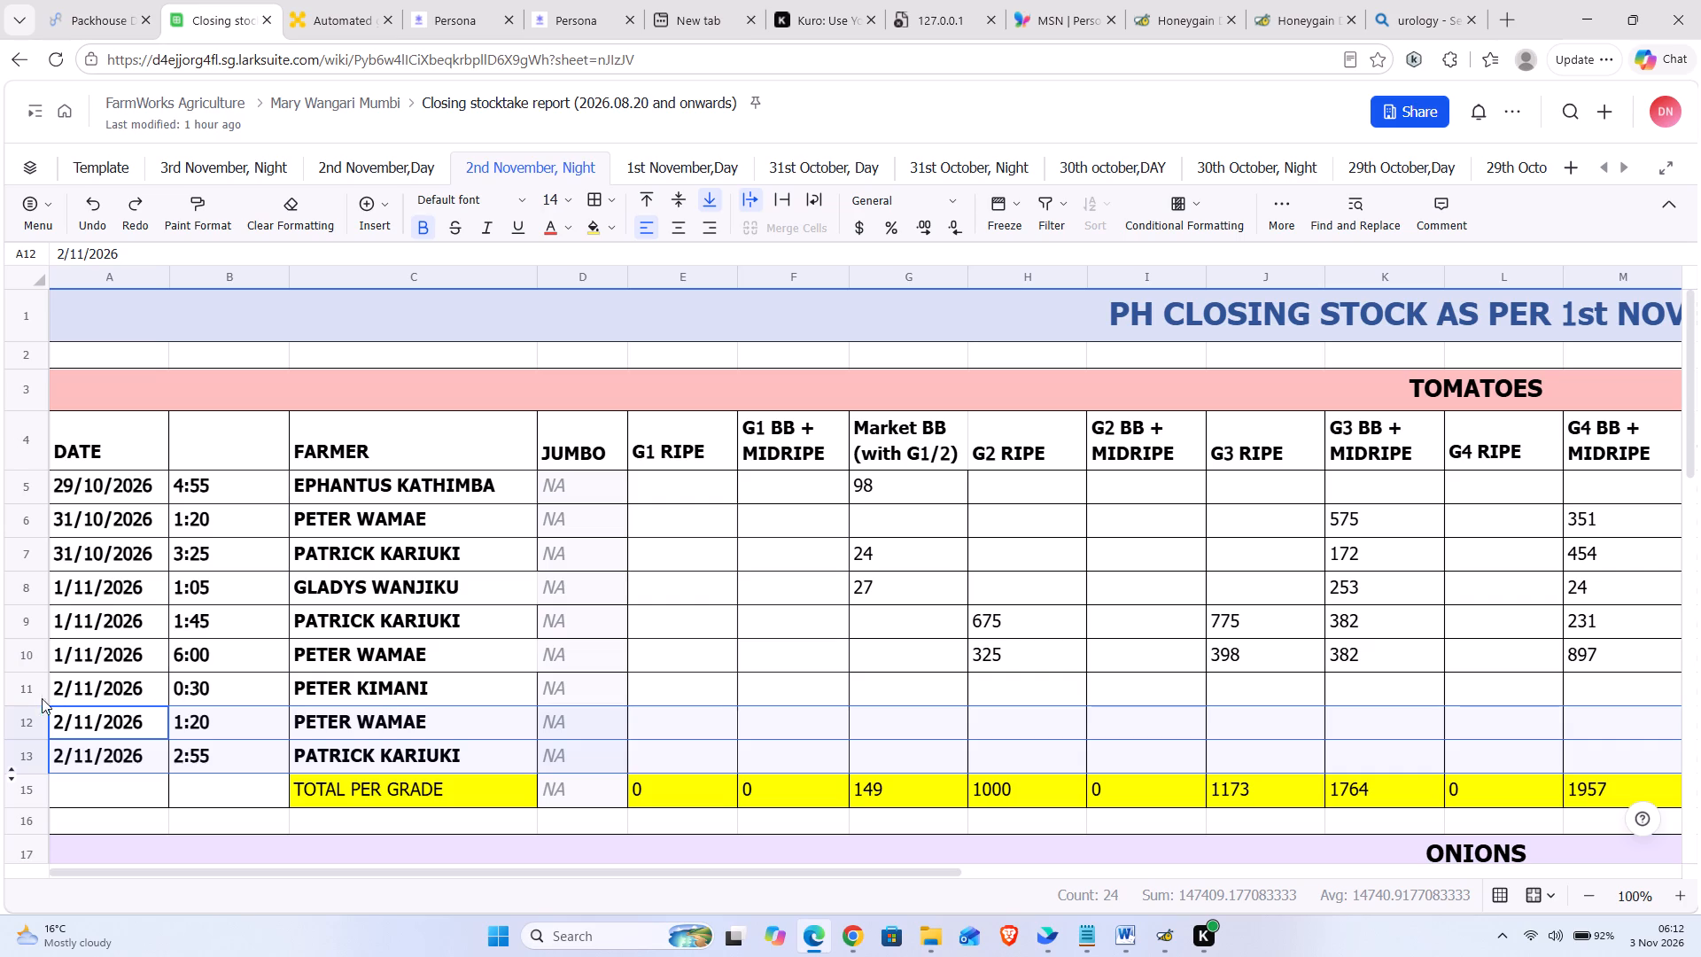
{"action": "left_click", "coordinate": [22, 684], "text": "ctrl"}
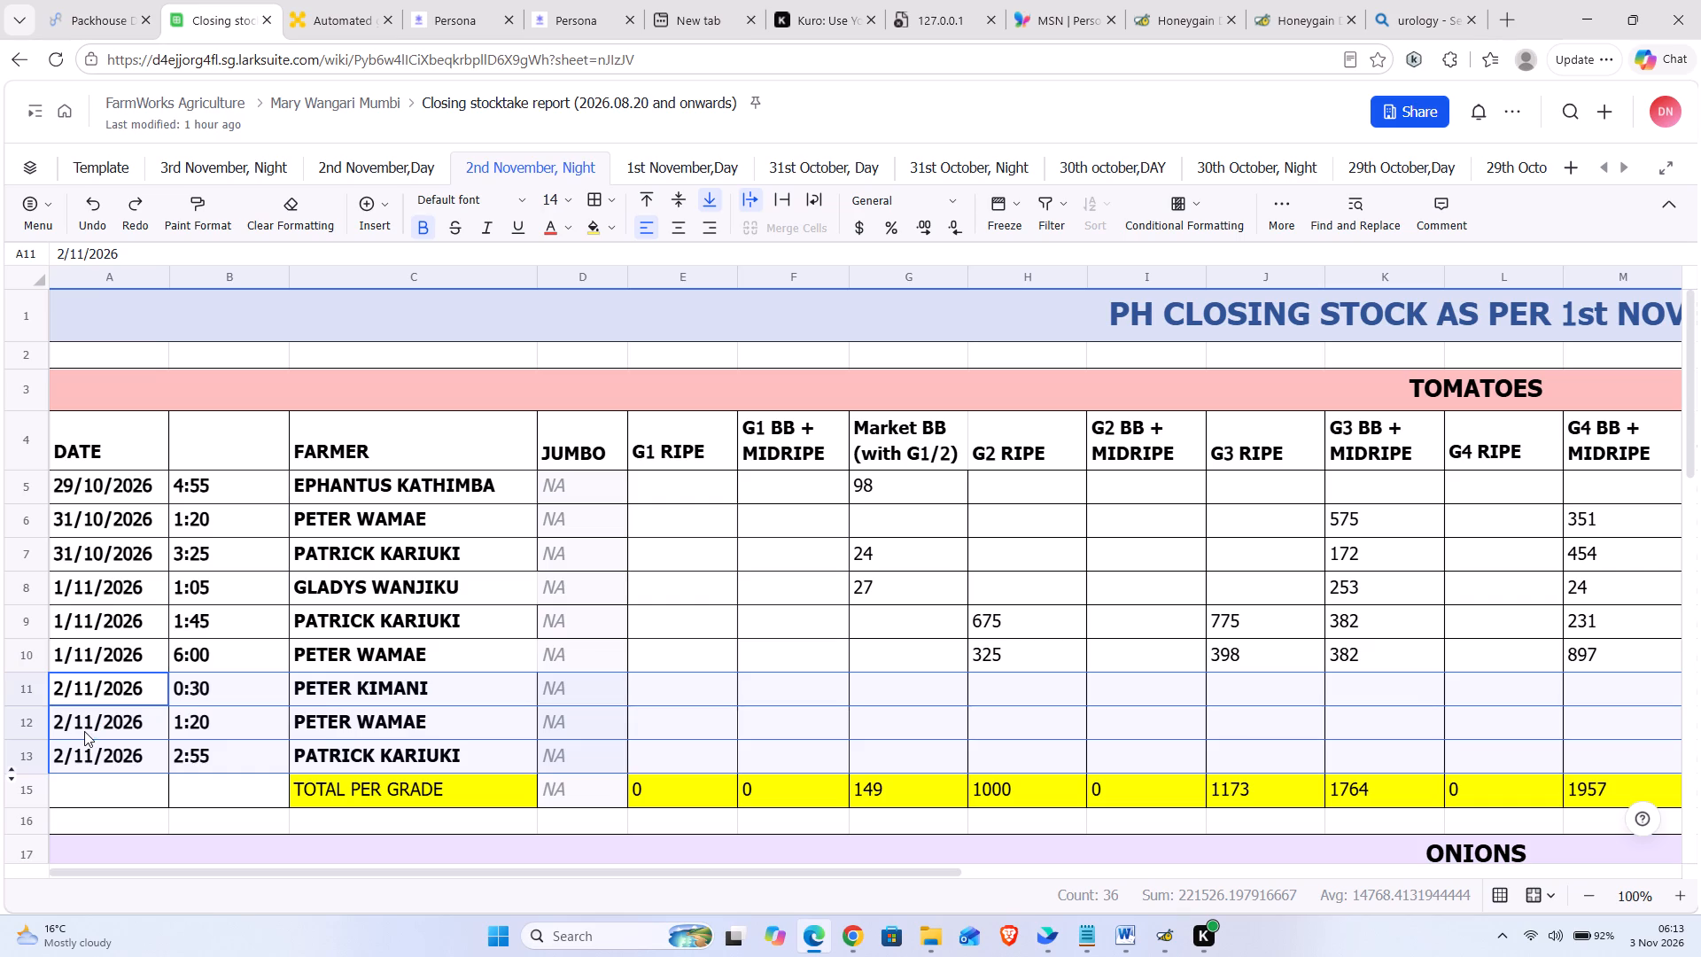
{"action": "left_click", "coordinate": [30, 555], "text": "ctrl"}
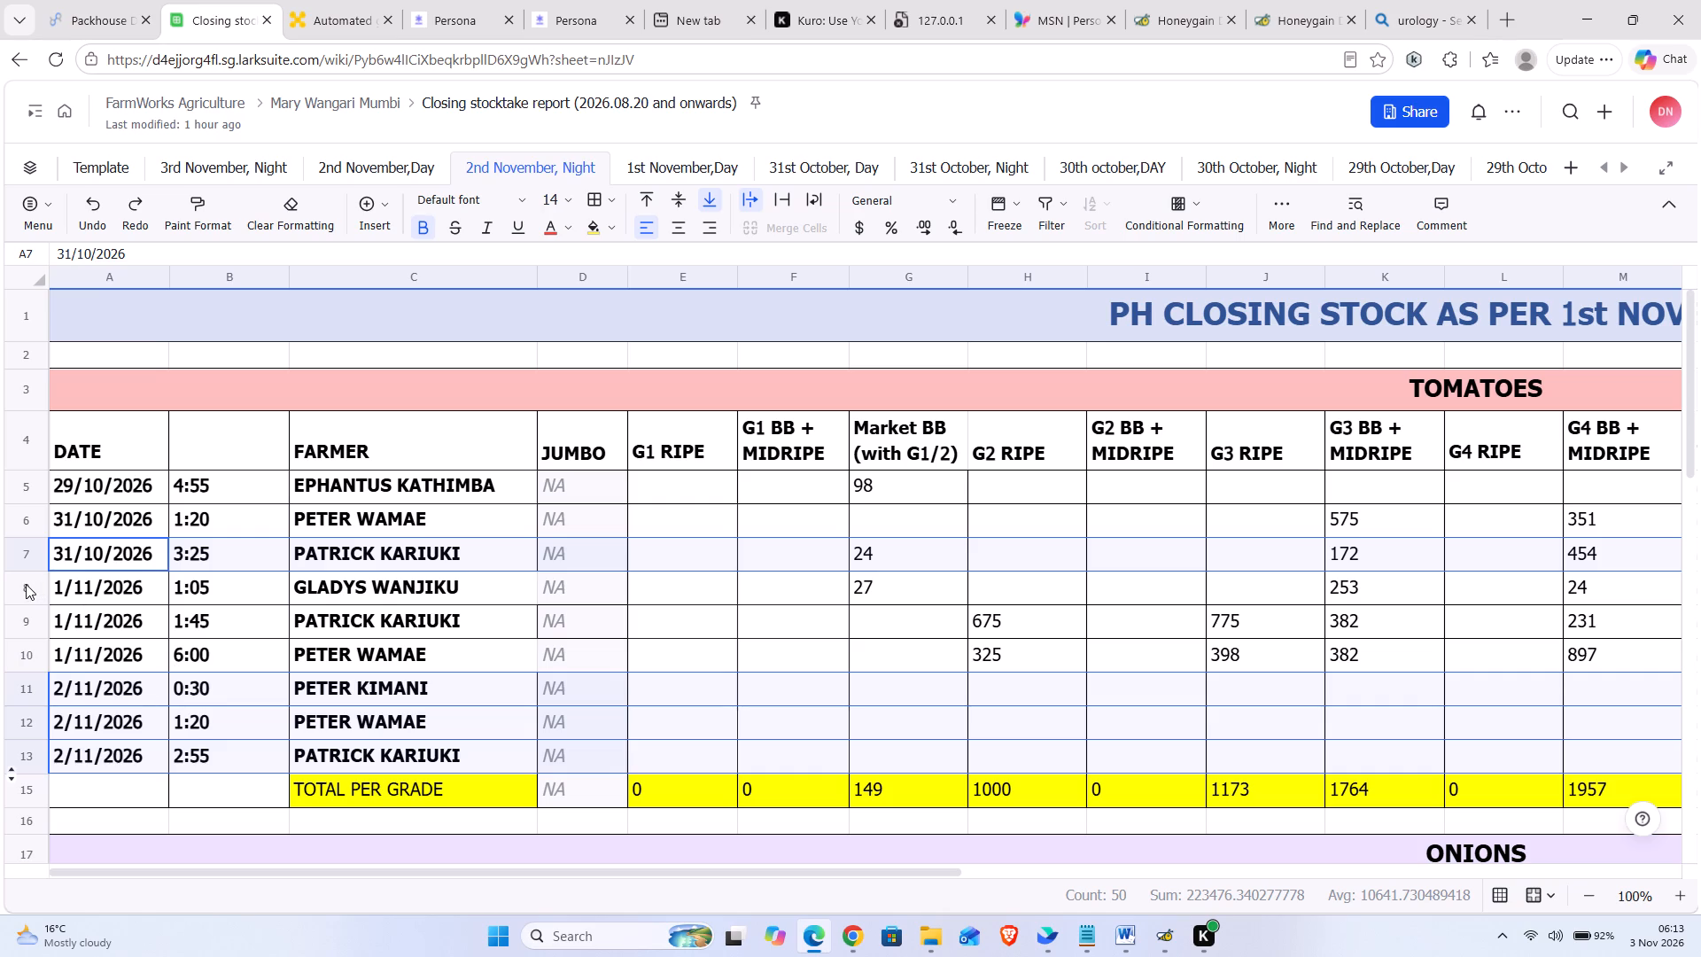
{"action": "left_click", "coordinate": [26, 584], "text": "ctrl"}
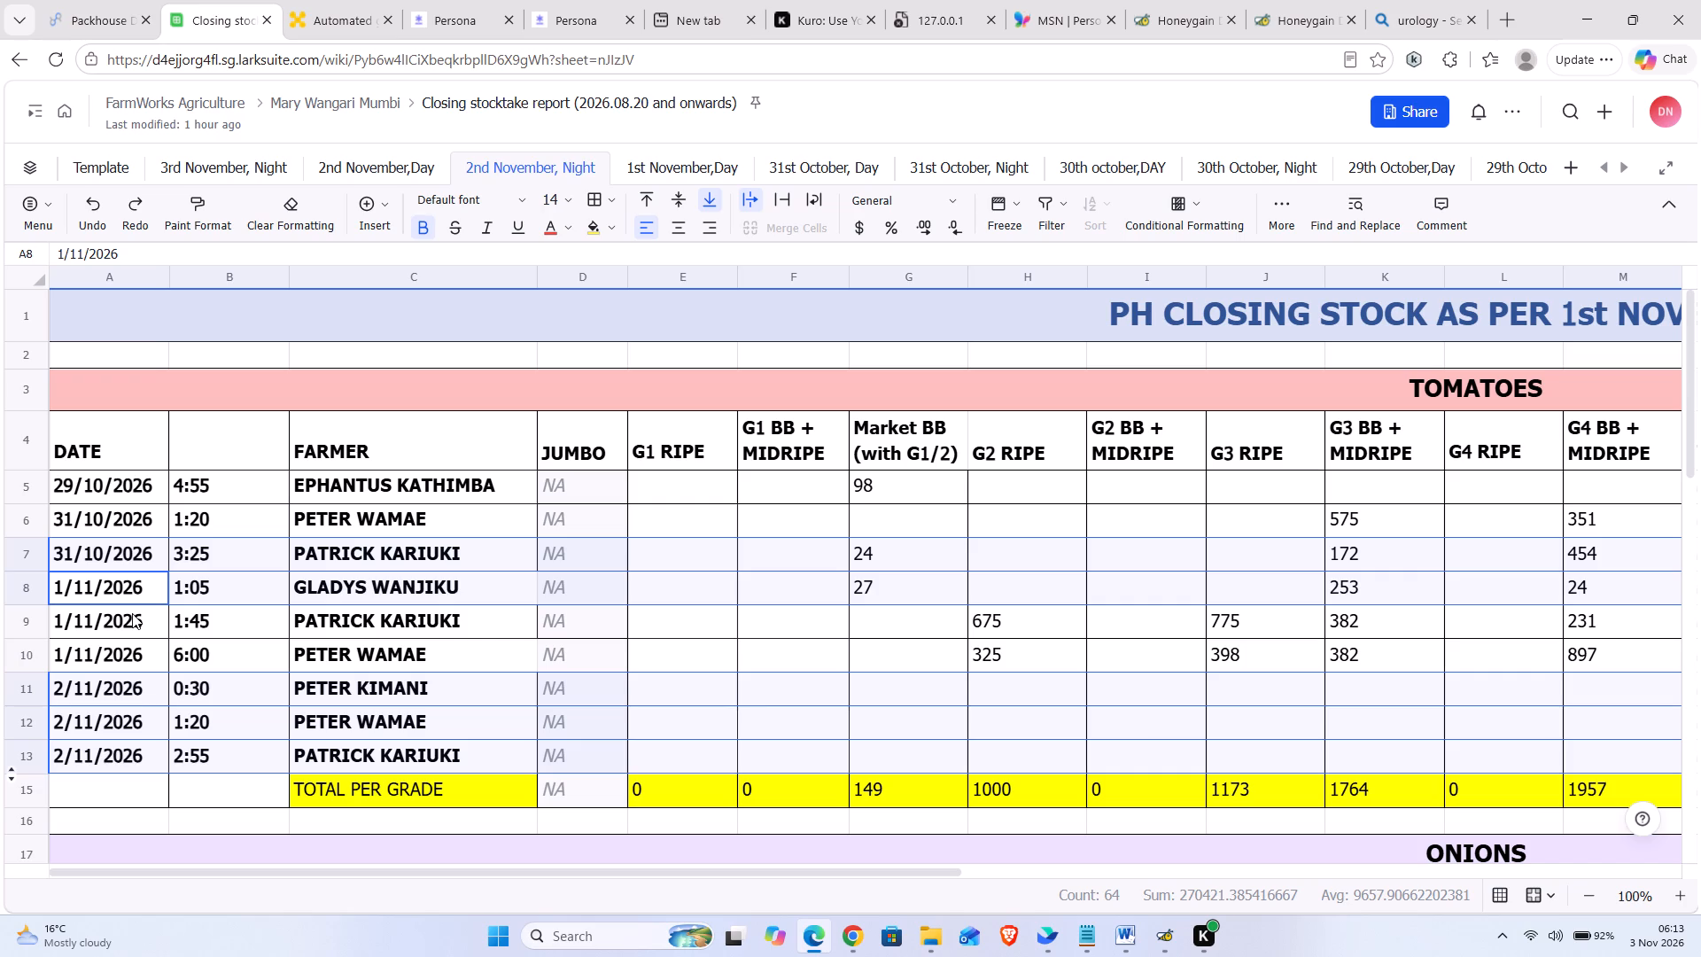
{"action": "left_click", "coordinate": [27, 619], "text": "ctrl"}
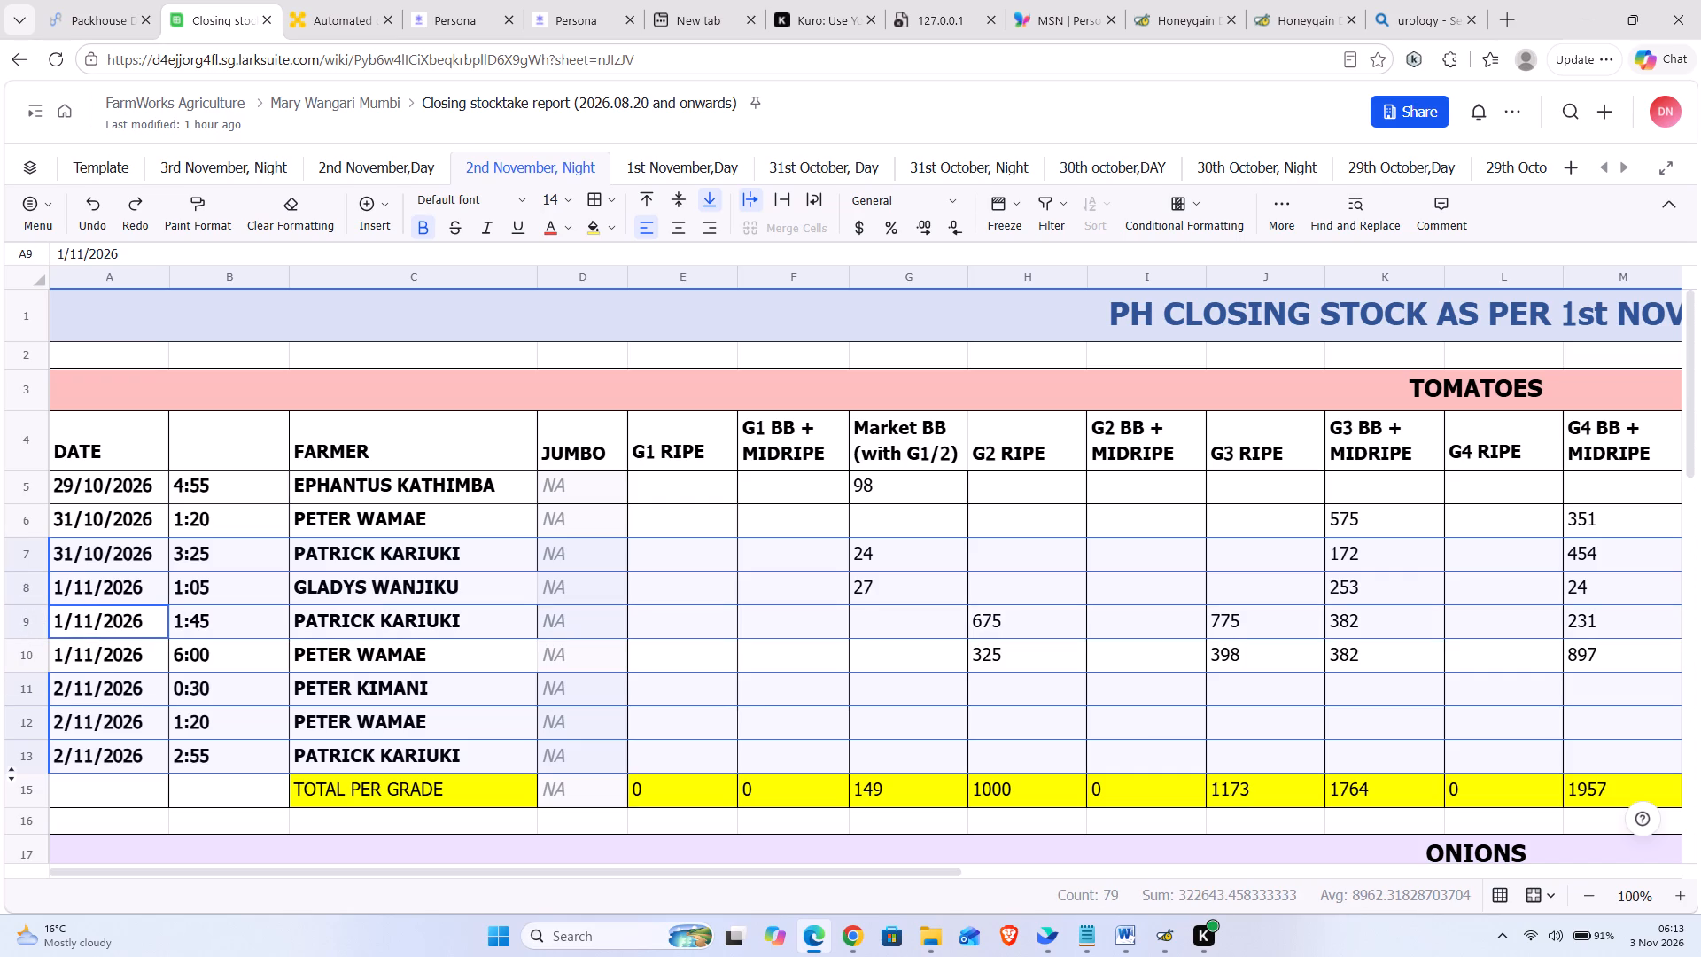
{"action": "left_click", "coordinate": [24, 662], "text": "ctrl"}
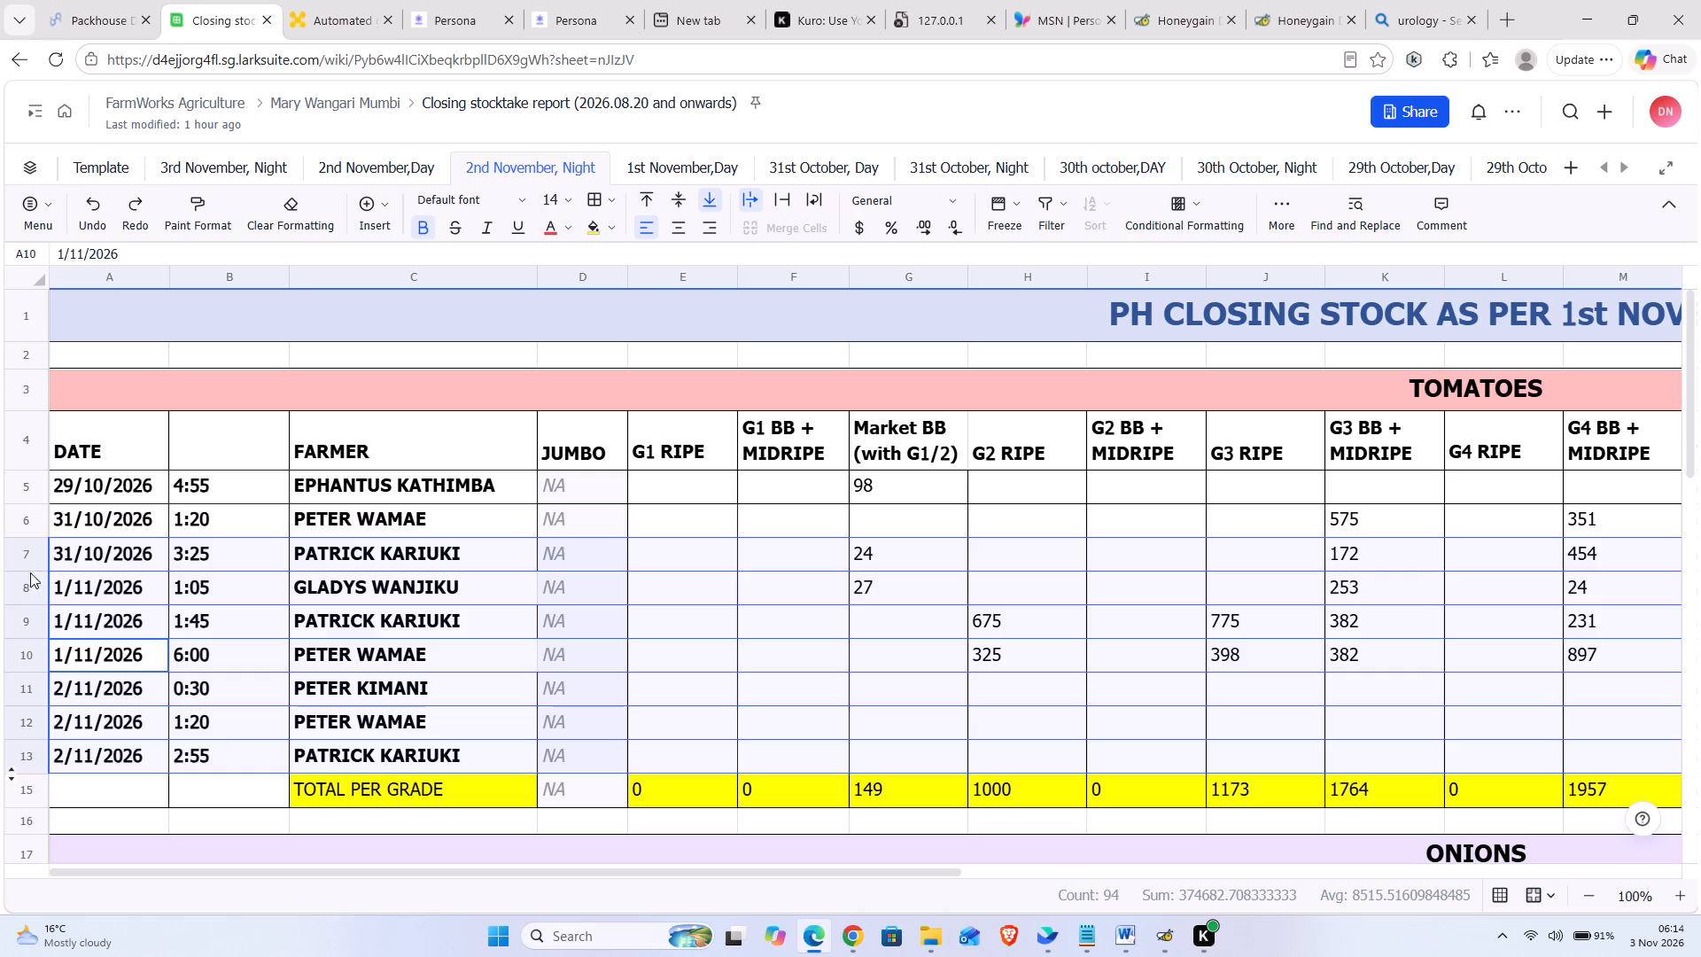
Copy the date, time and farmer of tomato rows 7–13 from 2nd November, Night into 3rd November, Night, starting at A5.
{"action": "left_click", "coordinate": [78, 550]}
{"action": "key", "text": "shift+Right"}
{"action": "key", "text": "shift+Right"}
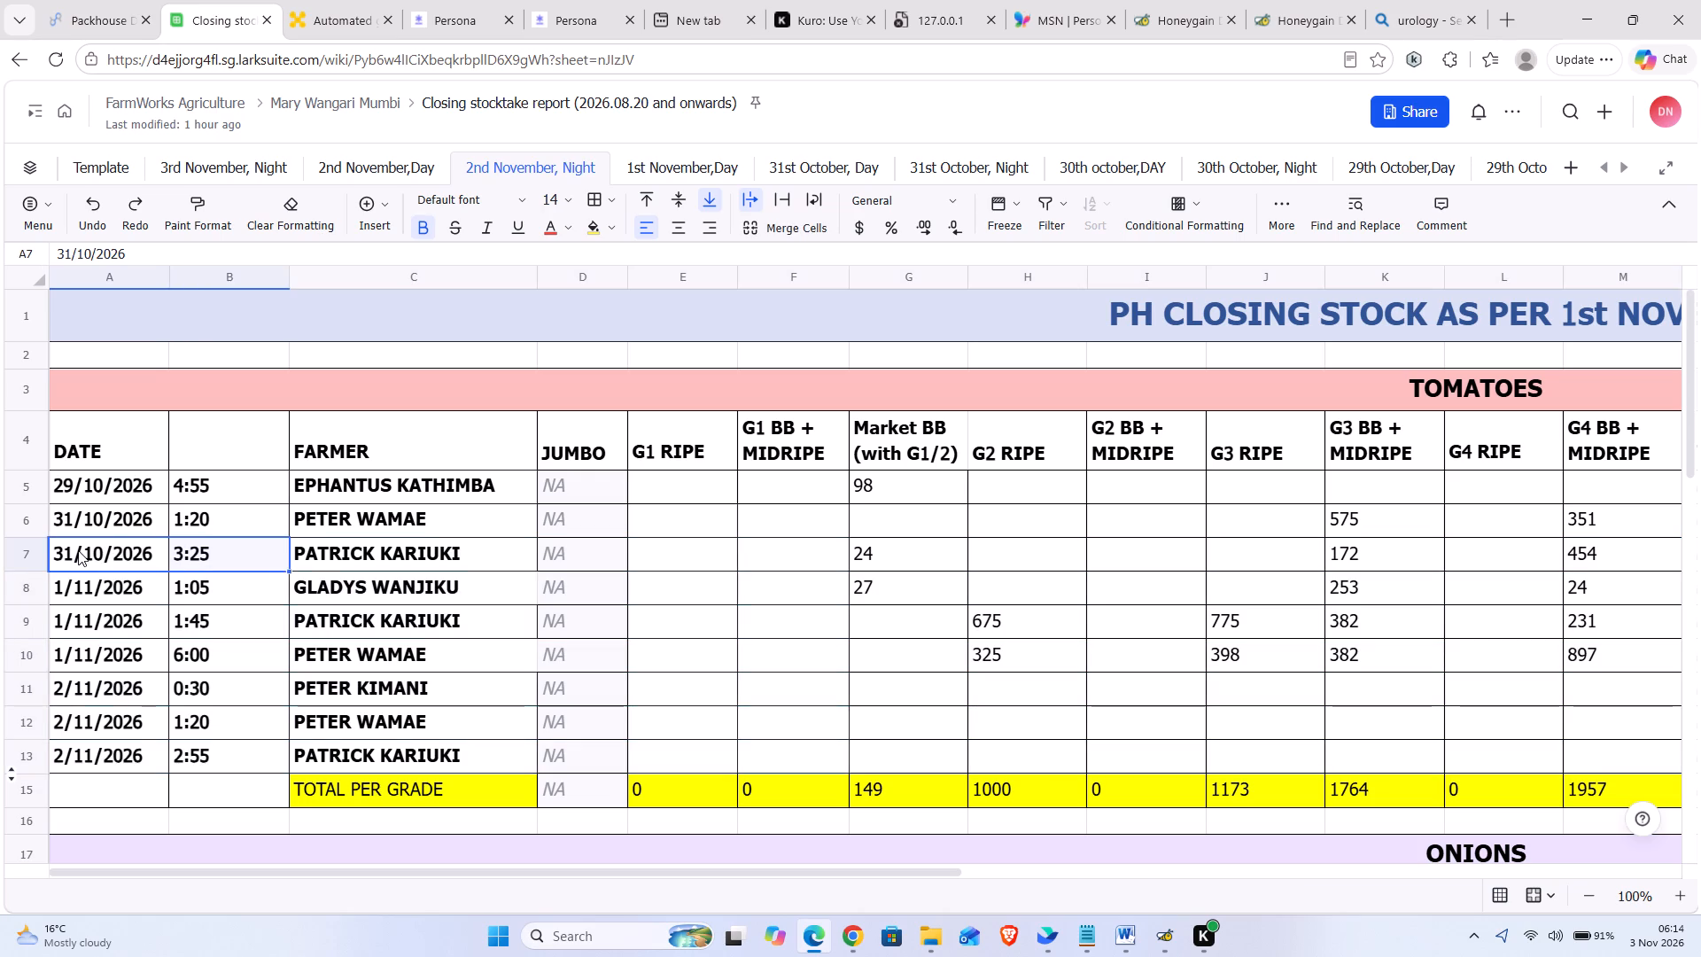
{"action": "key", "text": "shift+Right"}
{"action": "key", "text": "shift+Left"}
{"action": "key", "text": "shift+Down"}
{"action": "key", "text": "shift+Down"}
{"action": "key", "text": "shift+Down"}
{"action": "key", "text": "shift+Down"}
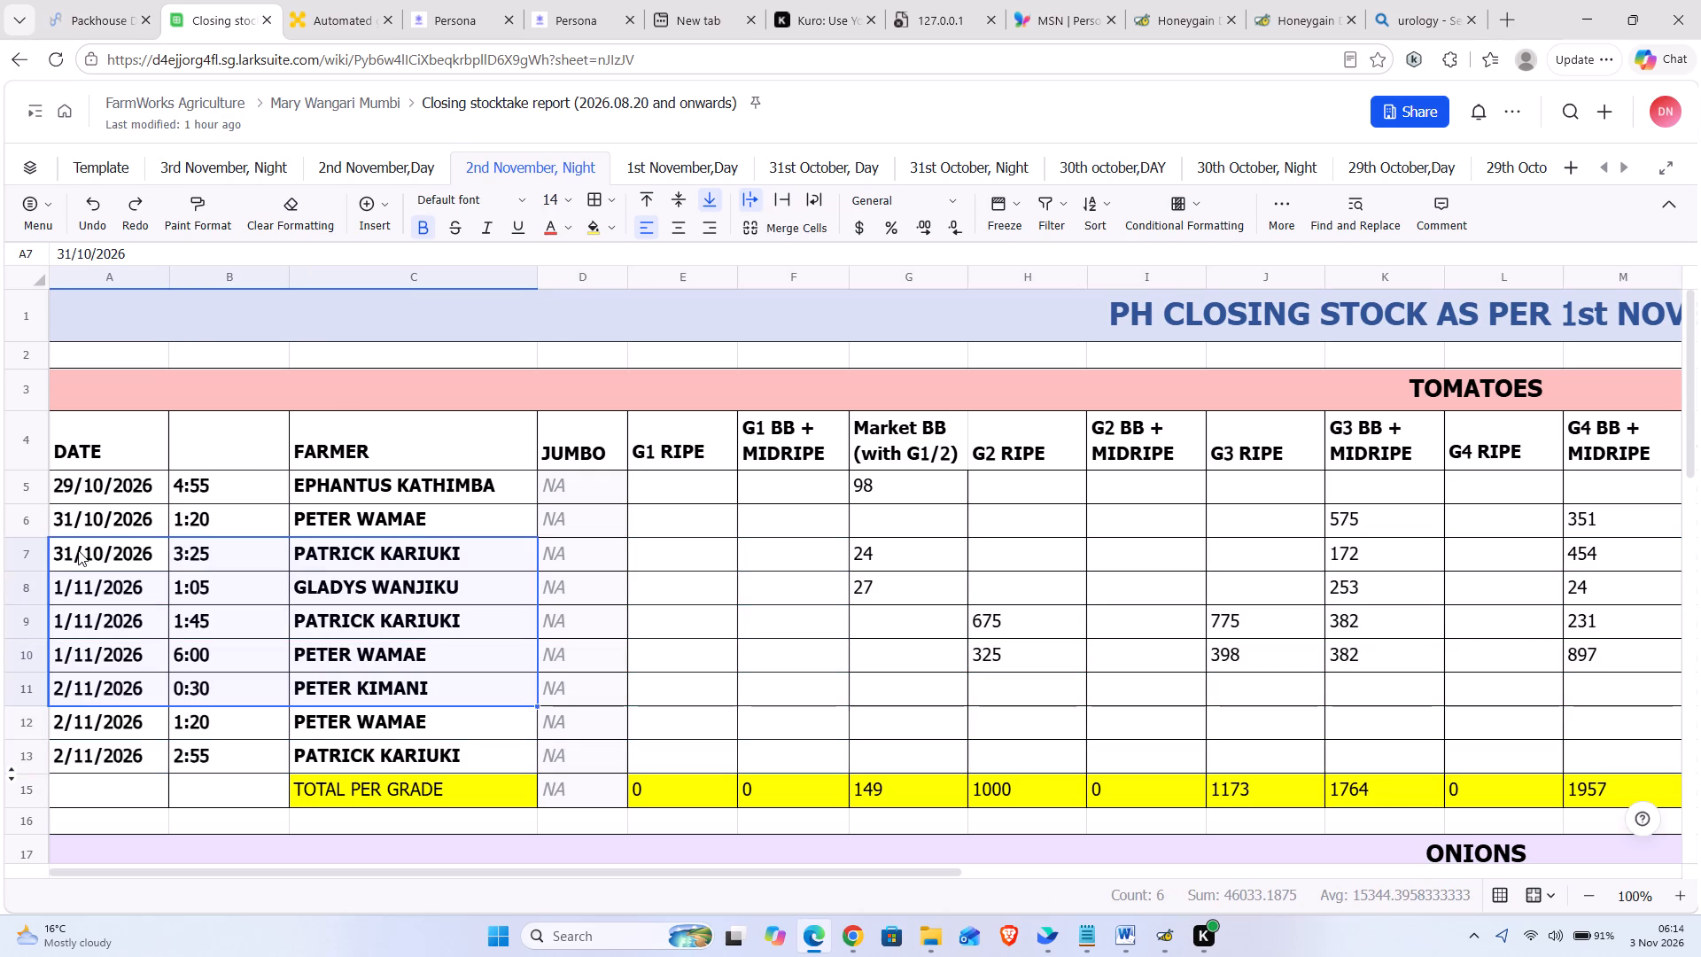
{"action": "key", "text": "shift+Down"}
{"action": "key", "text": "shift+Down"}
{"action": "key", "text": "ctrl+c"}
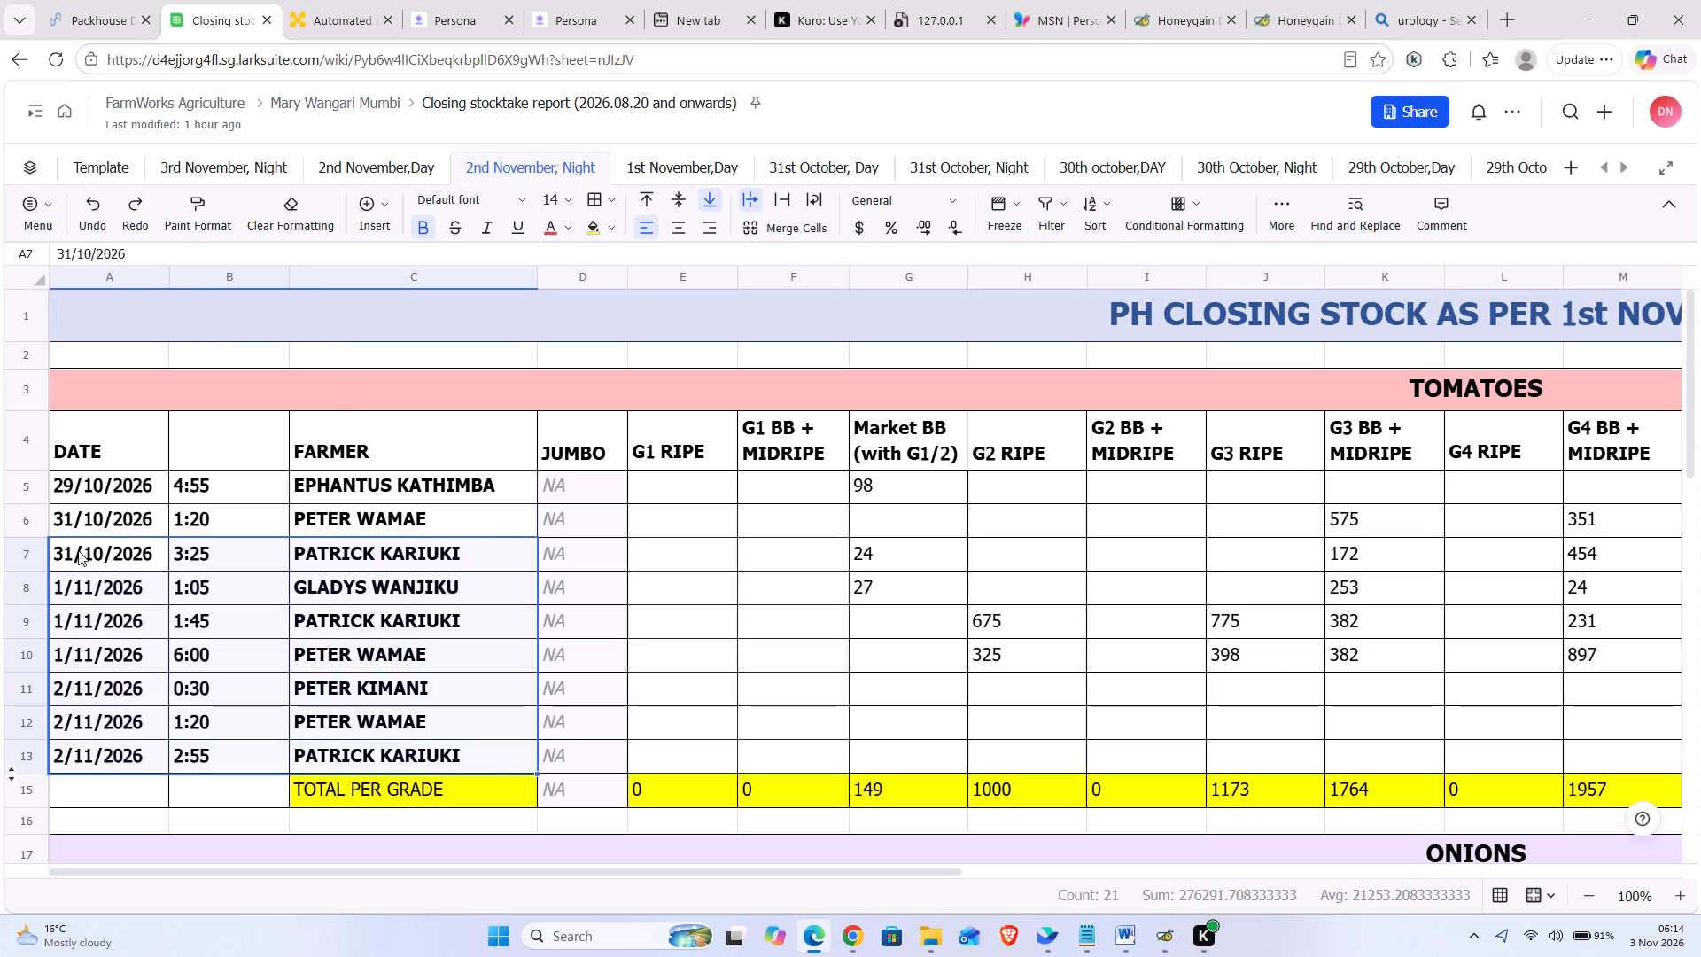
{"action": "left_click", "coordinate": [198, 172]}
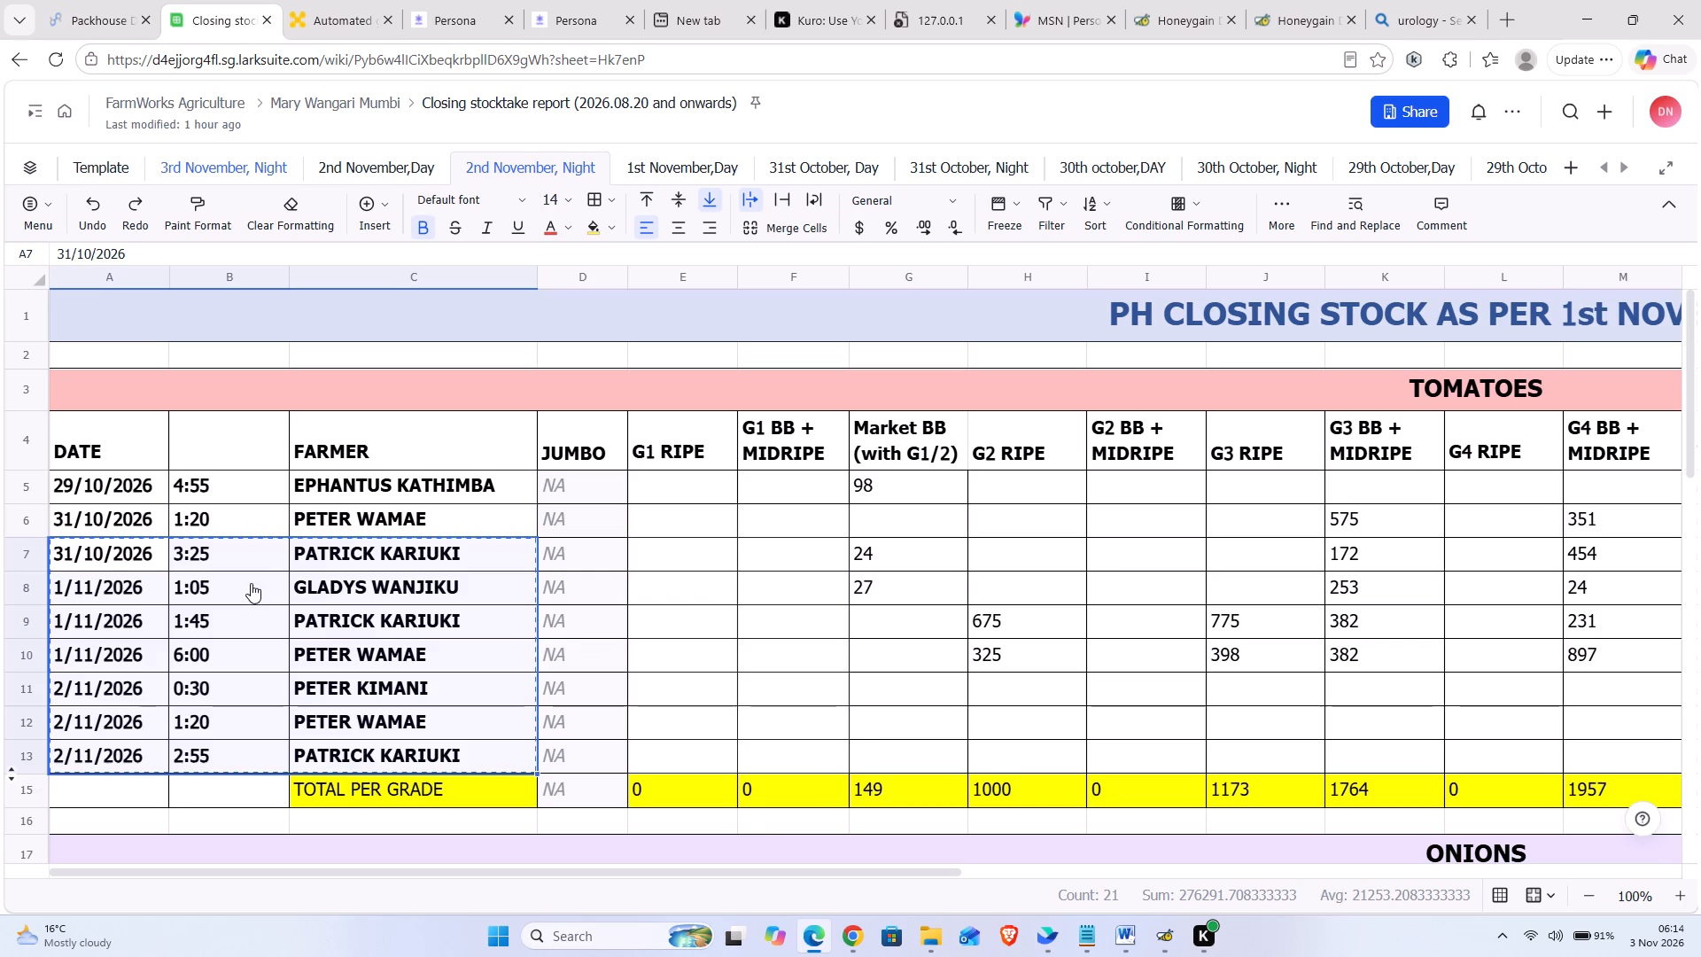
{"action": "left_click", "coordinate": [103, 491]}
{"action": "key", "text": "ctrl+v"}
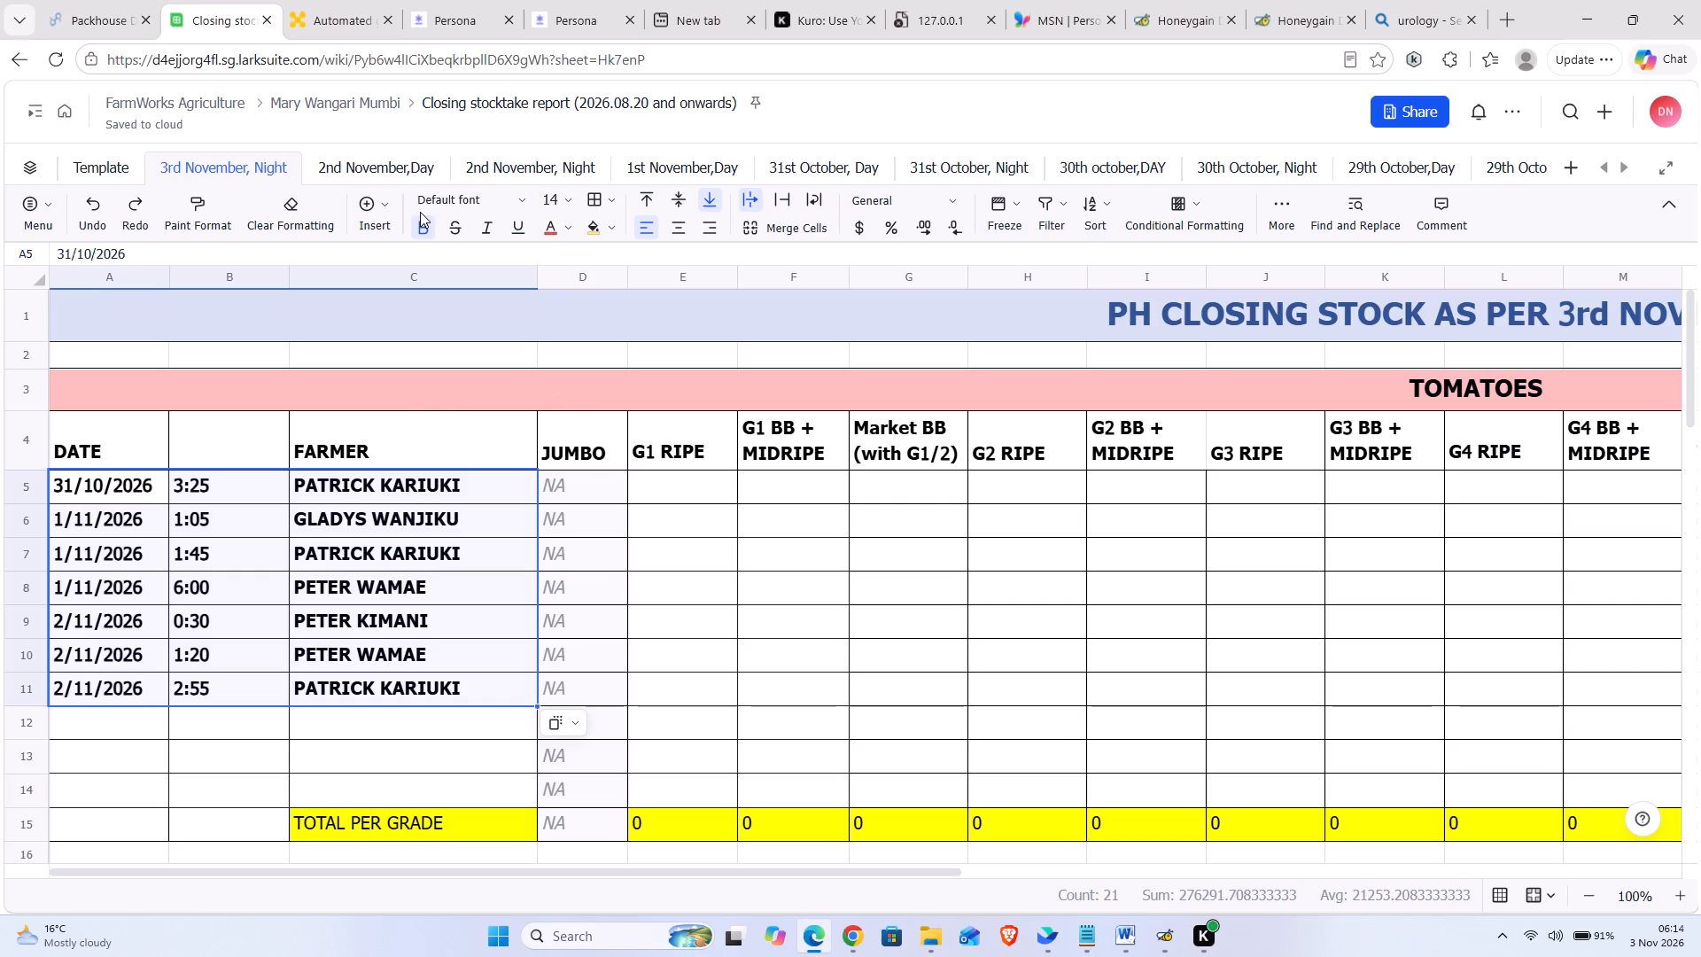
Copy the date, time and farmer of onion rows 22–24 from 2nd November, Night into 3rd November, Night, starting at A19.
{"action": "left_click", "coordinate": [518, 176]}
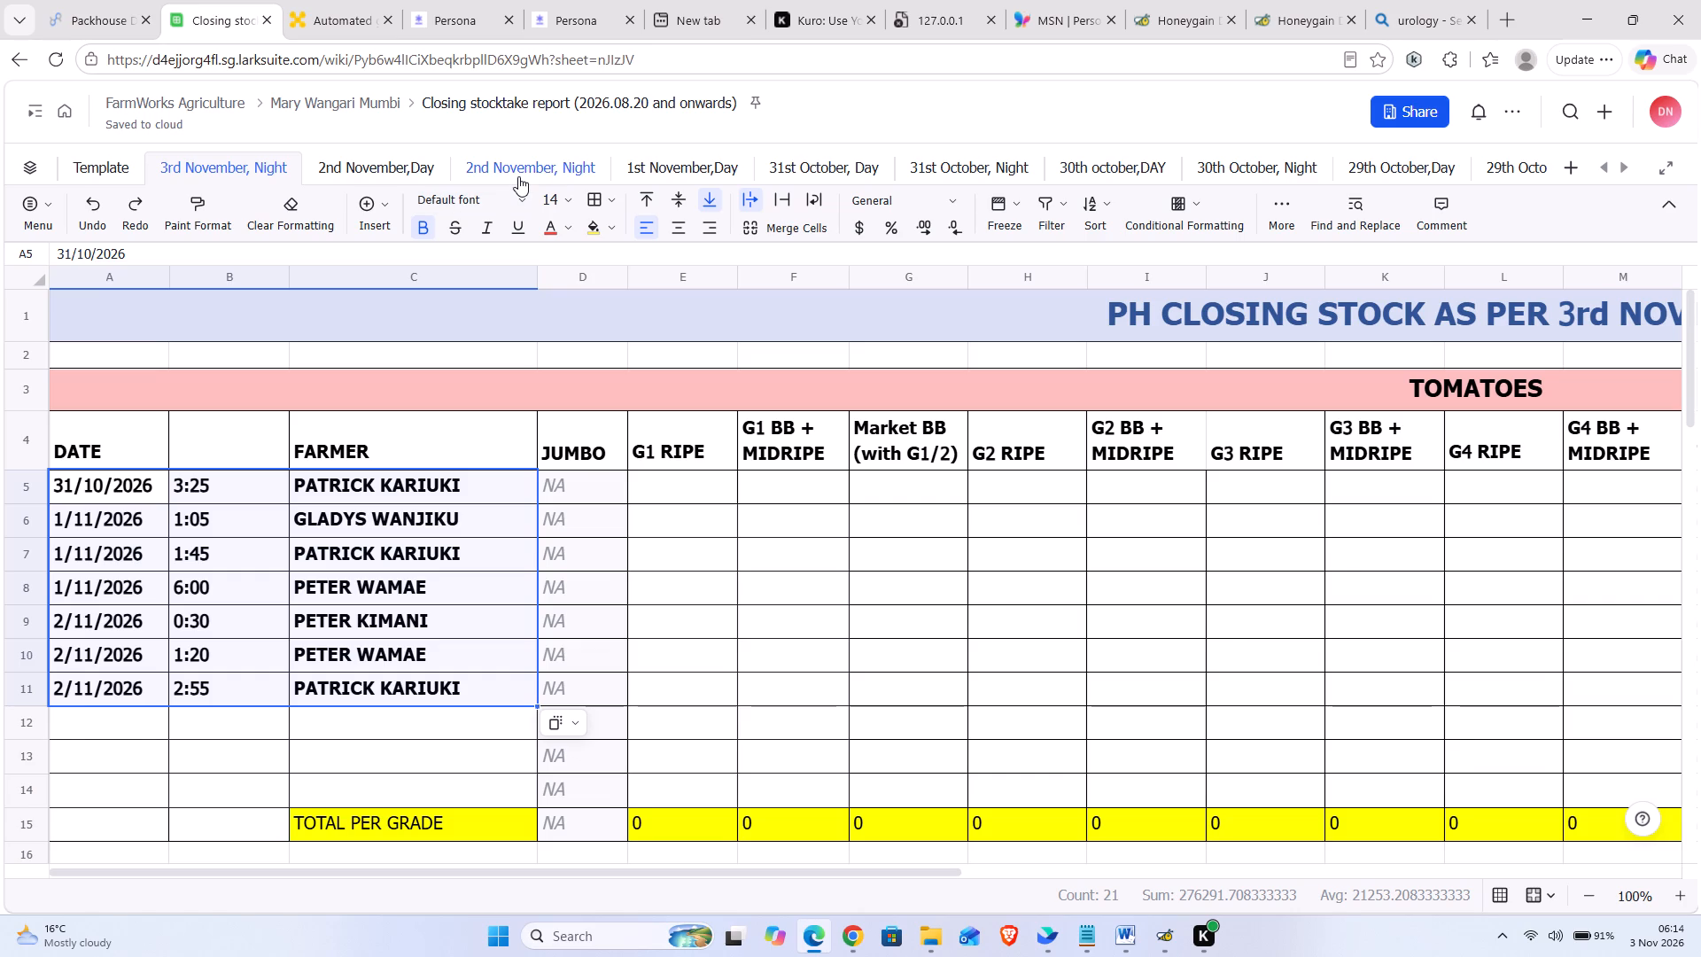
{"action": "scroll", "coordinate": [636, 636], "scroll_direction": "down", "scroll_amount": 1}
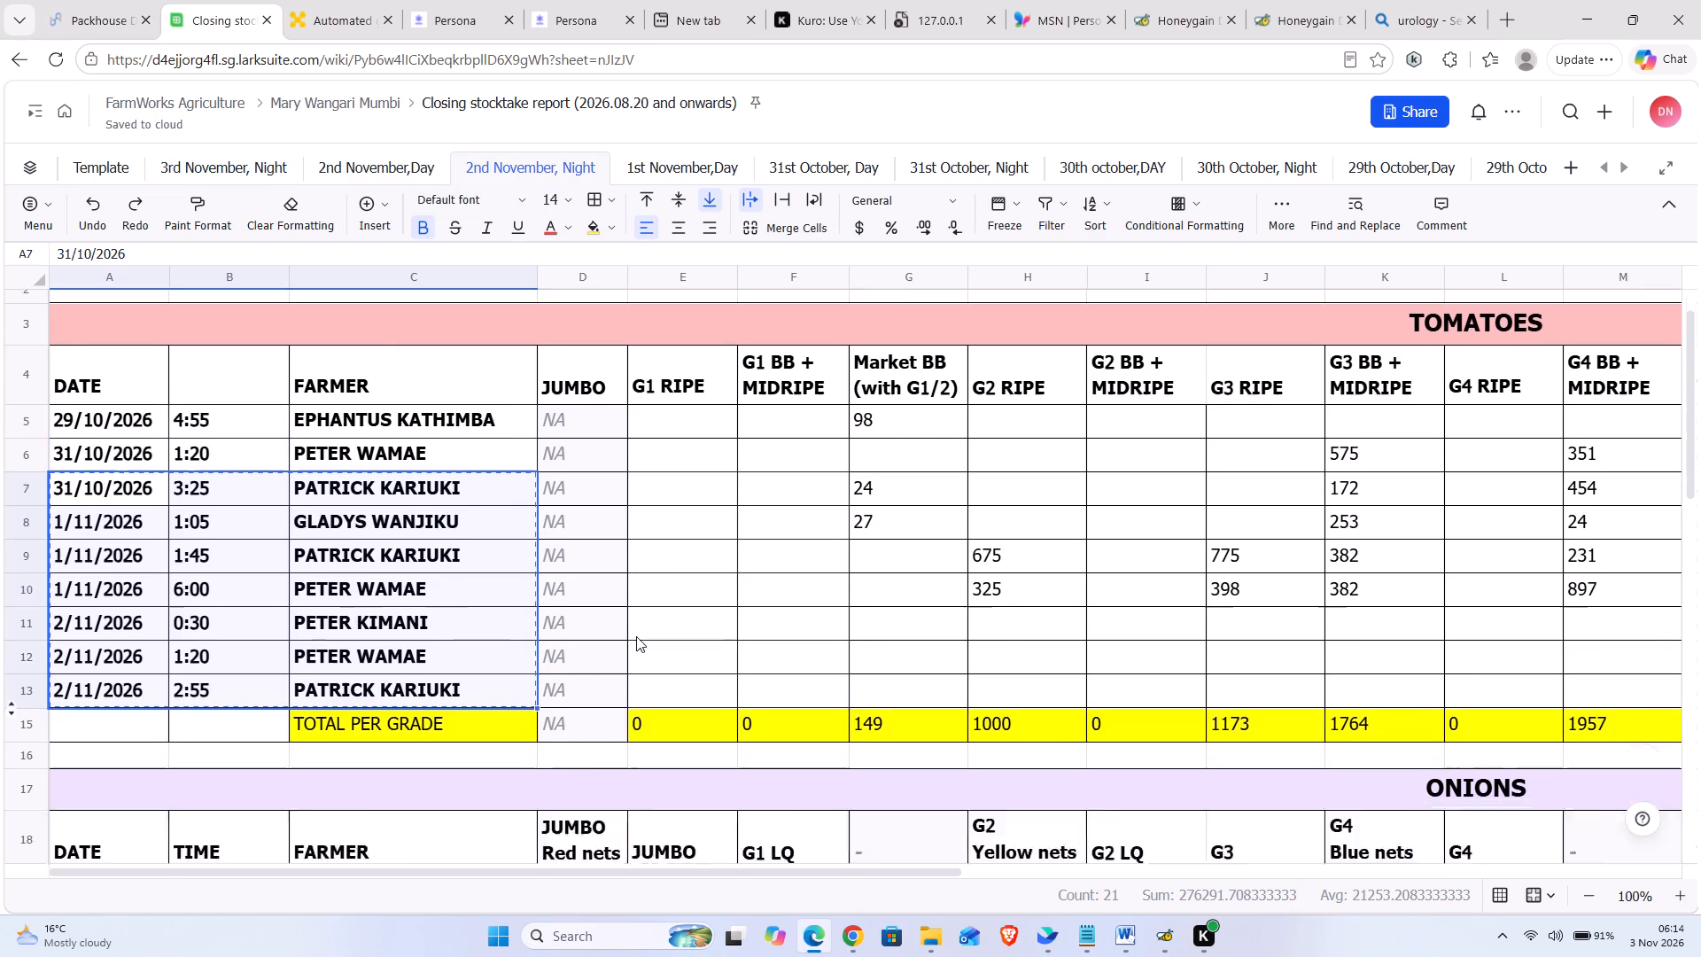
{"action": "scroll", "coordinate": [636, 636], "scroll_direction": "down", "scroll_amount": 1}
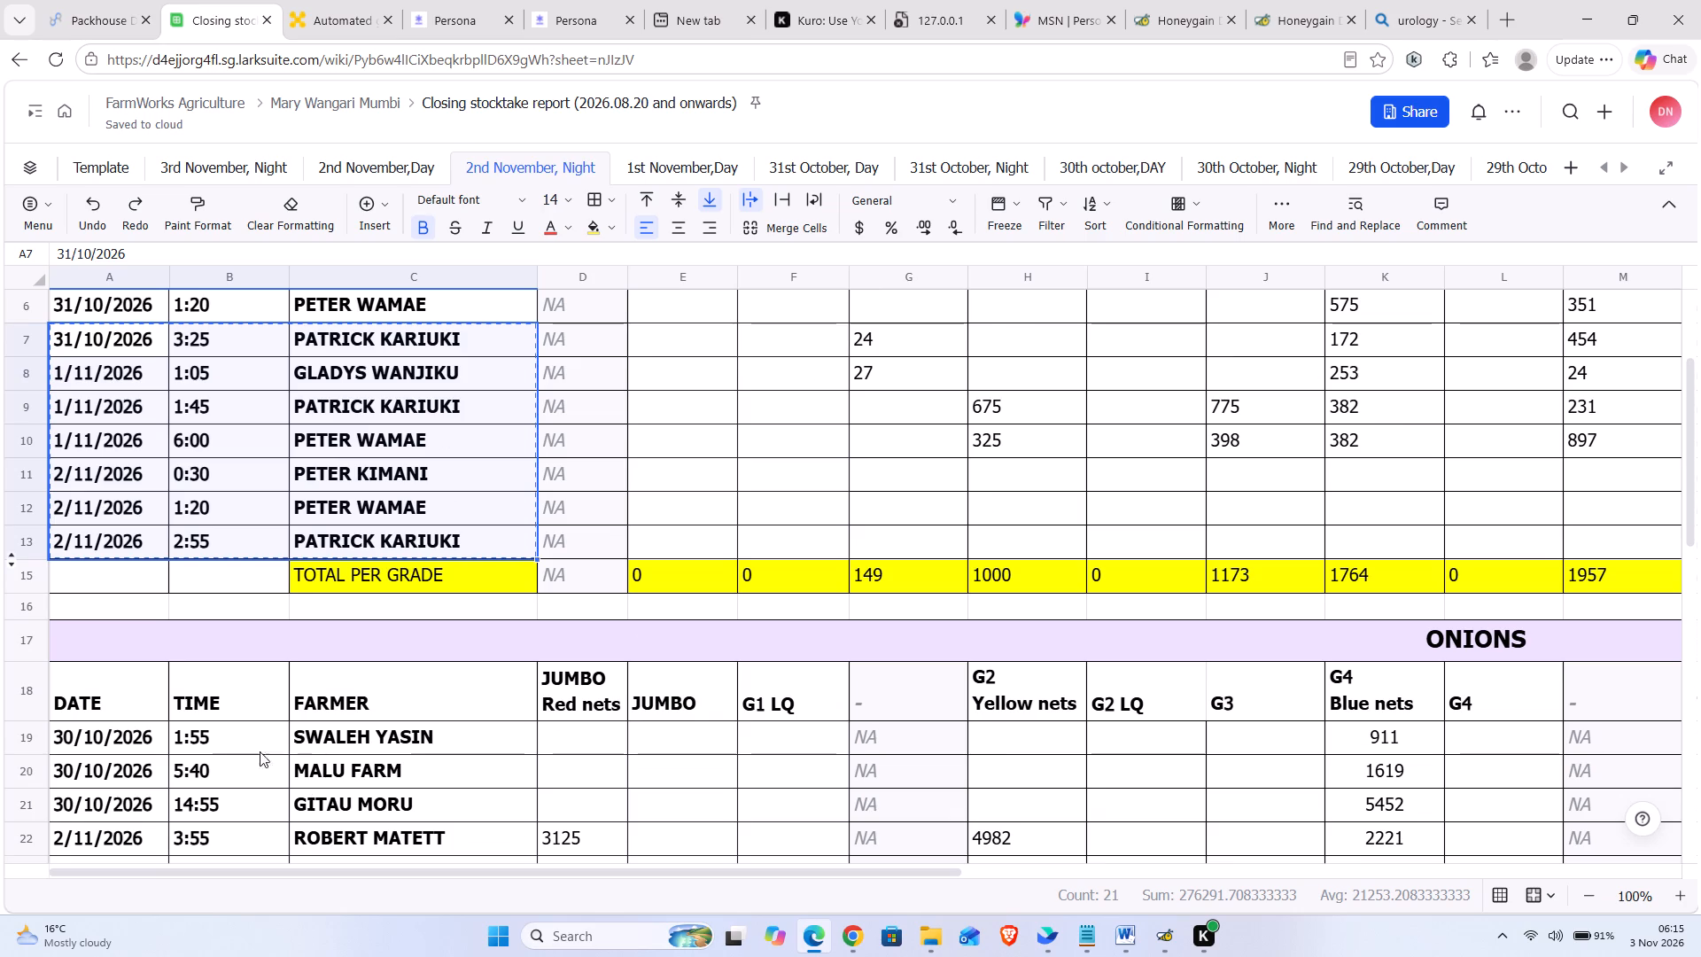
{"action": "scroll", "coordinate": [456, 827], "scroll_direction": "down", "scroll_amount": 2}
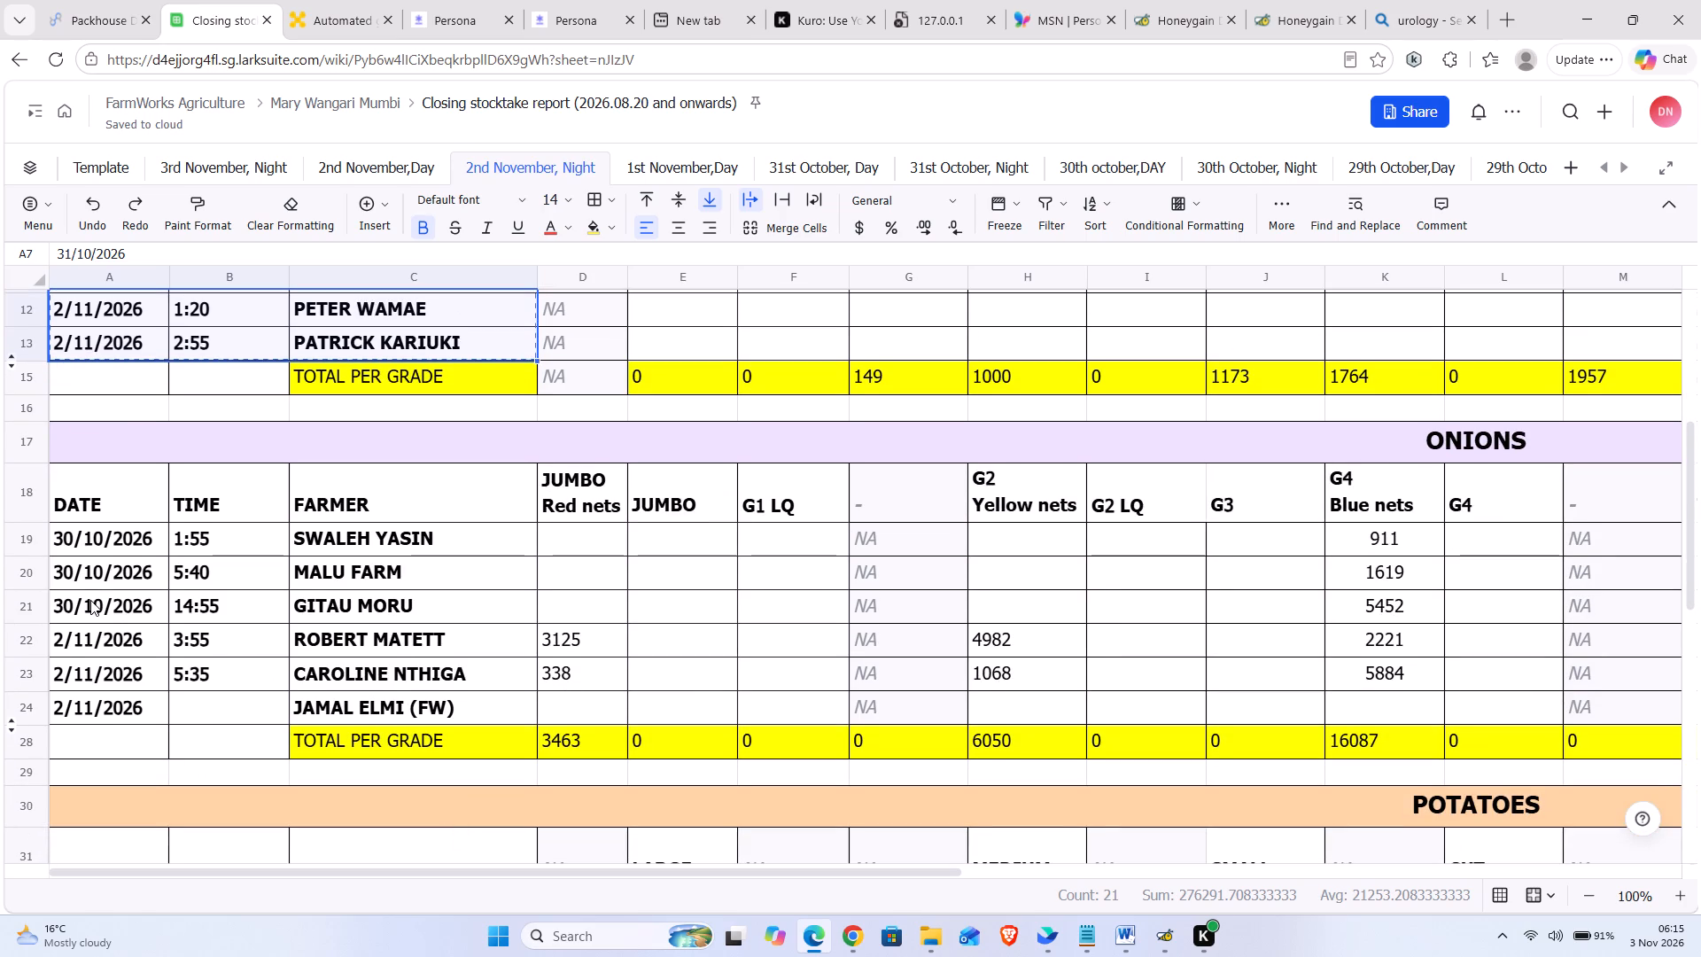
{"action": "left_click", "coordinate": [26, 634]}
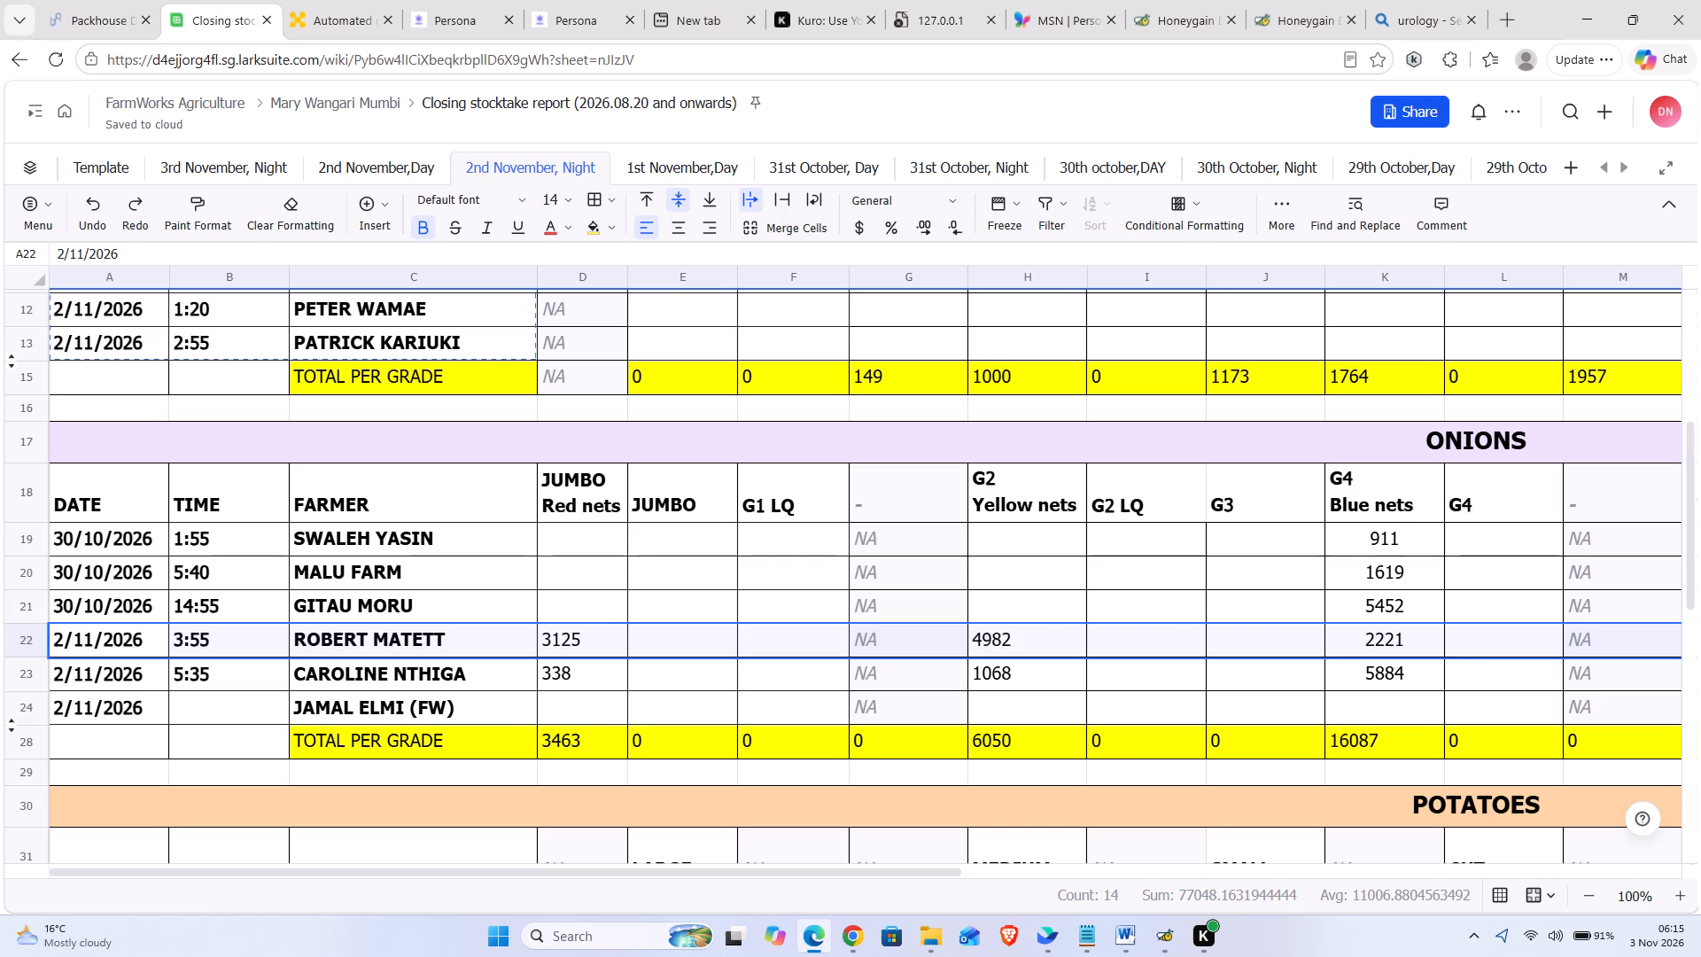
{"action": "left_click", "coordinate": [24, 699], "text": "ctrl"}
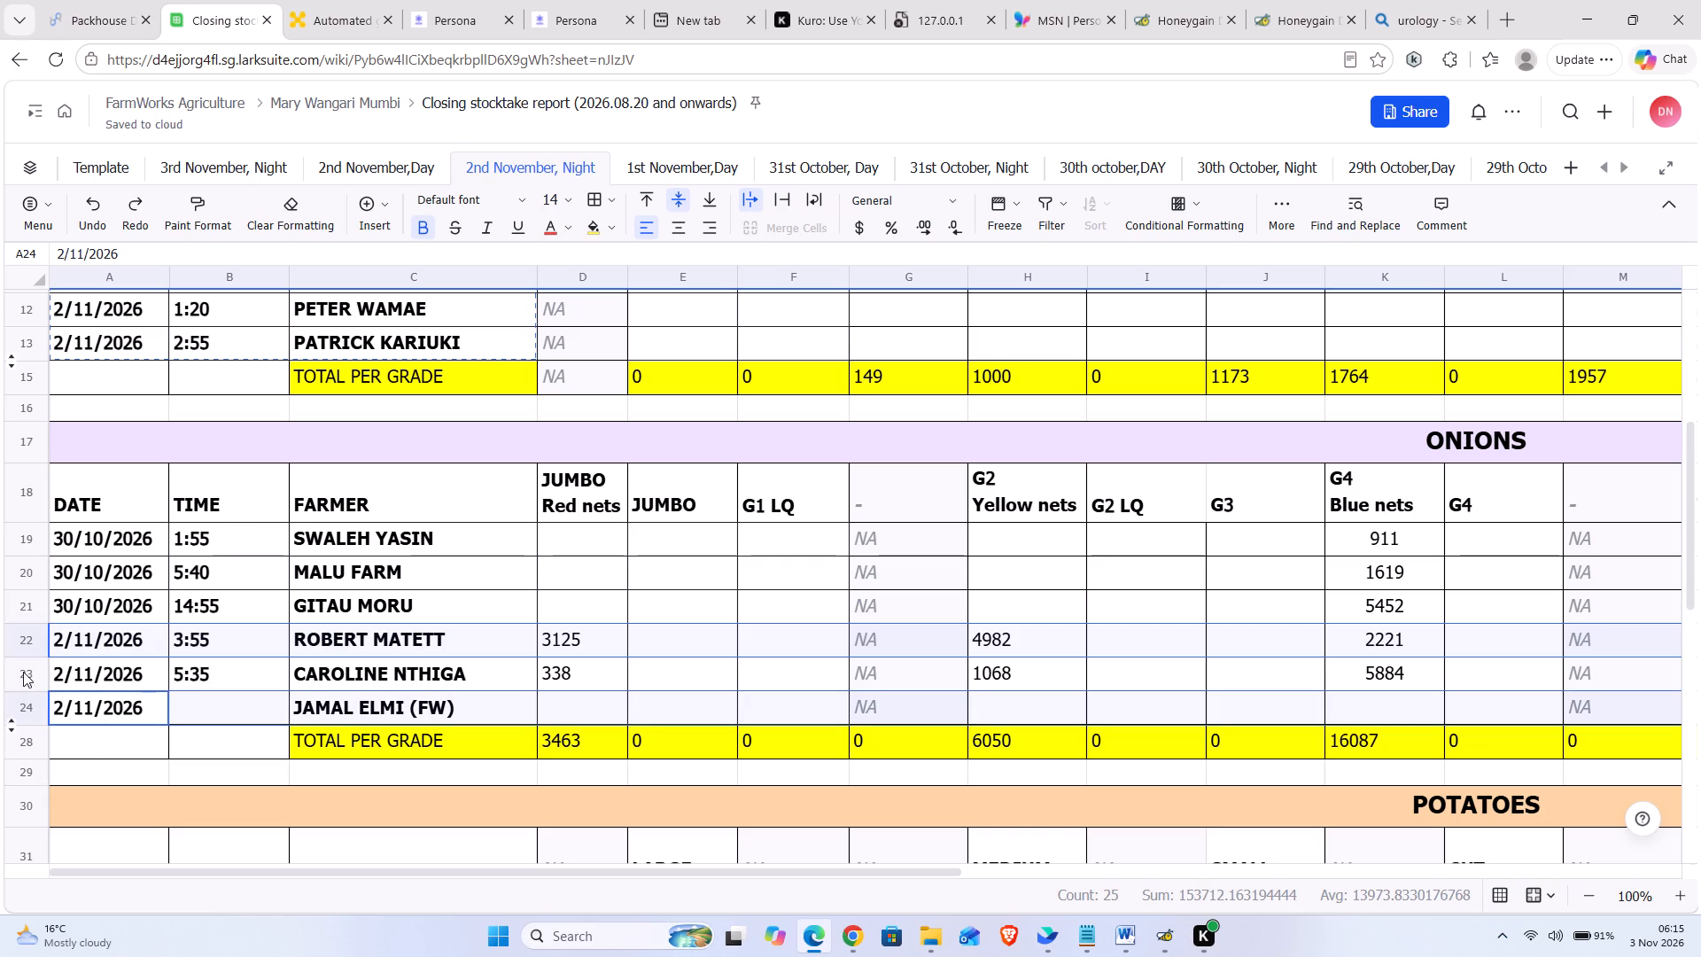
{"action": "left_click", "coordinate": [23, 665], "text": "ctrl"}
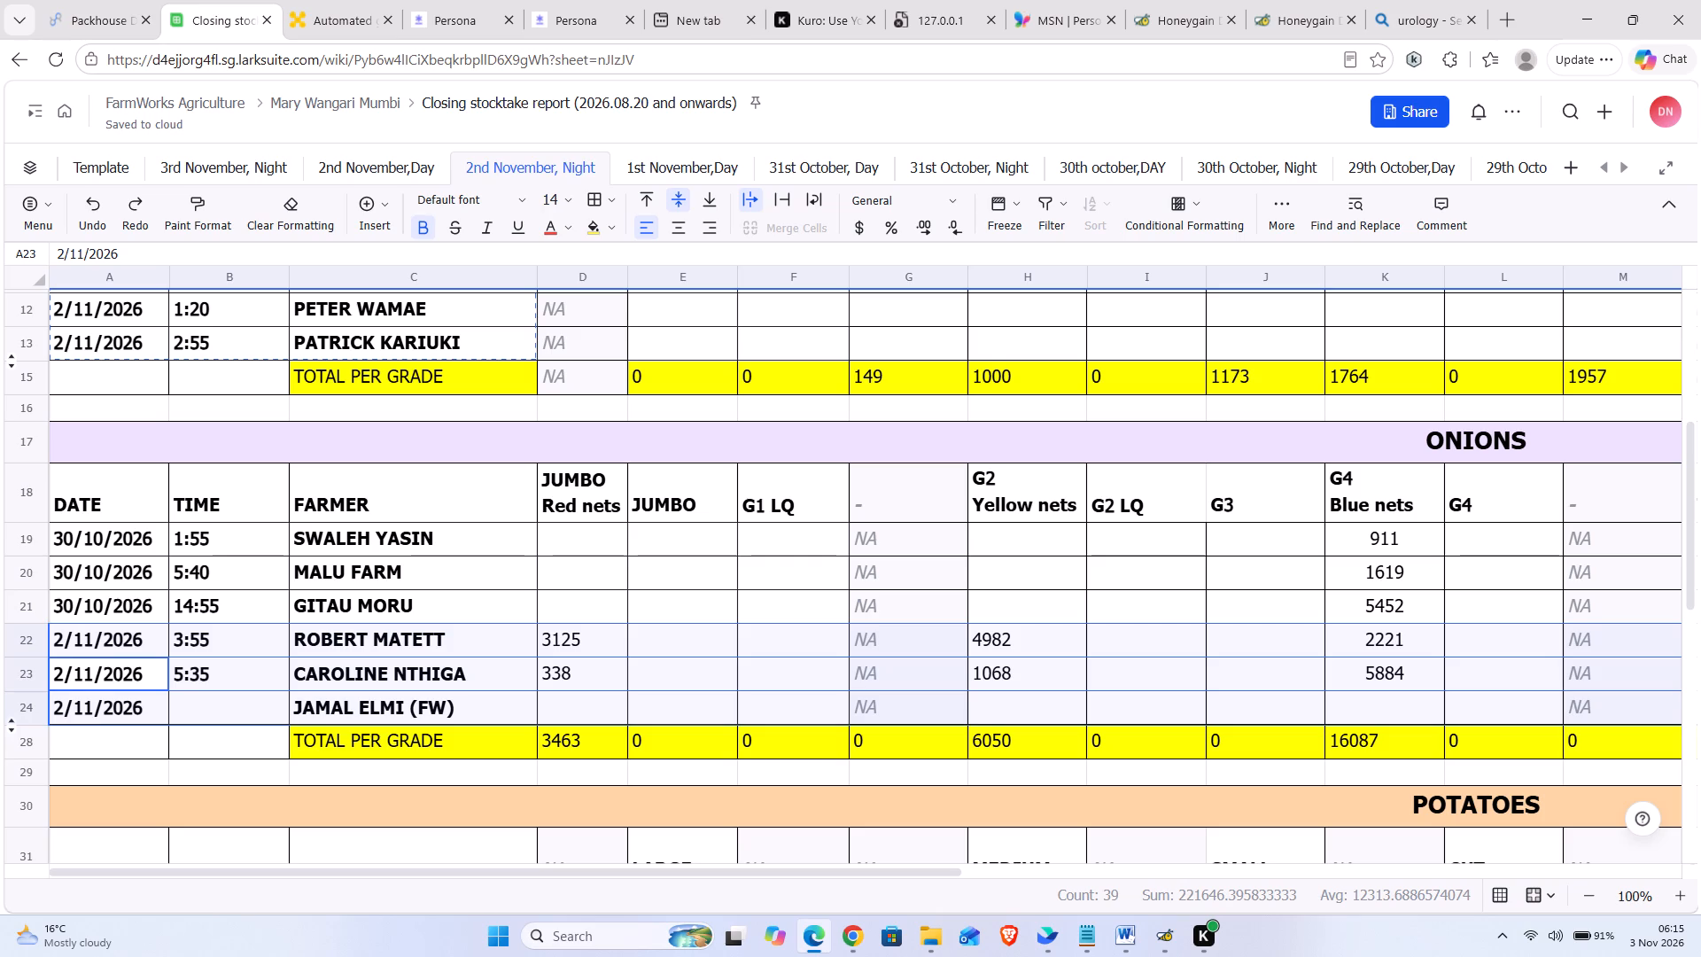
{"action": "left_click", "coordinate": [110, 642]}
{"action": "key", "text": "shift+Right"}
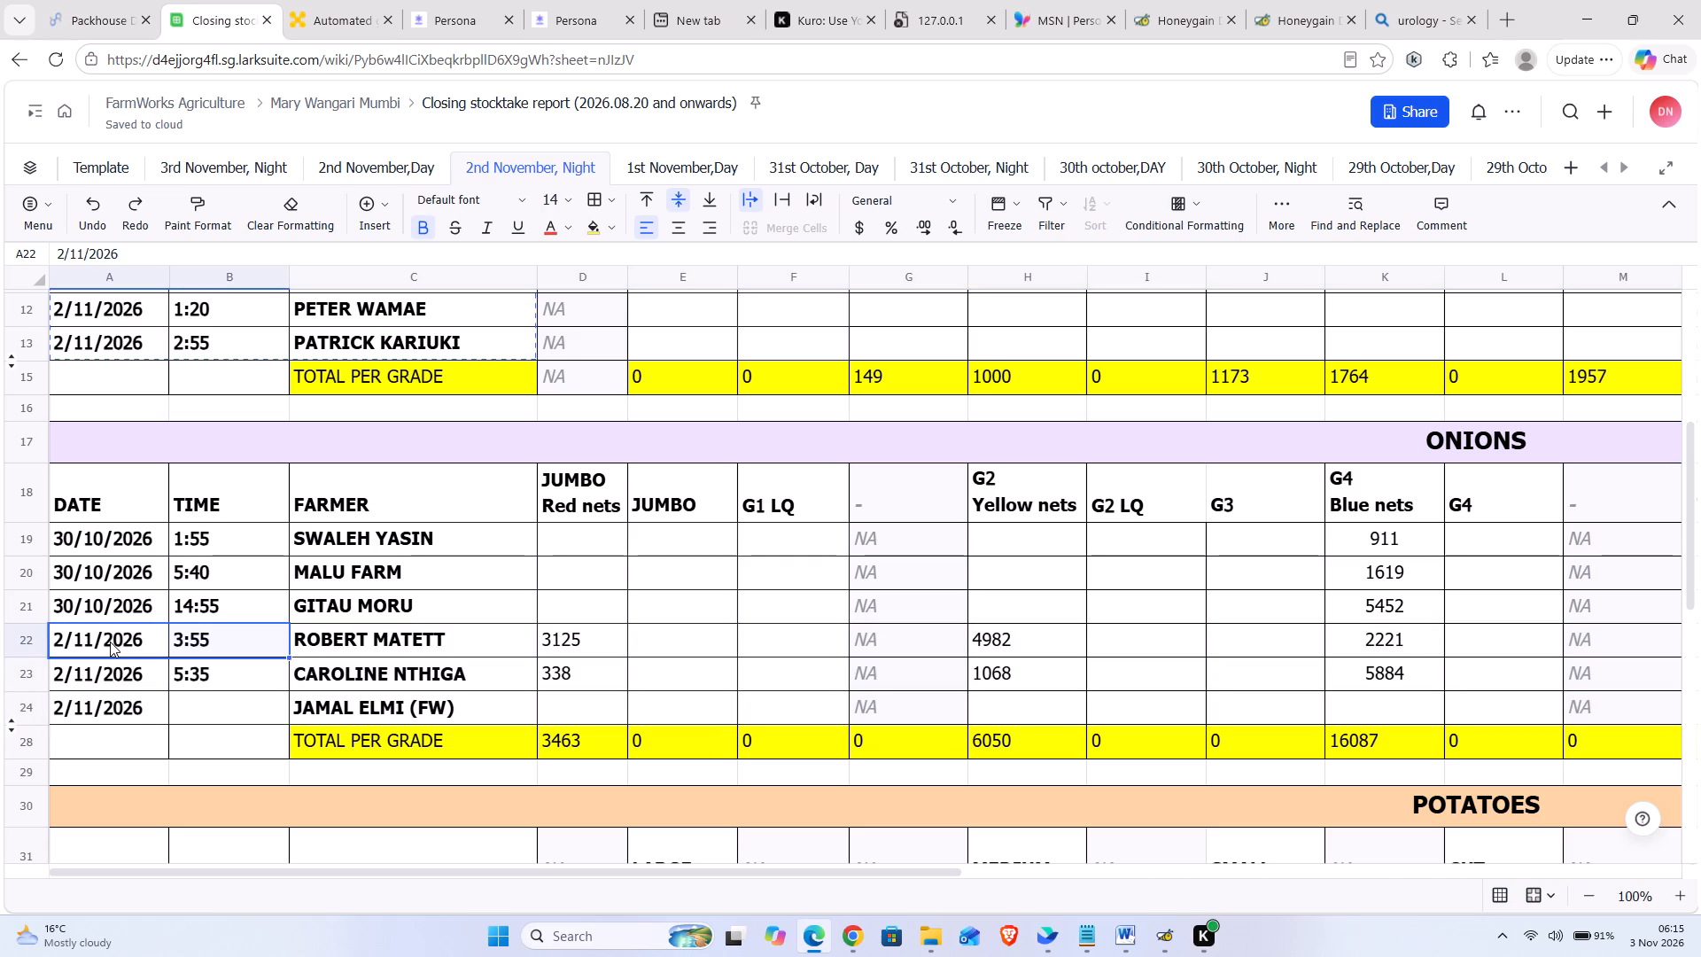
{"action": "key", "text": "shift+Right"}
{"action": "key", "text": "shift+Down"}
{"action": "key", "text": "shift+Down"}
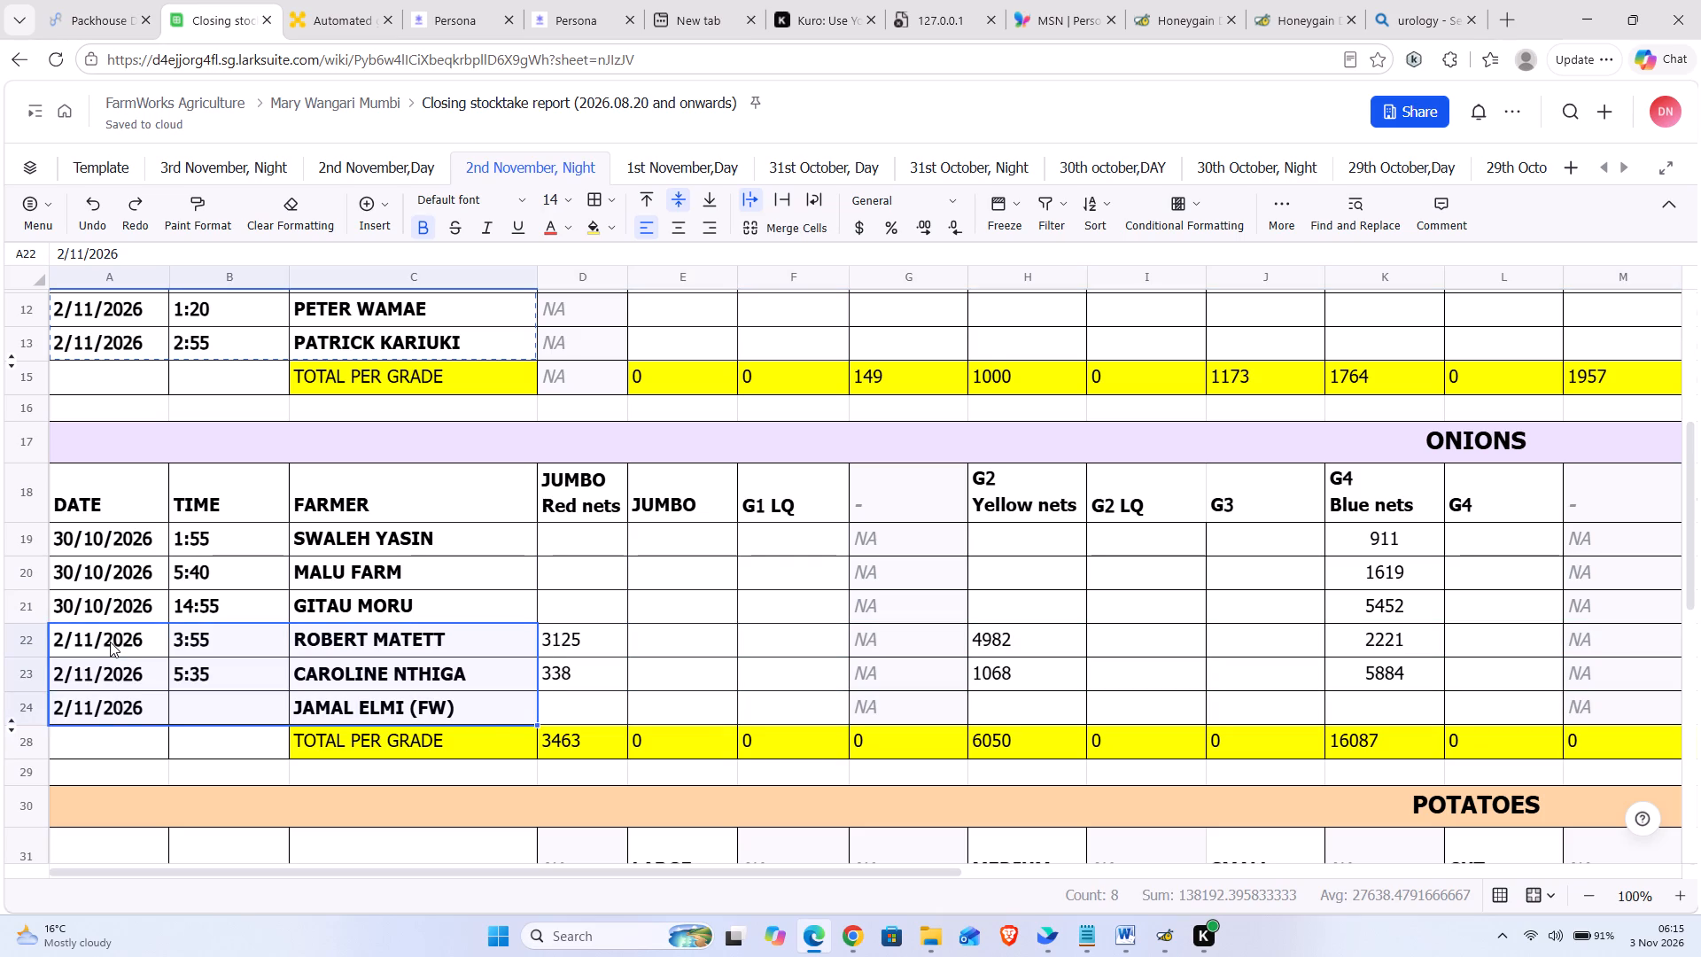
{"action": "key", "text": "ctrl+c"}
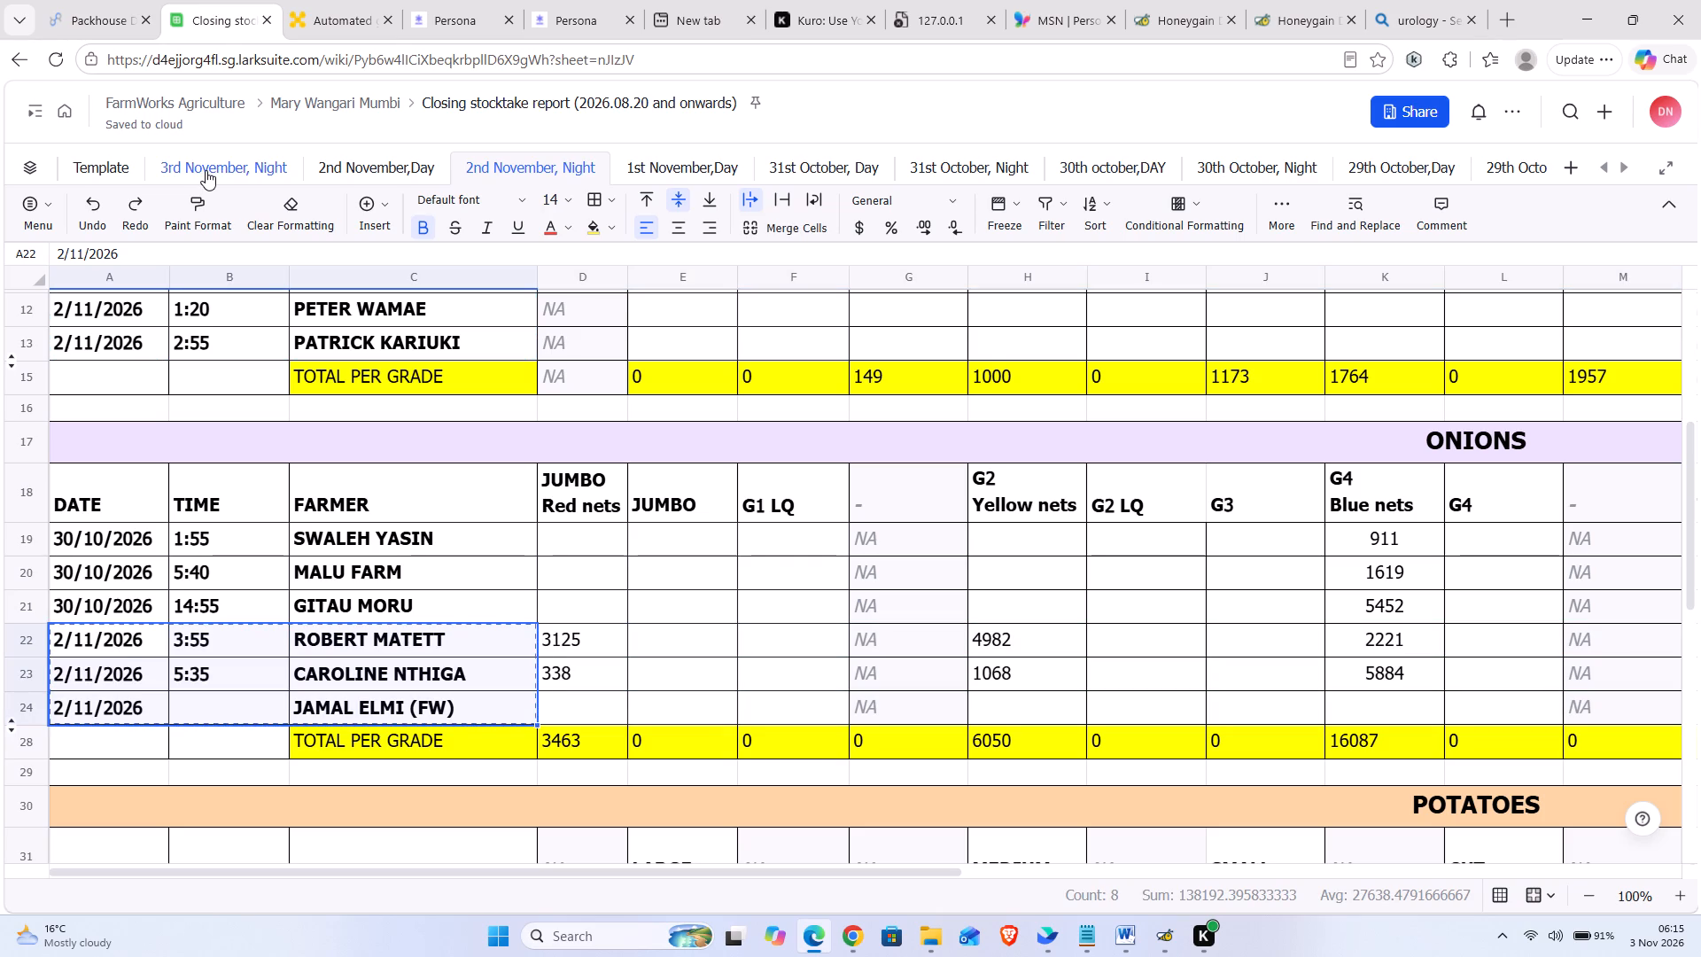
{"action": "left_click", "coordinate": [206, 170]}
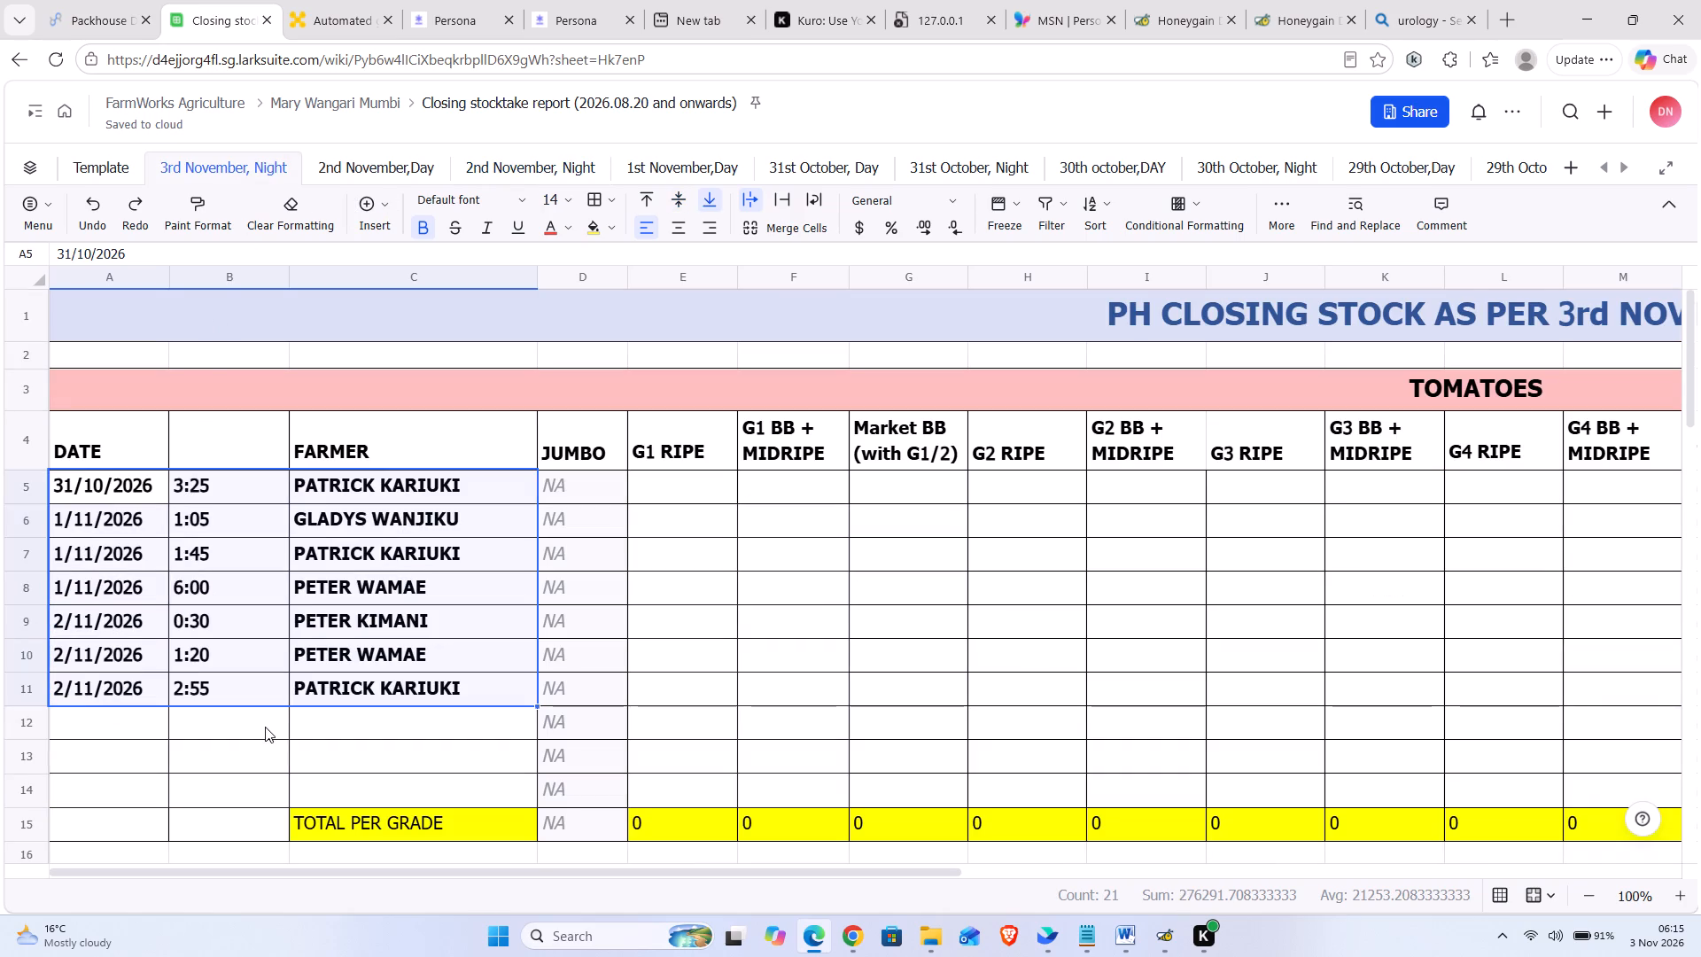
{"action": "scroll", "coordinate": [265, 727], "scroll_direction": "down", "scroll_amount": 2}
{"action": "left_click", "coordinate": [107, 627]}
{"action": "key", "text": "ctrl+v"}
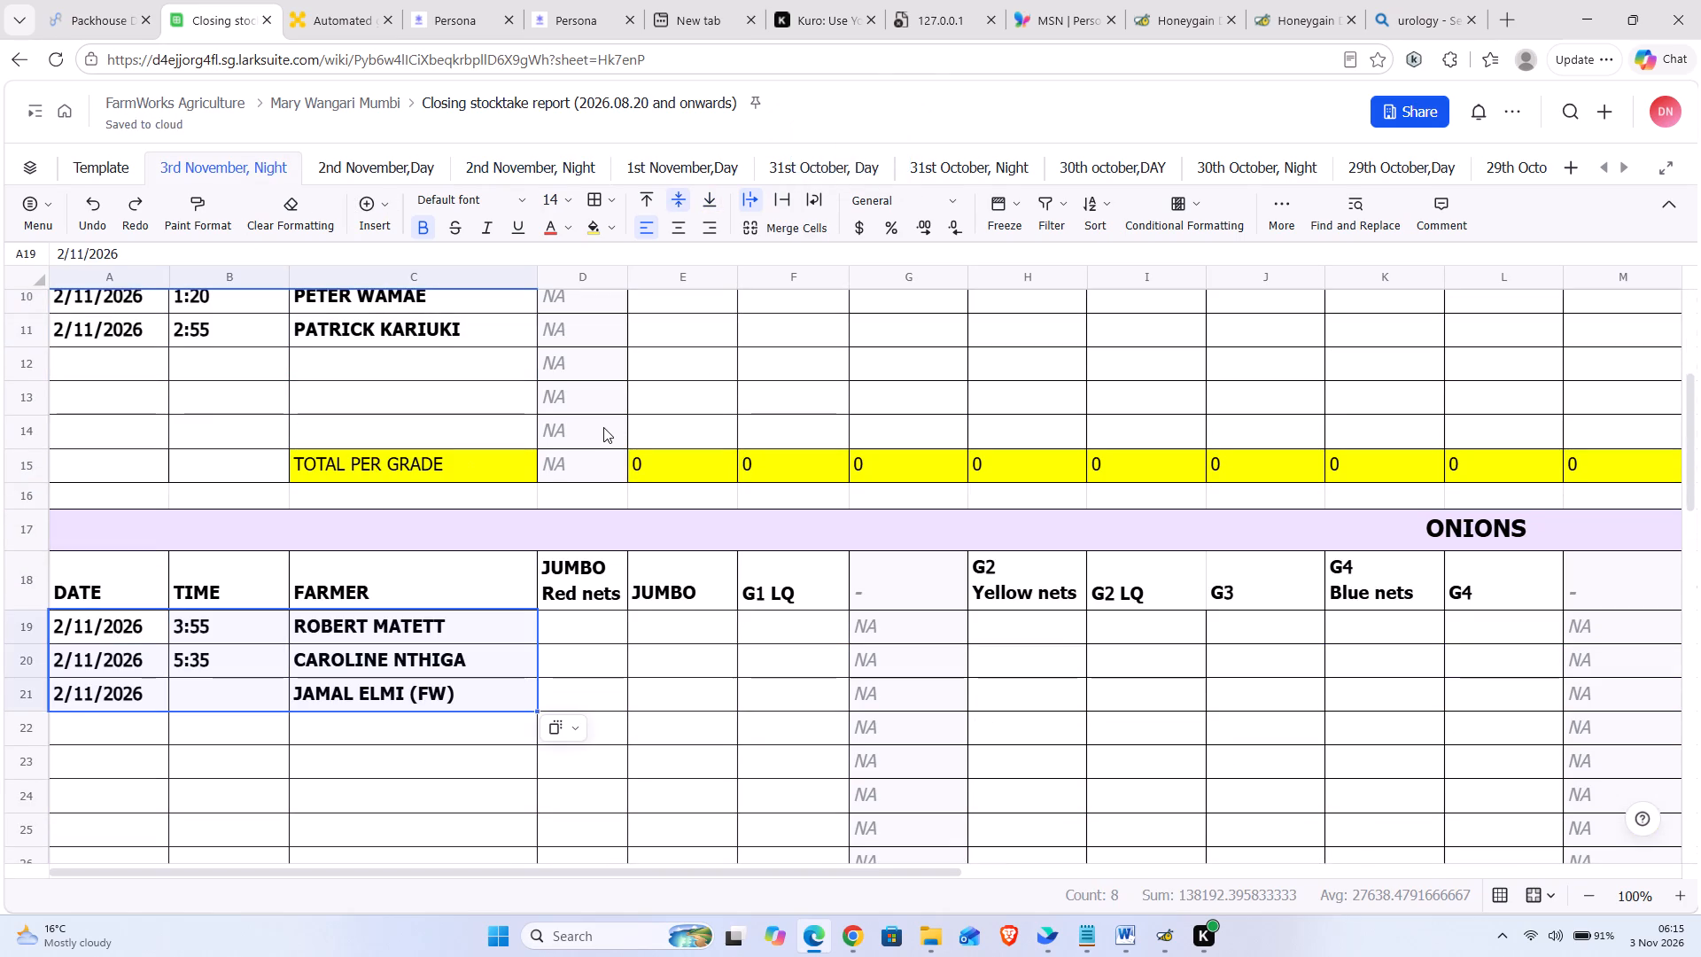
Copy the date, time and farmer of potato row 32 from 2nd November, Night into 3rd November, Night at A32.
{"action": "scroll", "coordinate": [603, 427], "scroll_direction": "up", "scroll_amount": 4}
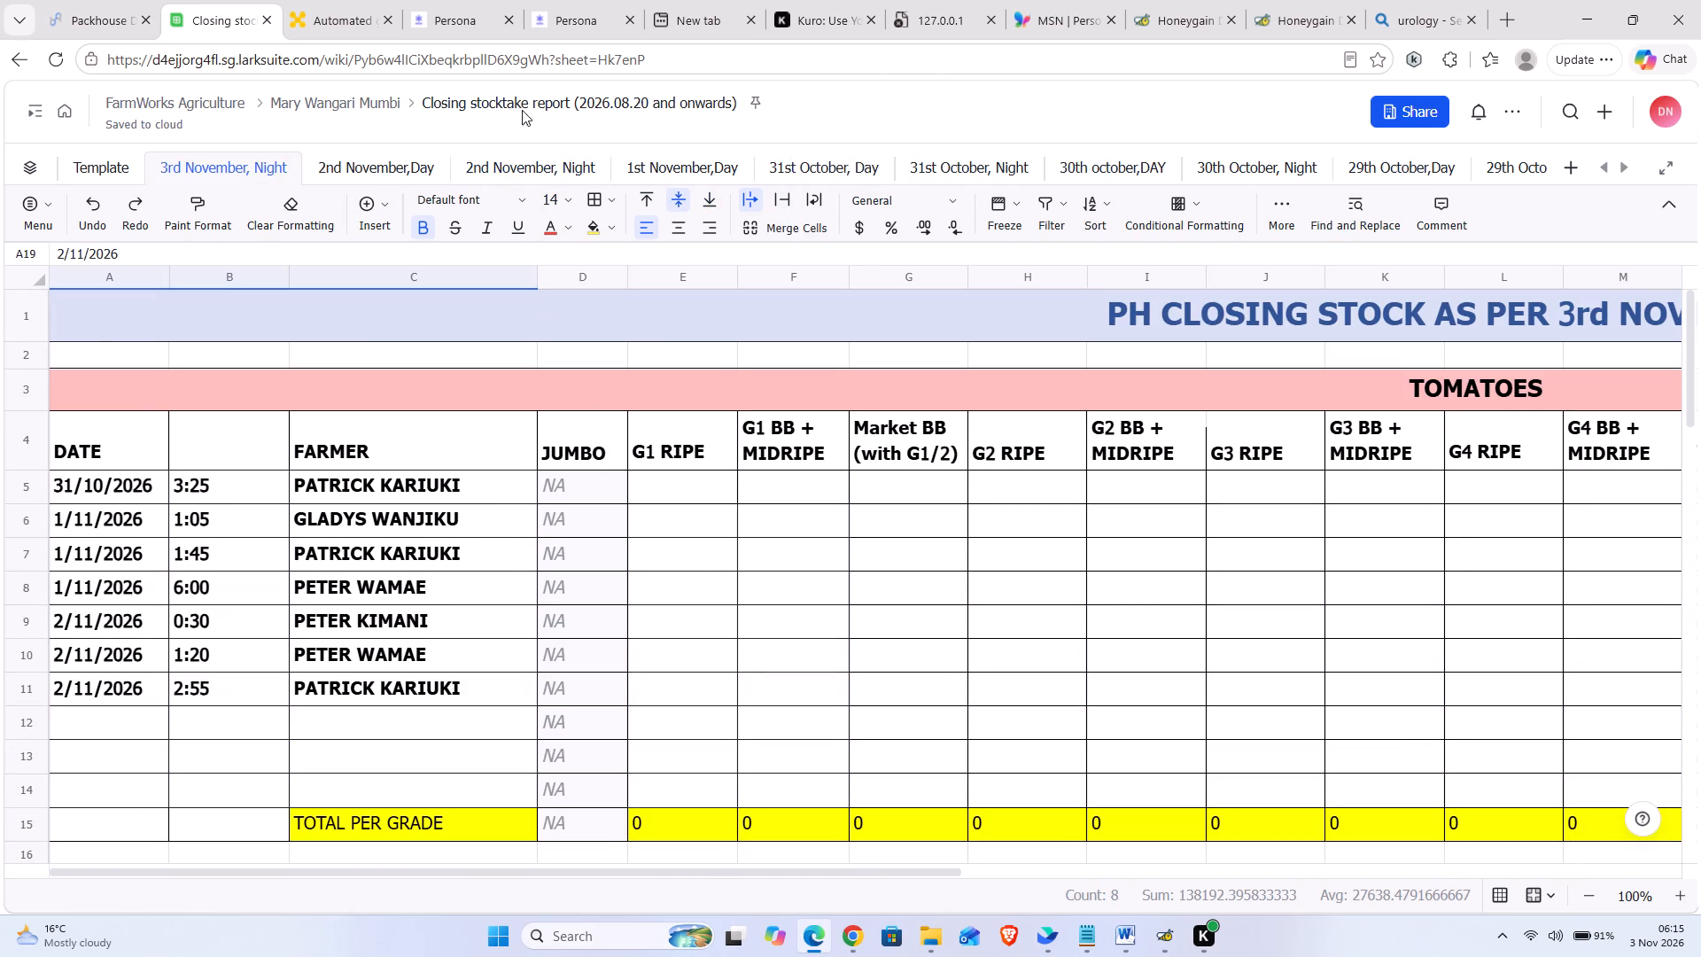
{"action": "left_click", "coordinate": [536, 163]}
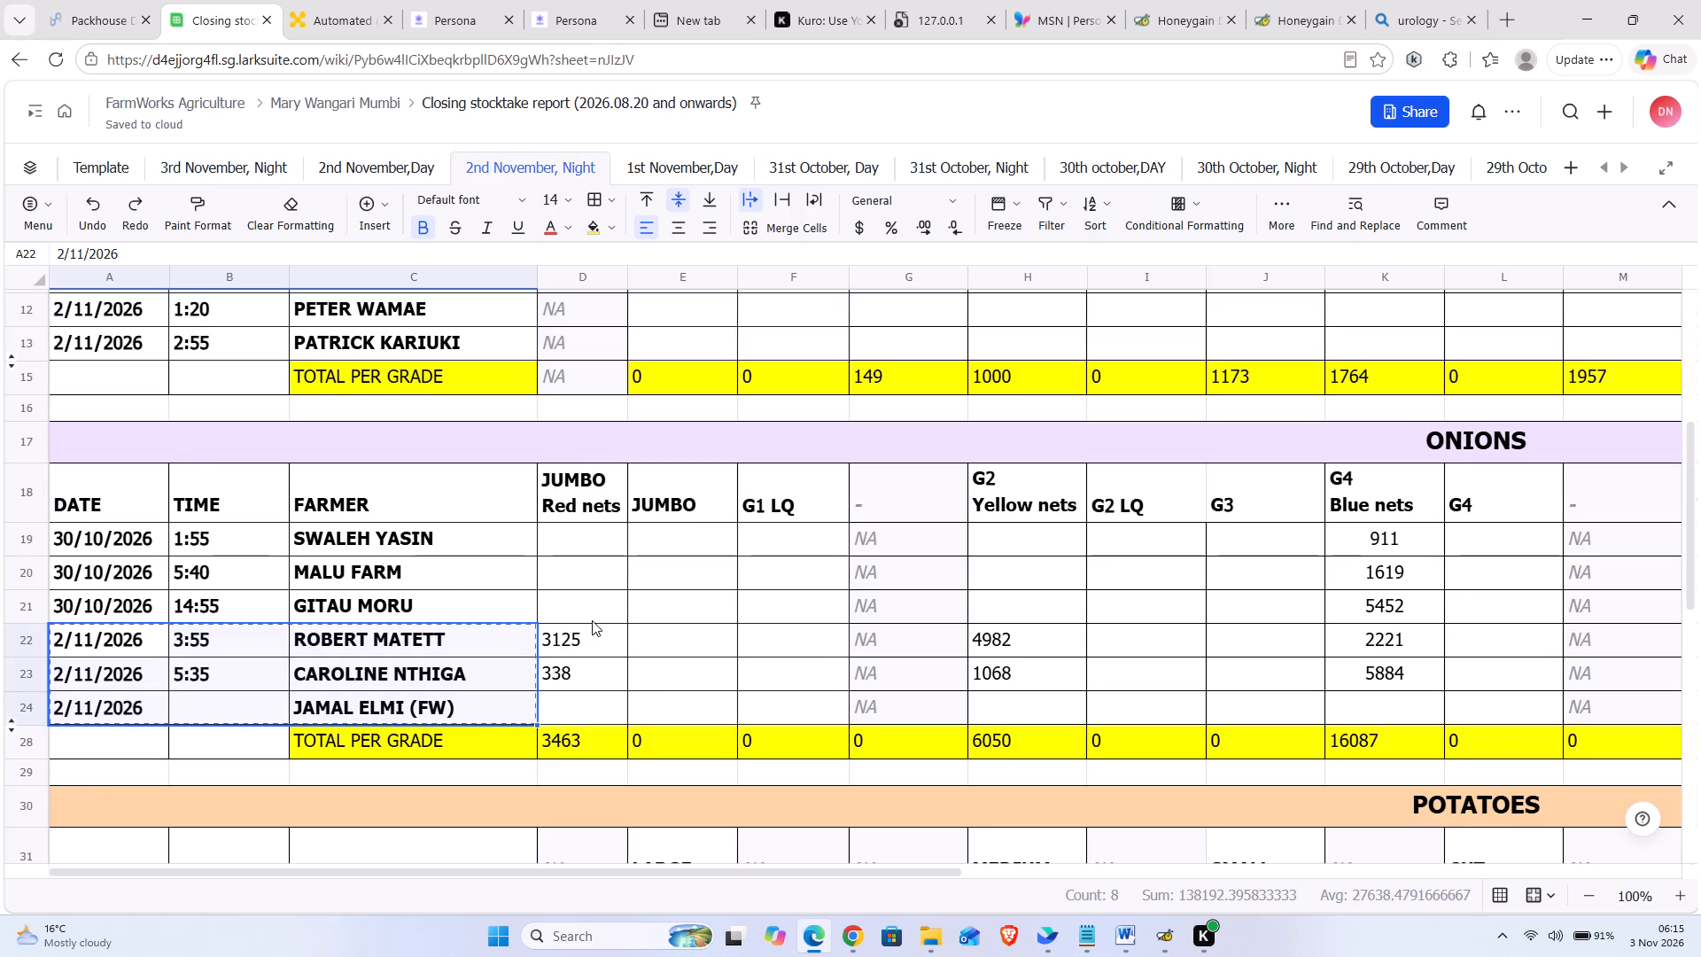
{"action": "scroll", "coordinate": [592, 620], "scroll_direction": "down", "scroll_amount": 5}
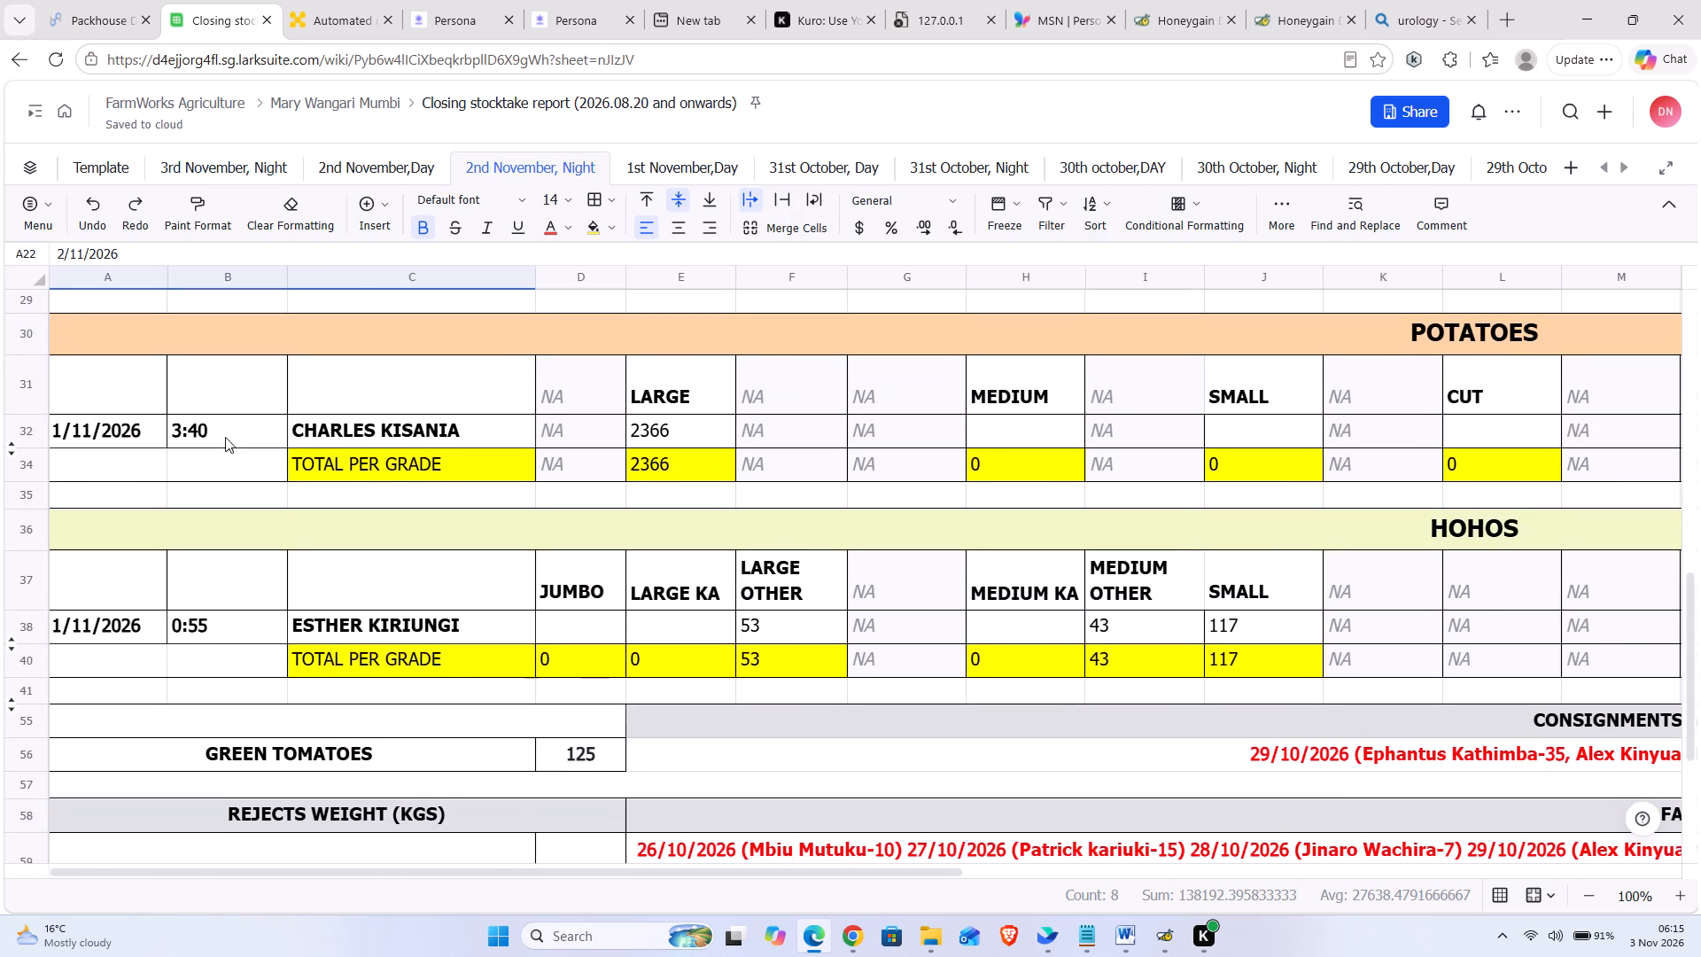
{"action": "left_click", "coordinate": [128, 427]}
{"action": "key", "text": "shift+Right"}
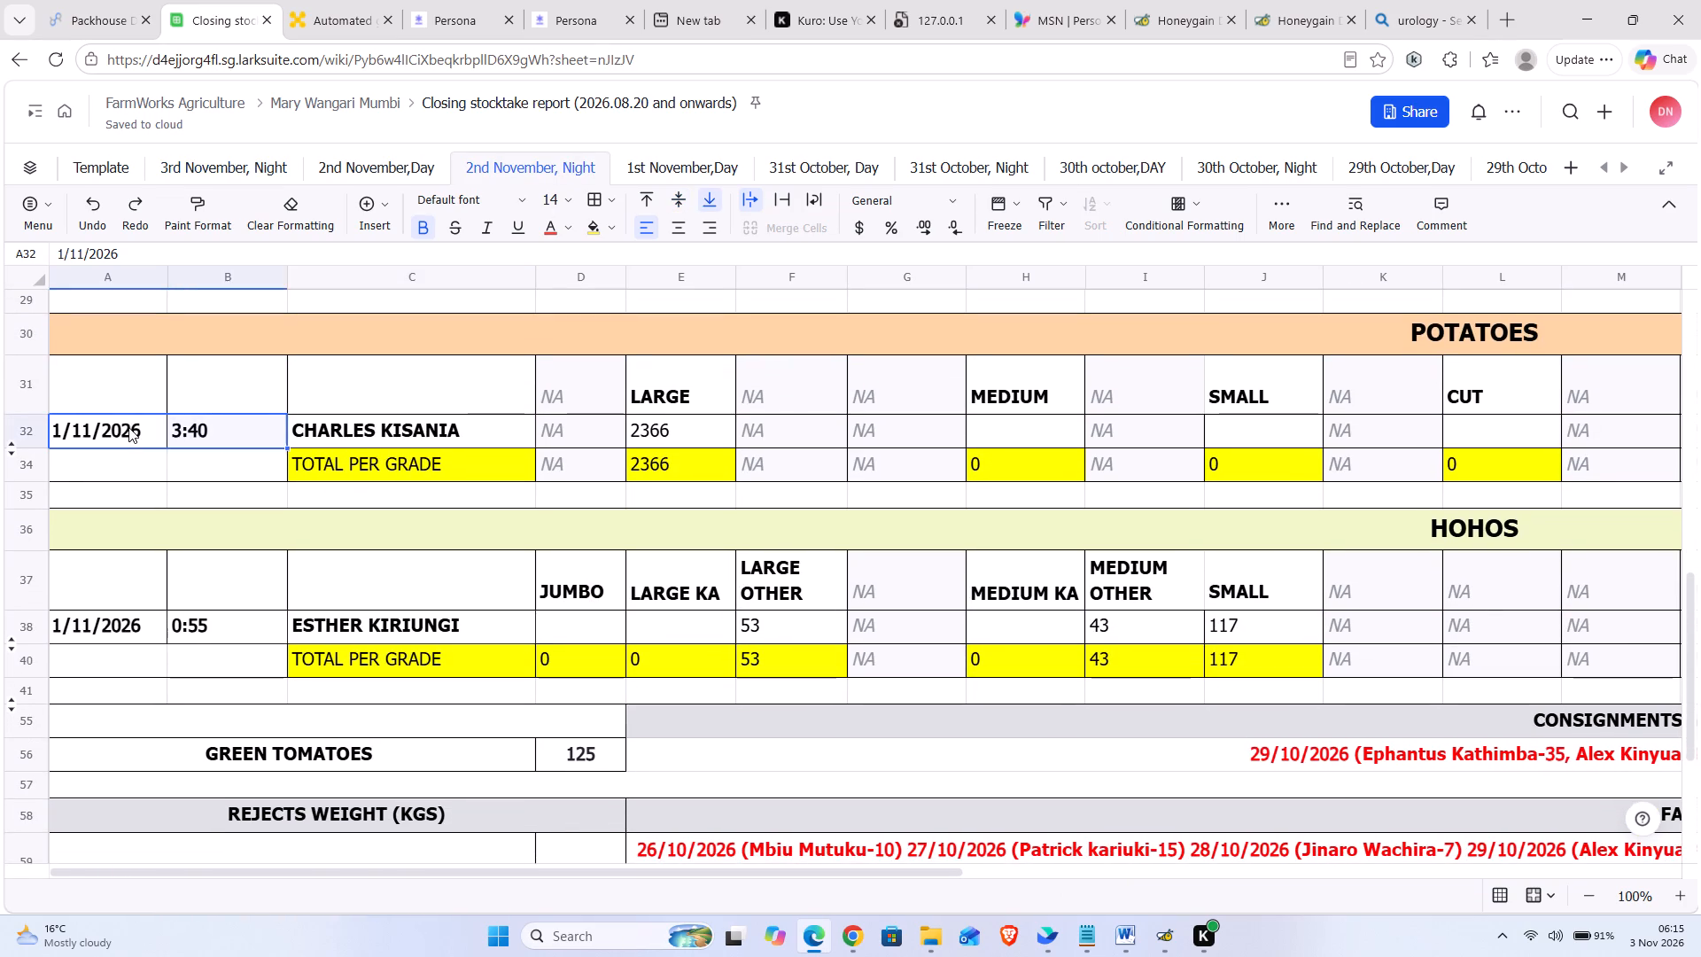
{"action": "key", "text": "shift+Right"}
{"action": "key", "text": "ctrl+c"}
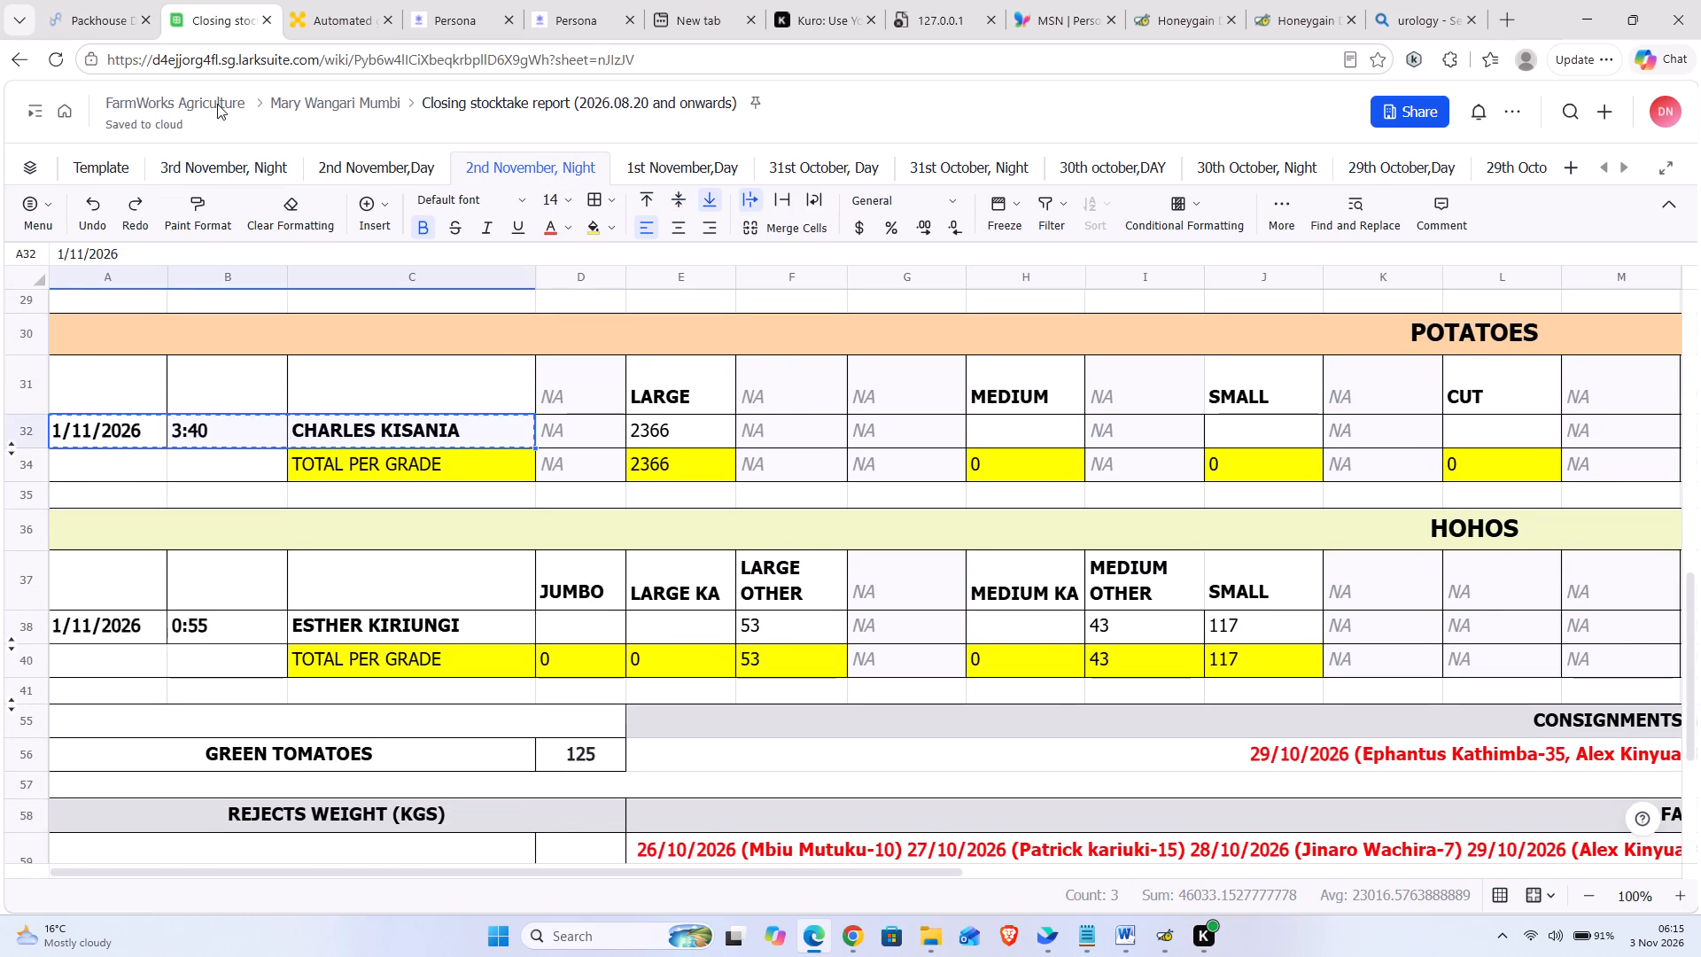
{"action": "left_click", "coordinate": [217, 166]}
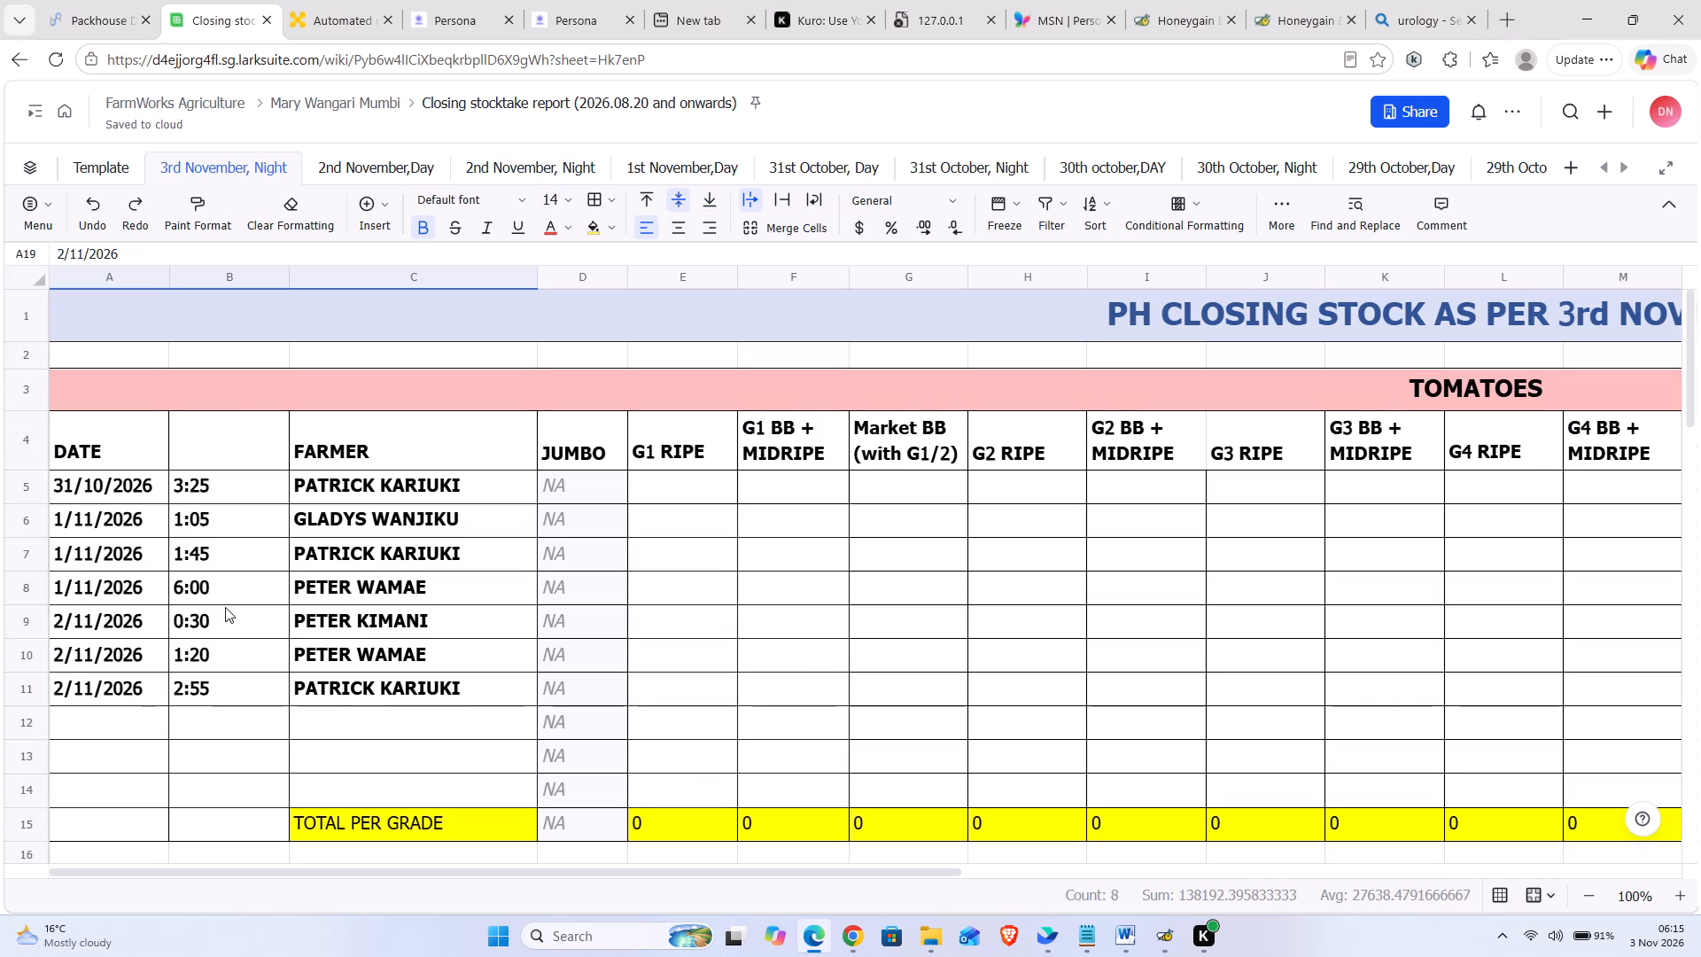
{"action": "scroll", "coordinate": [235, 750], "scroll_direction": "down", "scroll_amount": 4}
{"action": "scroll", "coordinate": [424, 787], "scroll_direction": "down", "scroll_amount": 1}
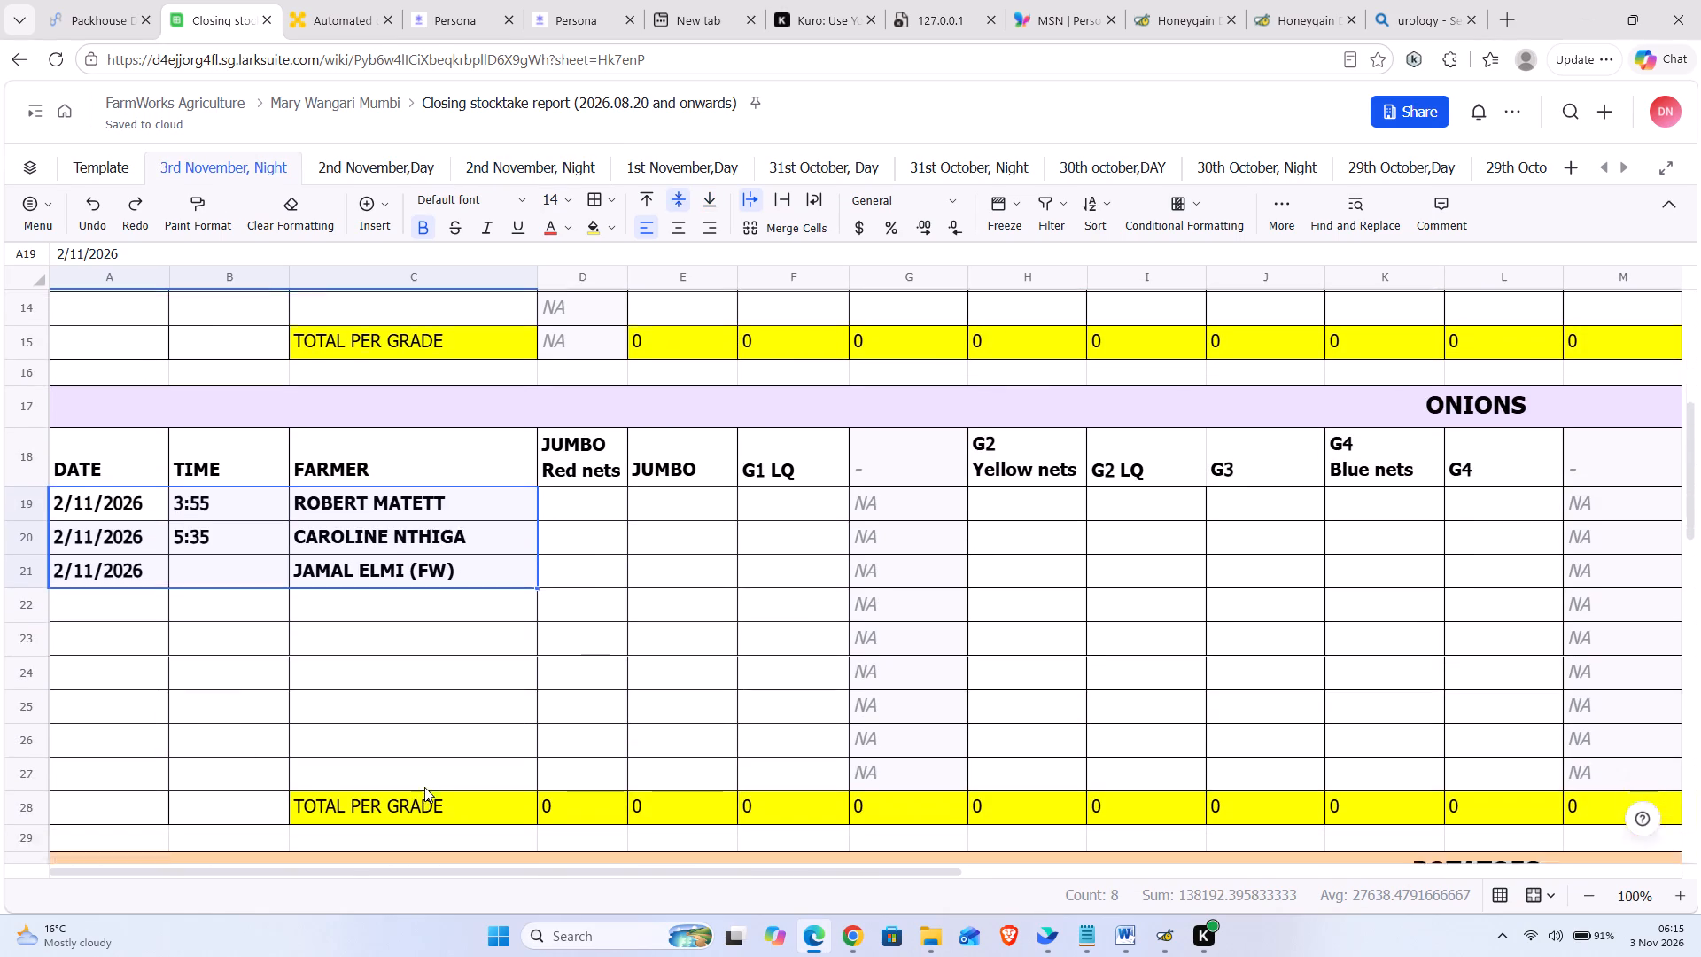
{"action": "scroll", "coordinate": [424, 787], "scroll_direction": "down", "scroll_amount": 2}
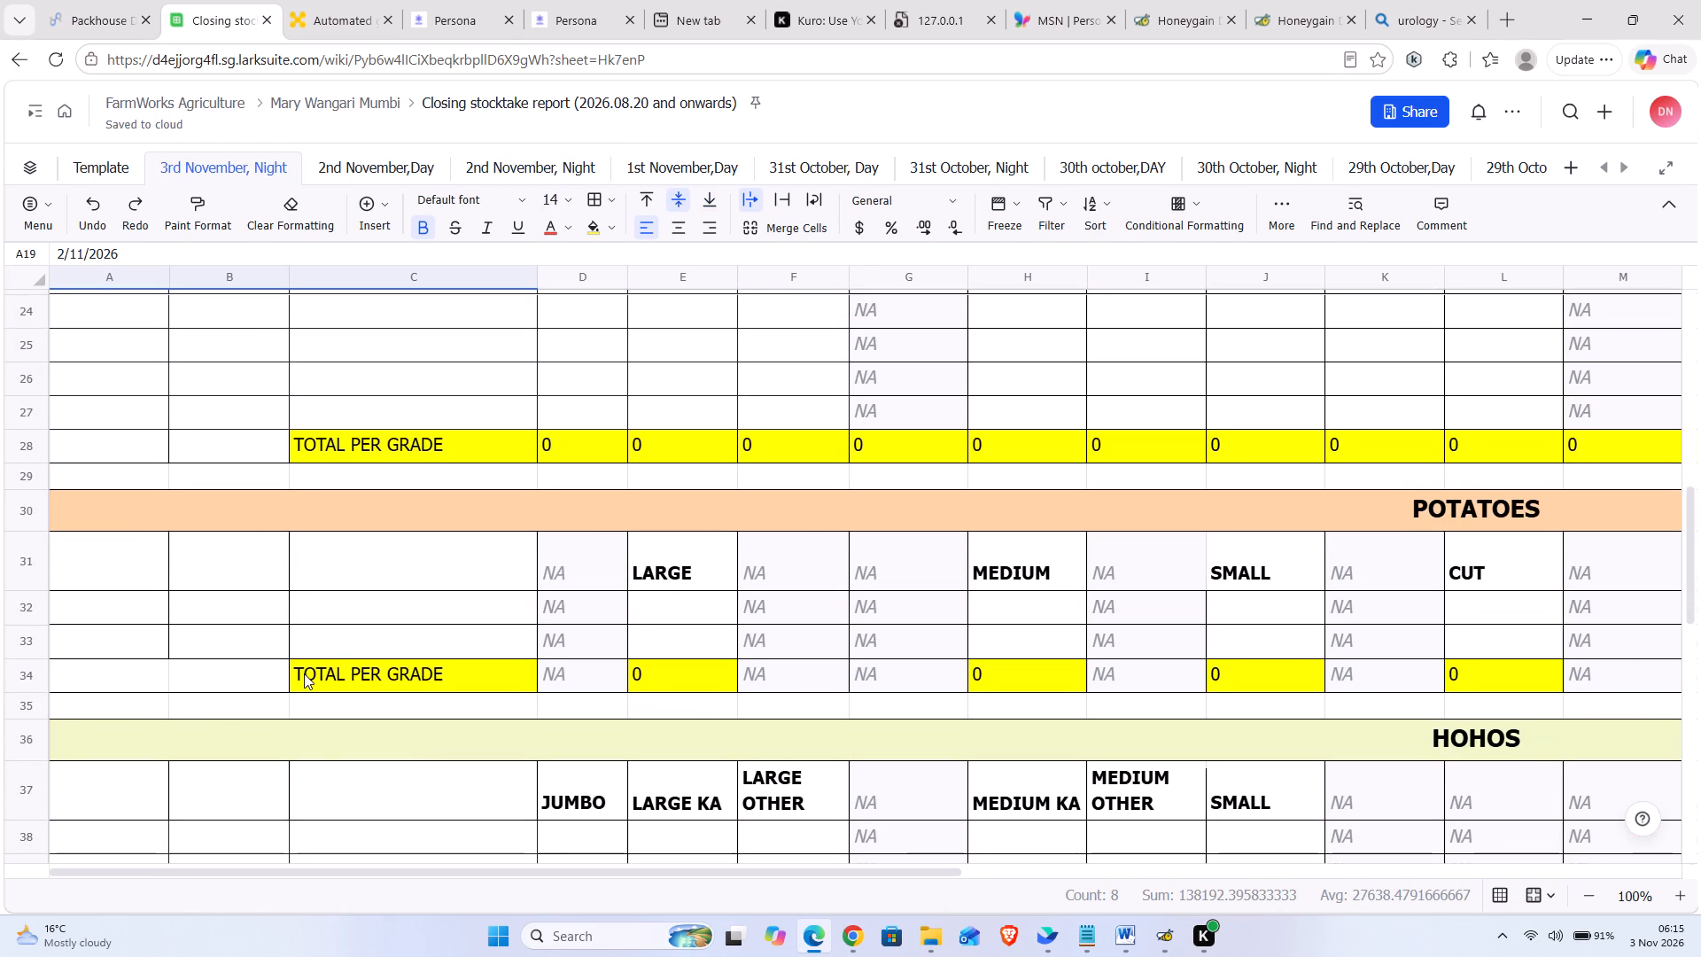
{"action": "left_click", "coordinate": [113, 612]}
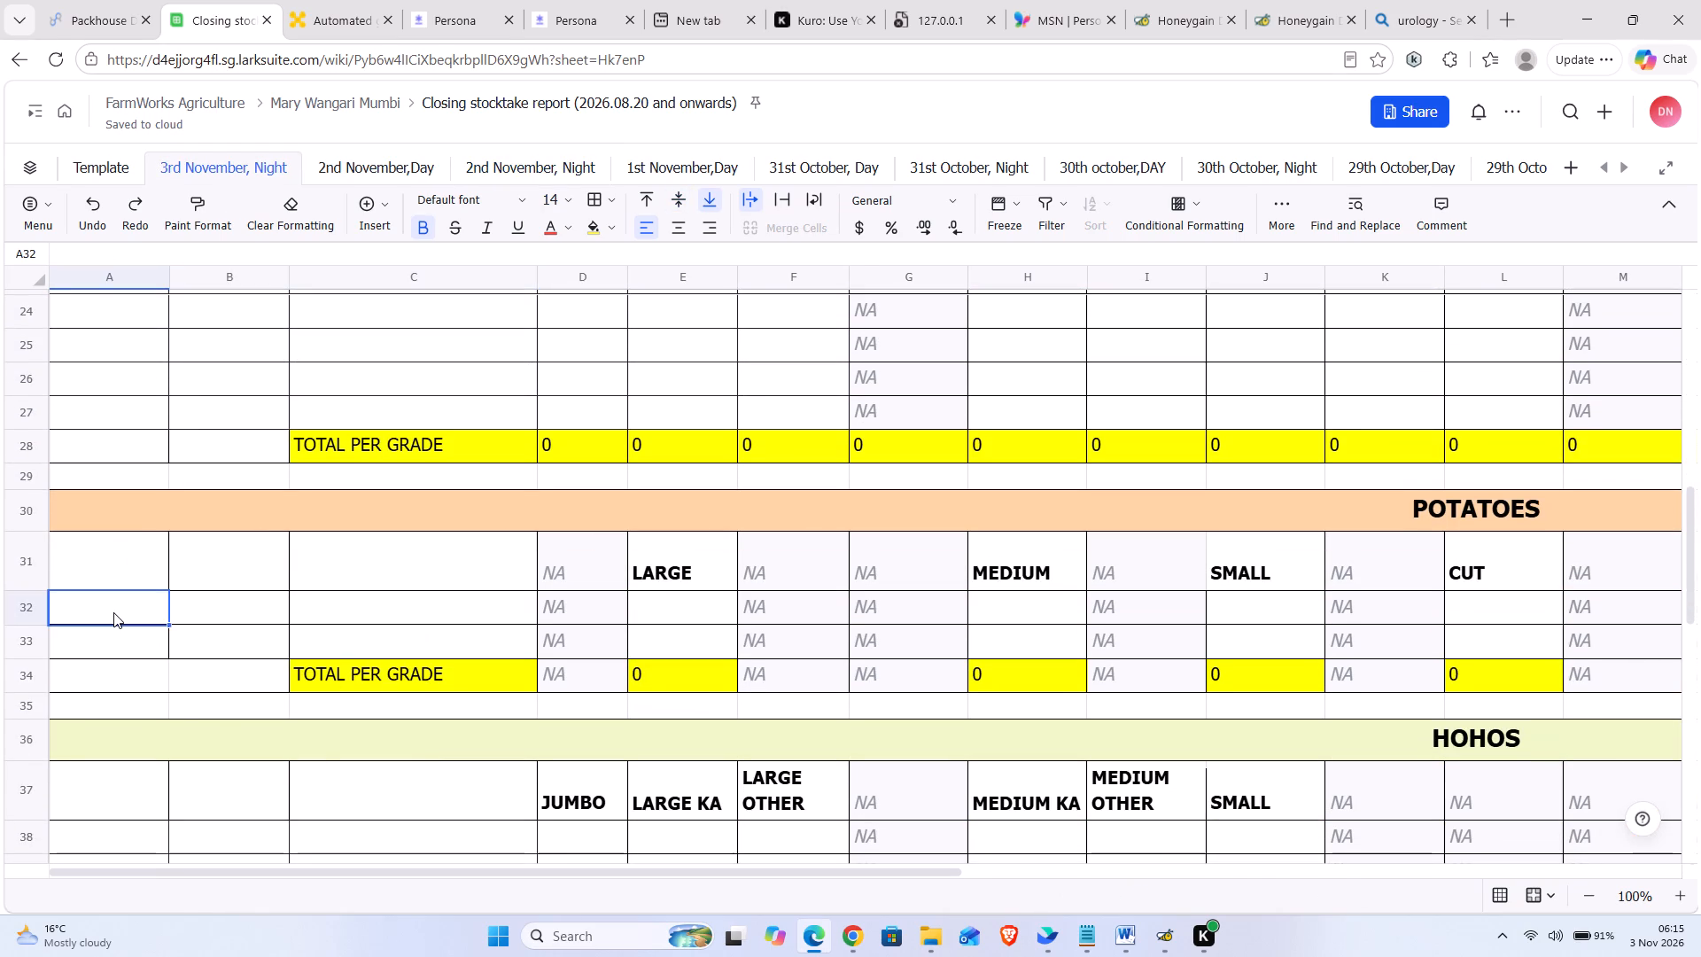
{"action": "key", "text": "ctrl+v"}
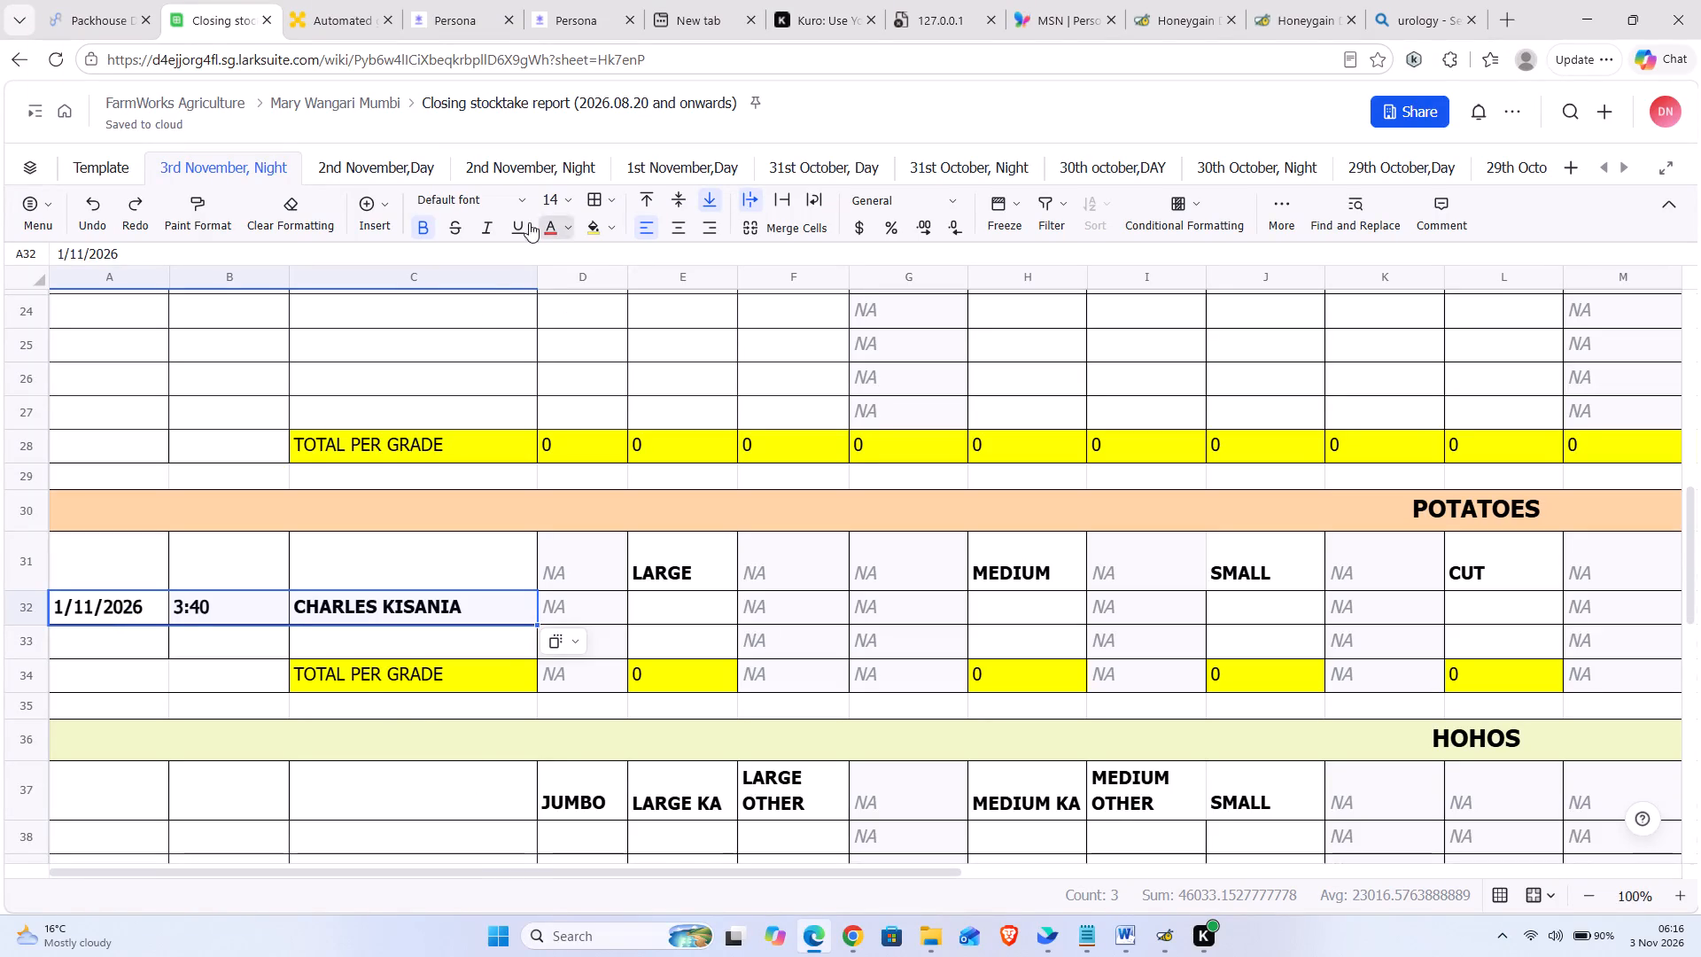
Copy the date, time and farmer of hohos row 38 from 2nd November, Night into 3rd November, Night at A38.
{"action": "left_click", "coordinate": [515, 175]}
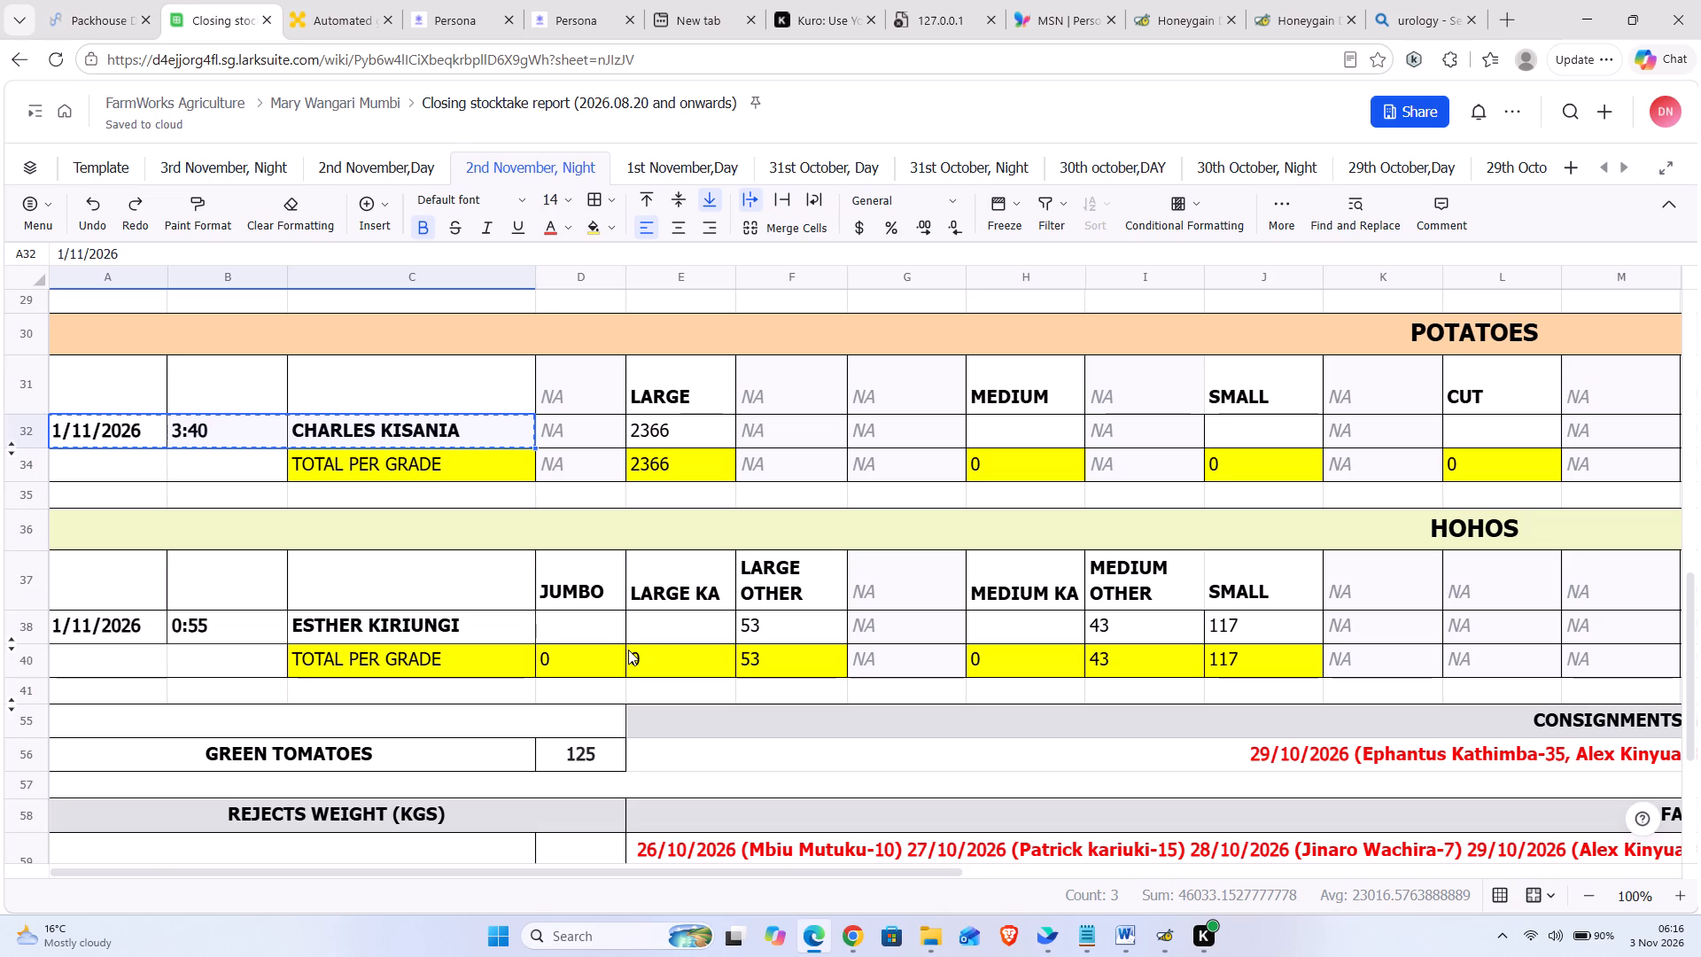
{"action": "left_click", "coordinate": [97, 620]}
{"action": "key", "text": "shift+Right"}
{"action": "key", "text": "shift+Right"}
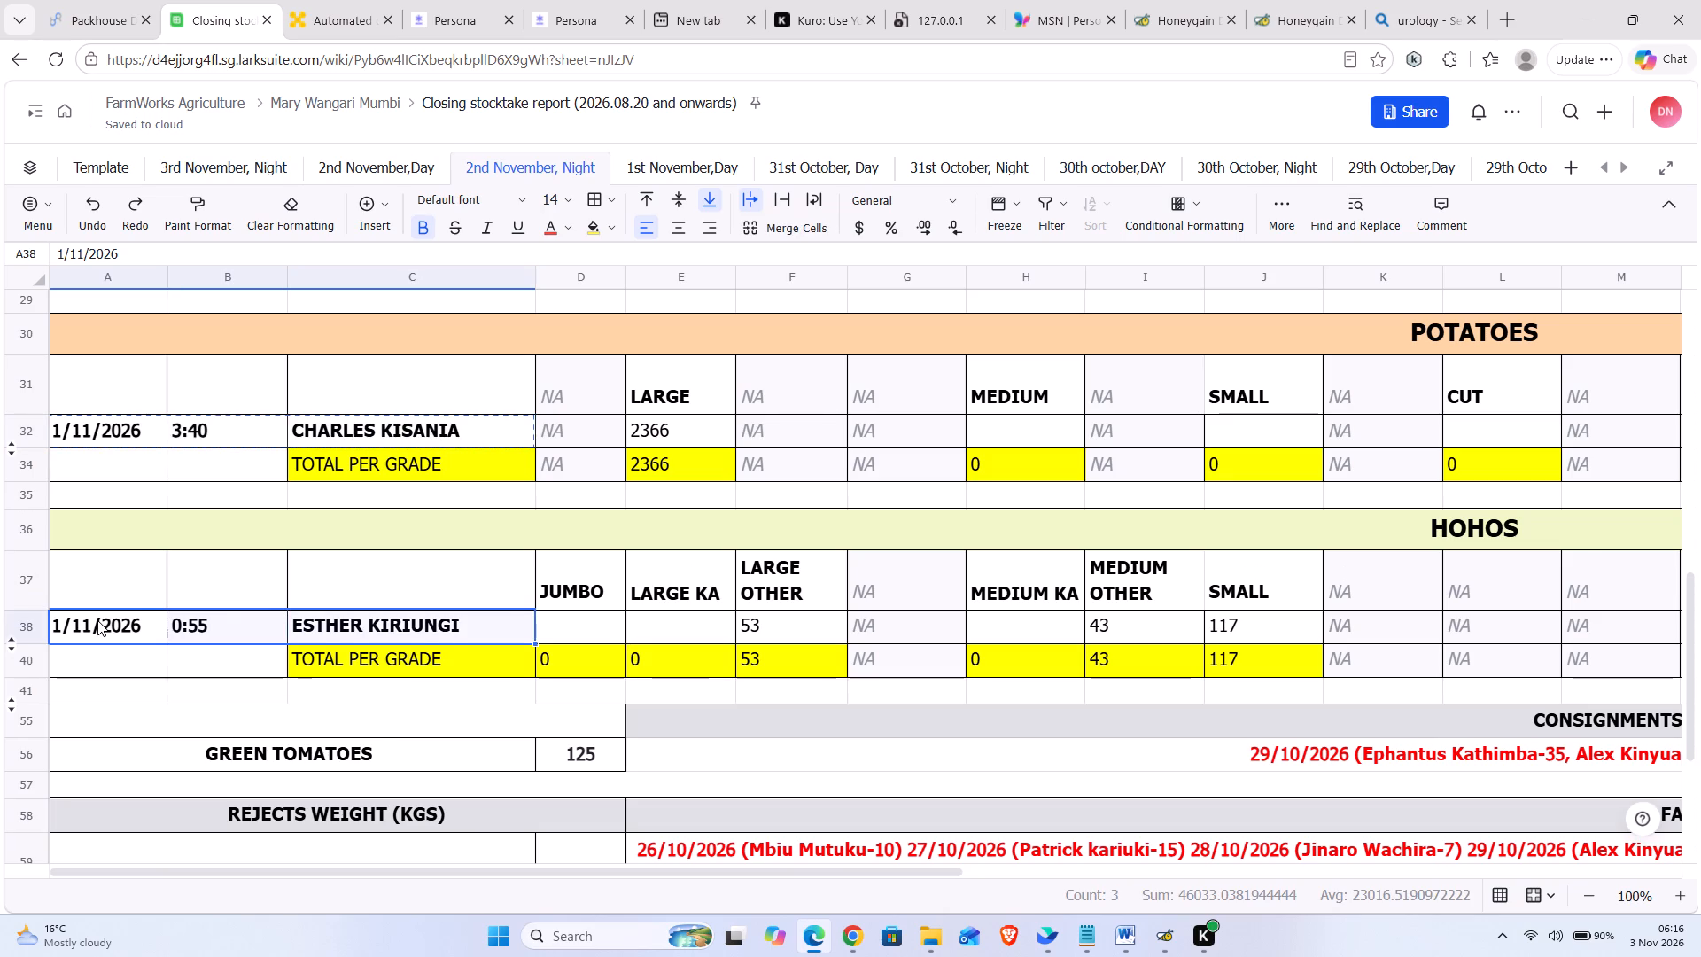
{"action": "key", "text": "ctrl+c"}
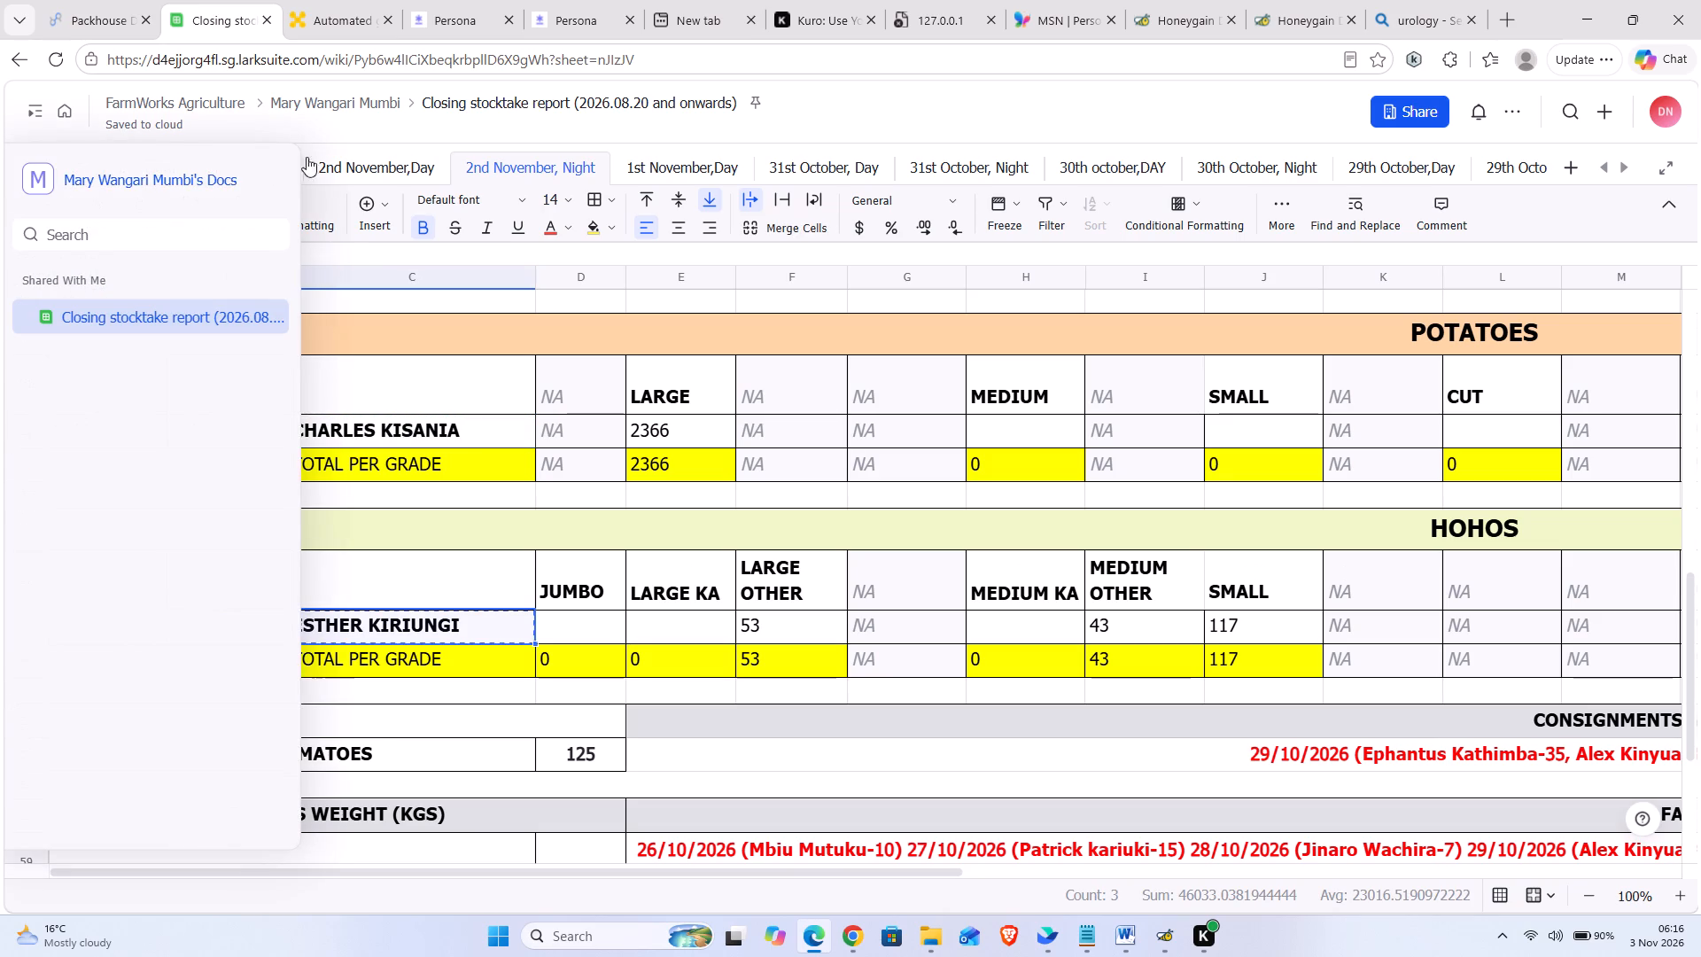
{"action": "left_click", "coordinate": [231, 172]}
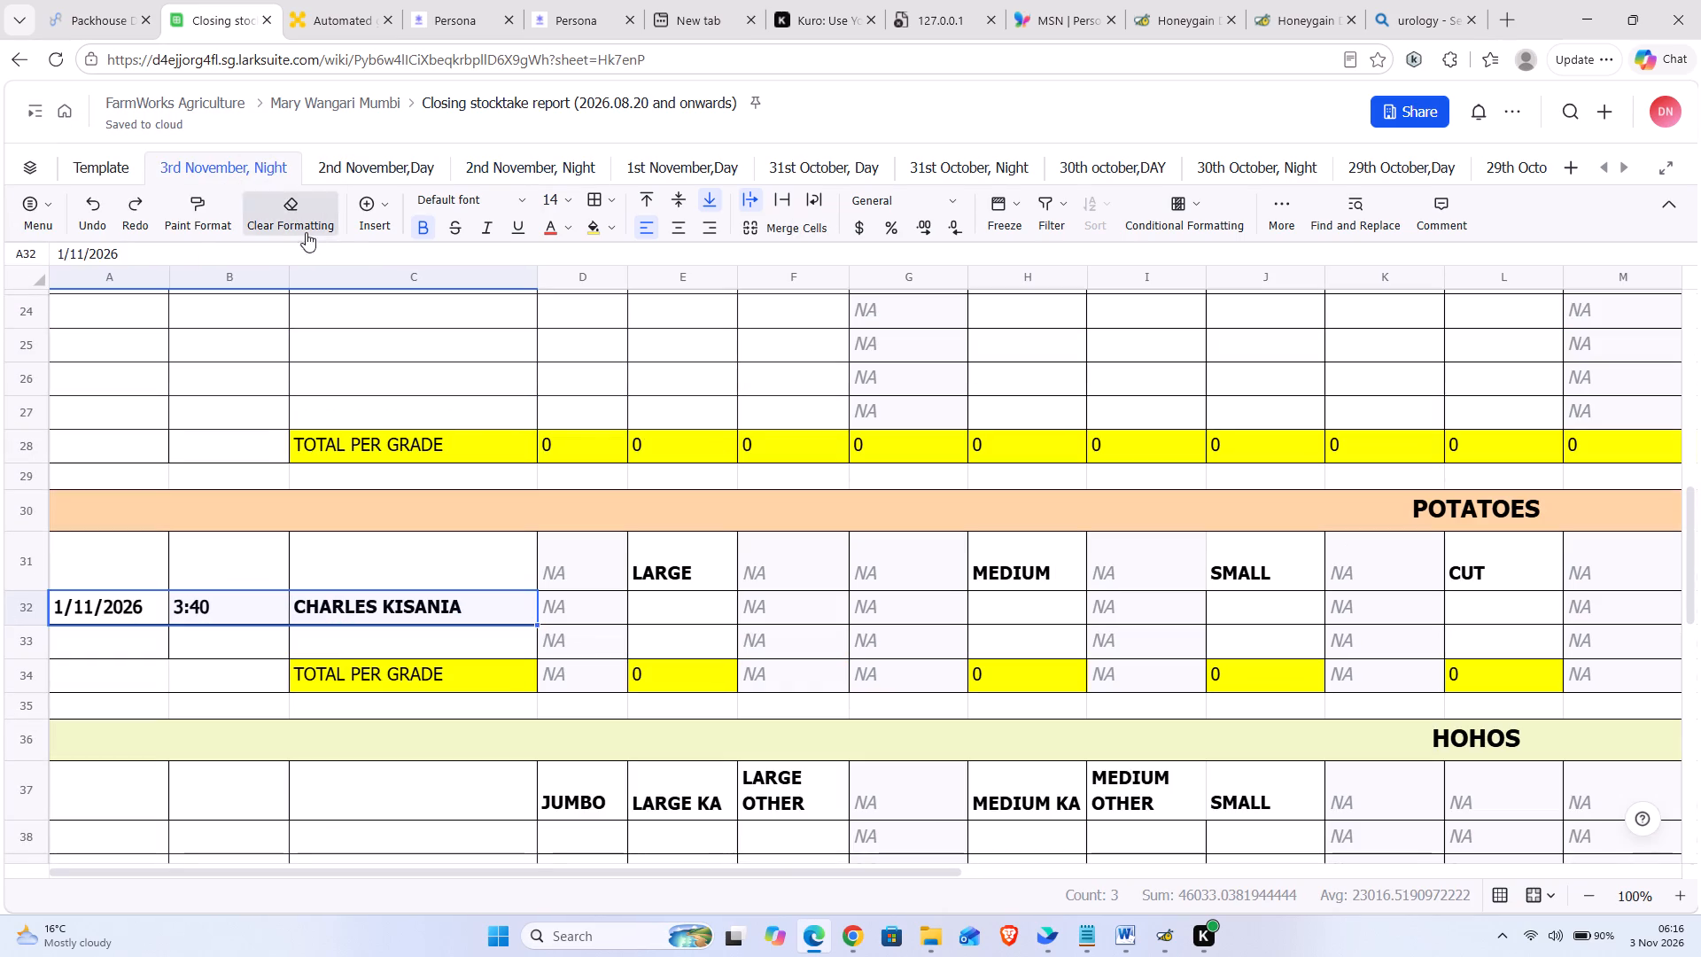
{"action": "scroll", "coordinate": [334, 654], "scroll_direction": "down", "scroll_amount": 1}
{"action": "left_click", "coordinate": [113, 684]}
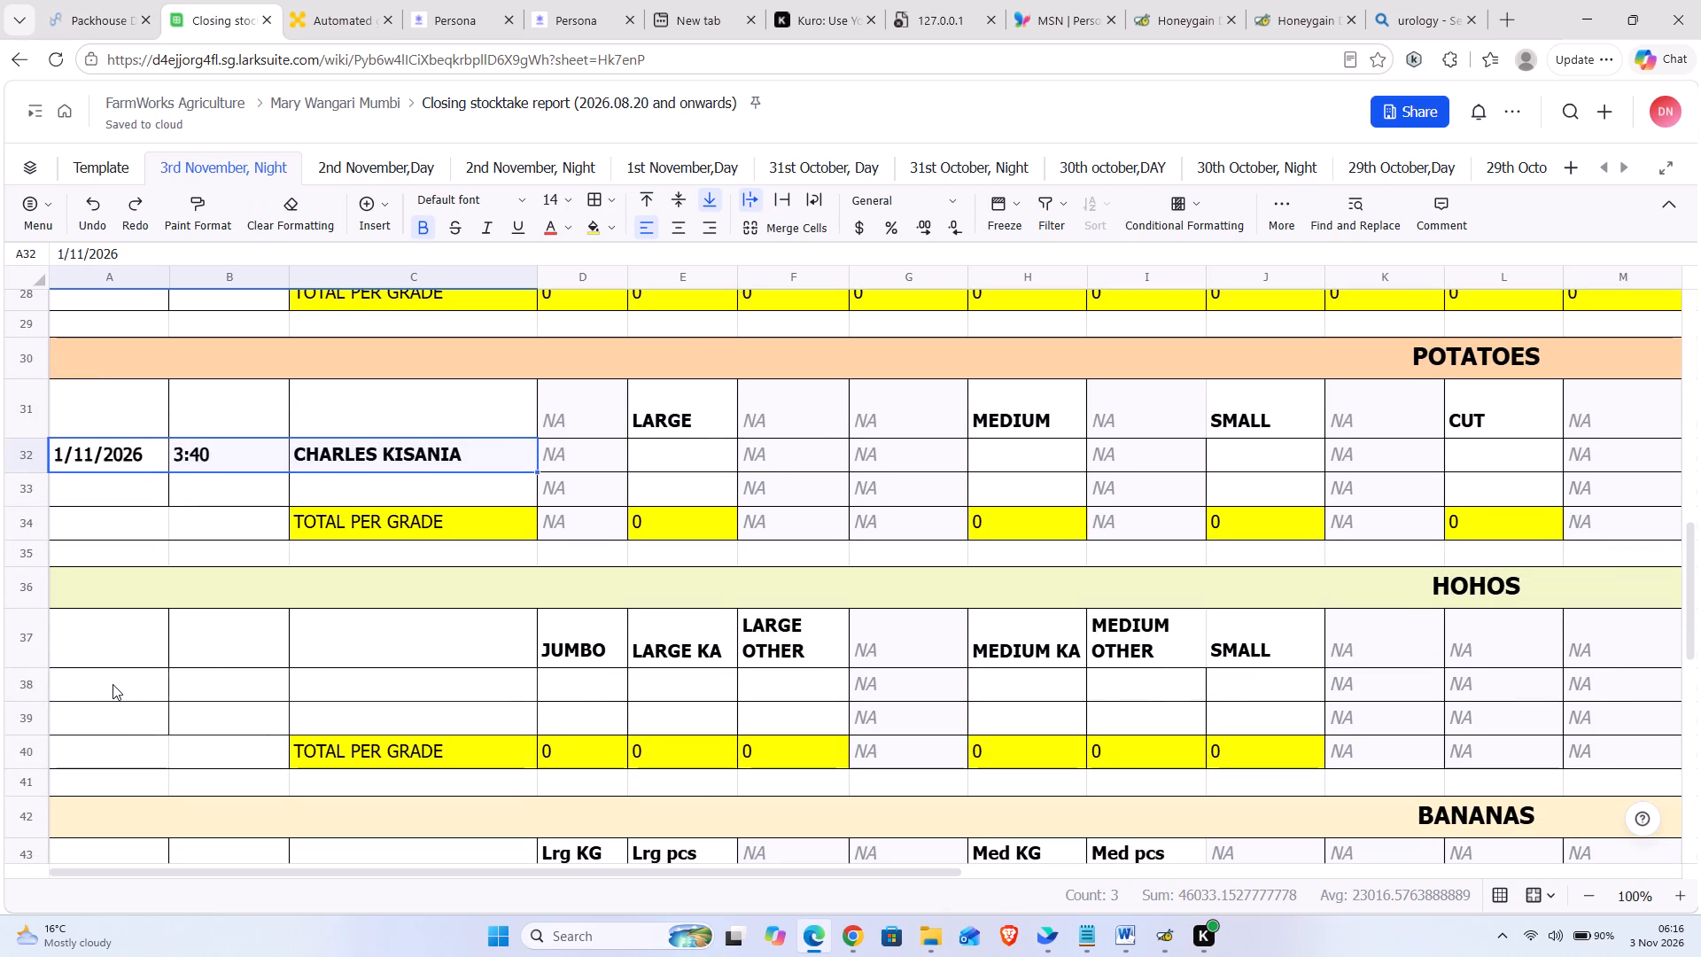
{"action": "key", "text": "ctrl+v"}
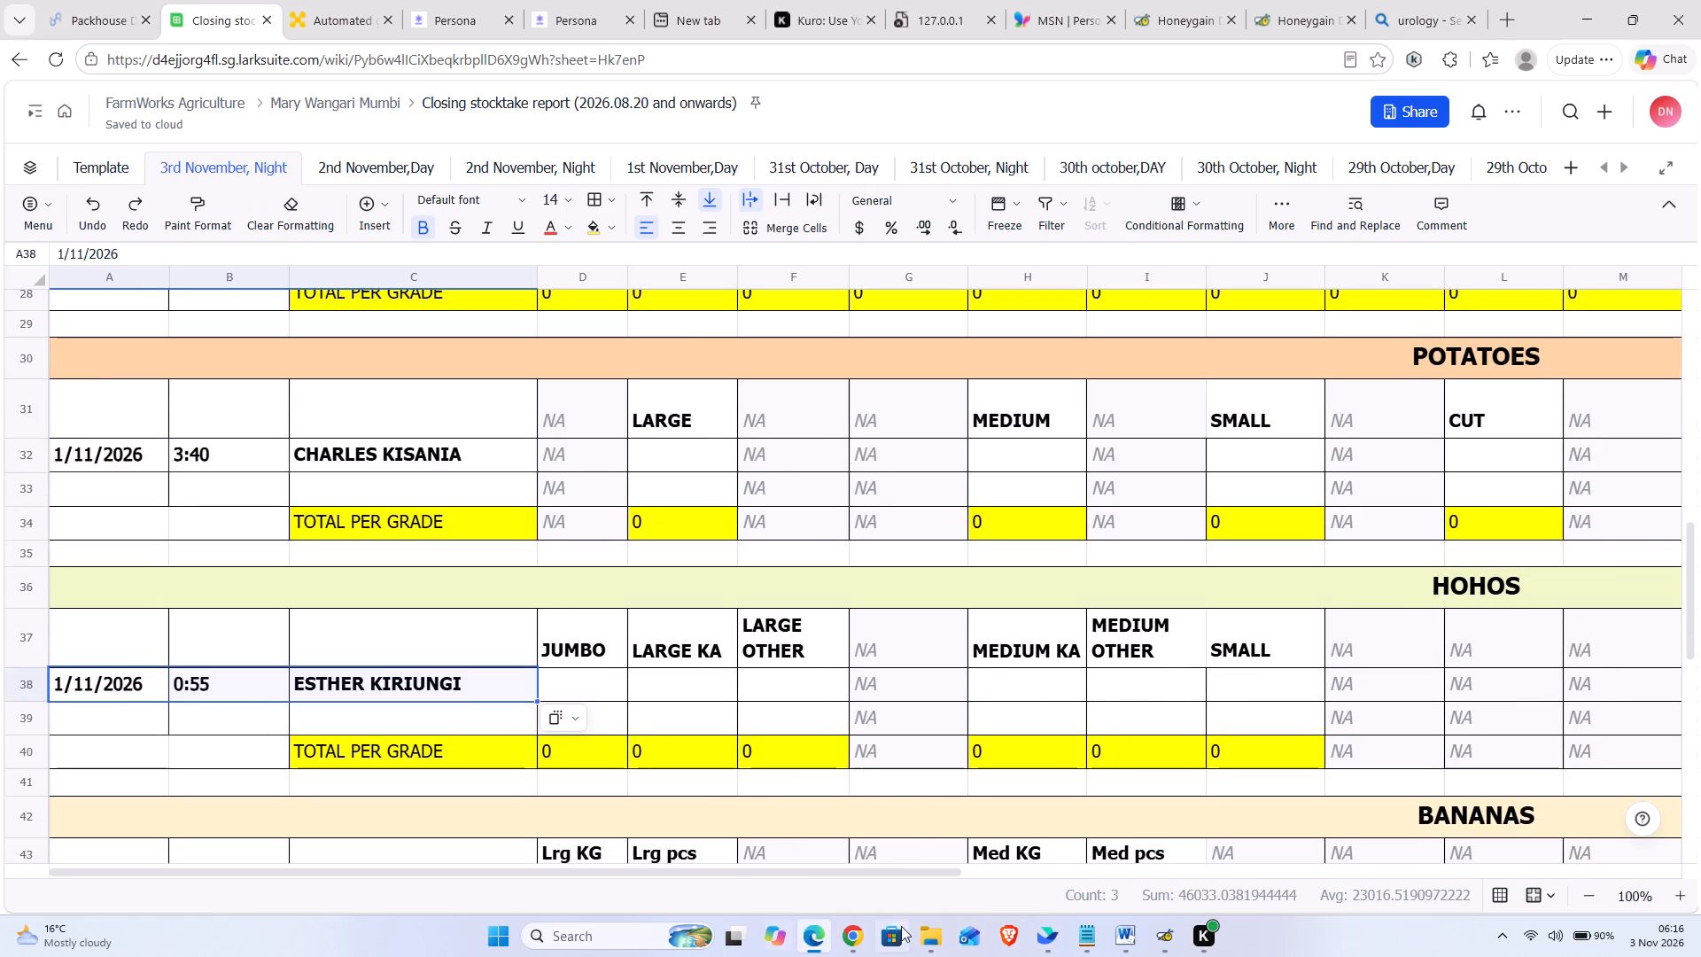
Switch to the FarmWorks Packhouse App in Chrome and sync its Consignment Closing Balances.
{"action": "left_click", "coordinate": [853, 944]}
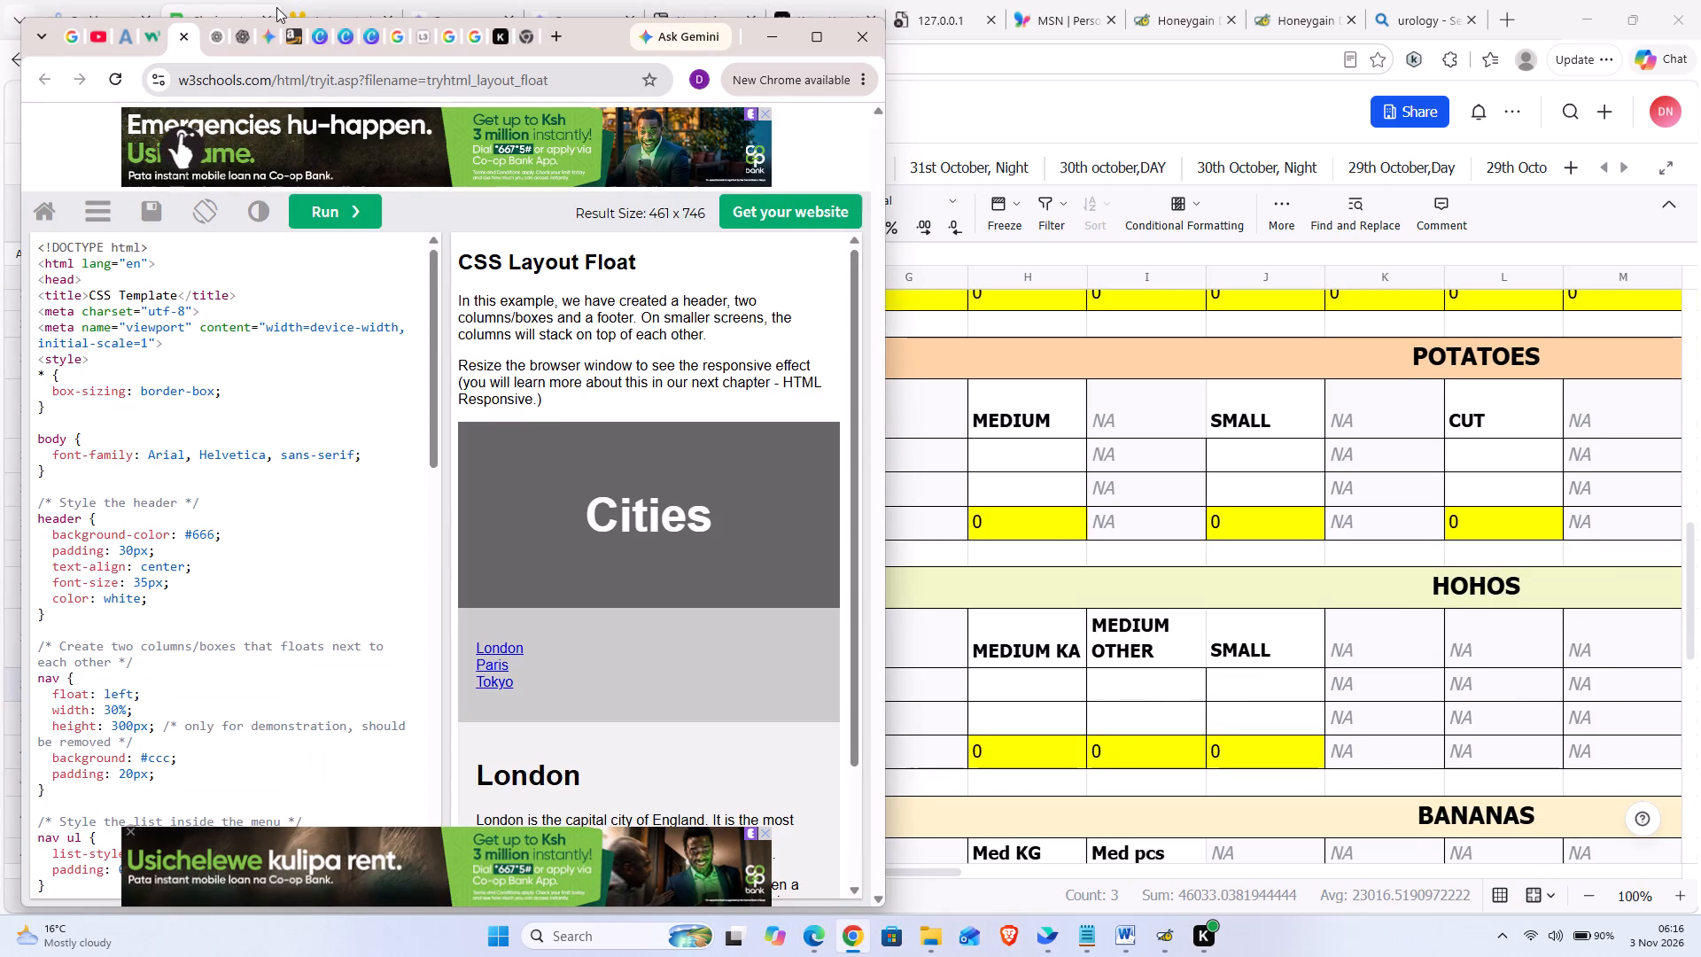
{"action": "left_click", "coordinate": [126, 37]}
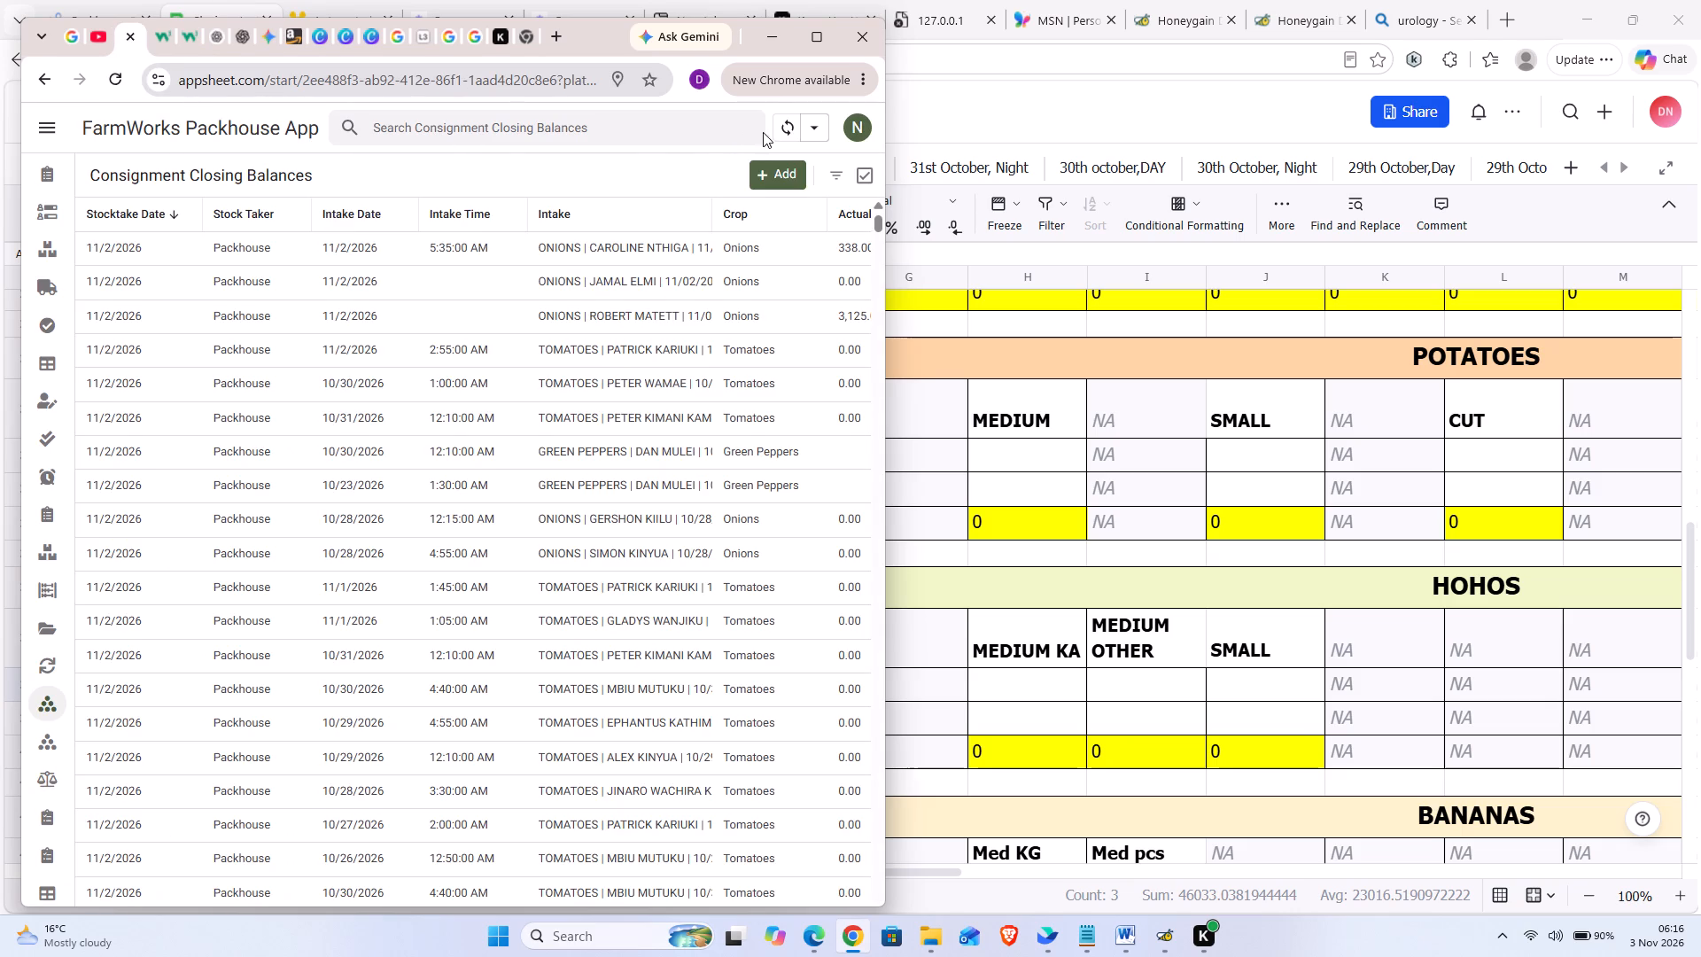
{"action": "left_click", "coordinate": [788, 128]}
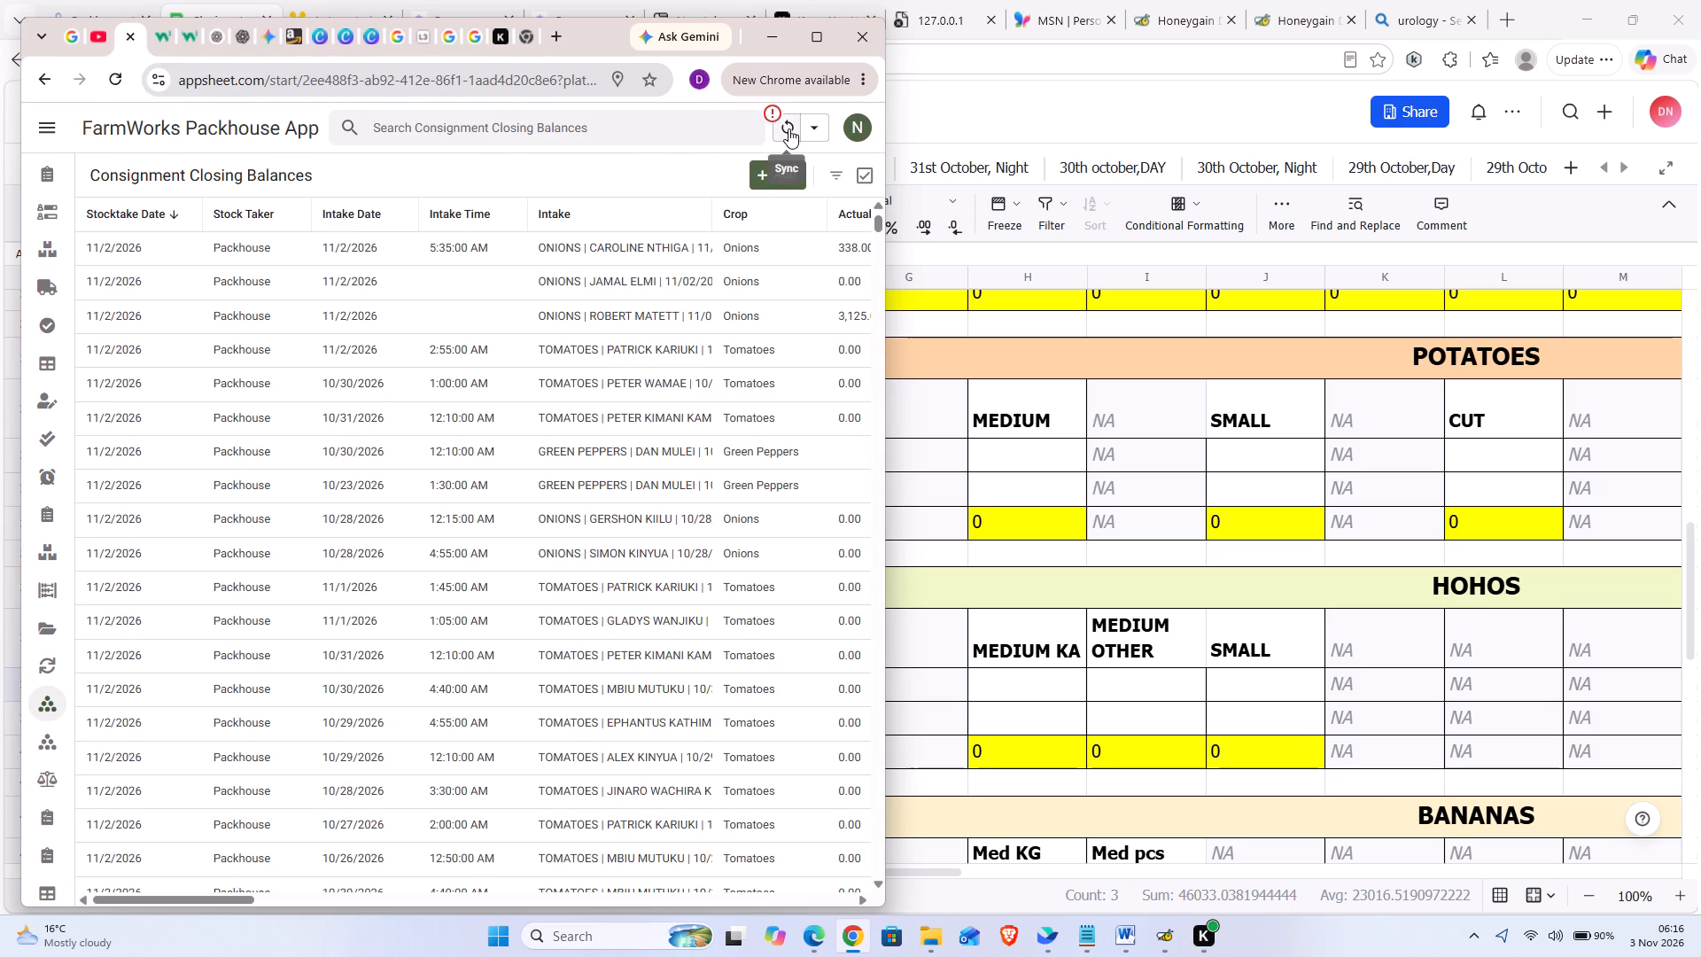
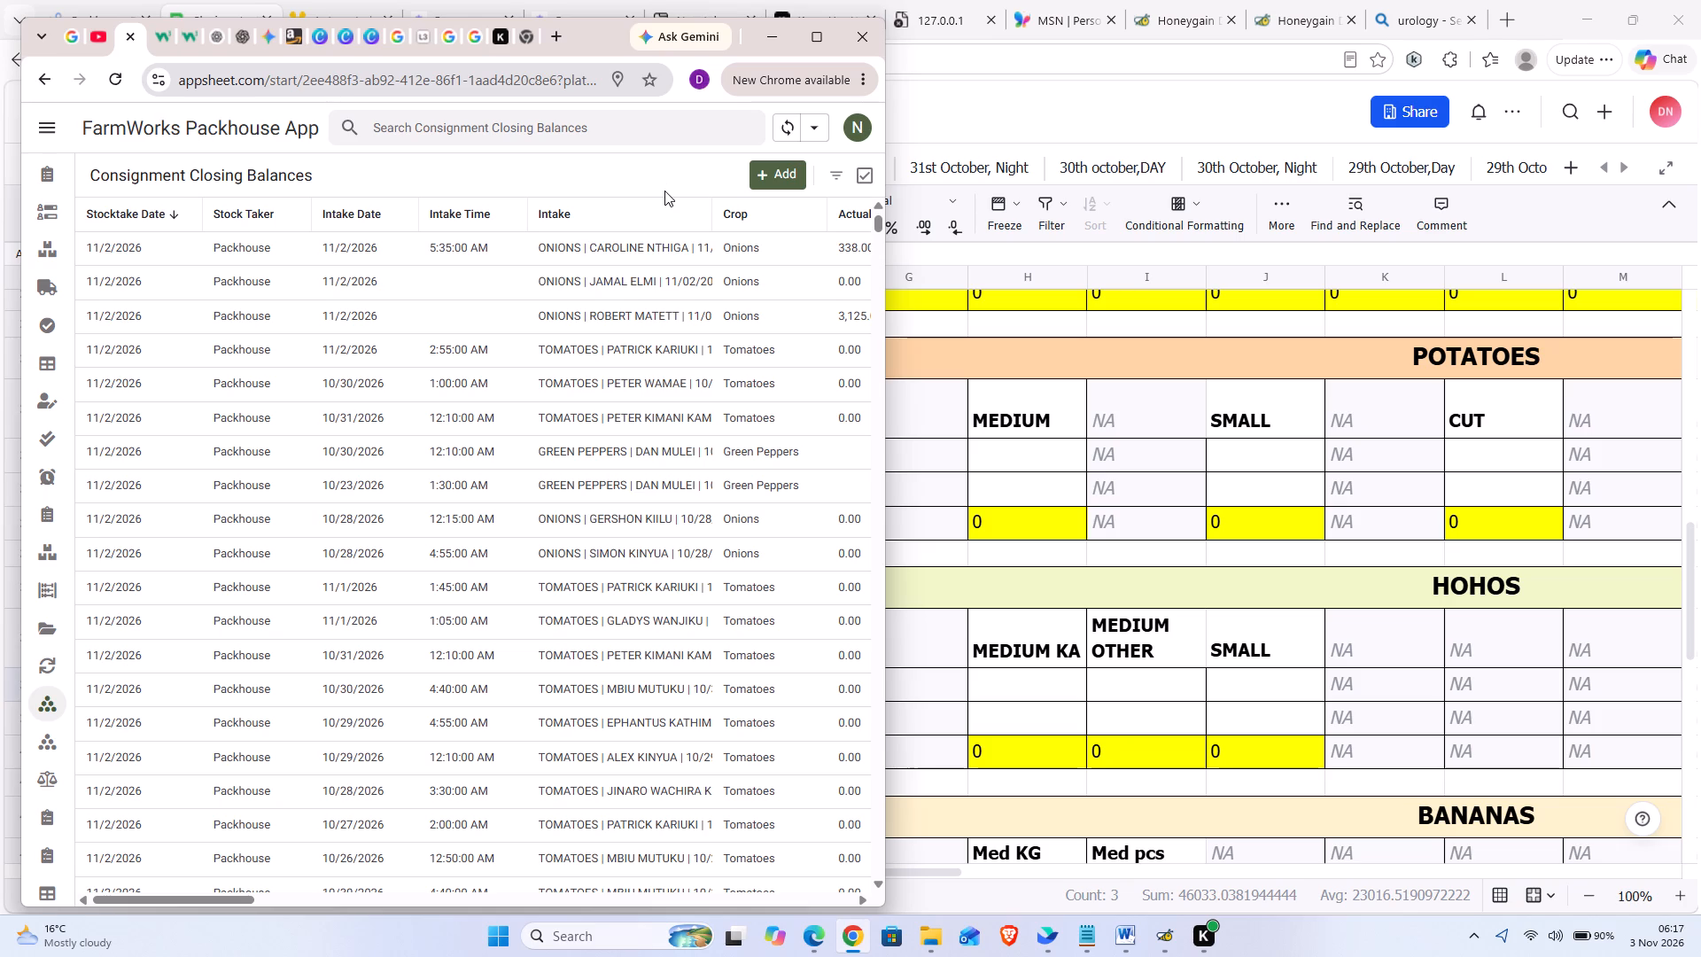
Mark Robert's 11/2/2026 onion closing balance as already intaked, link it to his 11/02/2026 03:55:00 onion intake, and save.
{"action": "left_click", "coordinate": [498, 307]}
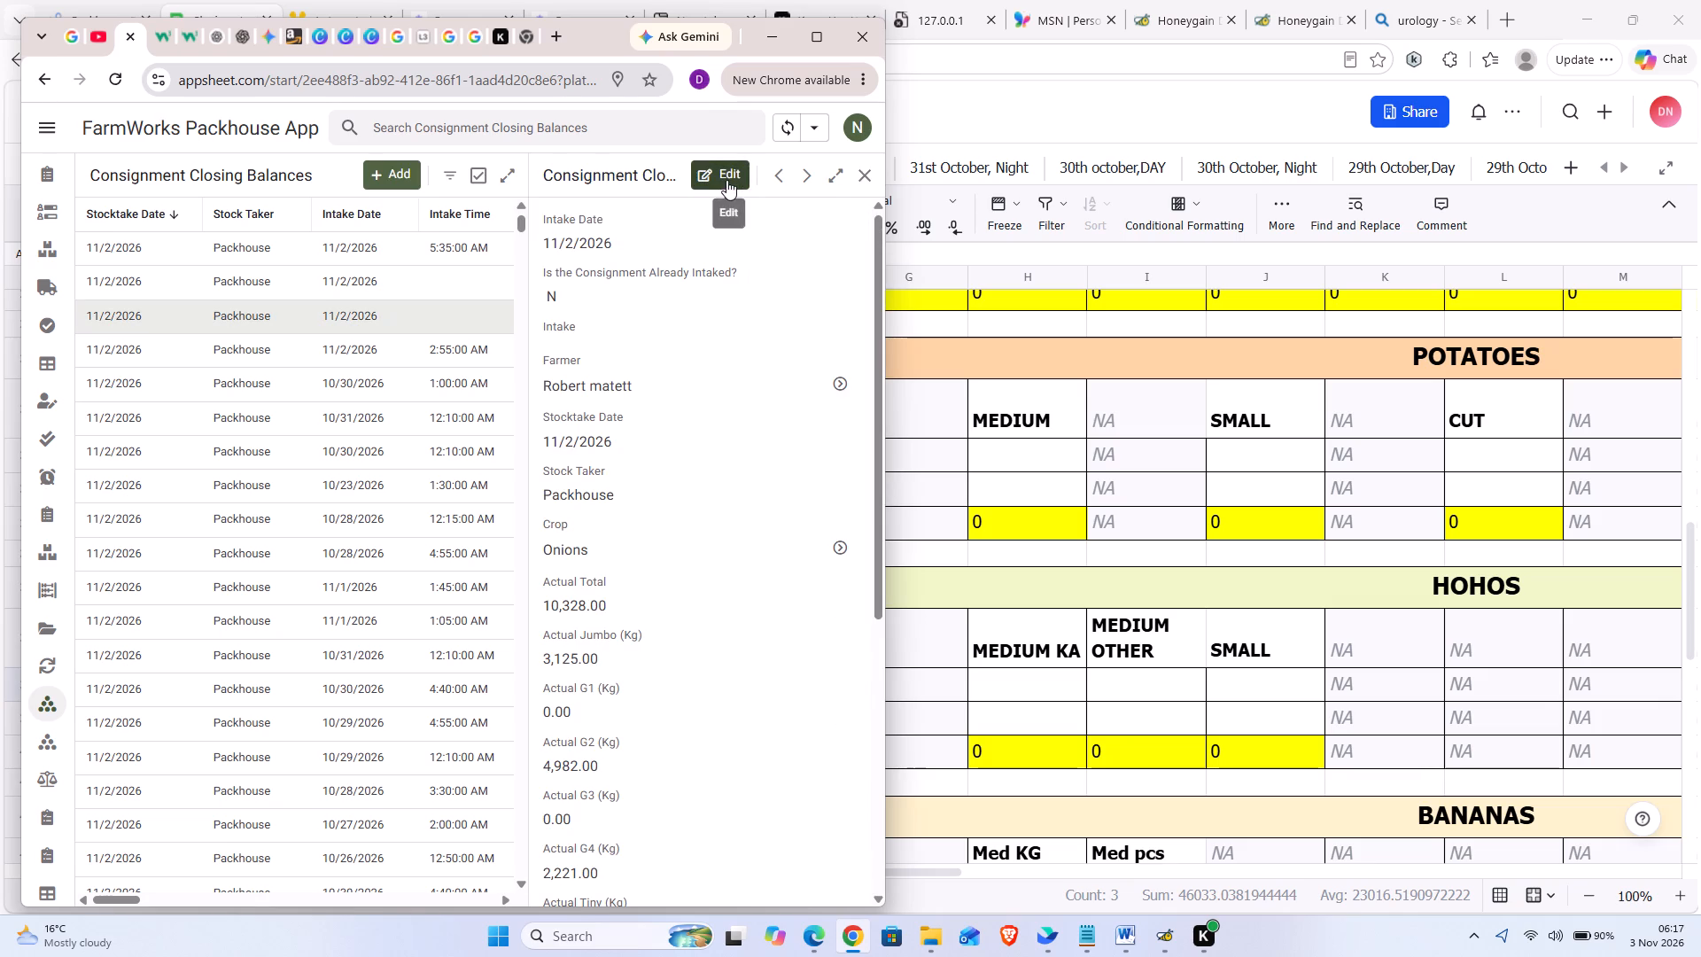
{"action": "left_click", "coordinate": [726, 180]}
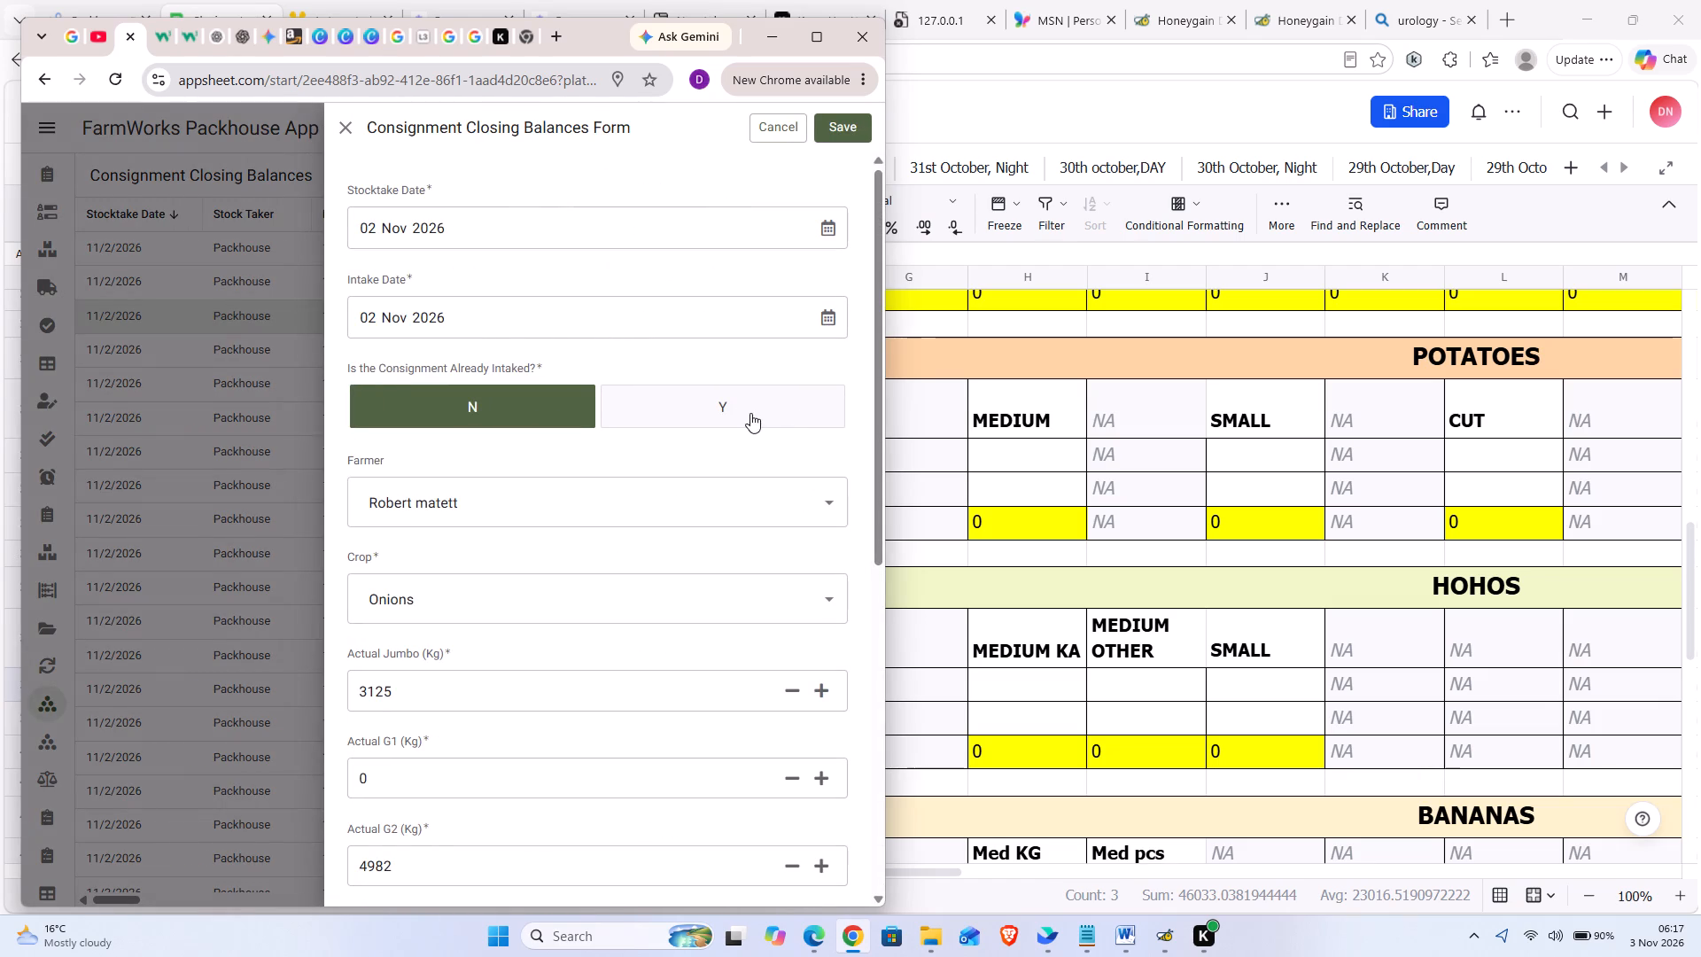
{"action": "left_click", "coordinate": [740, 403]}
{"action": "left_click", "coordinate": [795, 397]}
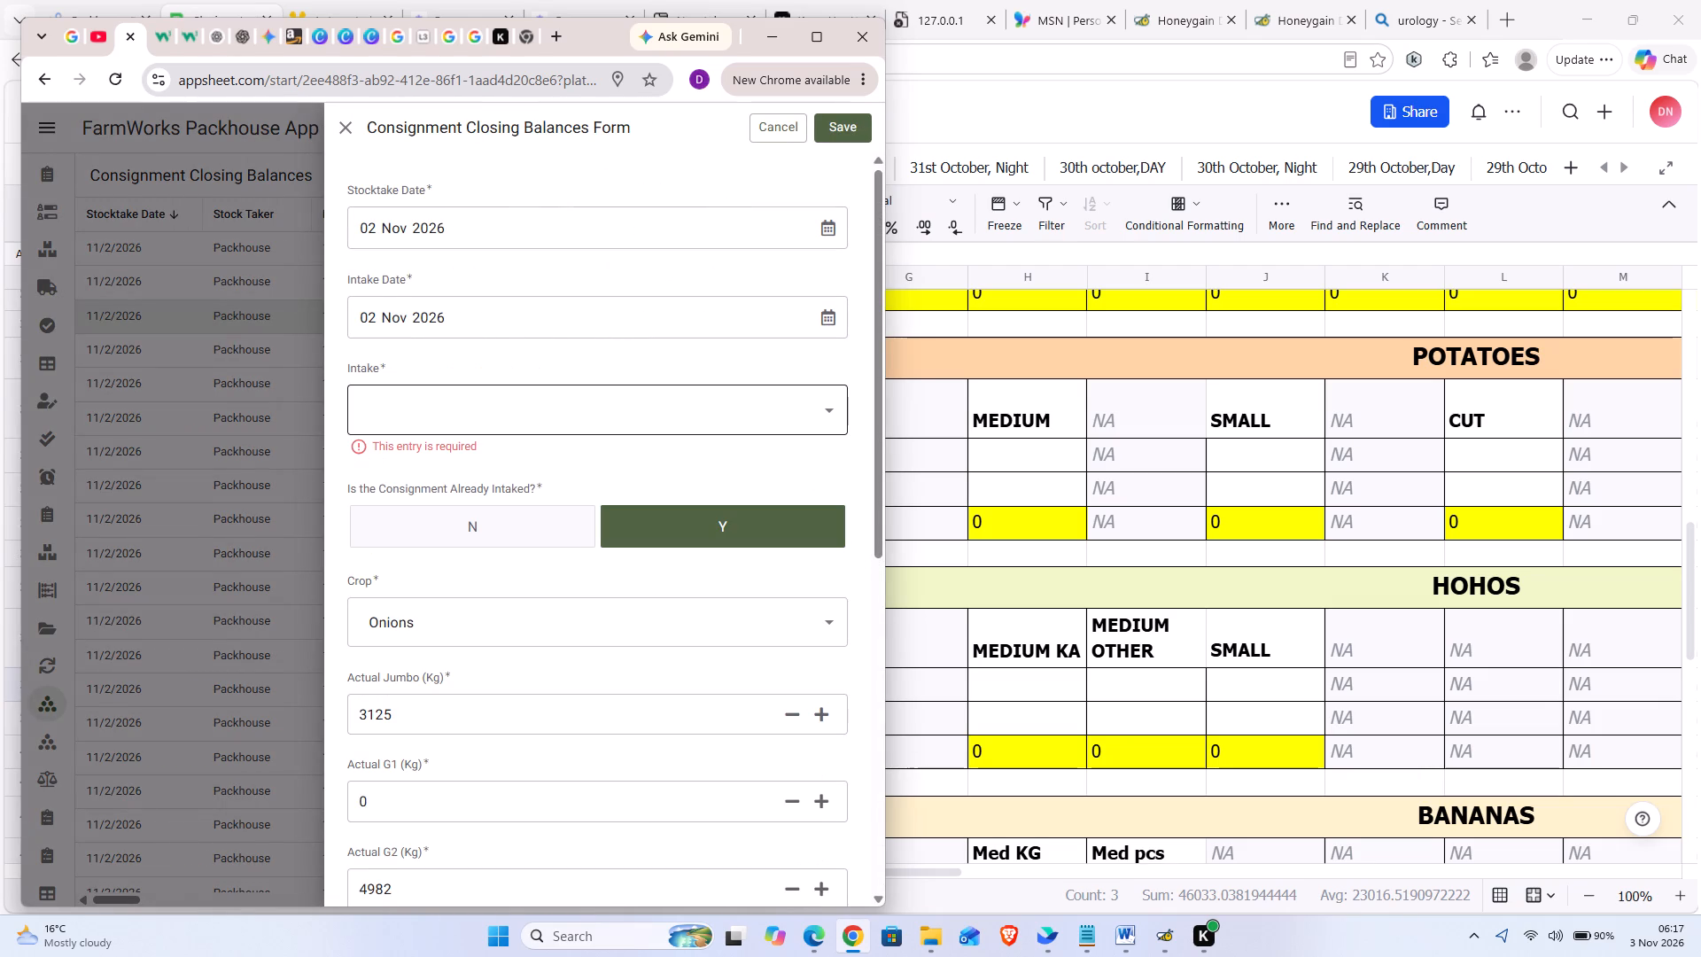
{"action": "left_click", "coordinate": [835, 406]}
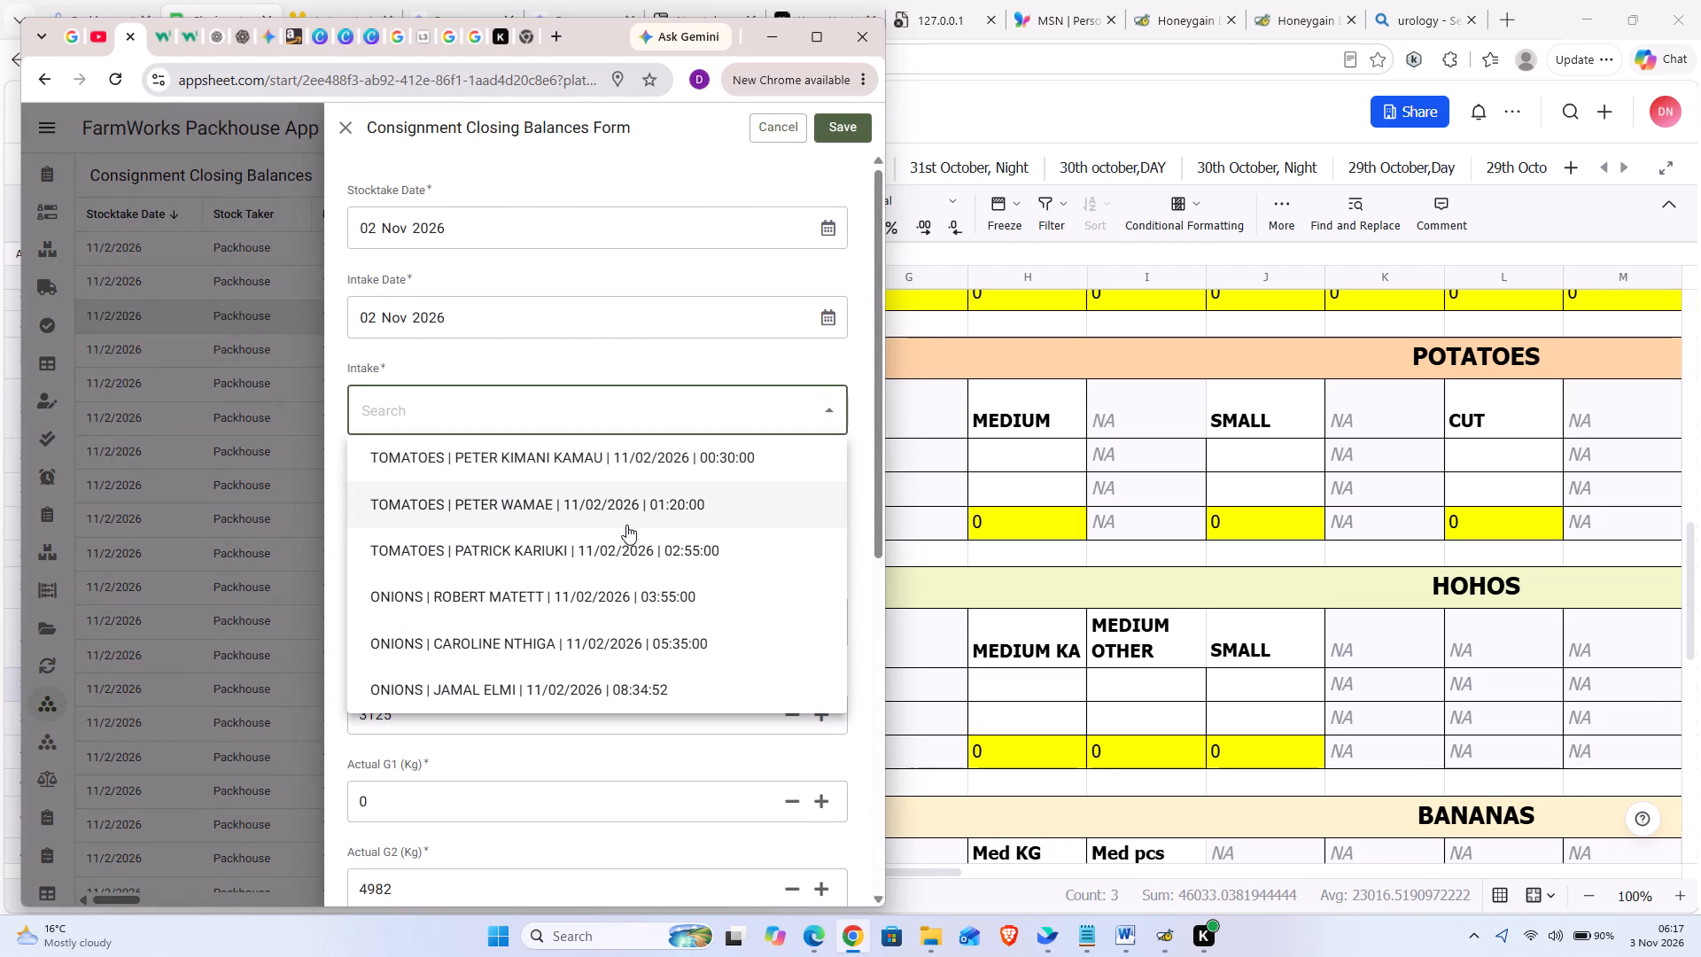
{"action": "left_click", "coordinate": [583, 584]}
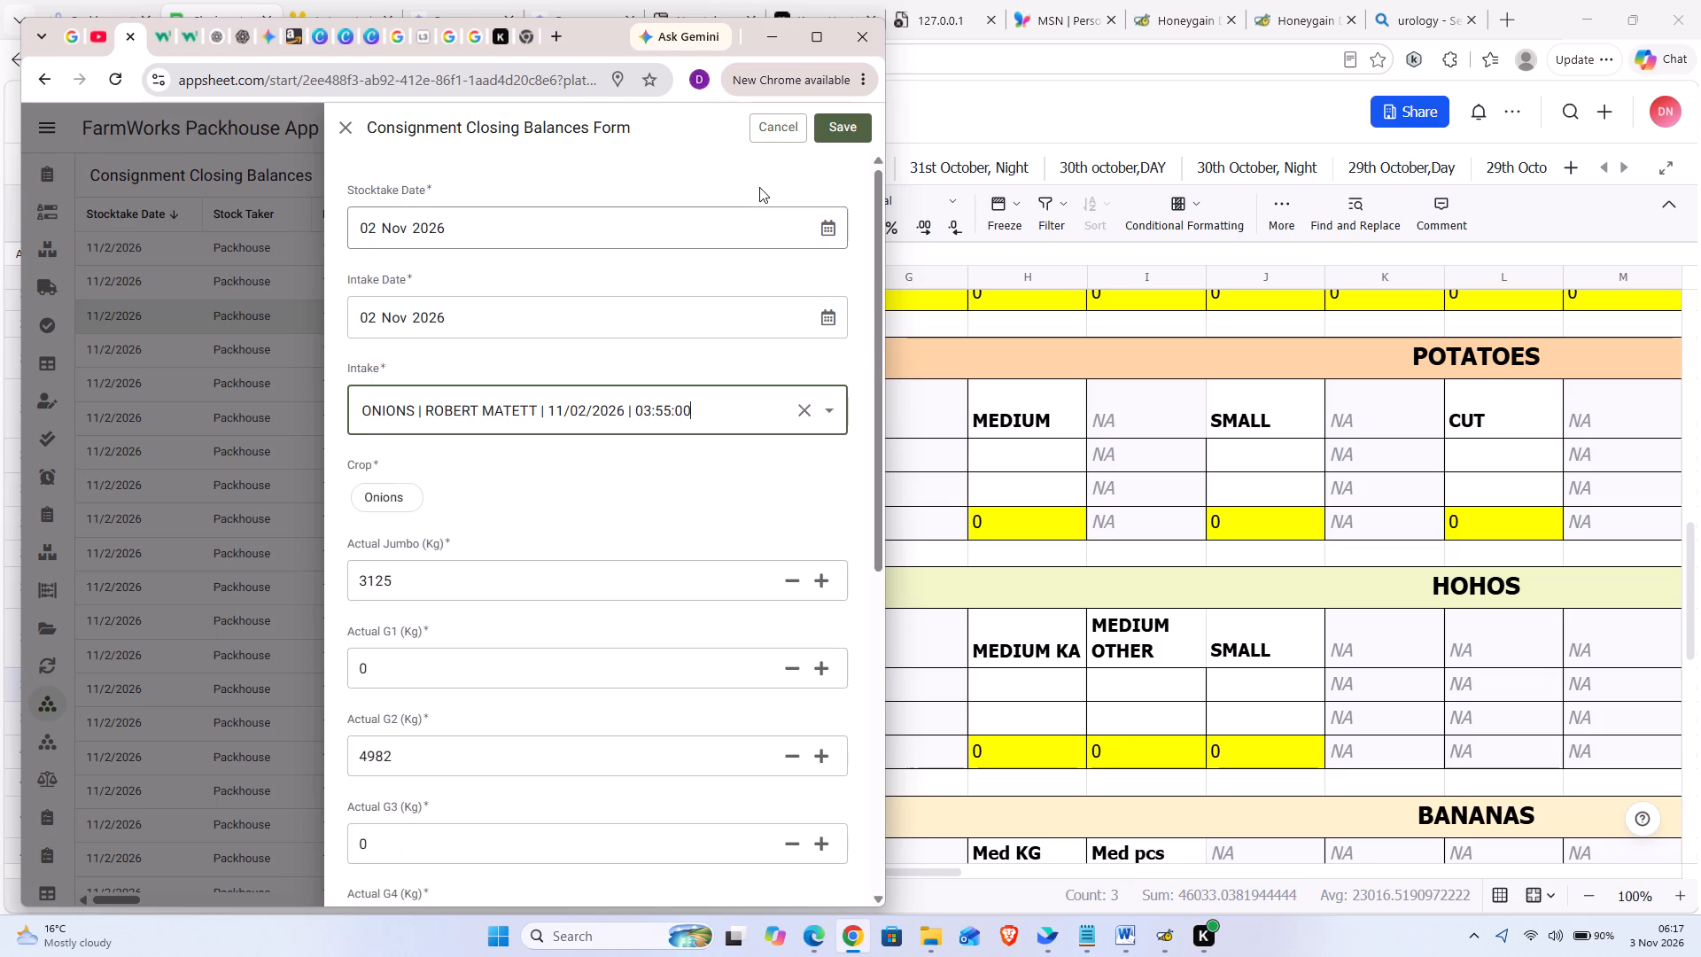
{"action": "left_click", "coordinate": [850, 125]}
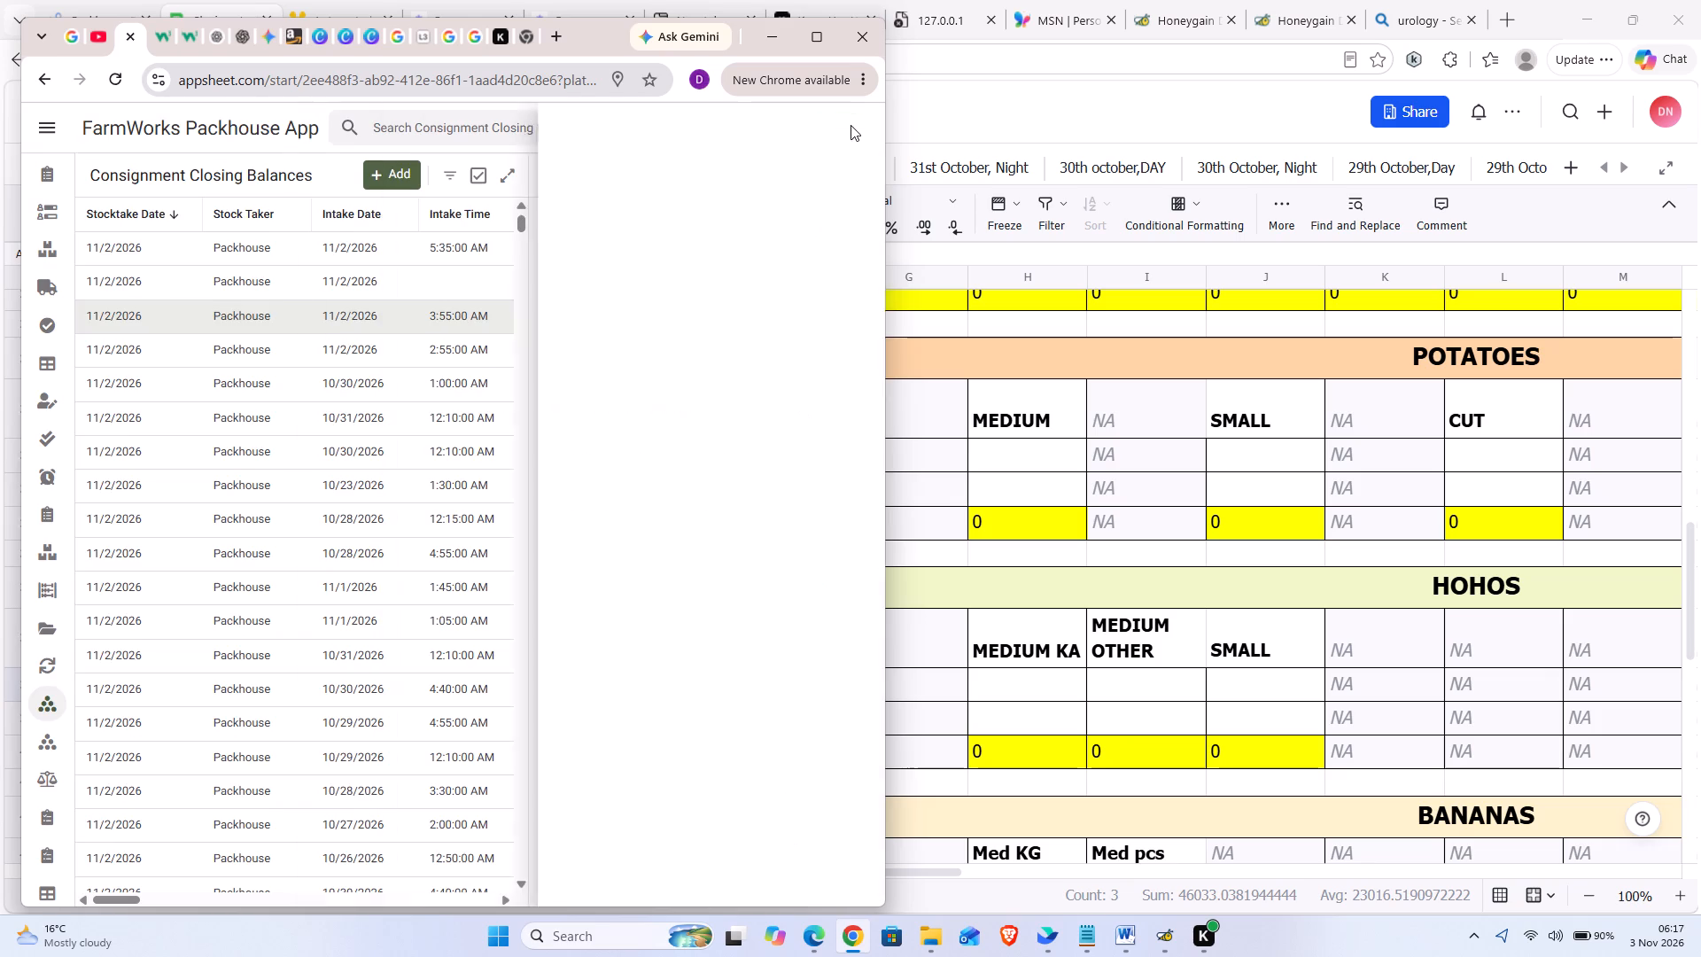
Mark Jamal's 11/2/2026 onion closing balance as already intaked, link it to Caroline's 11/02/2026 05:35:00 intake, save, and close the record.
{"action": "left_click", "coordinate": [428, 286]}
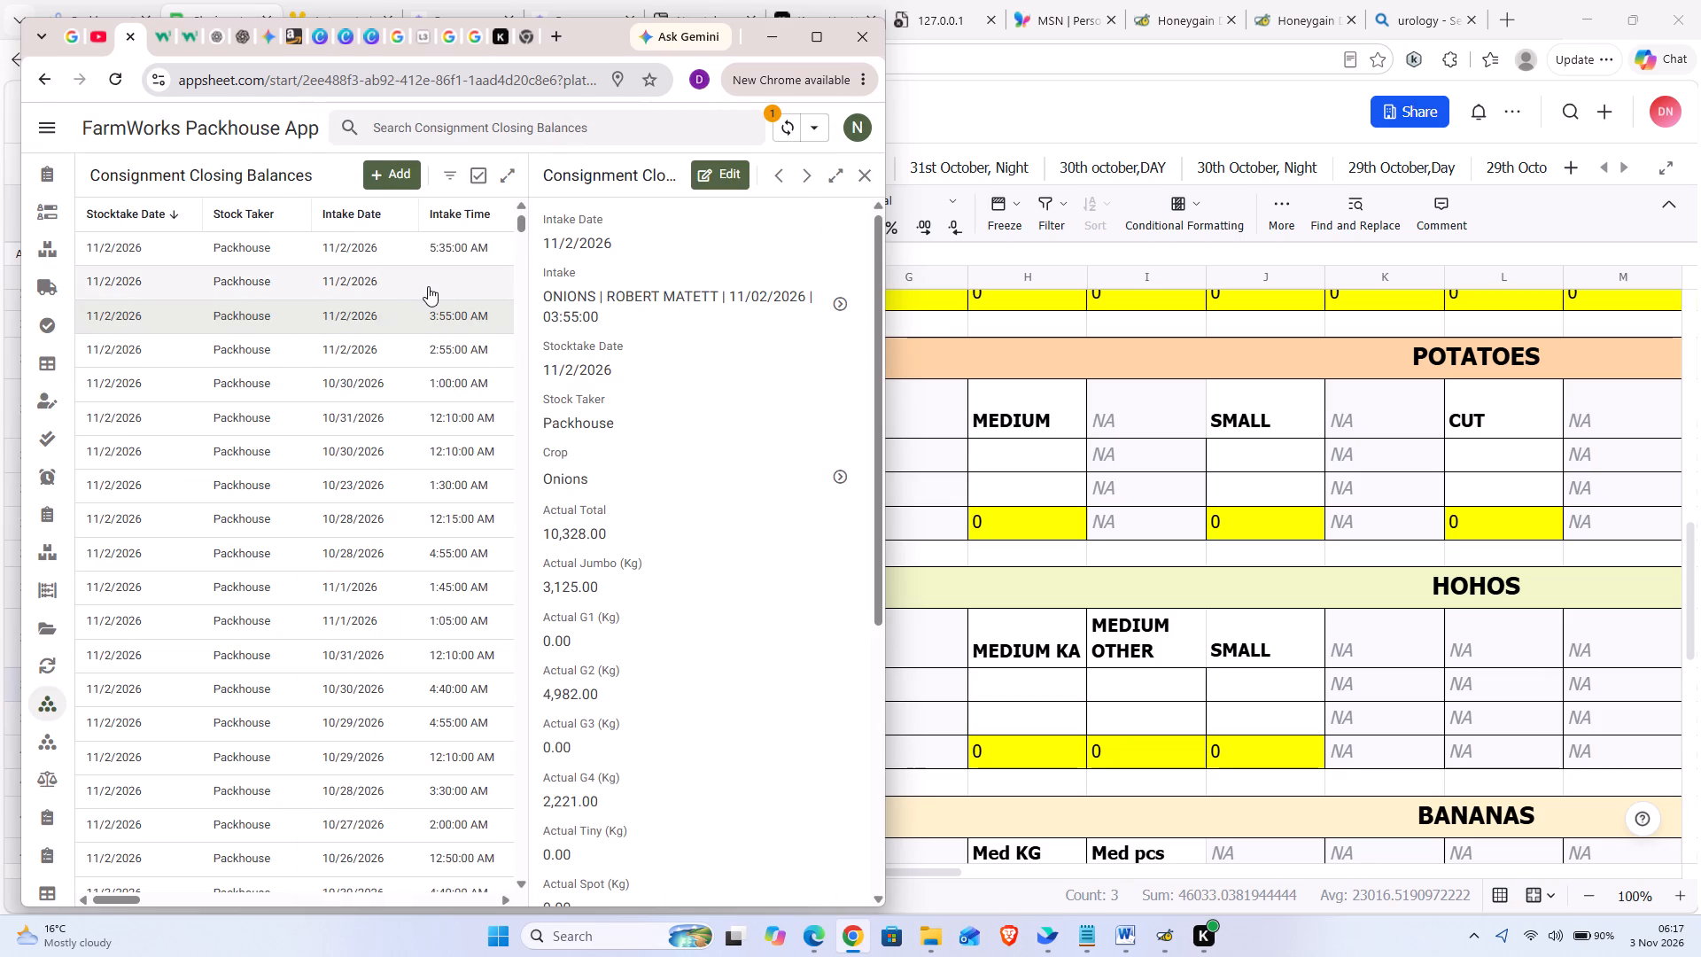
{"action": "left_click", "coordinate": [715, 170]}
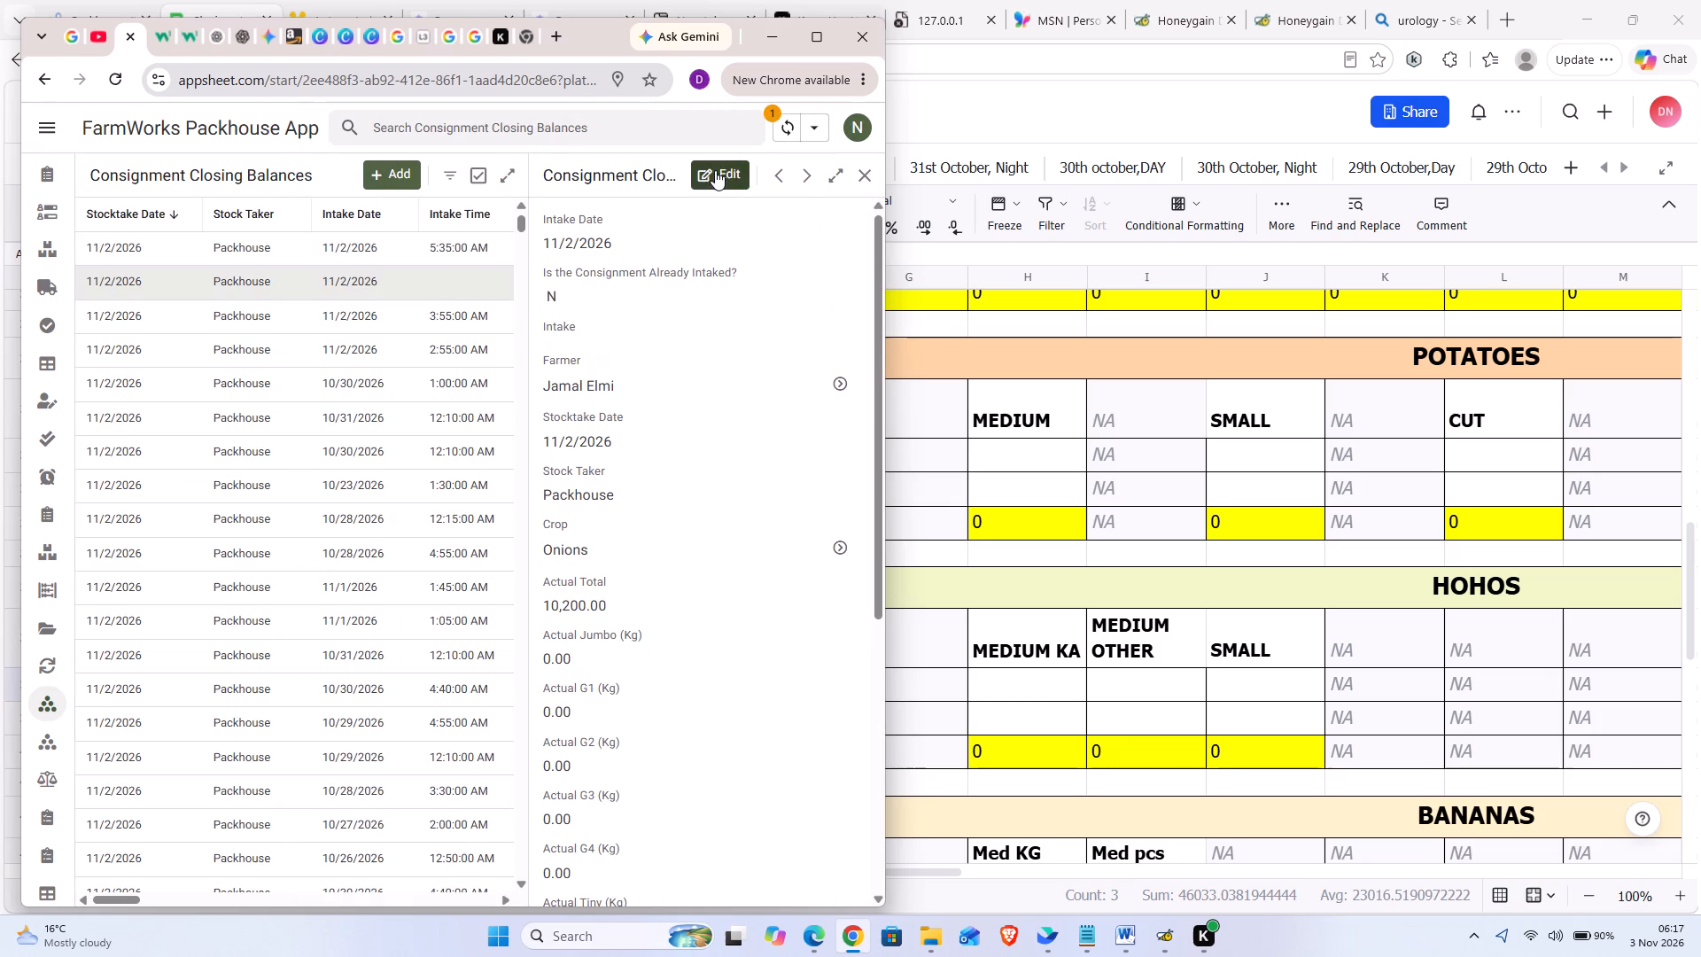
{"action": "left_click", "coordinate": [733, 391]}
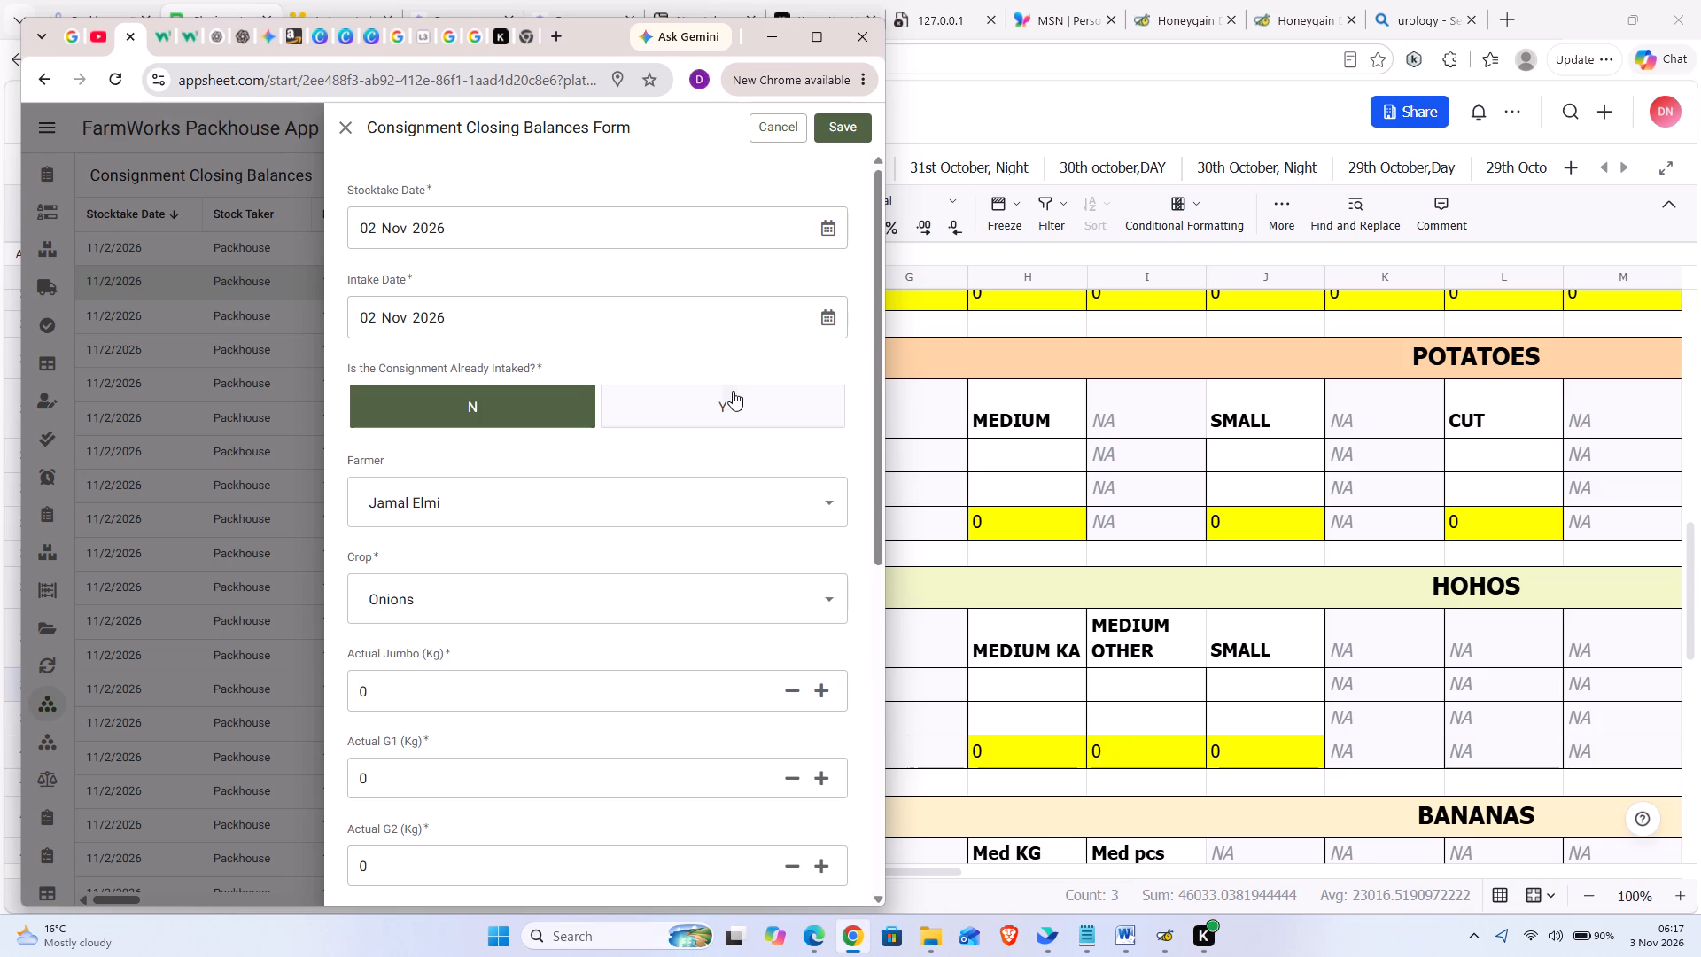
{"action": "left_click", "coordinate": [834, 410]}
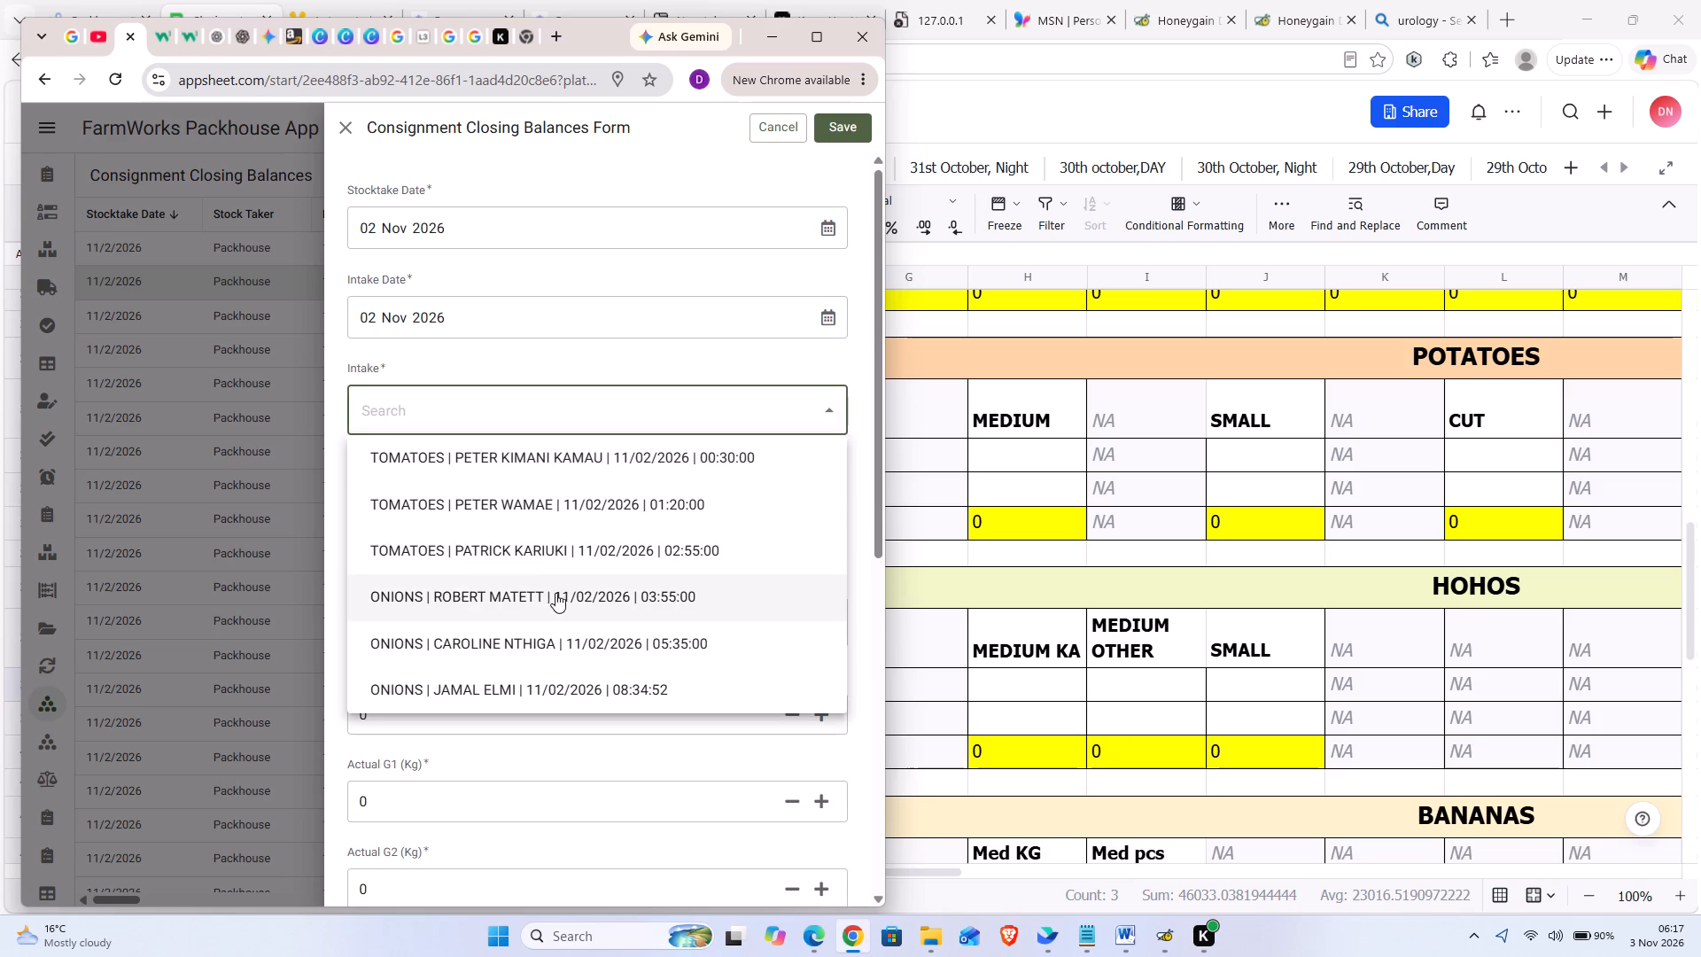
{"action": "left_click", "coordinate": [554, 644]}
{"action": "left_click", "coordinate": [846, 129]}
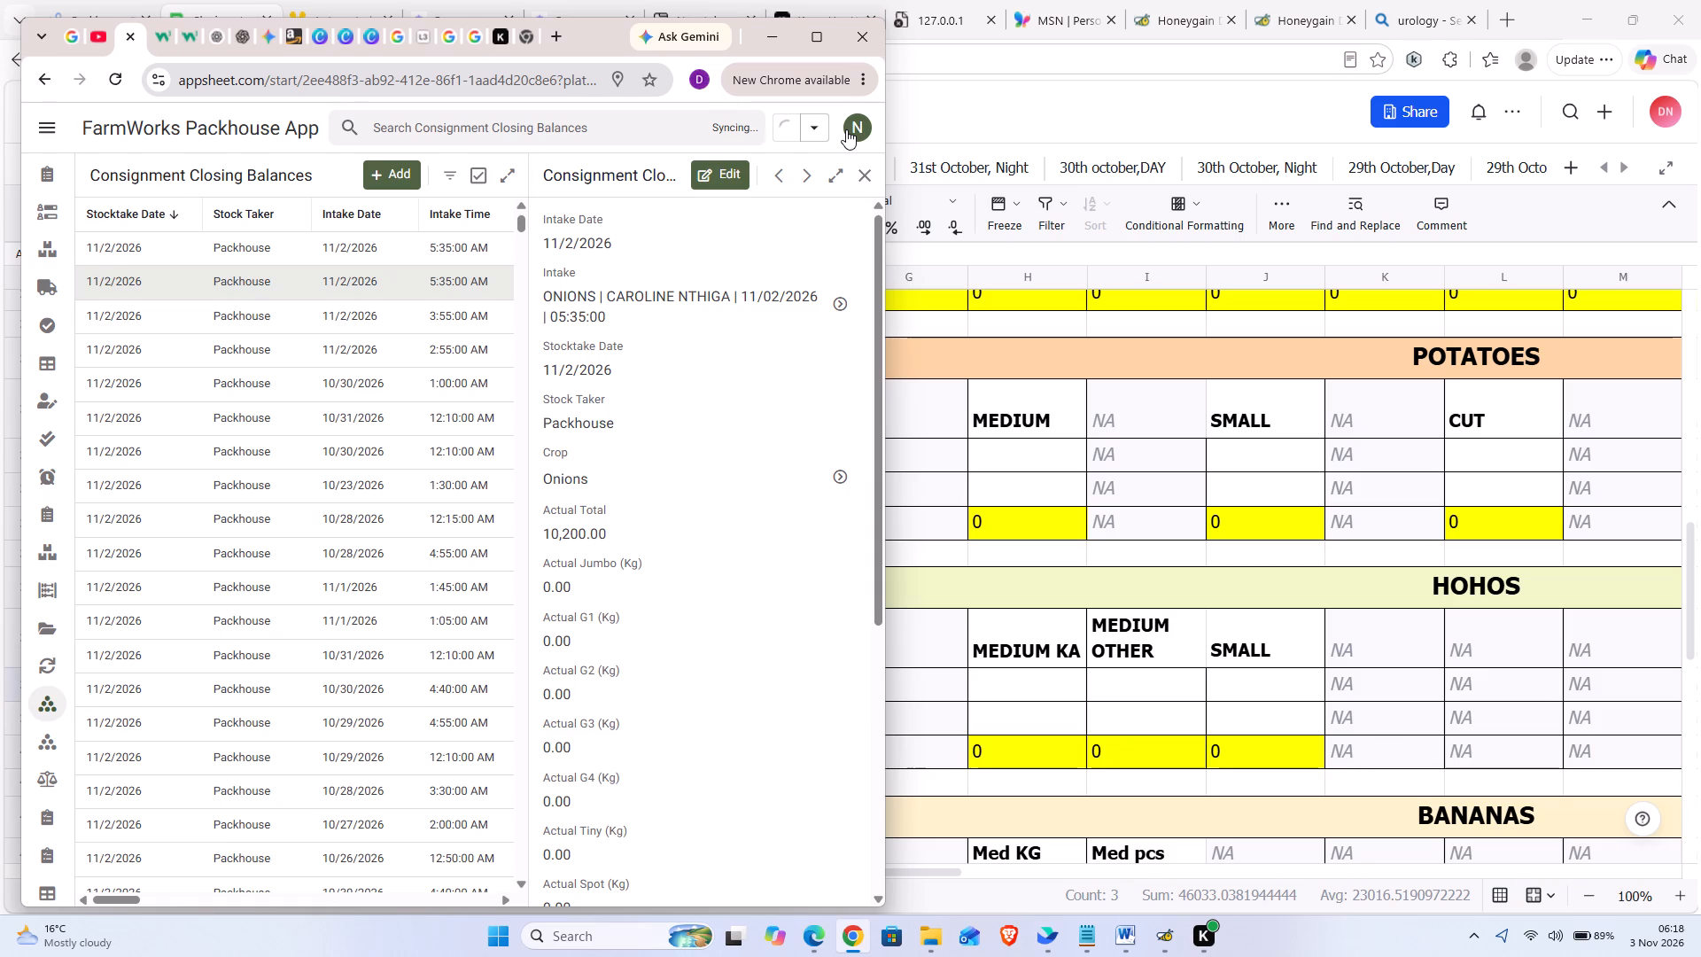
{"action": "left_click", "coordinate": [862, 172]}
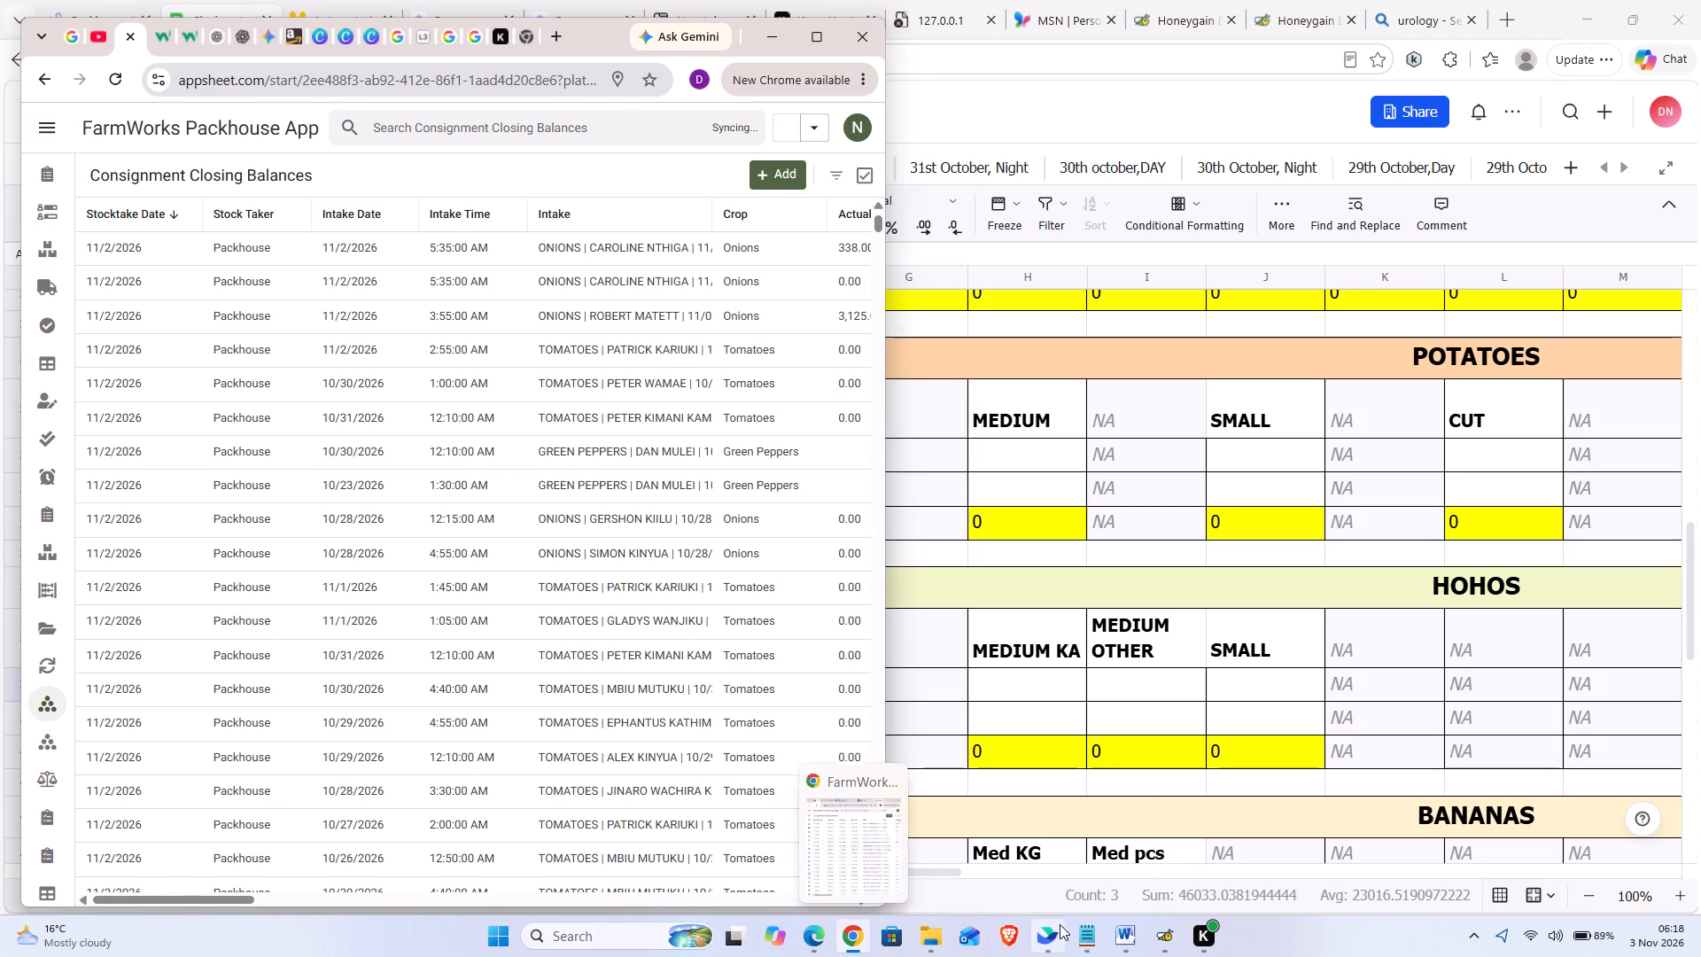
Switch to Lark and start a message in the Packhouse App Launch chat mentioning Grace from Finance and Hamisi from Pack House.
{"action": "left_click", "coordinate": [1049, 947]}
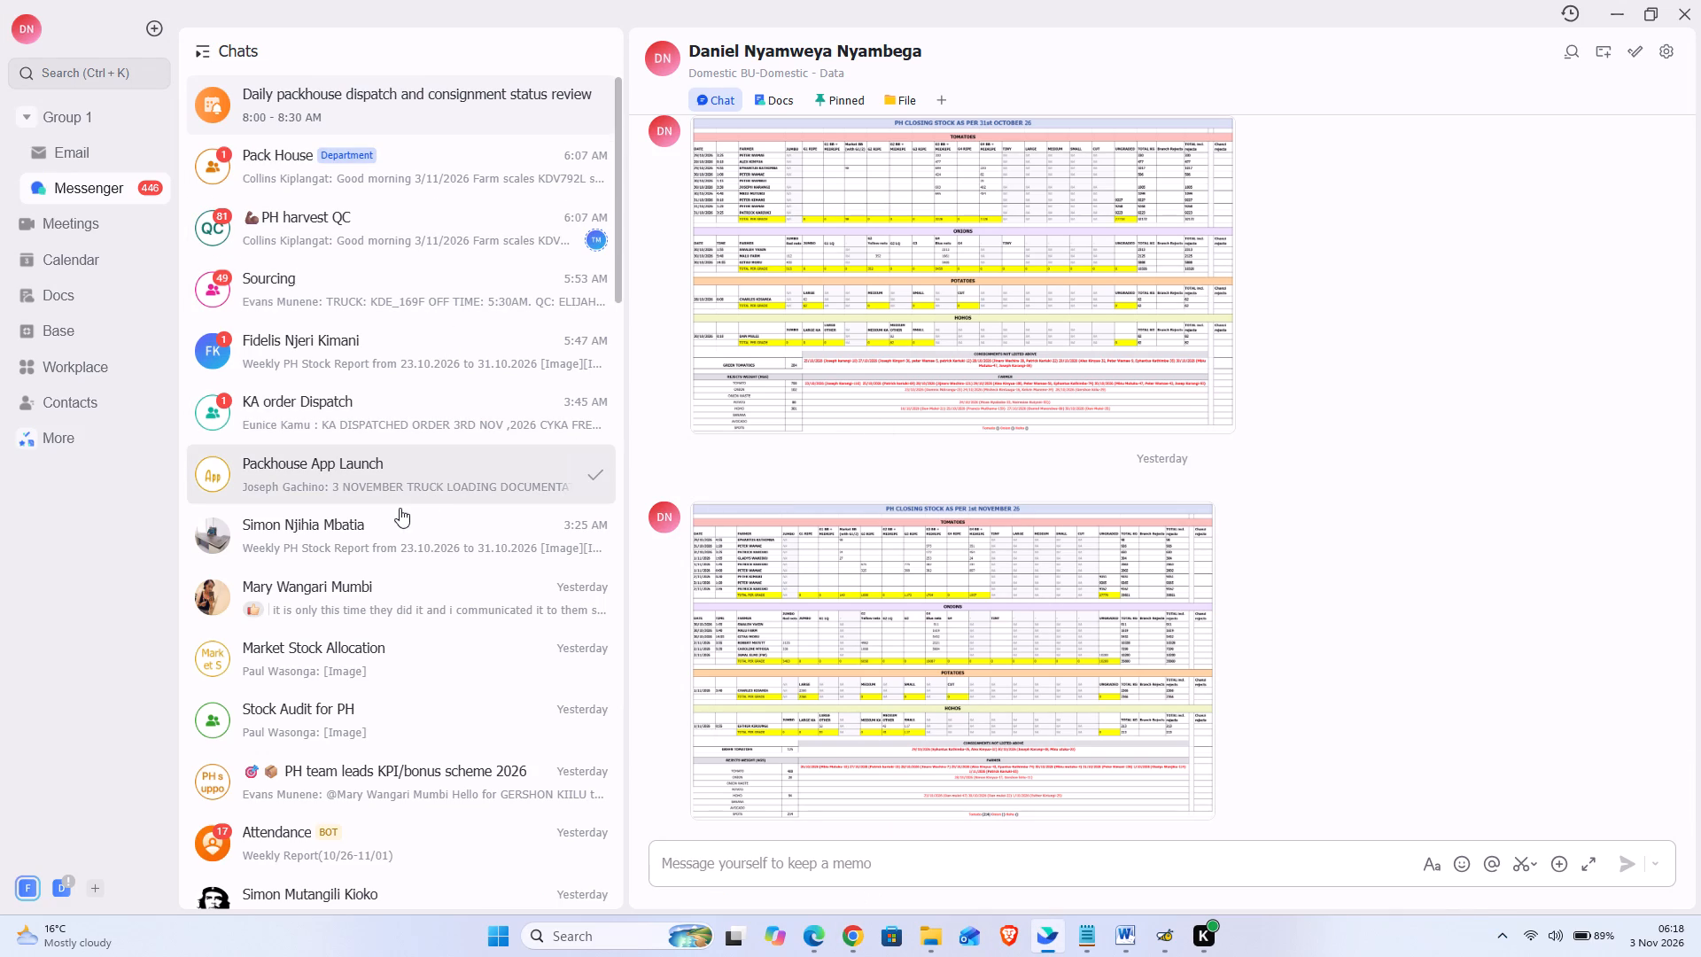
{"action": "left_click", "coordinate": [433, 484]}
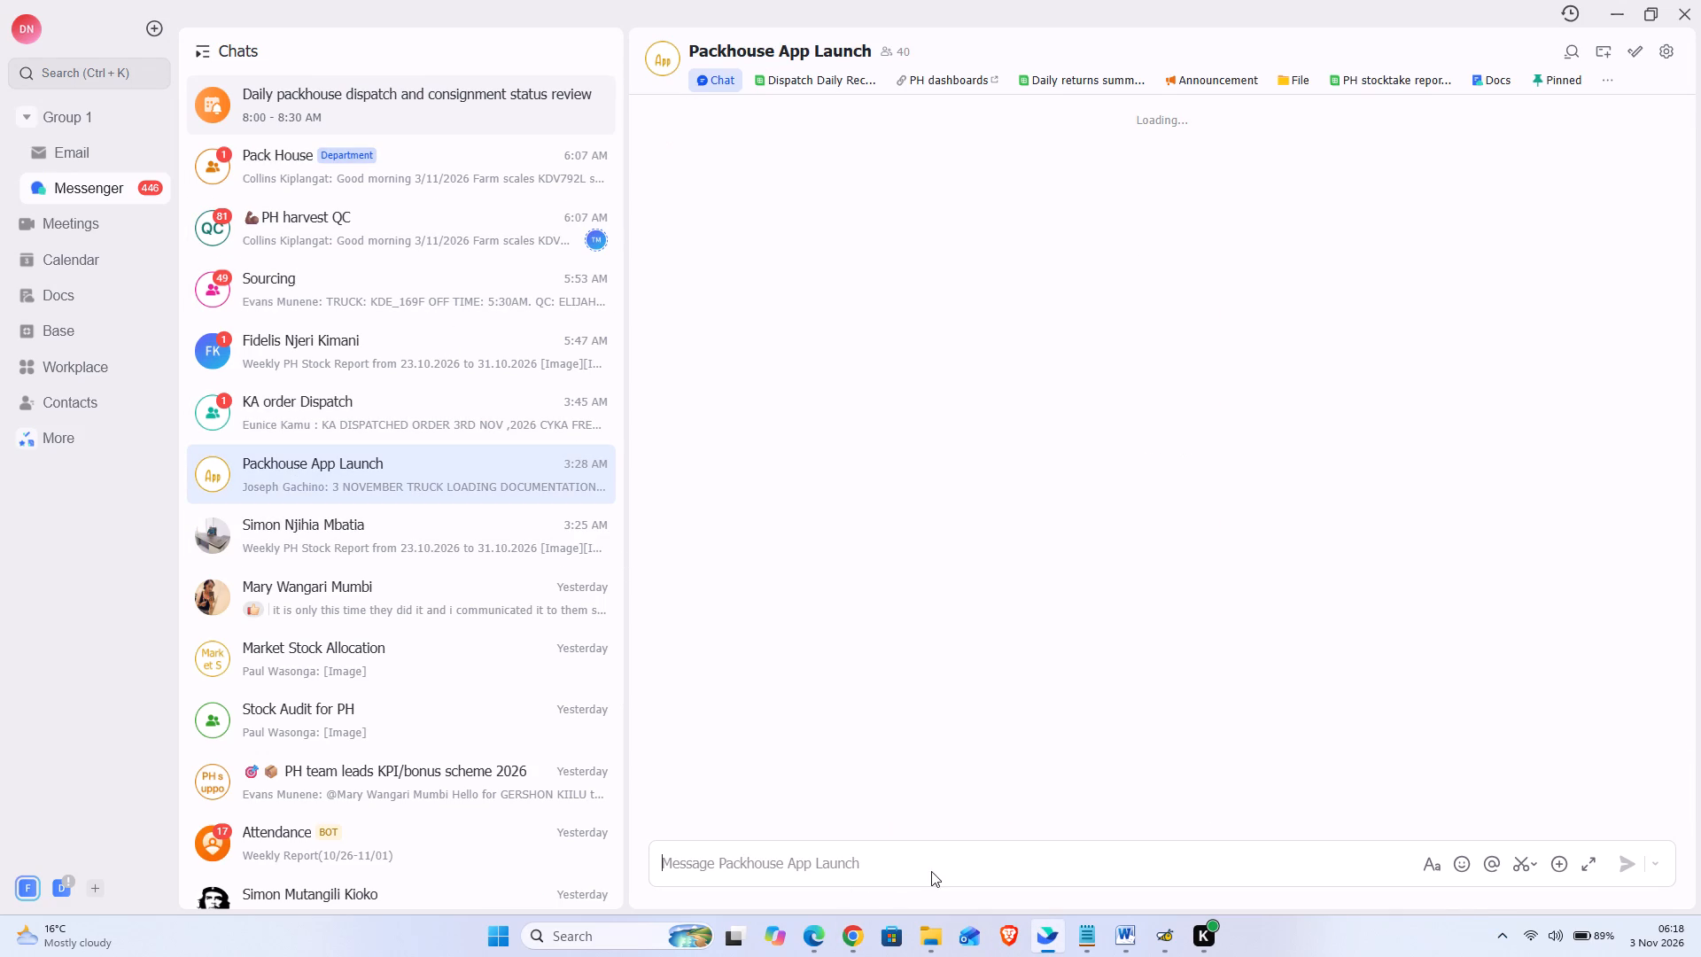
{"action": "left_click", "coordinate": [958, 864]}
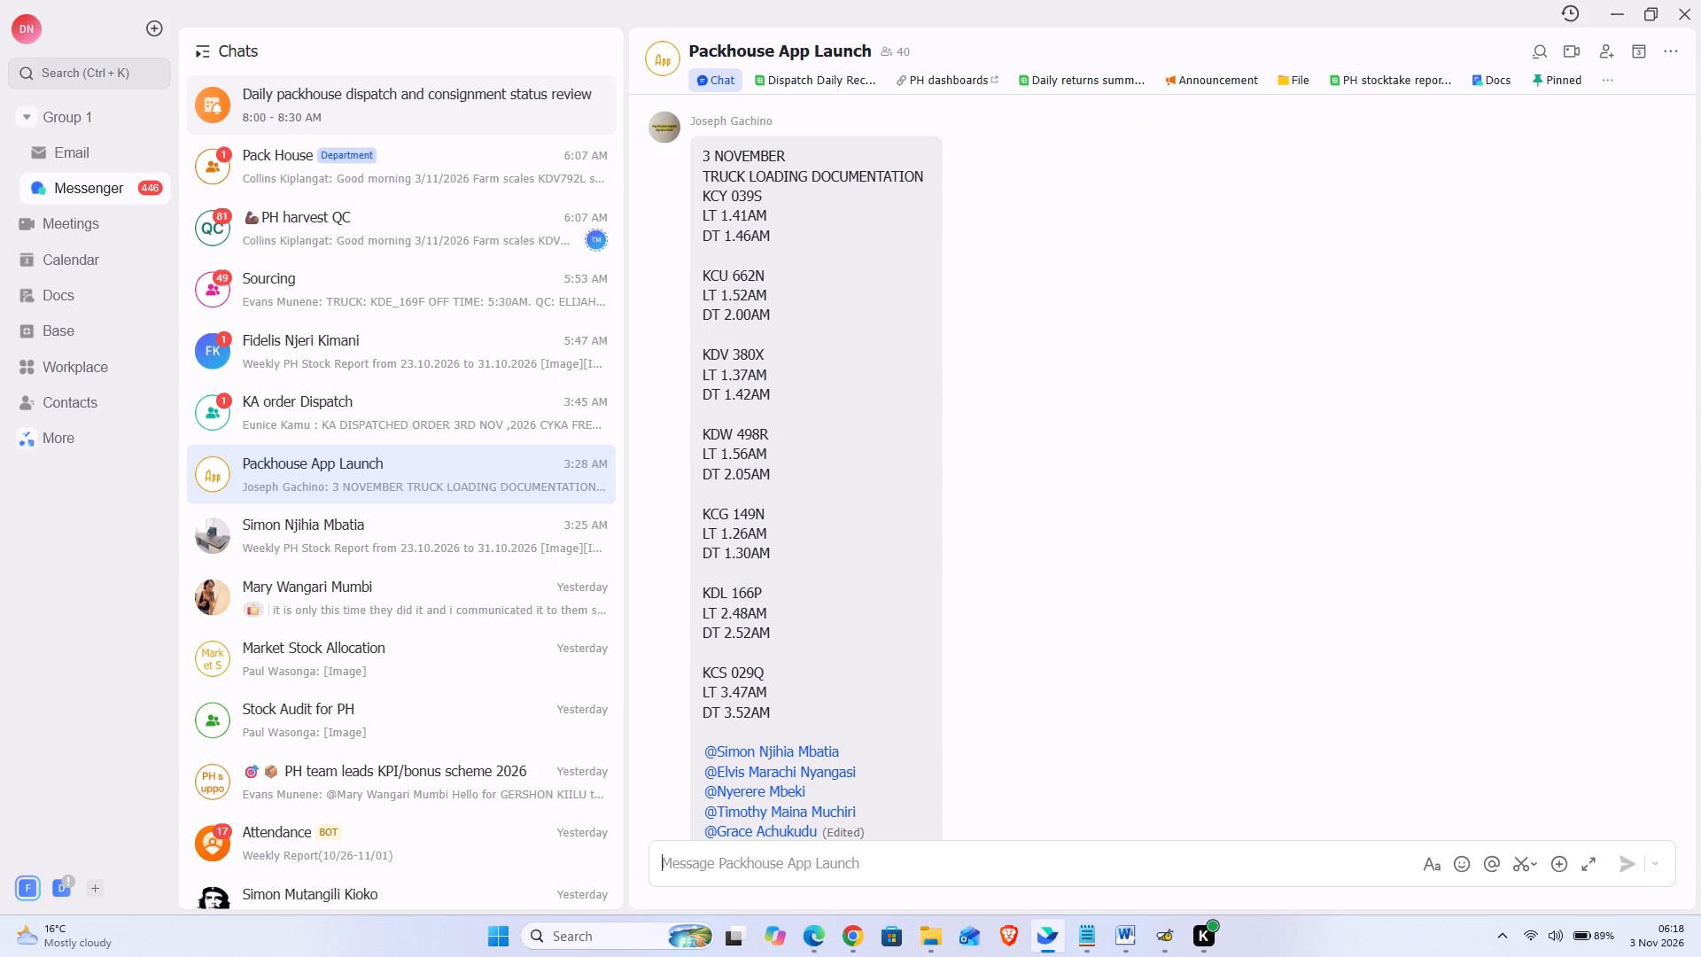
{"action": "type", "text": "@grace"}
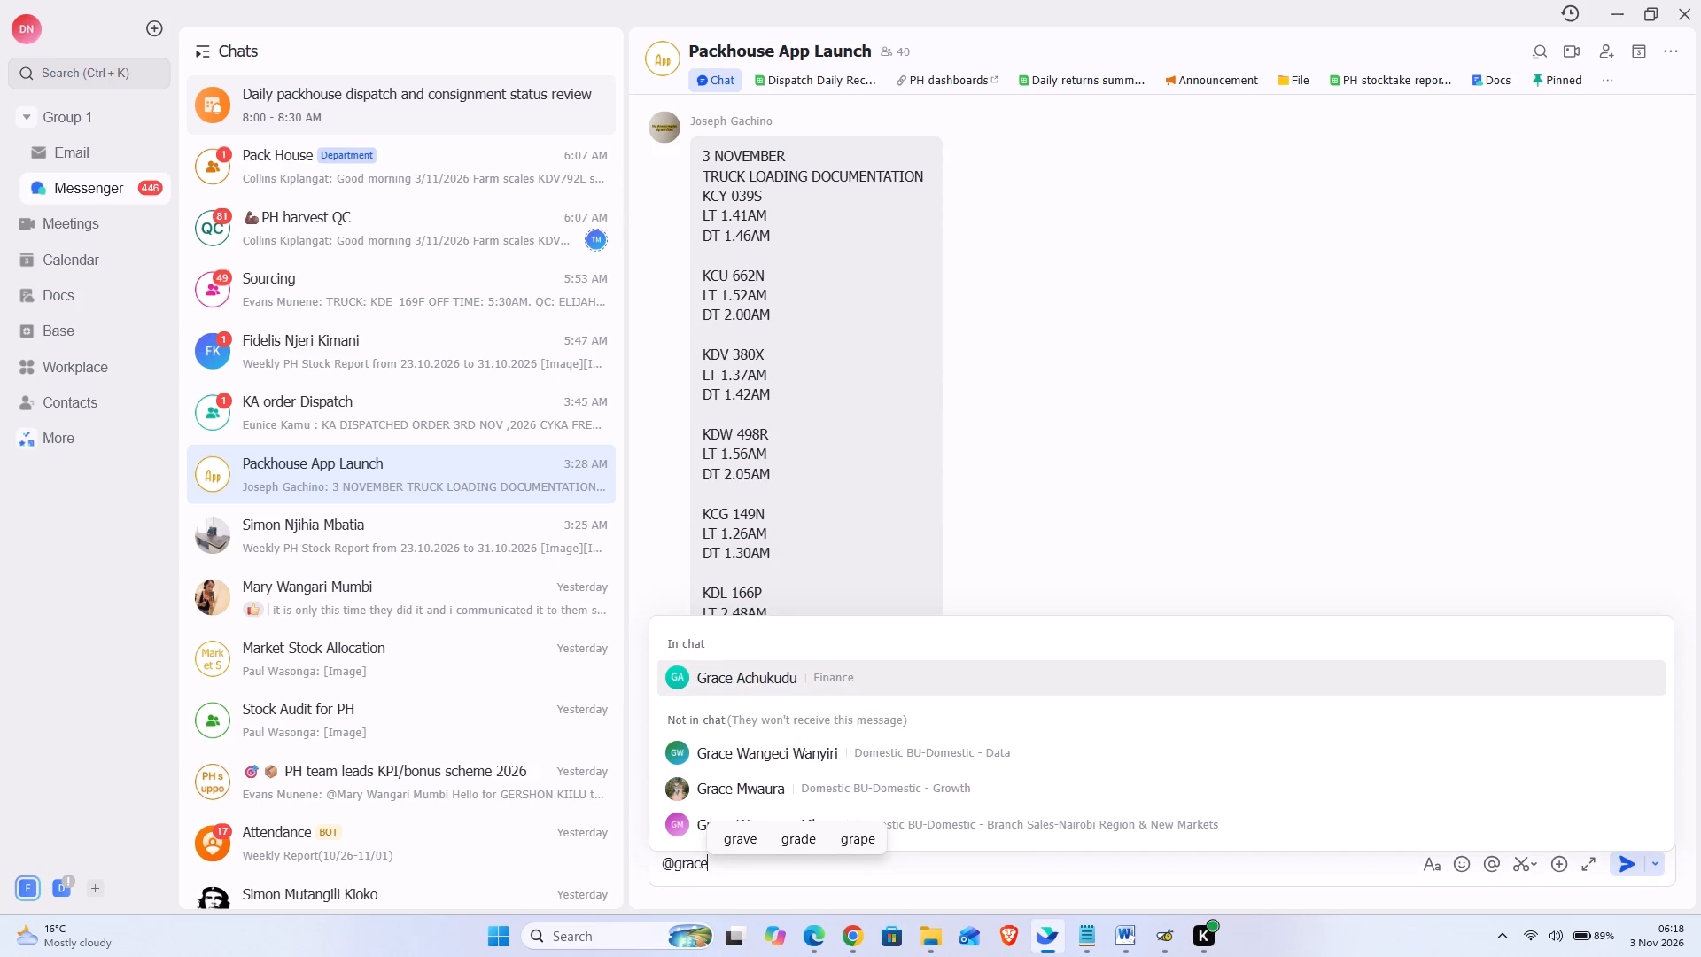
{"action": "left_click", "coordinate": [879, 676]}
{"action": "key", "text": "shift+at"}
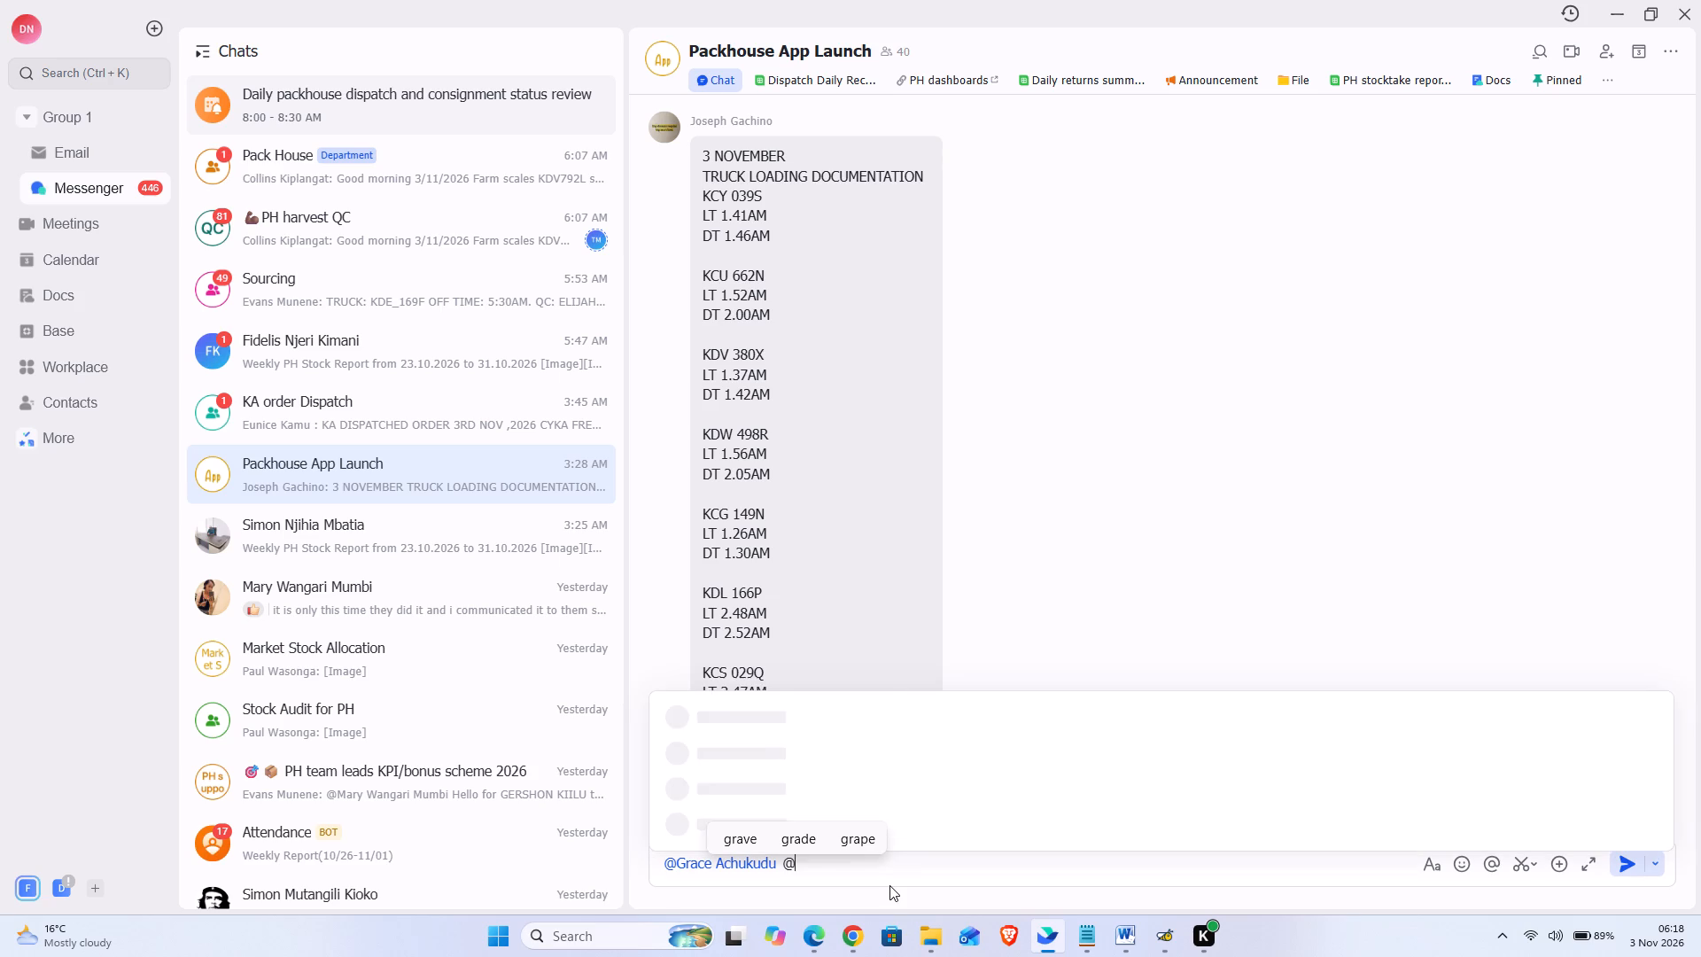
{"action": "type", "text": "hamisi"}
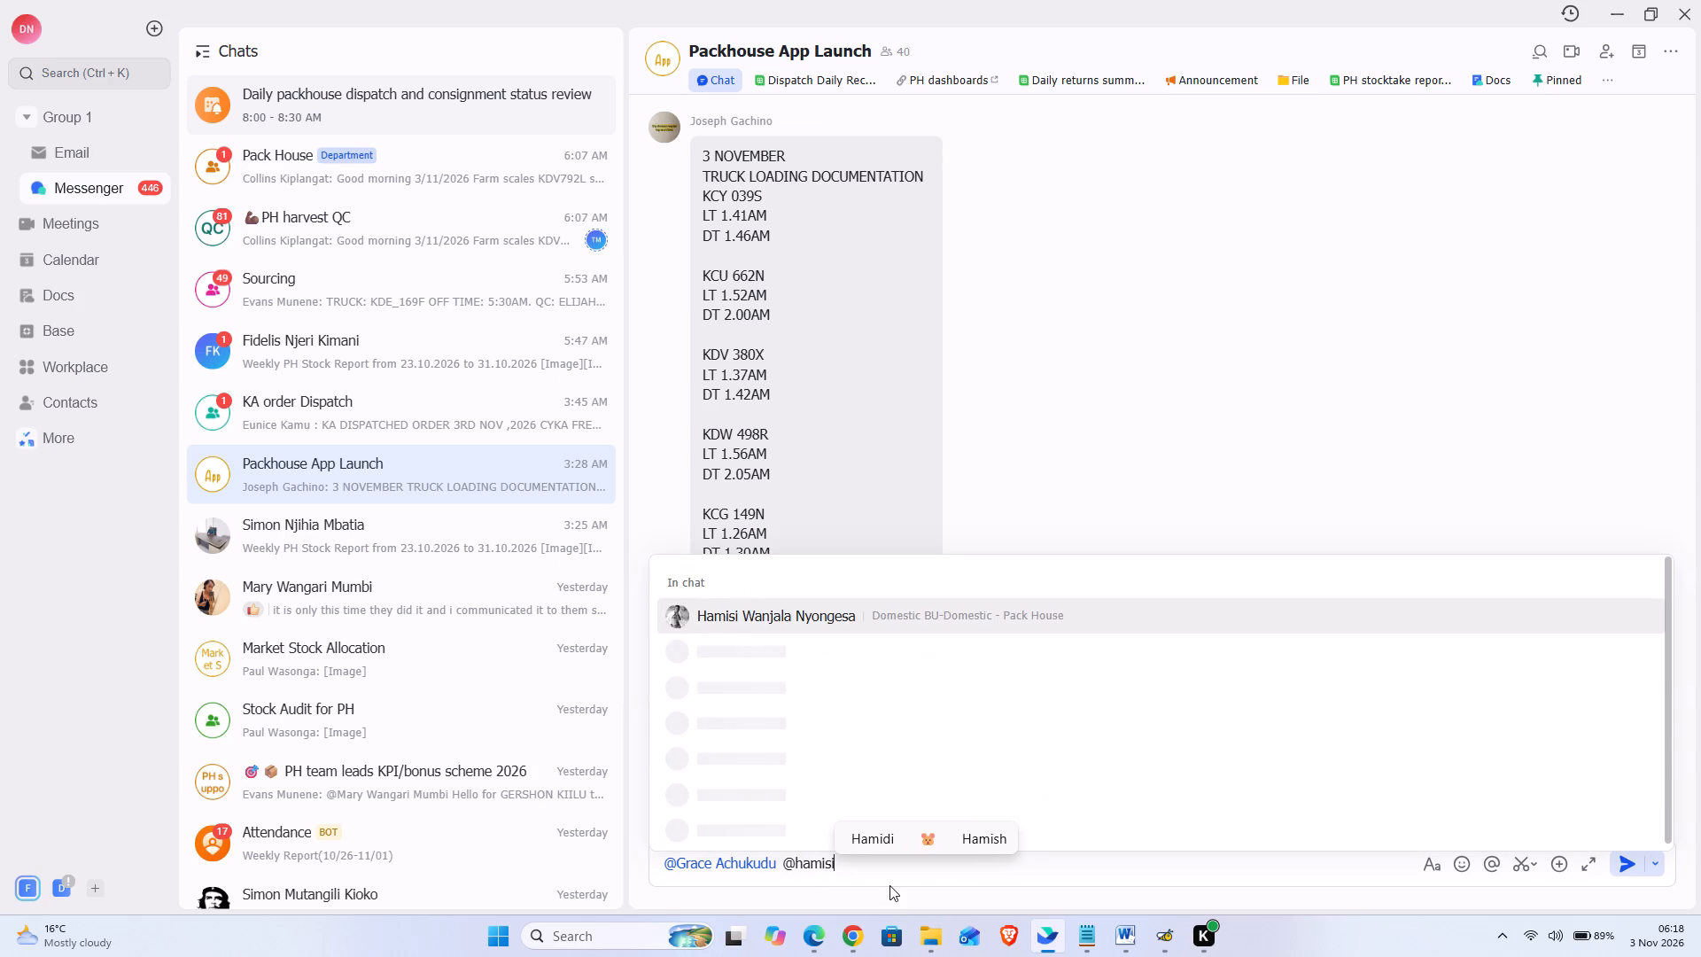
{"action": "left_click", "coordinate": [801, 829]}
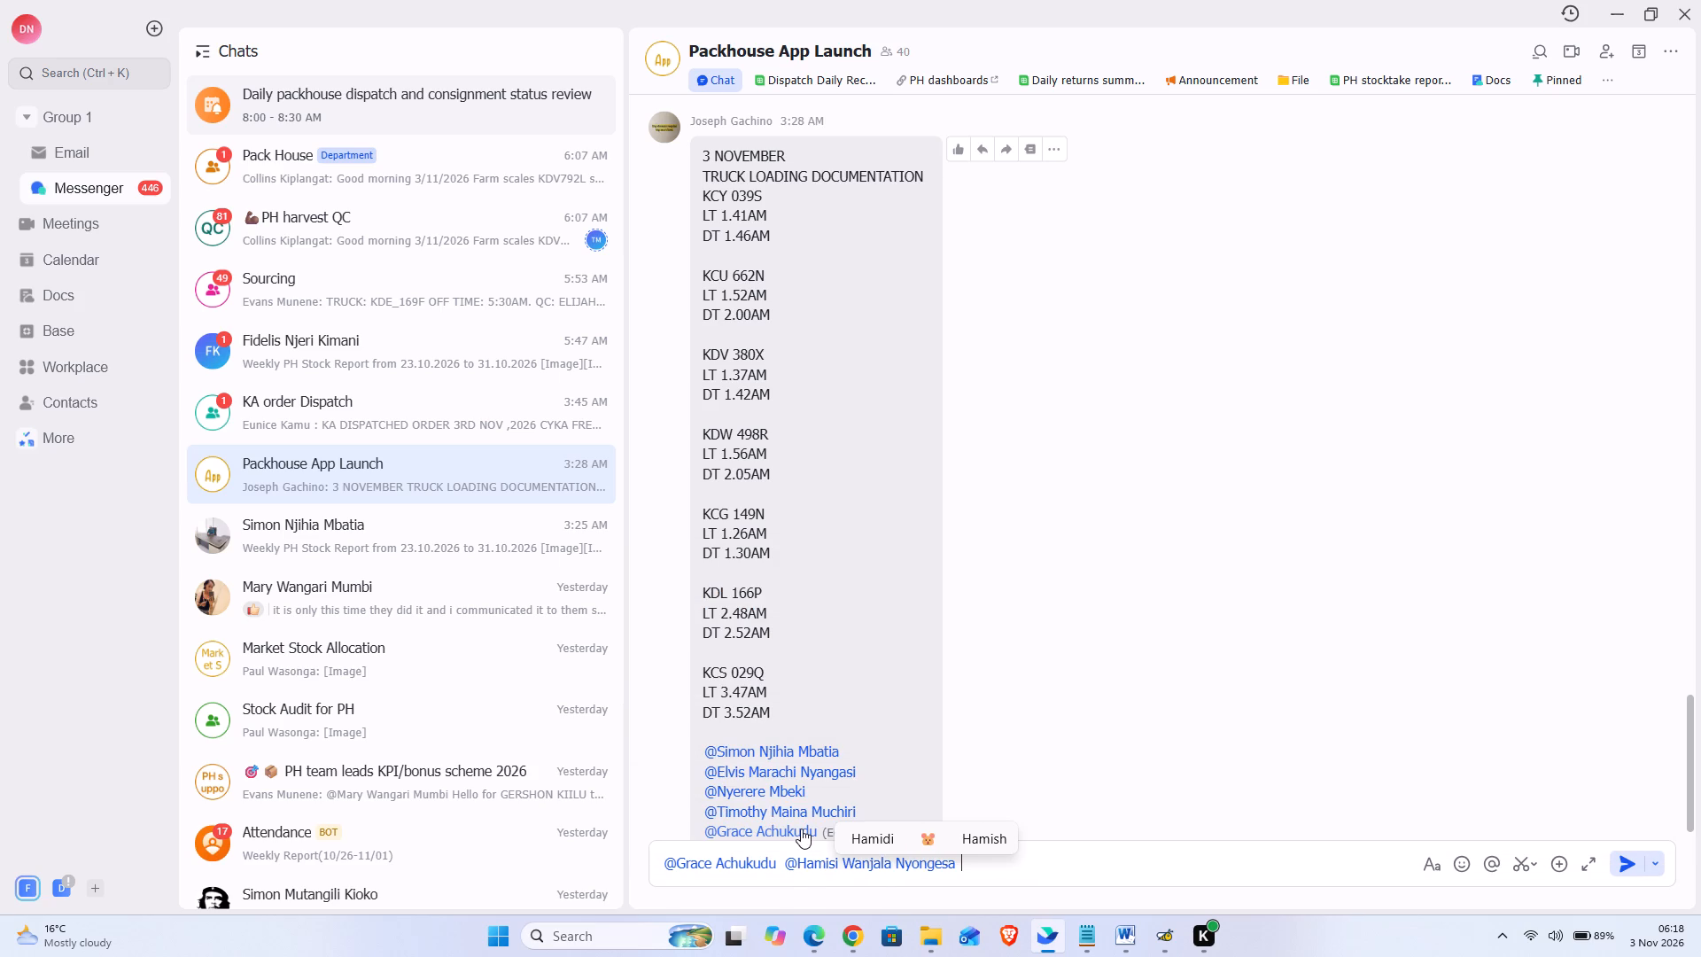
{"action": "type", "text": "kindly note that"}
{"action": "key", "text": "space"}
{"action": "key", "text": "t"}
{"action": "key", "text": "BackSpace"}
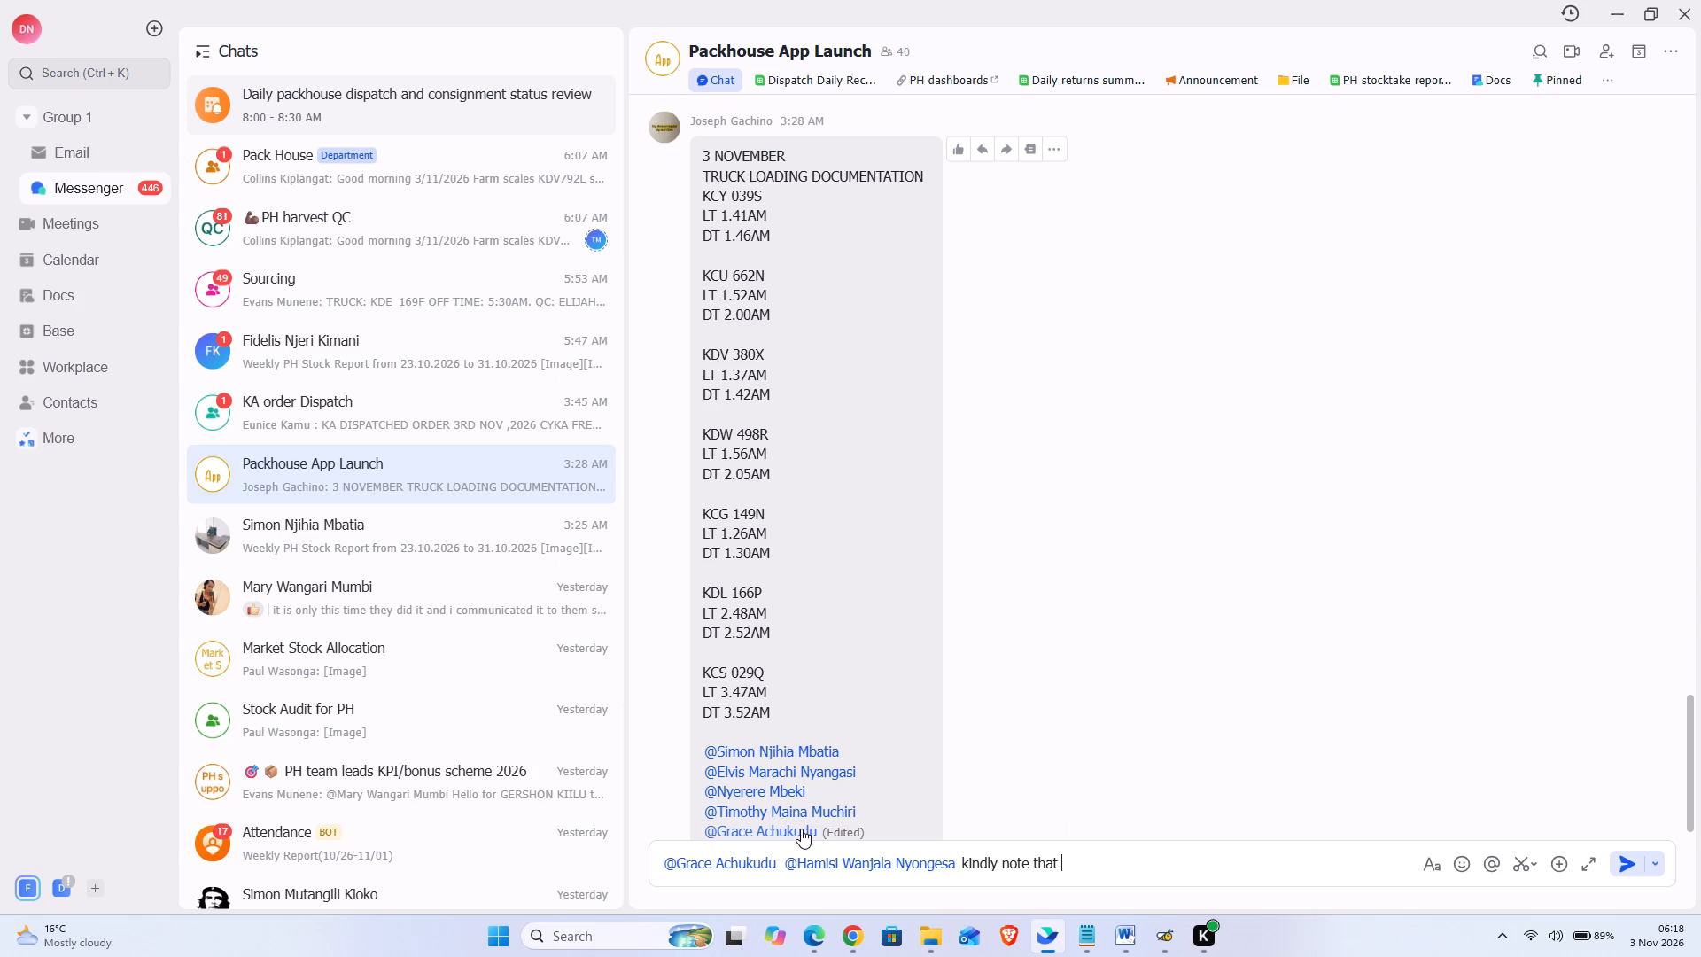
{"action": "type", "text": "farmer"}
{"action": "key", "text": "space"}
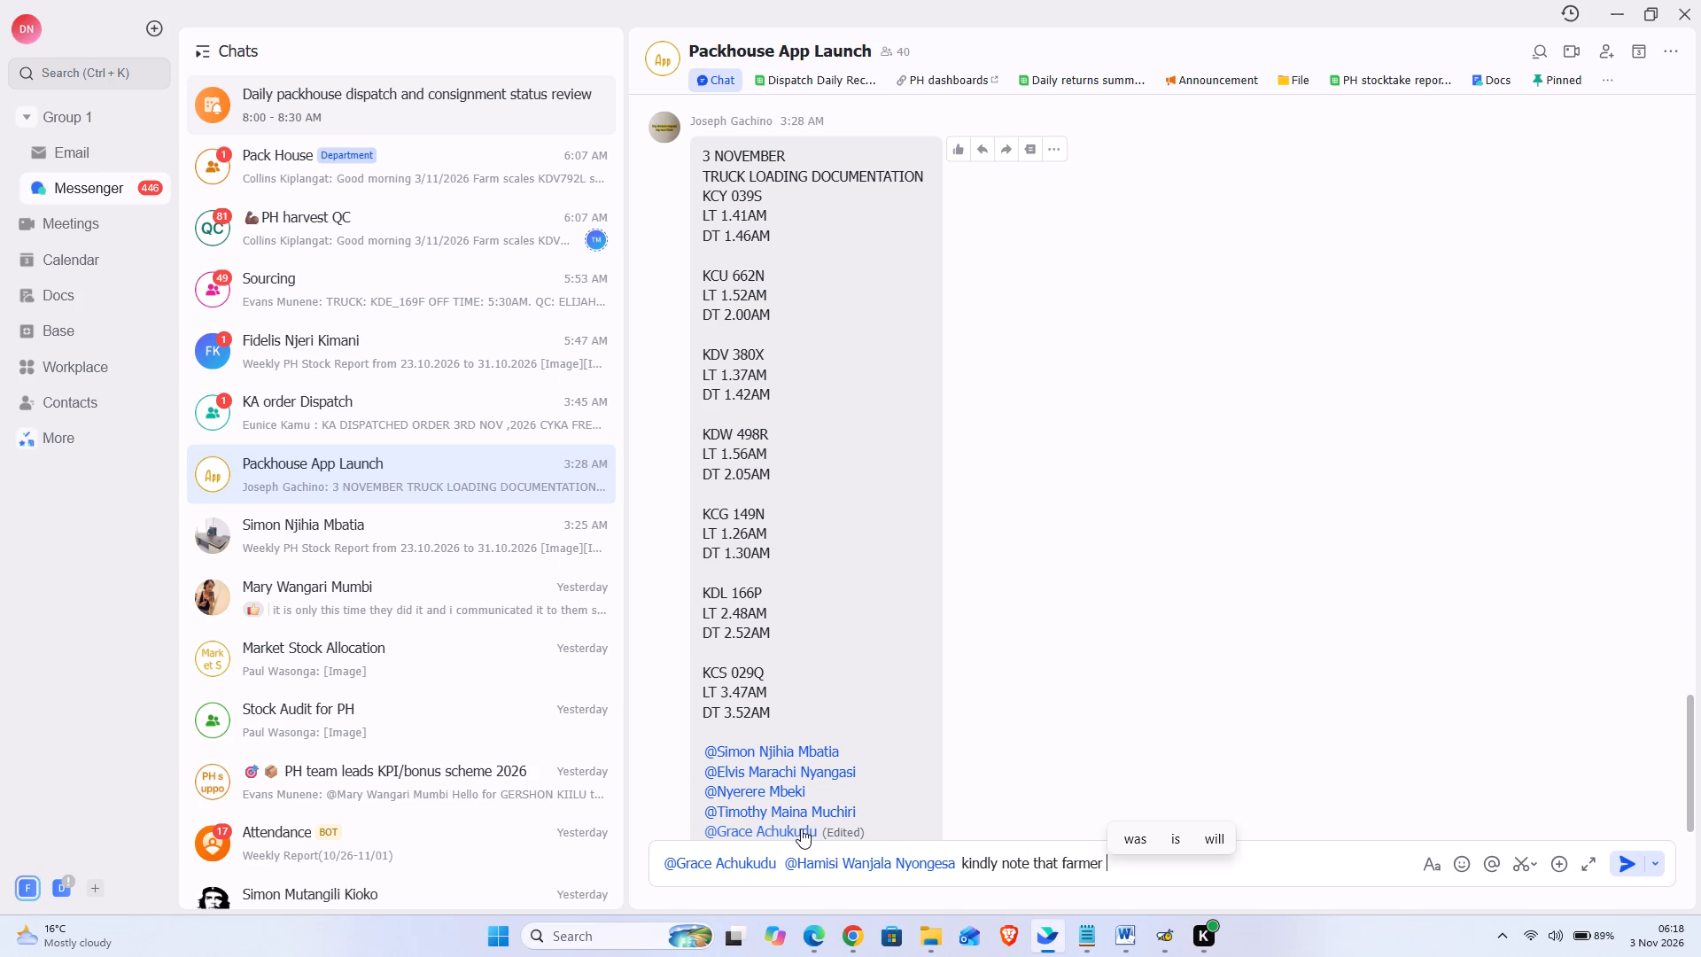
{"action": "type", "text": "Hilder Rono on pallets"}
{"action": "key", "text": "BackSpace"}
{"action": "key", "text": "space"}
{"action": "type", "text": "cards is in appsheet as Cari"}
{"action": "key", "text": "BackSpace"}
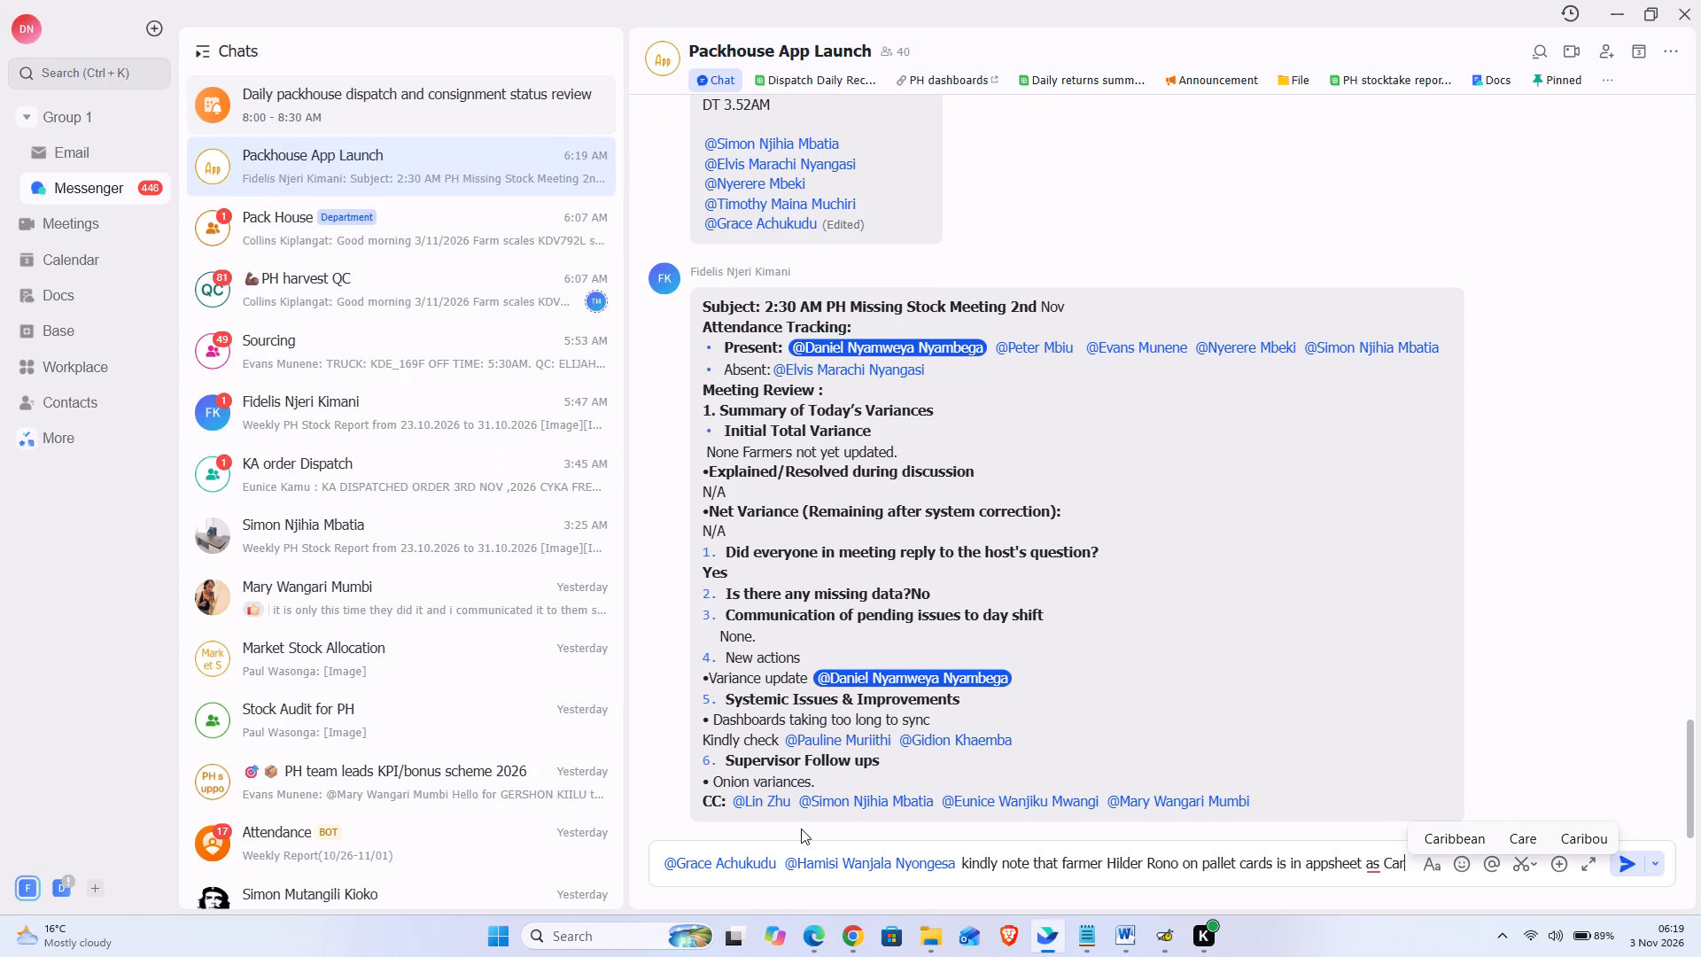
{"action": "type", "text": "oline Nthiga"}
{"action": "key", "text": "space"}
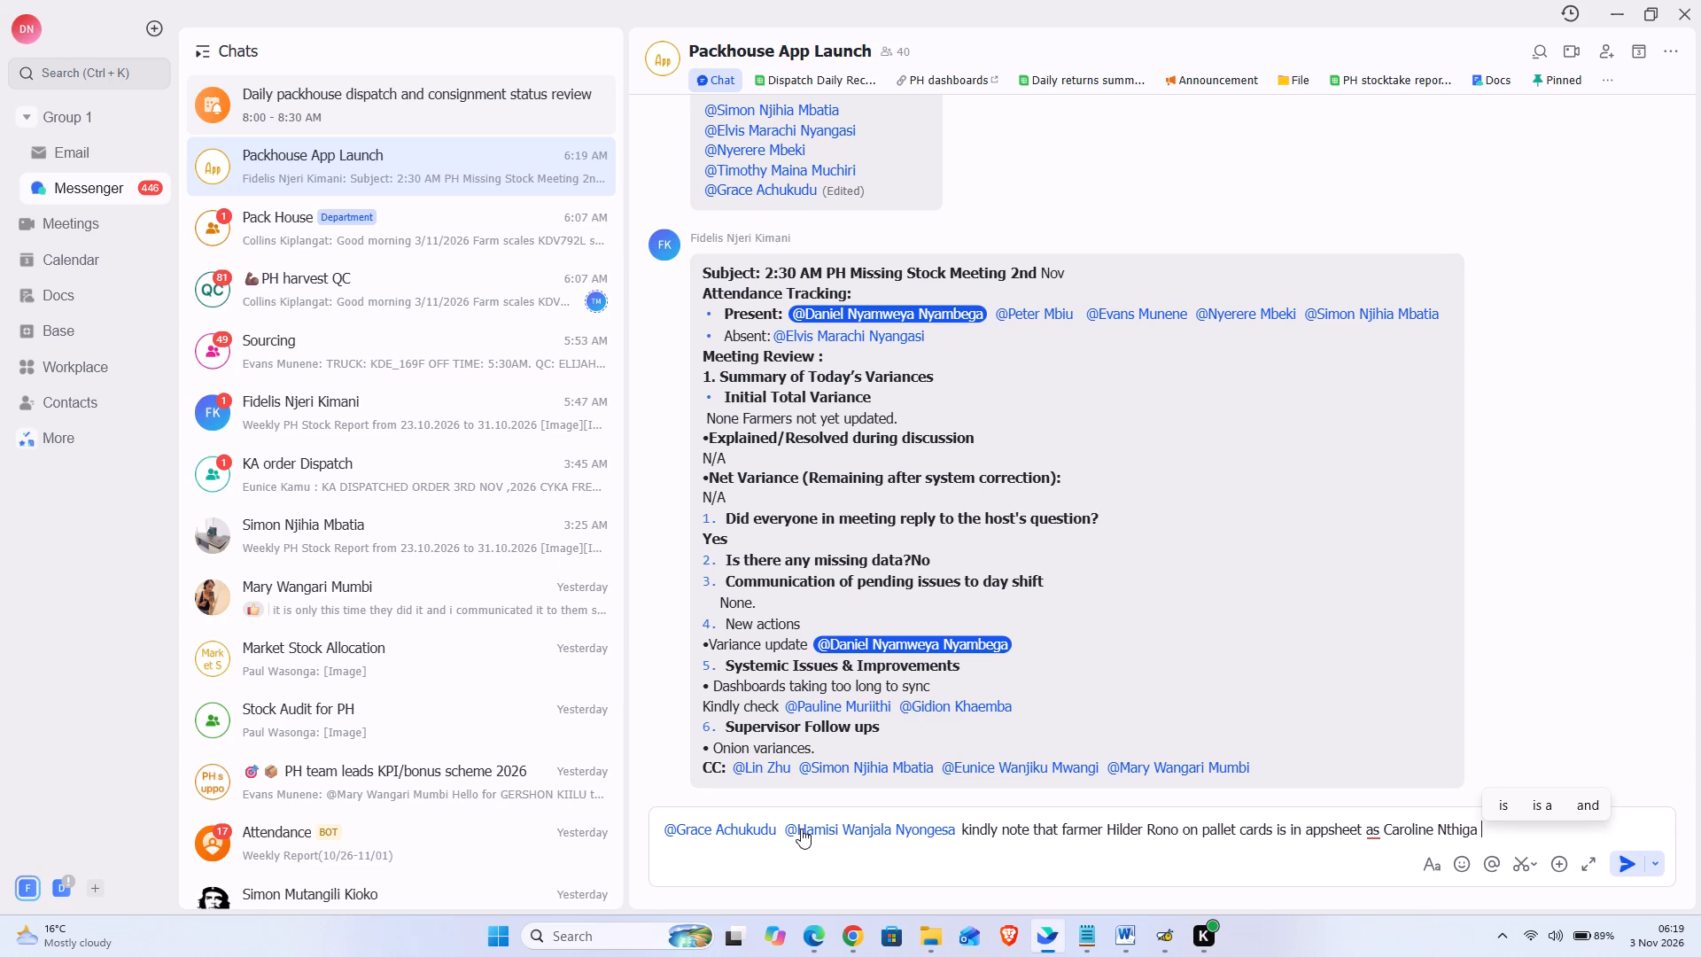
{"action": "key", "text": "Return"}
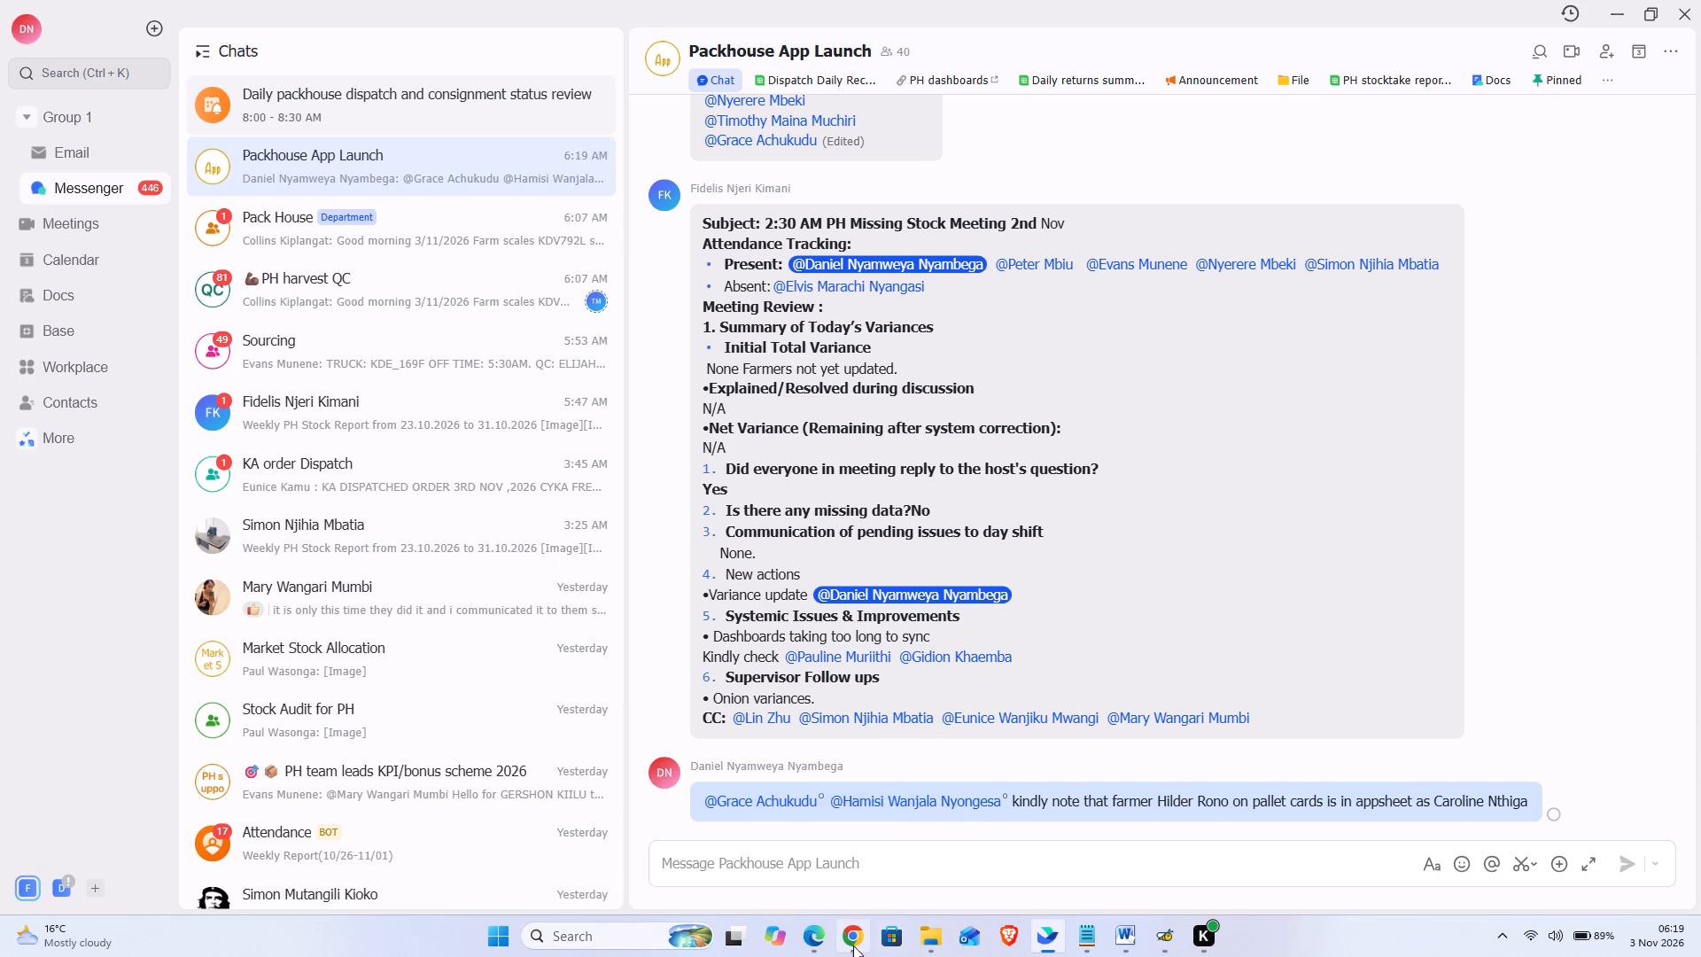
Switch to the closing stocktake report in Edge and hide rows 42–54, the bananas and avocados sections, in 3rd November, Night.
{"action": "left_click", "coordinate": [813, 938]}
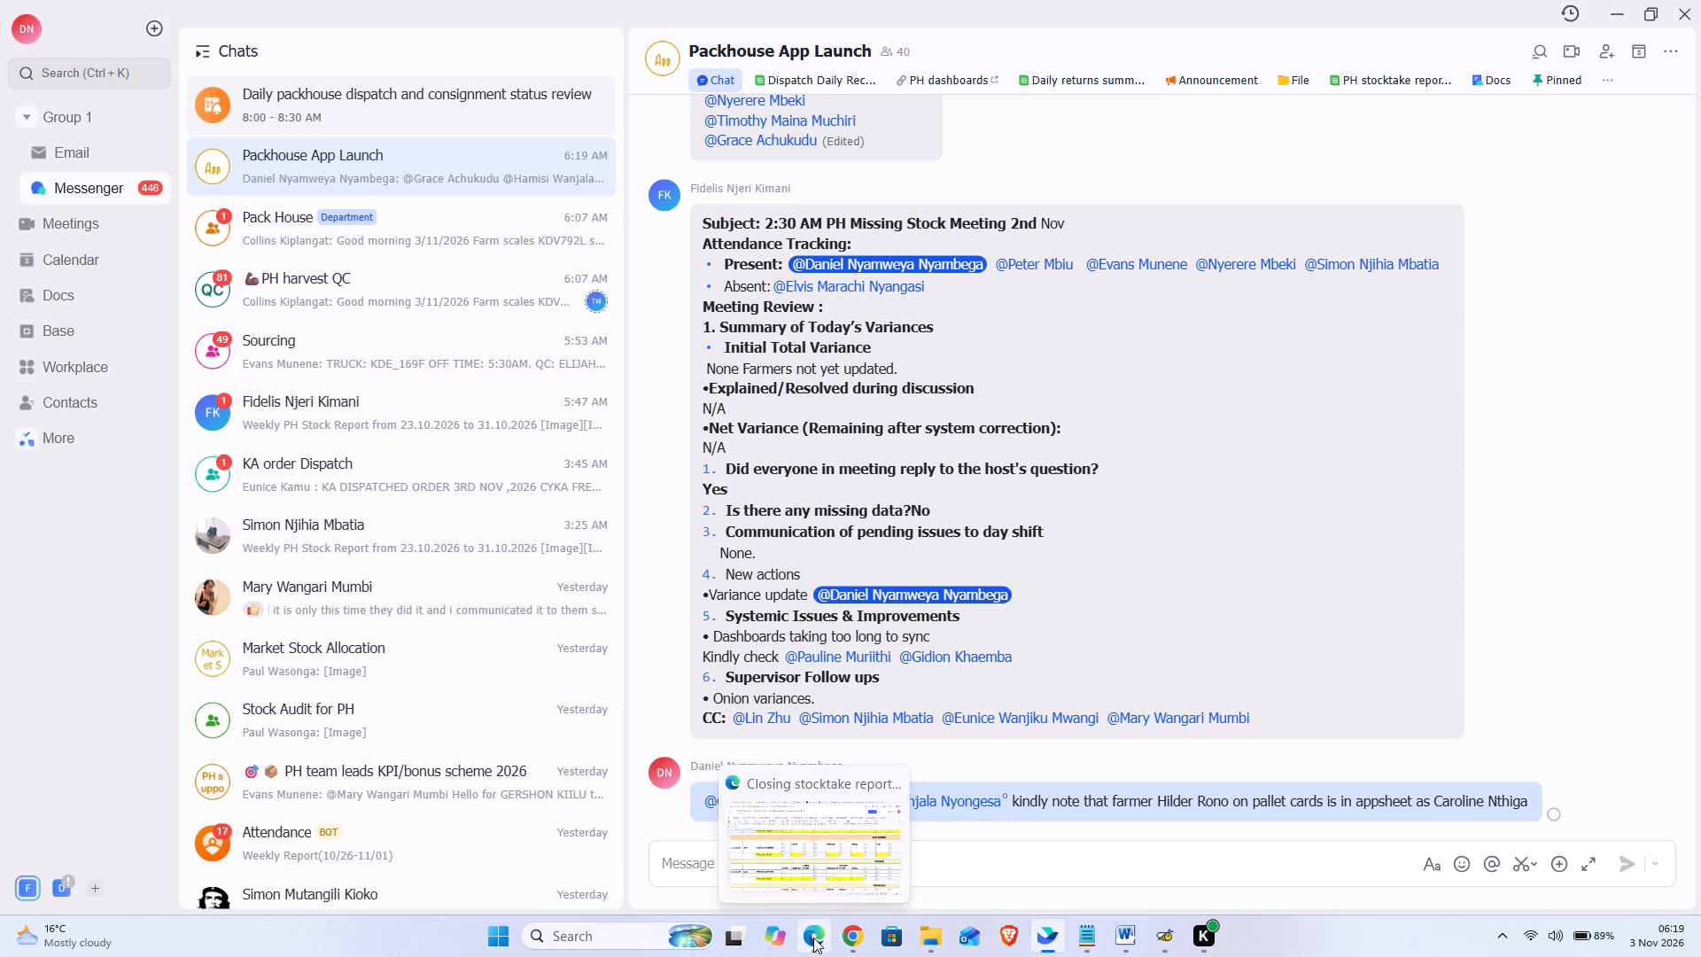
{"action": "scroll", "coordinate": [672, 686], "scroll_direction": "right", "scroll_amount": 1}
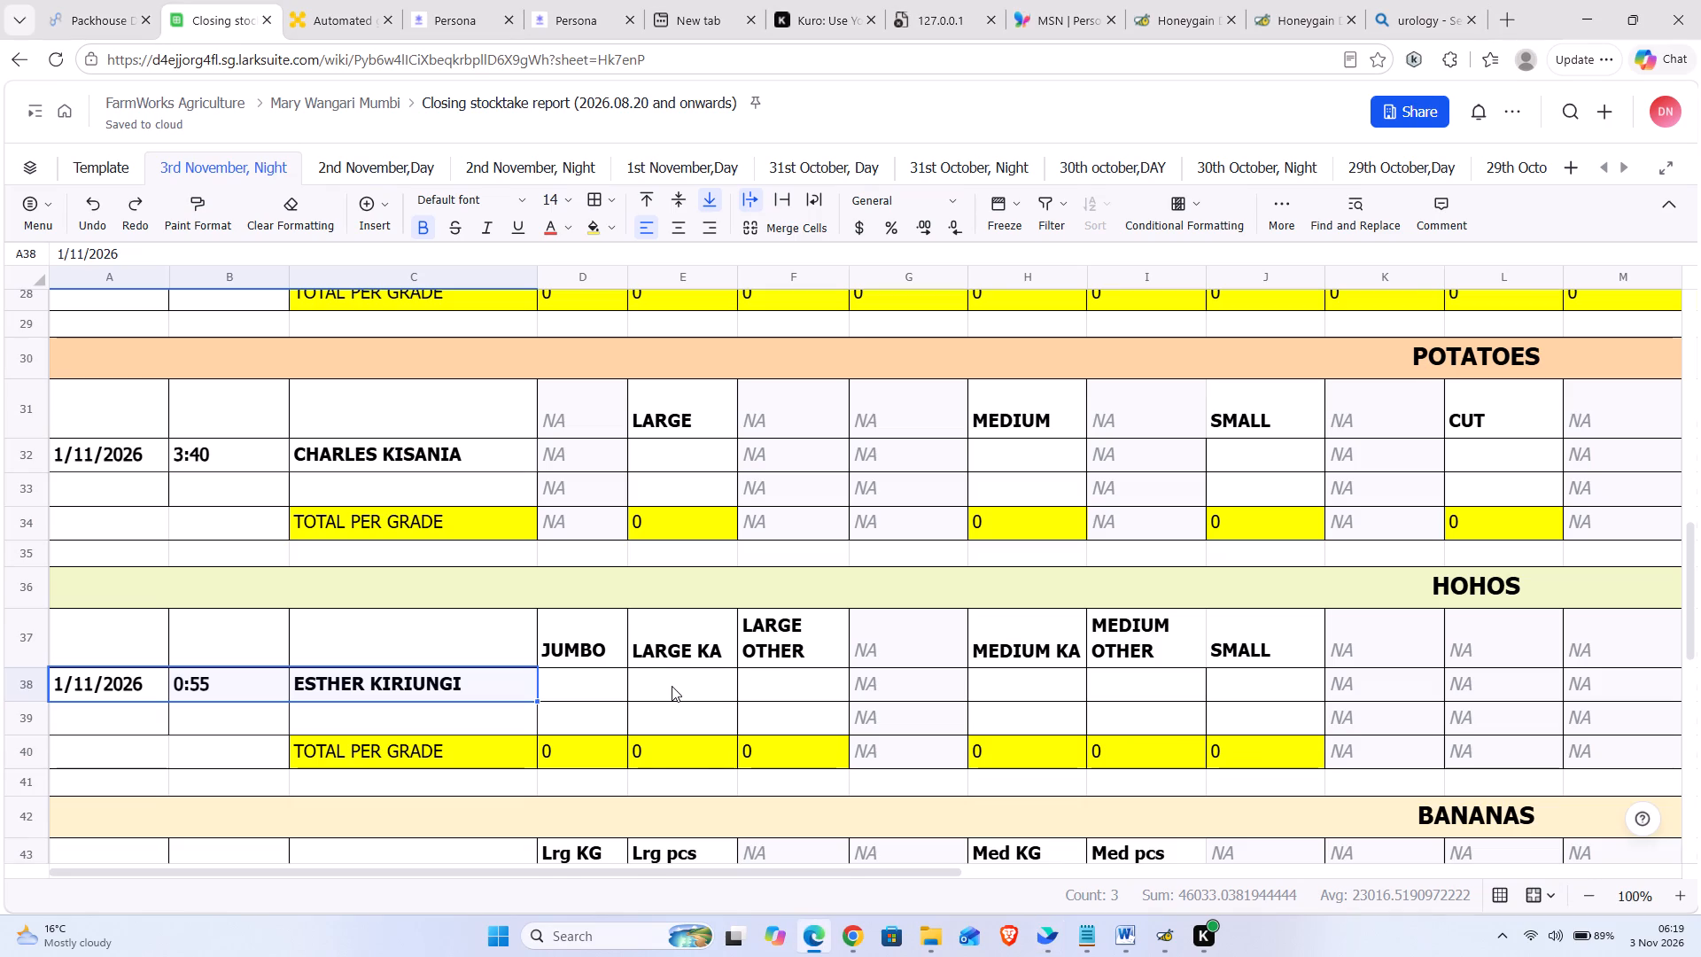
{"action": "scroll", "coordinate": [672, 686], "scroll_direction": "down", "scroll_amount": 4}
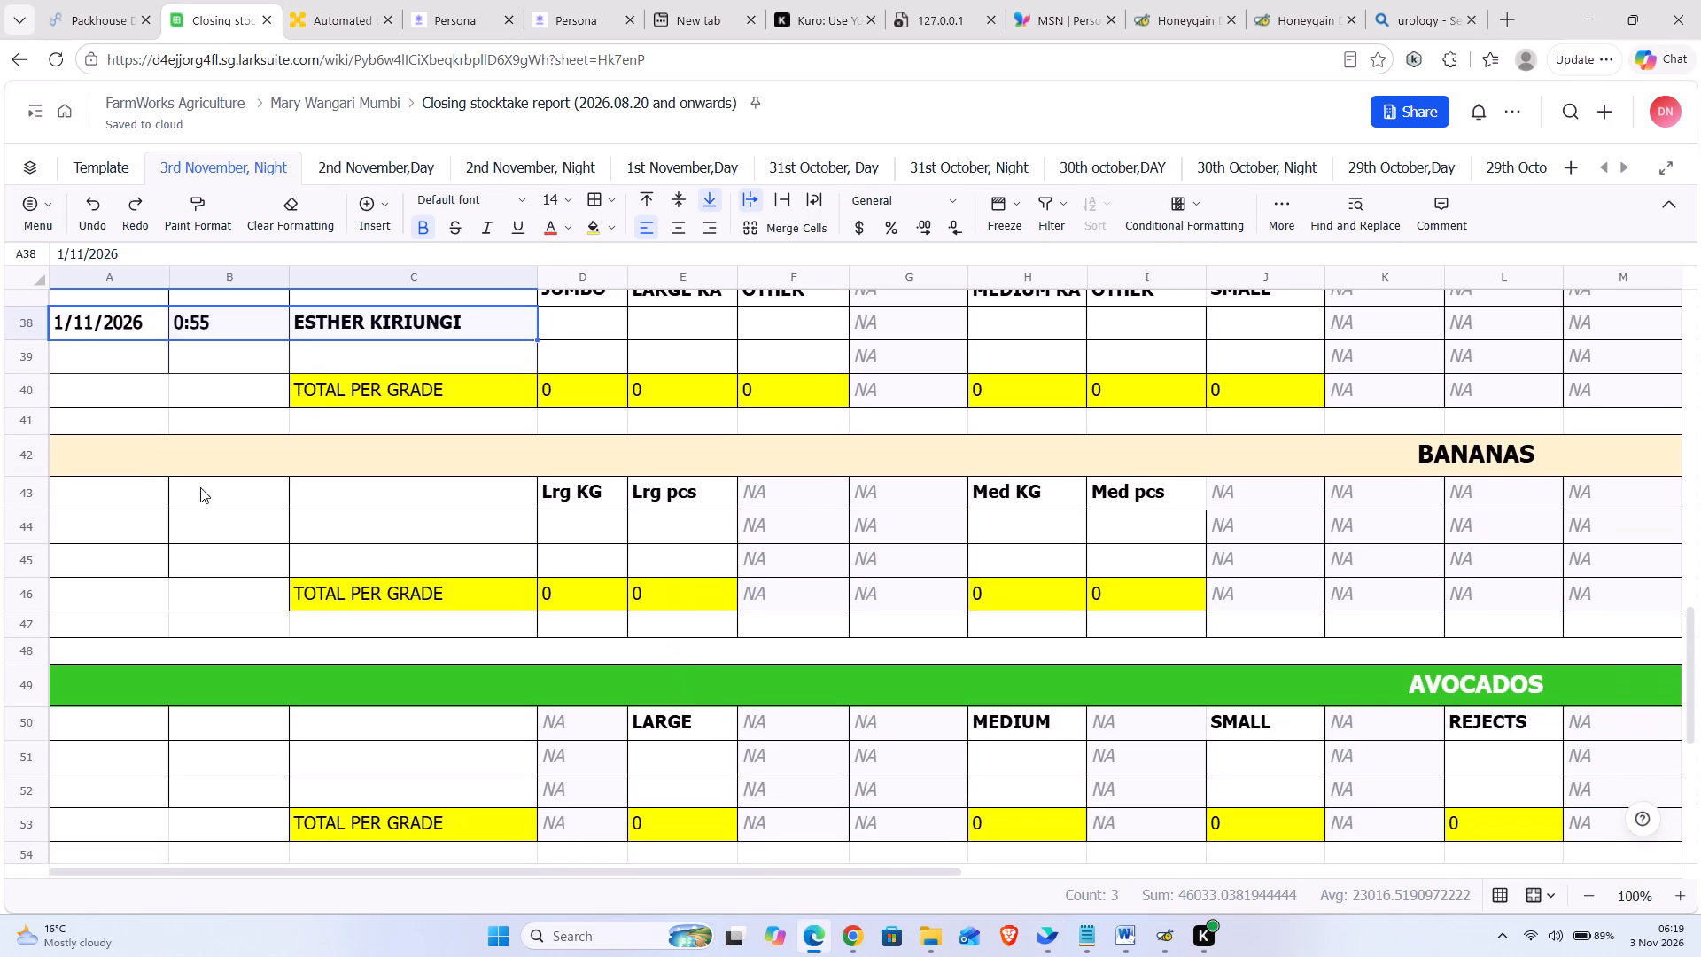
{"action": "left_click", "coordinate": [25, 455]}
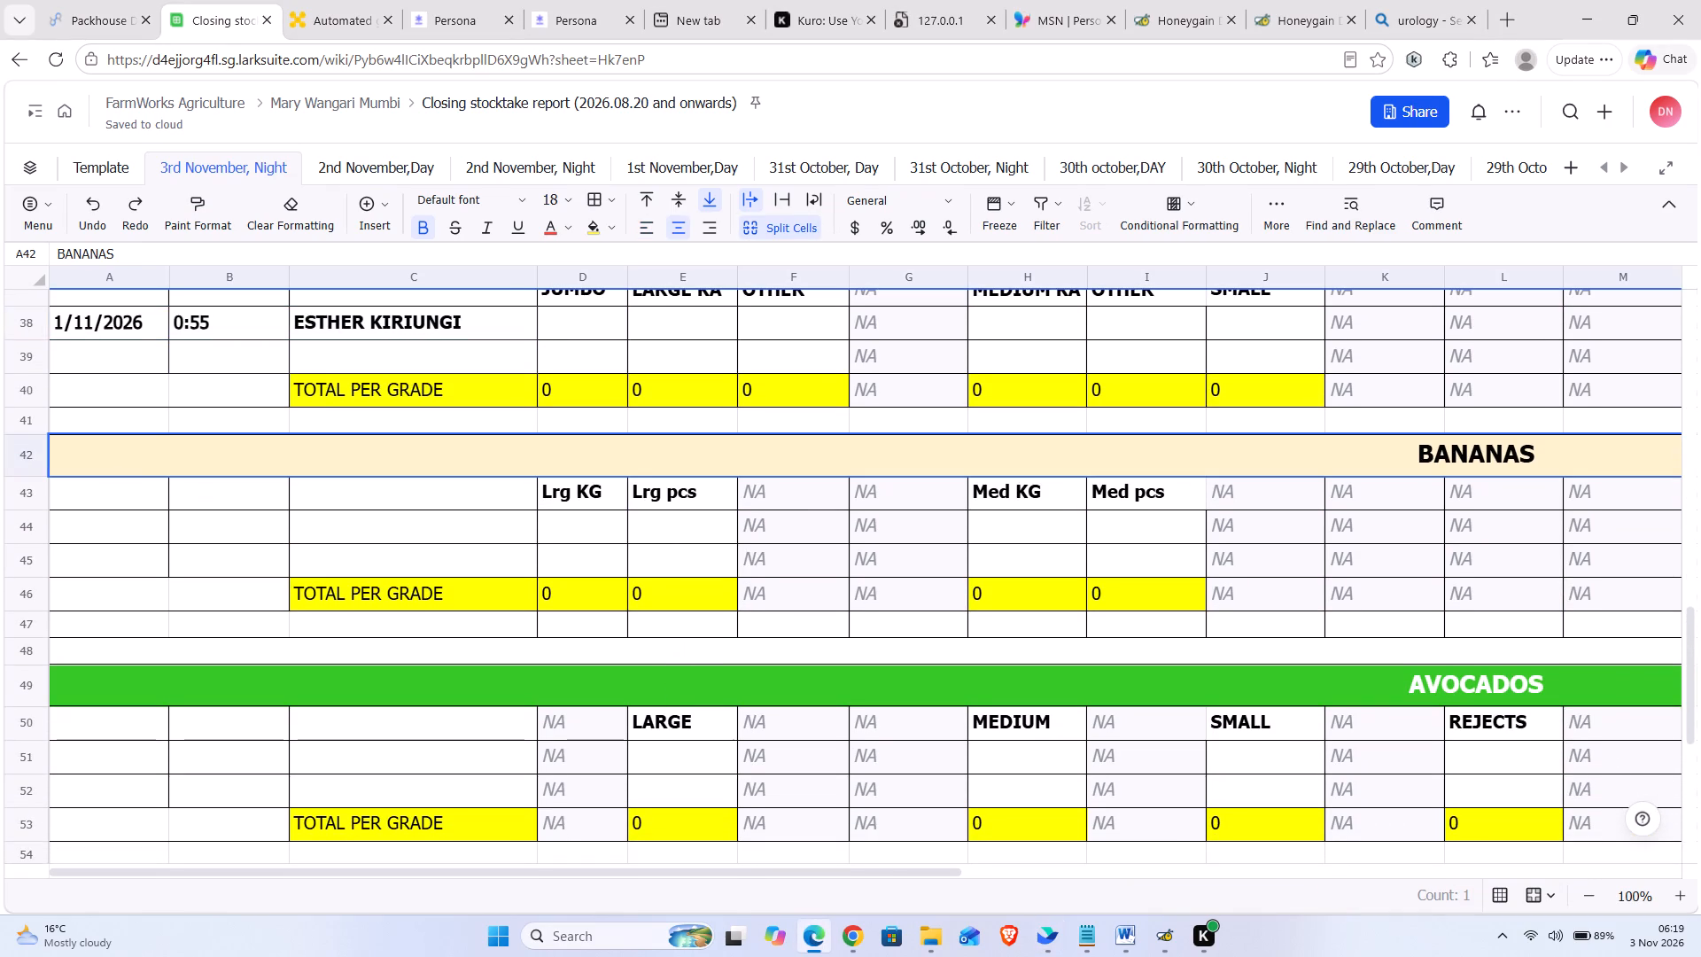
{"action": "key", "text": "shift+Down"}
{"action": "key", "text": "shift+Down"}
{"action": "key", "text": "shift+Down"}
{"action": "key", "text": "shift+Down"}
{"action": "key", "text": "shift+Down"}
{"action": "key", "text": "shift+Down"}
{"action": "key", "text": "shift+Down"}
{"action": "key", "text": "shift+Down"}
{"action": "key", "text": "shift+Down"}
{"action": "key", "text": "shift+Down"}
{"action": "key", "text": "shift+Down"}
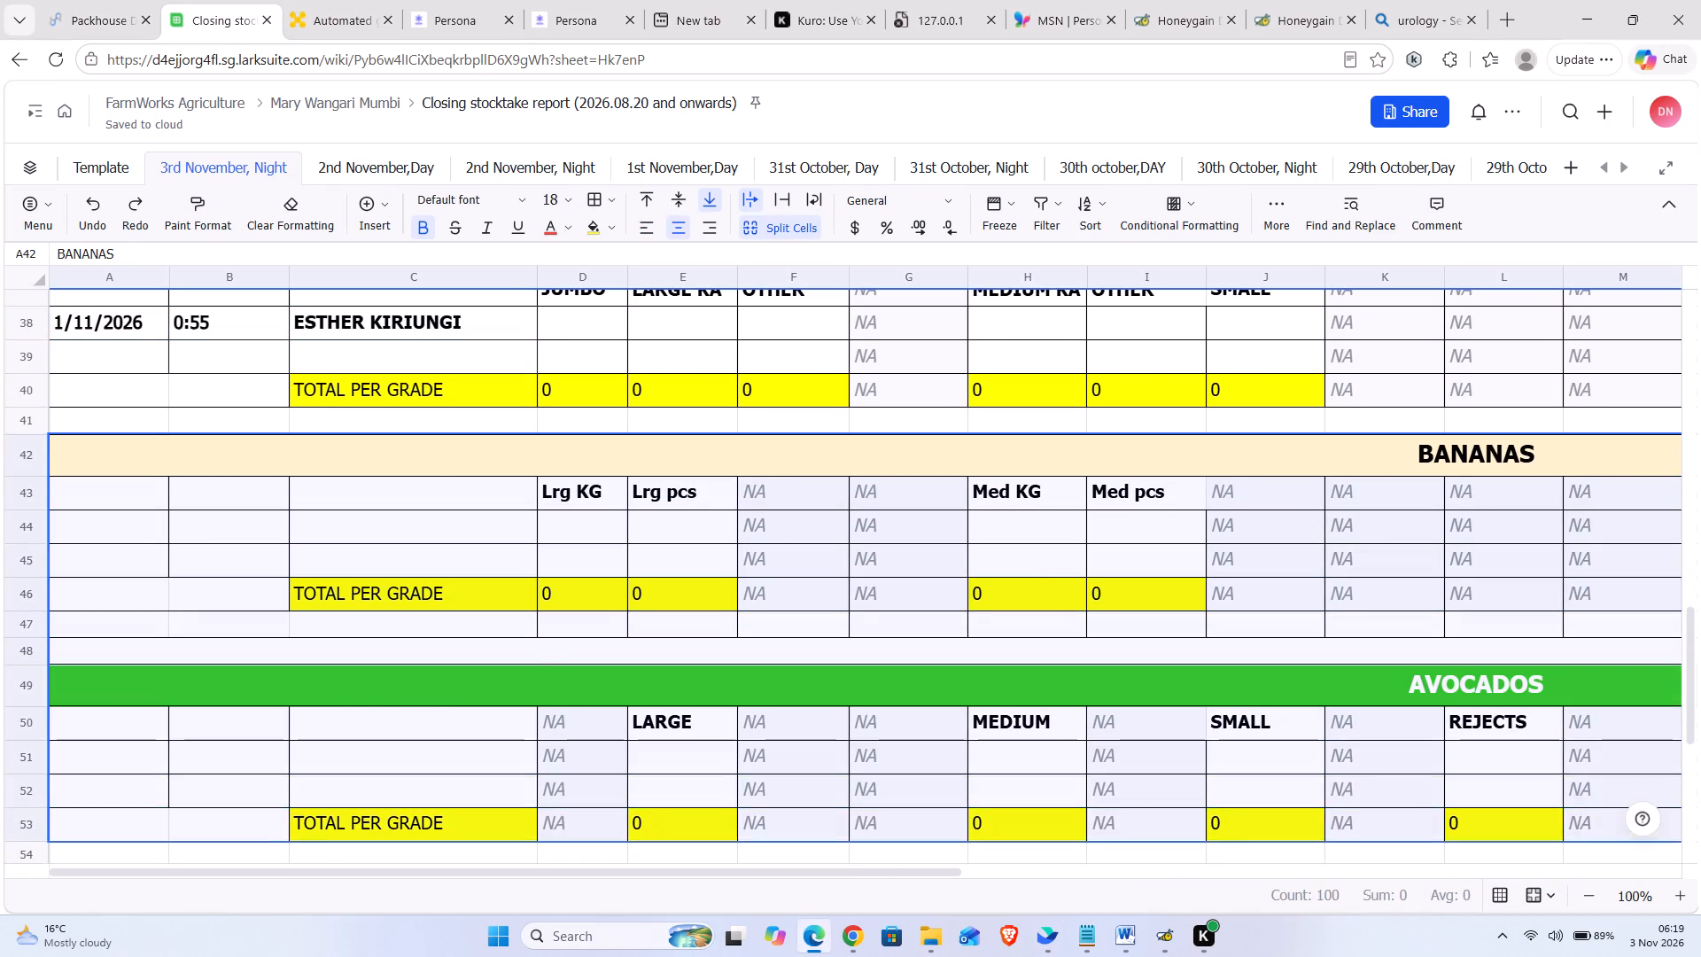
{"action": "key", "text": "shift+Down"}
{"action": "key", "text": "shift+Down"}
{"action": "key", "text": "shift+Up"}
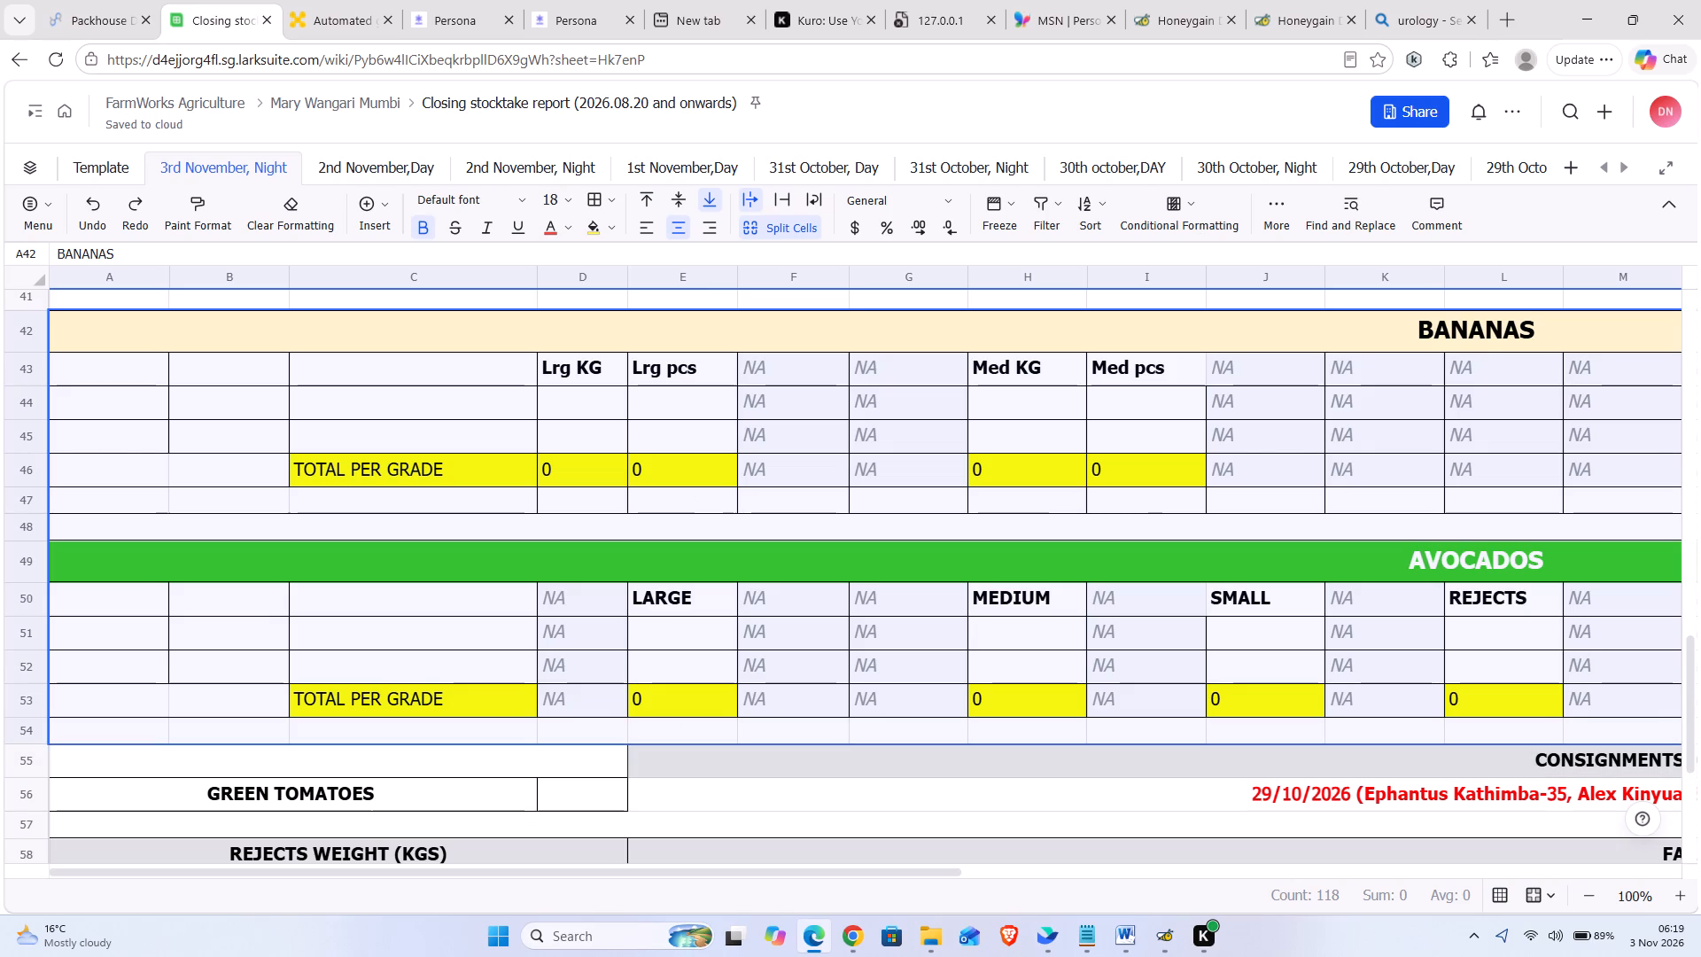
{"action": "right_click", "coordinate": [25, 455]}
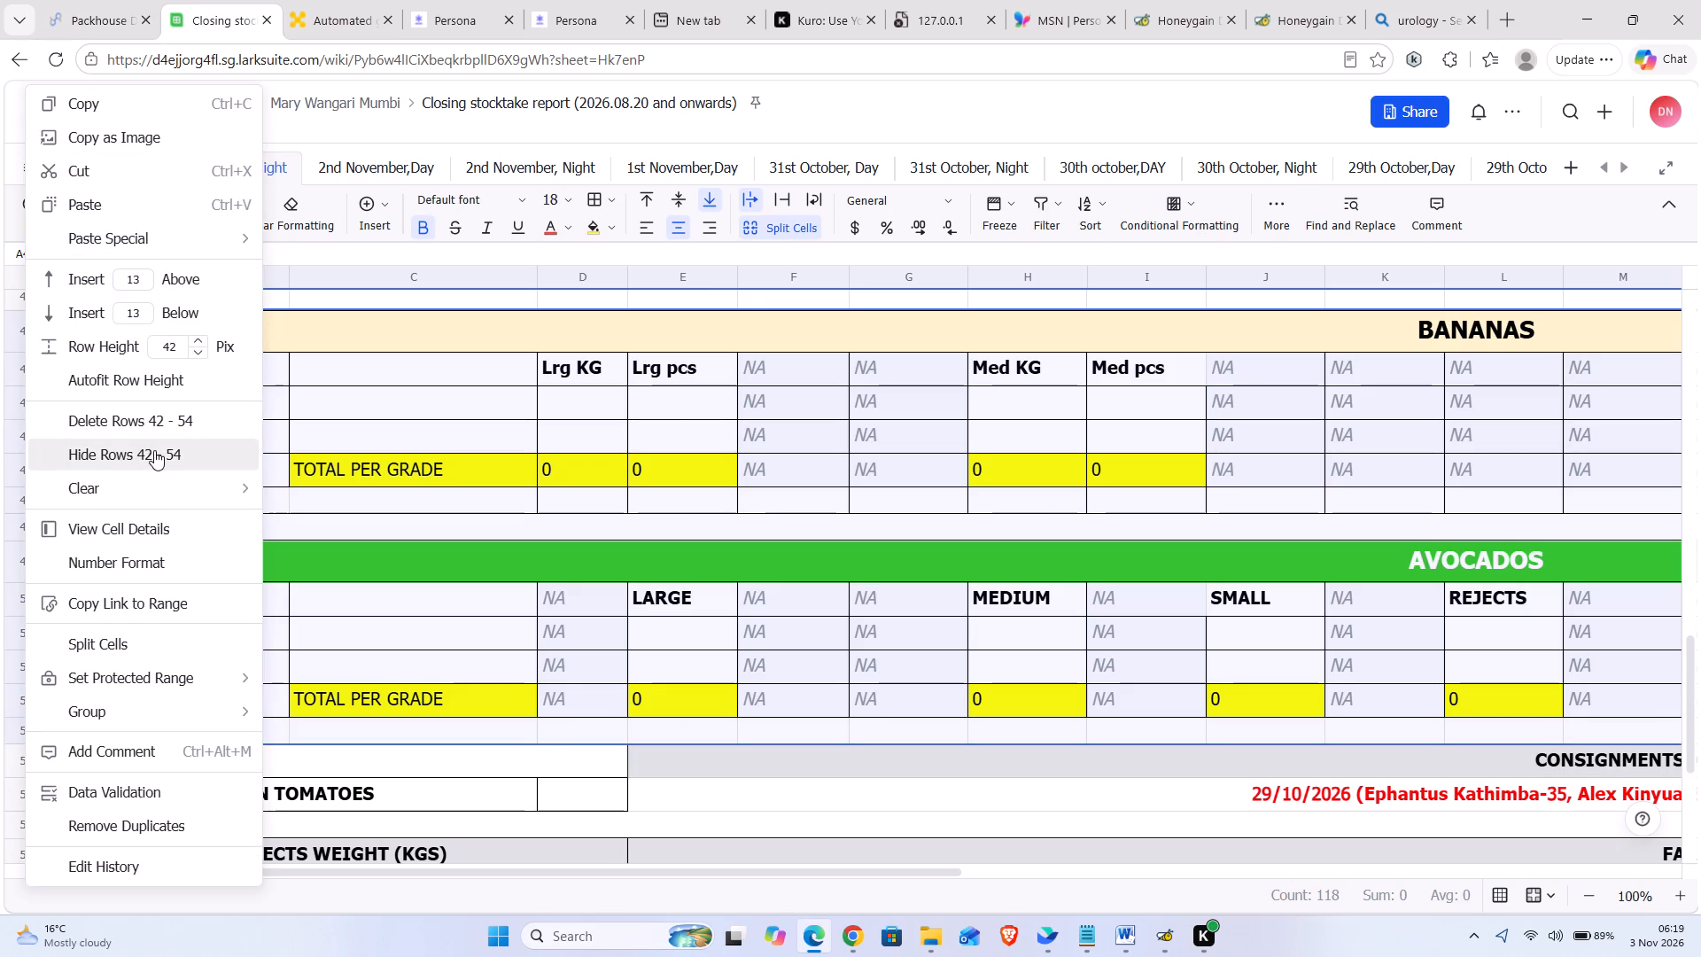
{"action": "left_click", "coordinate": [155, 450]}
{"action": "scroll", "coordinate": [577, 471], "scroll_direction": "up", "scroll_amount": 5}
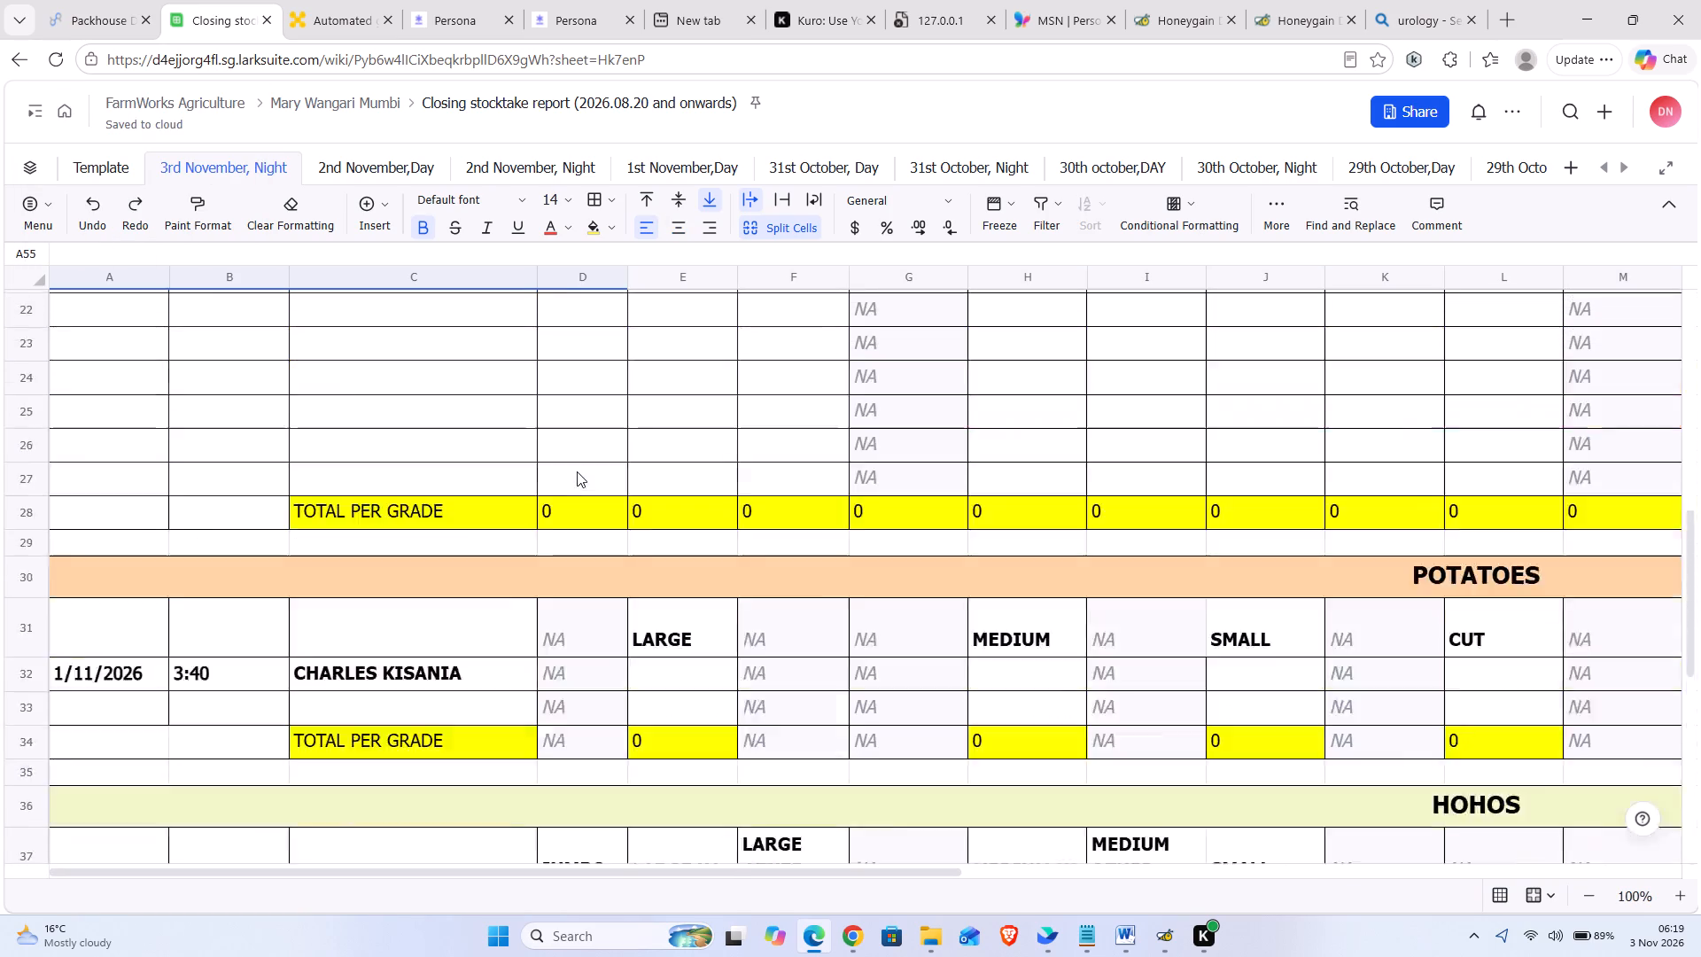
{"action": "scroll", "coordinate": [577, 471], "scroll_direction": "up", "scroll_amount": 6}
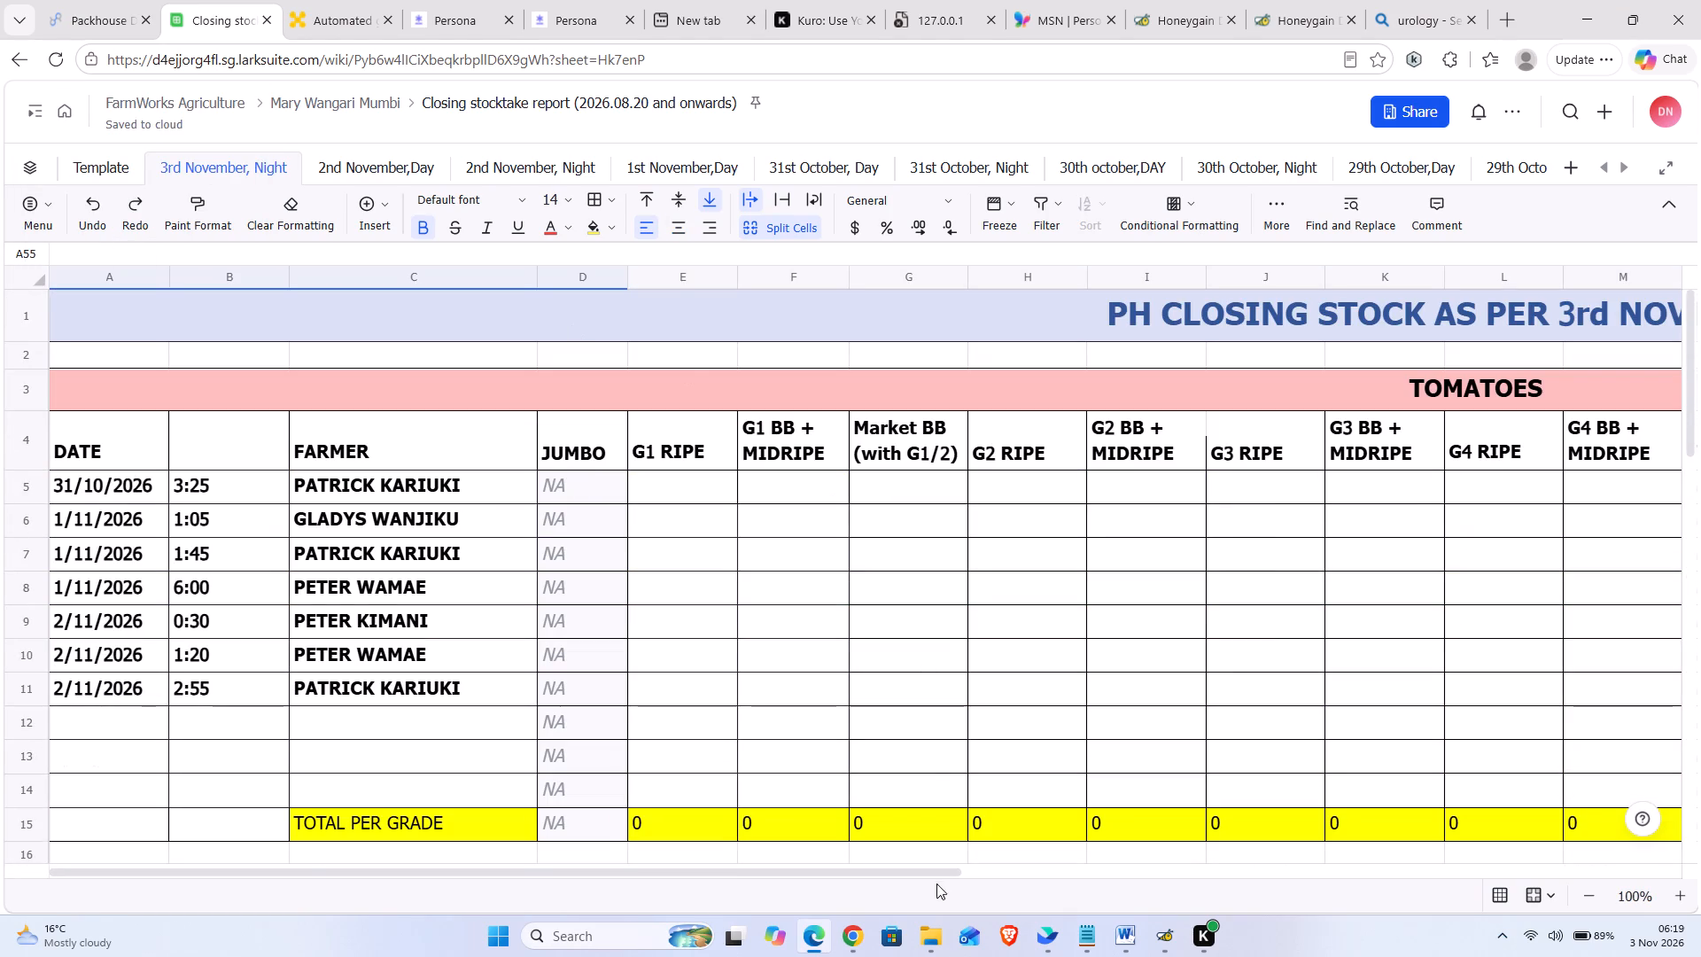
Switch to the Packhouse App in Chrome, open the Intakes list and maximize its window.
{"action": "left_click", "coordinate": [857, 943]}
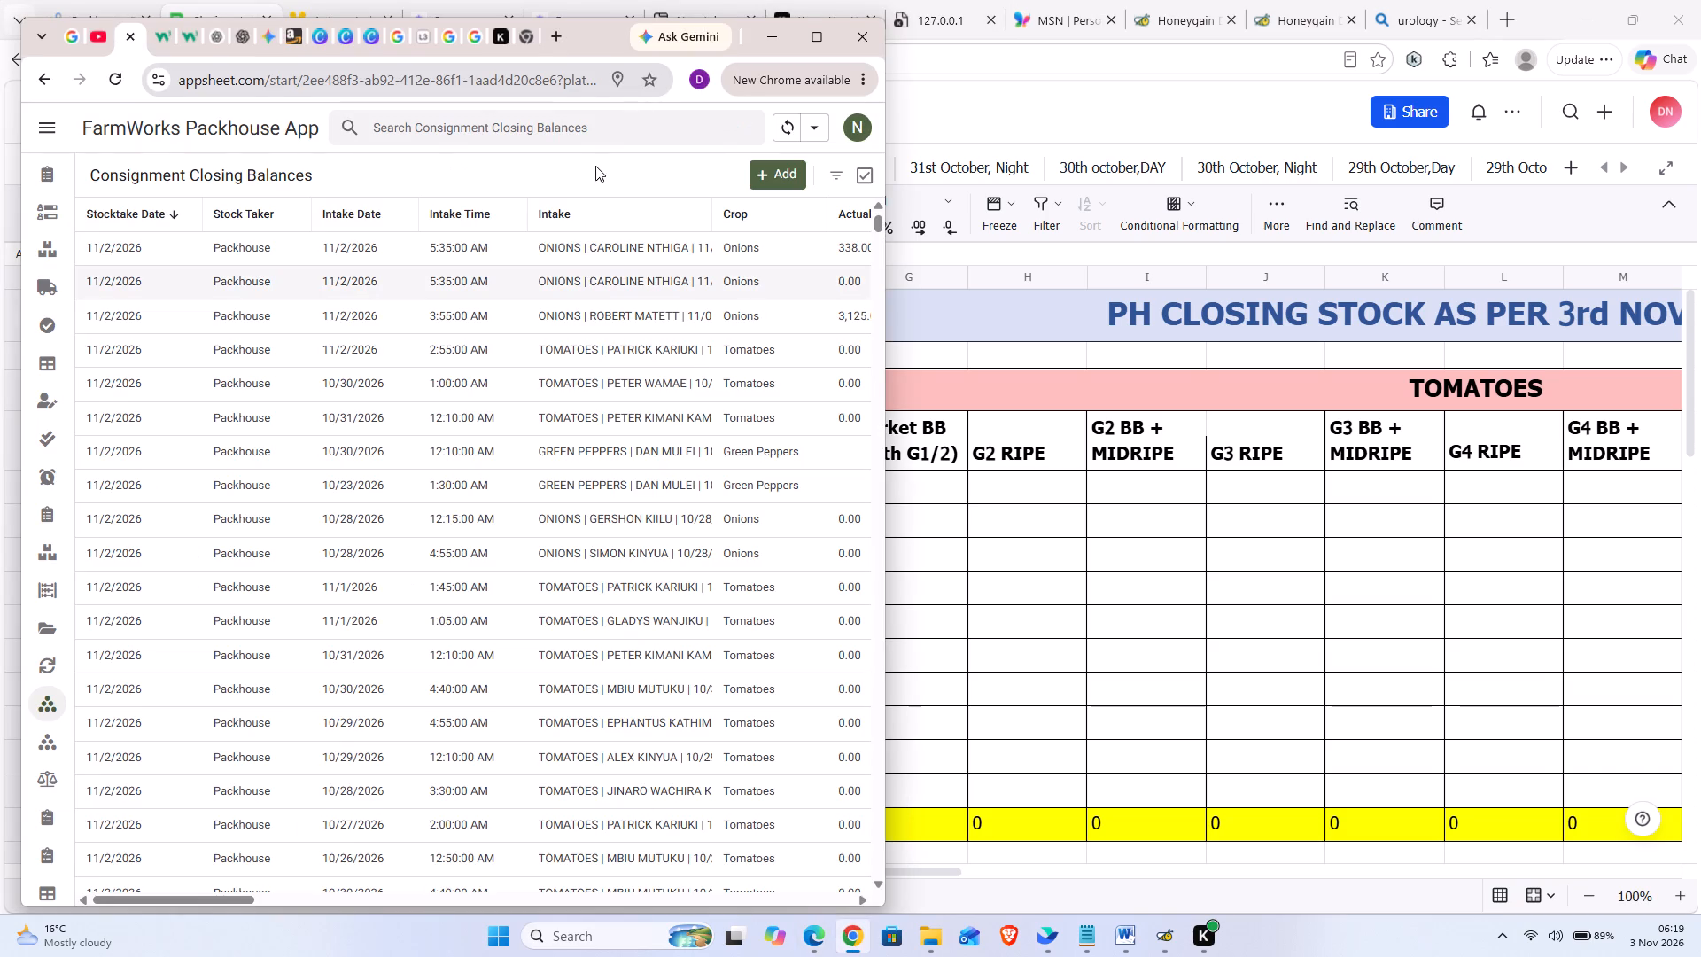
{"action": "left_click", "coordinate": [51, 167]}
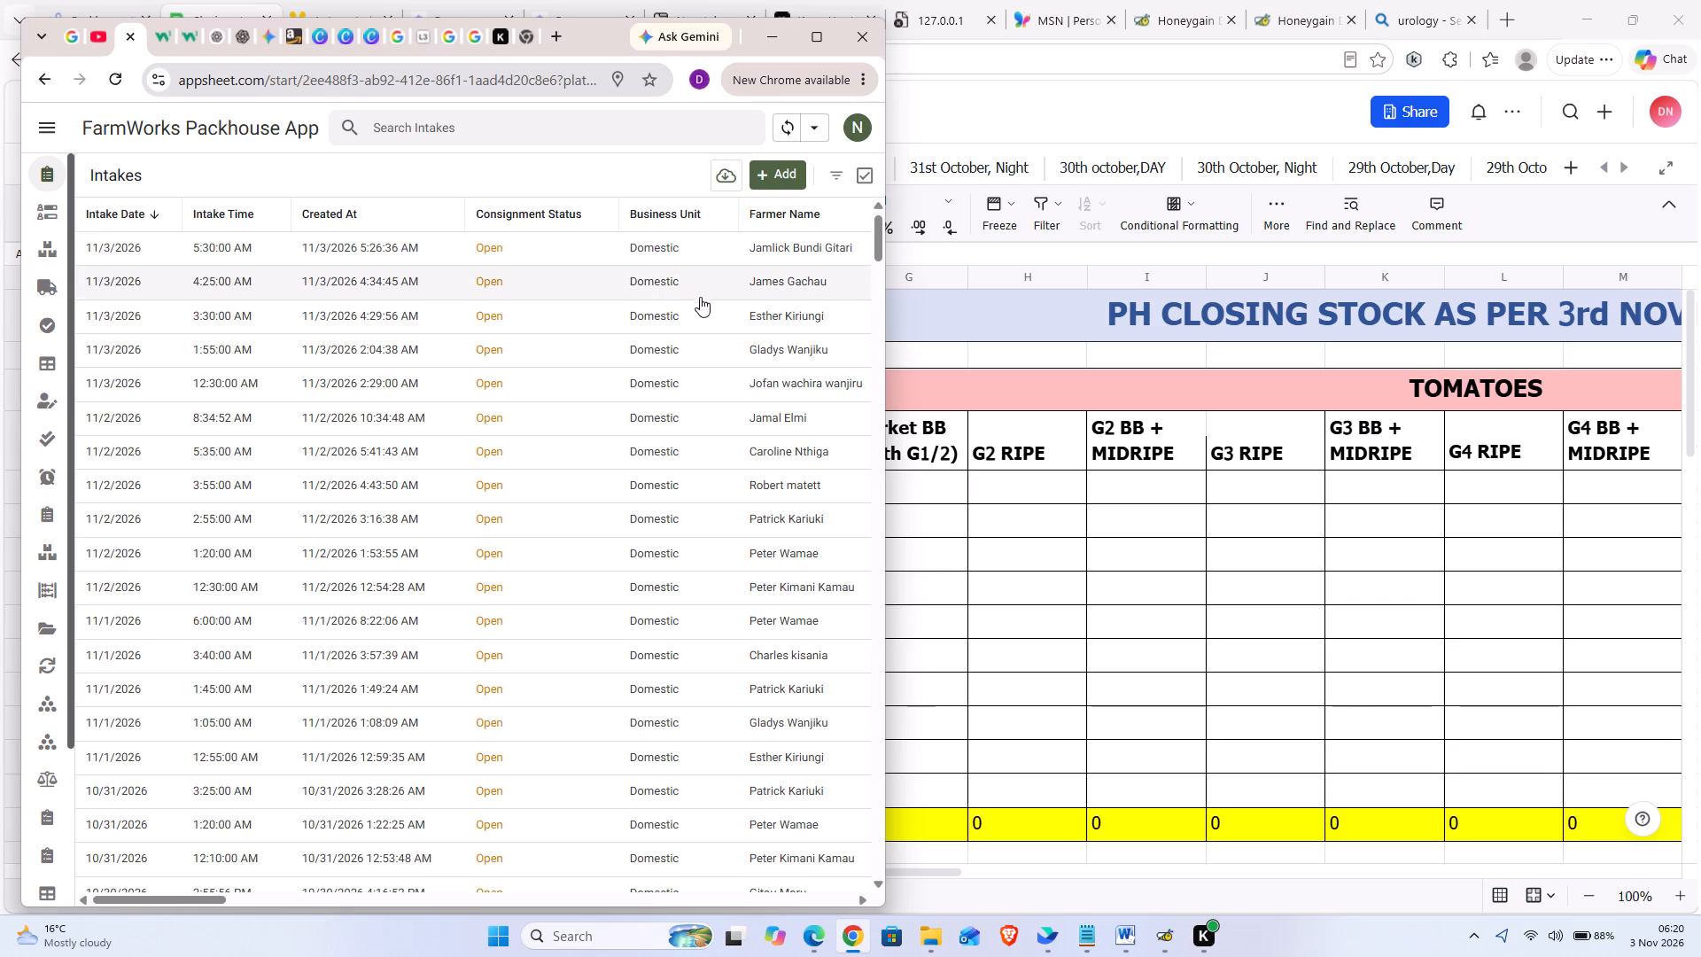
{"action": "left_click", "coordinate": [812, 37]}
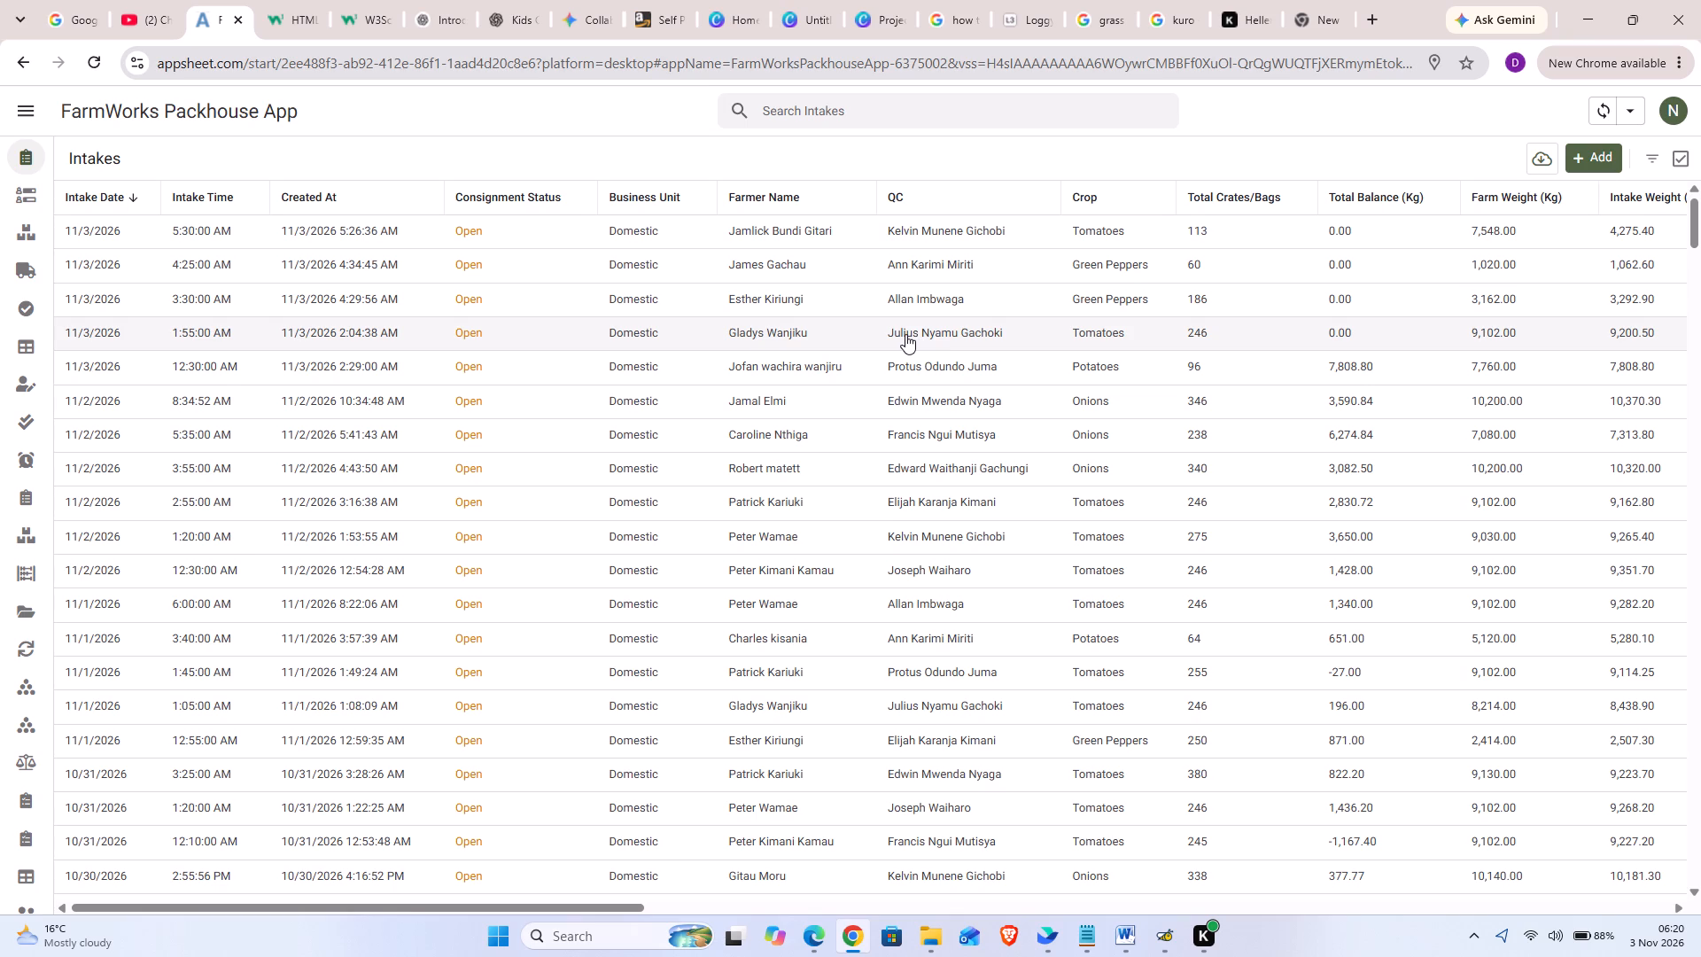
Return to the stocktake sheet in Edge and enter date 3/11/2026, time 1:55 and Gladys's full name in tomatoes row 12.
{"action": "key", "text": "alt+Tab"}
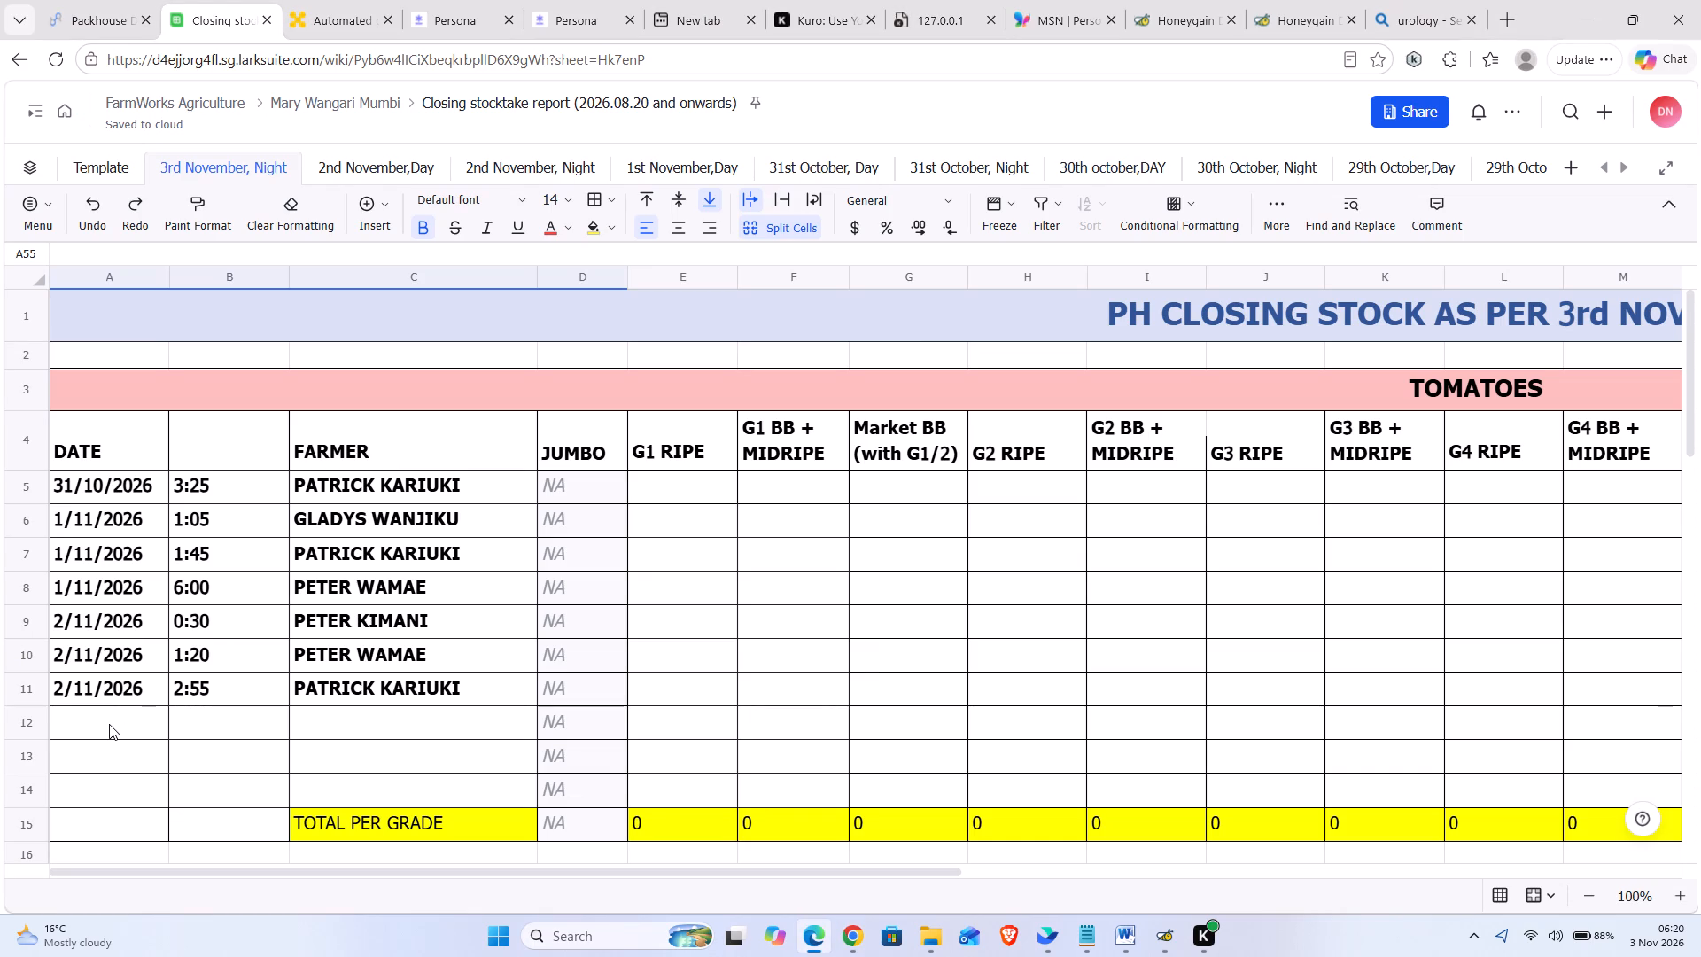
{"action": "left_click", "coordinate": [105, 724]}
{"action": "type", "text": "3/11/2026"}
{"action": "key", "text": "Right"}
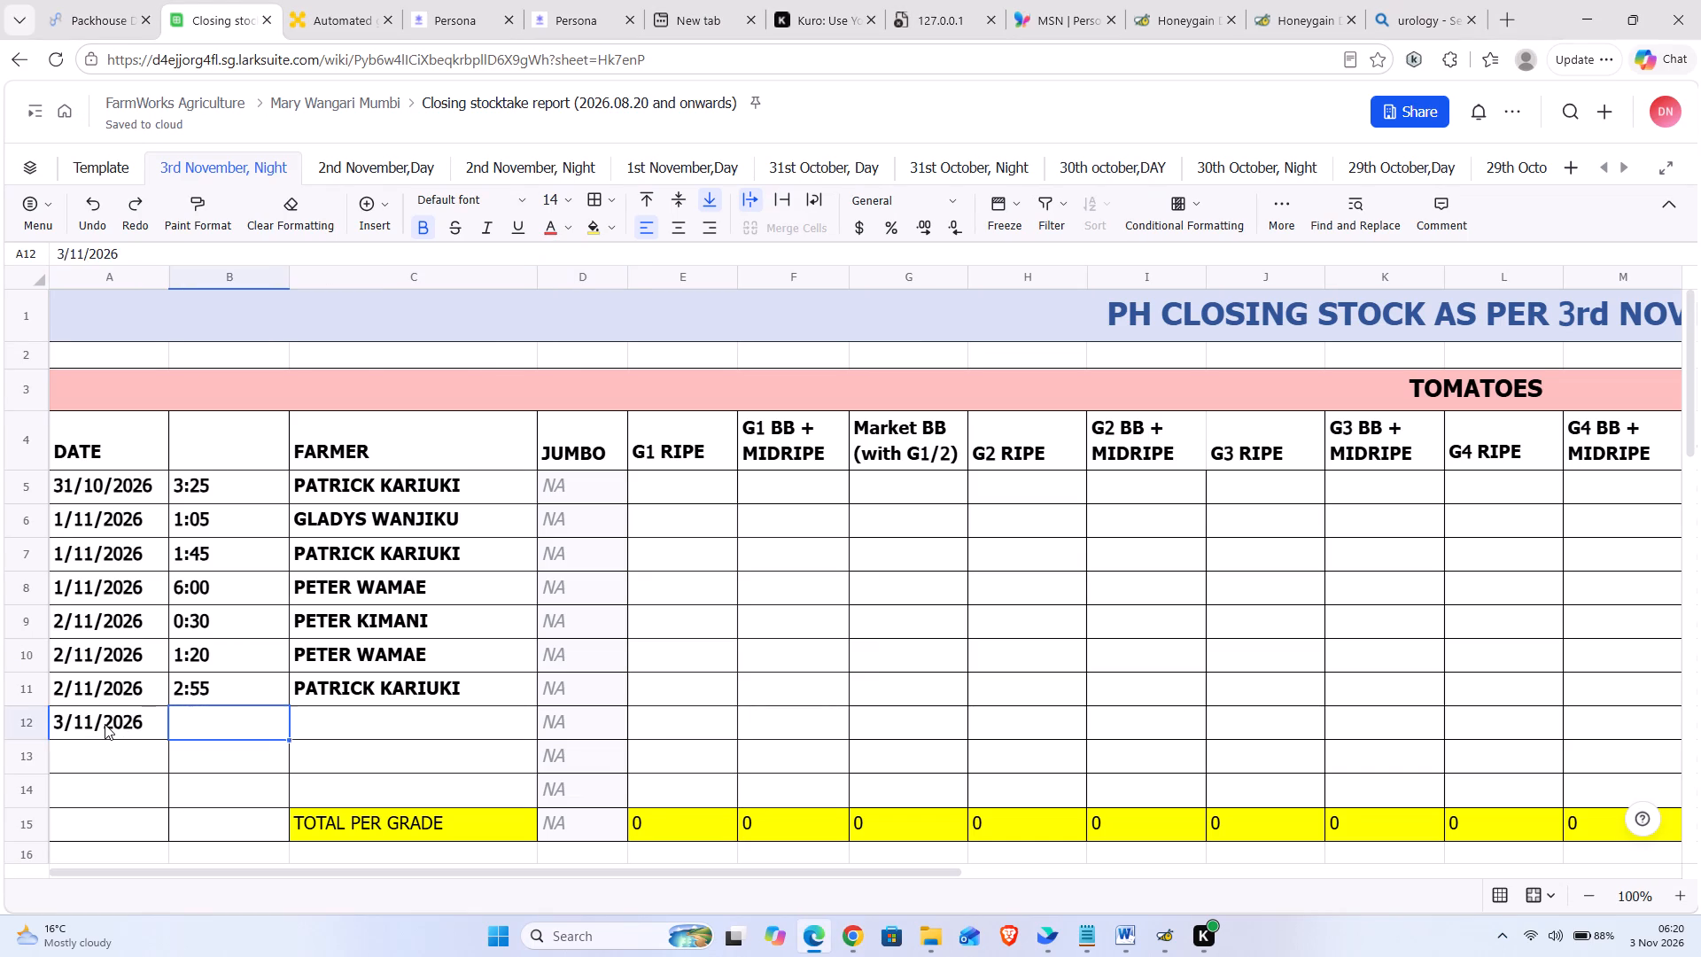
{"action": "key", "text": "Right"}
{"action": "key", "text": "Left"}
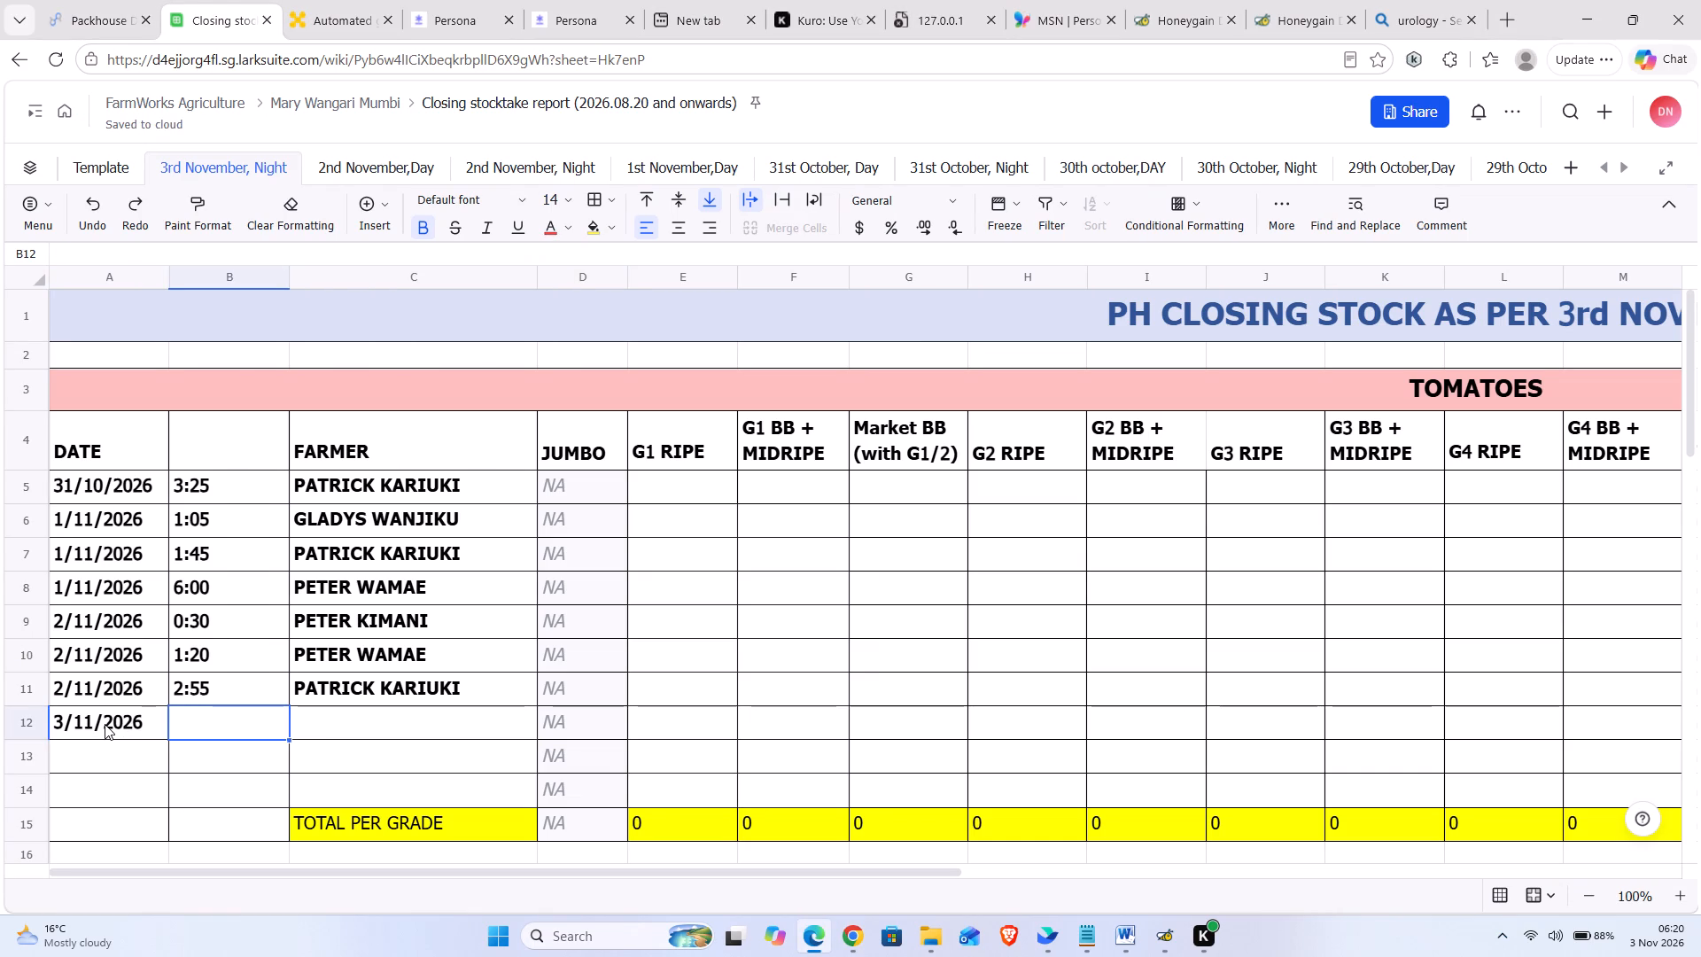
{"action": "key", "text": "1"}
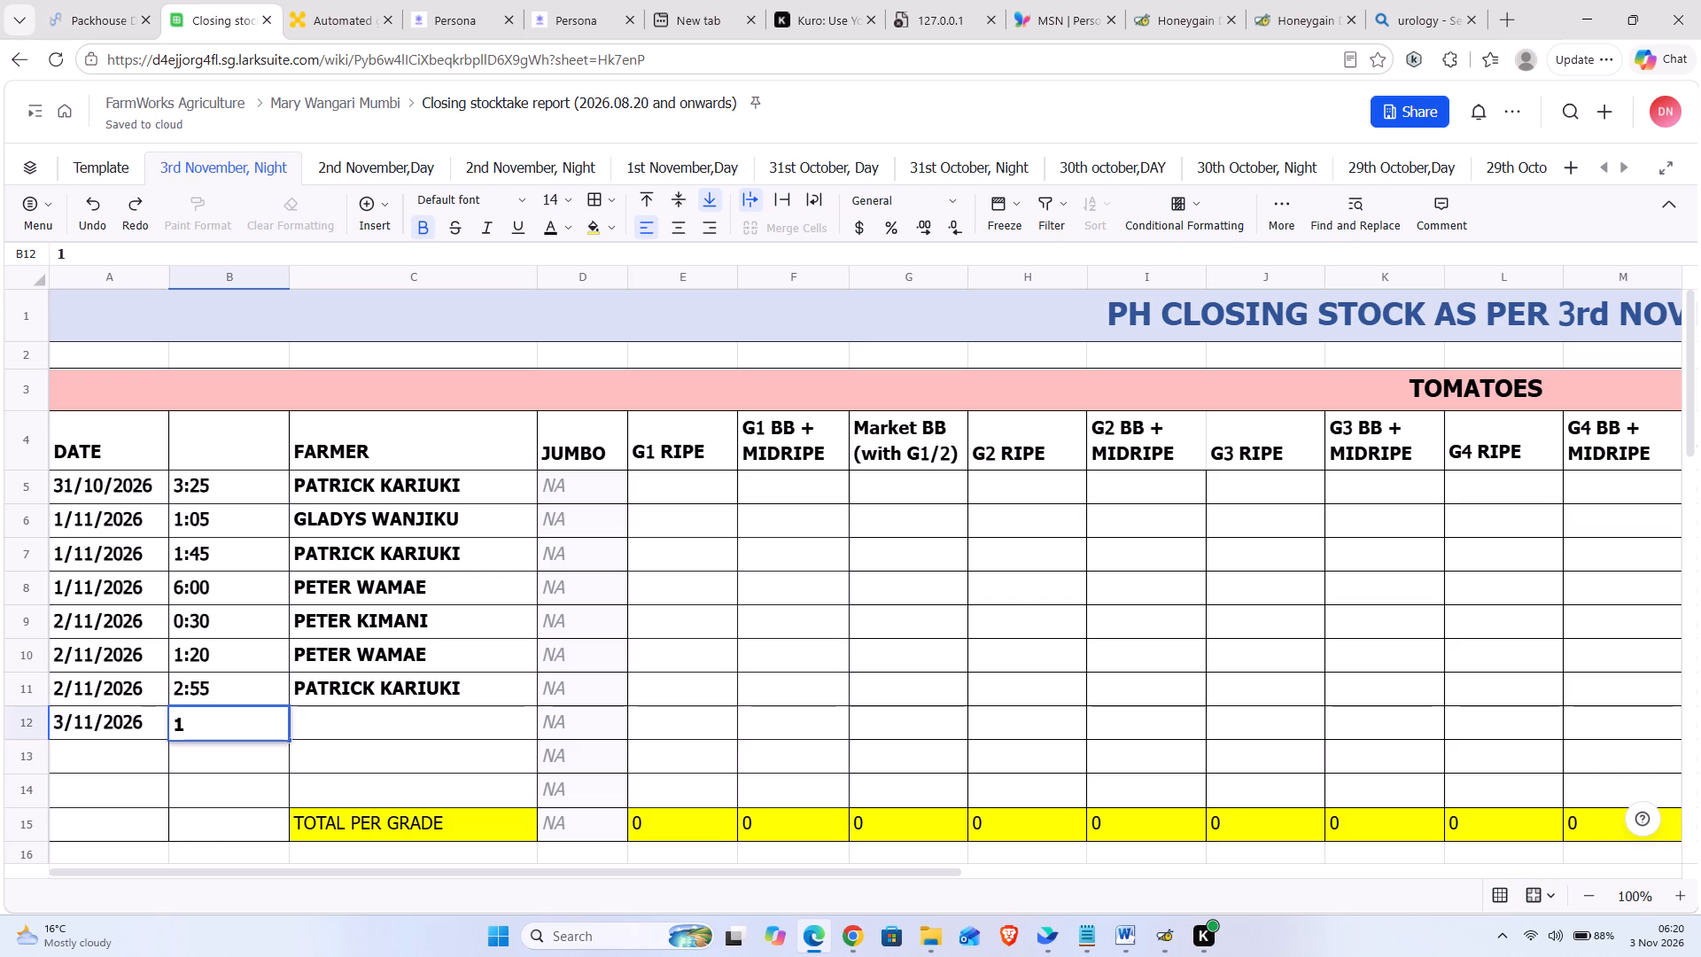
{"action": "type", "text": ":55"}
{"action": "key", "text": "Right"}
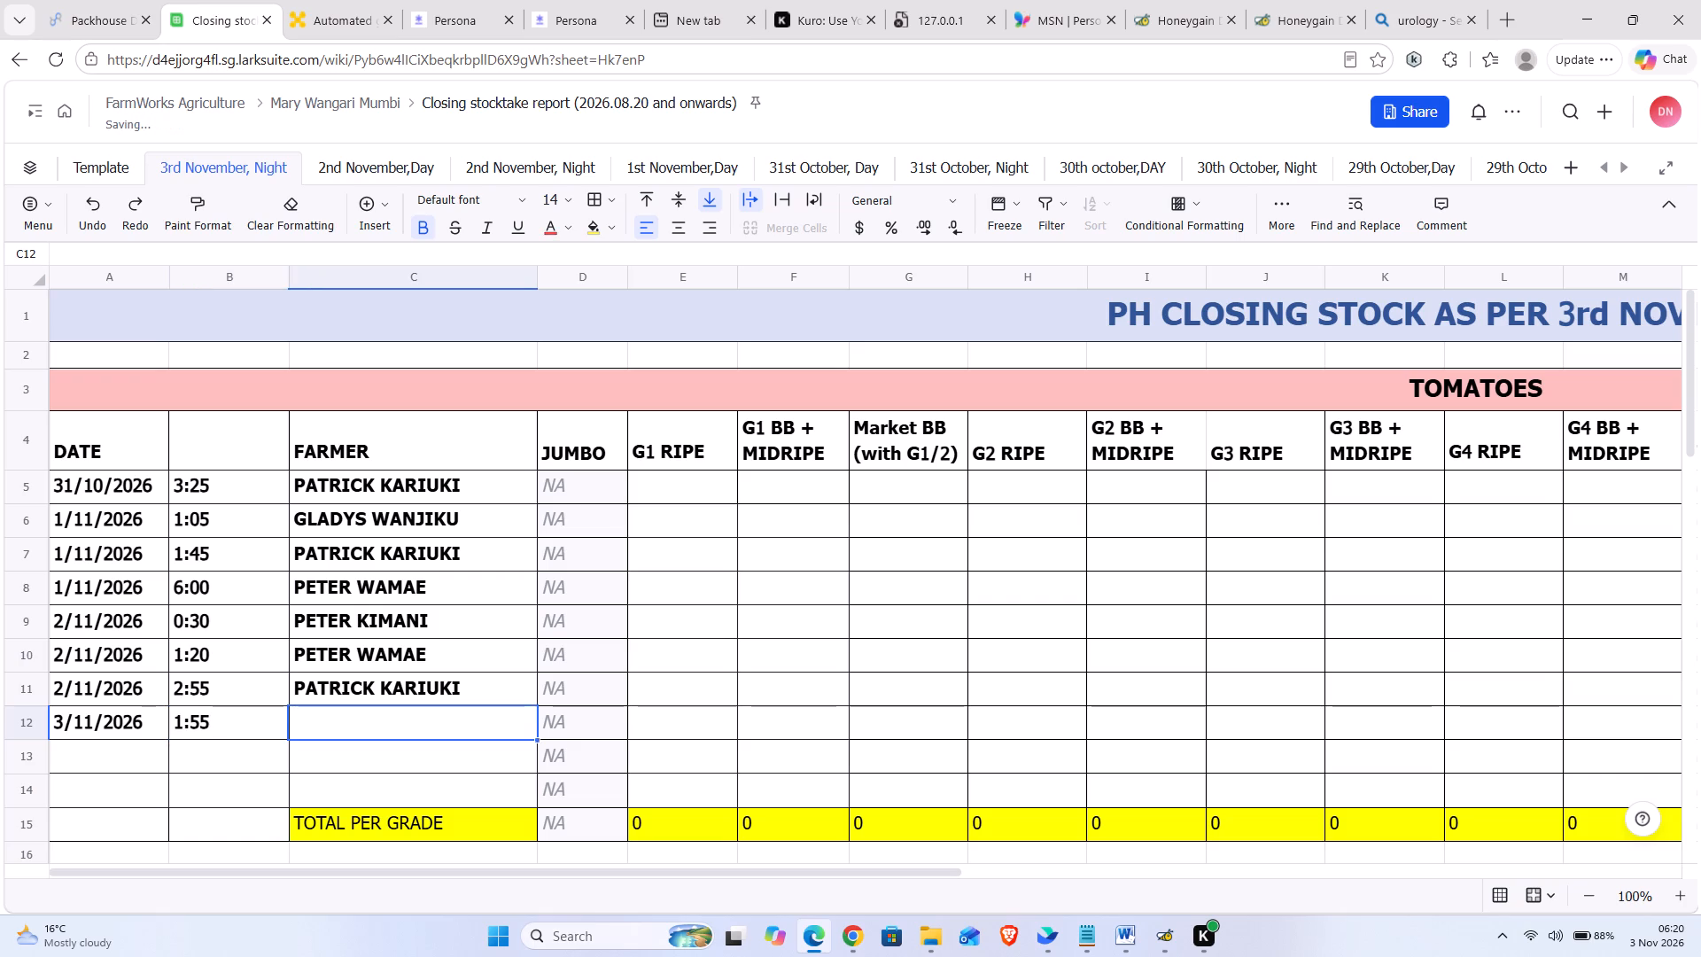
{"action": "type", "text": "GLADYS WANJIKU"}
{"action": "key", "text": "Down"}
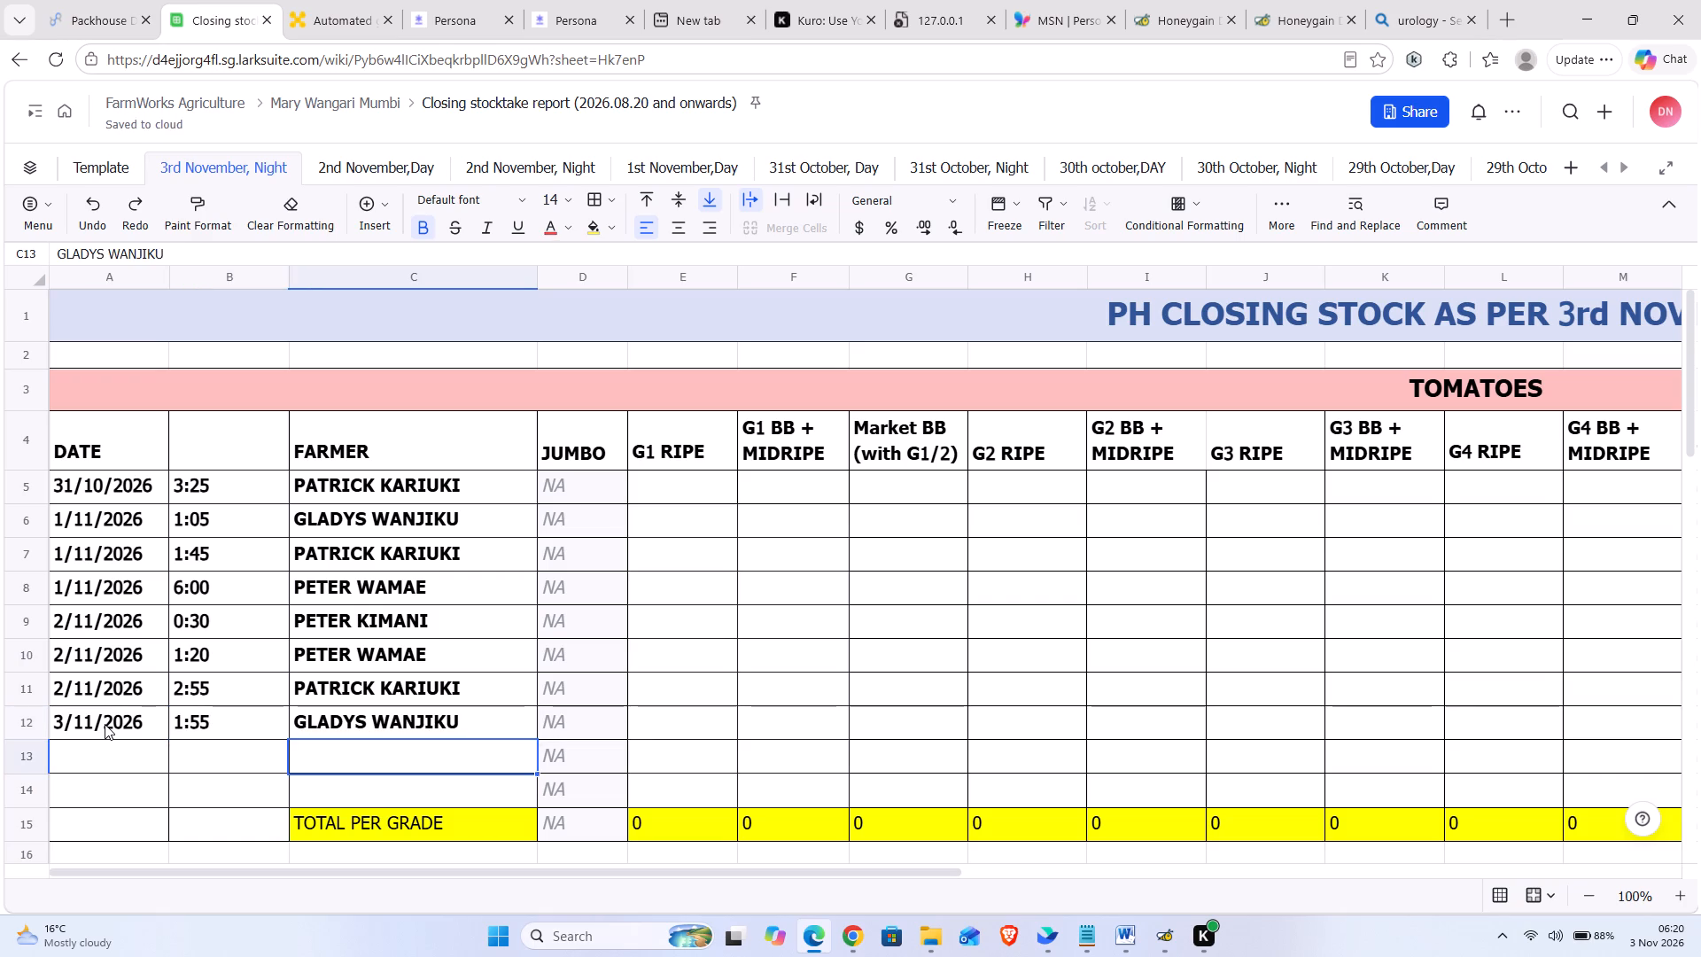
After rechecking the Intakes list, fill tomatoes row 13 with date 3/11/2026, time 5:30 and farmer Jamlick's two names.
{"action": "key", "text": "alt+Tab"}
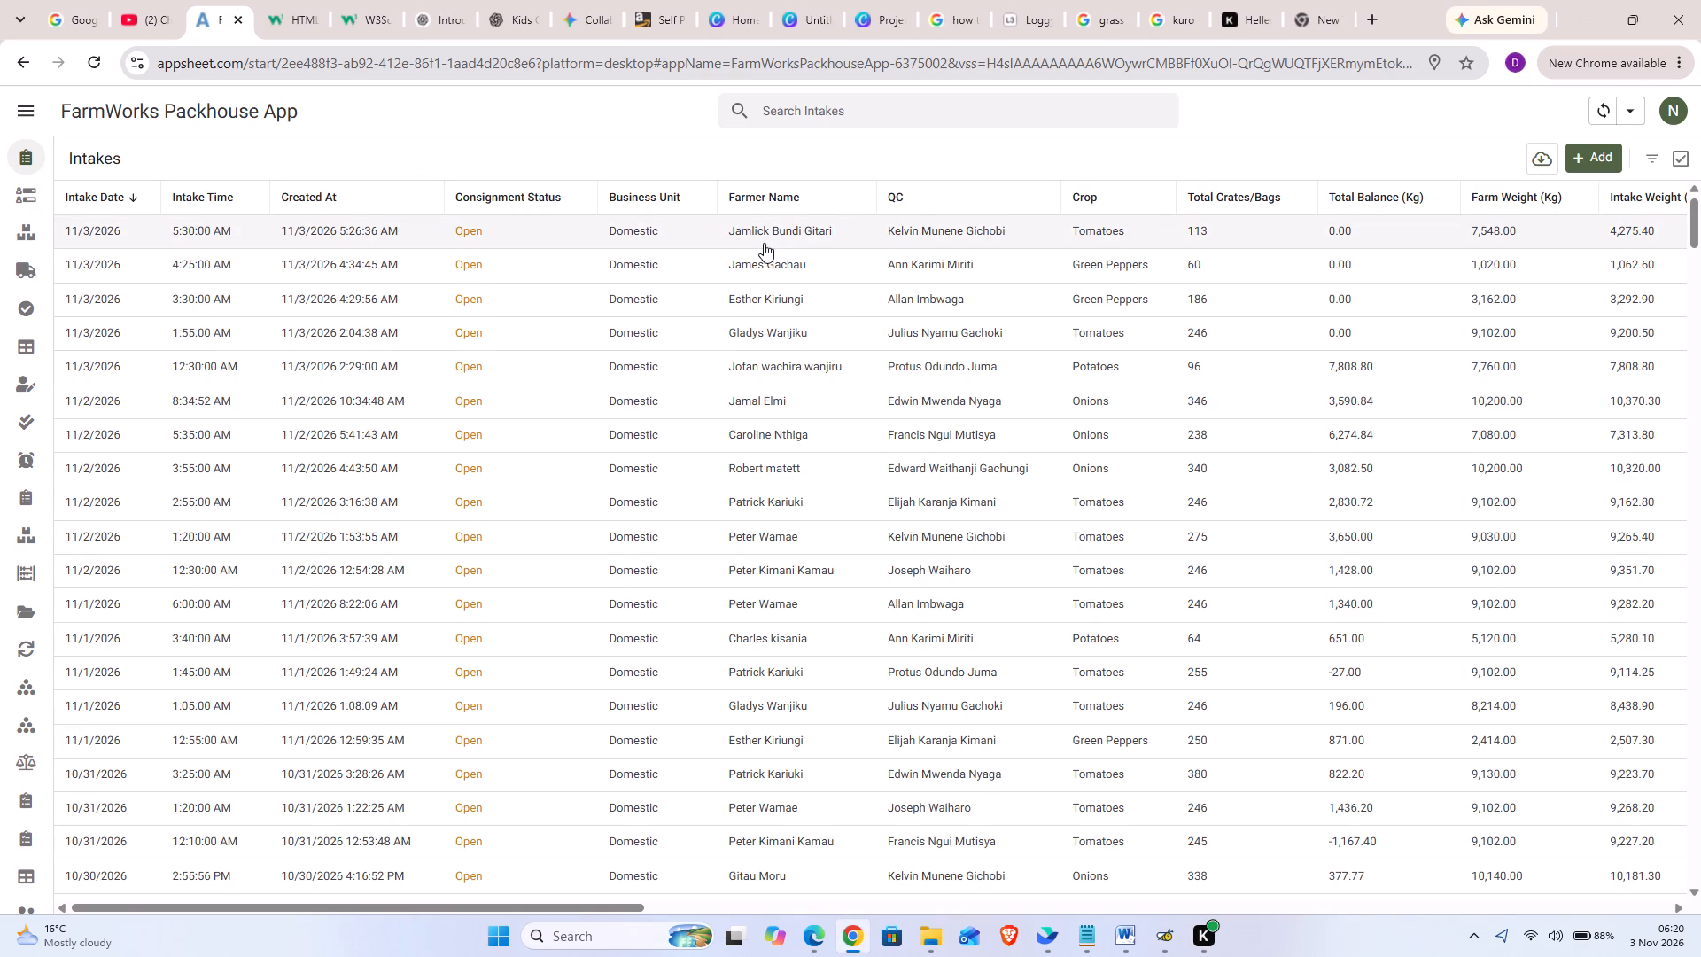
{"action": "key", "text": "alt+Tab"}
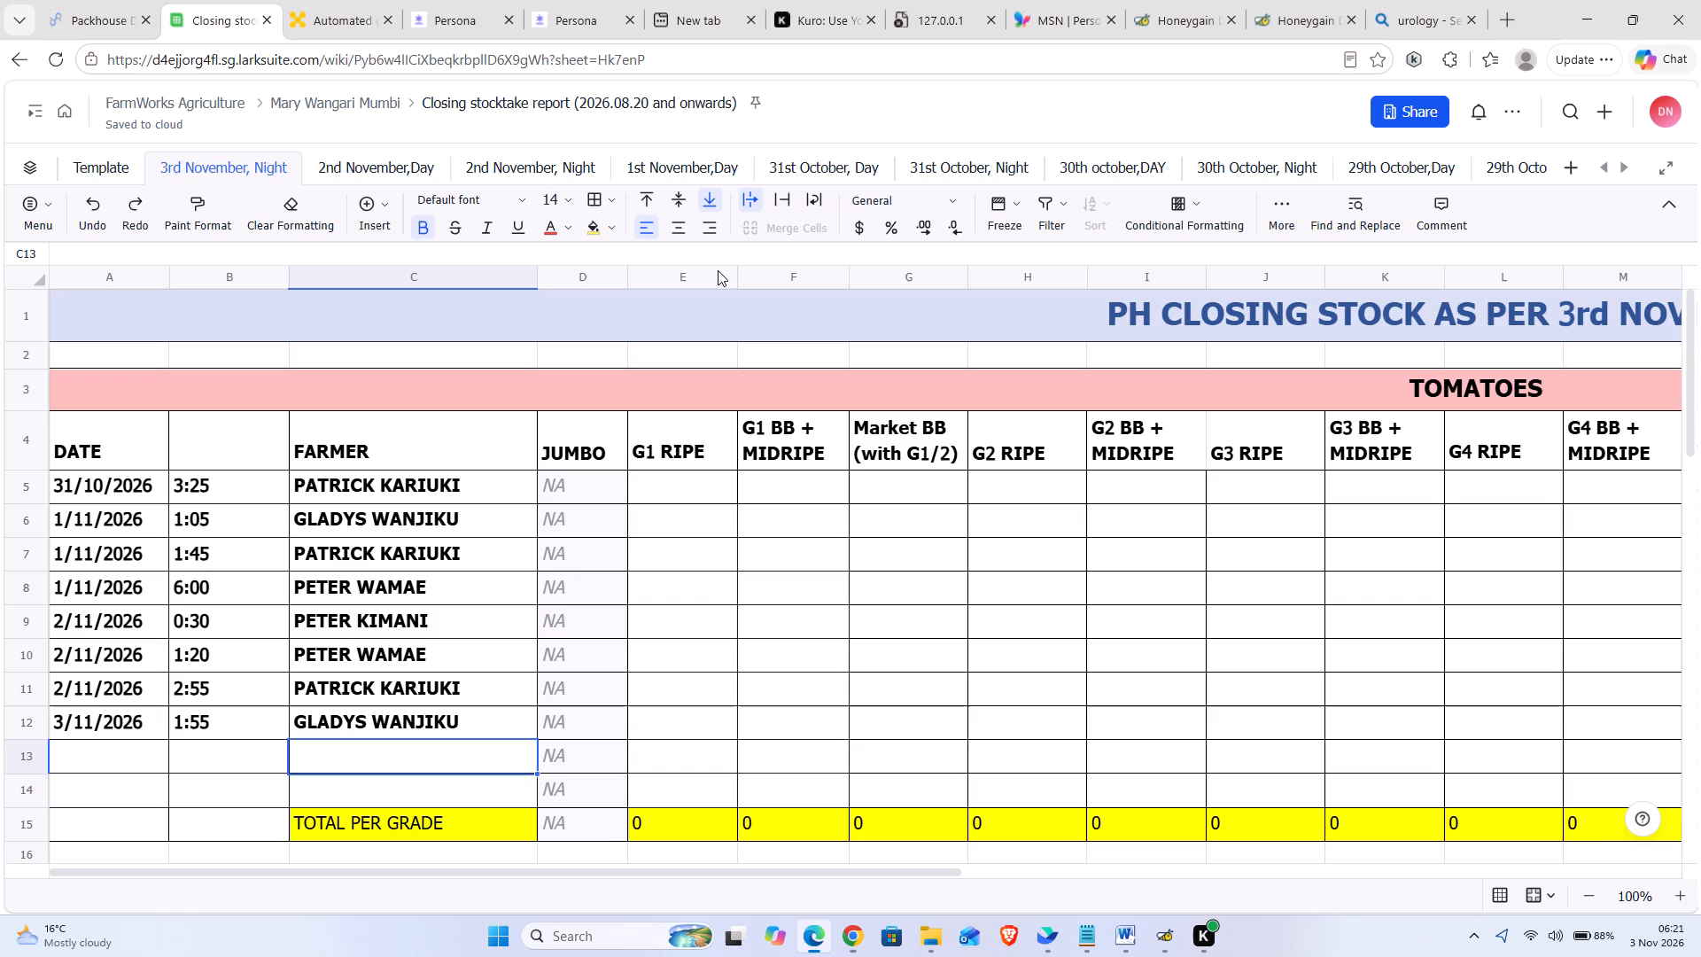
{"action": "left_click", "coordinate": [66, 752]}
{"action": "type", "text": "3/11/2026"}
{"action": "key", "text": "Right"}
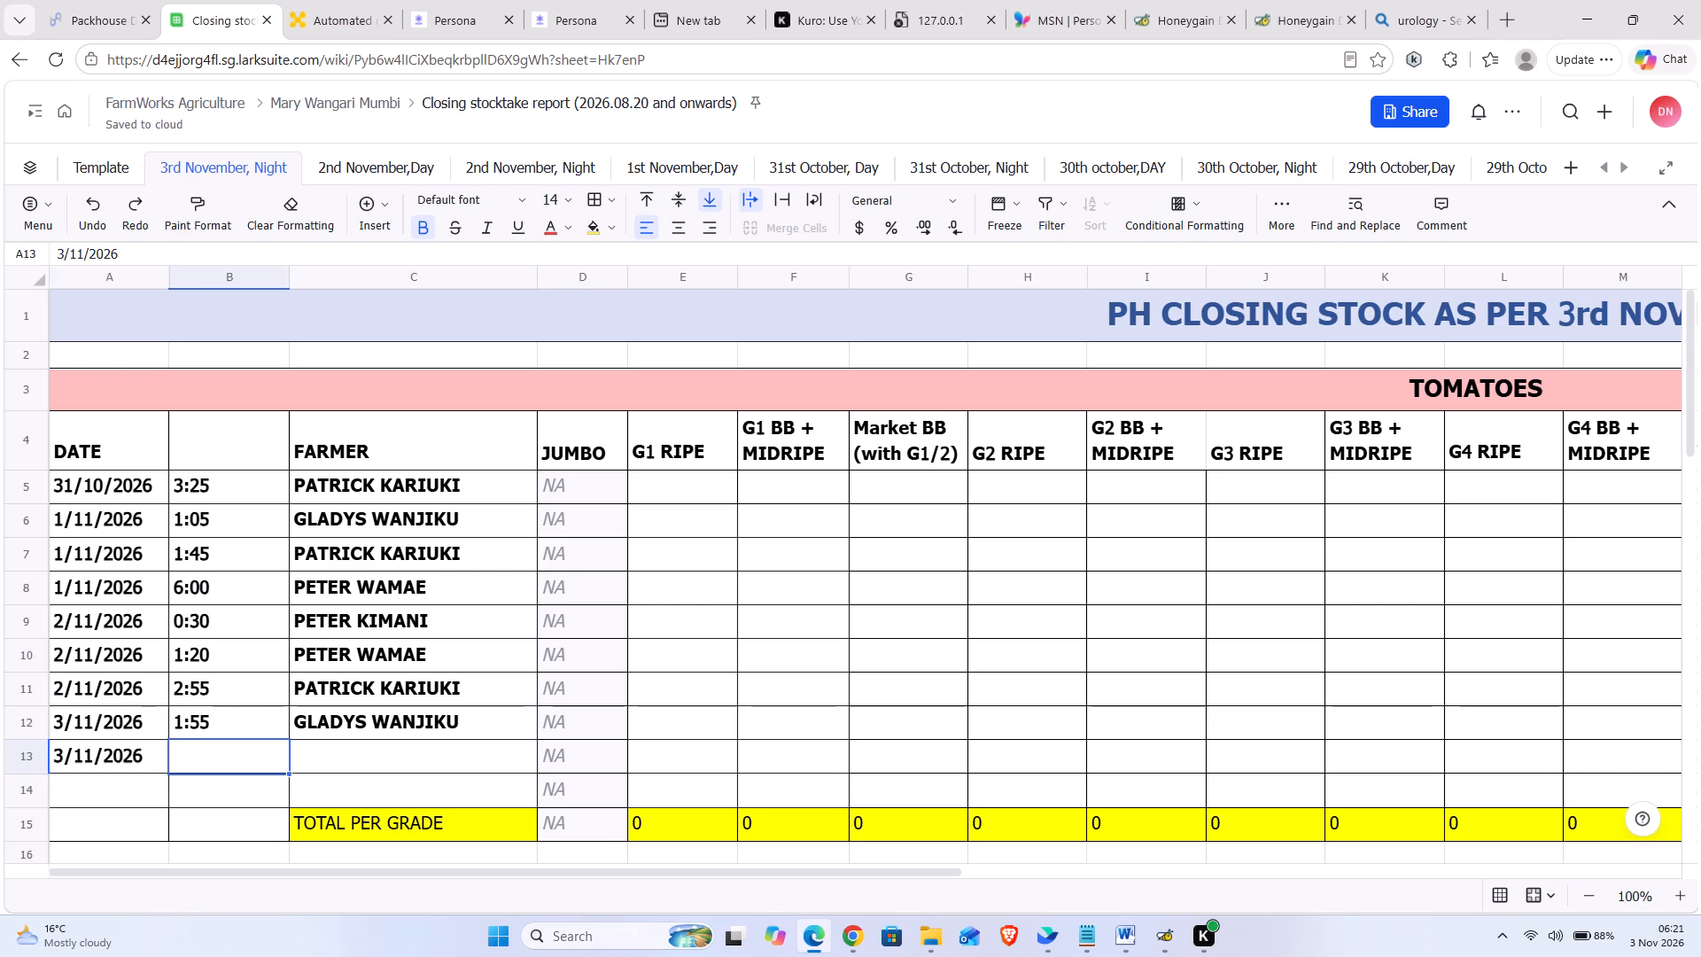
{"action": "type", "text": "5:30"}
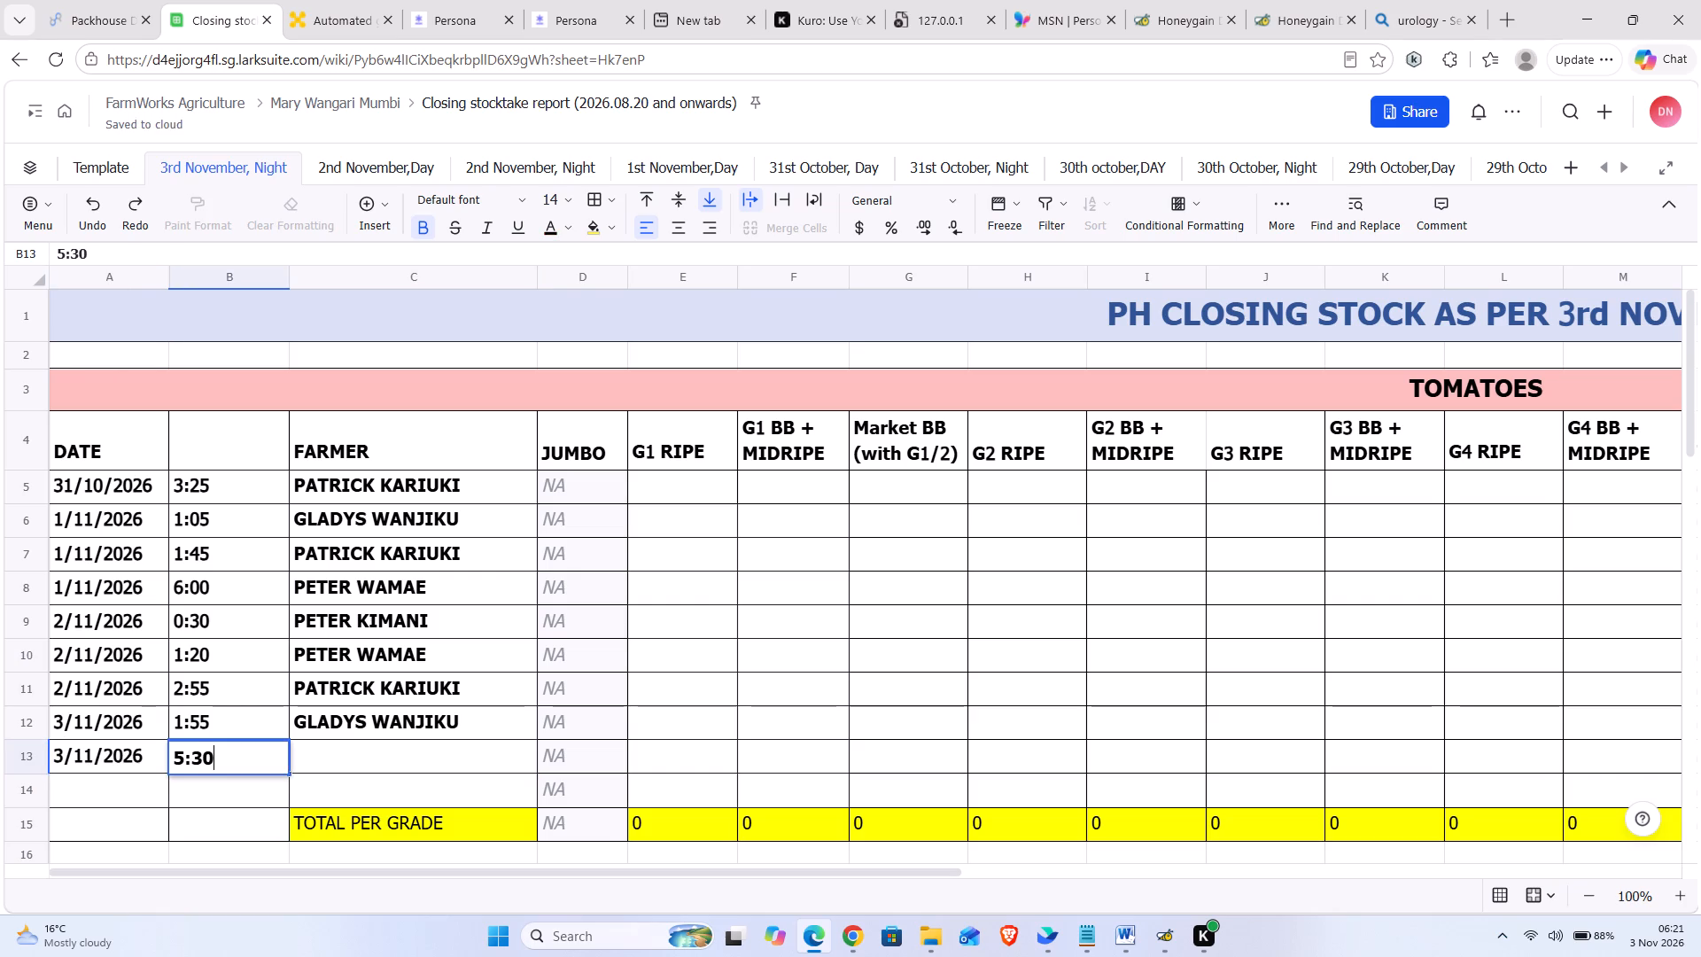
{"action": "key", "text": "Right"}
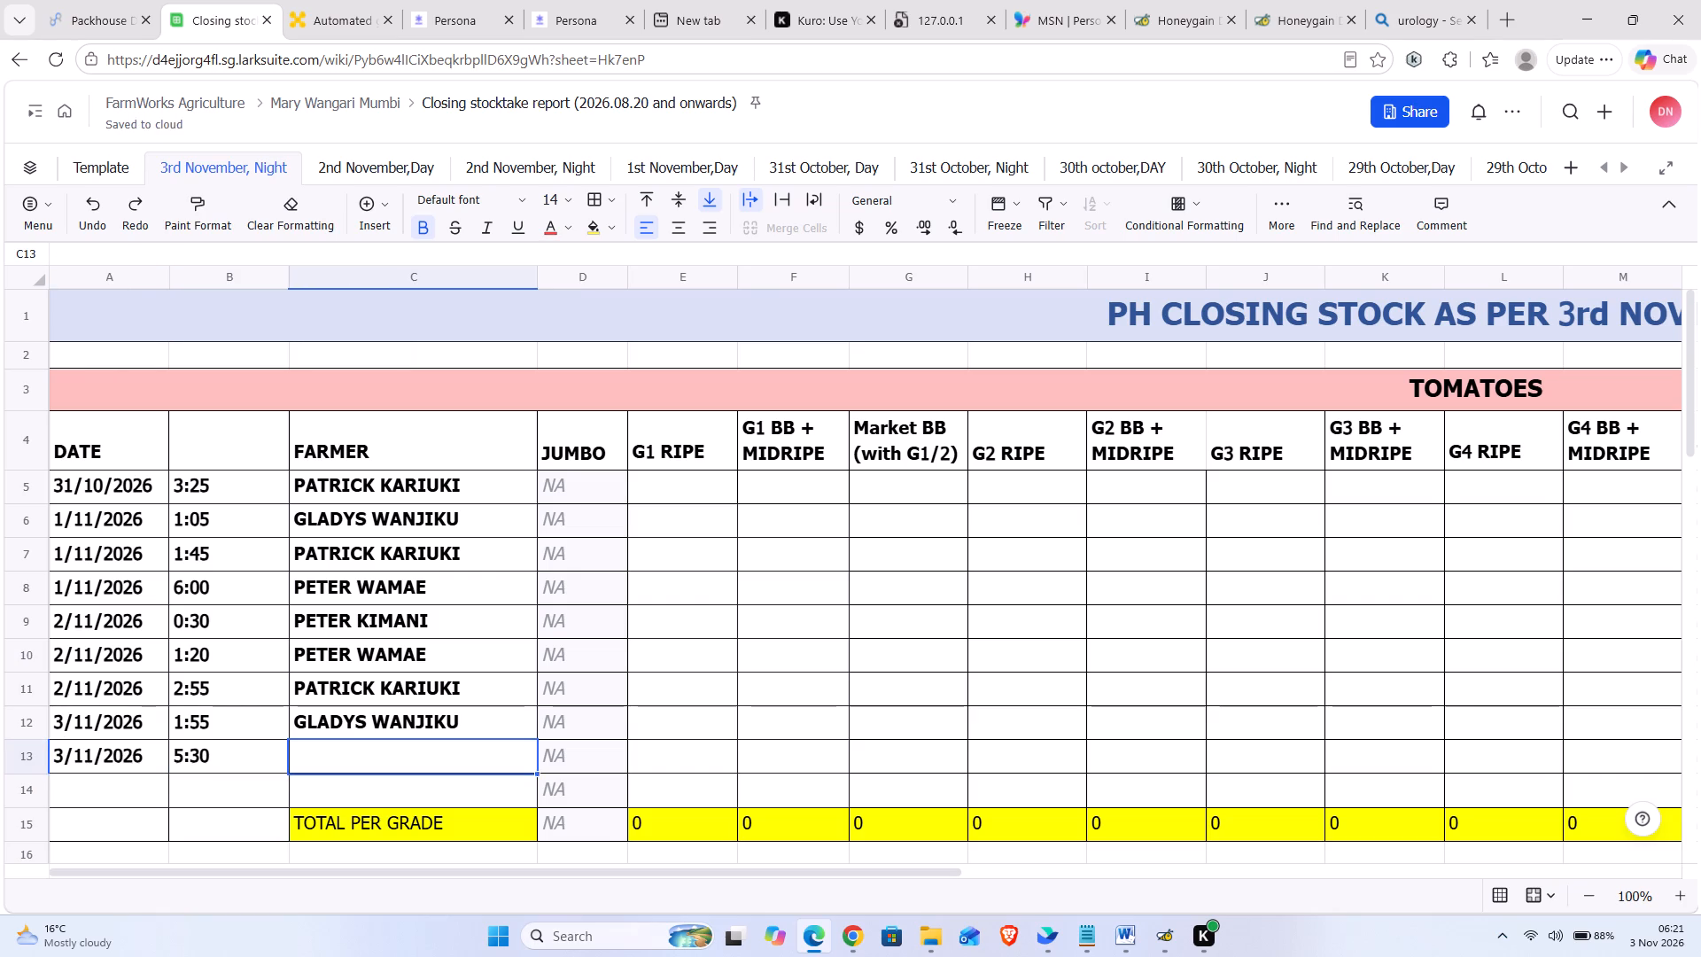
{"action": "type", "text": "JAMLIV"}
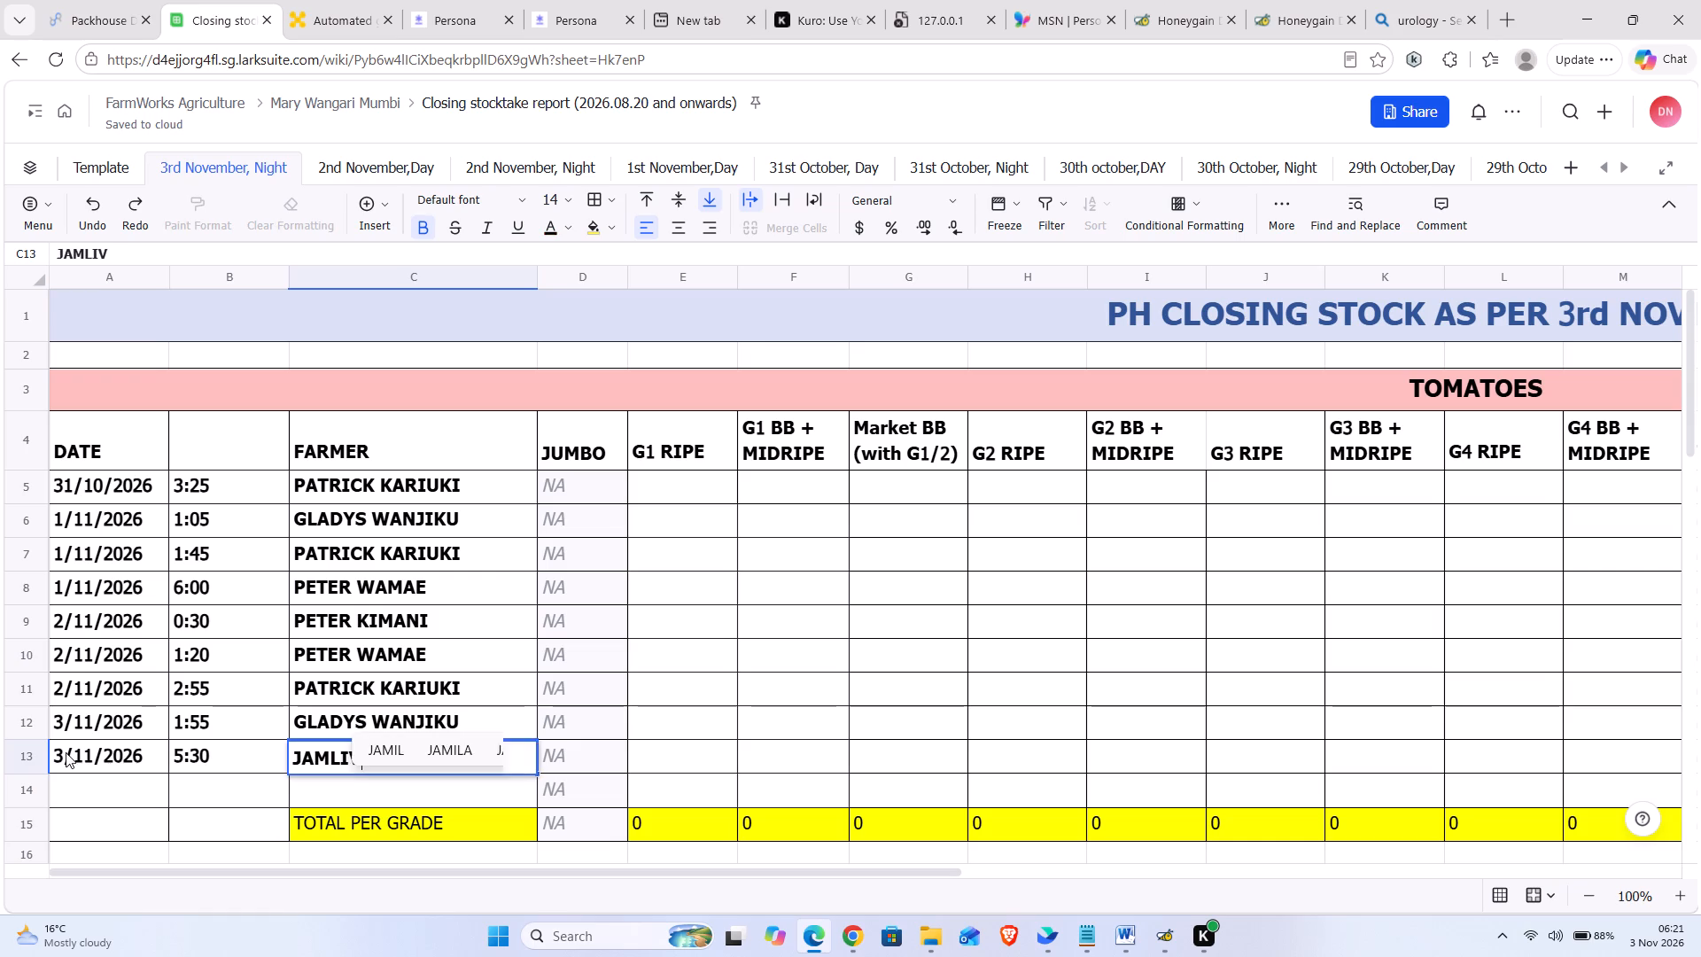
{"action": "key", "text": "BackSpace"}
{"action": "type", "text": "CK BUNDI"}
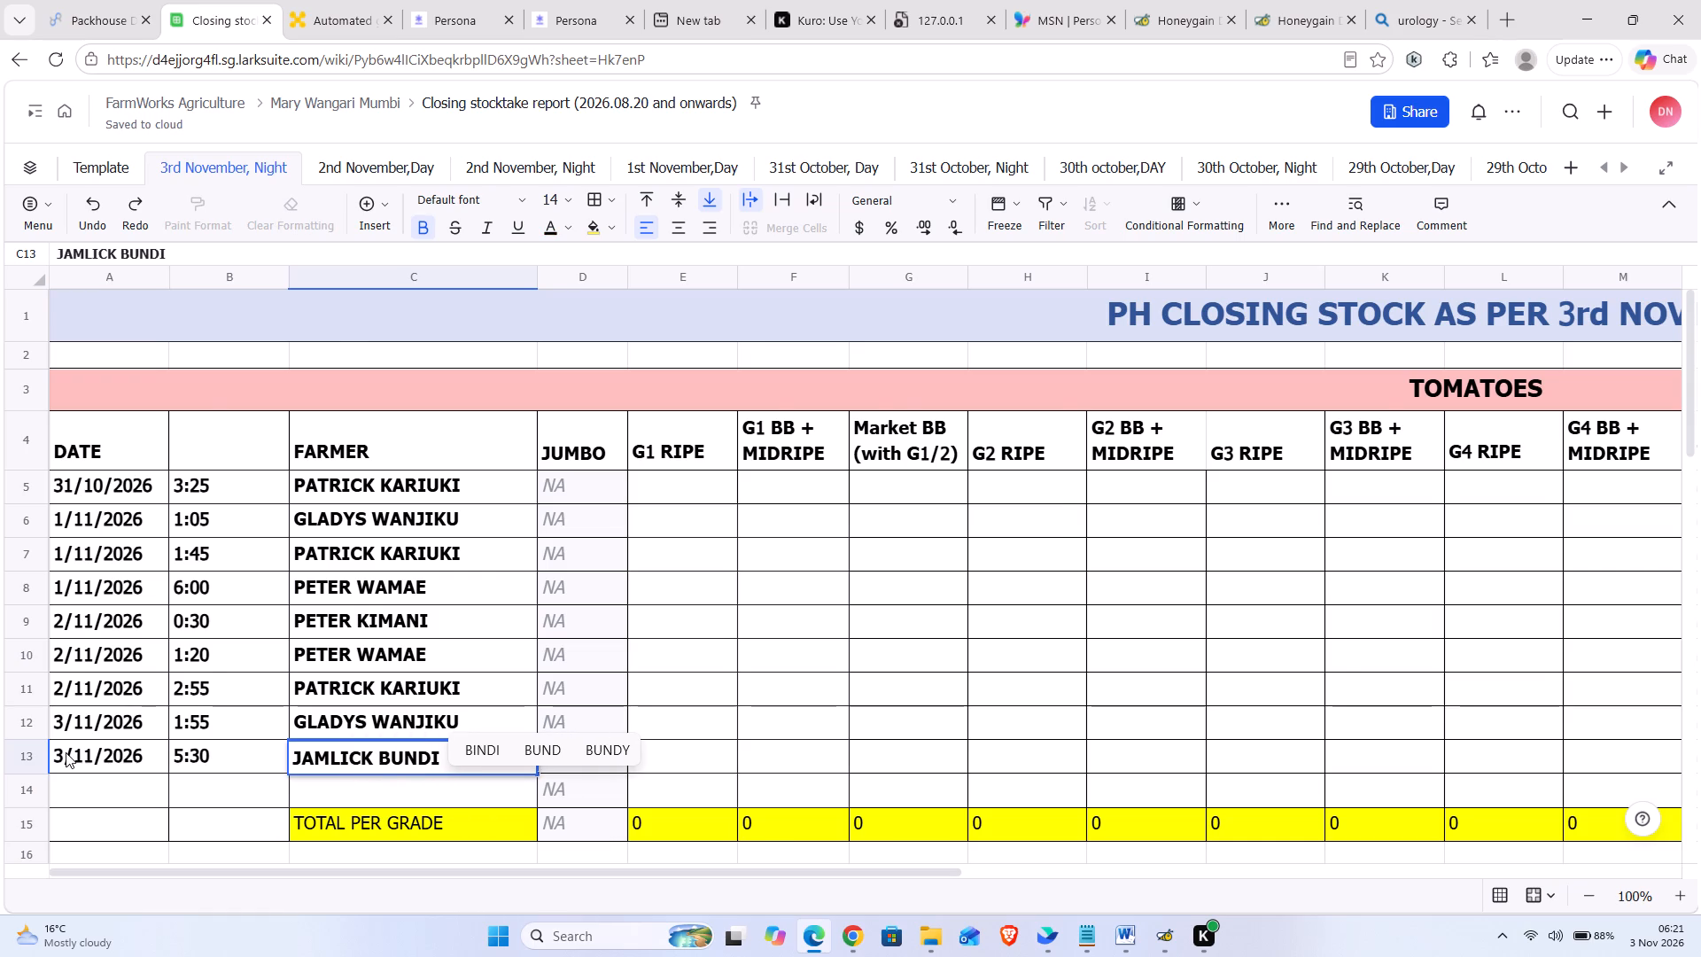
Switch to Lark and examine the recent consignment messages in the Pack House chat.
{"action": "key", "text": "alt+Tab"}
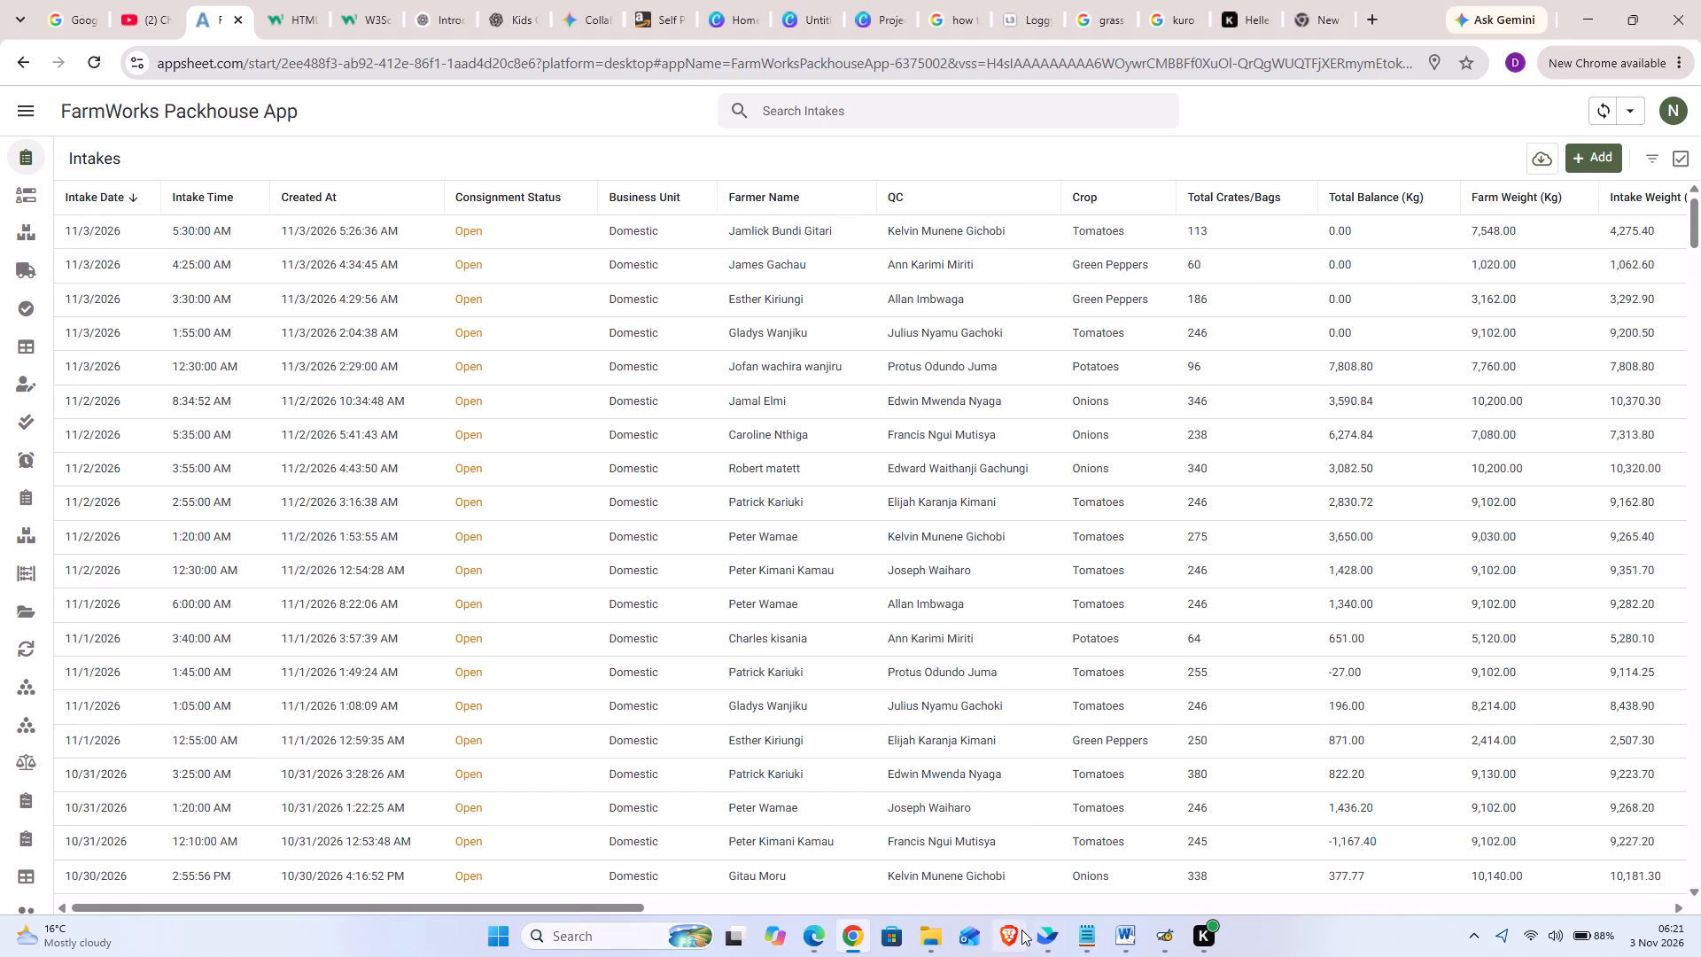
{"action": "left_click", "coordinate": [1055, 936]}
{"action": "left_click", "coordinate": [388, 222]}
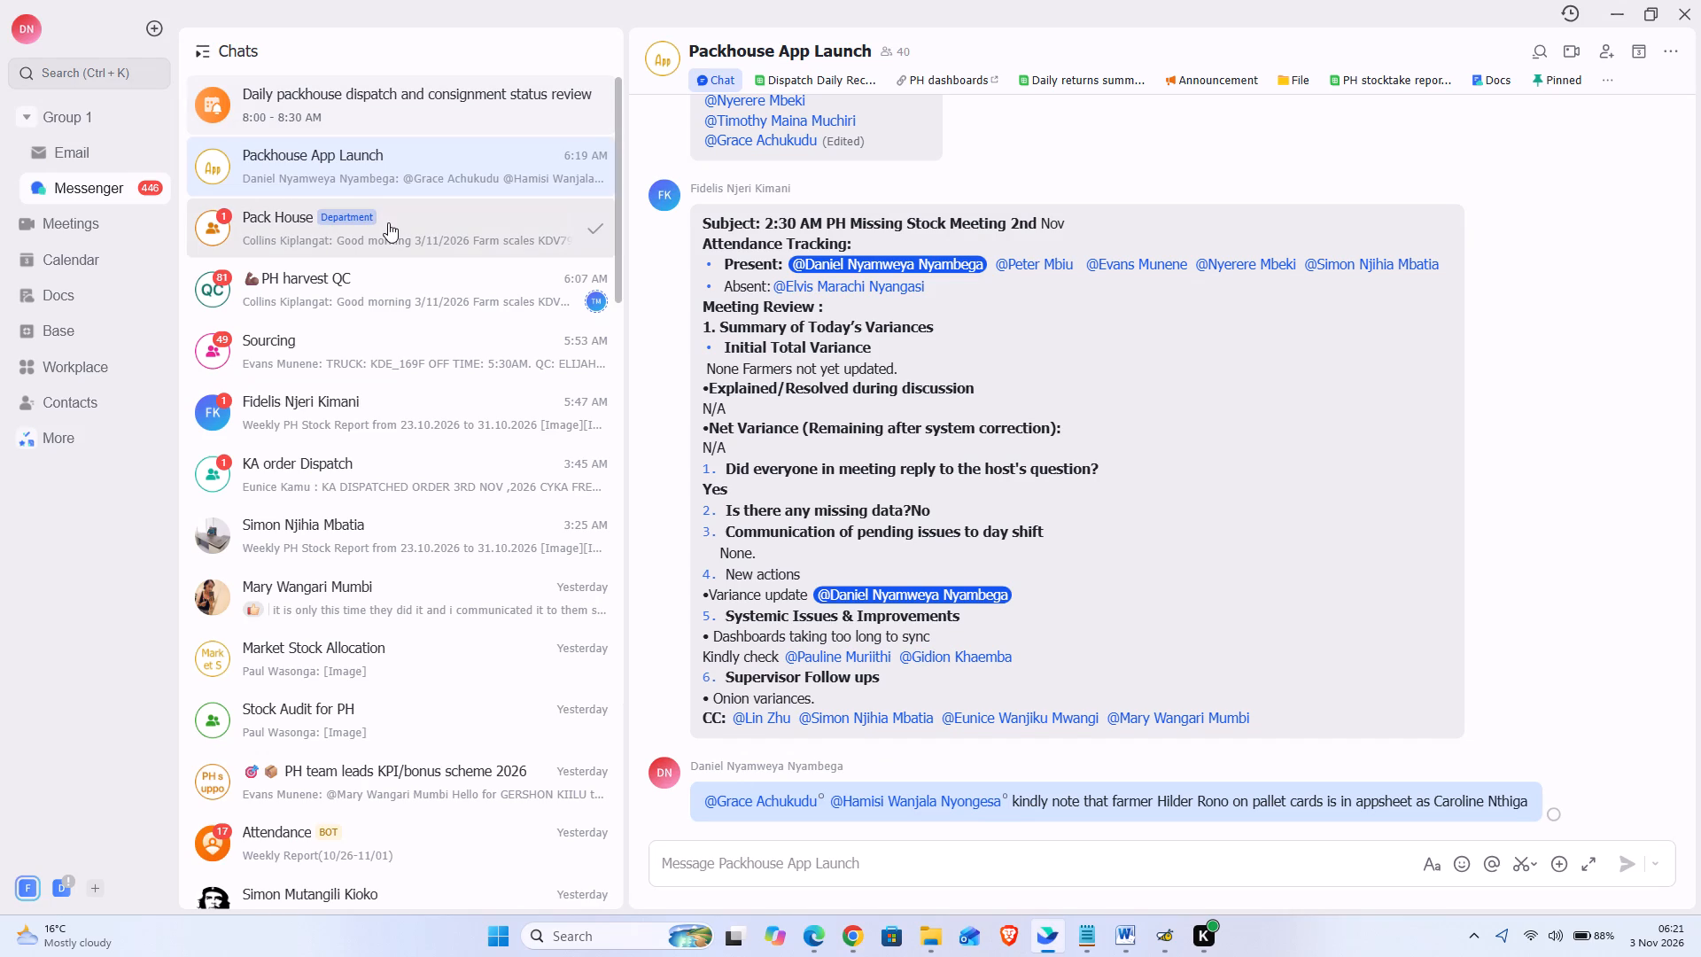
{"action": "scroll", "coordinate": [1025, 653], "scroll_direction": "down", "scroll_amount": 2}
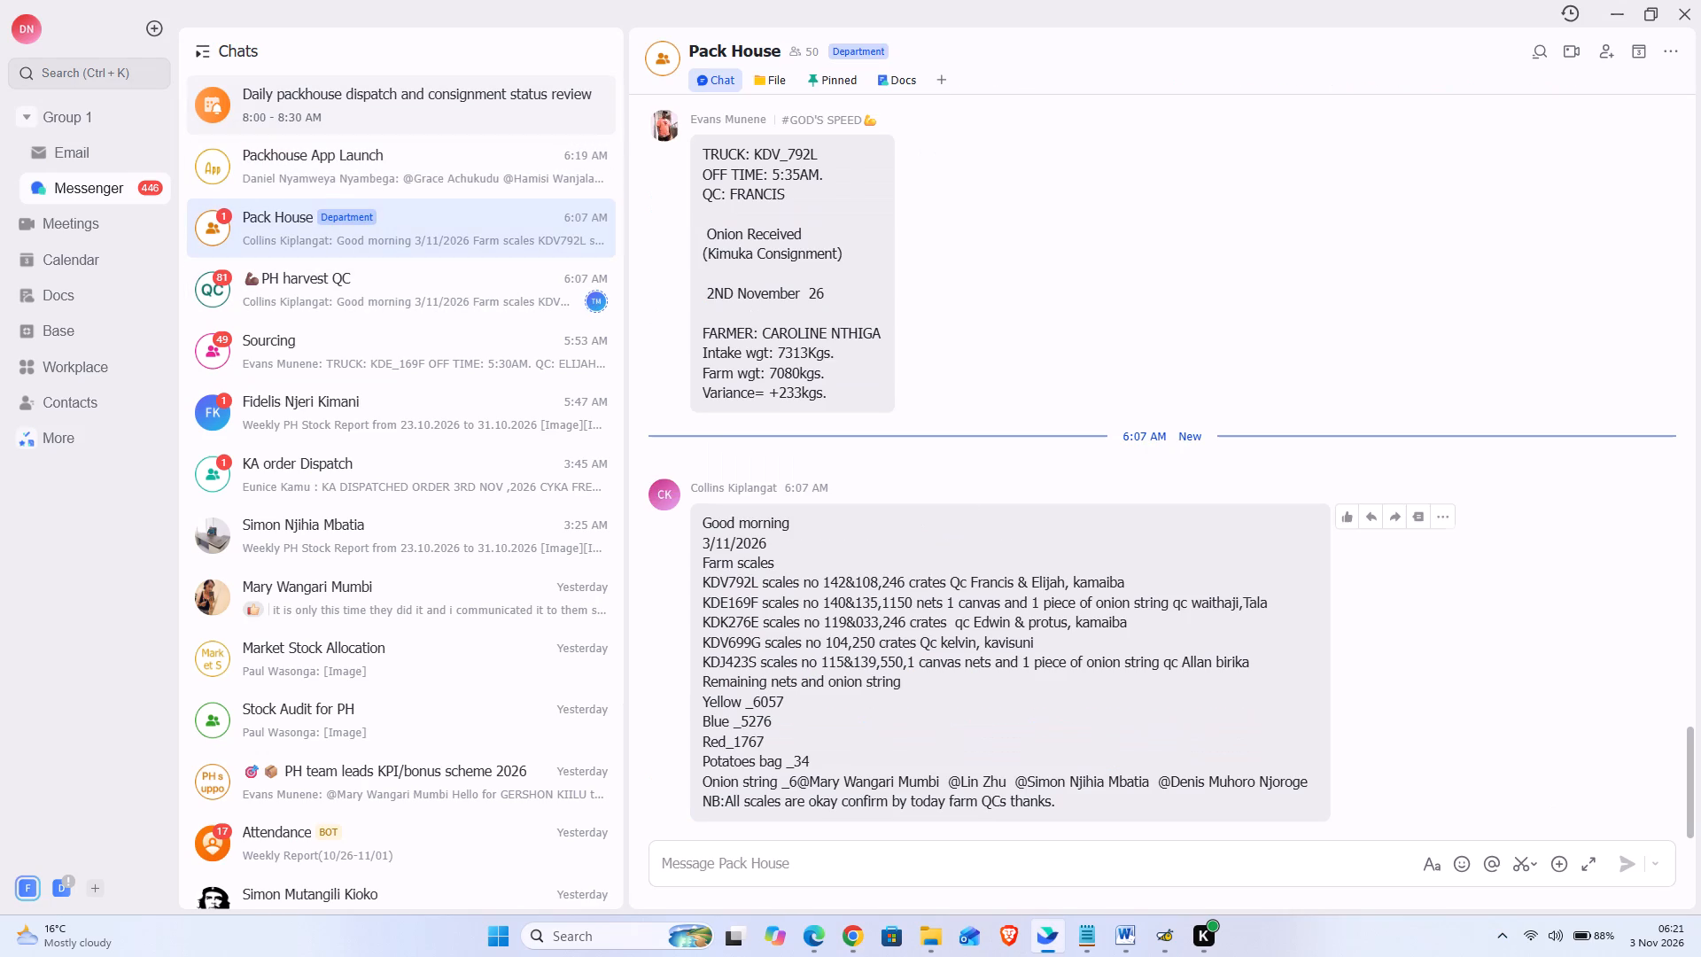
{"action": "scroll", "coordinate": [1025, 653], "scroll_direction": "up", "scroll_amount": 1}
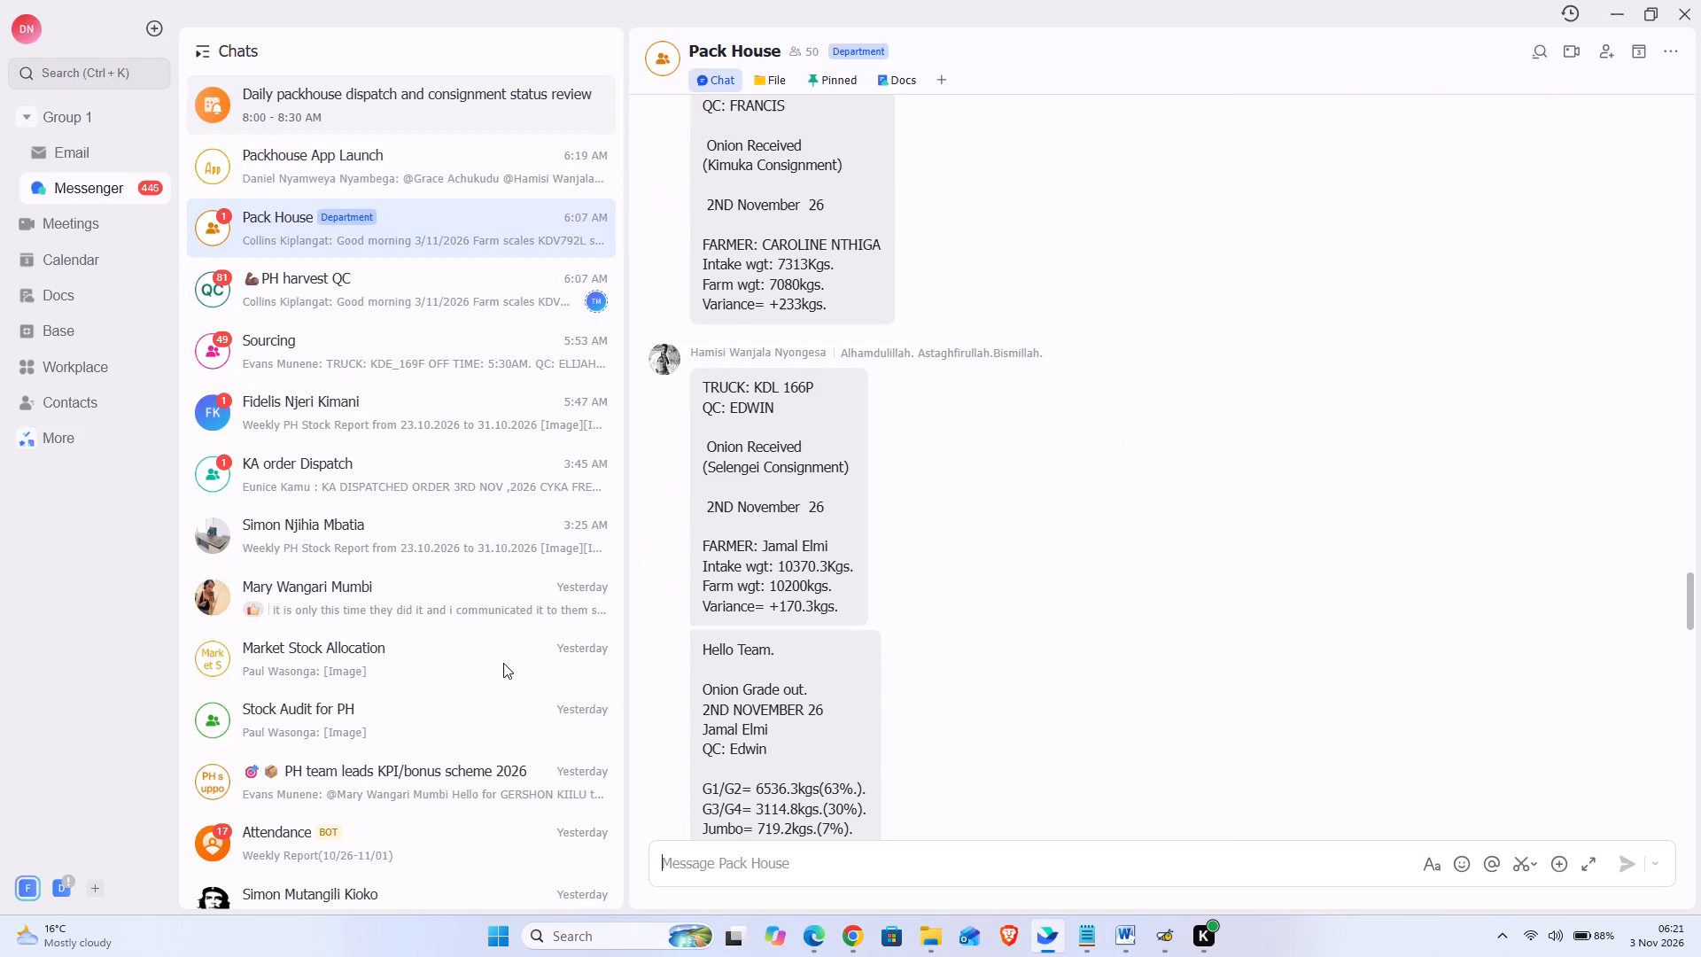
Open the PH harvest QC chat and go through its unread messages down to the latest one.
{"action": "left_click", "coordinate": [428, 292]}
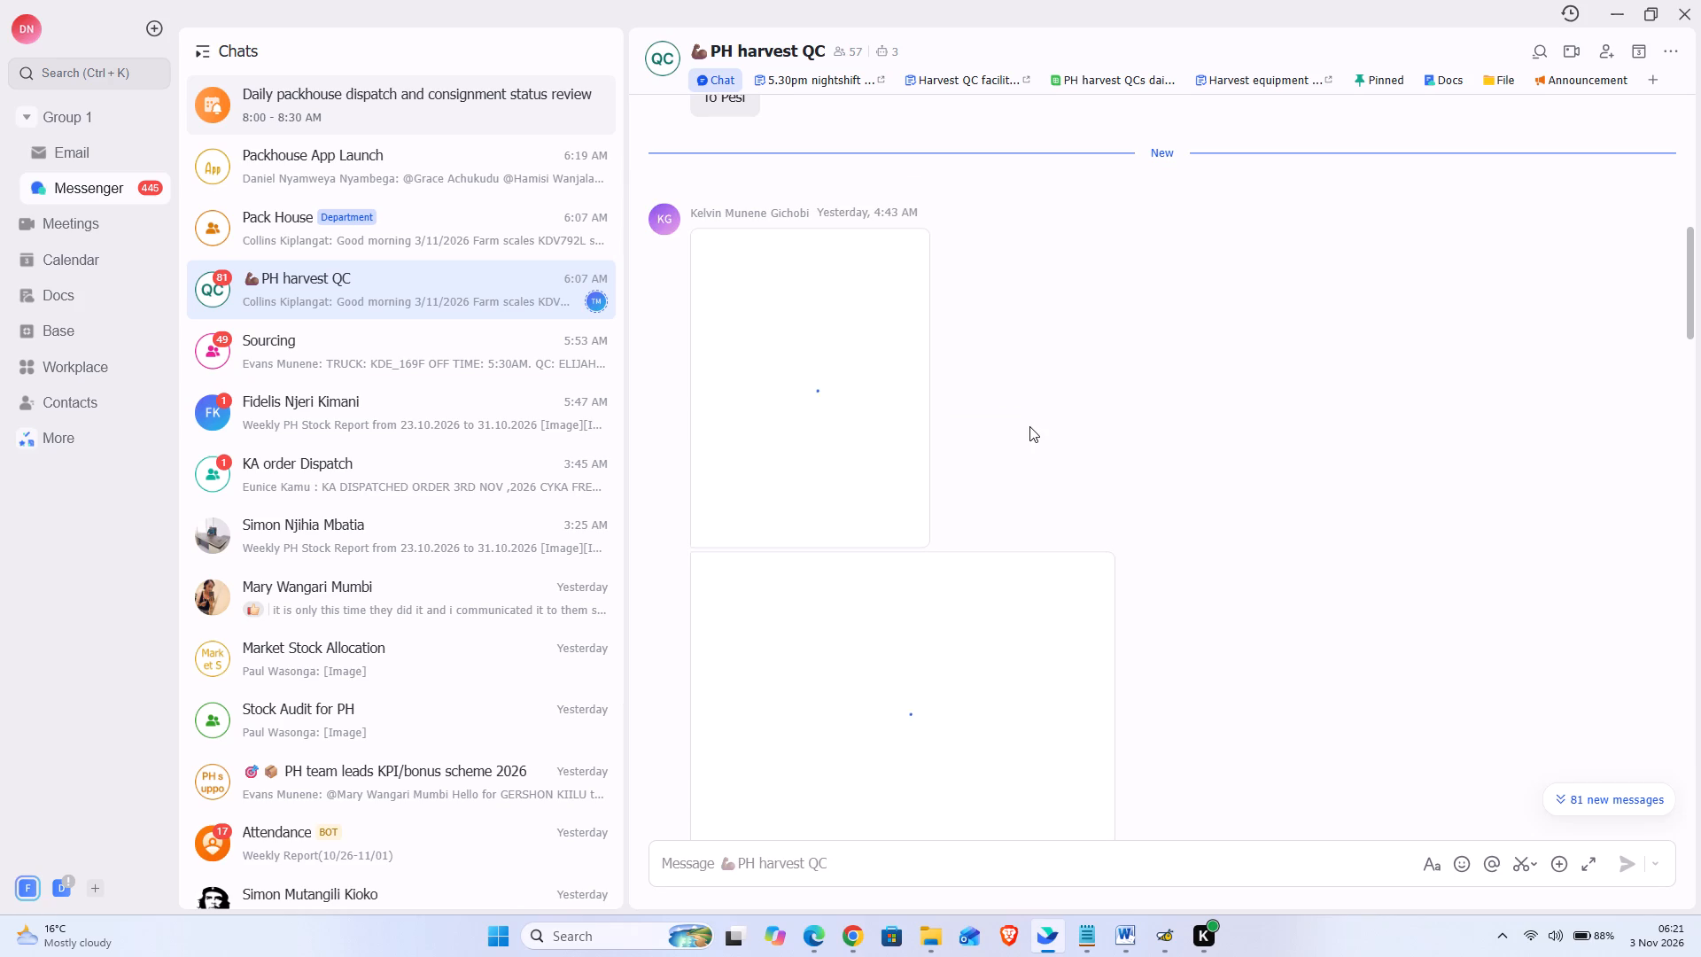
{"action": "scroll", "coordinate": [1110, 632], "scroll_direction": "down", "scroll_amount": 2}
{"action": "left_click", "coordinate": [1540, 801]}
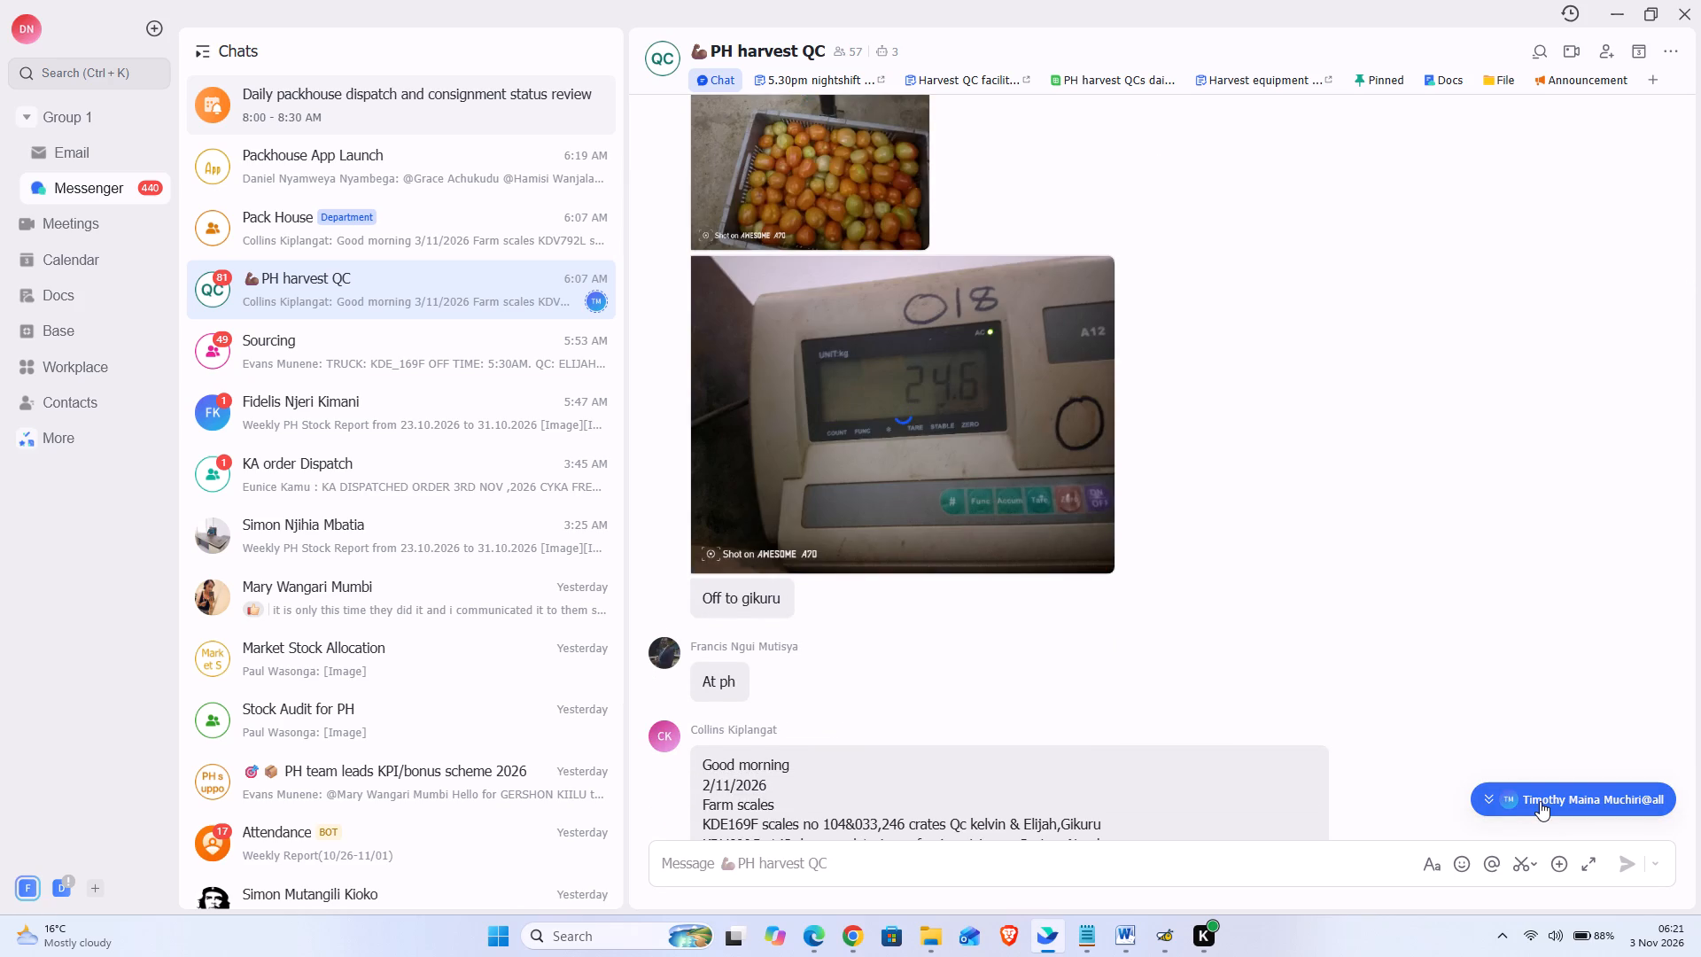
{"action": "left_click", "coordinate": [1540, 801]}
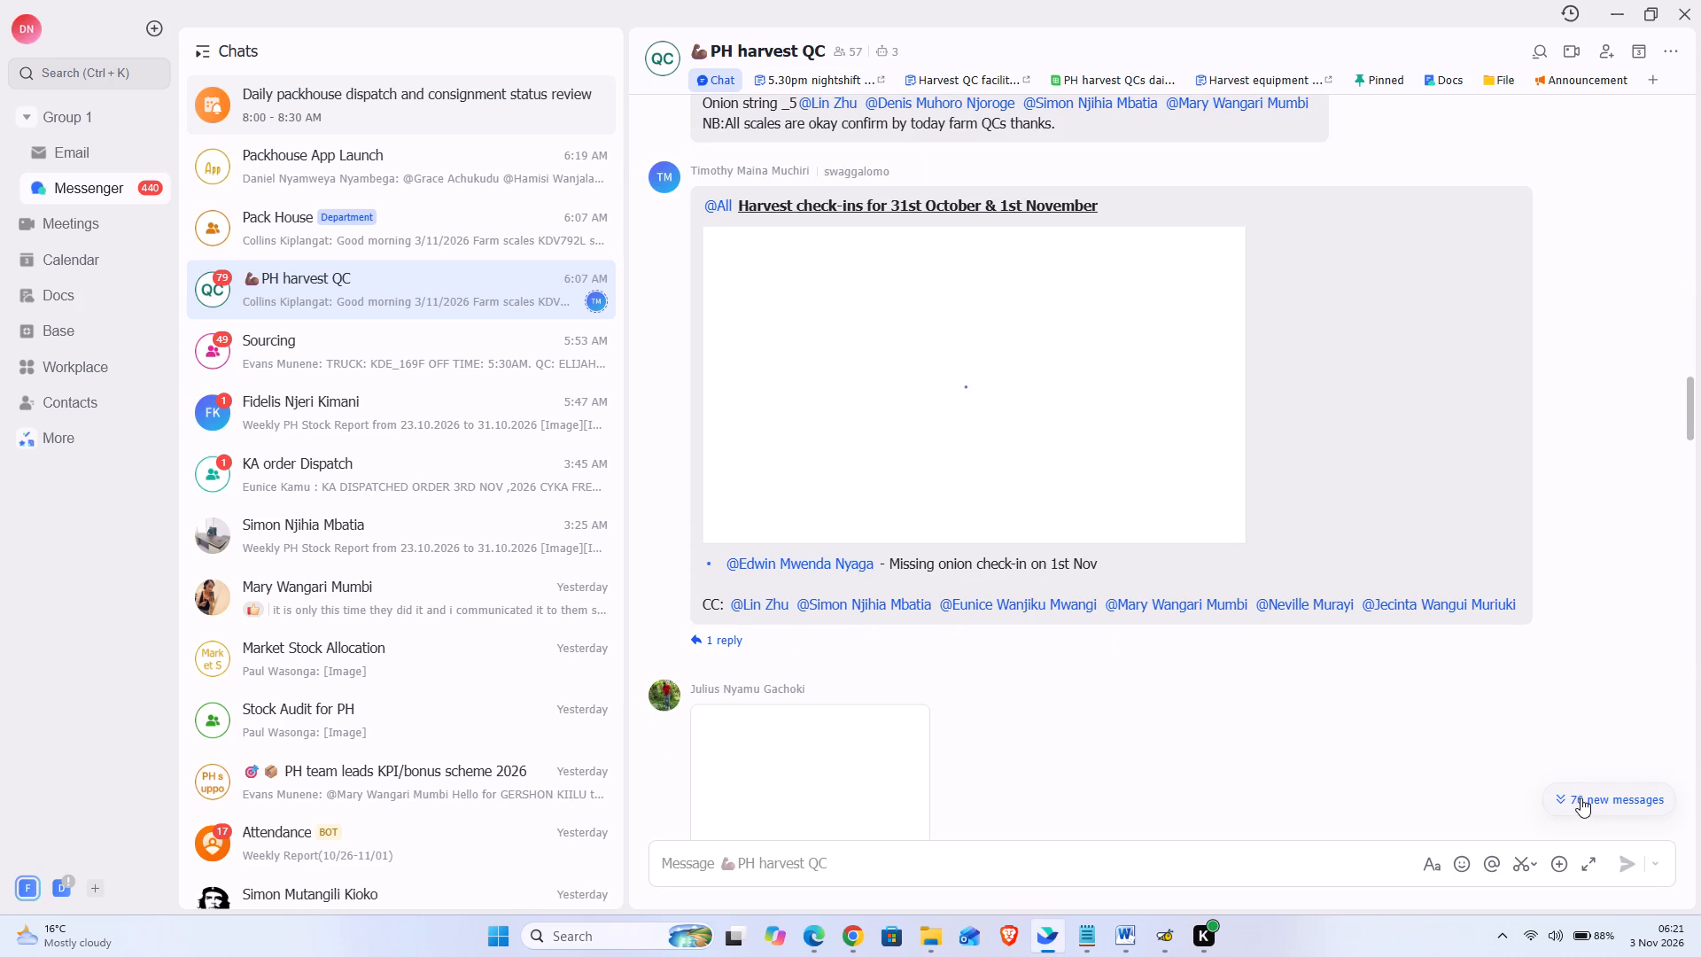
{"action": "left_click", "coordinate": [1584, 797]}
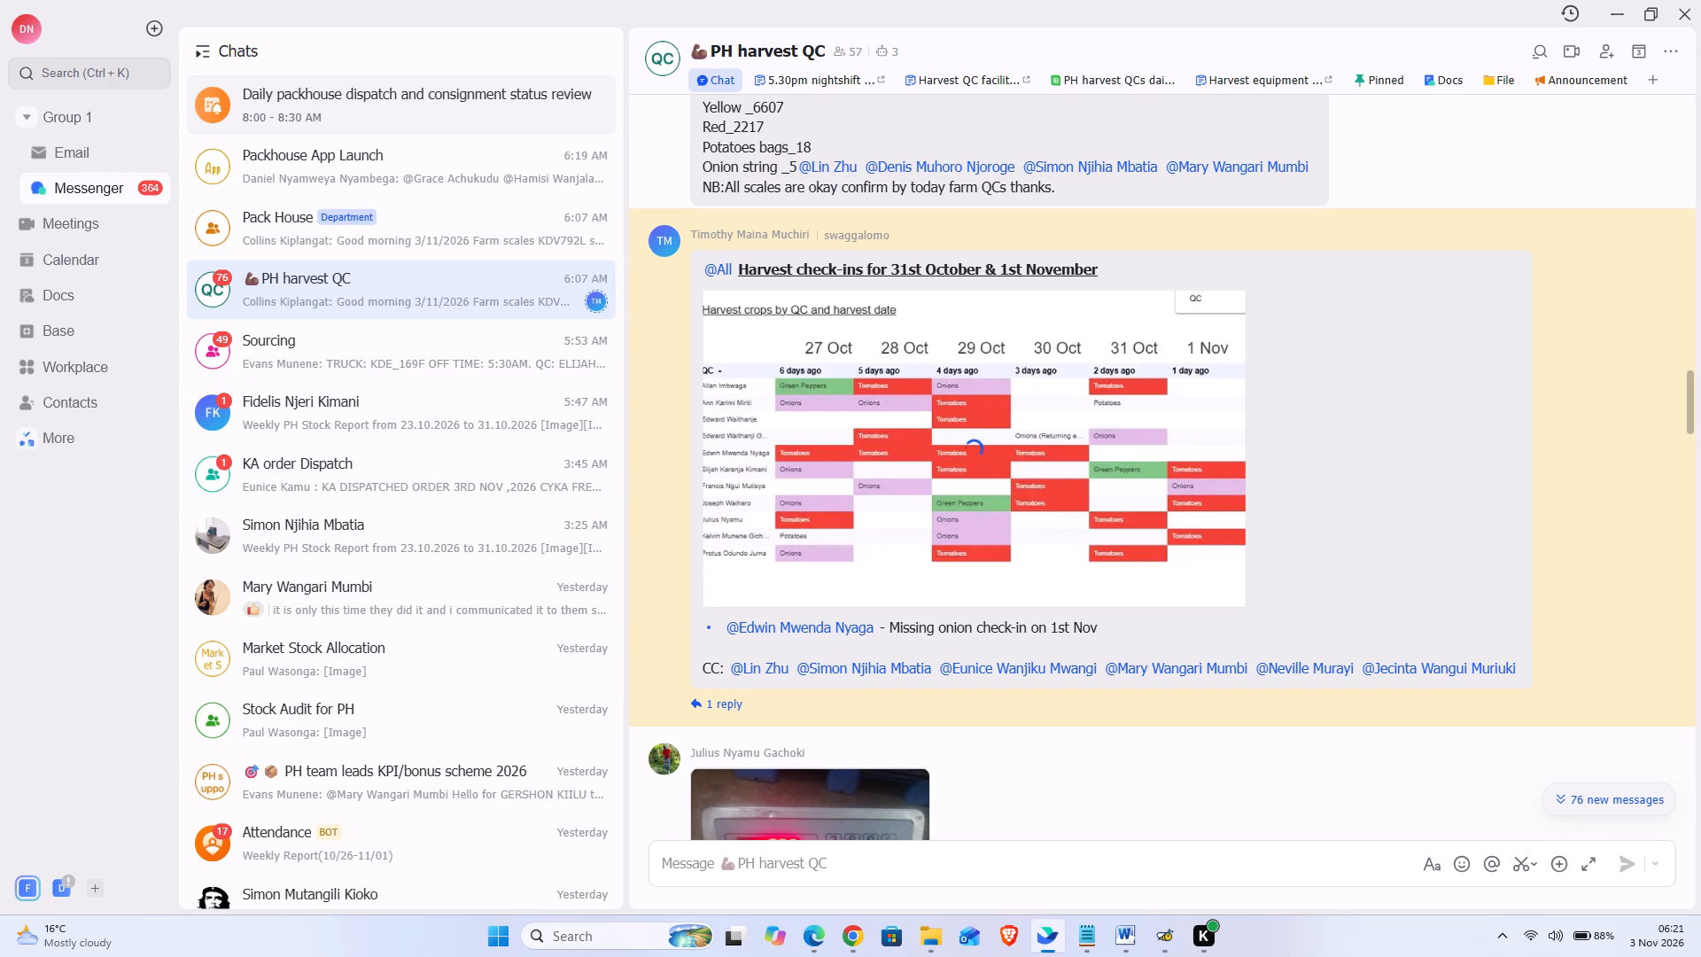
{"action": "scroll", "coordinate": [1591, 802], "scroll_direction": "down", "scroll_amount": 6}
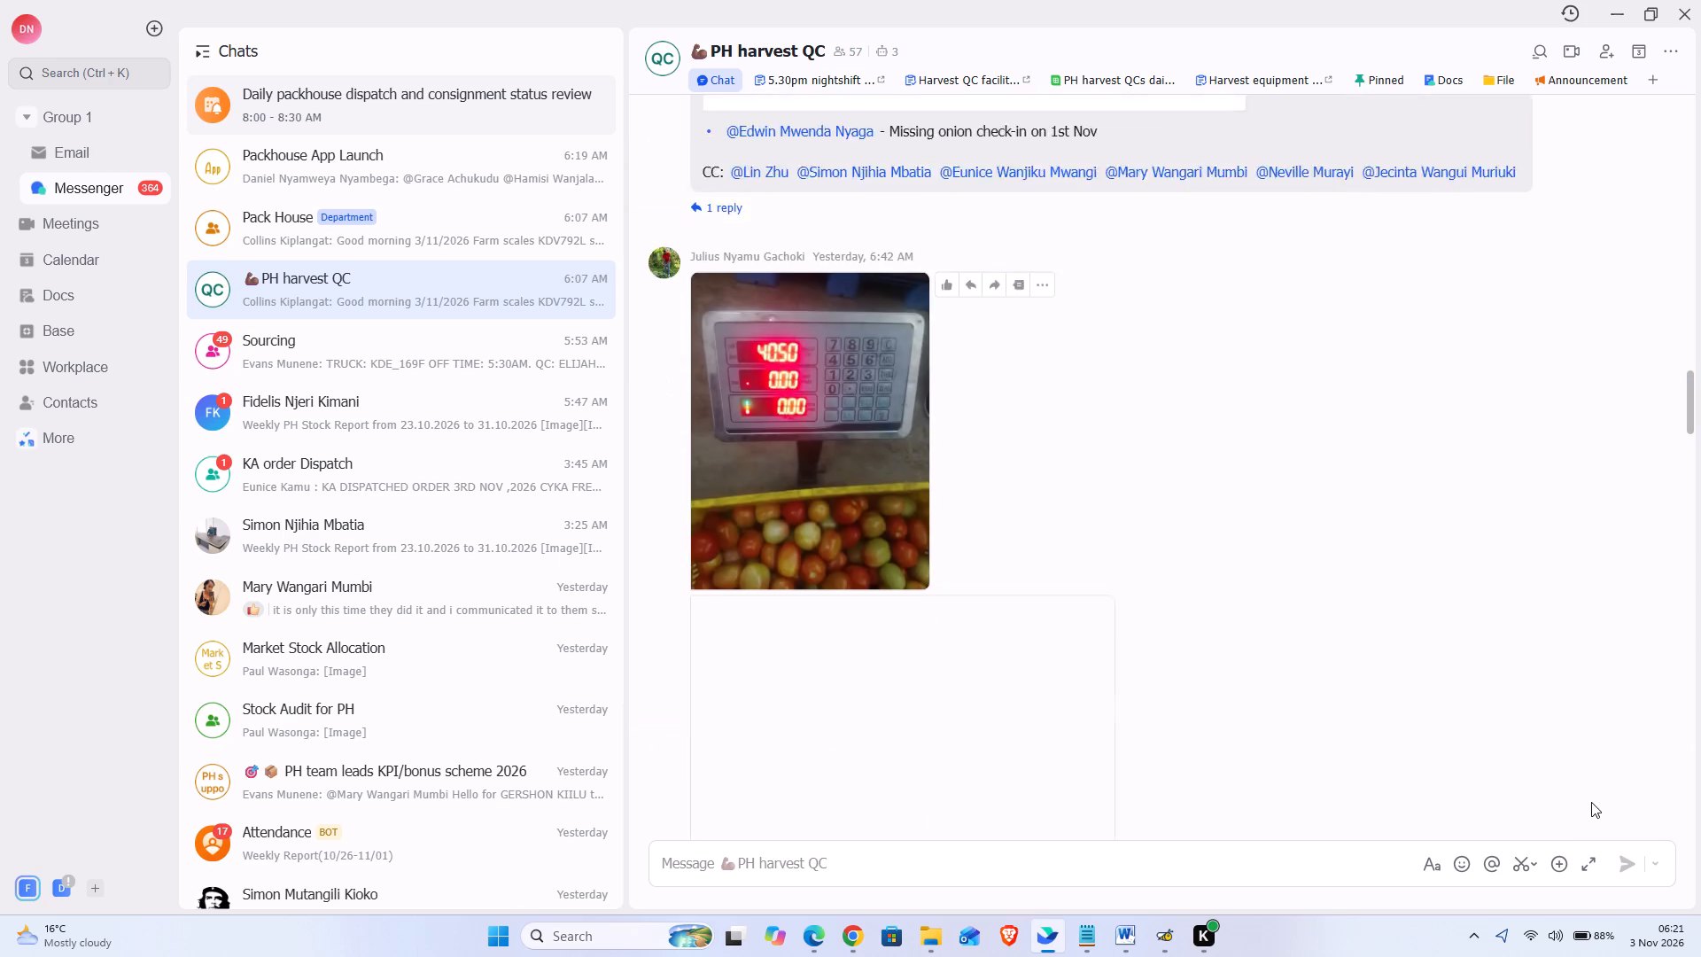
{"action": "scroll", "coordinate": [1591, 802], "scroll_direction": "down", "scroll_amount": 8}
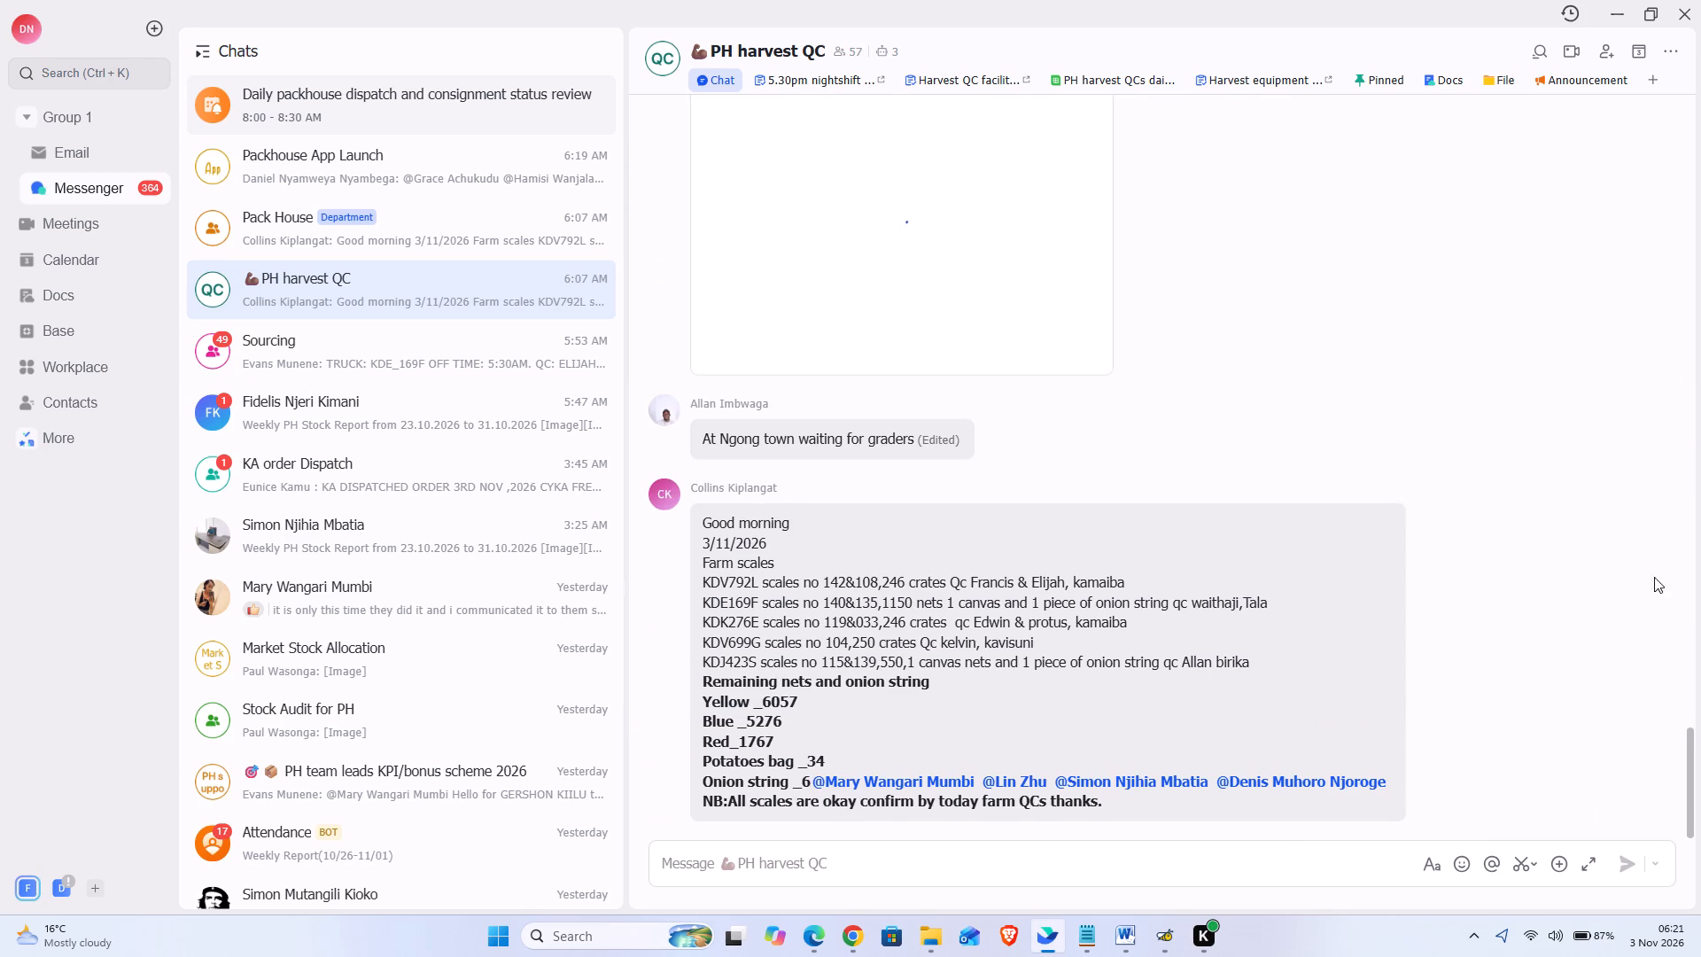
{"action": "scroll", "coordinate": [1460, 663], "scroll_direction": "down", "scroll_amount": 4}
Read back through the PH harvest QC chat, examining the 2/11/2026 consignment messages, nightshift planning reports and harvest projections.
{"action": "scroll", "coordinate": [1460, 663], "scroll_direction": "up", "scroll_amount": 8}
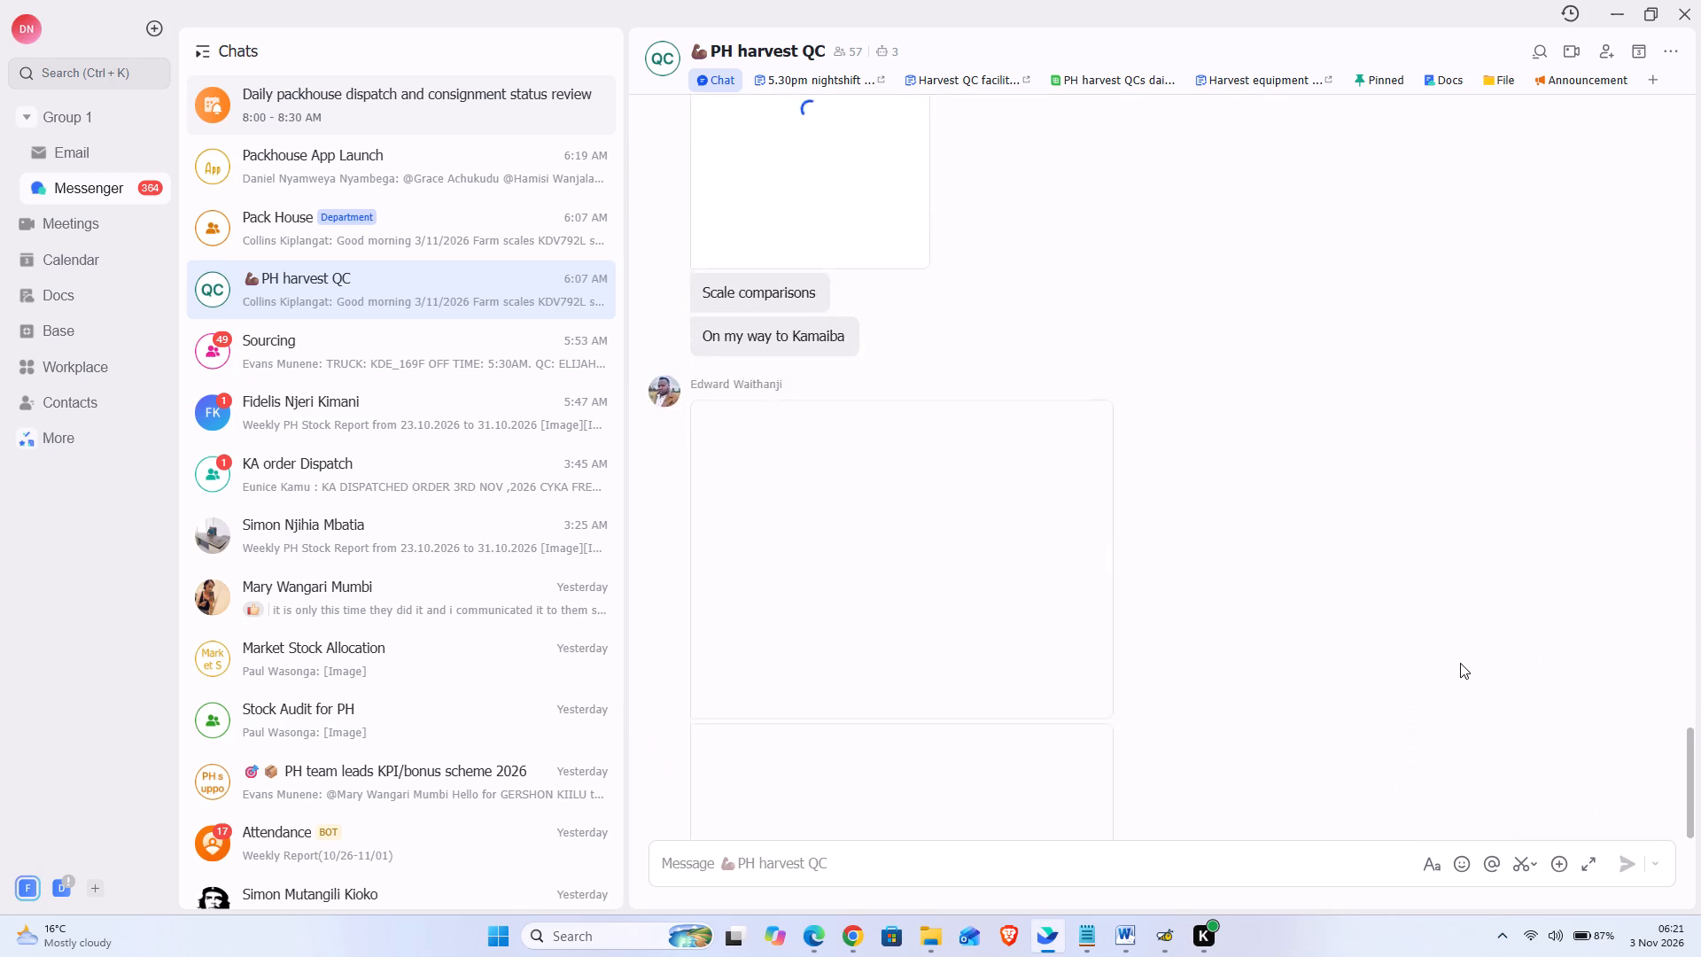
{"action": "scroll", "coordinate": [1460, 663], "scroll_direction": "up", "scroll_amount": 8}
{"action": "scroll", "coordinate": [1460, 663], "scroll_direction": "down", "scroll_amount": 1}
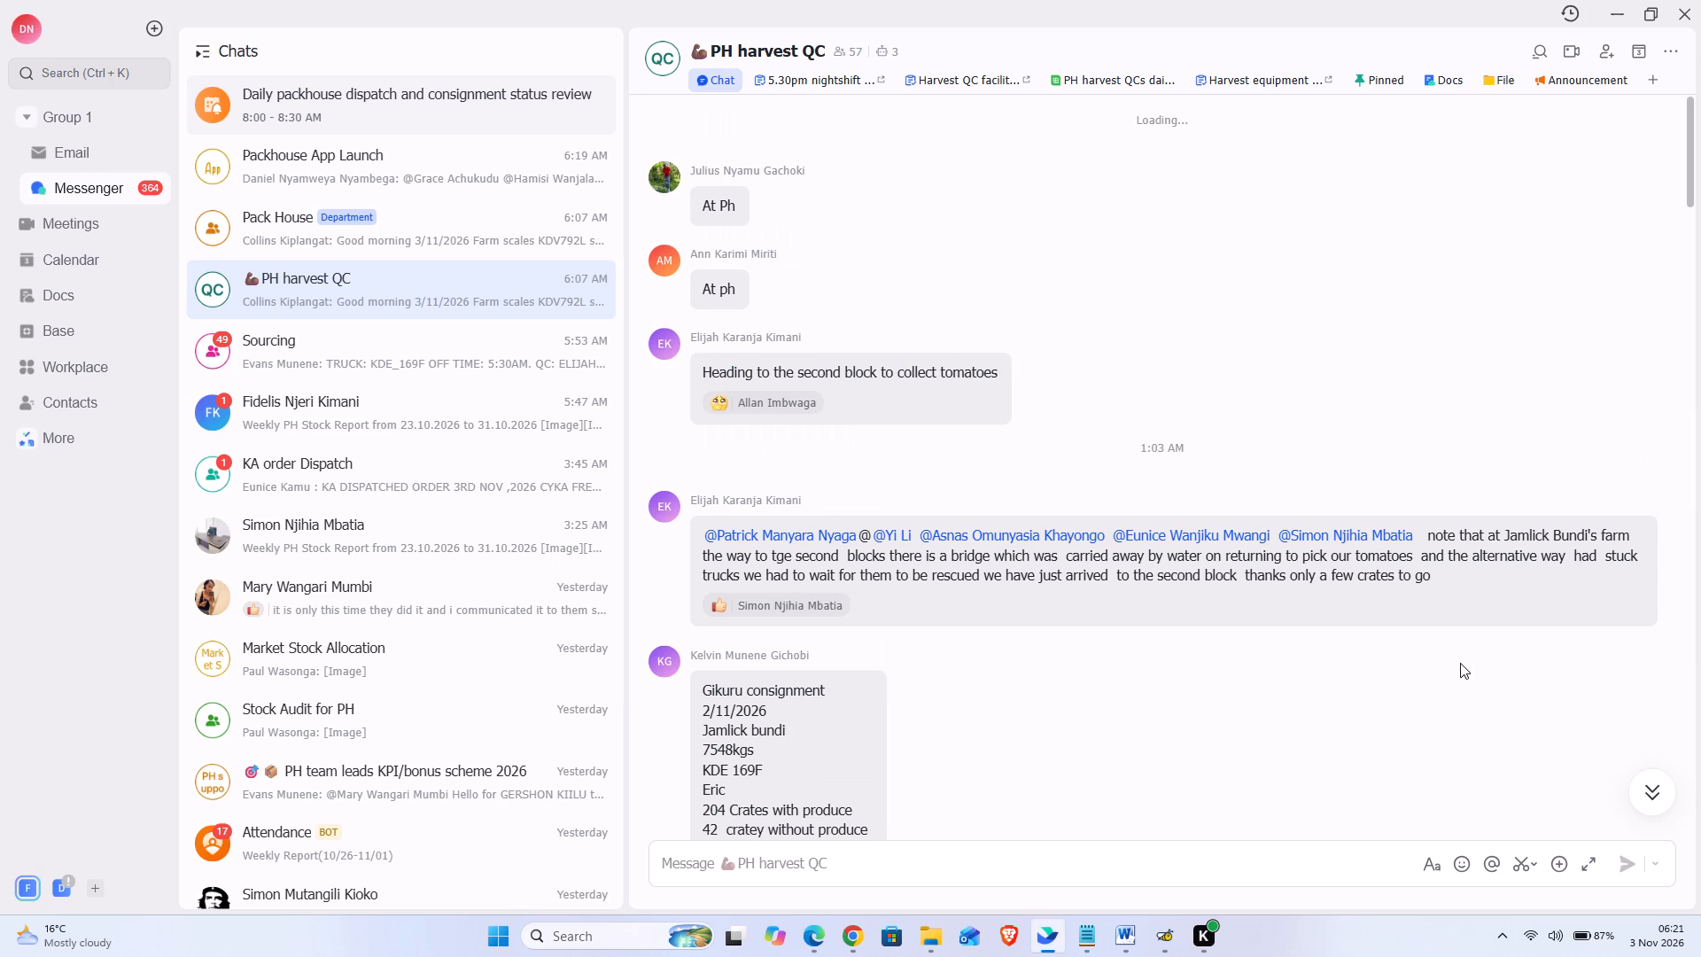
{"action": "scroll", "coordinate": [1460, 663], "scroll_direction": "down", "scroll_amount": 1}
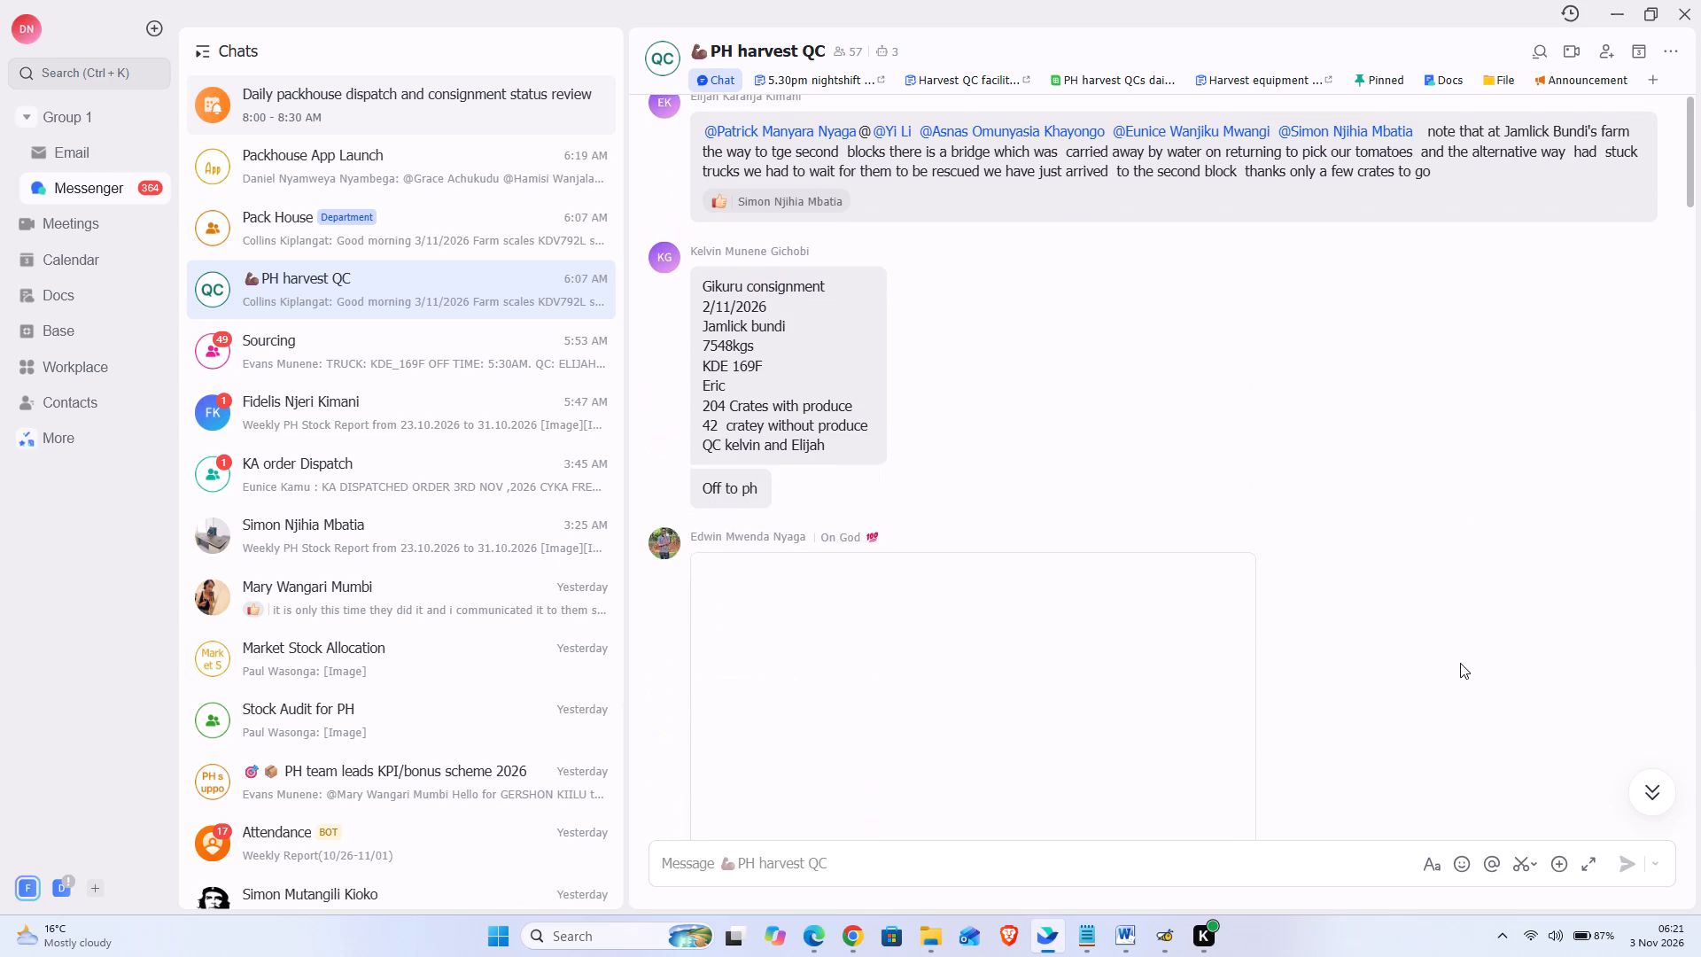
{"action": "scroll", "coordinate": [1460, 663], "scroll_direction": "up", "scroll_amount": 3}
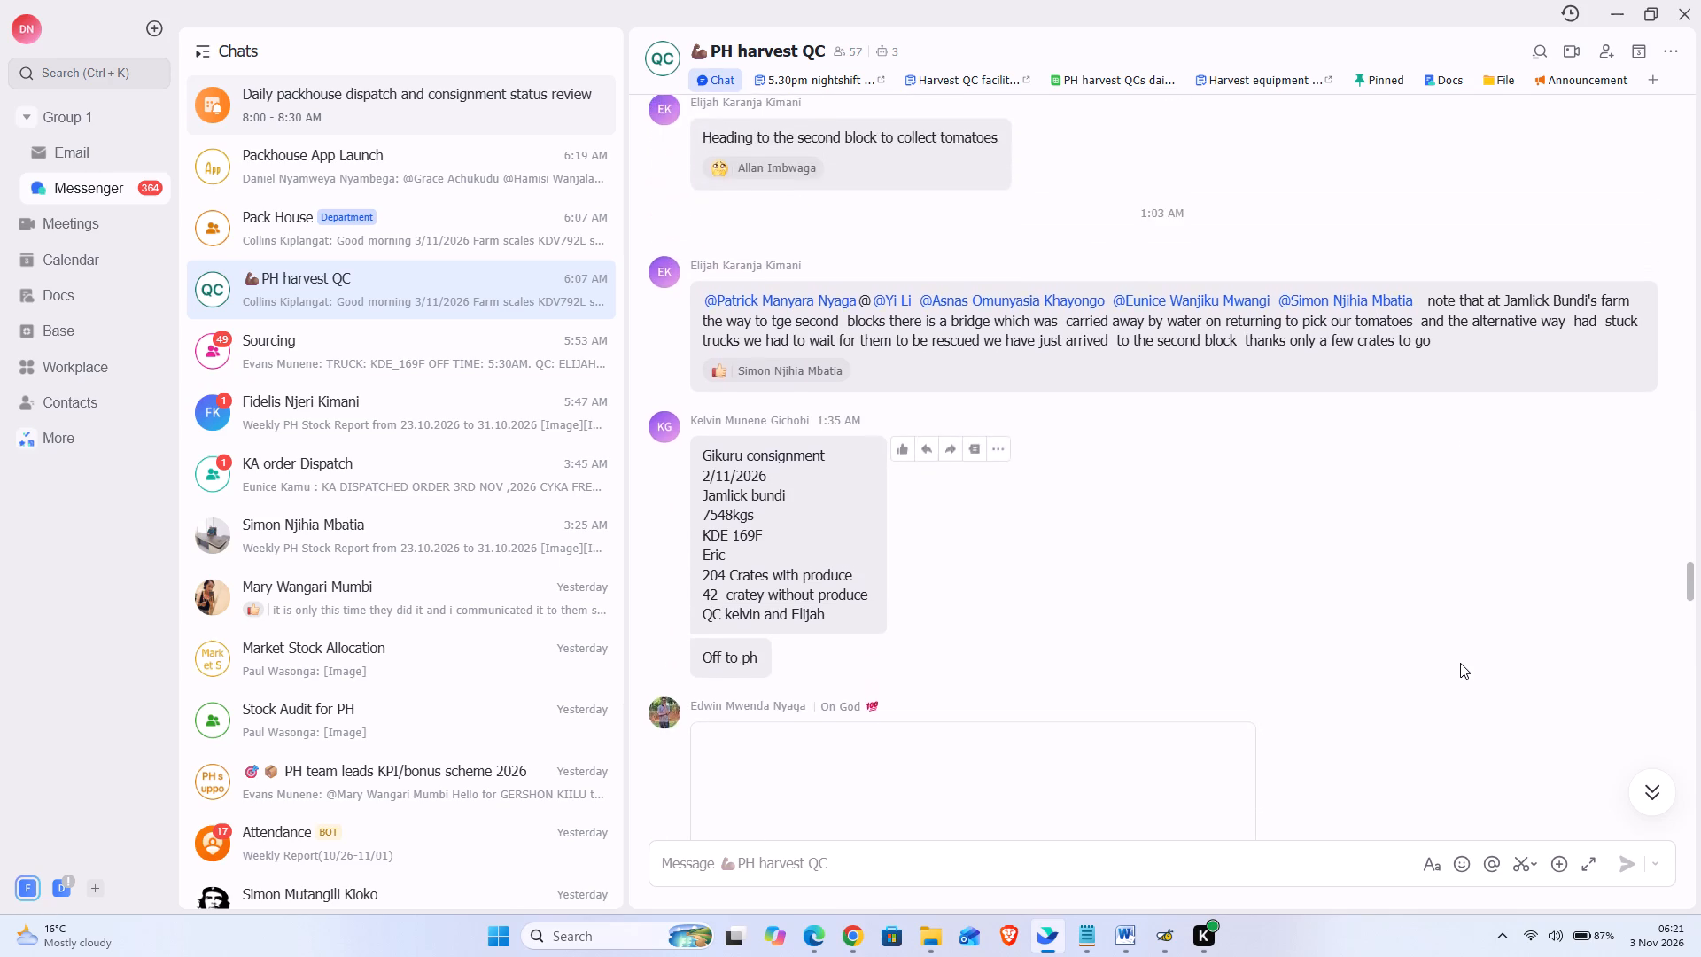
{"action": "scroll", "coordinate": [1460, 663], "scroll_direction": "up", "scroll_amount": 4}
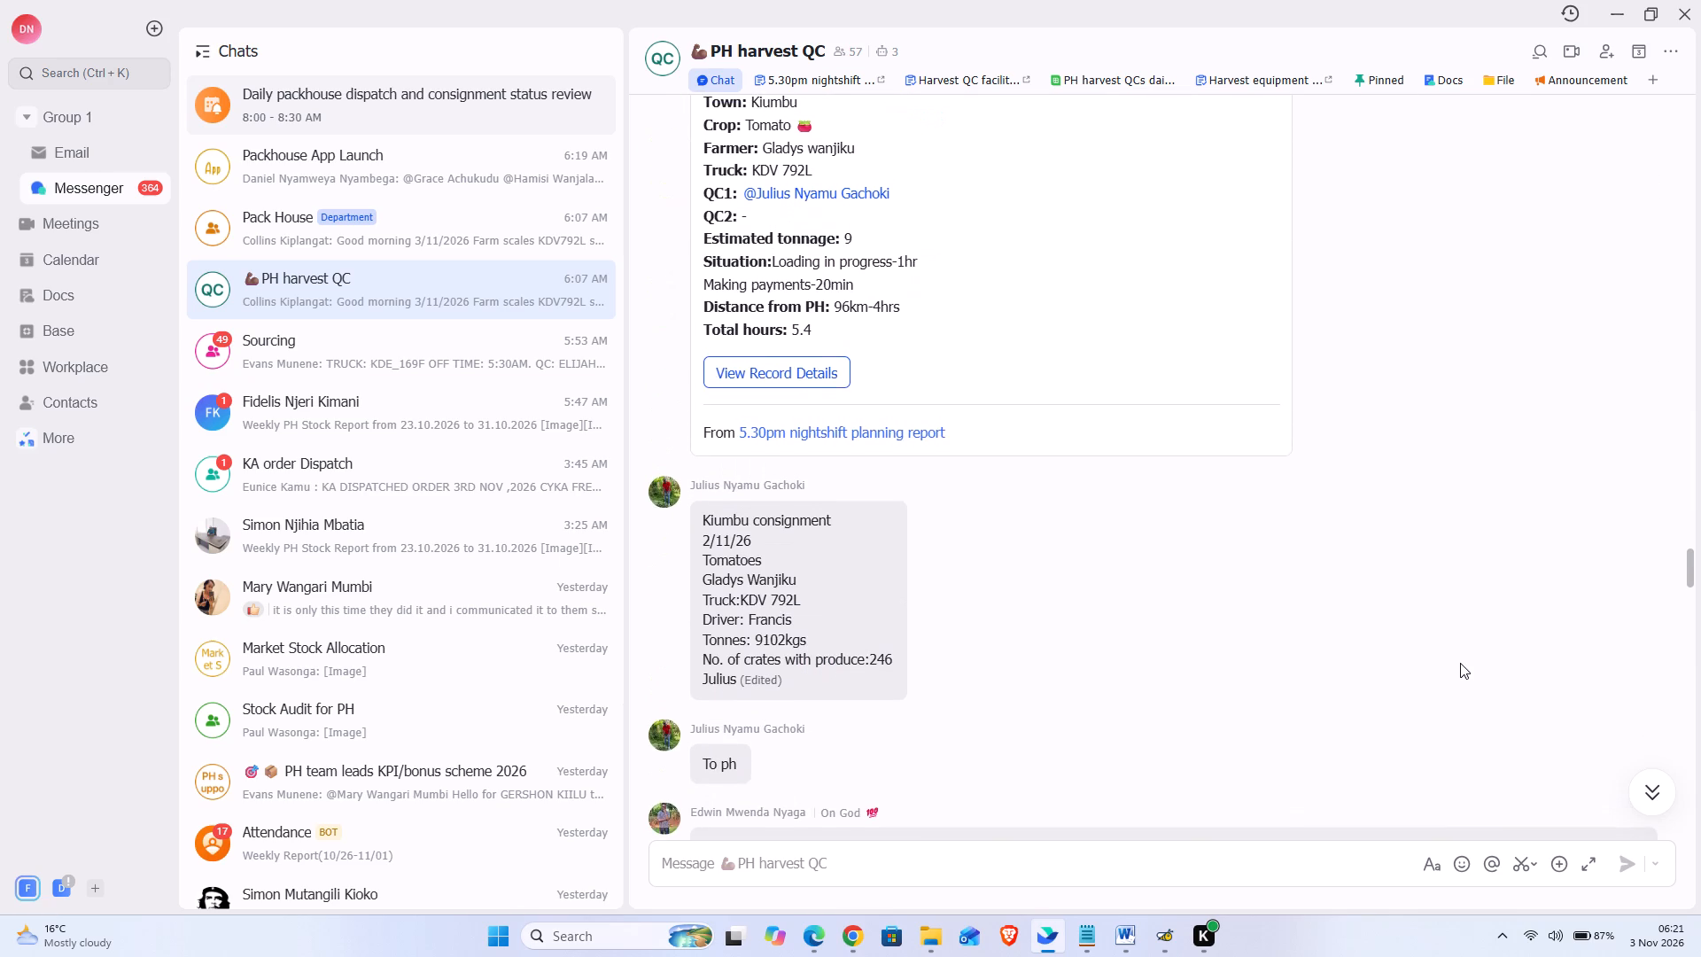
{"action": "scroll", "coordinate": [1460, 663], "scroll_direction": "up", "scroll_amount": 6}
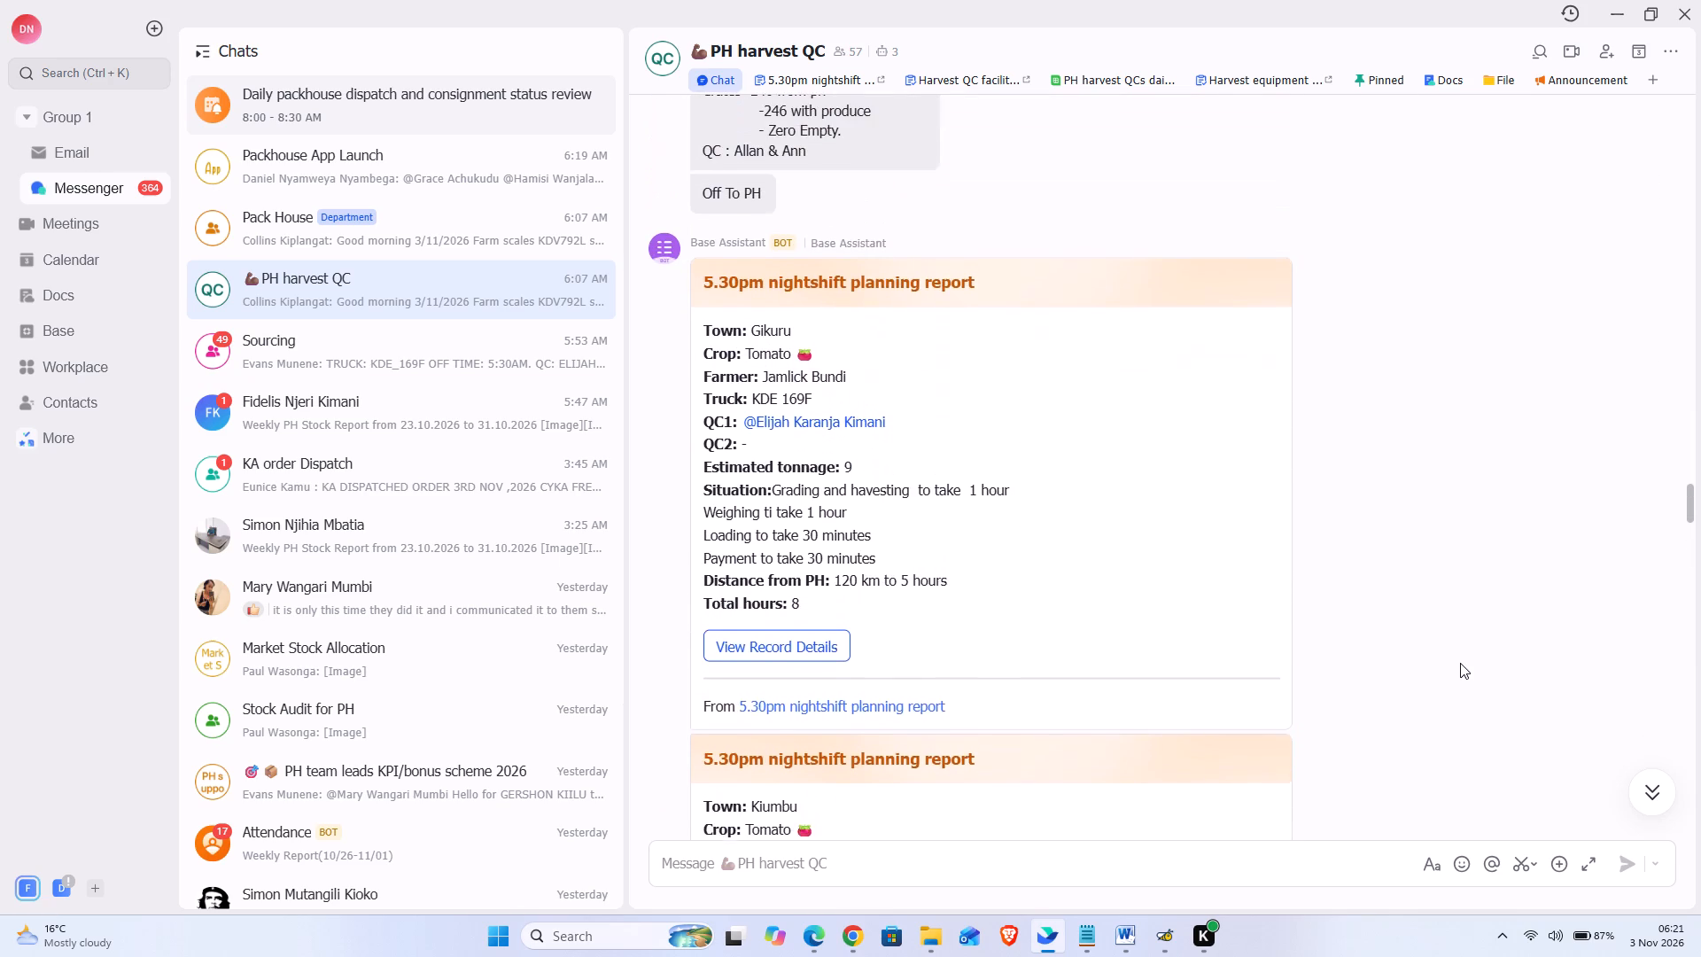
{"action": "scroll", "coordinate": [1460, 663], "scroll_direction": "up", "scroll_amount": 2}
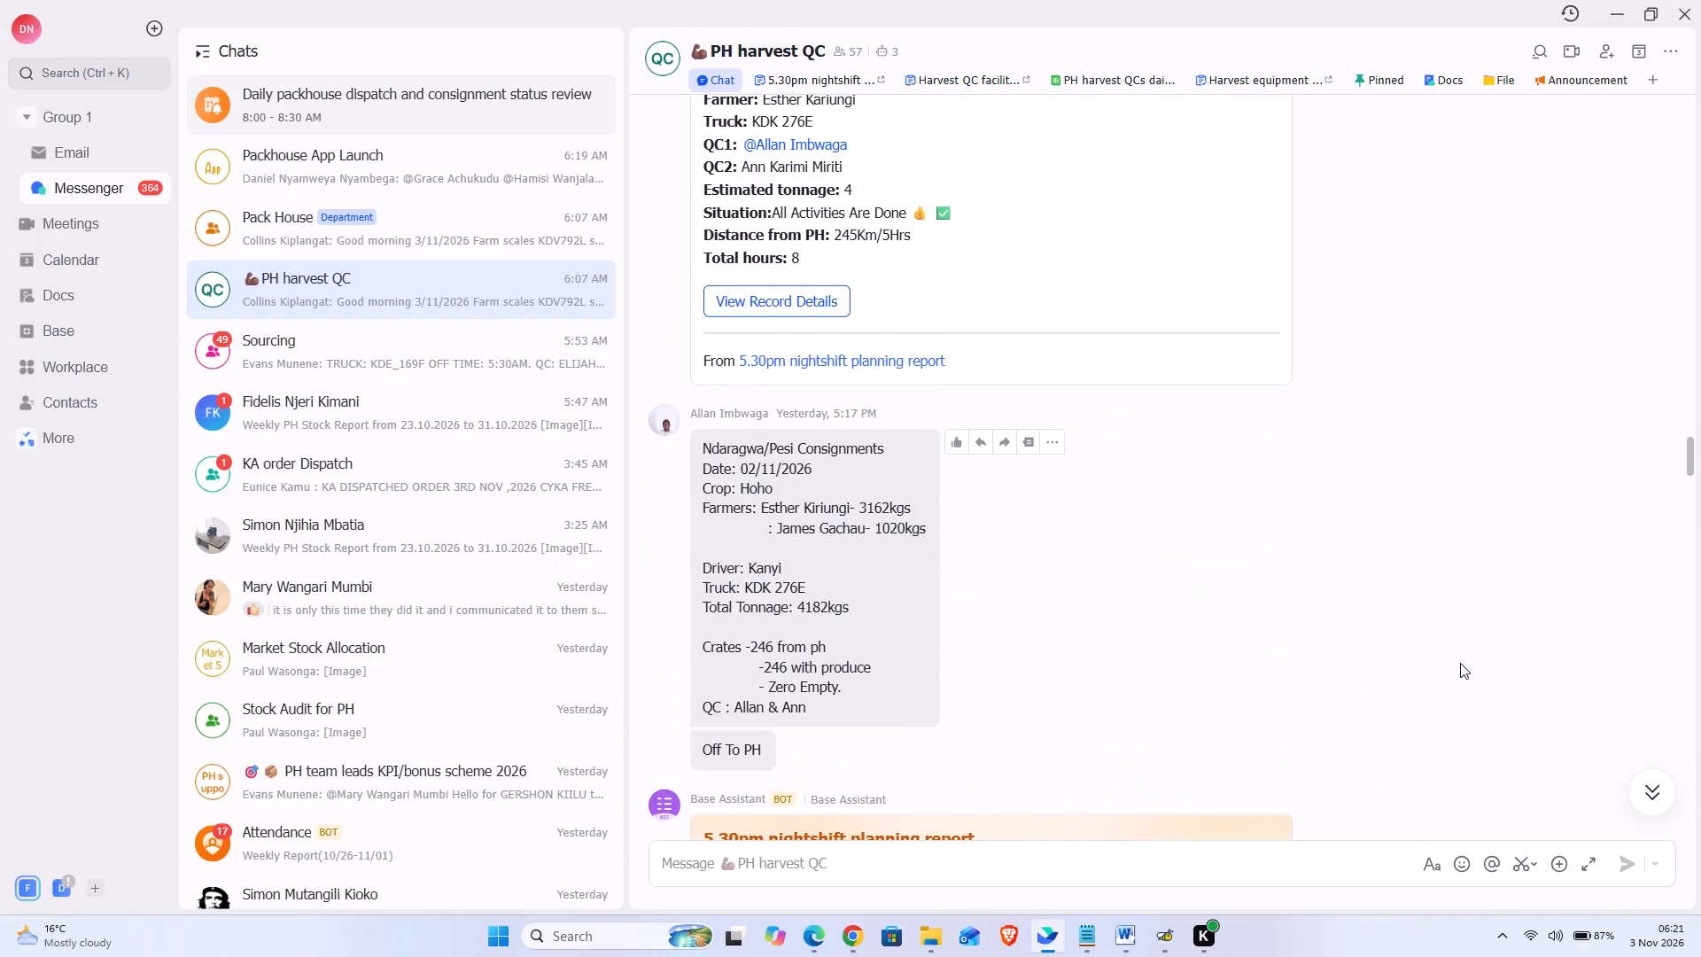
{"action": "scroll", "coordinate": [1460, 663], "scroll_direction": "up", "scroll_amount": 5}
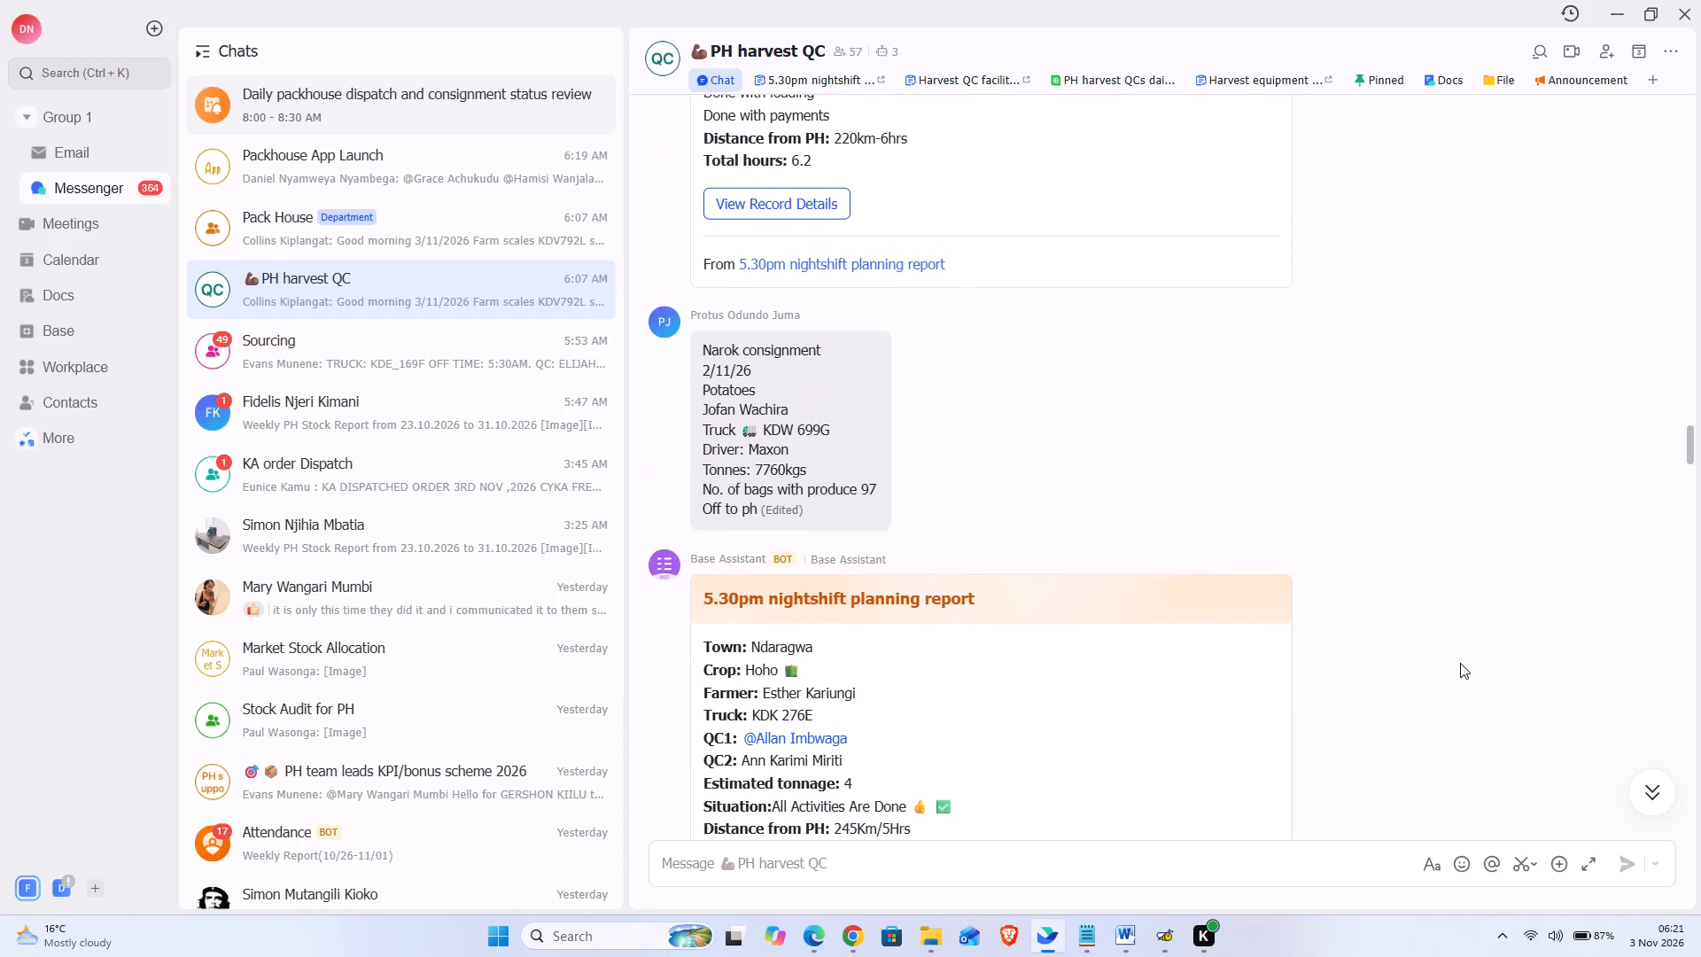
{"action": "scroll", "coordinate": [1460, 663], "scroll_direction": "up", "scroll_amount": 4}
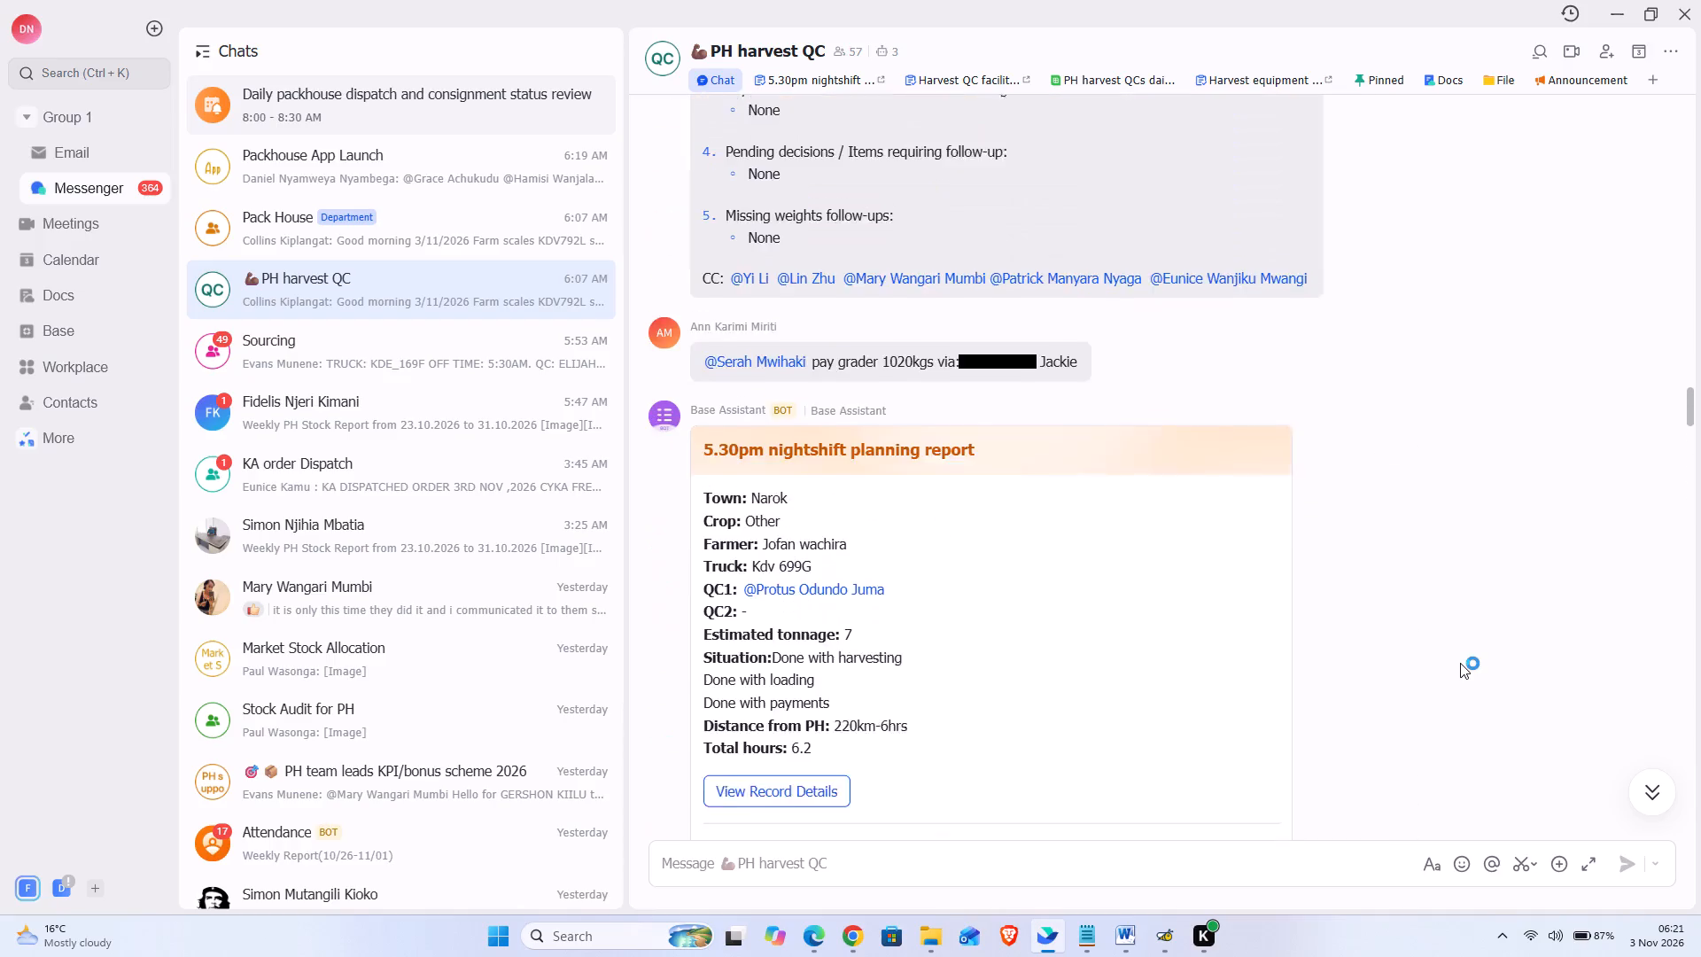
{"action": "scroll", "coordinate": [1460, 663], "scroll_direction": "up", "scroll_amount": 3}
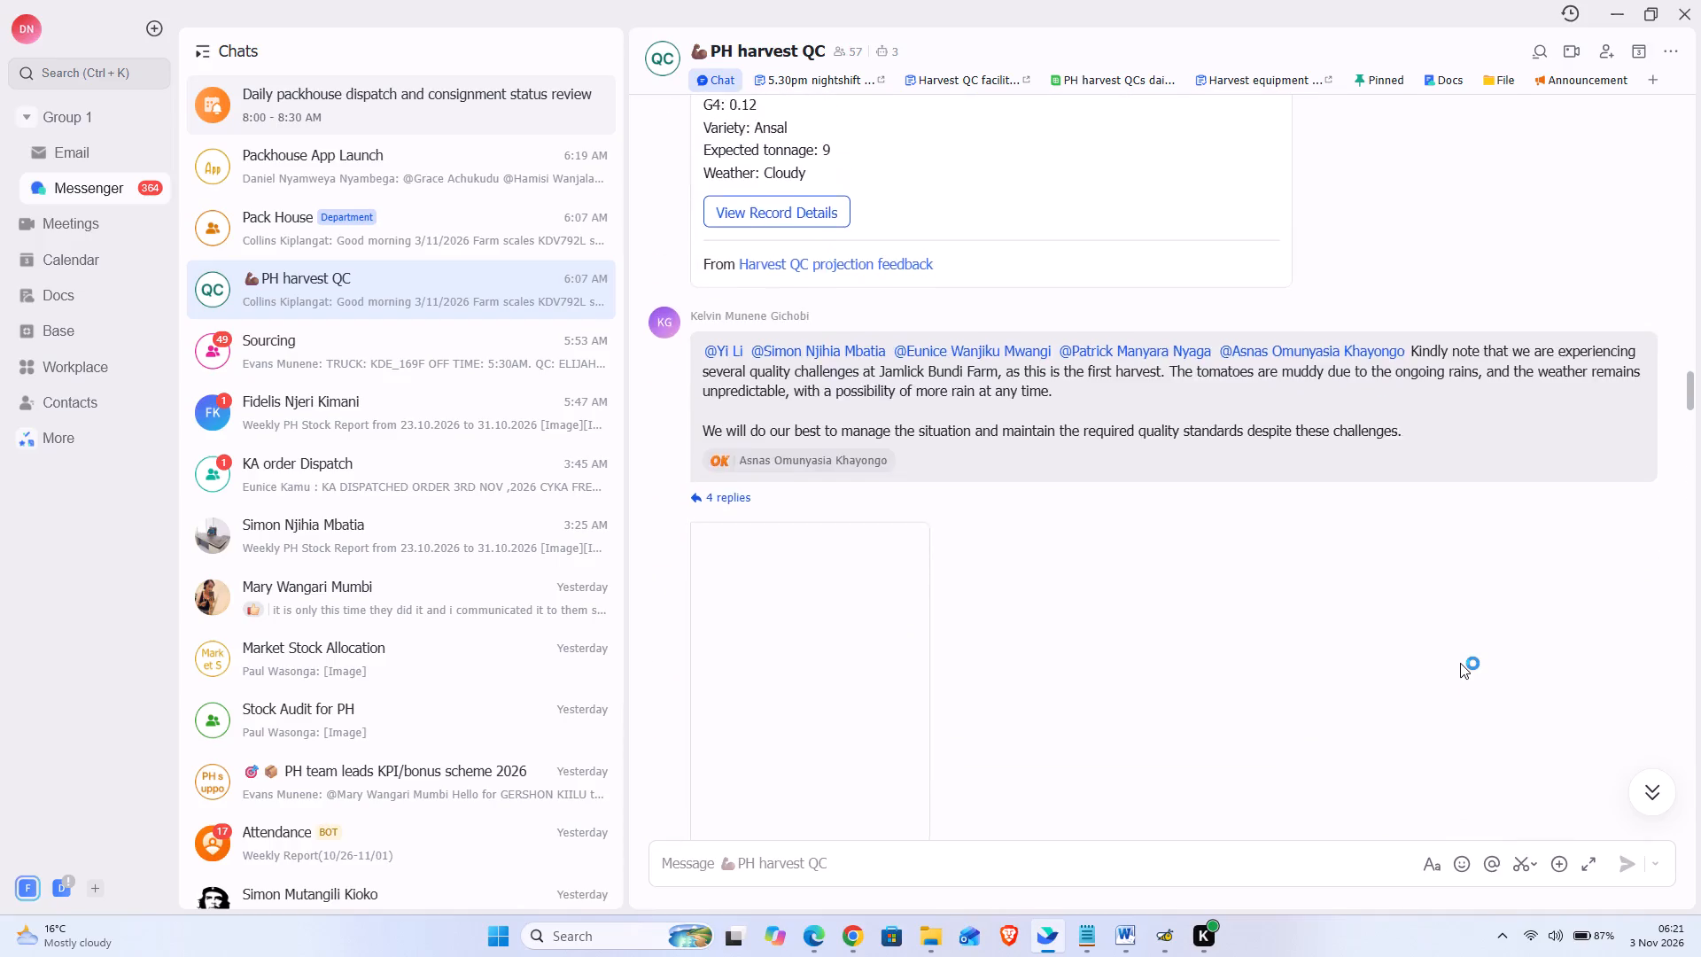
{"action": "scroll", "coordinate": [1460, 663], "scroll_direction": "up", "scroll_amount": 4}
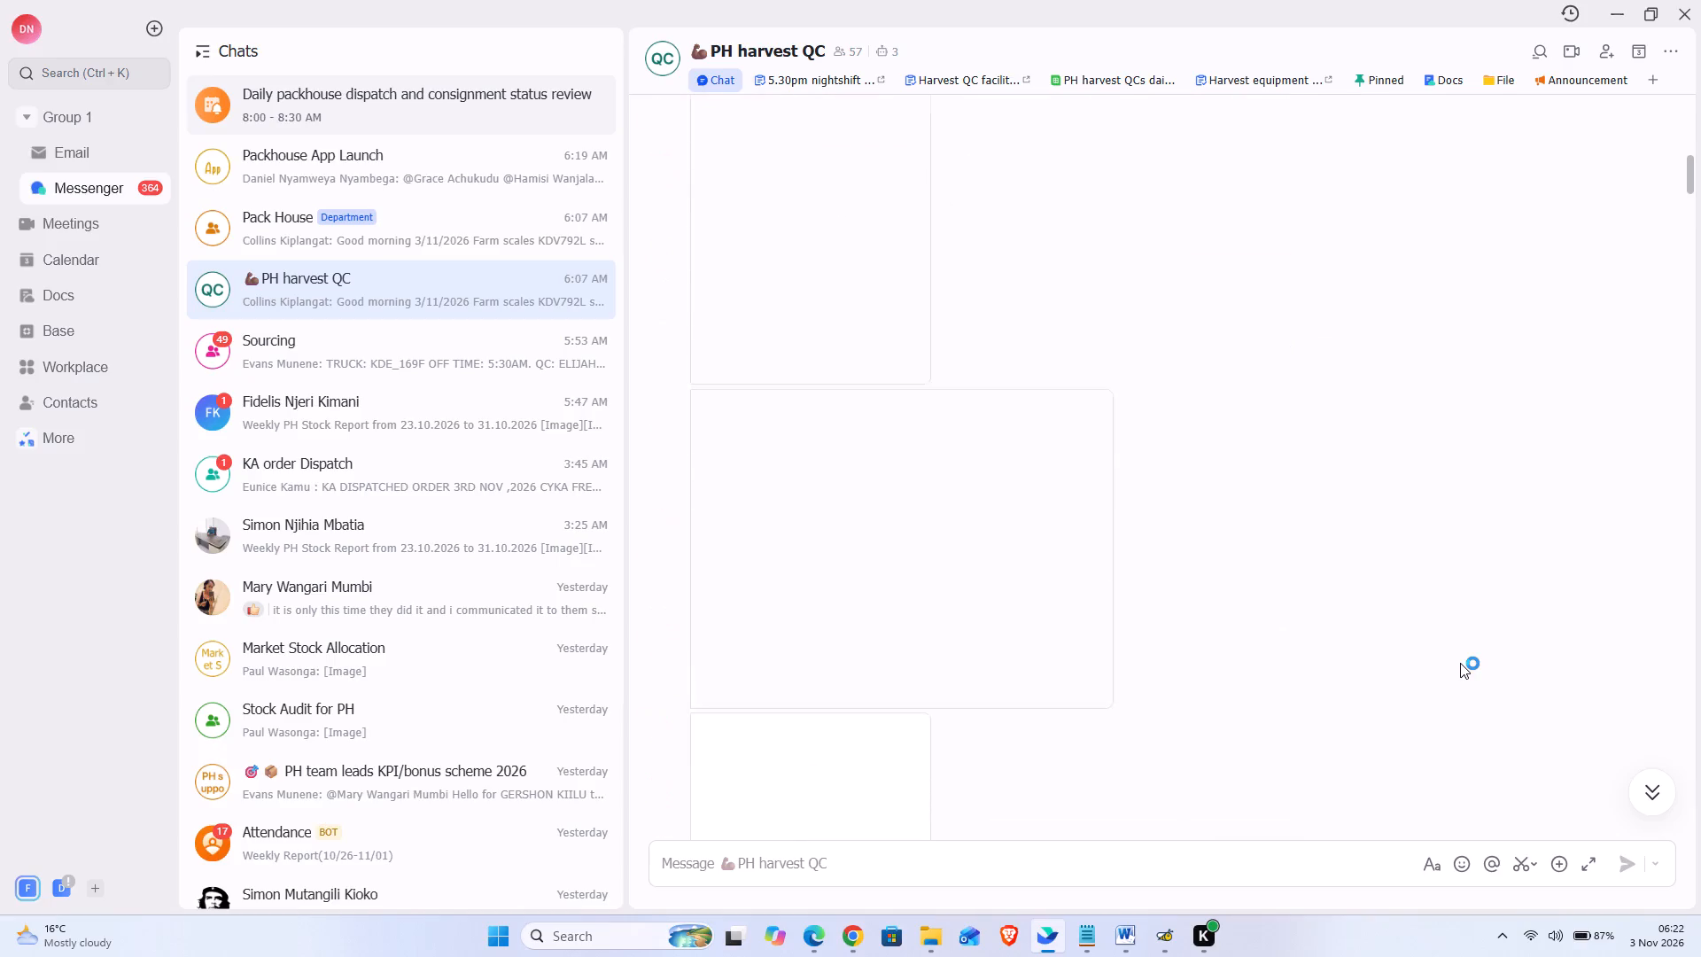
{"action": "scroll", "coordinate": [1460, 663], "scroll_direction": "up", "scroll_amount": 2}
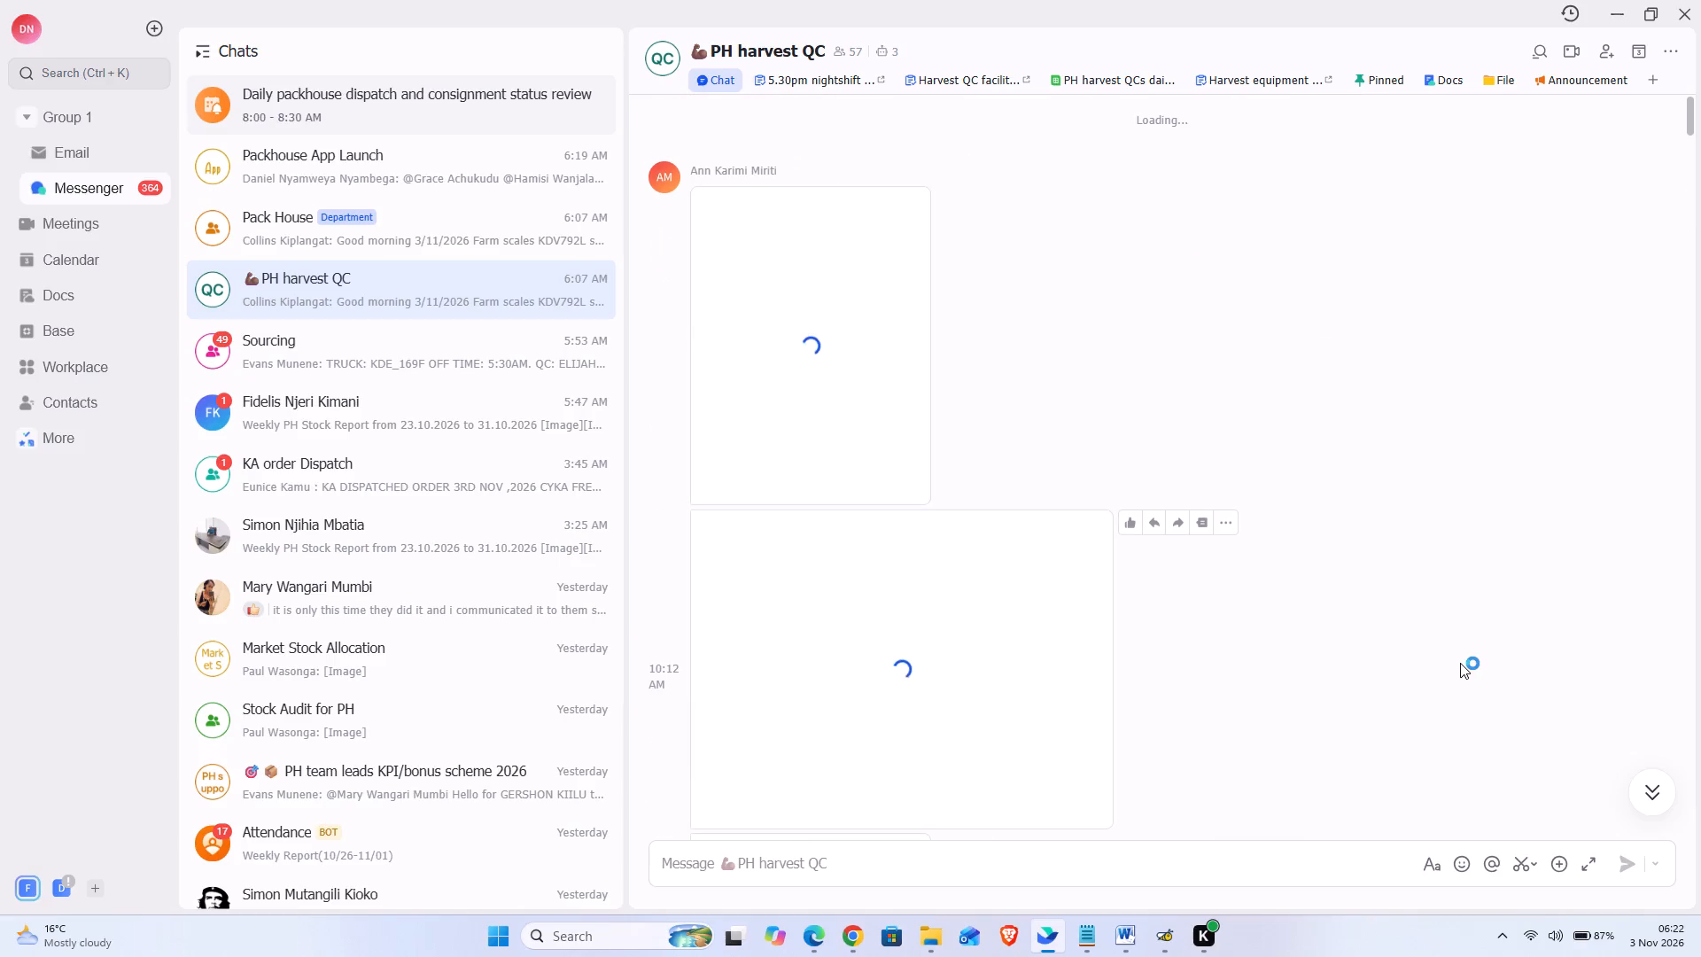
{"action": "scroll", "coordinate": [1460, 663], "scroll_direction": "up", "scroll_amount": 2}
{"action": "scroll", "coordinate": [1460, 663], "scroll_direction": "down", "scroll_amount": 5}
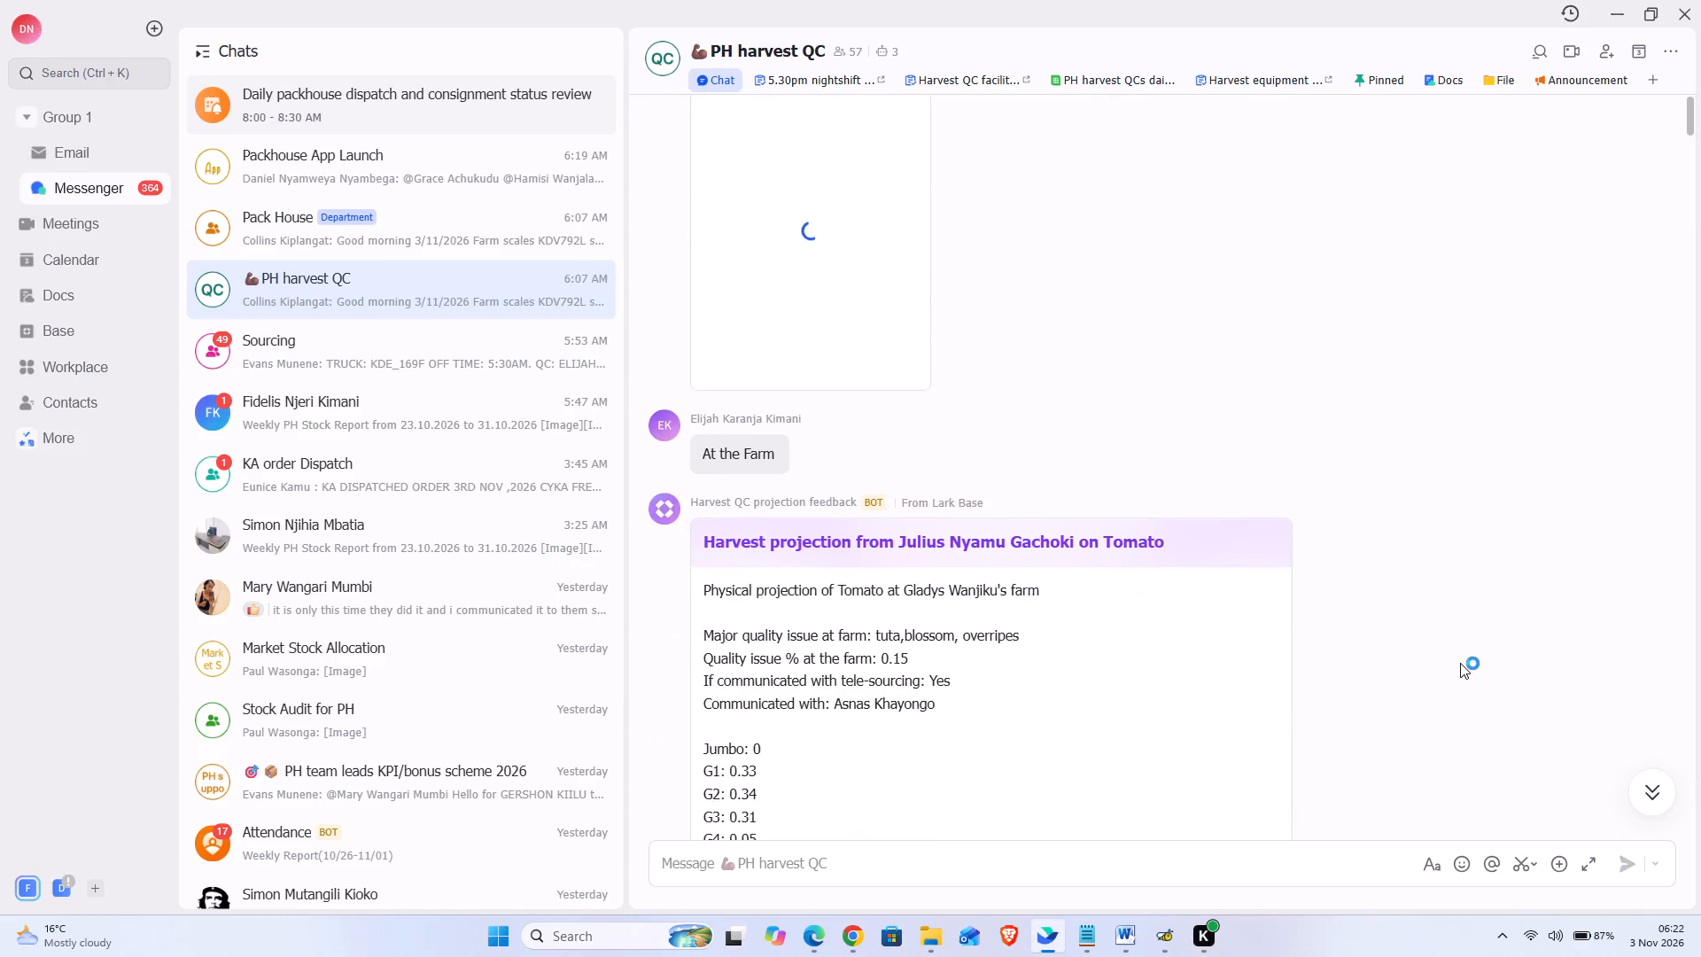
{"action": "scroll", "coordinate": [1460, 663], "scroll_direction": "down", "scroll_amount": 8}
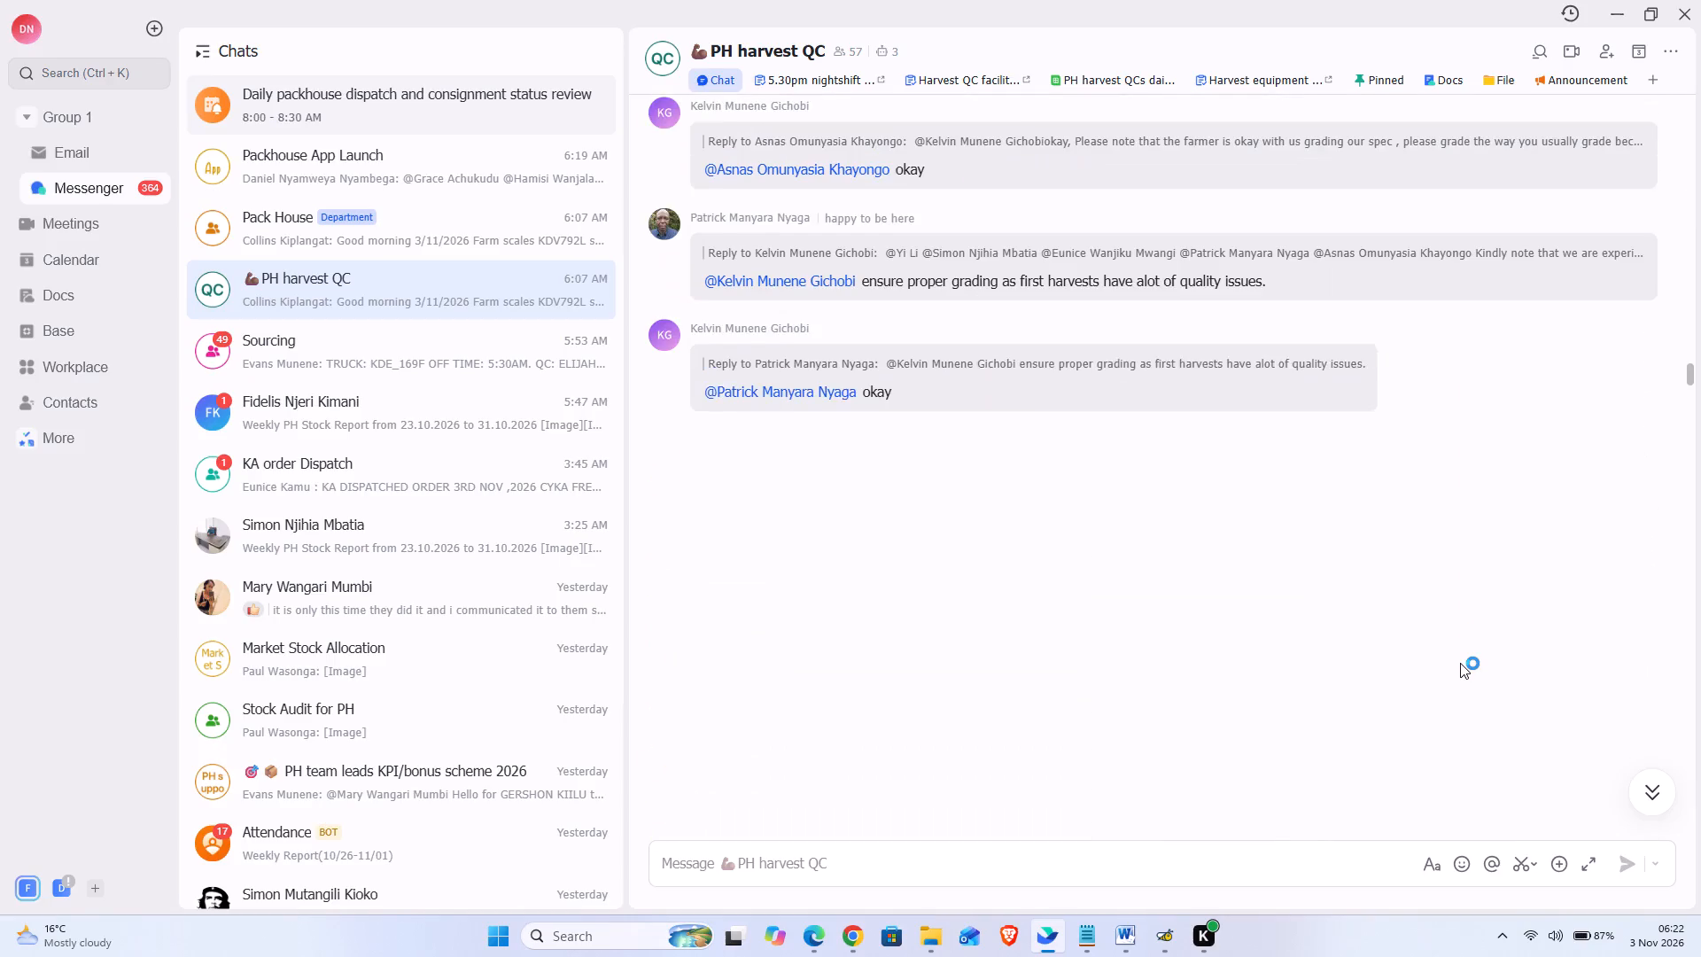
{"action": "scroll", "coordinate": [1460, 663], "scroll_direction": "down", "scroll_amount": 12}
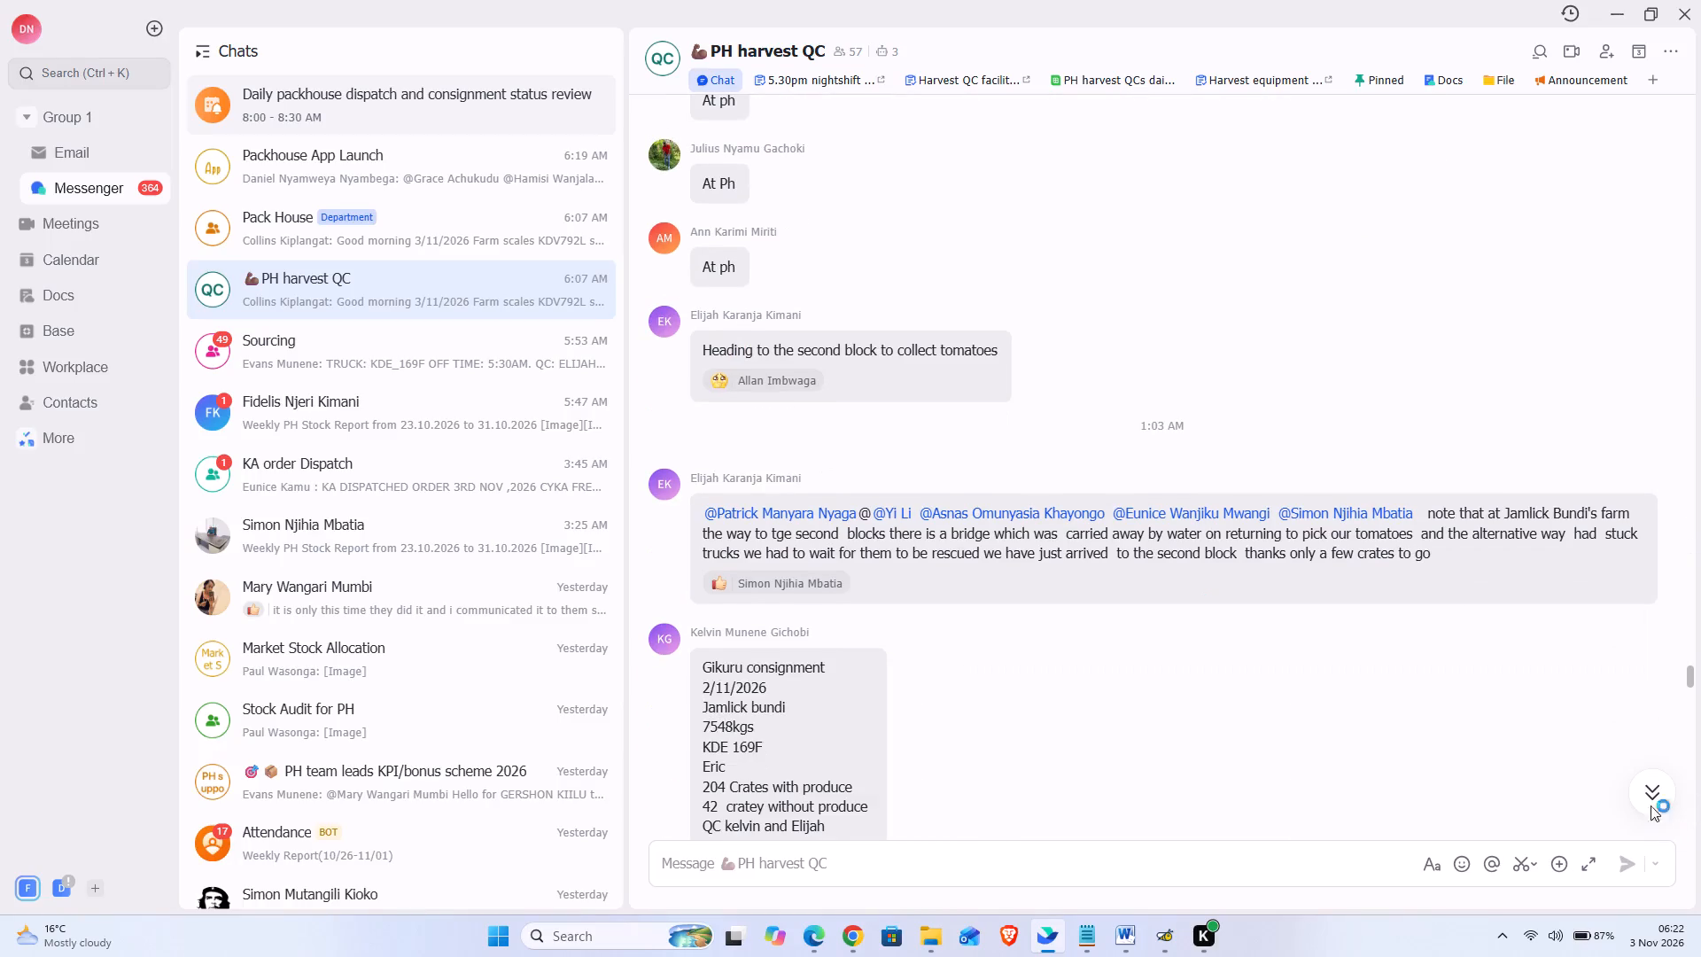
Return to the latest PH harvest QC message and recheck the tomato, hoho and potato consignment messages for 2/11/2026.
{"action": "left_click", "coordinate": [1657, 791]}
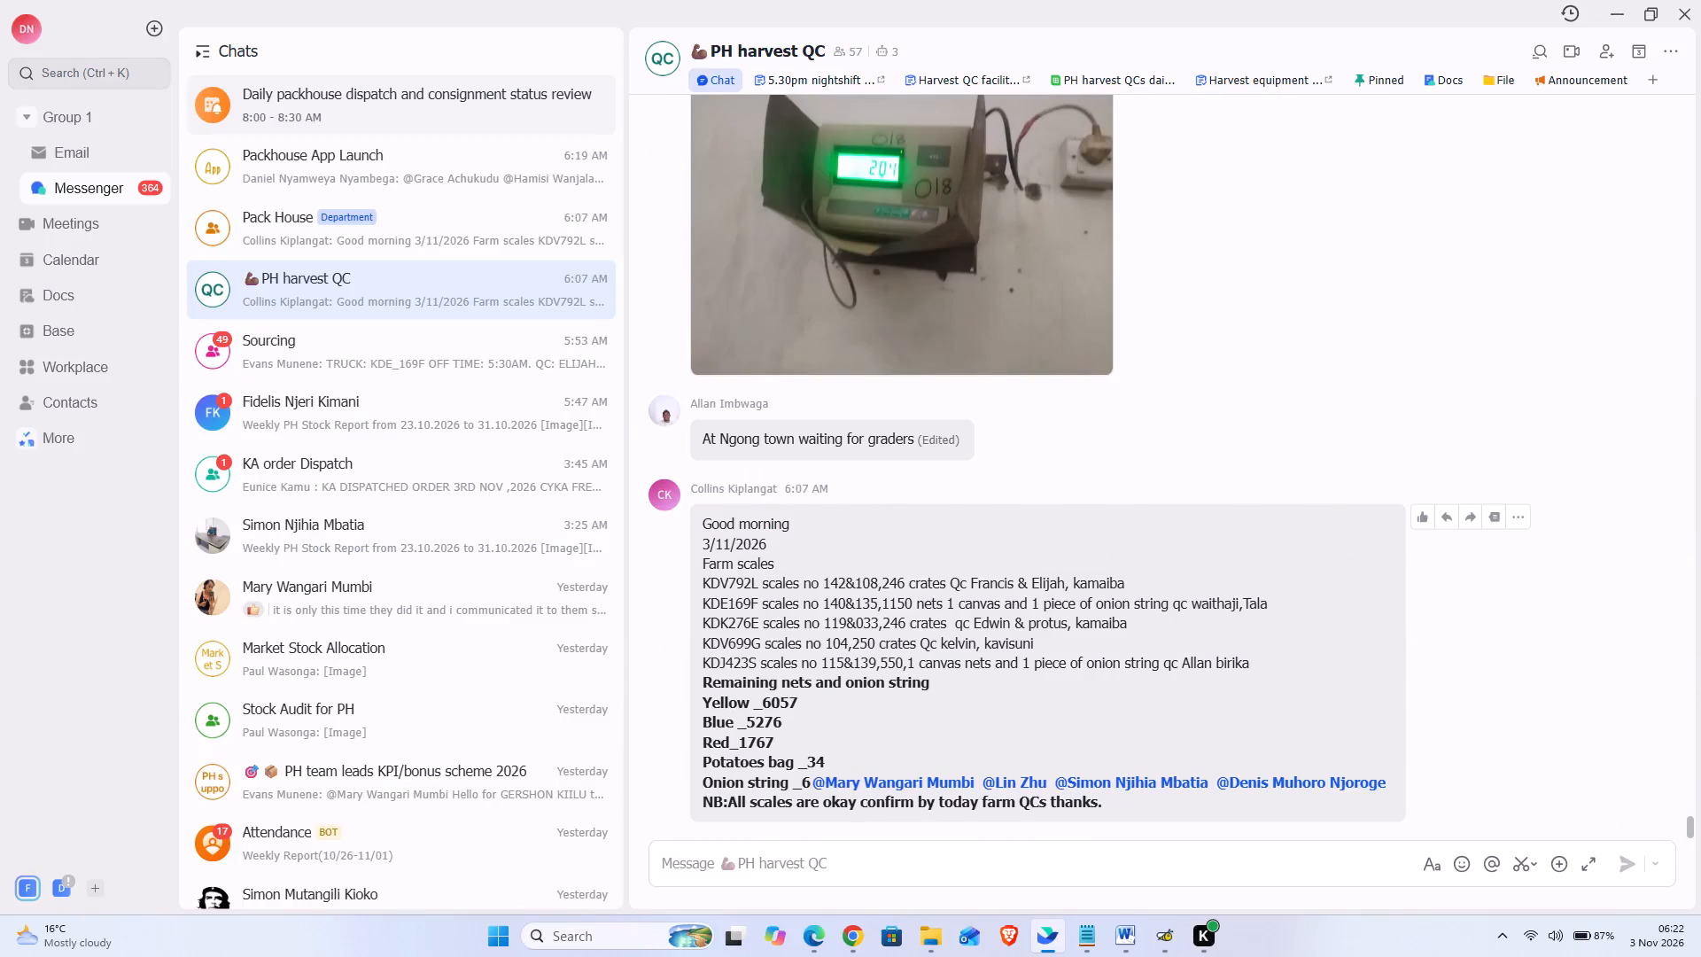
{"action": "scroll", "coordinate": [1350, 709], "scroll_direction": "down", "scroll_amount": 1}
{"action": "scroll", "coordinate": [1350, 709], "scroll_direction": "up", "scroll_amount": 11}
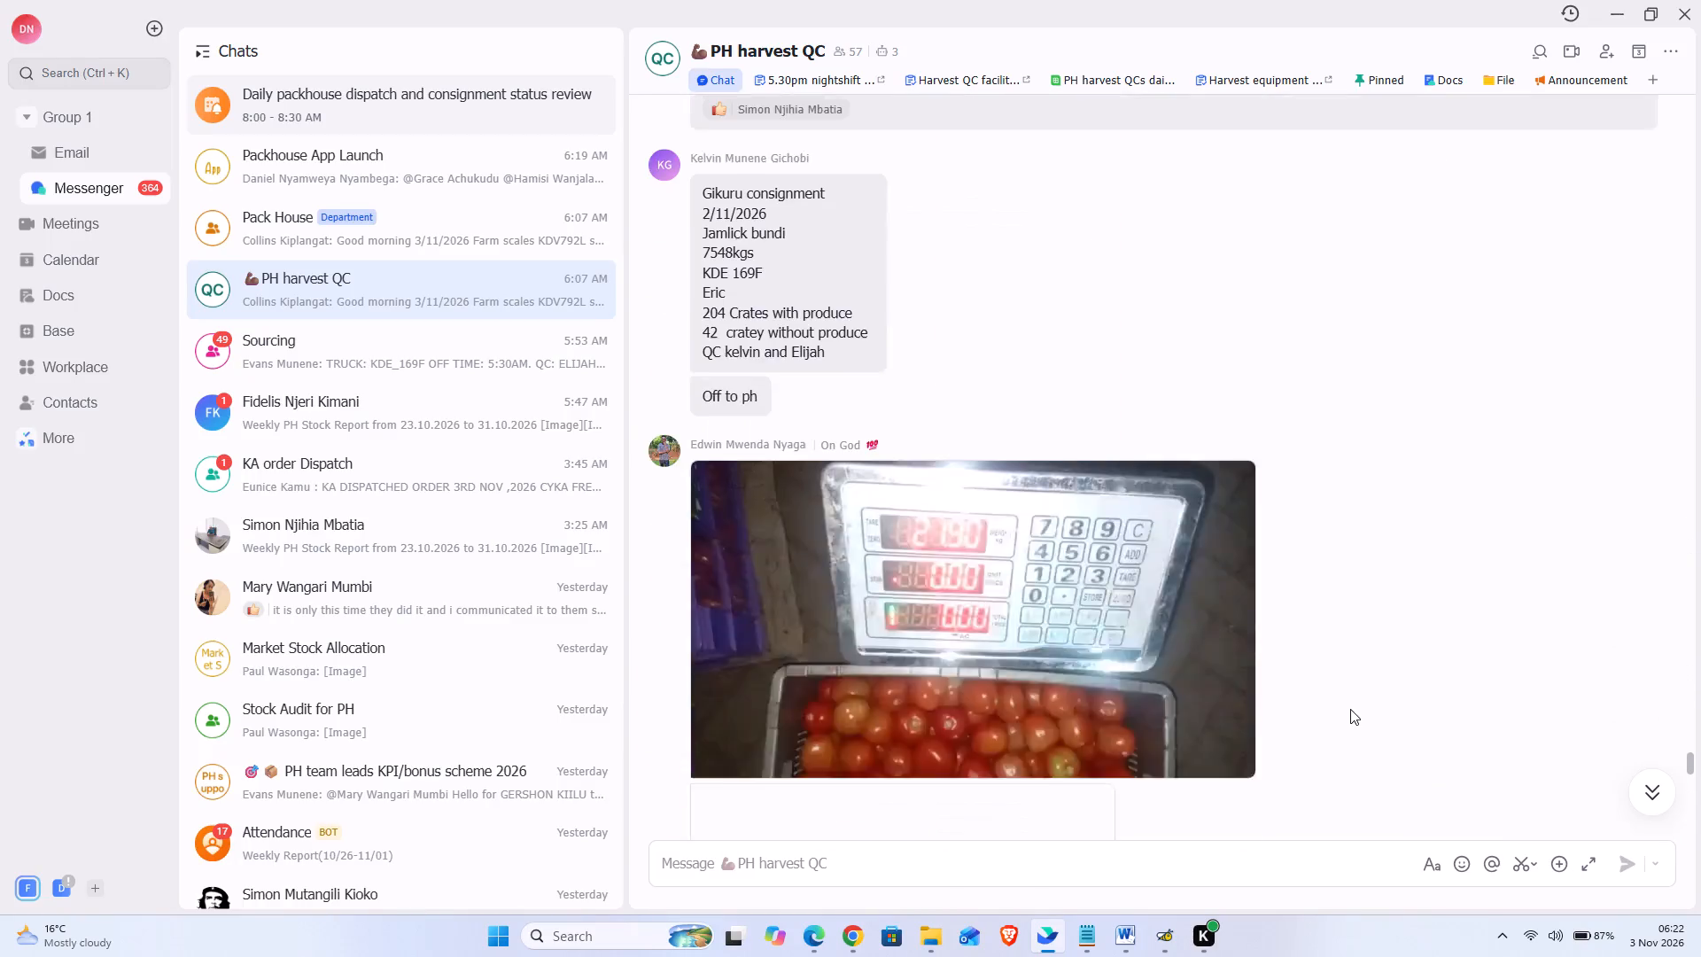
{"action": "scroll", "coordinate": [1350, 709], "scroll_direction": "up", "scroll_amount": 2}
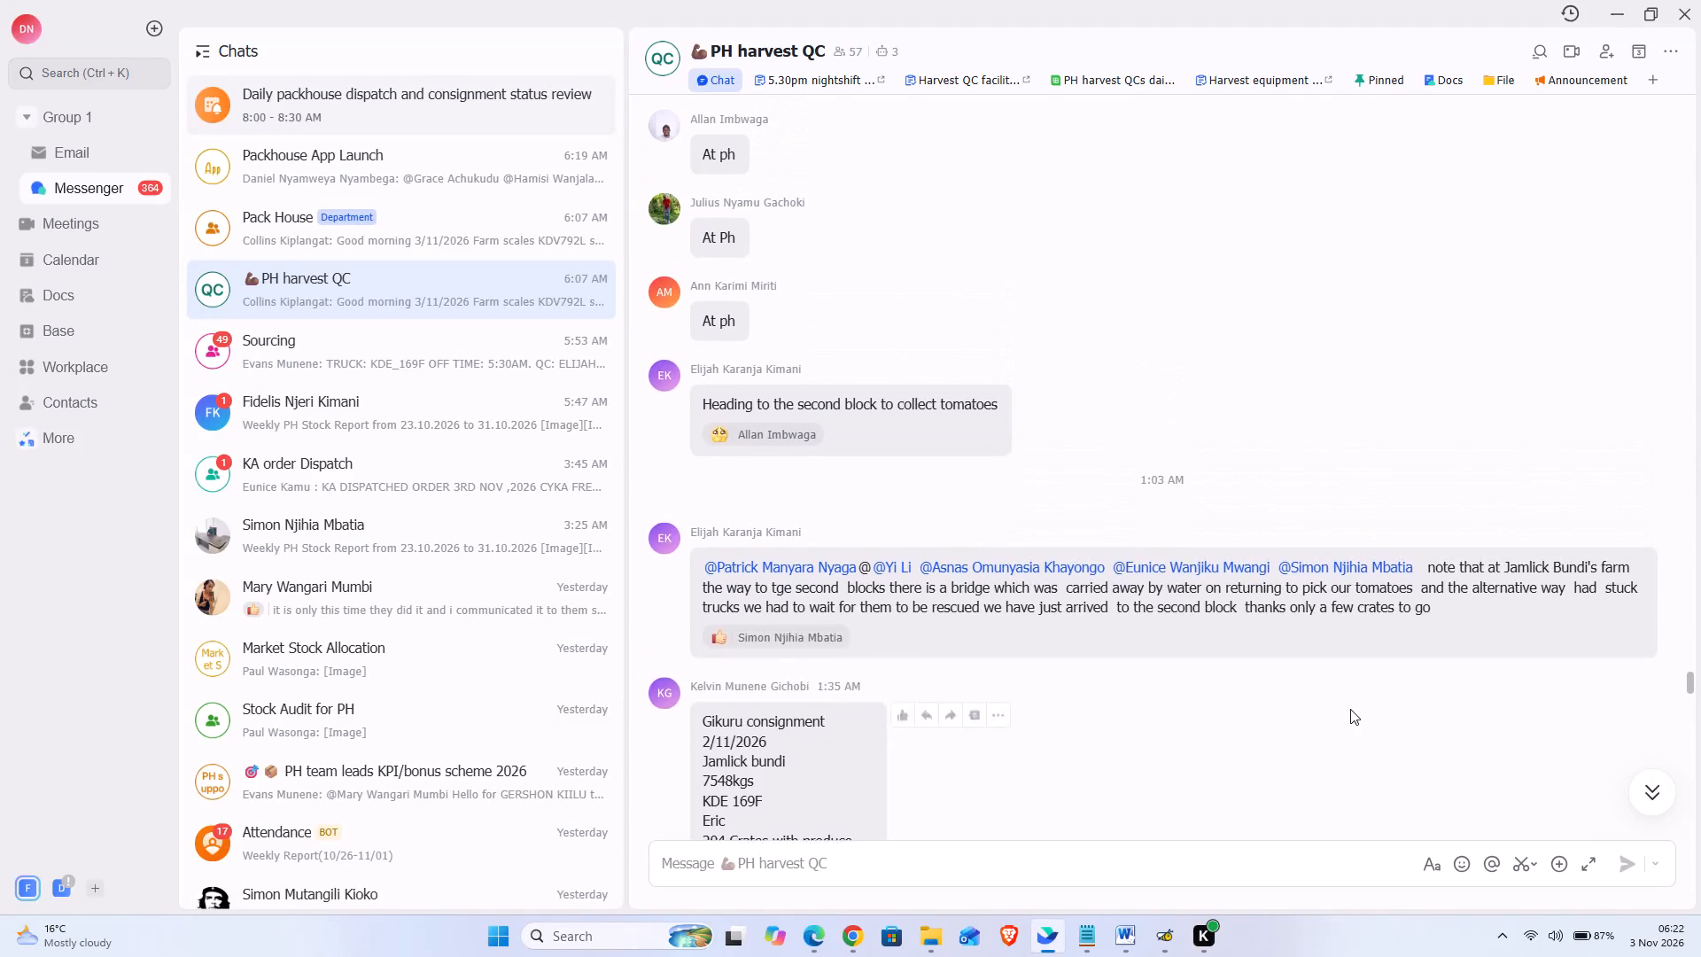
{"action": "scroll", "coordinate": [1350, 709], "scroll_direction": "up", "scroll_amount": 3}
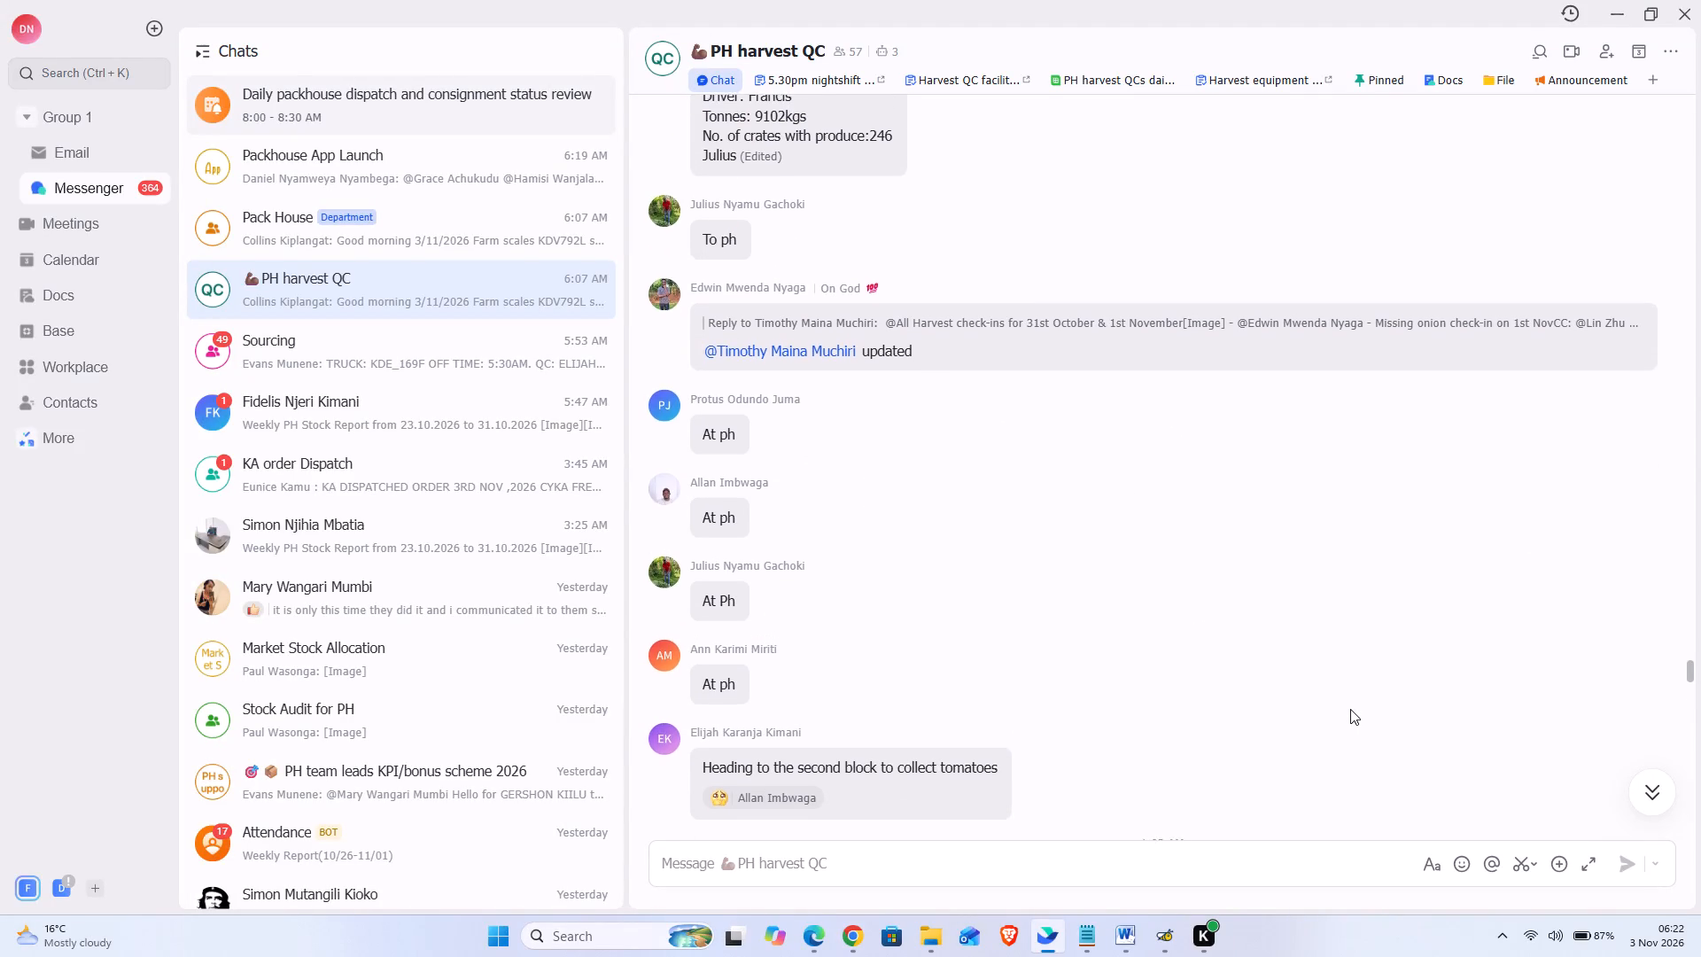
{"action": "scroll", "coordinate": [1350, 709], "scroll_direction": "up", "scroll_amount": 1}
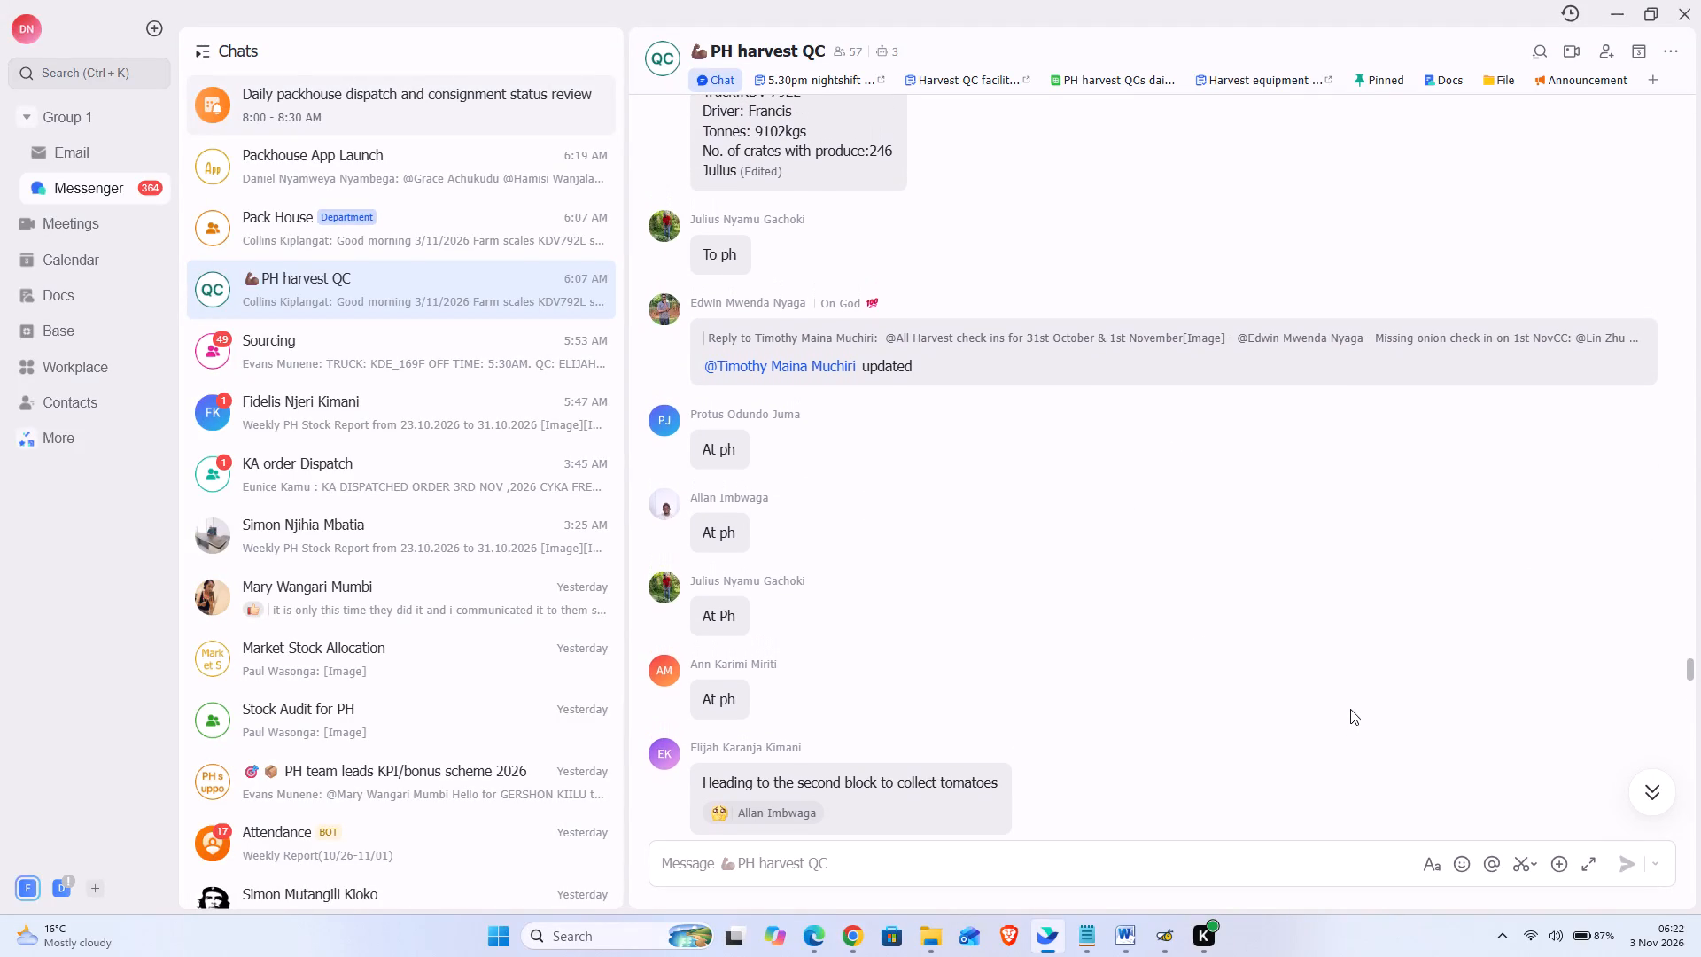
{"action": "scroll", "coordinate": [1350, 709], "scroll_direction": "down", "scroll_amount": 8}
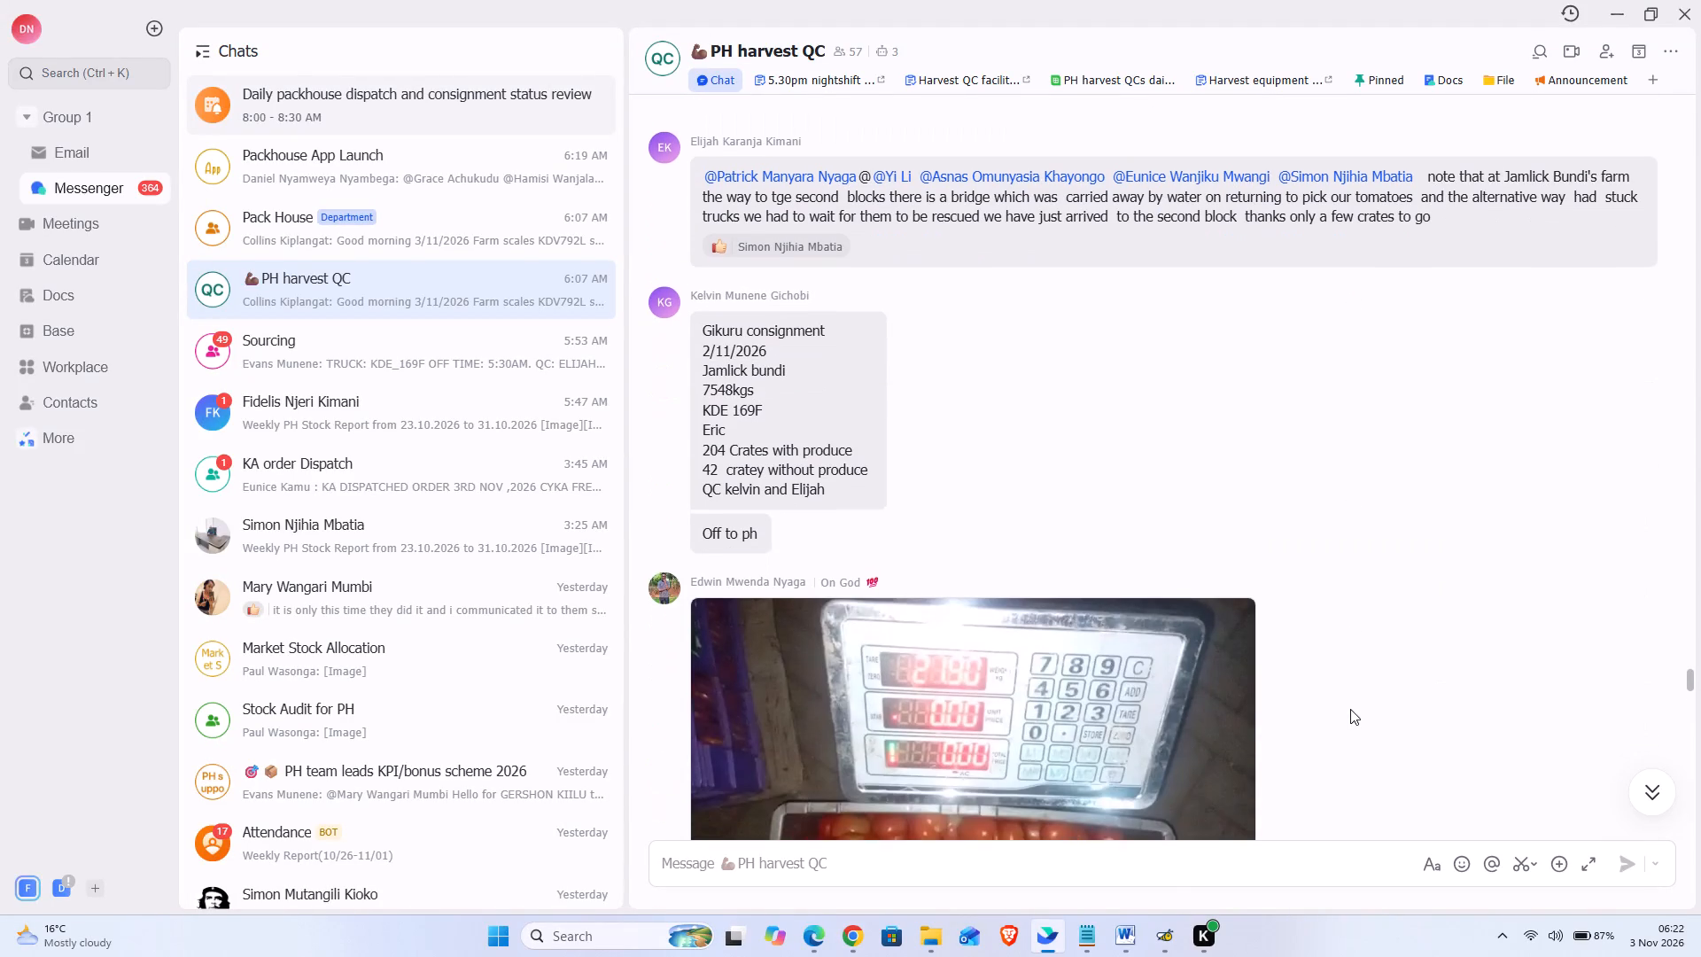
{"action": "scroll", "coordinate": [1350, 709], "scroll_direction": "up", "scroll_amount": 6}
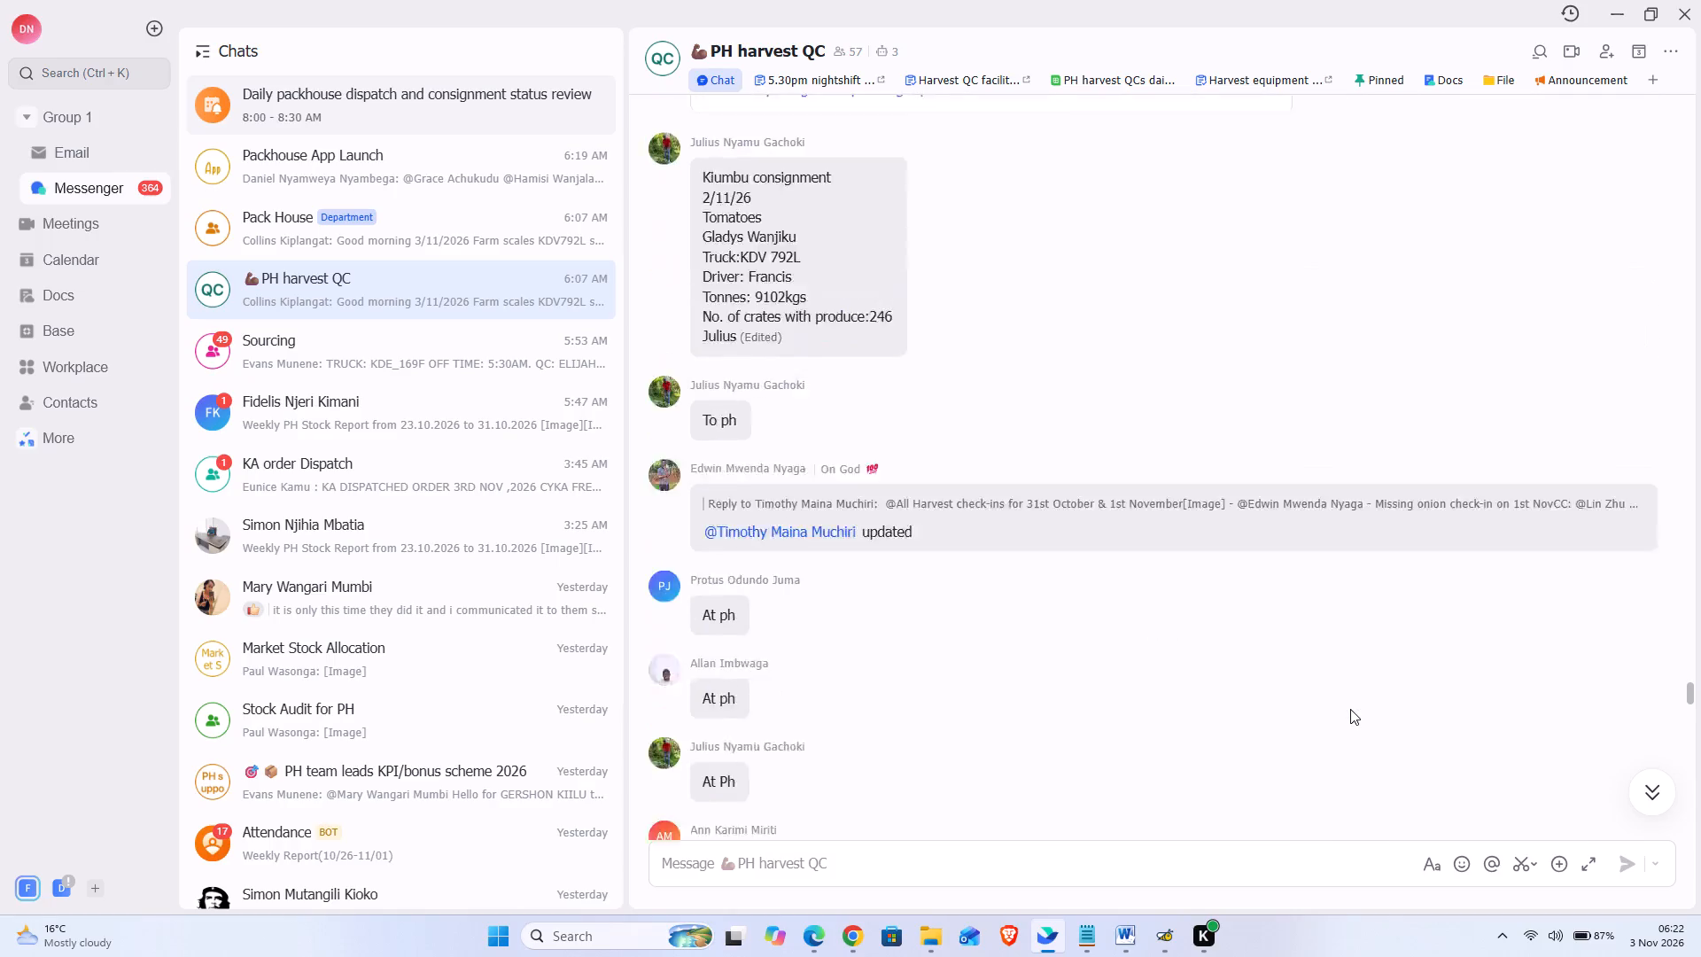
{"action": "scroll", "coordinate": [1350, 709], "scroll_direction": "up", "scroll_amount": 2}
{"action": "scroll", "coordinate": [1350, 709], "scroll_direction": "down", "scroll_amount": 2}
{"action": "scroll", "coordinate": [1350, 709], "scroll_direction": "up", "scroll_amount": 2}
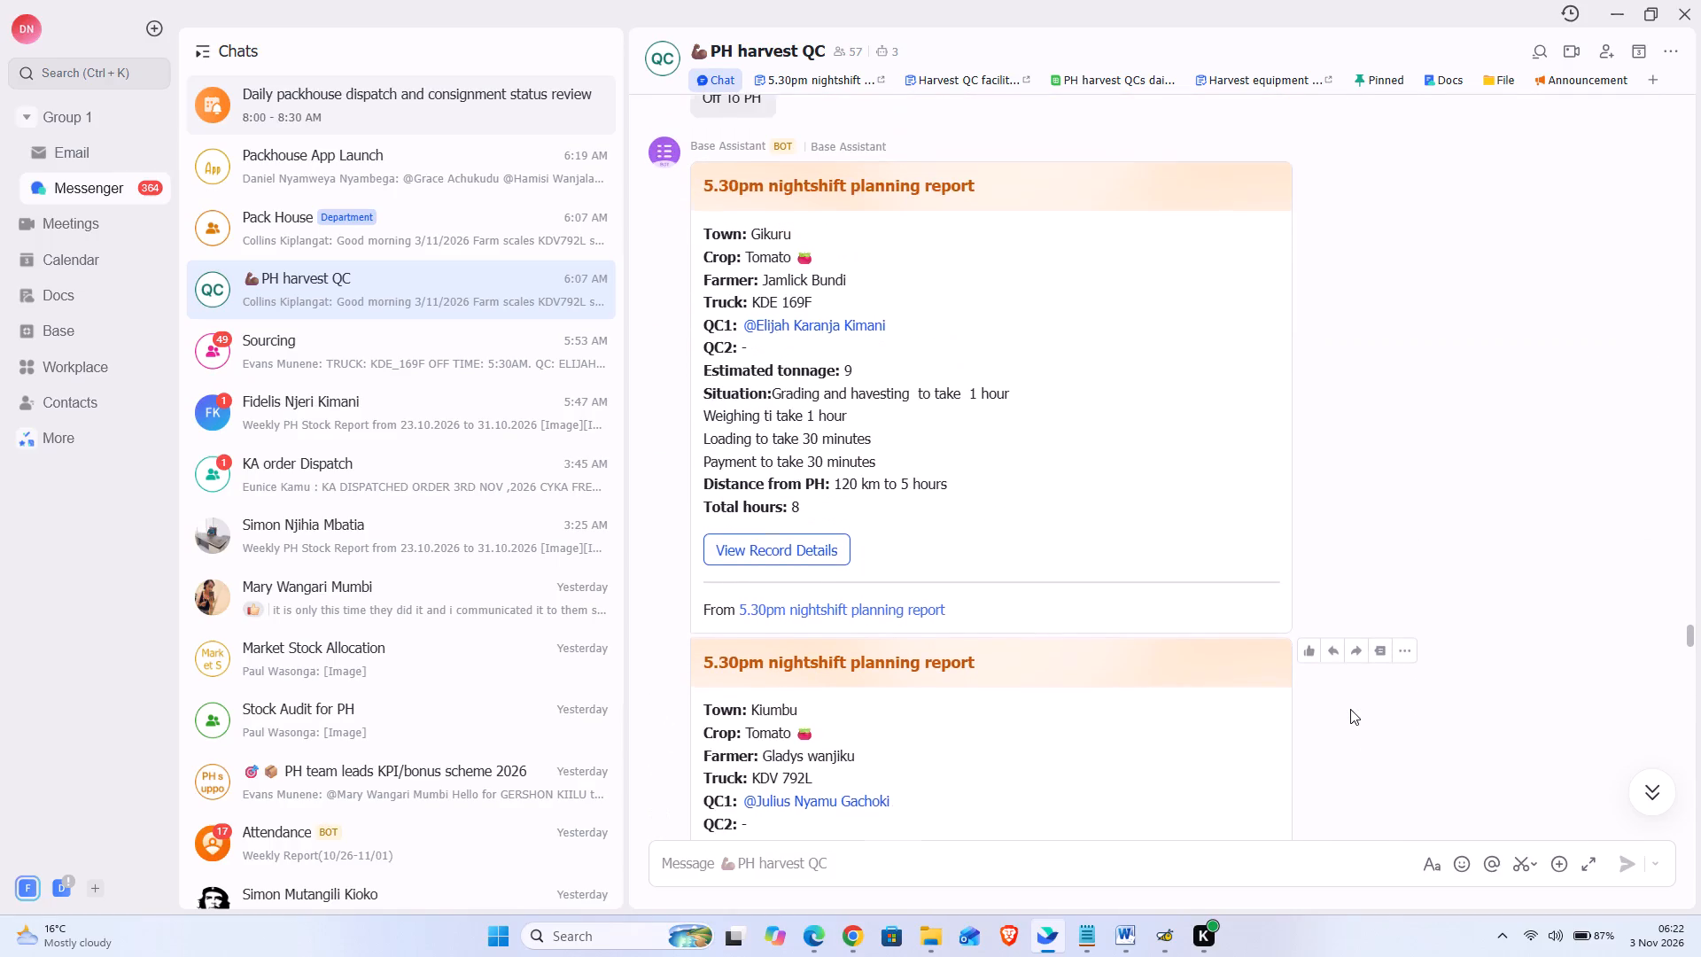
{"action": "scroll", "coordinate": [1350, 709], "scroll_direction": "up", "scroll_amount": 6}
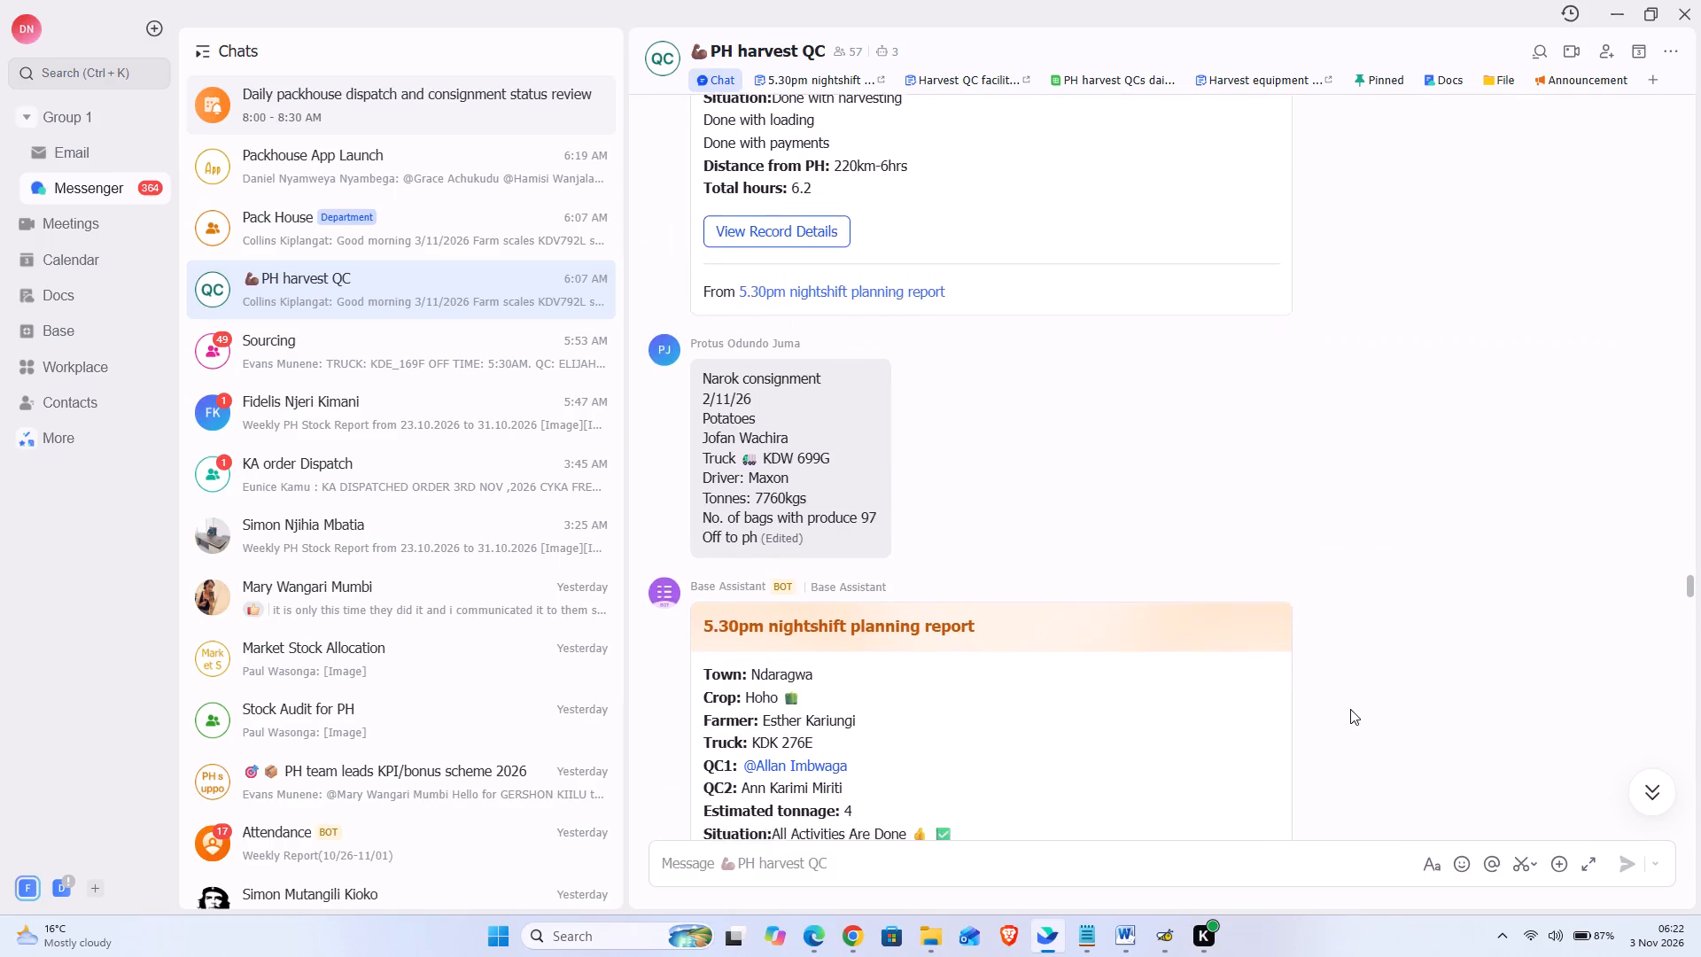
{"action": "scroll", "coordinate": [1350, 709], "scroll_direction": "up", "scroll_amount": 3}
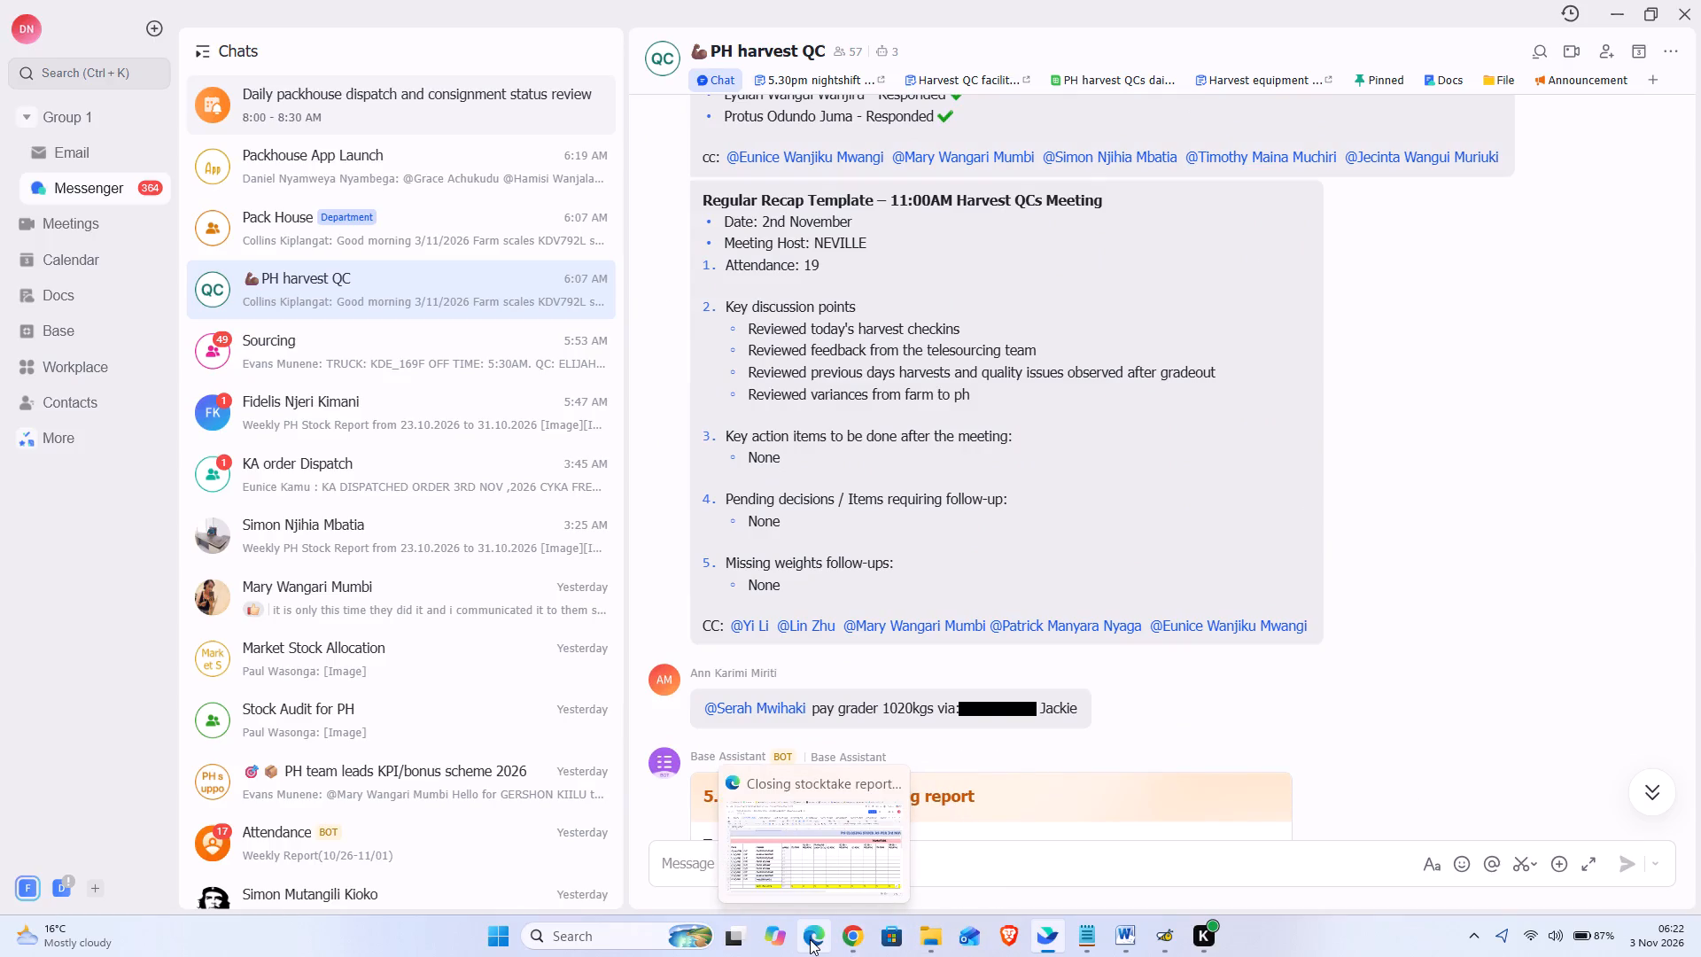
After checking the Packhouse App Intakes in Chrome, return to the stocktake sheet in Edge and insert one row above Hohos row 39.
{"action": "left_click", "coordinate": [854, 938]}
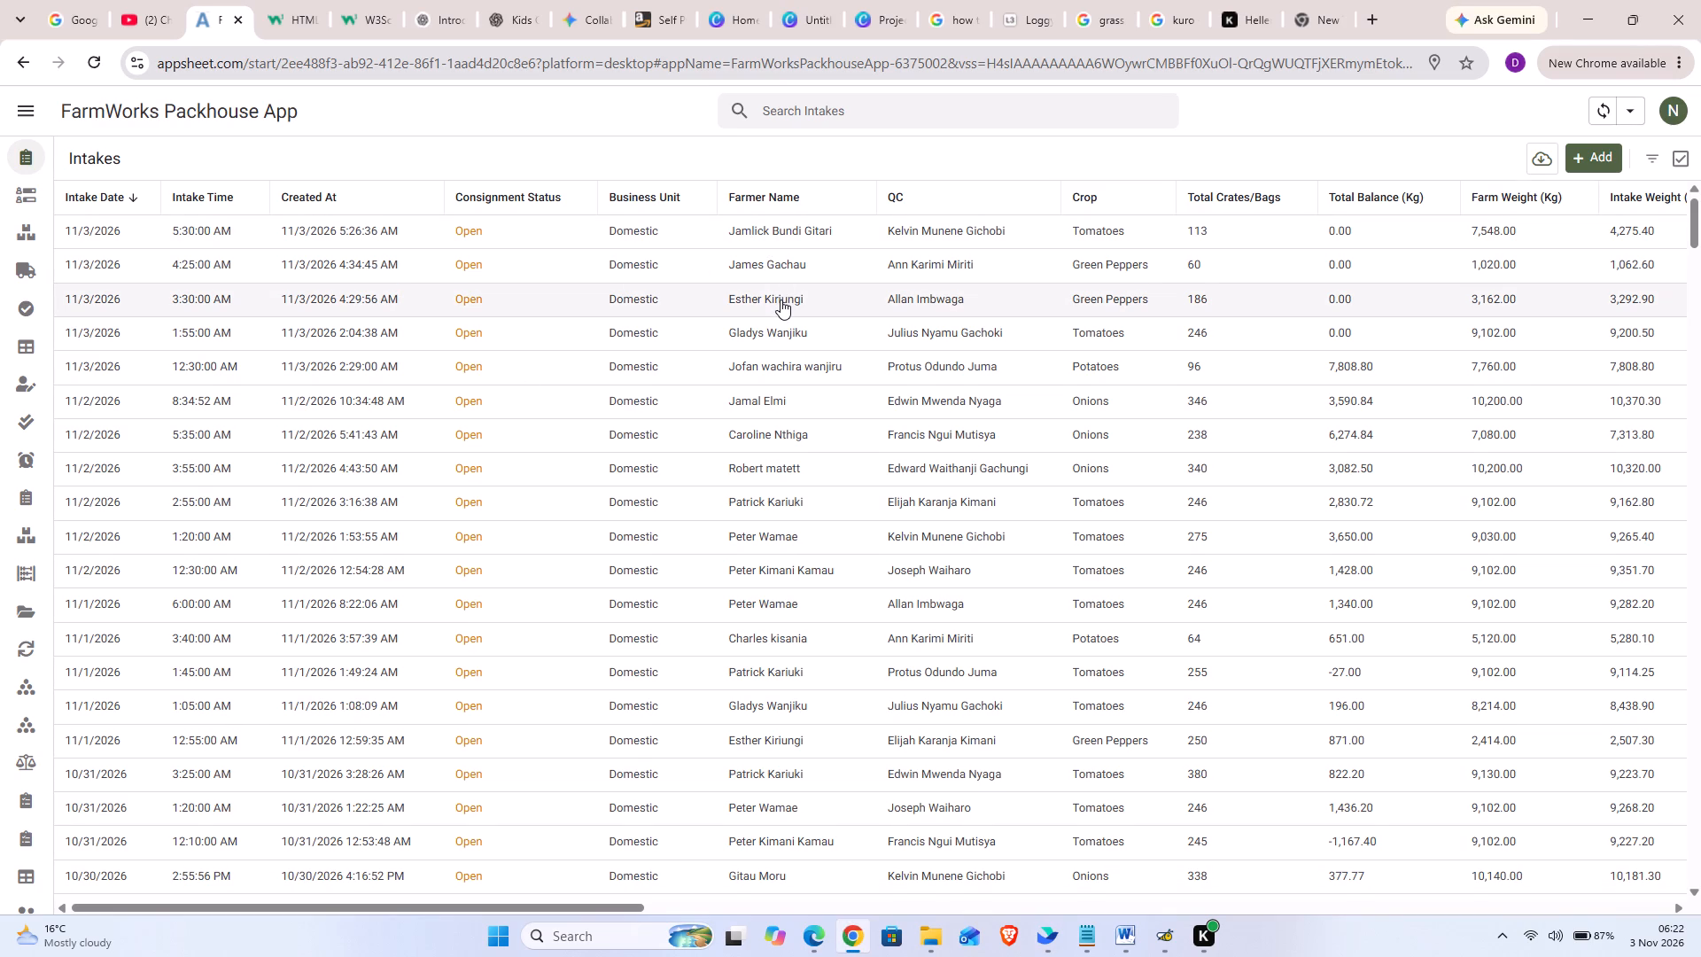
{"action": "key", "text": "alt+Tab"}
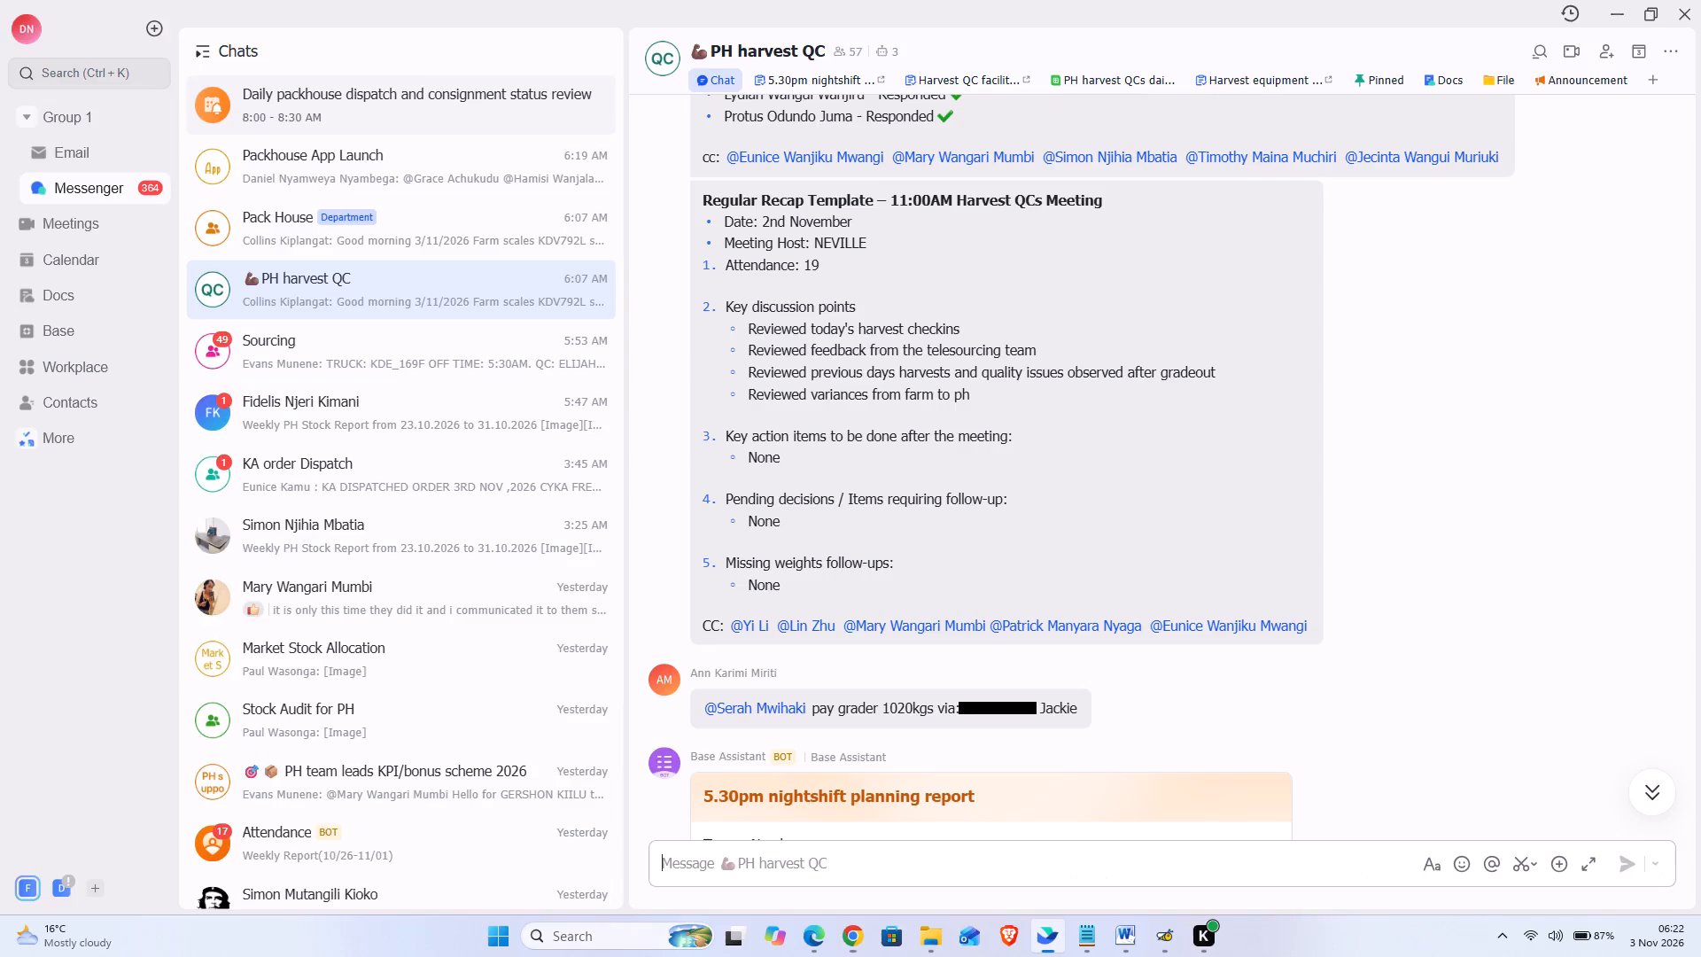
{"action": "left_click", "coordinate": [797, 942]}
{"action": "scroll", "coordinate": [667, 665], "scroll_direction": "down", "scroll_amount": 2}
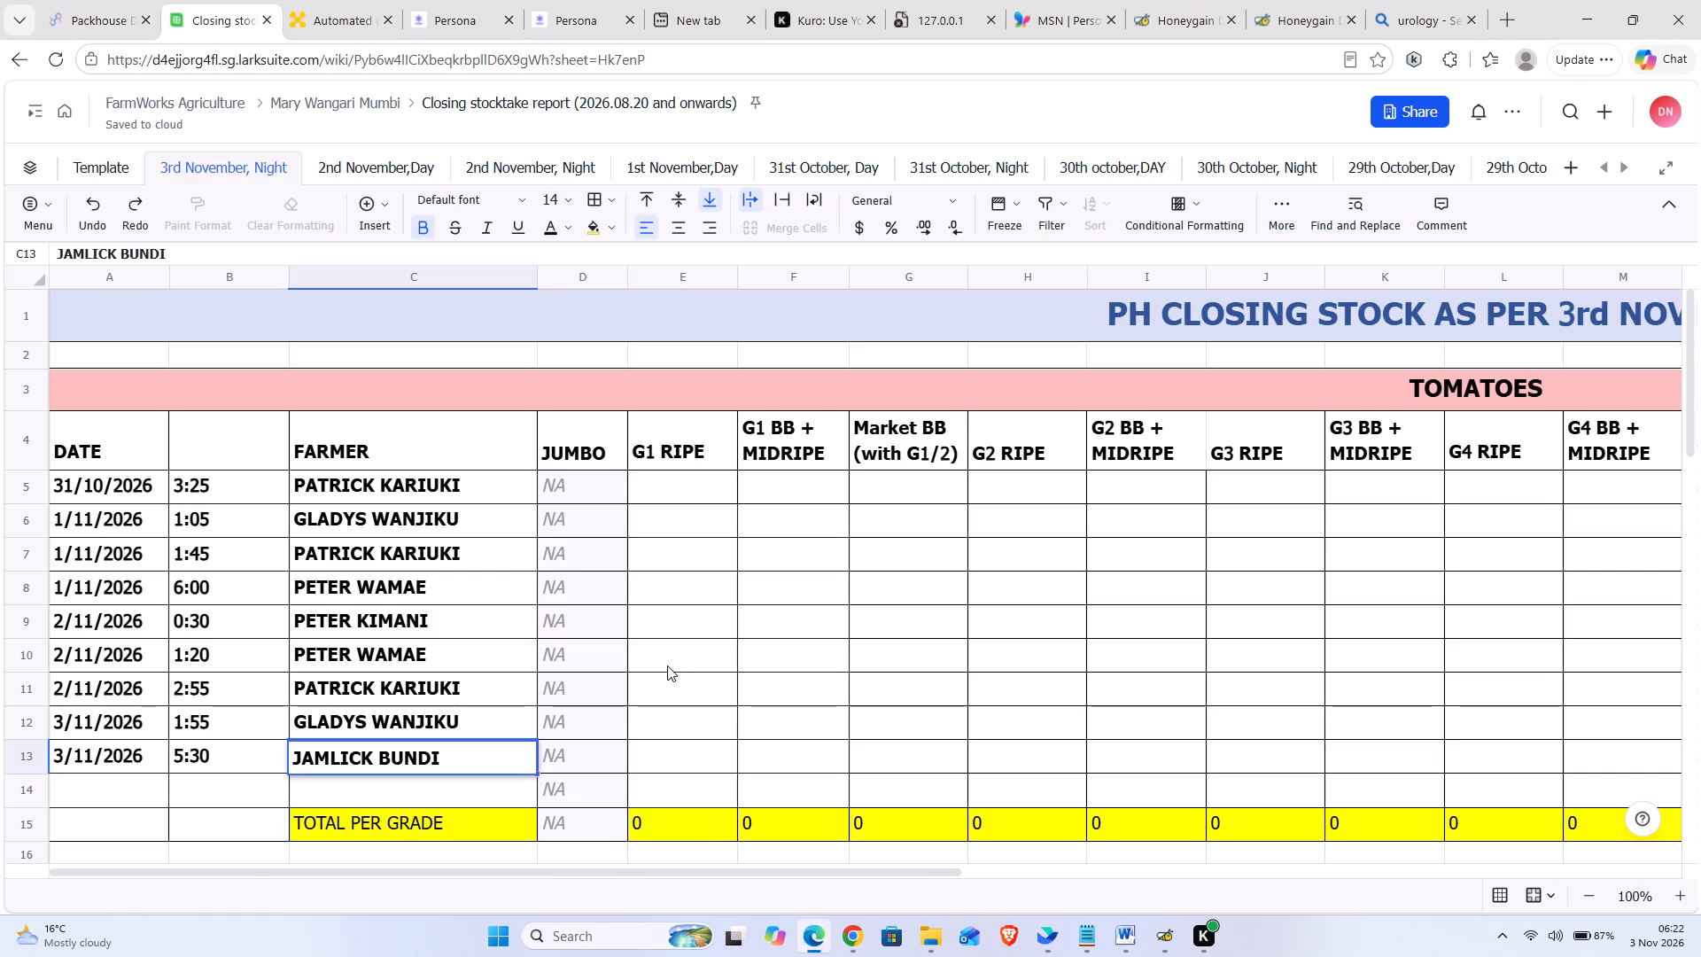
{"action": "scroll", "coordinate": [667, 665], "scroll_direction": "down", "scroll_amount": 2}
{"action": "scroll", "coordinate": [667, 665], "scroll_direction": "up", "scroll_amount": 1}
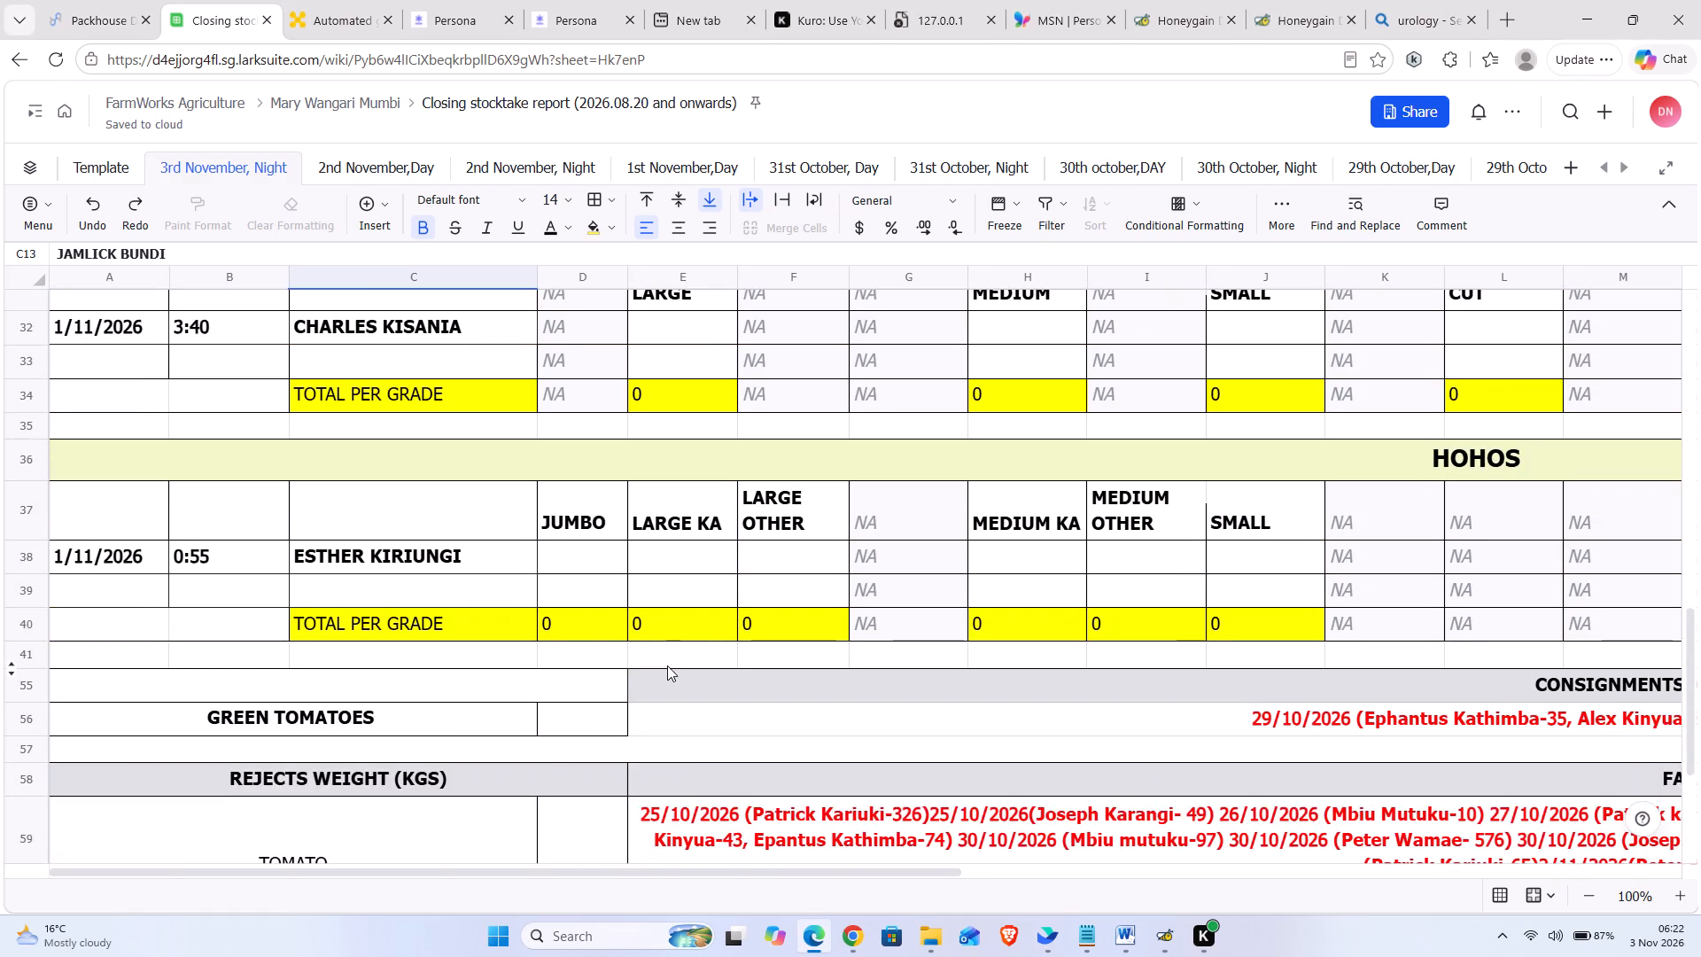
{"action": "scroll", "coordinate": [667, 665], "scroll_direction": "up", "scroll_amount": 1}
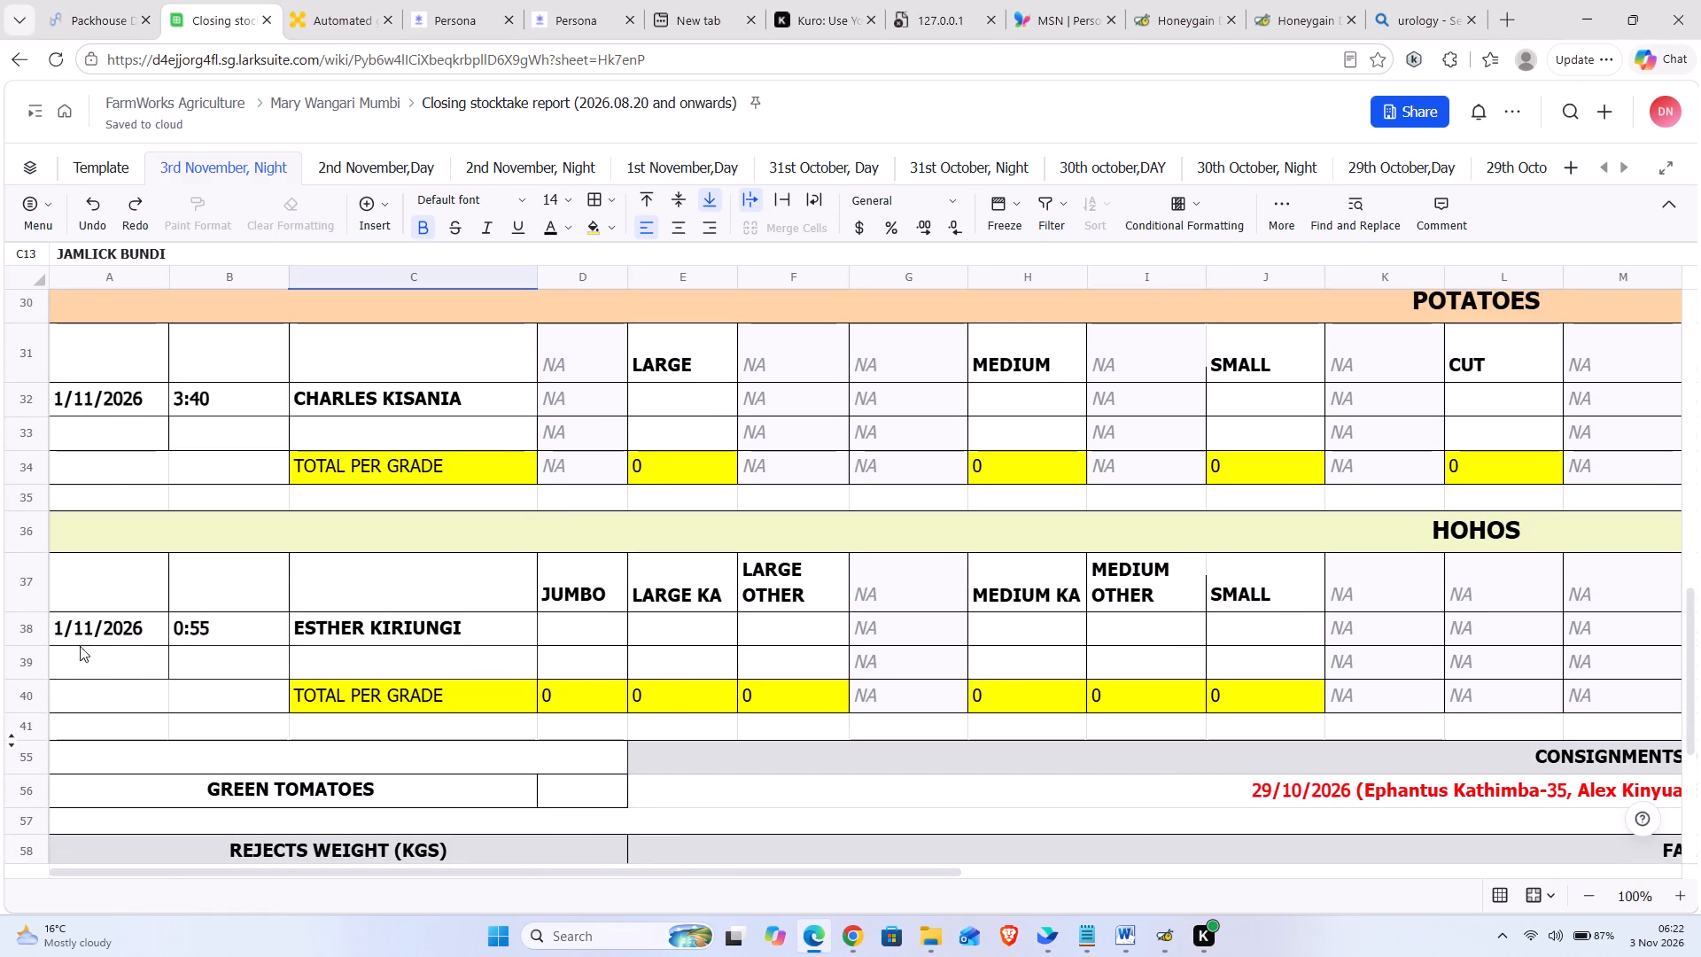
{"action": "left_click", "coordinate": [26, 666]}
{"action": "right_click", "coordinate": [26, 666]}
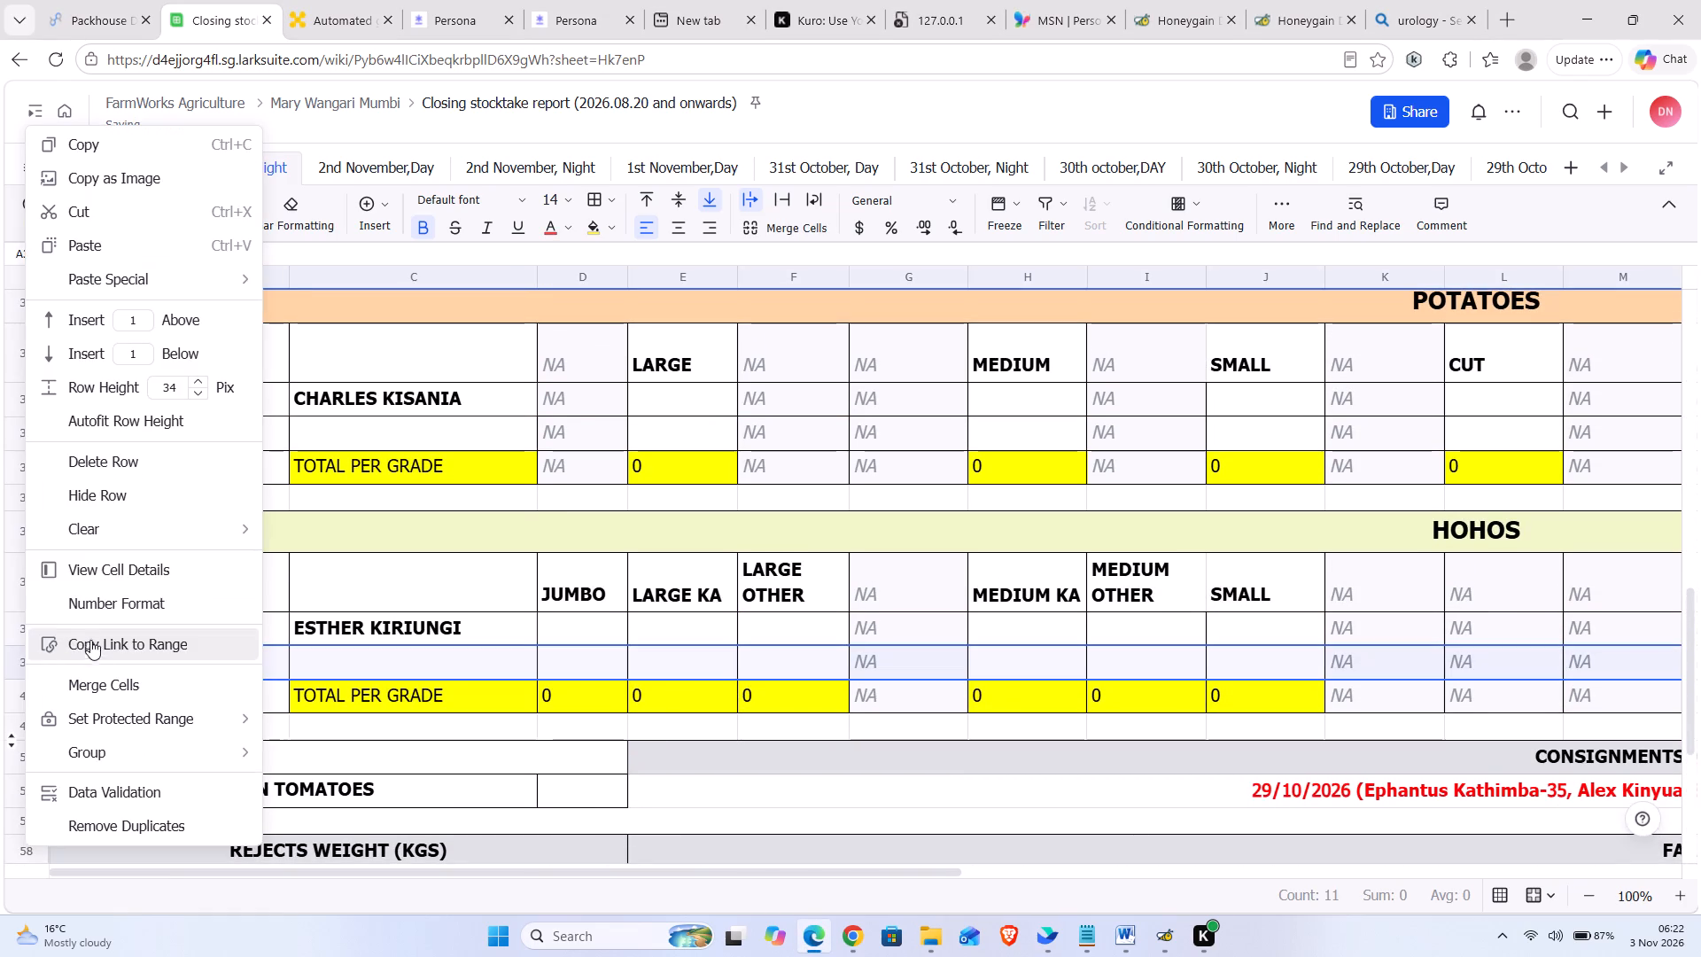
{"action": "left_click", "coordinate": [185, 327]}
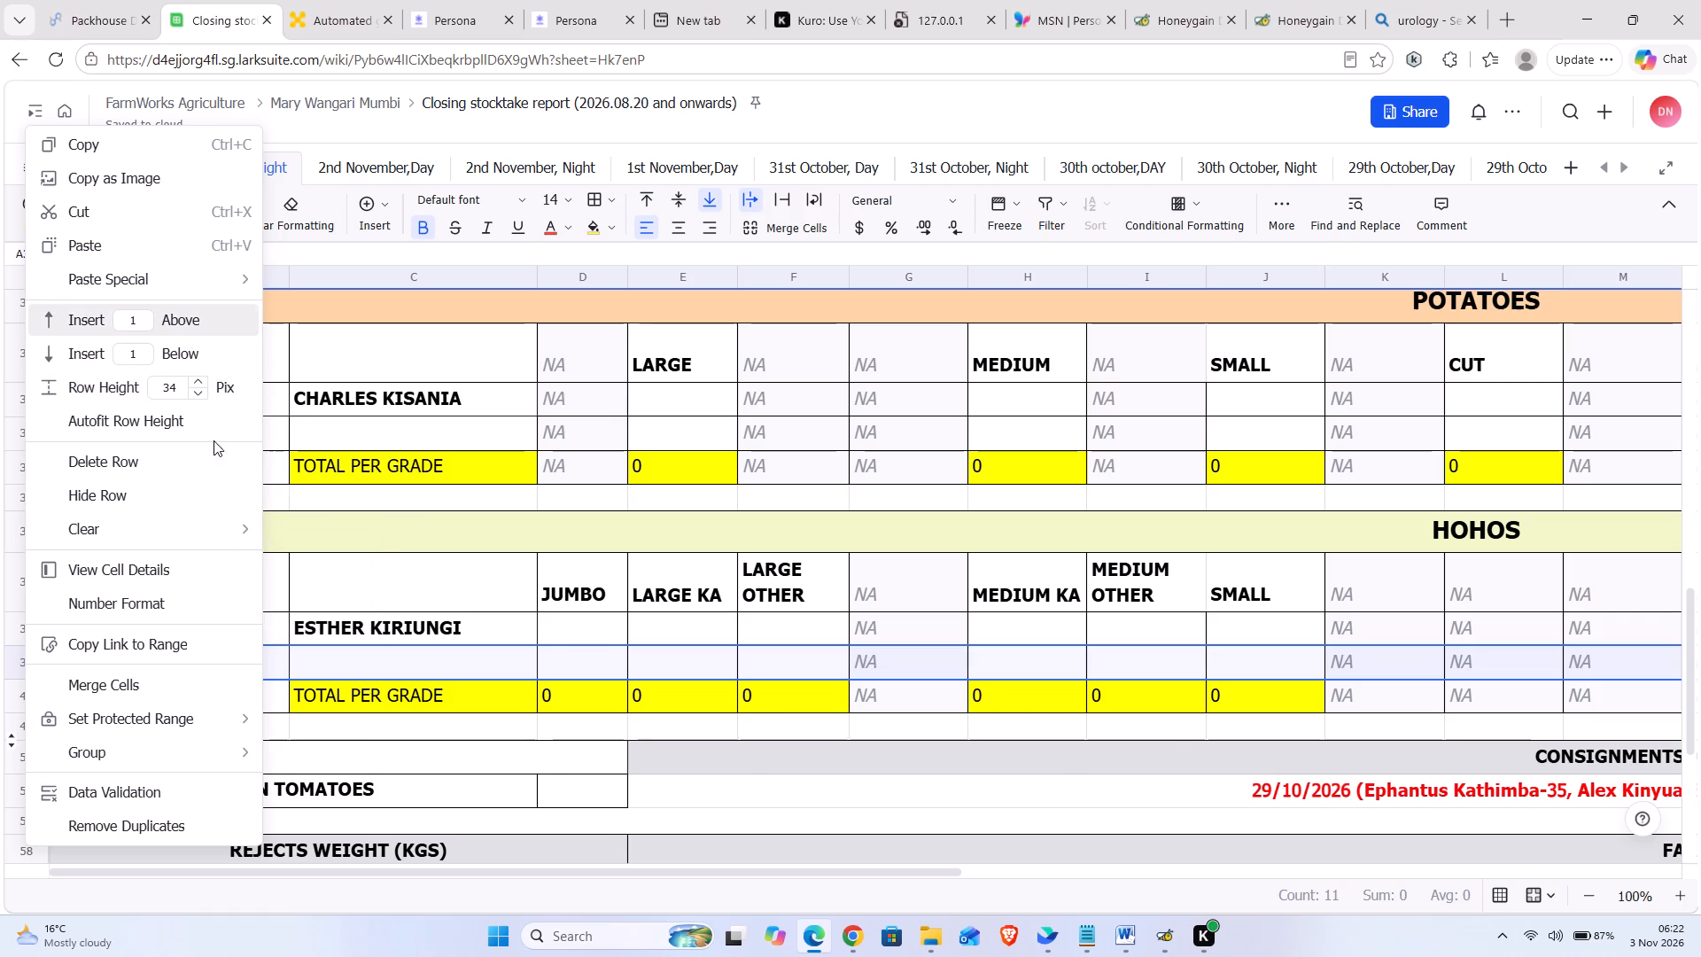
Fill Hohos row 39 with date 3/11/2026, time 3:30 and the same farmer as the row above.
{"action": "left_click", "coordinate": [103, 663]}
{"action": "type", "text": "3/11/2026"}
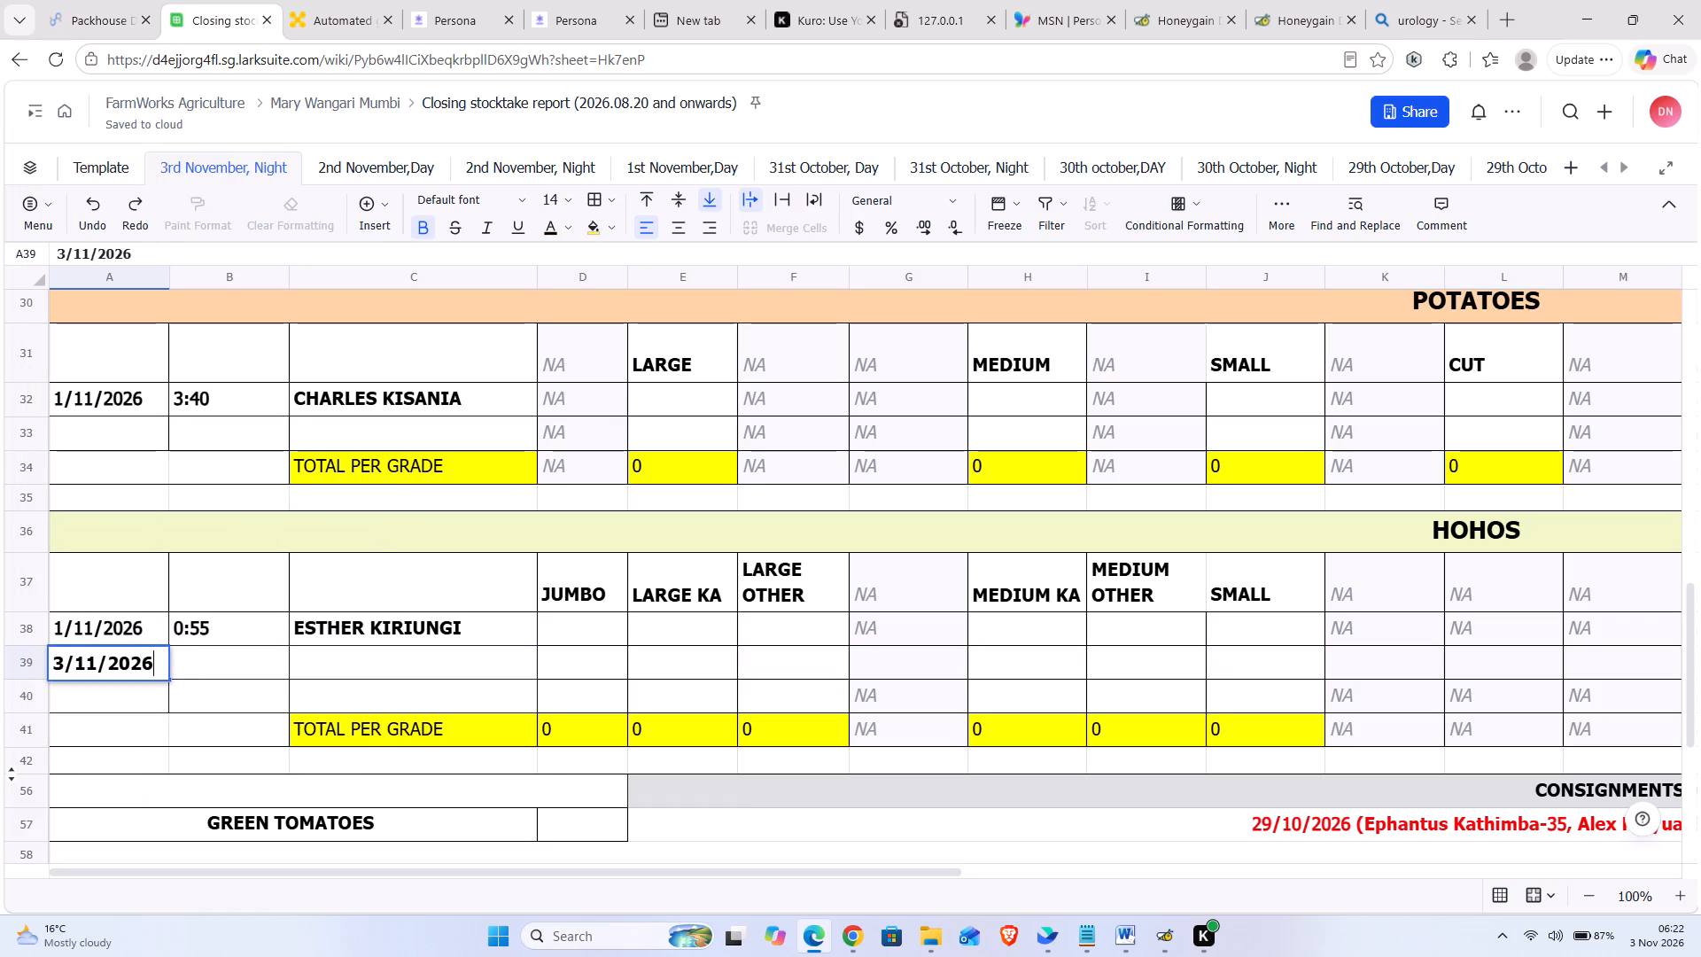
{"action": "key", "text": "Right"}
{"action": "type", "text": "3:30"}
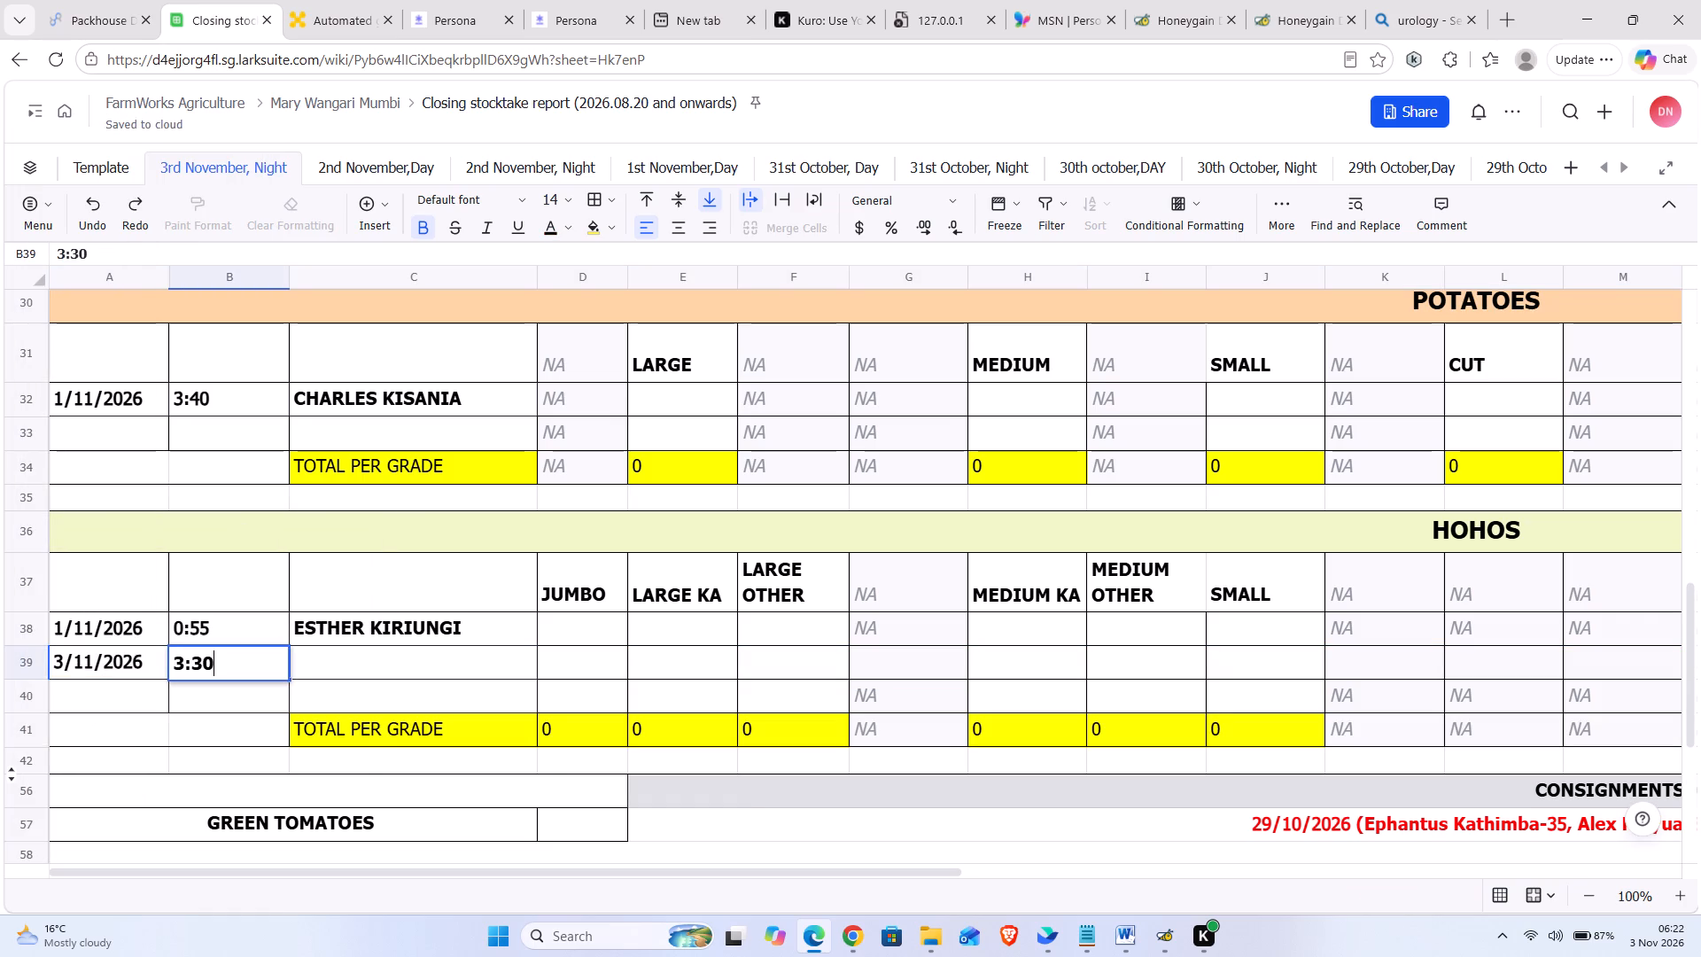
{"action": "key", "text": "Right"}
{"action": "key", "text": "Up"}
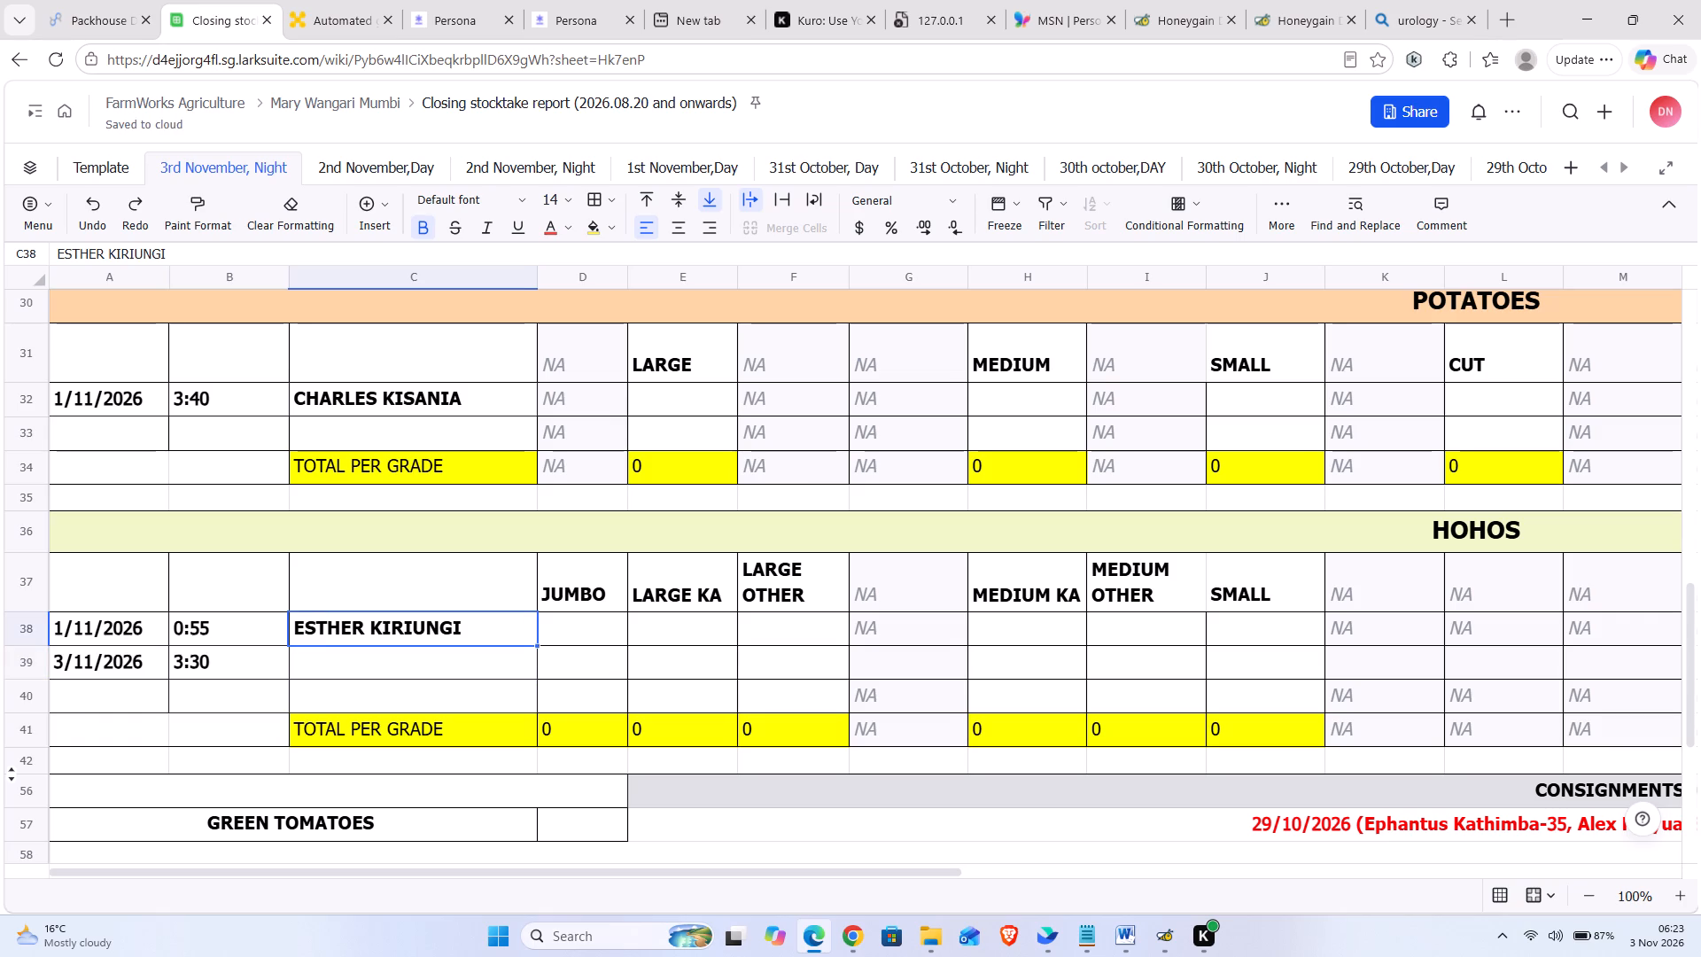
{"action": "left_click_drag", "start_coordinate": [538, 647], "coordinate": [538, 657]}
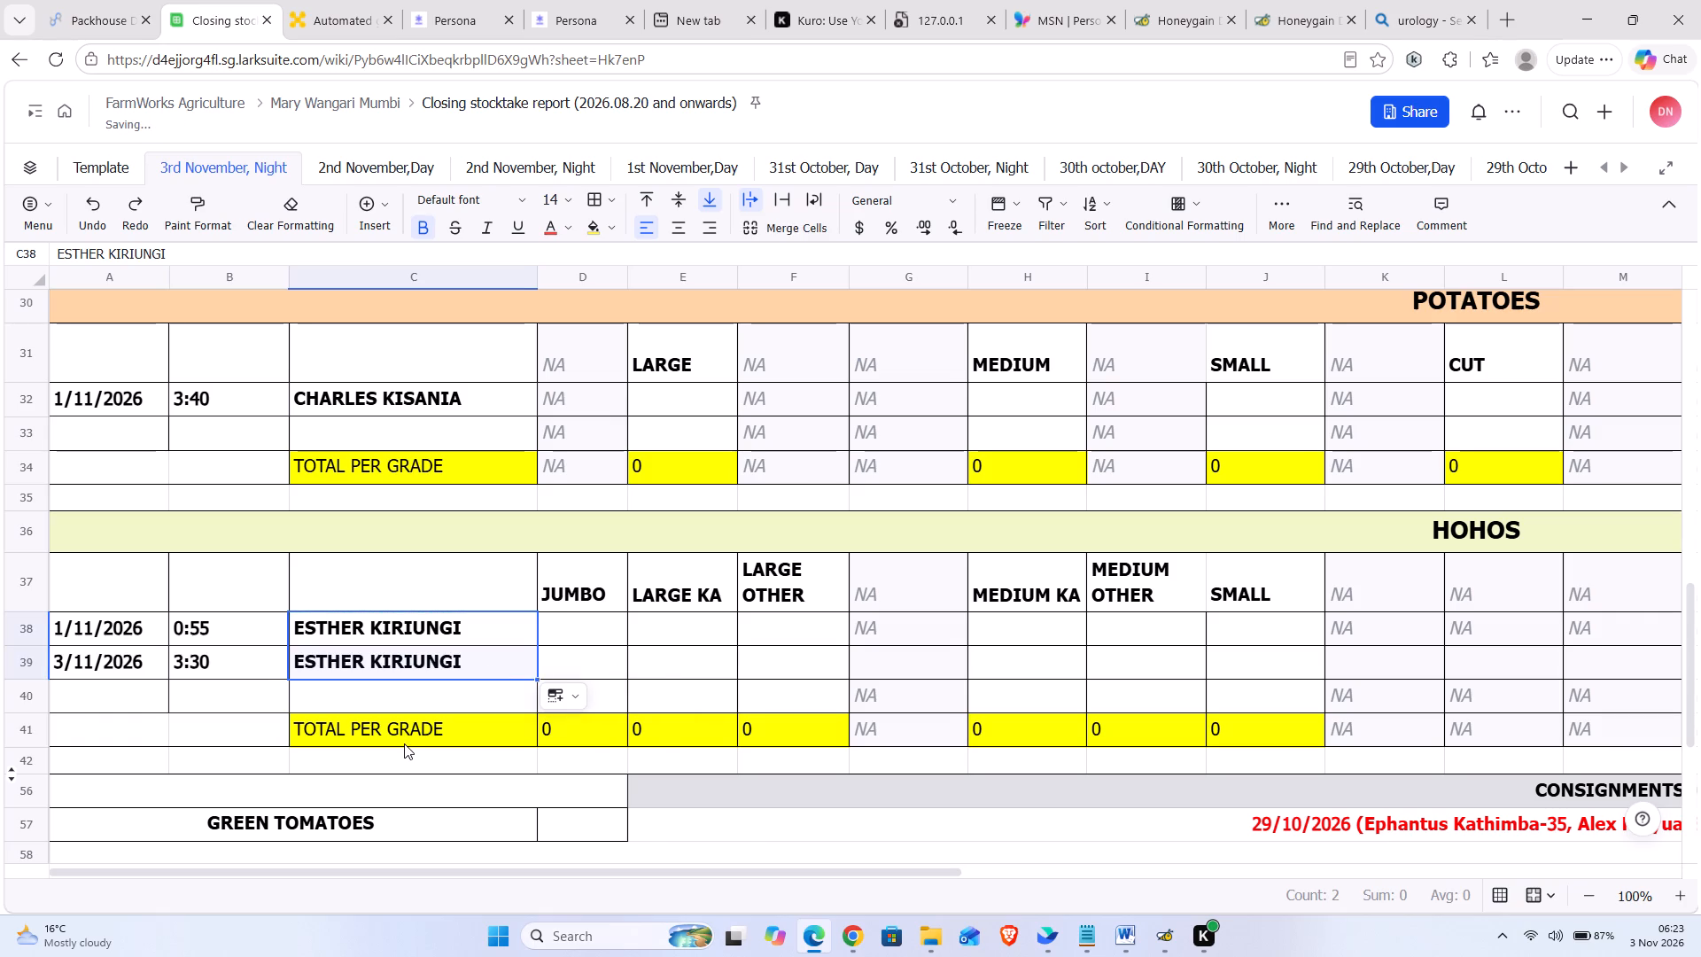
Check the Packhouse App Intakes and fill Hohos row 40 with 3/11/2026, 4:25 and the farmer of the 4:25 green peppers intake.
{"action": "key", "text": "alt+Tab"}
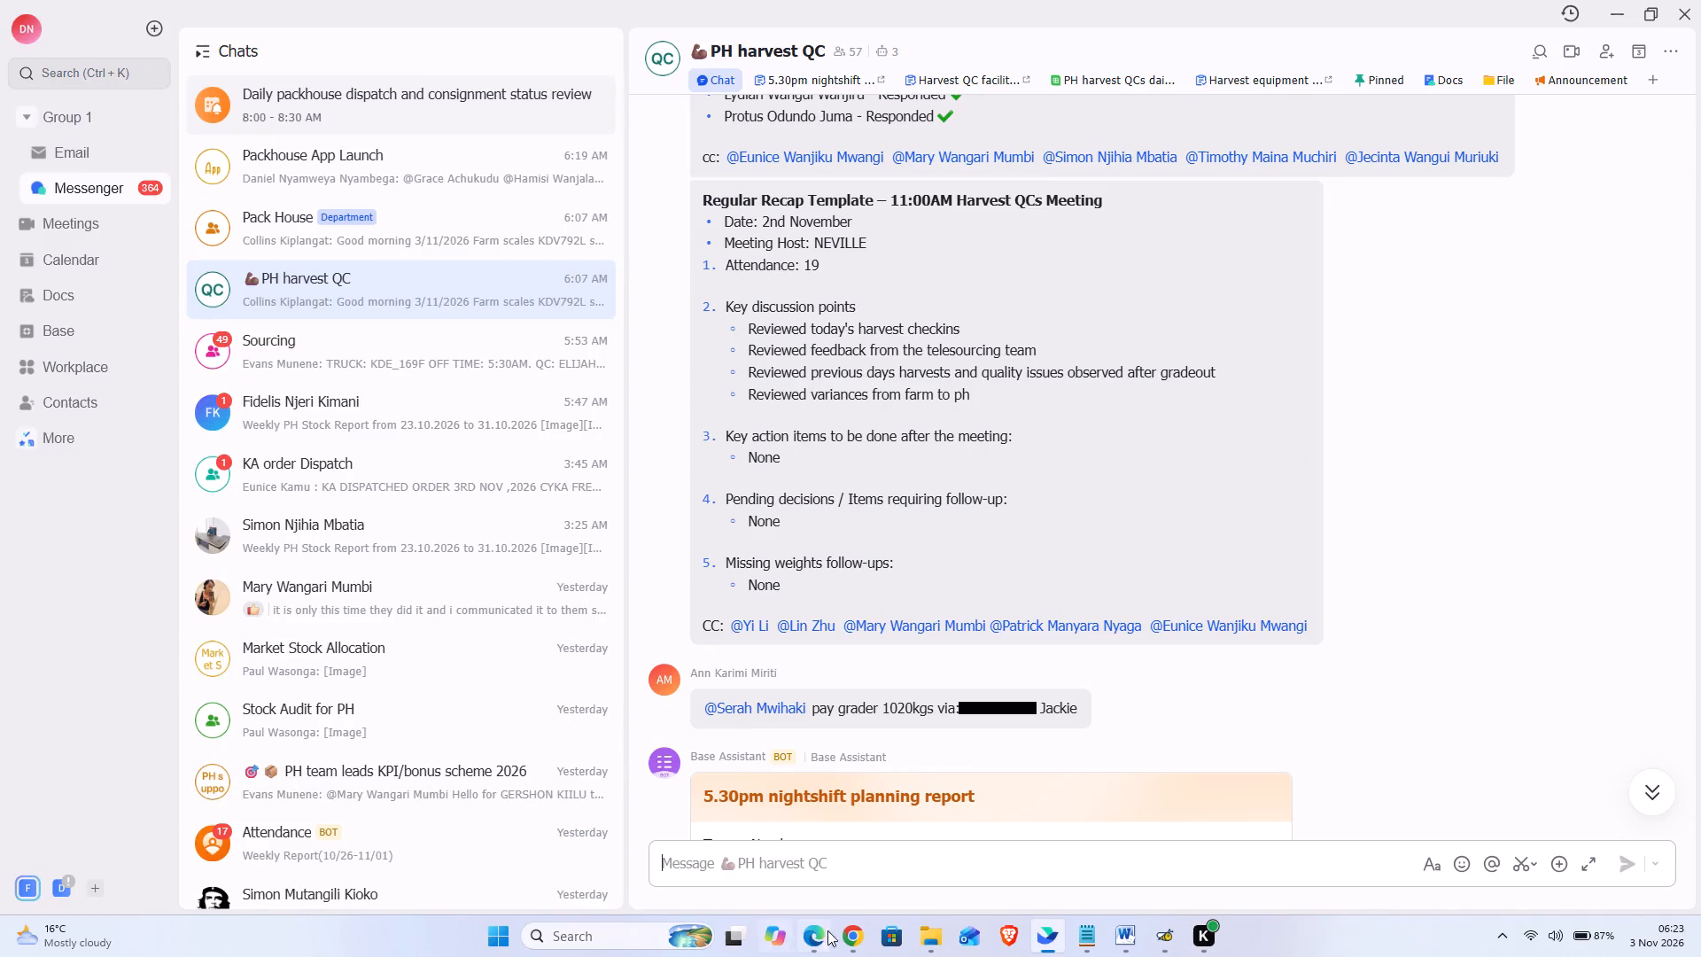
{"action": "left_click", "coordinate": [848, 936]}
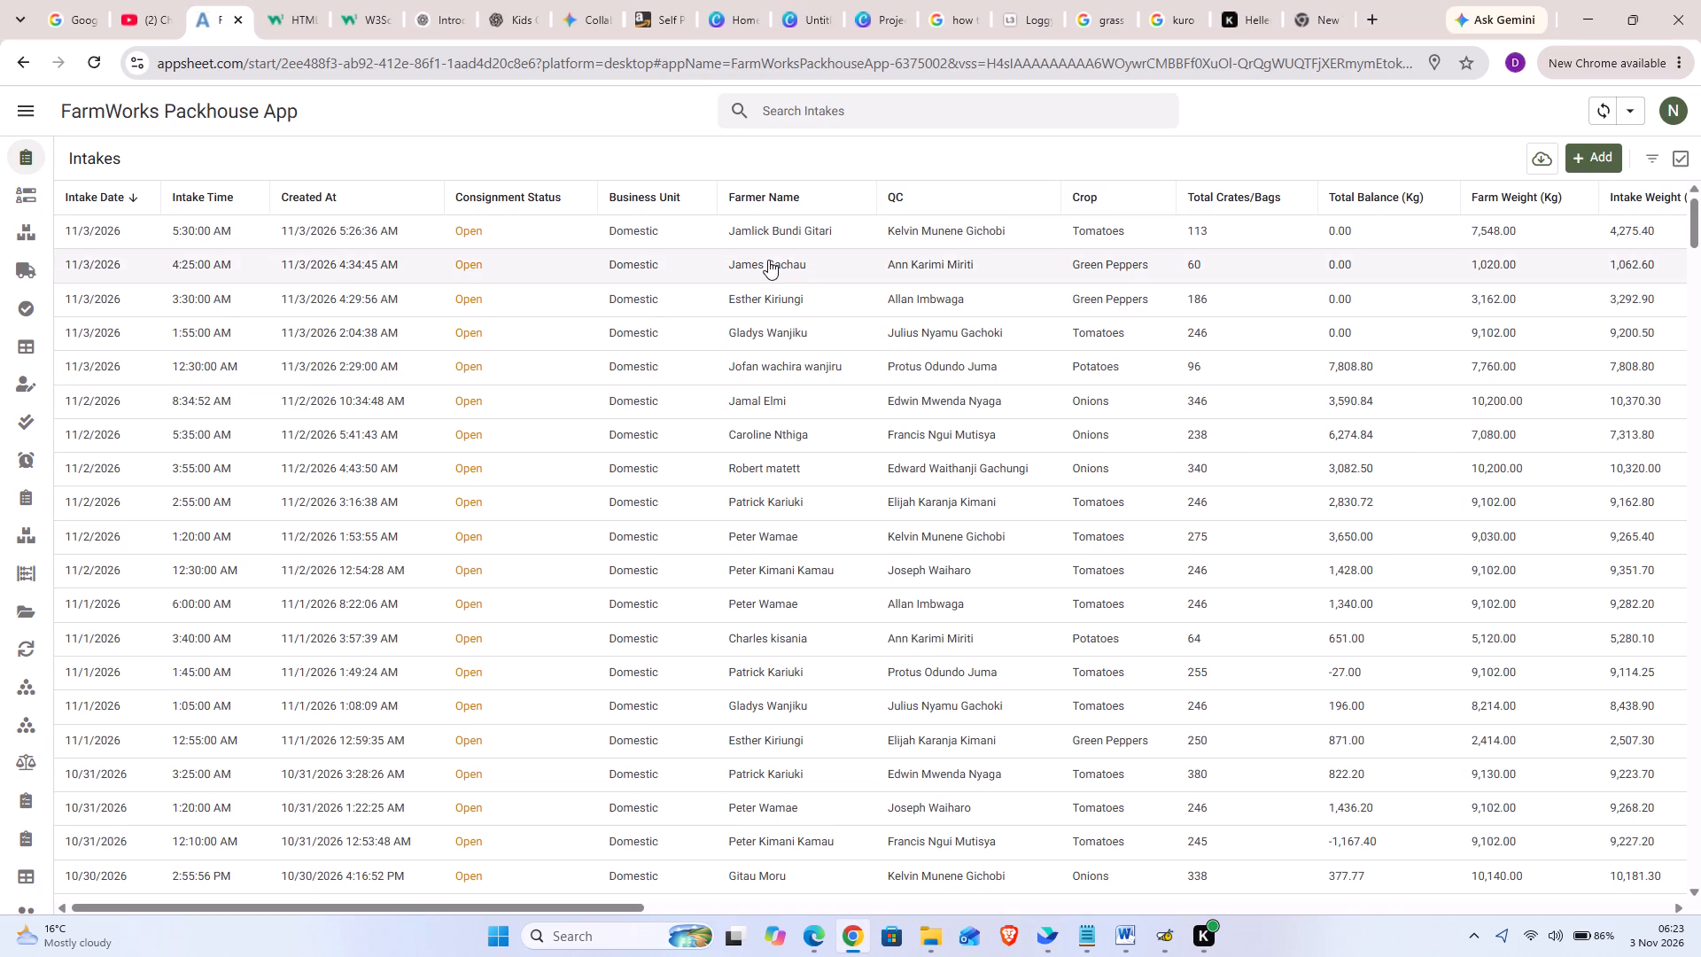
{"action": "key", "text": "alt+Tab"}
{"action": "key", "text": "alt+Tab"}
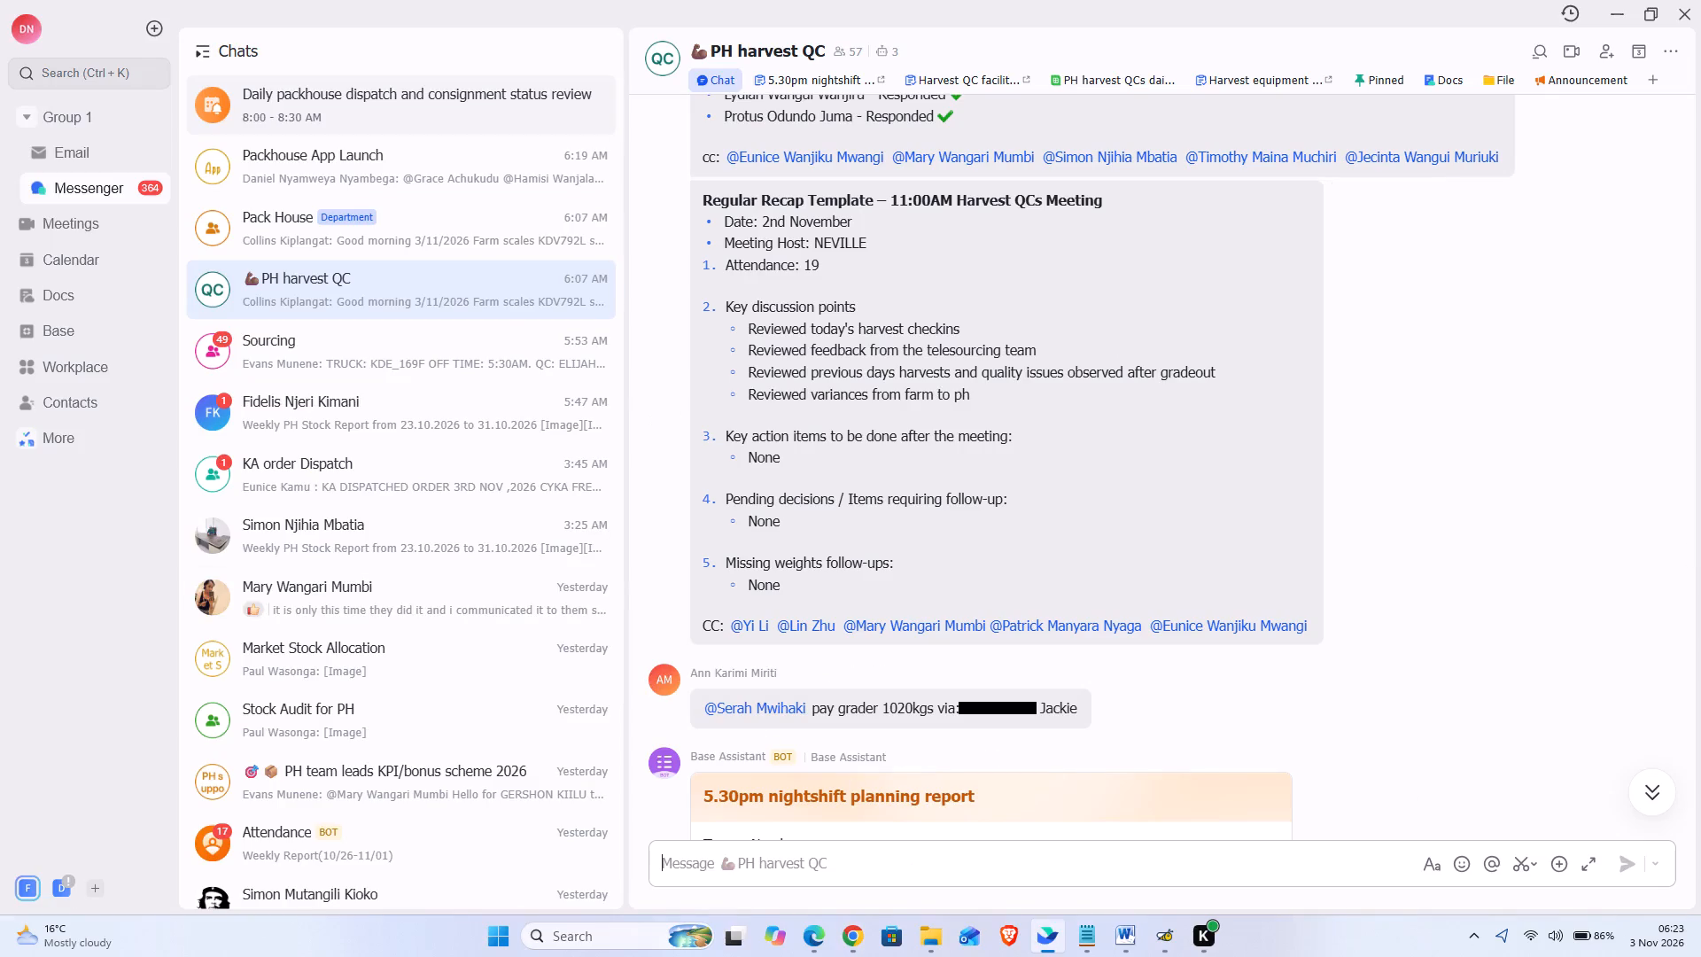
{"action": "left_click", "coordinate": [806, 935]}
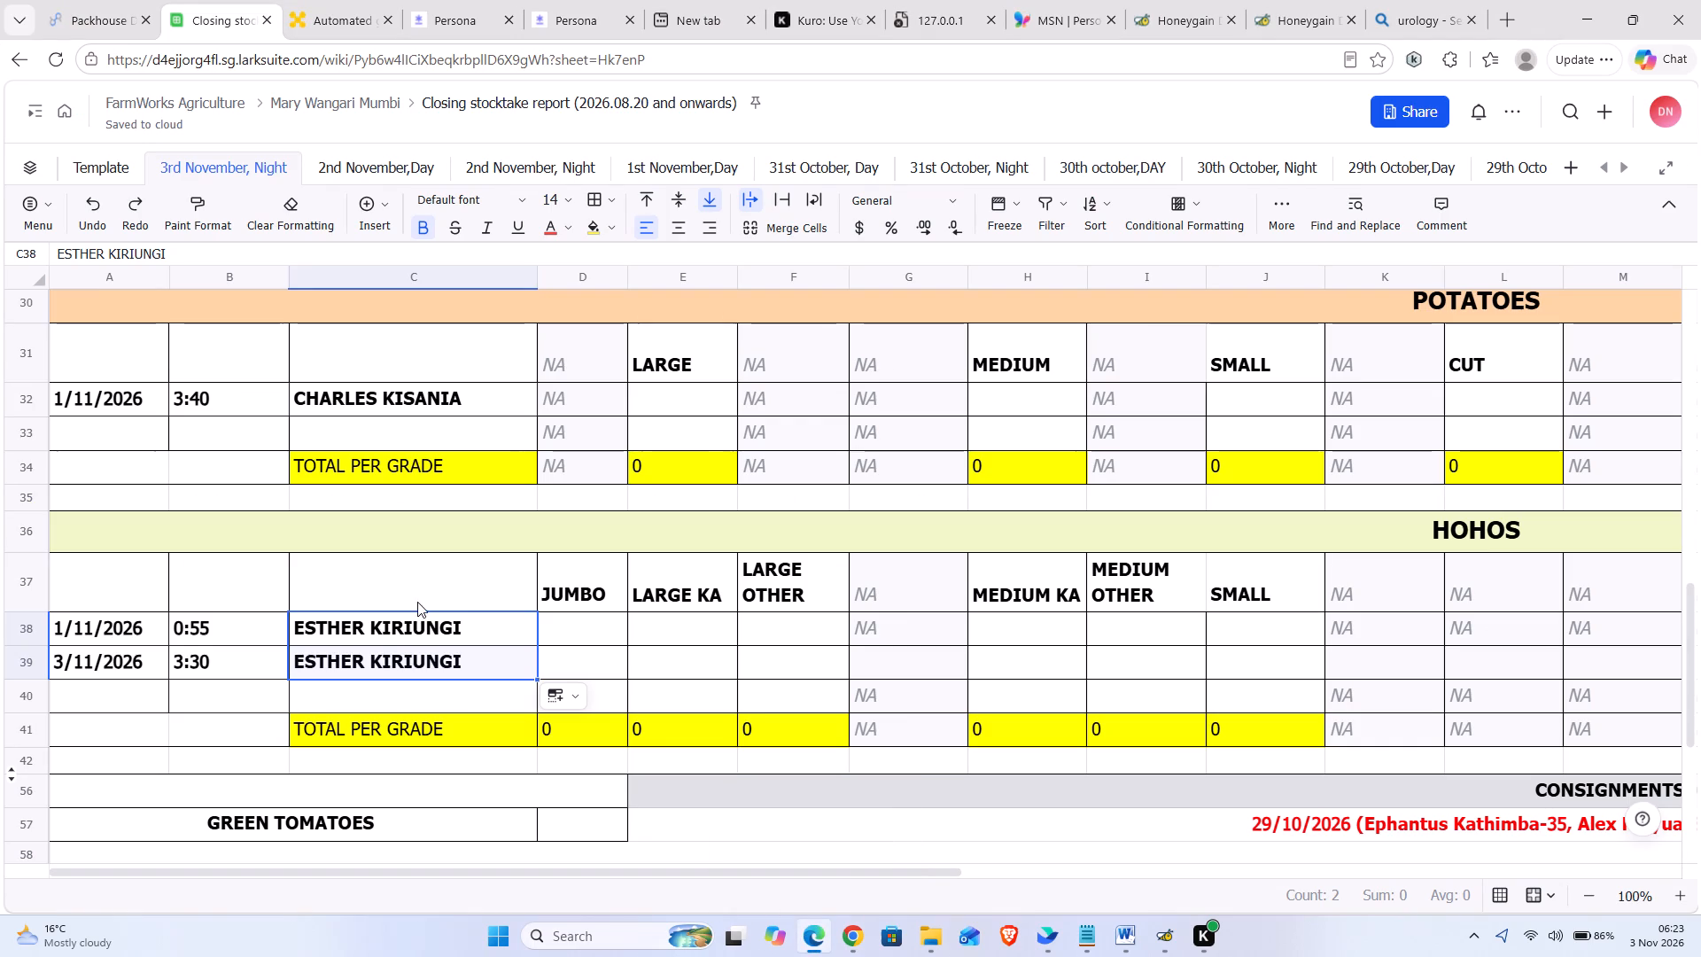
{"action": "left_click", "coordinate": [114, 686]}
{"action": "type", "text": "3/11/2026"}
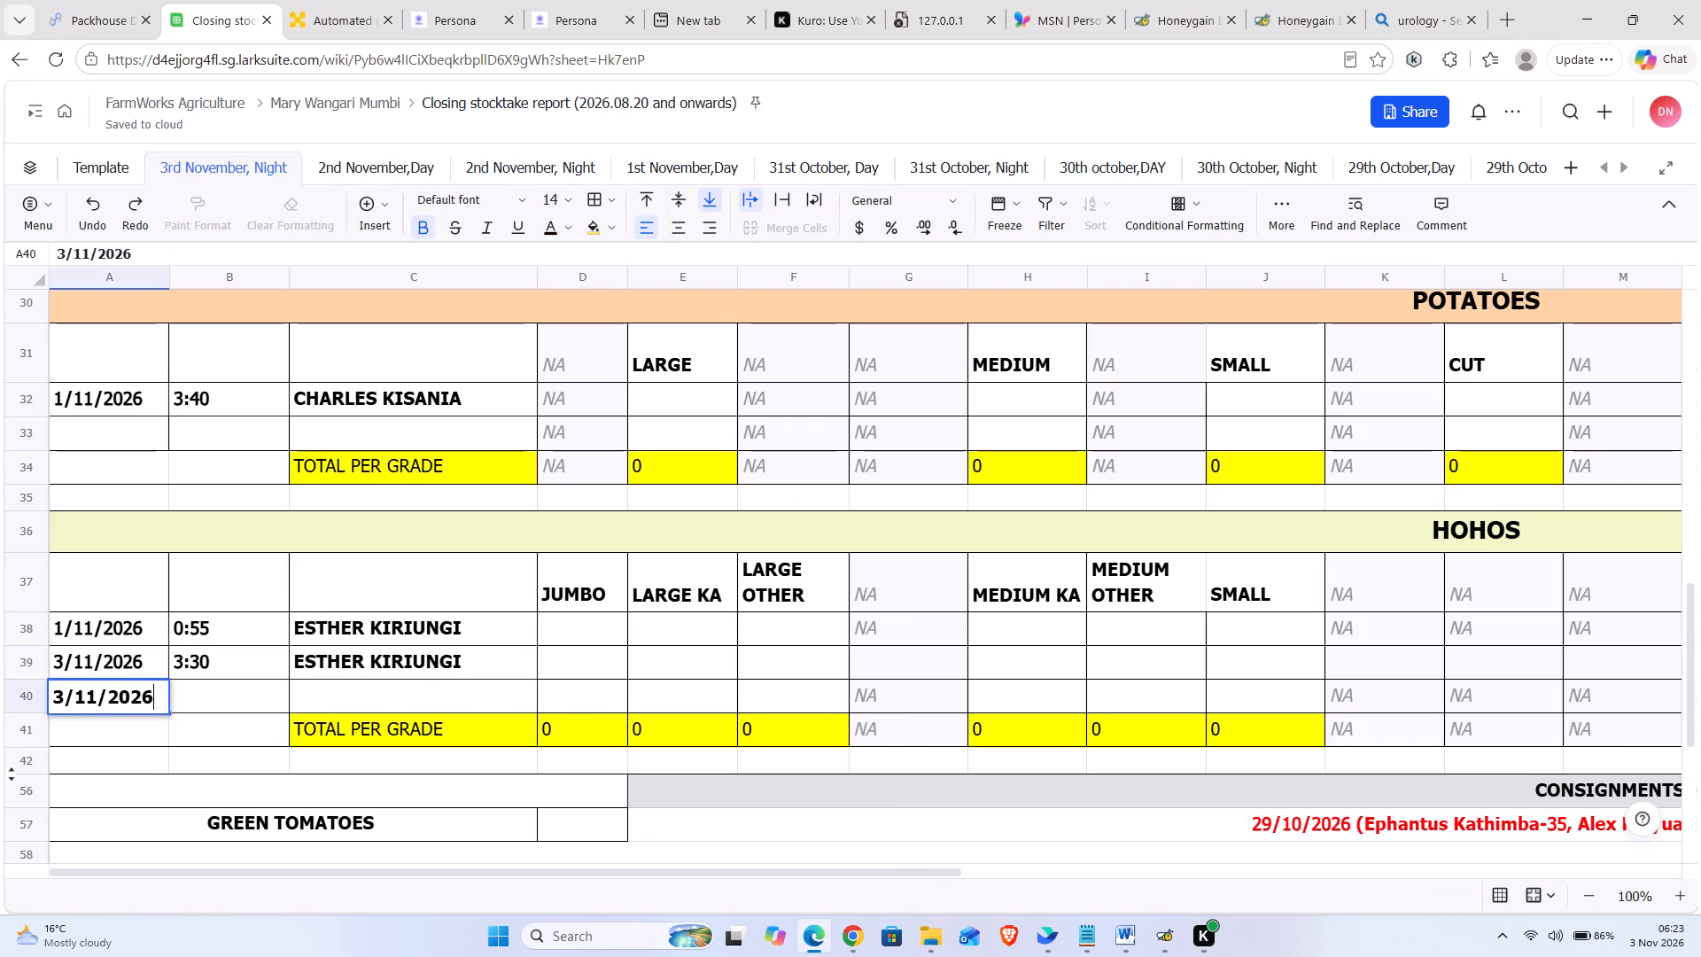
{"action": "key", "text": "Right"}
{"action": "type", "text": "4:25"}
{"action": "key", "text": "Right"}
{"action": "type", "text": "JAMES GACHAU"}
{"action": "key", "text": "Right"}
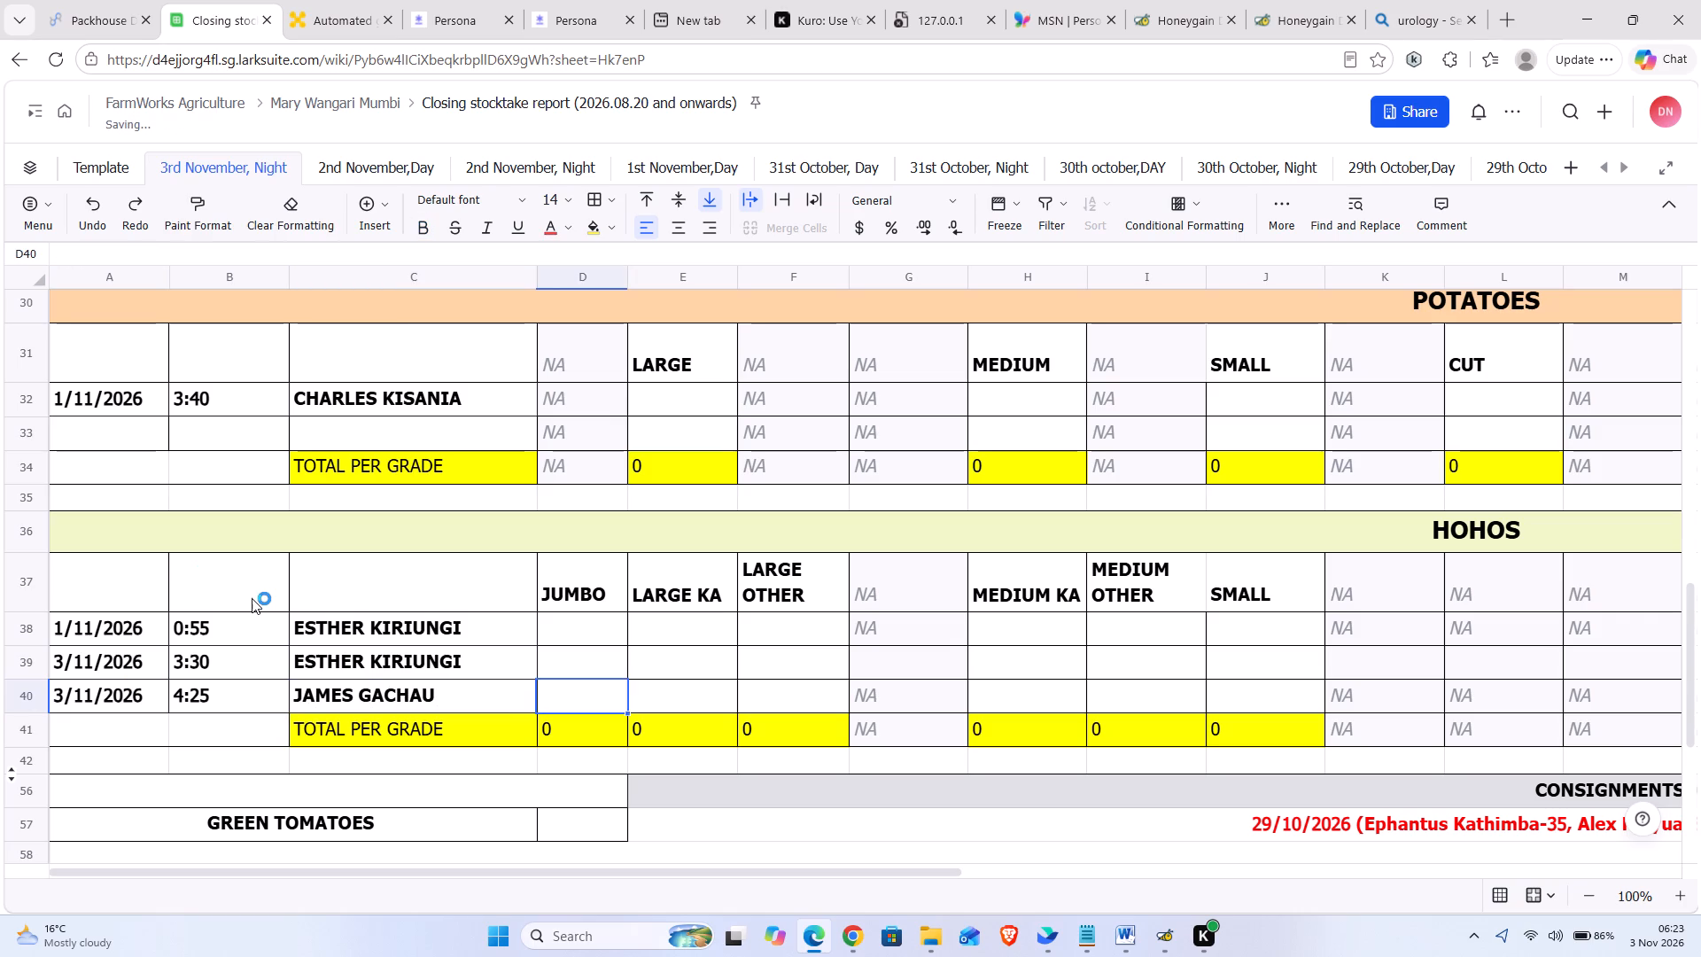
Check the potato intake in the Packhouse App and fill Potatoes row 33 with 3/11/2026, 00:30 and the farmer's first two names.
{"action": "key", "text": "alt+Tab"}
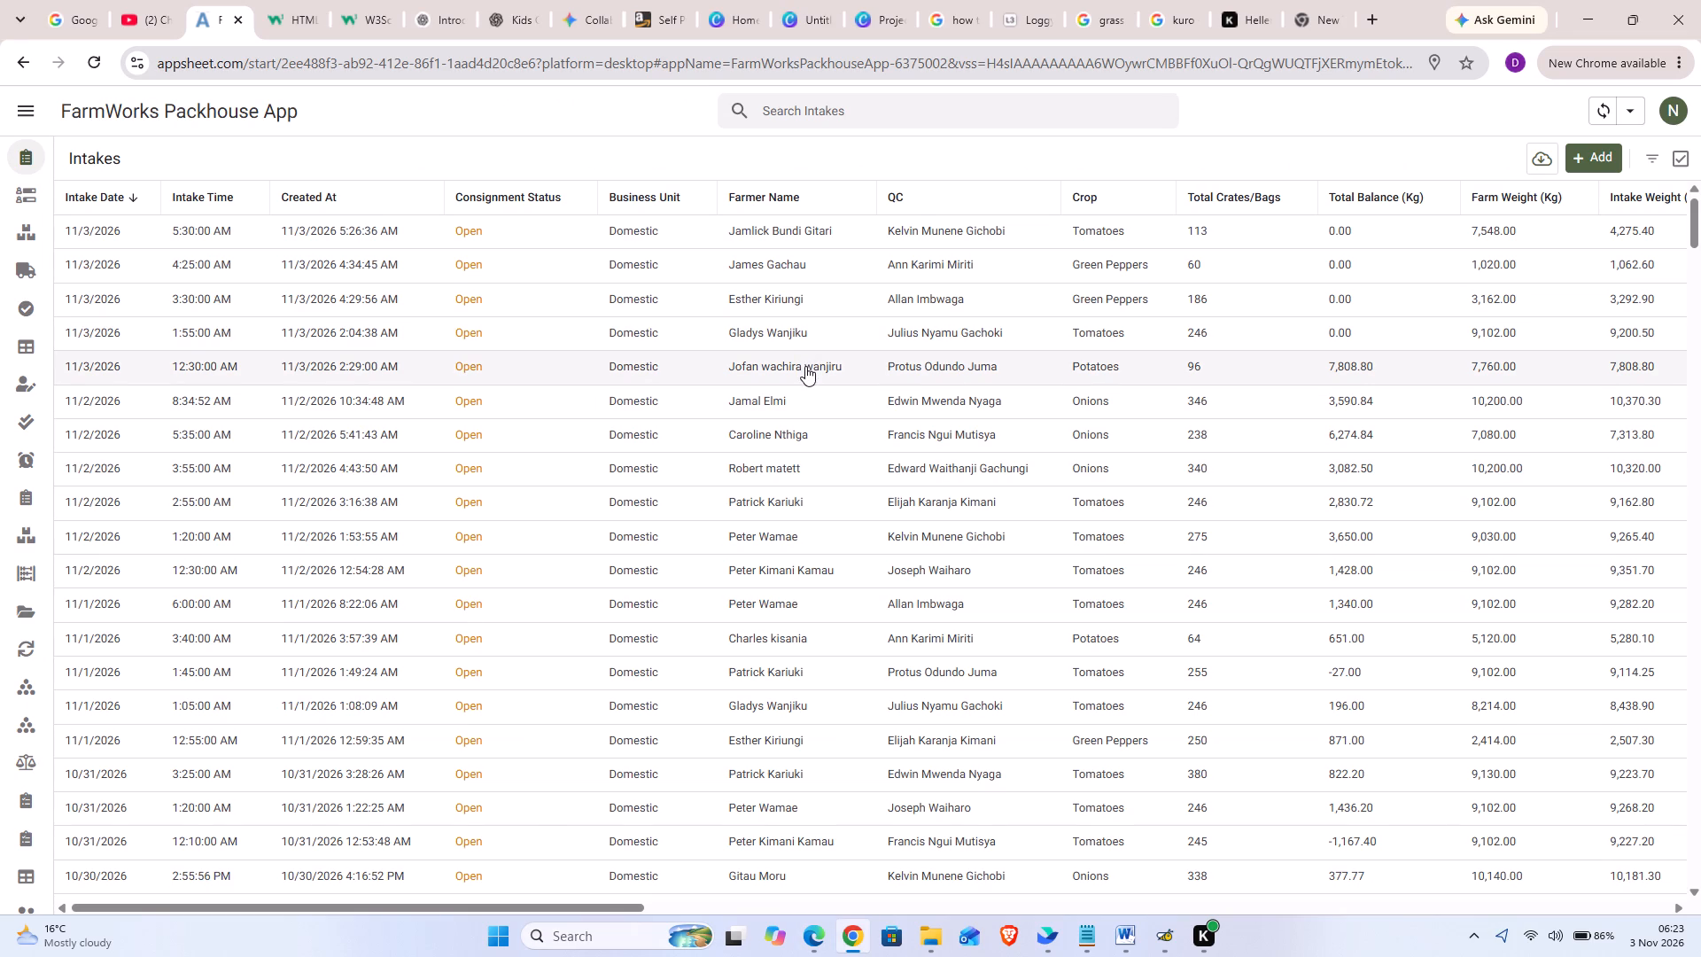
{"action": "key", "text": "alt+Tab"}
{"action": "scroll", "coordinate": [660, 648], "scroll_direction": "down", "scroll_amount": 2}
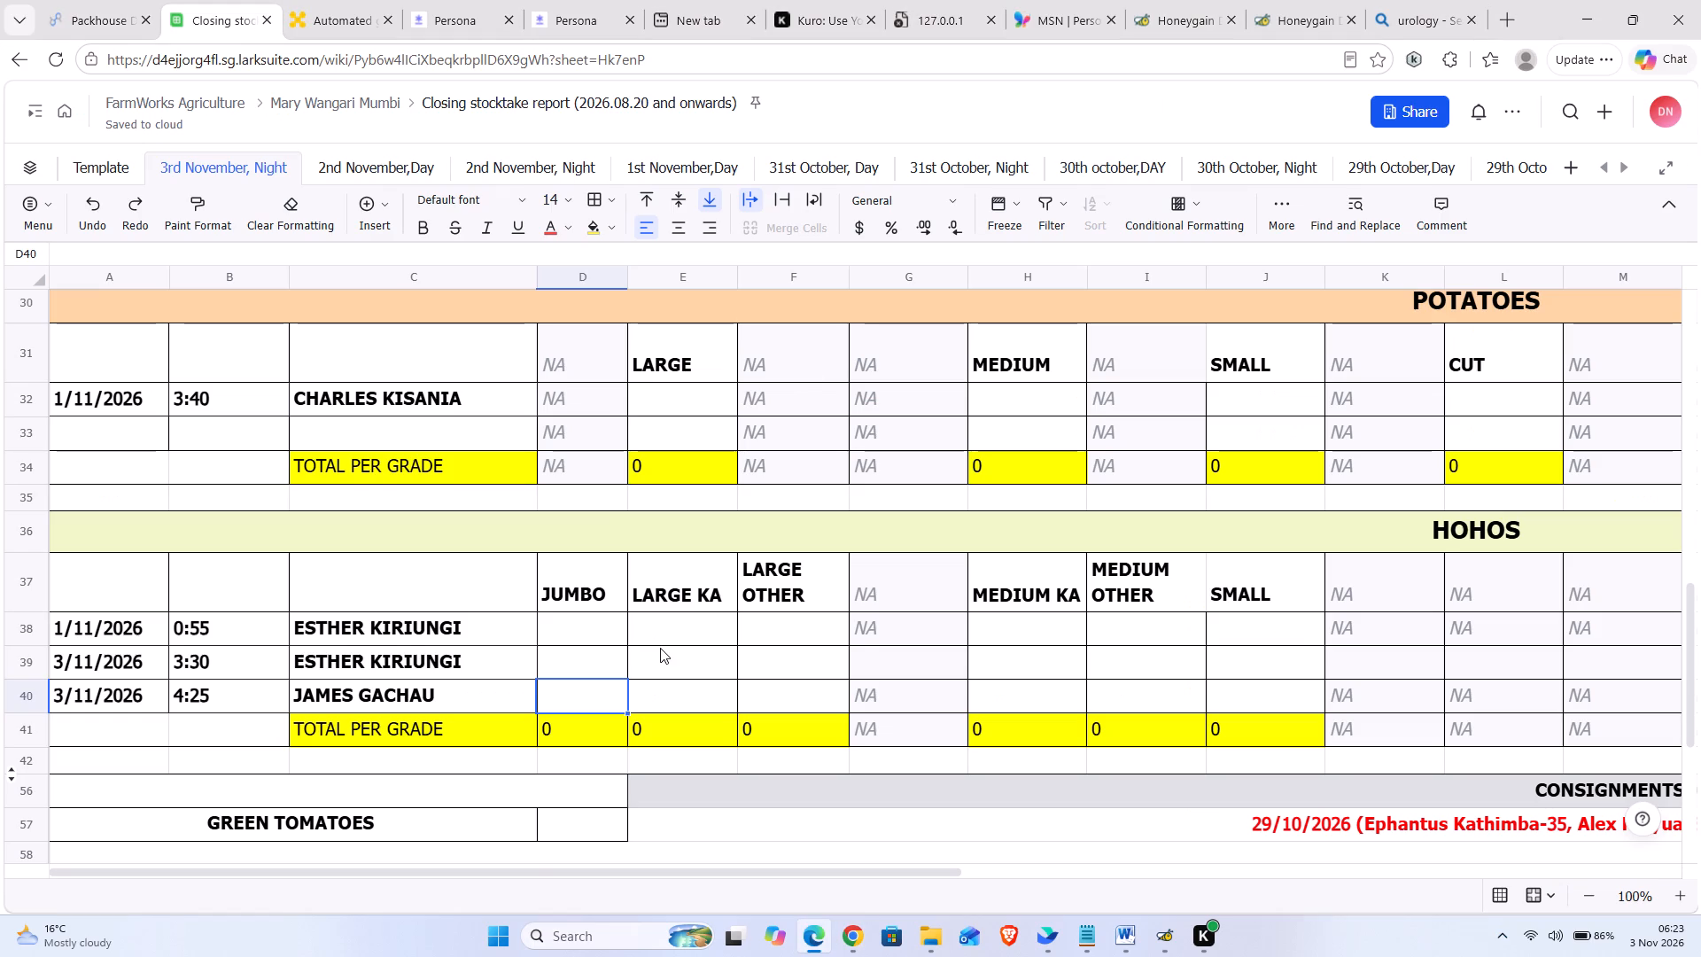
{"action": "scroll", "coordinate": [660, 648], "scroll_direction": "down", "scroll_amount": 1}
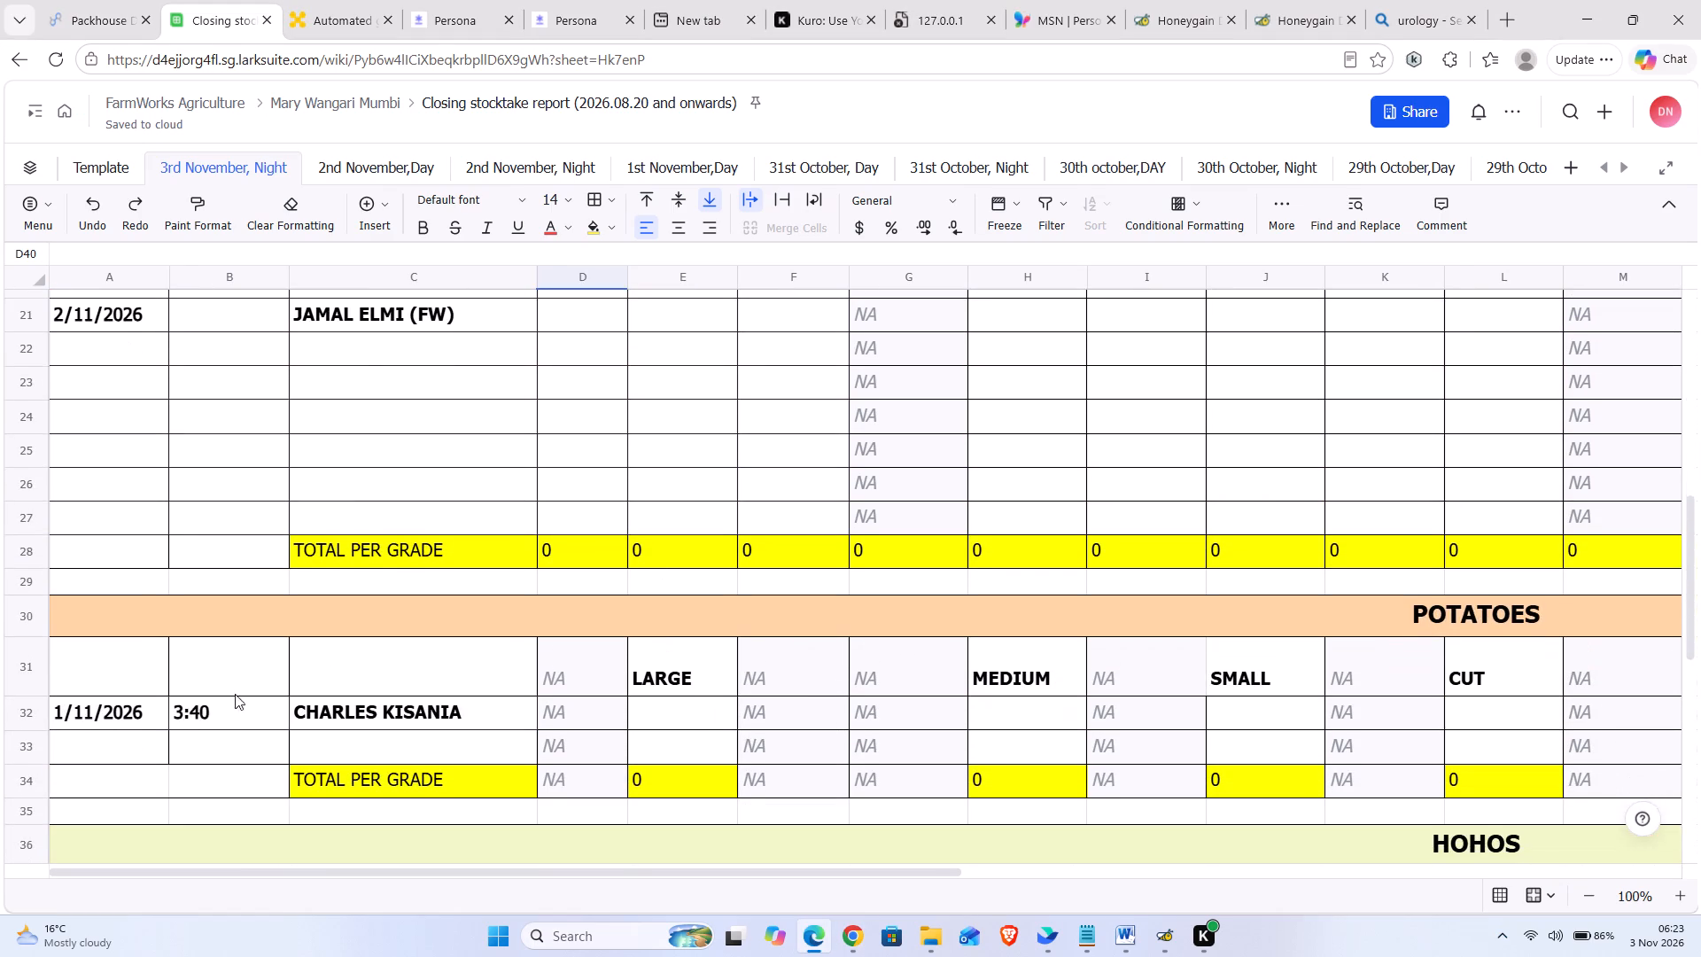
{"action": "left_click", "coordinate": [104, 746]}
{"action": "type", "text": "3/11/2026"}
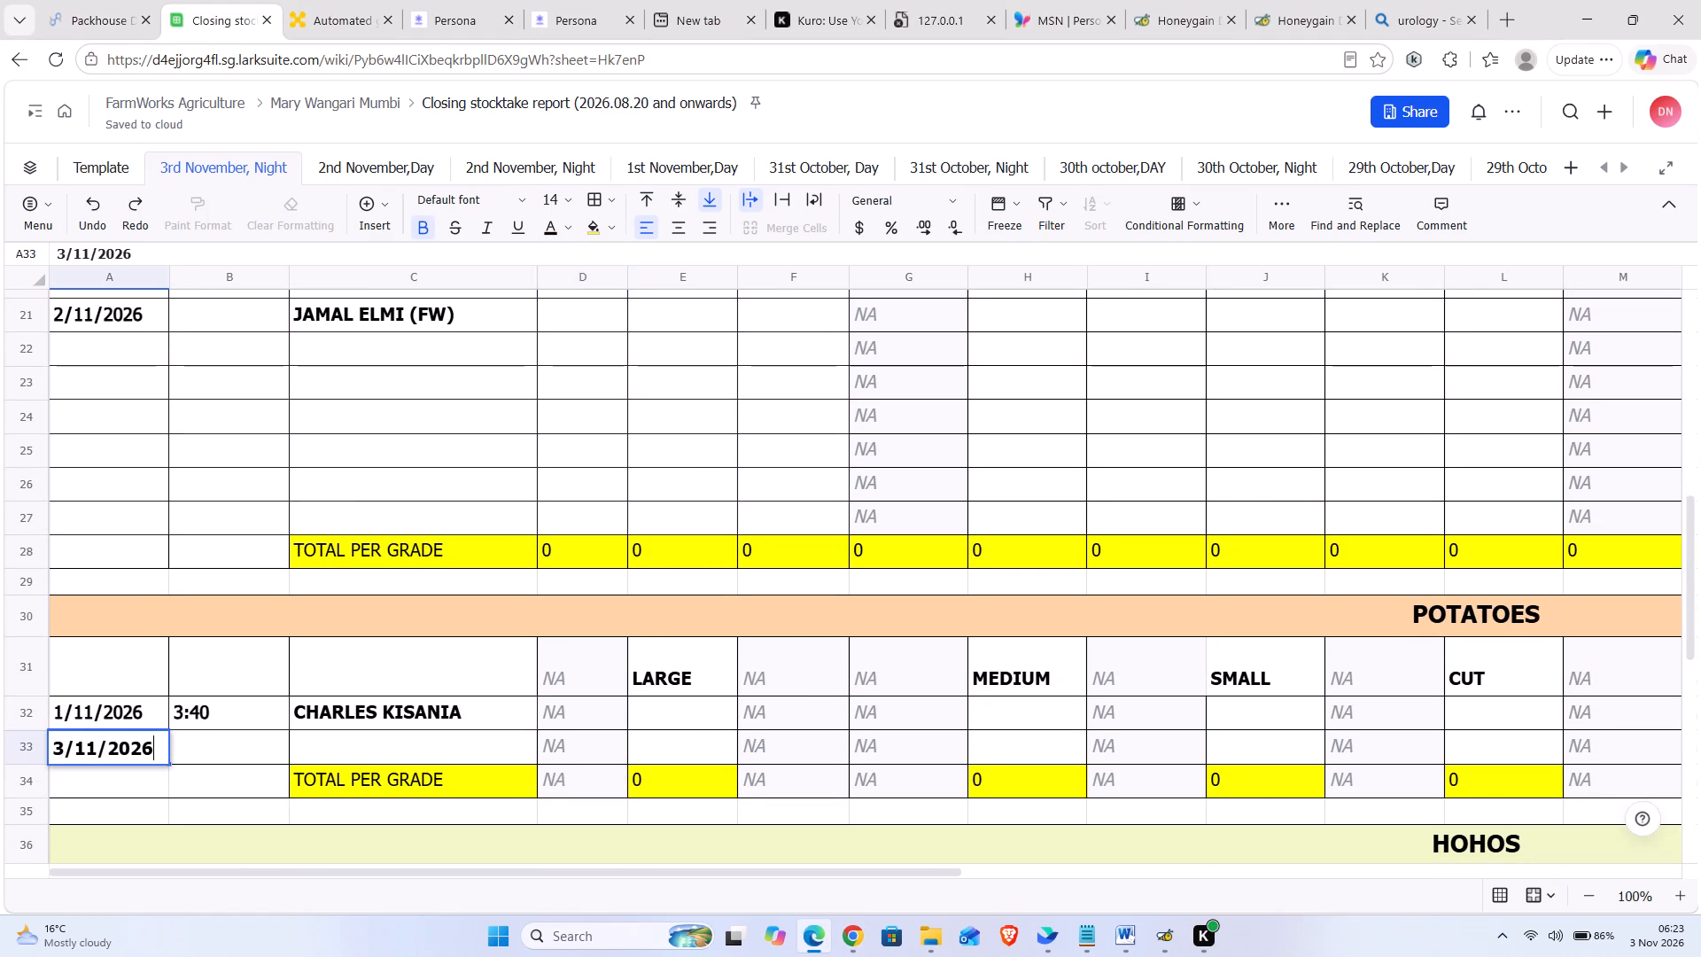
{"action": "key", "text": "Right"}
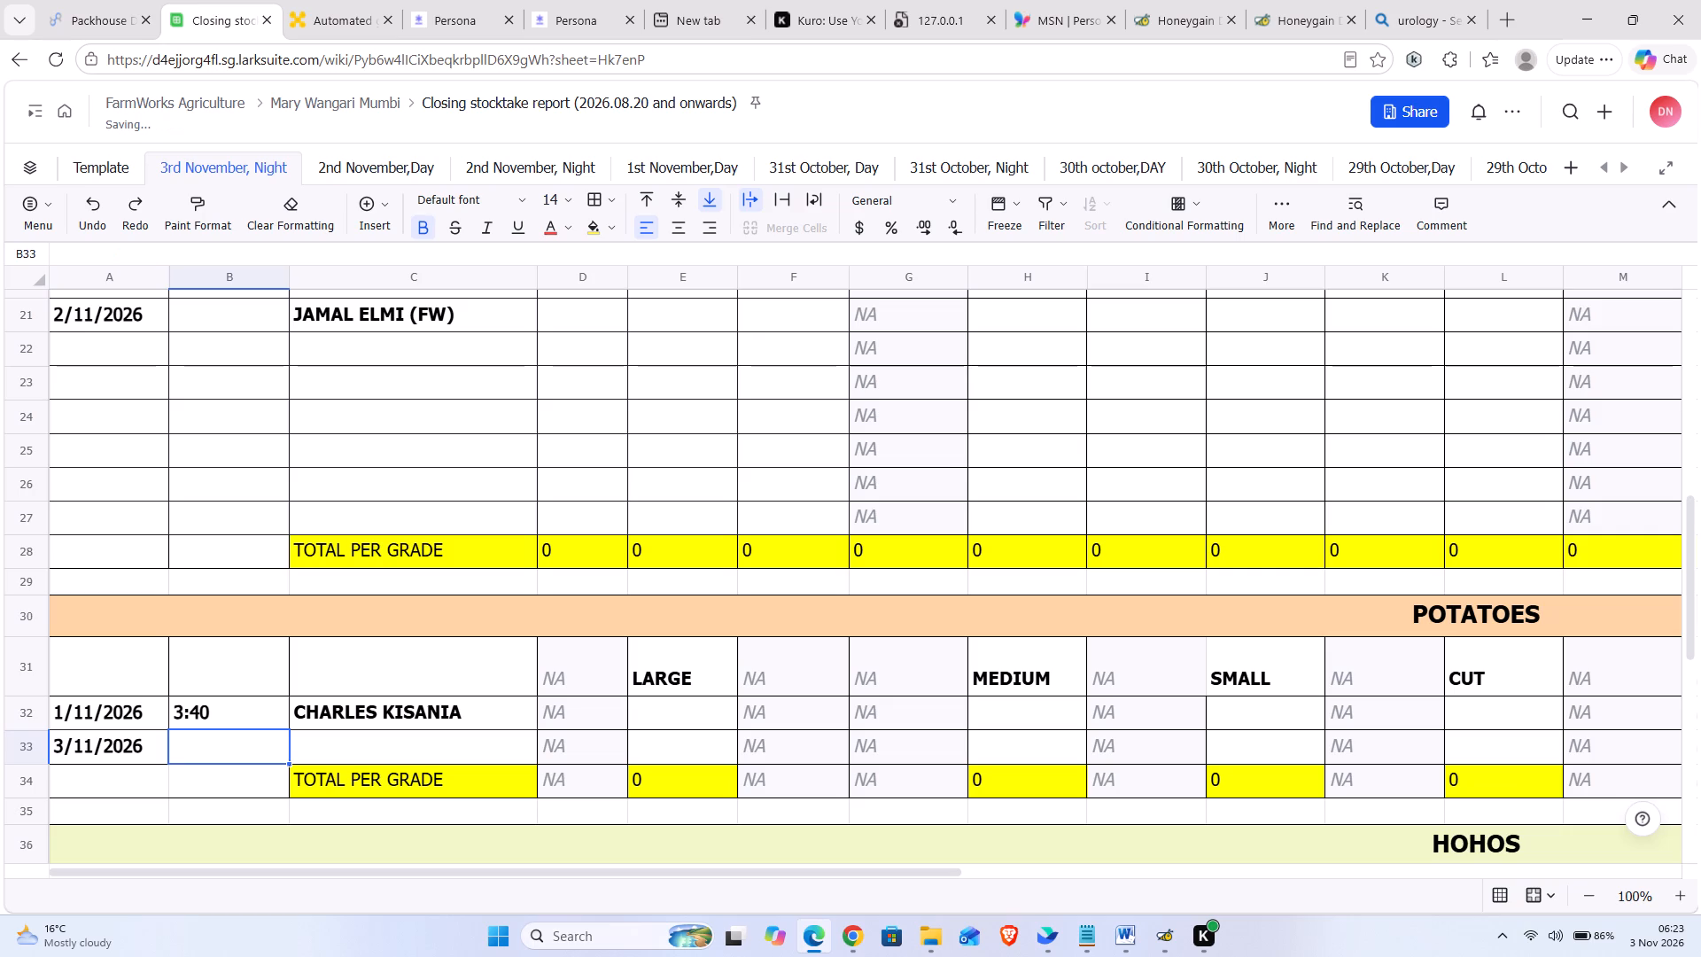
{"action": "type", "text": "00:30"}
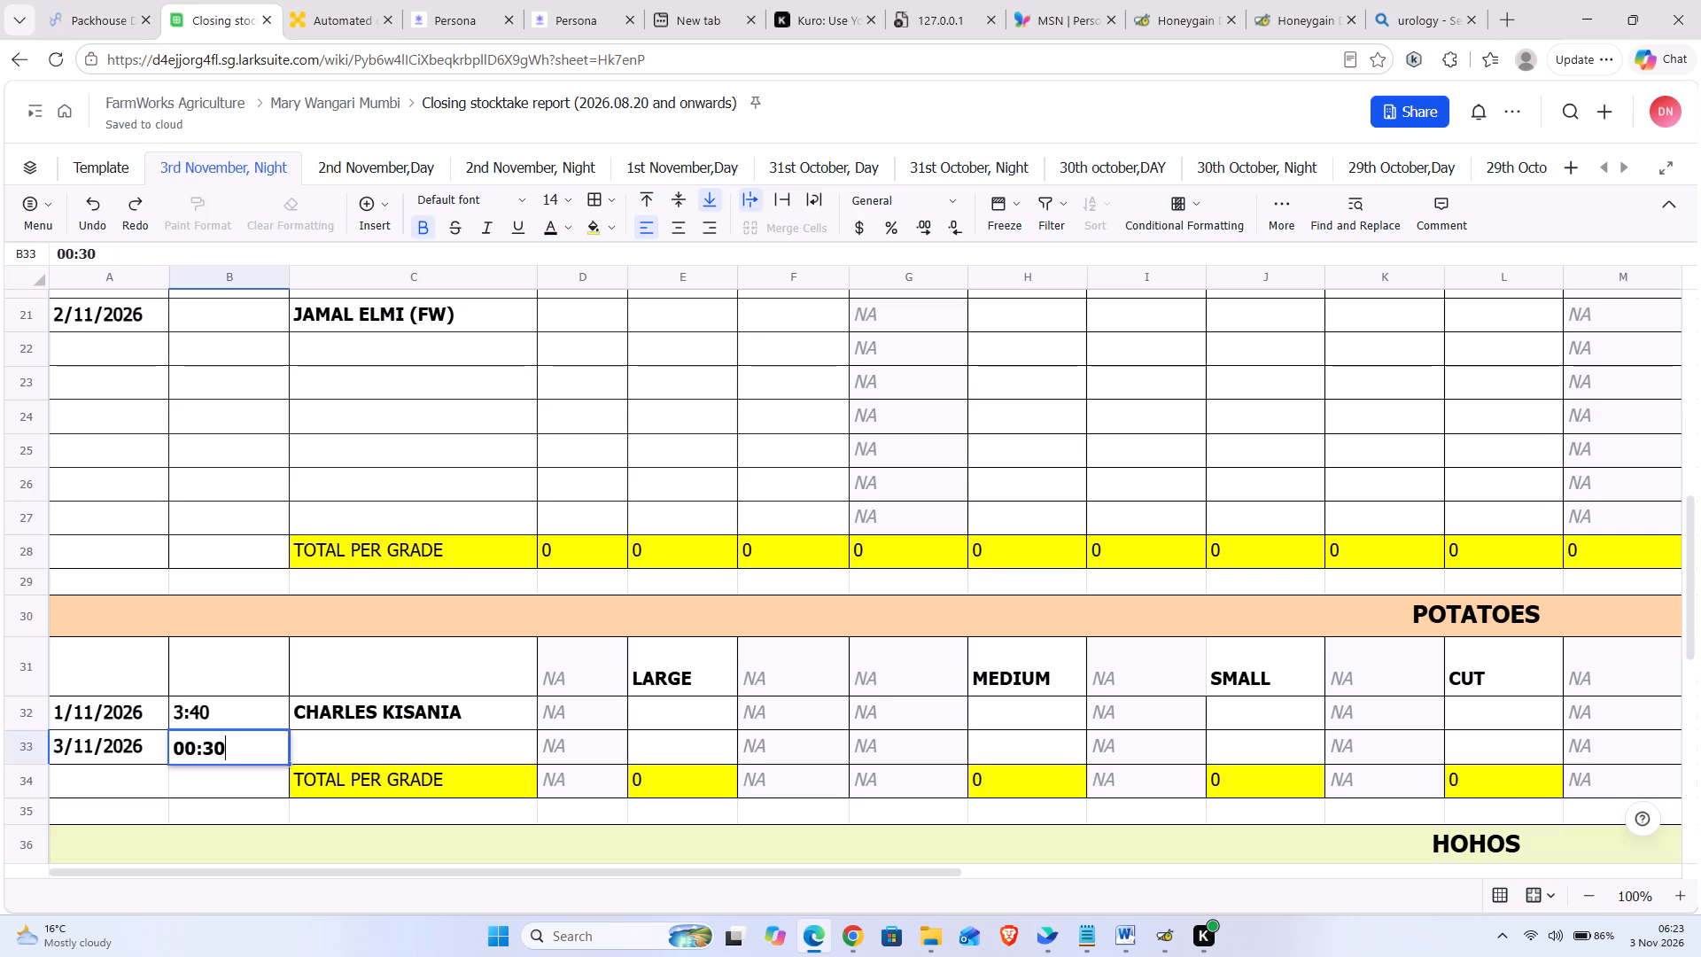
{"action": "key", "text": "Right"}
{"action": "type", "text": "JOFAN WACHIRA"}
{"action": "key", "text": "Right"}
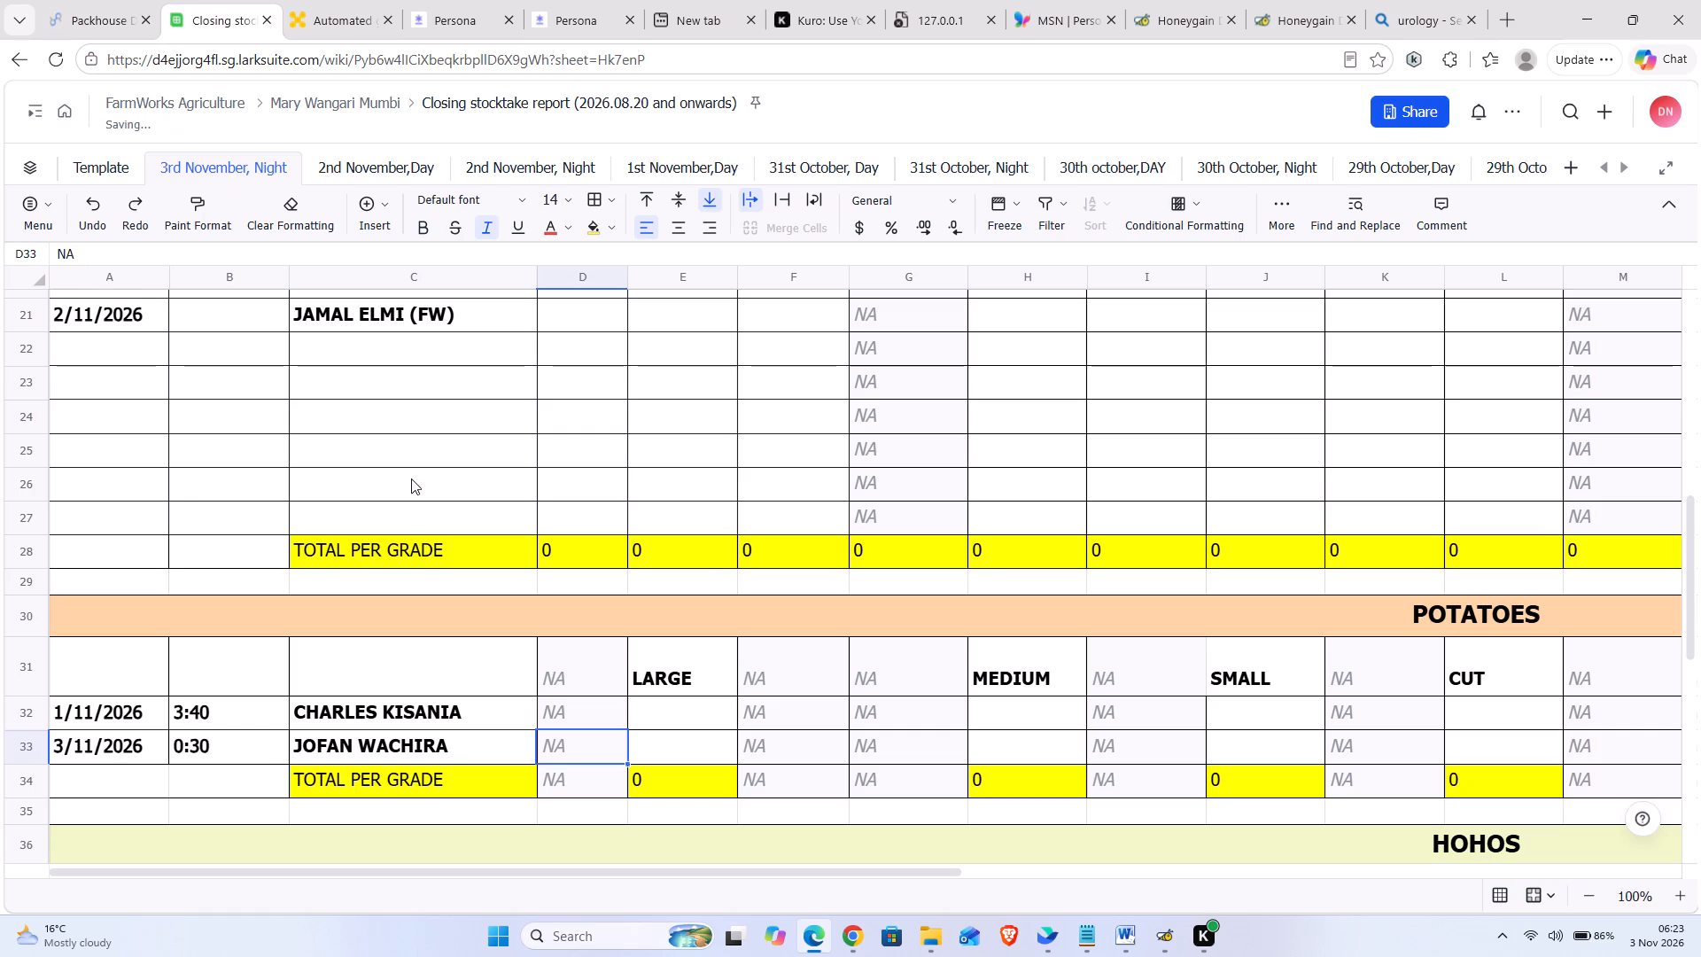
Hide the empty rows 22 to 27 in the Onions section.
{"action": "scroll", "coordinate": [411, 478], "scroll_direction": "right", "scroll_amount": 1}
{"action": "scroll", "coordinate": [411, 478], "scroll_direction": "up", "scroll_amount": 1}
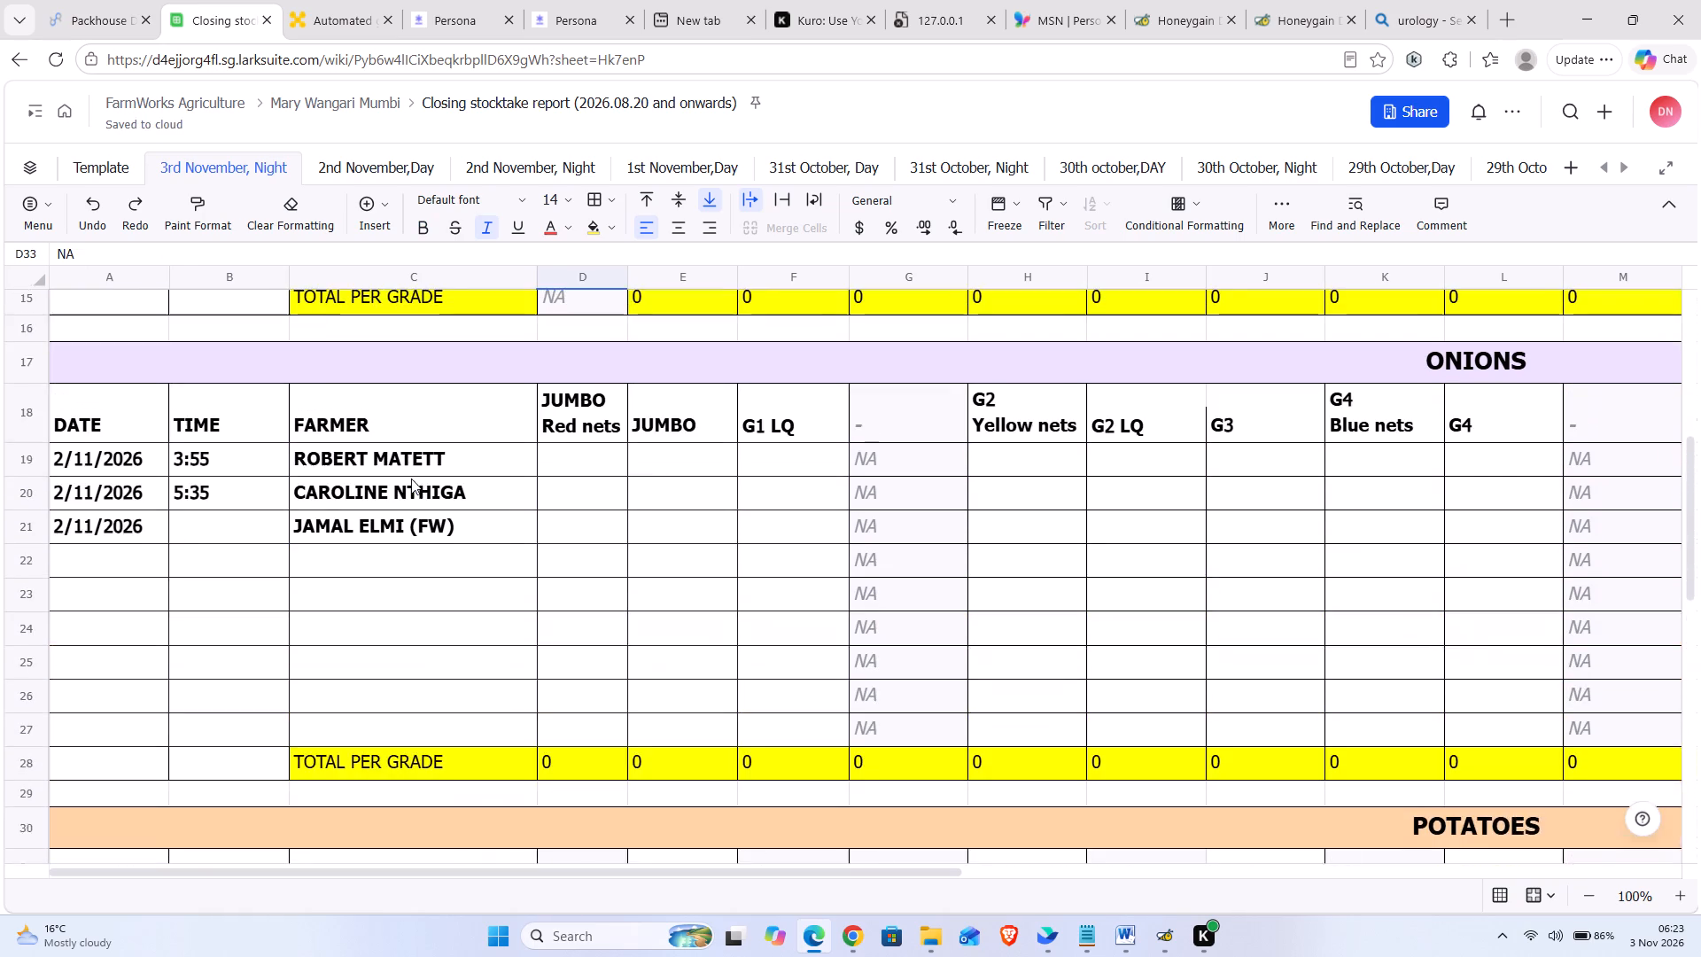
{"action": "scroll", "coordinate": [411, 478], "scroll_direction": "up", "scroll_amount": 1}
{"action": "left_click", "coordinate": [27, 581]}
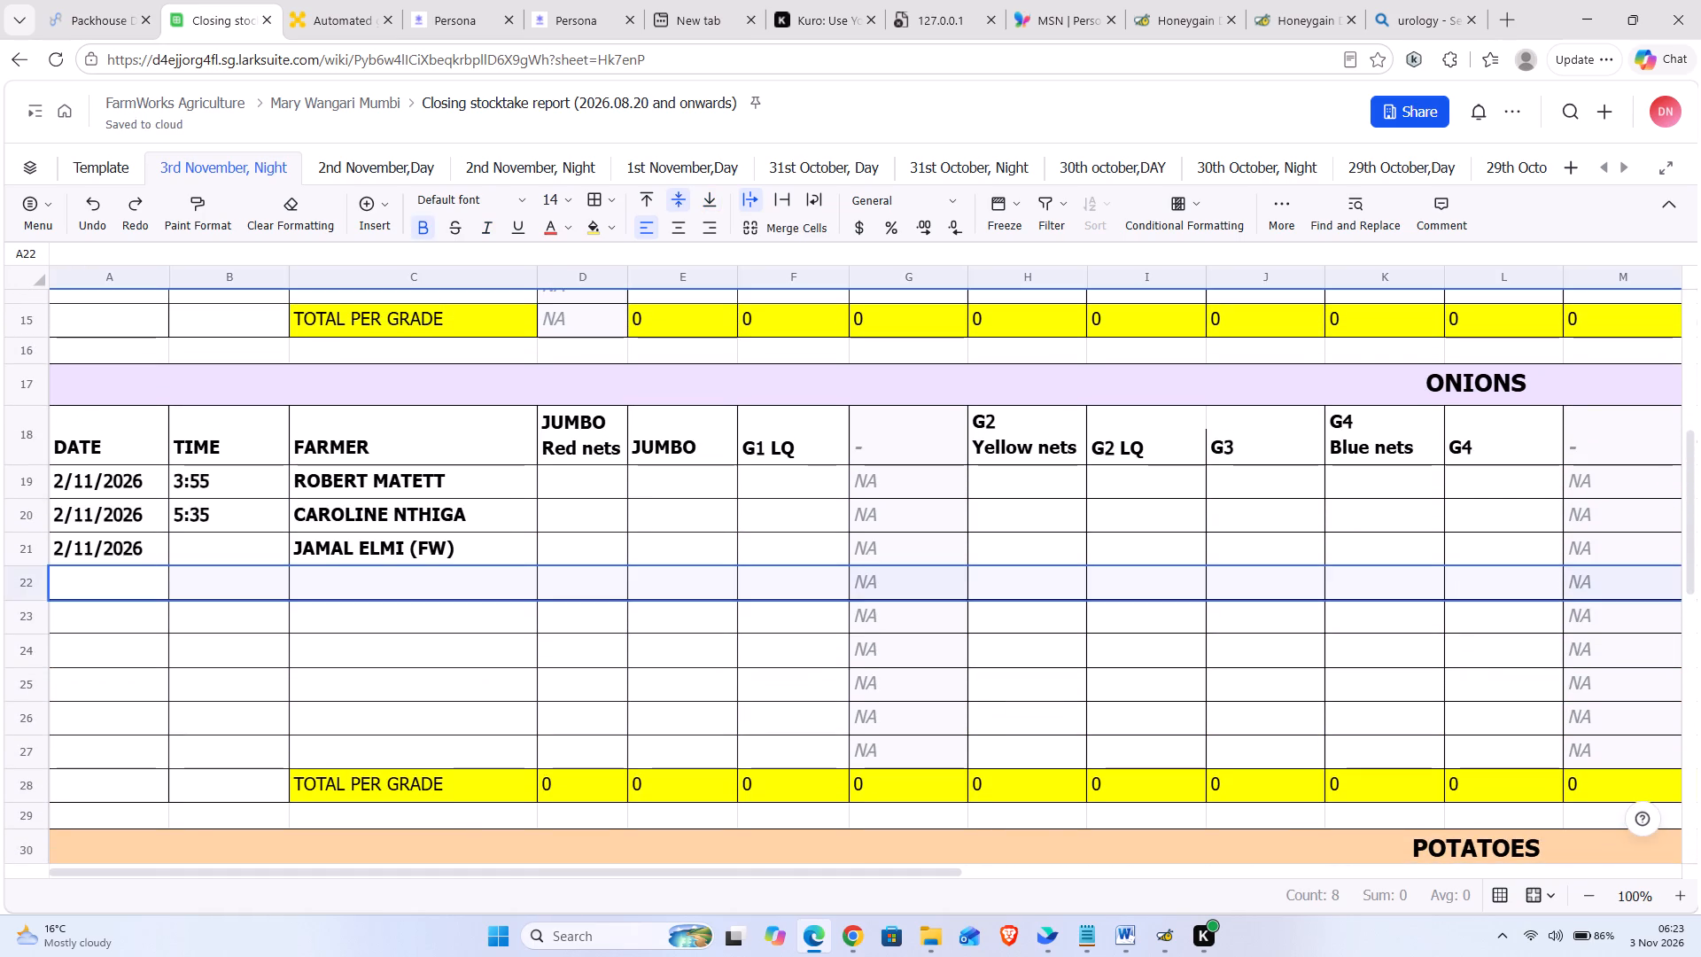
{"action": "key", "text": "shift+Down"}
{"action": "key", "text": "shift+Down"}
{"action": "key", "text": "shift+Down"}
{"action": "key", "text": "shift+Down"}
{"action": "key", "text": "shift+Down"}
{"action": "key", "text": "shift+Down"}
{"action": "key", "text": "shift+Down"}
{"action": "key", "text": "shift+Up"}
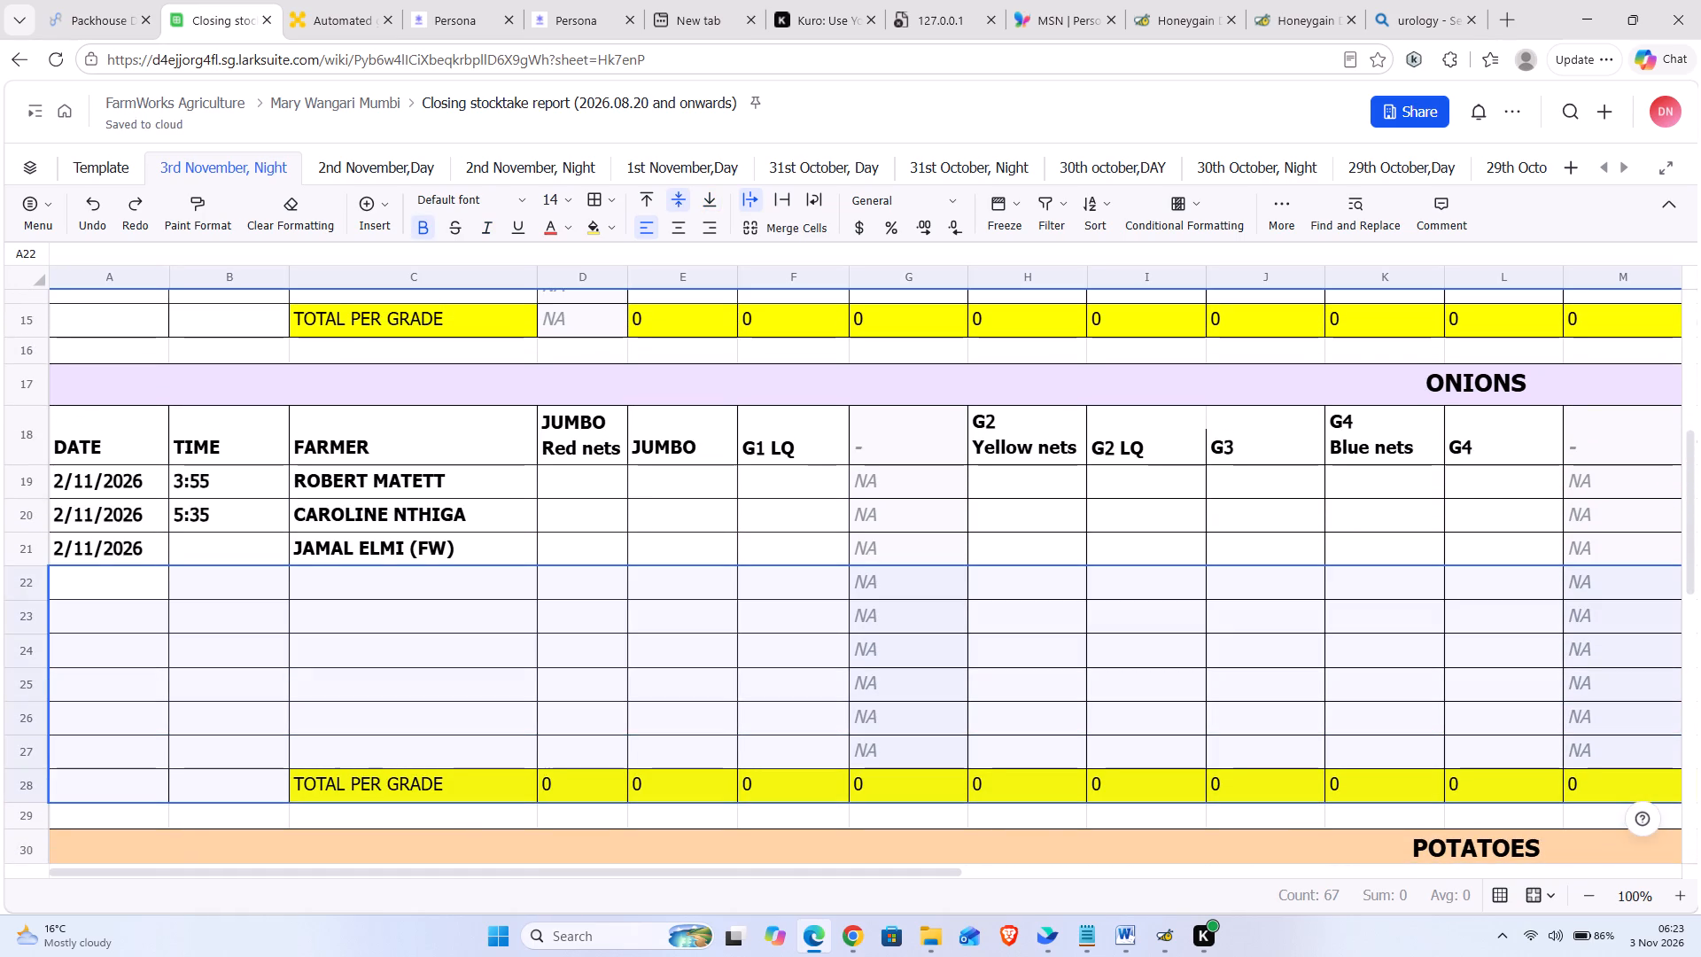
{"action": "key", "text": "shift+Up"}
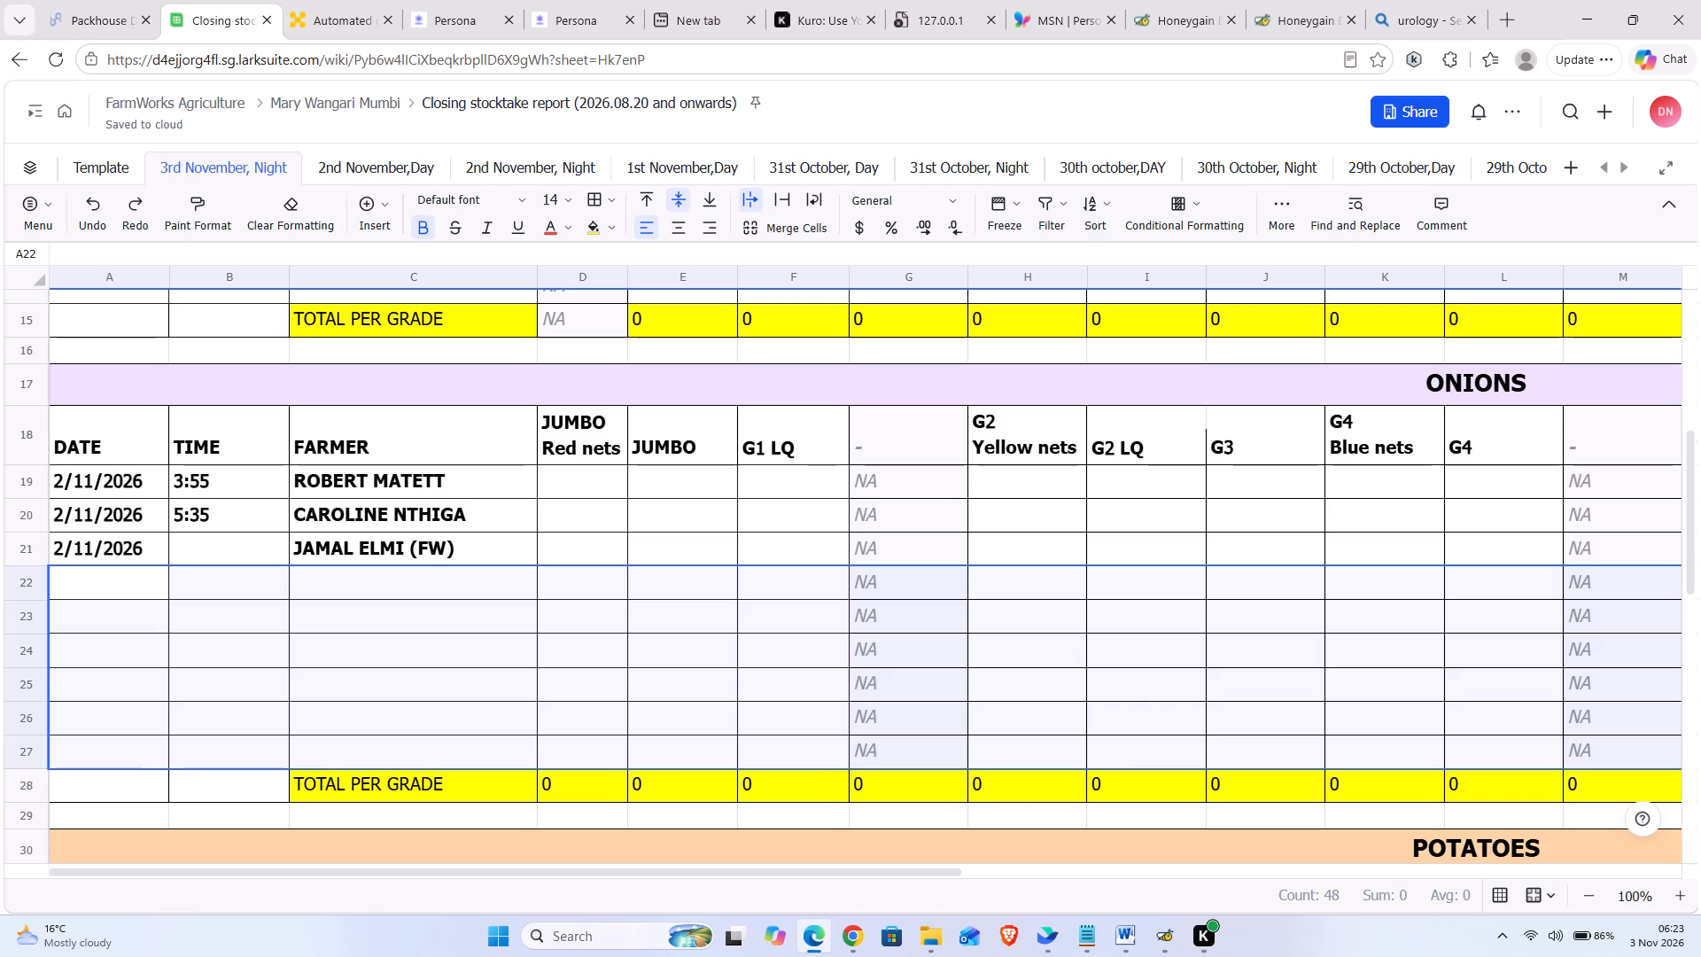
{"action": "right_click", "coordinate": [27, 581]}
{"action": "left_click", "coordinate": [27, 581]}
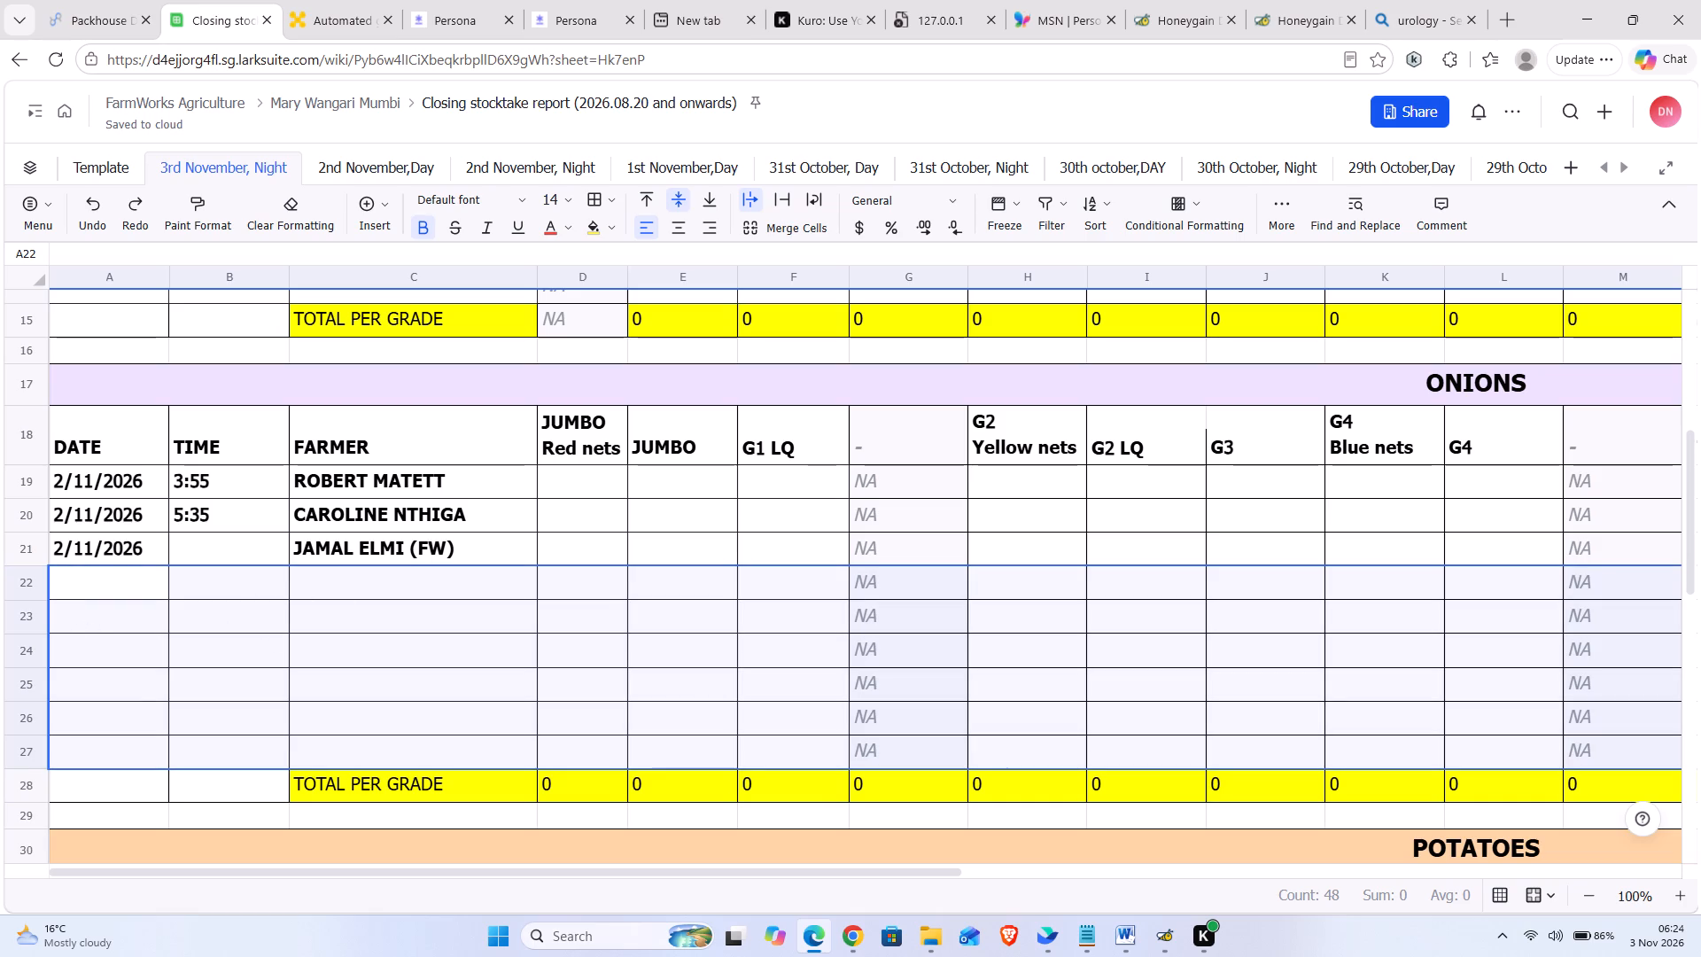
{"action": "right_click", "coordinate": [25, 587]}
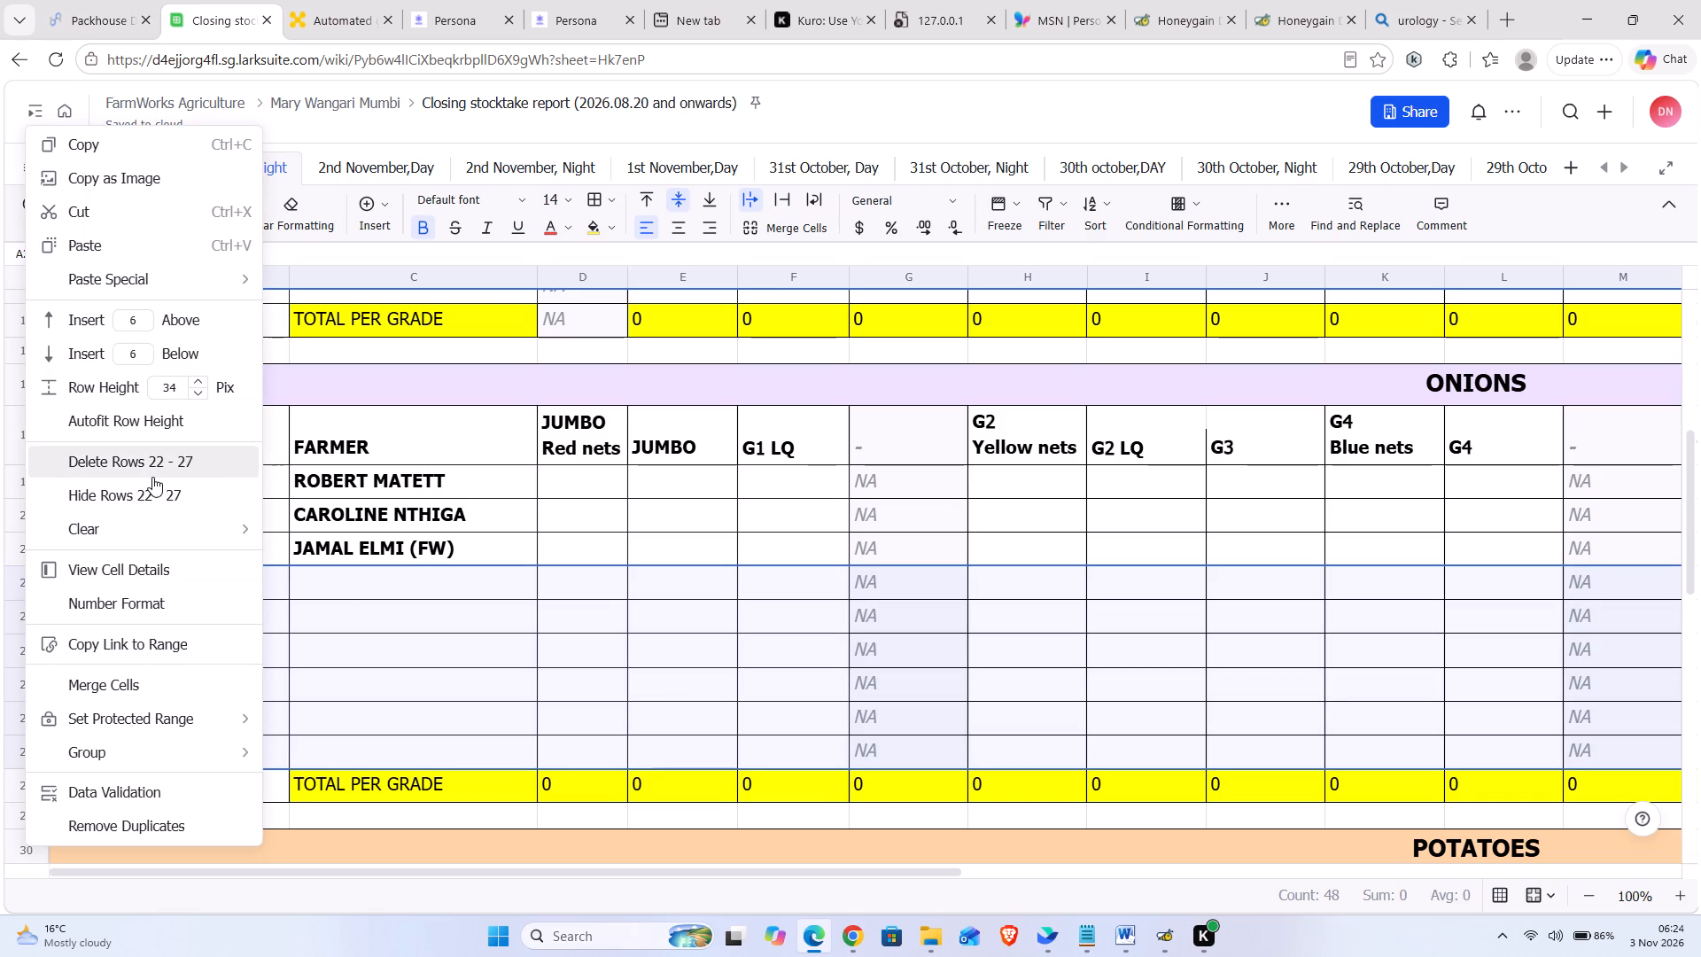
{"action": "left_click_drag", "start_coordinate": [152, 477], "coordinate": [159, 502]}
{"action": "left_click", "coordinate": [159, 502]}
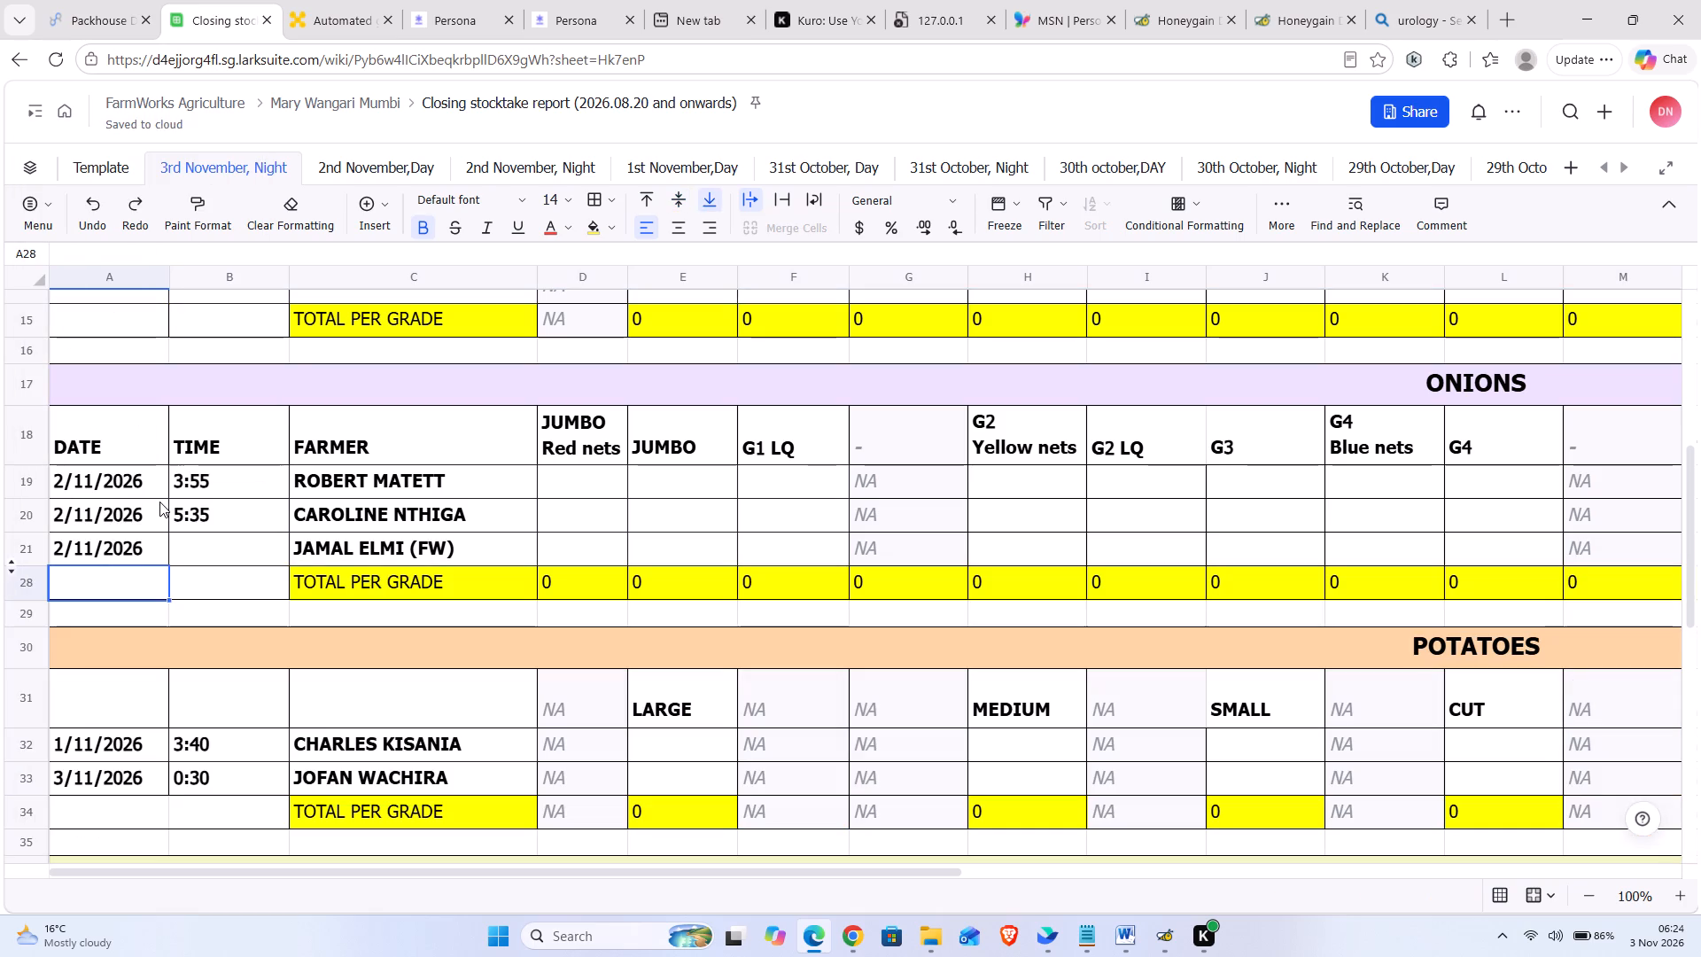
Hide the empty row 14 above the Tomatoes total.
{"action": "scroll", "coordinate": [436, 634], "scroll_direction": "up", "scroll_amount": 2}
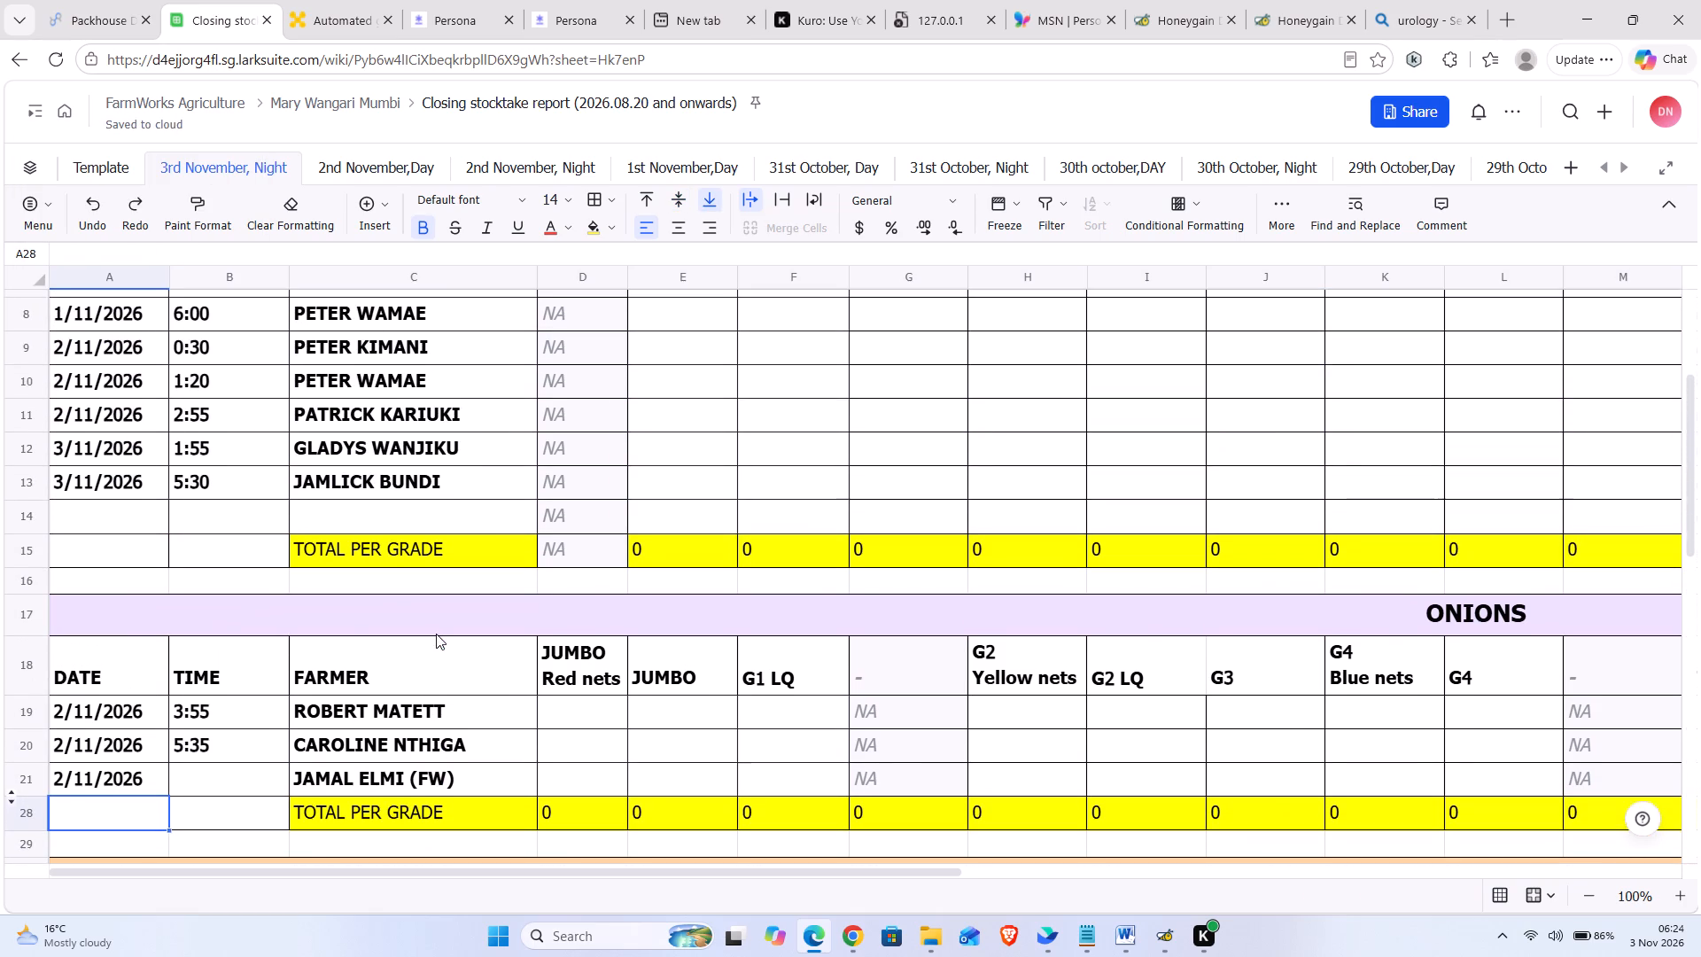
{"action": "left_click", "coordinate": [137, 517]}
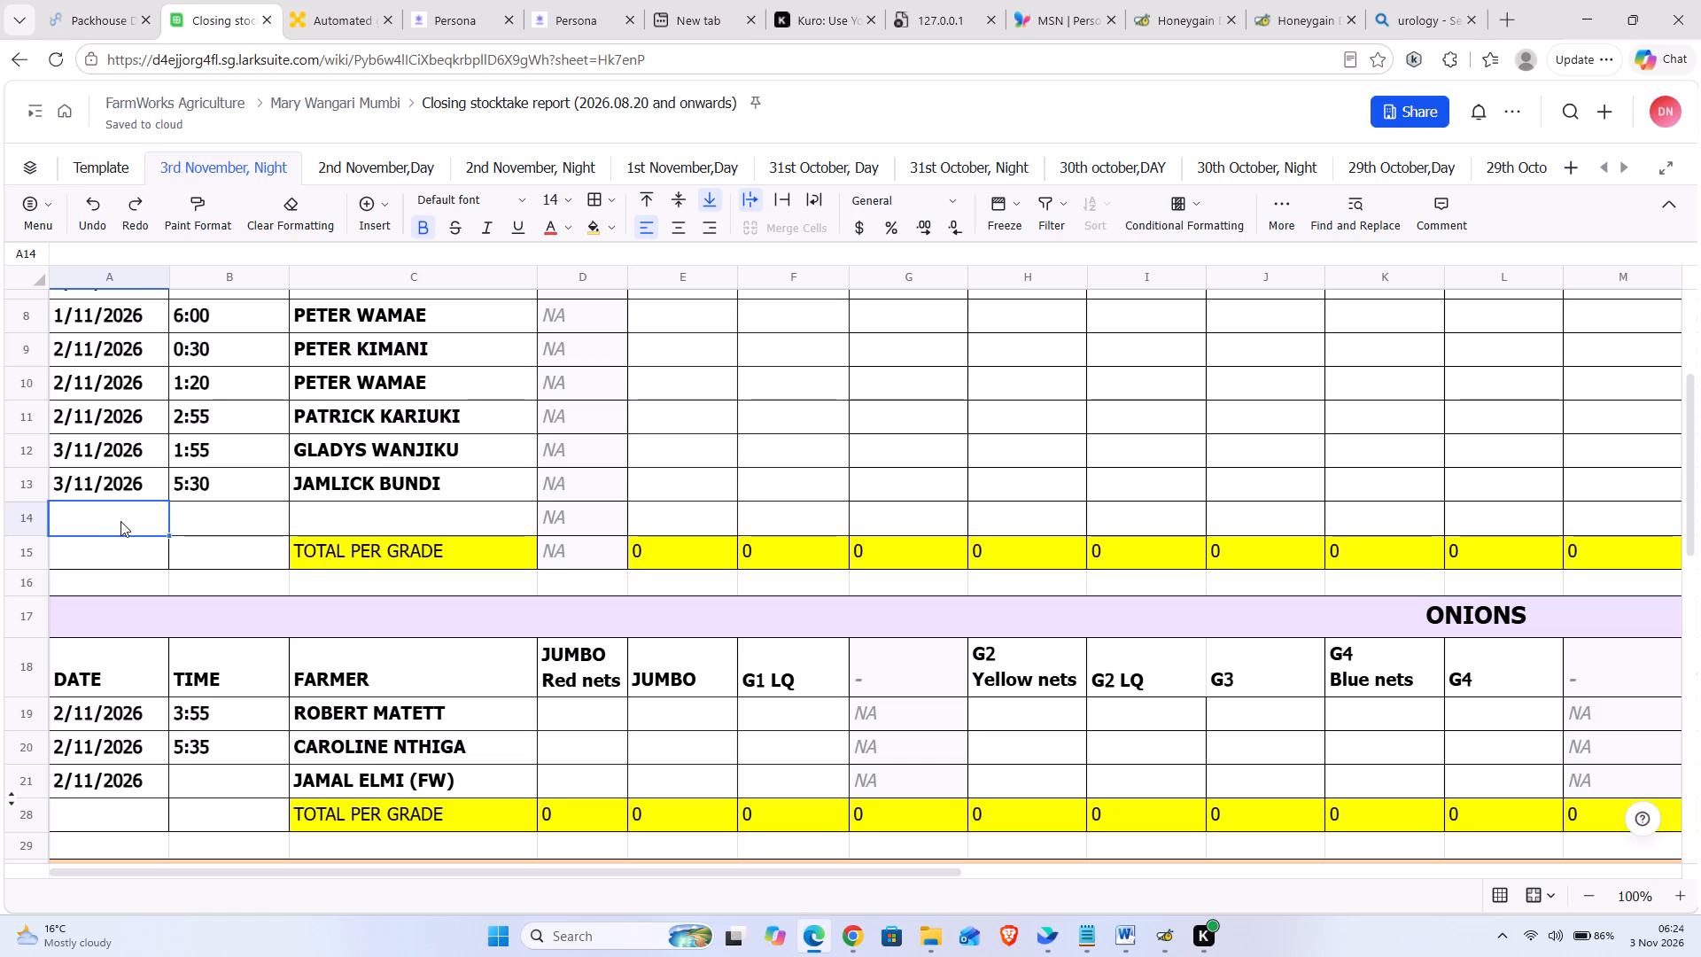
{"action": "left_click", "coordinate": [19, 525]}
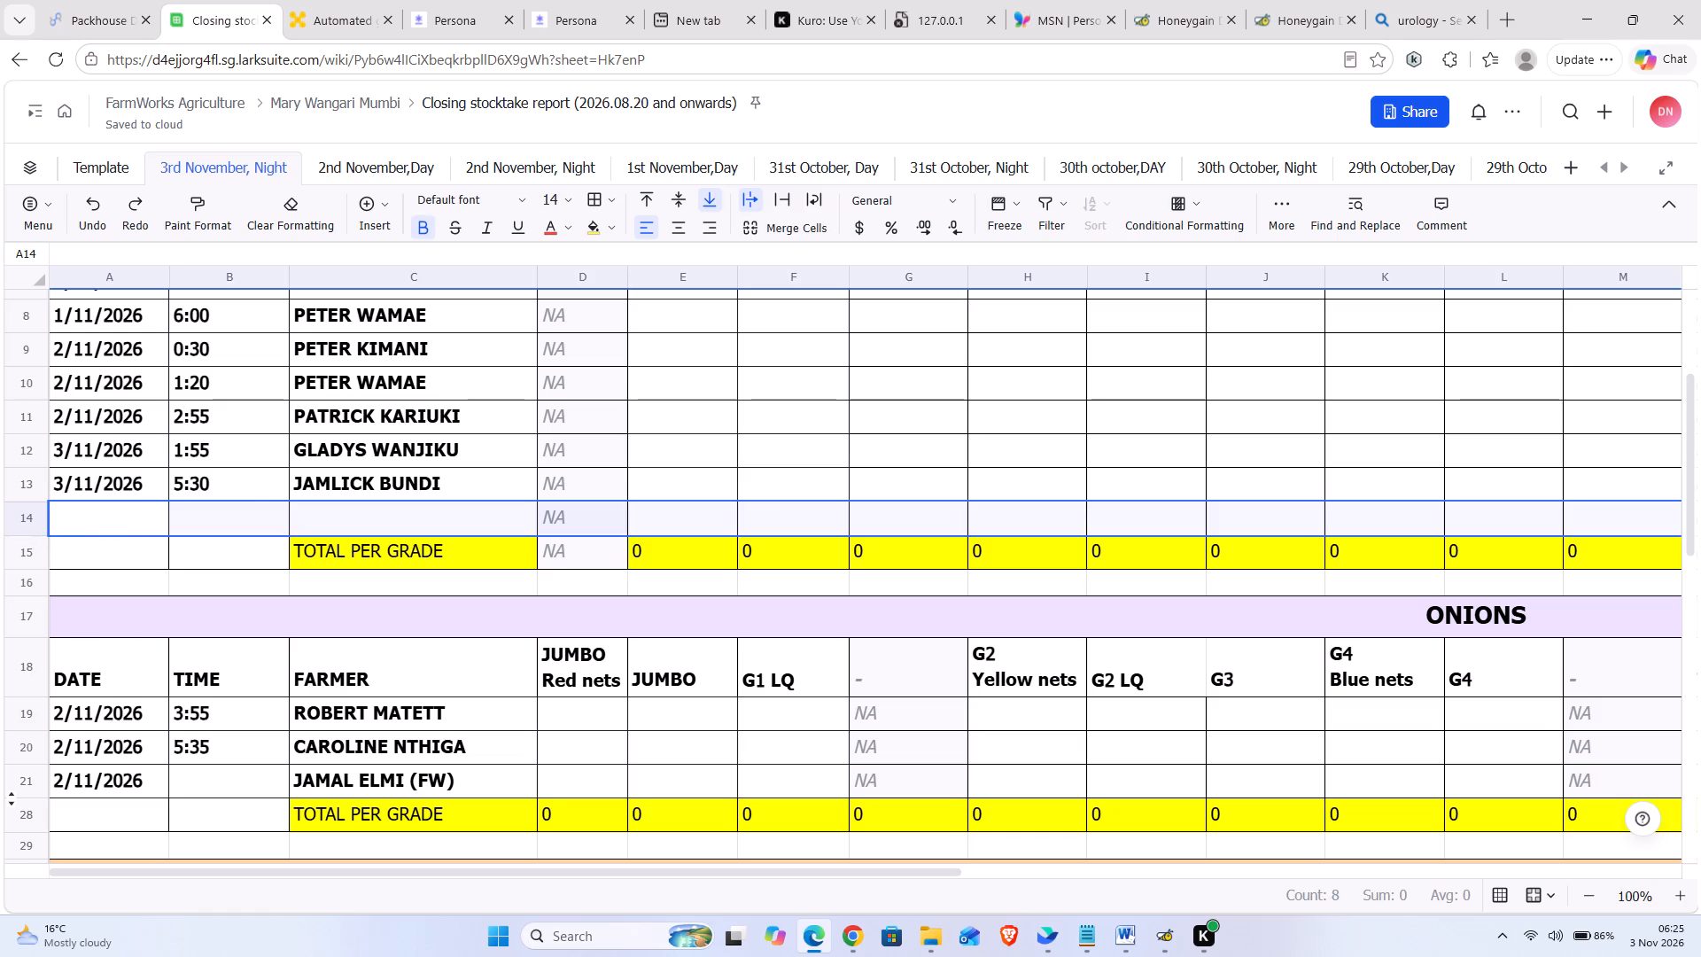
{"action": "right_click", "coordinate": [19, 525]}
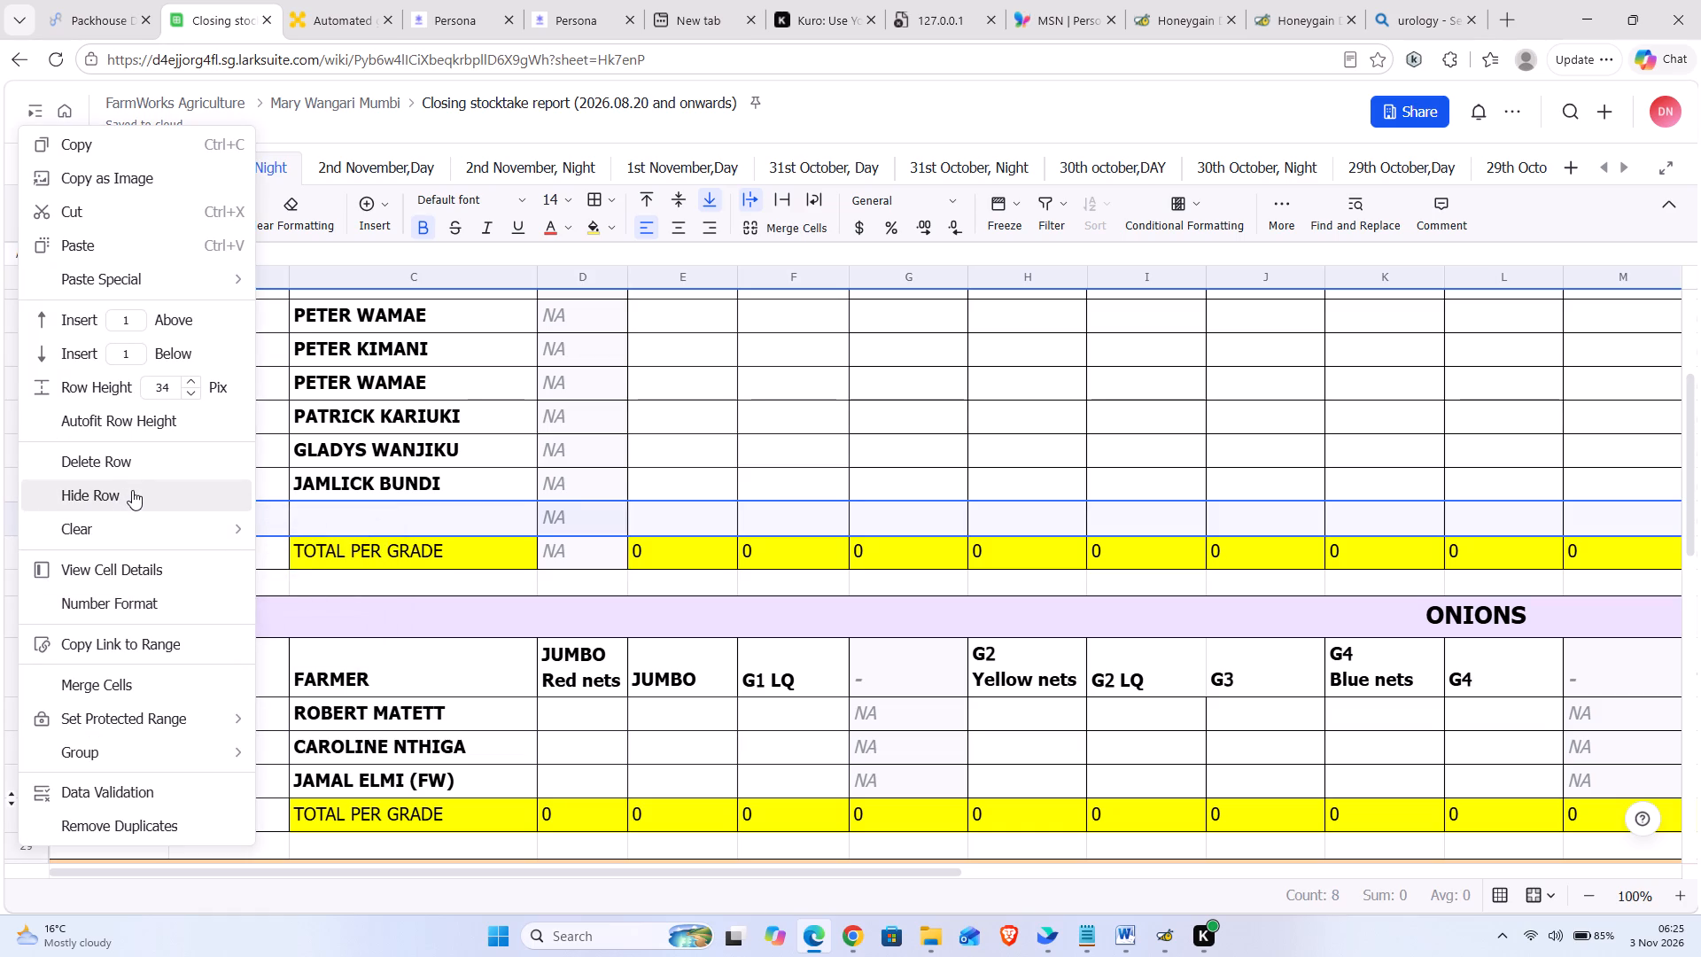
{"action": "left_click", "coordinate": [132, 490]}
Enter 1963 under JUMBO Red nets for the 2/11/2026, 3:55 onion consignment in row 19.
{"action": "scroll", "coordinate": [715, 409], "scroll_direction": "up", "scroll_amount": 1}
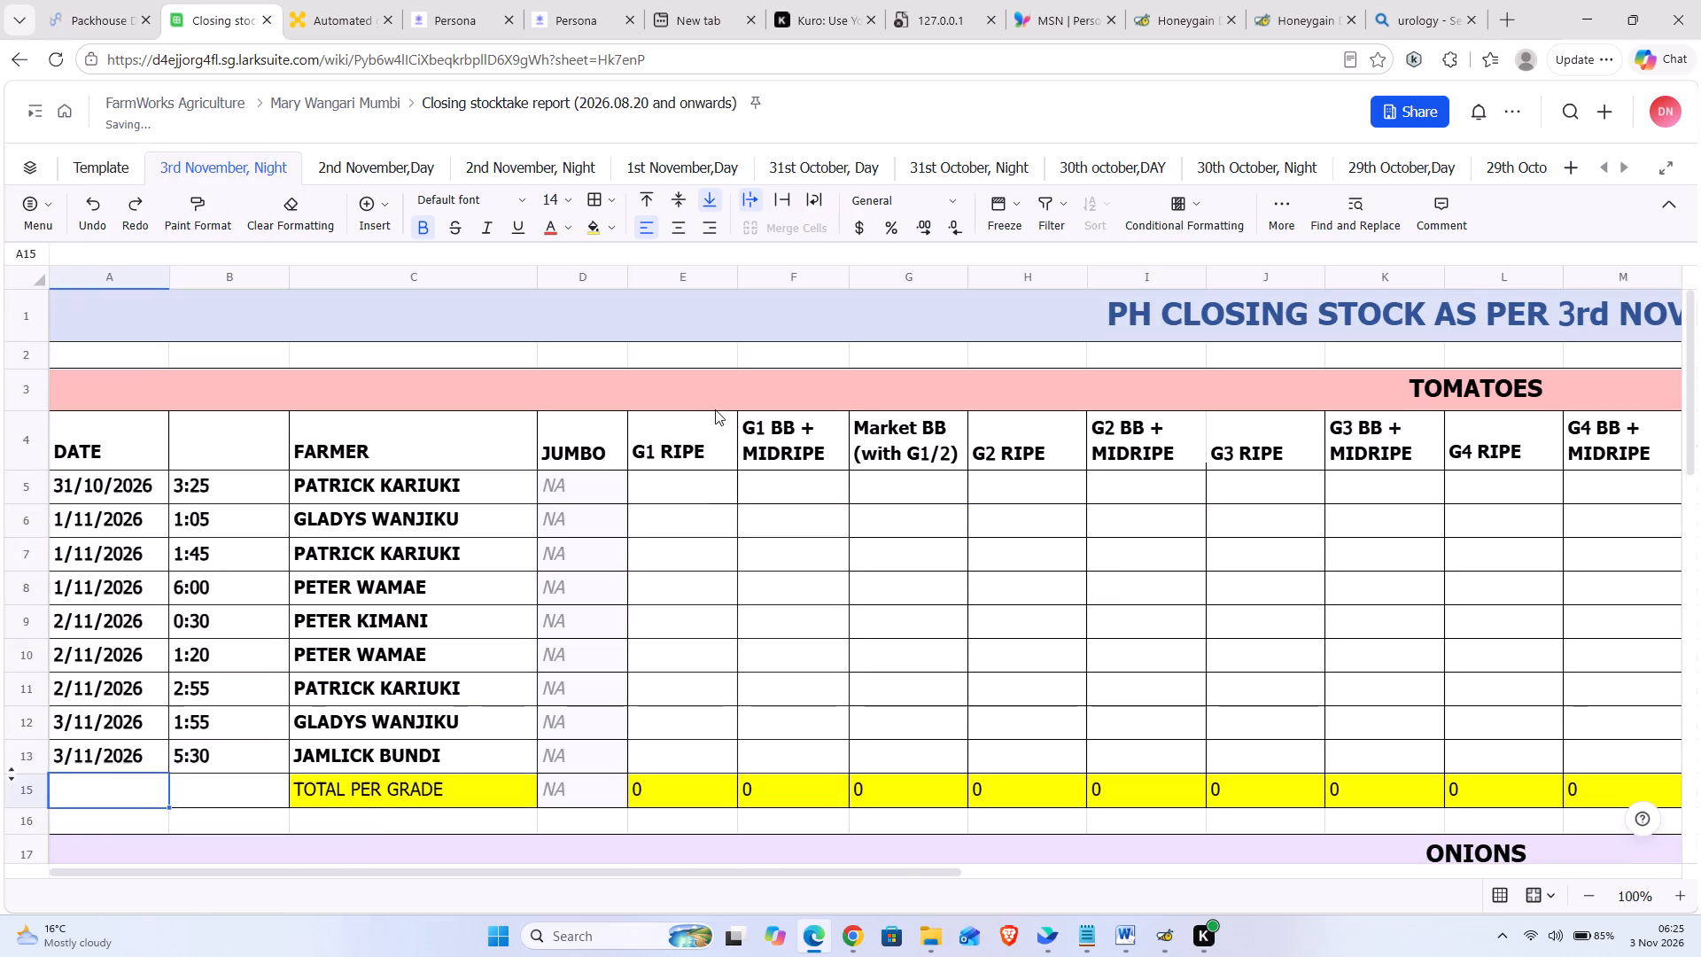
{"action": "scroll", "coordinate": [715, 409], "scroll_direction": "up", "scroll_amount": 1}
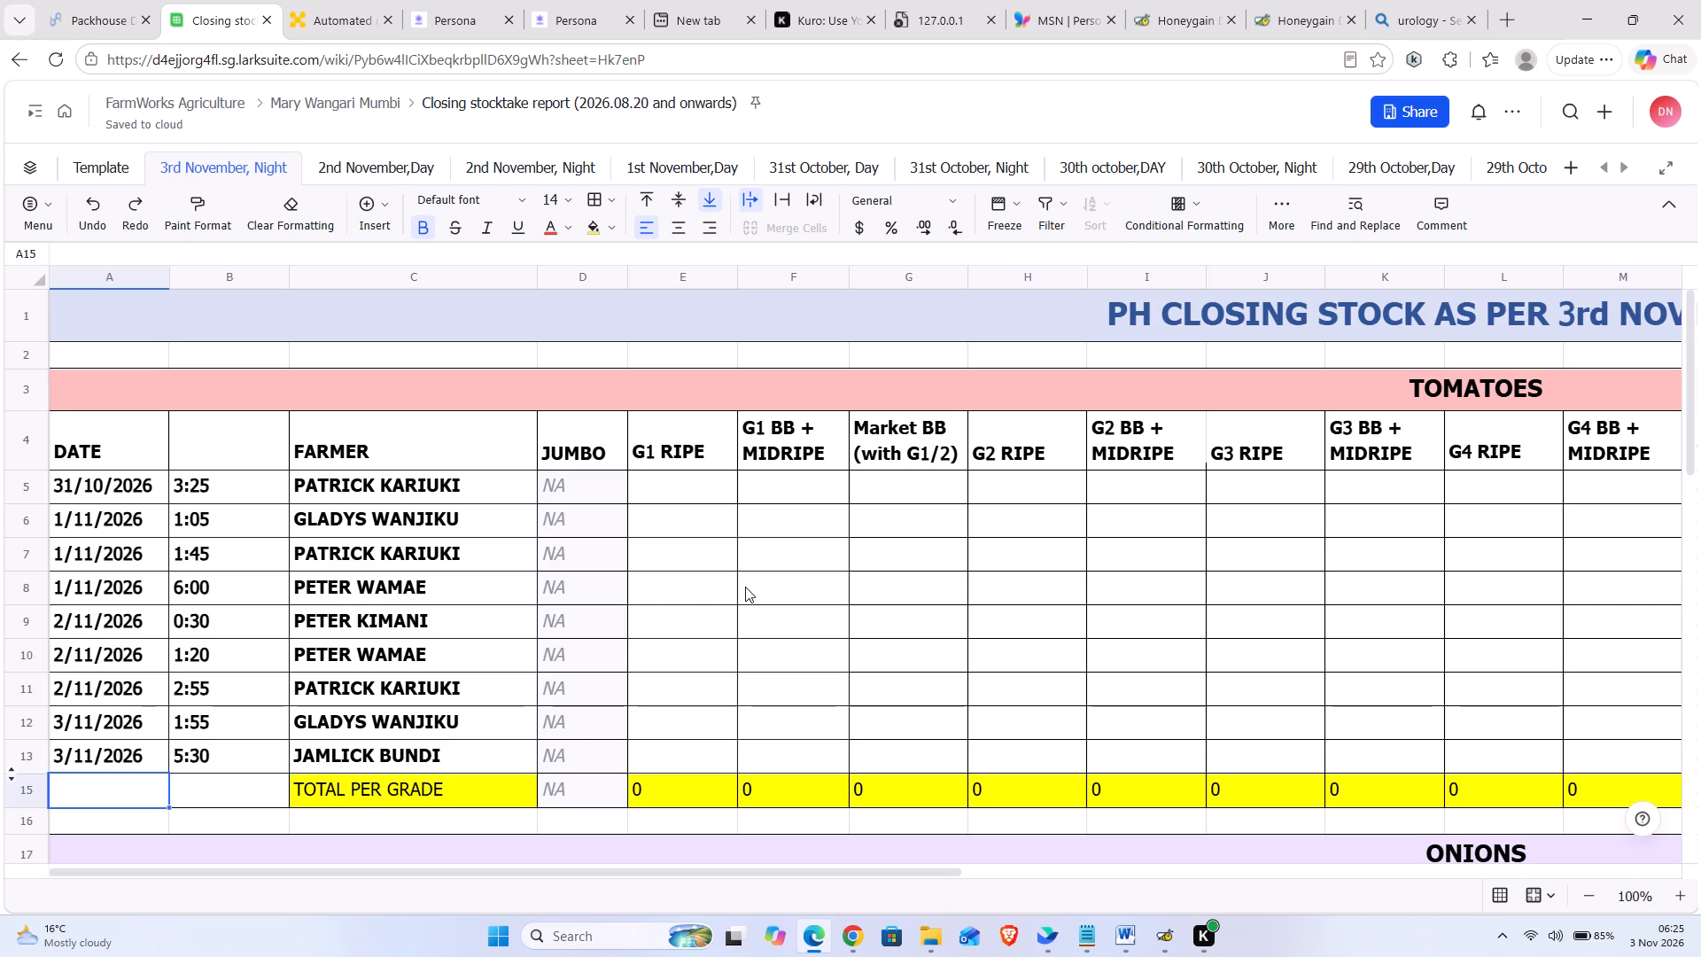
{"action": "scroll", "coordinate": [732, 699], "scroll_direction": "down", "scroll_amount": 3}
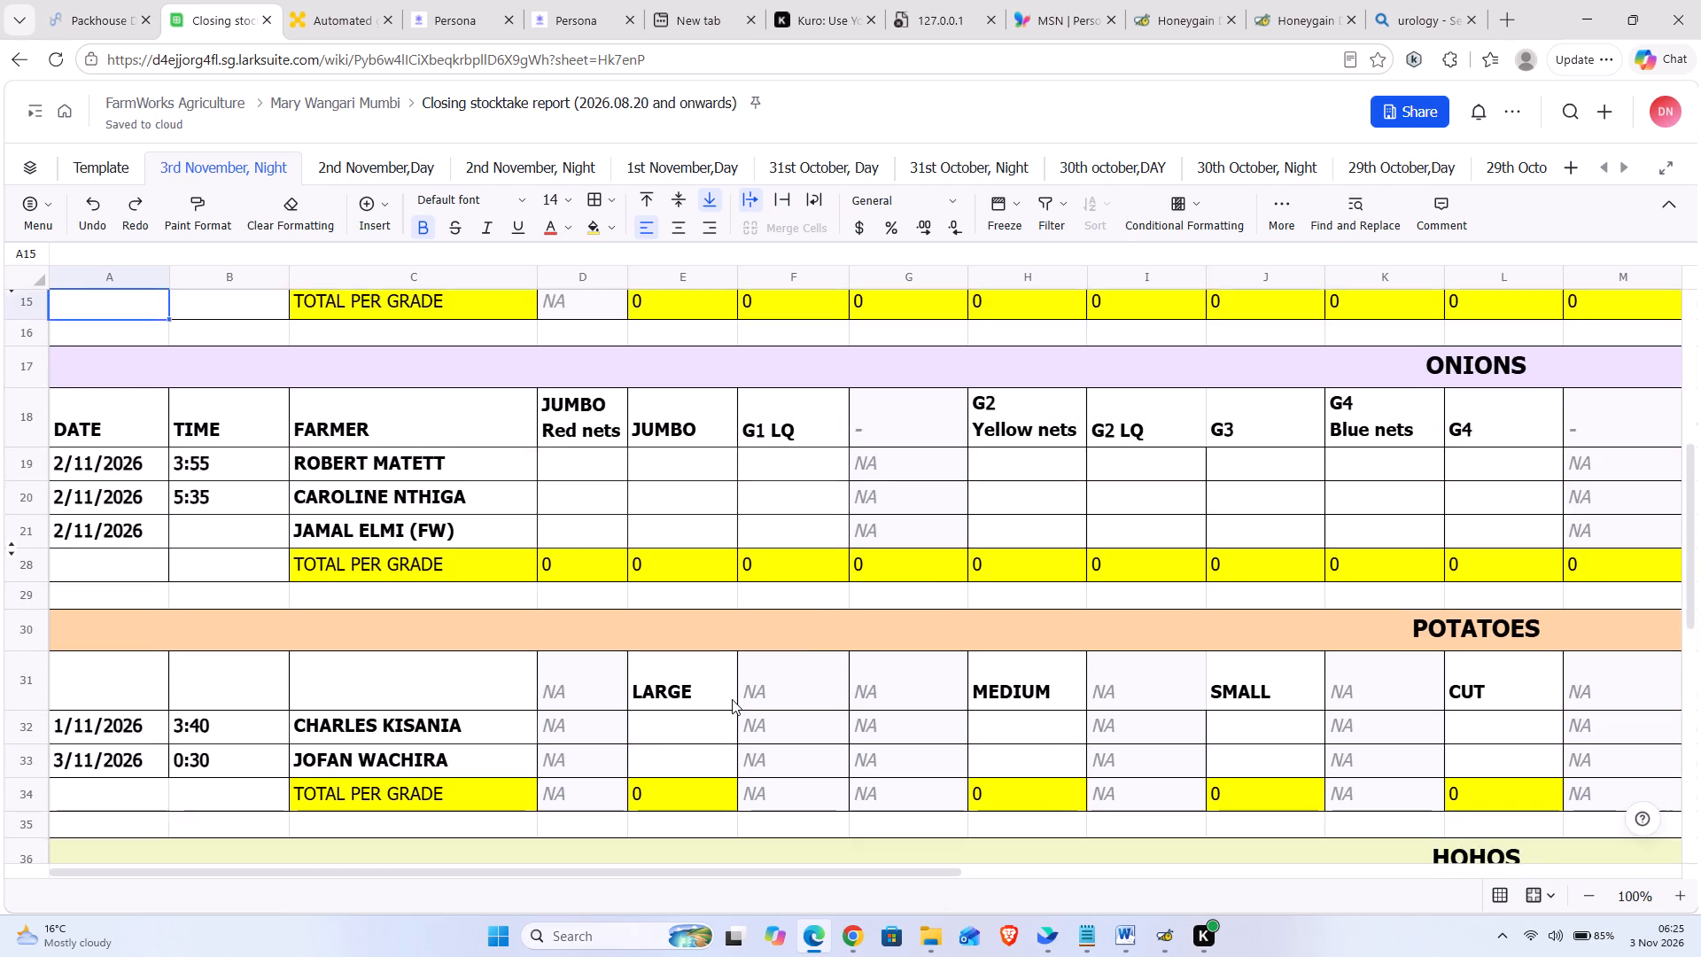
{"action": "scroll", "coordinate": [732, 699], "scroll_direction": "down", "scroll_amount": 1}
{"action": "scroll", "coordinate": [732, 699], "scroll_direction": "up", "scroll_amount": 1}
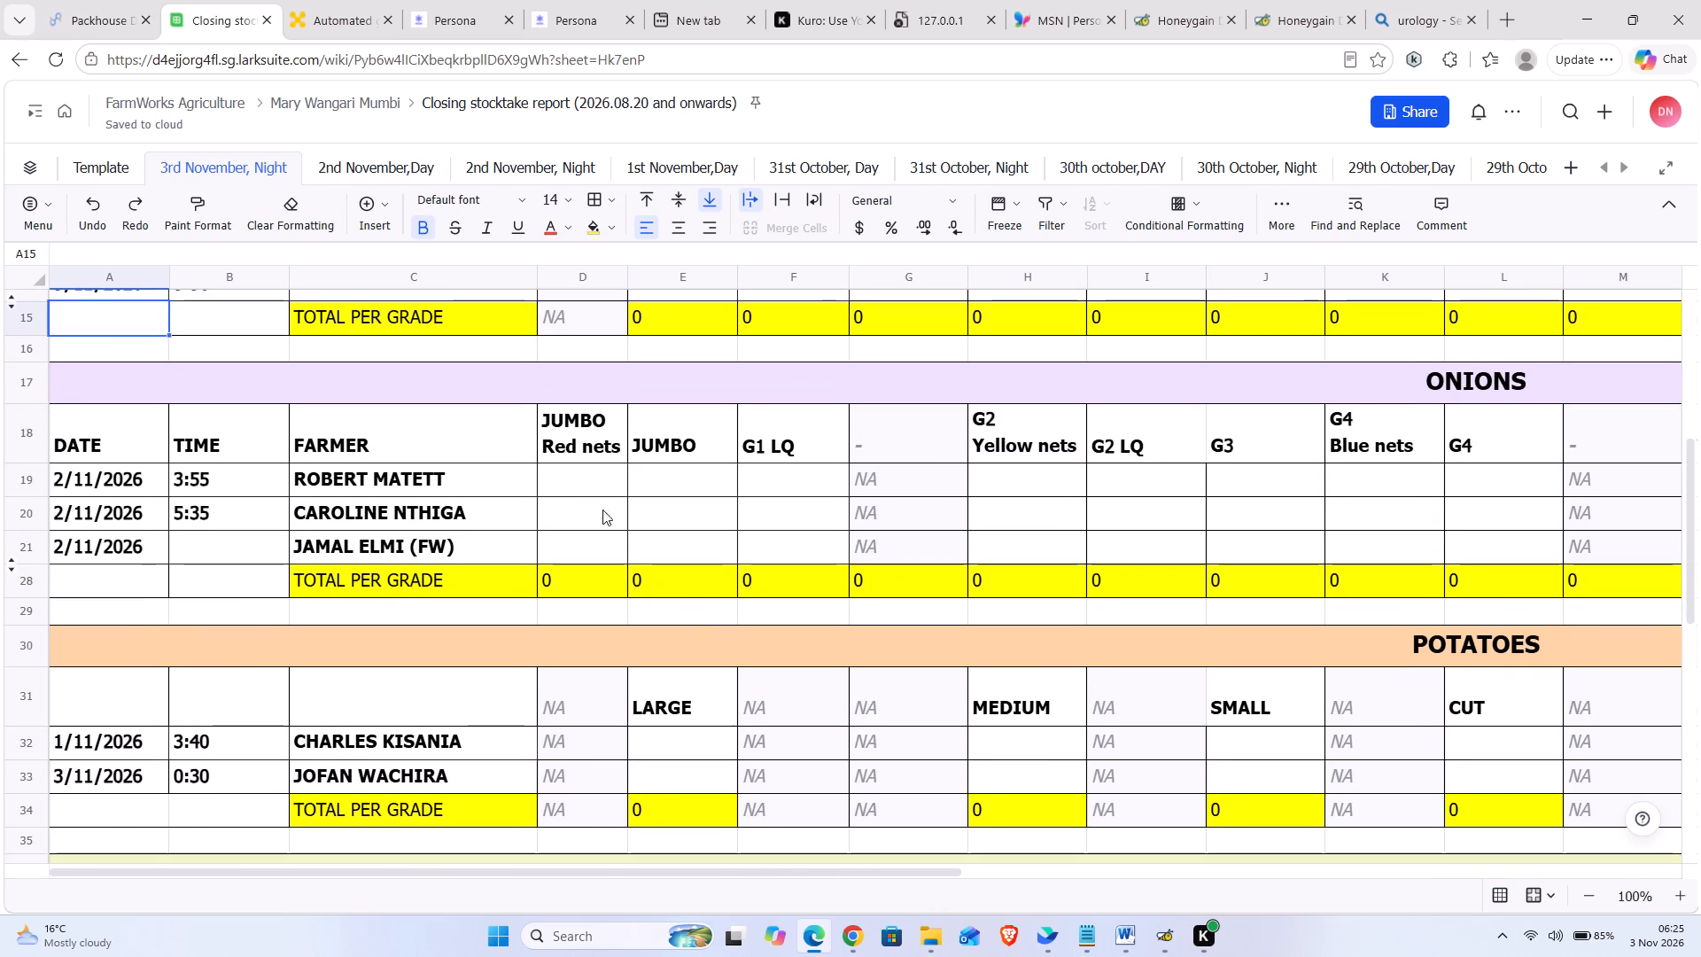
{"action": "left_click", "coordinate": [567, 478]}
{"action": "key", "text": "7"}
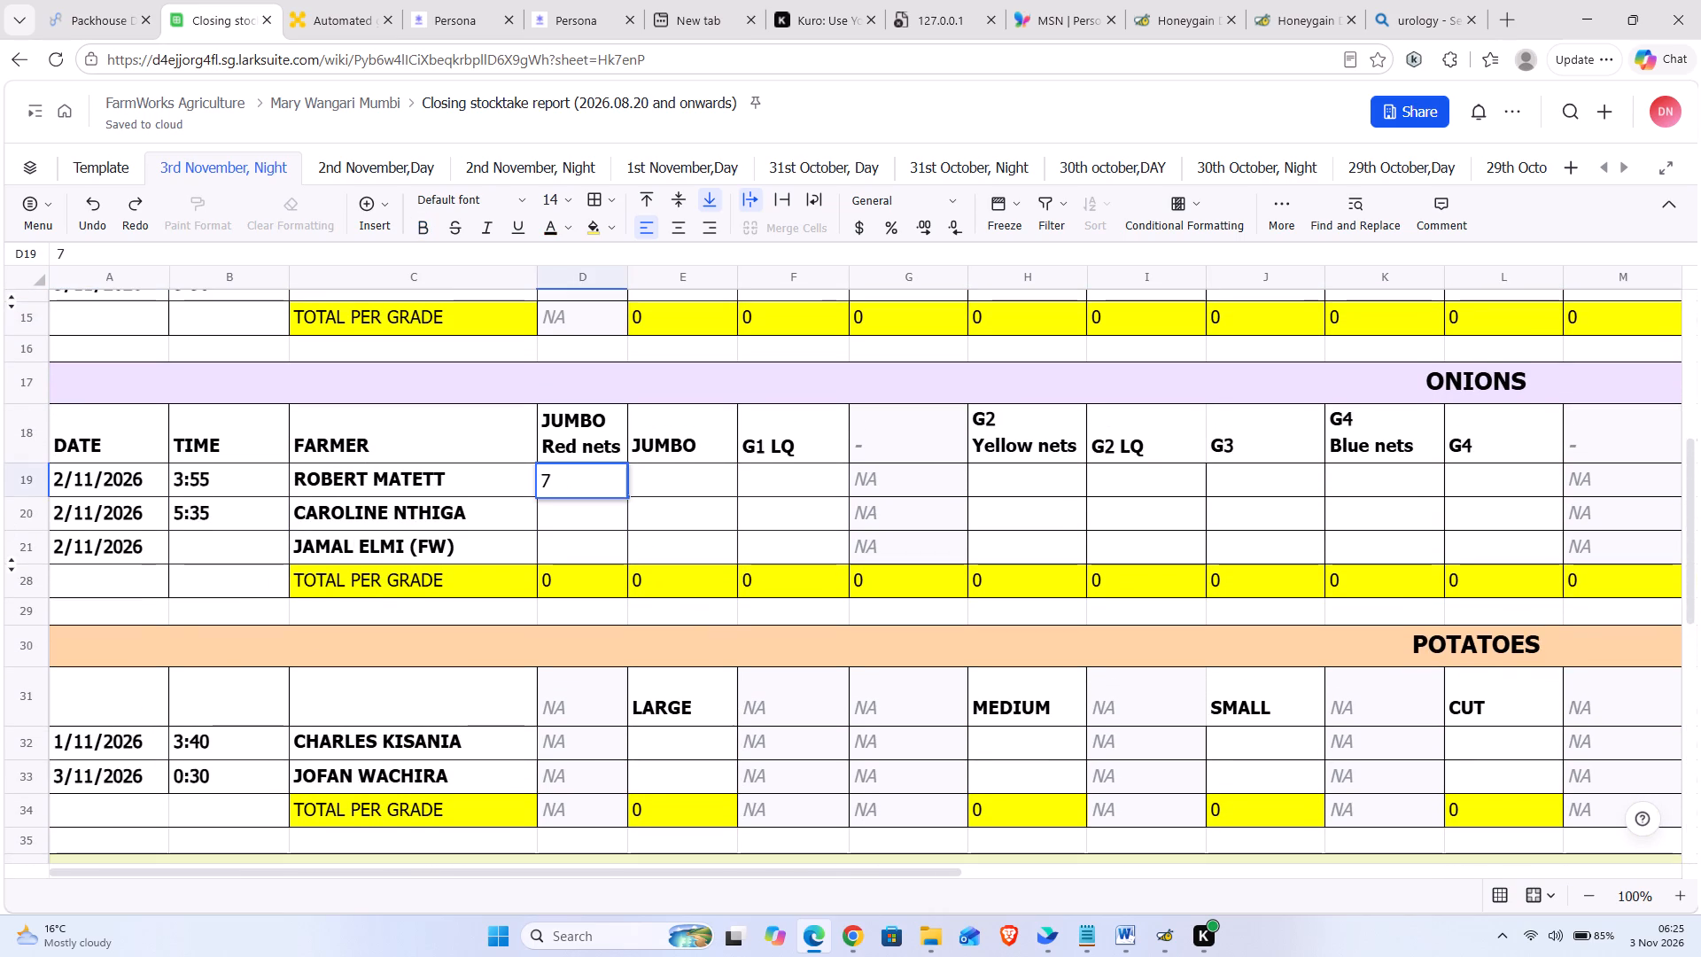
{"action": "key", "text": "BackSpace"}
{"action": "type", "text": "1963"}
{"action": "left_click", "coordinate": [537, 547]}
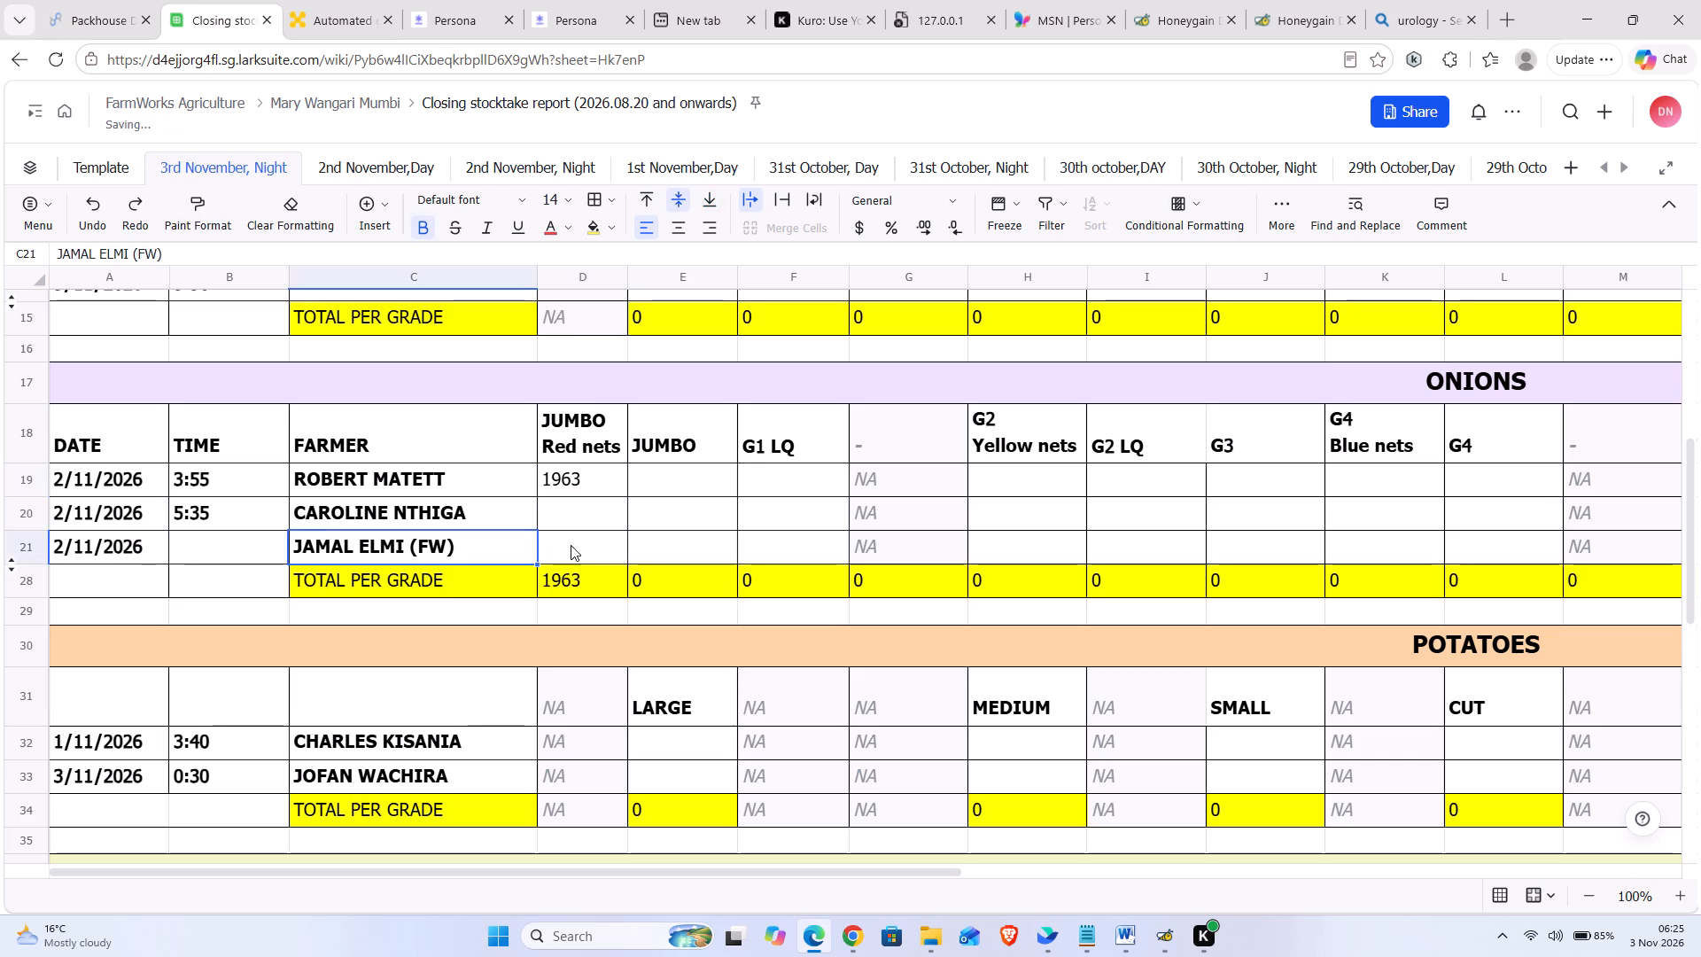
Enter 721 in row 21 and 350 in row 20 under JUMBO Red nets in the Onions section.
{"action": "left_click", "coordinate": [572, 545]}
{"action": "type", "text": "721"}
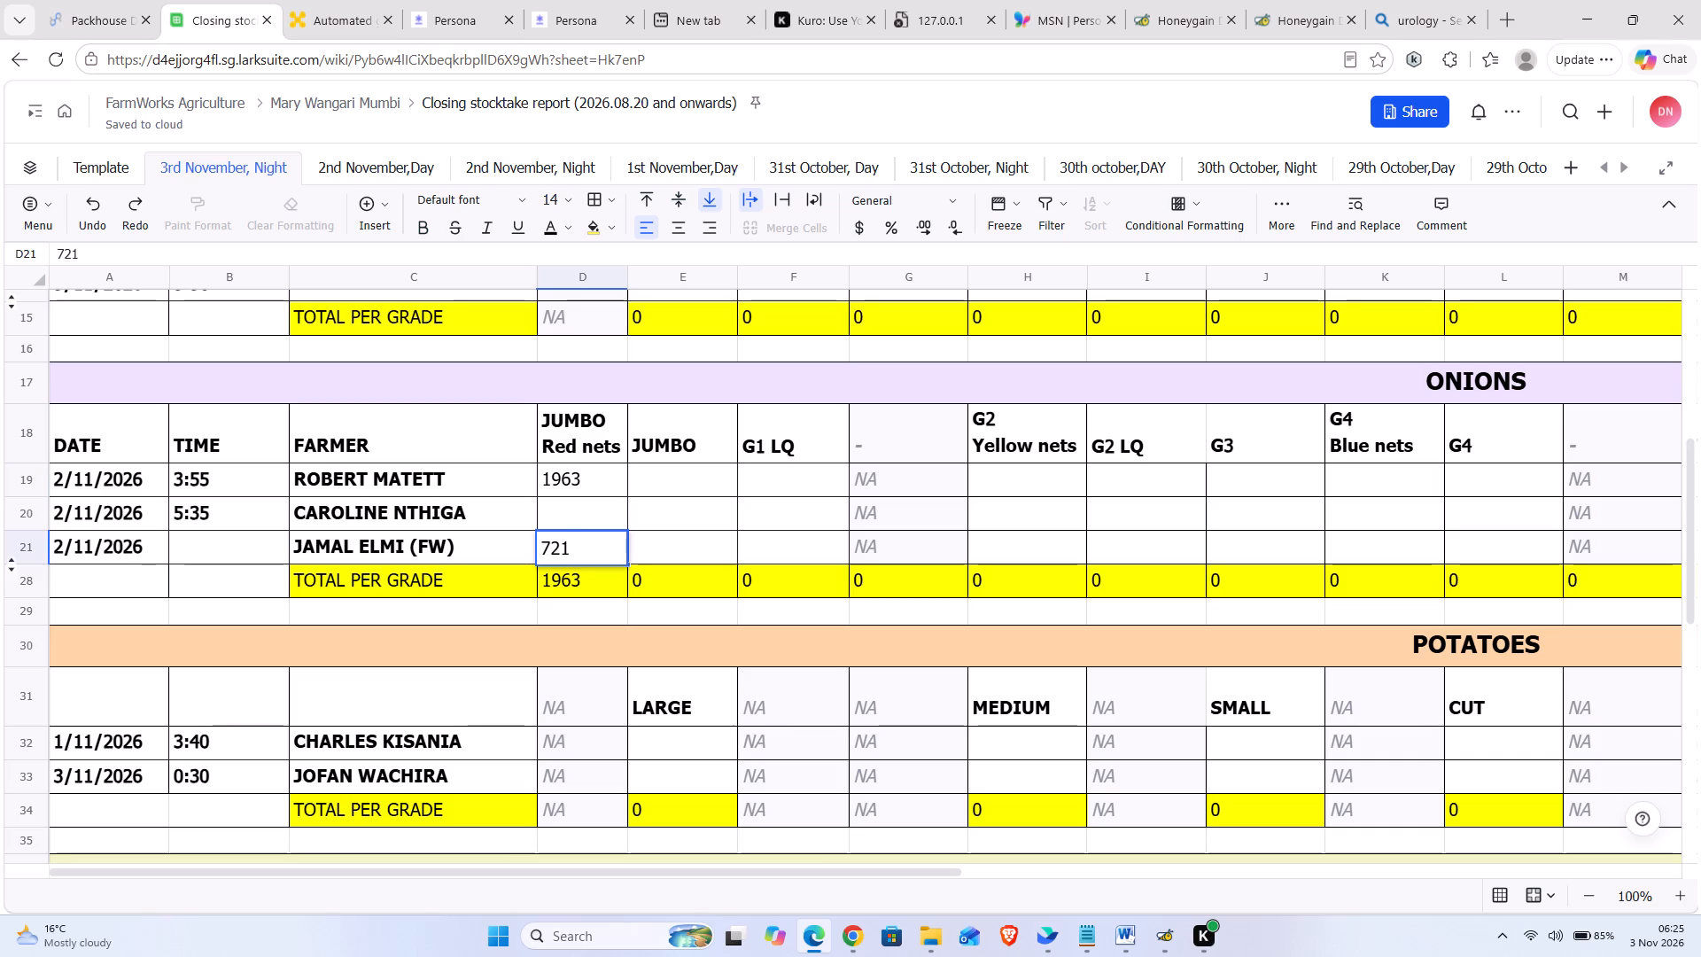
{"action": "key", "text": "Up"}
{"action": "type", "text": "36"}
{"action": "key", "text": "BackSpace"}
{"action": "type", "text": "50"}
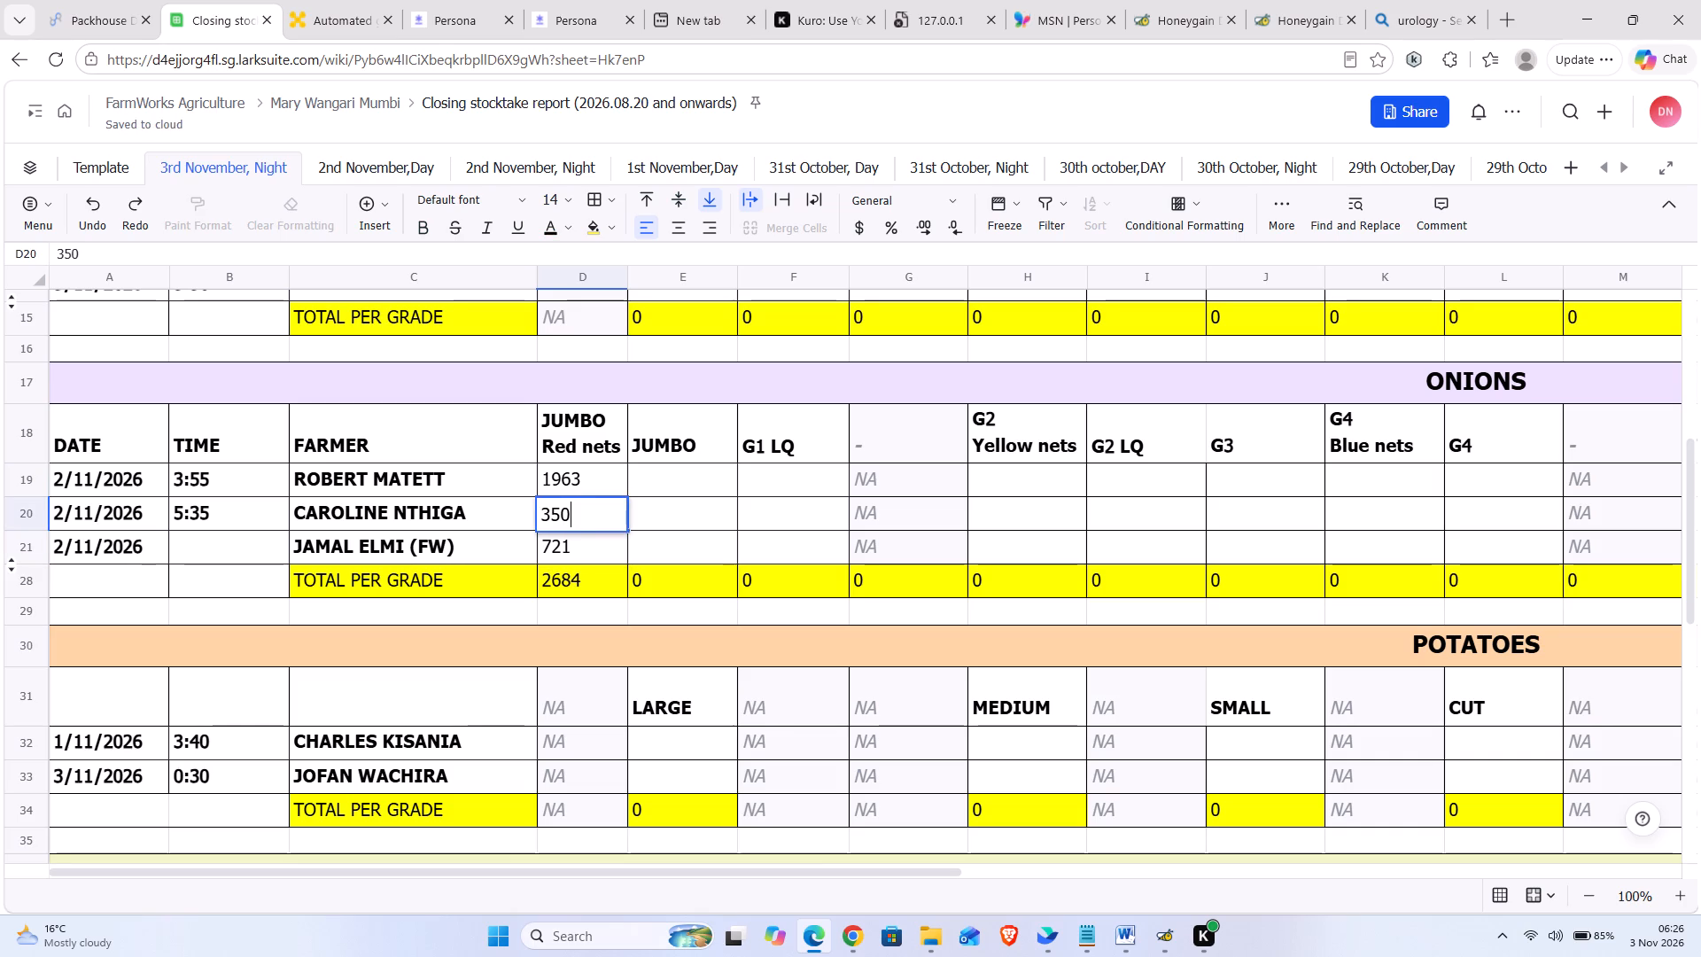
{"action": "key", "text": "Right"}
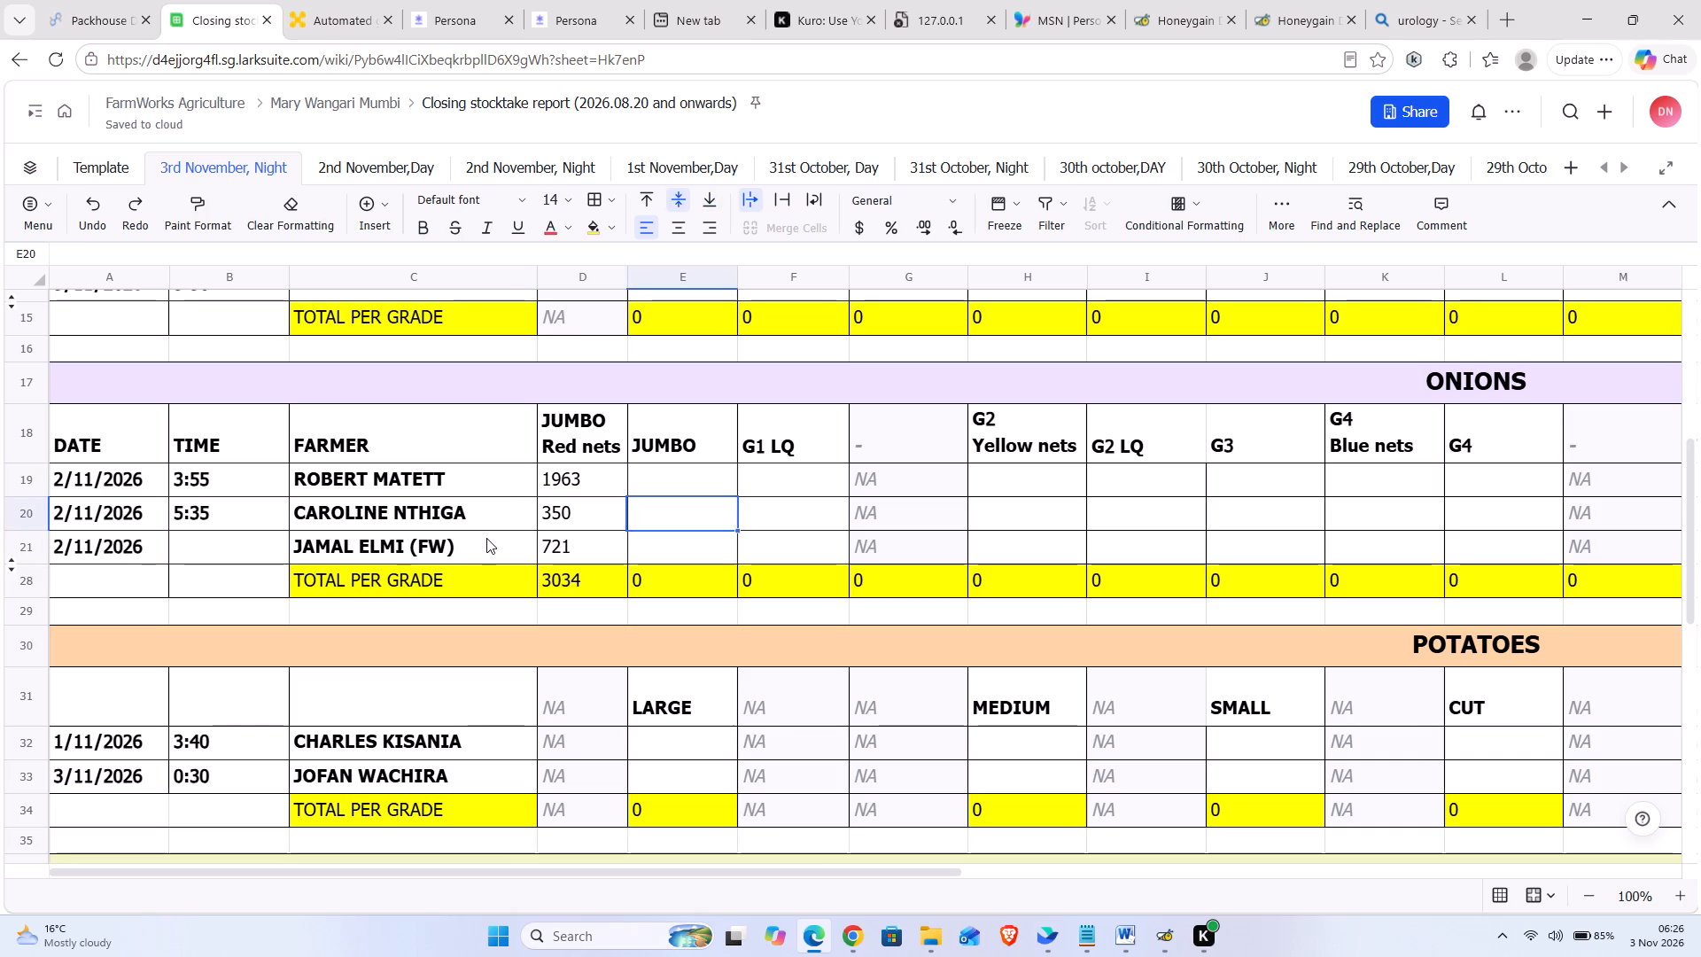
Remove the "(FW)" suffix from the farmer name in Onions row 21.
{"action": "double_click", "coordinate": [486, 538]}
{"action": "key", "text": "BackSpace"}
{"action": "key", "text": "BackSpace"}
{"action": "key", "text": "BackSpace"}
{"action": "key", "text": "BackSpace"}
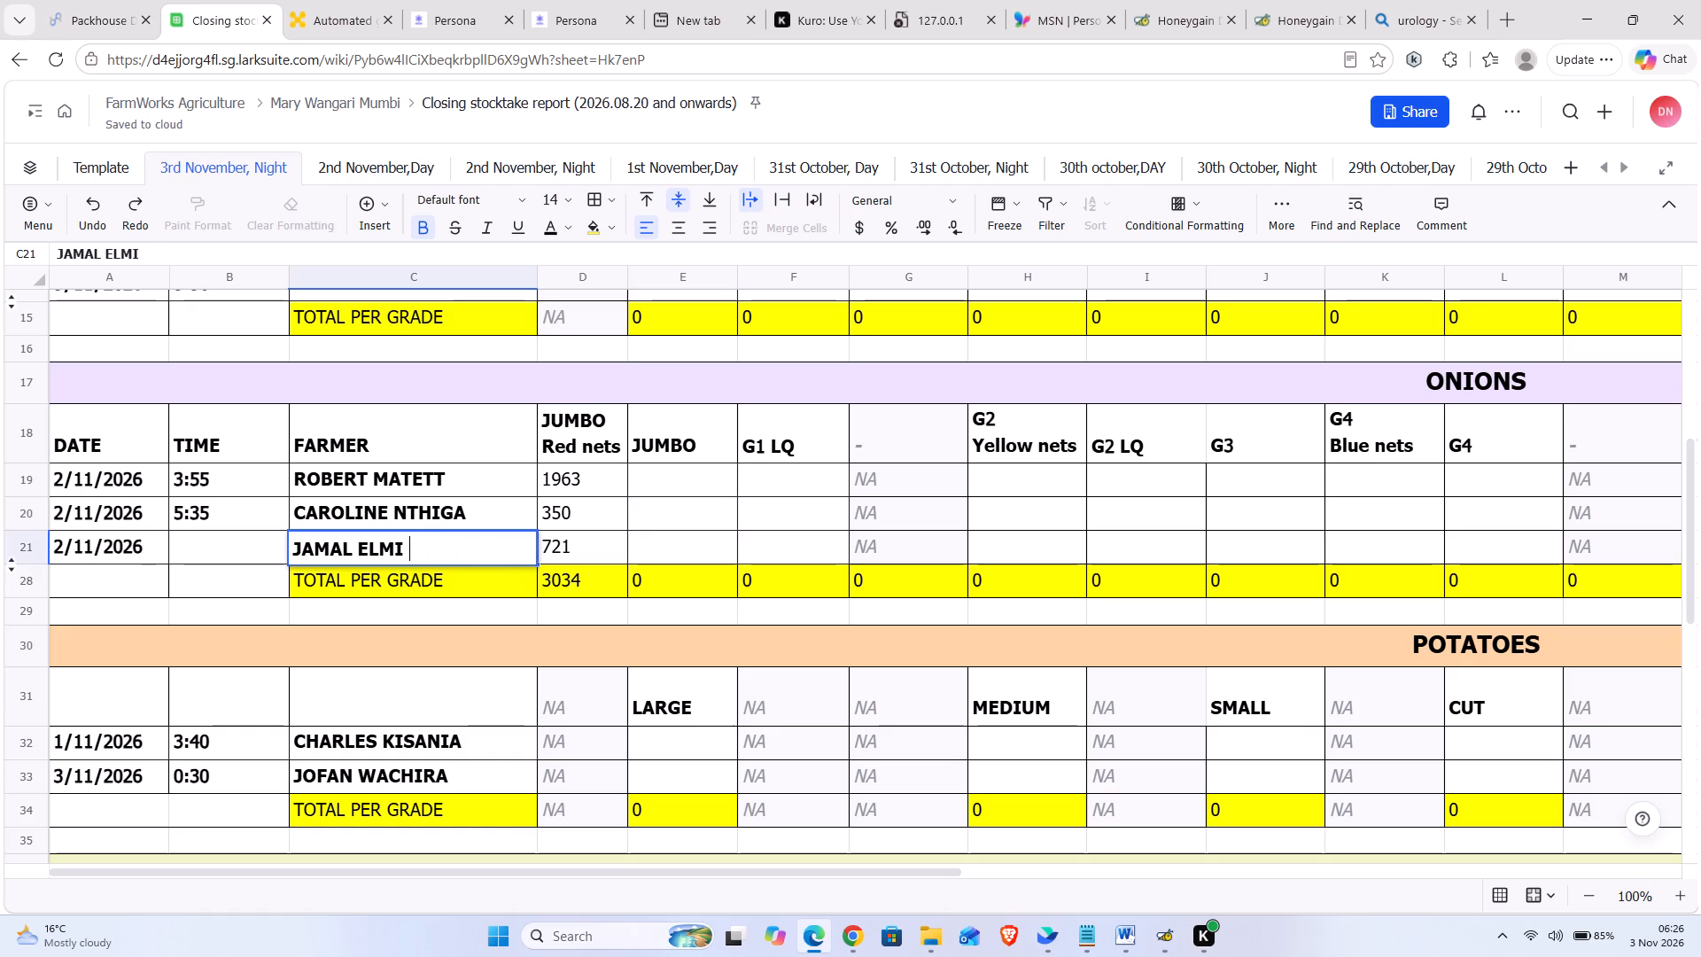
{"action": "key", "text": "BackSpace"}
Check the 11/2/2026 onion intake for row 21's farmer in the Packhouse App and enter its time, 8:34, in row 21.
{"action": "left_click", "coordinate": [199, 545]}
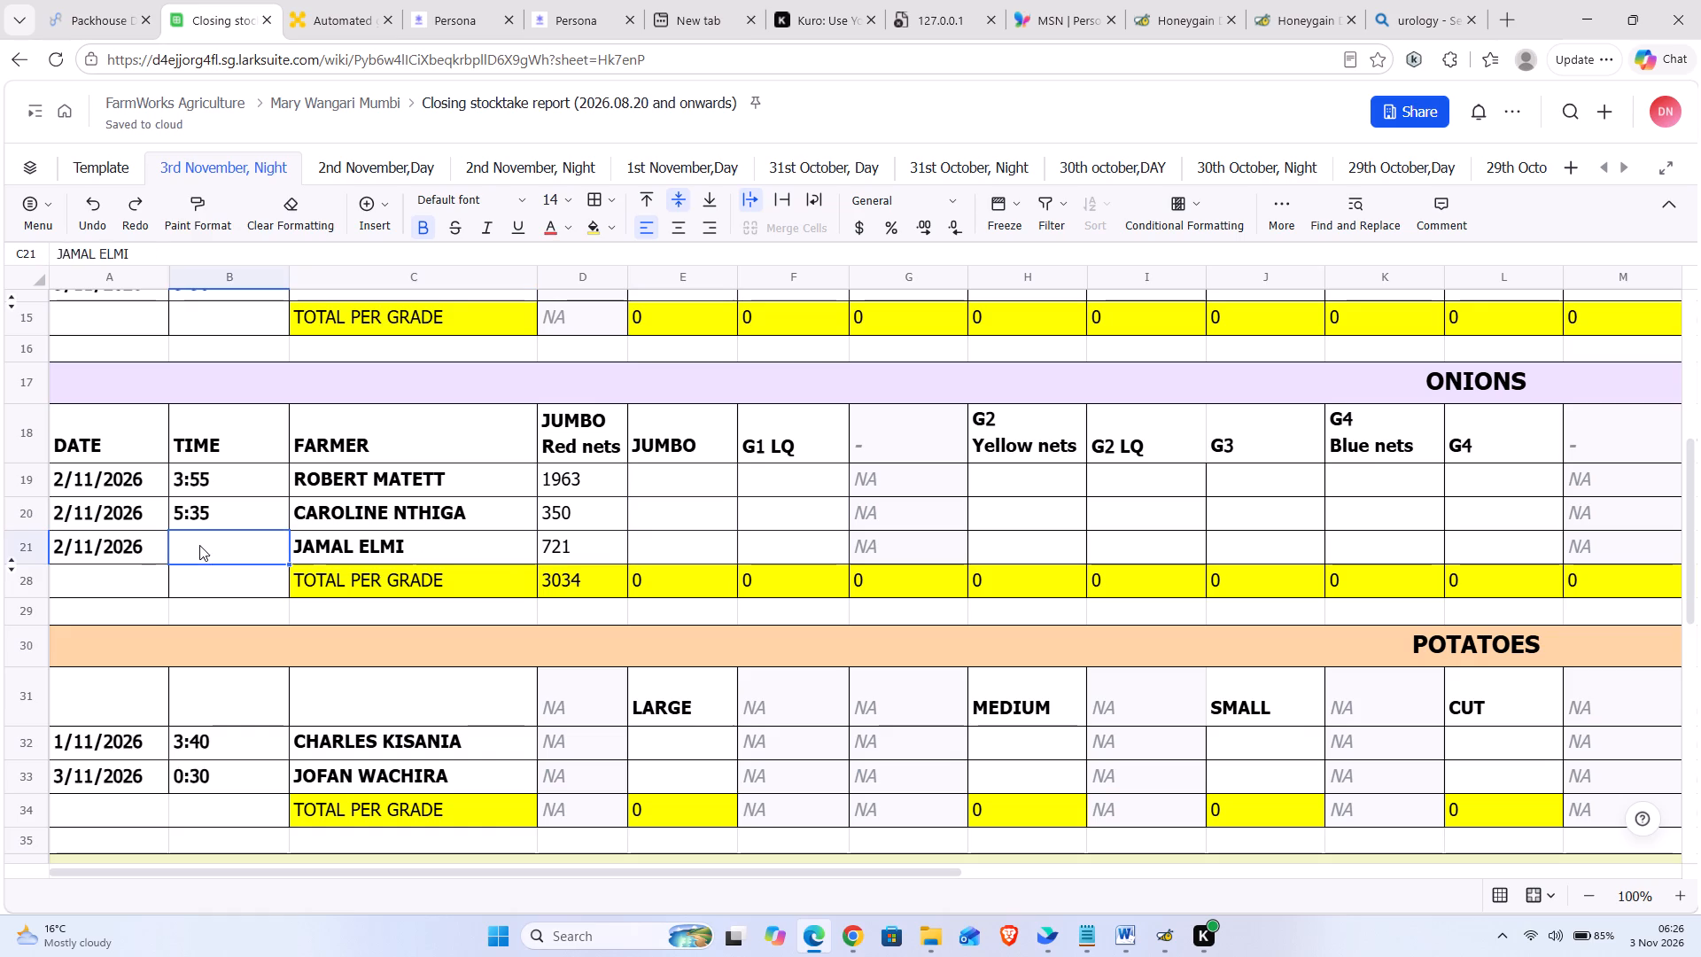
{"action": "key", "text": "alt+Tab"}
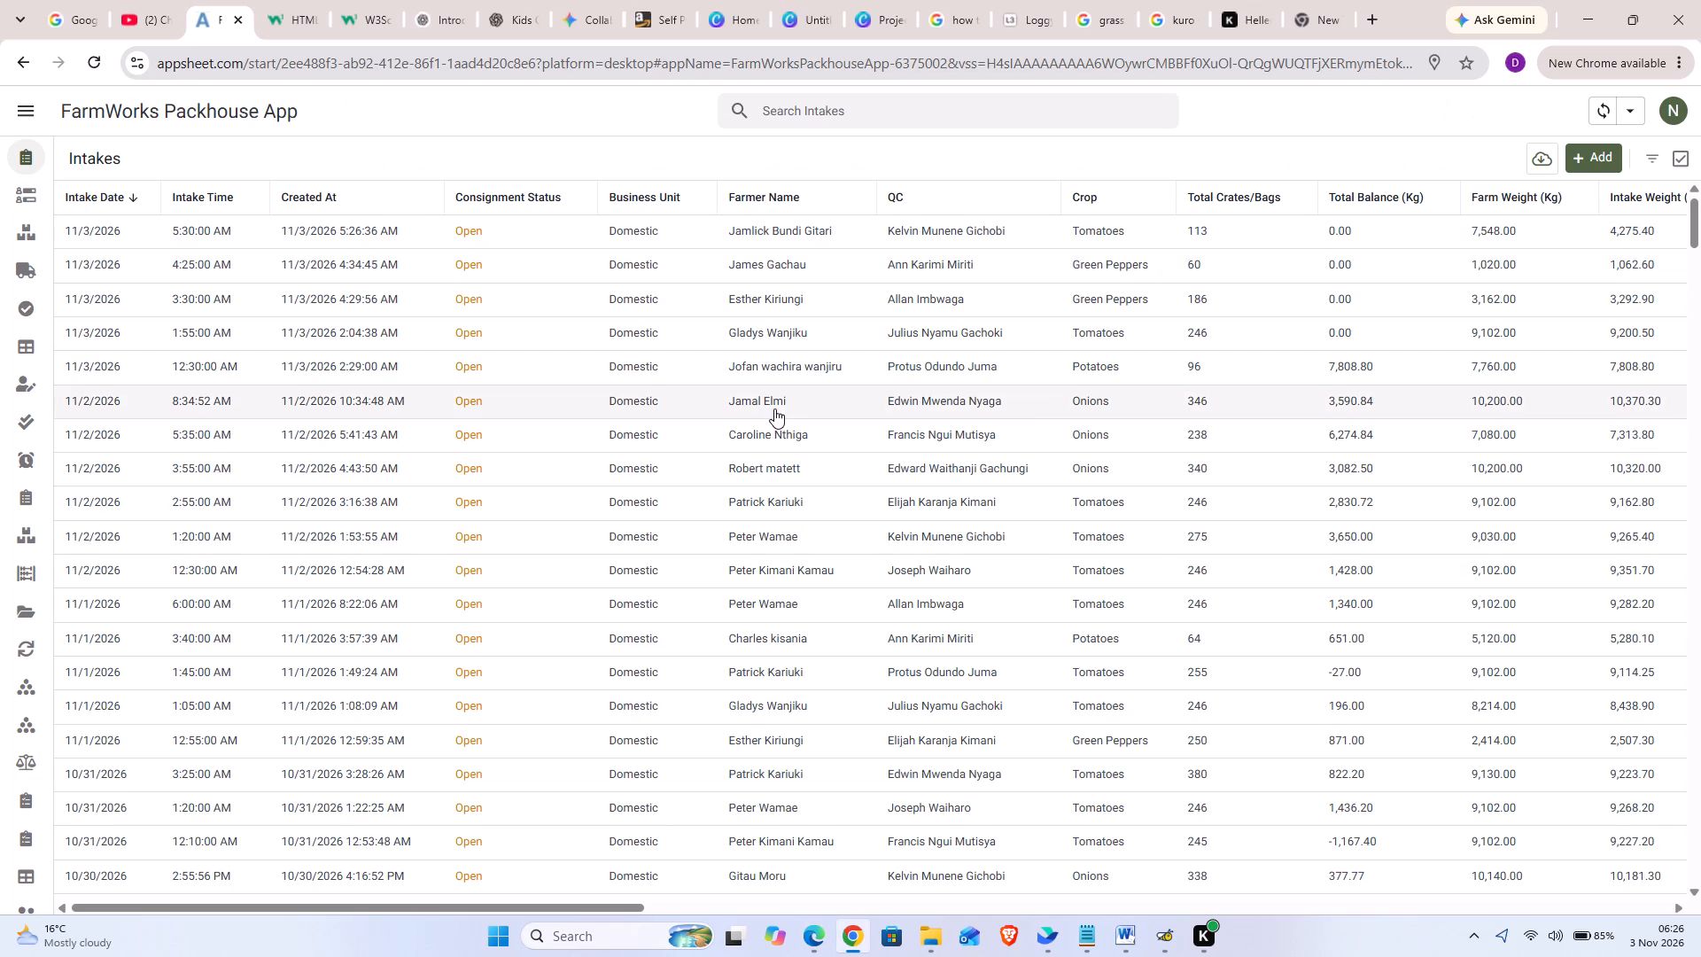
{"action": "key", "text": "alt+Tab"}
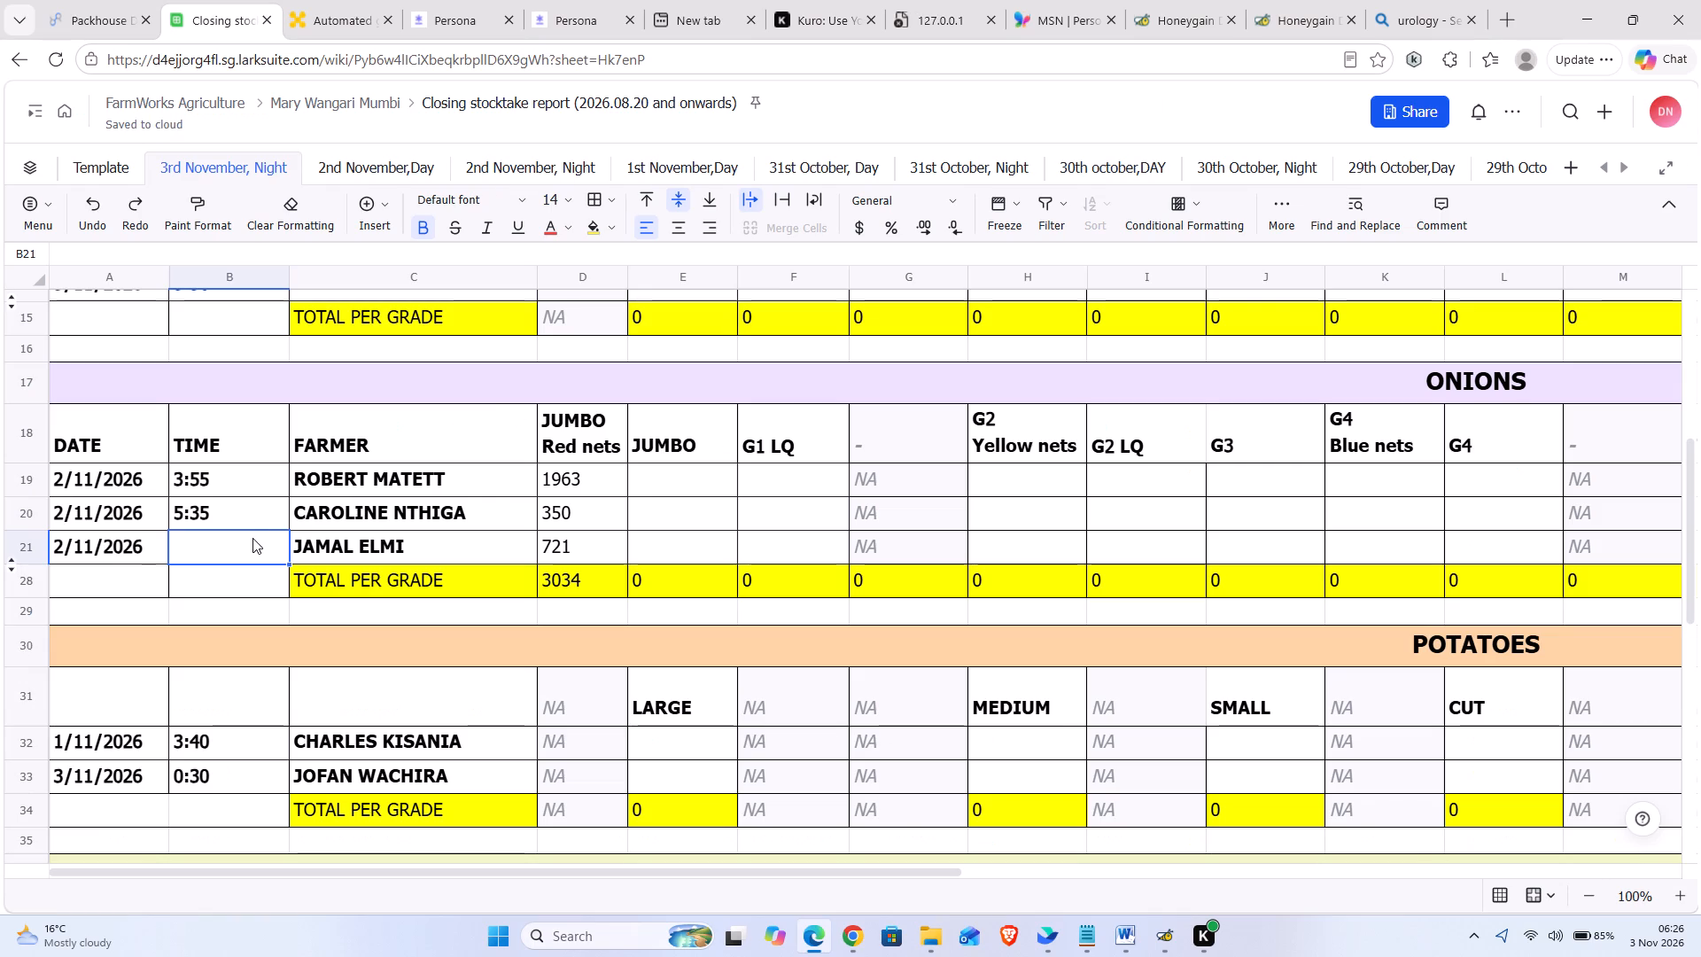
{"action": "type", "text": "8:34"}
Enter 356 in row 19 and 61 in row 20 under G2 Yellow nets in the Onions section.
{"action": "scroll", "coordinate": [557, 626], "scroll_direction": "up", "scroll_amount": 2}
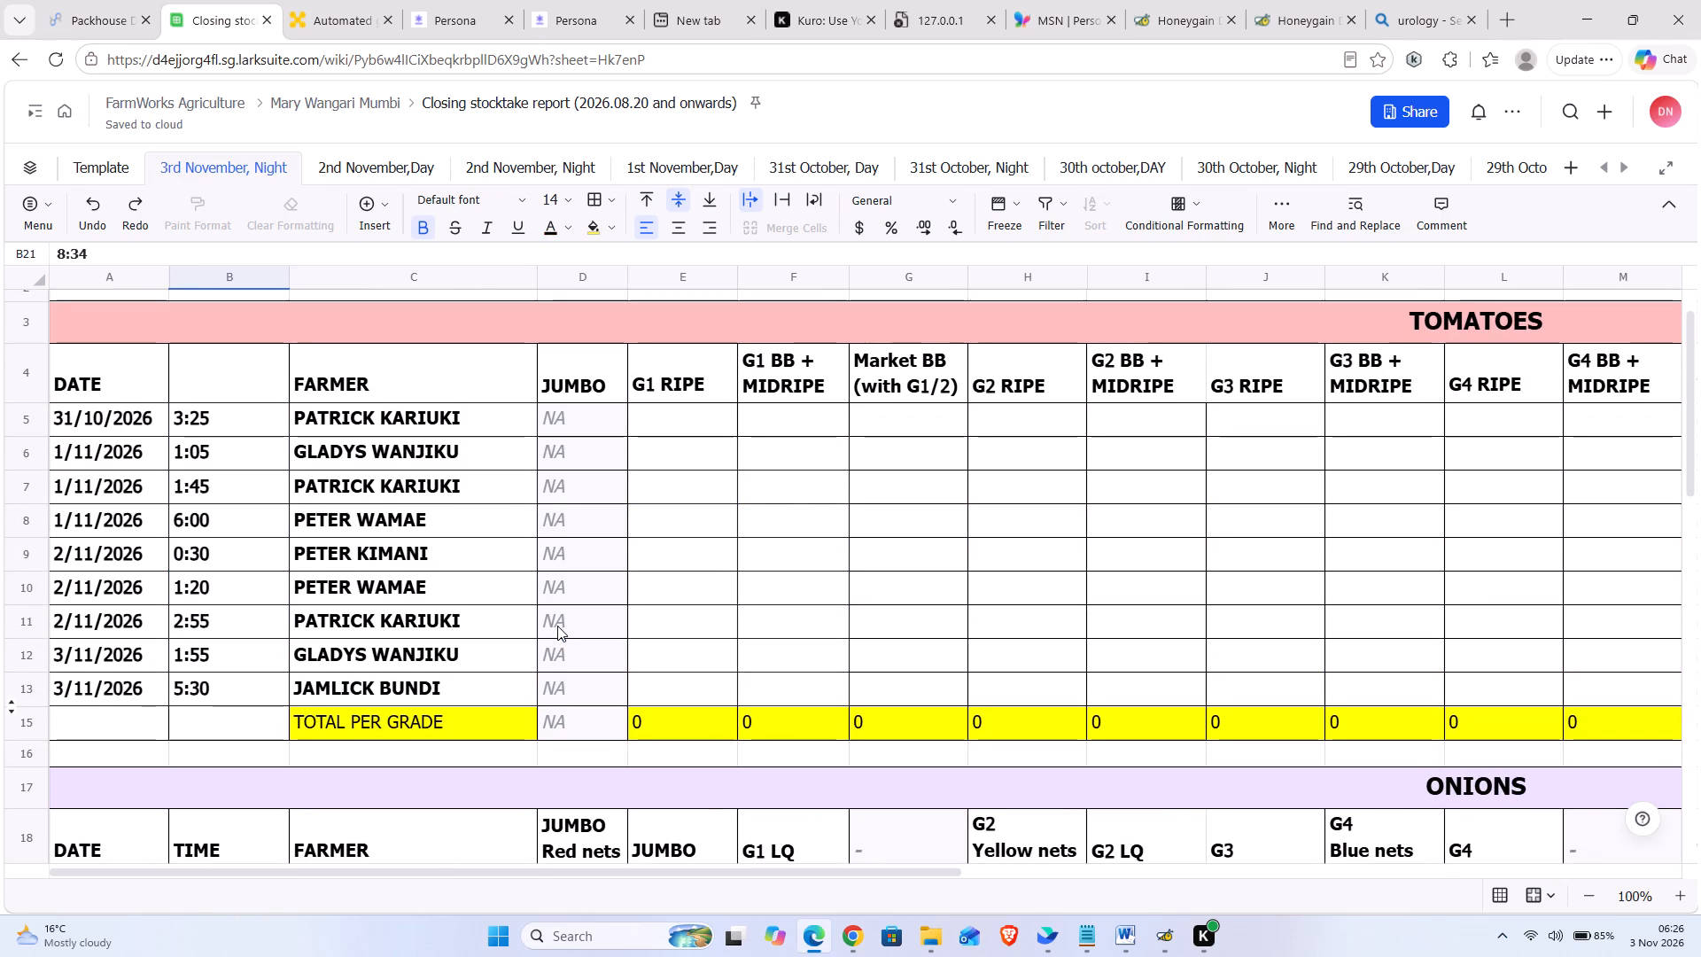
{"action": "scroll", "coordinate": [557, 626], "scroll_direction": "down", "scroll_amount": 2}
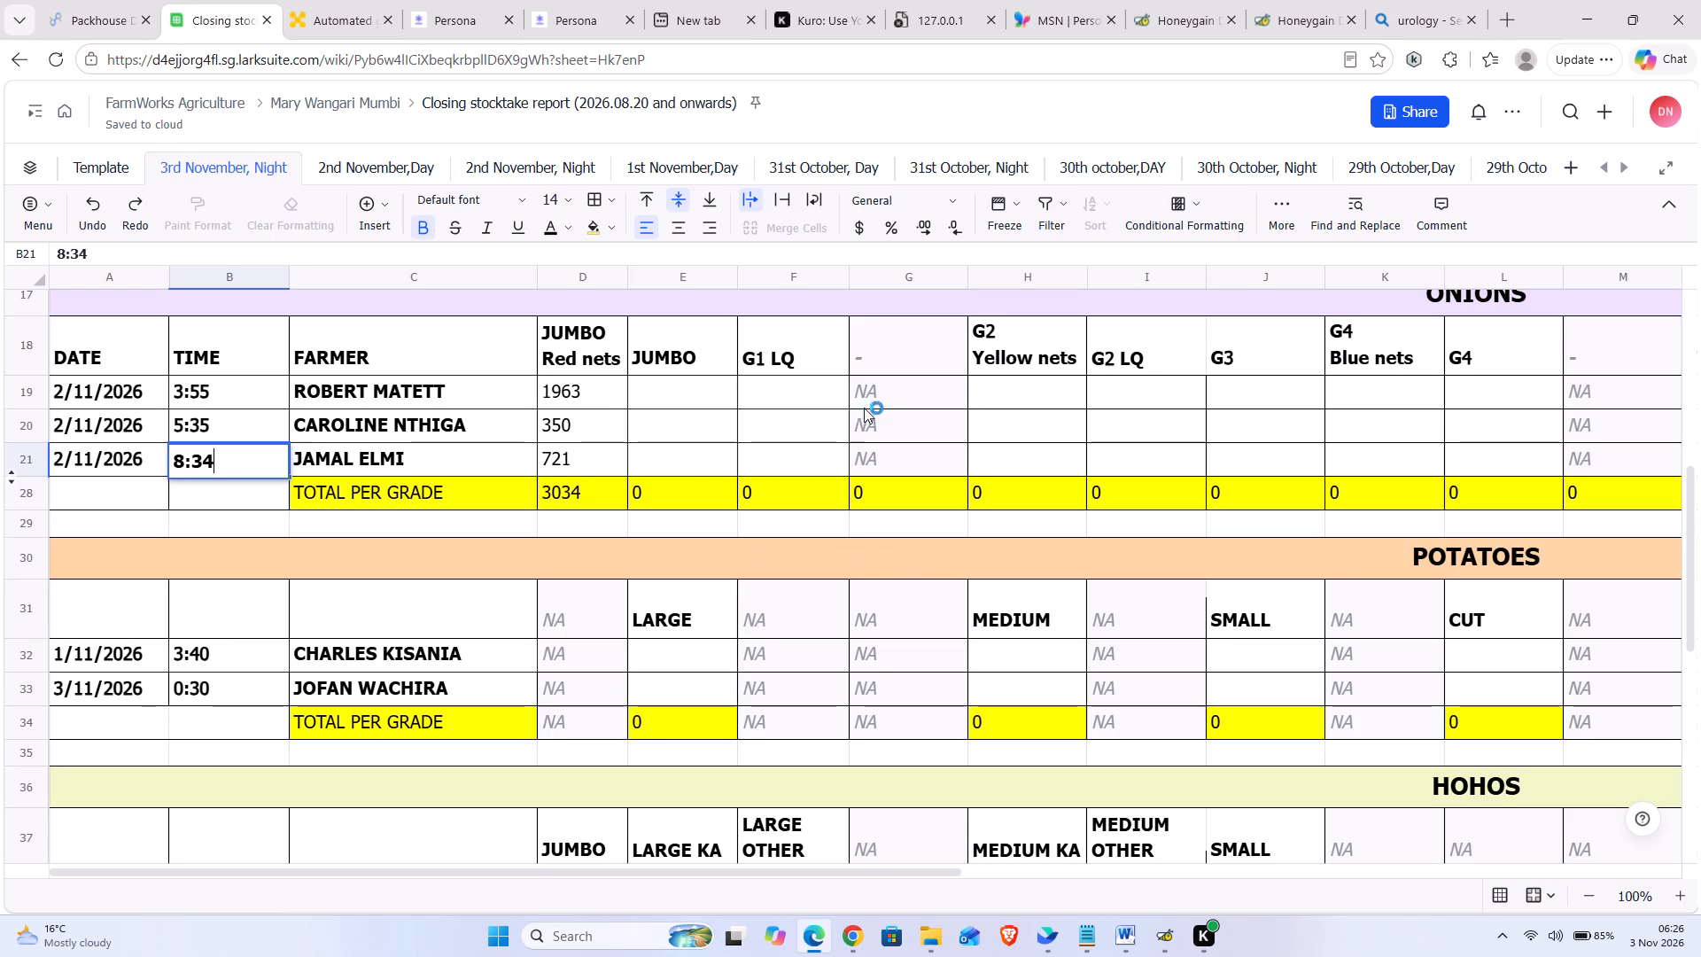
{"action": "left_click", "coordinate": [1040, 379]}
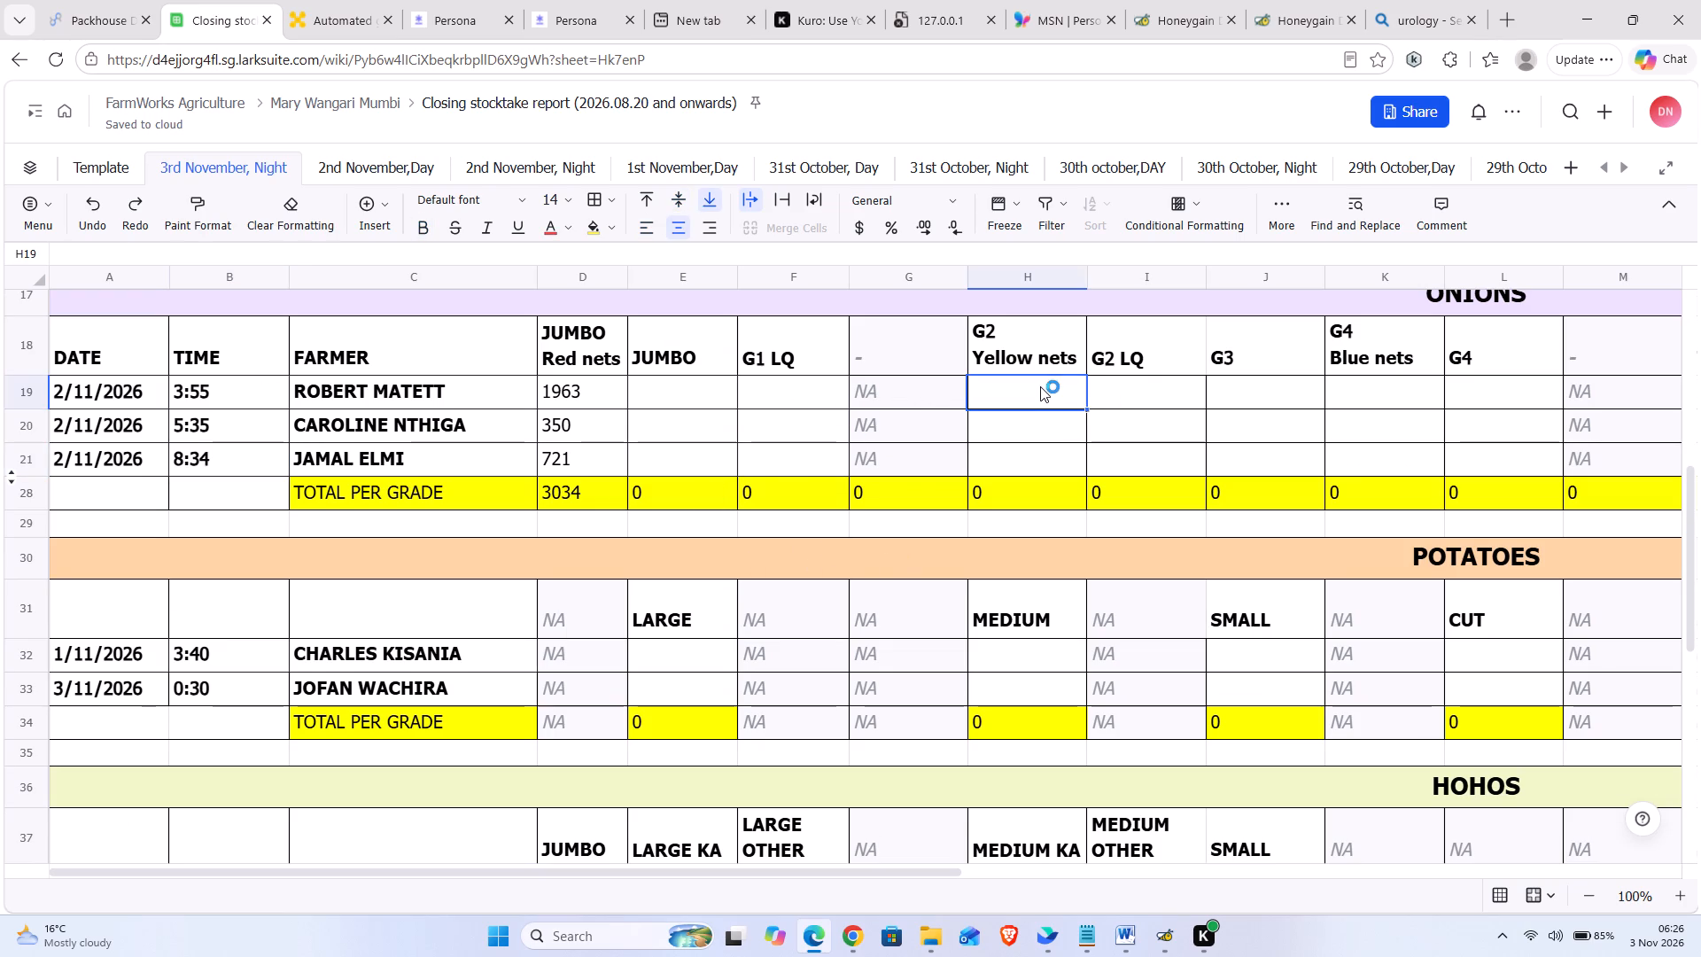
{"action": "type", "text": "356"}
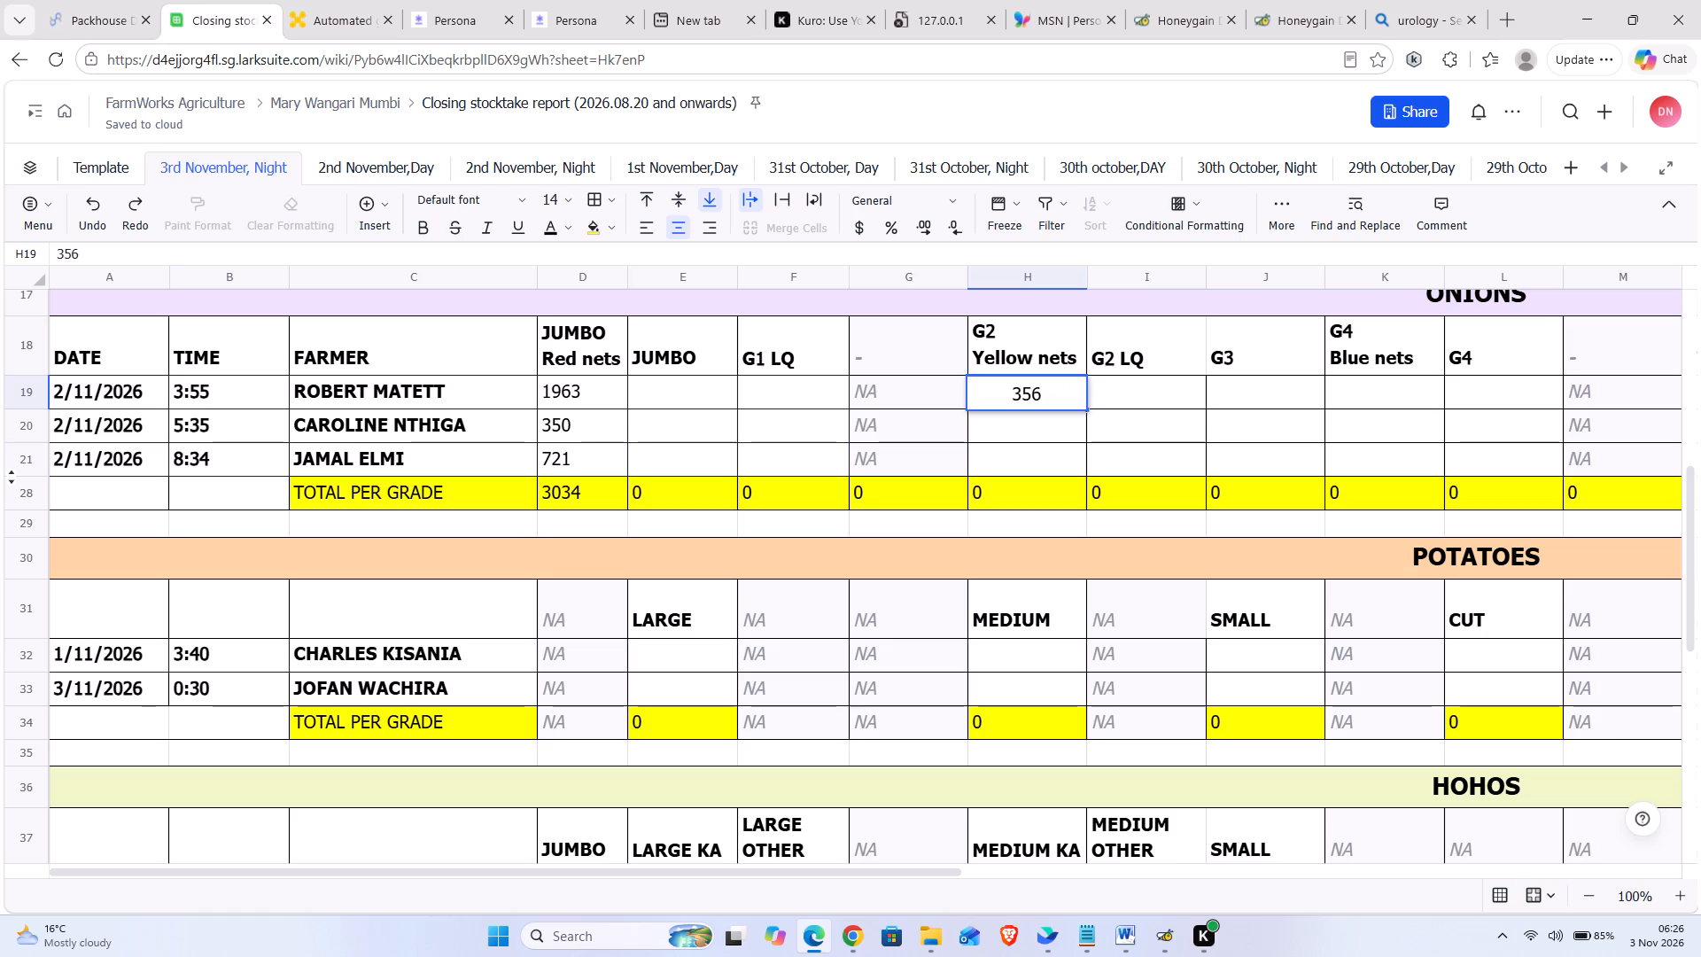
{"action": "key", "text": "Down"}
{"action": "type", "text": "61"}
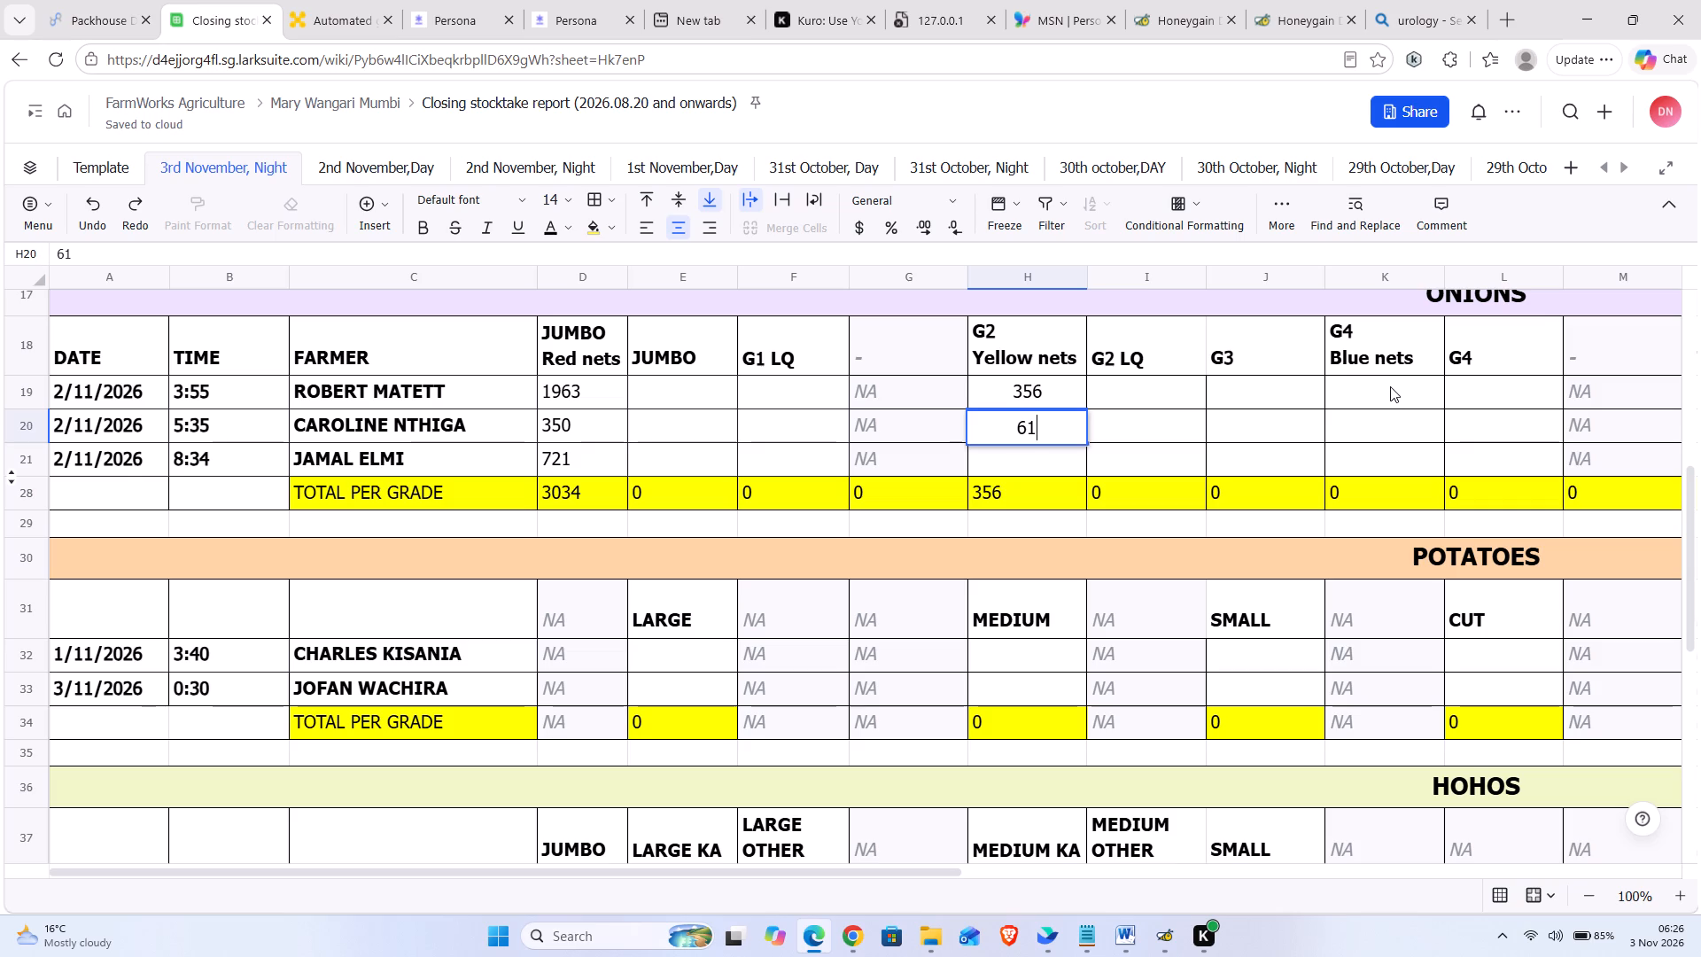
Enter 3110 under G4 Blue nets for the 8:34 onion consignment in row 21.
{"action": "left_click", "coordinate": [1370, 459]}
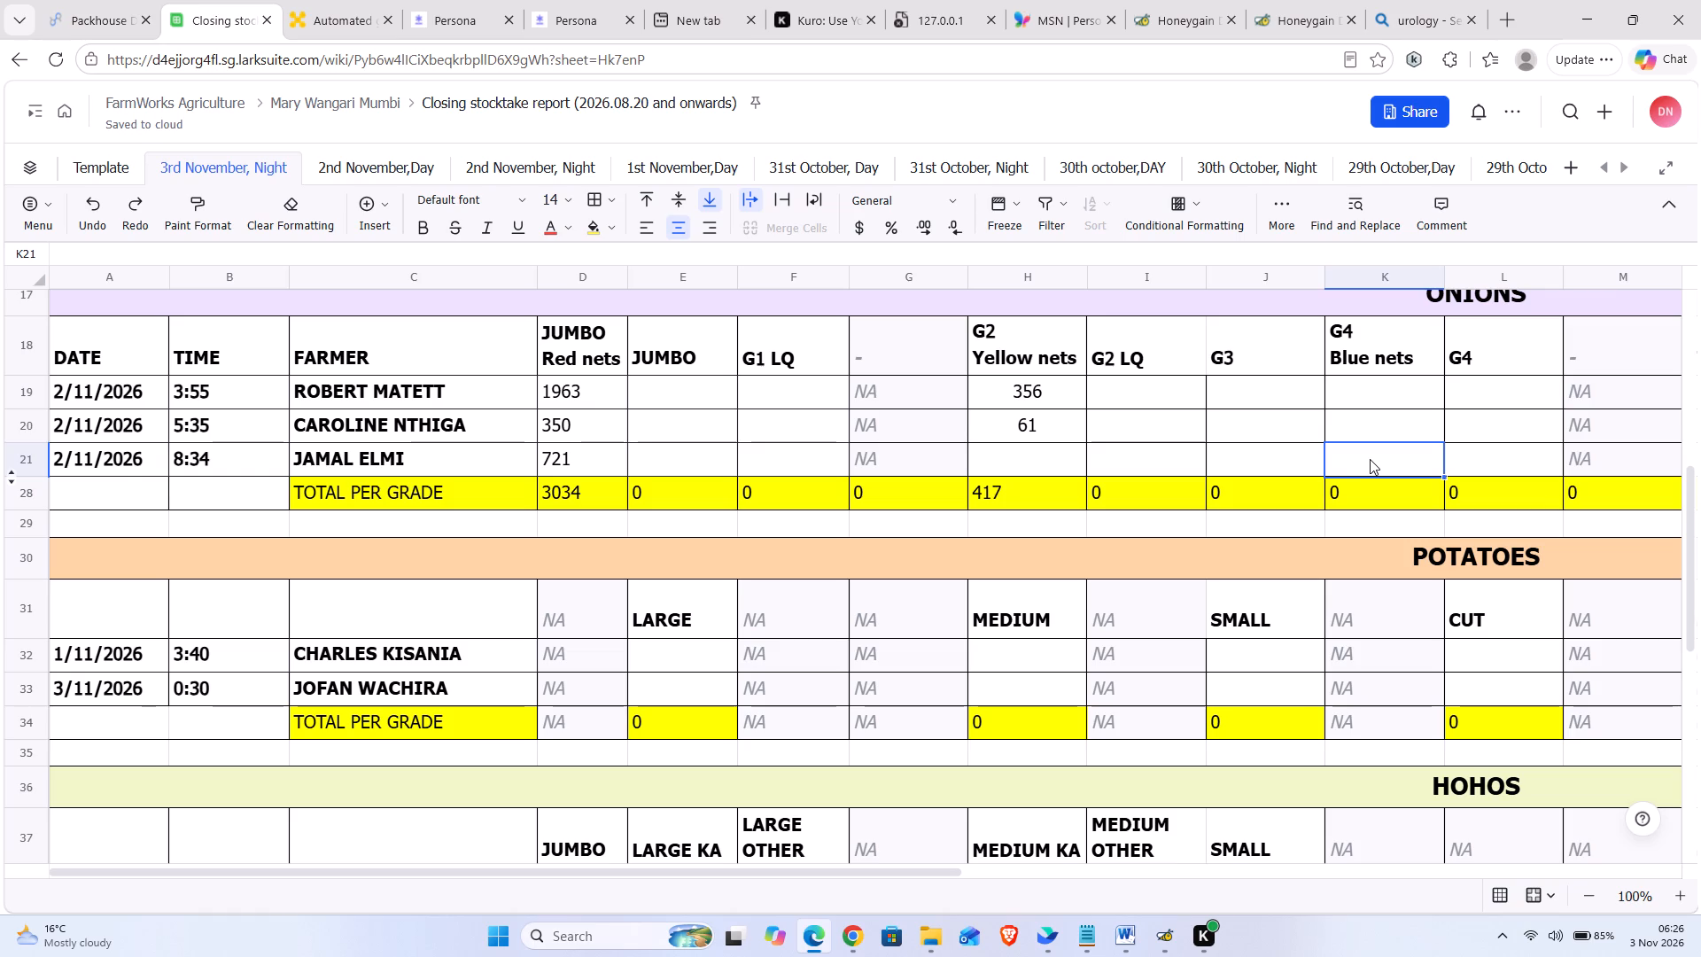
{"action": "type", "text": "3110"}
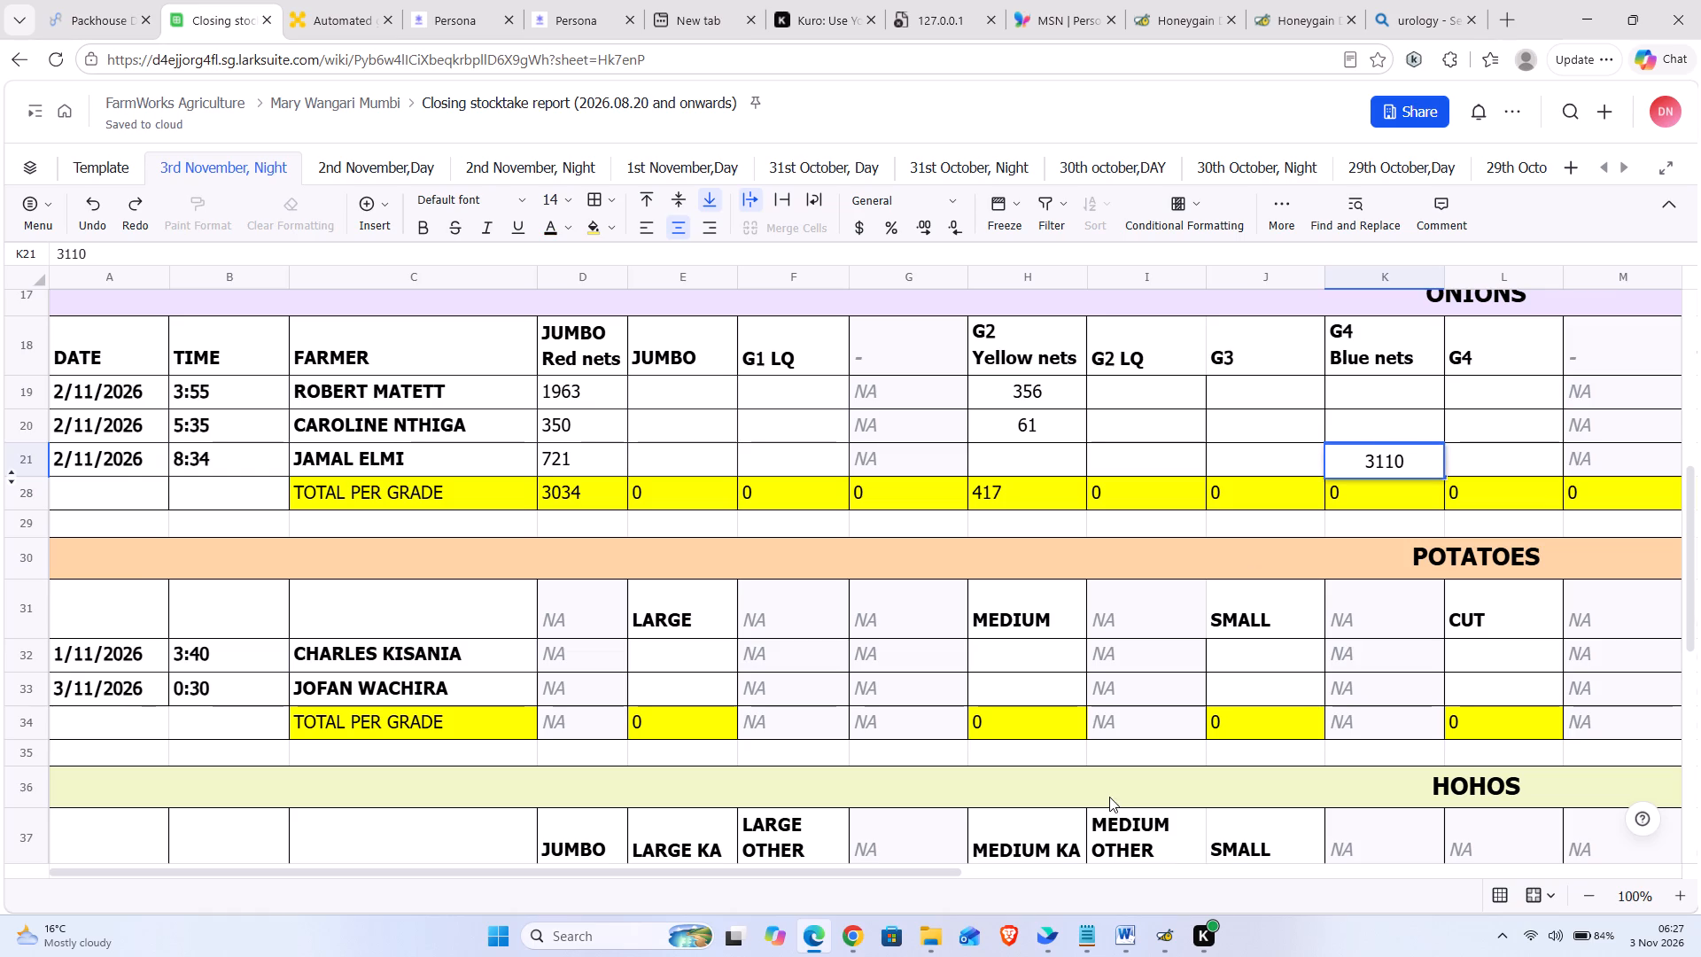
Switch to Lark and start a message in the Packhouse App Launch group mentioning Timothy and Neville.
{"action": "left_click", "coordinate": [1044, 939]}
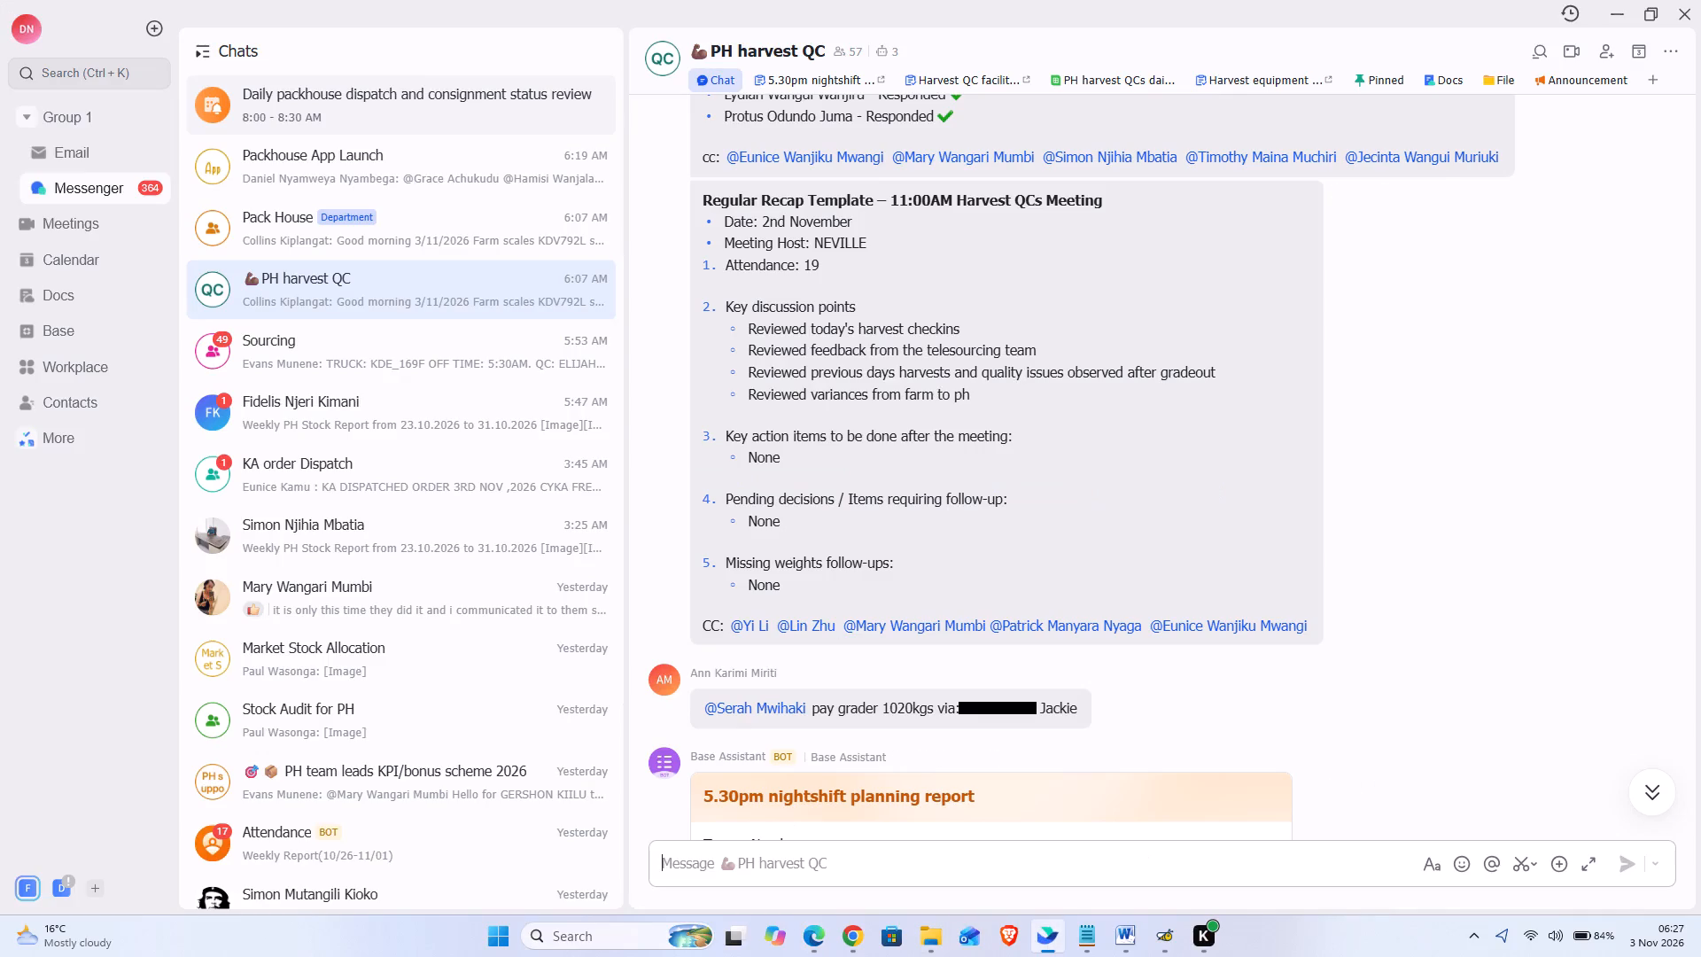
{"action": "left_click", "coordinate": [478, 179]}
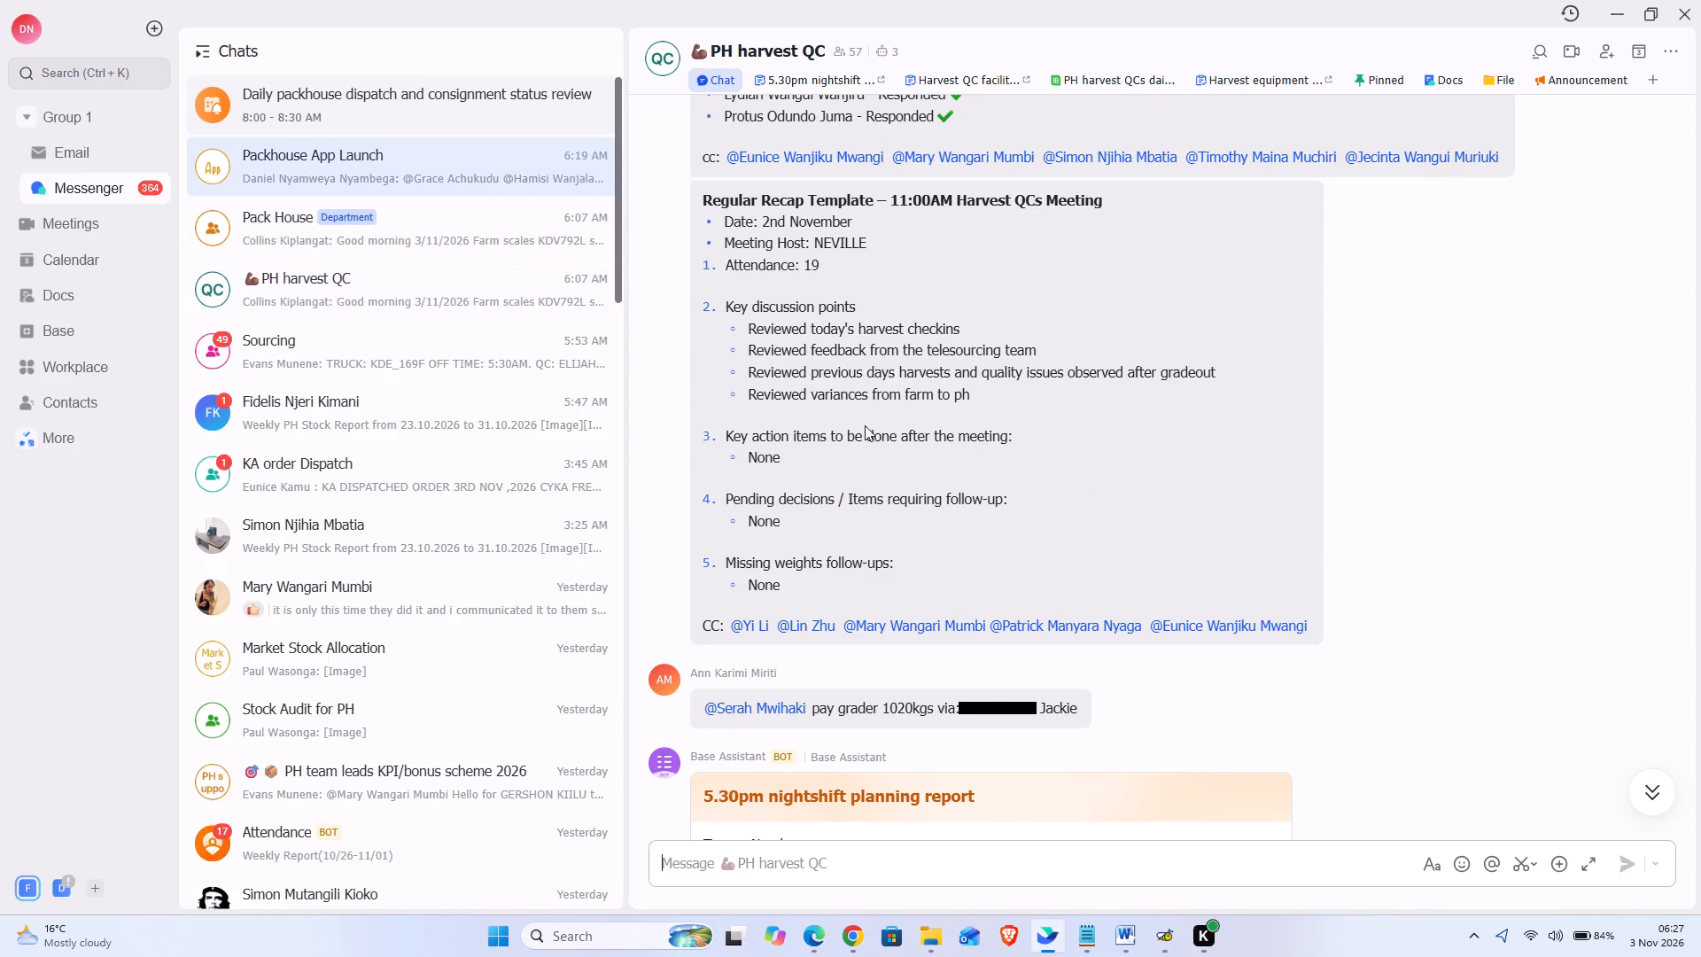
{"action": "left_click", "coordinate": [925, 862]}
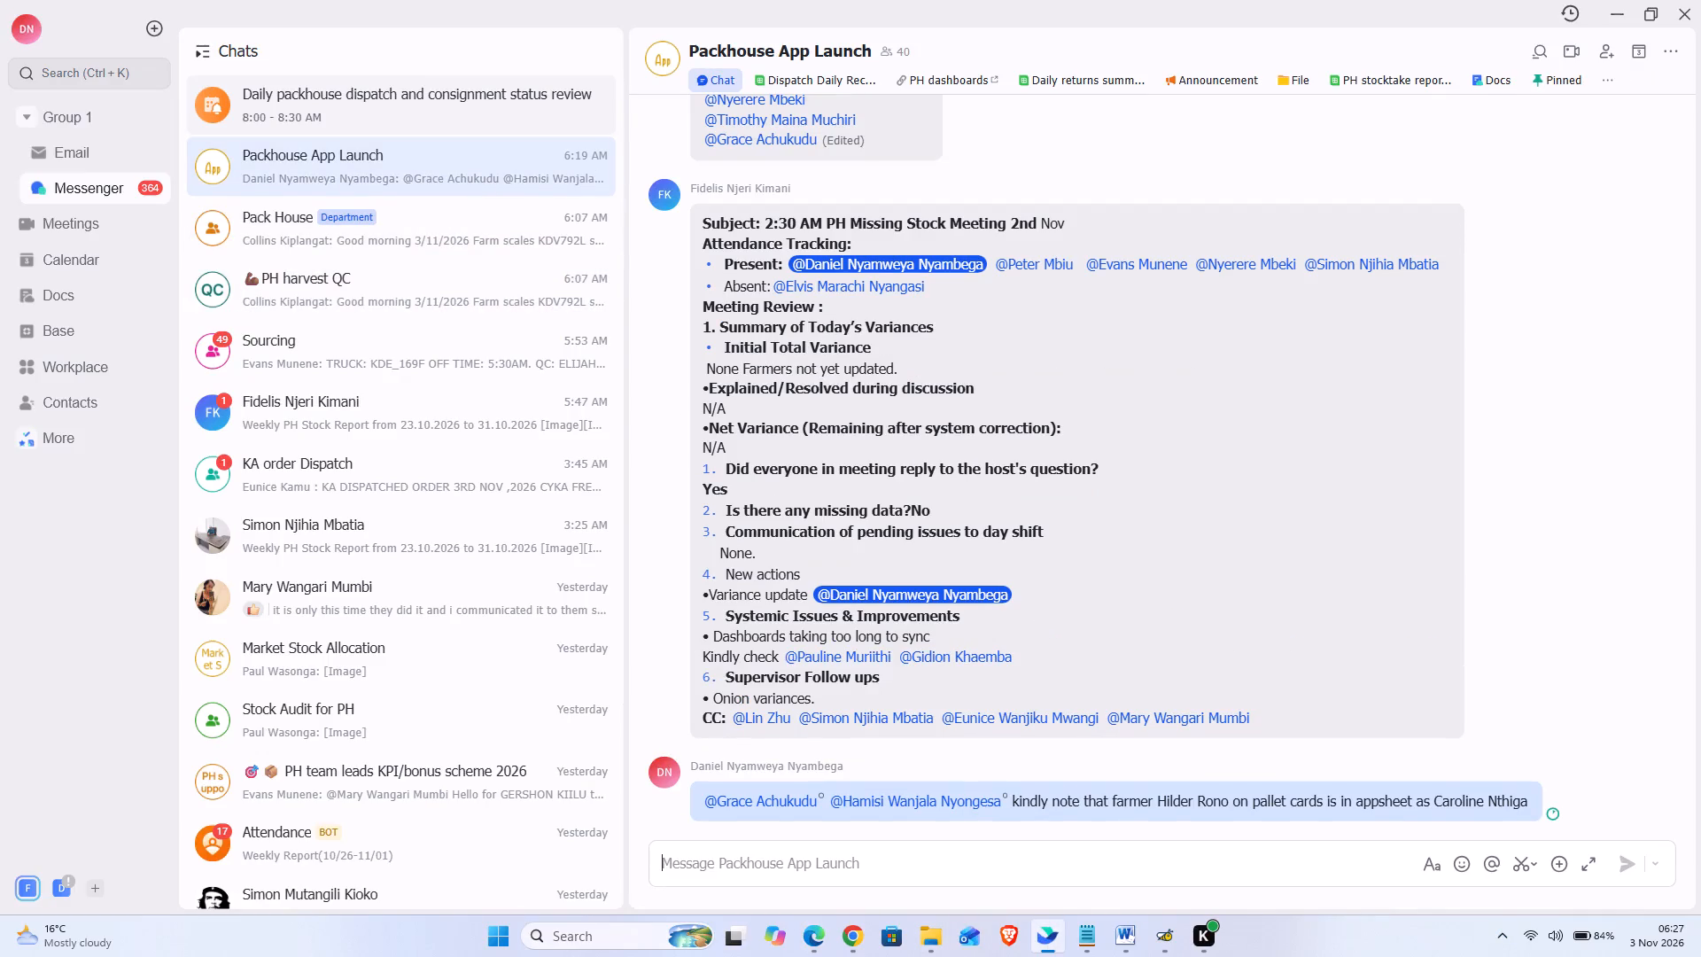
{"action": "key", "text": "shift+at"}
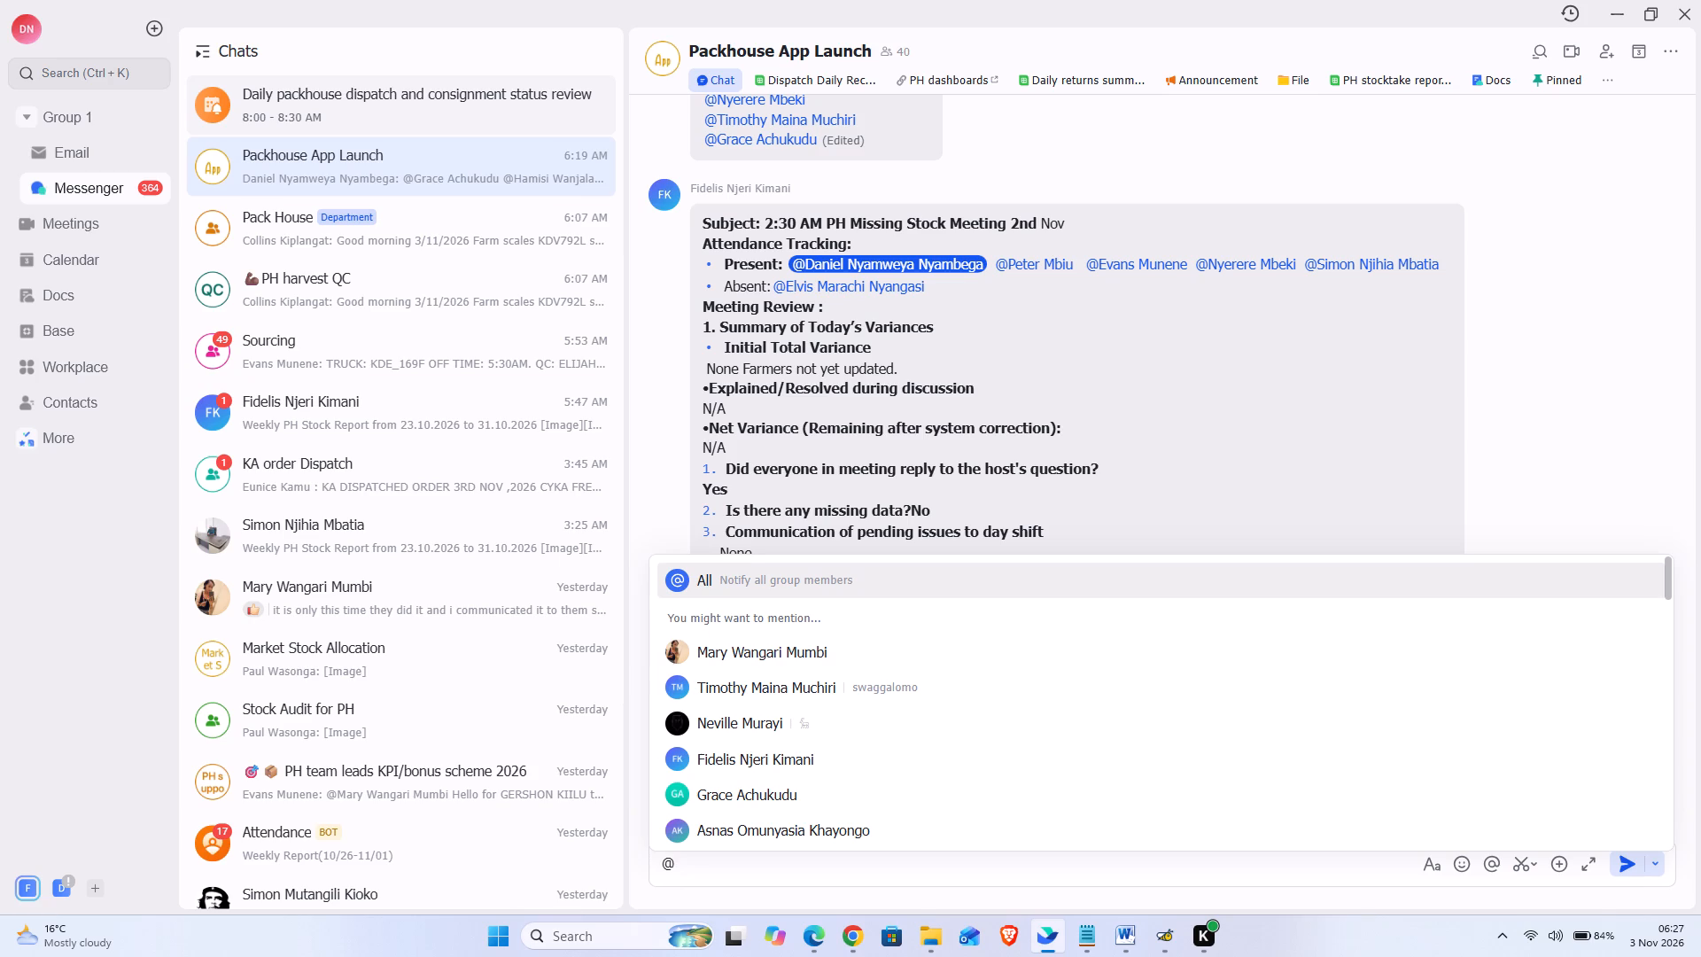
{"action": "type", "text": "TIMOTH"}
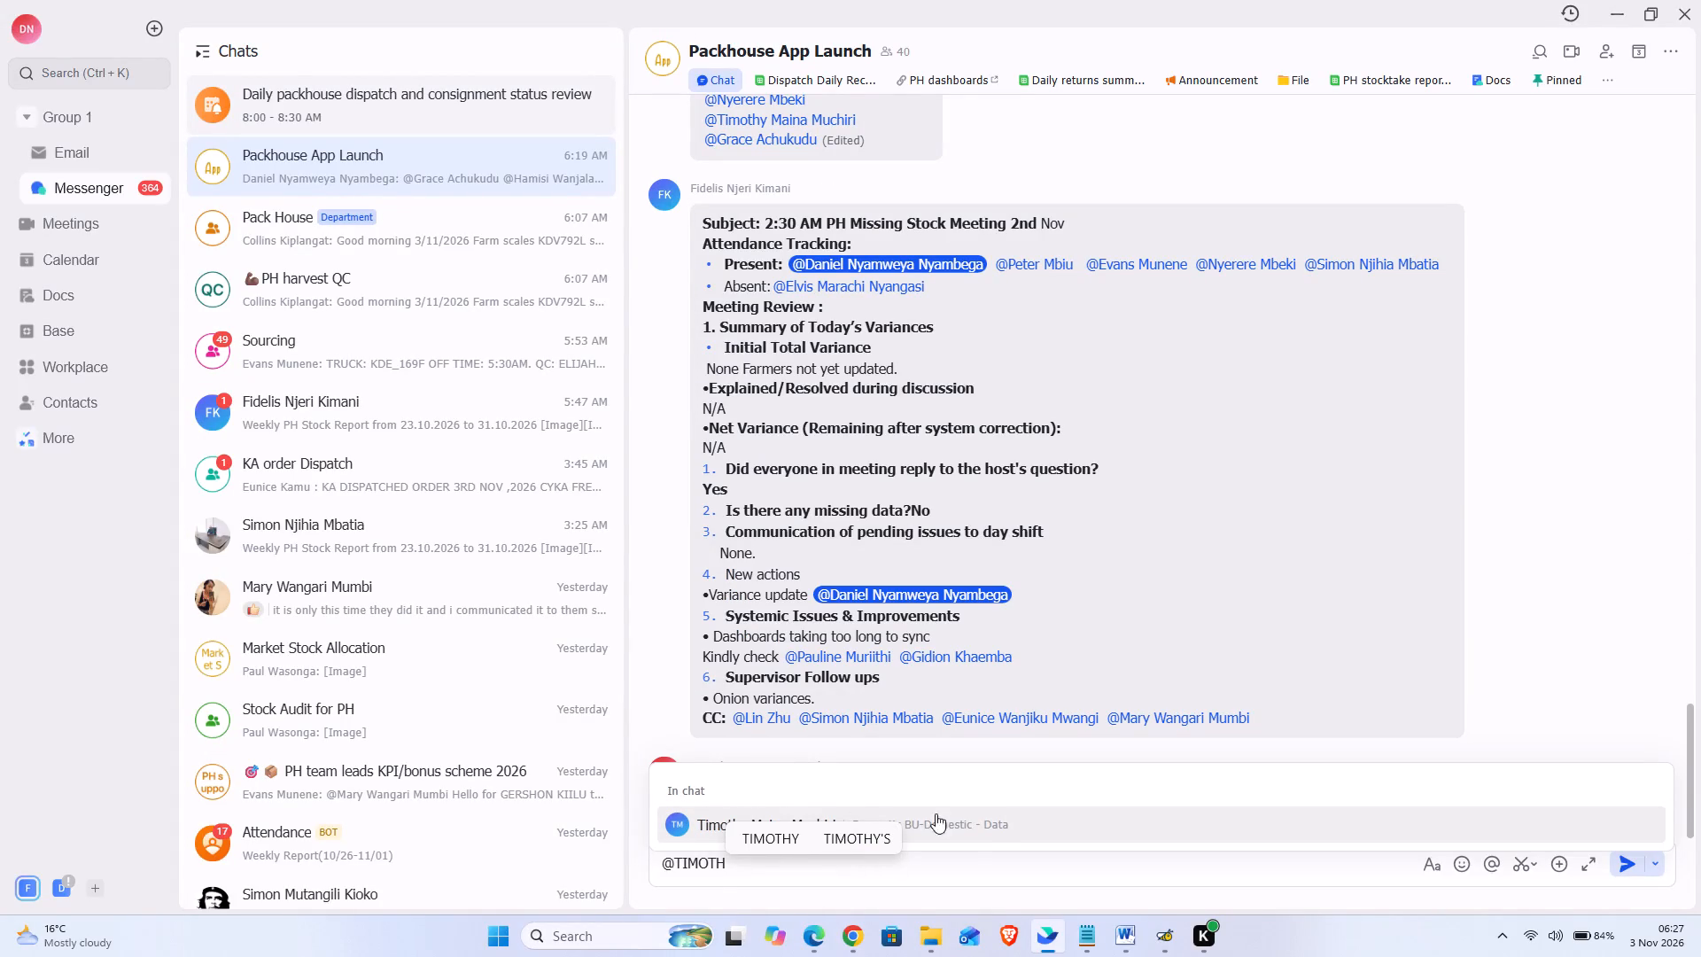
{"action": "left_click", "coordinate": [985, 829]}
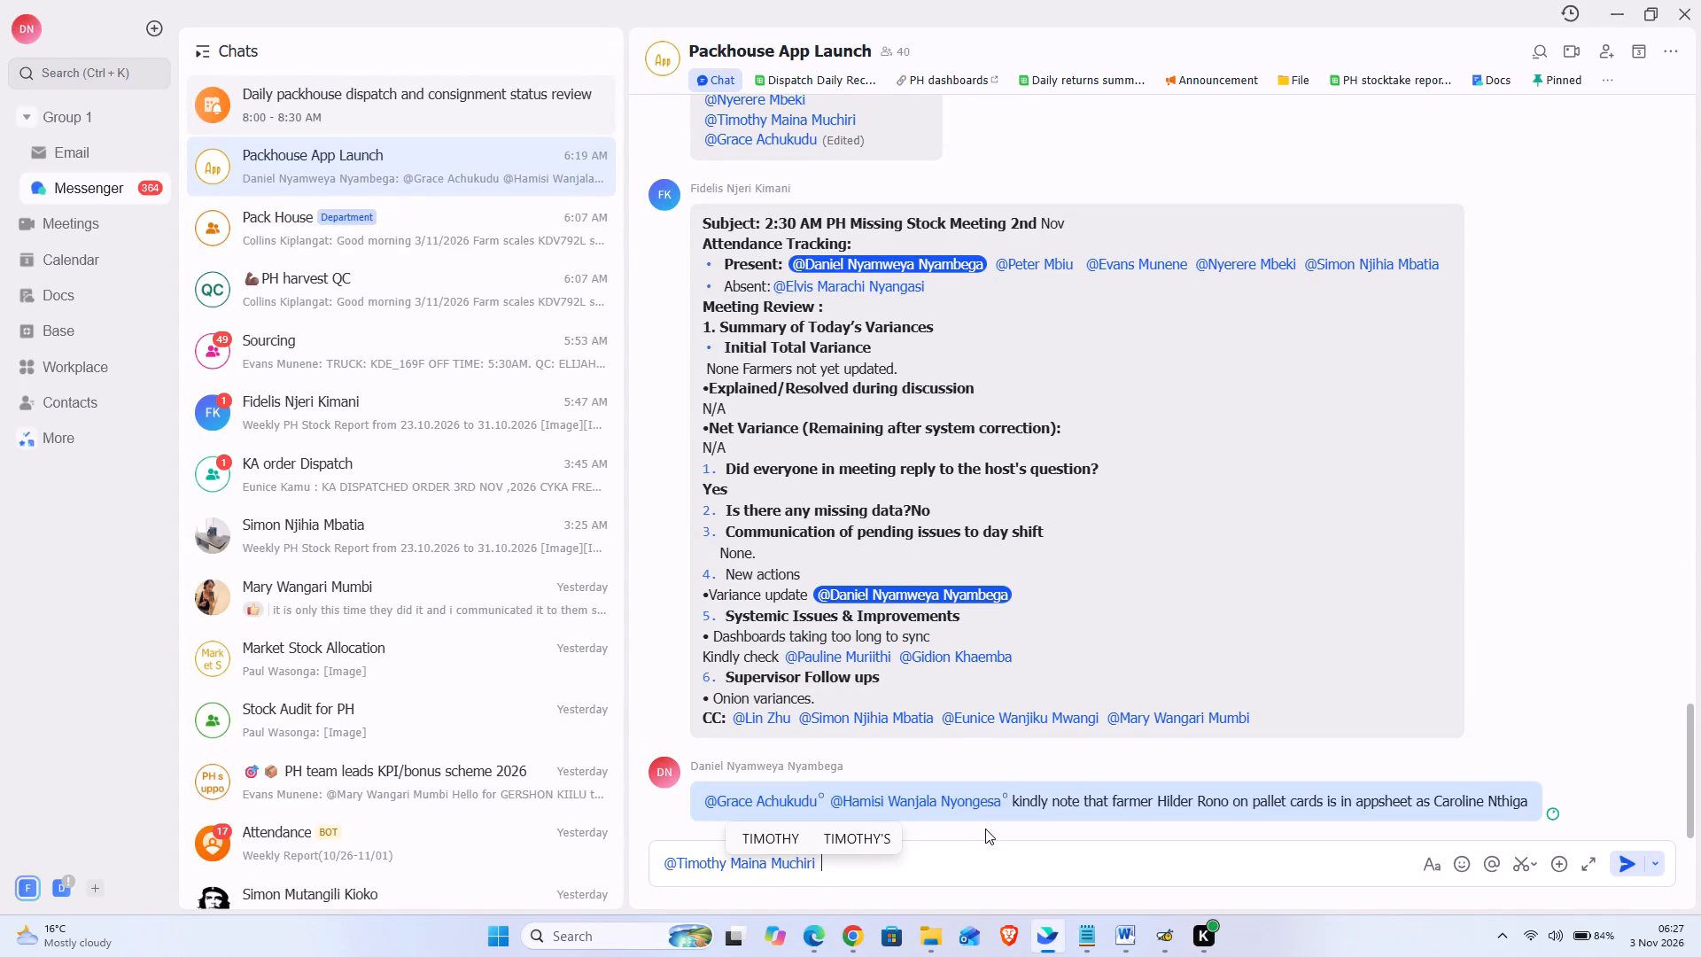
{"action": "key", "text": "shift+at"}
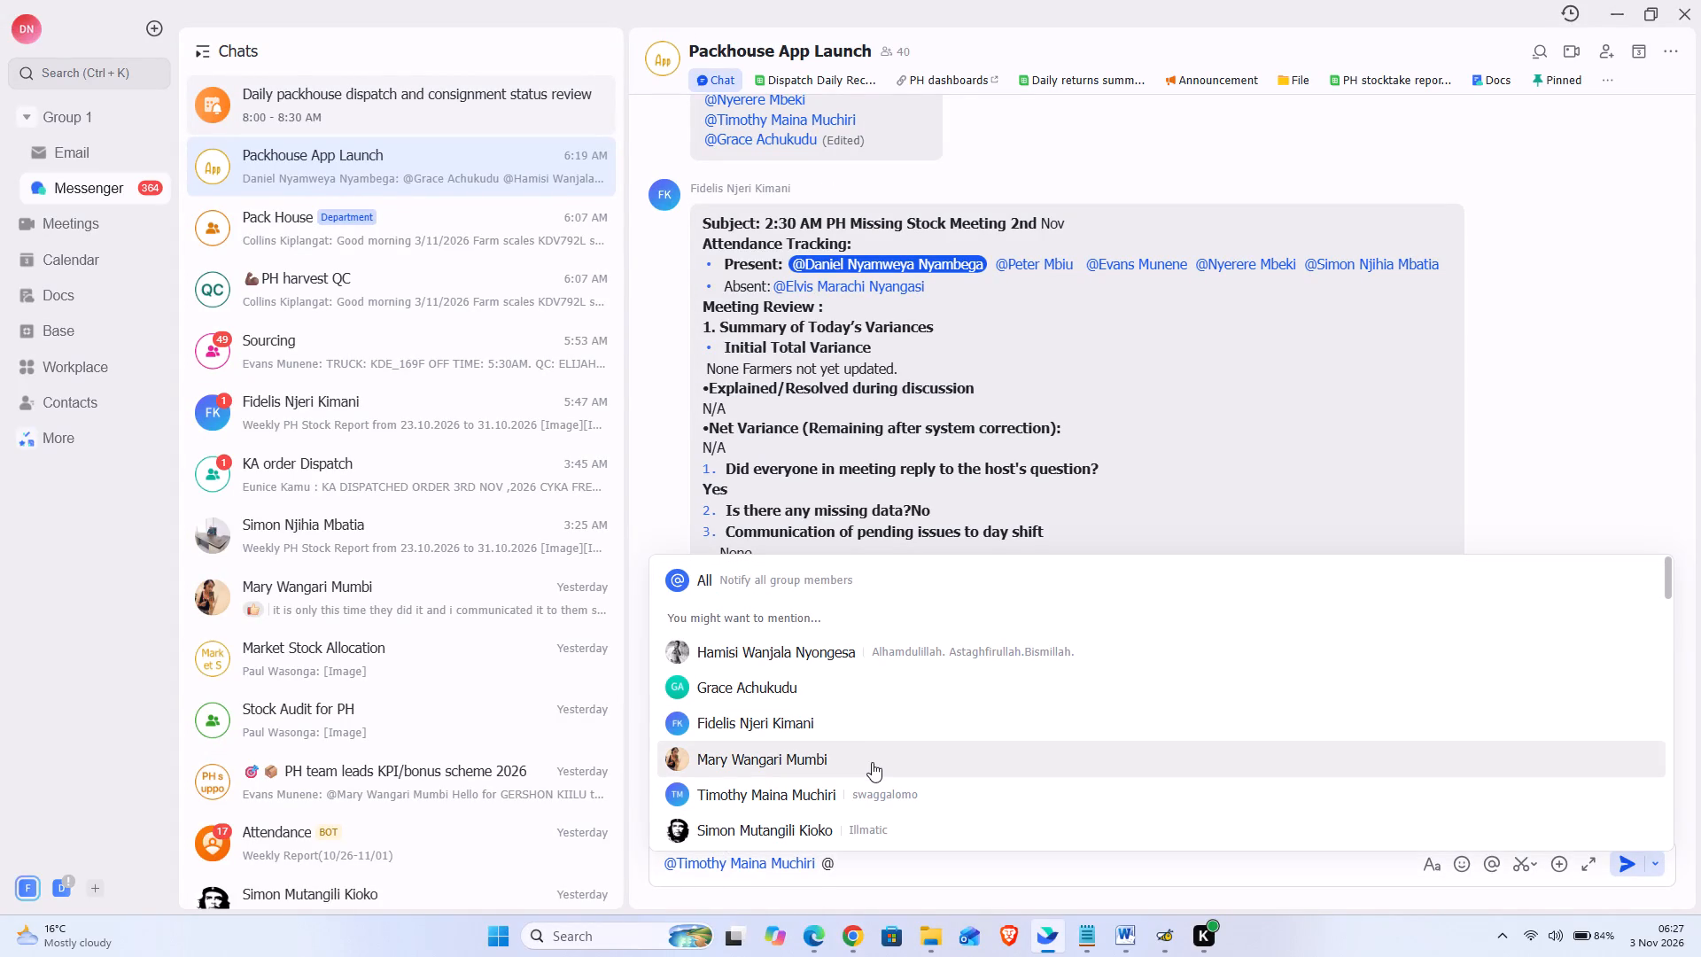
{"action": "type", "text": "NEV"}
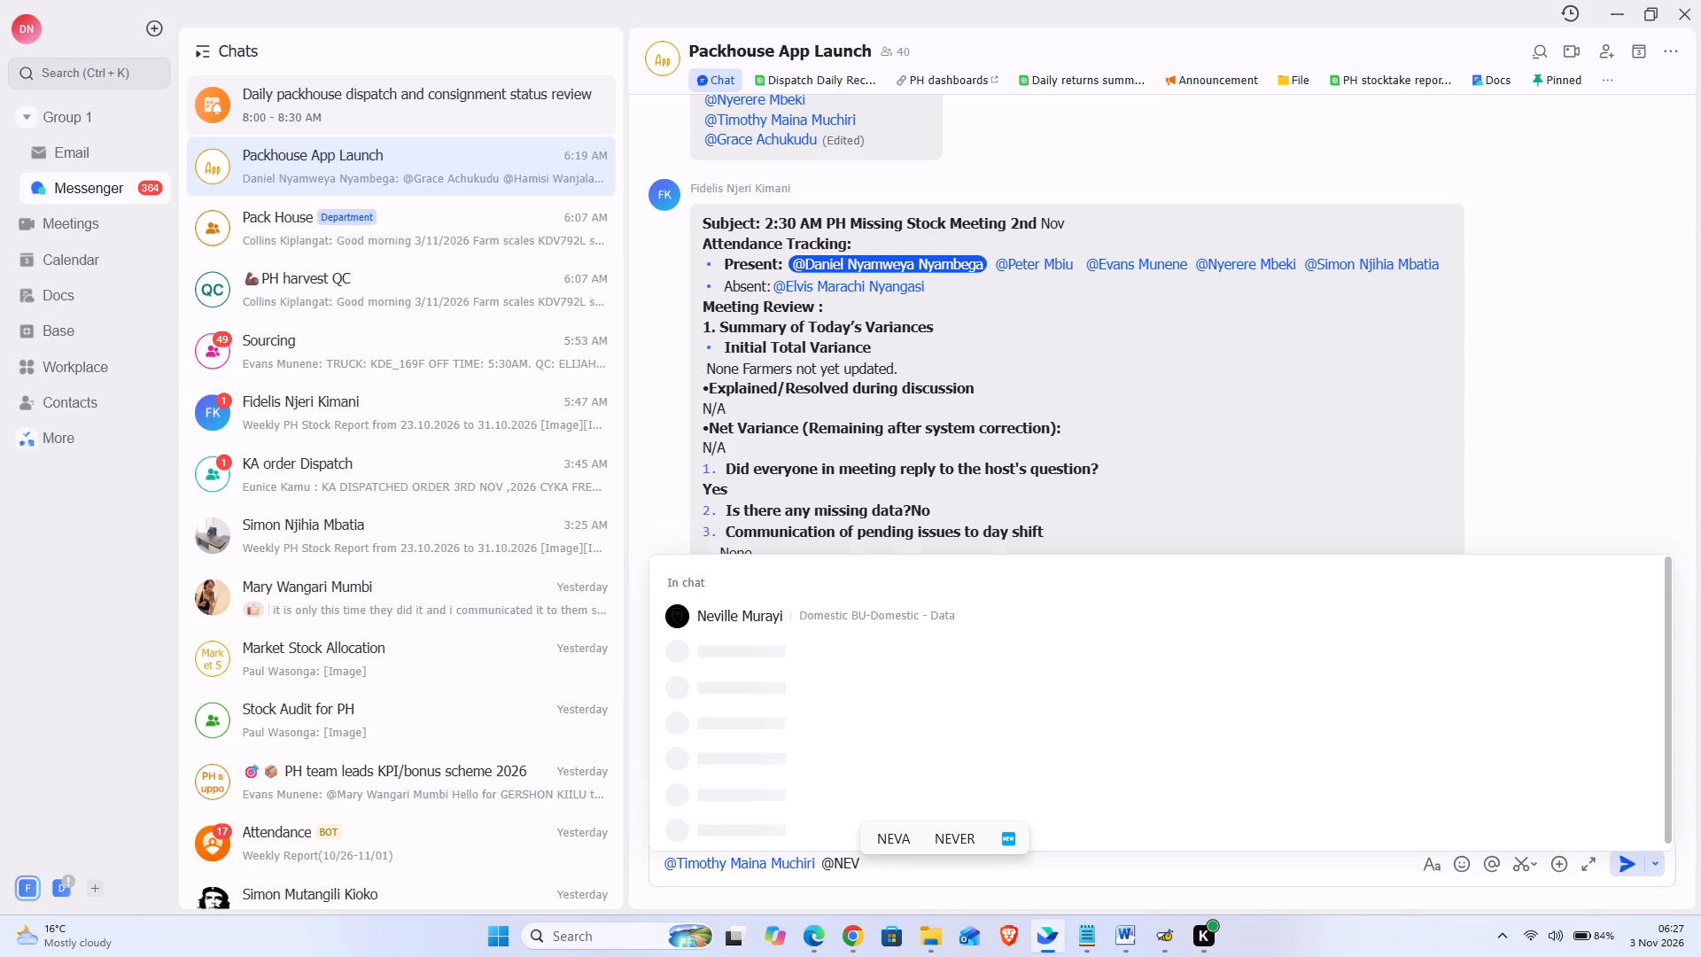
{"action": "left_click", "coordinate": [804, 821]}
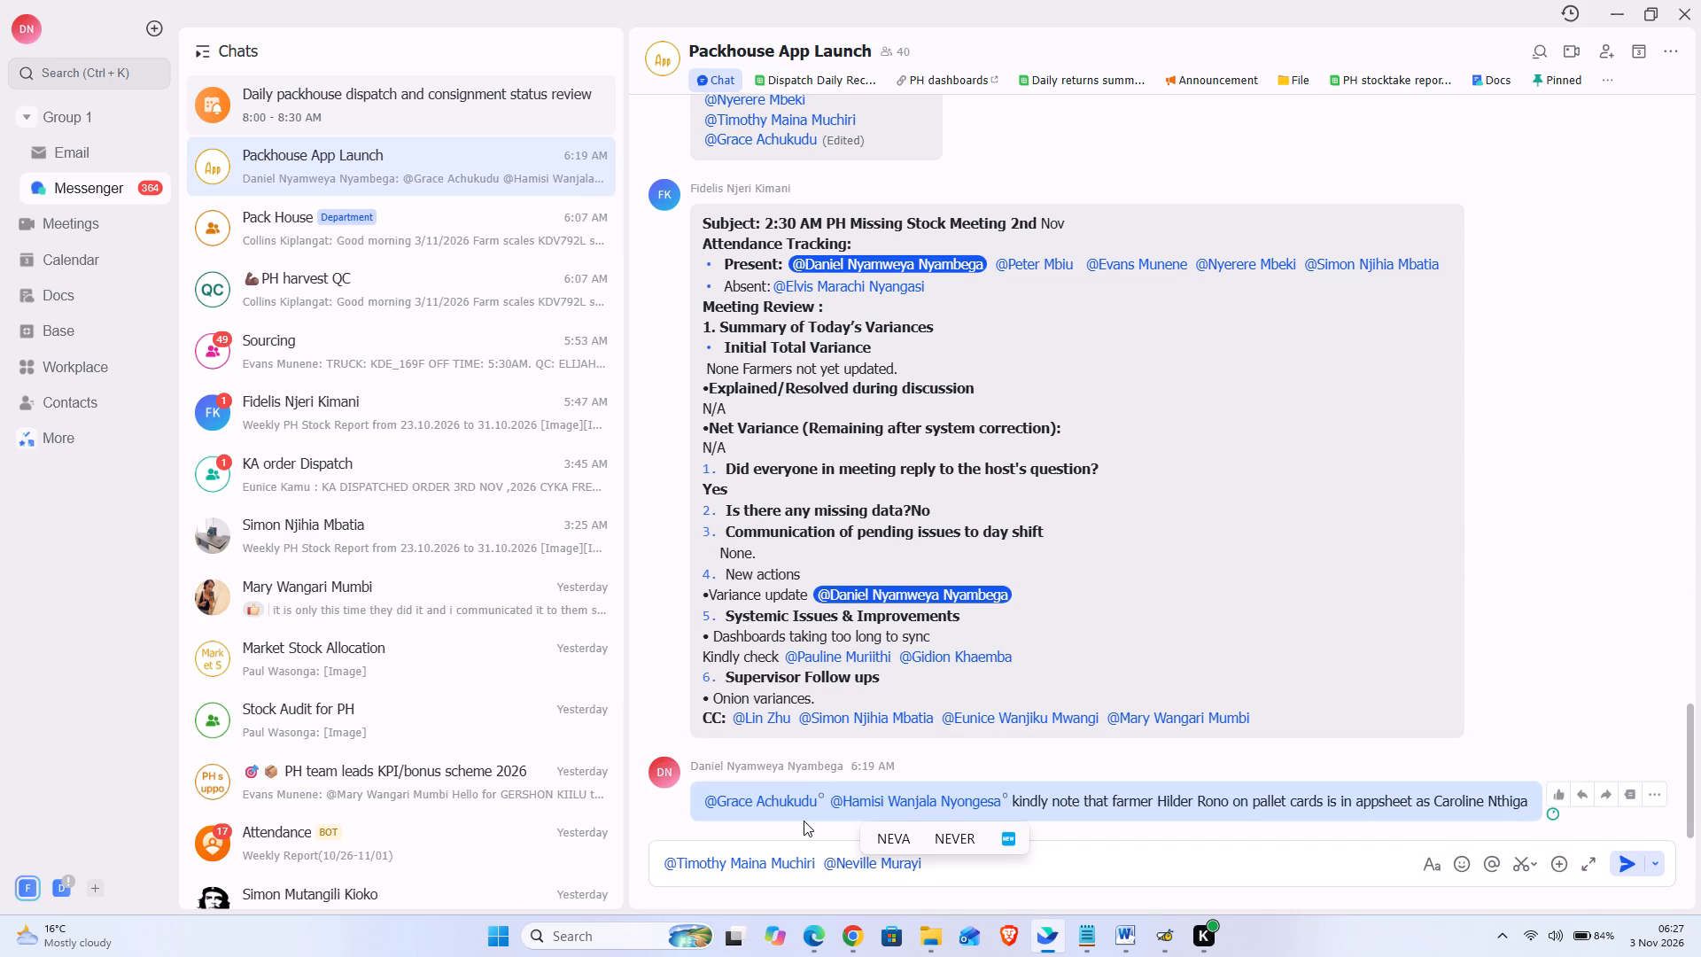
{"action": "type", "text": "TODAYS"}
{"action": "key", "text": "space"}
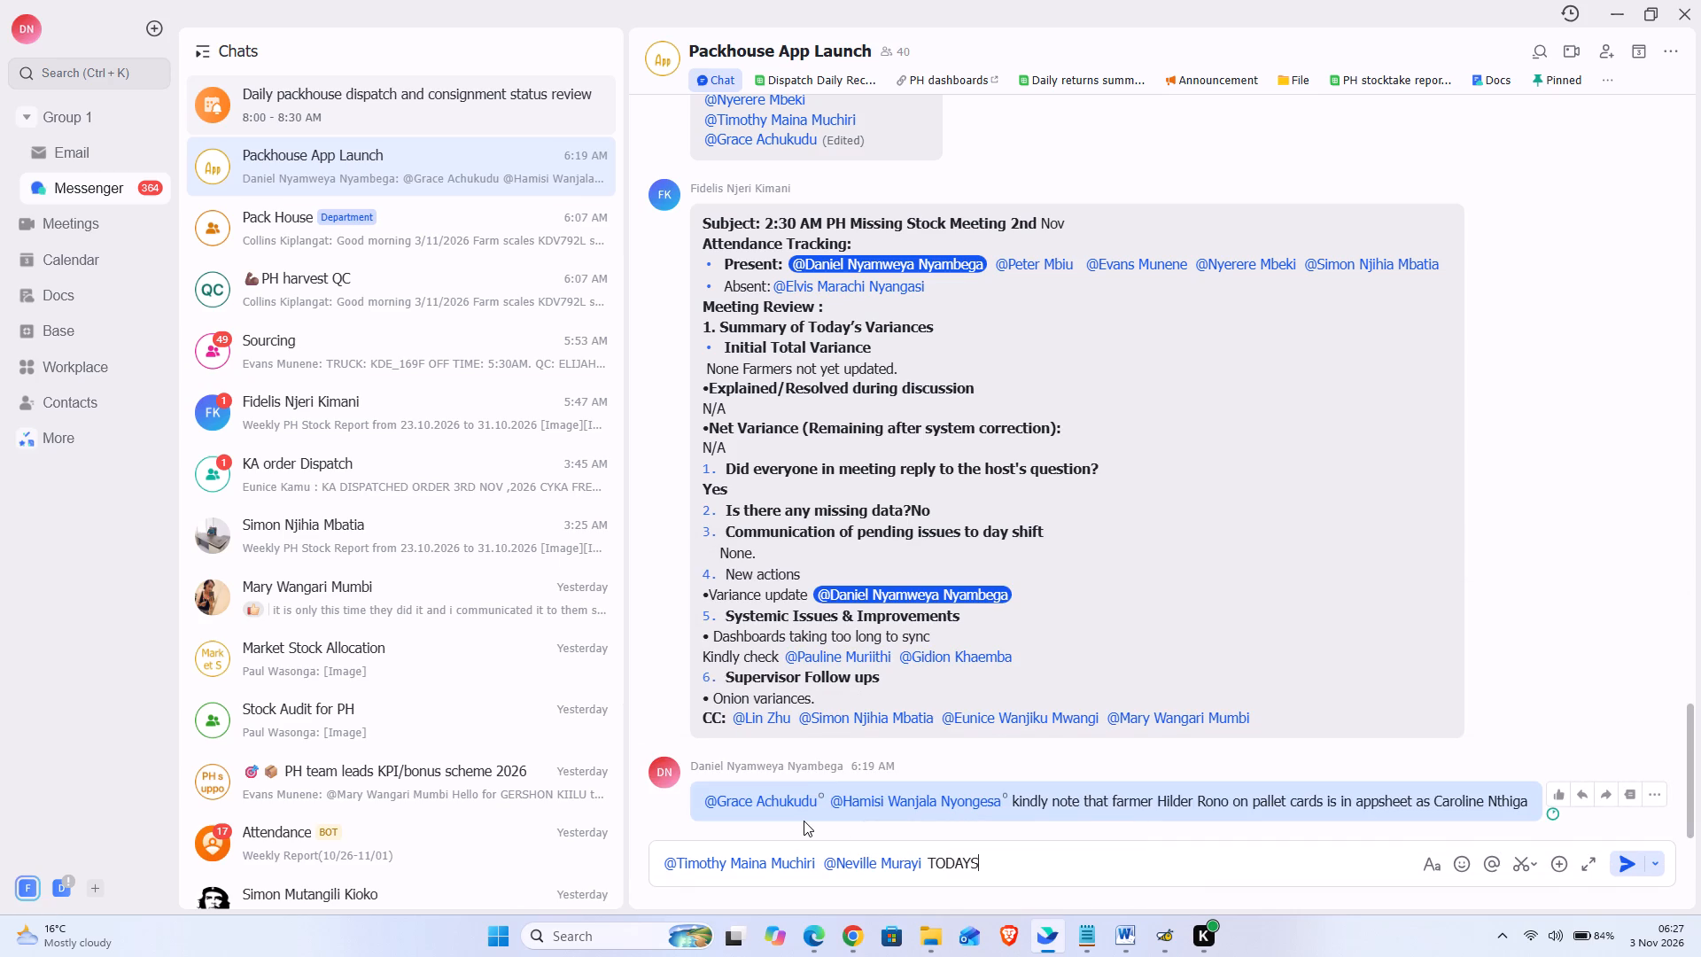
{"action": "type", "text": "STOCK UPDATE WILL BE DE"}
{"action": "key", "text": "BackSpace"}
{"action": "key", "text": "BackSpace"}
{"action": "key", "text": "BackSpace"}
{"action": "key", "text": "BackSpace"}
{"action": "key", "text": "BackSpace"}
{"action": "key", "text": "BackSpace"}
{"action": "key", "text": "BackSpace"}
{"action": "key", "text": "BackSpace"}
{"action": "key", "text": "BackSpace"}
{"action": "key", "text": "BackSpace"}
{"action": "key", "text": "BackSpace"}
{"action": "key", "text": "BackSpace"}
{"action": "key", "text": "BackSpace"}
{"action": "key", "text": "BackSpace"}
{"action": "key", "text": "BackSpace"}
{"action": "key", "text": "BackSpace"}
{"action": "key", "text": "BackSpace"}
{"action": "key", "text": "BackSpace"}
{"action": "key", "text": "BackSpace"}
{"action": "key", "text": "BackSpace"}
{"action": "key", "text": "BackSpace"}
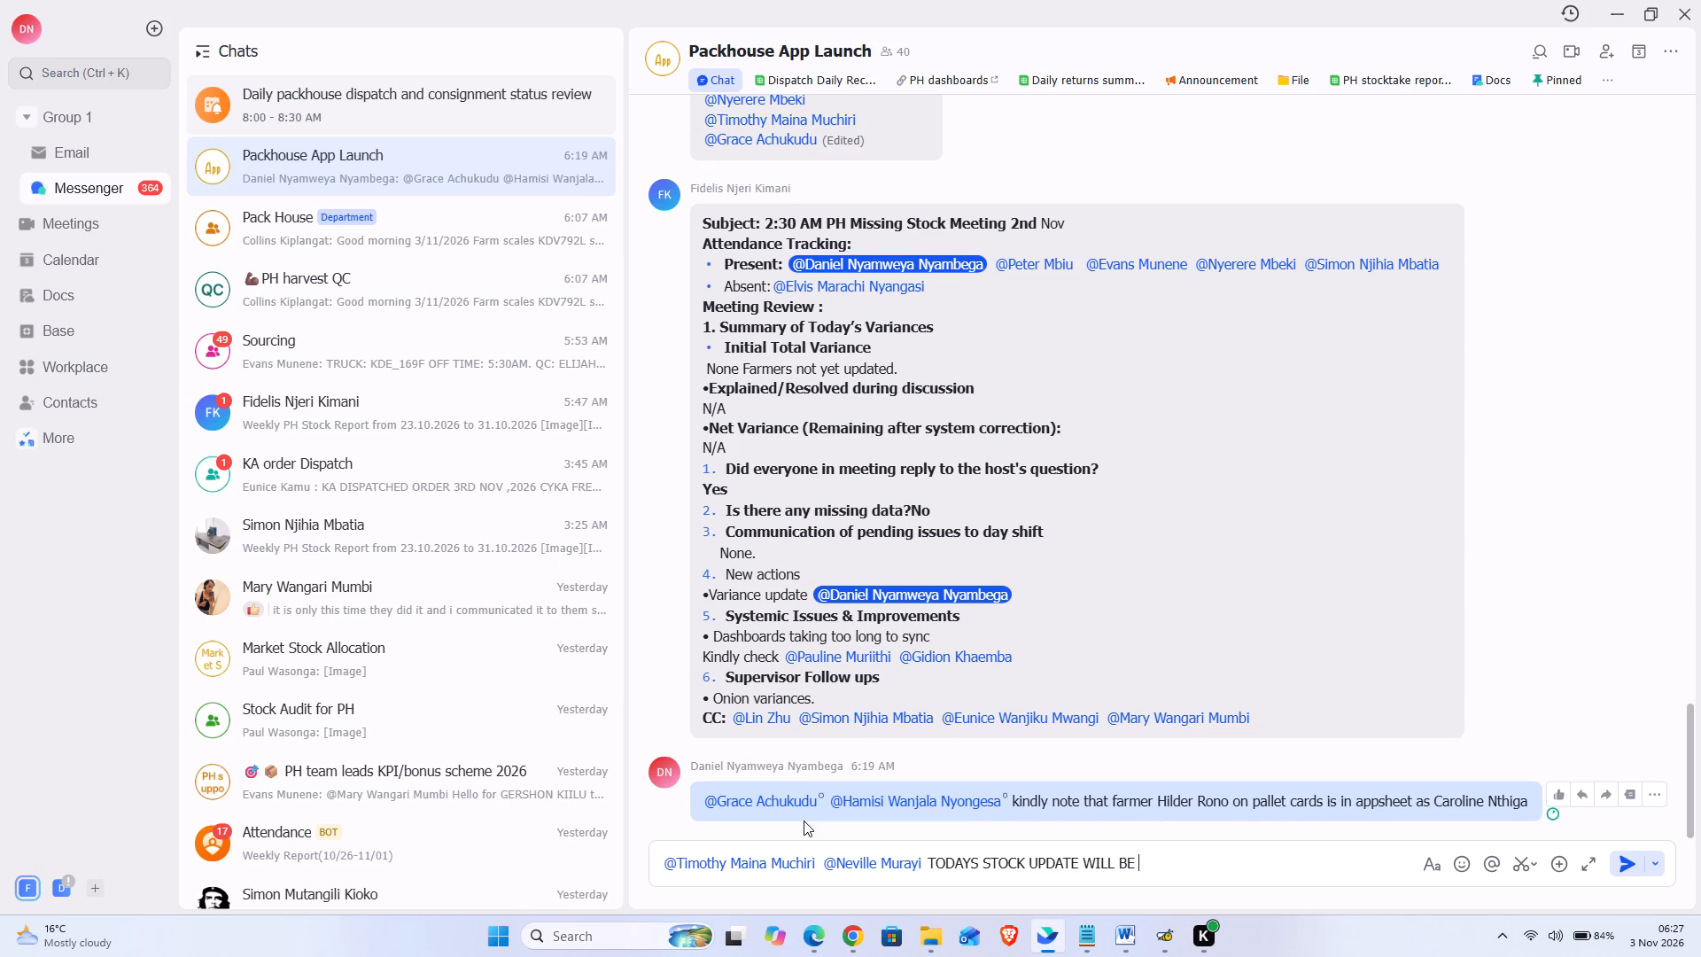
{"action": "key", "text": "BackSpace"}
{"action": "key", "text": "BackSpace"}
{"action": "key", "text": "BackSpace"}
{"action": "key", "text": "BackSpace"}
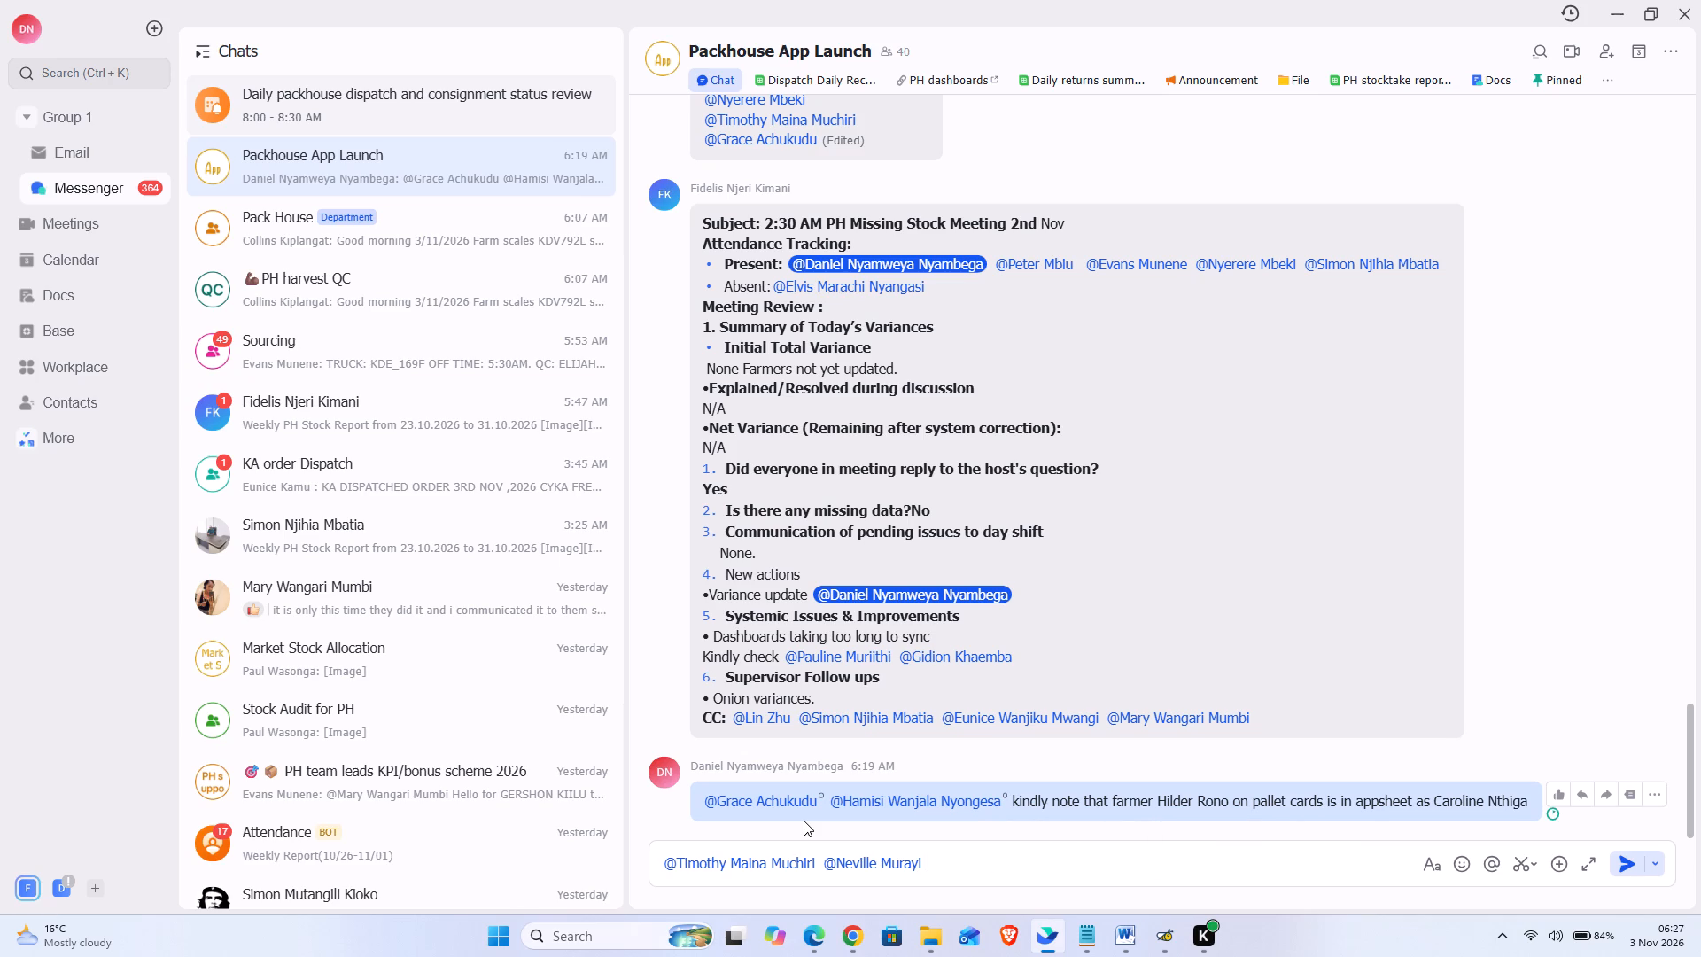
Complete and send the message with "todays stock update will be delayed as weighed started late. Will be done by 7:35".
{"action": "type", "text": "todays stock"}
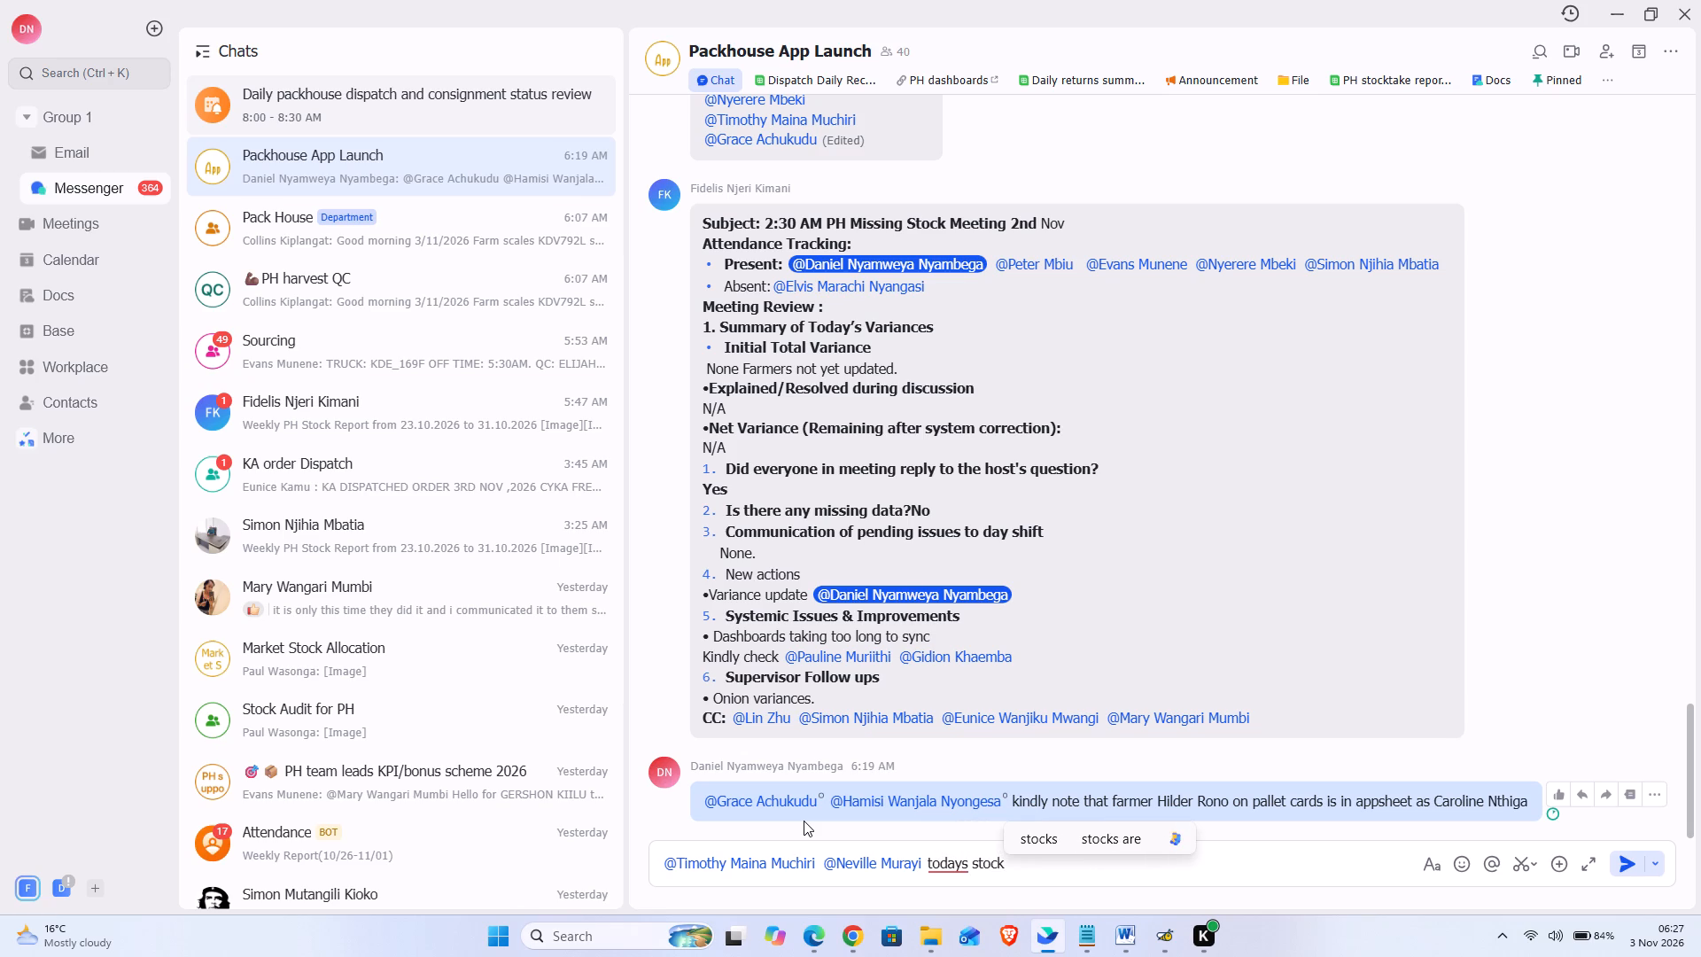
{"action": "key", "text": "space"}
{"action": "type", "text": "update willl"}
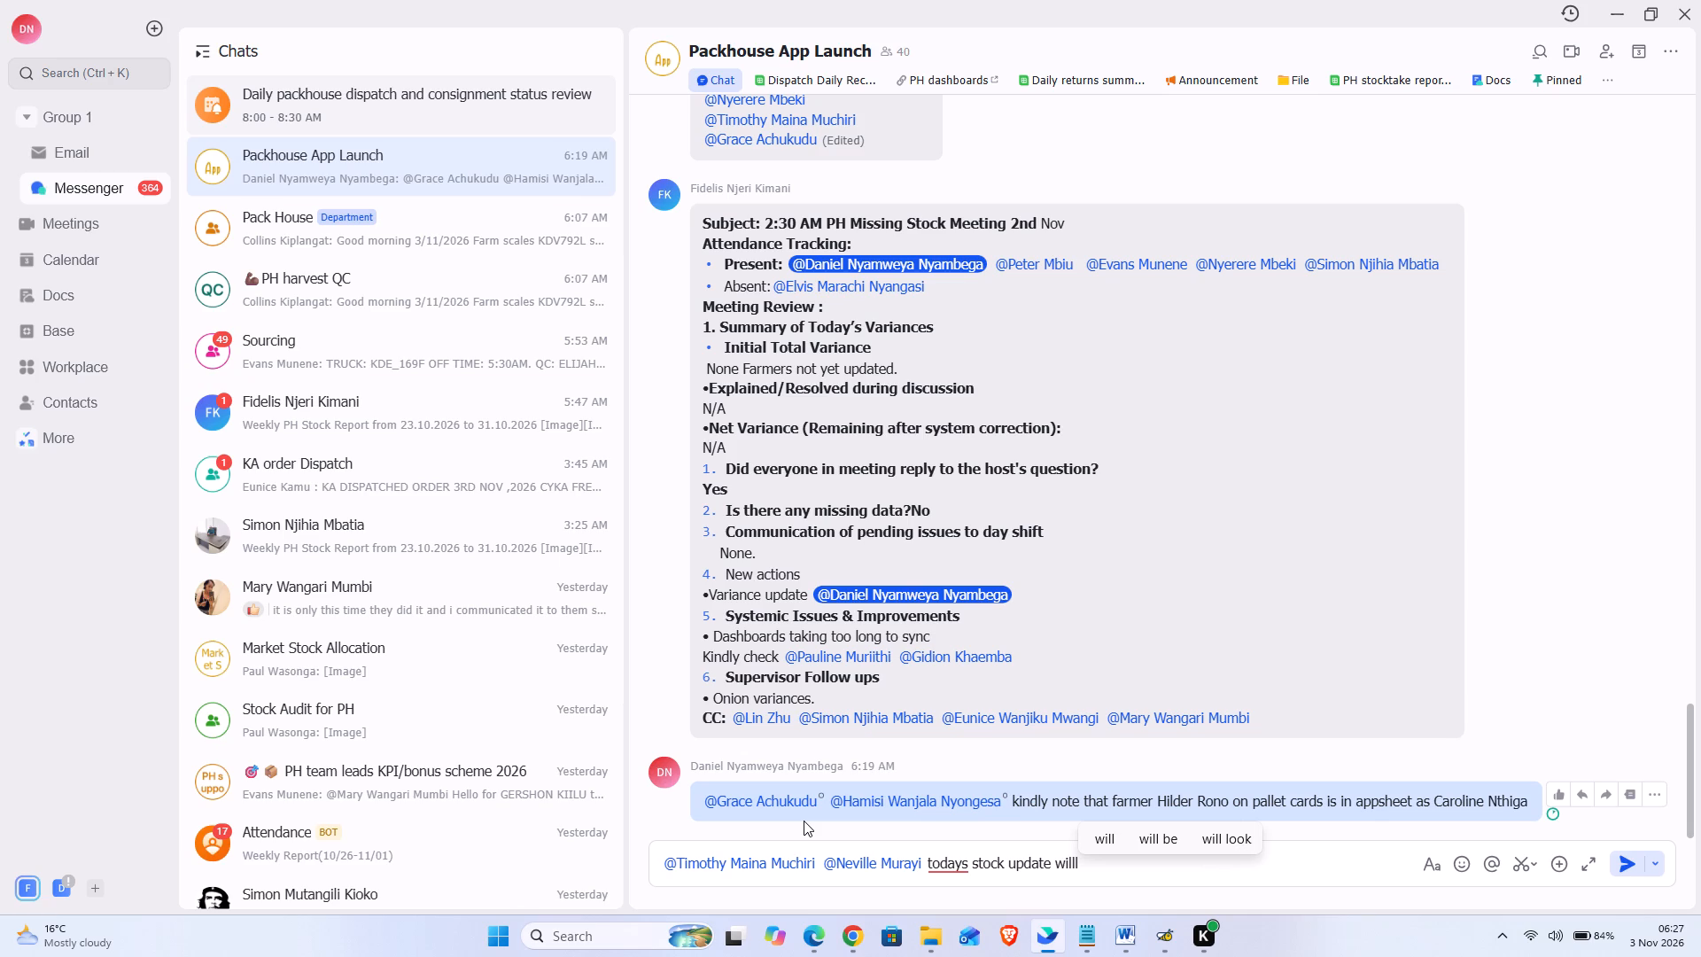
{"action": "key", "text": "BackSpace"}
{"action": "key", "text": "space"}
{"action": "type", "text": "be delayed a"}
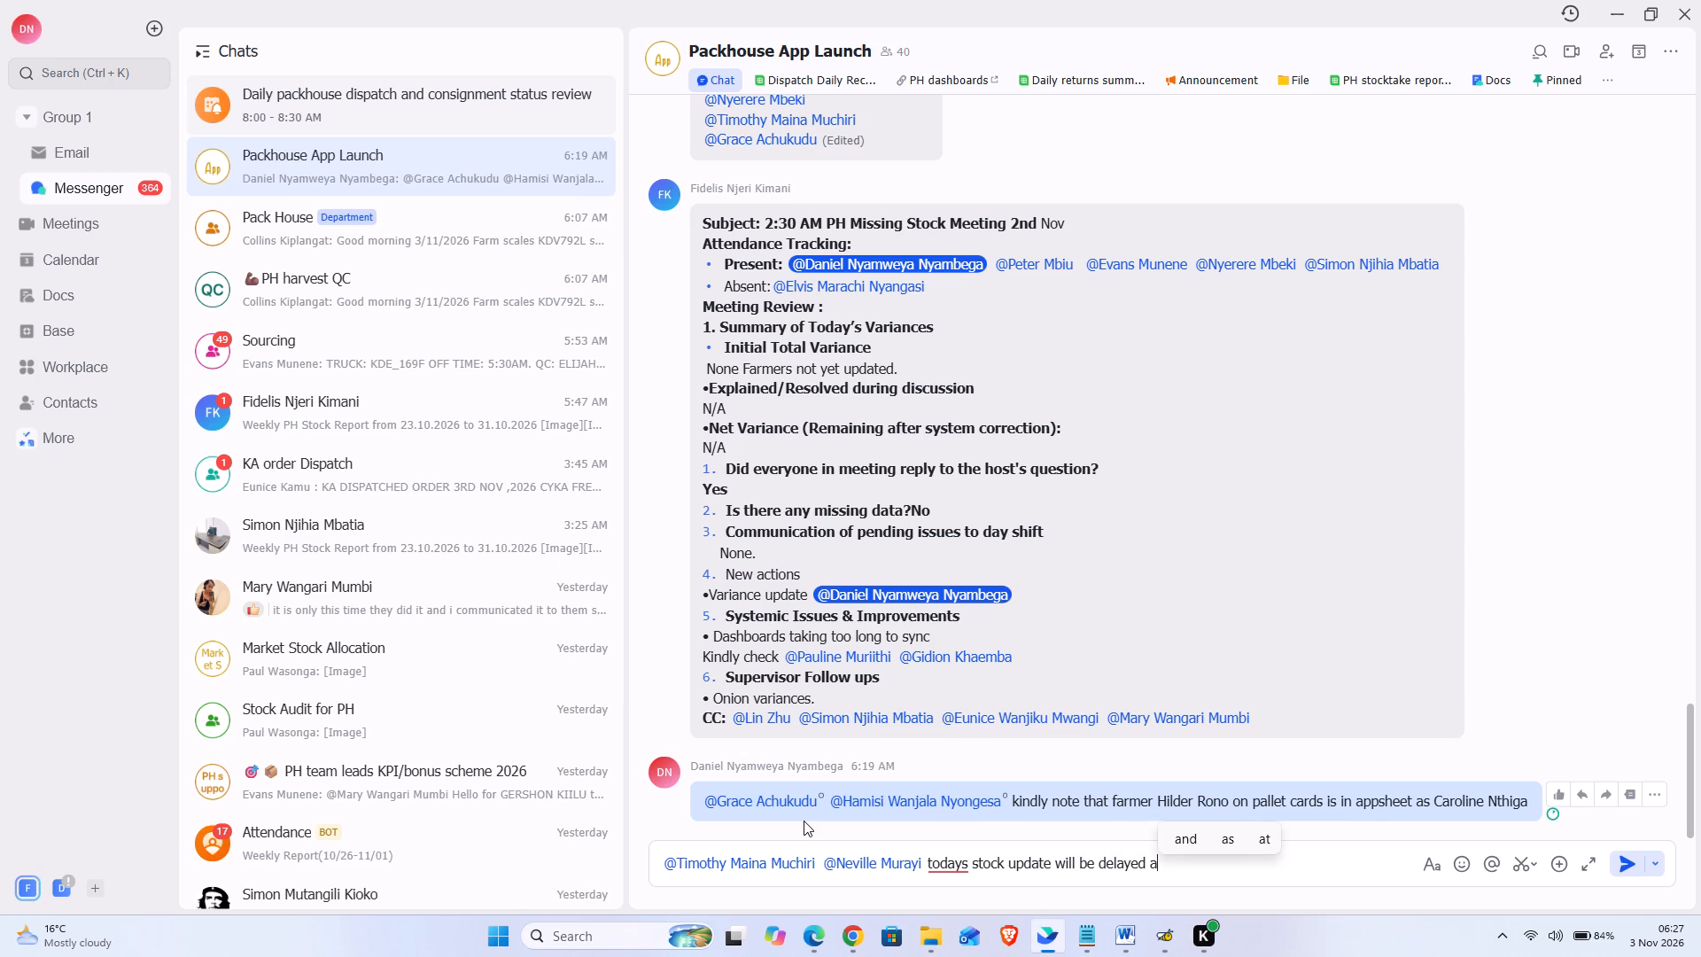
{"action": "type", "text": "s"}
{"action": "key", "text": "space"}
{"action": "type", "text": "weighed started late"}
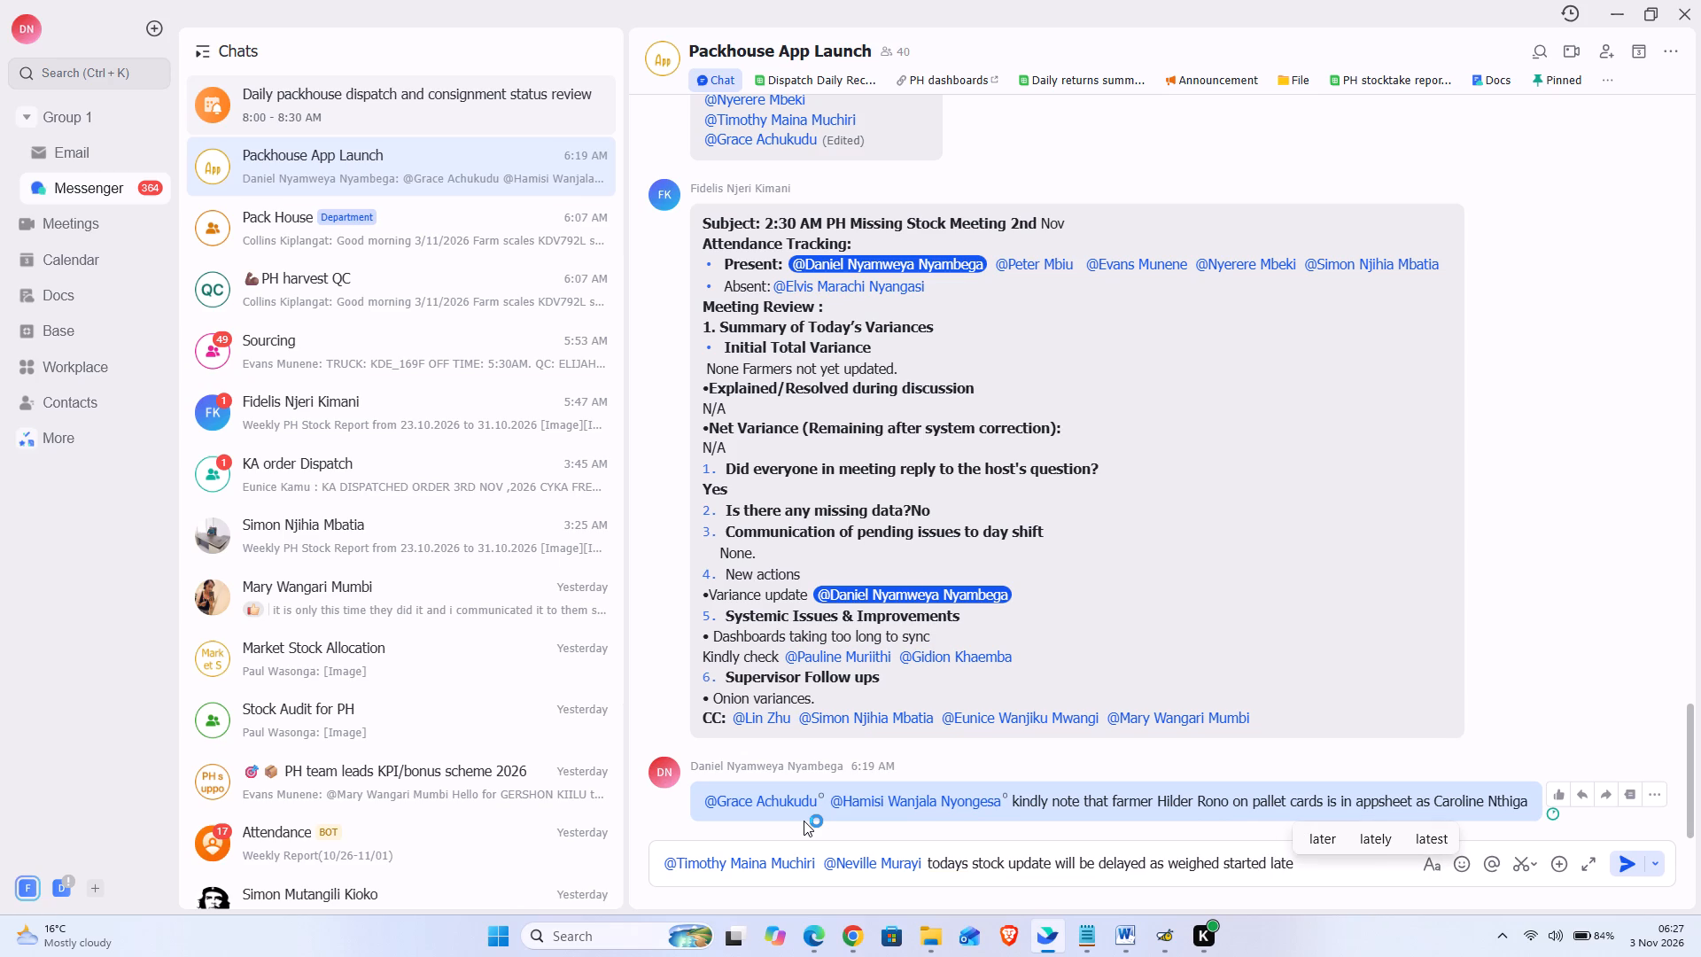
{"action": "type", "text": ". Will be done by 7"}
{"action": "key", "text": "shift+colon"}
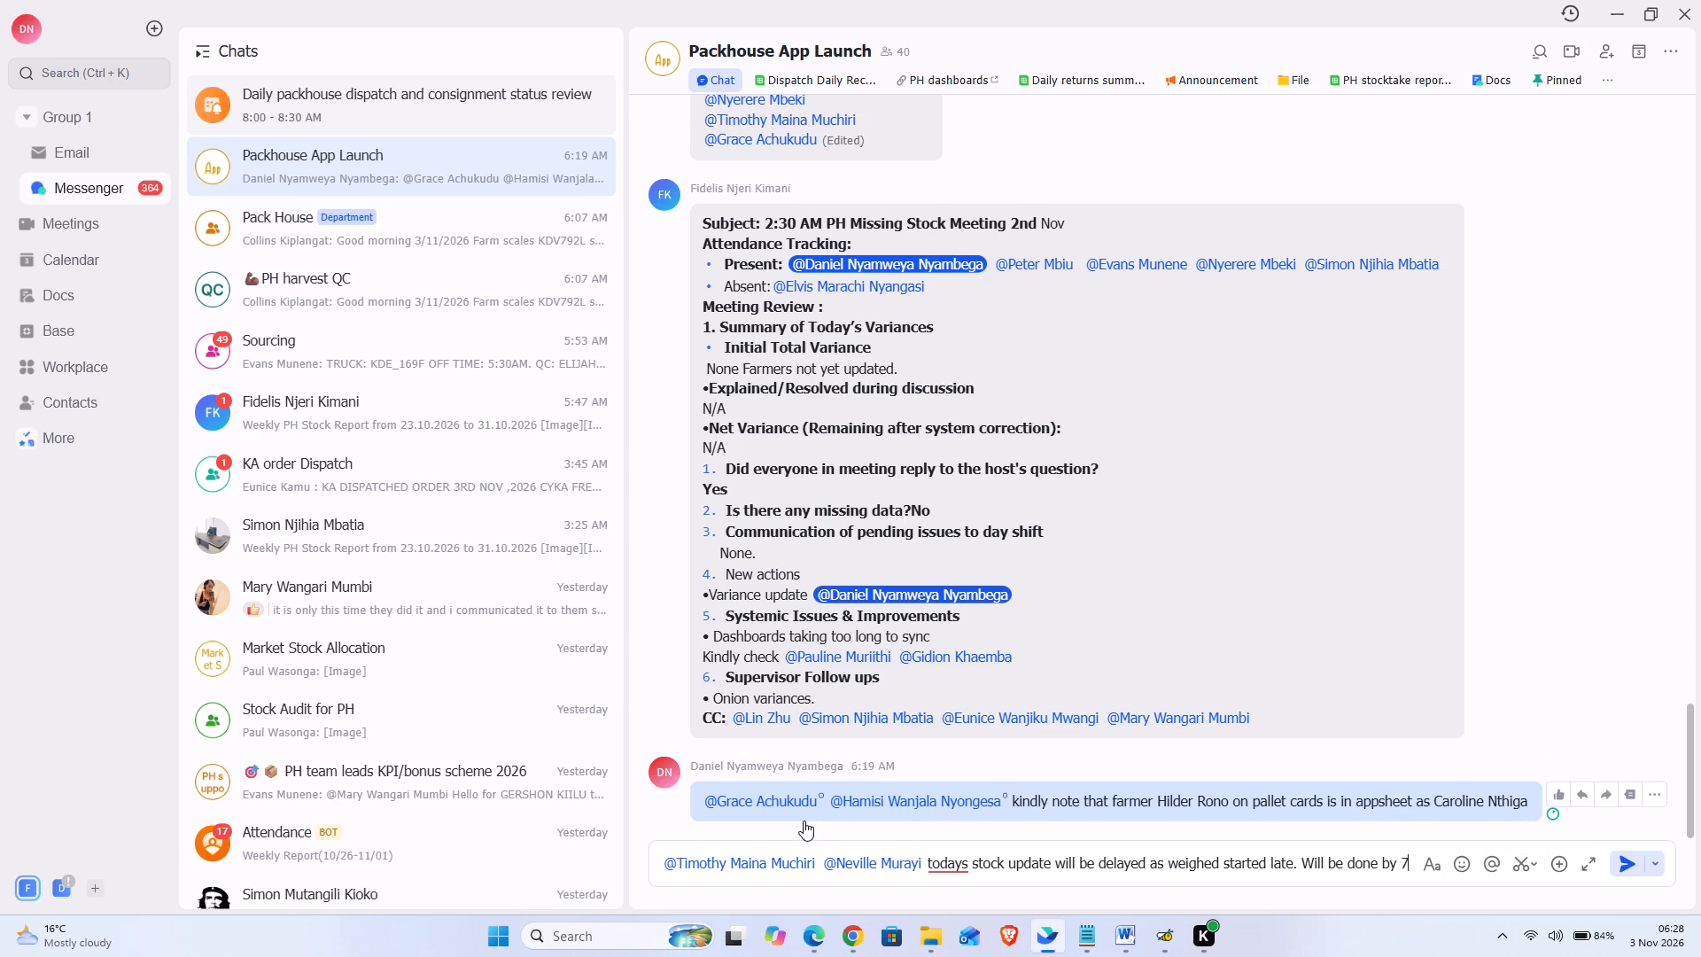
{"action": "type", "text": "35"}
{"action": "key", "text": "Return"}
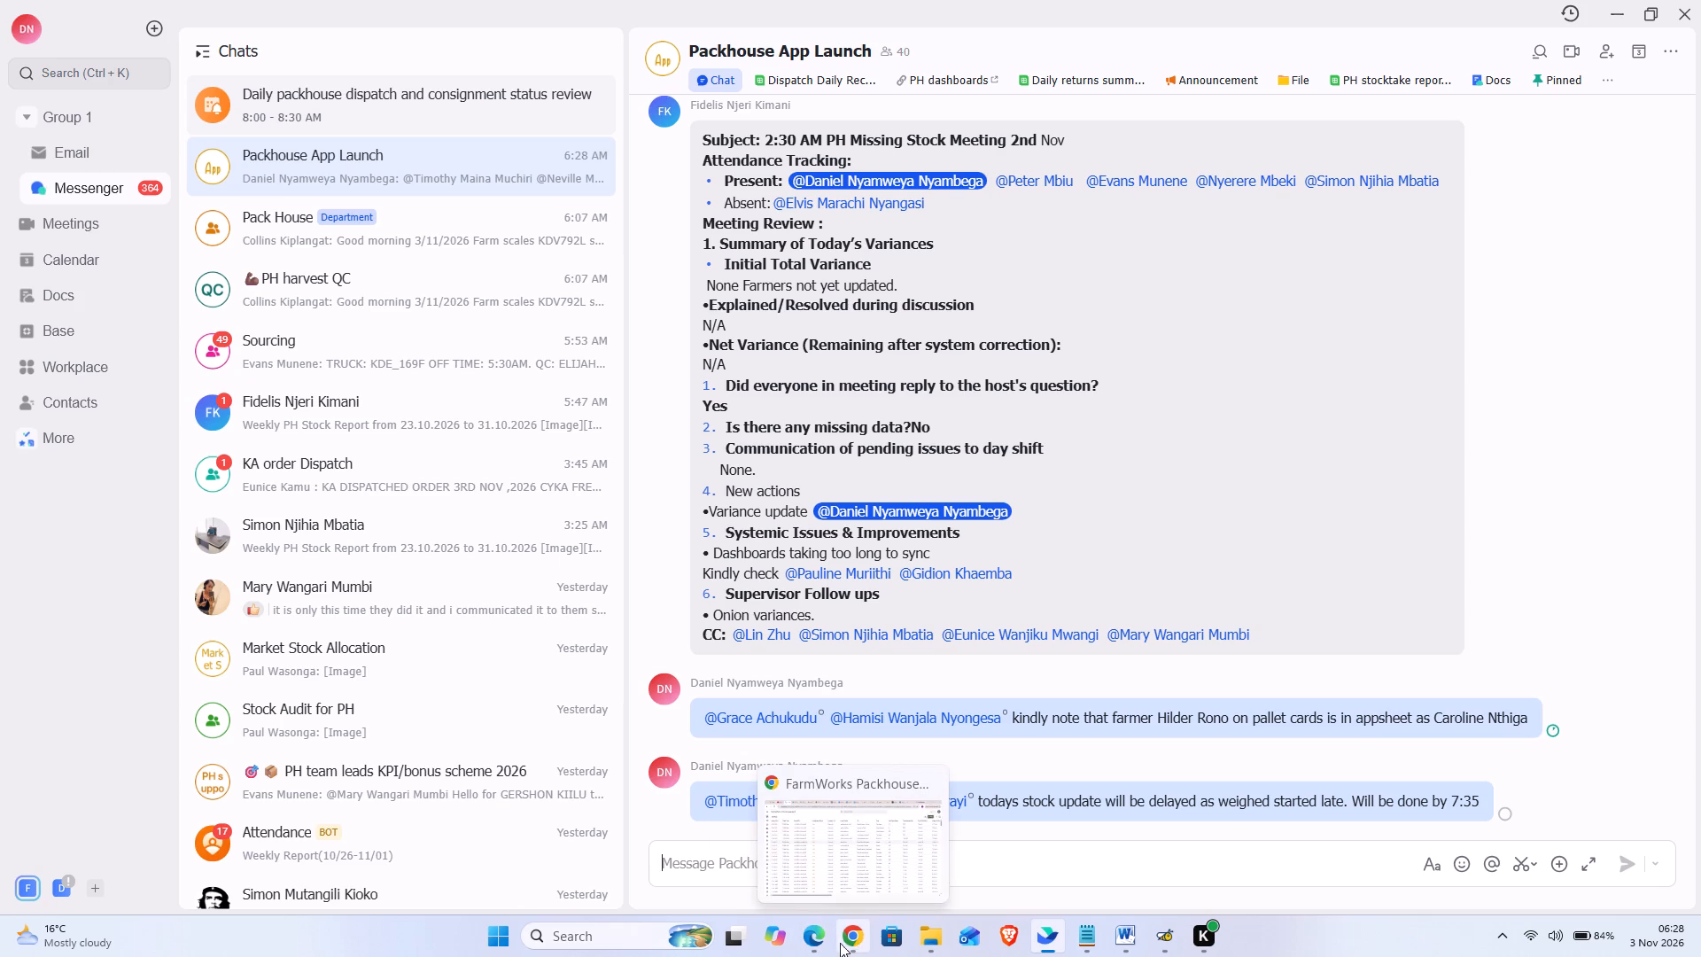
Switch back to the closing stocktake report in Microsoft Edge.
{"action": "left_click", "coordinate": [813, 944]}
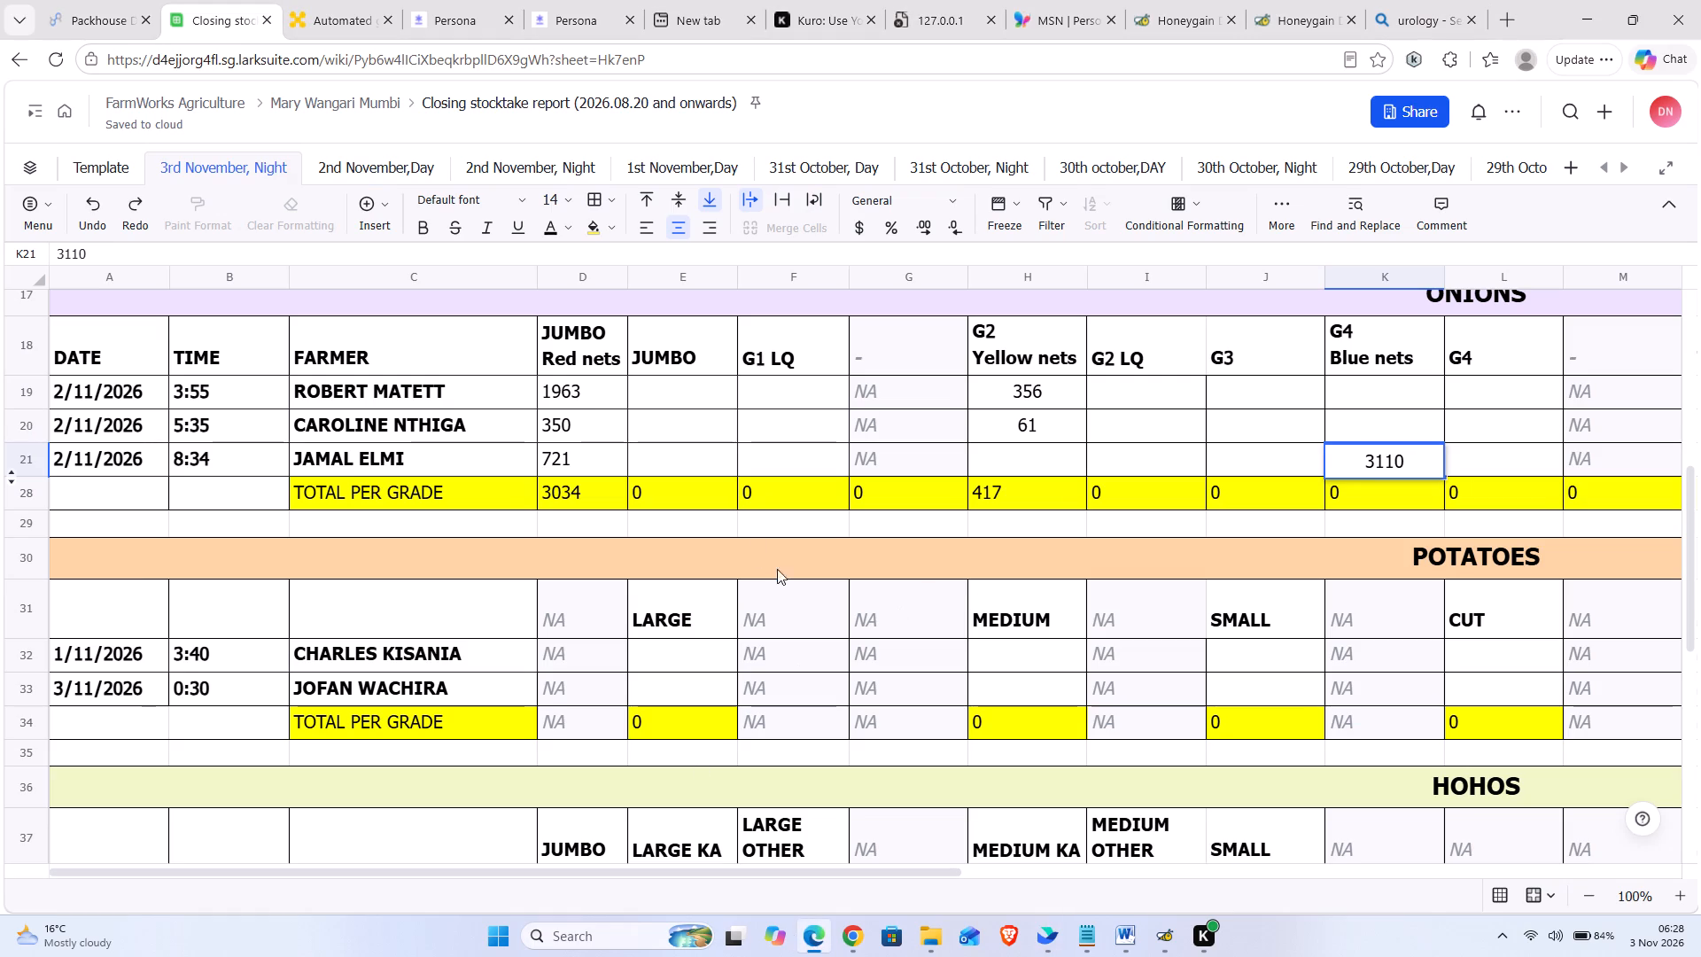
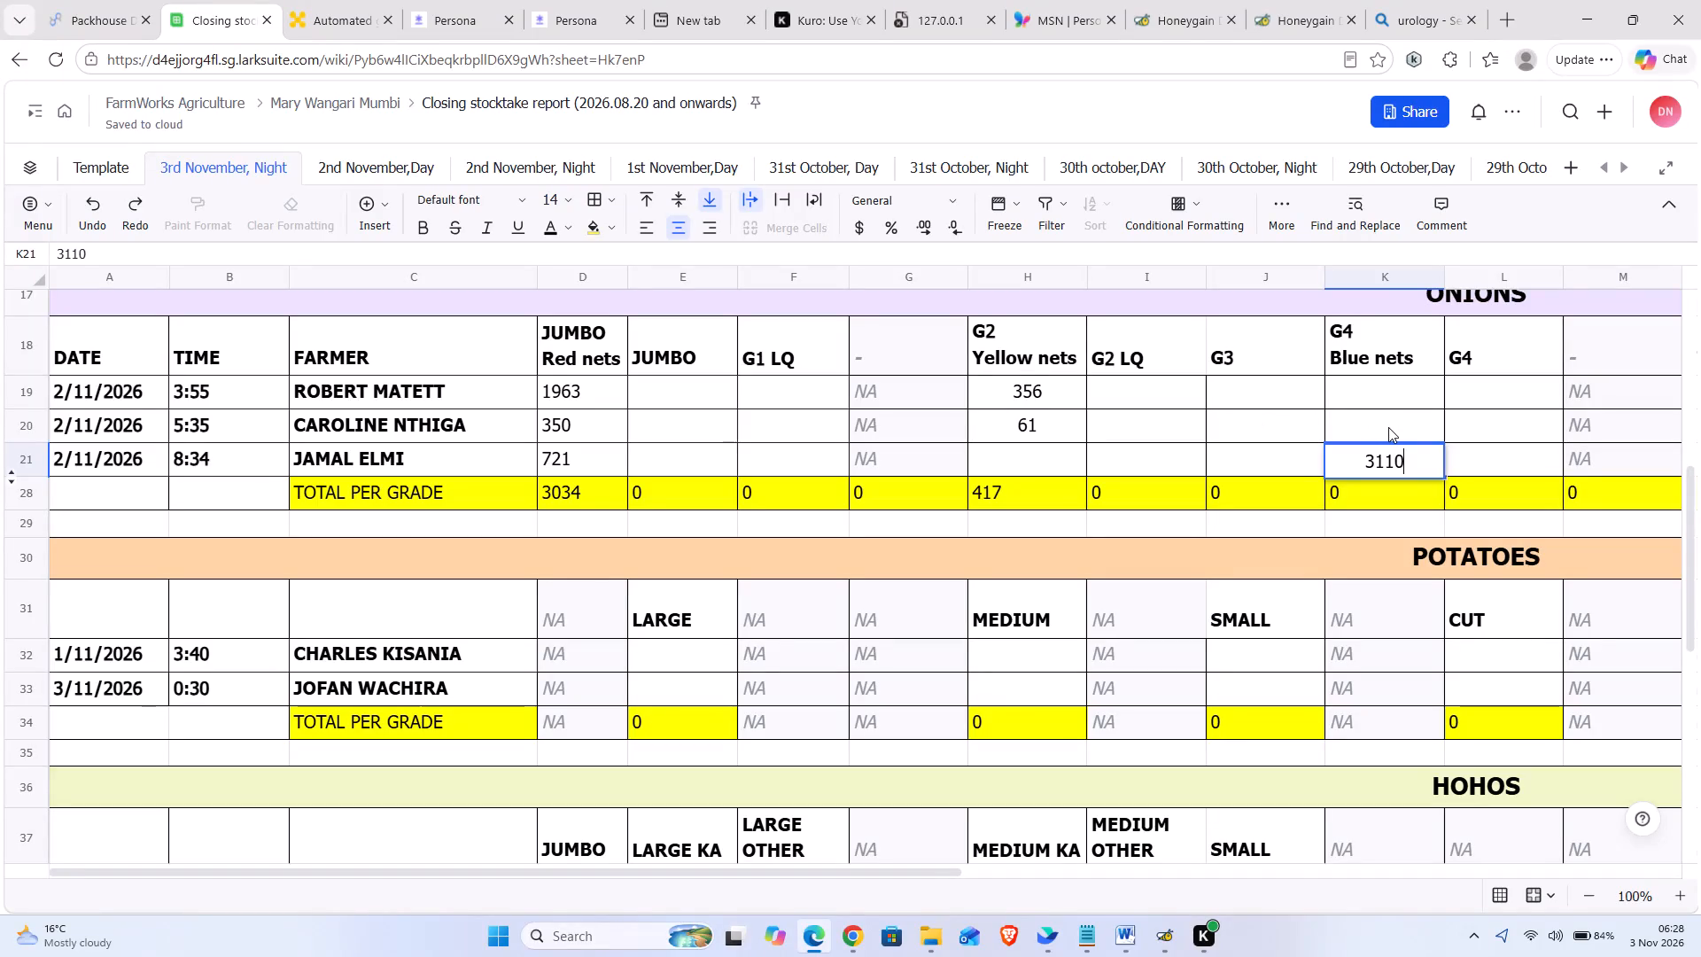
Under onions G4 Blue nets, enter 5845 for the 5:35 consignment in row 20 and 426 for the 3:55 consignment in row 19.
{"action": "left_click", "coordinate": [1383, 419]}
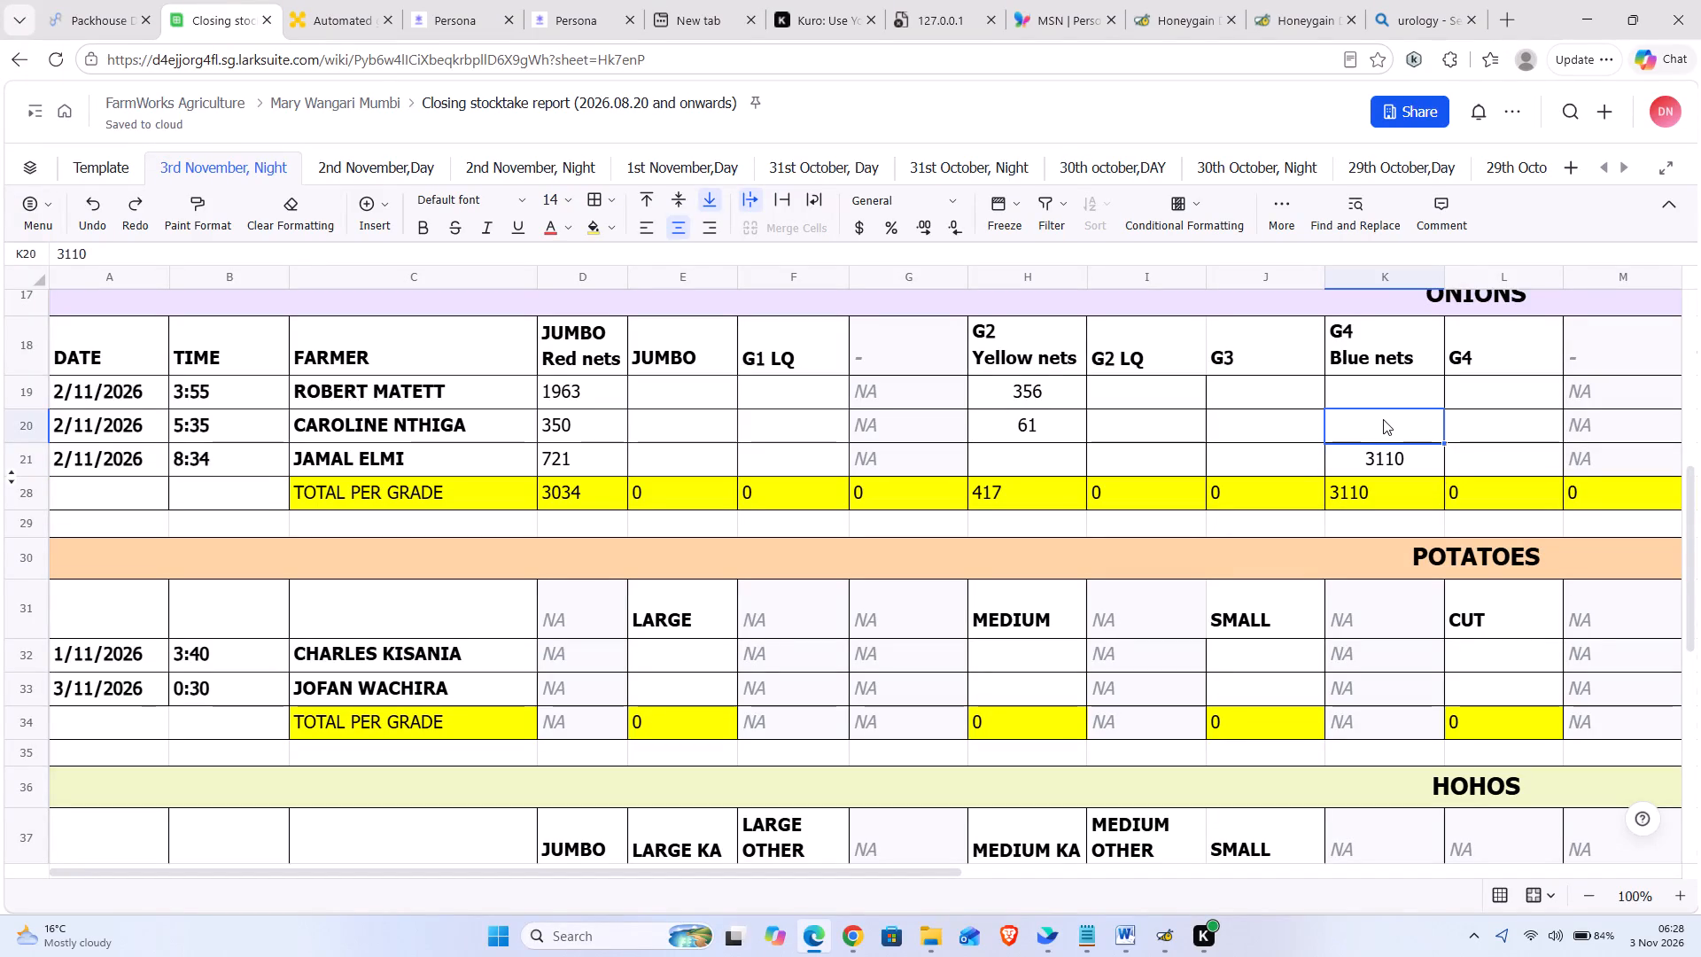
{"action": "type", "text": "585"}
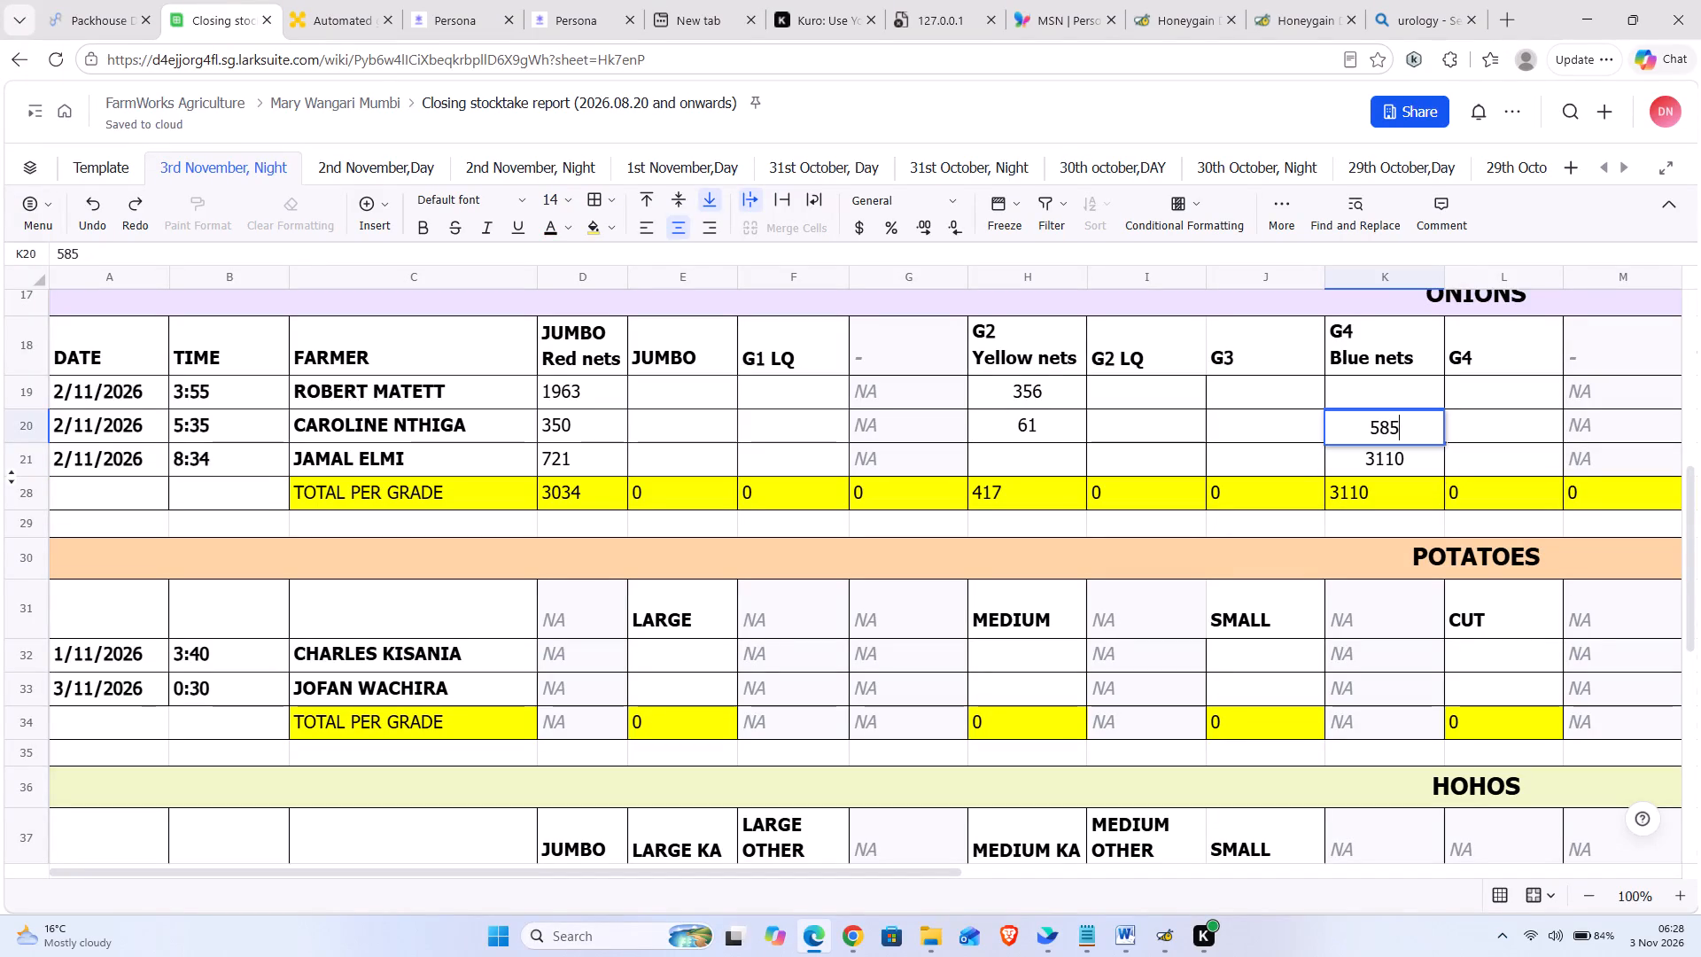
{"action": "key", "text": "BackSpace"}
{"action": "type", "text": "45"}
{"action": "key", "text": "Up"}
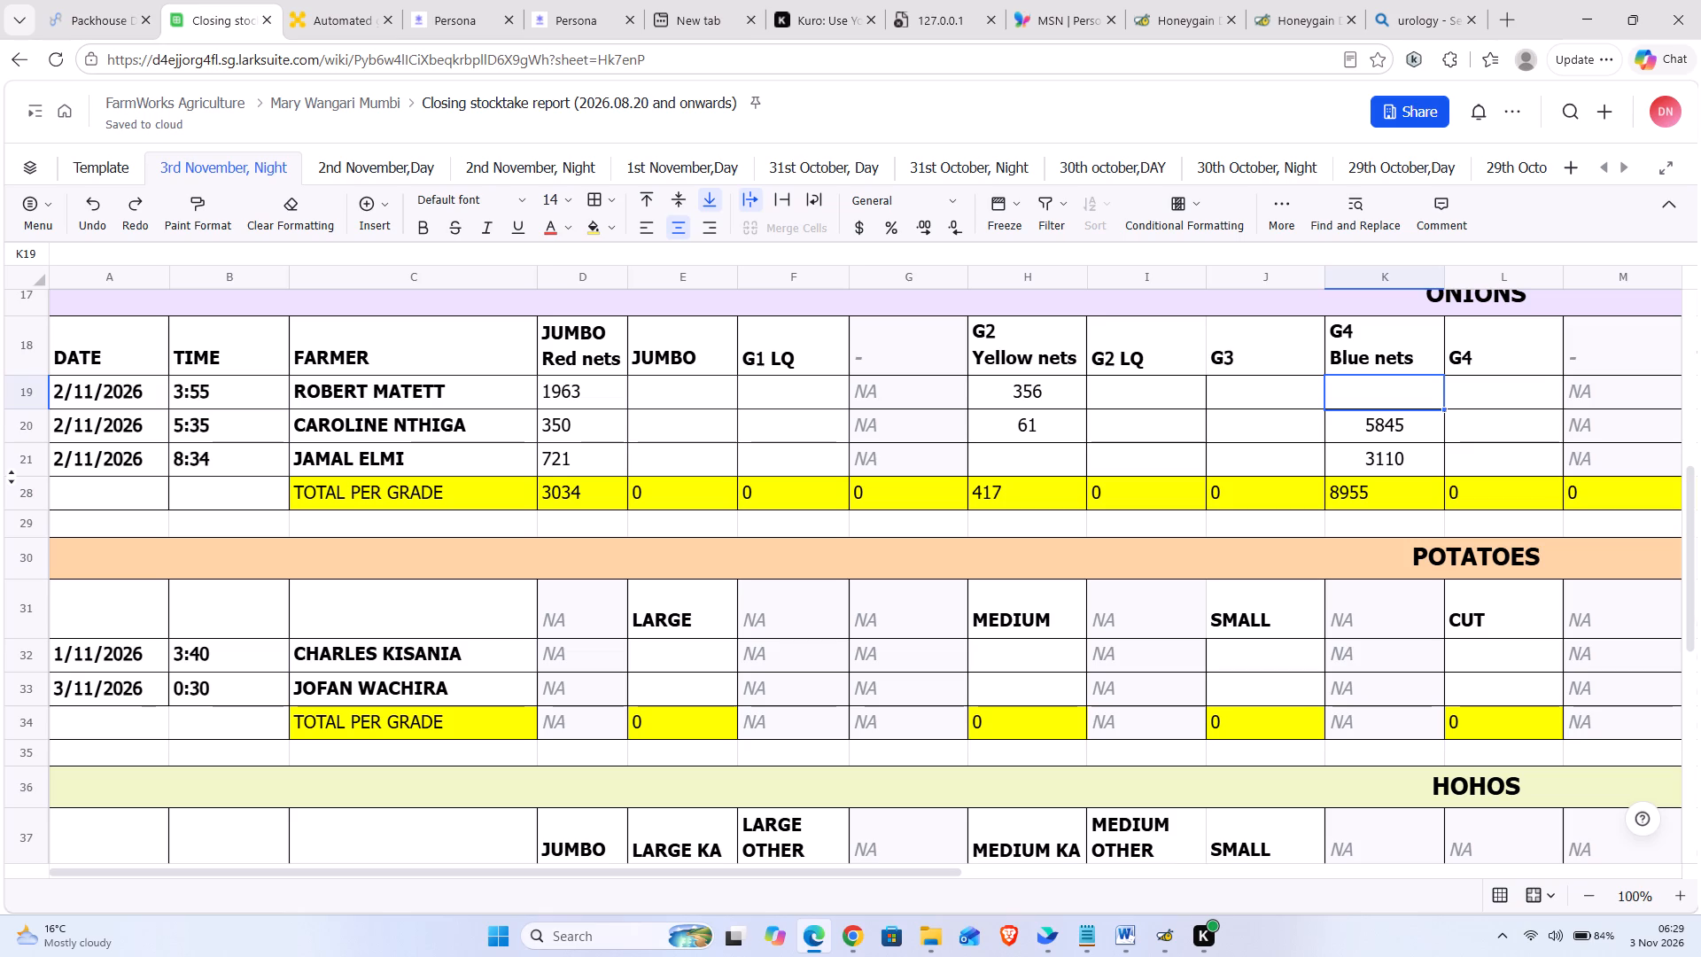
{"action": "type", "text": "426"}
{"action": "key", "text": "Left"}
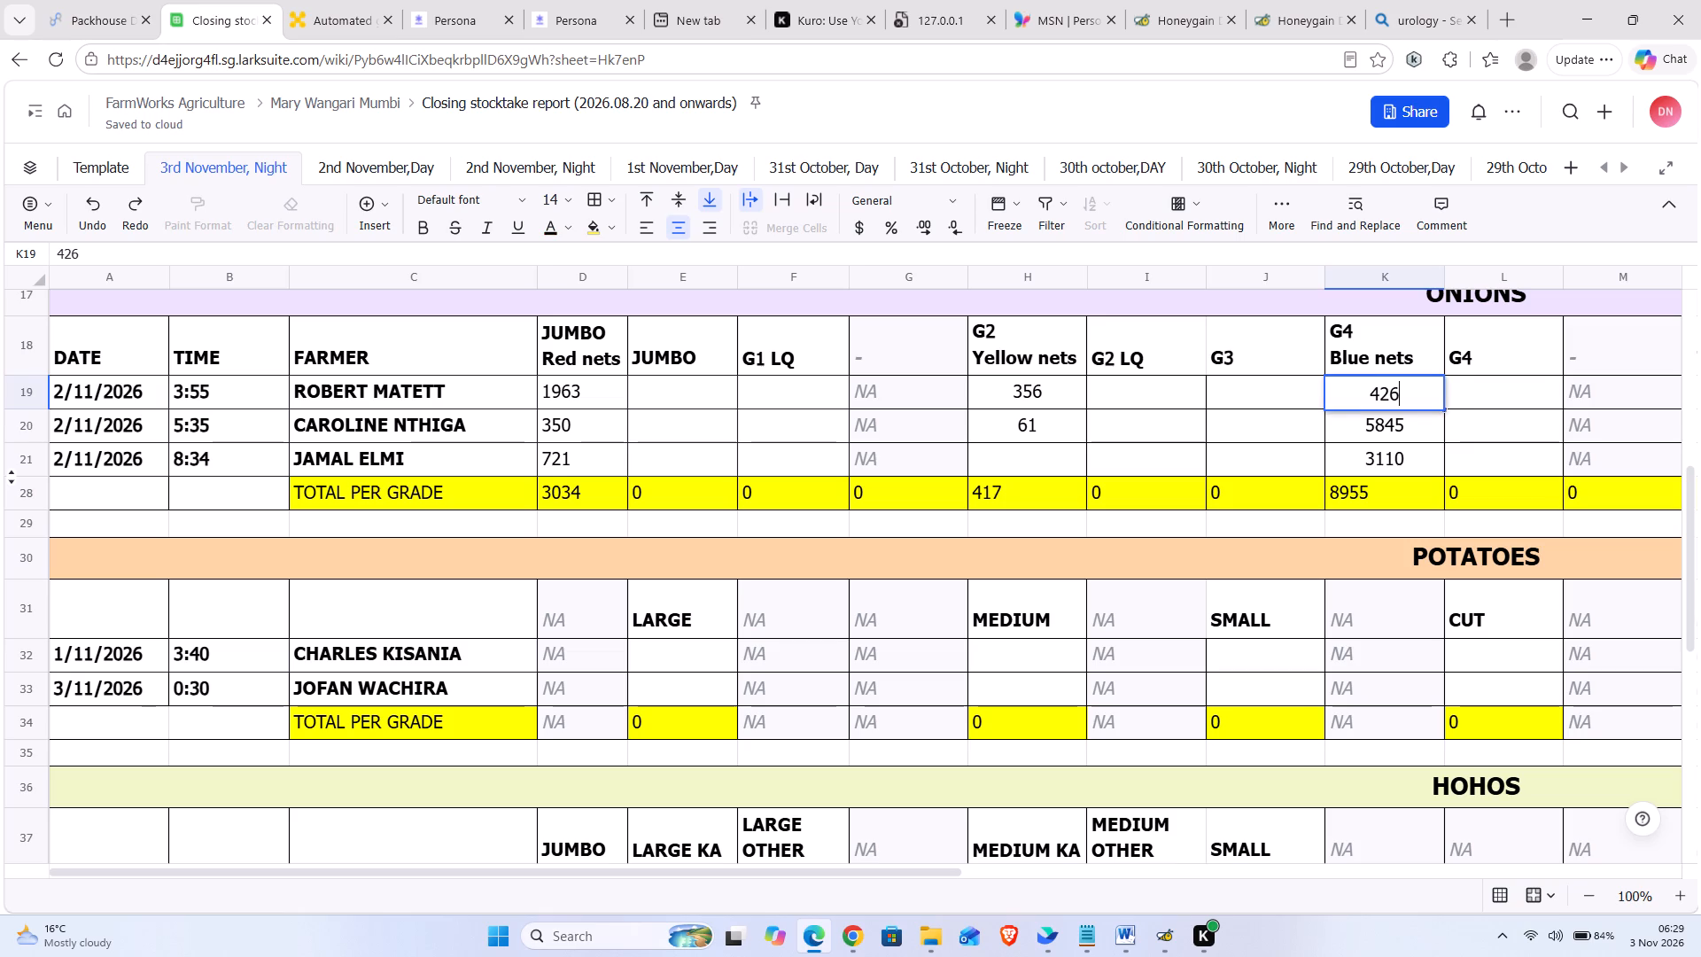
Enter 1066 under tomatoes G1 RIPE for the 2/11/2026 2:55 consignment in row 11.
{"action": "scroll", "coordinate": [1262, 471], "scroll_direction": "up", "scroll_amount": 3}
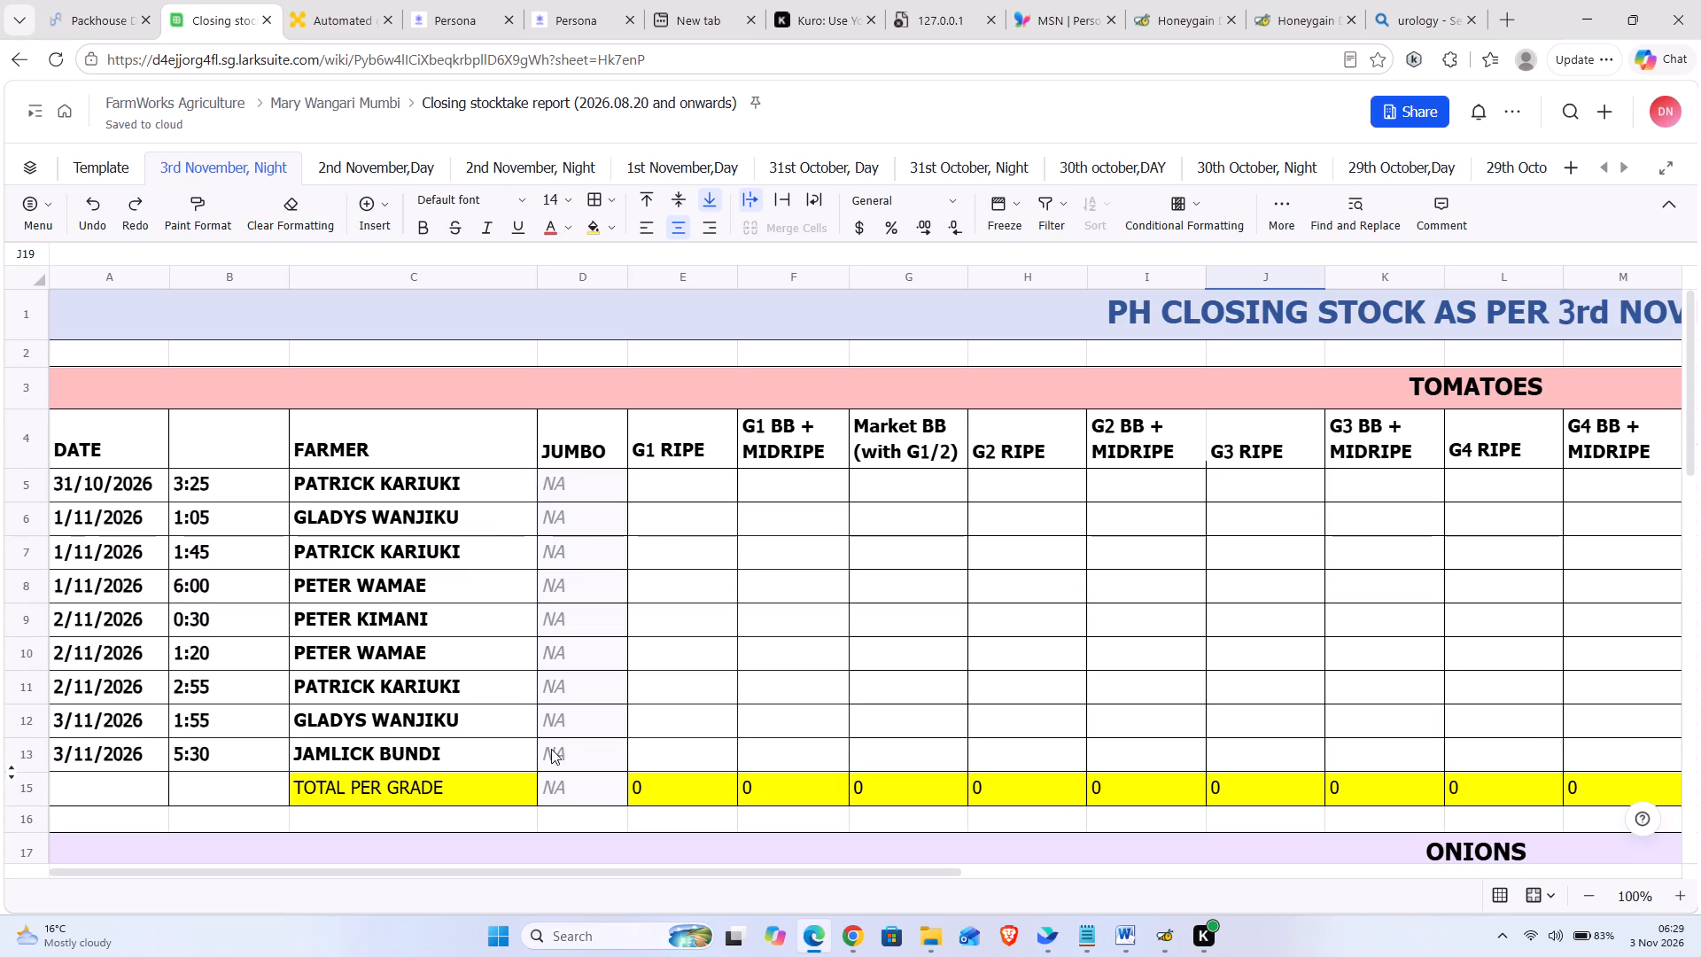
{"action": "left_click", "coordinate": [666, 687]}
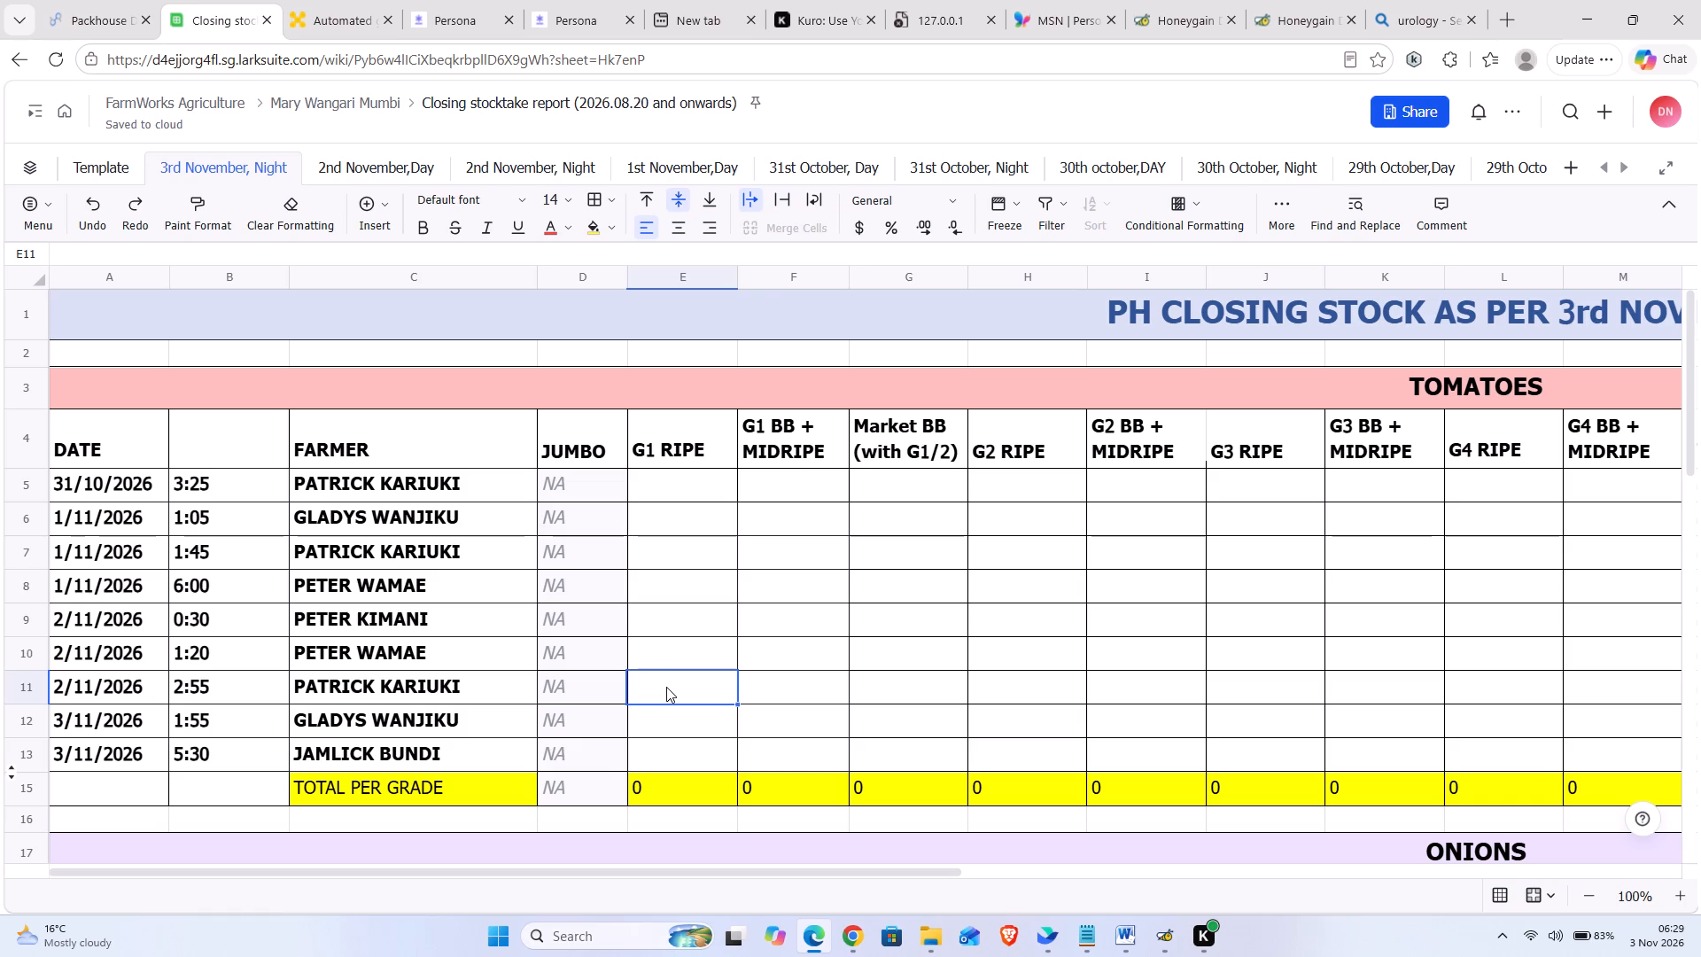
{"action": "type", "text": "1066"}
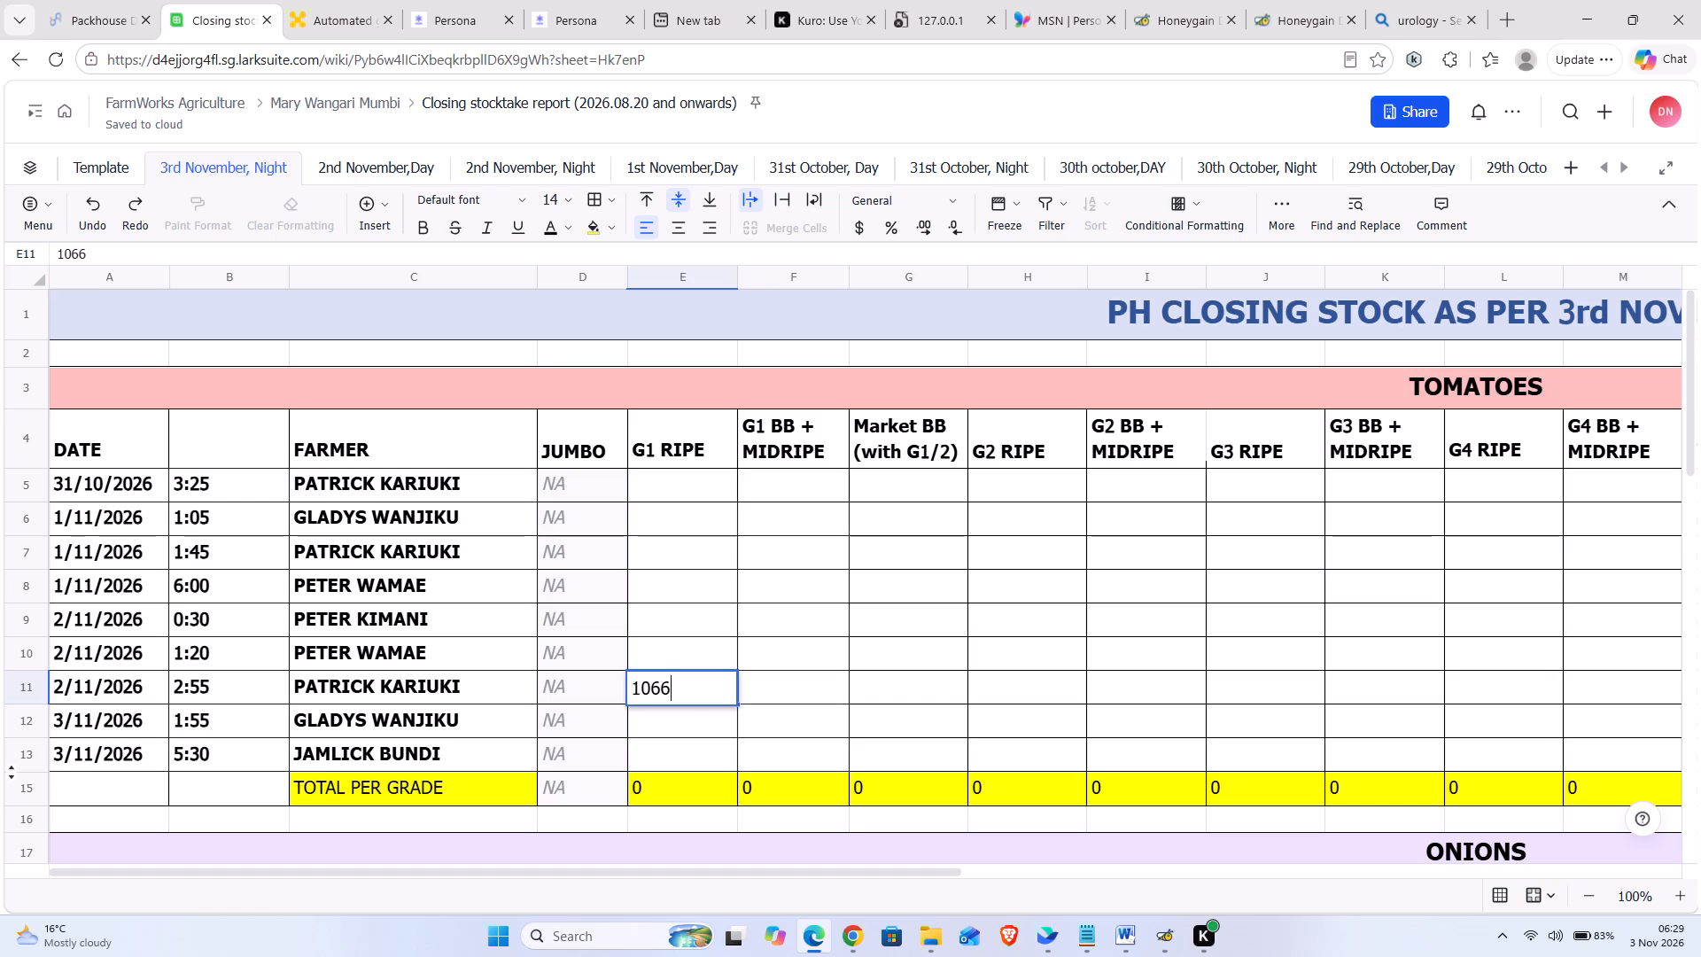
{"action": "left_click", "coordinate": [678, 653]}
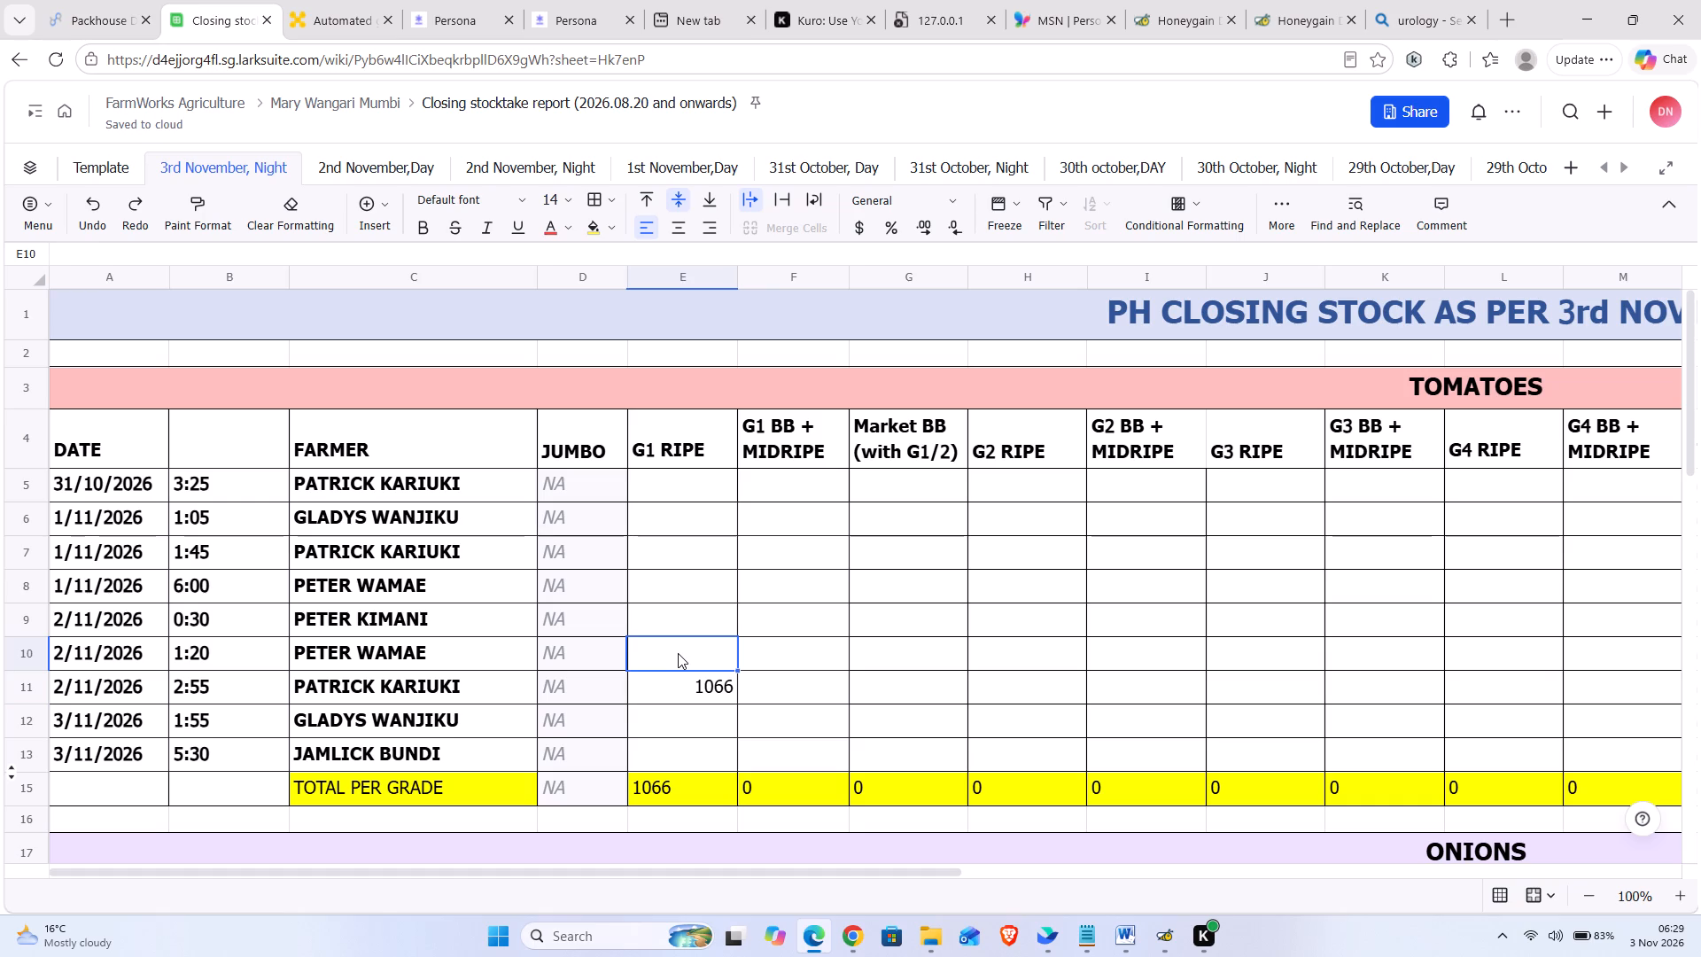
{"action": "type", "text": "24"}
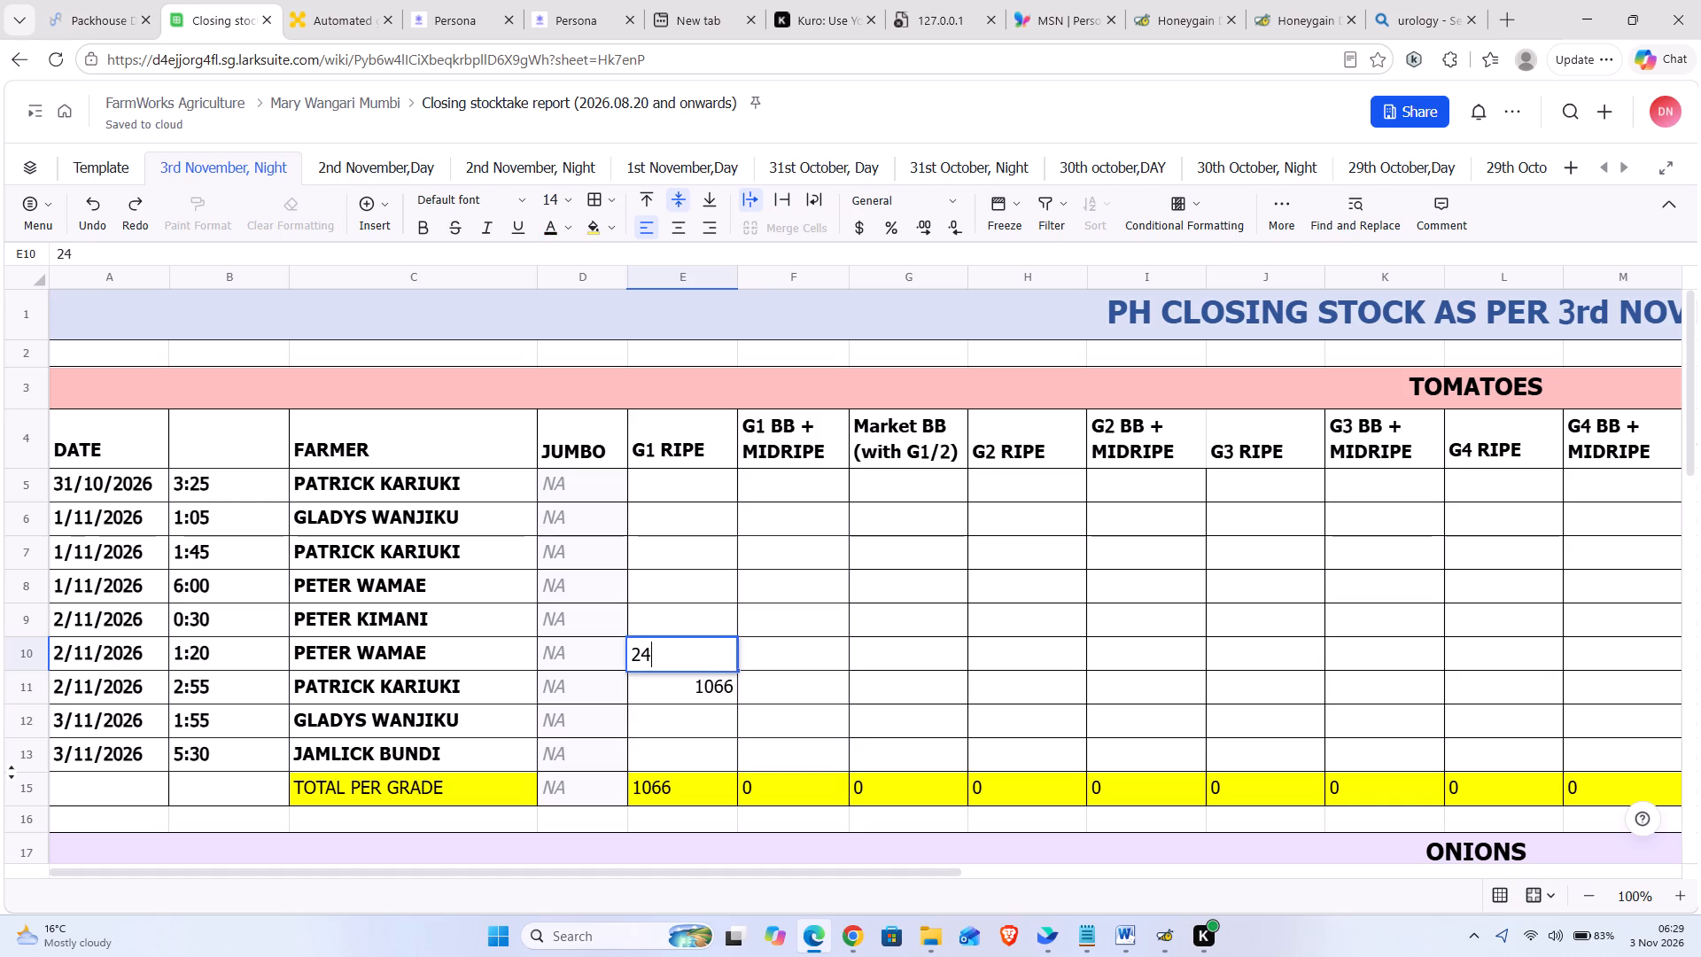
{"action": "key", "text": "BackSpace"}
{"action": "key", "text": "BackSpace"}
Fill tomatoes Market BB (with G1/2) with 24 in row 10, 48 in row 9, 29 in row 5 and 35 in row 6.
{"action": "left_click", "coordinate": [908, 647]}
{"action": "type", "text": "24"}
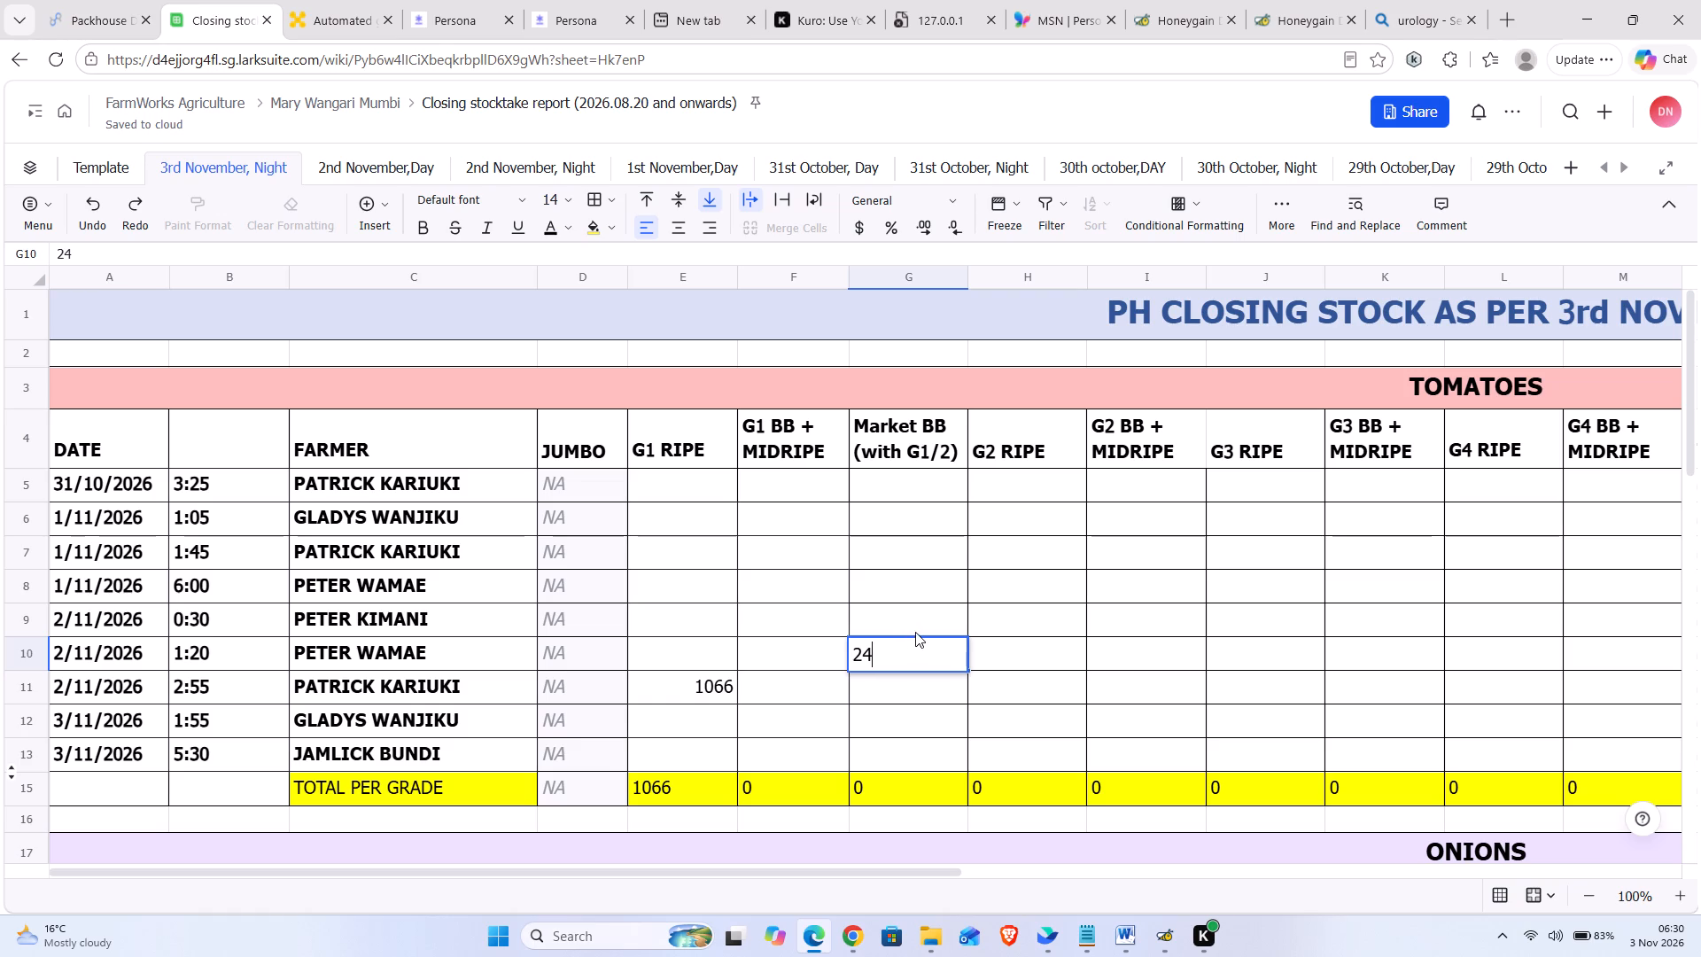
{"action": "left_click", "coordinate": [928, 618]}
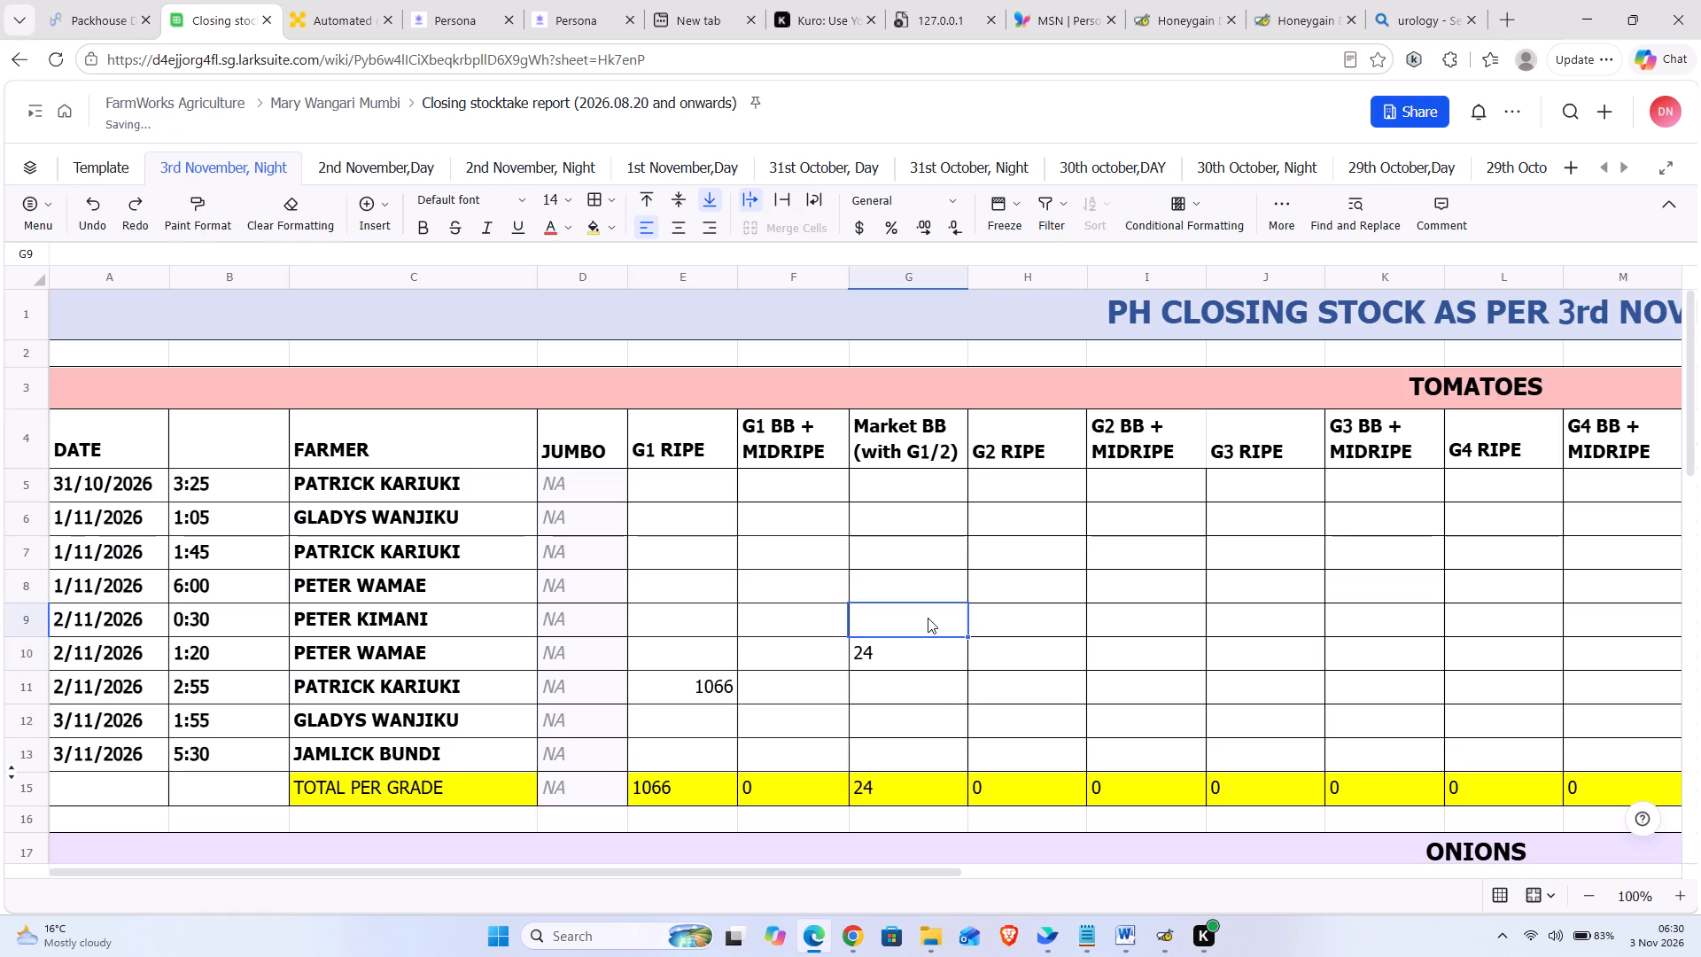
{"action": "type", "text": "48"}
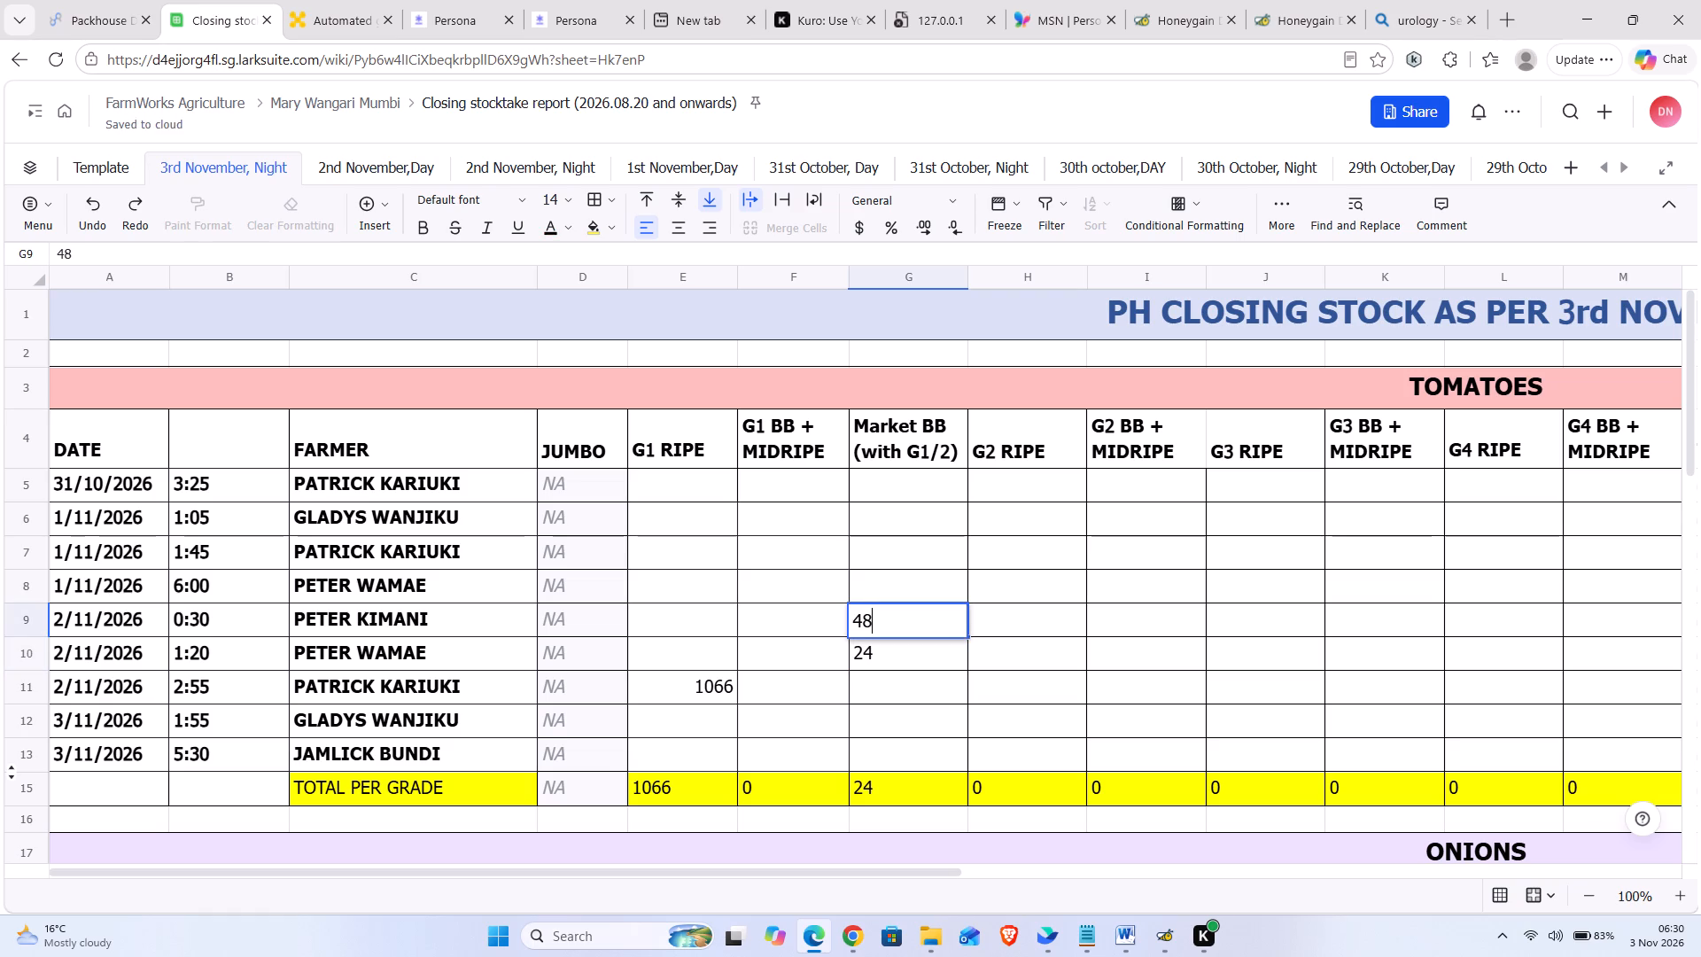
{"action": "left_click", "coordinate": [912, 481]}
{"action": "type", "text": "29"}
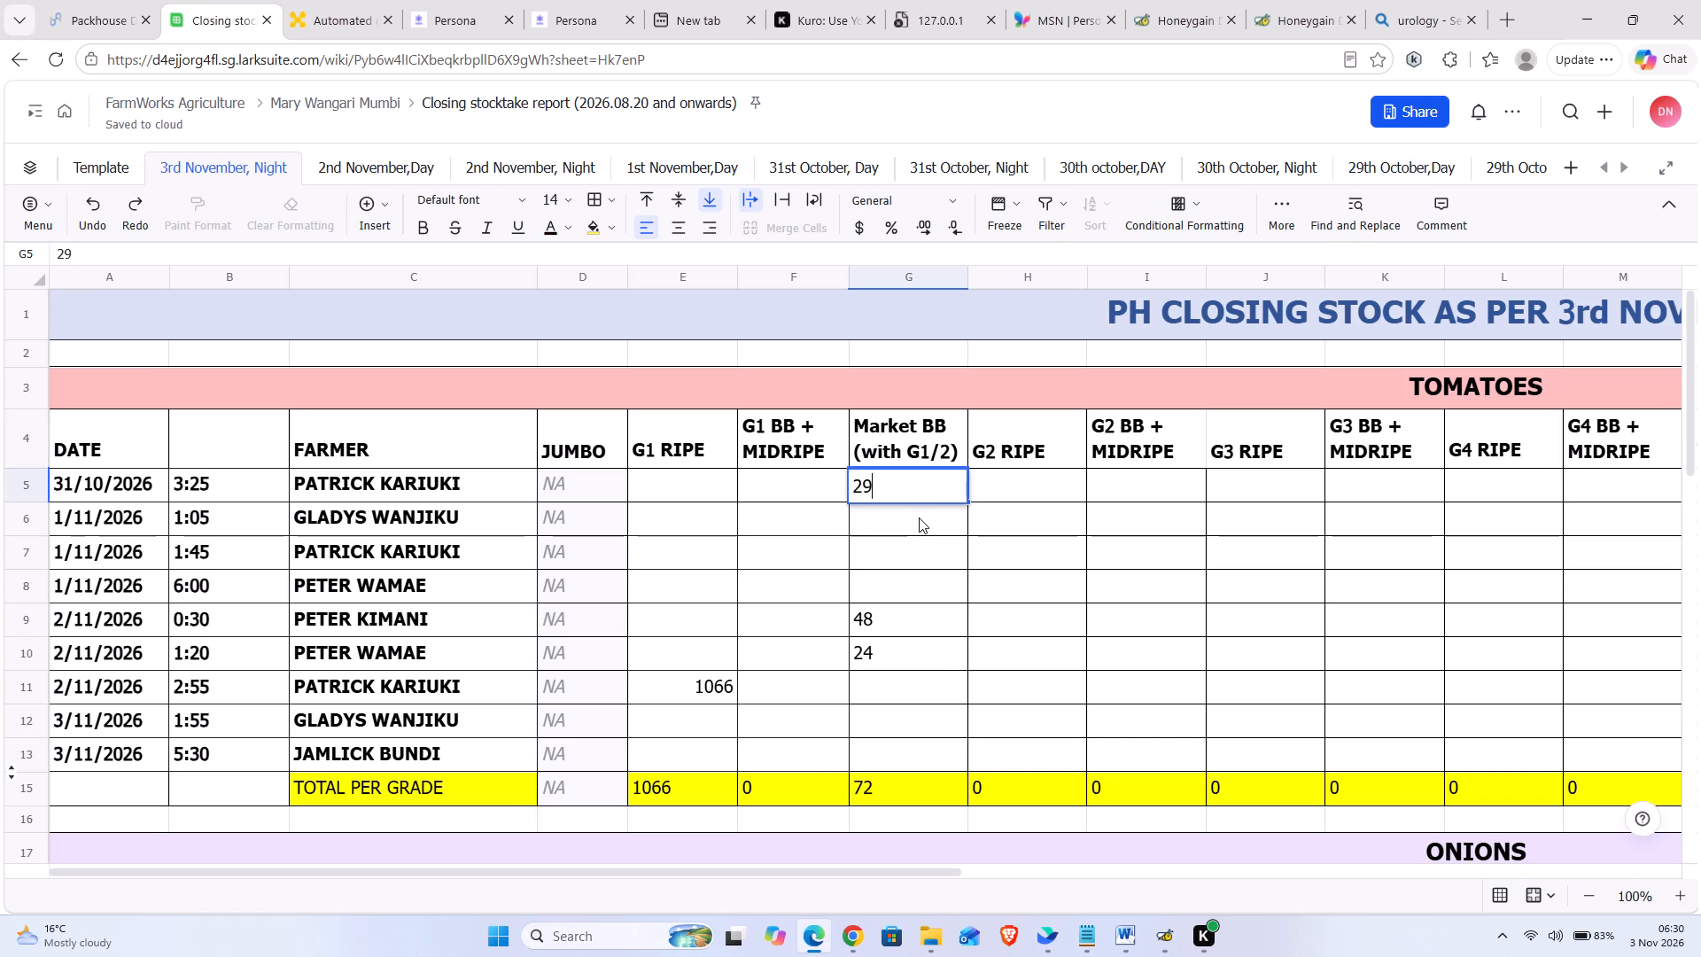
{"action": "left_click", "coordinate": [919, 517]}
{"action": "type", "text": "35"}
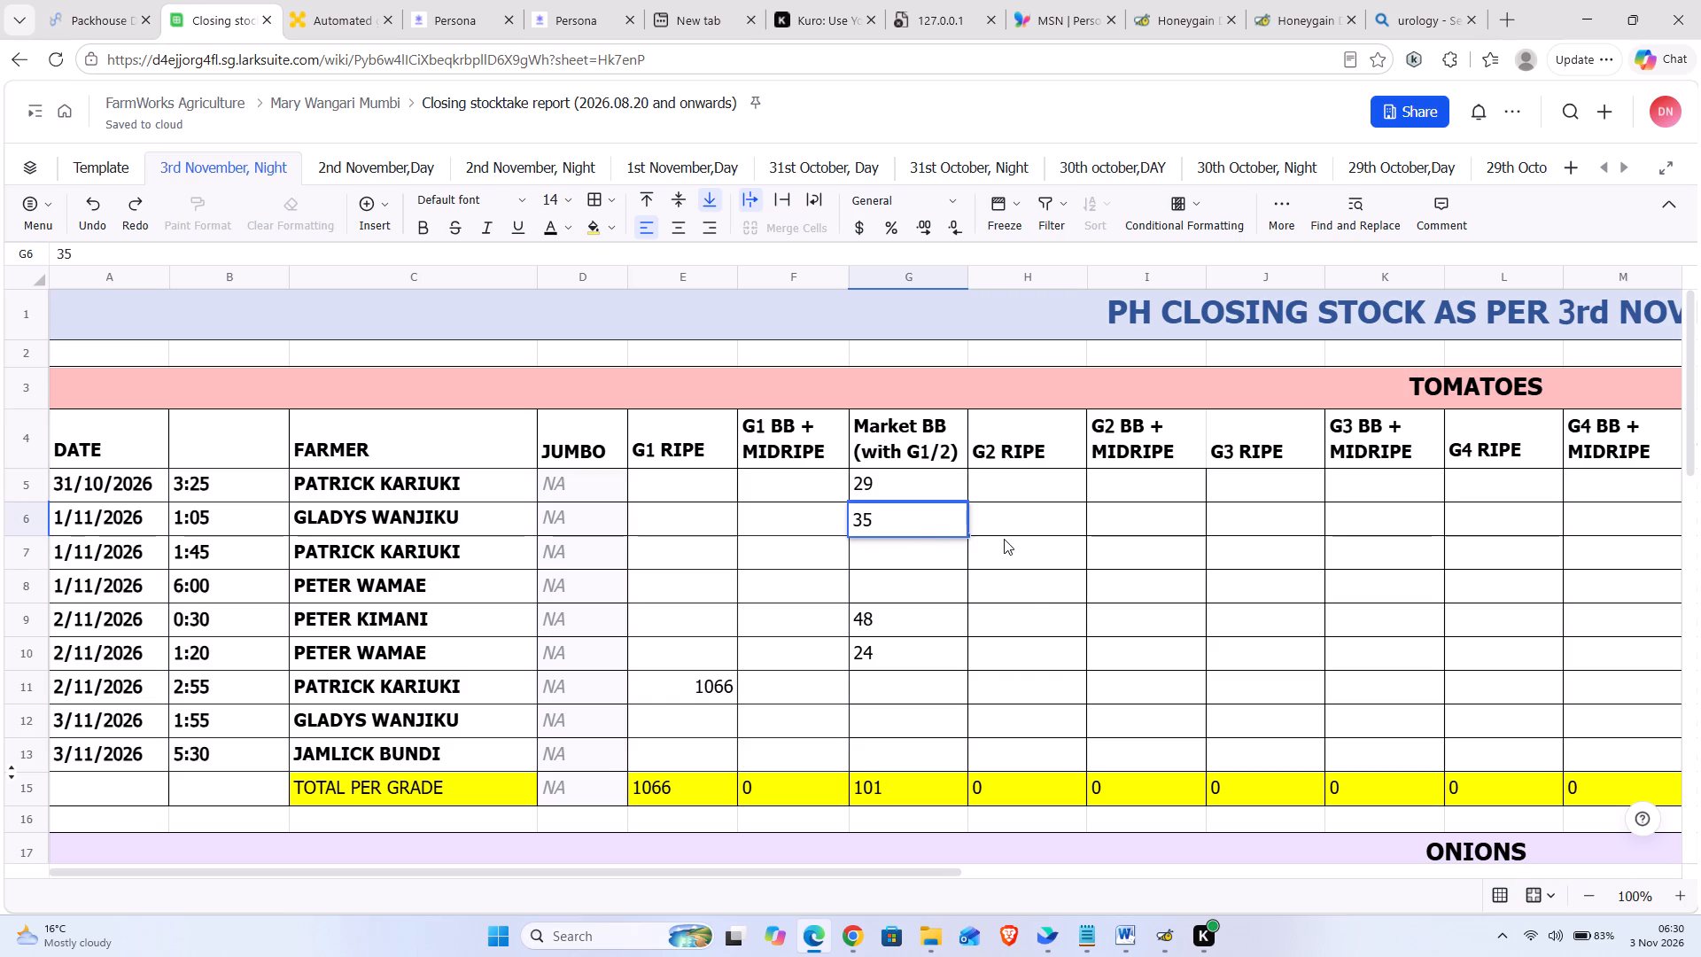
Under tomatoes G2 RIPE, enter 1768 for the 1:20 consignment in row 10 and 1740 for the 2:55 consignment in row 11.
{"action": "left_click", "coordinate": [1012, 657]}
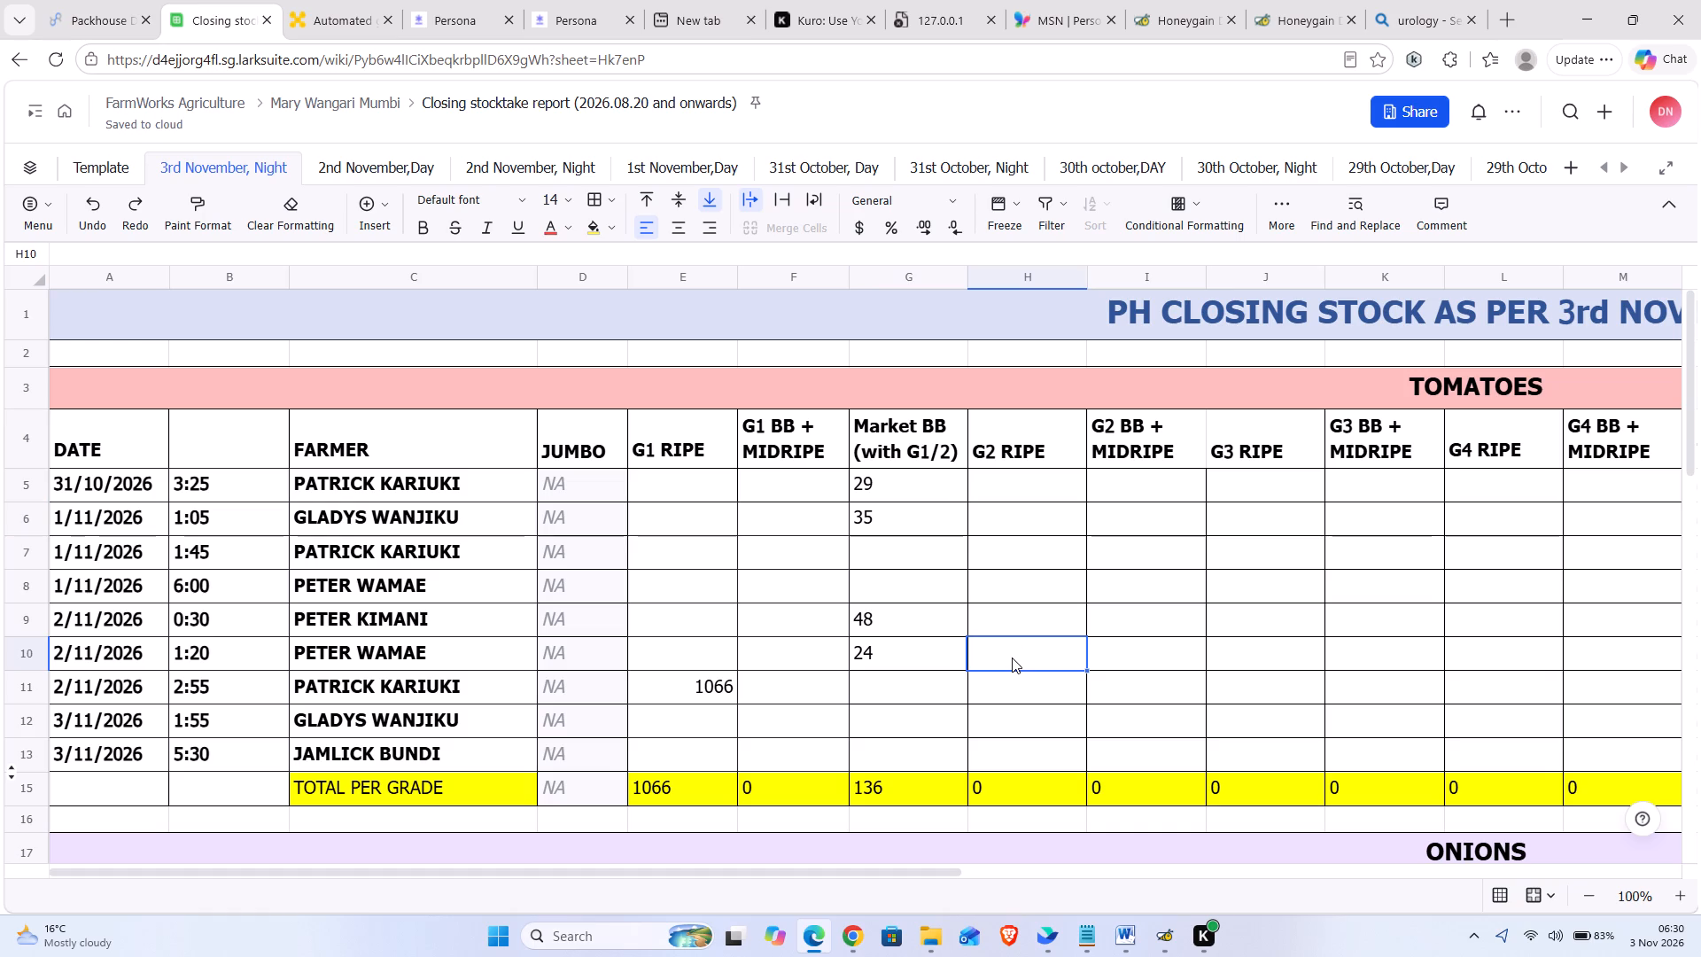
{"action": "type", "text": "1768"}
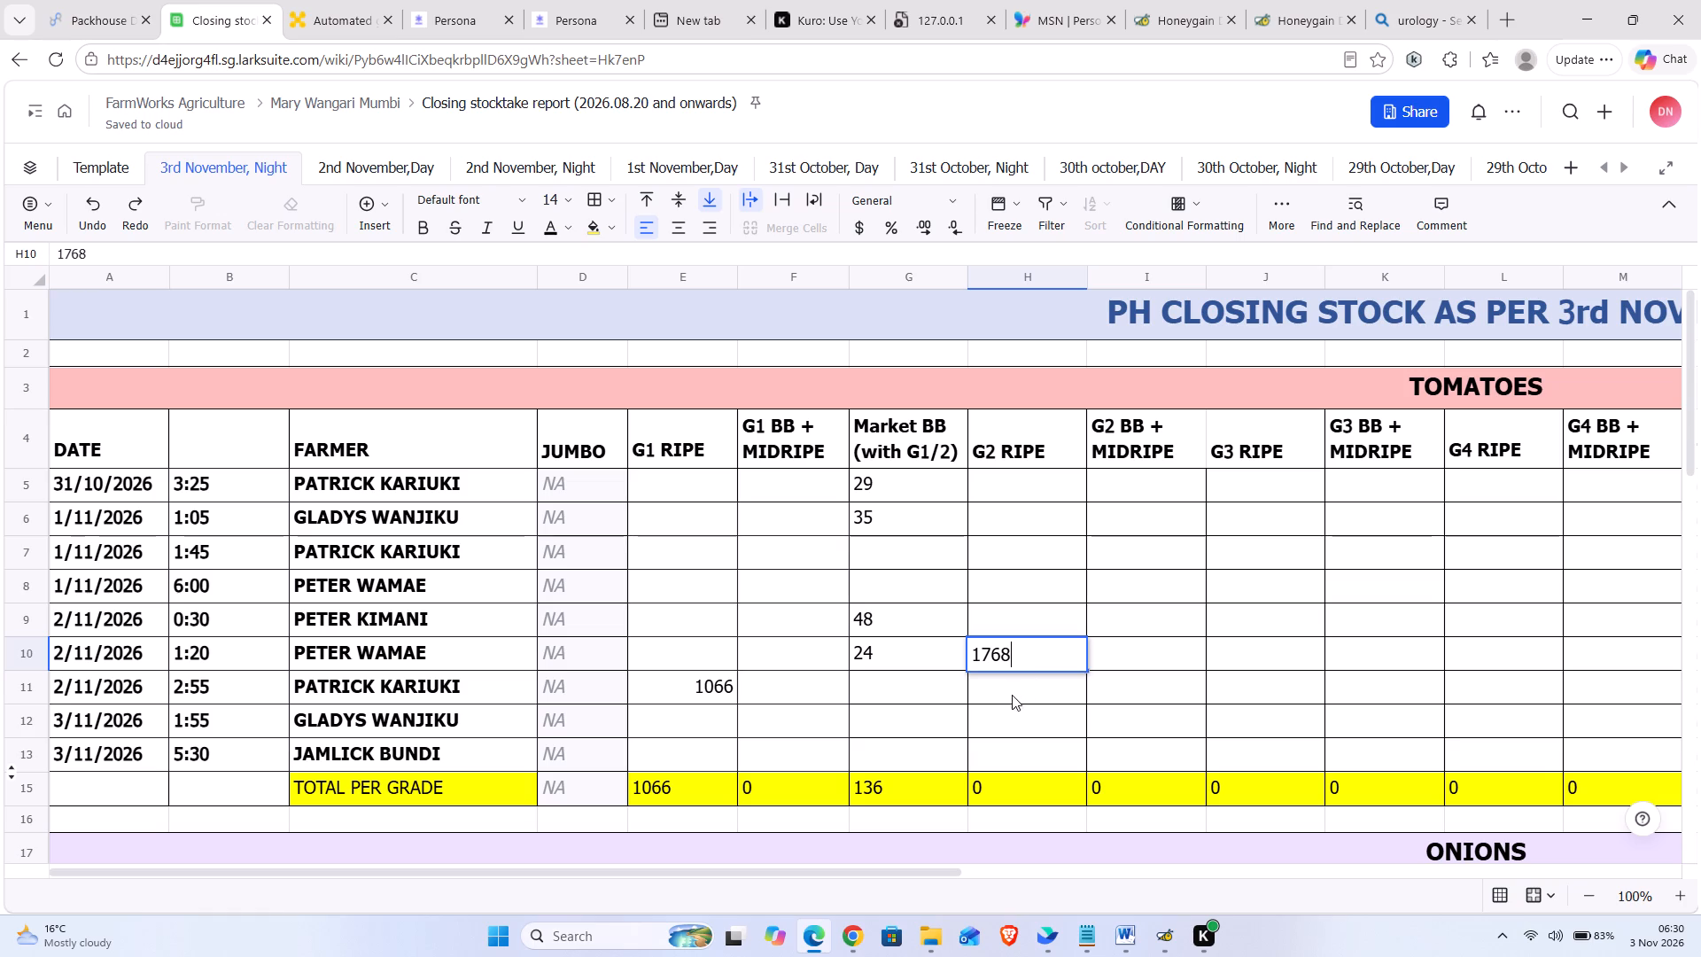
{"action": "left_click", "coordinate": [1015, 691]}
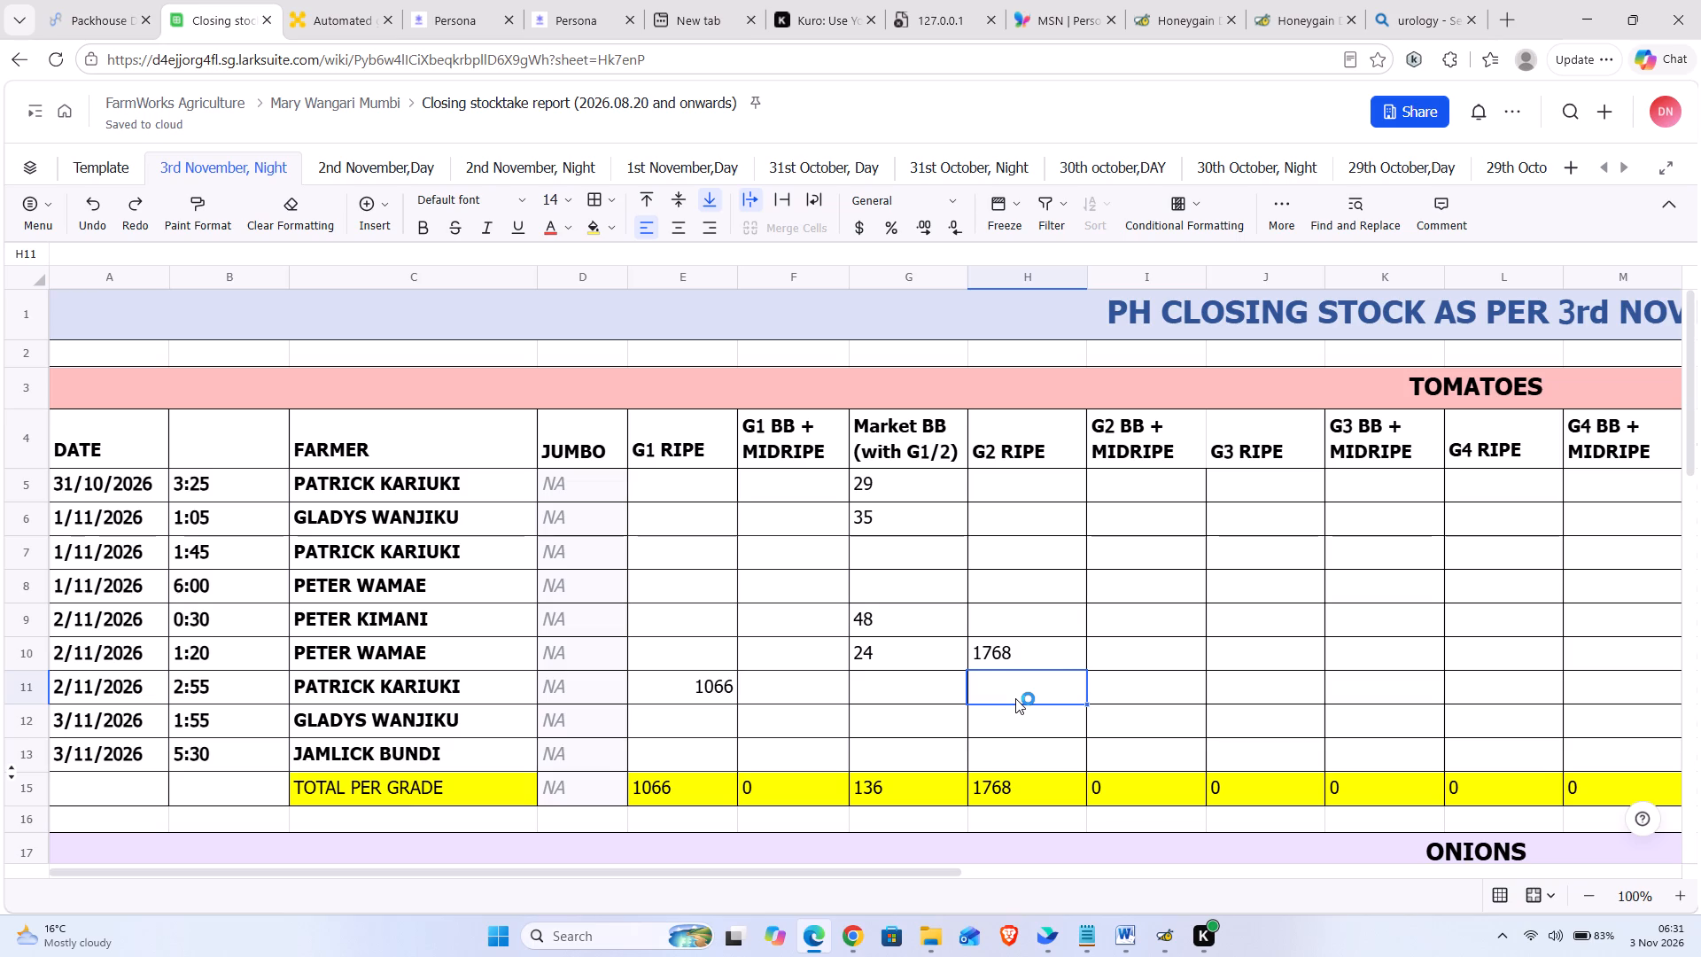
{"action": "type", "text": "1740"}
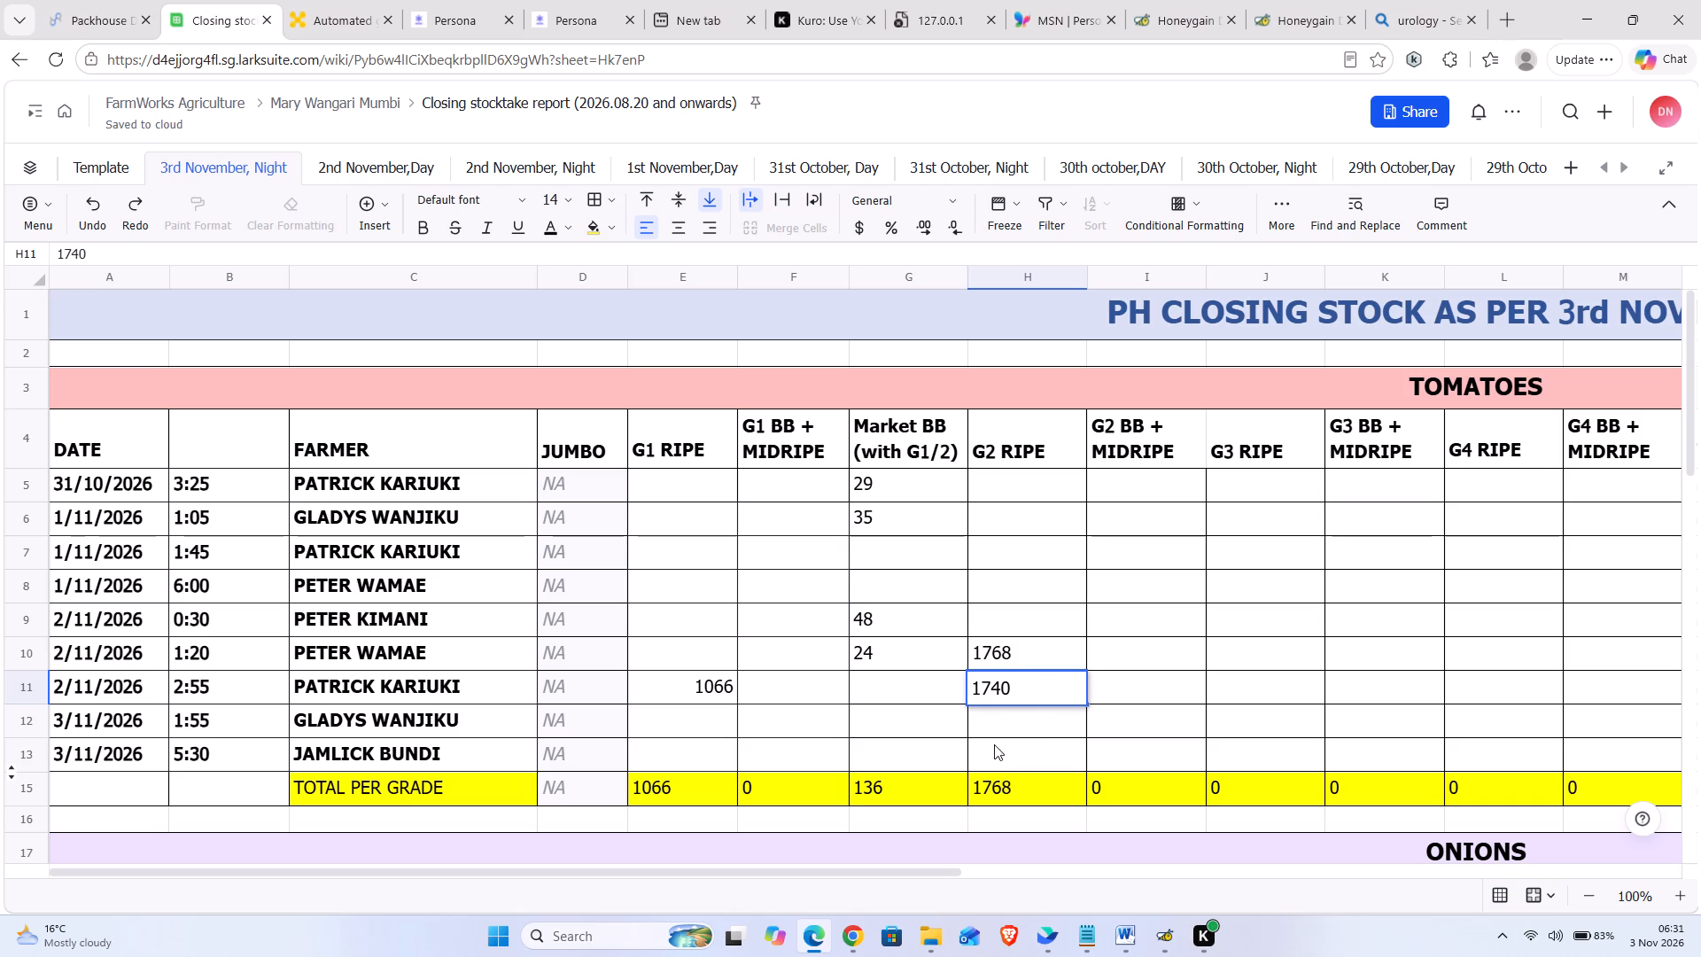
Enter 153 under tomatoes G2 BB + MIDRIPE for the 2:55 consignment in row 11.
{"action": "left_click", "coordinate": [1153, 687]}
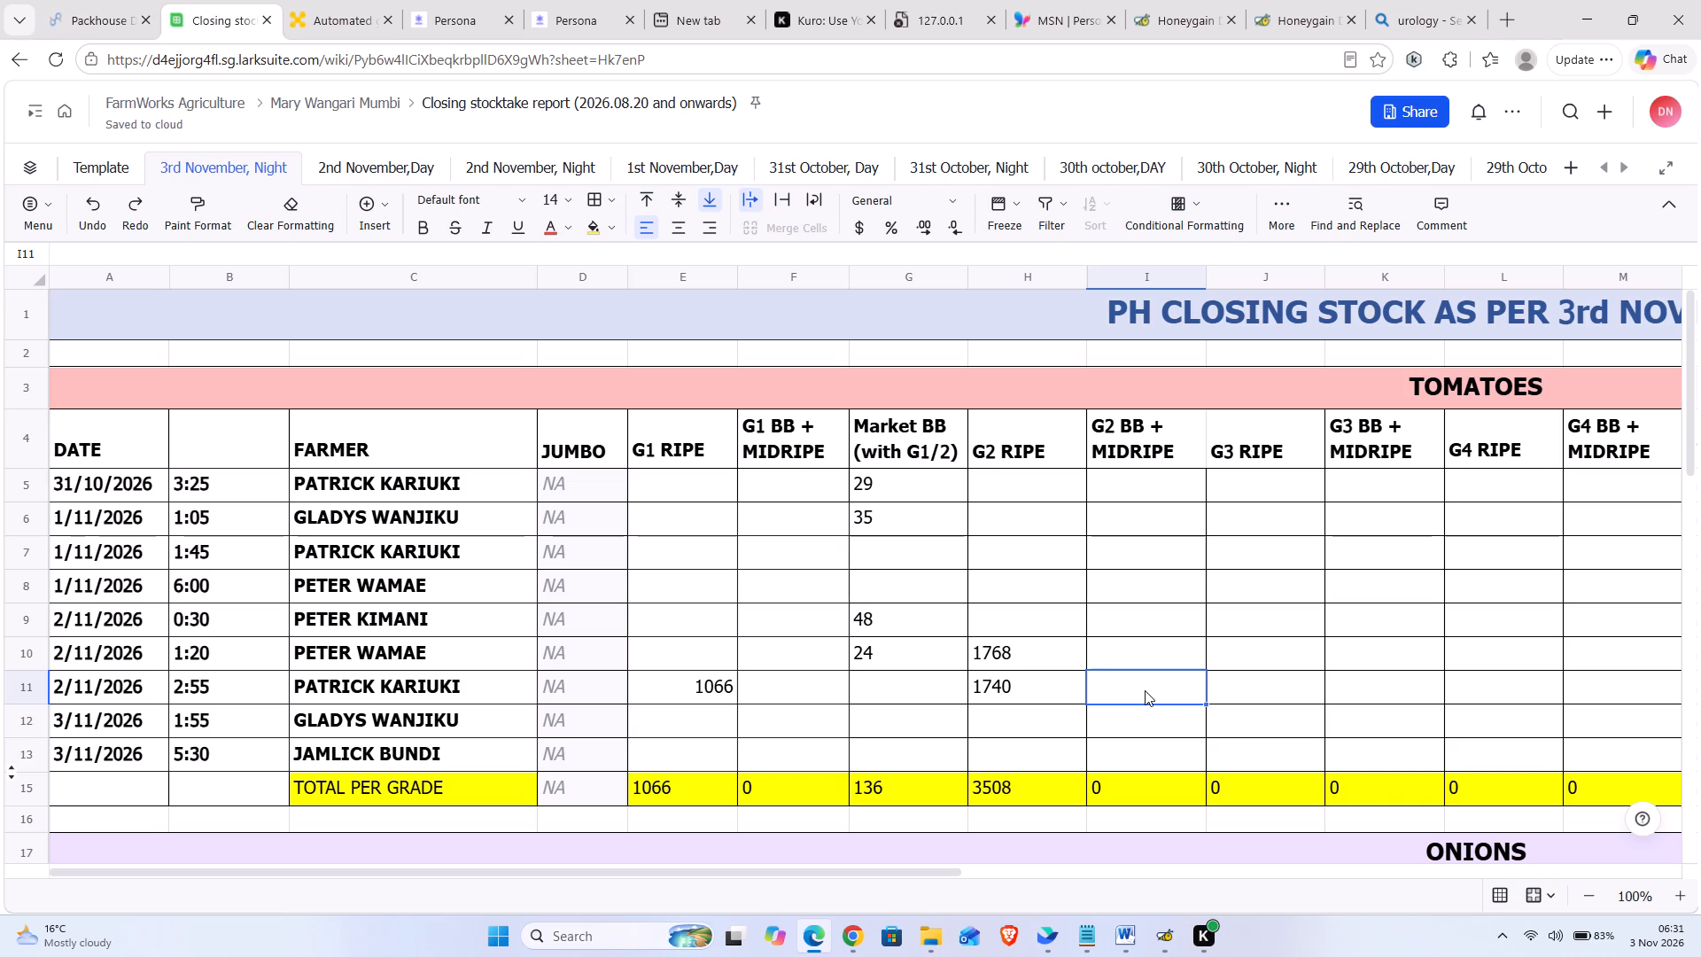
{"action": "type", "text": "153"}
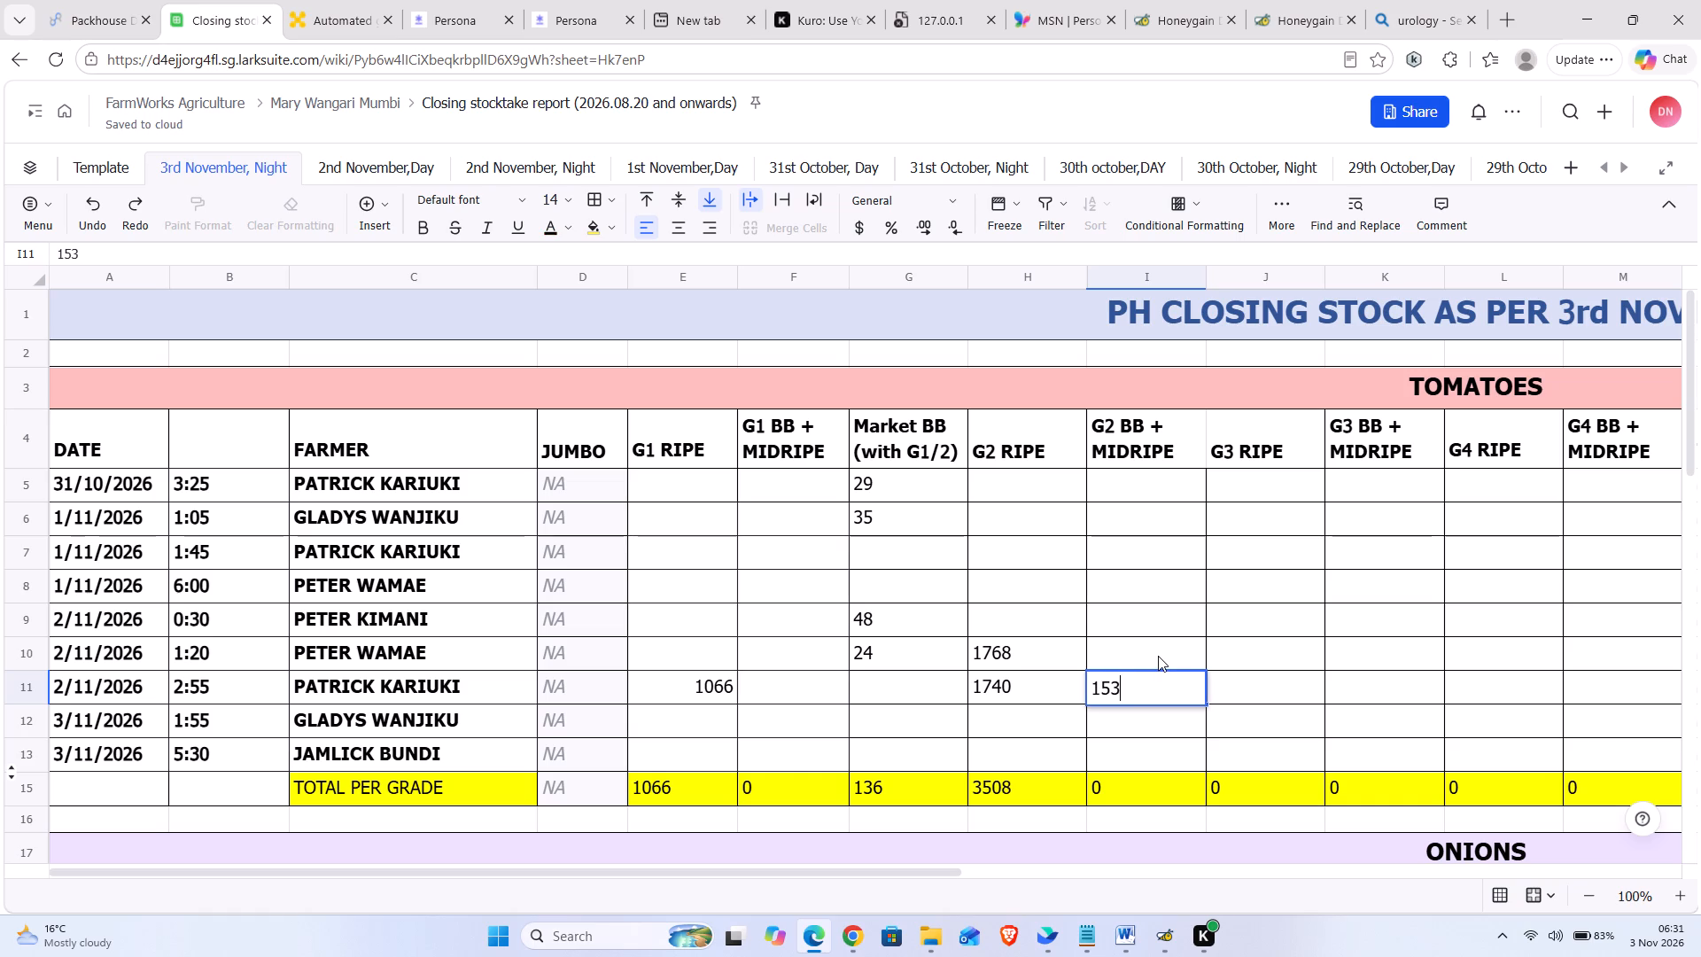
Under tomatoes G3 RIPE, enter 917 for the 1:20 consignment in row 10 and 2142 for the 2:55 consignment in row 11.
{"action": "left_click", "coordinate": [1257, 647]}
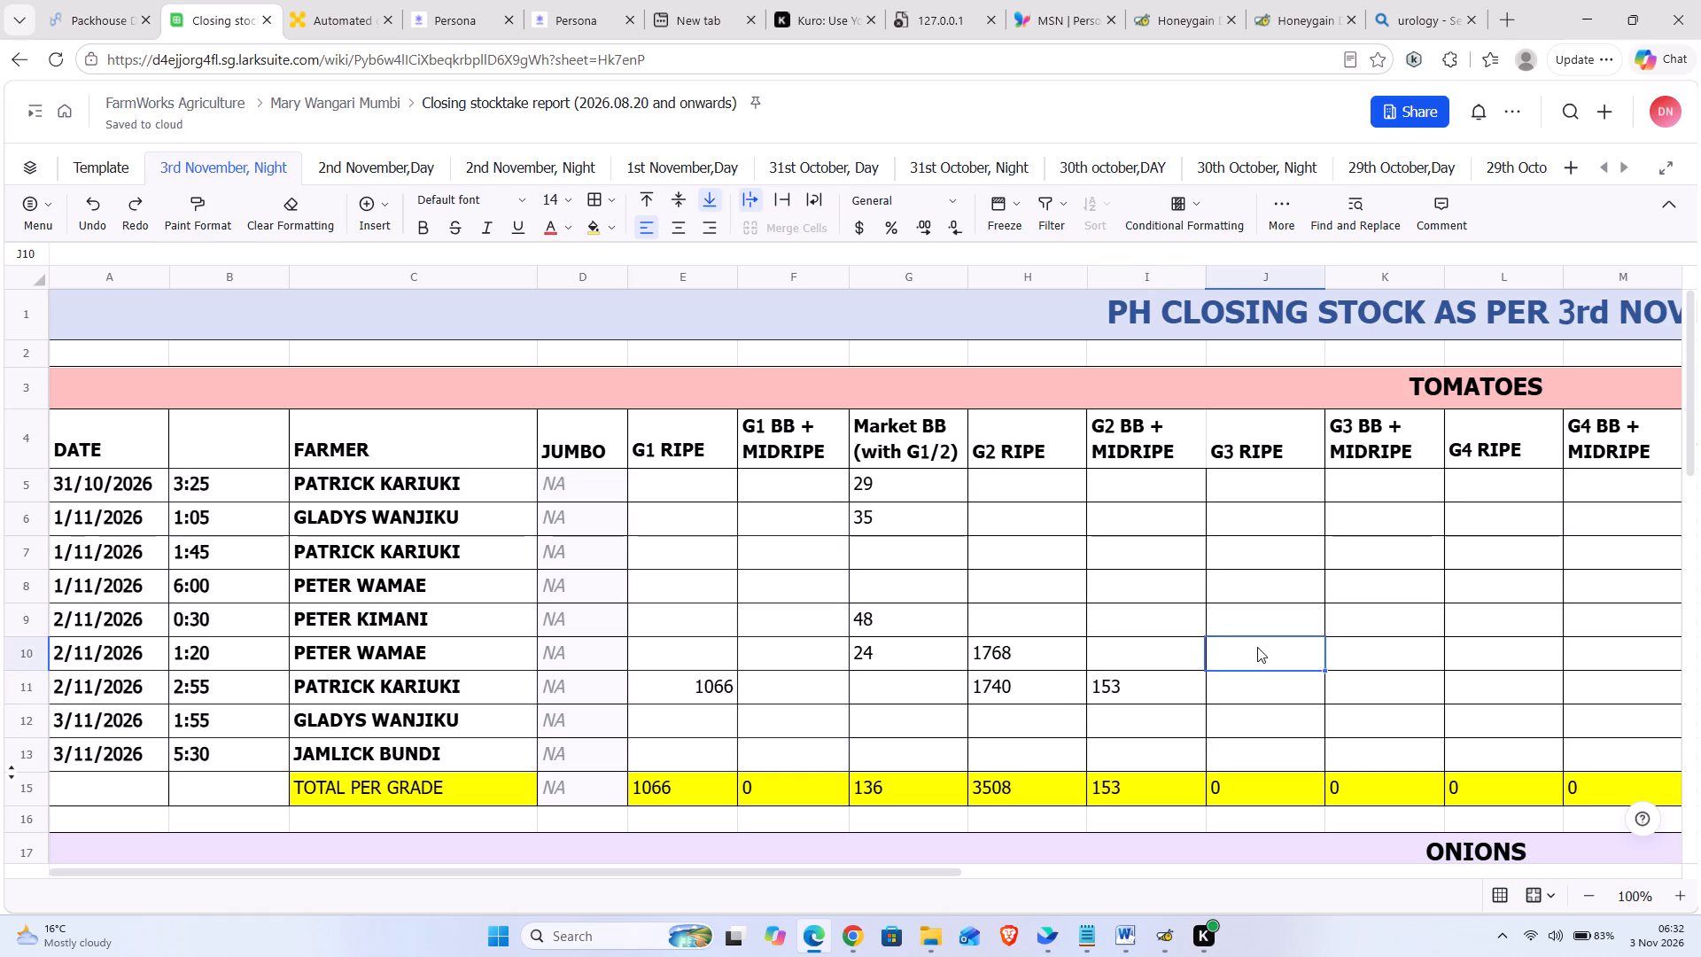
{"action": "type", "text": "91"}
{"action": "key", "text": "7"}
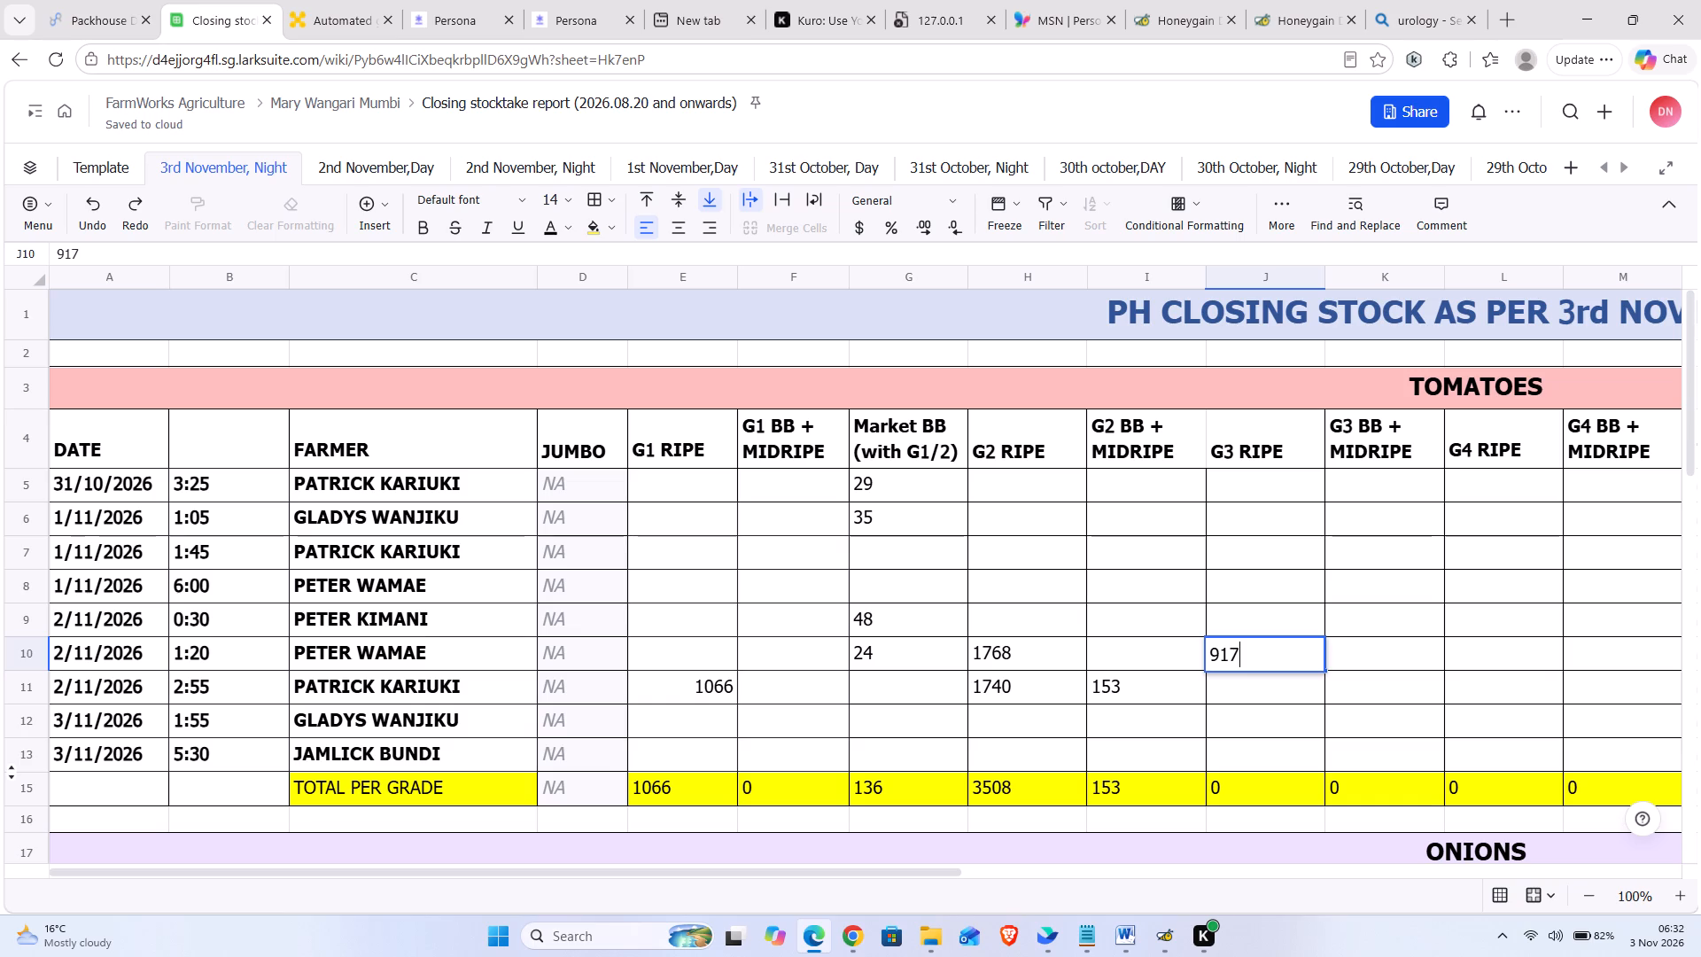
{"action": "left_click", "coordinate": [1269, 694]}
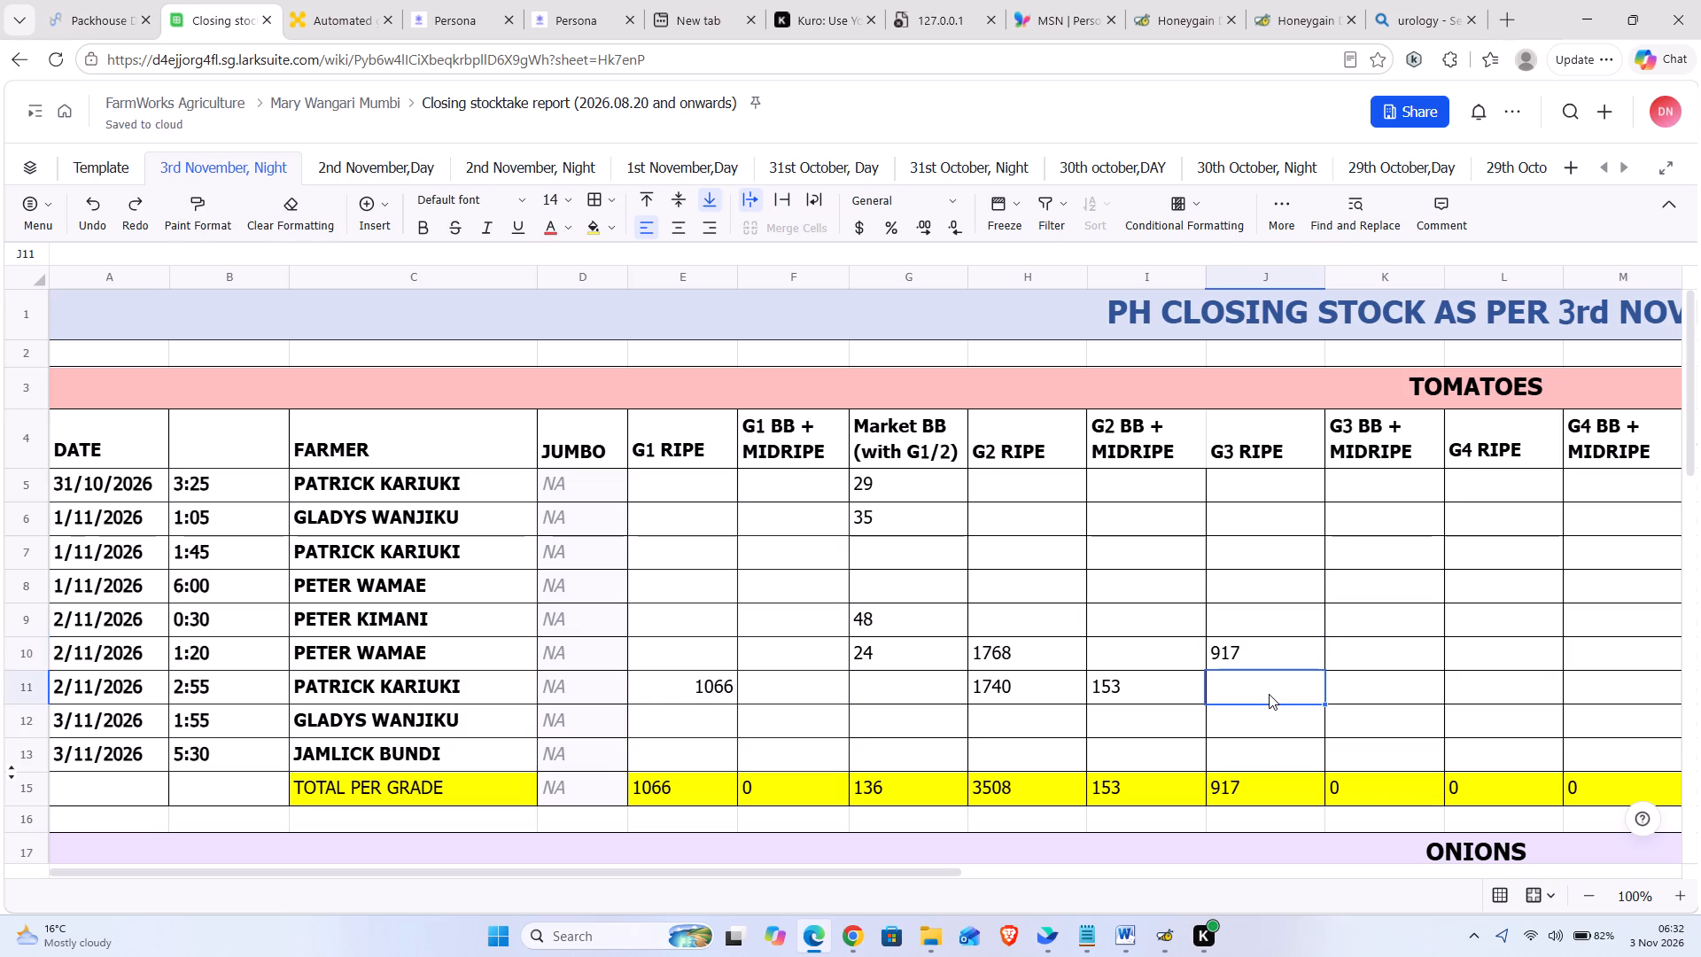
{"action": "type", "text": "2142"}
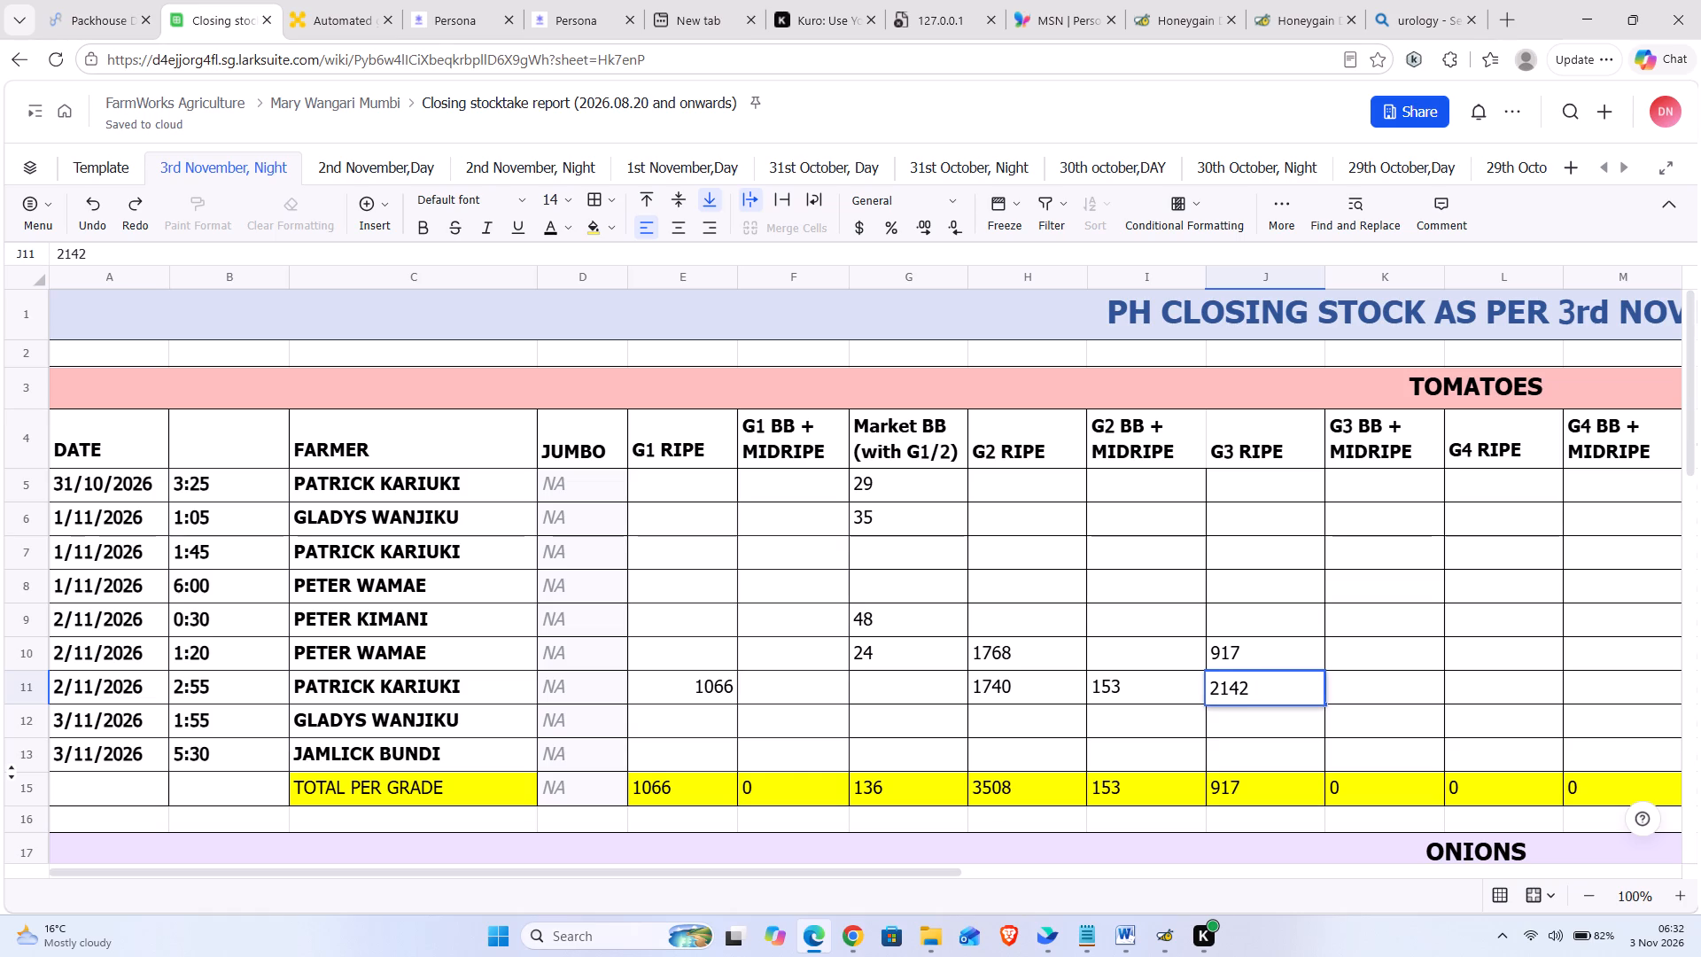
Fill tomatoes G3 BB + MIDRIPE with 354 in row 9, 323 in row 7, 633 in row 10 and 893 in row 8.
{"action": "left_click", "coordinate": [1394, 619]}
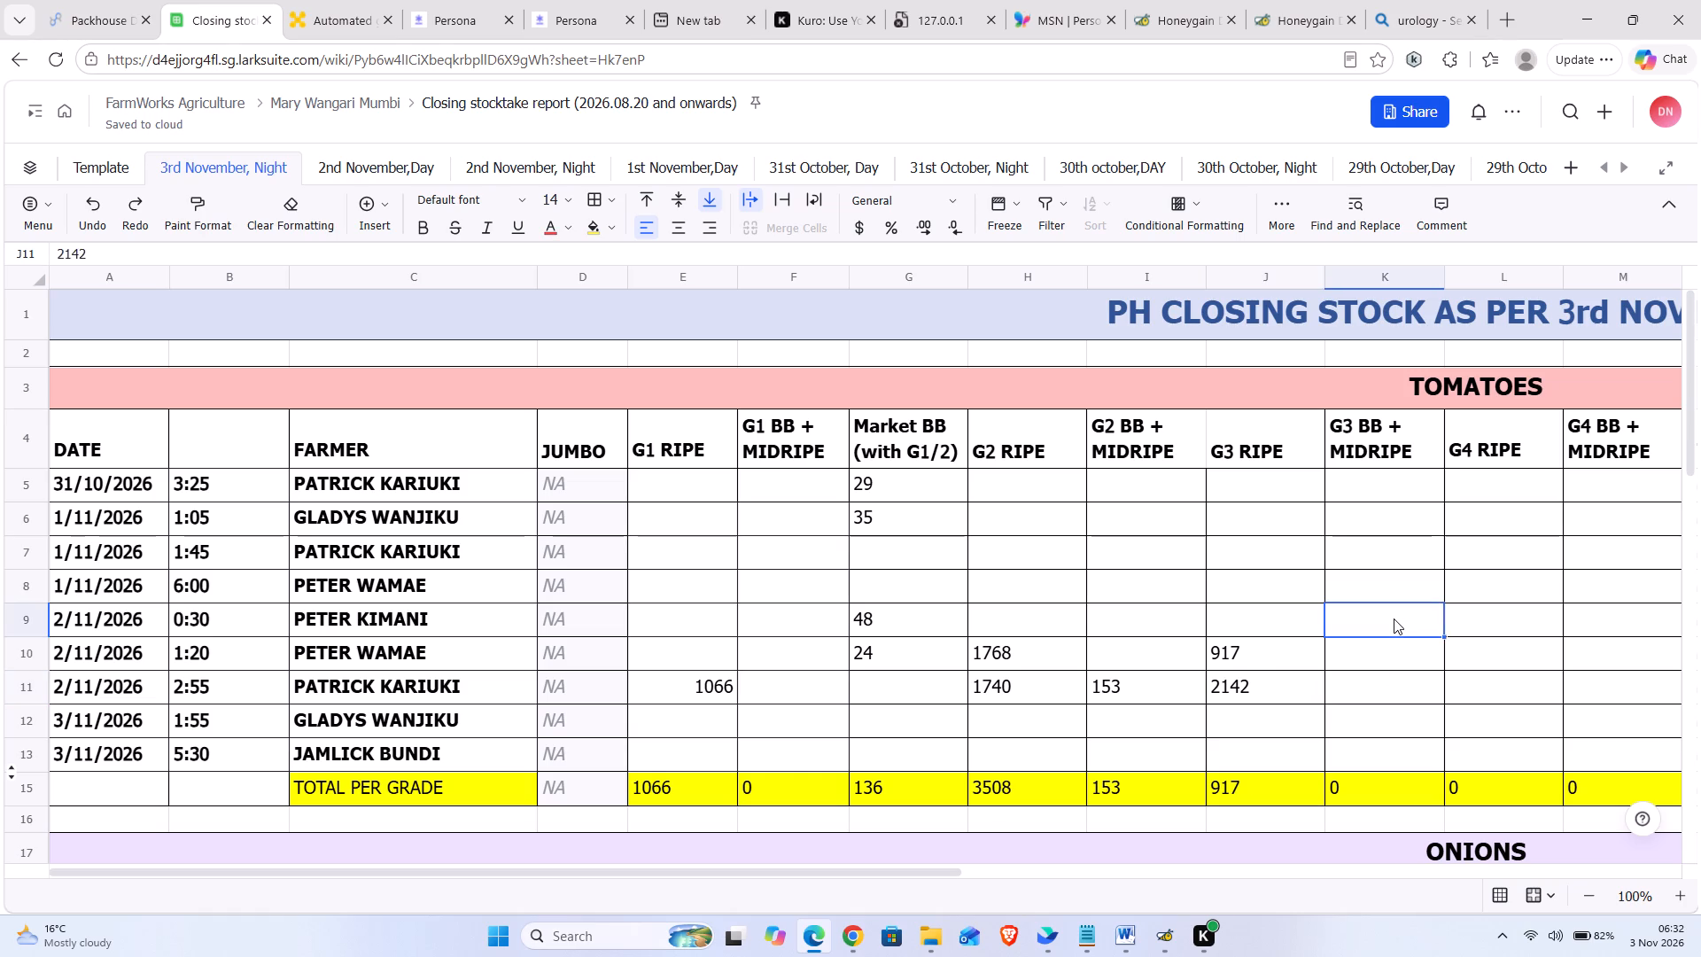
{"action": "type", "text": "354"}
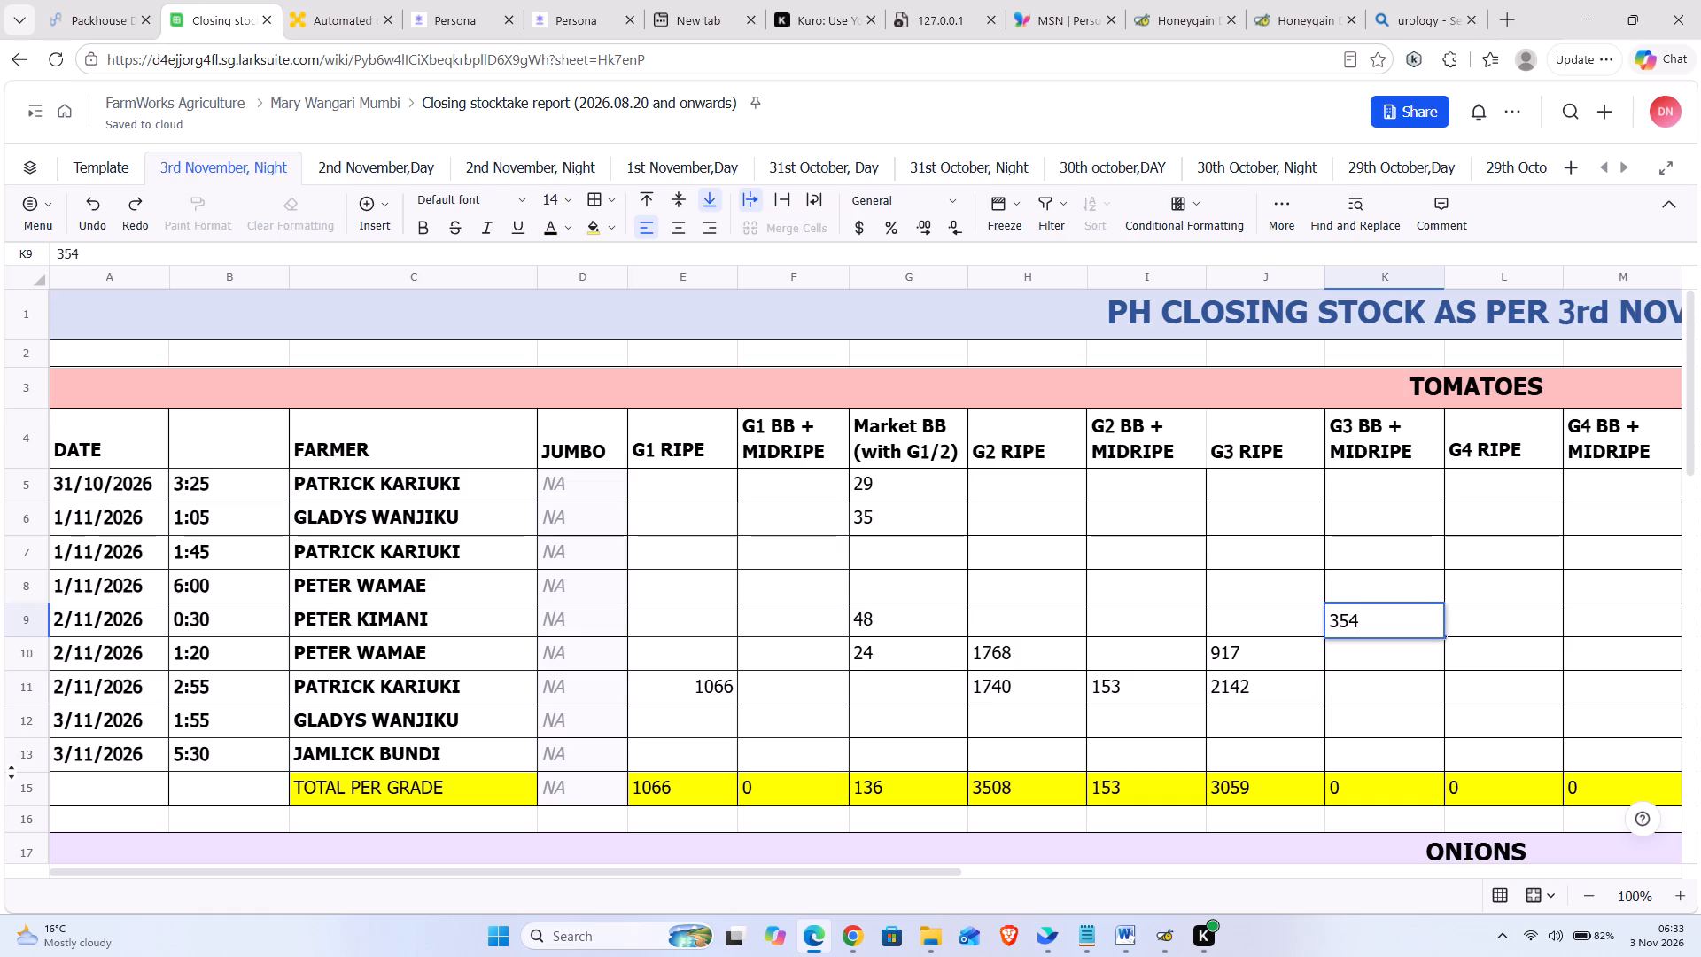
{"action": "left_click", "coordinate": [1376, 548]}
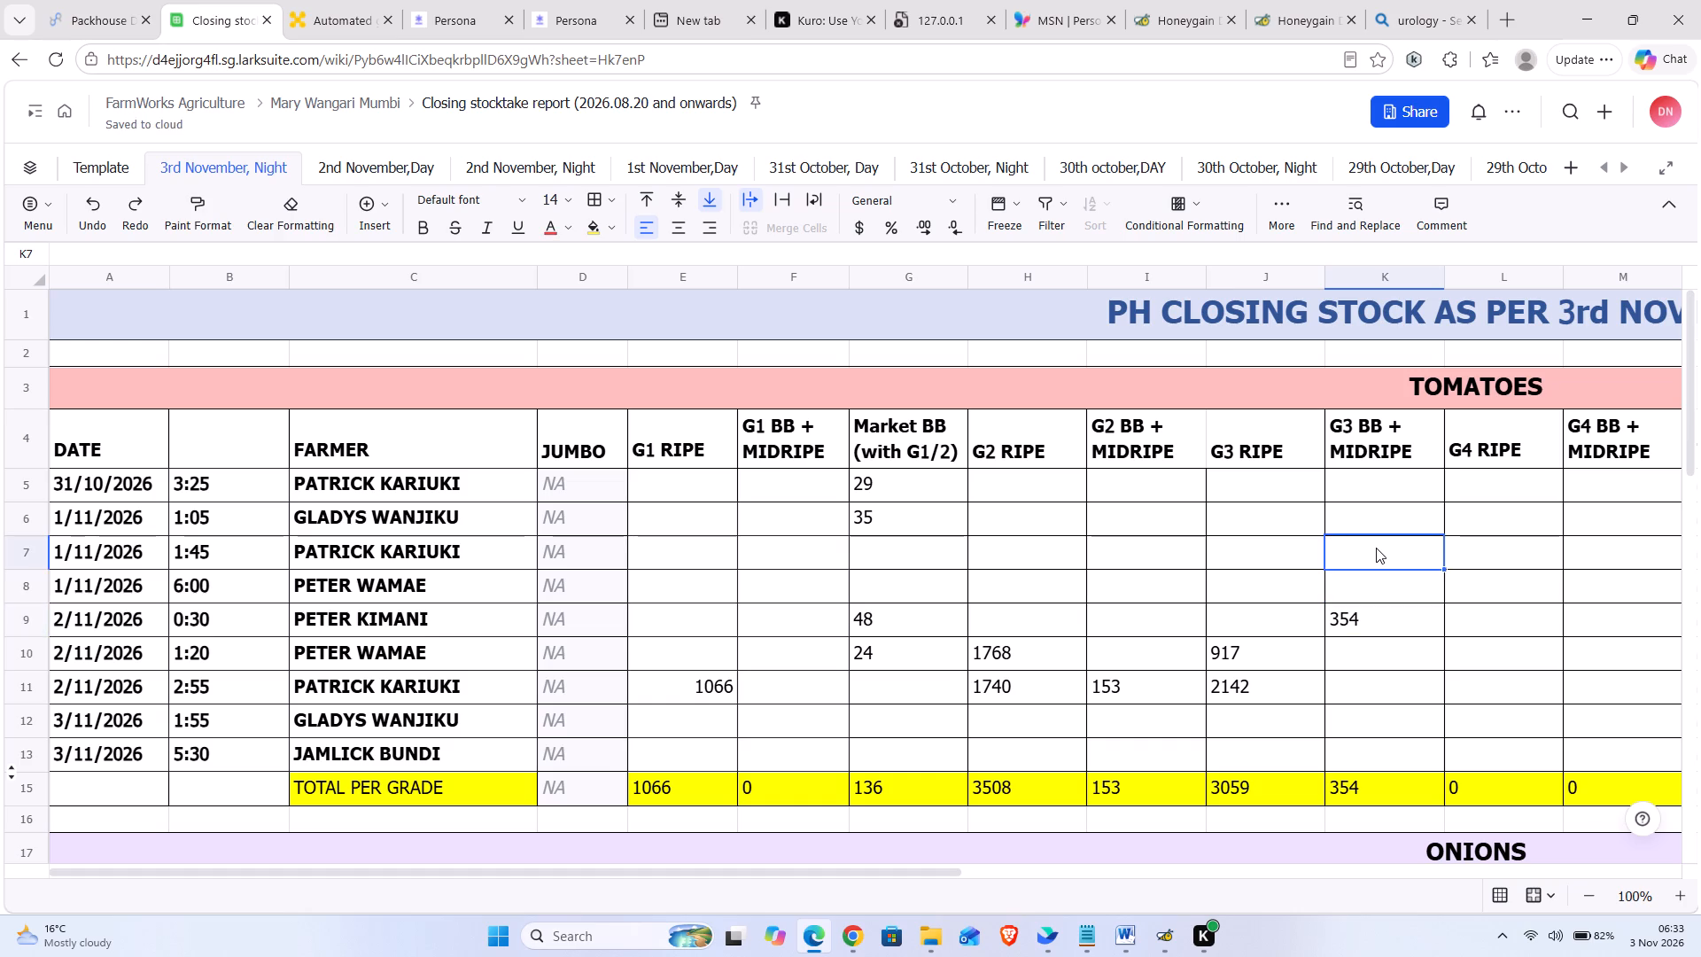
{"action": "type", "text": "323"}
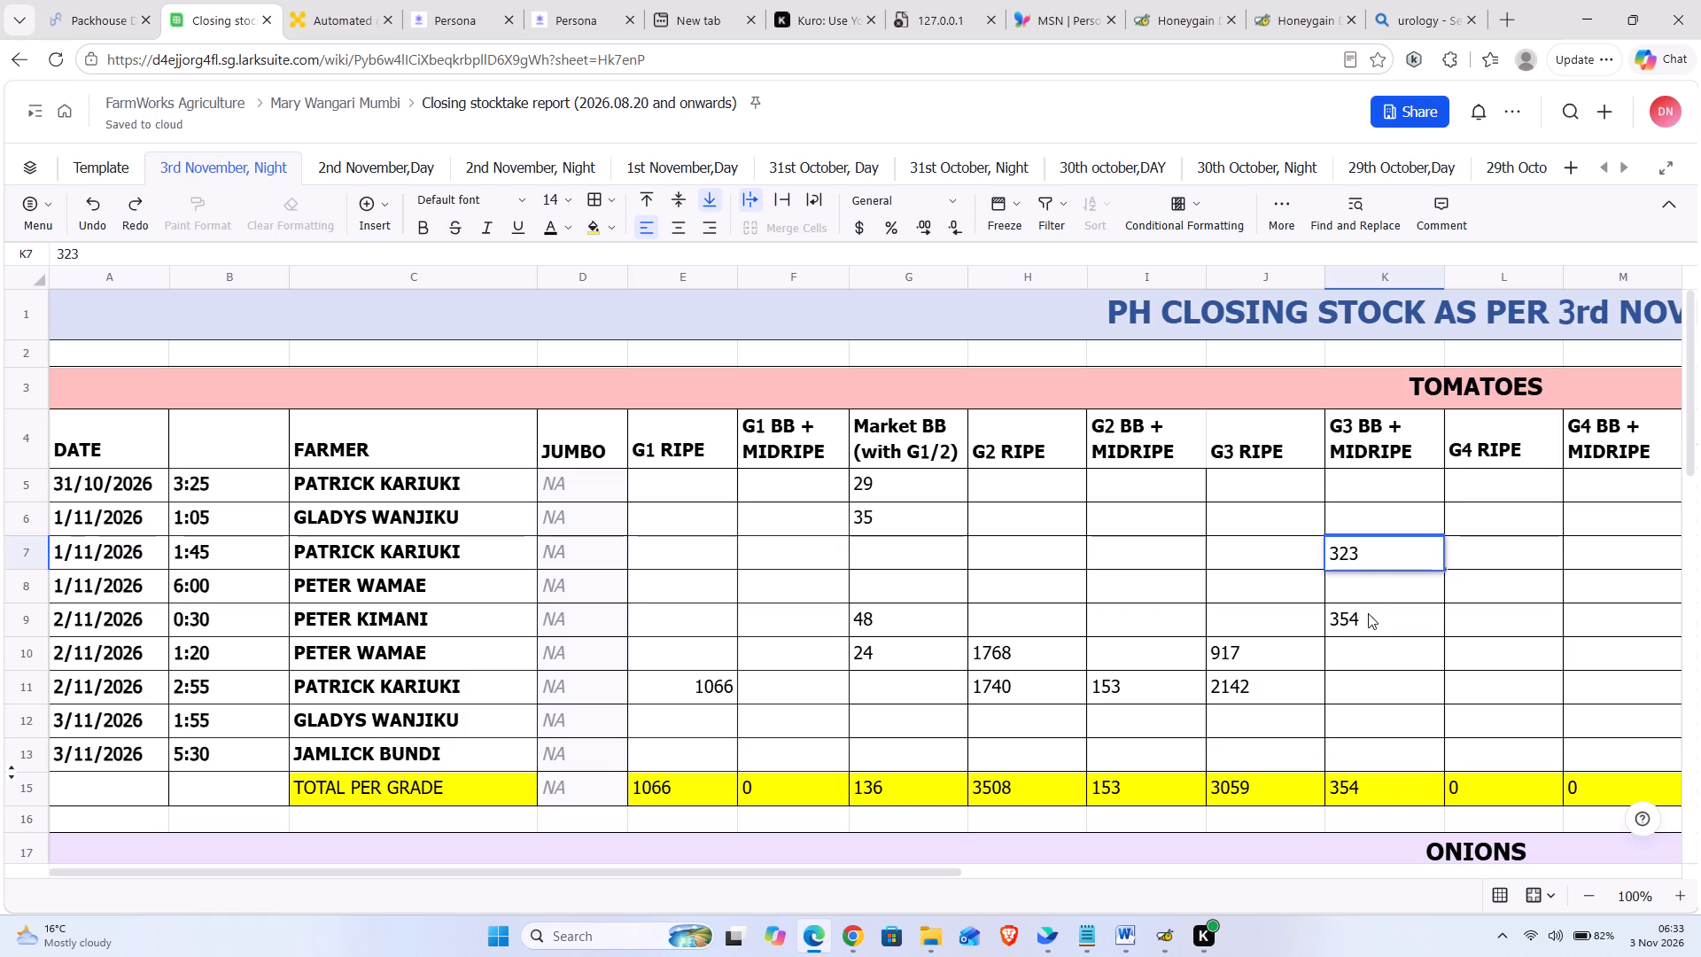
{"action": "left_click", "coordinate": [1358, 650]}
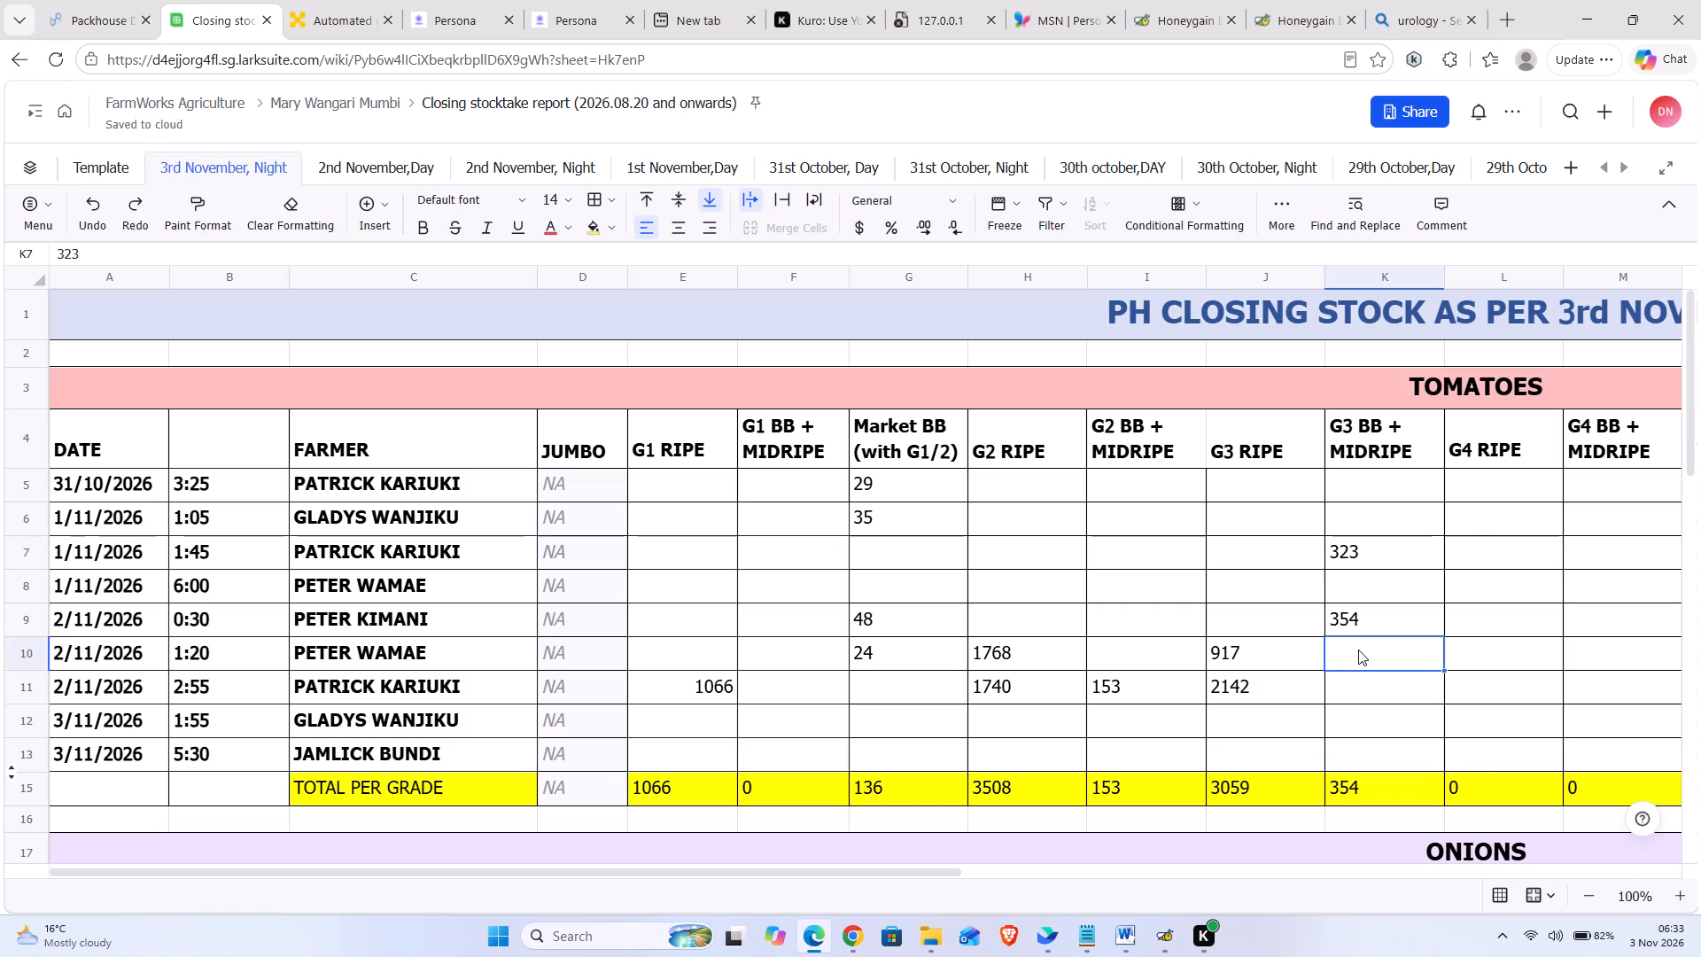
{"action": "type", "text": "633"}
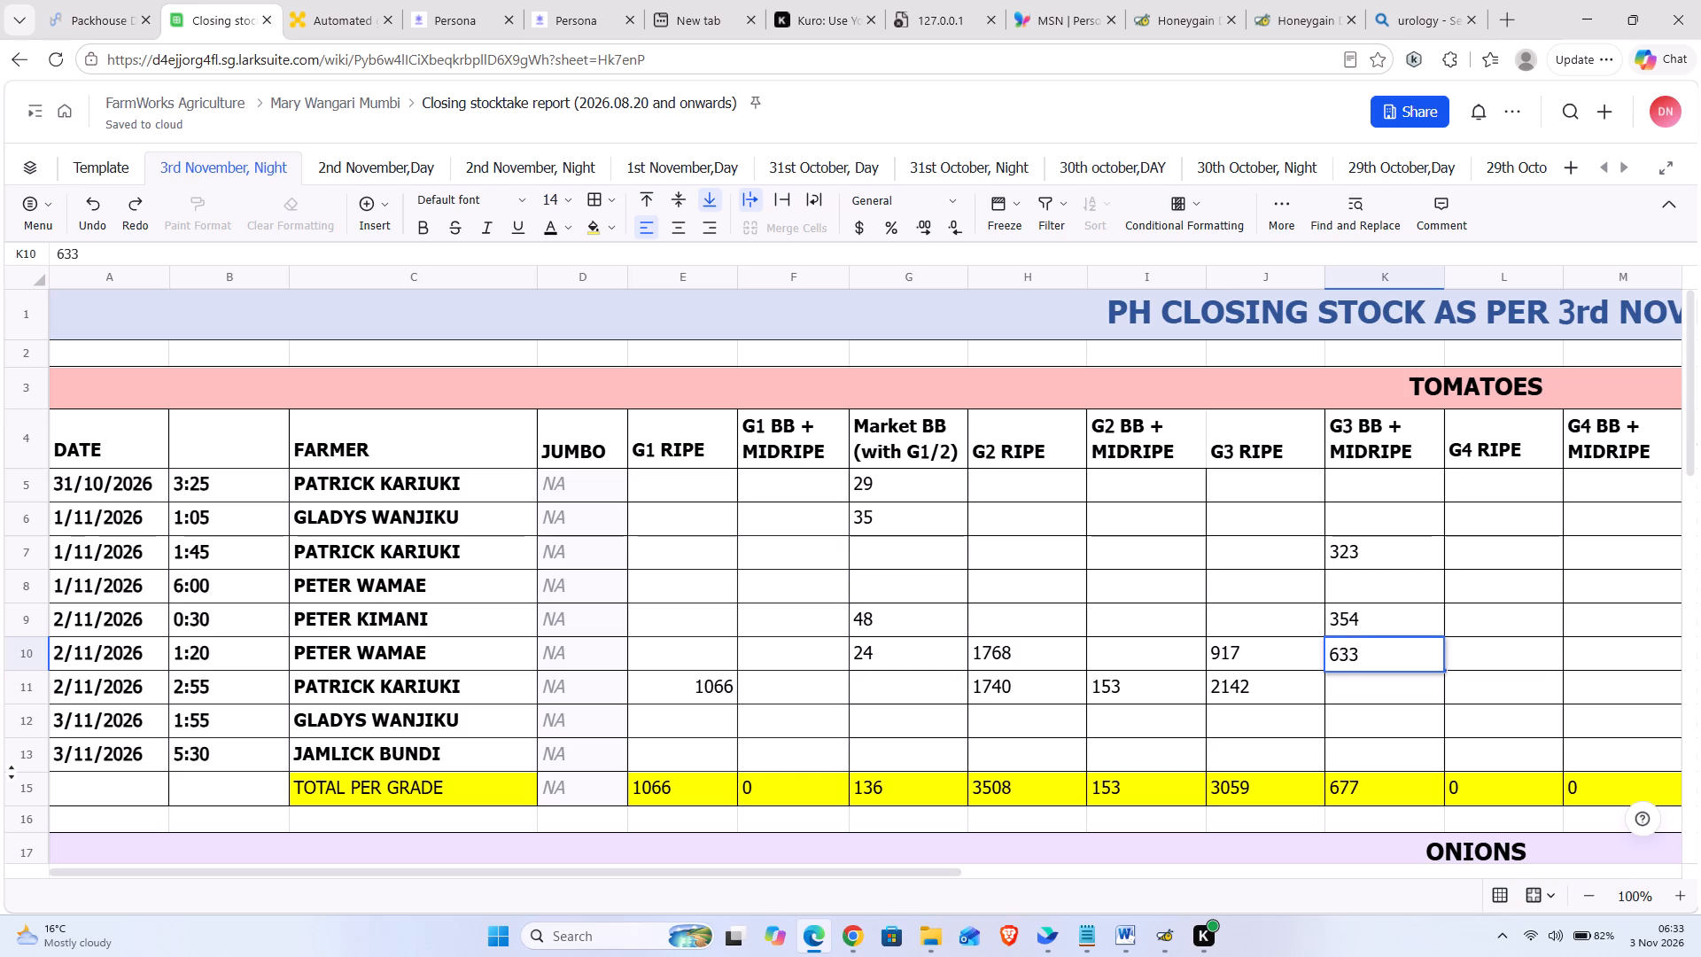
{"action": "left_click", "coordinate": [1373, 582]}
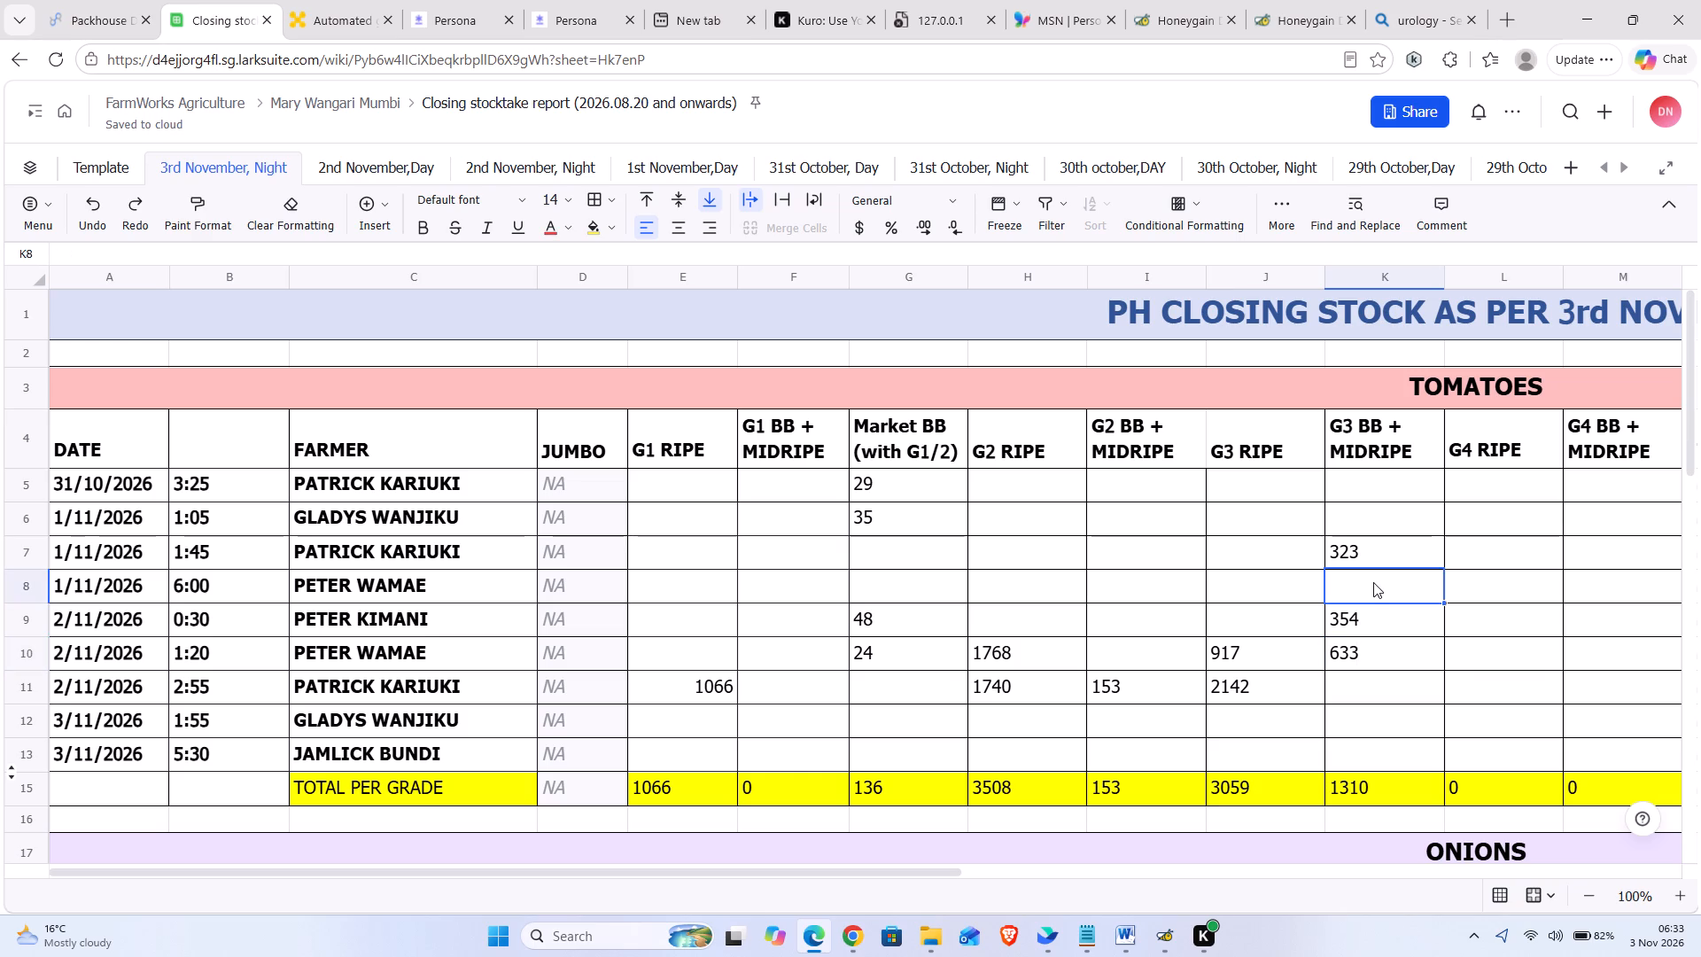
{"action": "type", "text": "893"}
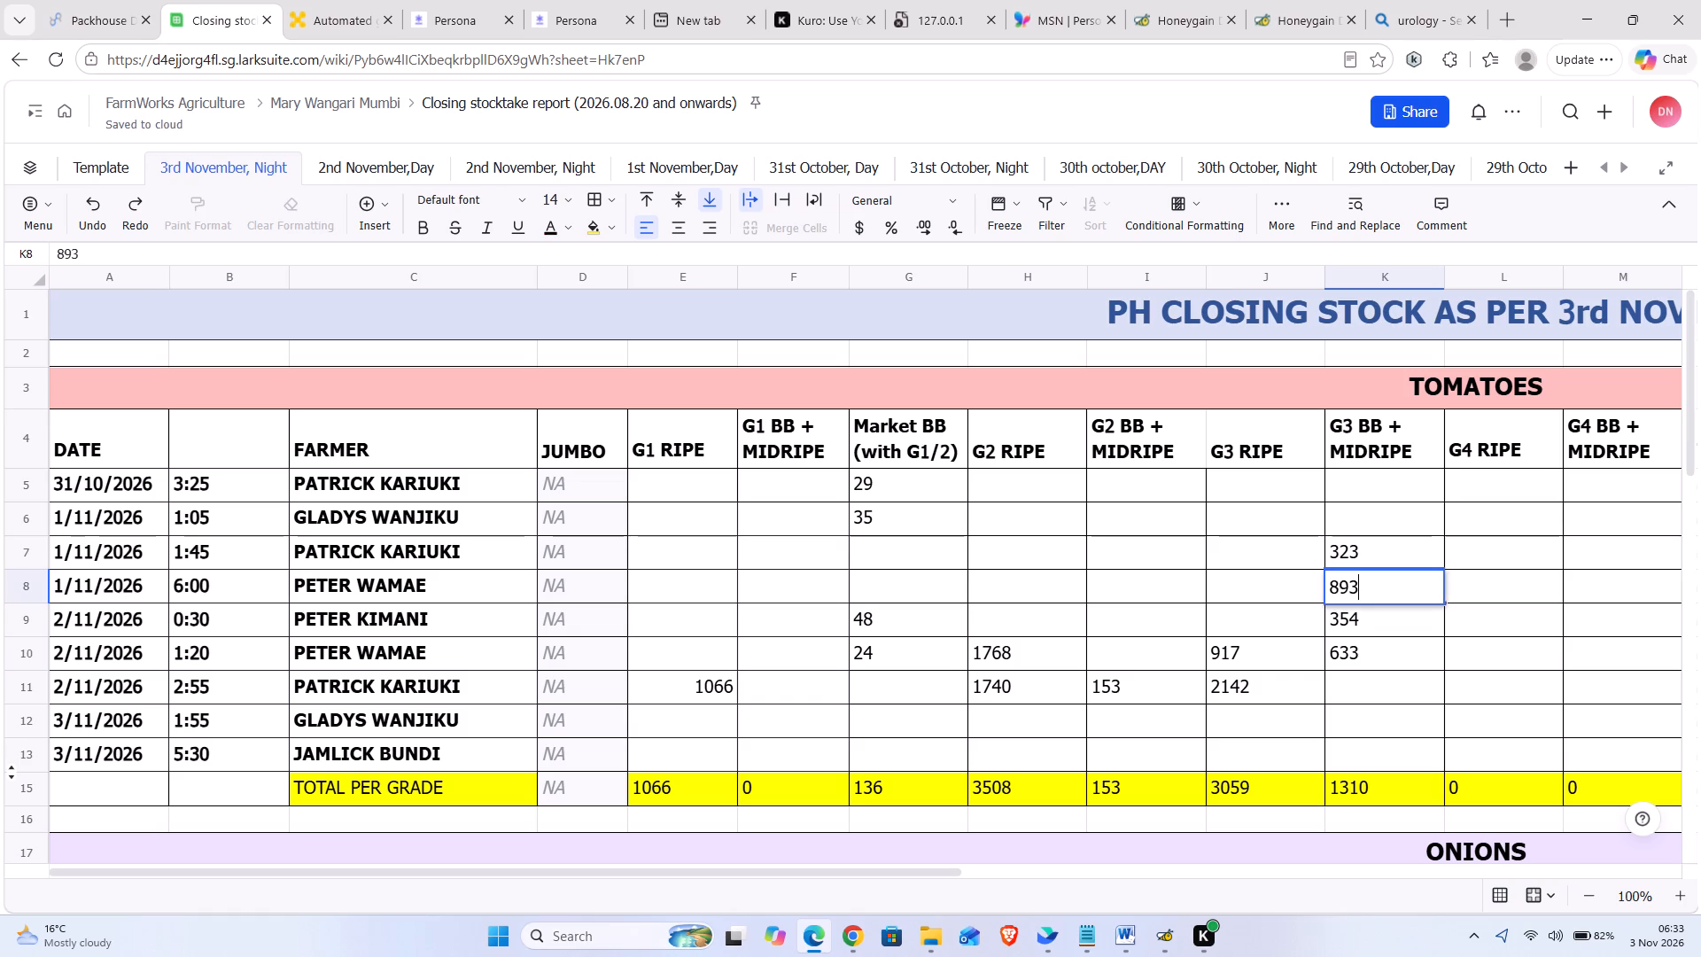
For the 2:55 tomato consignment in row 11, enter 805 under G3 BB + MIDRIPE and 784 under G4 RIPE.
{"action": "left_click", "coordinate": [1370, 689]}
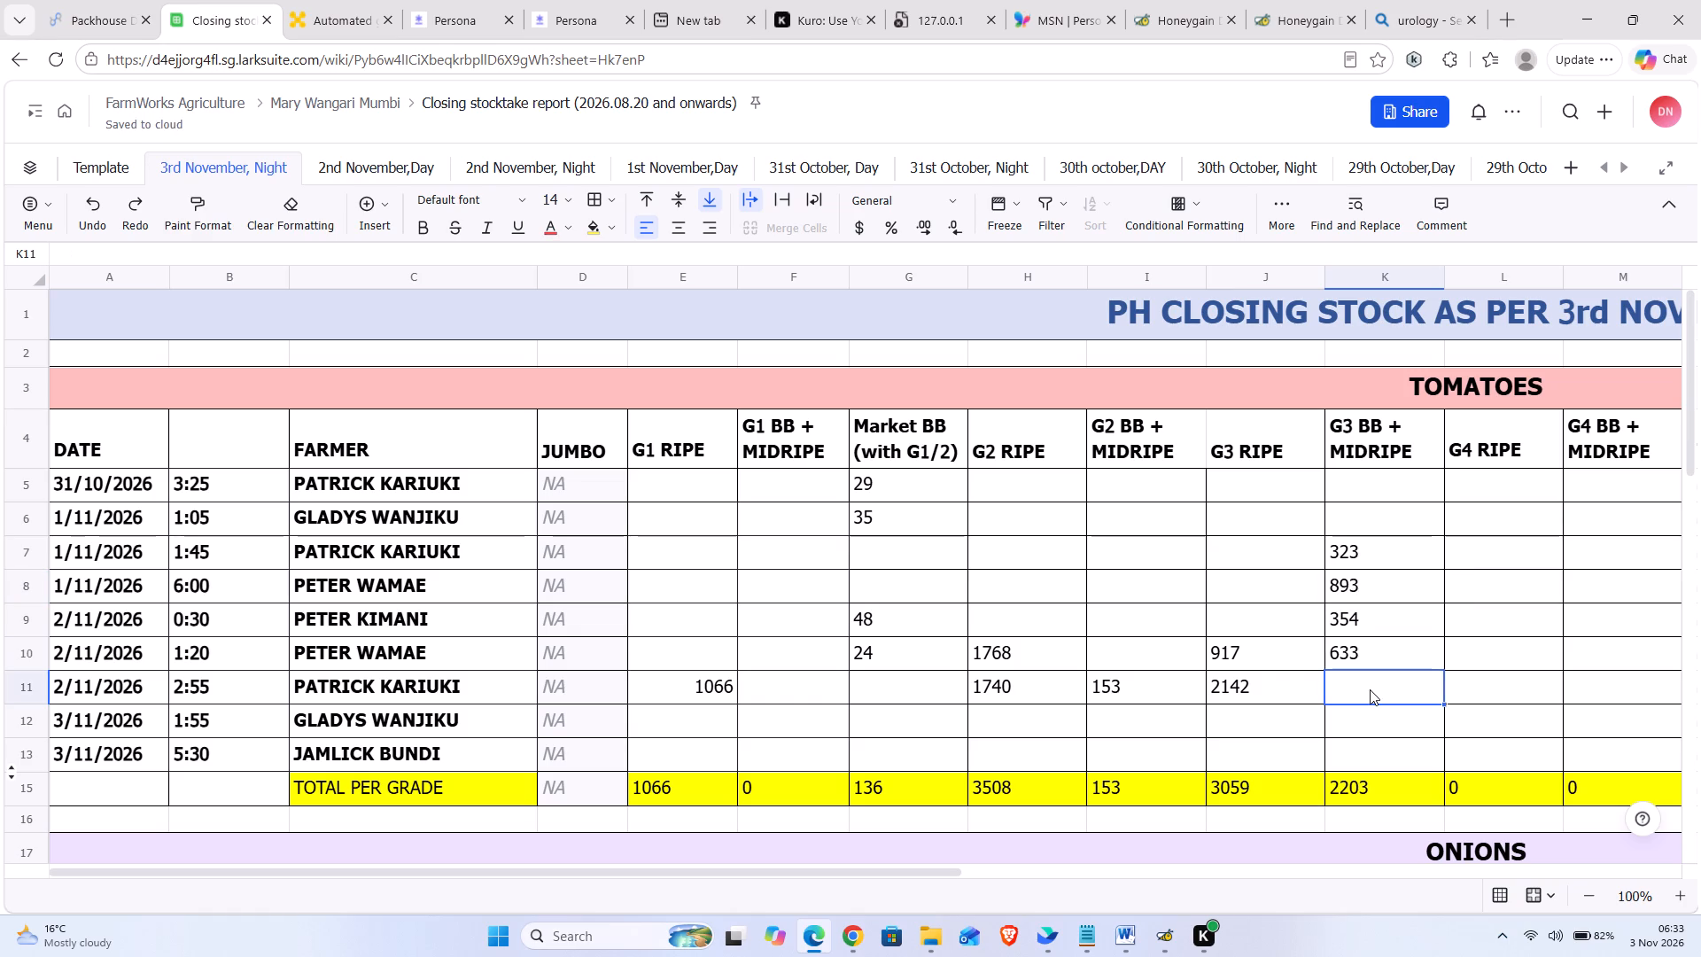
{"action": "type", "text": "805"}
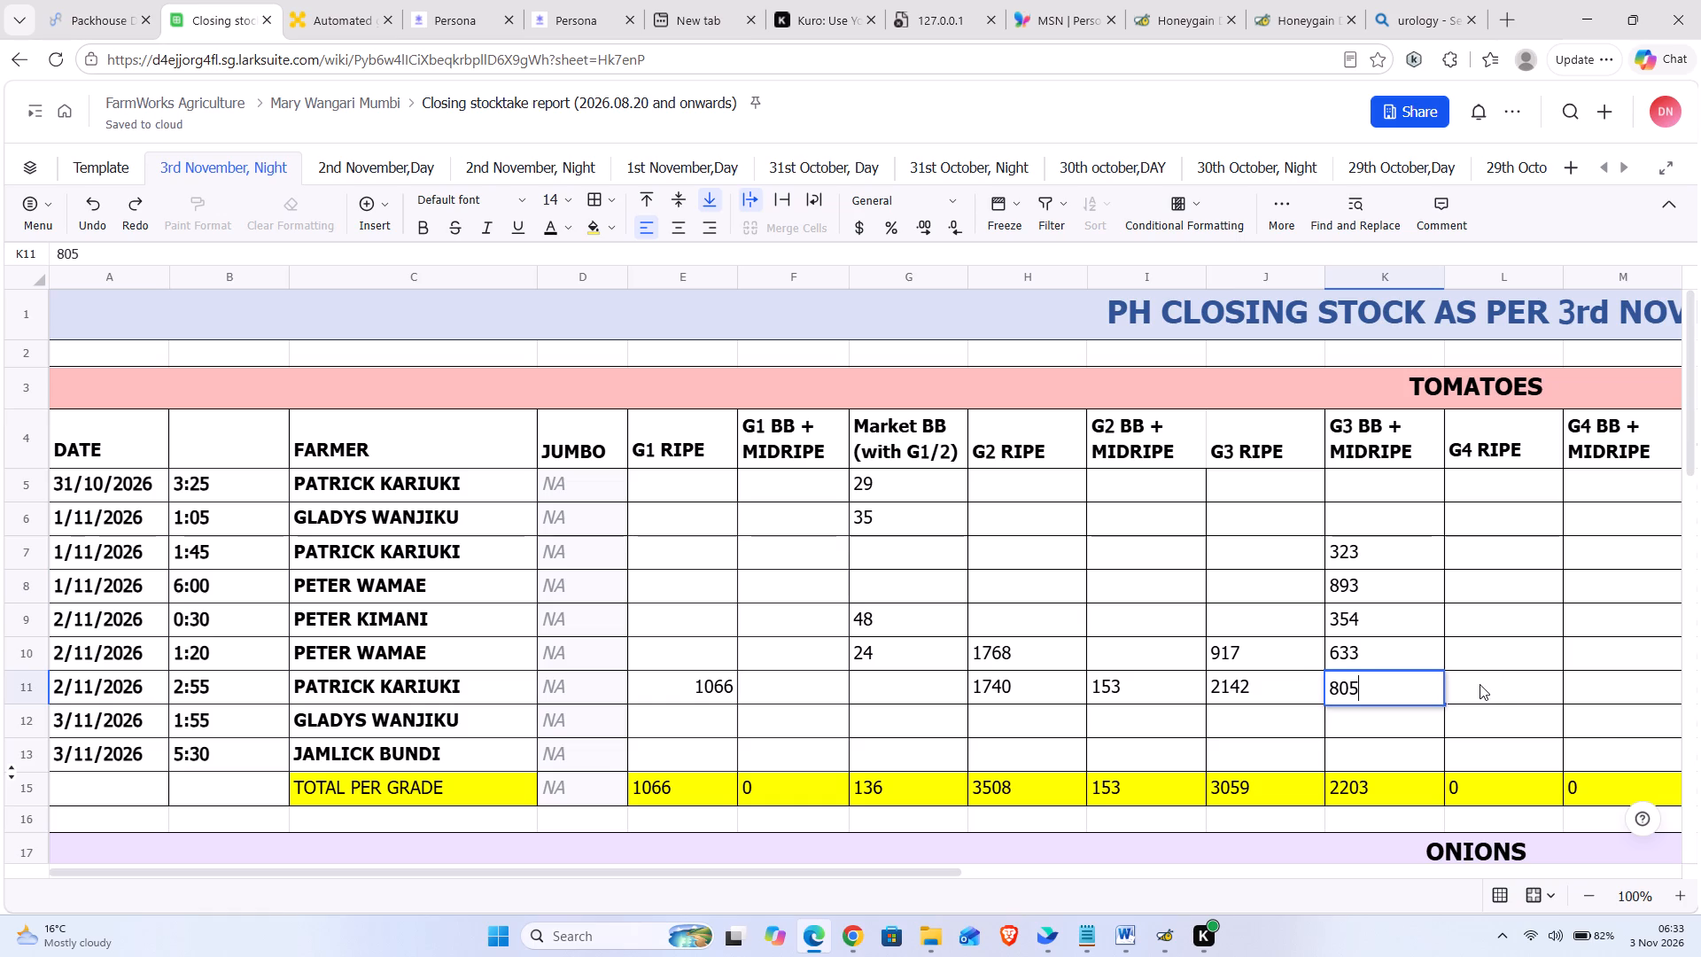
{"action": "left_click", "coordinate": [1515, 687]}
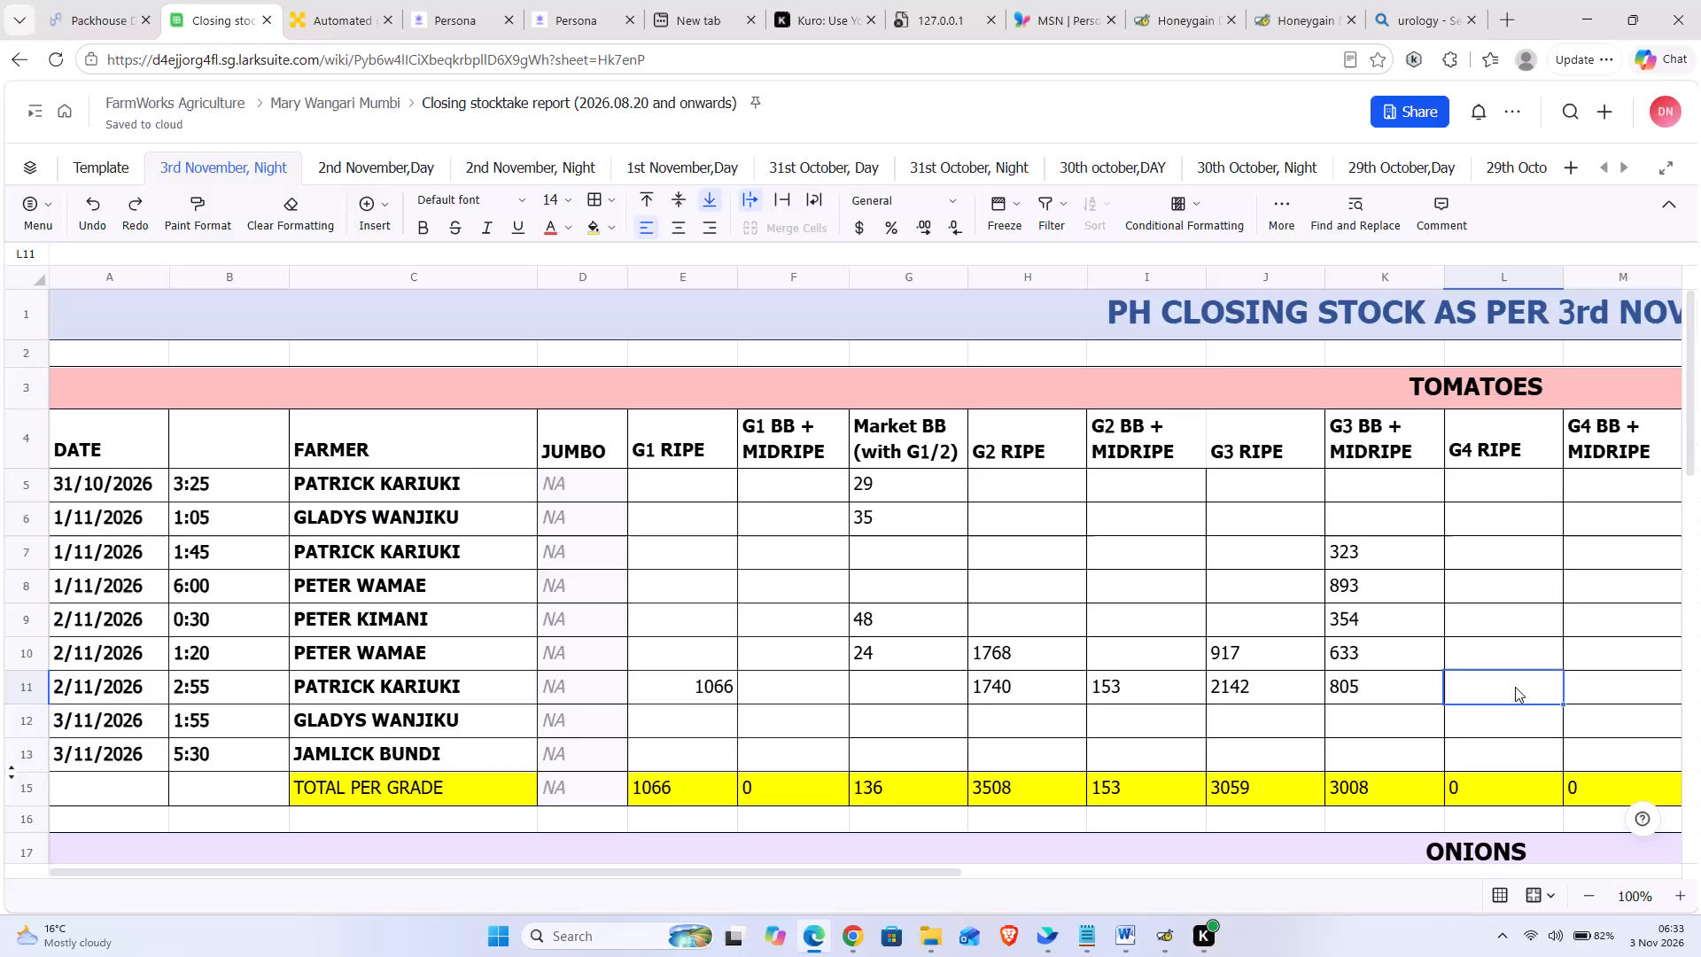
{"action": "type", "text": "784"}
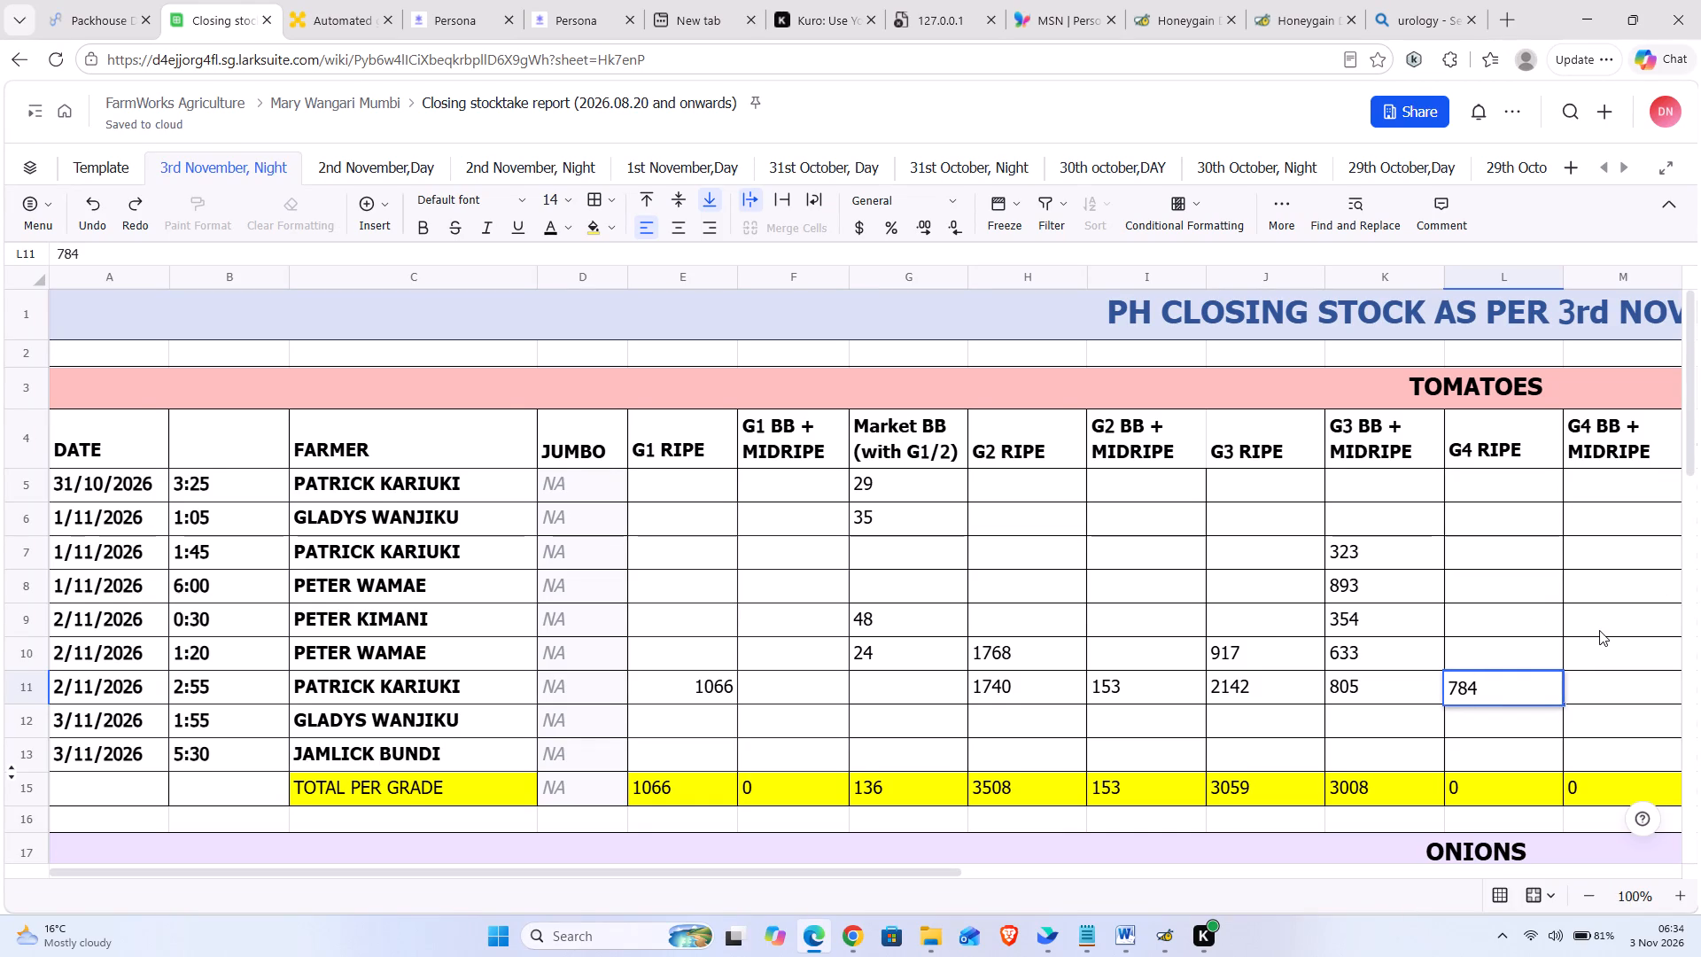
Fill tomatoes G4 BB + MIDRIPE with 457 in row 8, 171 in row 10 and 327 in row 11.
{"action": "scroll", "coordinate": [1599, 630], "scroll_direction": "left", "scroll_amount": 1}
{"action": "scroll", "coordinate": [1599, 630], "scroll_direction": "right", "scroll_amount": 1}
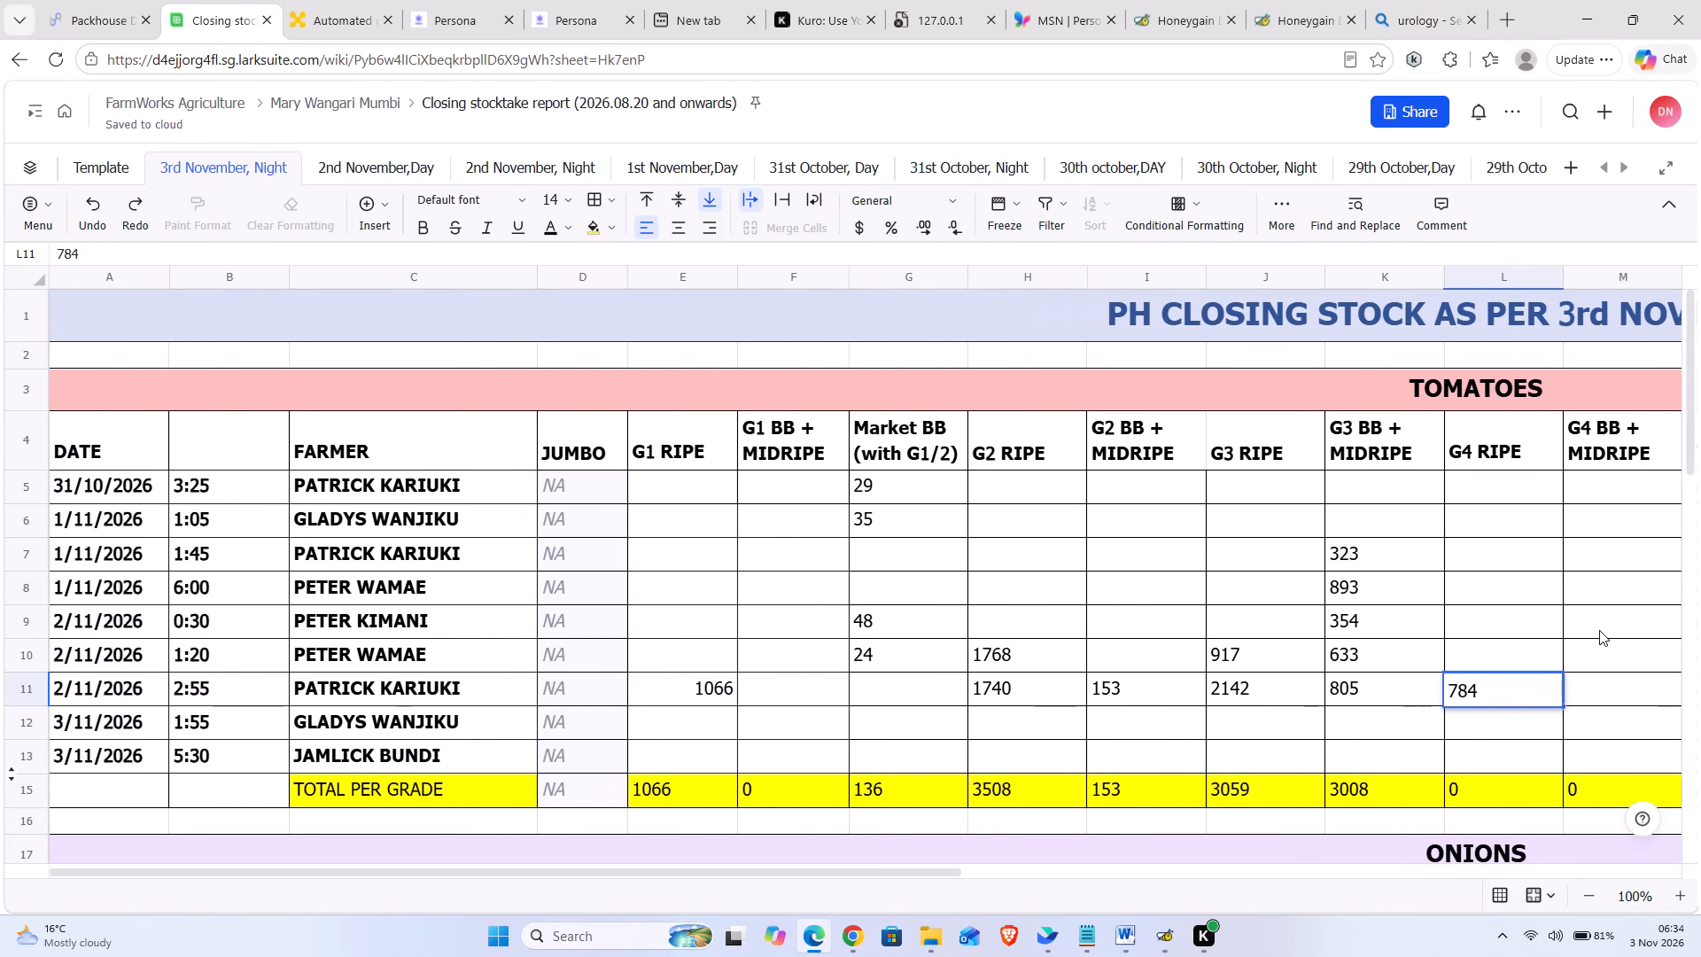
{"action": "left_click", "coordinate": [1620, 586]}
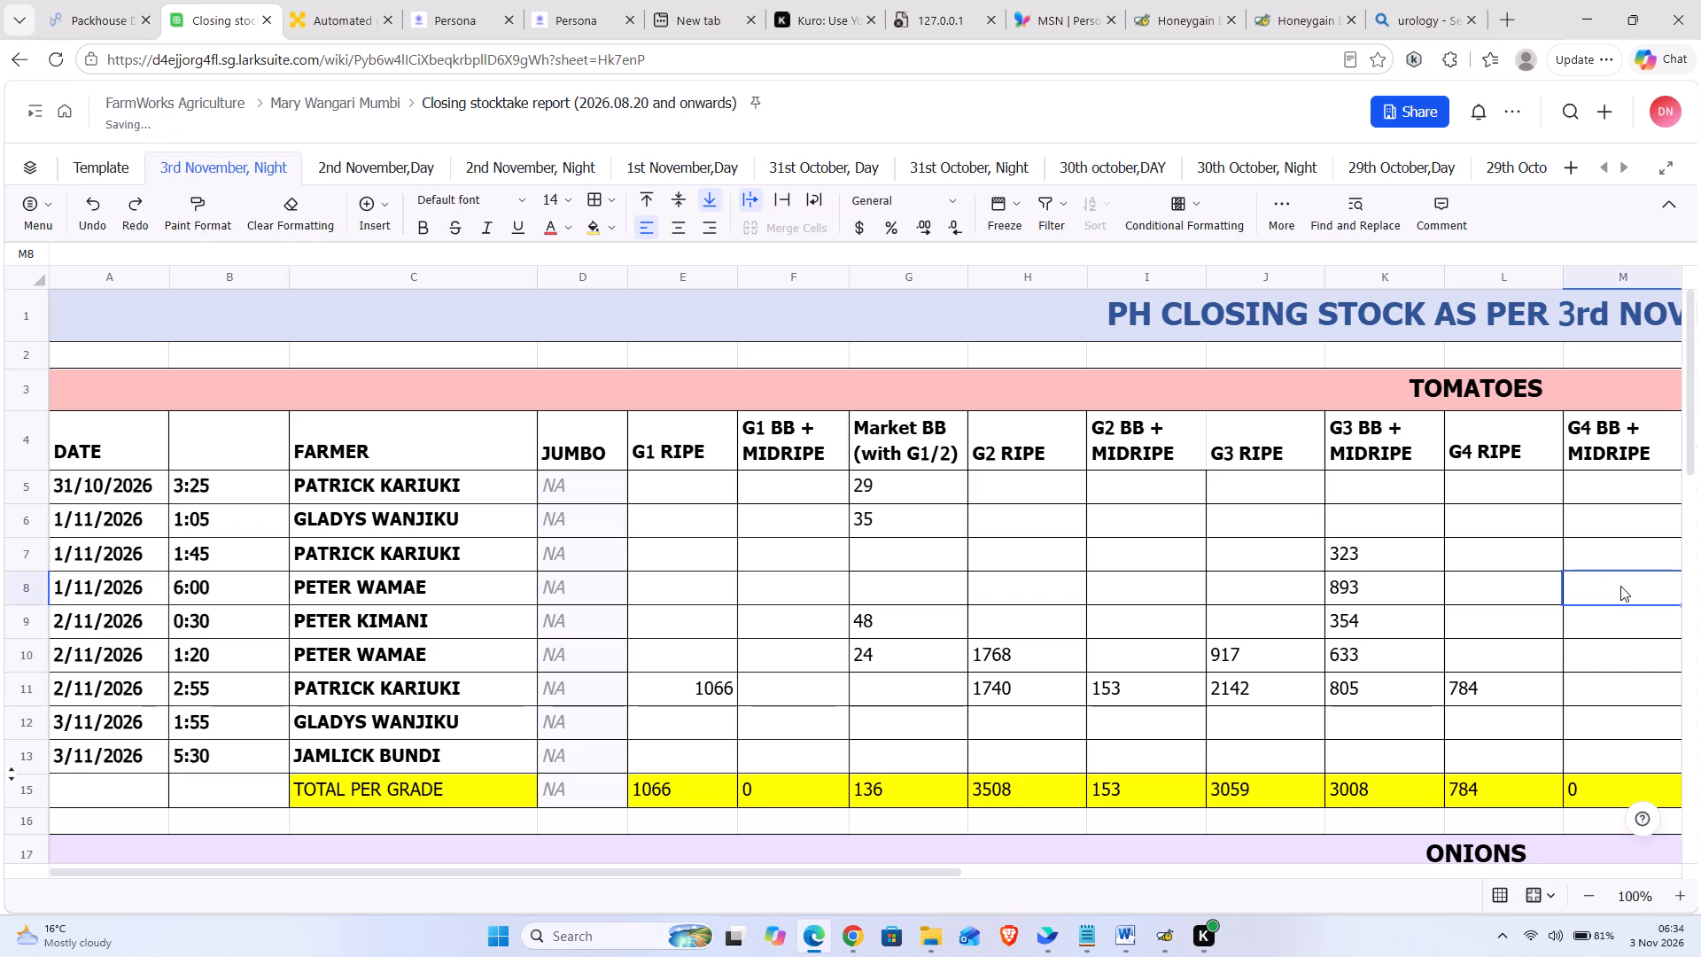
{"action": "type", "text": "457"}
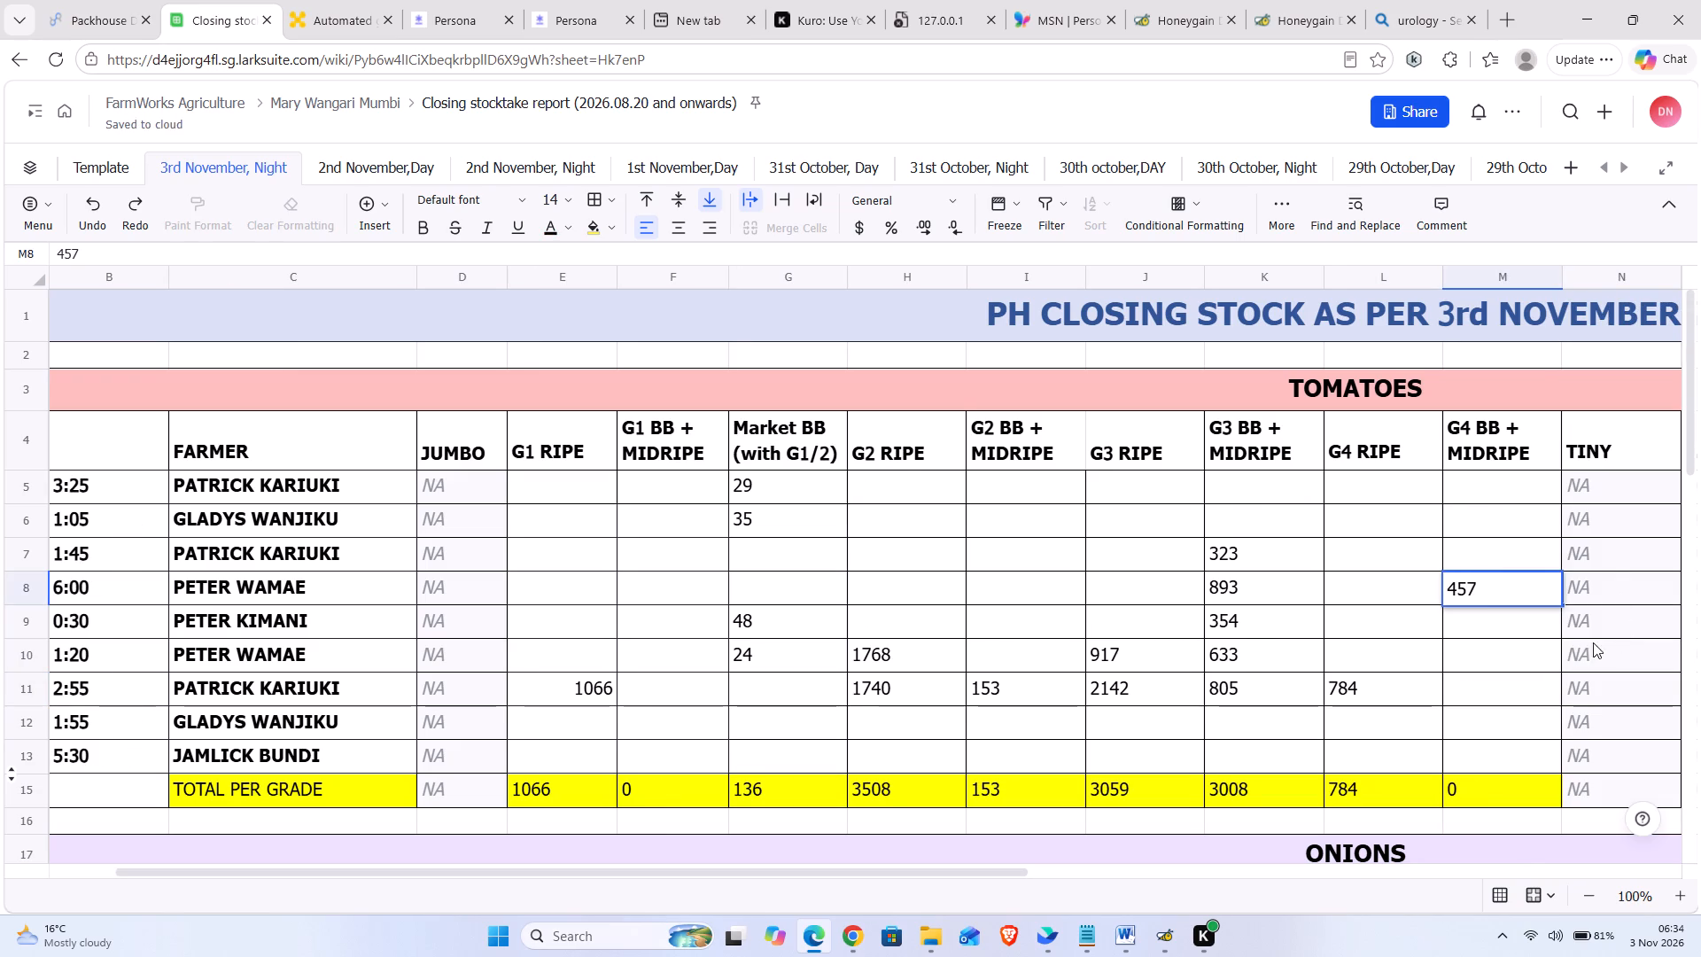
{"action": "left_click", "coordinate": [1517, 655]}
{"action": "type", "text": "171"}
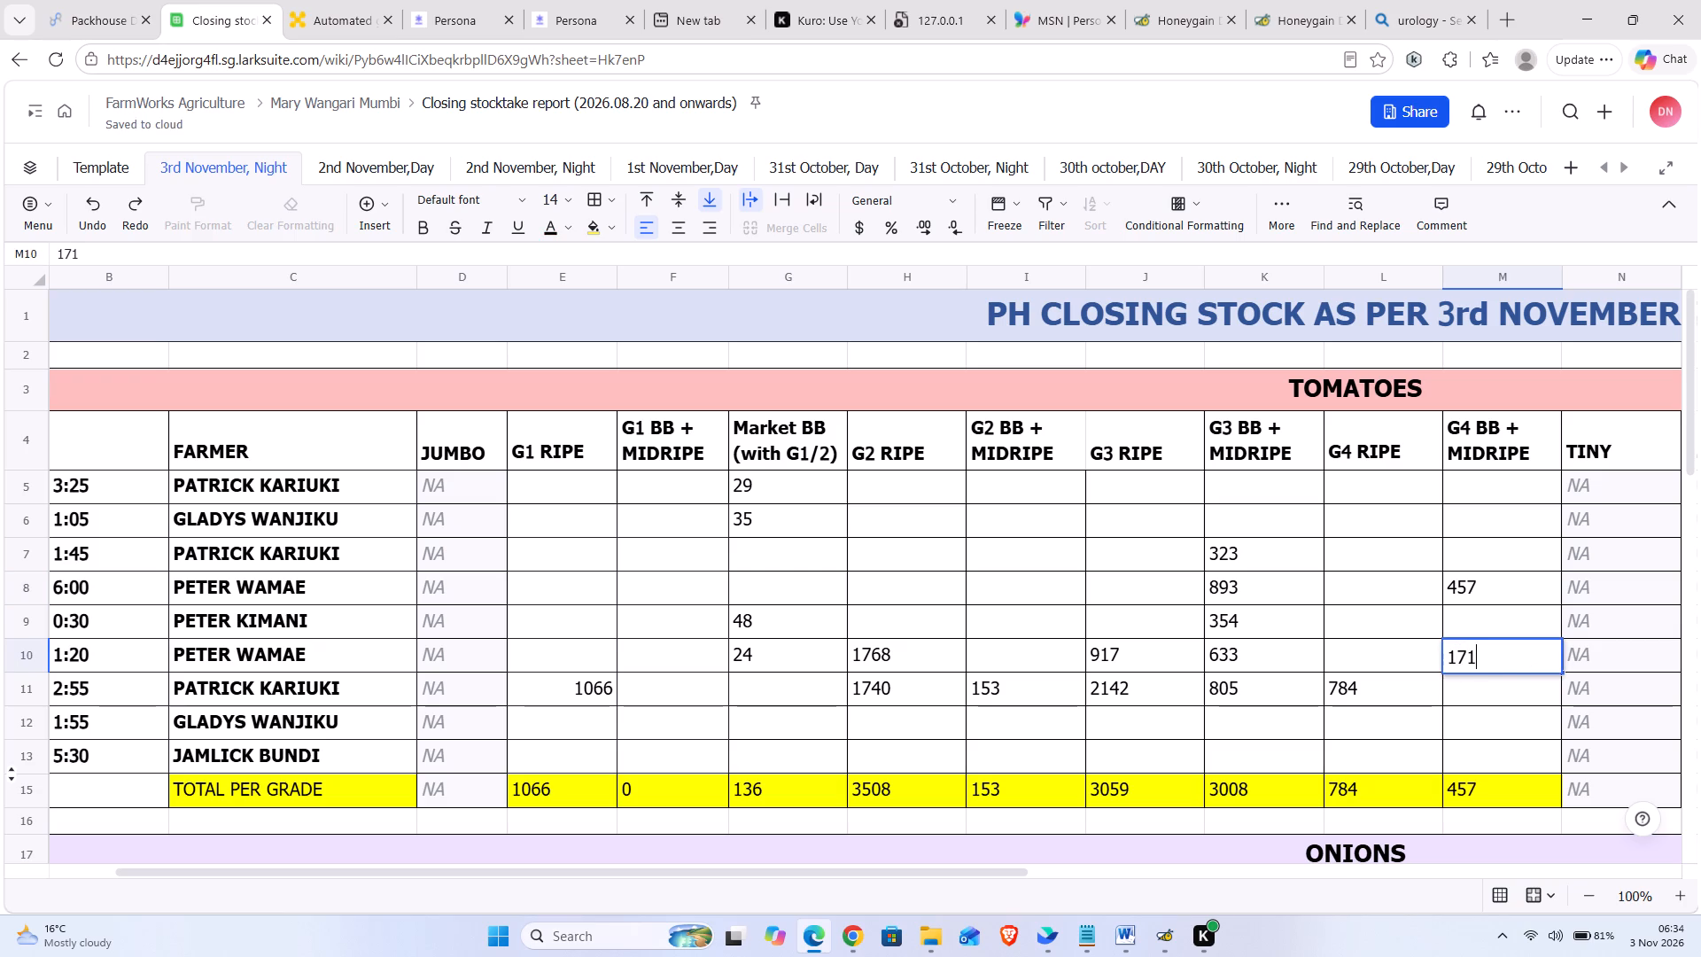
{"action": "left_click", "coordinate": [1500, 698]}
{"action": "type", "text": "327"}
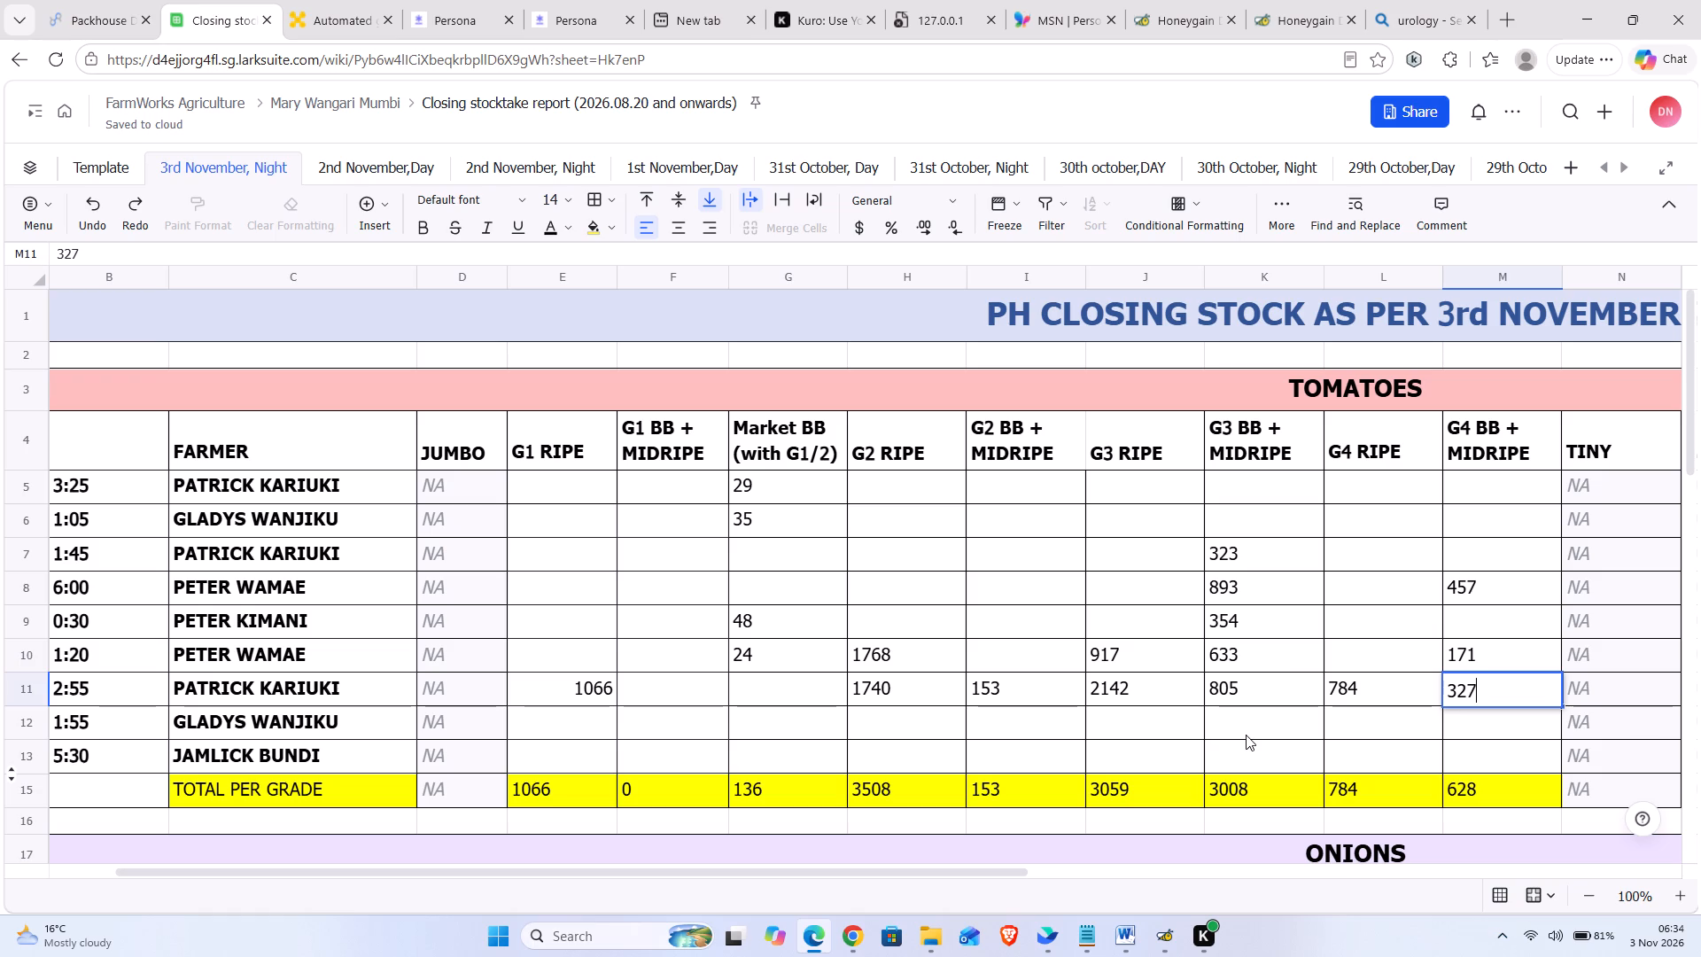
Check the 1:55 tomato intake weight in the FarmWorks Packhouse App and enter 9200 under tomatoes UNGRADED in row 12 of the stocktake sheet.
{"action": "left_click", "coordinate": [858, 938]}
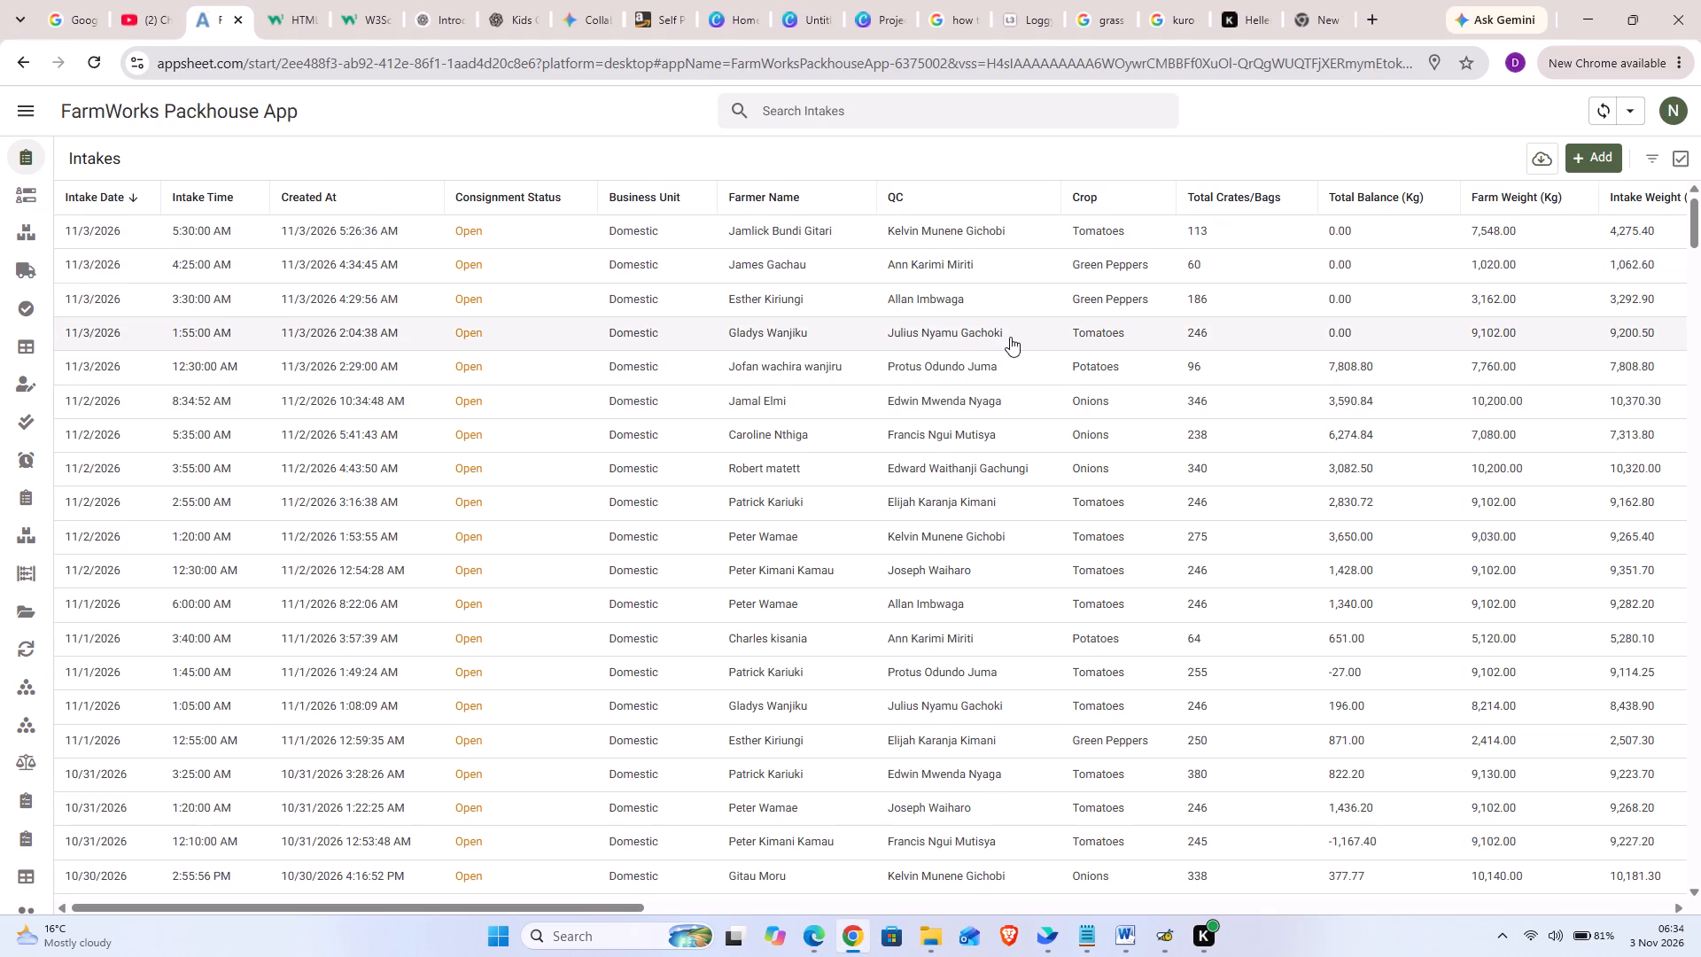
{"action": "key", "text": "alt+Tab"}
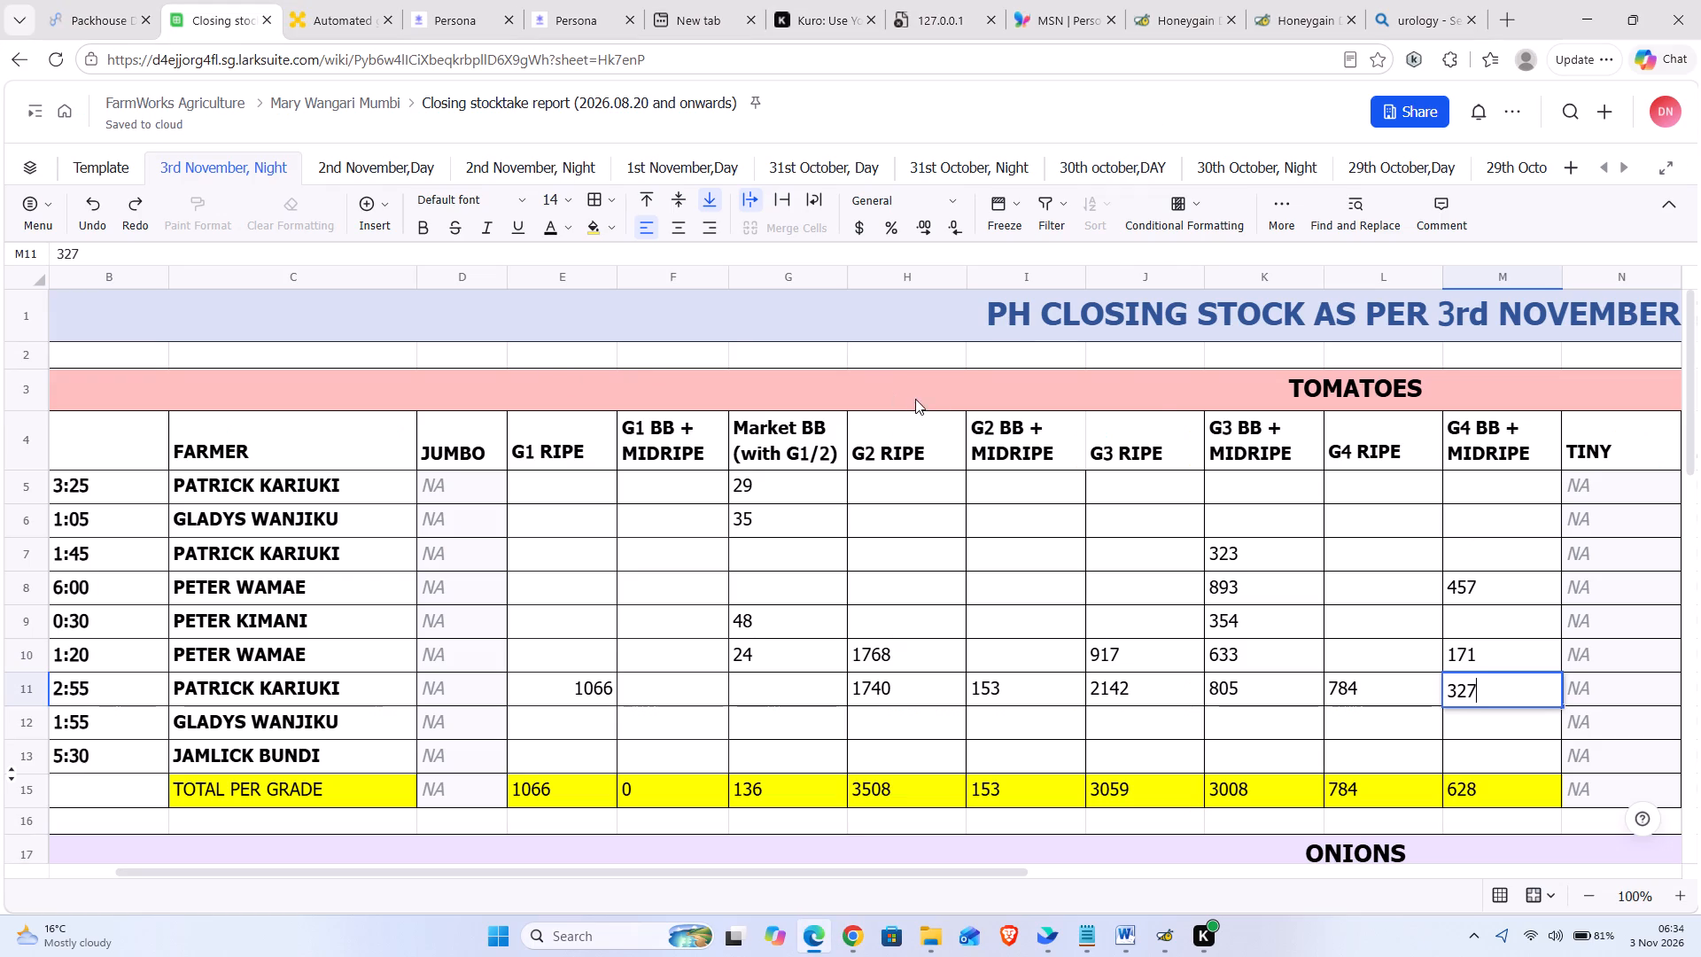
{"action": "scroll", "coordinate": [1158, 385], "scroll_direction": "left", "scroll_amount": 4}
{"action": "scroll", "coordinate": [1199, 555], "scroll_direction": "left", "scroll_amount": 3}
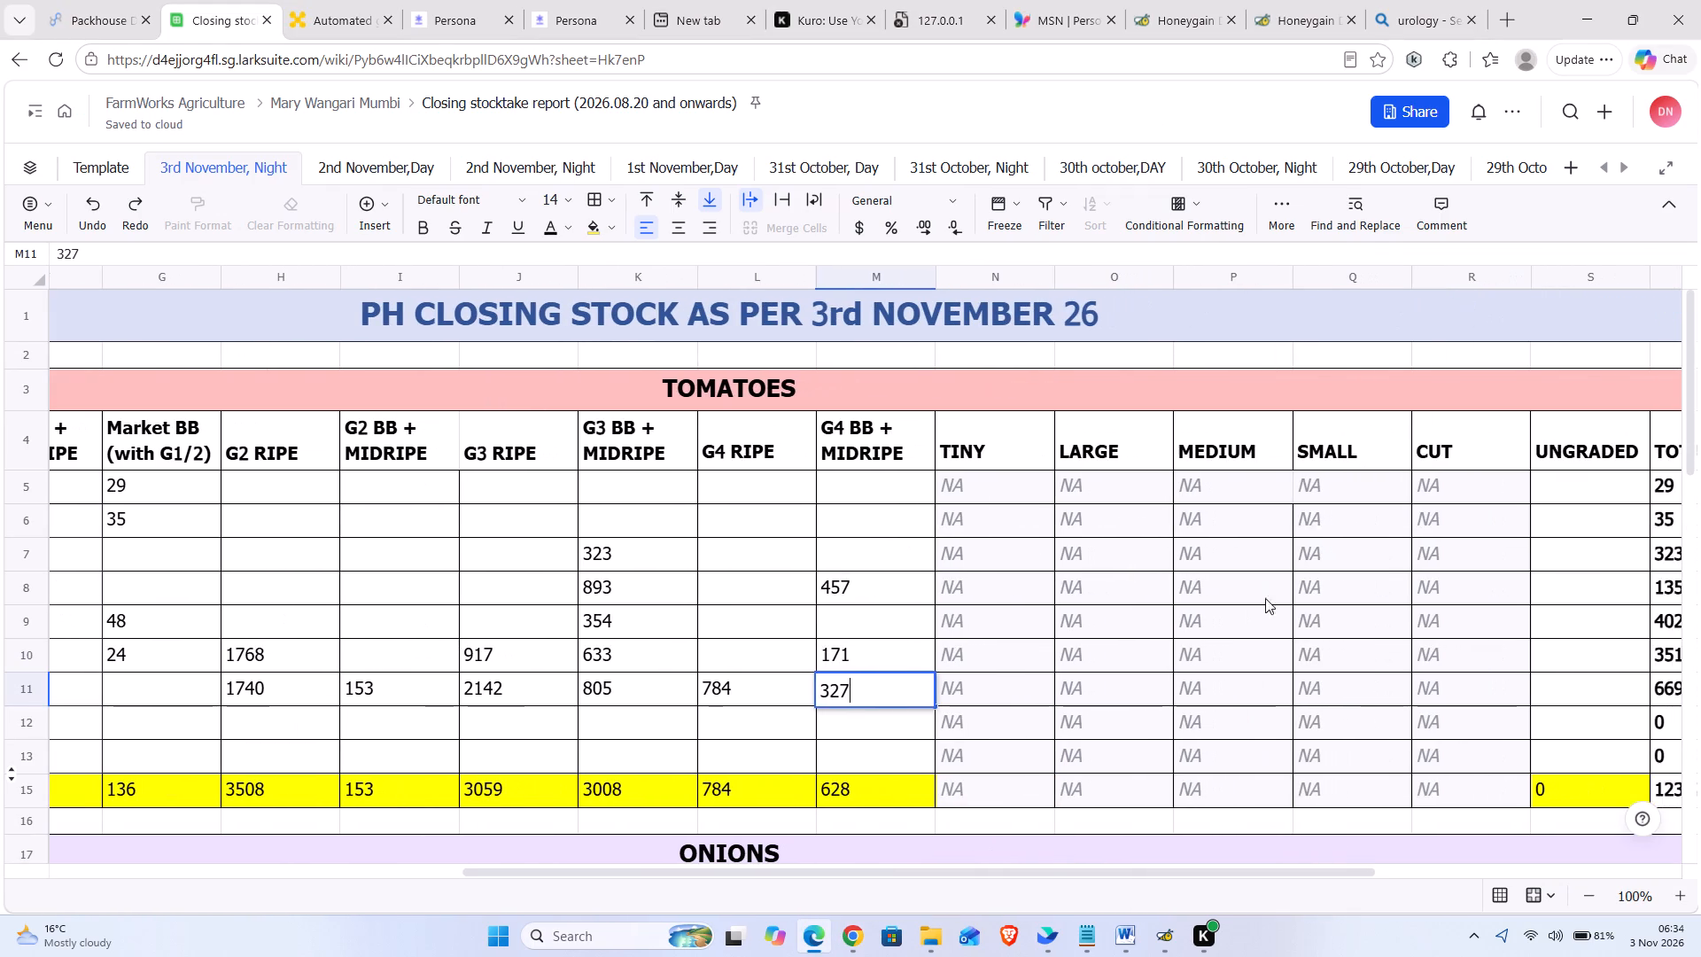
{"action": "left_click", "coordinate": [1573, 678]}
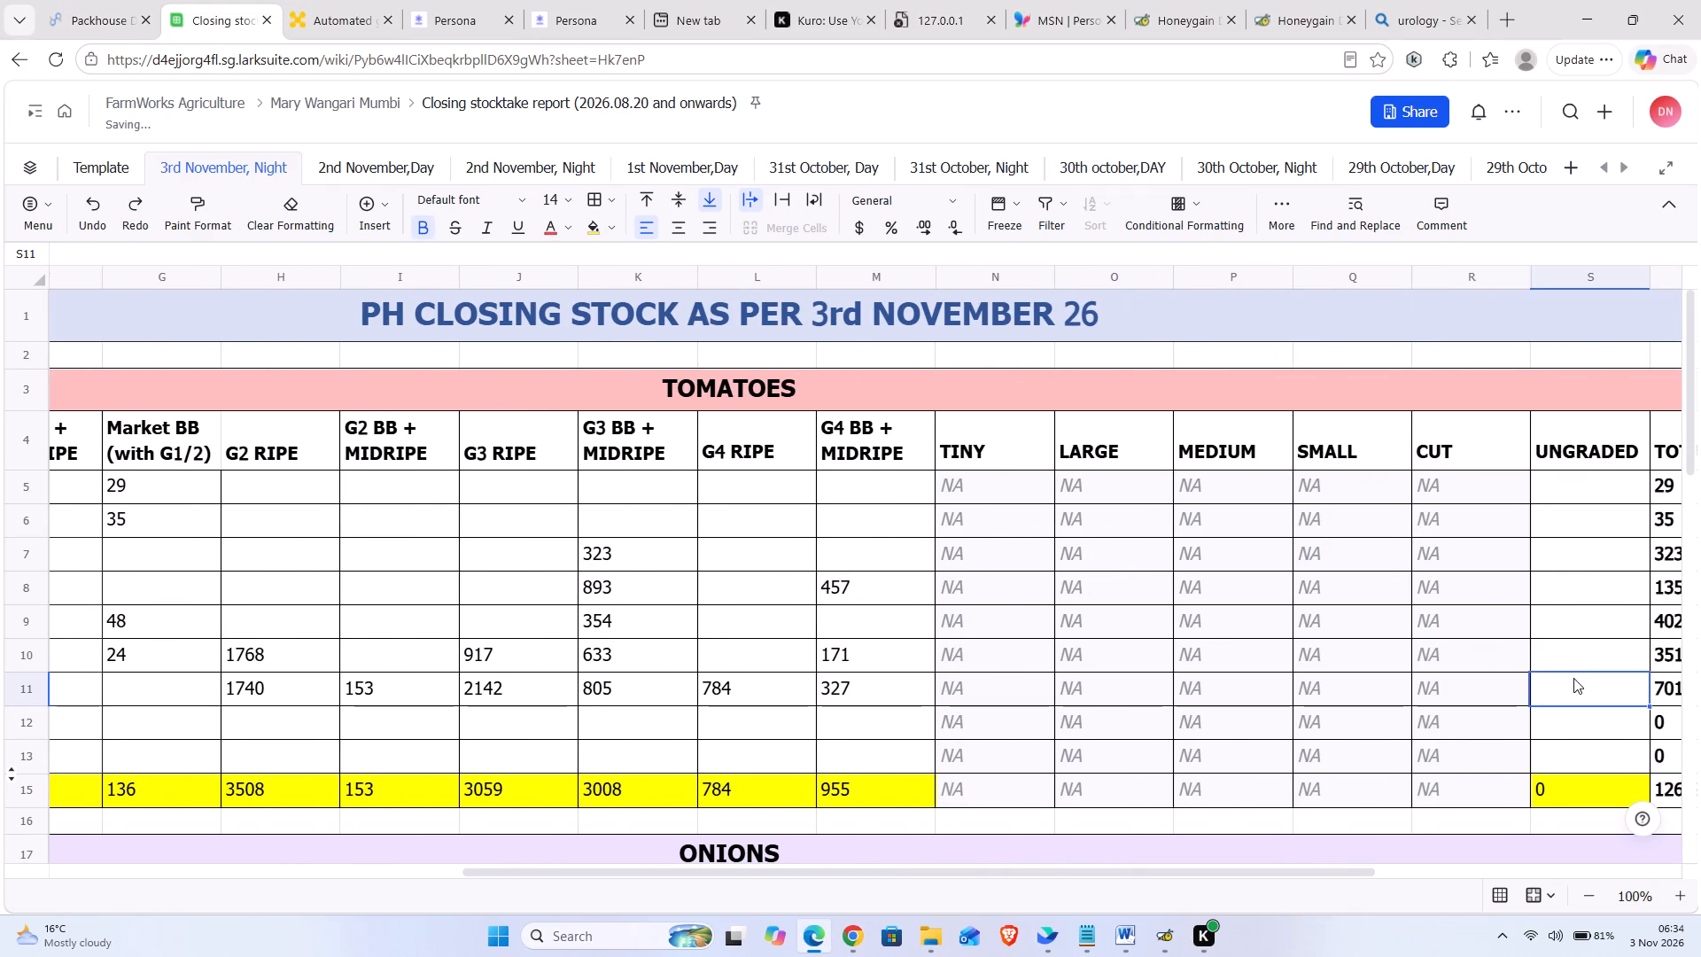
{"action": "type", "text": "9200"}
{"action": "key", "text": "Down"}
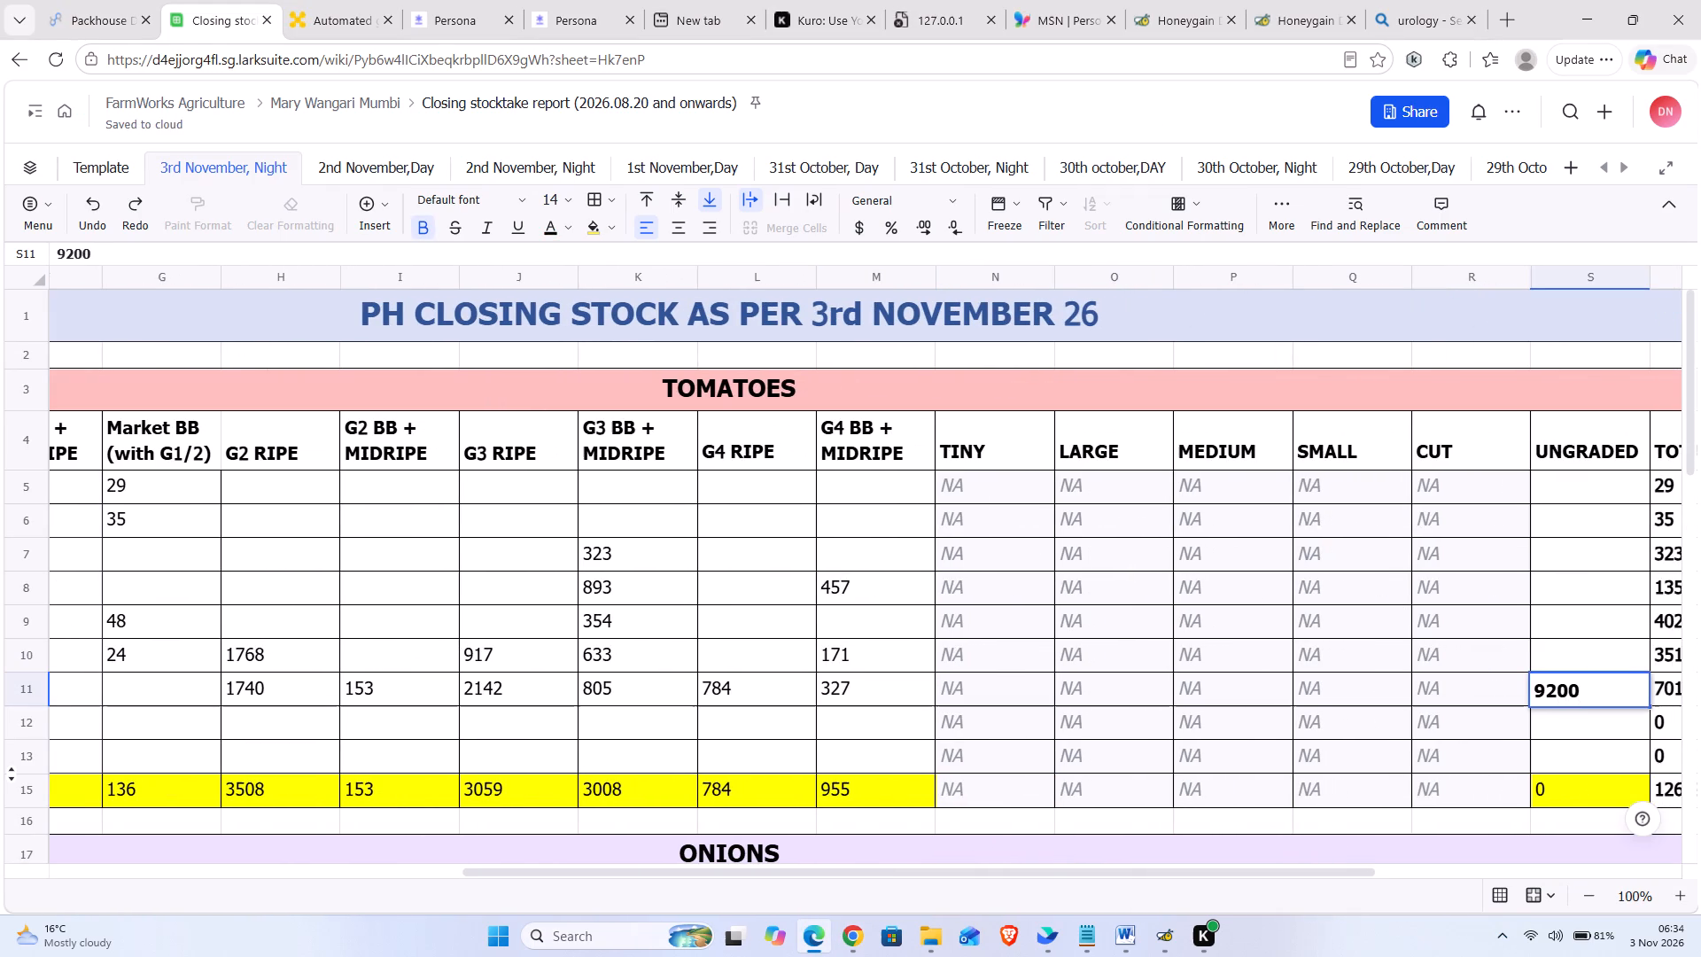
{"action": "key", "text": "Up"}
{"action": "key", "text": "BackSpace"}
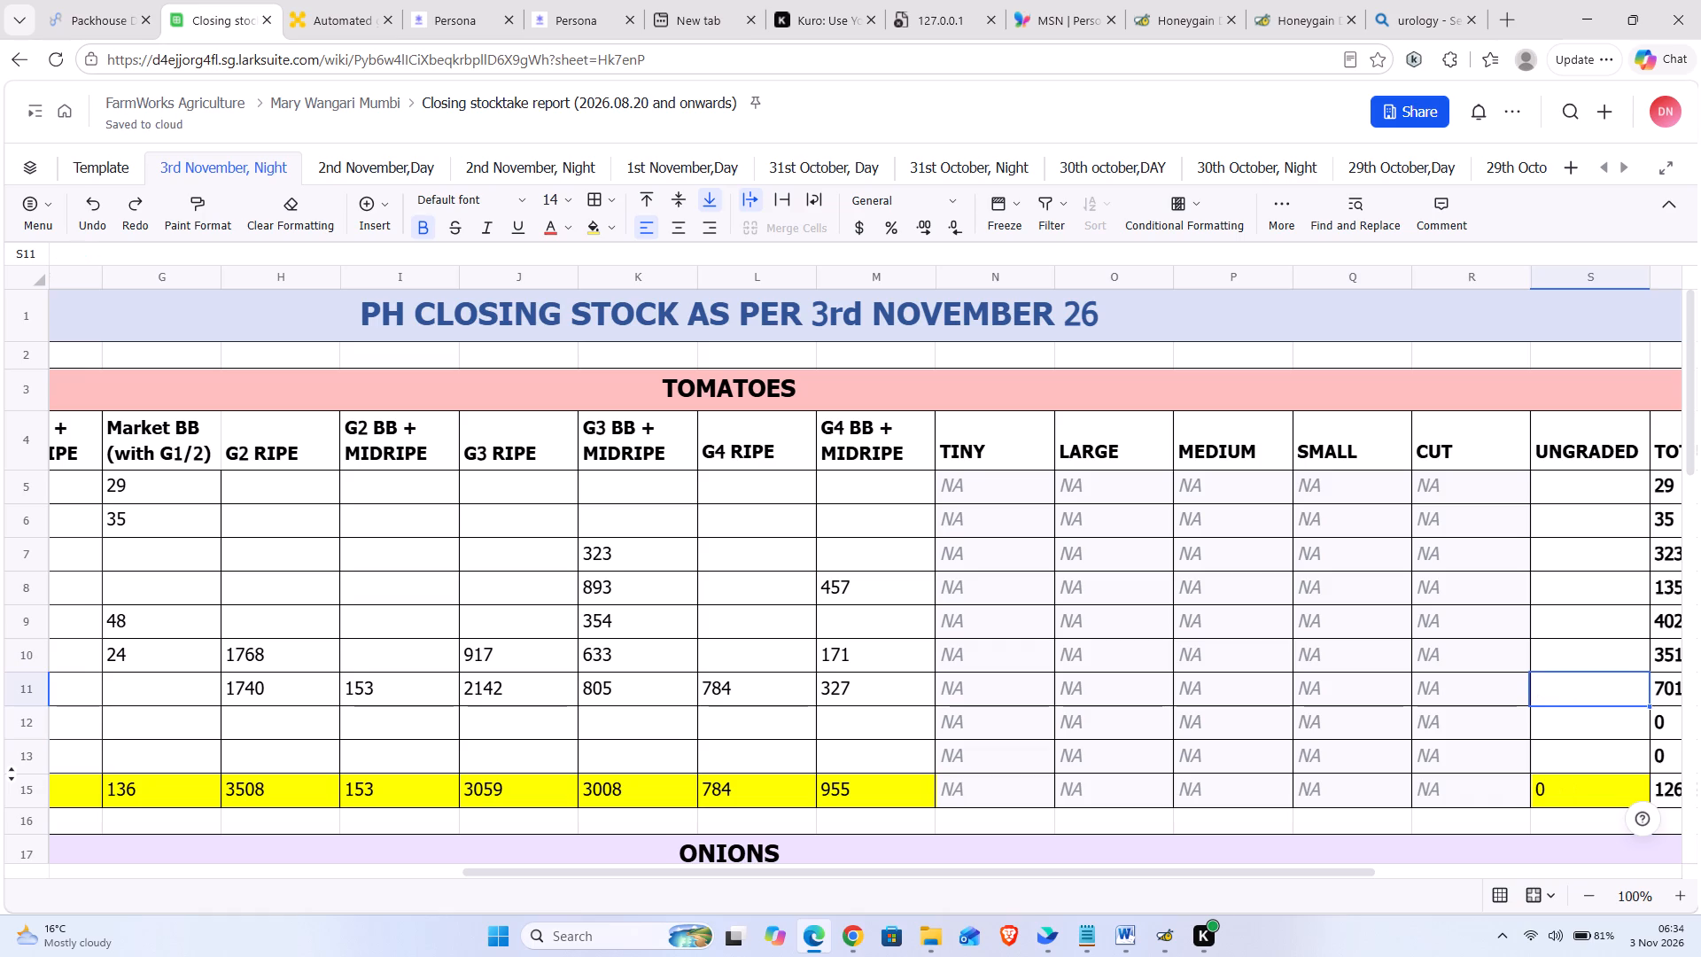
{"action": "key", "text": "Down"}
{"action": "type", "text": "9200"}
{"action": "key", "text": "Down"}
Switch to Lark, open the self-chat containing the image for reference, and return to the stocktake sheet.
{"action": "key", "text": "alt+Tab"}
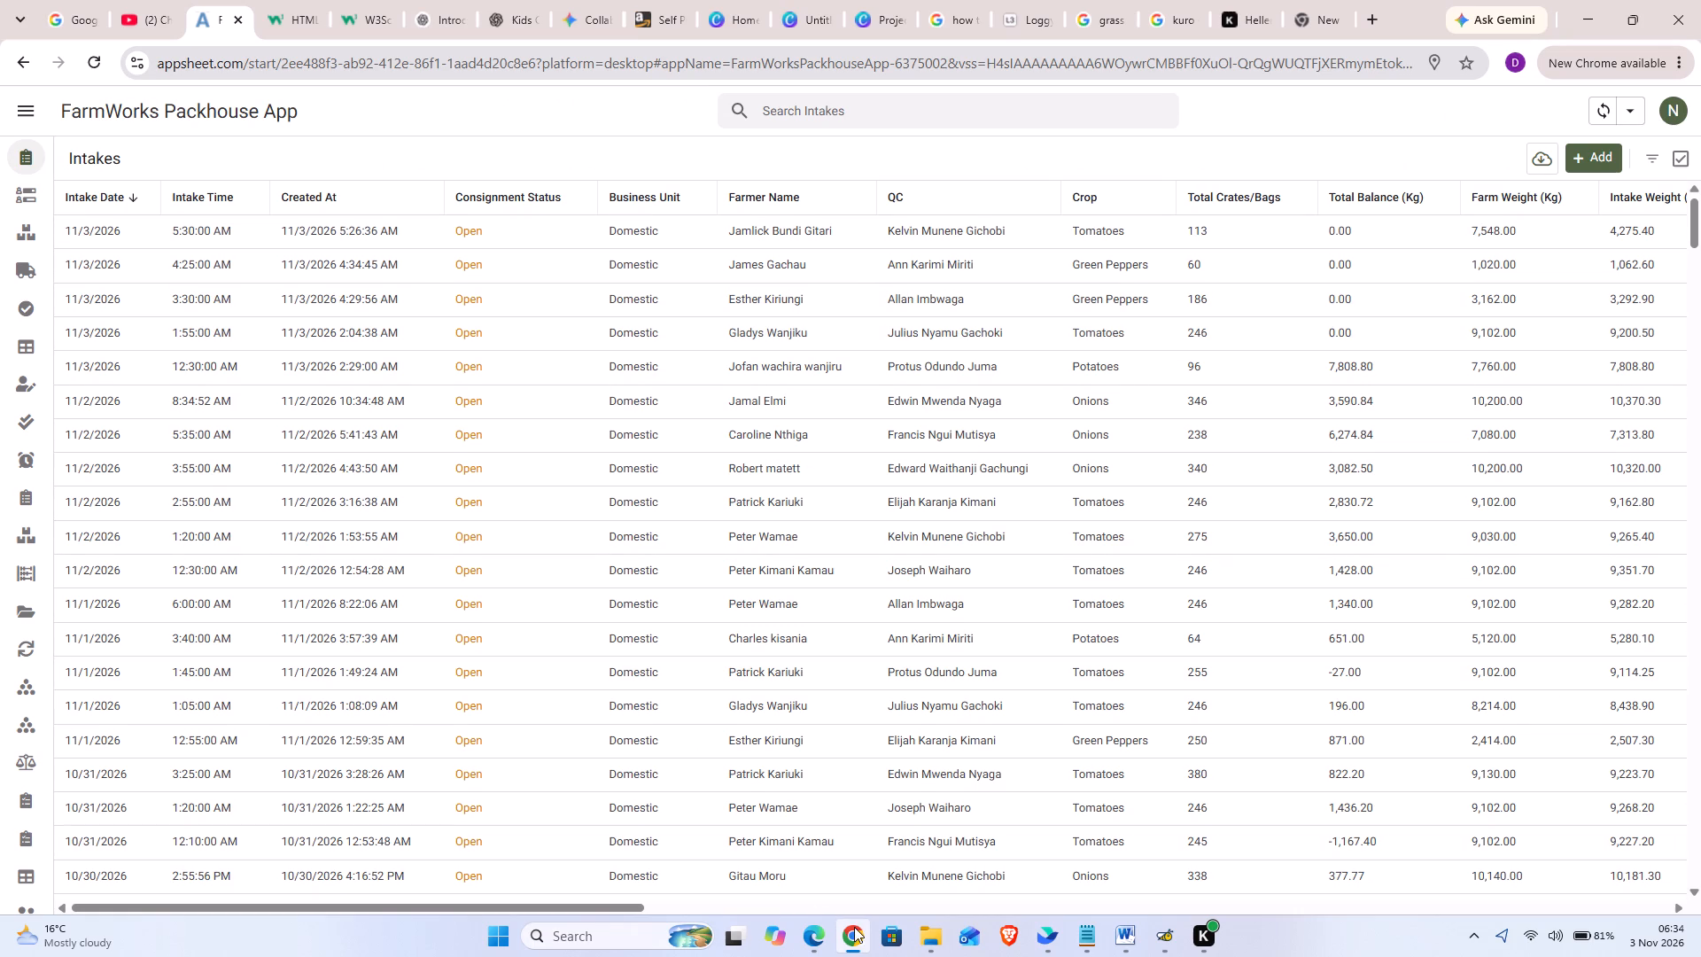
{"action": "left_click", "coordinate": [1046, 938]}
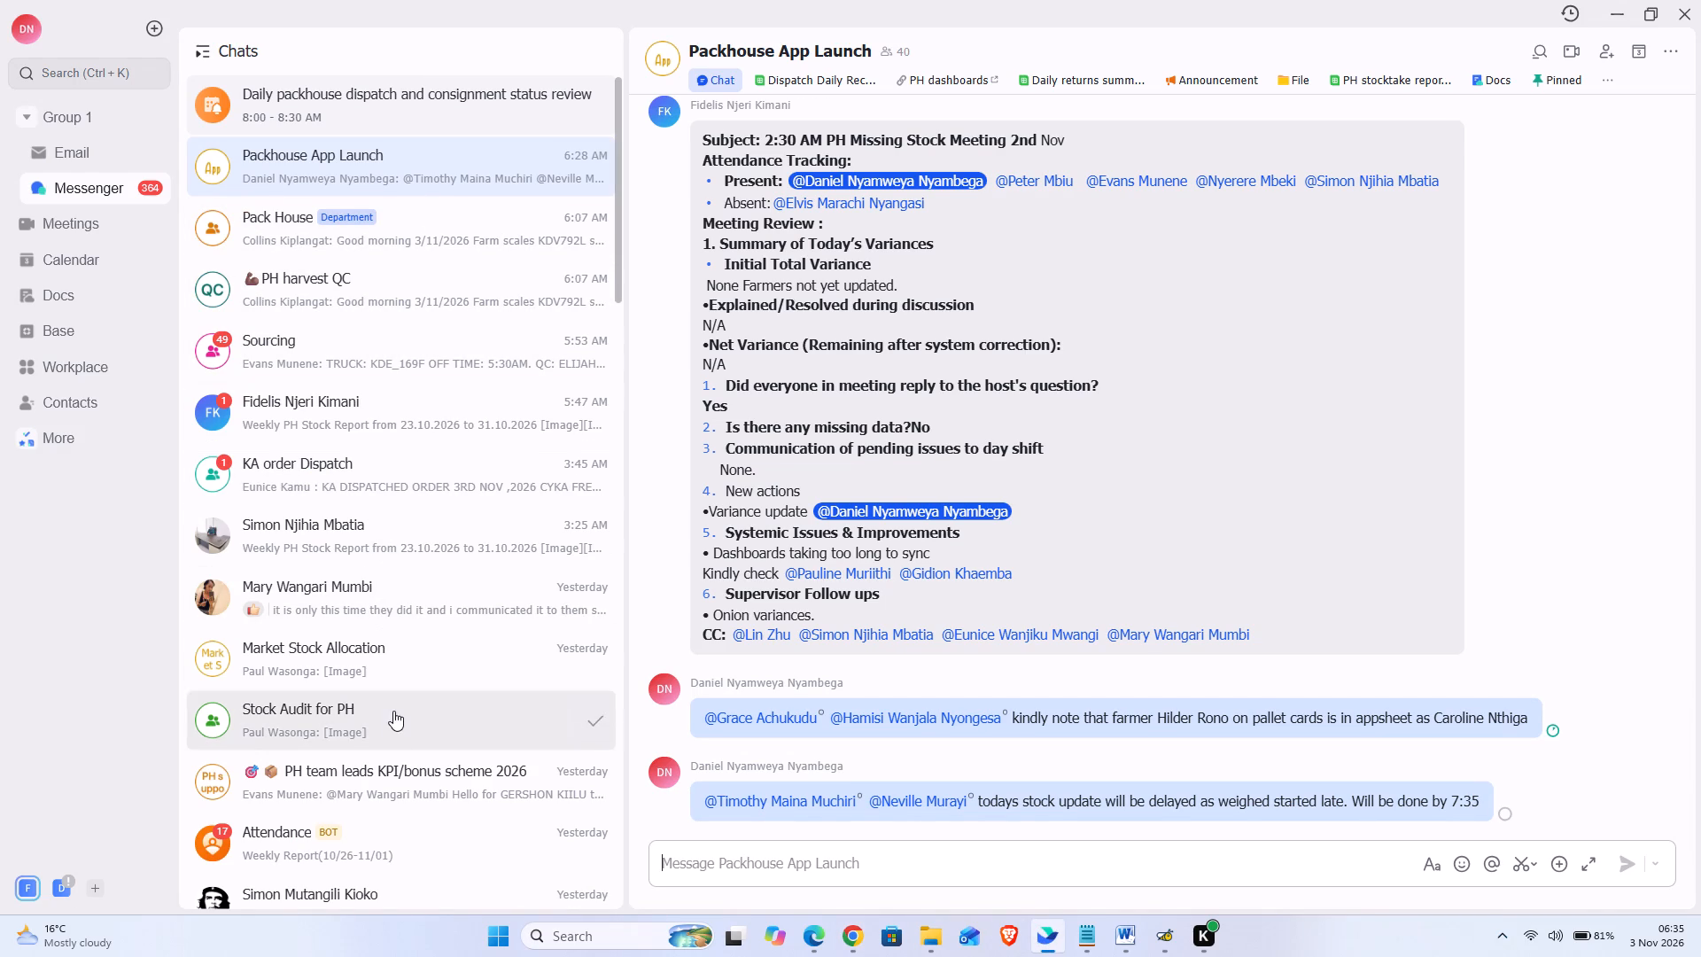
{"action": "scroll", "coordinate": [397, 778], "scroll_direction": "down", "scroll_amount": 2}
{"action": "left_click", "coordinate": [395, 836]}
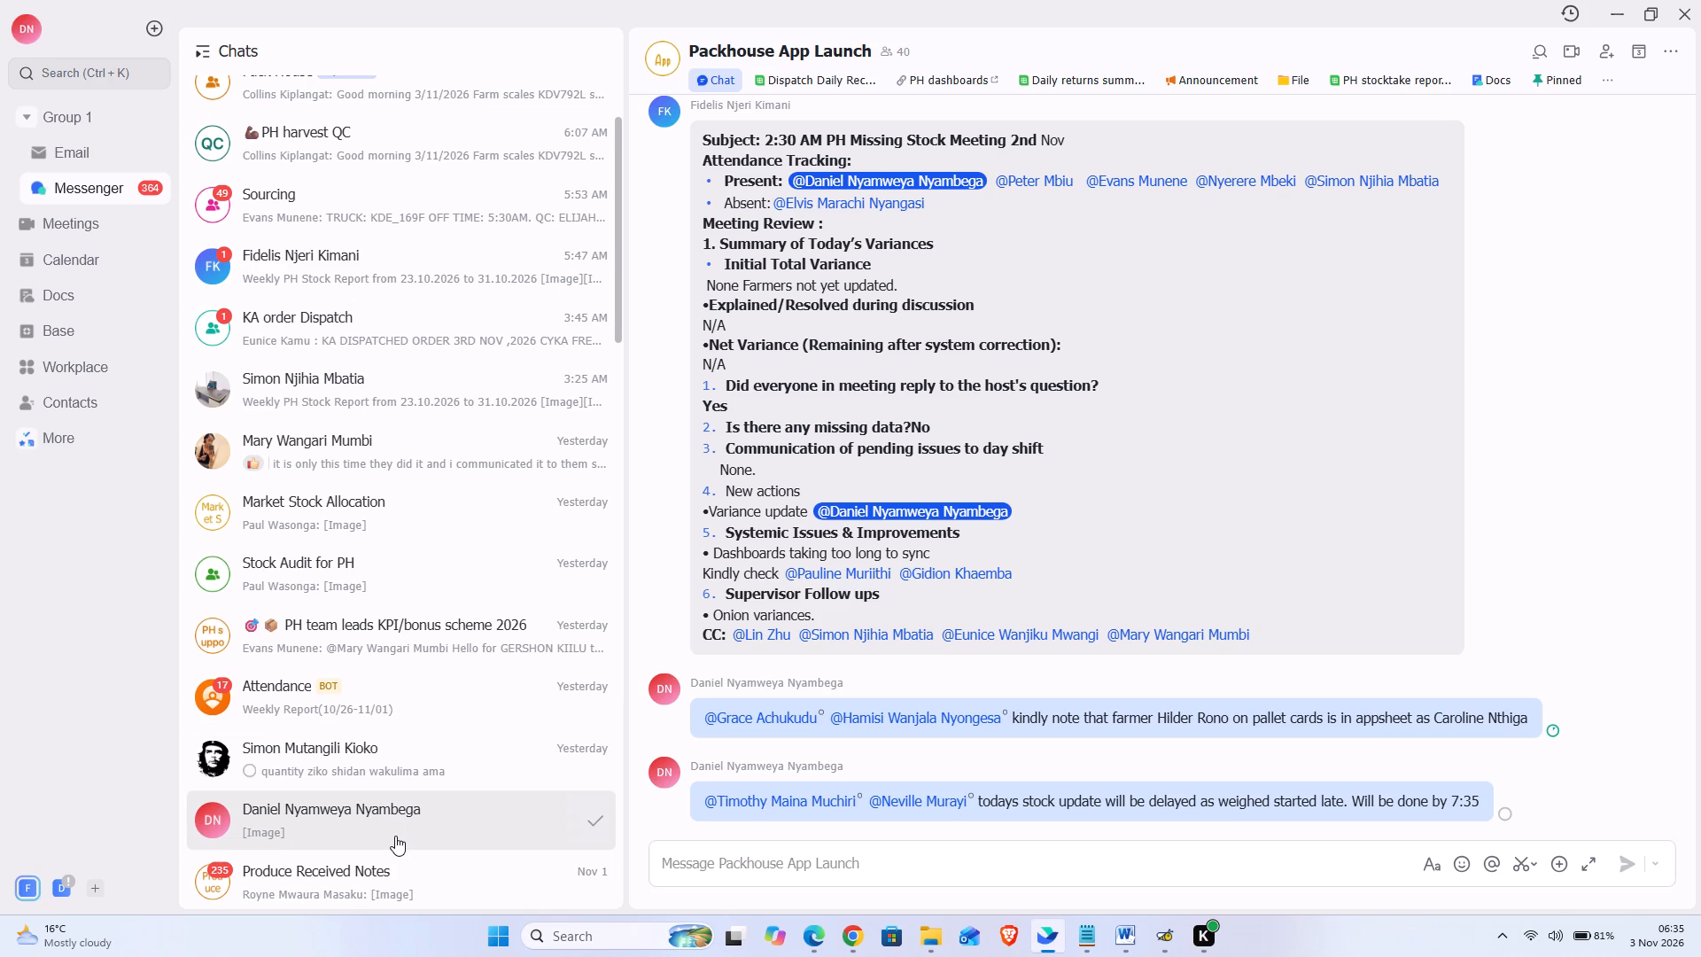
{"action": "key", "text": "alt+Tab"}
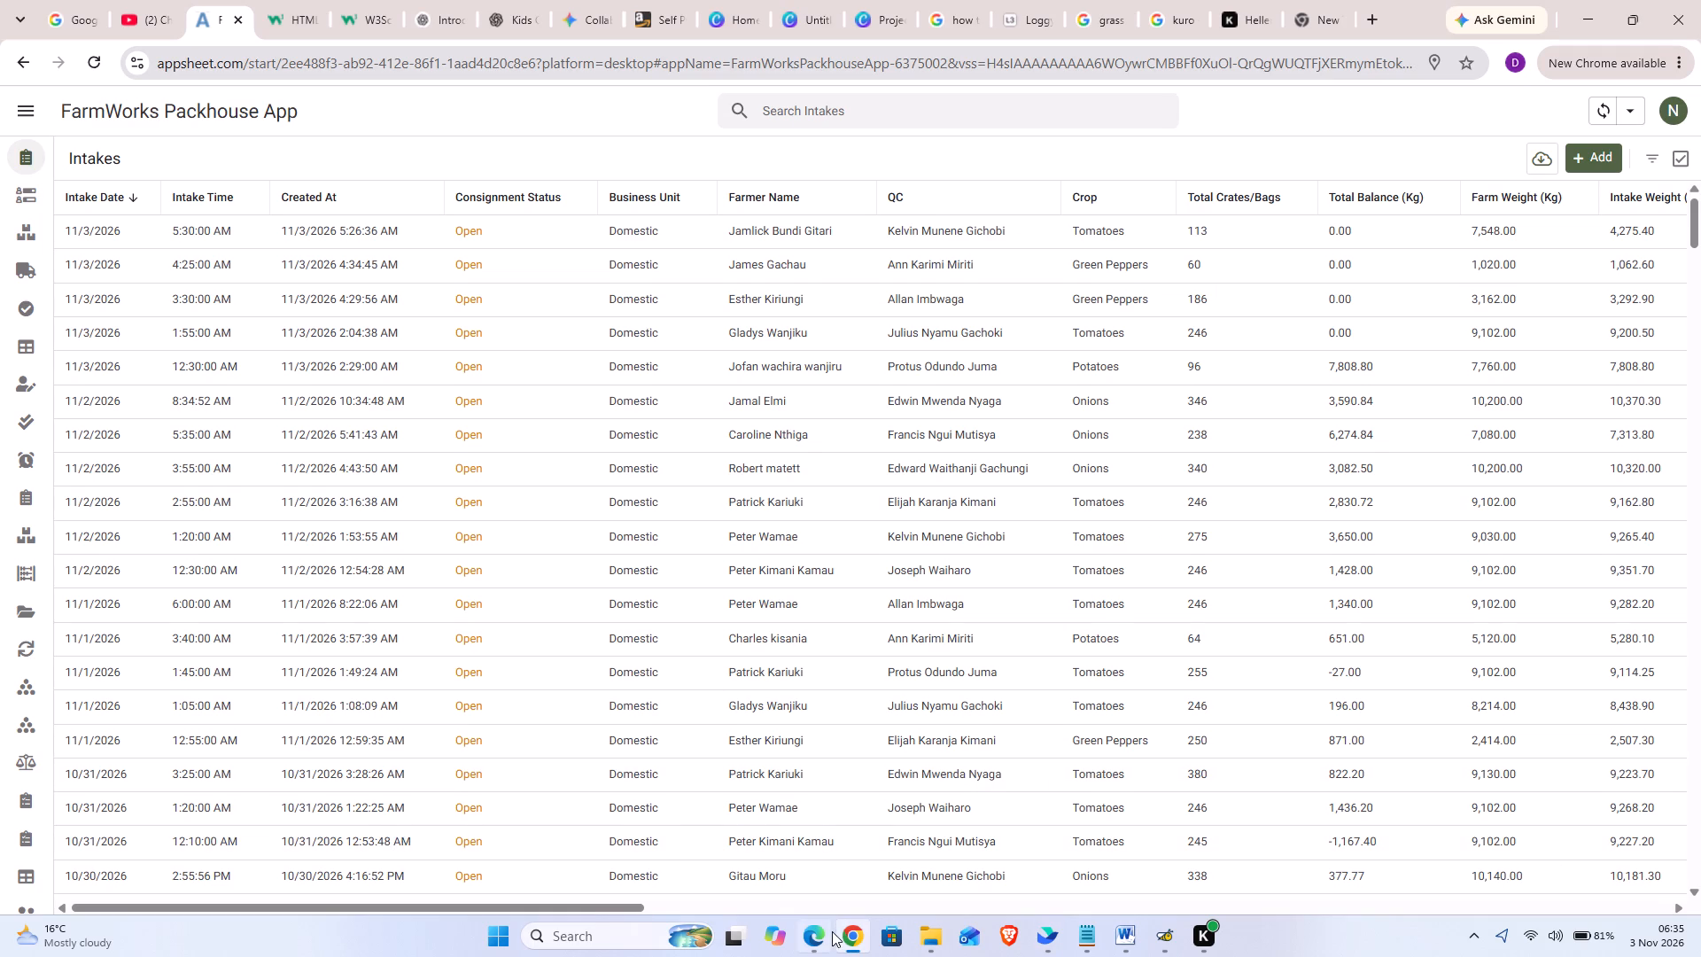
{"action": "left_click", "coordinate": [802, 944]}
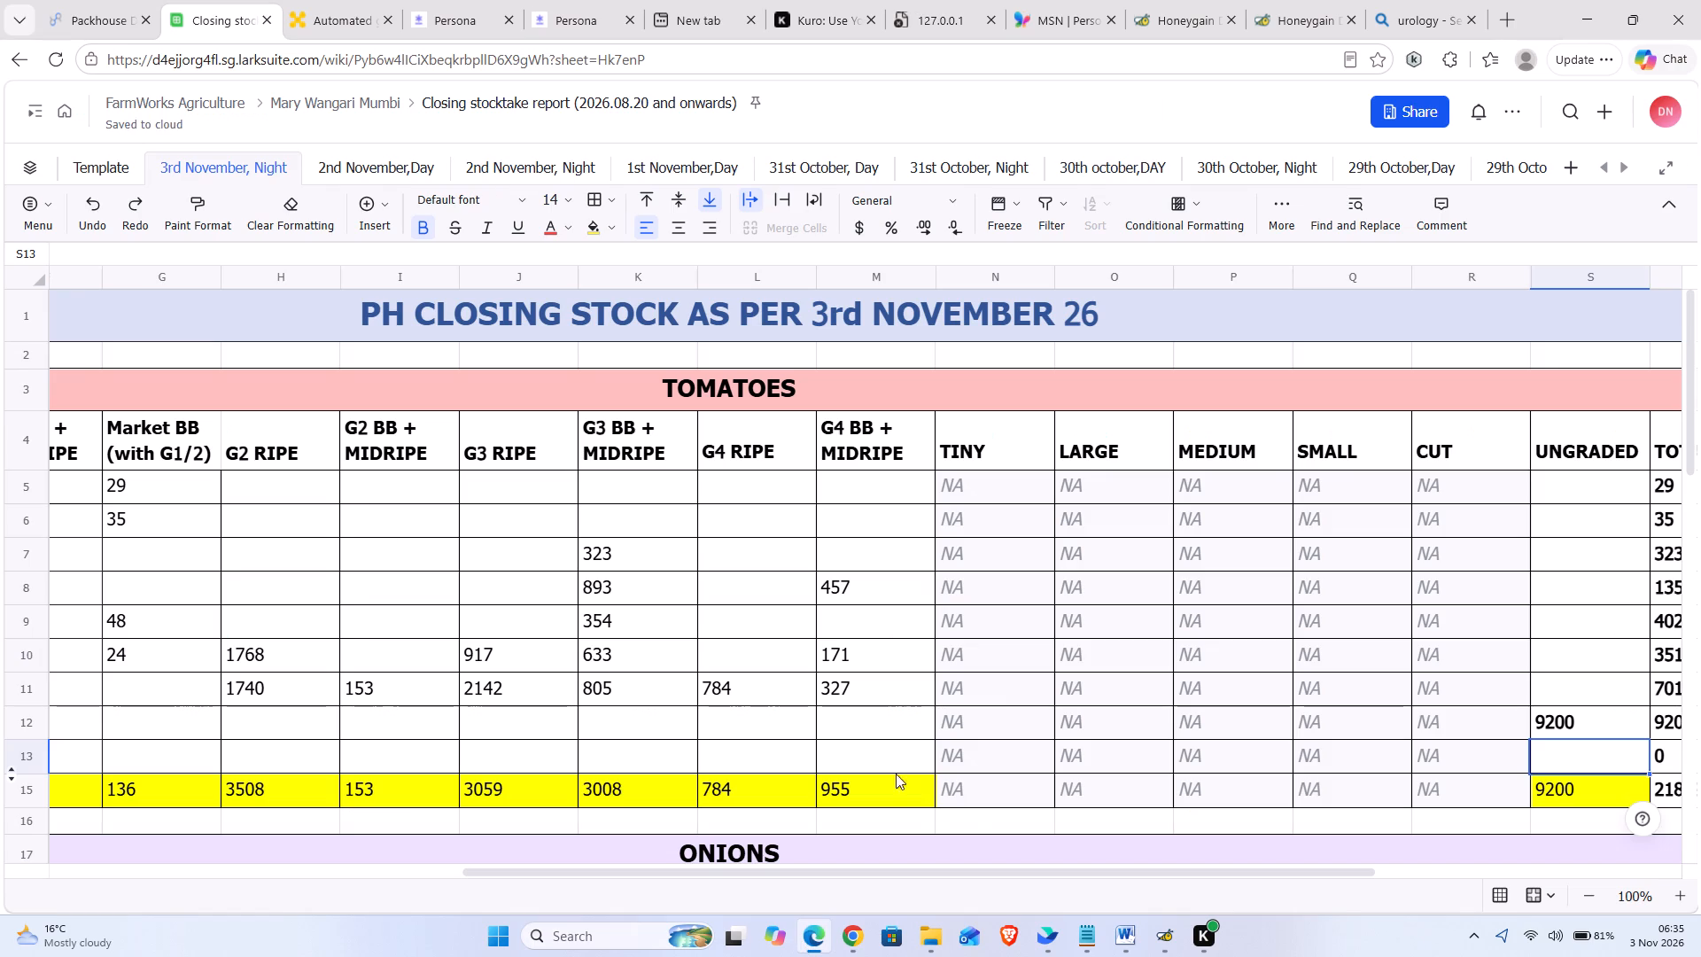
Under potatoes LARGE, enter 71 in row 32 and, after checking the Packhouse App intakes, 7808 for the 0:30 consignment in row 33.
{"action": "scroll", "coordinate": [1071, 751], "scroll_direction": "down", "scroll_amount": 2}
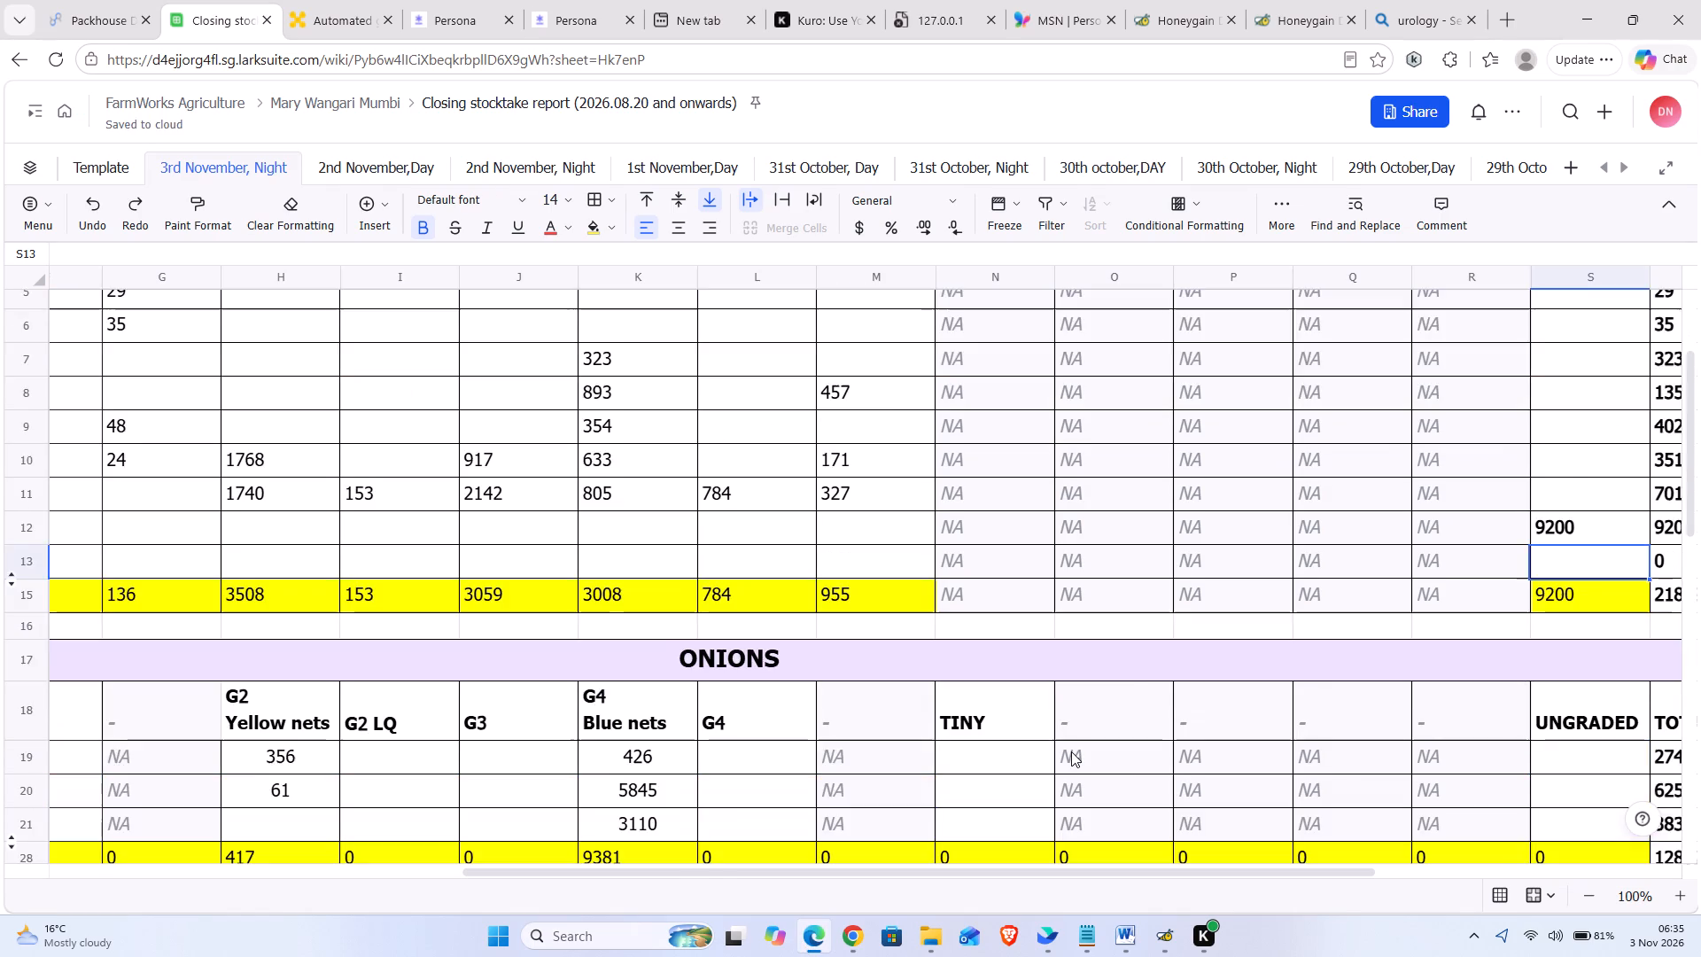
{"action": "scroll", "coordinate": [1071, 751], "scroll_direction": "down", "scroll_amount": 2}
{"action": "scroll", "coordinate": [1071, 751], "scroll_direction": "right", "scroll_amount": 2}
{"action": "scroll", "coordinate": [1071, 751], "scroll_direction": "down", "scroll_amount": 1}
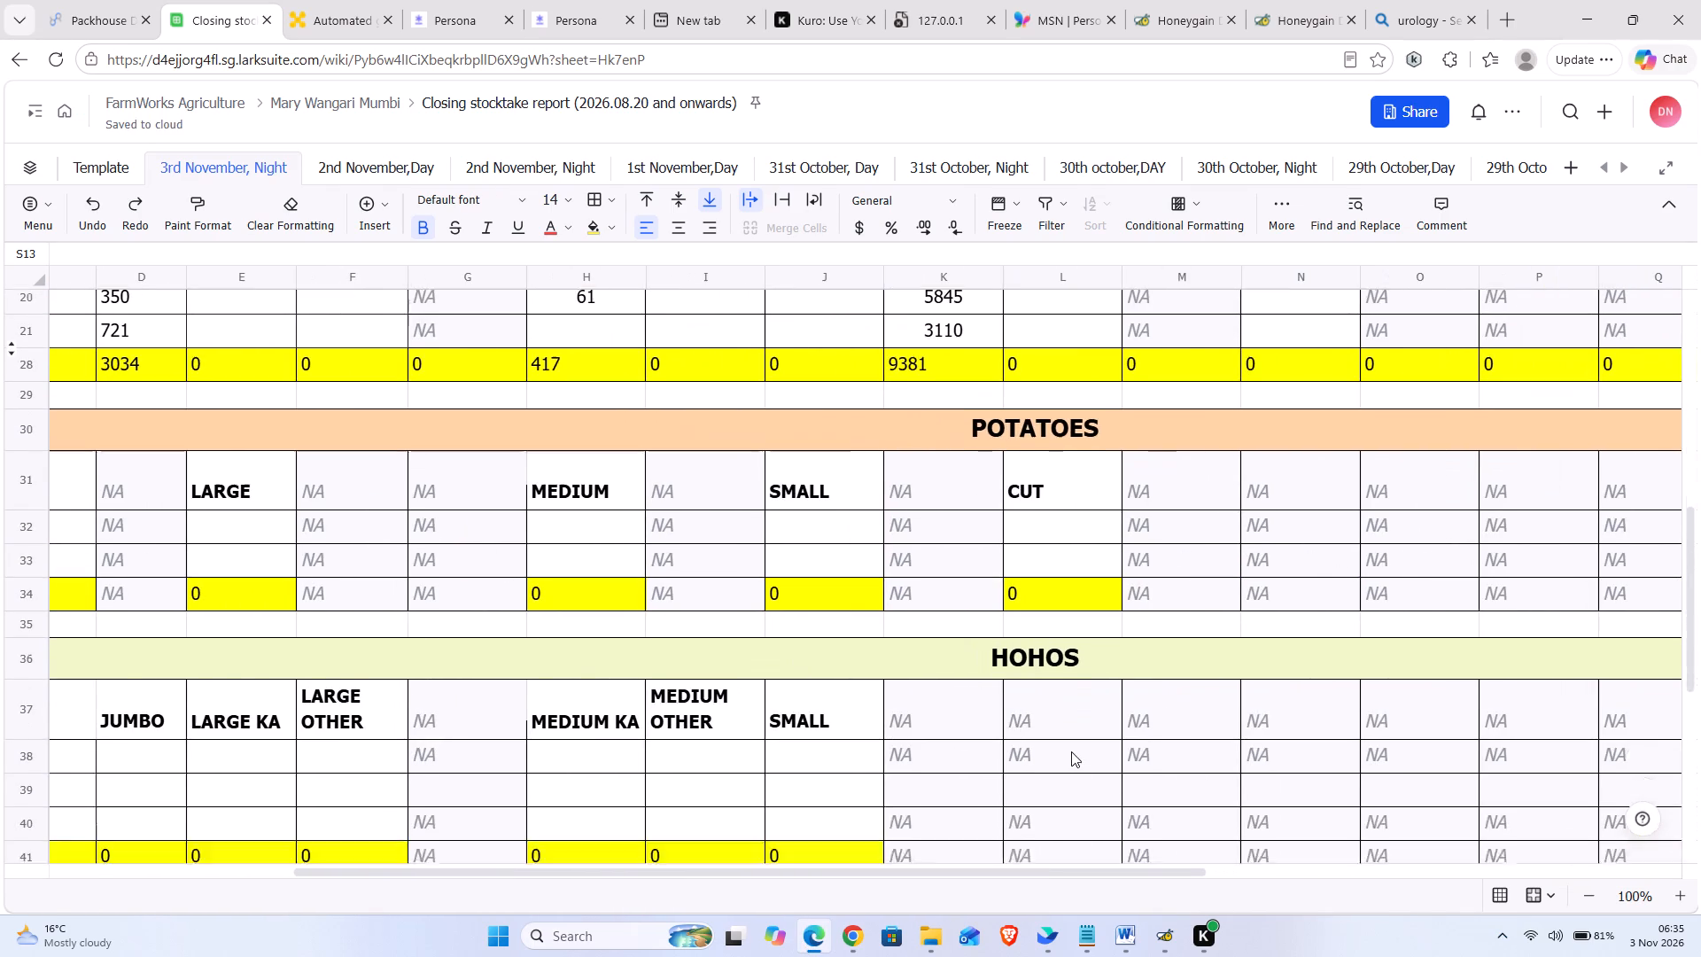
{"action": "scroll", "coordinate": [1071, 751], "scroll_direction": "down", "scroll_amount": 1}
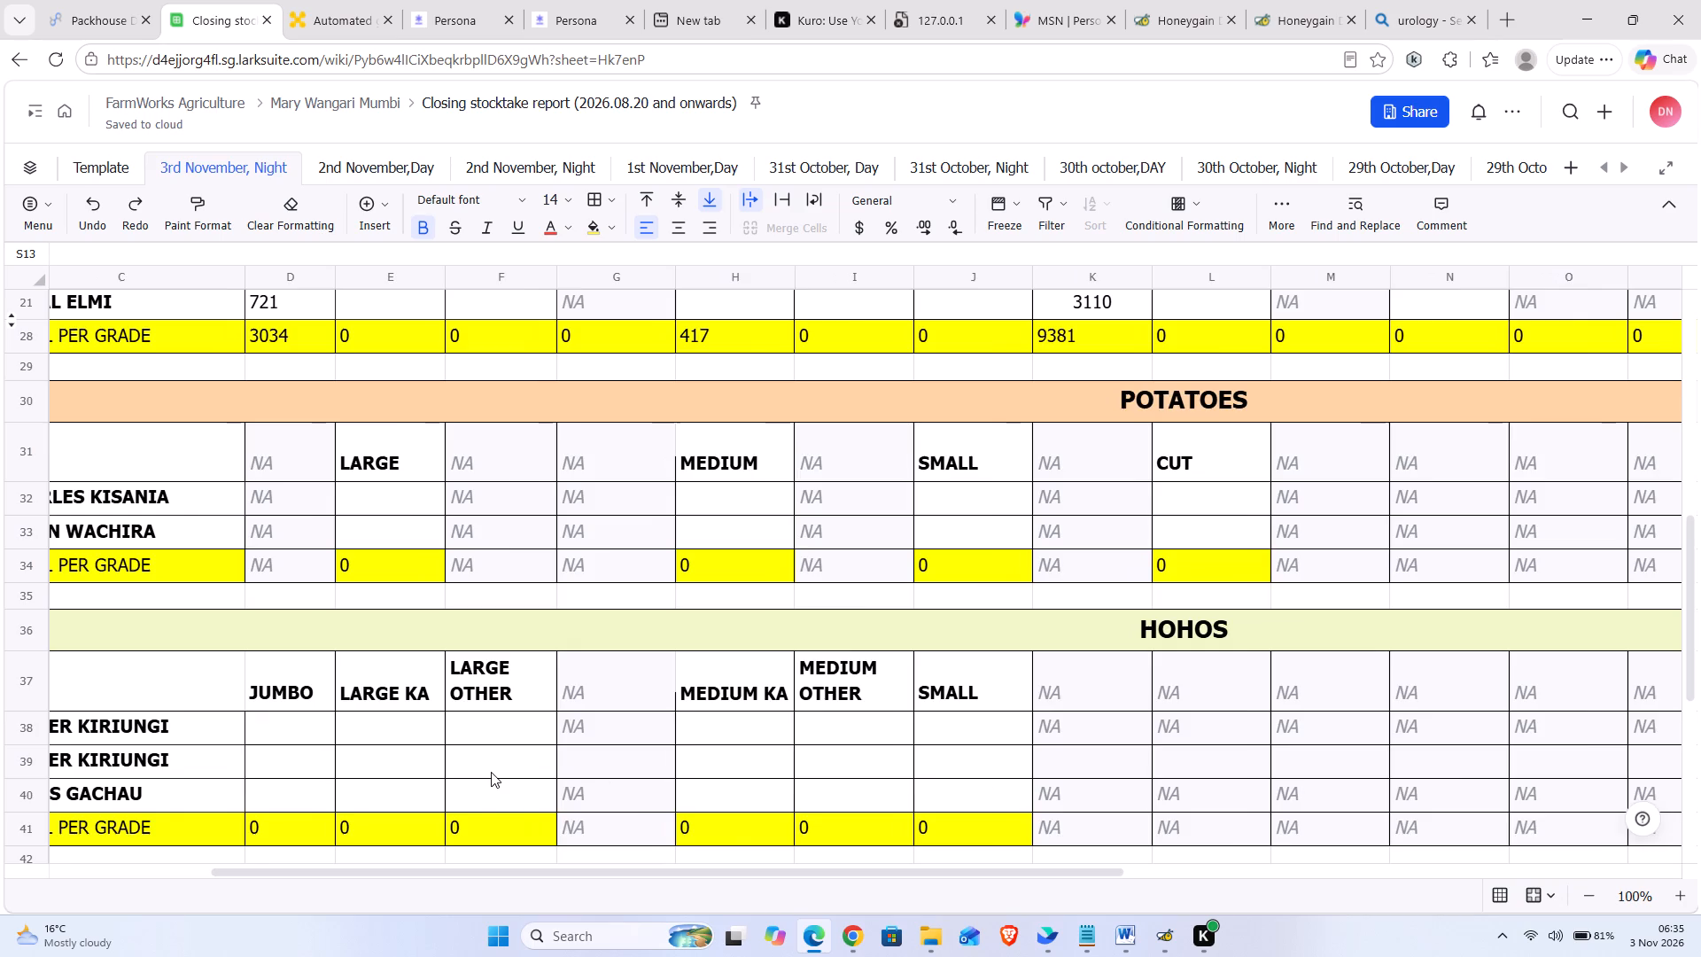
{"action": "scroll", "coordinate": [491, 772], "scroll_direction": "right", "scroll_amount": 1}
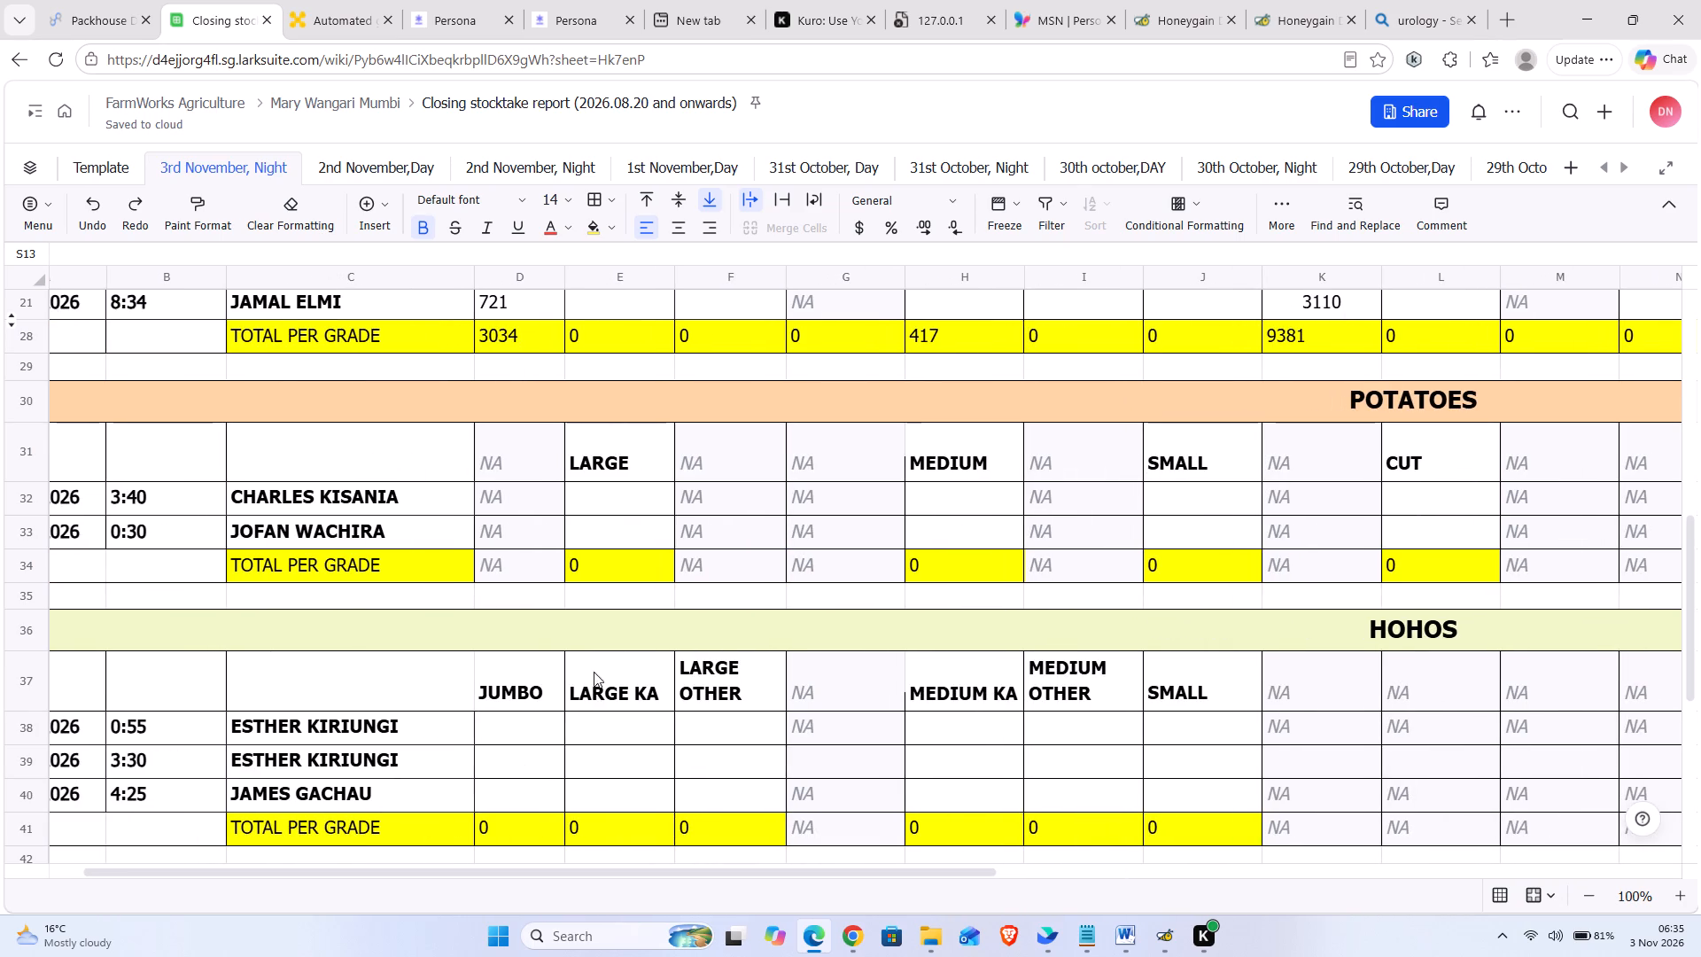
{"action": "left_click", "coordinate": [606, 500]}
{"action": "type", "text": "71"}
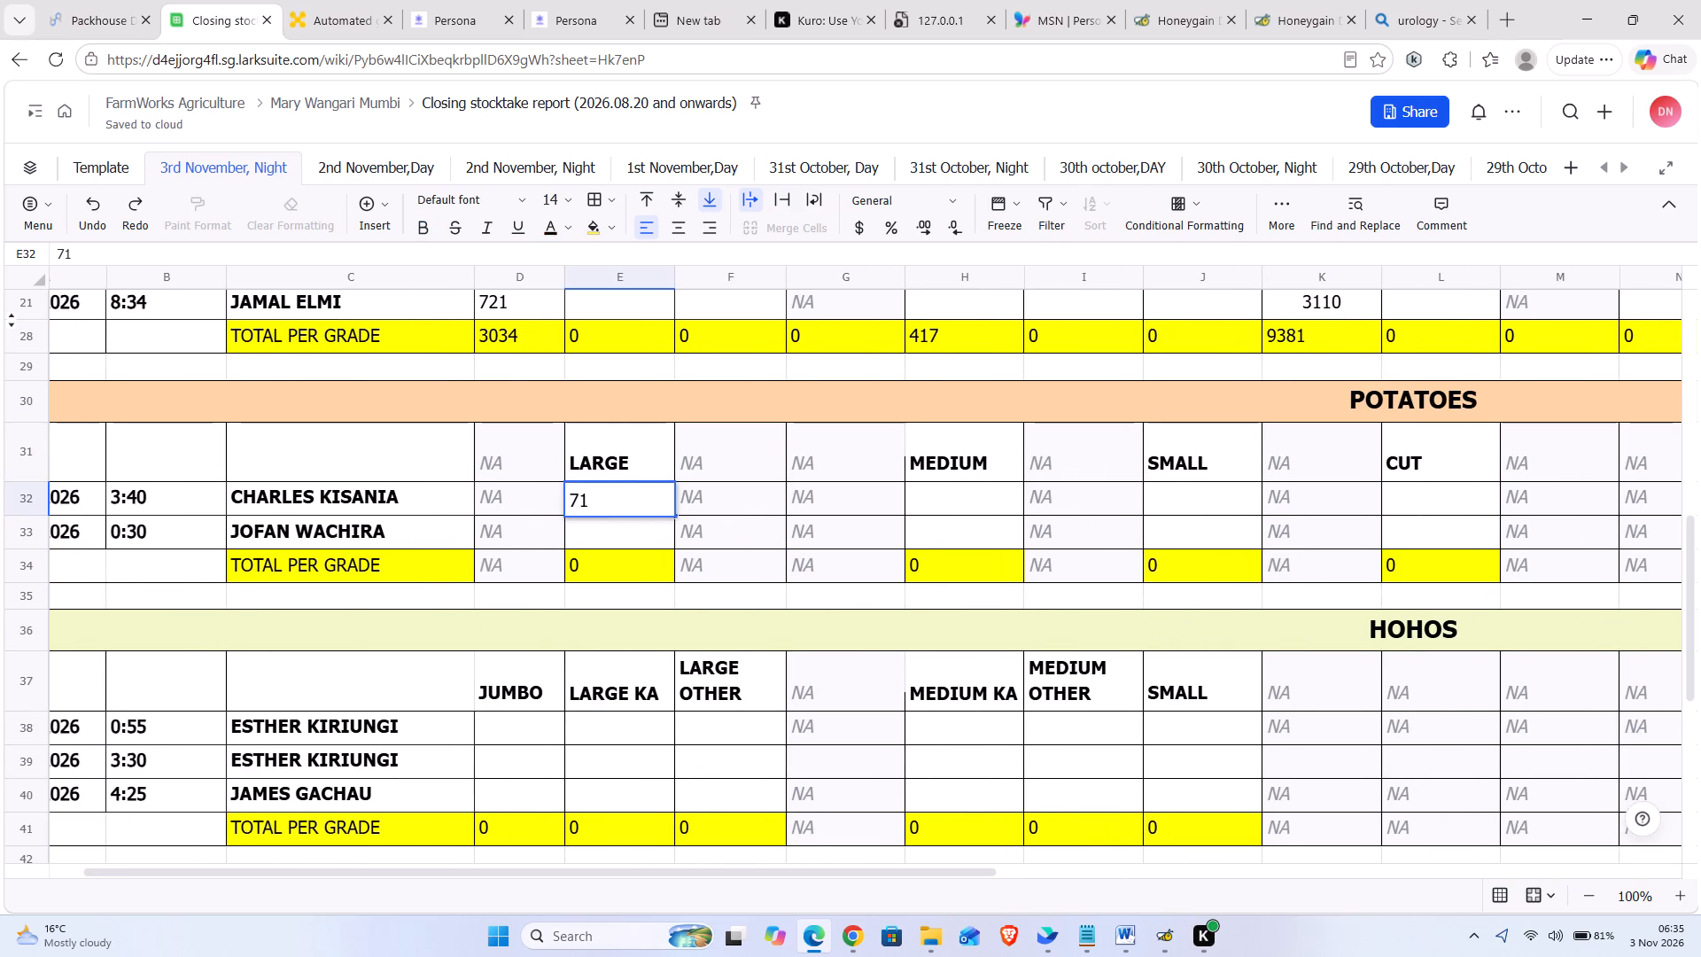
{"action": "key", "text": "alt+Tab"}
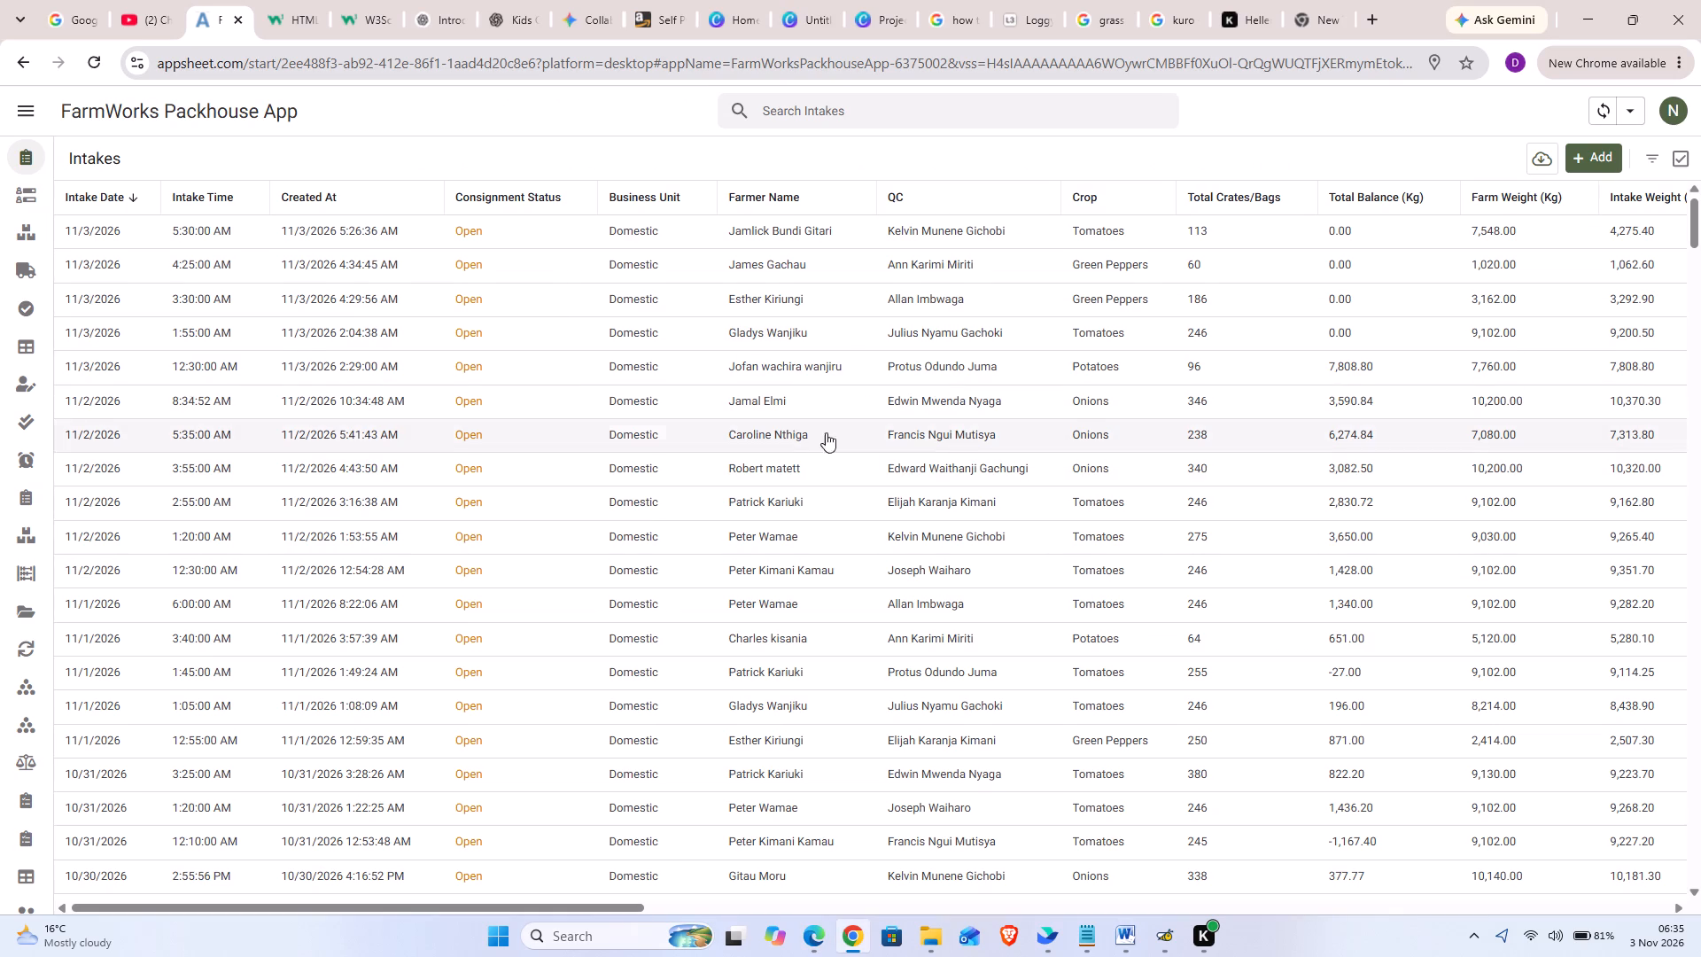
{"action": "key", "text": "alt+Tab"}
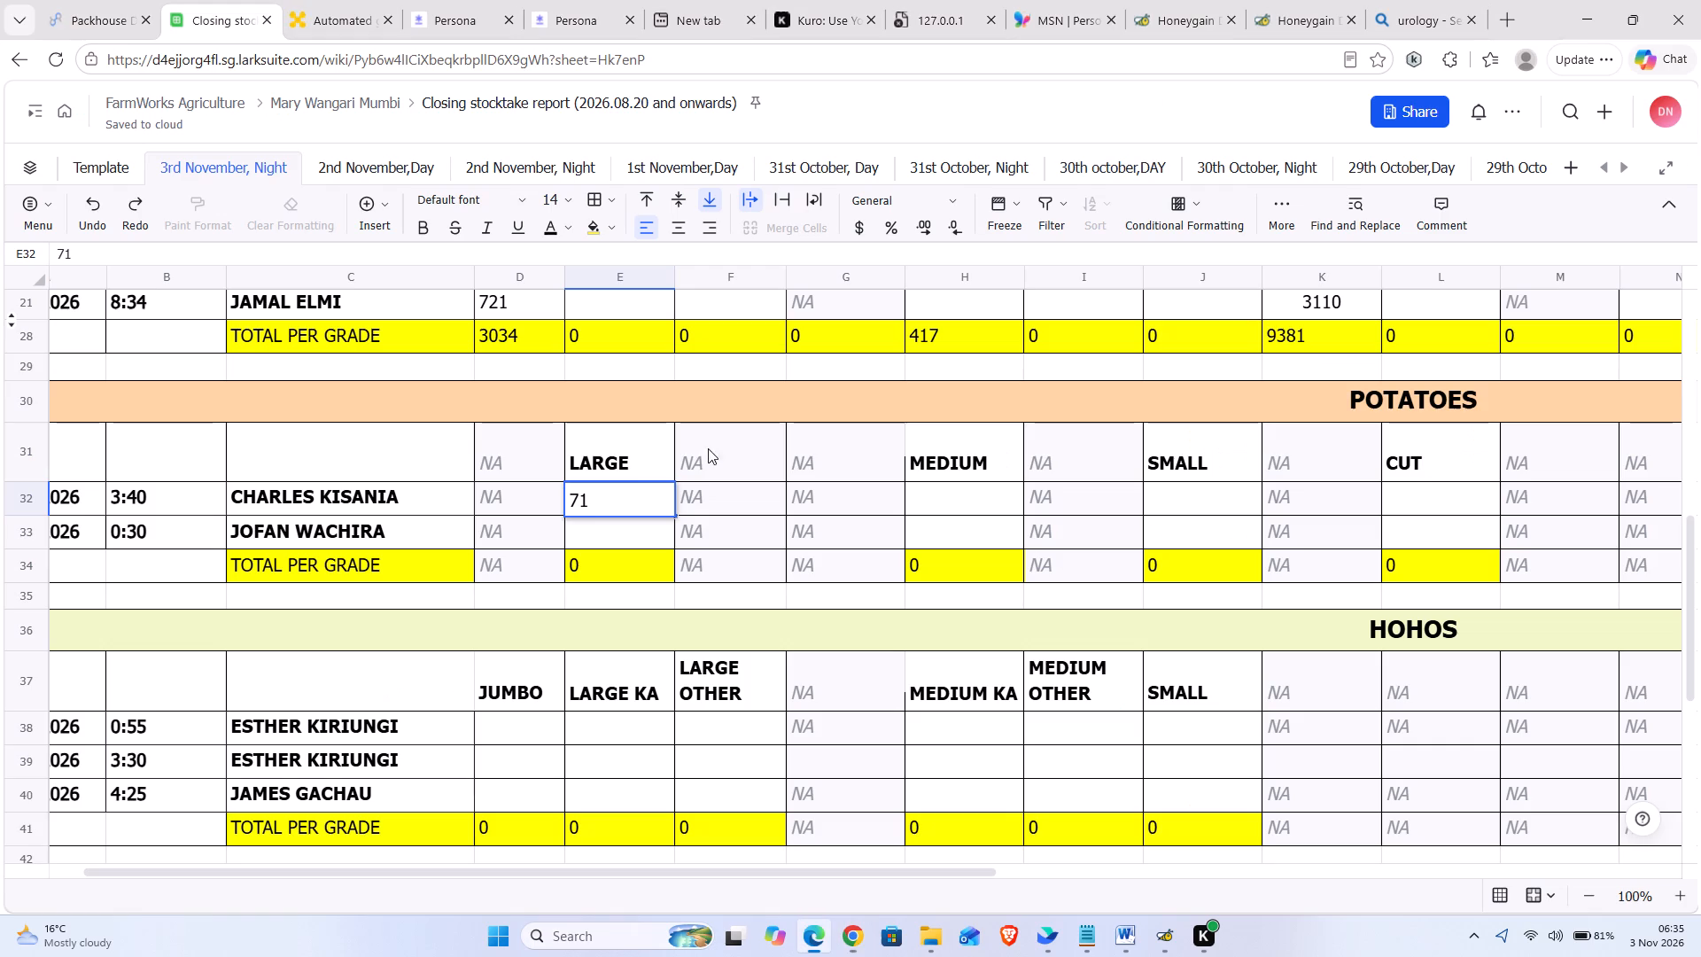
{"action": "left_click", "coordinate": [640, 541]}
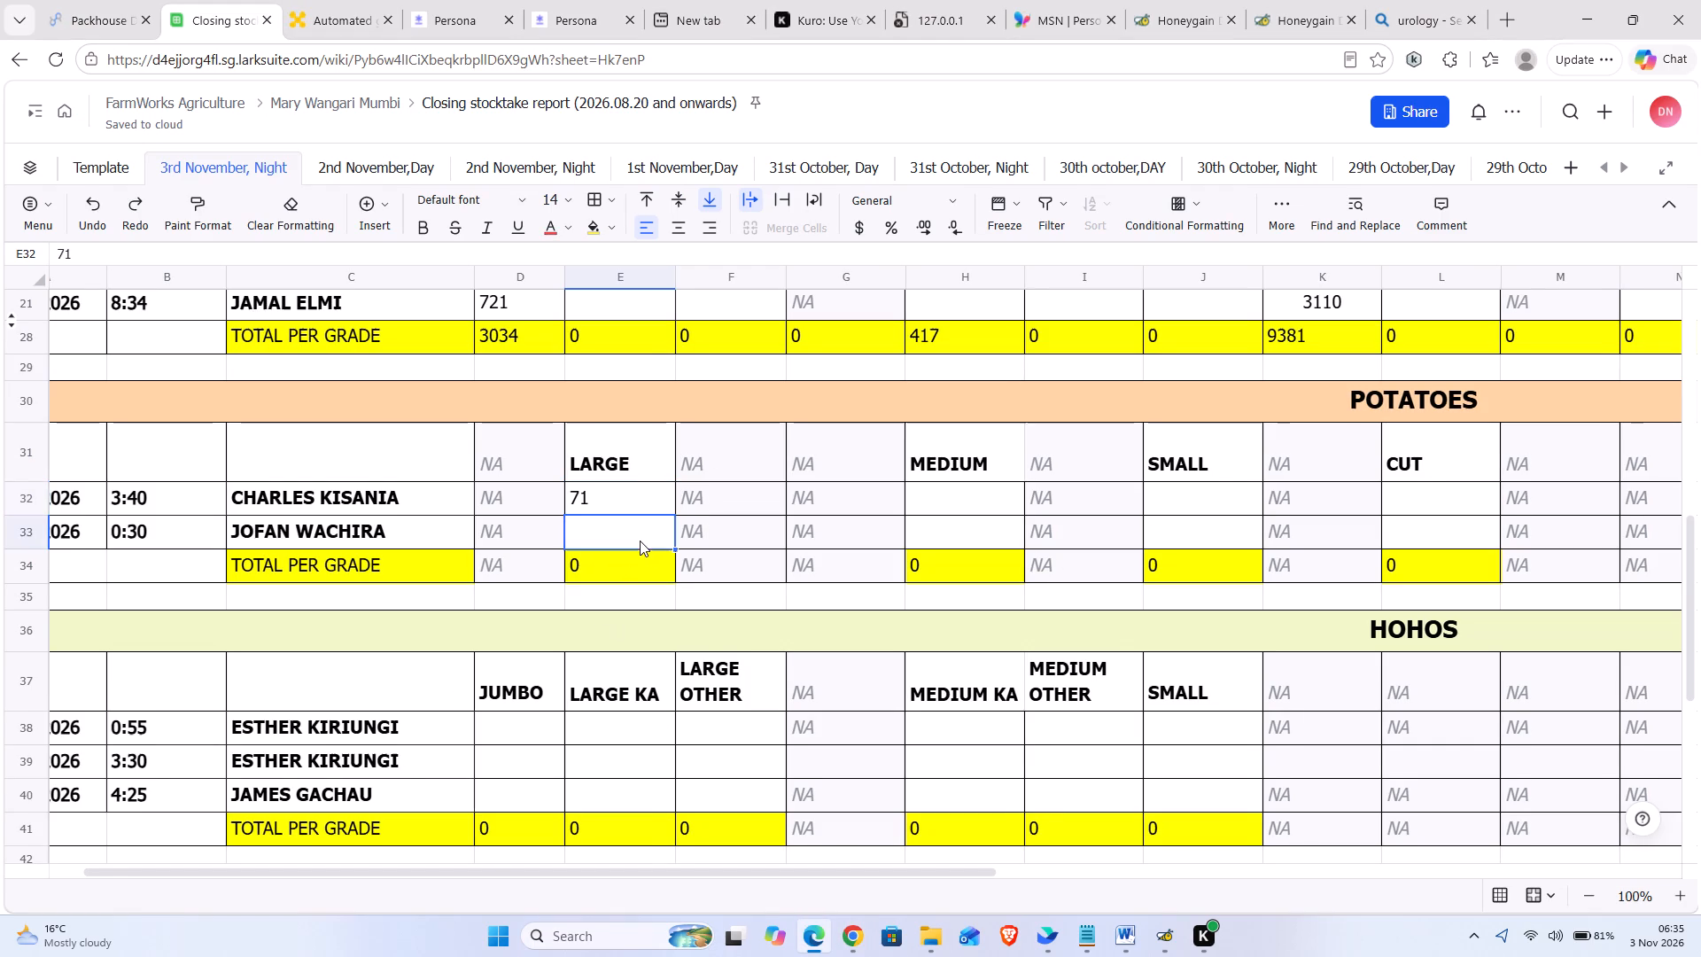
{"action": "type", "text": "7808"}
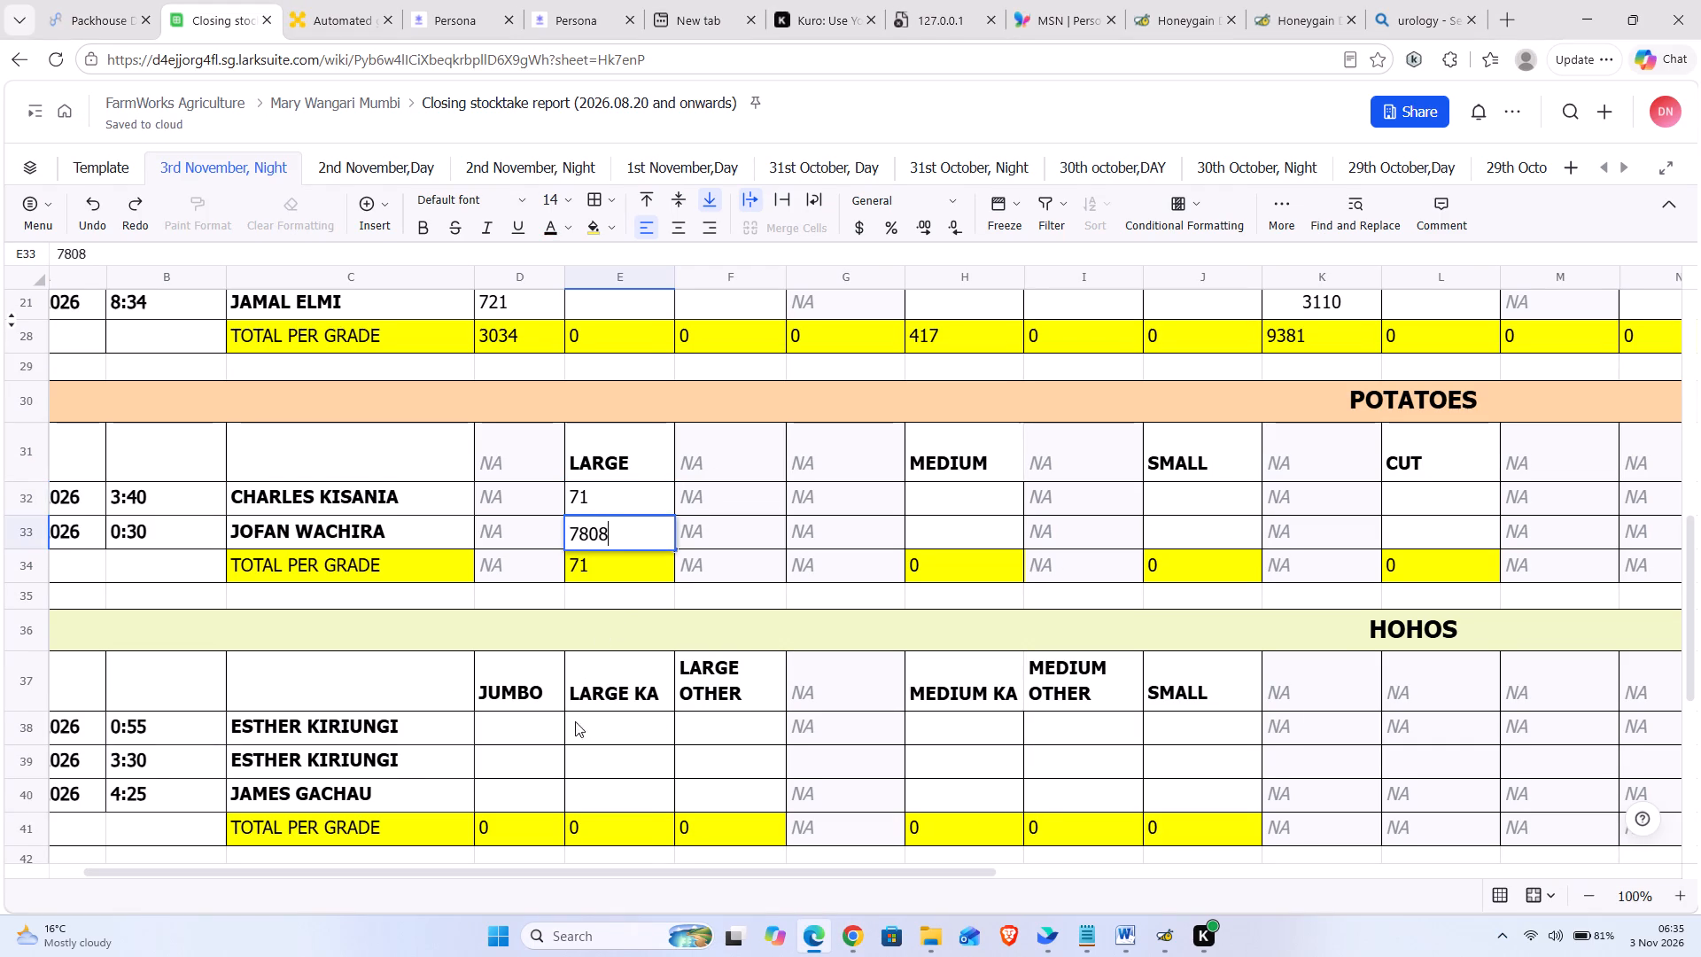
Enter 12 under hohos MEDIUM OTHER for the 0:55 consignment in row 38.
{"action": "left_click", "coordinate": [500, 717]}
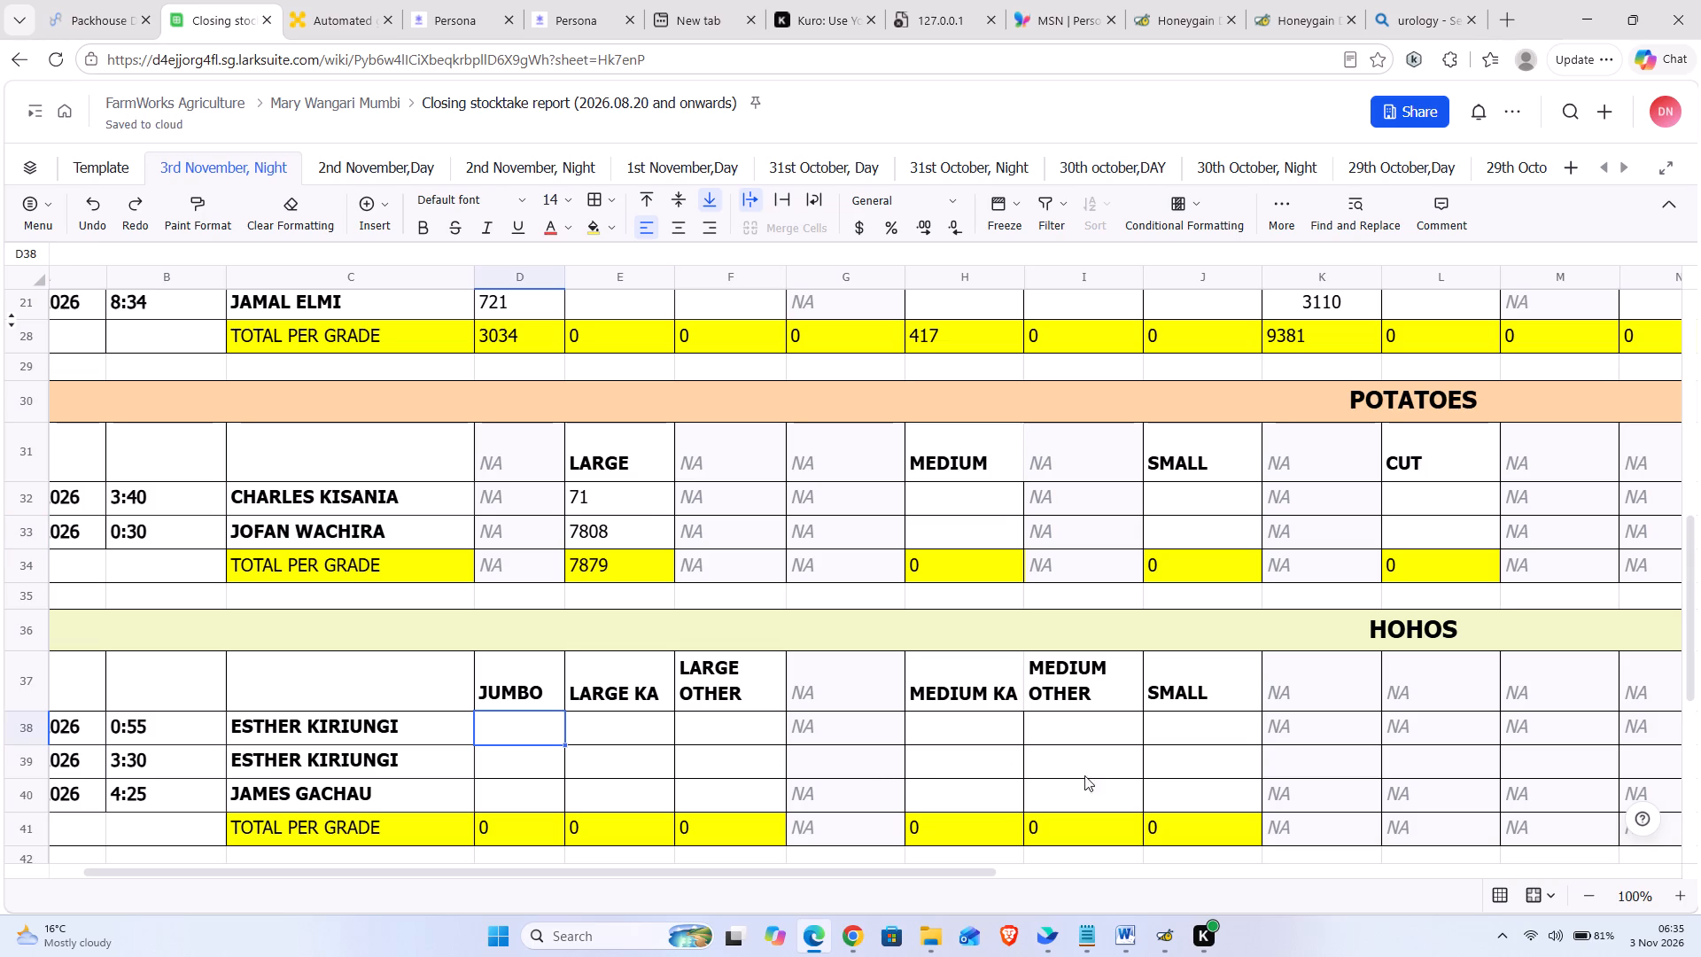
{"action": "left_click", "coordinate": [1075, 732]}
{"action": "type", "text": "12"}
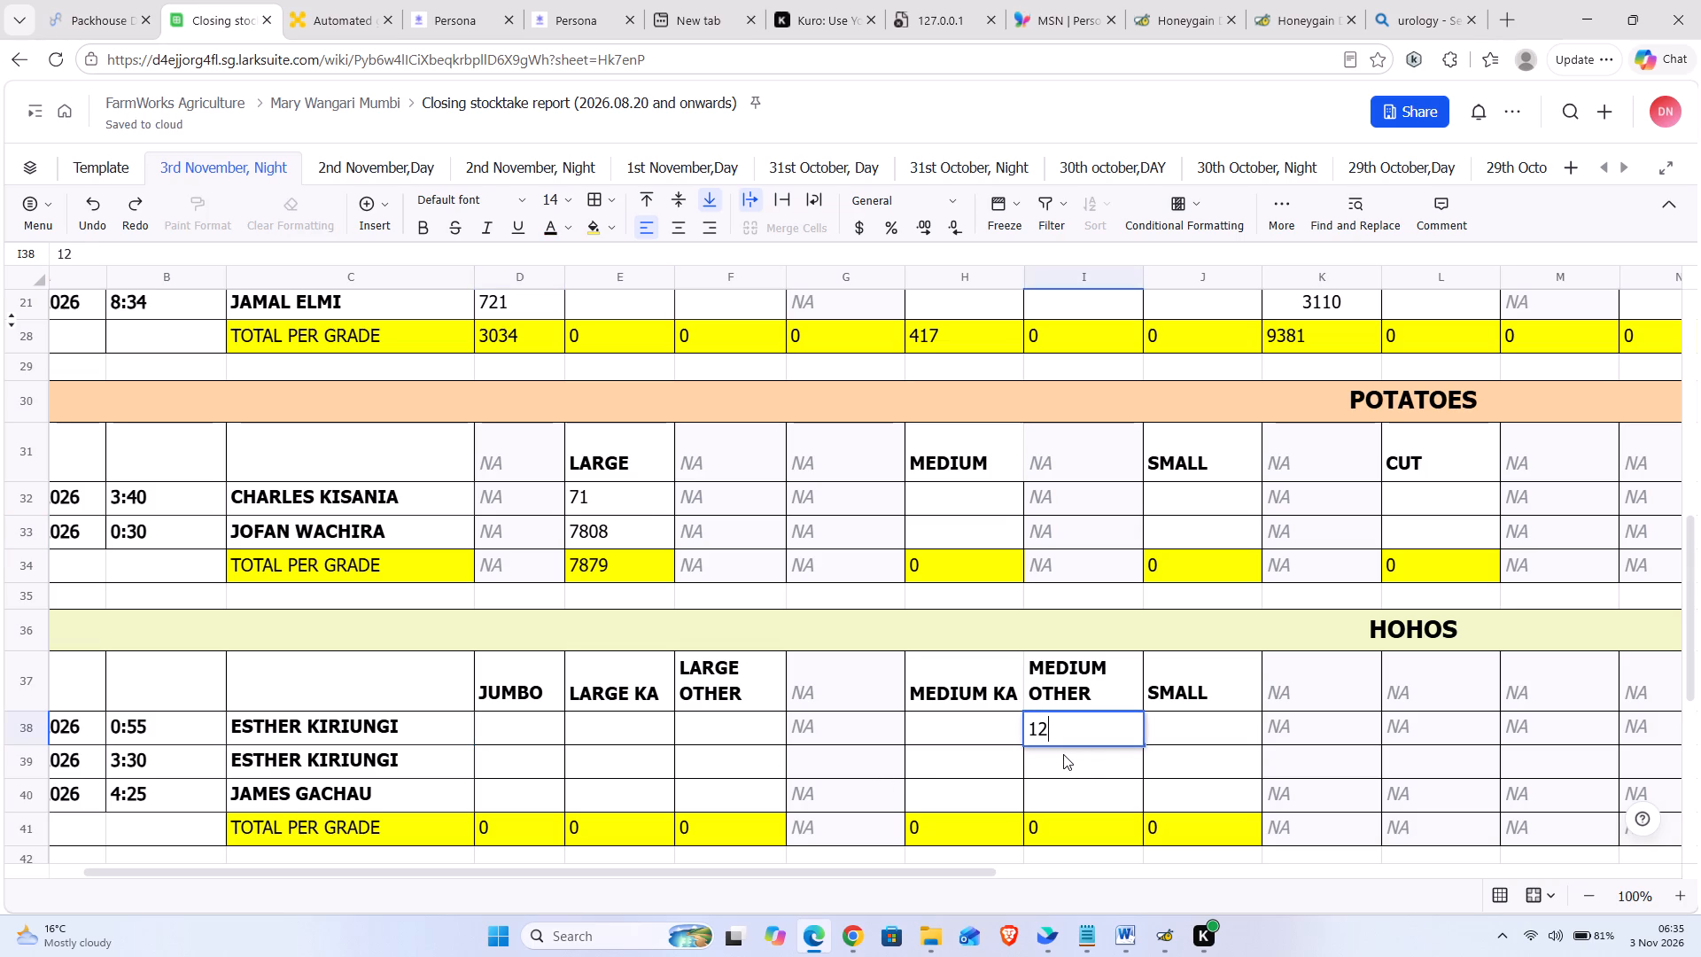
Check the 3:30 green pepper intake weight in the Packhouse App and enter 3292 in hohos column S, row 39.
{"action": "key", "text": "alt+Tab"}
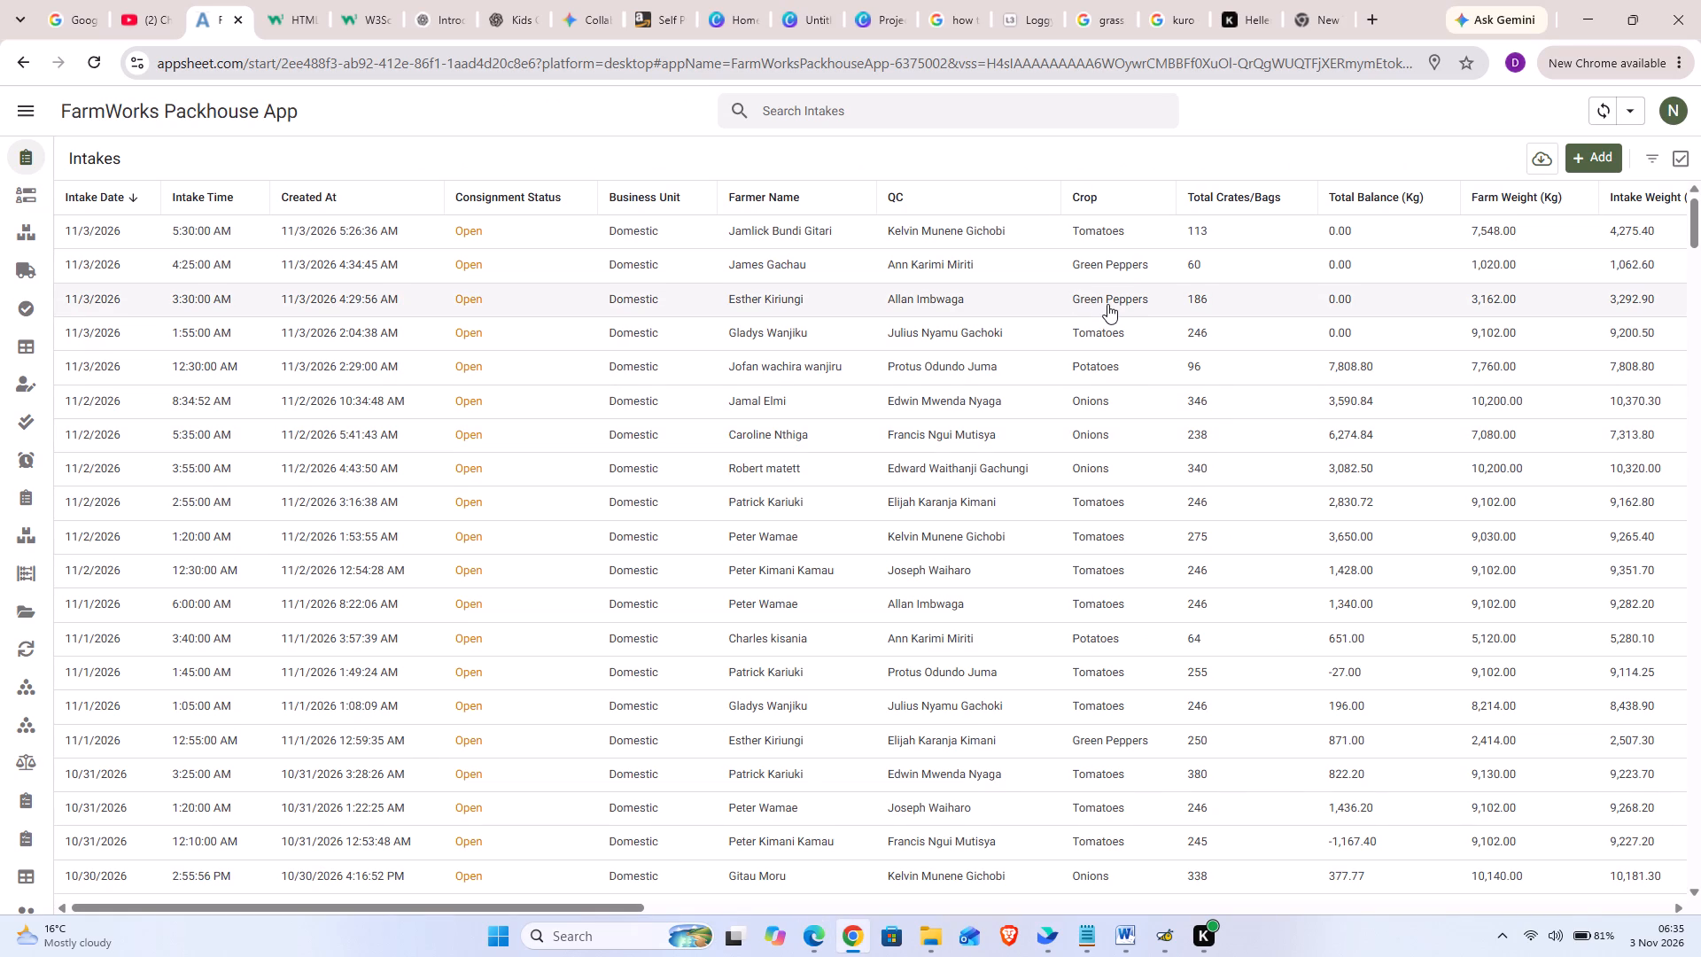
{"action": "key", "text": "alt+Tab"}
{"action": "scroll", "coordinate": [1245, 702], "scroll_direction": "left", "scroll_amount": 3}
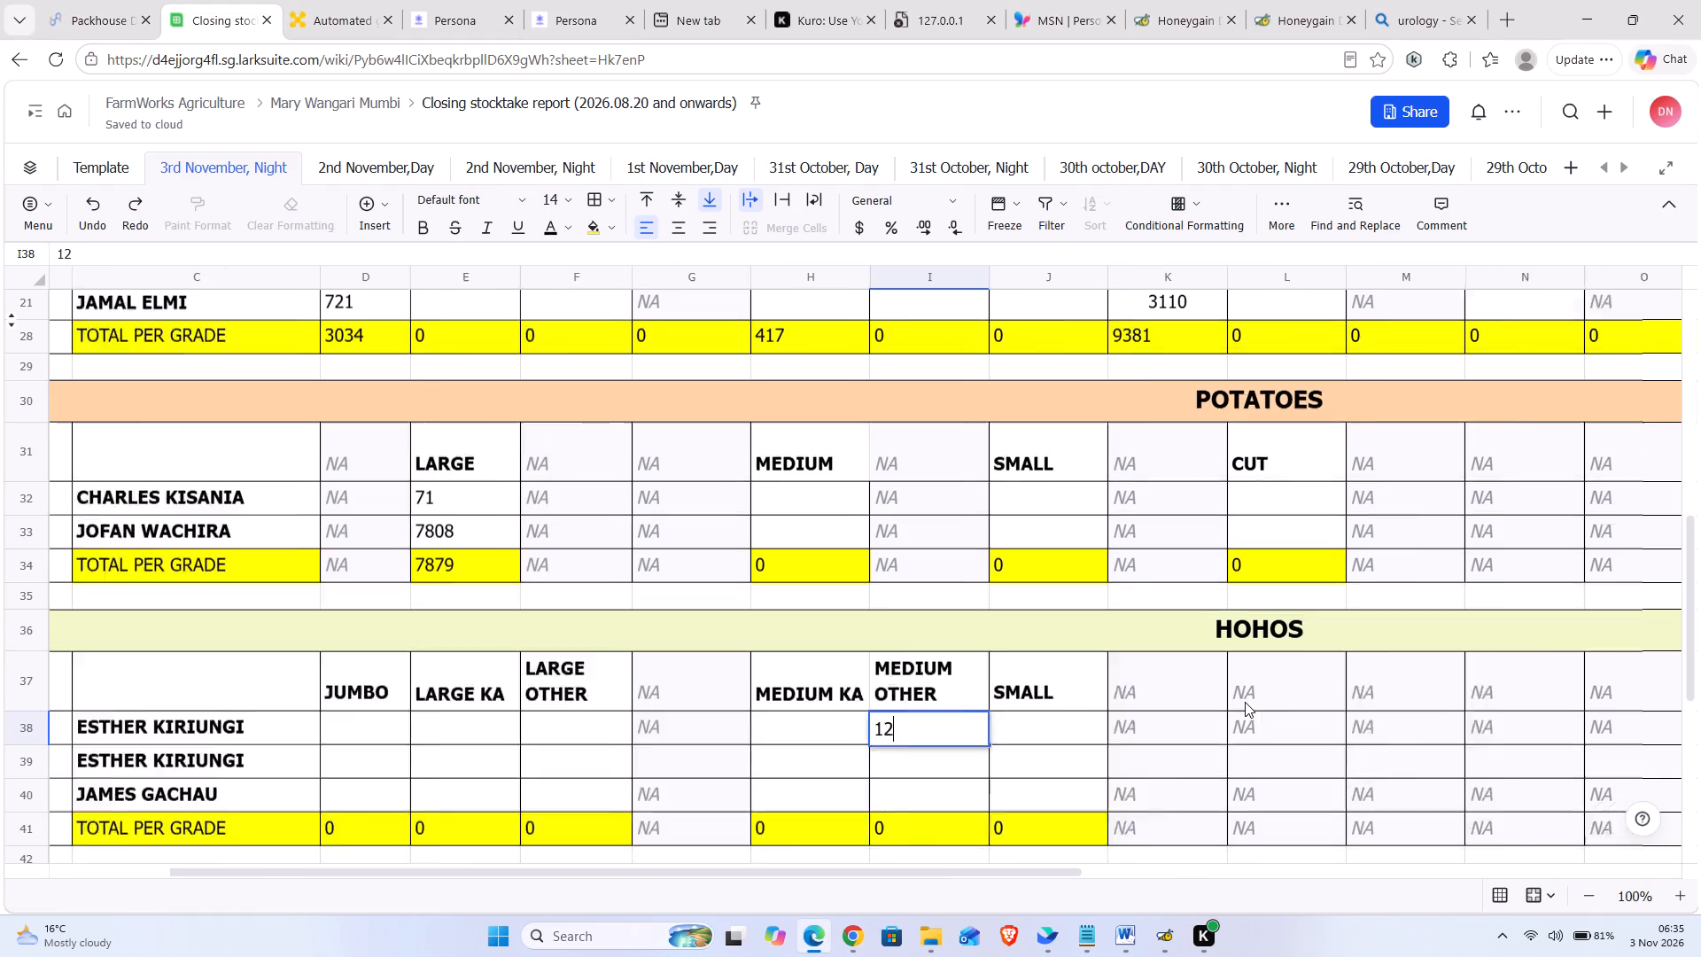
{"action": "scroll", "coordinate": [1245, 702], "scroll_direction": "left", "scroll_amount": 1}
{"action": "scroll", "coordinate": [1463, 774], "scroll_direction": "left", "scroll_amount": 3}
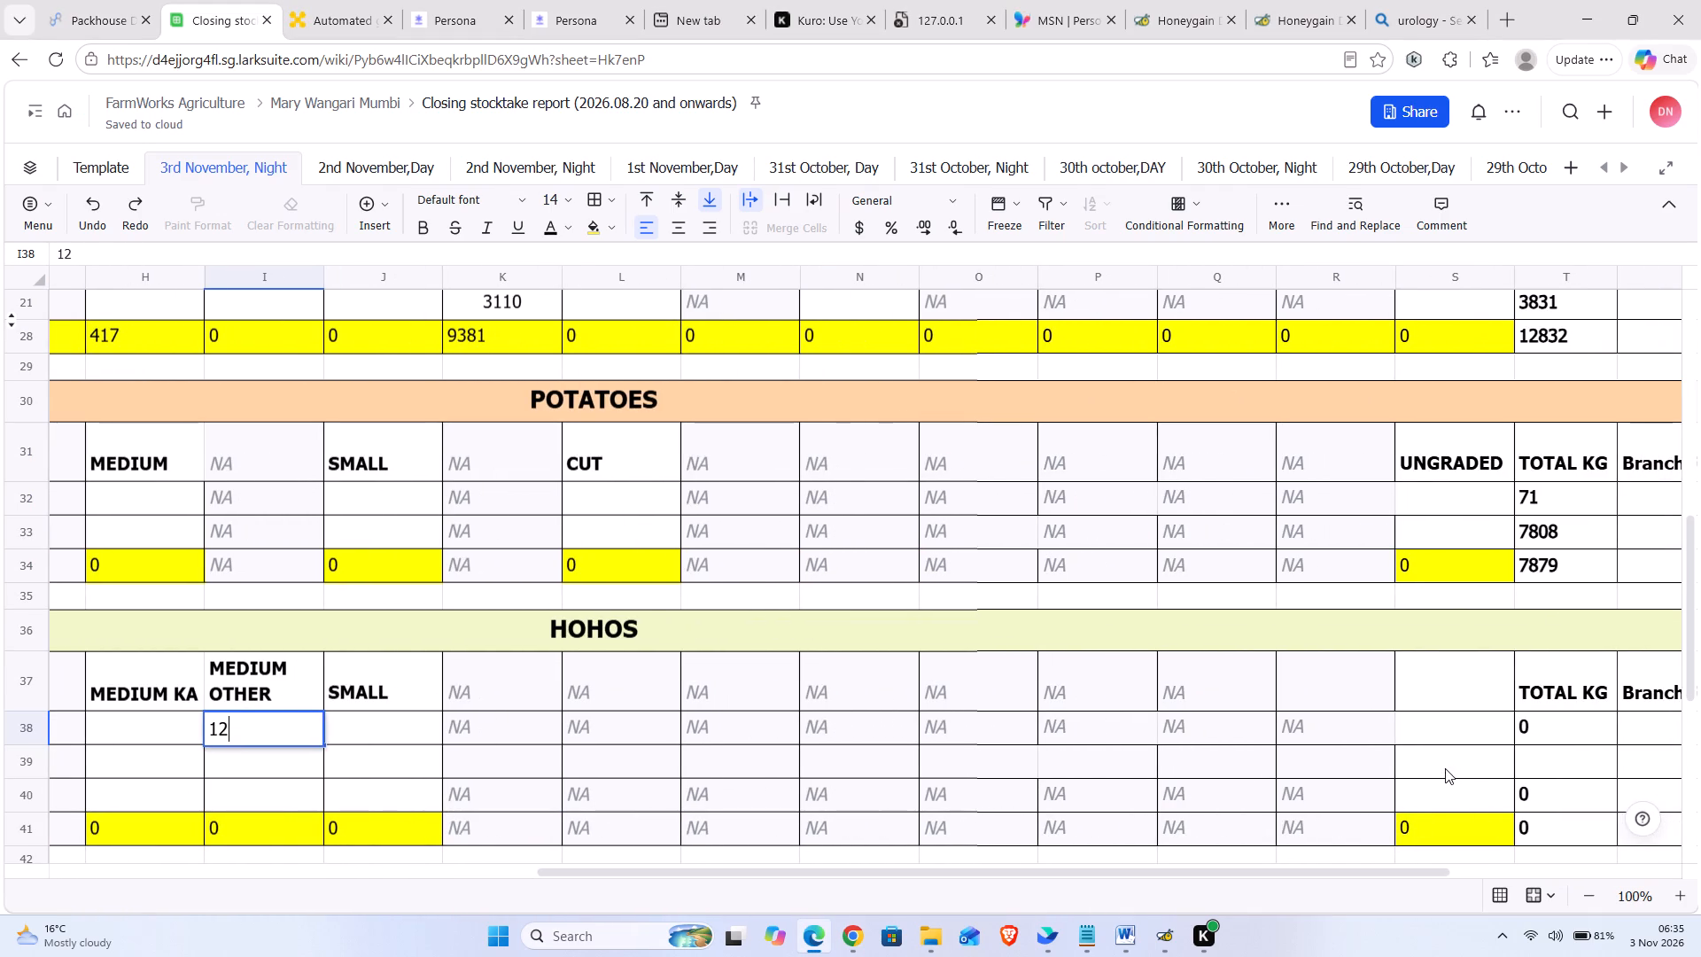
{"action": "left_click", "coordinate": [1445, 768]}
{"action": "type", "text": "320"}
{"action": "key", "text": "BackSpace"}
{"action": "type", "text": "92"}
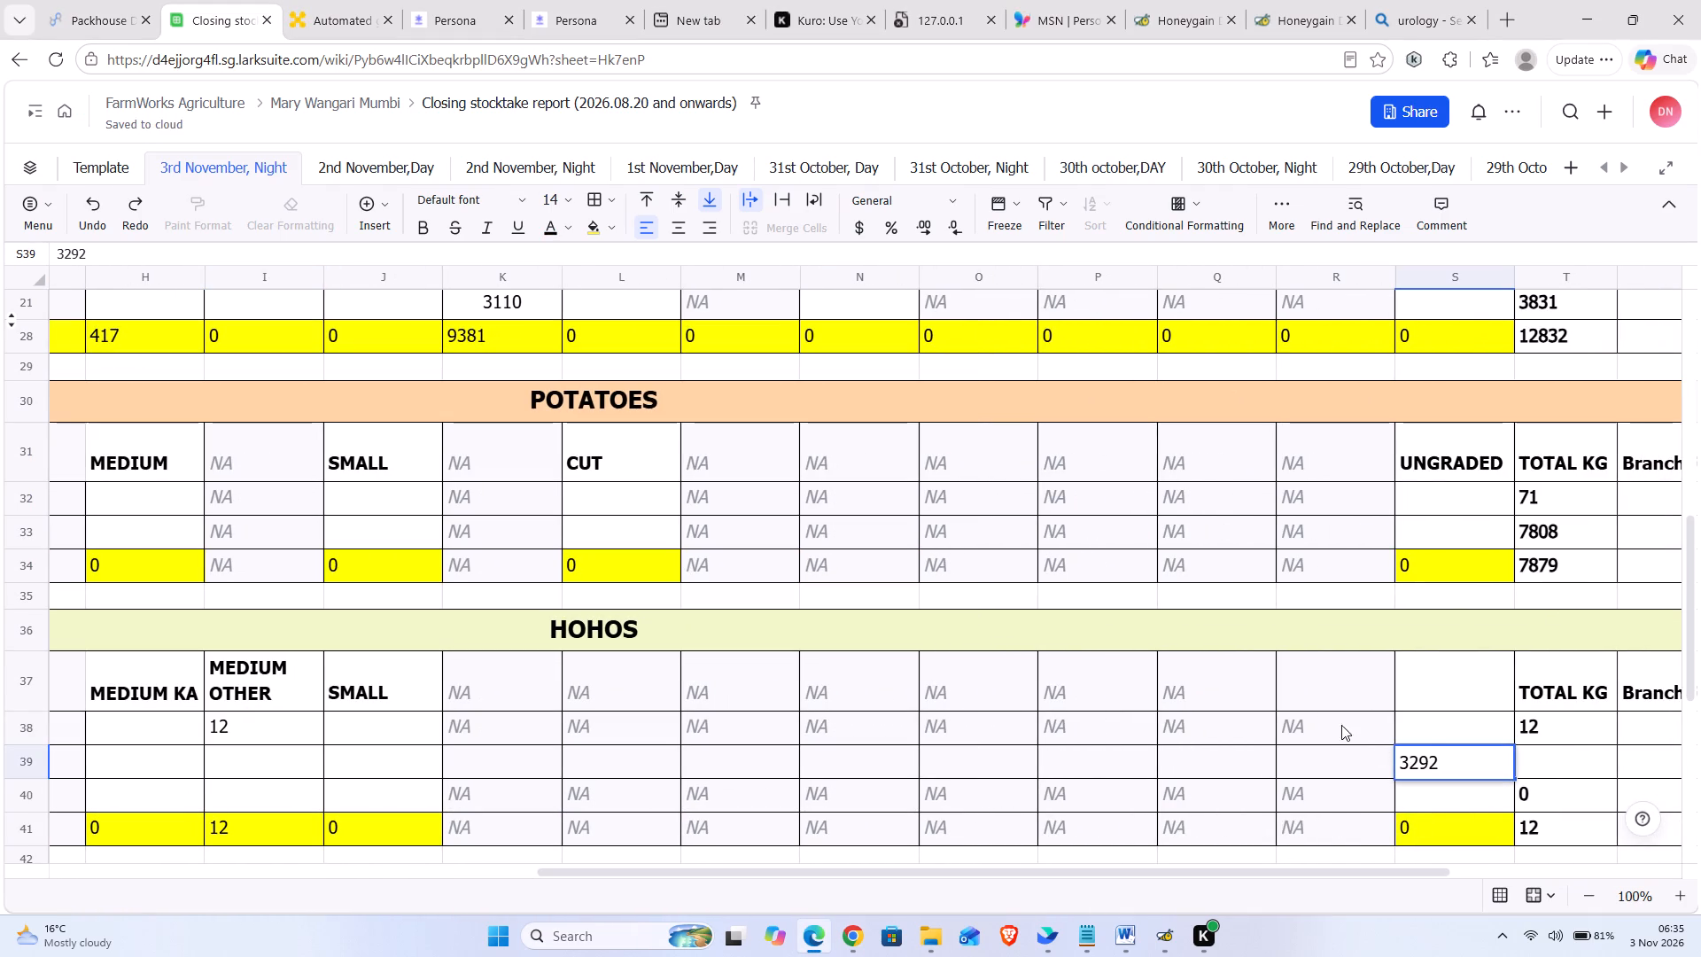
Fill the NA entries of hohos row 38, columns K to R, down into row 39.
{"action": "left_click", "coordinate": [517, 731]}
{"action": "key", "text": "shift+Right"}
{"action": "key", "text": "shift+Right"}
{"action": "key", "text": "shift+Right"}
{"action": "key", "text": "shift+Right"}
{"action": "key", "text": "shift+Right"}
{"action": "key", "text": "shift+Right"}
{"action": "key", "text": "shift+Right"}
{"action": "key", "text": "shift+Right"}
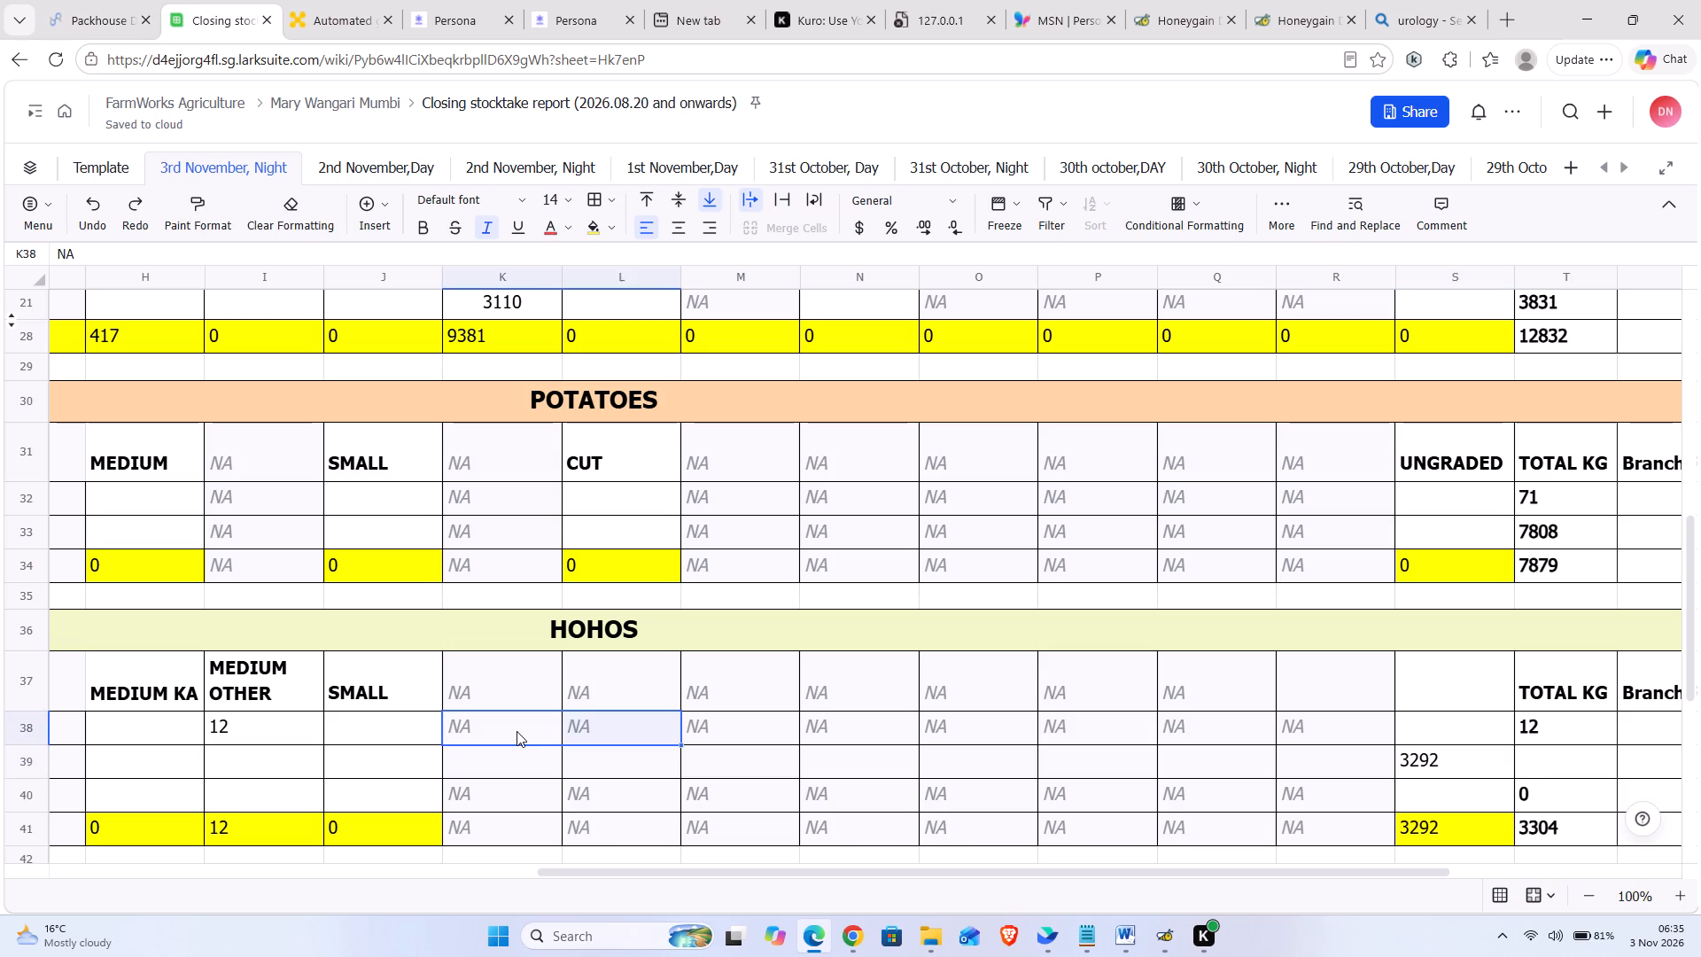
{"action": "key", "text": "shift+Left"}
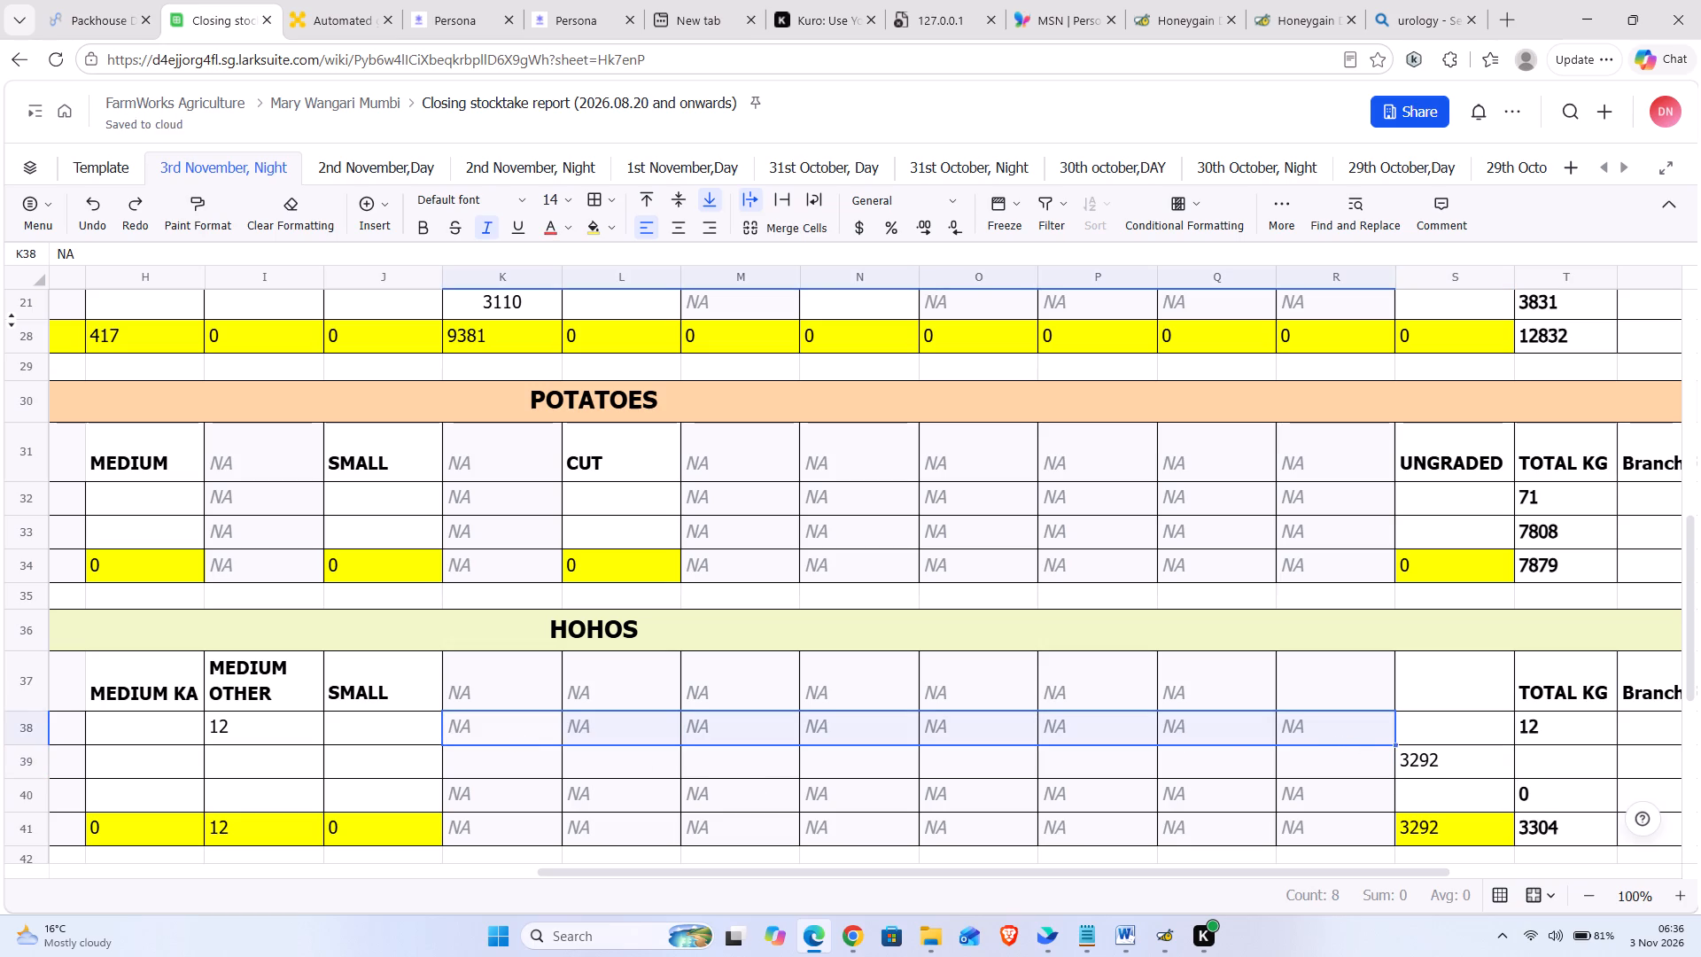
{"action": "left_click_drag", "start_coordinate": [1395, 748], "coordinate": [1394, 763]}
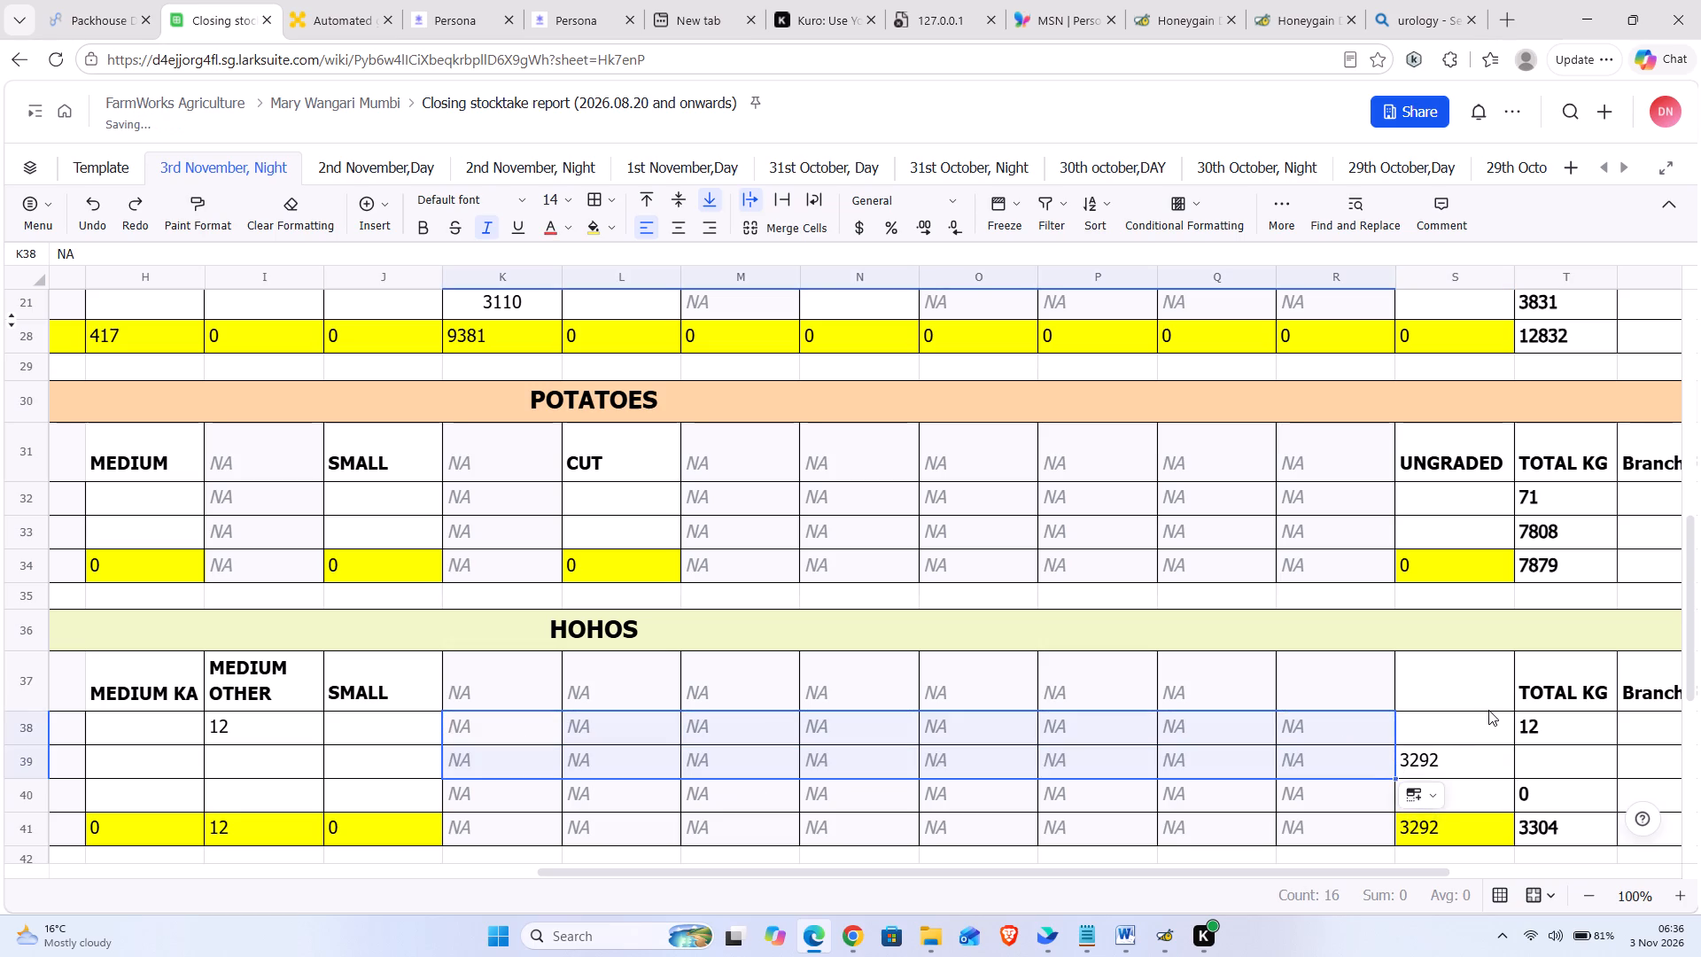
Copy the hohos TOTAL KG and TOTAL incl. rejects formulas from row 38 down into row 39.
{"action": "left_click", "coordinate": [1488, 710]}
{"action": "left_click", "coordinate": [1600, 724]}
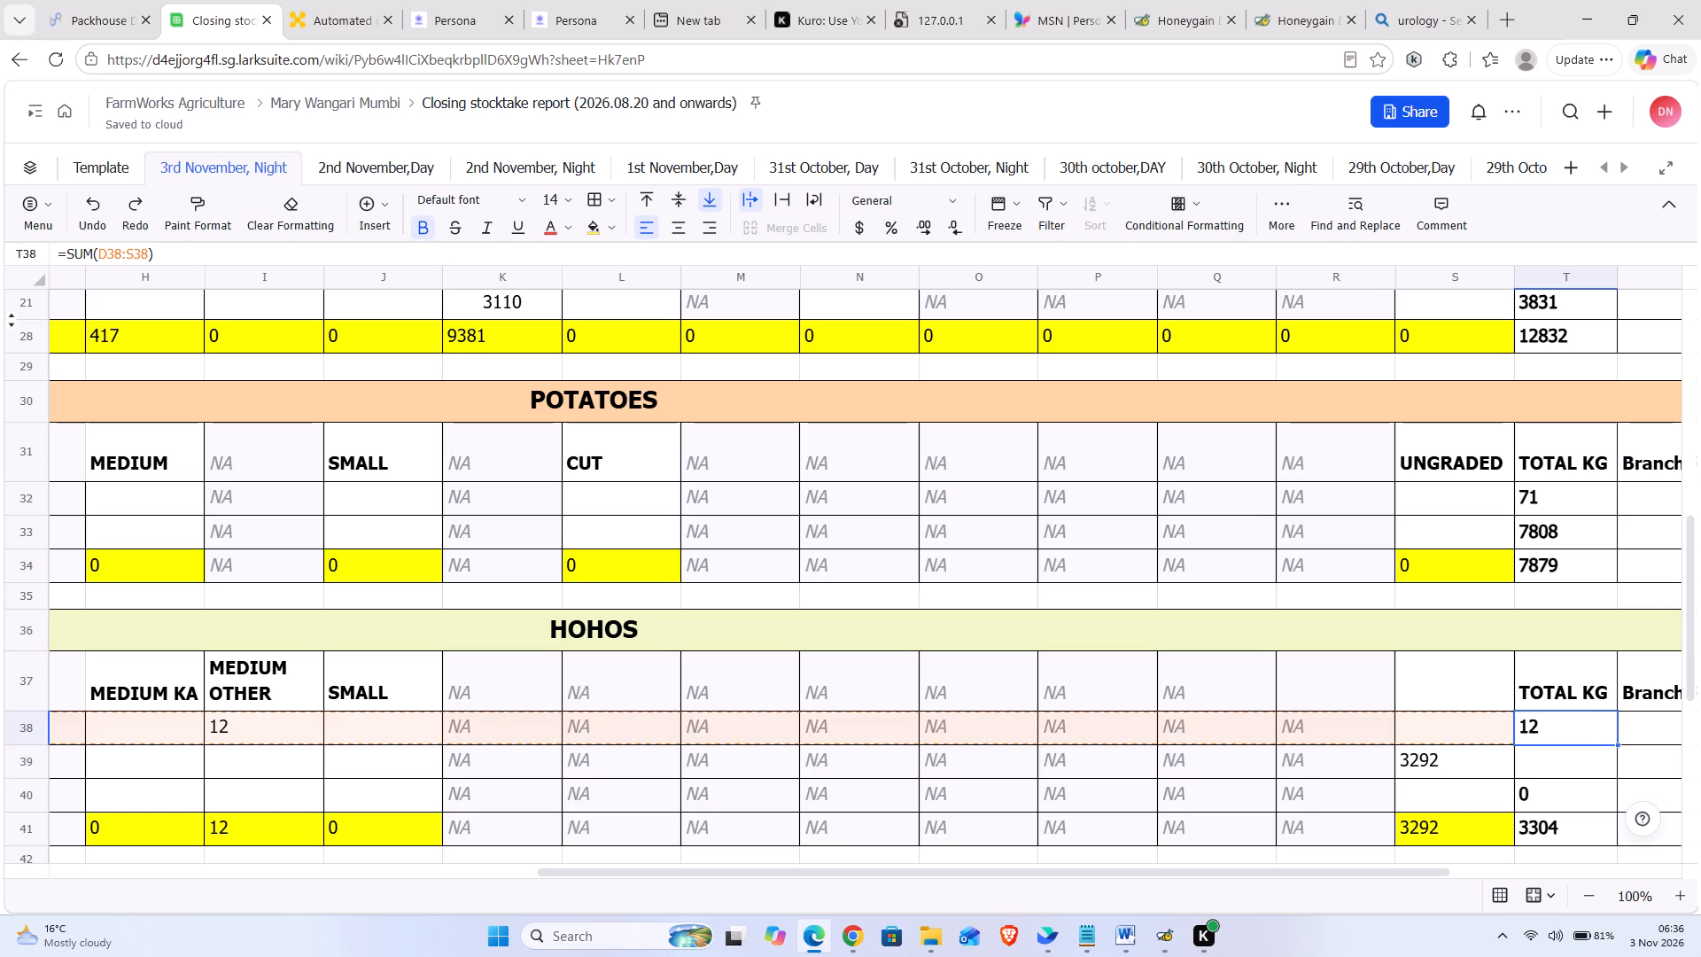
{"action": "left_click_drag", "start_coordinate": [1619, 745], "coordinate": [1618, 766]}
{"action": "scroll", "coordinate": [1618, 766], "scroll_direction": "left", "scroll_amount": 3}
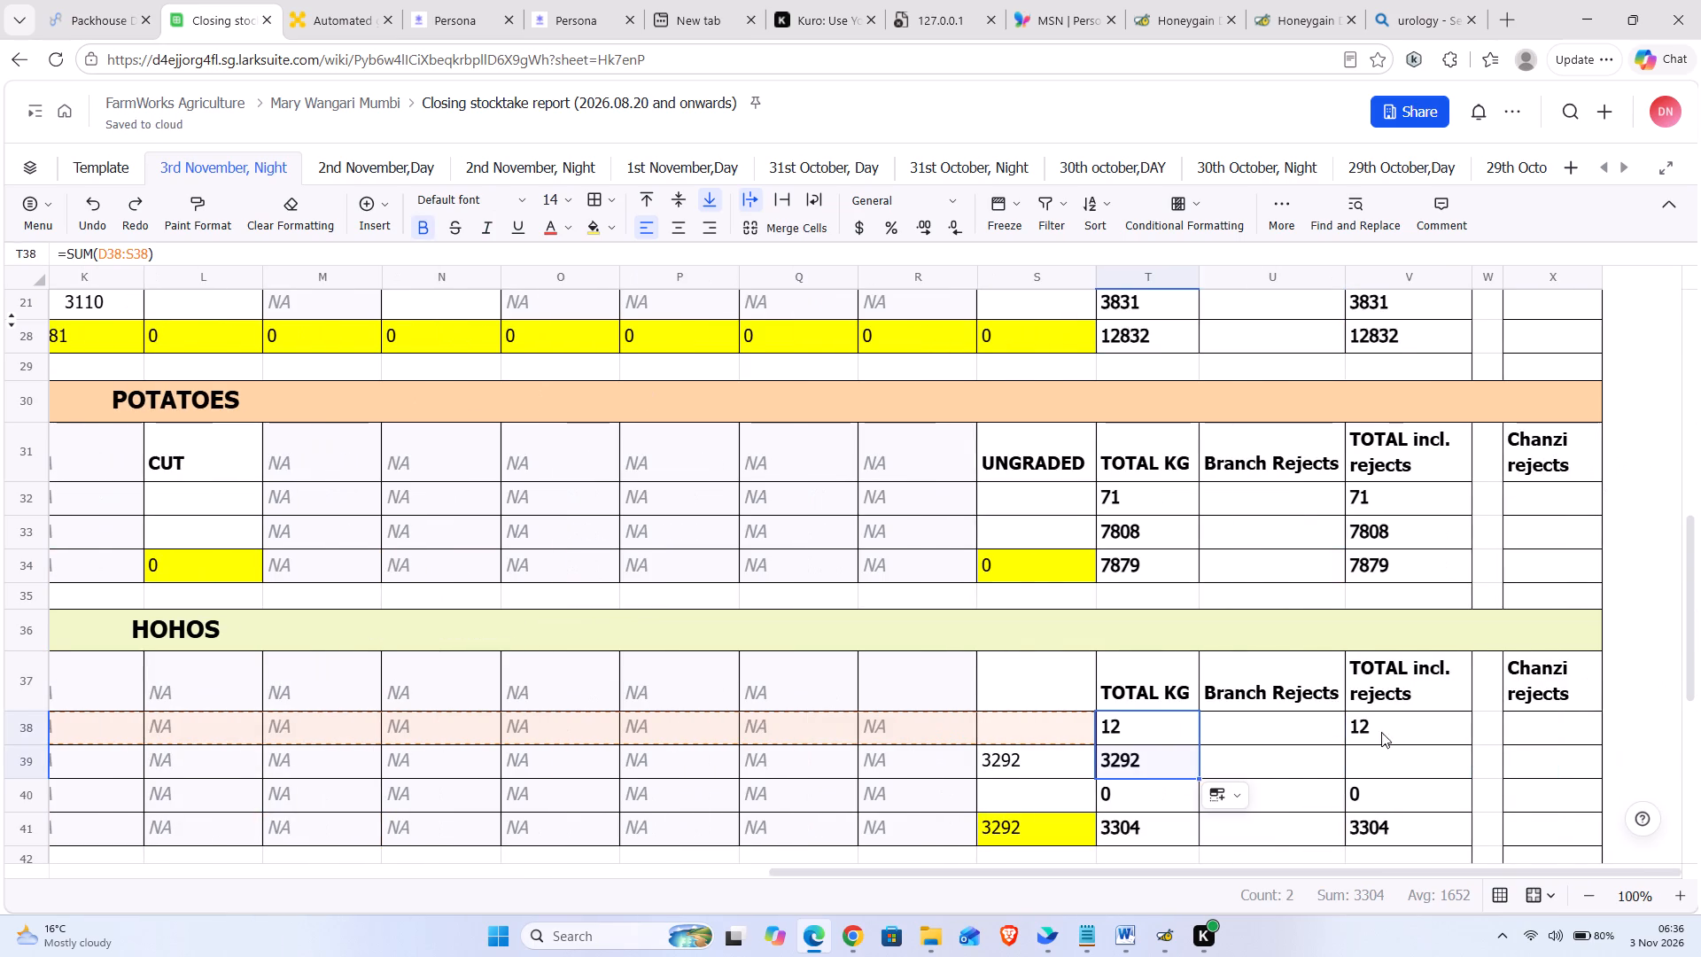
{"action": "left_click_drag", "start_coordinate": [1399, 729], "coordinate": [1471, 747]}
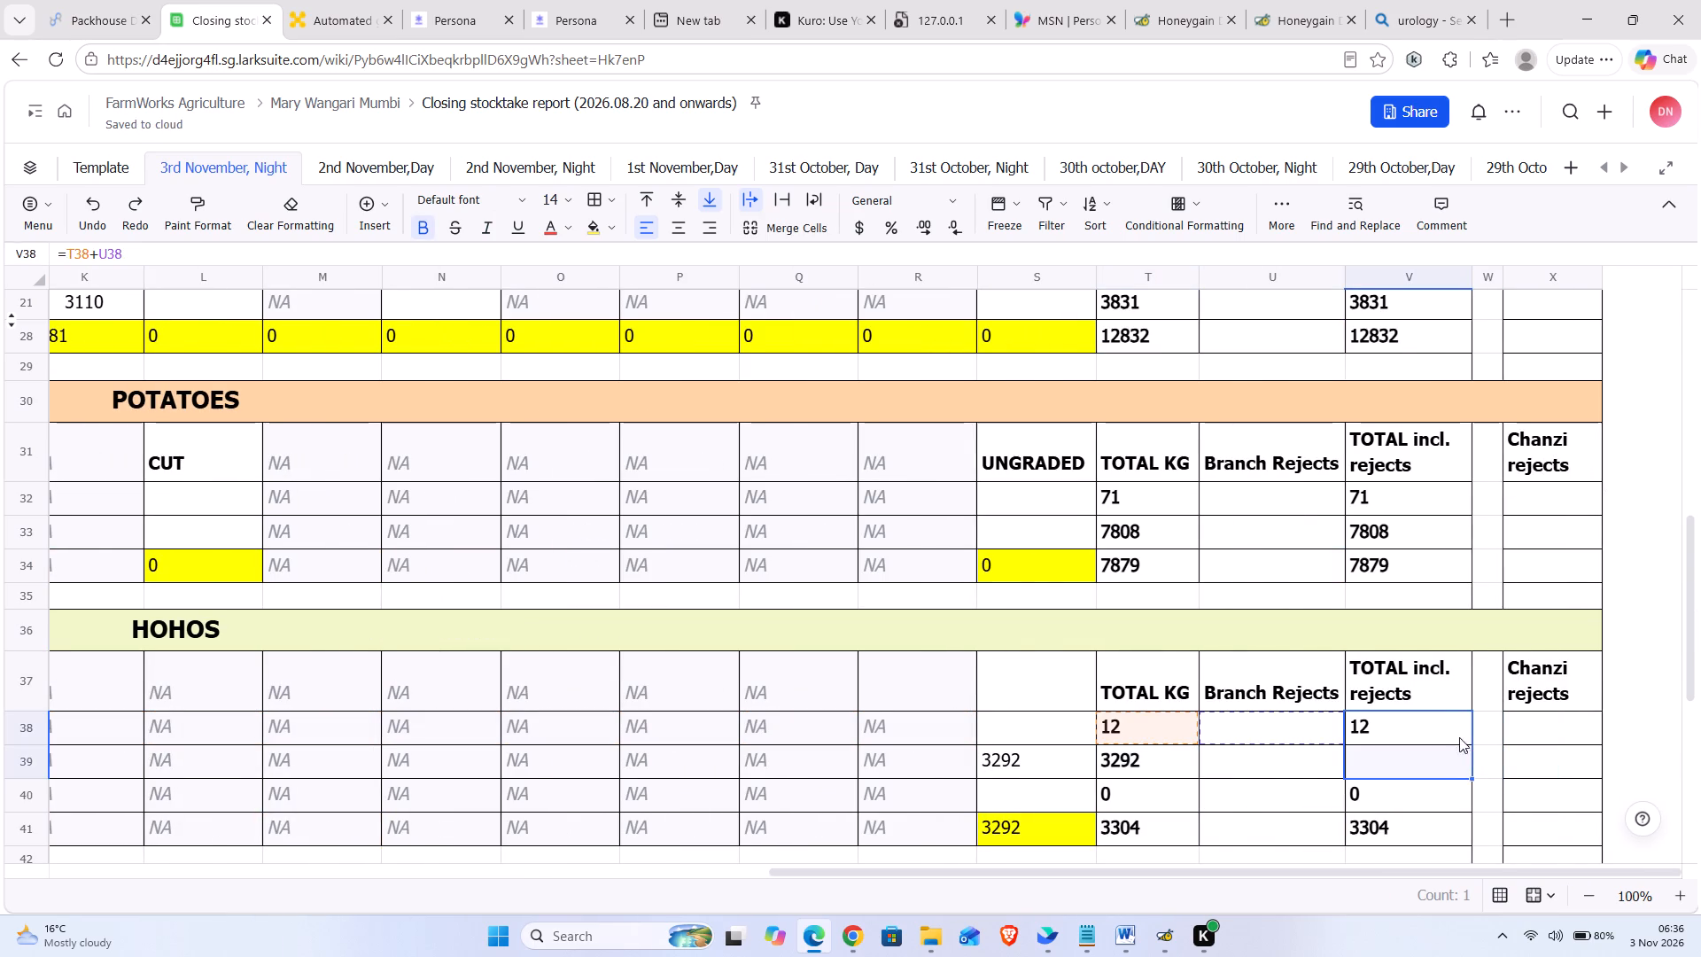
{"action": "left_click", "coordinate": [1449, 729]}
{"action": "left_click_drag", "start_coordinate": [1474, 744], "coordinate": [1474, 759]}
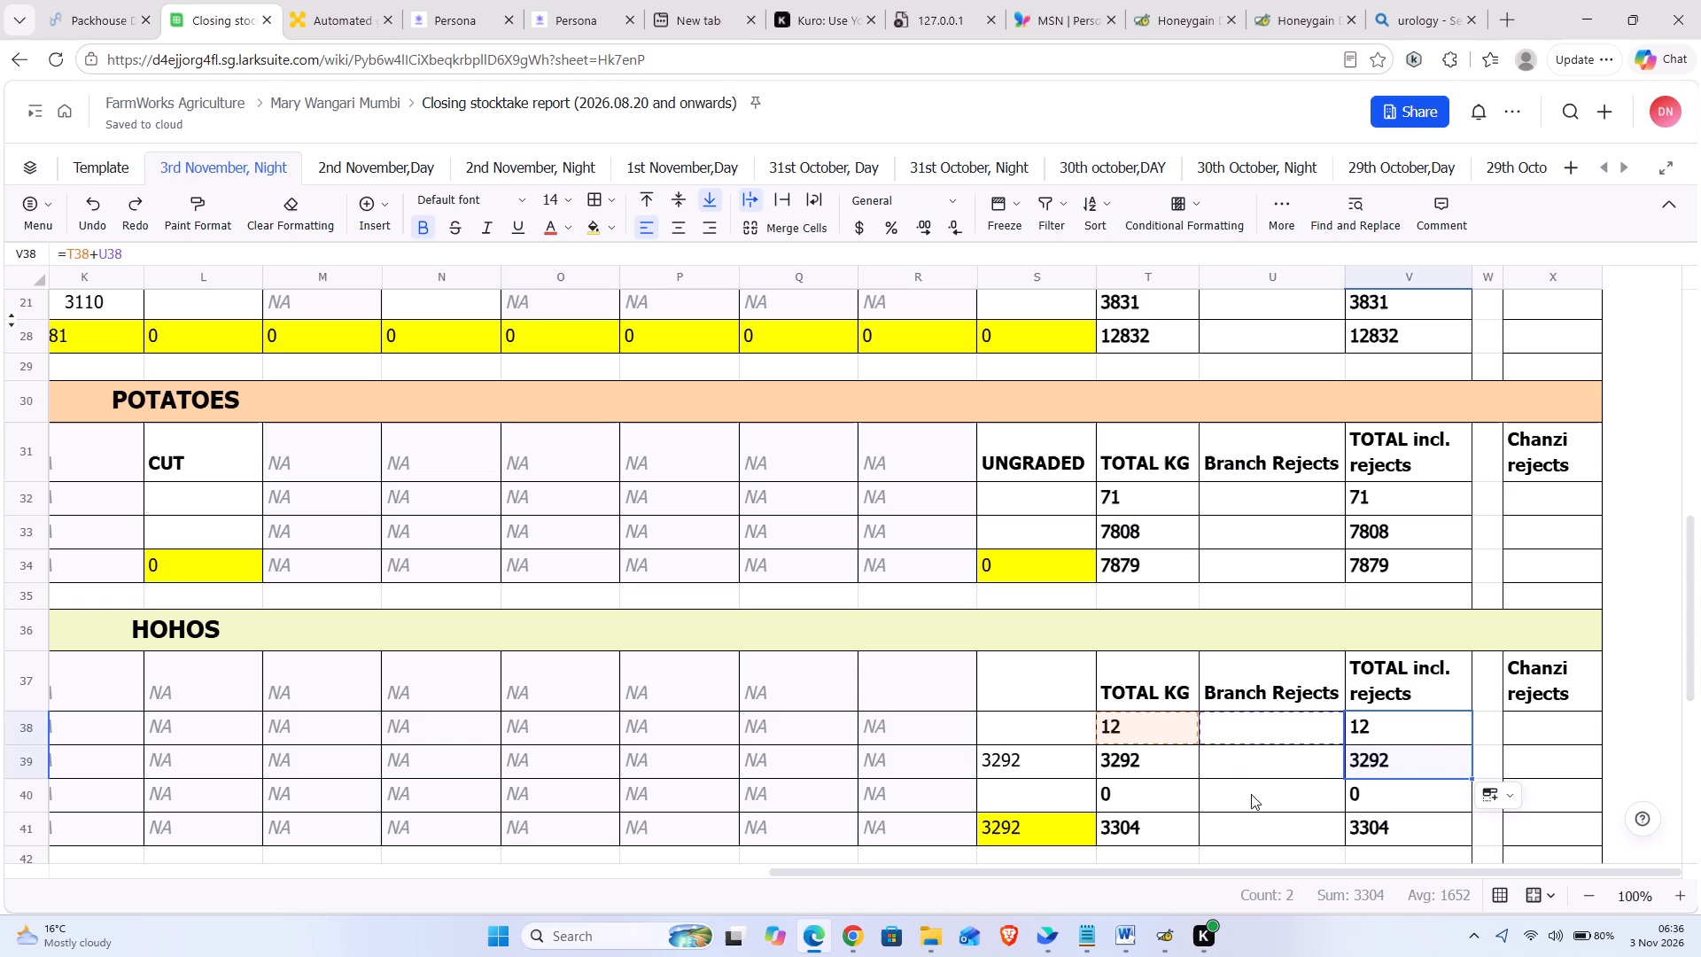
Append "Potato(58)" after the Hoho entry in the row 67 summary at the bottom of the sheet.
{"action": "scroll", "coordinate": [1251, 794], "scroll_direction": "right", "scroll_amount": 2}
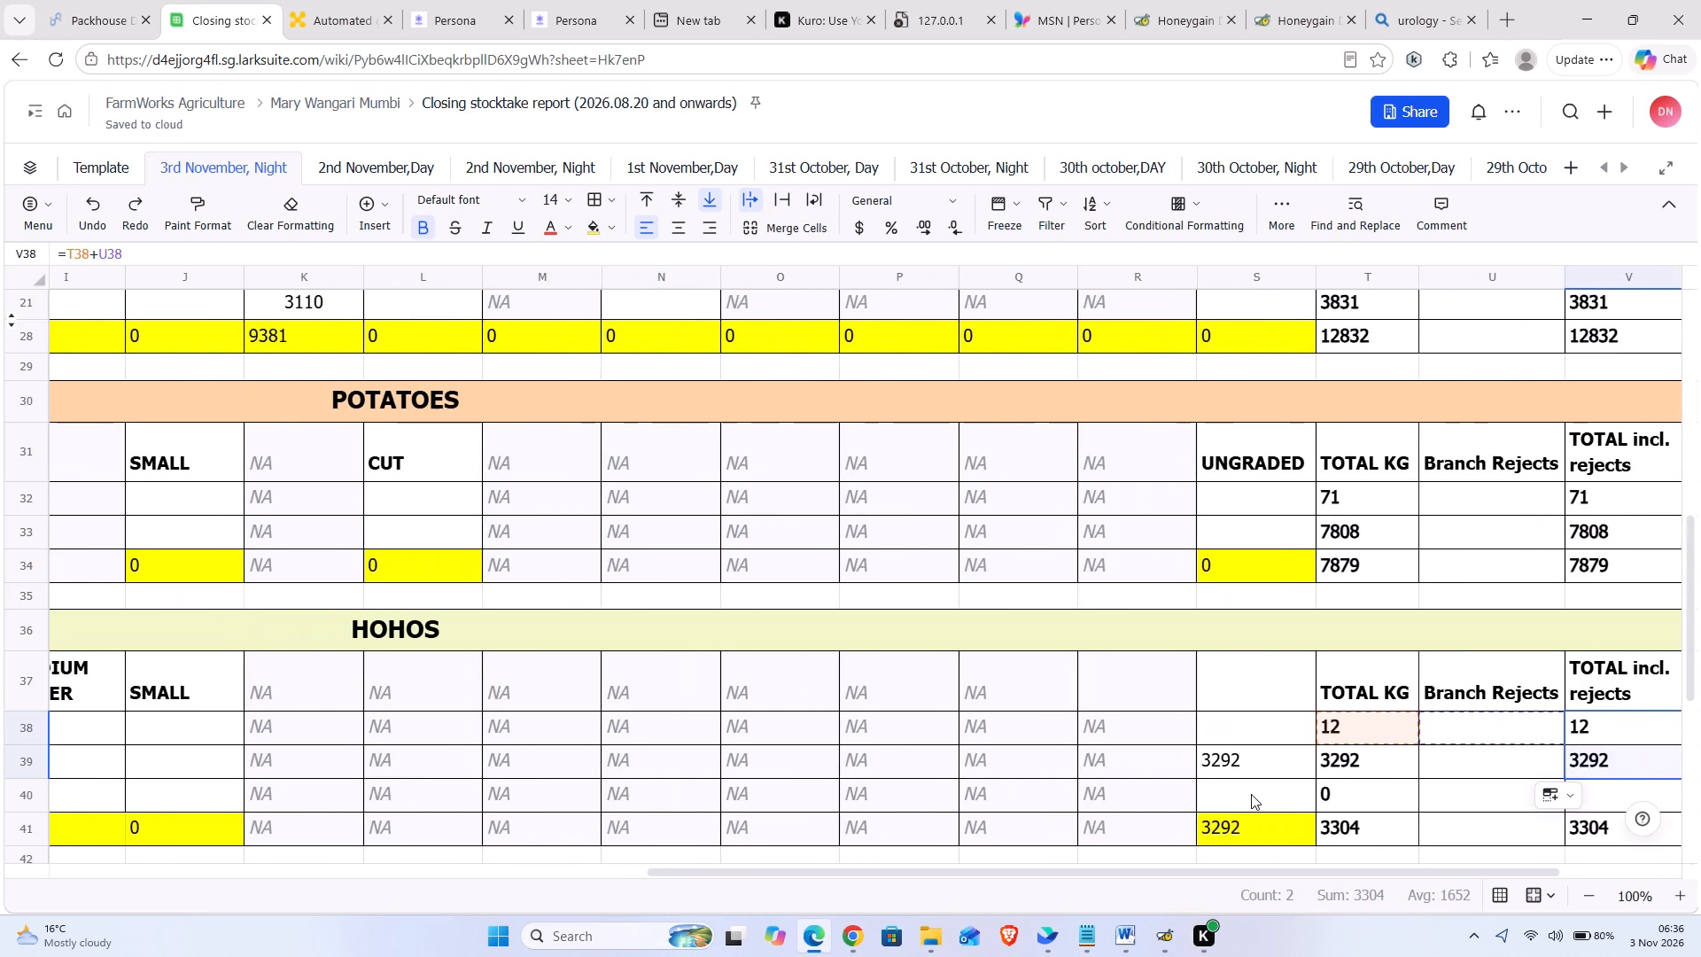
{"action": "scroll", "coordinate": [1251, 794], "scroll_direction": "down", "scroll_amount": 3}
{"action": "double_click", "coordinate": [971, 792]}
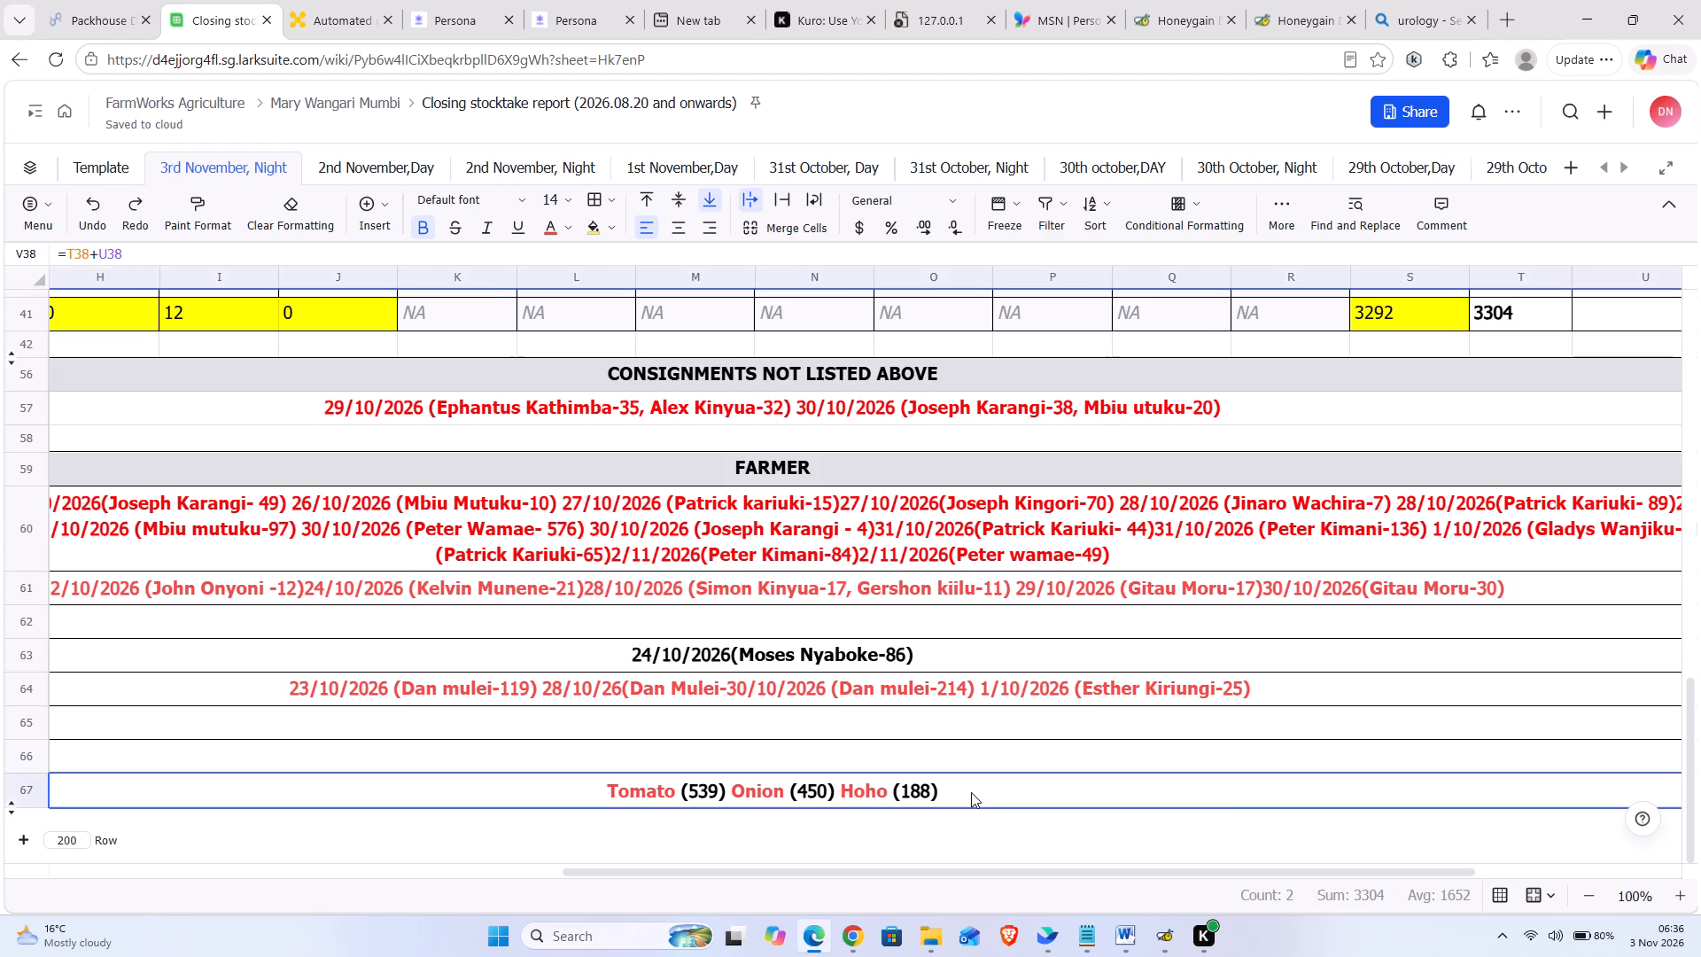
{"action": "key", "text": "space"}
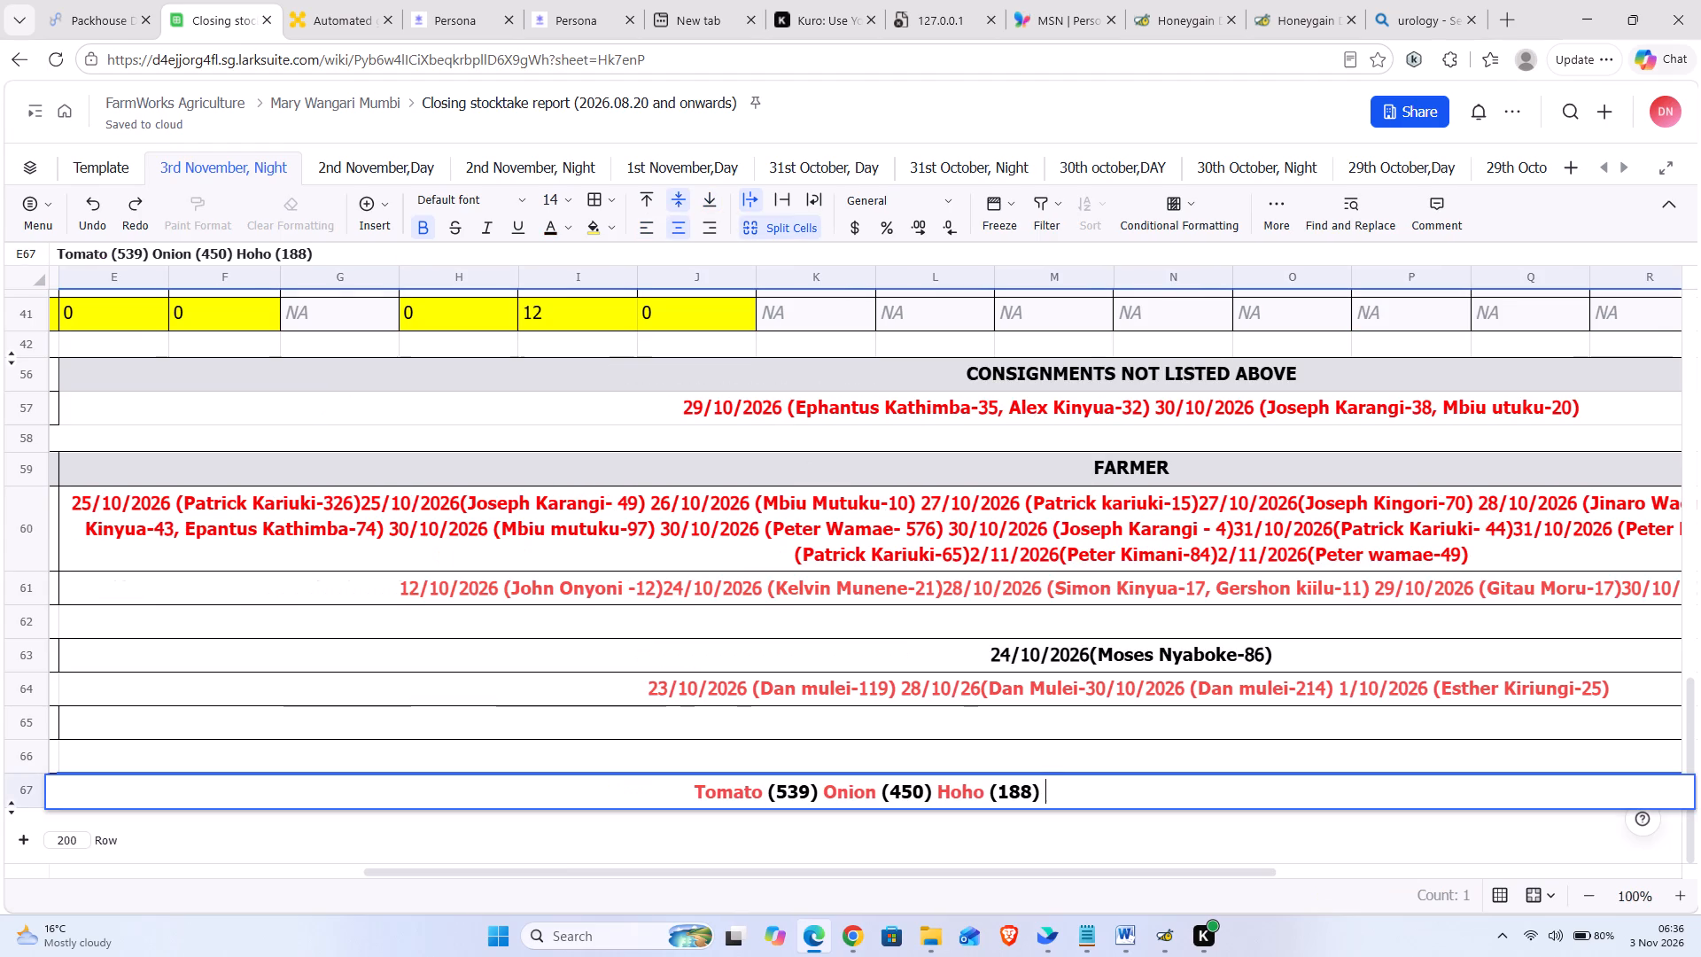
{"action": "type", "text": "("}
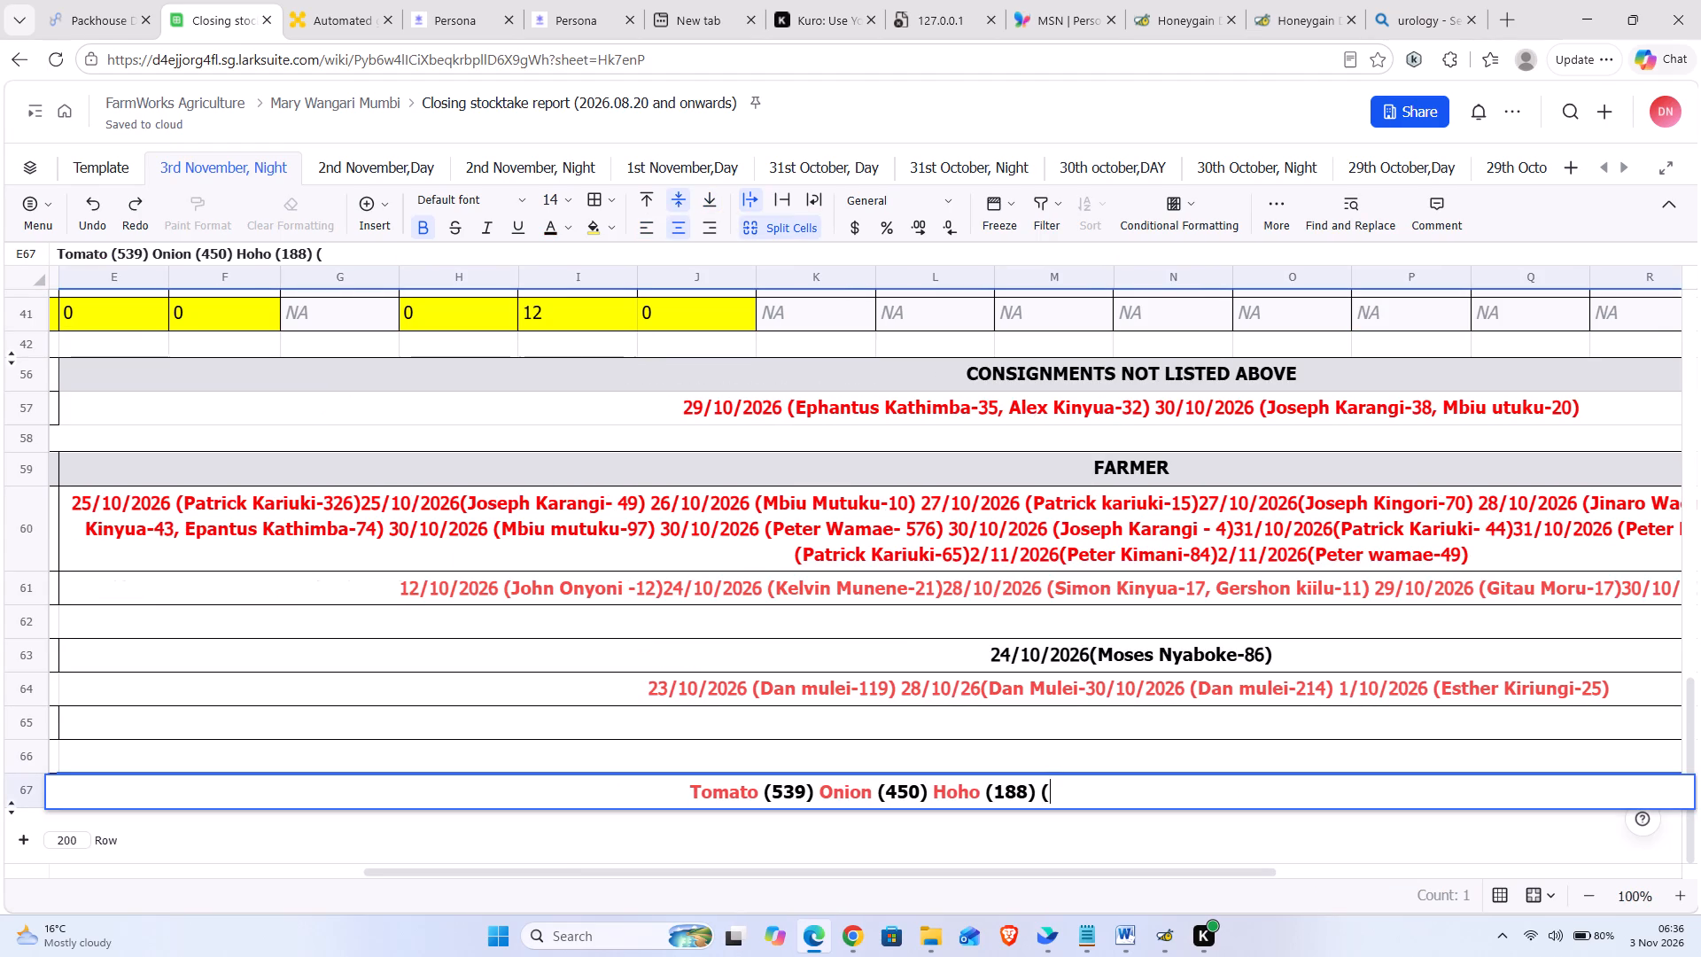
{"action": "key", "text": "BackSpace"}
{"action": "type", "text": "Potat"}
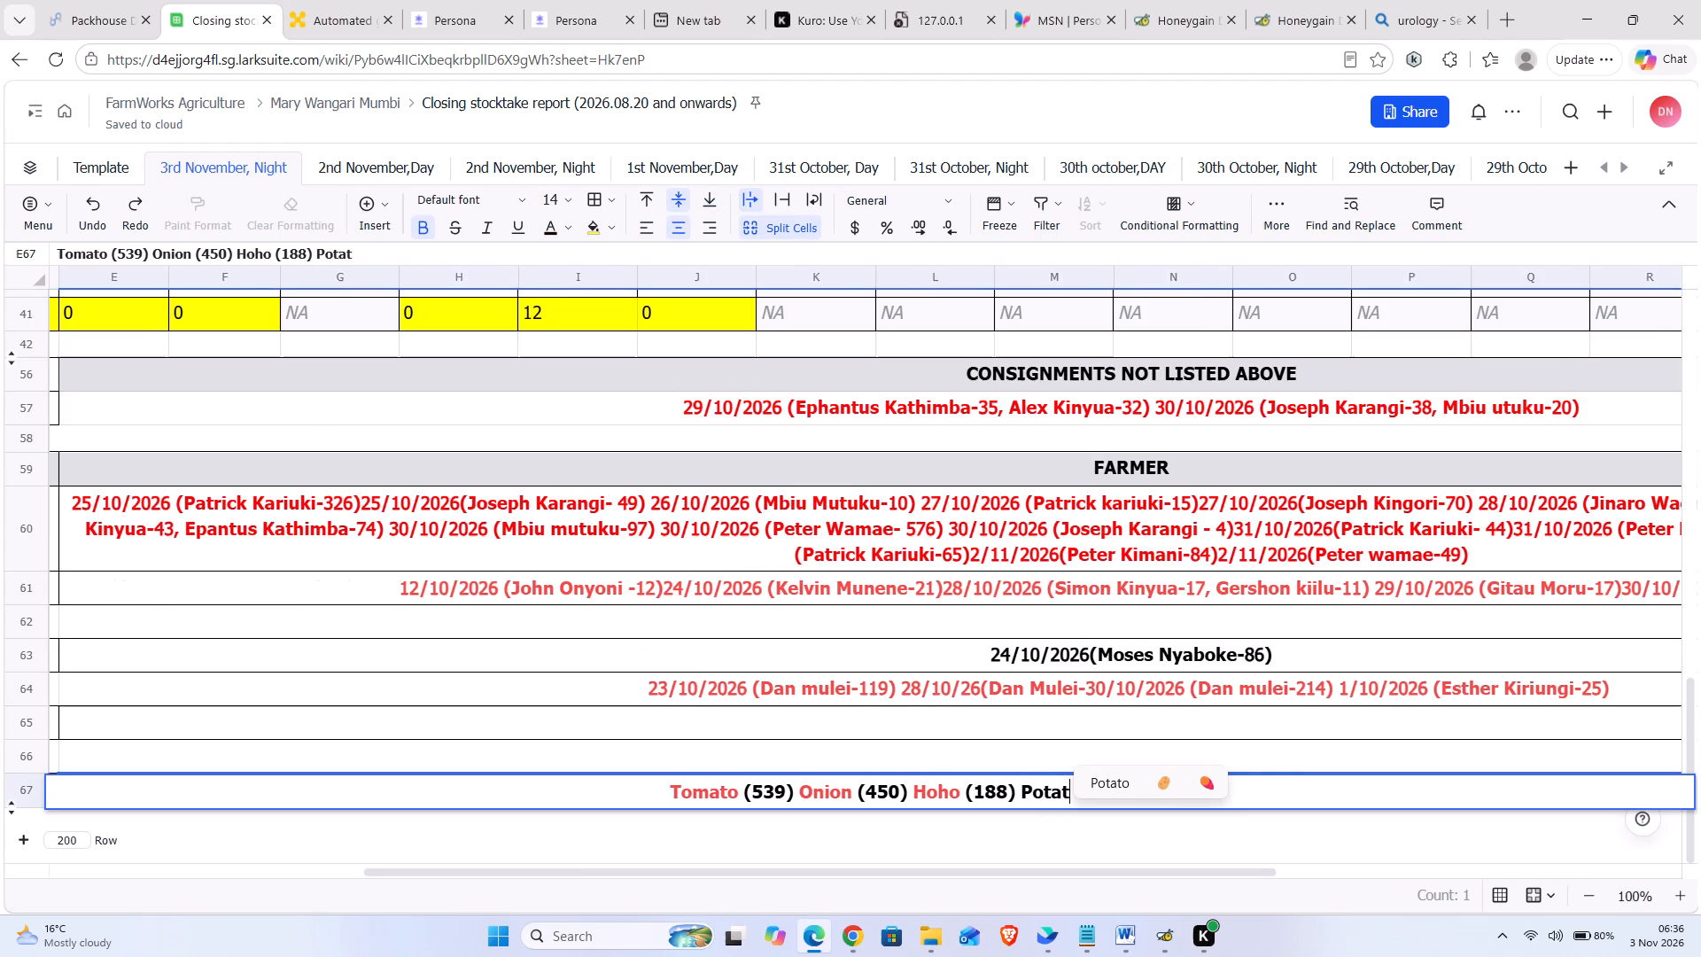
{"action": "key", "text": "o"}
{"action": "type", "text": "()"}
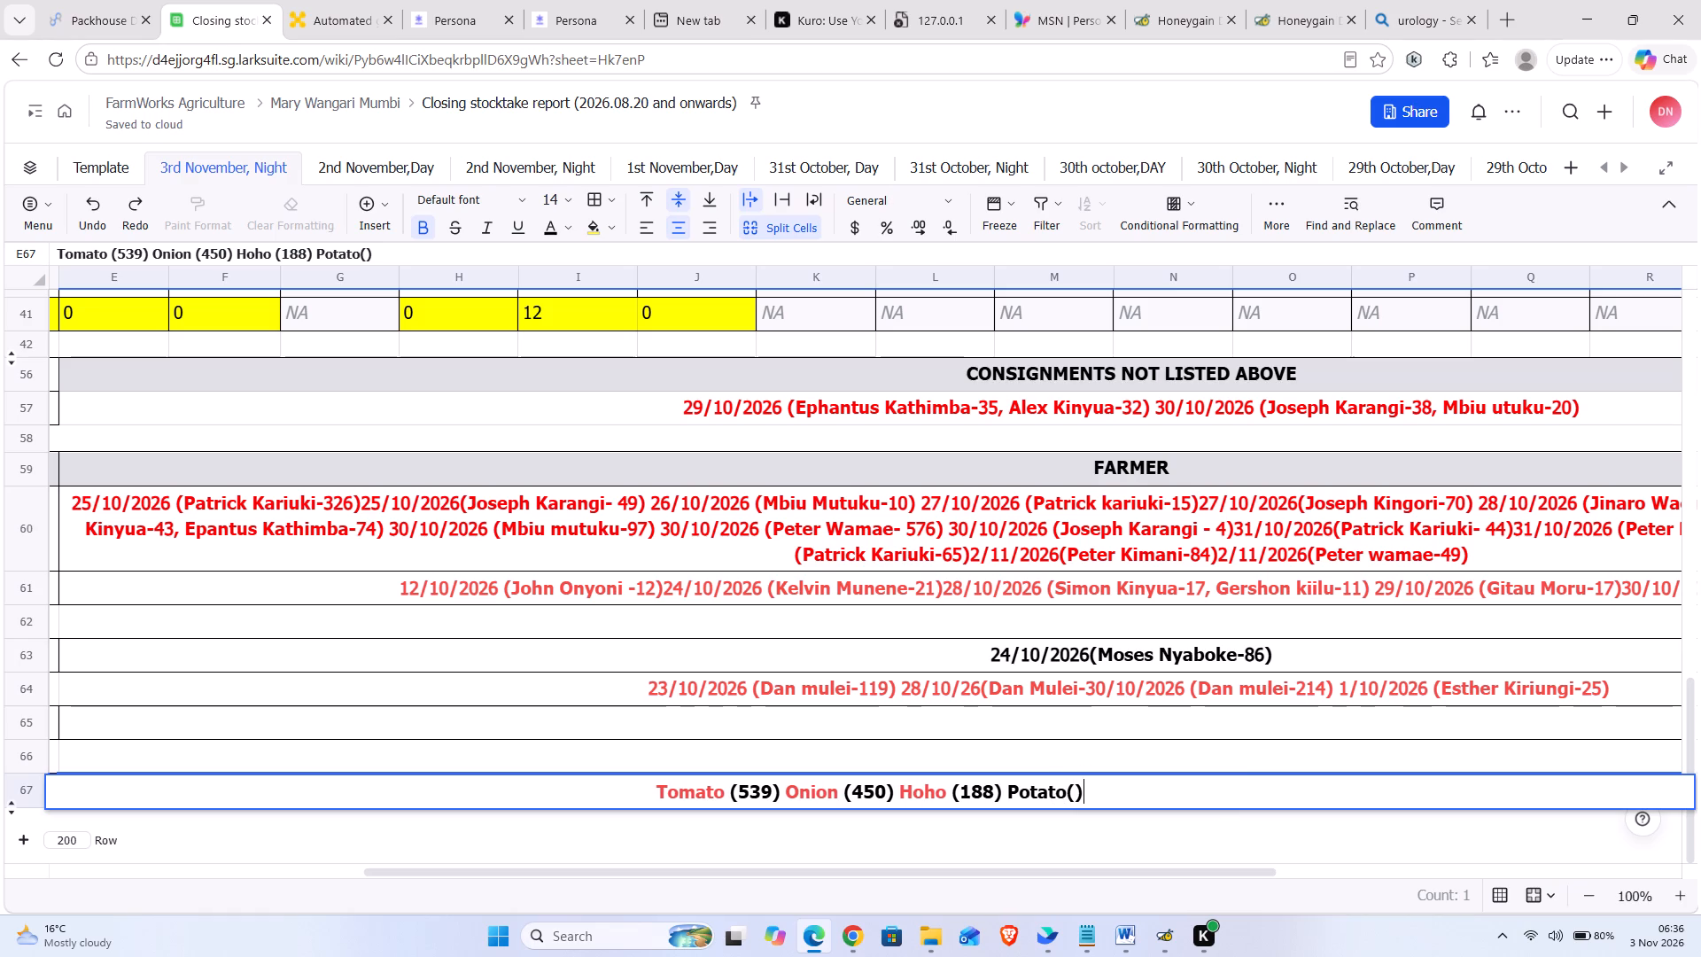
{"action": "key", "text": "Left"}
{"action": "type", "text": "58"}
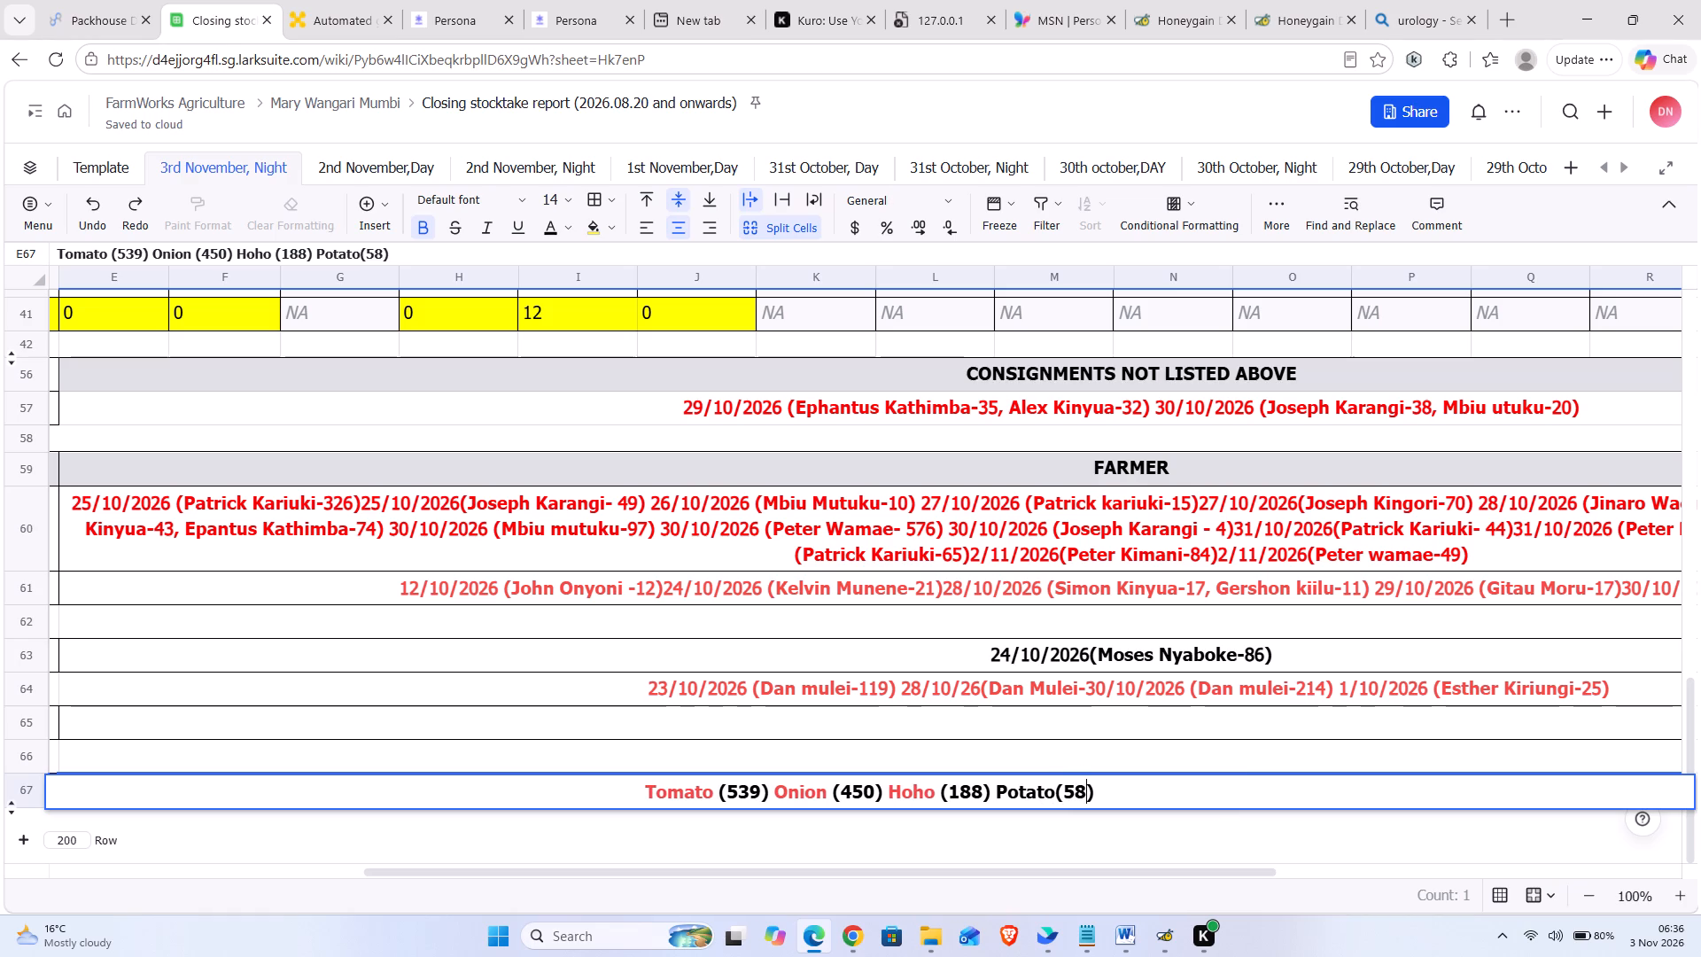
Colour the text of the 24/10/2026 farmer note in row 63 red.
{"action": "left_click", "coordinate": [1226, 650]}
{"action": "left_click", "coordinate": [549, 230]}
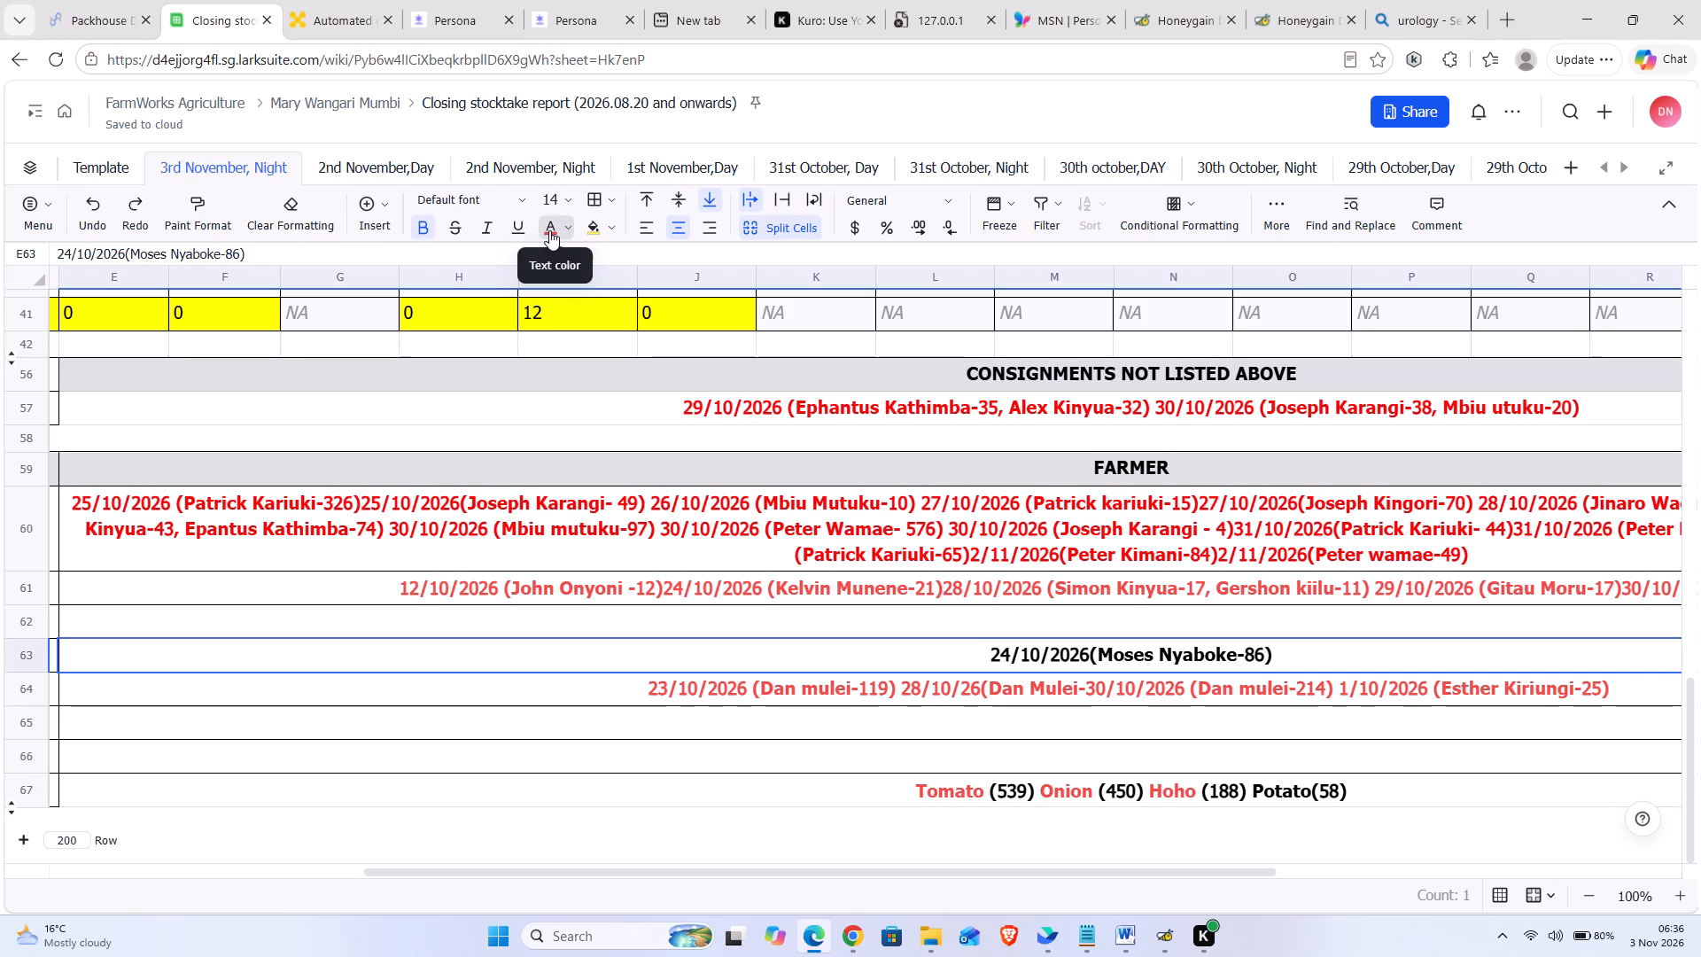
Insert a space between "Potato" and "(58)" in the row 67 summary.
{"action": "double_click", "coordinate": [1311, 790]}
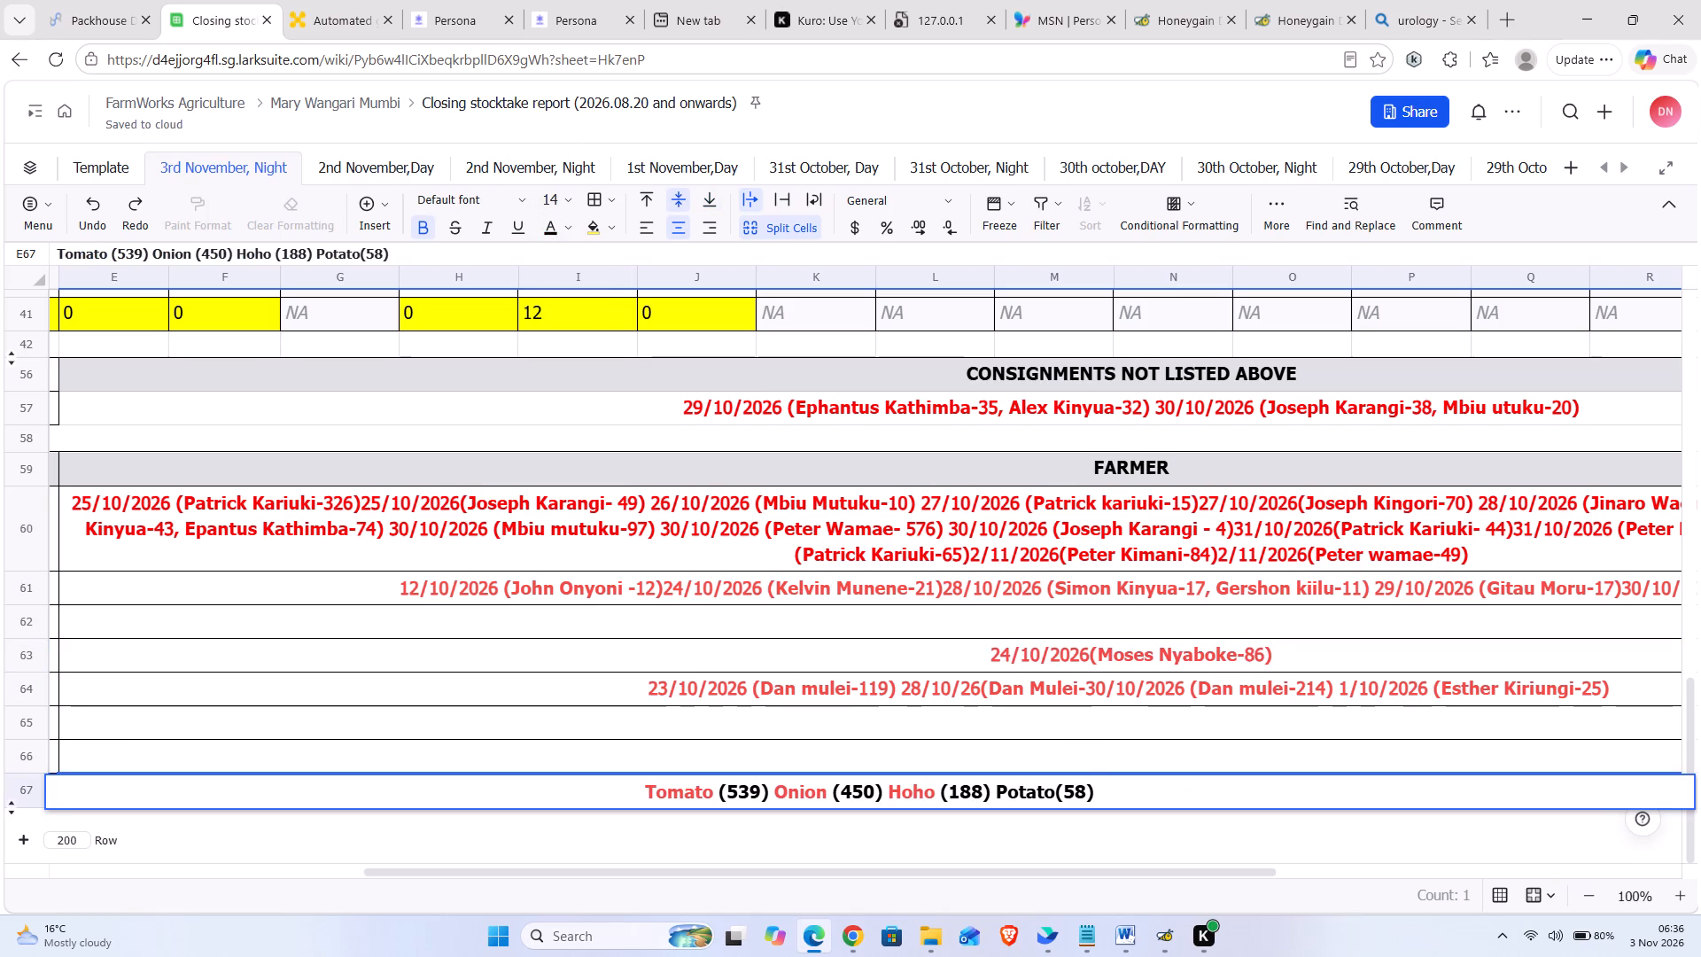
{"action": "left_click", "coordinate": [1056, 791]}
{"action": "key", "text": "space"}
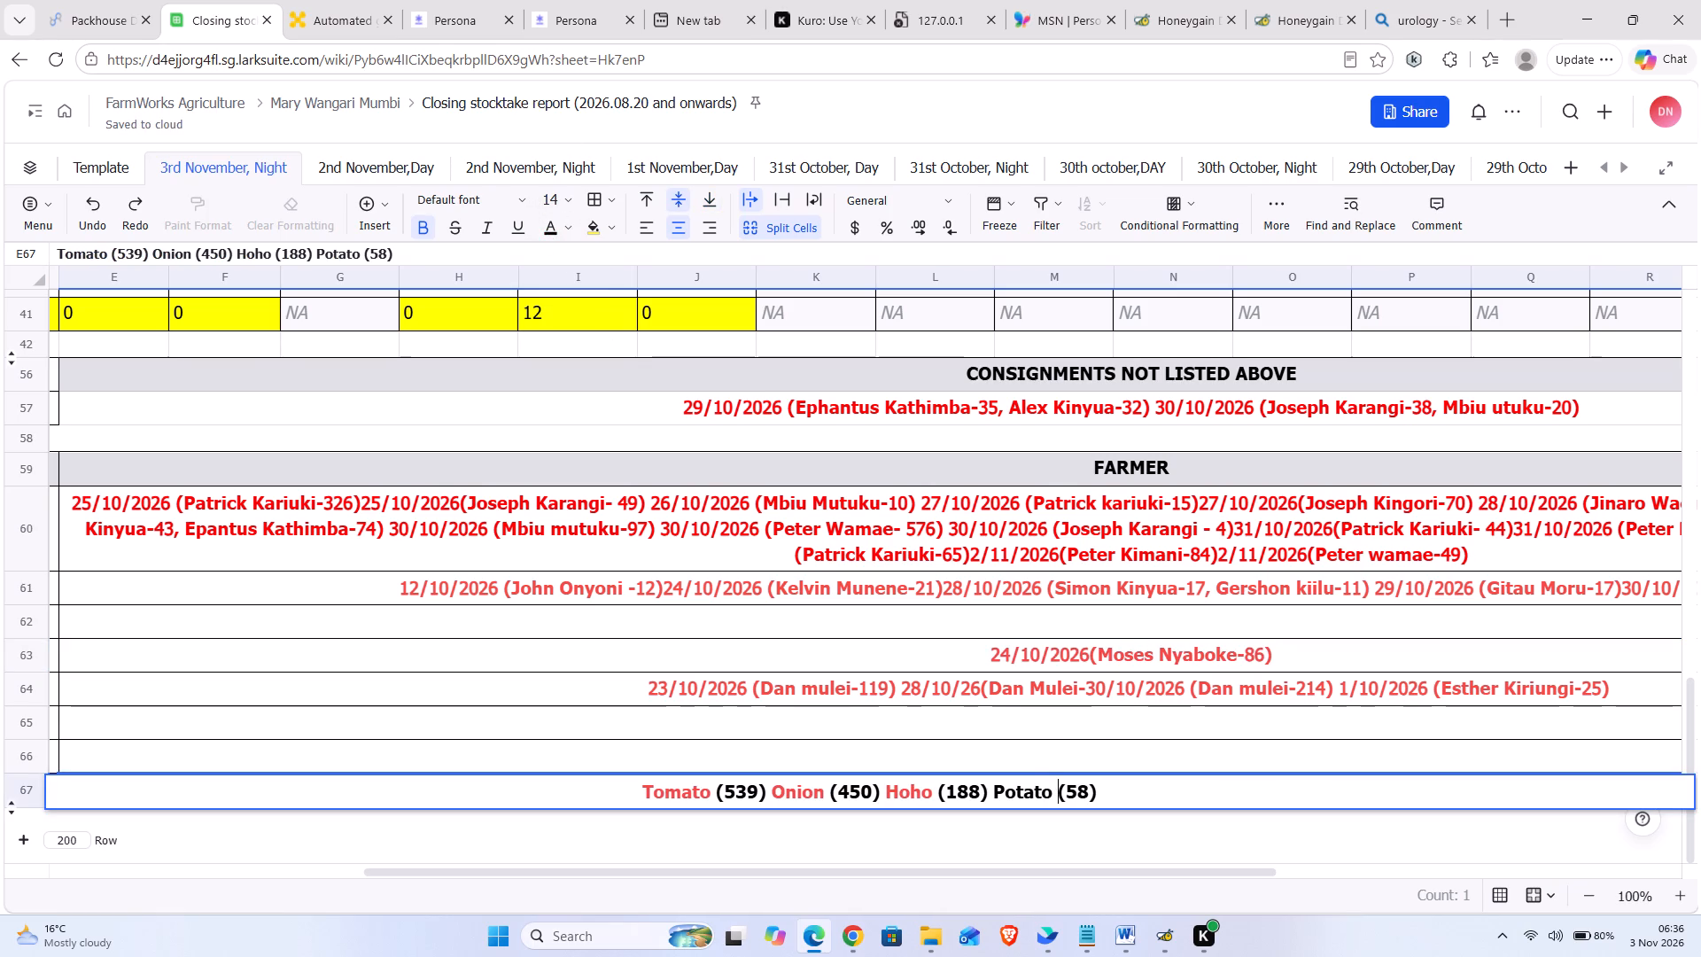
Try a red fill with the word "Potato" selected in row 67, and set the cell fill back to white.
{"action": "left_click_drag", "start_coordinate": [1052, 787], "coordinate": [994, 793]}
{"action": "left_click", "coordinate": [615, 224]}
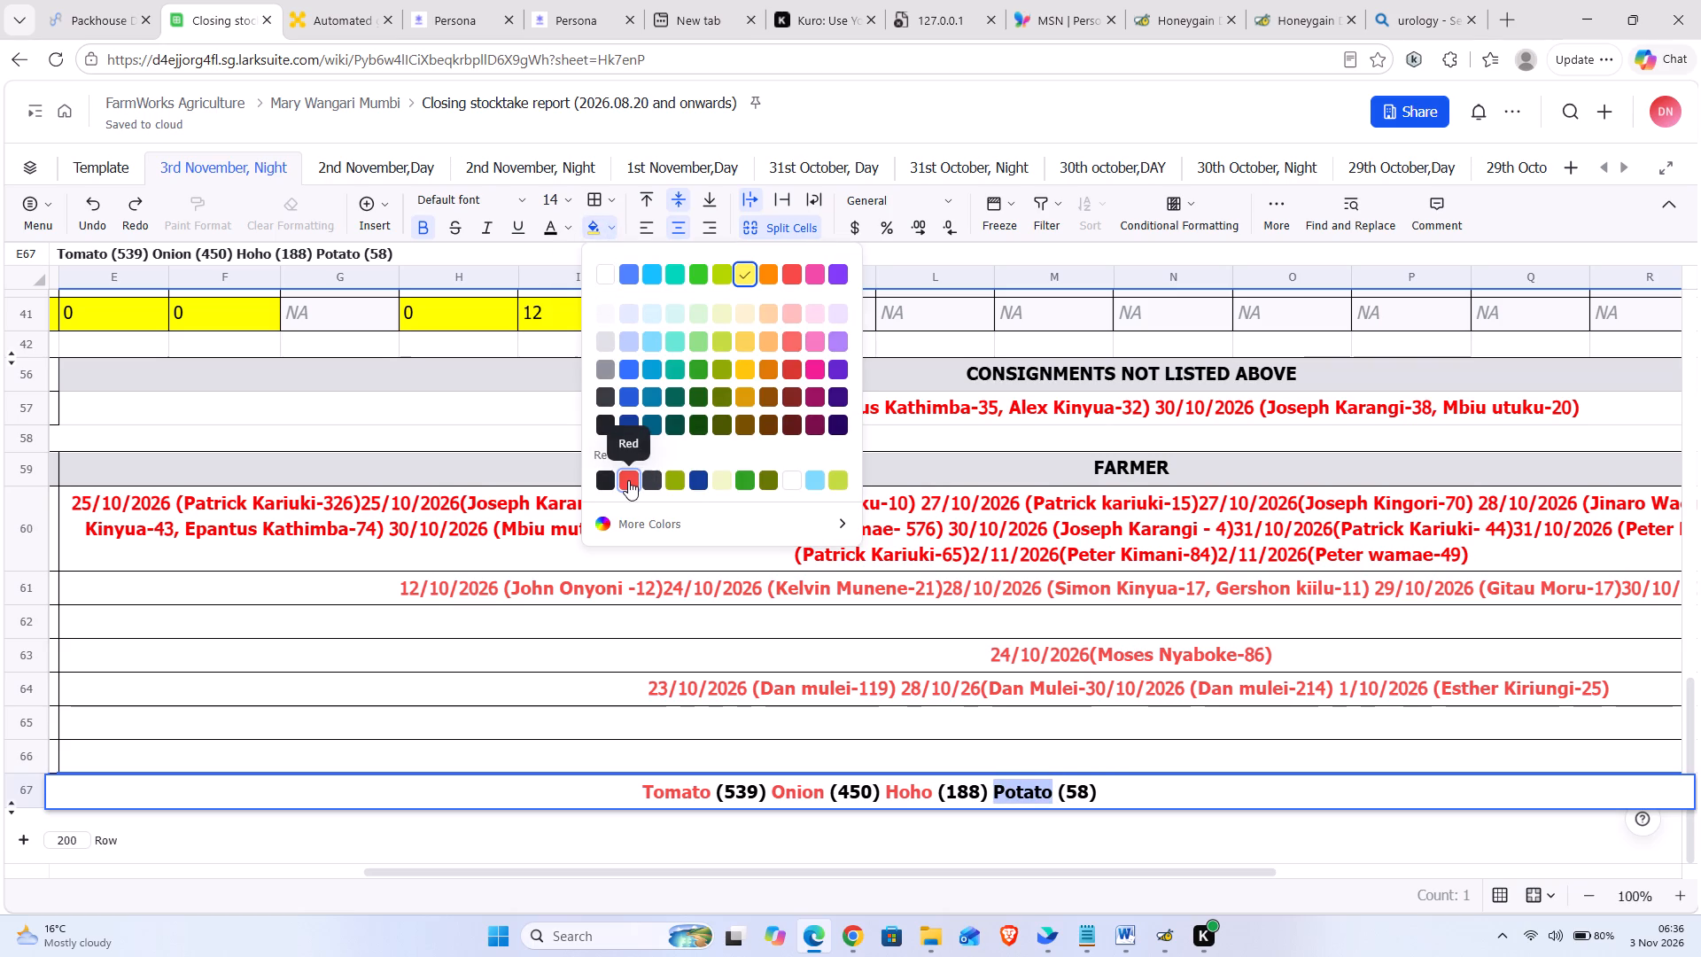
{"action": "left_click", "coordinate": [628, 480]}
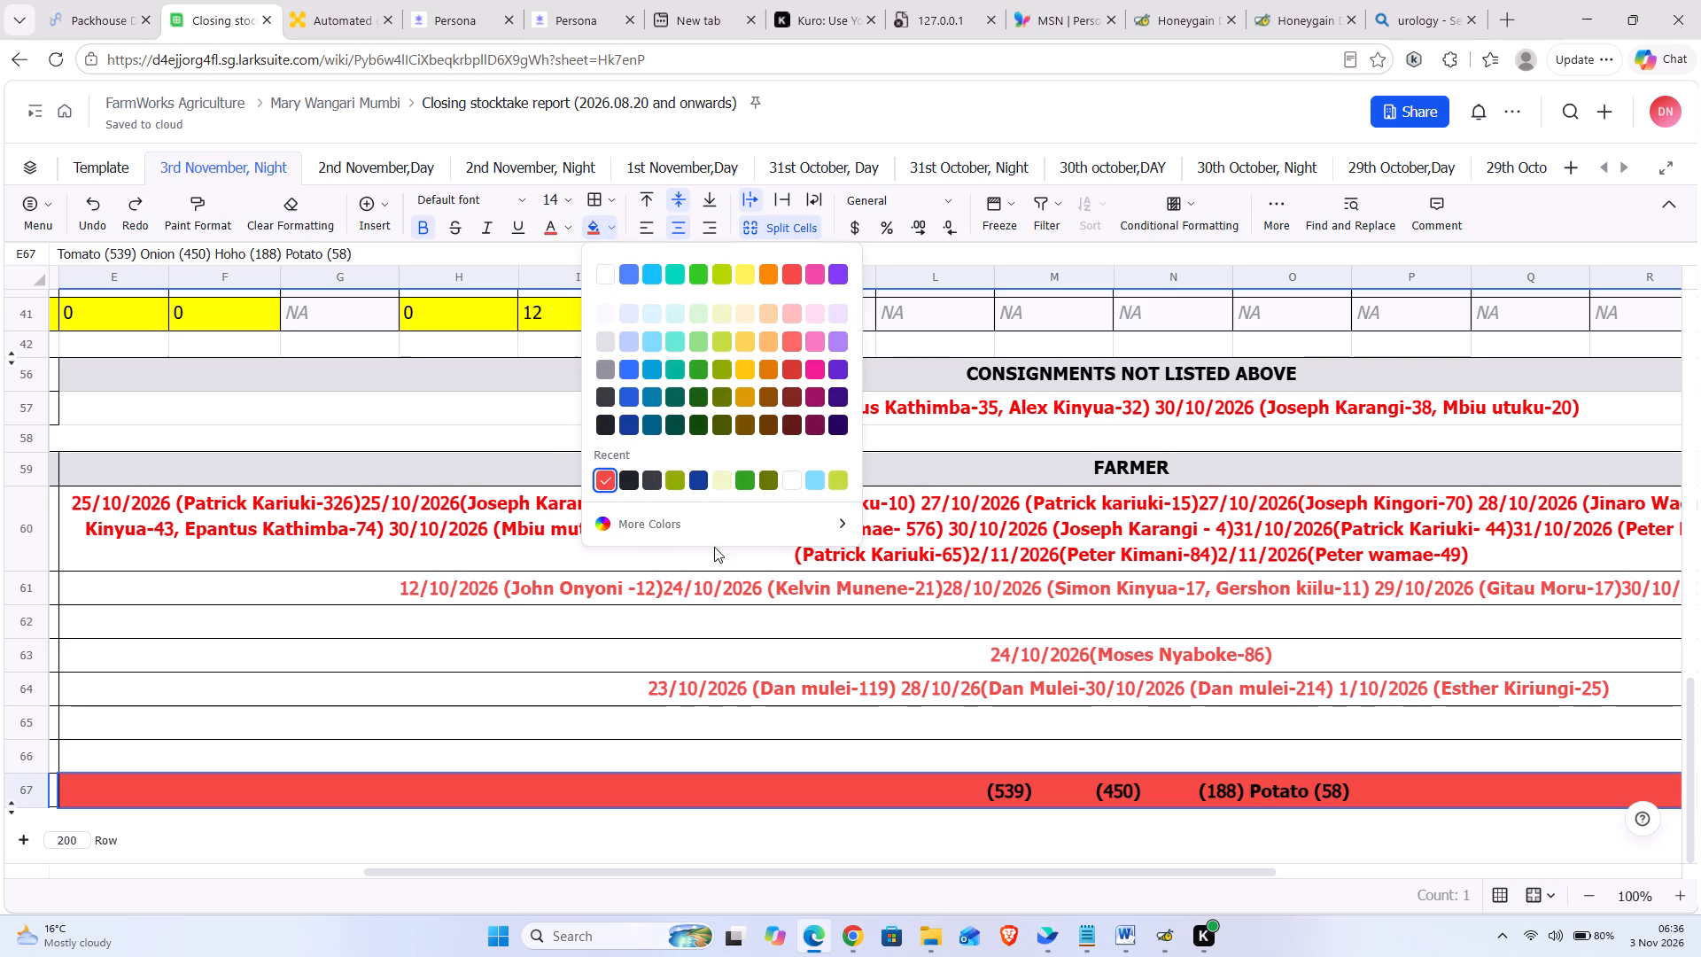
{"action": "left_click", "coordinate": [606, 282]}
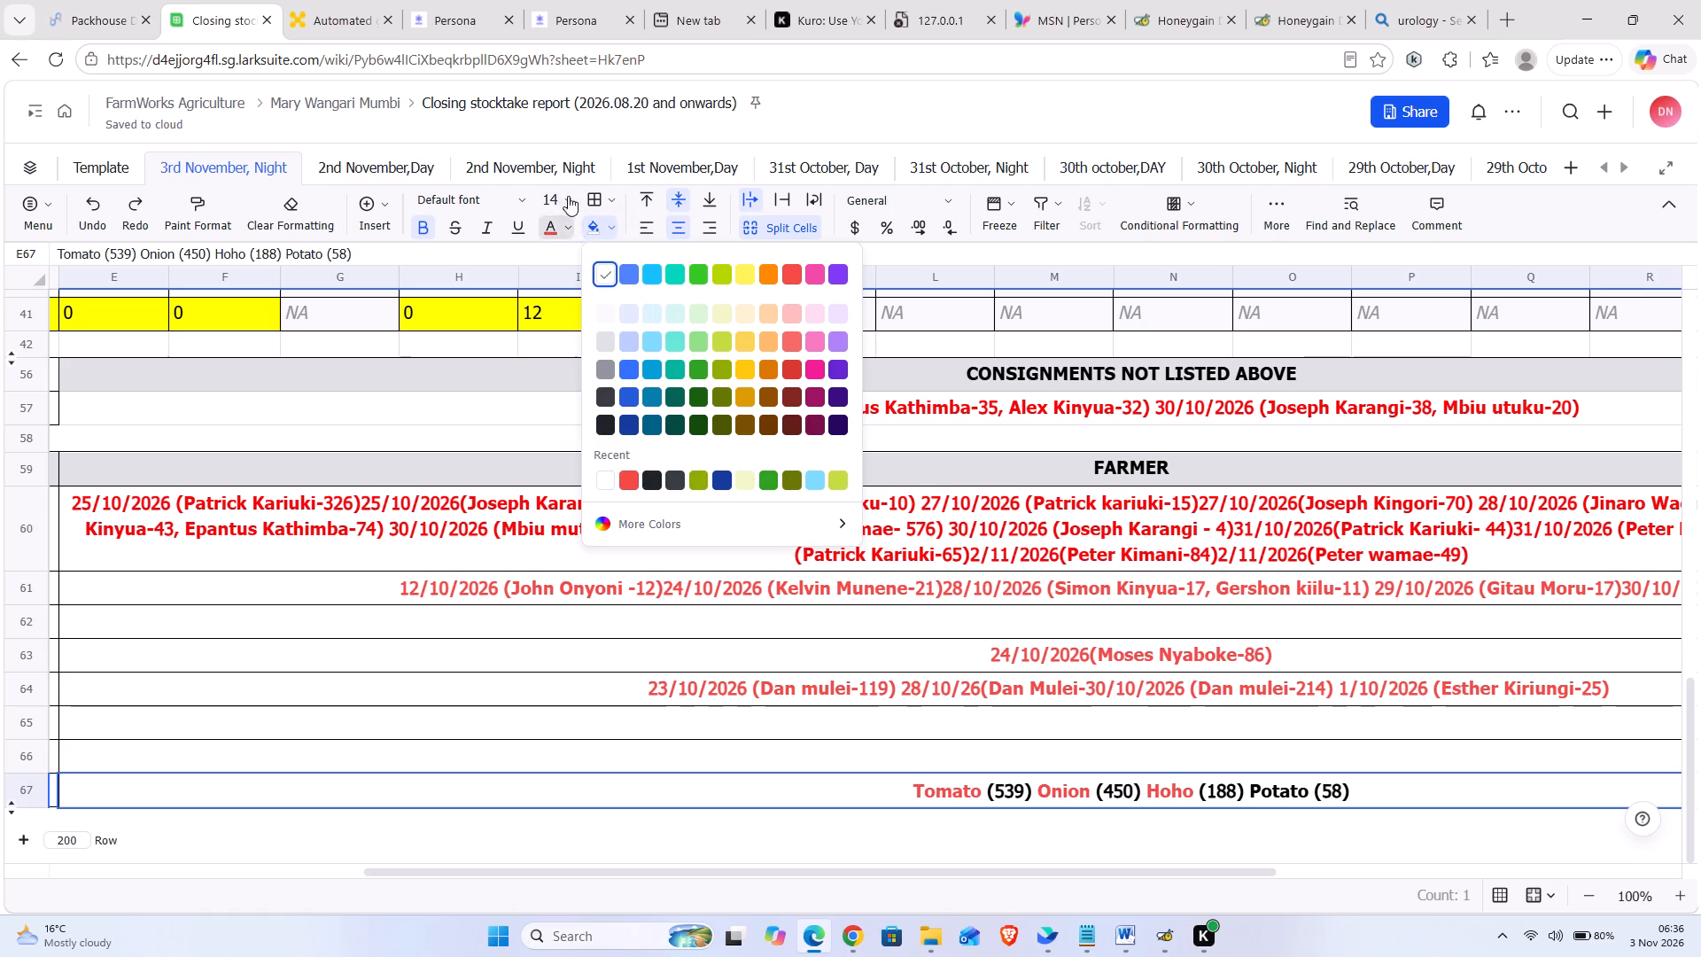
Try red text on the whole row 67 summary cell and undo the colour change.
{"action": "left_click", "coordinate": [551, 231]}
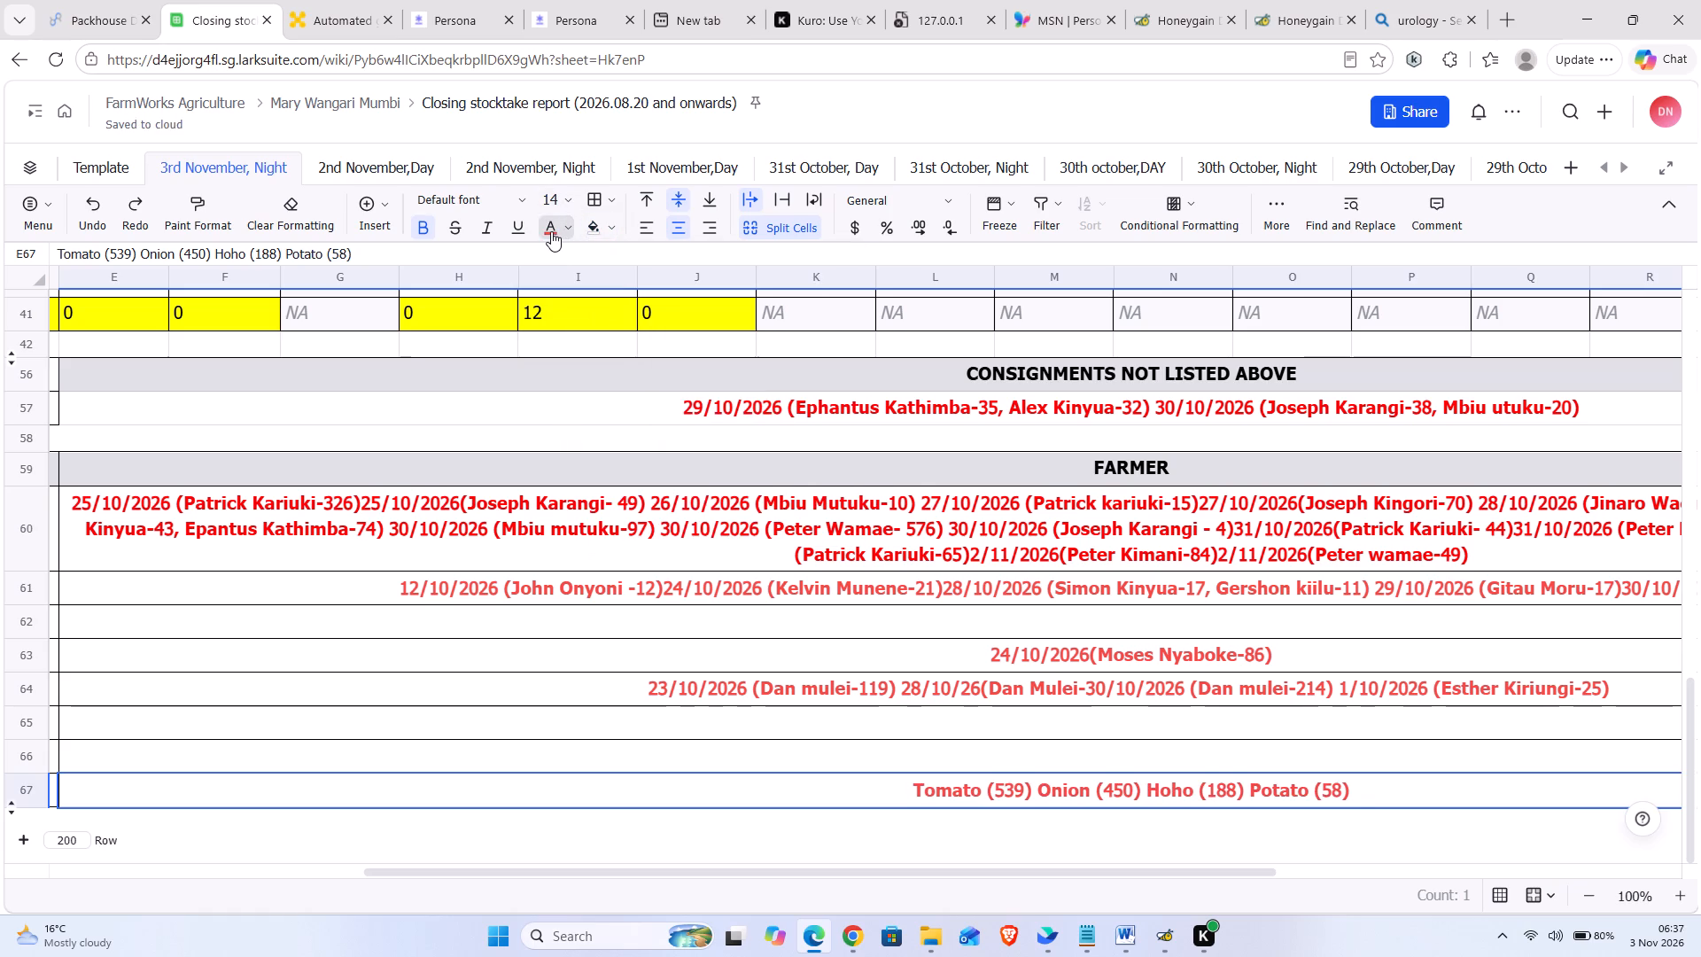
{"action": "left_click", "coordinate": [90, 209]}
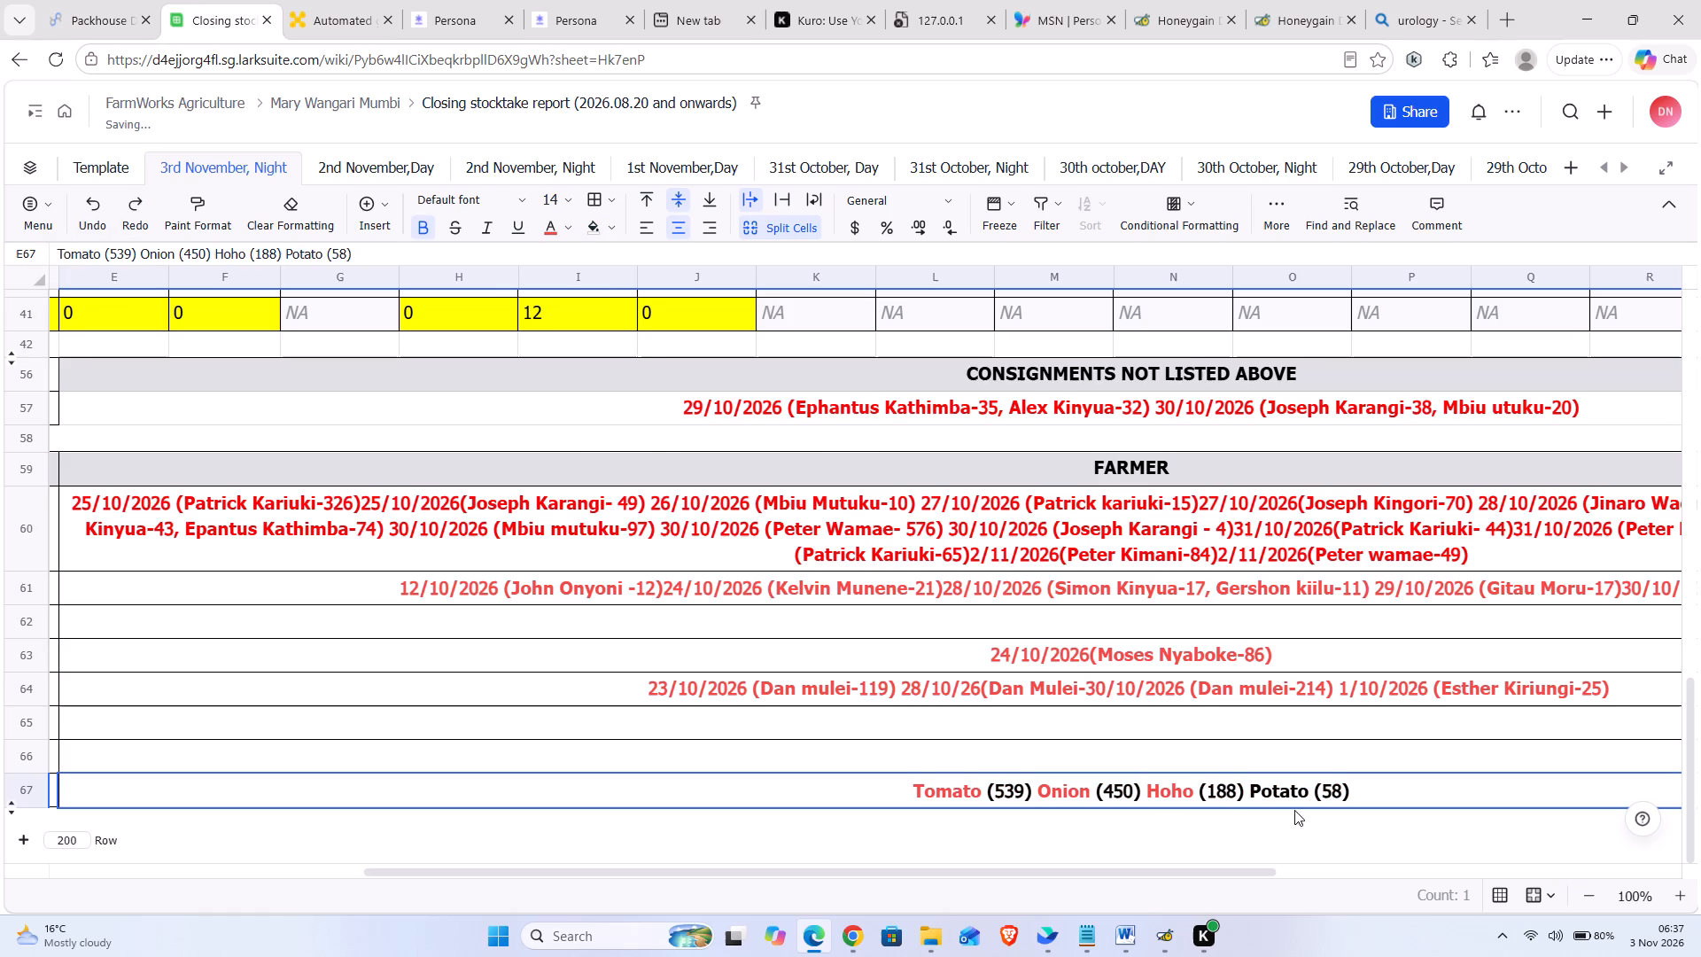
Colour only the word "Potato" red in the row 67 summary.
{"action": "double_click", "coordinate": [1302, 793]}
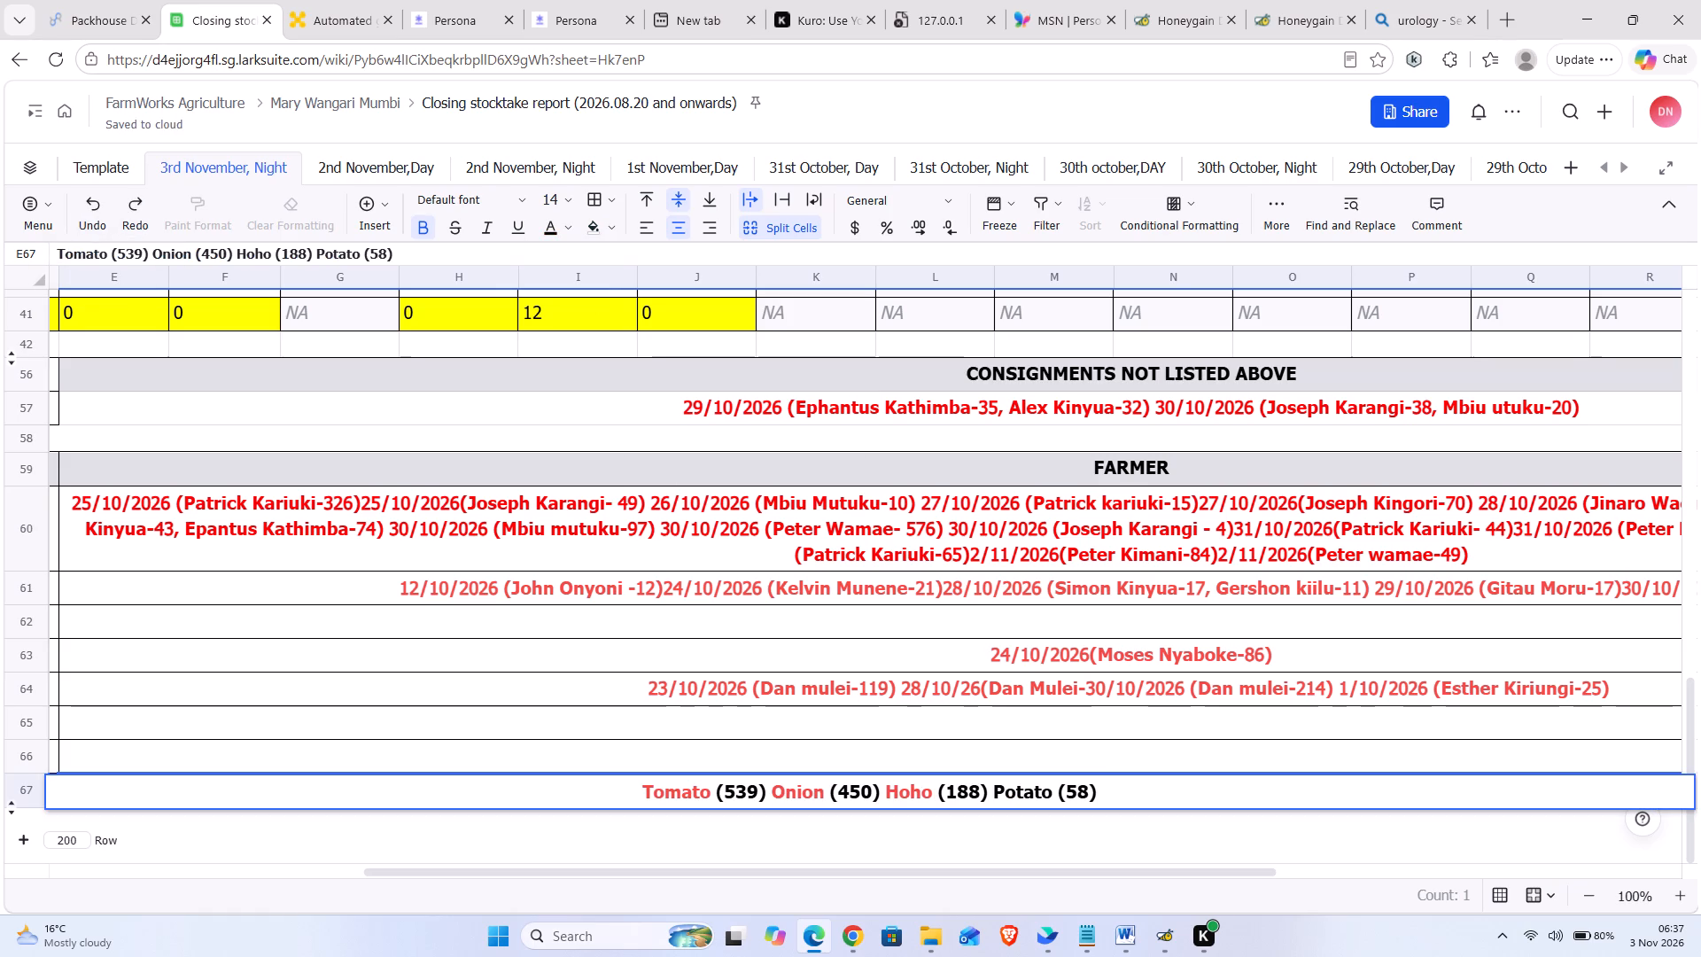
{"action": "left_click_drag", "start_coordinate": [1049, 793], "coordinate": [995, 794]}
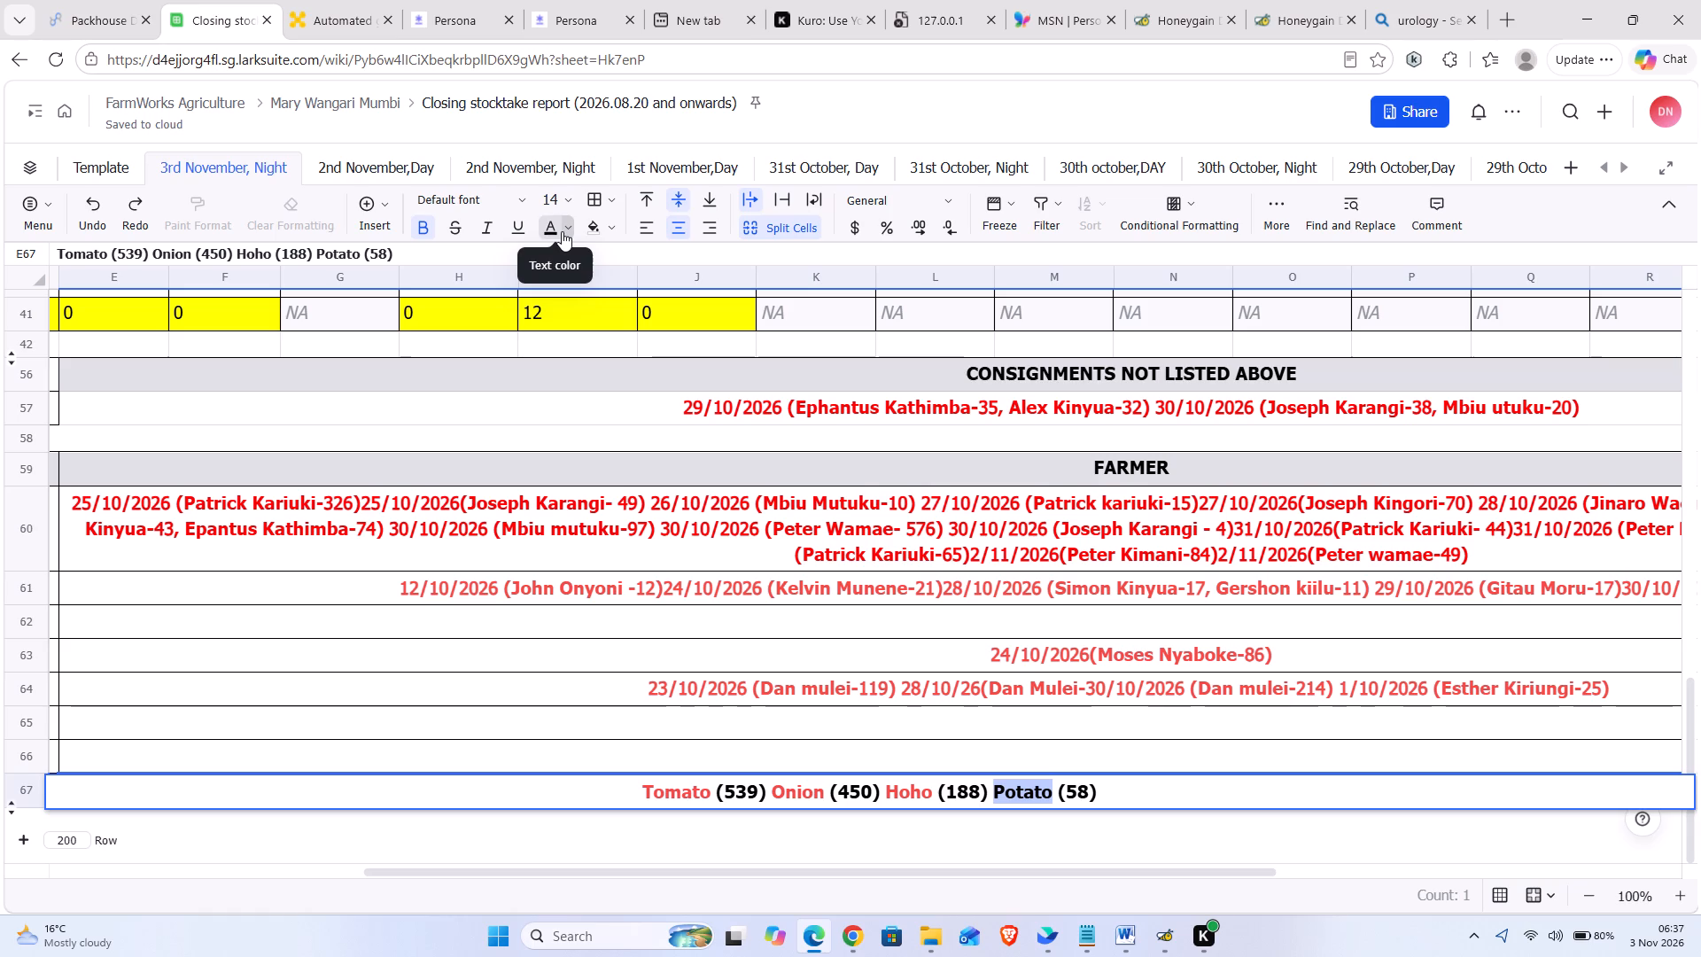
{"action": "left_click", "coordinate": [562, 231]}
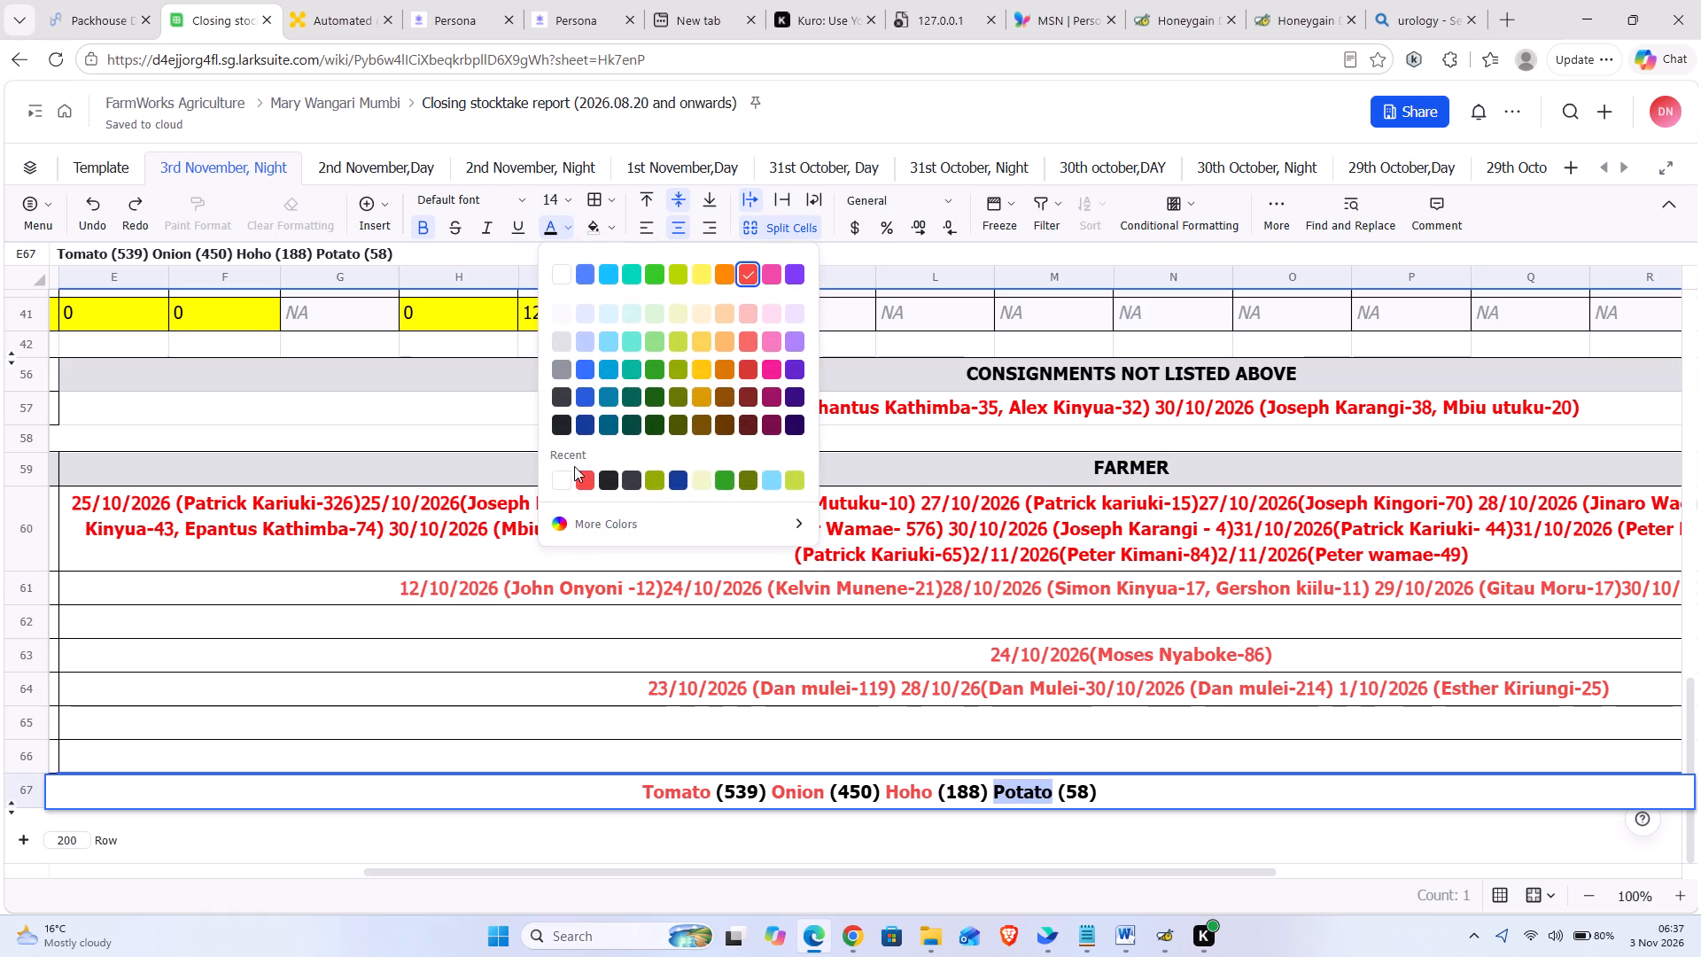
{"action": "left_click", "coordinate": [581, 477]}
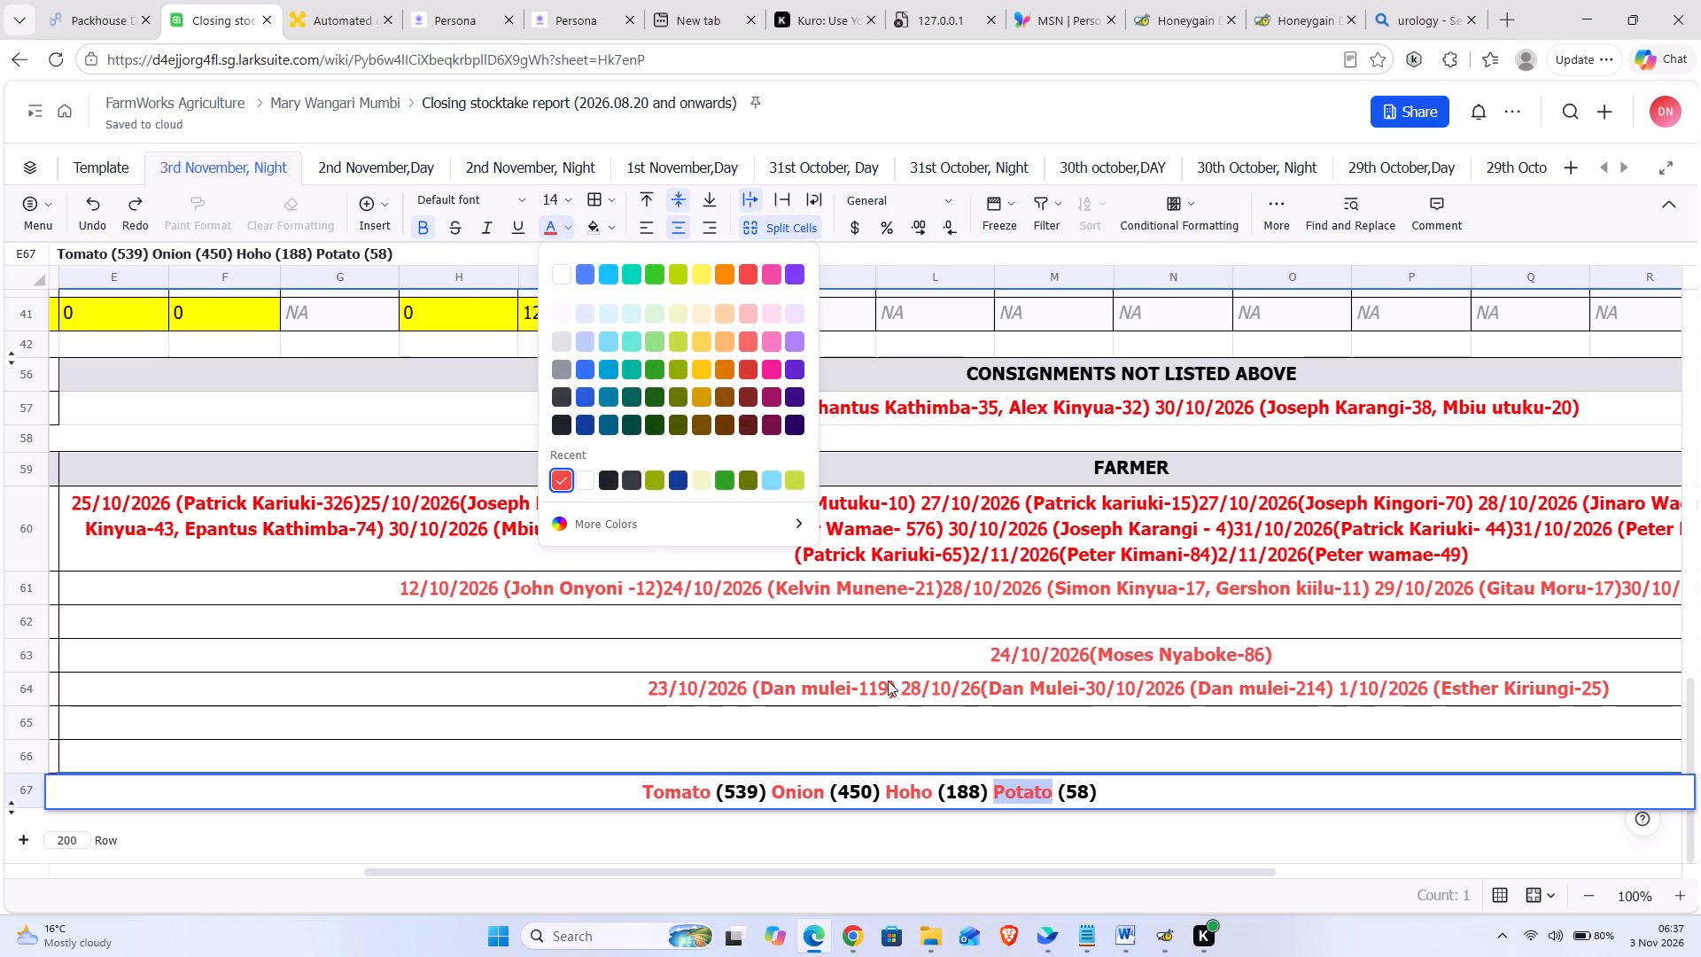
{"action": "left_click", "coordinate": [888, 681]}
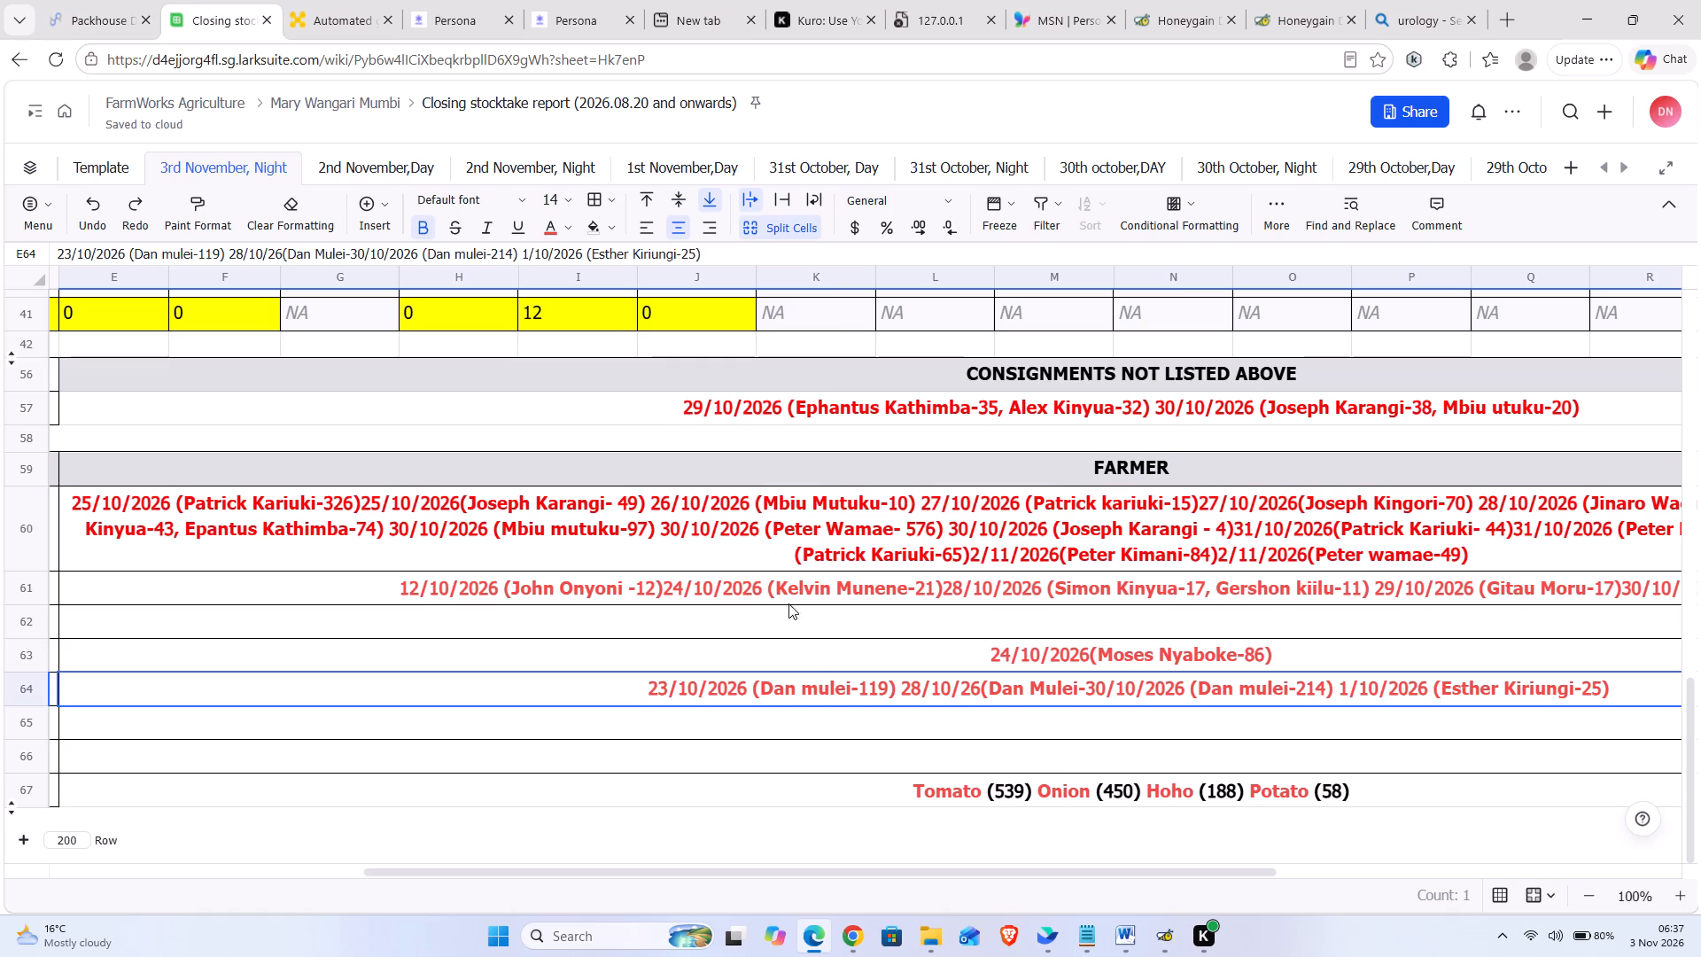
Check the 4:25 green pepper intake weight in the Packhouse App and enter 1062 in hohos column S, row 40.
{"action": "scroll", "coordinate": [668, 417], "scroll_direction": "up", "scroll_amount": 3}
{"action": "scroll", "coordinate": [668, 417], "scroll_direction": "right", "scroll_amount": 2}
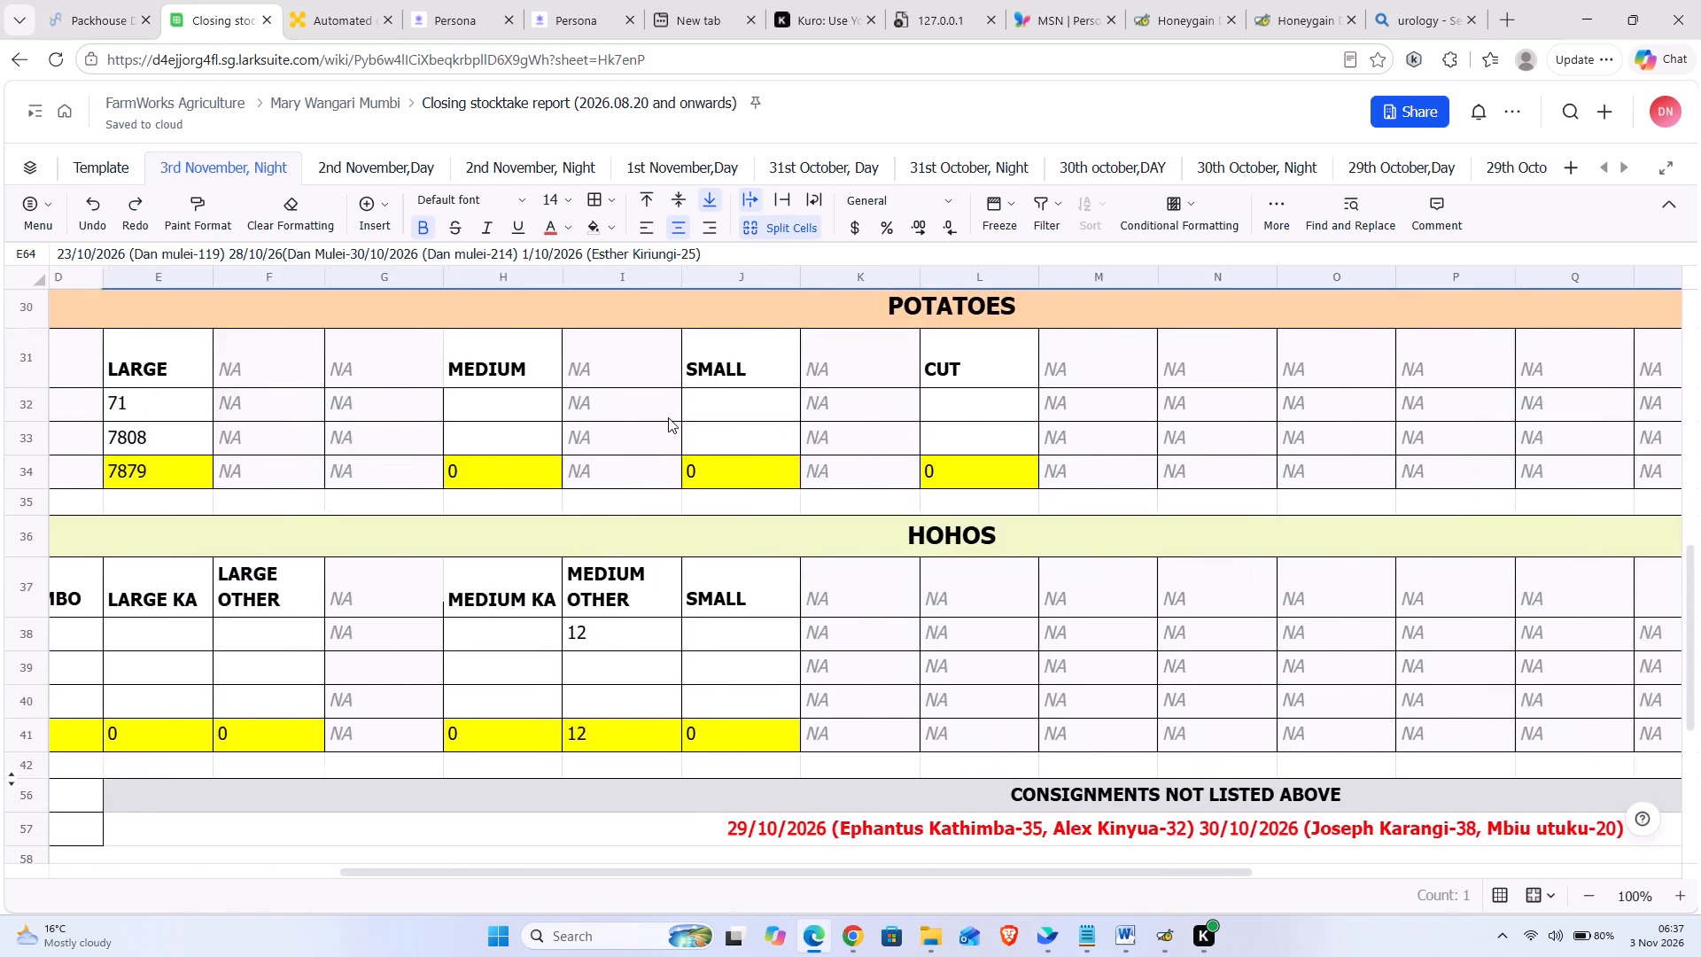
{"action": "scroll", "coordinate": [668, 417], "scroll_direction": "right", "scroll_amount": 2}
{"action": "key", "text": "alt+Tab"}
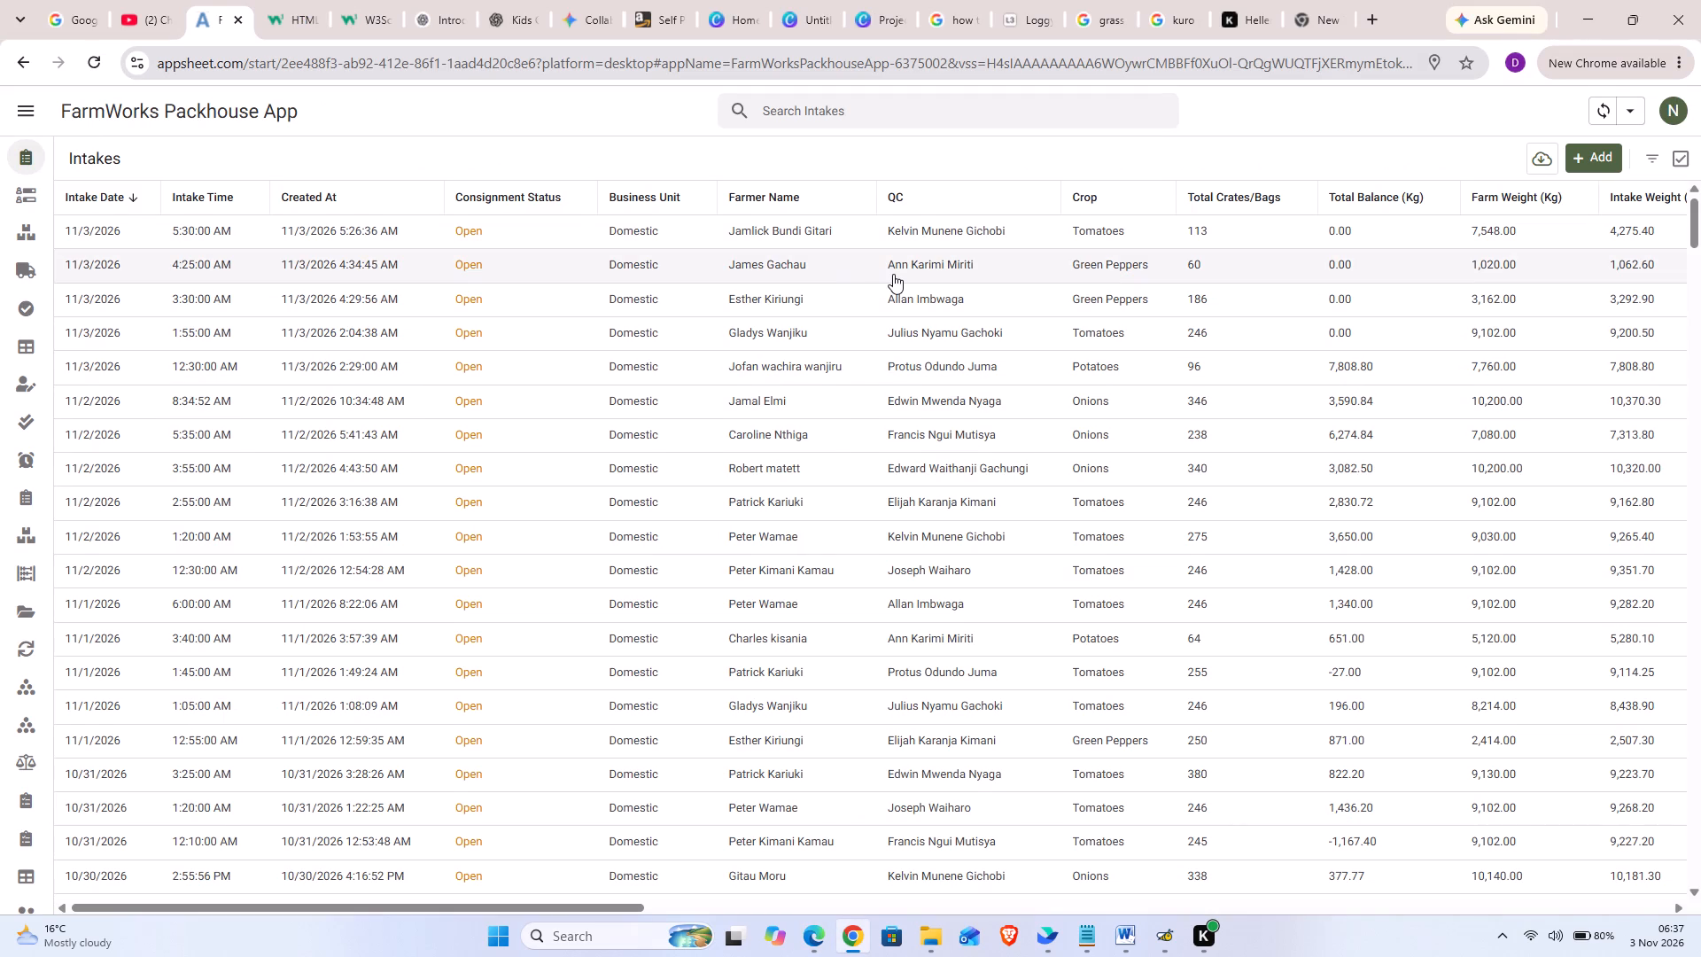
{"action": "key", "text": "alt+Tab"}
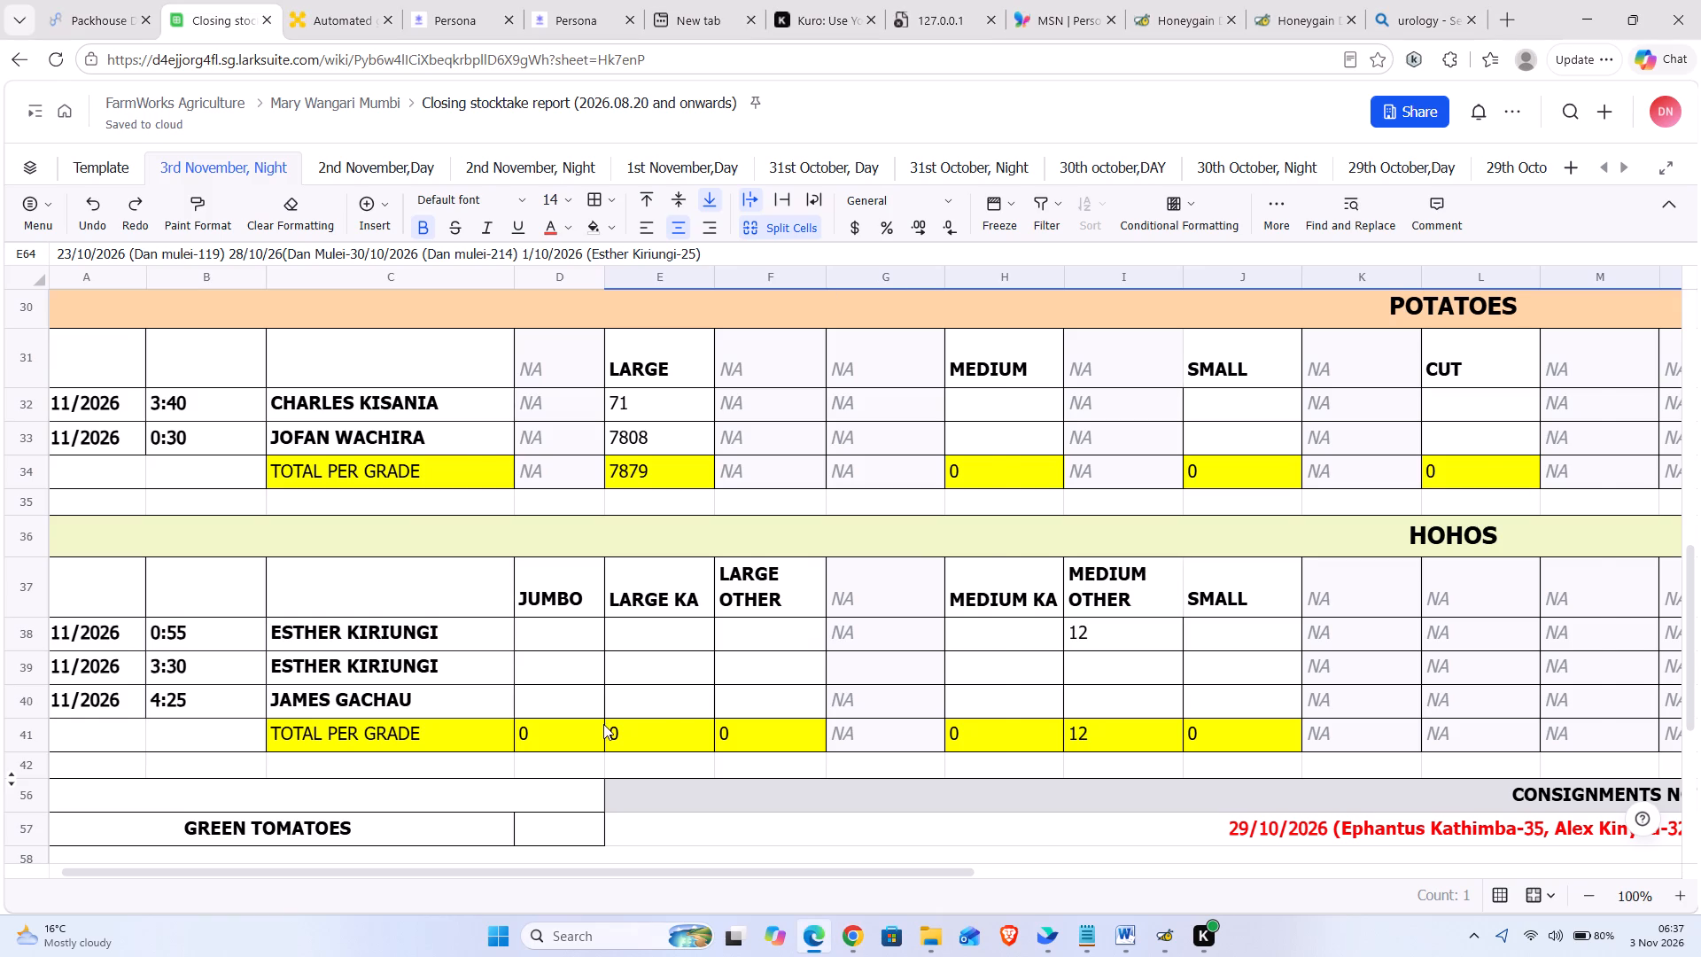
{"action": "scroll", "coordinate": [603, 724], "scroll_direction": "left", "scroll_amount": 4}
{"action": "left_click", "coordinate": [1383, 703]}
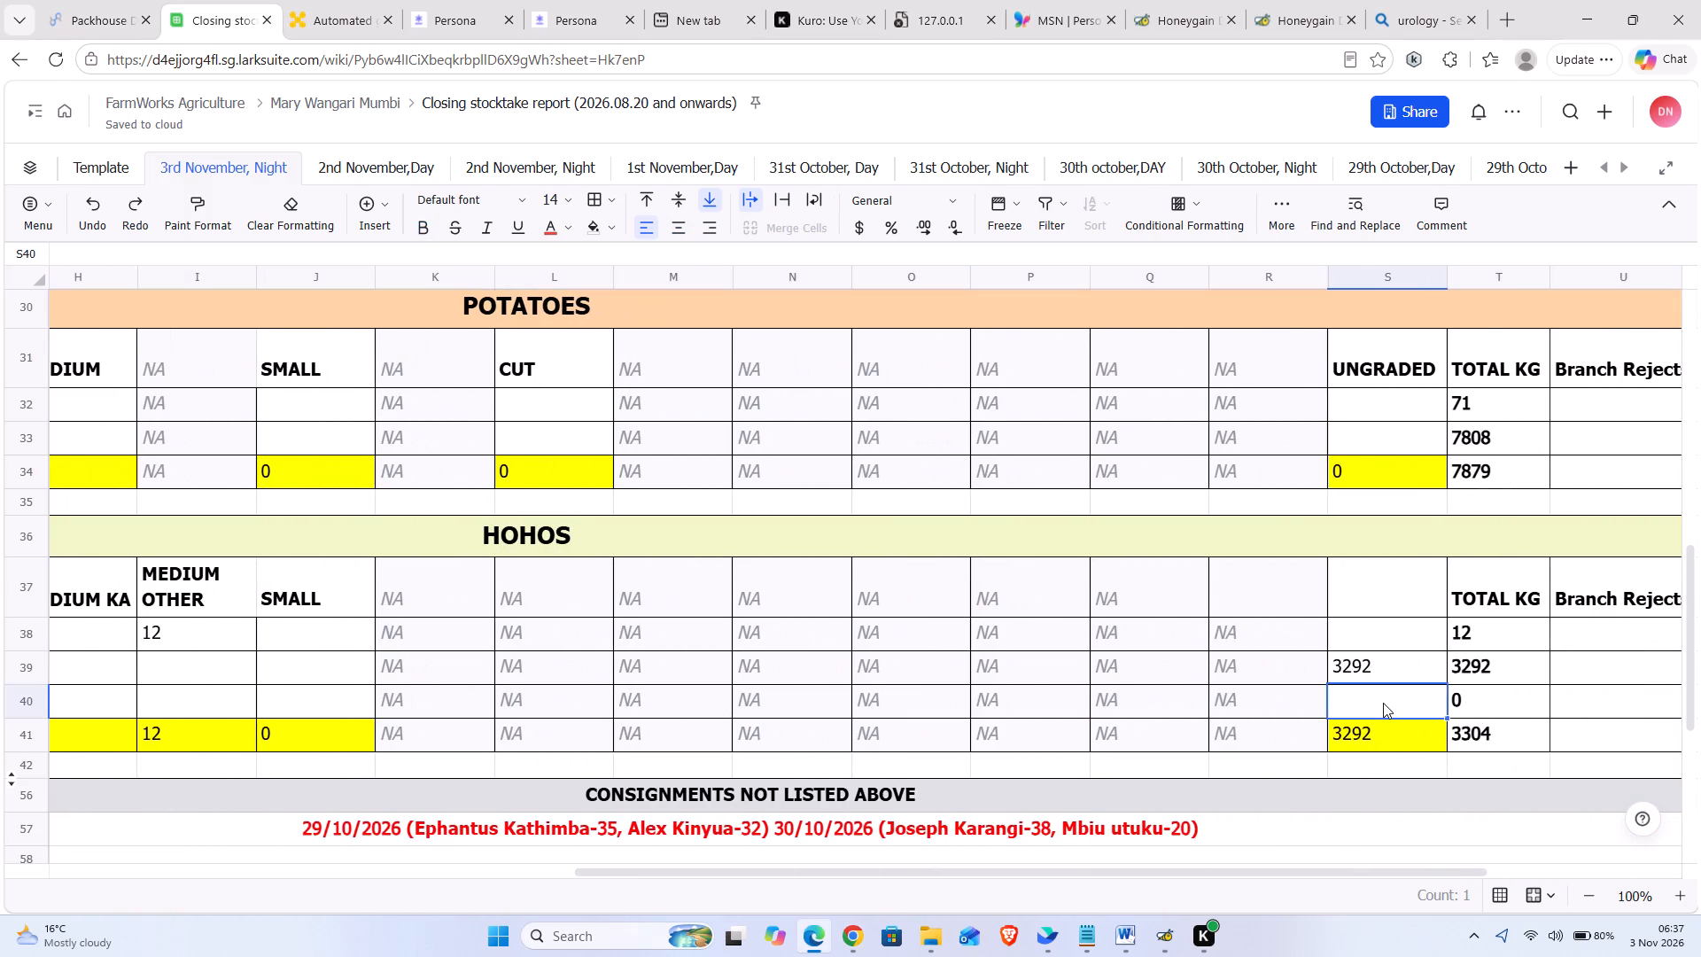
{"action": "type", "text": "1062"}
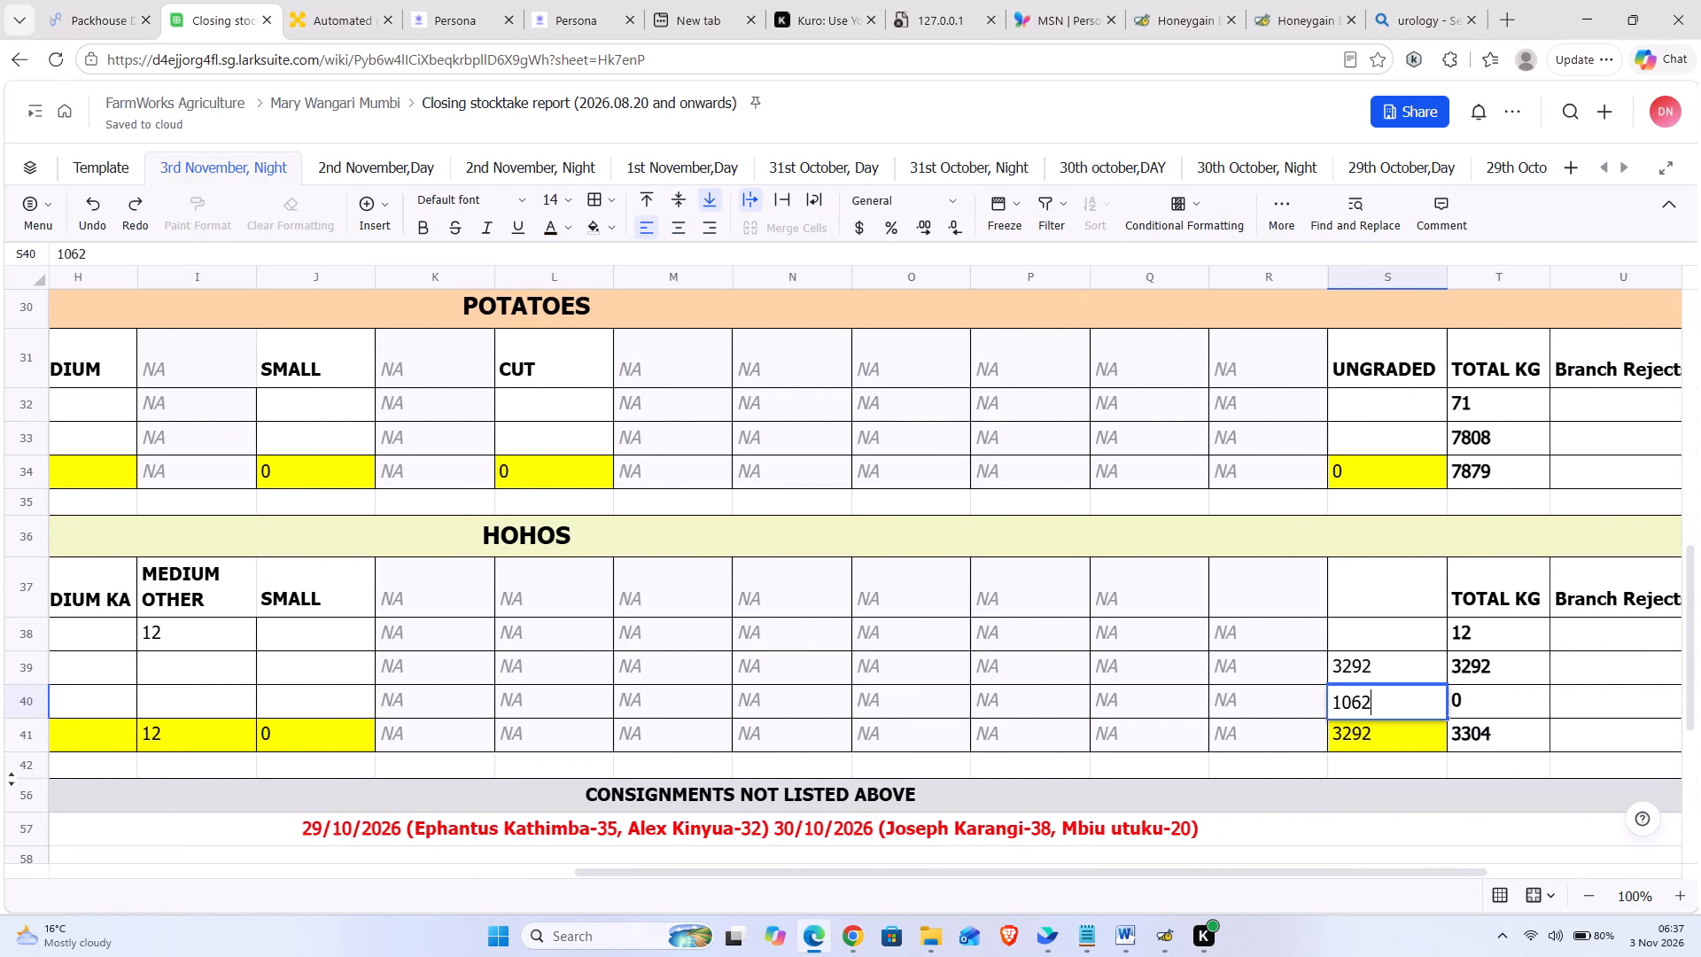
{"action": "key", "text": "Left"}
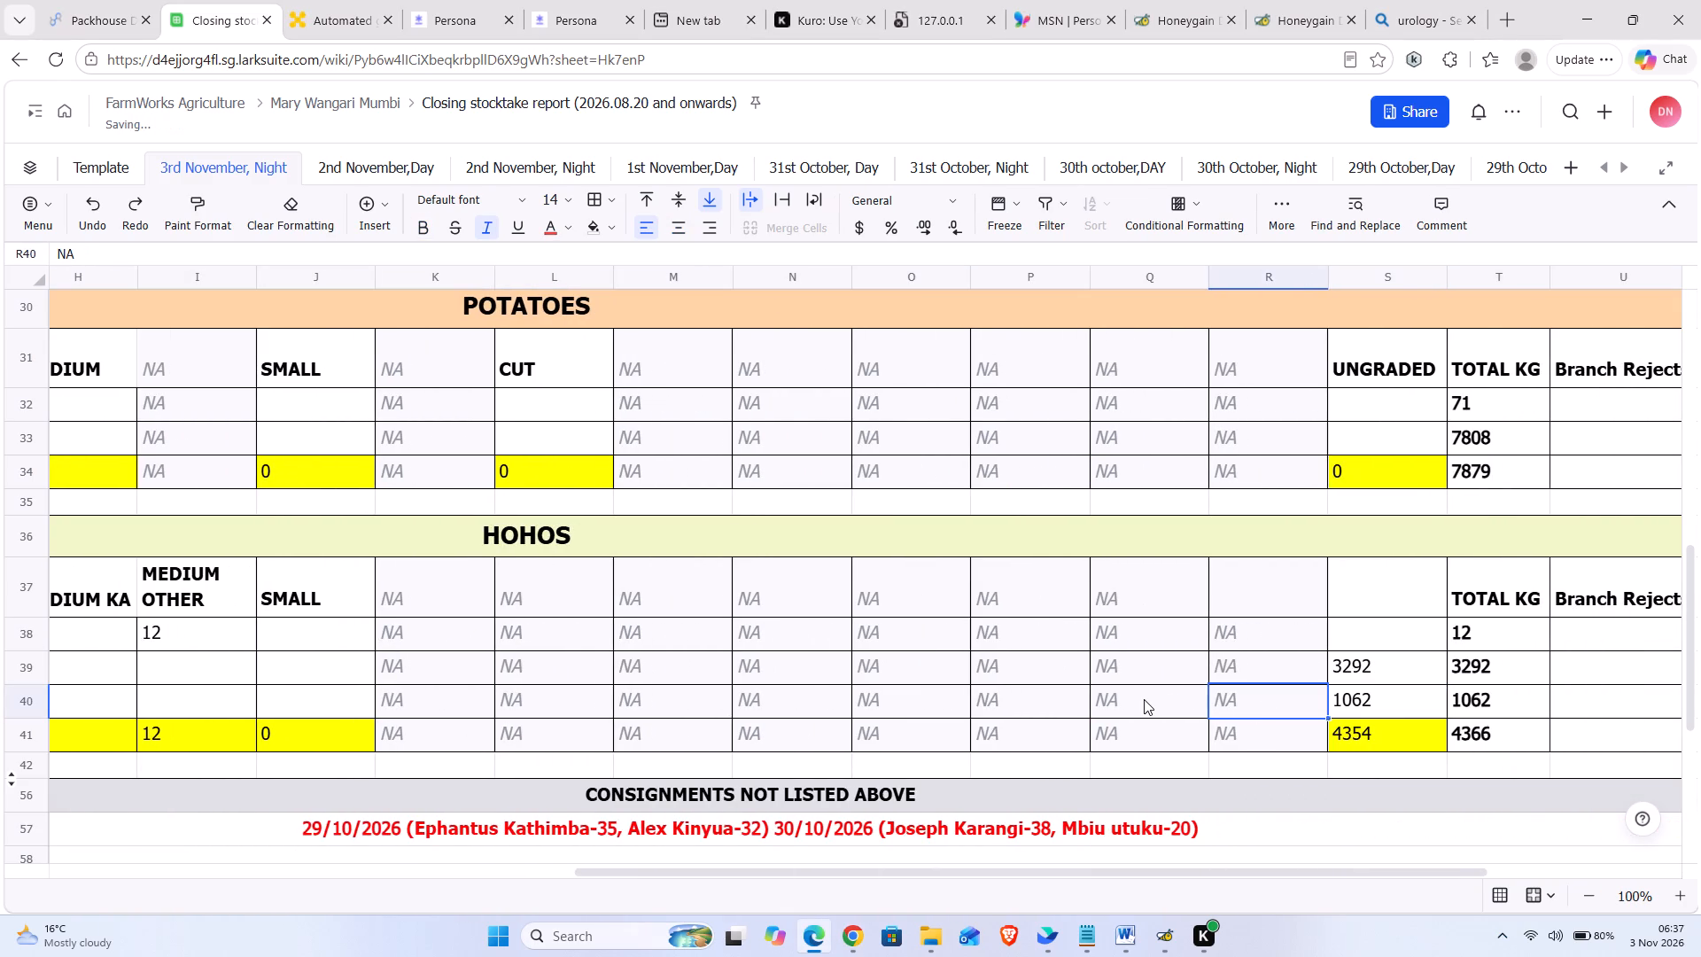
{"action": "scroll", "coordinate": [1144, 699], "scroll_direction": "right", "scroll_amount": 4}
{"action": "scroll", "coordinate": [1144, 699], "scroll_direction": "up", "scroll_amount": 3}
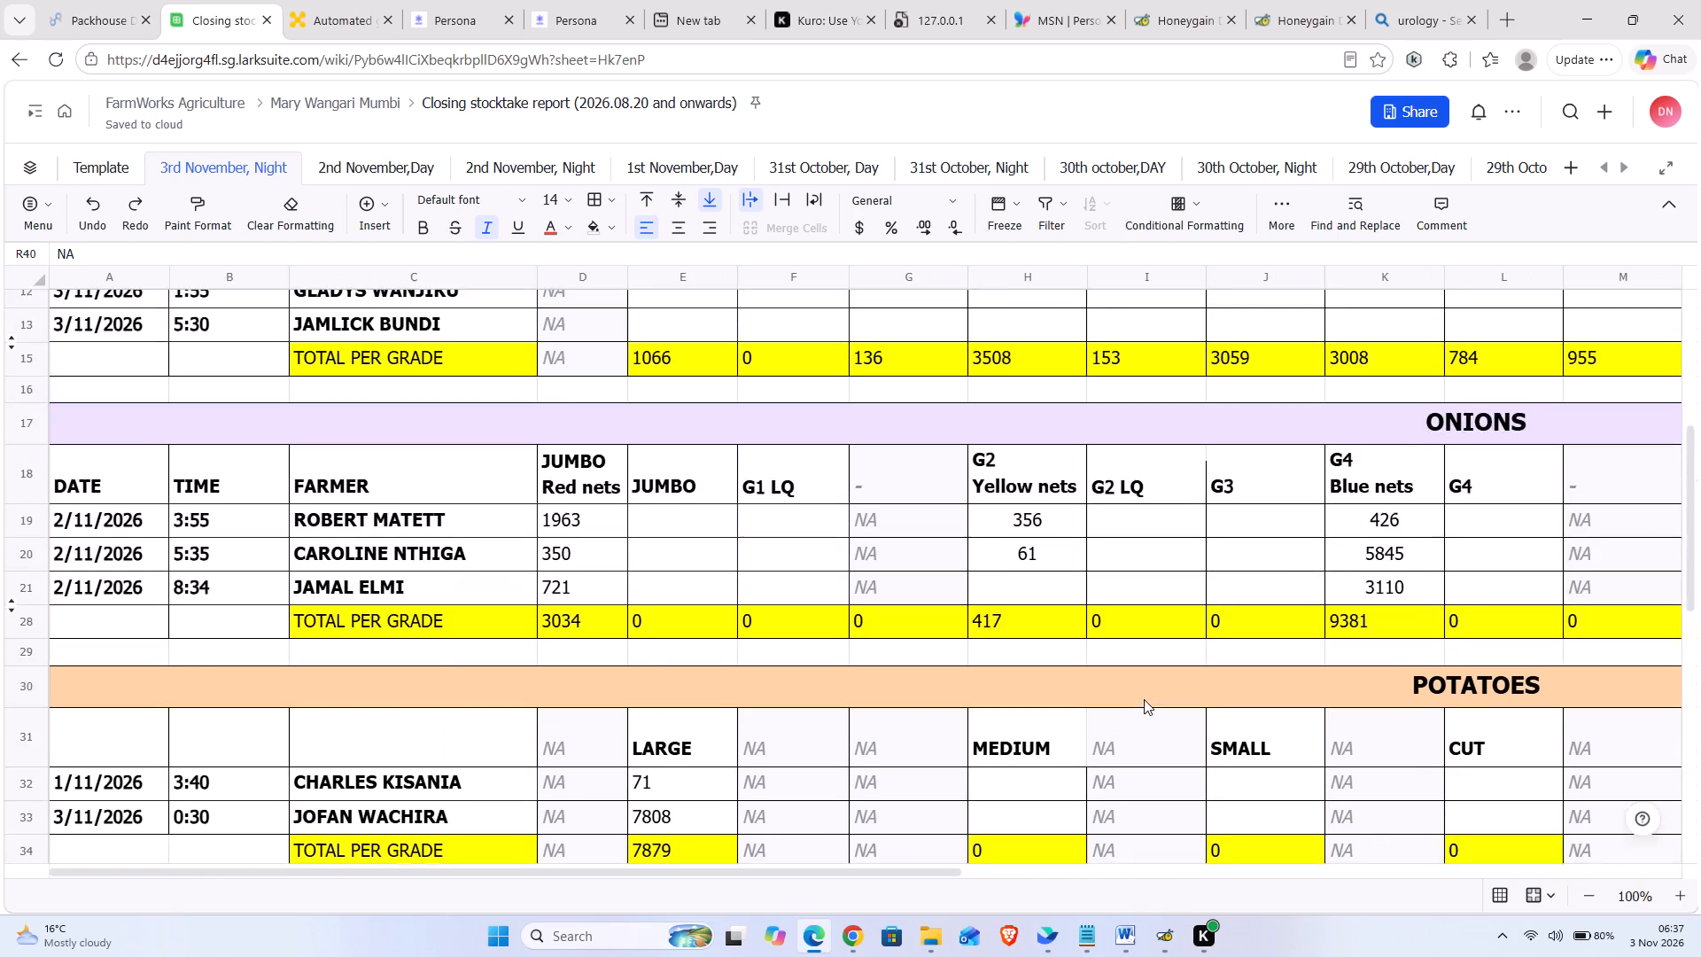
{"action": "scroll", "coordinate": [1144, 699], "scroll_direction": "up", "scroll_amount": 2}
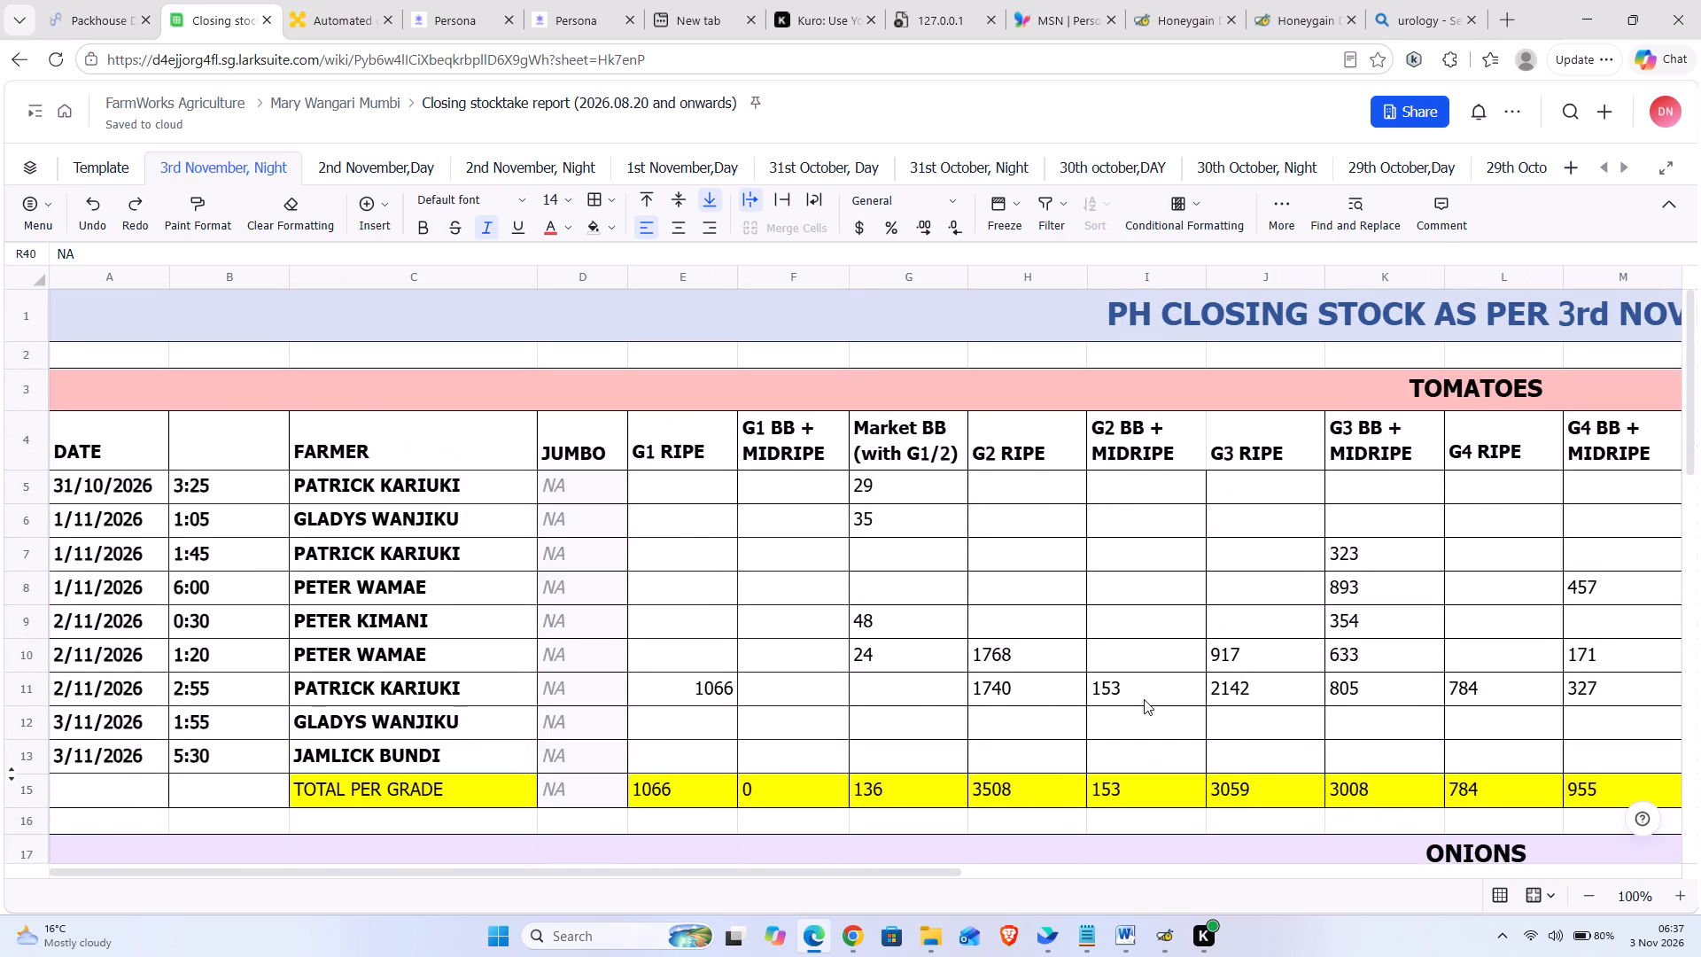
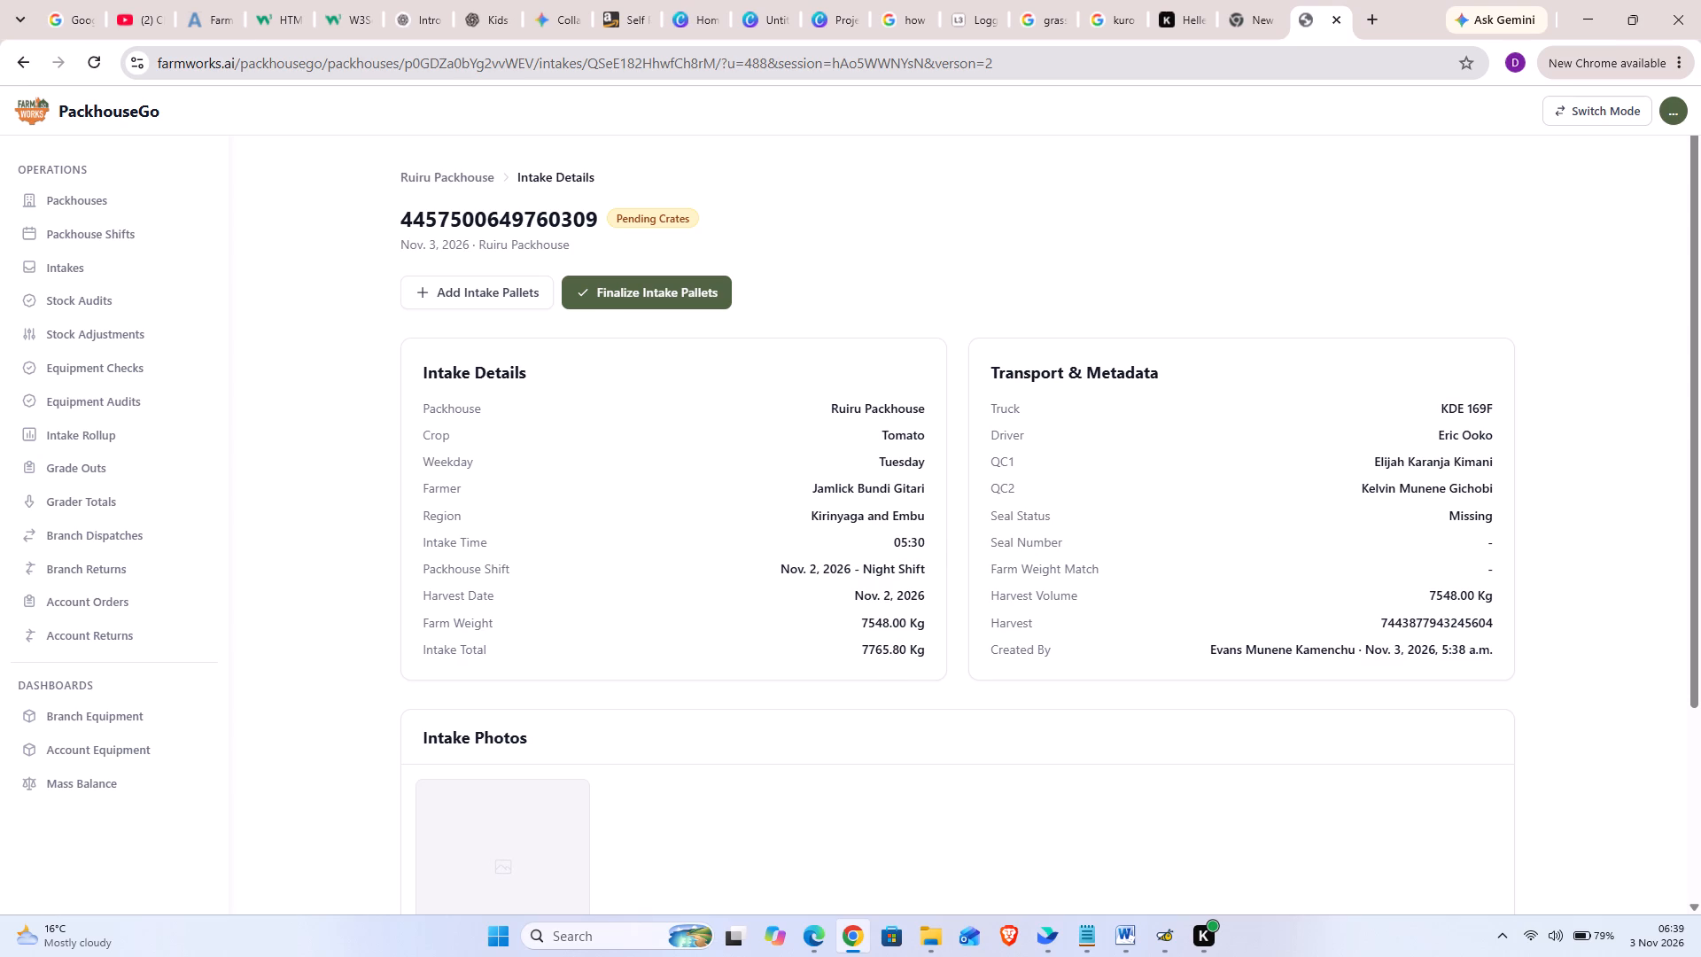
{"action": "key", "text": "alt+Tab"}
{"action": "scroll", "coordinate": [859, 732], "scroll_direction": "left", "scroll_amount": 2}
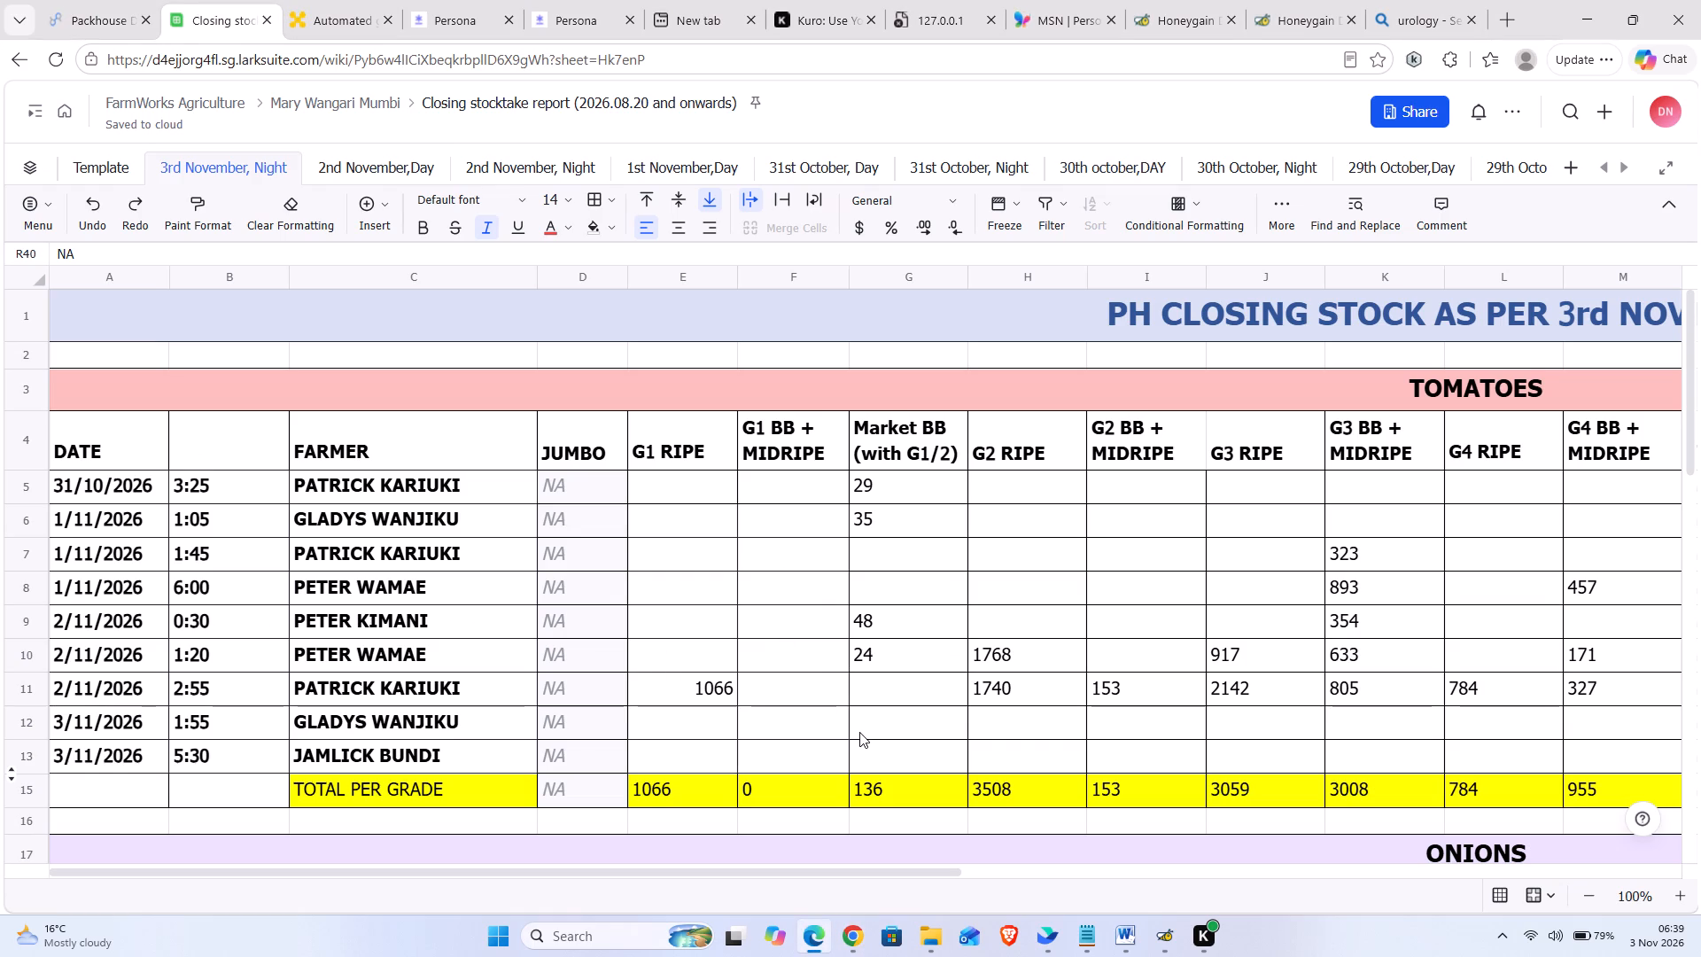
{"action": "scroll", "coordinate": [859, 732], "scroll_direction": "left", "scroll_amount": 5}
{"action": "left_click", "coordinate": [1029, 759]}
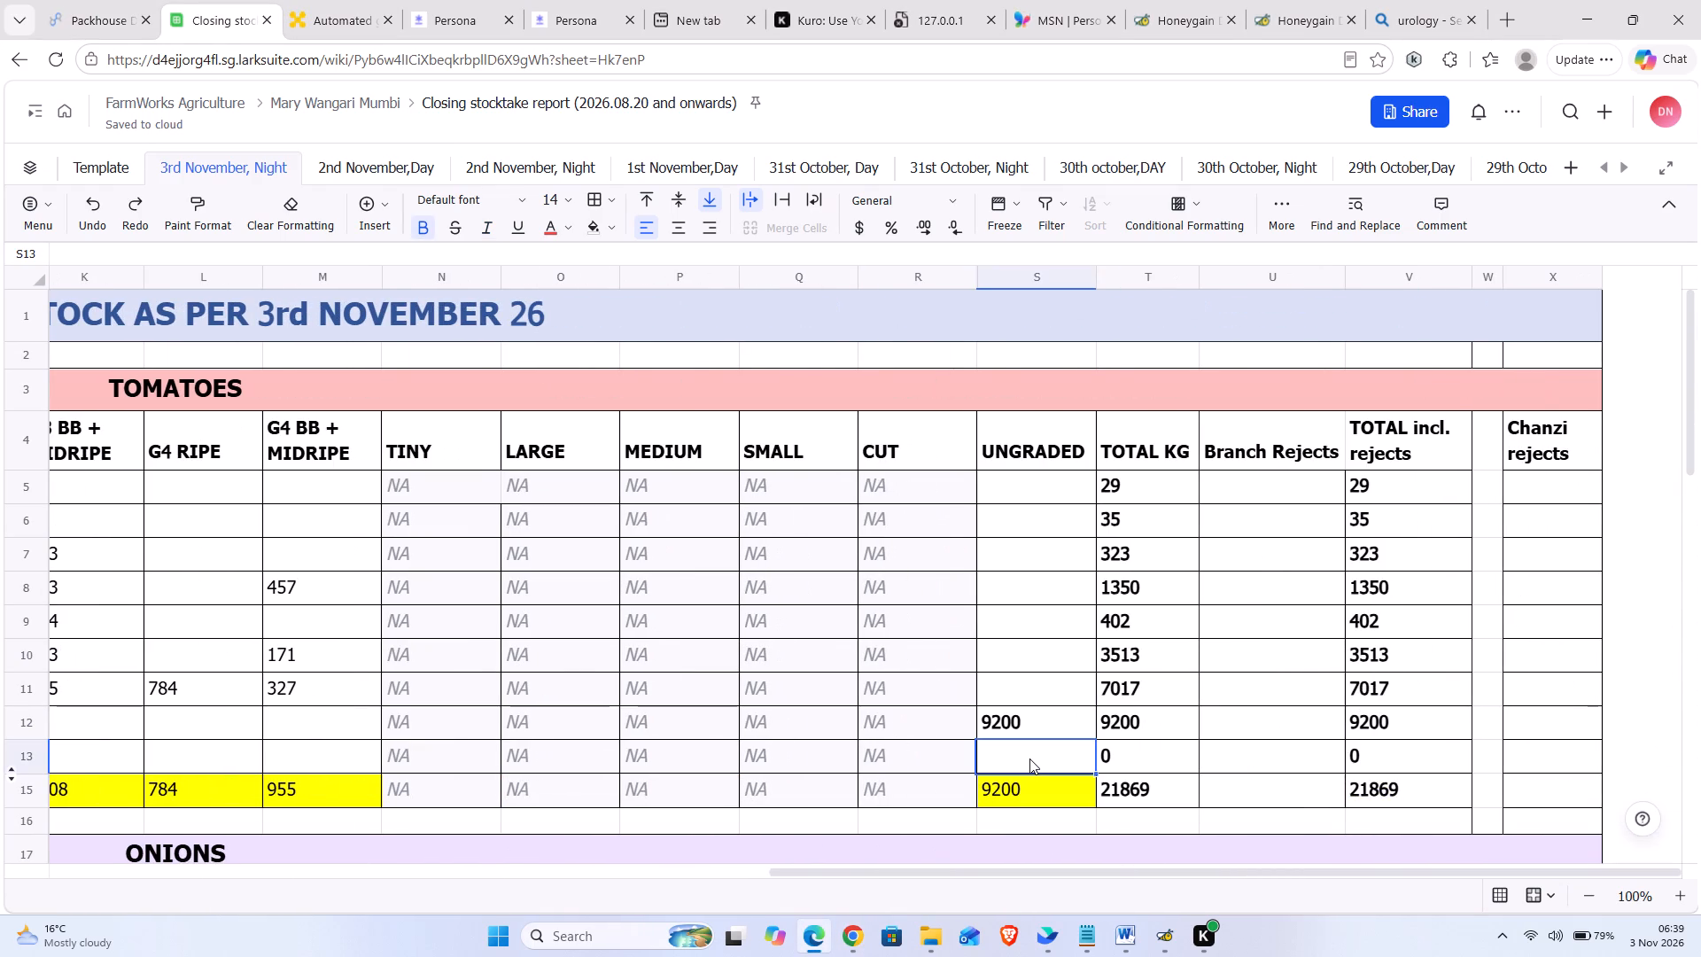
{"action": "type", "text": "7765"}
{"action": "left_click", "coordinate": [877, 655]}
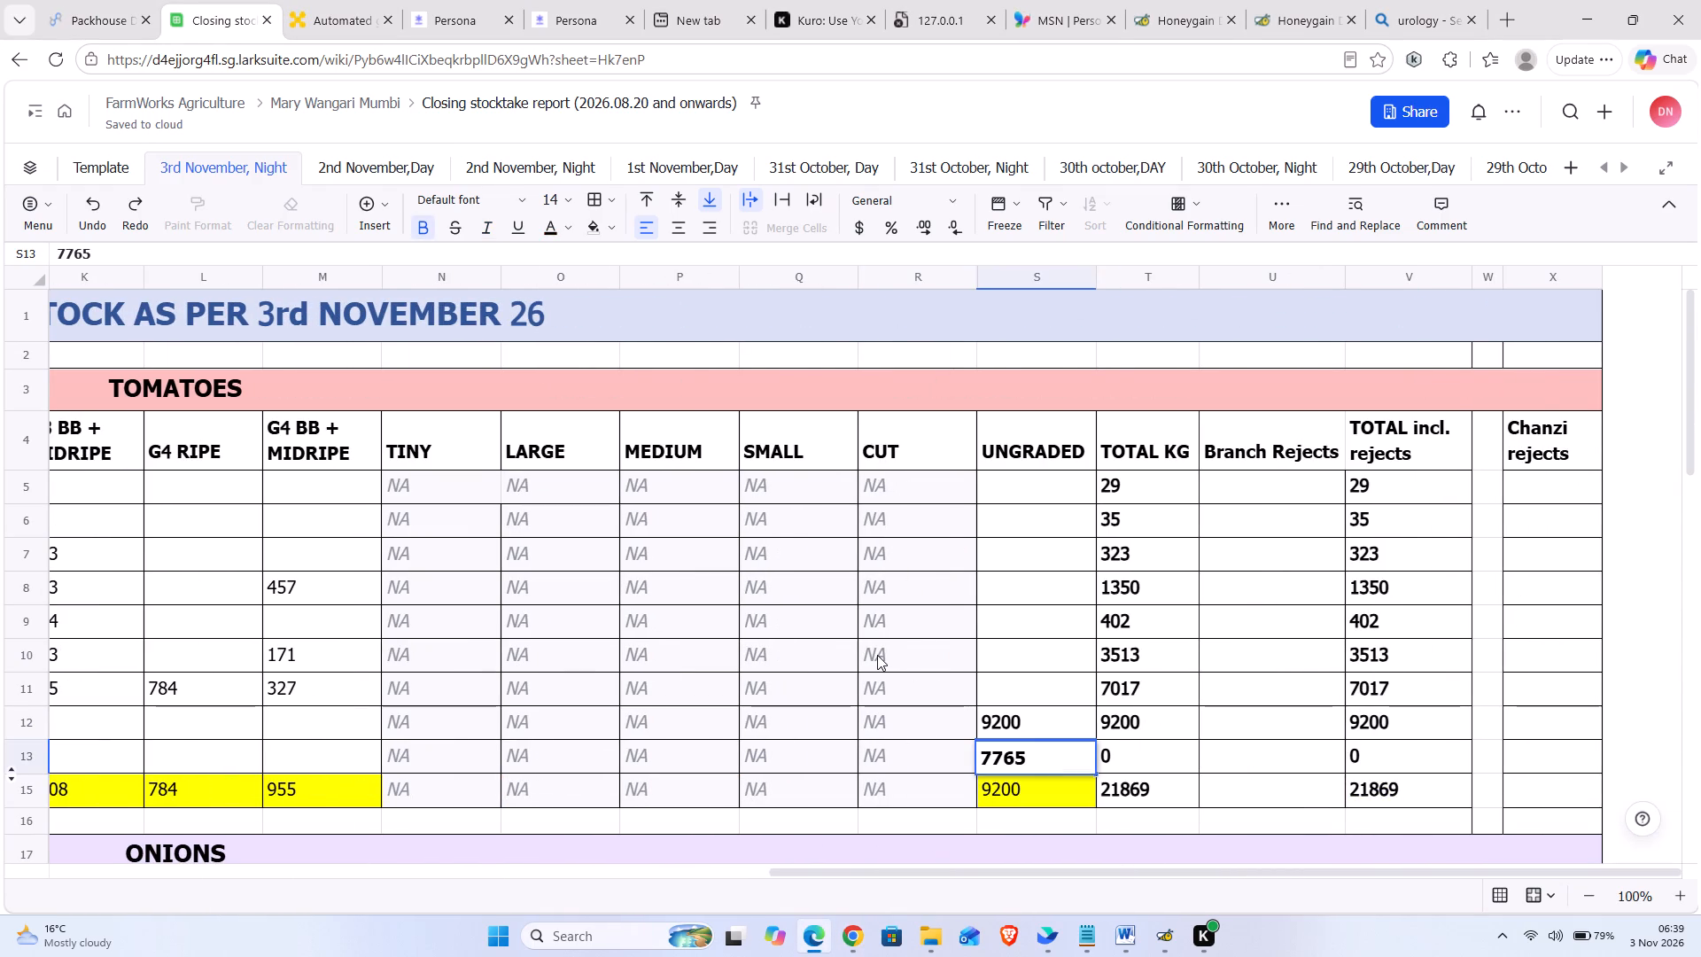
Read the green tomato consignments in row 57 and enter 125 as the green tomatoes weight in cell D57.
{"action": "scroll", "coordinate": [877, 655], "scroll_direction": "right", "scroll_amount": 5}
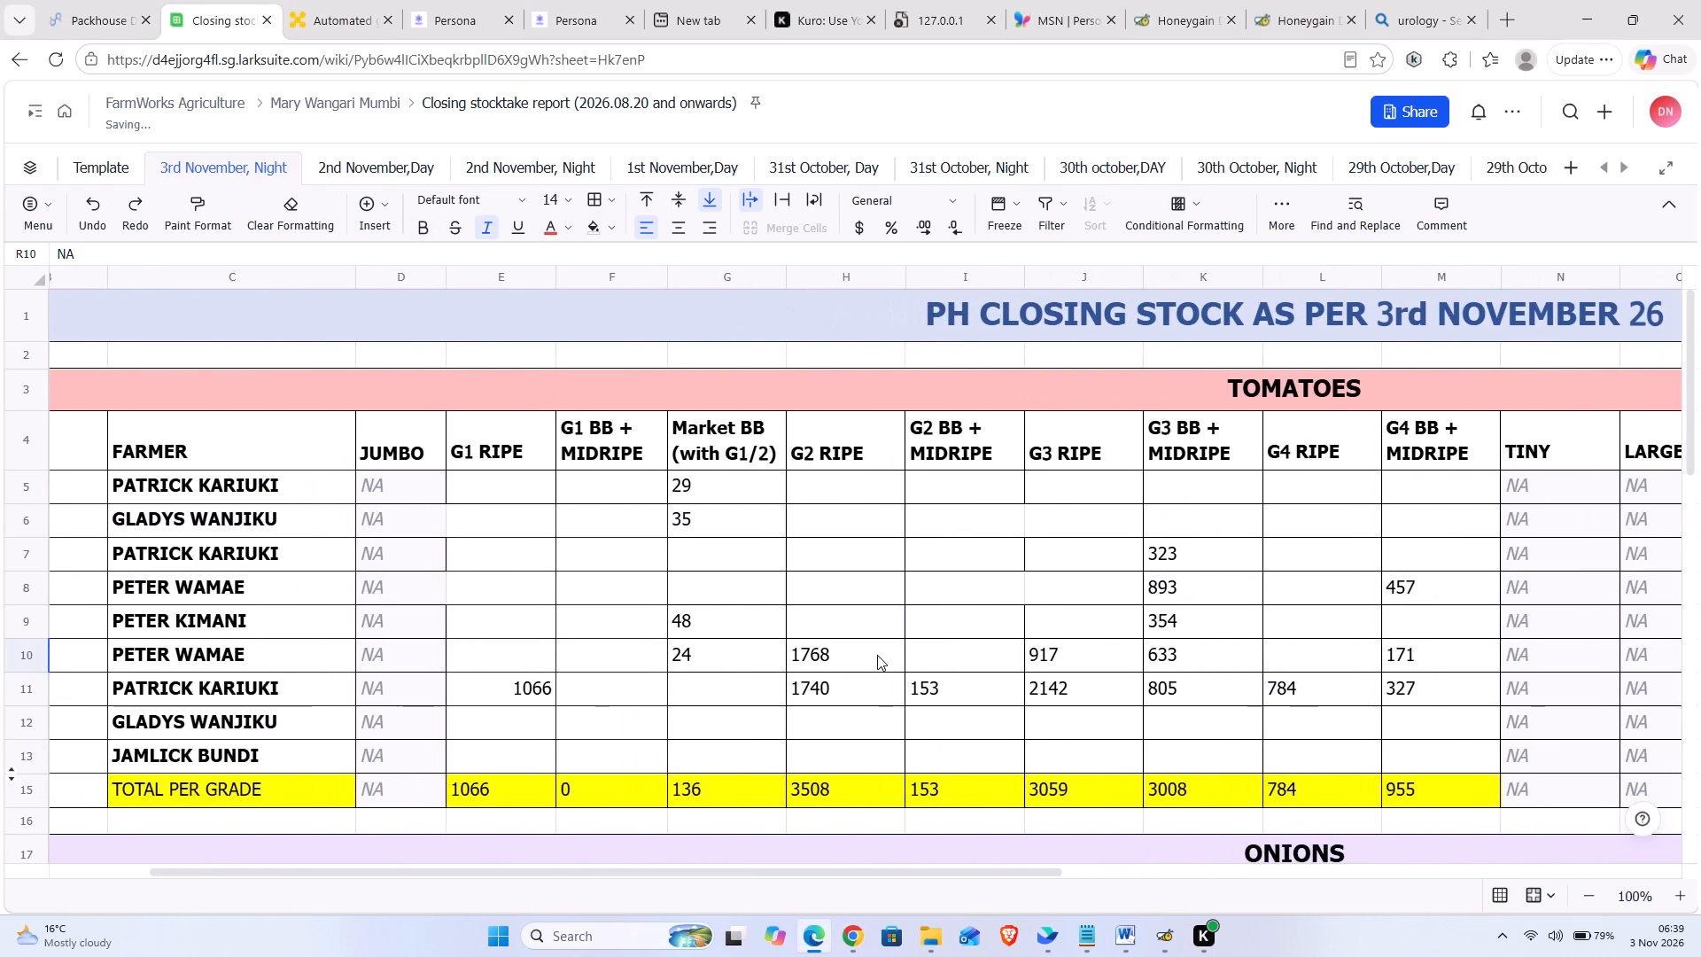
{"action": "scroll", "coordinate": [877, 655], "scroll_direction": "down", "scroll_amount": 4}
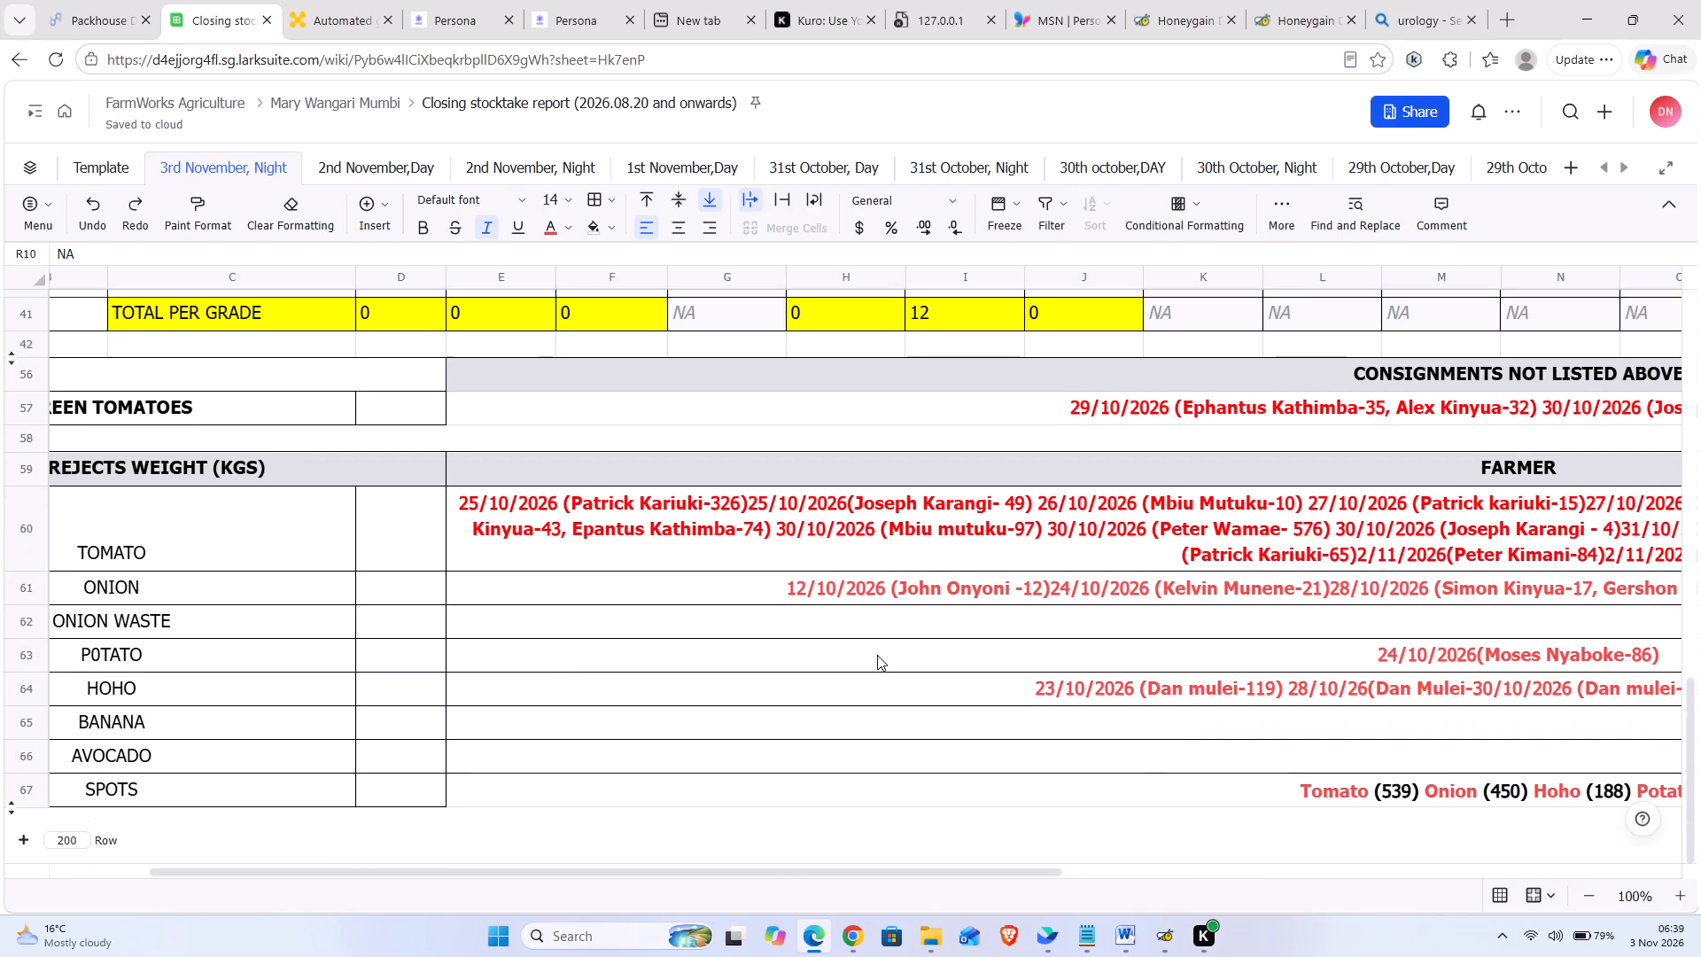
{"action": "double_click", "coordinate": [1088, 416]}
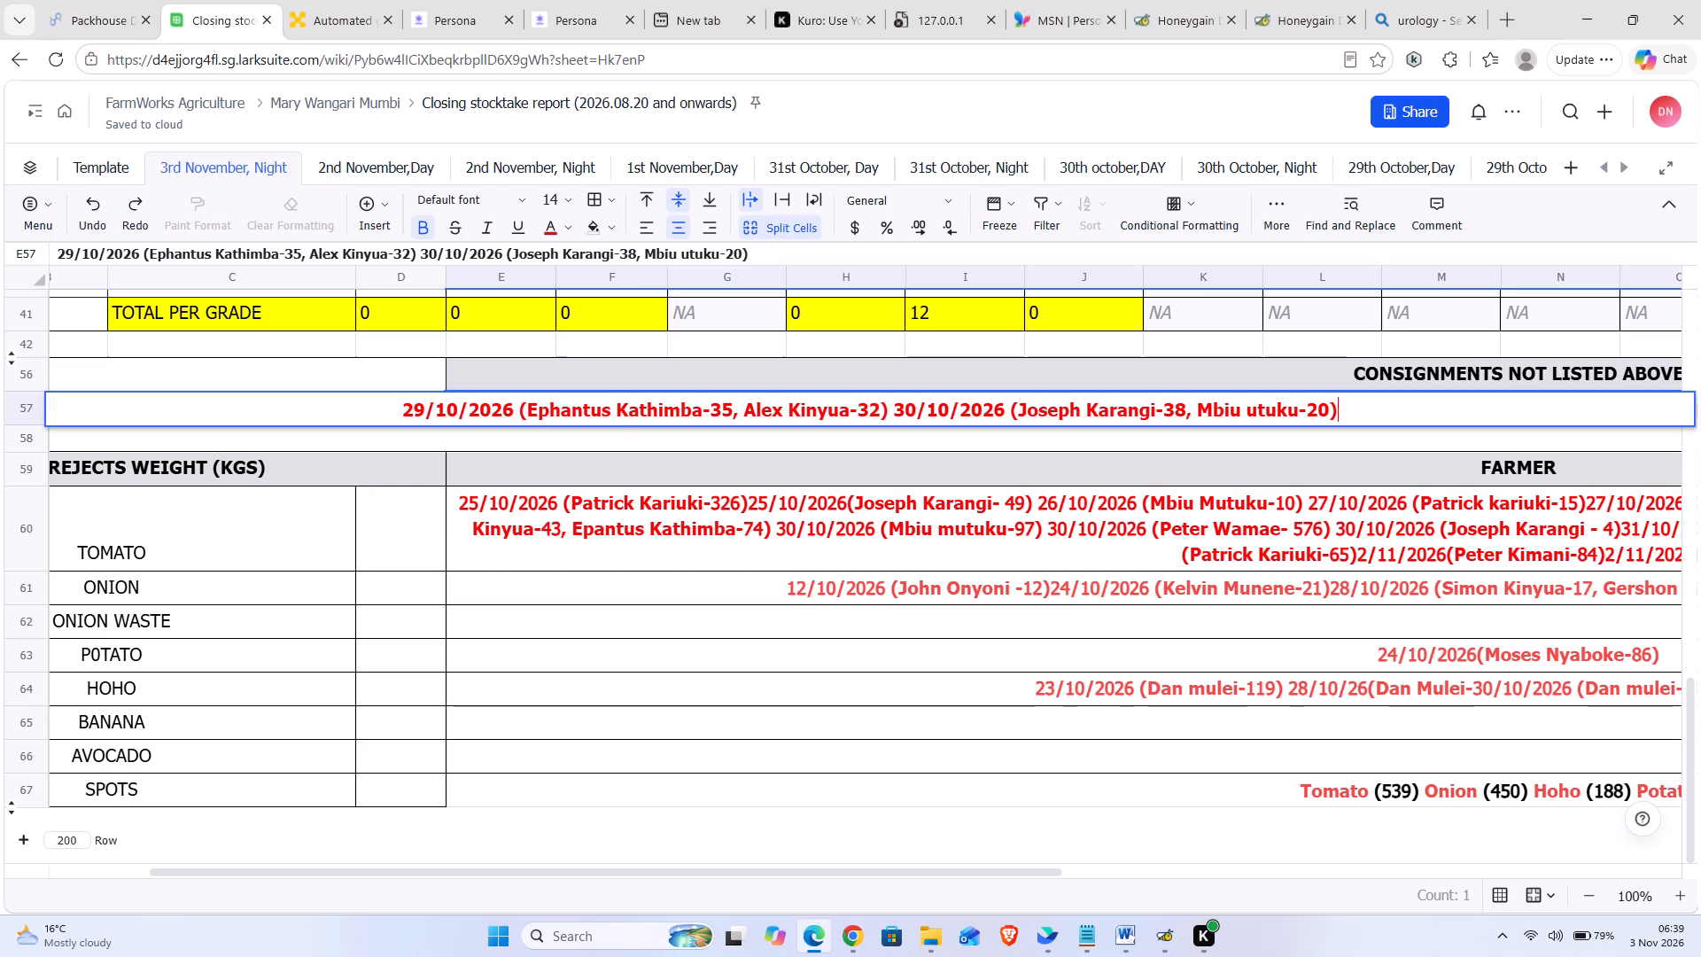
{"action": "left_click", "coordinate": [511, 565]}
{"action": "left_click", "coordinate": [388, 410]}
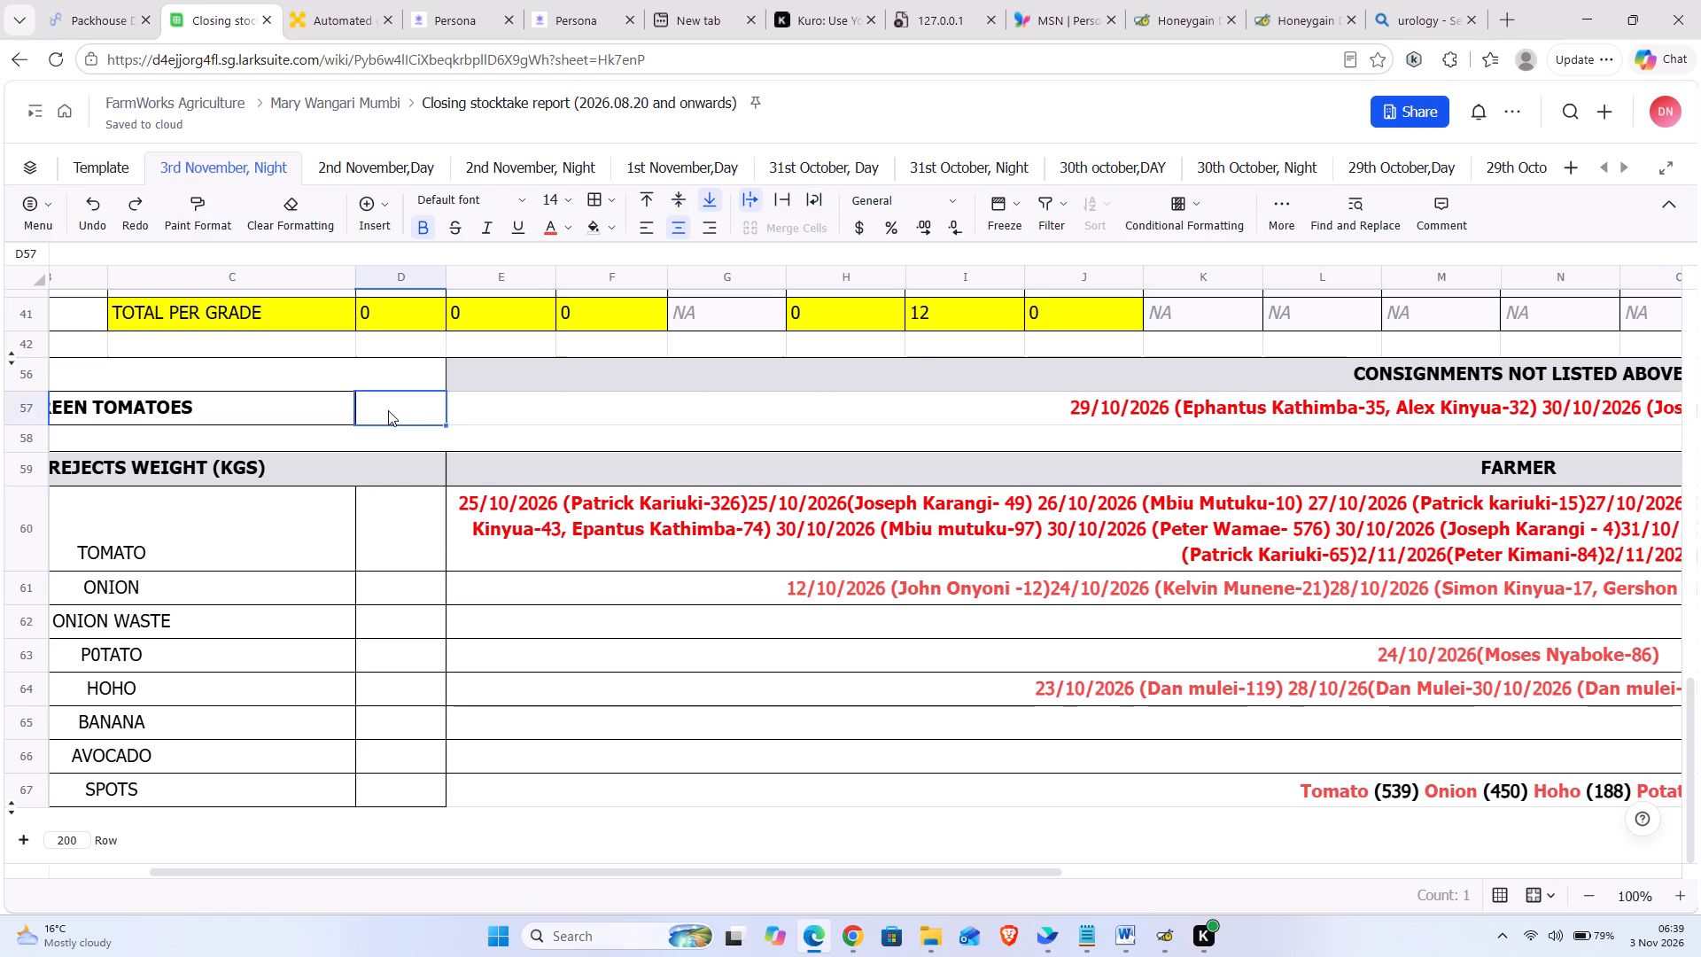
{"action": "type", "text": "125"}
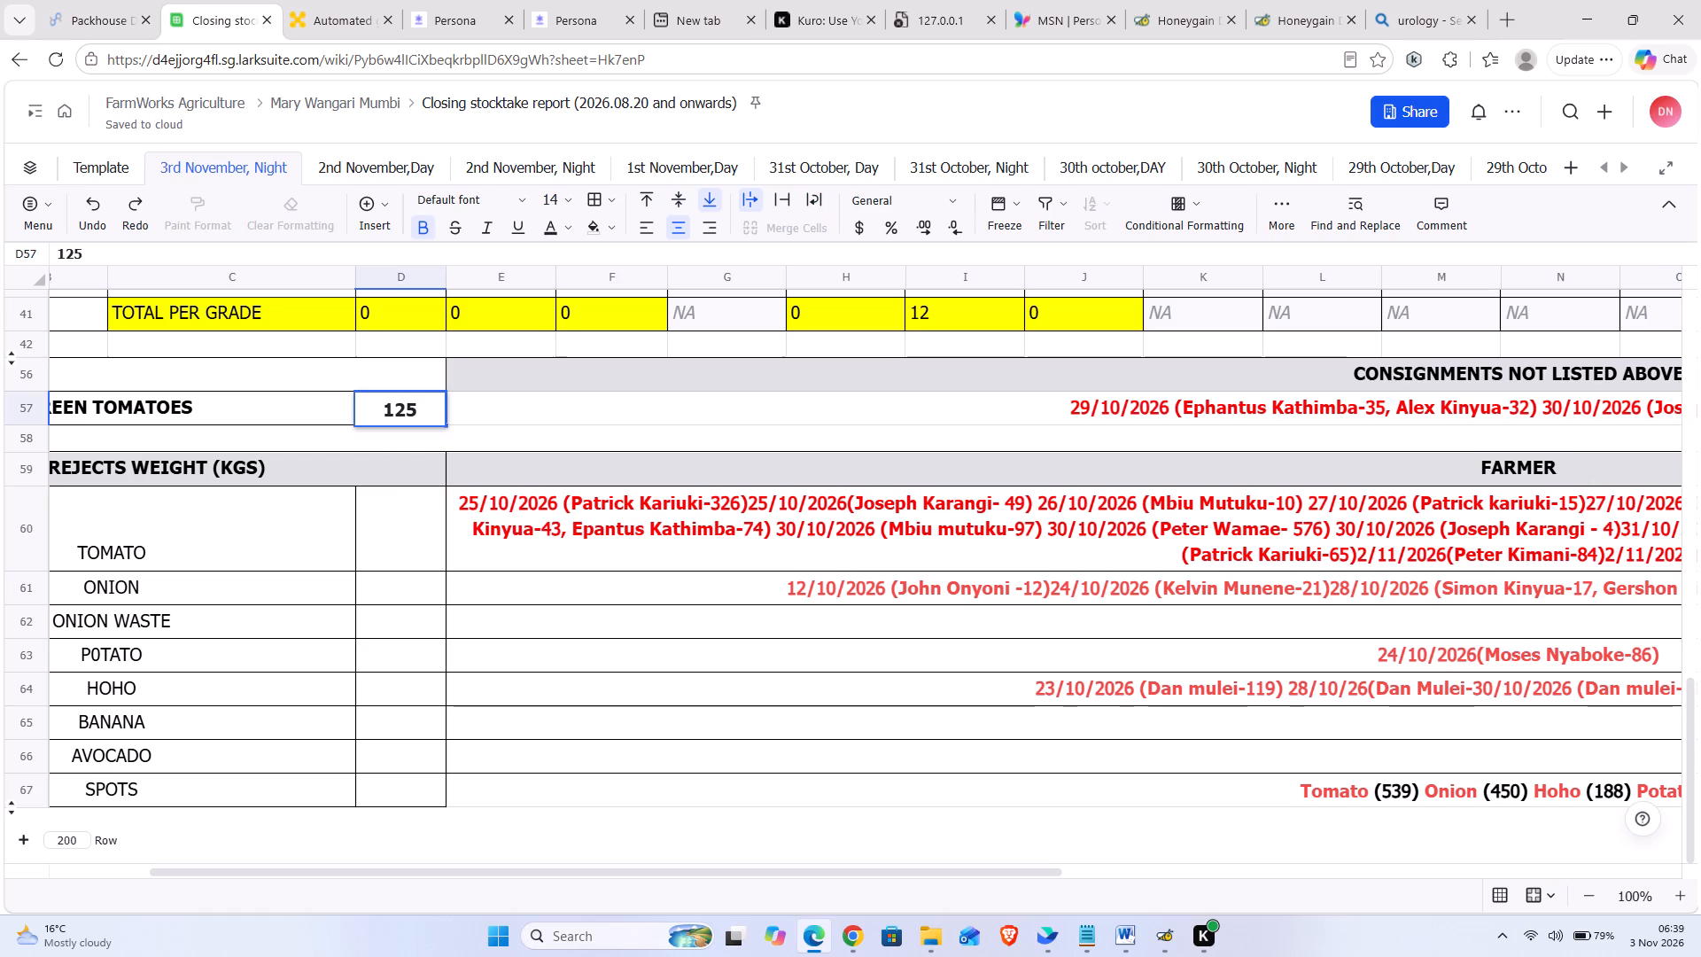
Open the tomato rejects farmer list in row 60 to read its consignment weights.
{"action": "double_click", "coordinate": [609, 519]}
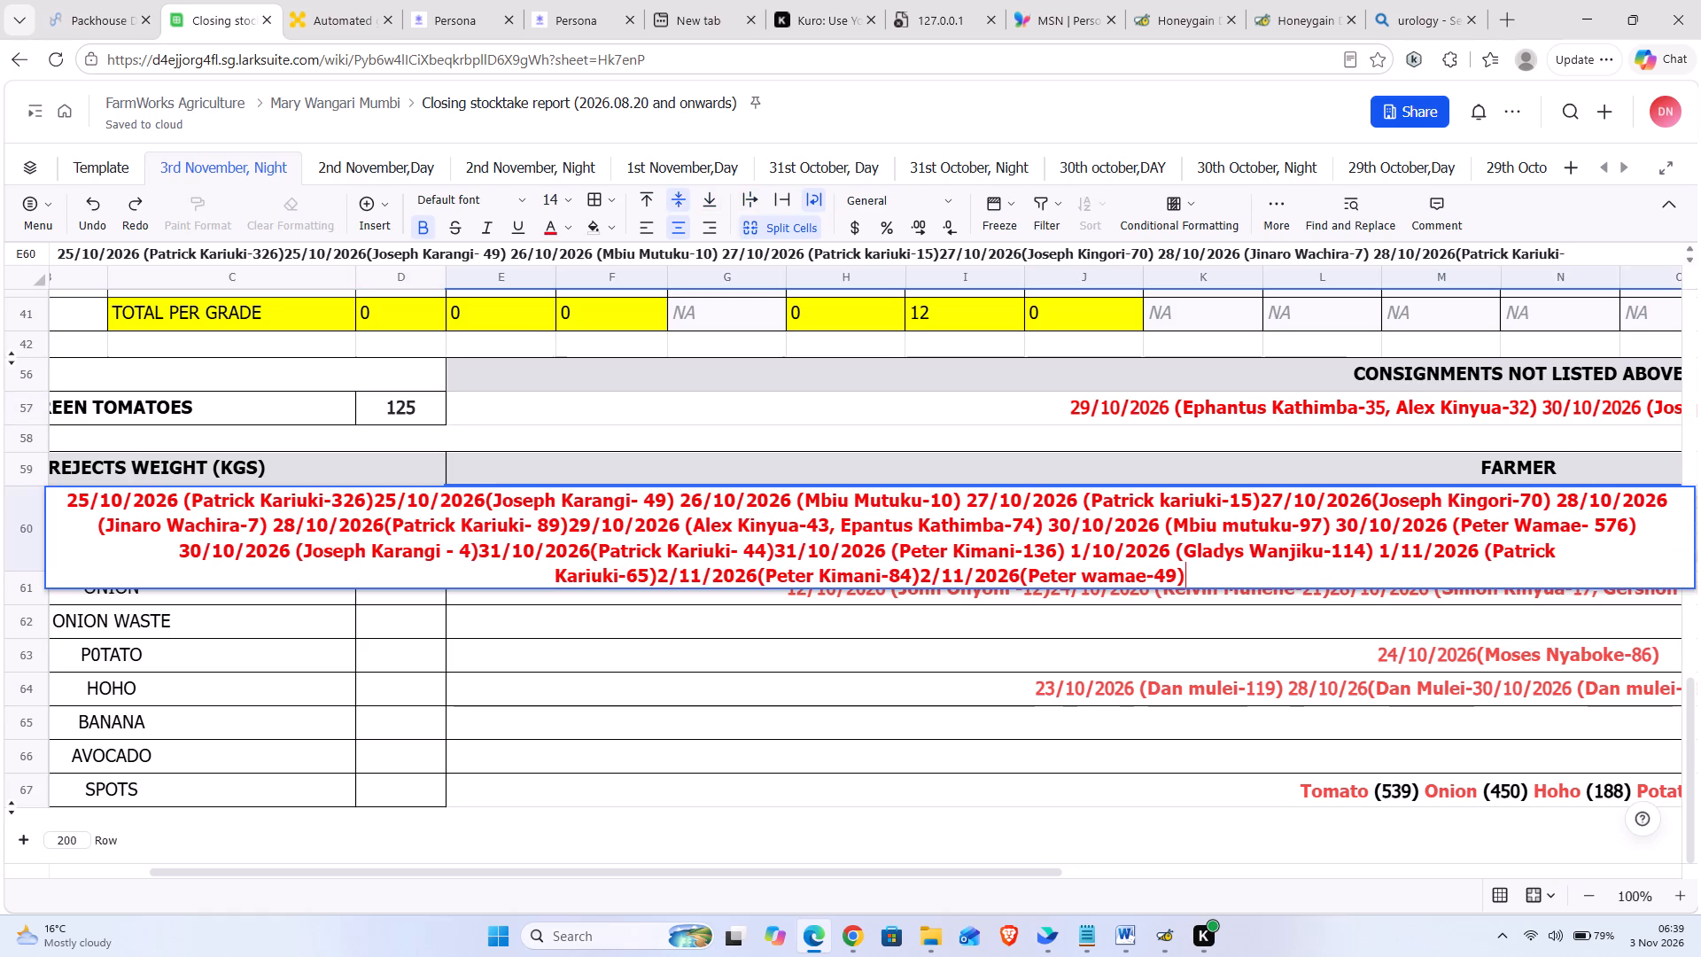
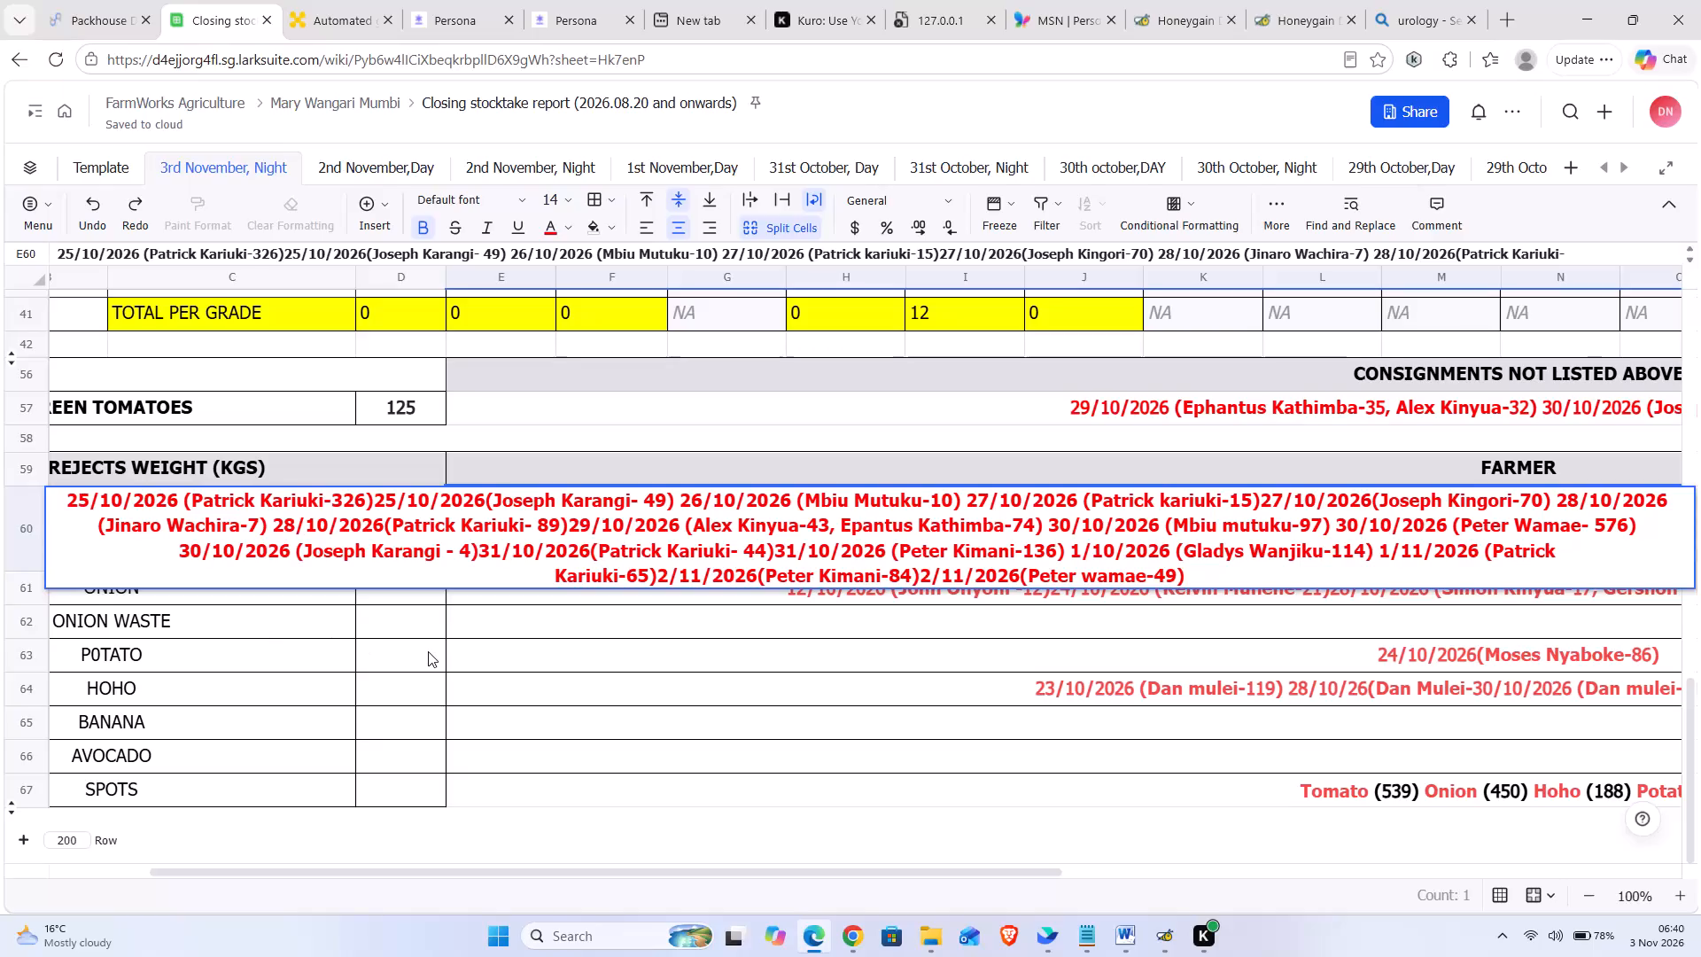
Enter 2842 as the tomato rejects weight in cell D60.
{"action": "left_click", "coordinate": [391, 523]}
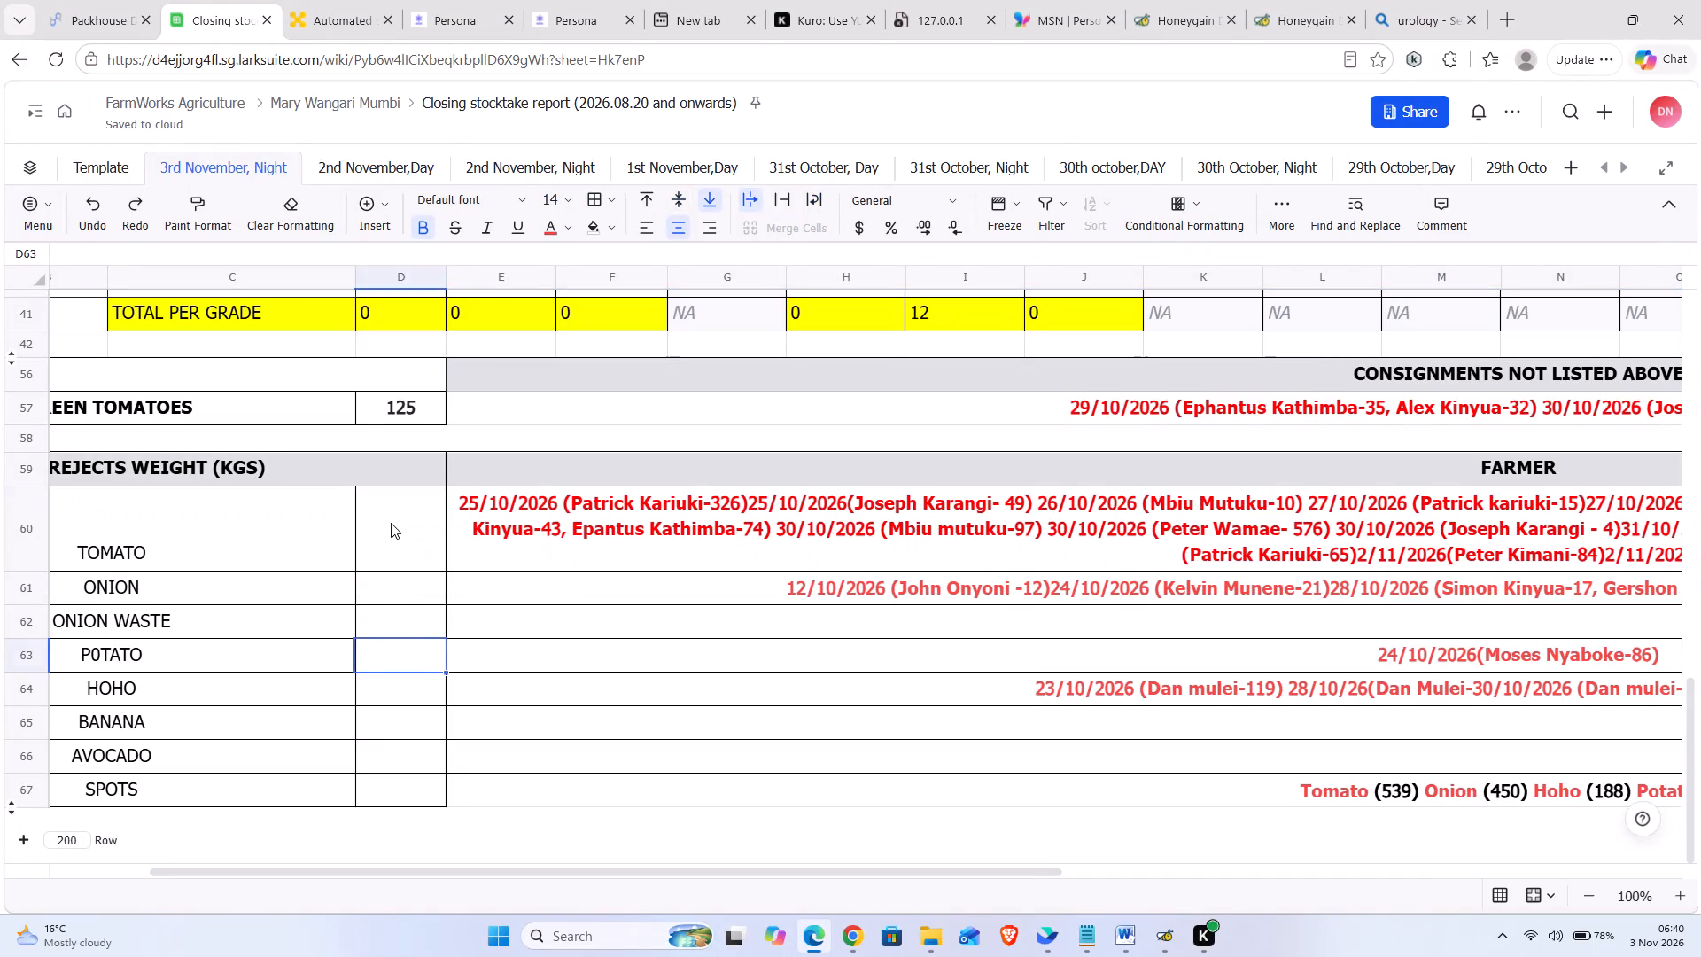
{"action": "type", "text": "2842"}
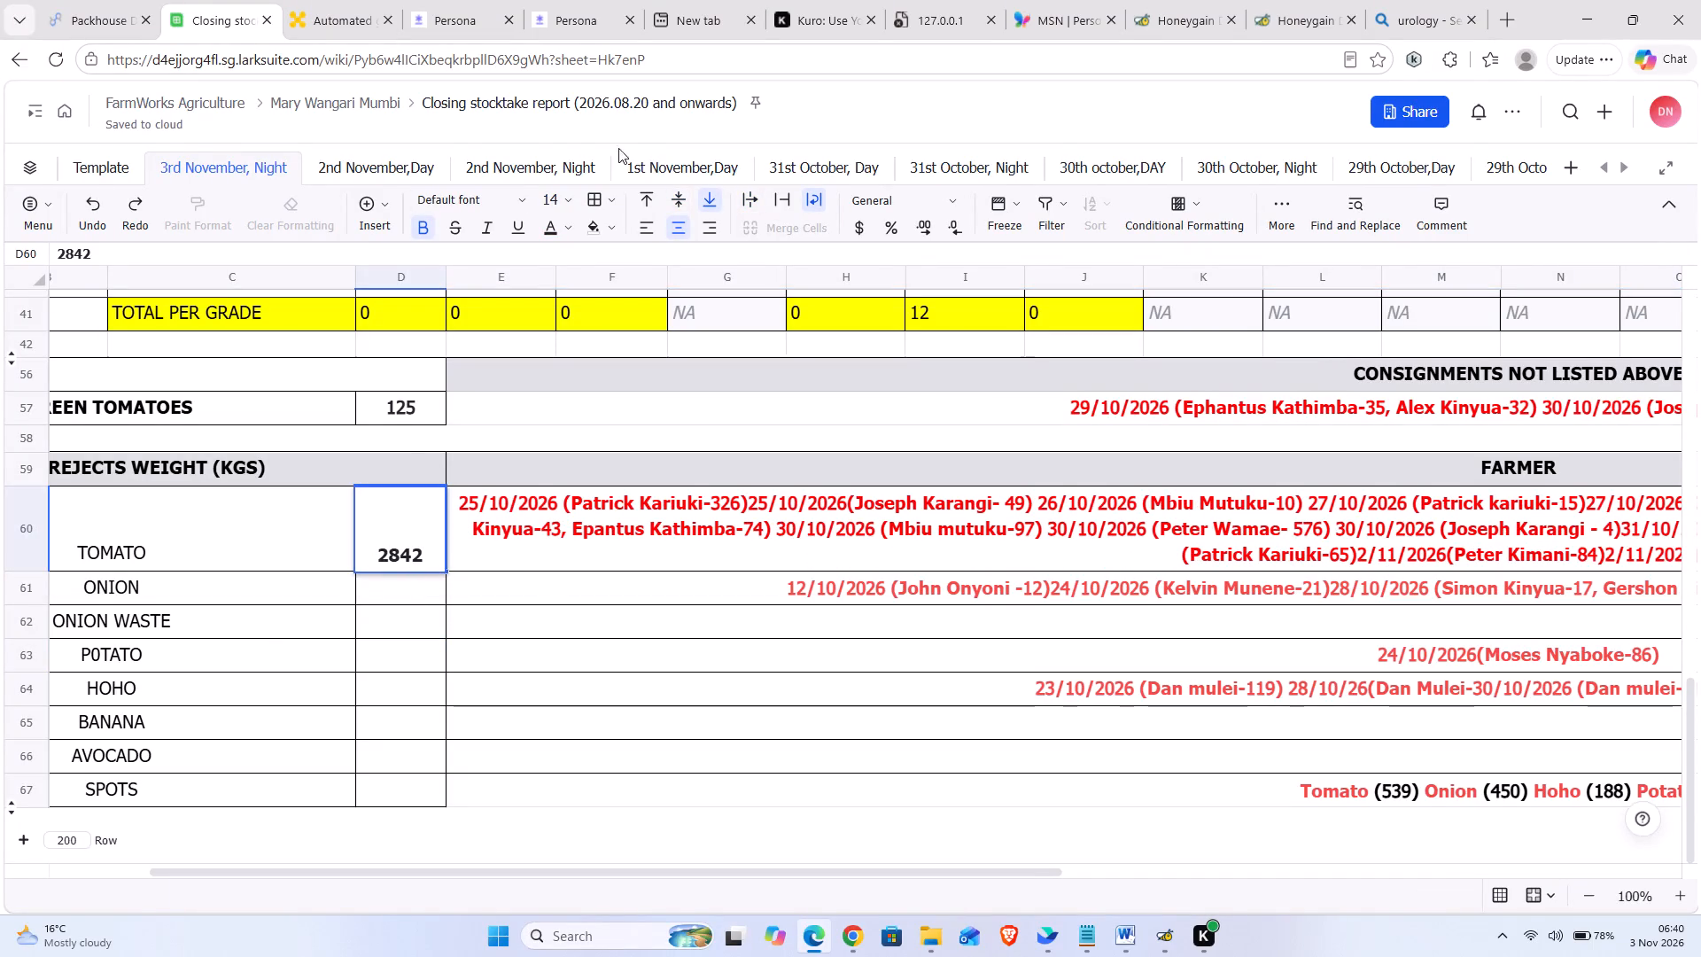
Check the reject weights in the 2nd November, Night sheet and return to the 3rd November, Night sheet.
{"action": "left_click", "coordinate": [541, 165]}
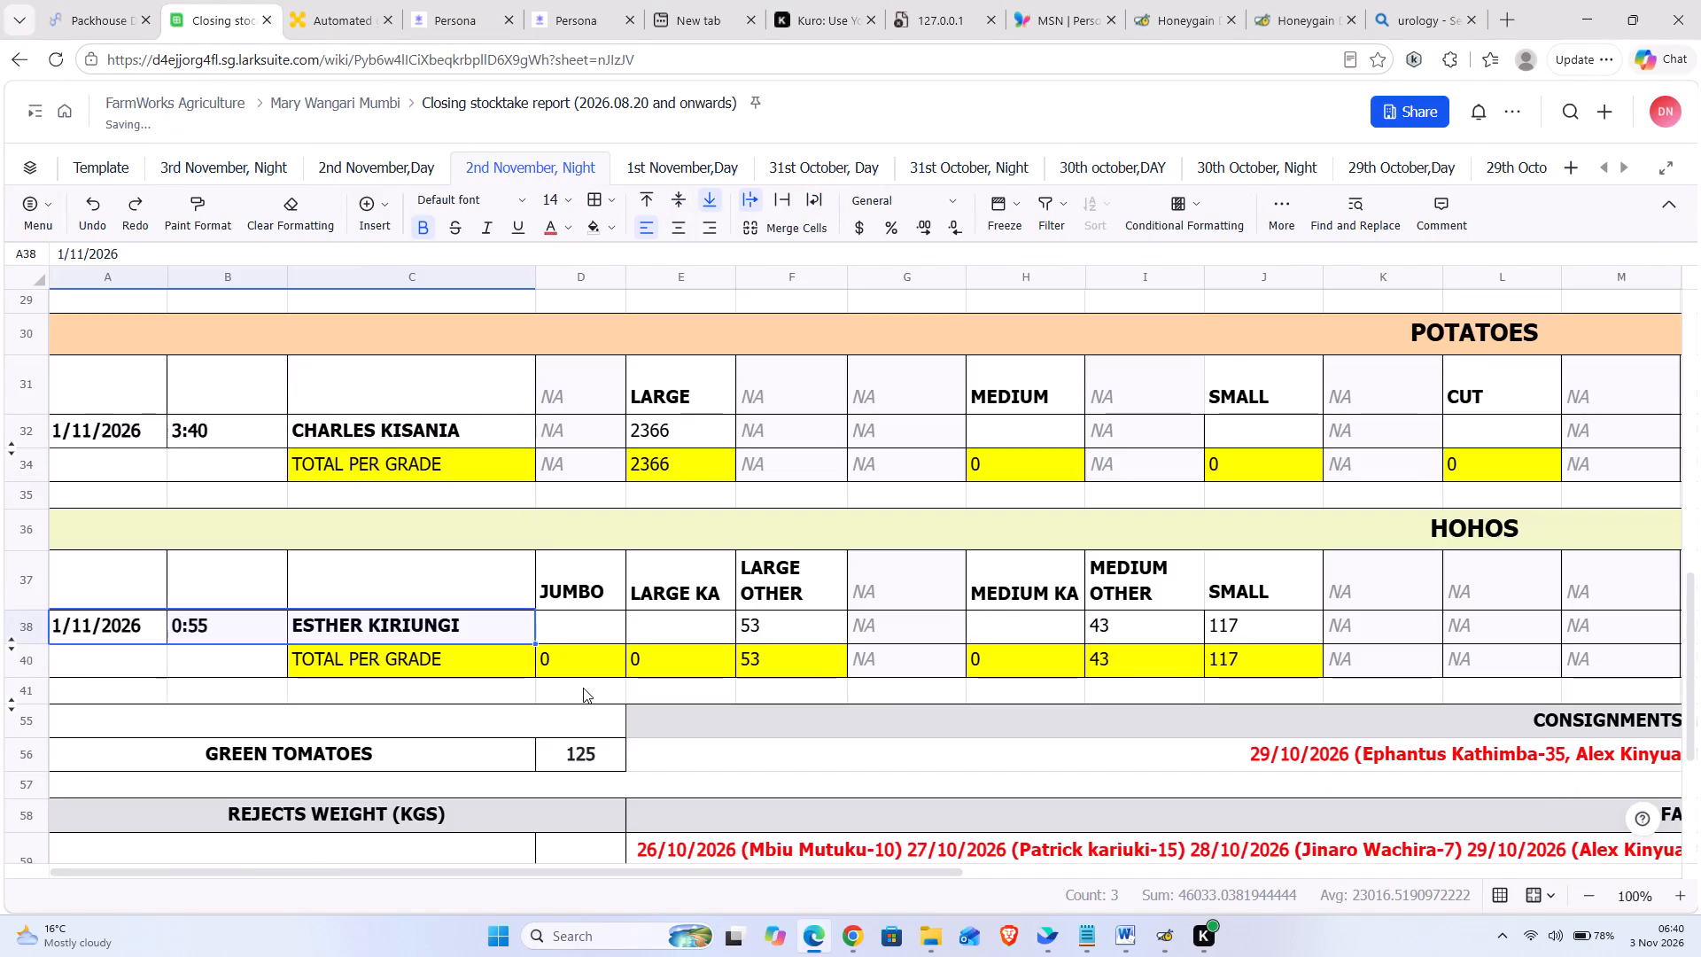
{"action": "scroll", "coordinate": [583, 688], "scroll_direction": "down", "scroll_amount": 1}
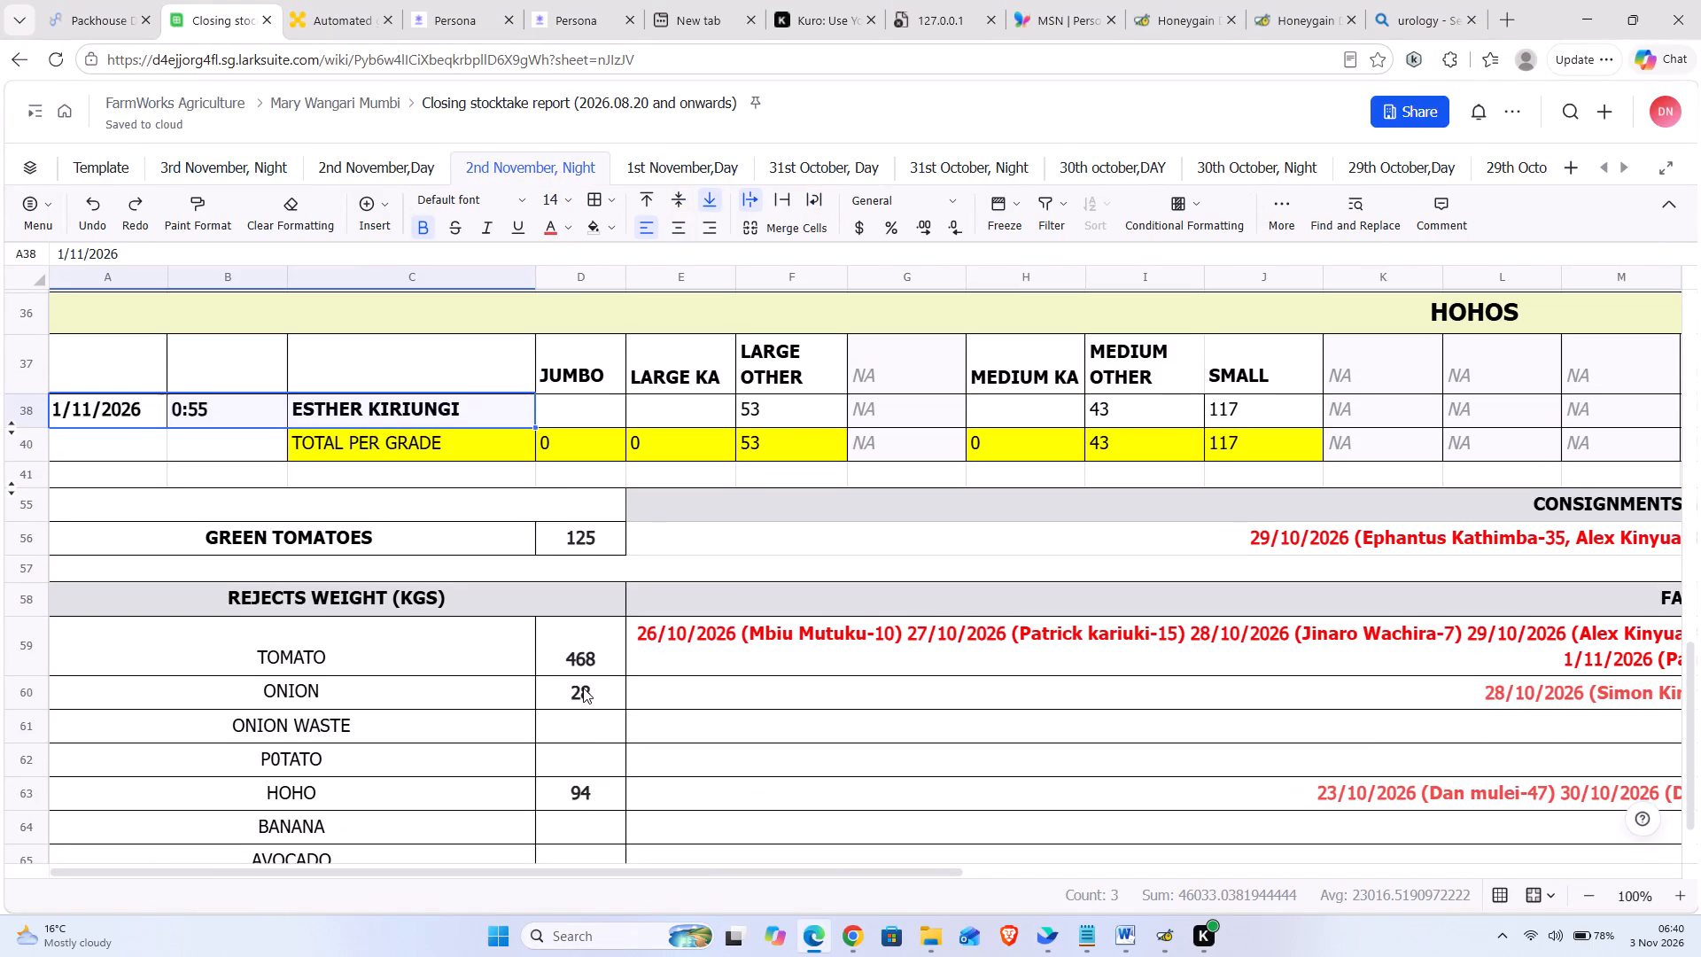
{"action": "key", "text": "alt+Tab"}
{"action": "key", "text": "alt+Tab"}
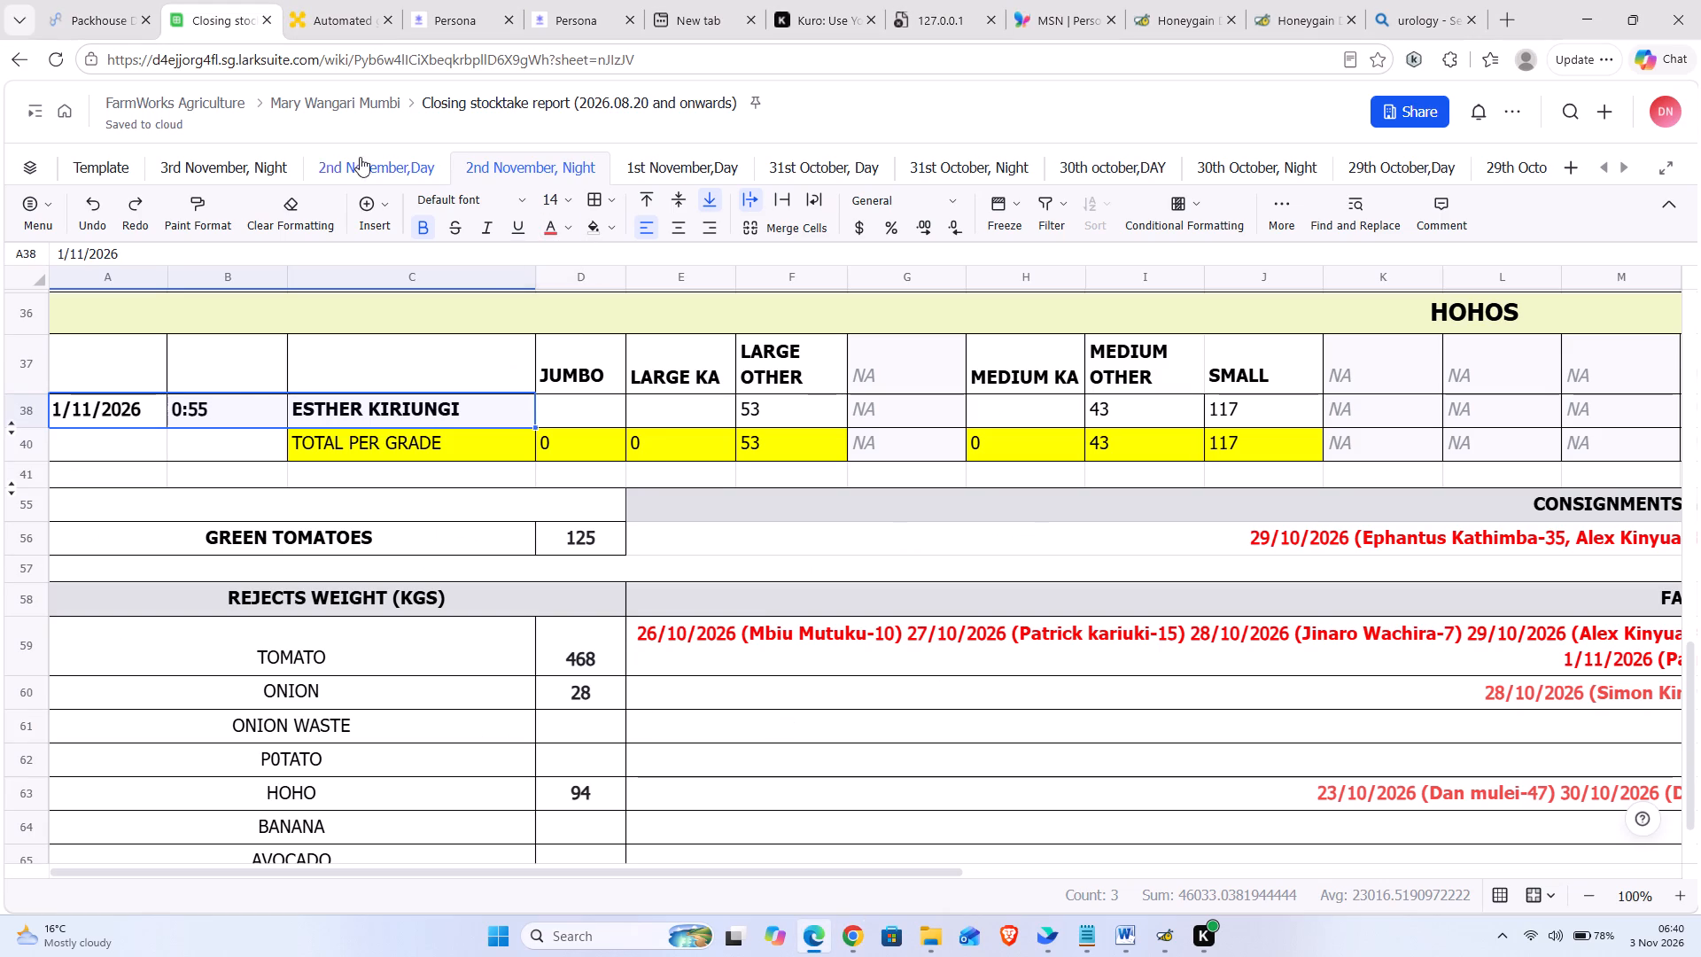
{"action": "left_click", "coordinate": [245, 163]}
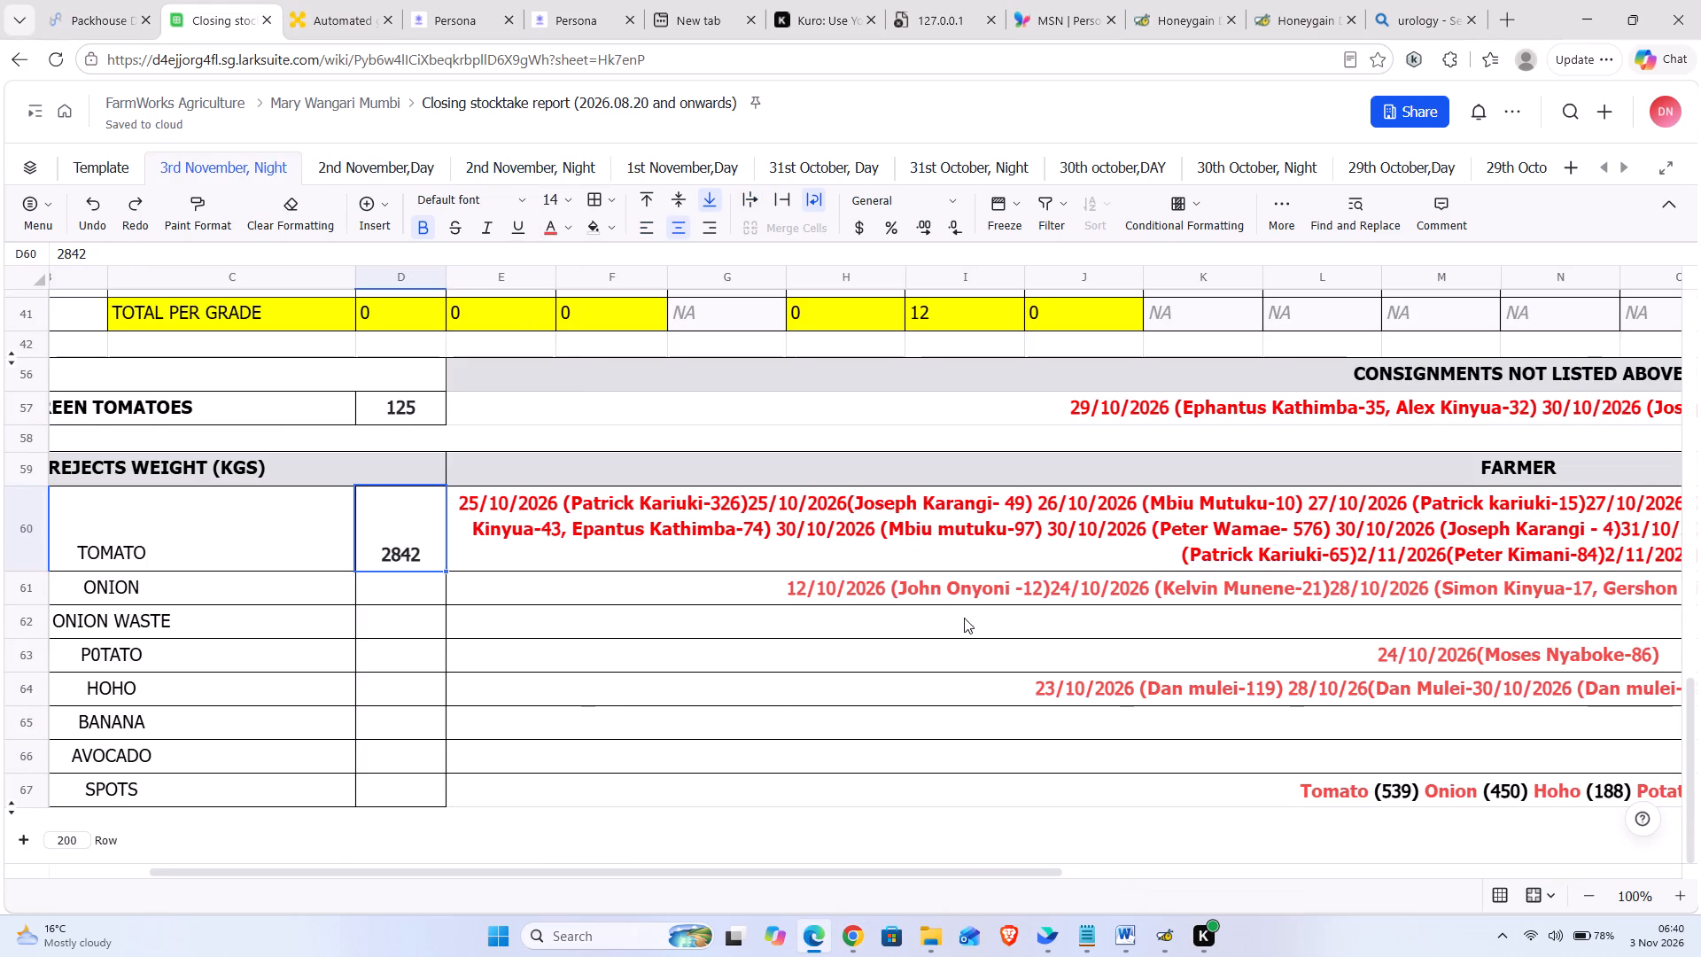
Read the onion rejects farmer list in row 61 and enter 108 as the onion rejects weight in cell D61.
{"action": "double_click", "coordinate": [1010, 585]}
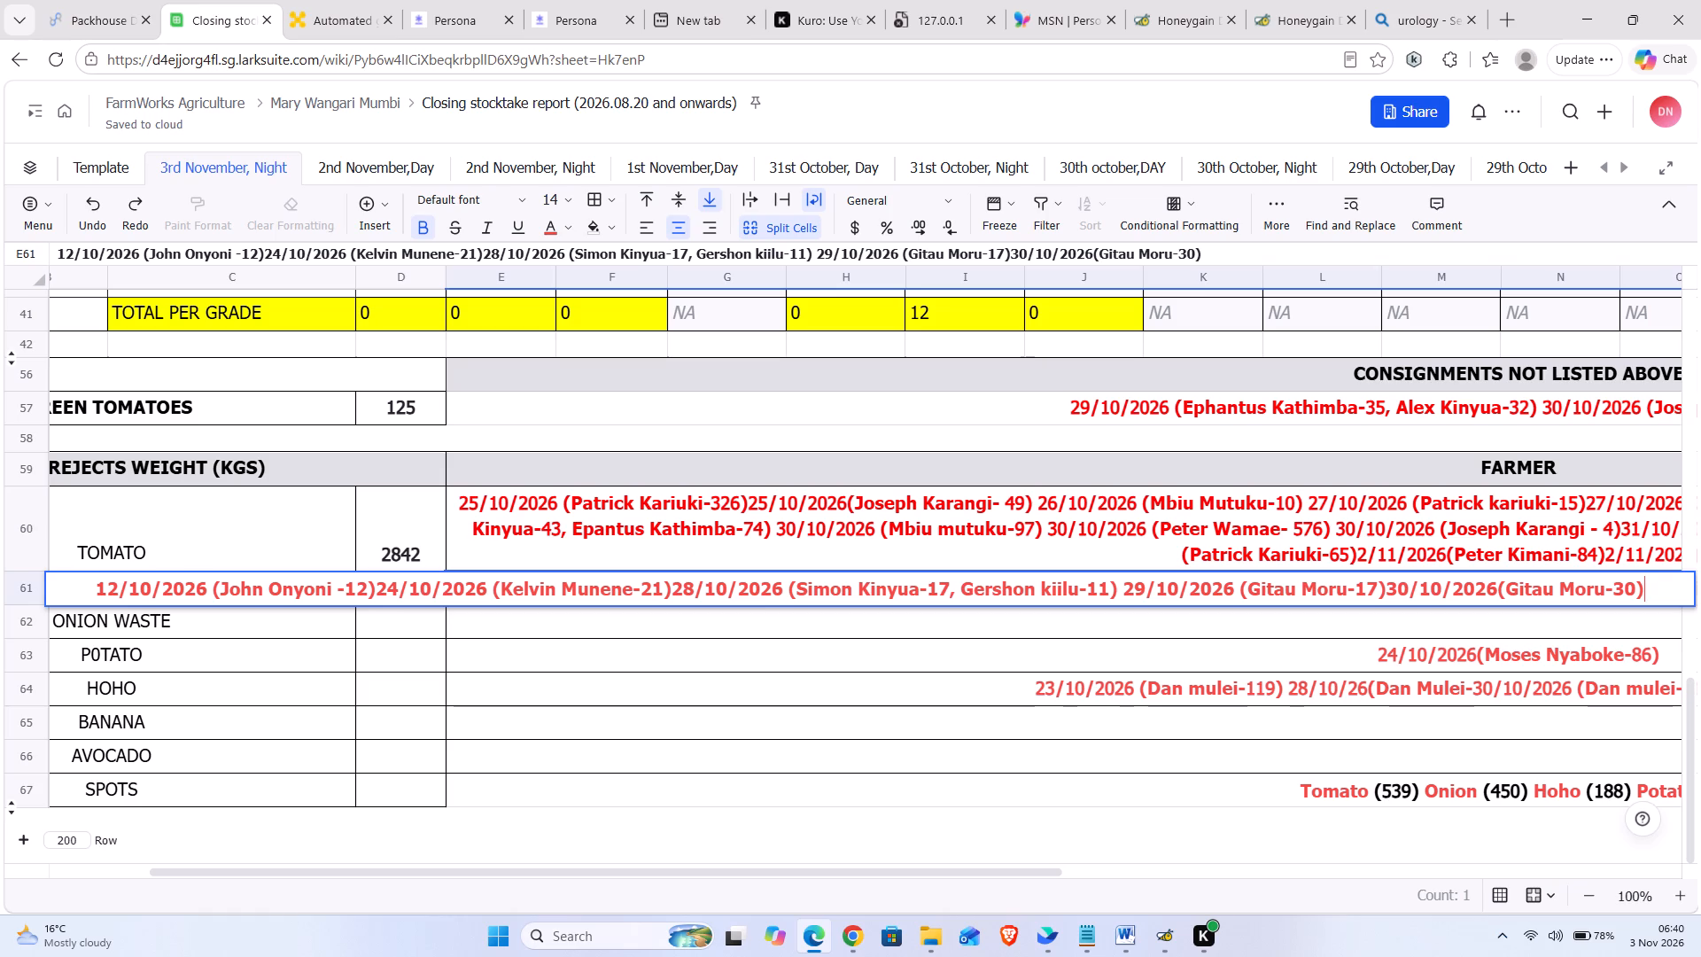
{"action": "left_click", "coordinate": [773, 650]}
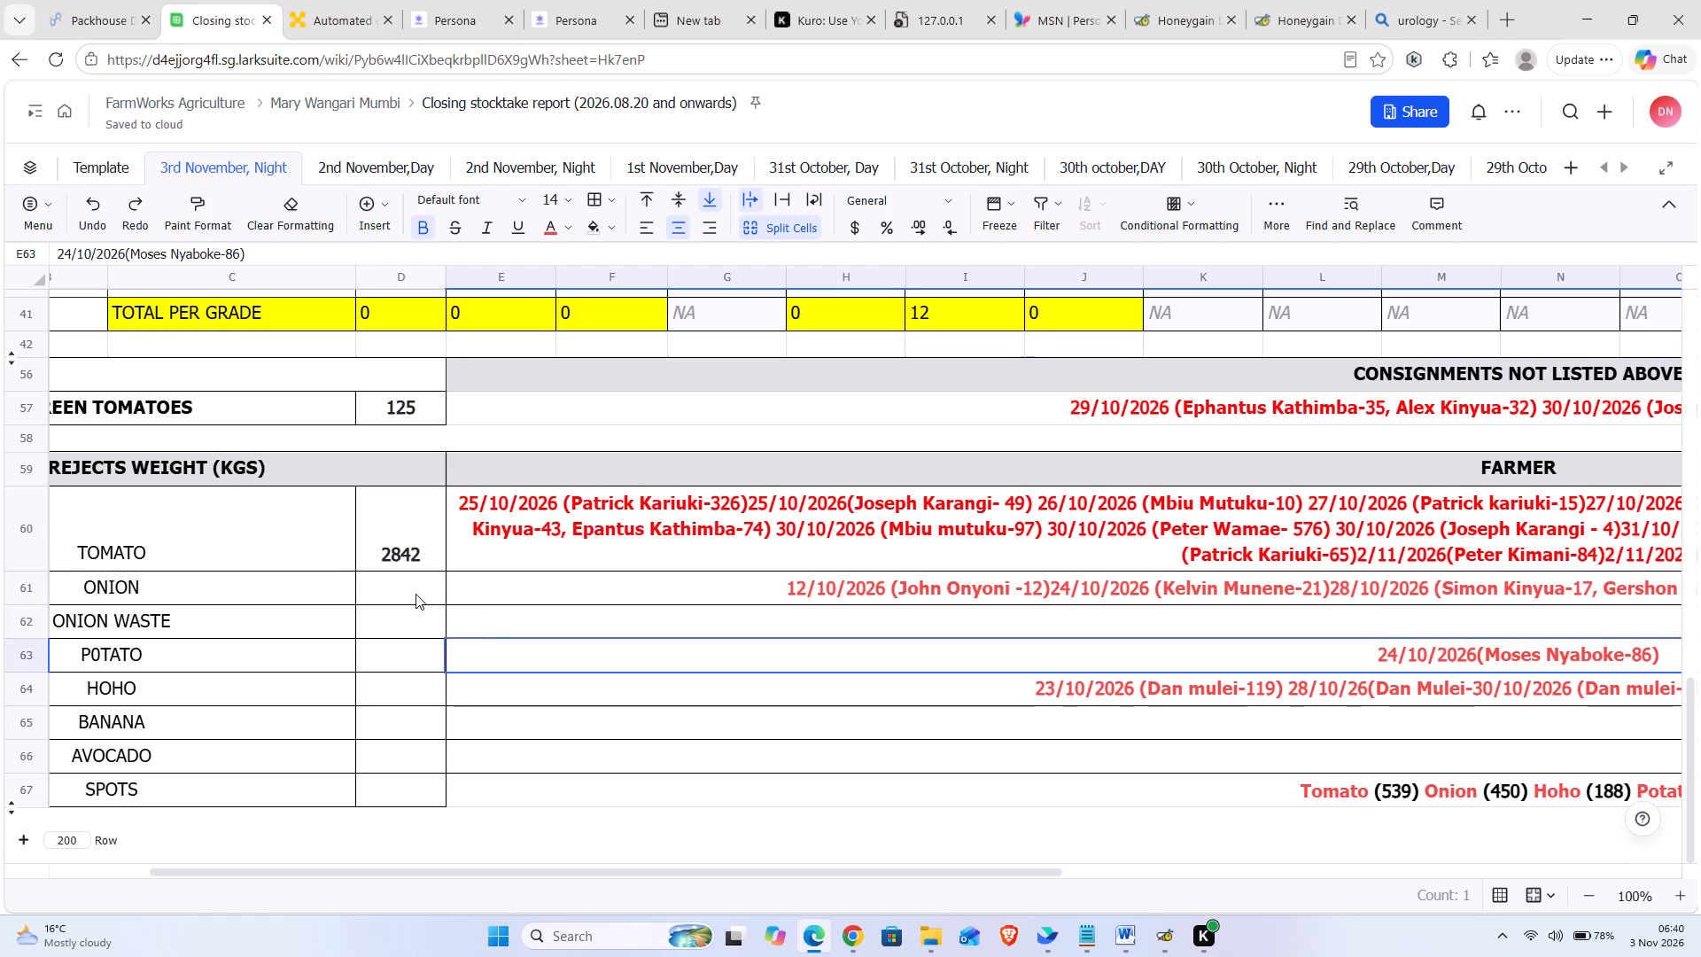
{"action": "left_click", "coordinate": [416, 594]}
{"action": "type", "text": "108"}
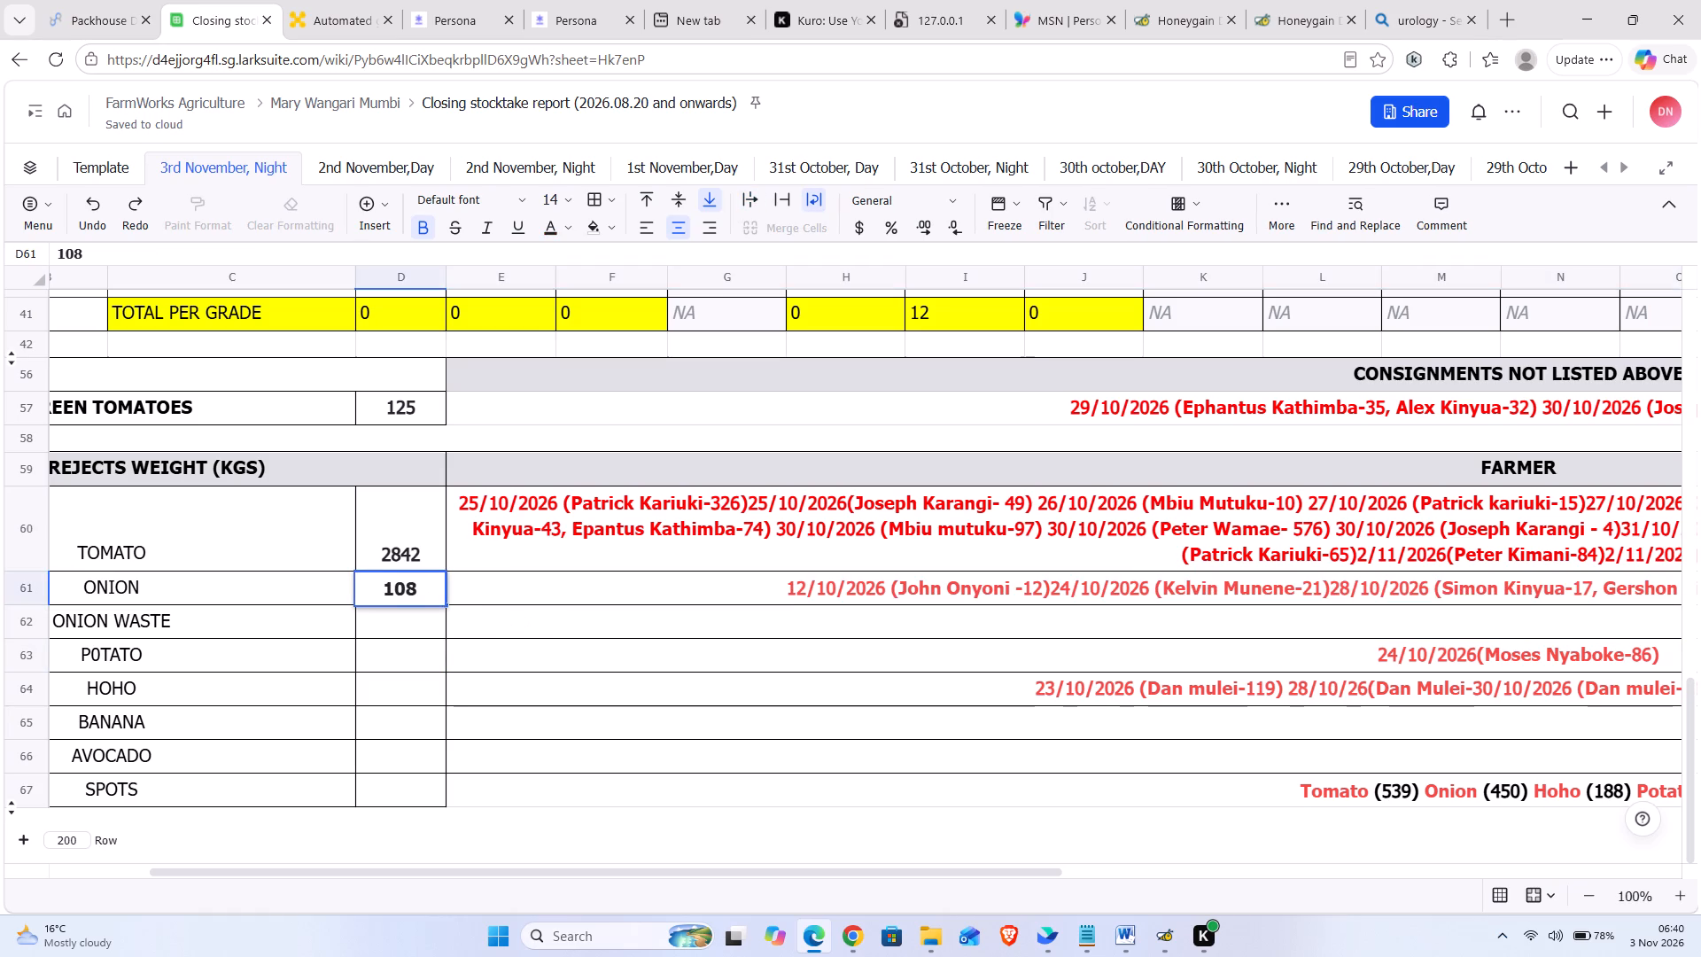
Enter the rejects weights from the farmer lists: 86 for potato in cell D63 and 388 for hoho in D64.
{"action": "key", "text": "Down"}
{"action": "key", "text": "Down"}
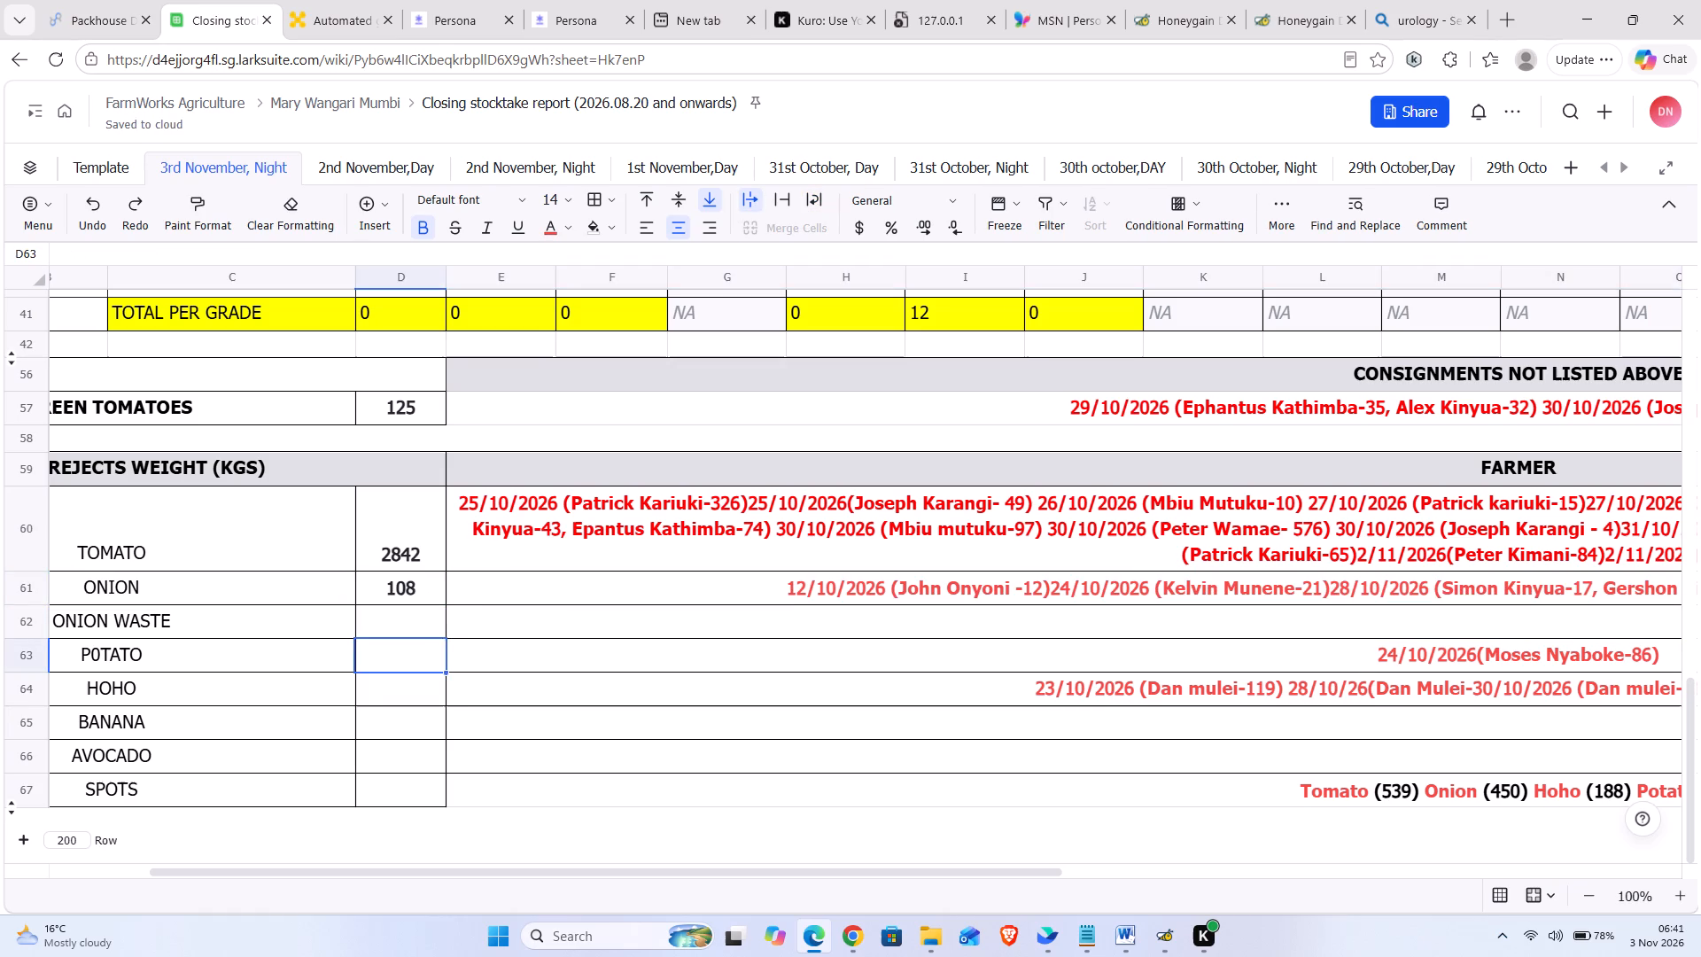
{"action": "type", "text": "86"}
{"action": "key", "text": "Down"}
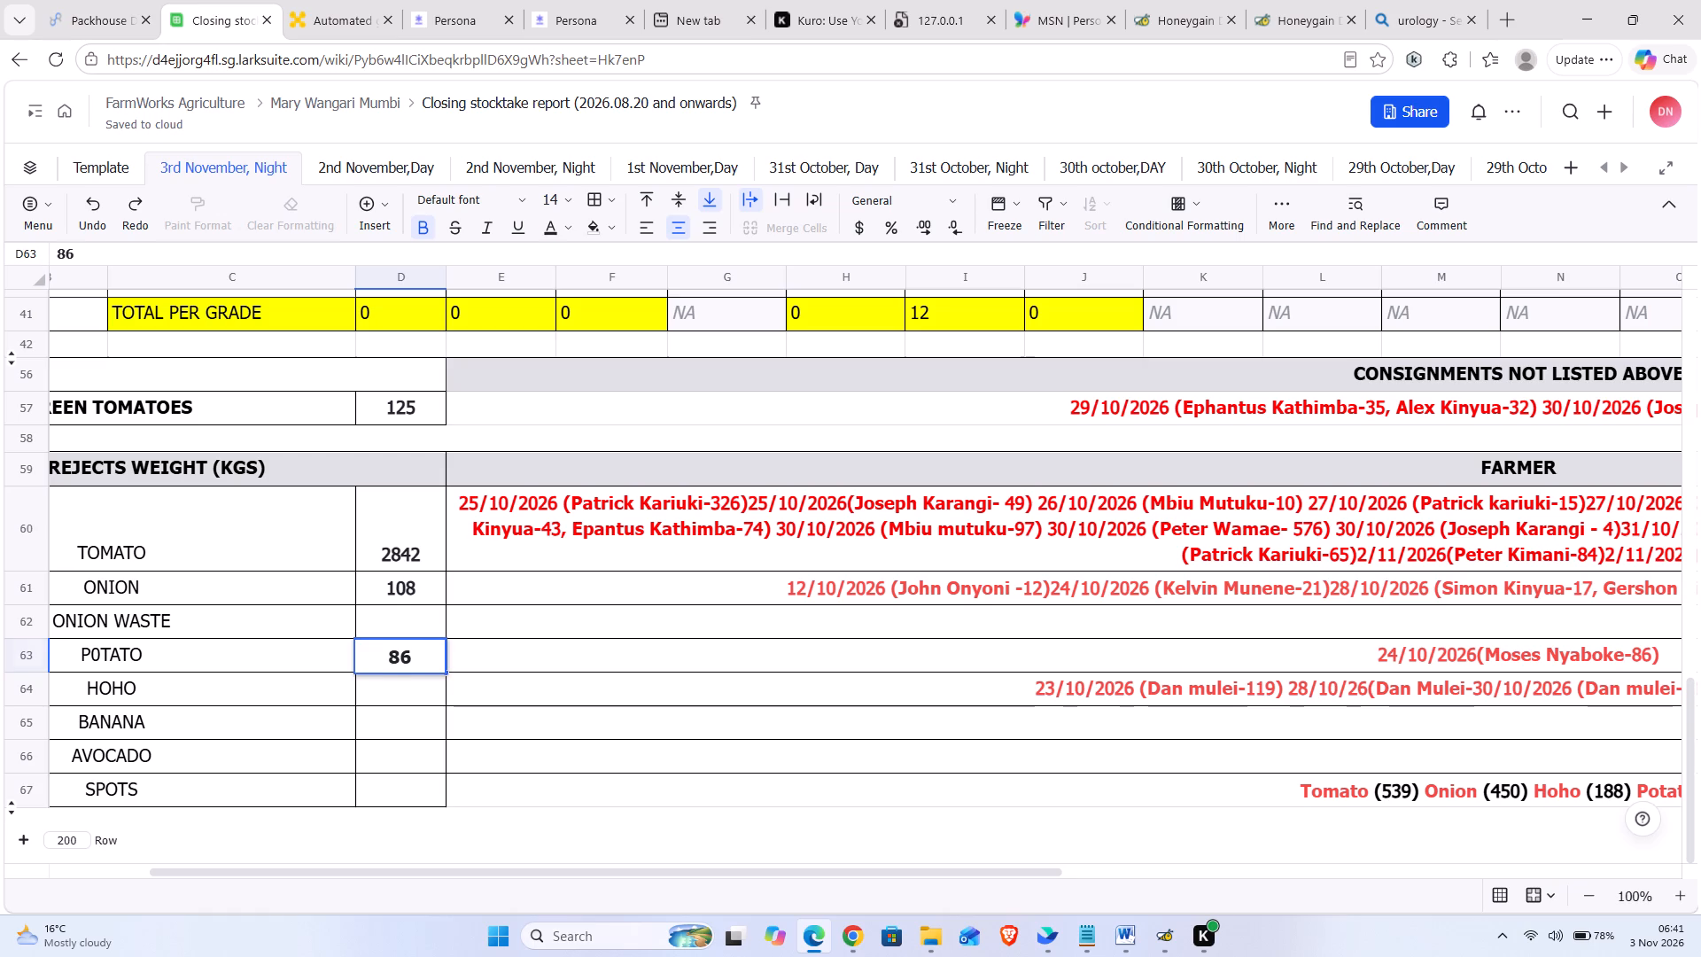
{"action": "scroll", "coordinate": [728, 747], "scroll_direction": "left", "scroll_amount": 1}
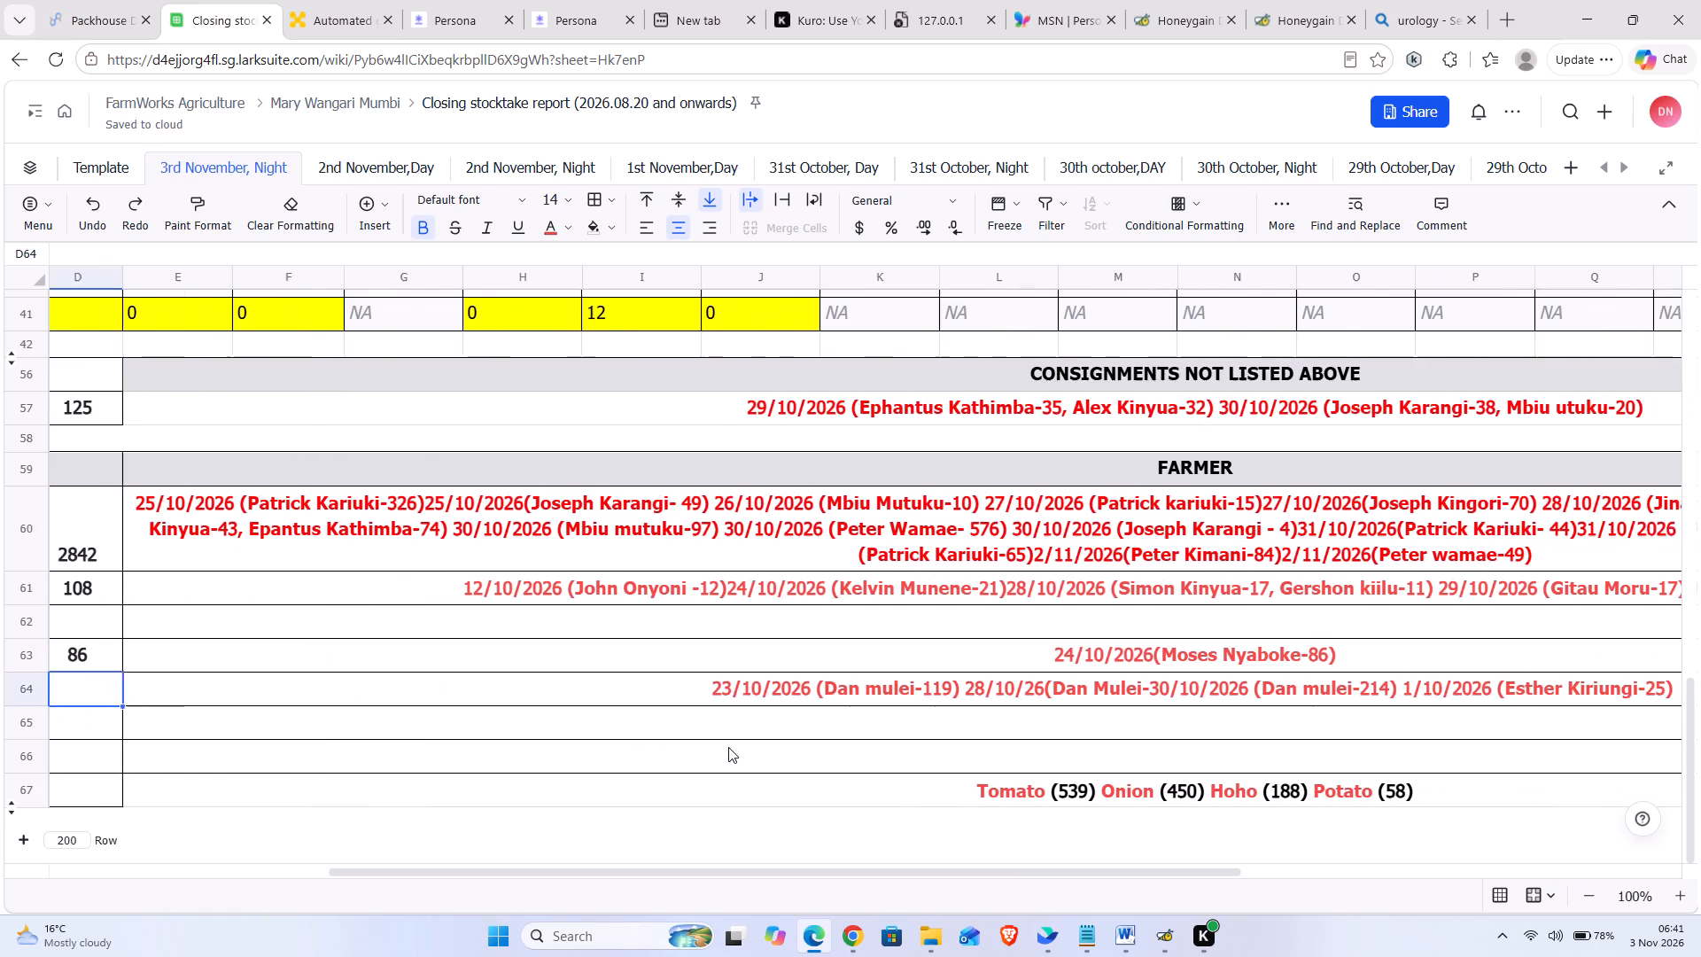
{"action": "scroll", "coordinate": [728, 747], "scroll_direction": "left", "scroll_amount": 1}
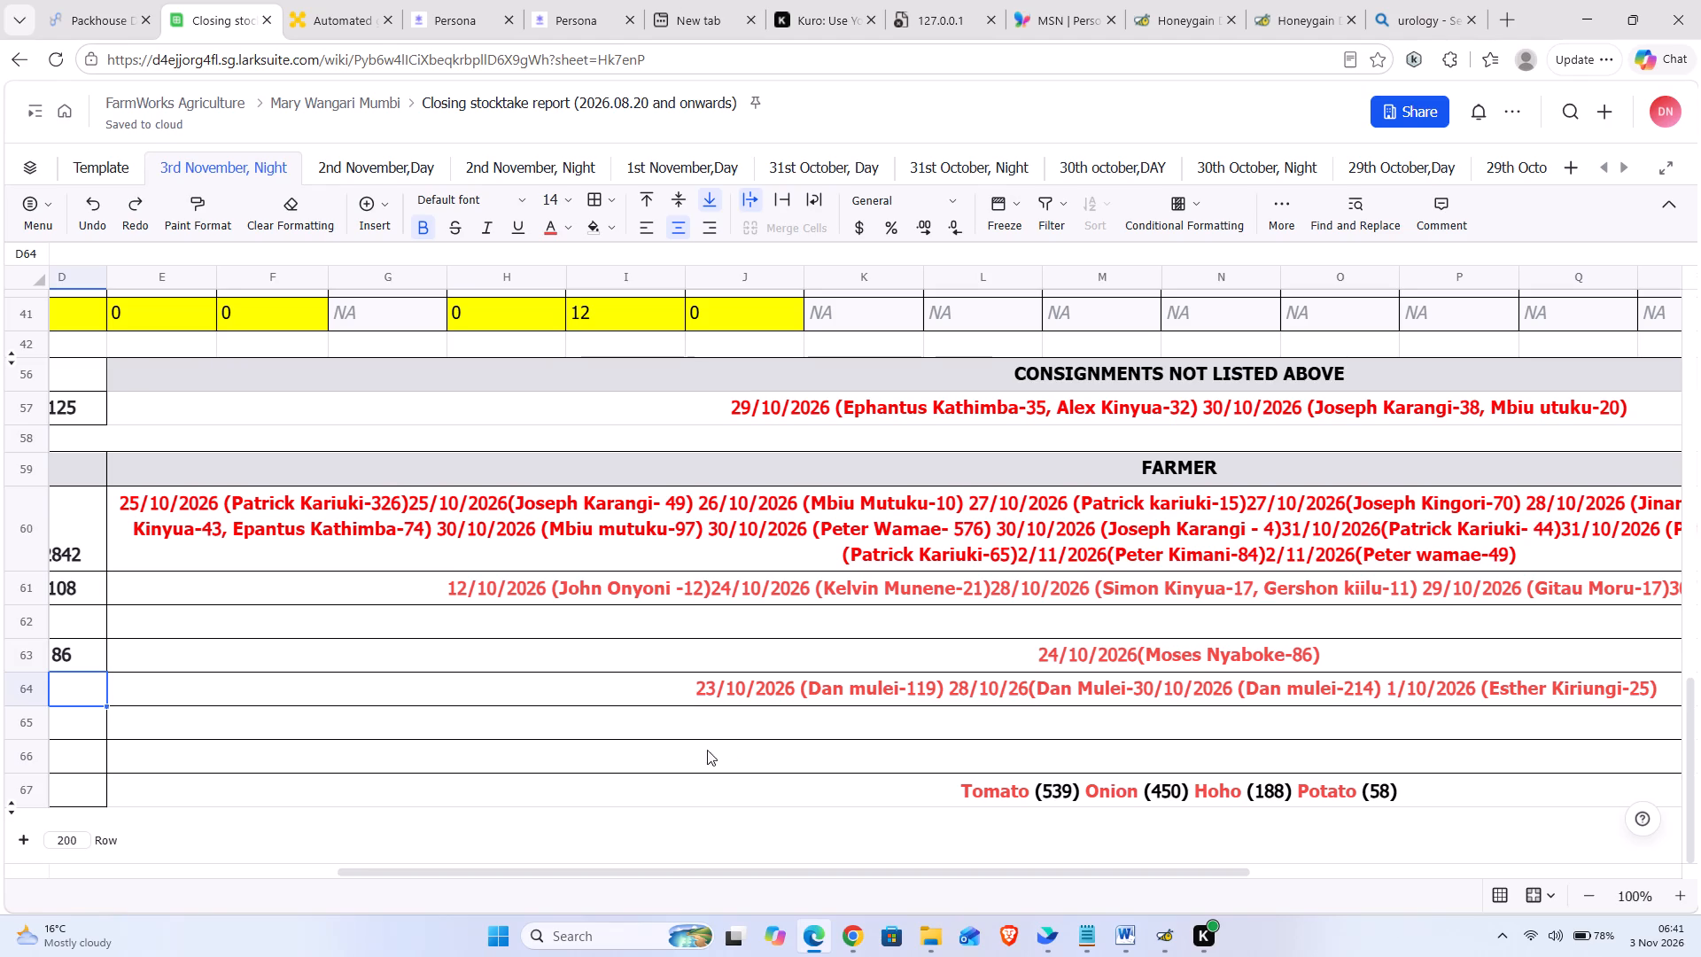
{"action": "type", "text": "388"}
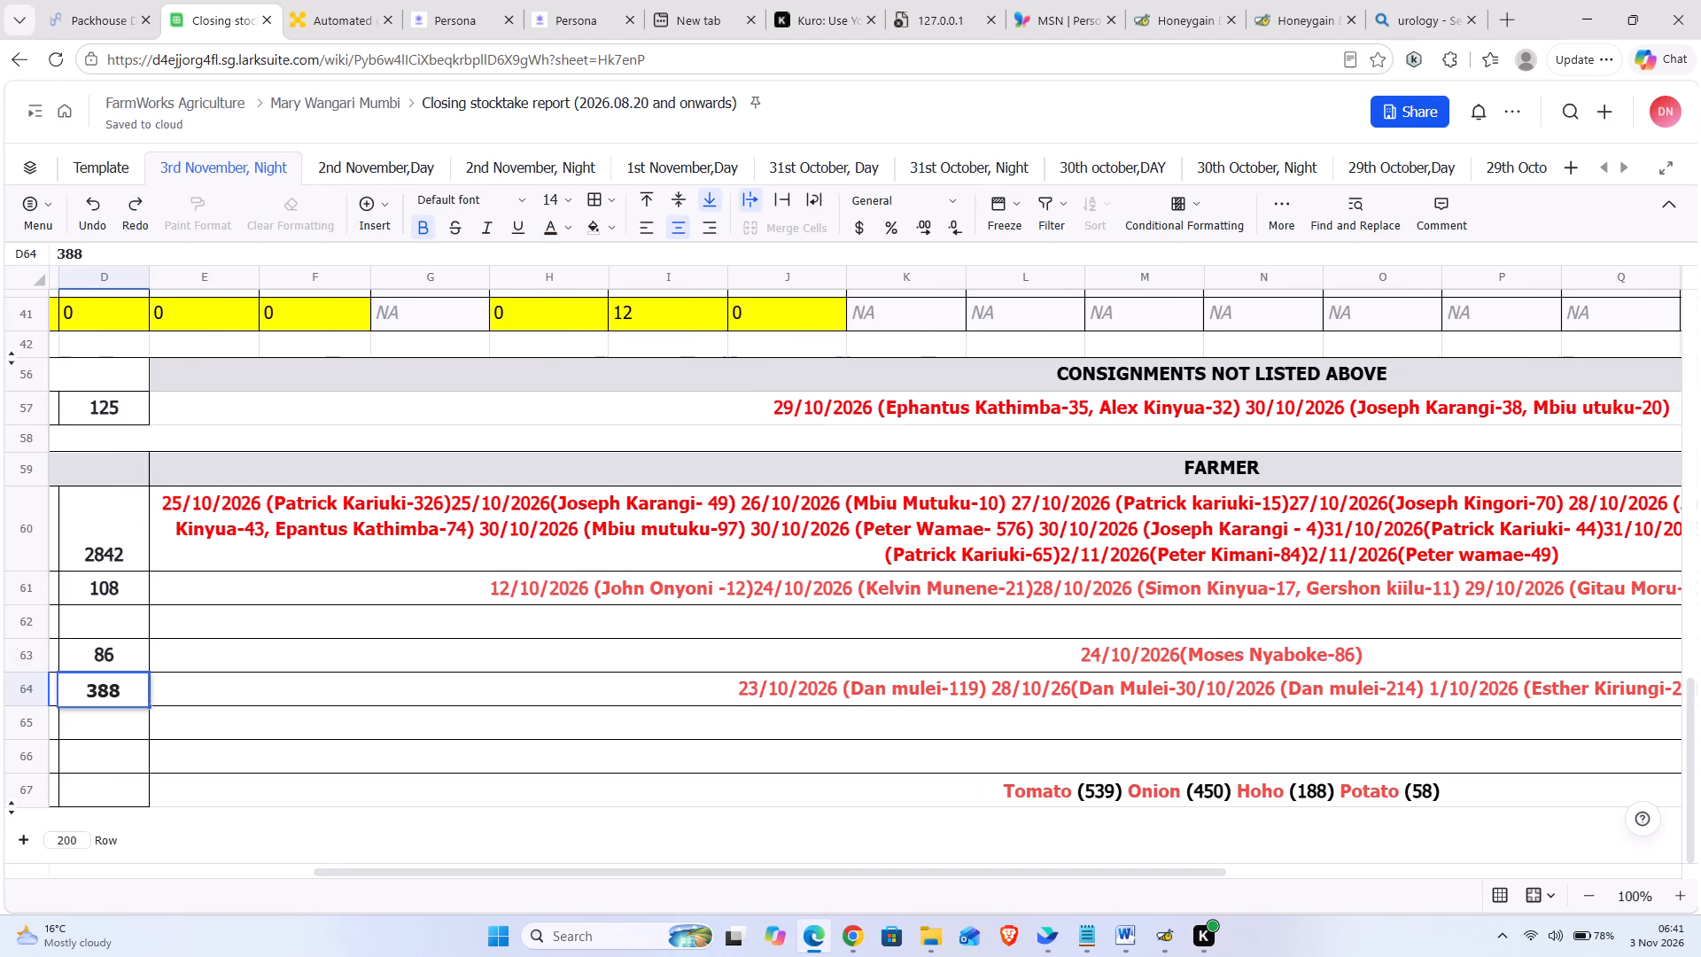
{"action": "key", "text": "Down"}
Change the onion figure in the spots breakdown in row 67 to 204.
{"action": "key", "text": "Down"}
{"action": "key", "text": "Down"}
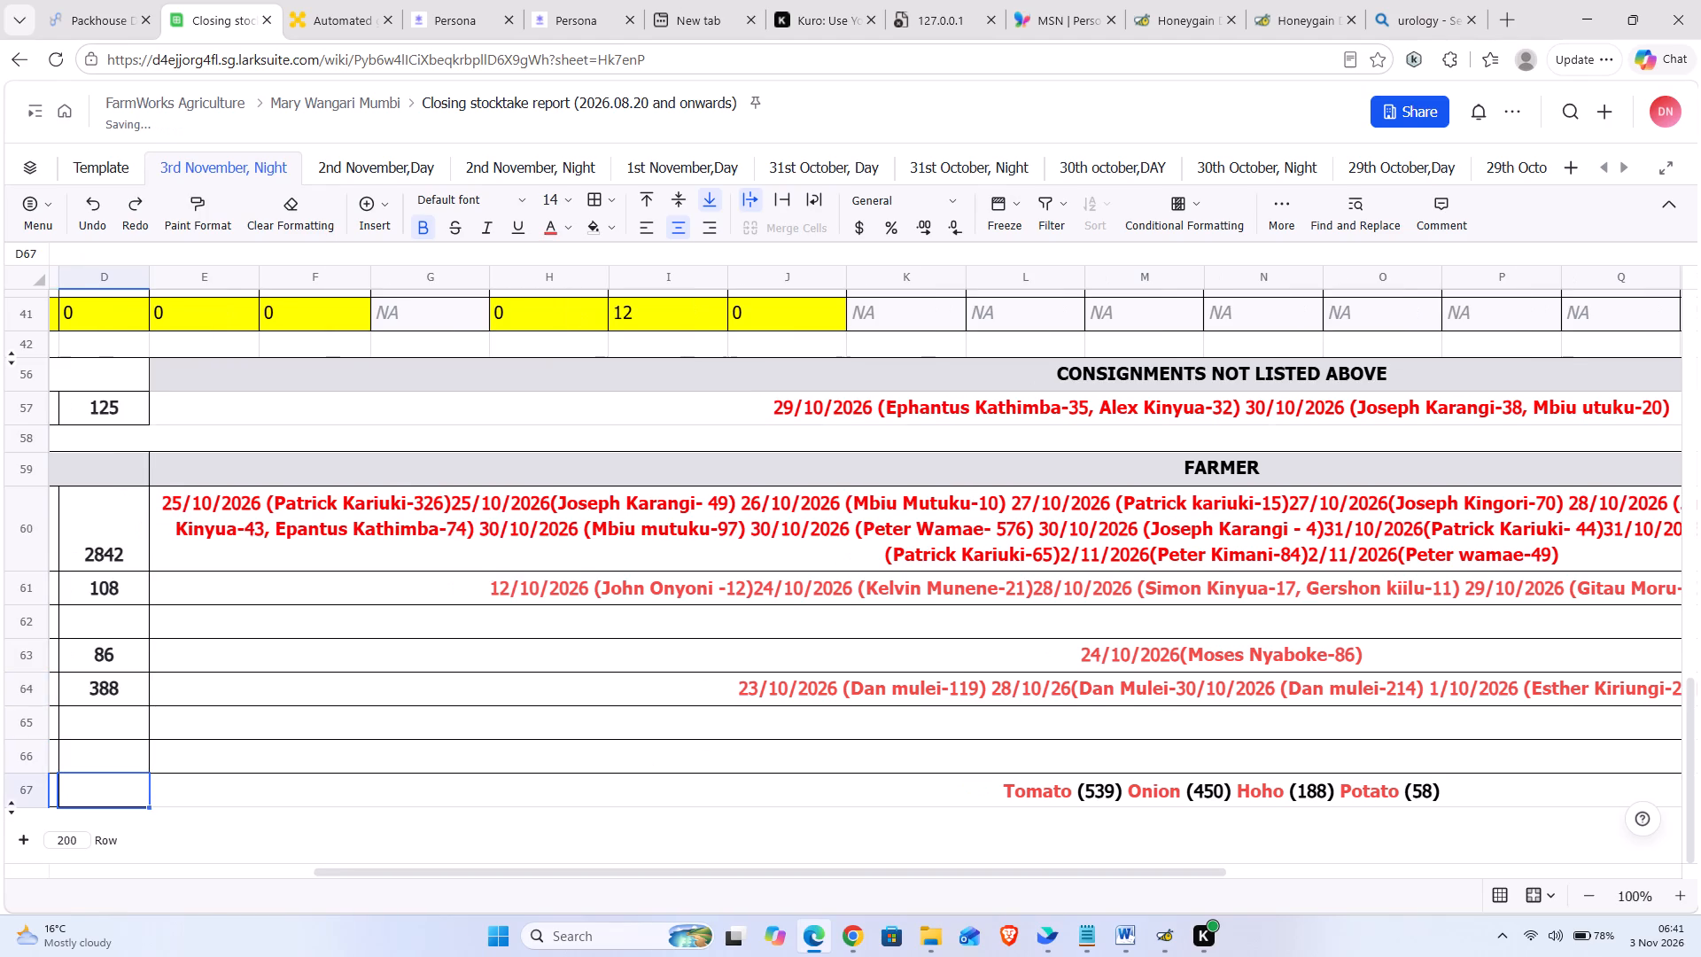
{"action": "double_click", "coordinate": [1210, 792]}
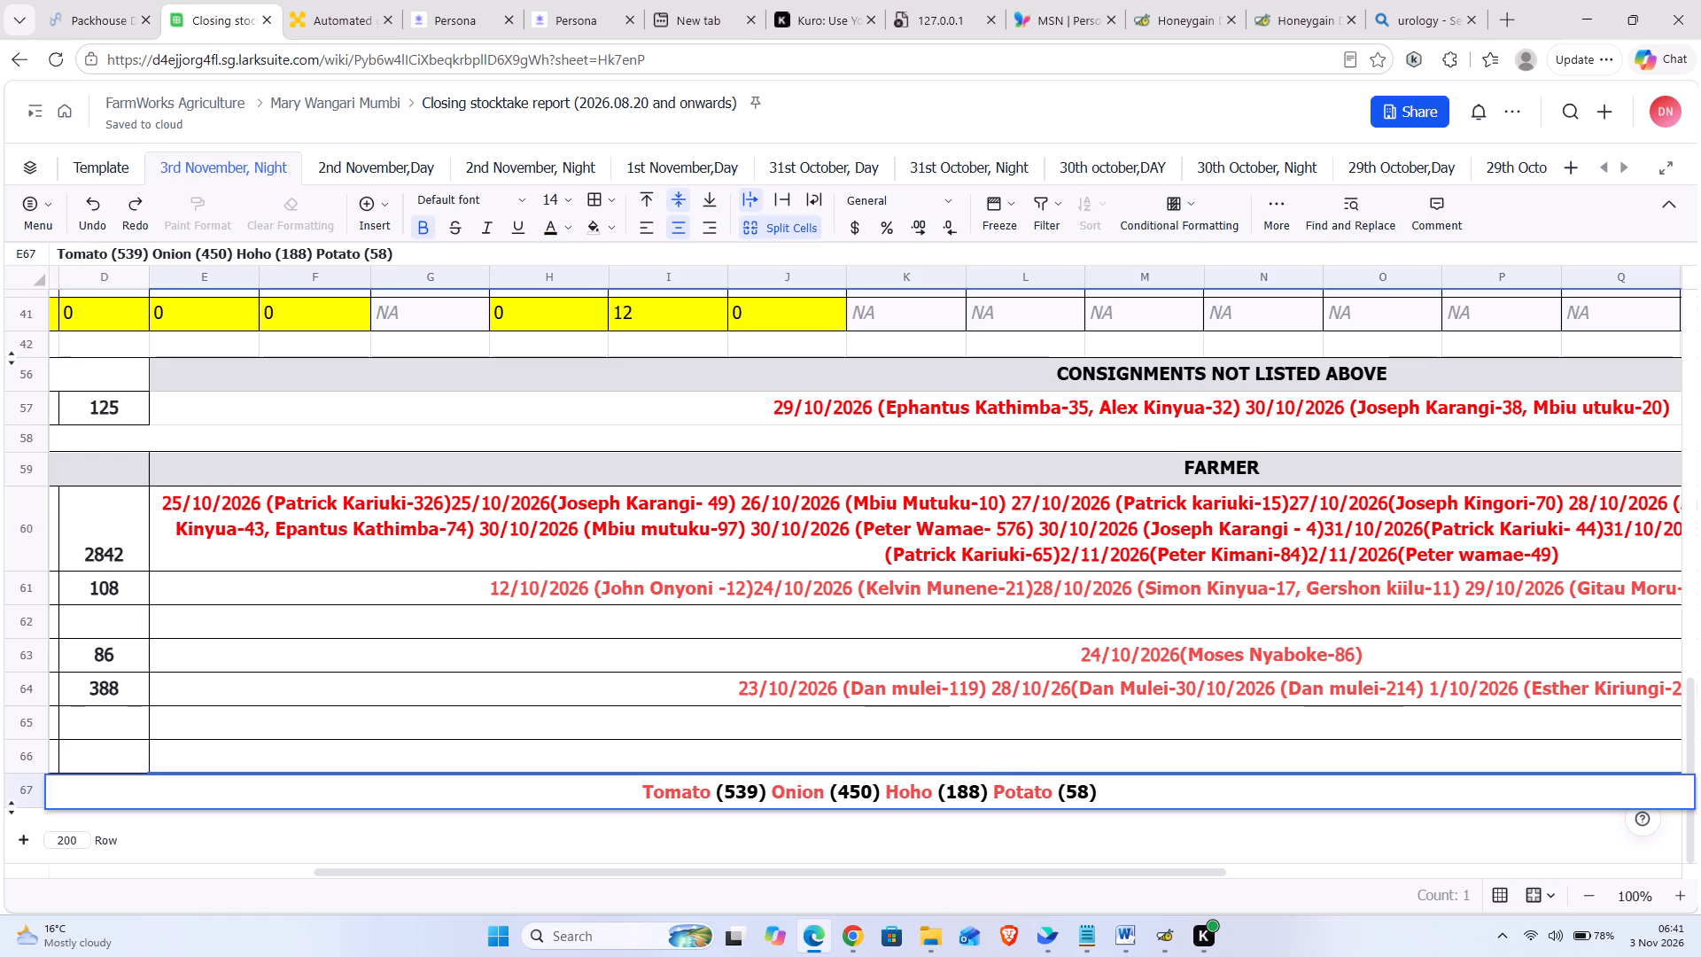
{"action": "left_click", "coordinate": [873, 790]}
{"action": "key", "text": "BackSpace"}
{"action": "key", "text": "BackSpace"}
{"action": "key", "text": "BackSpace"}
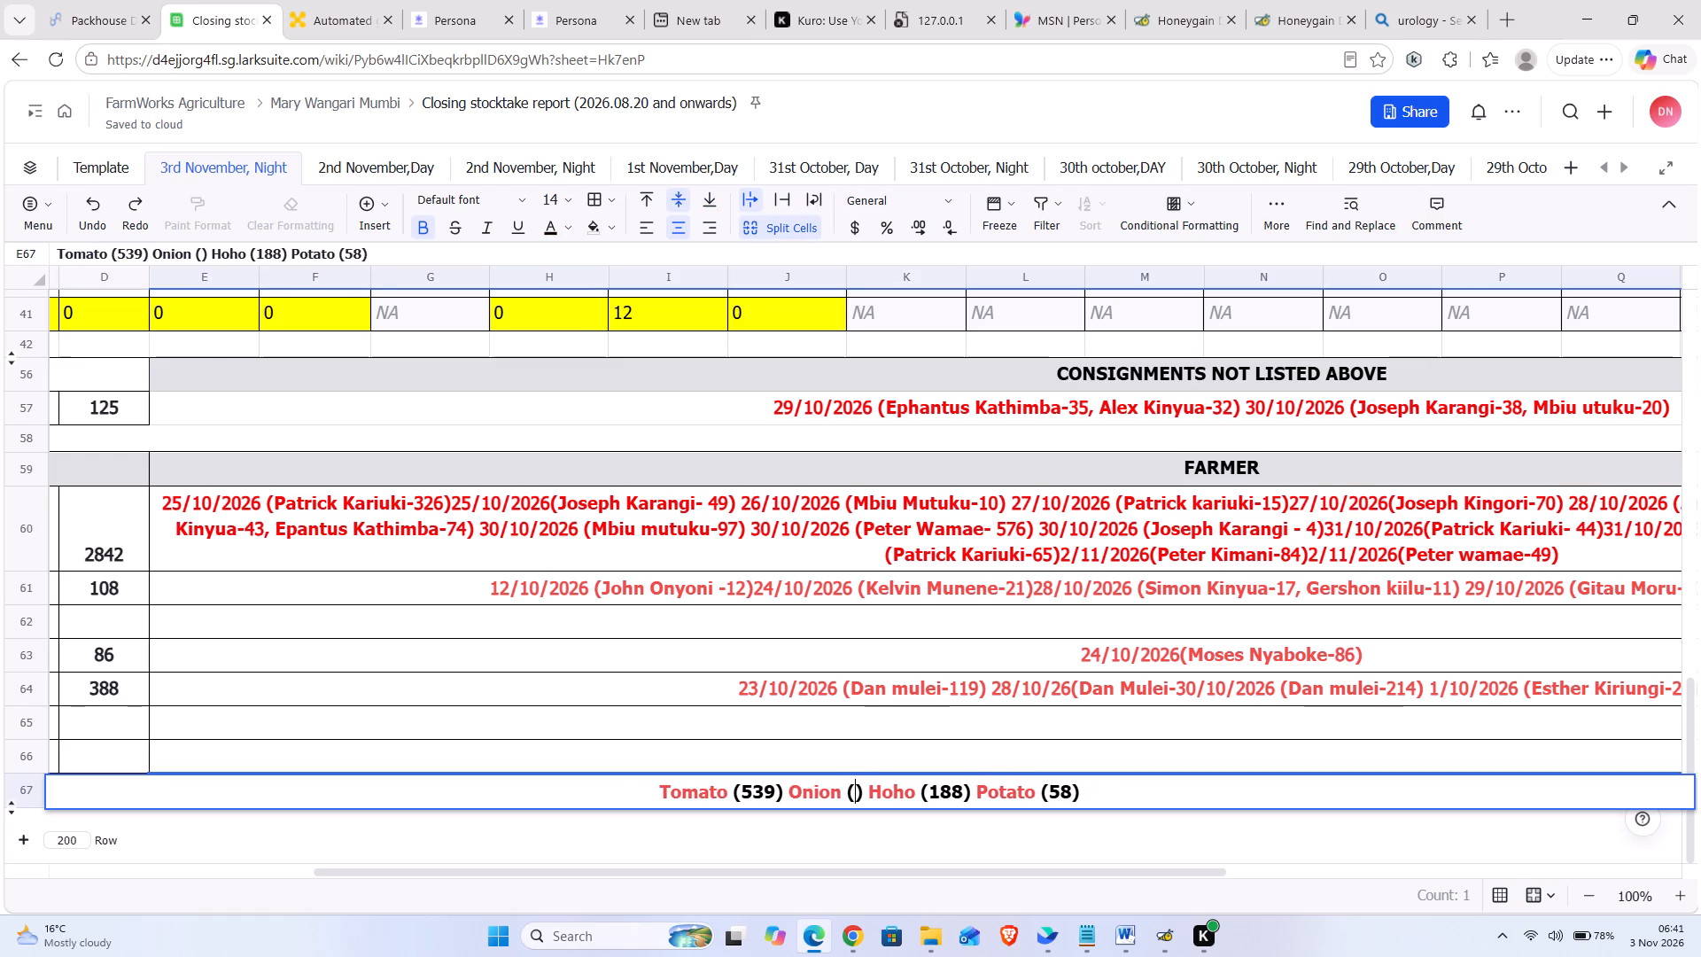
{"action": "type", "text": "204"}
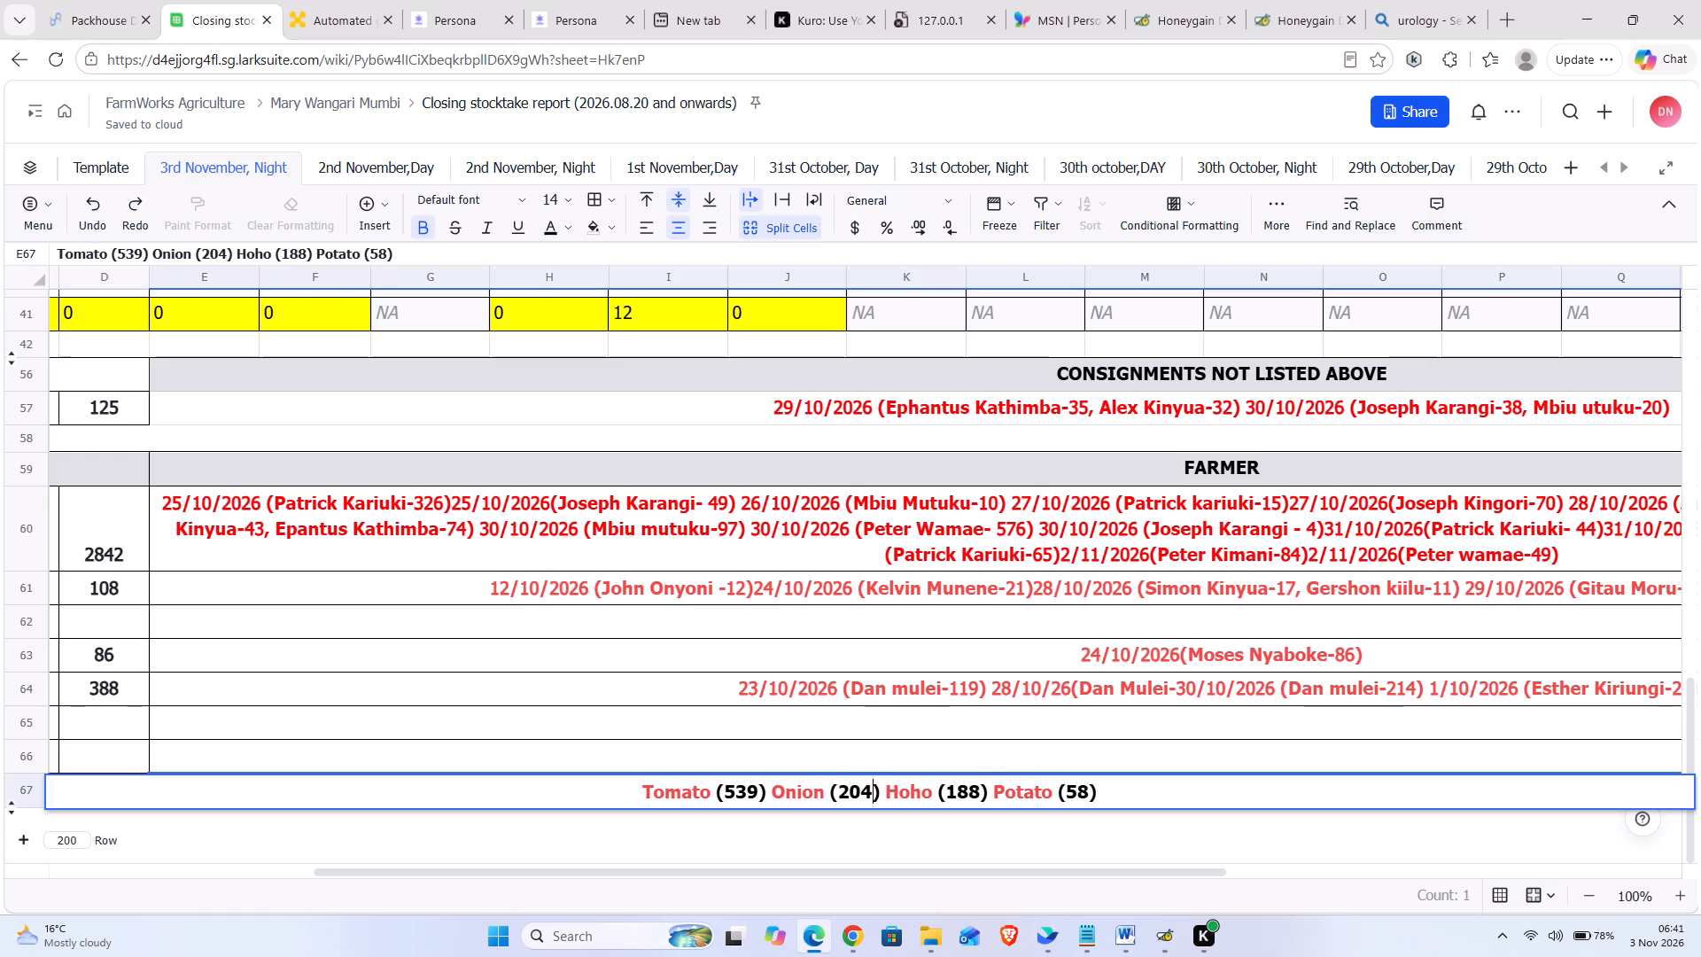
{"action": "left_click", "coordinate": [582, 696]}
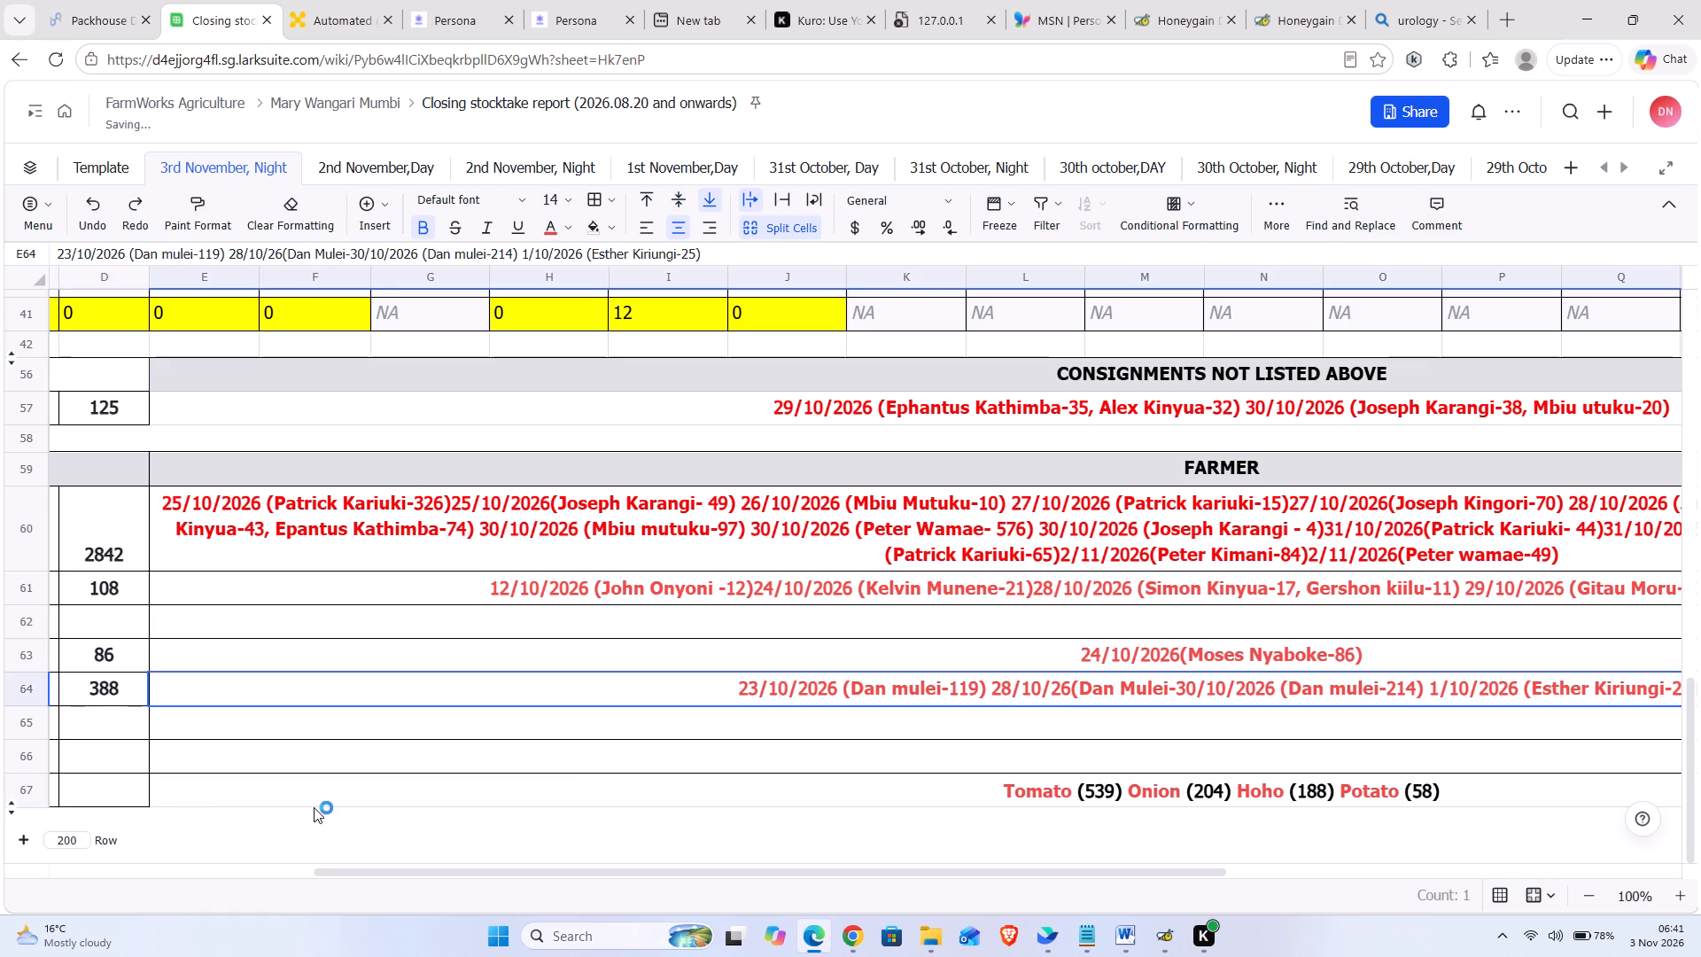
Enter 989 as the spots weight in cell D67.
{"action": "left_click", "coordinate": [106, 790]}
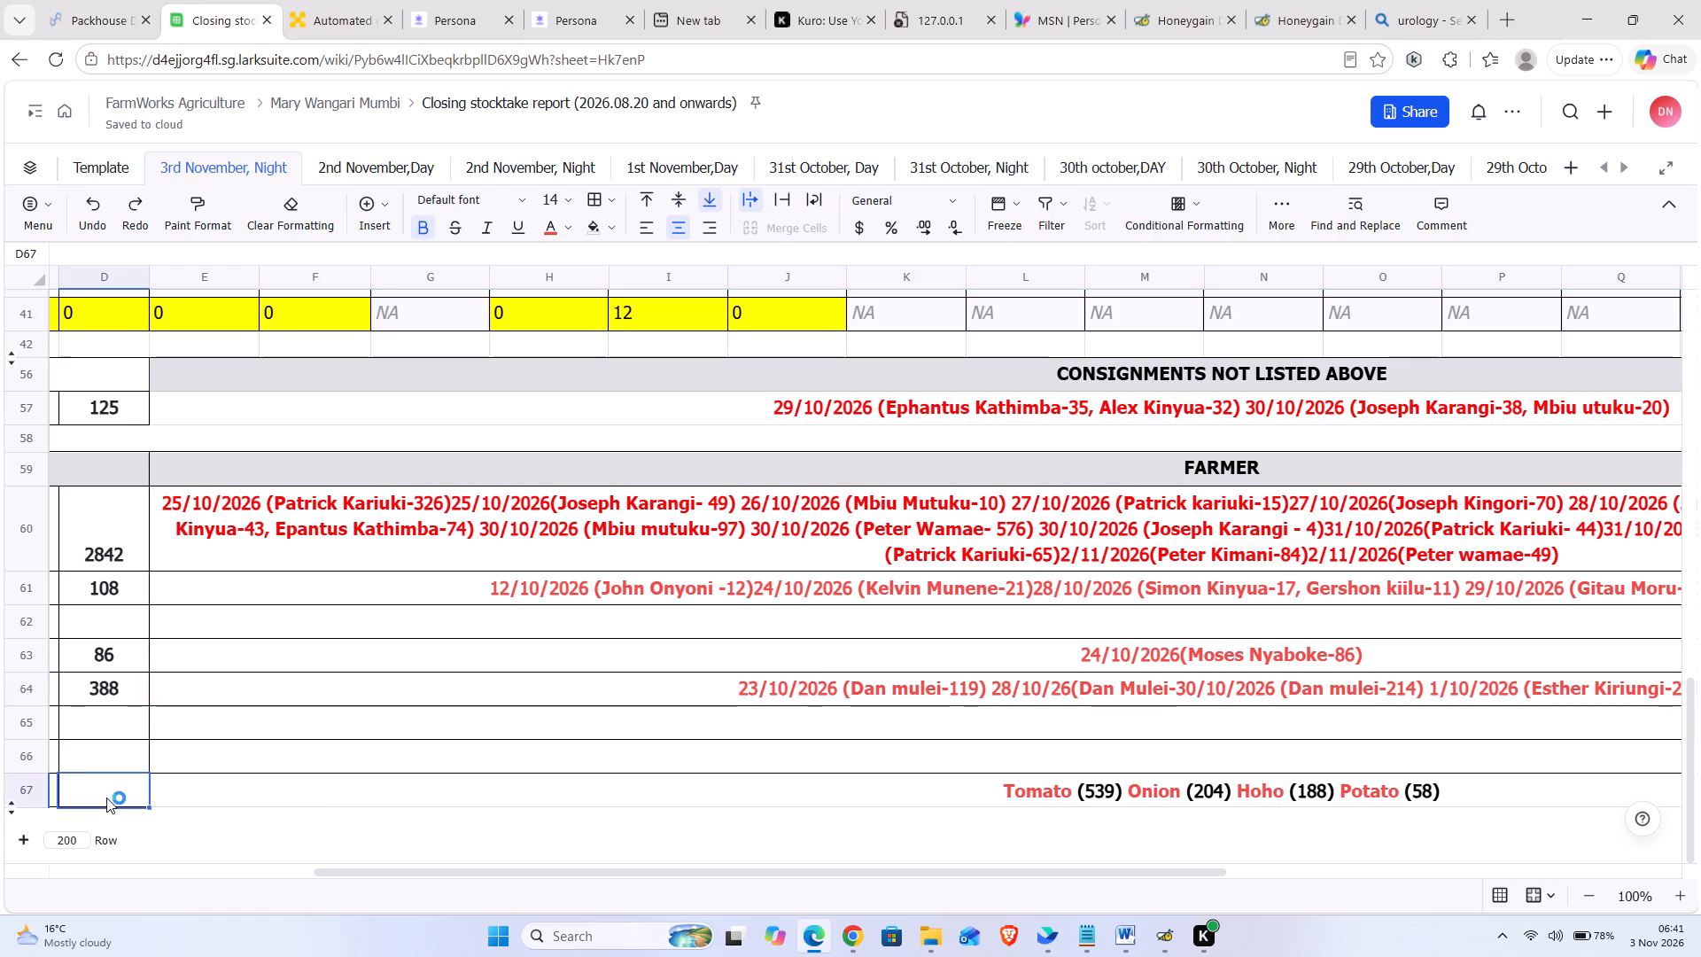
{"action": "type", "text": "989"}
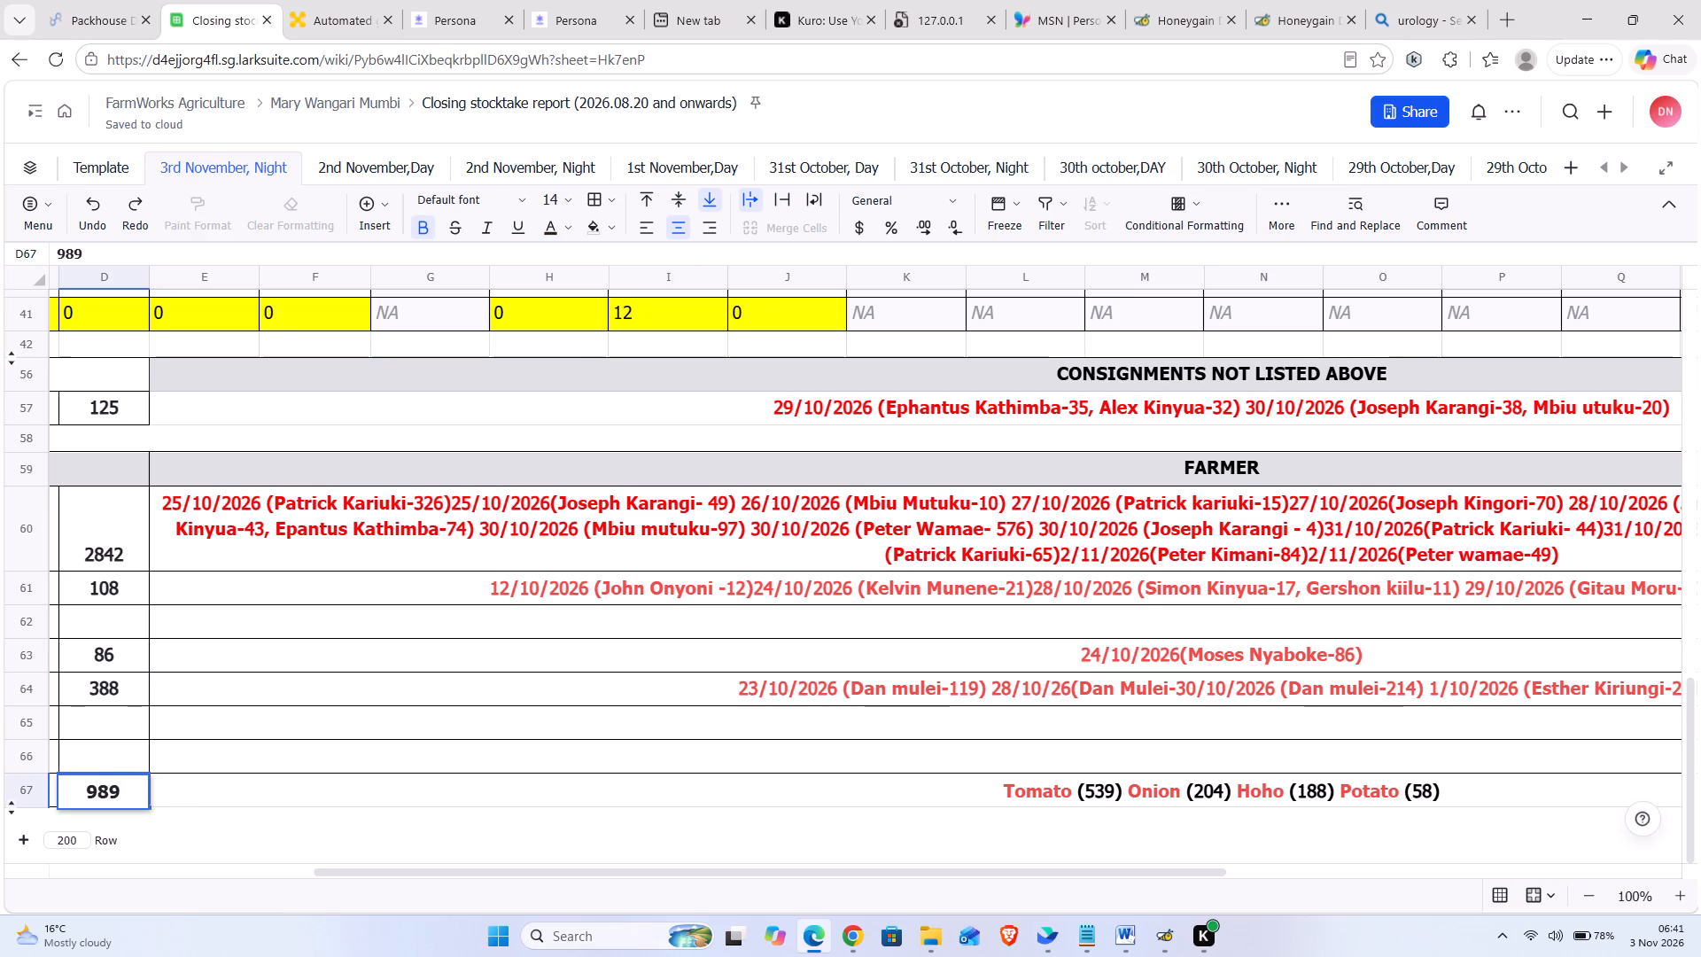
{"action": "left_click", "coordinate": [251, 759]}
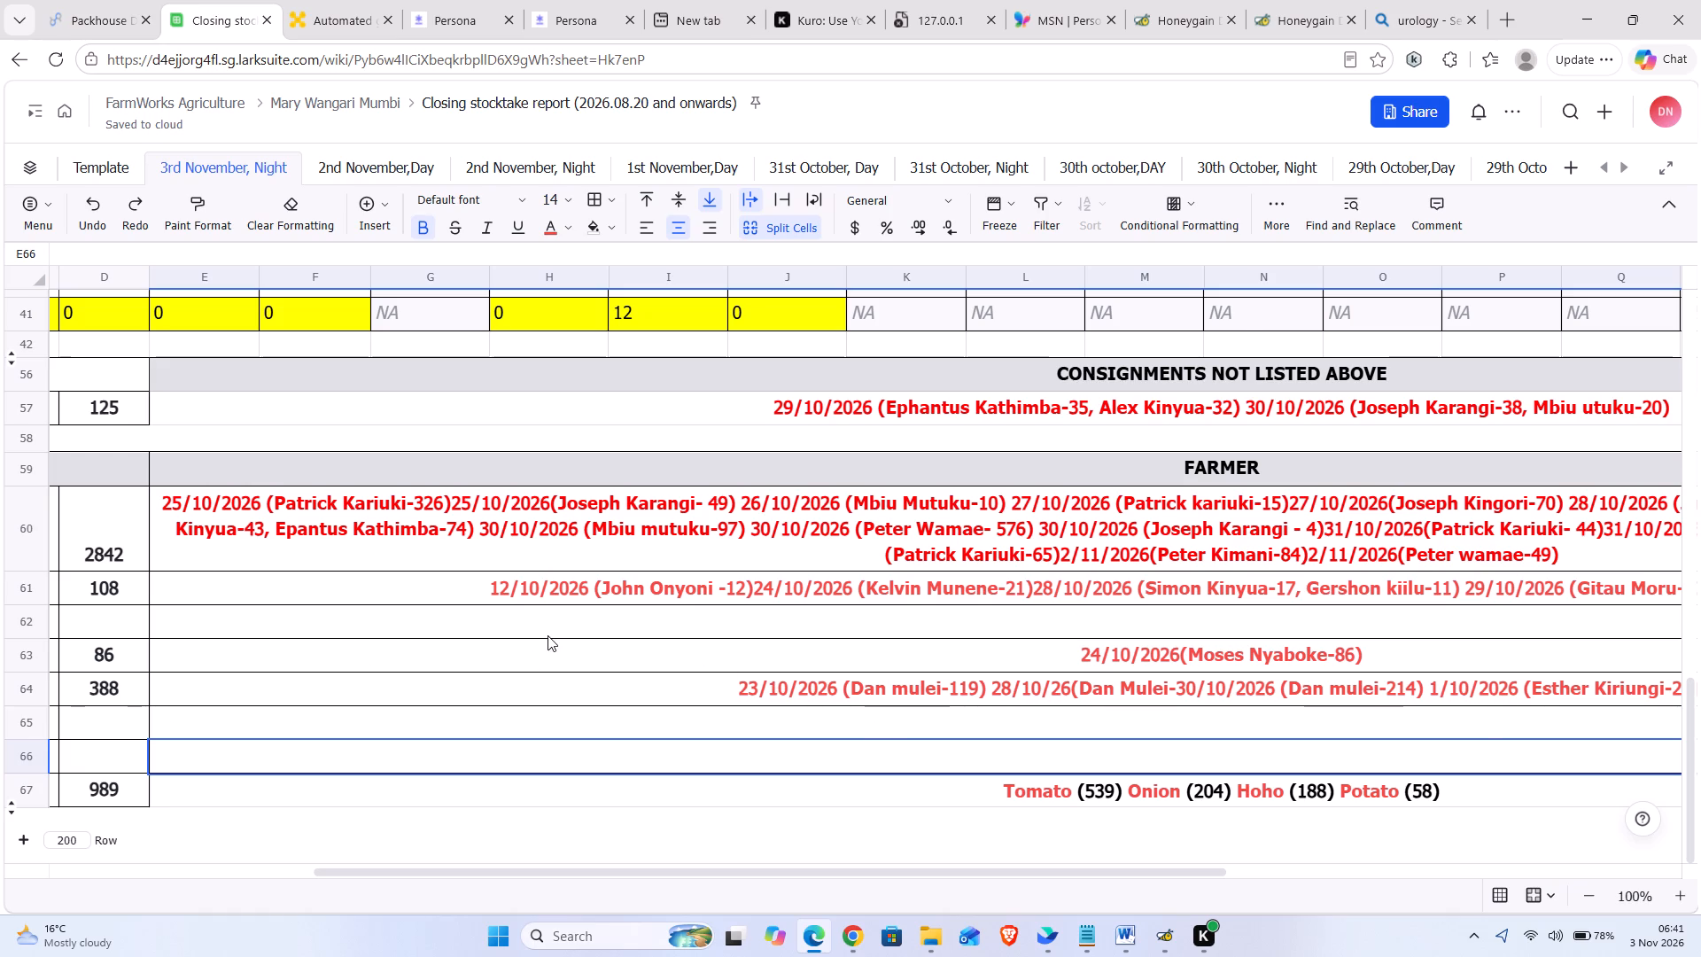
Copy the whole 3rd November, Night closing stock report, from the title row through the spots row 67, as an image.
{"action": "scroll", "coordinate": [548, 635], "scroll_direction": "up", "scroll_amount": 5}
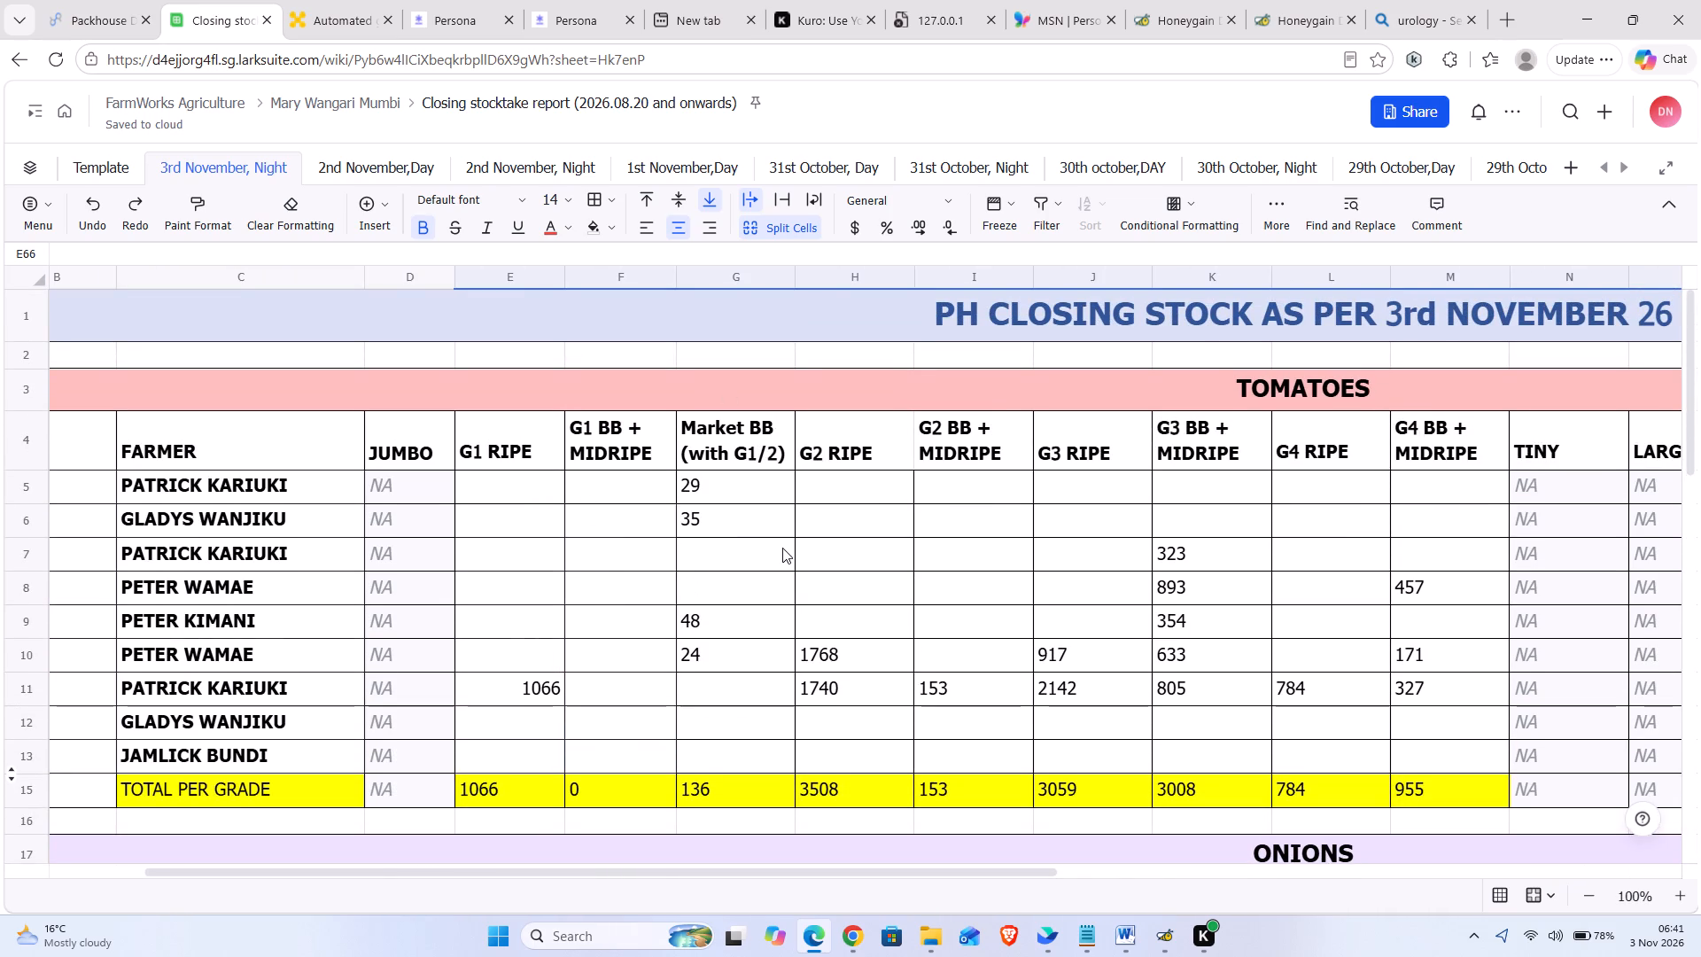
{"action": "scroll", "coordinate": [782, 548], "scroll_direction": "up", "scroll_amount": 1}
{"action": "left_click", "coordinate": [822, 312]}
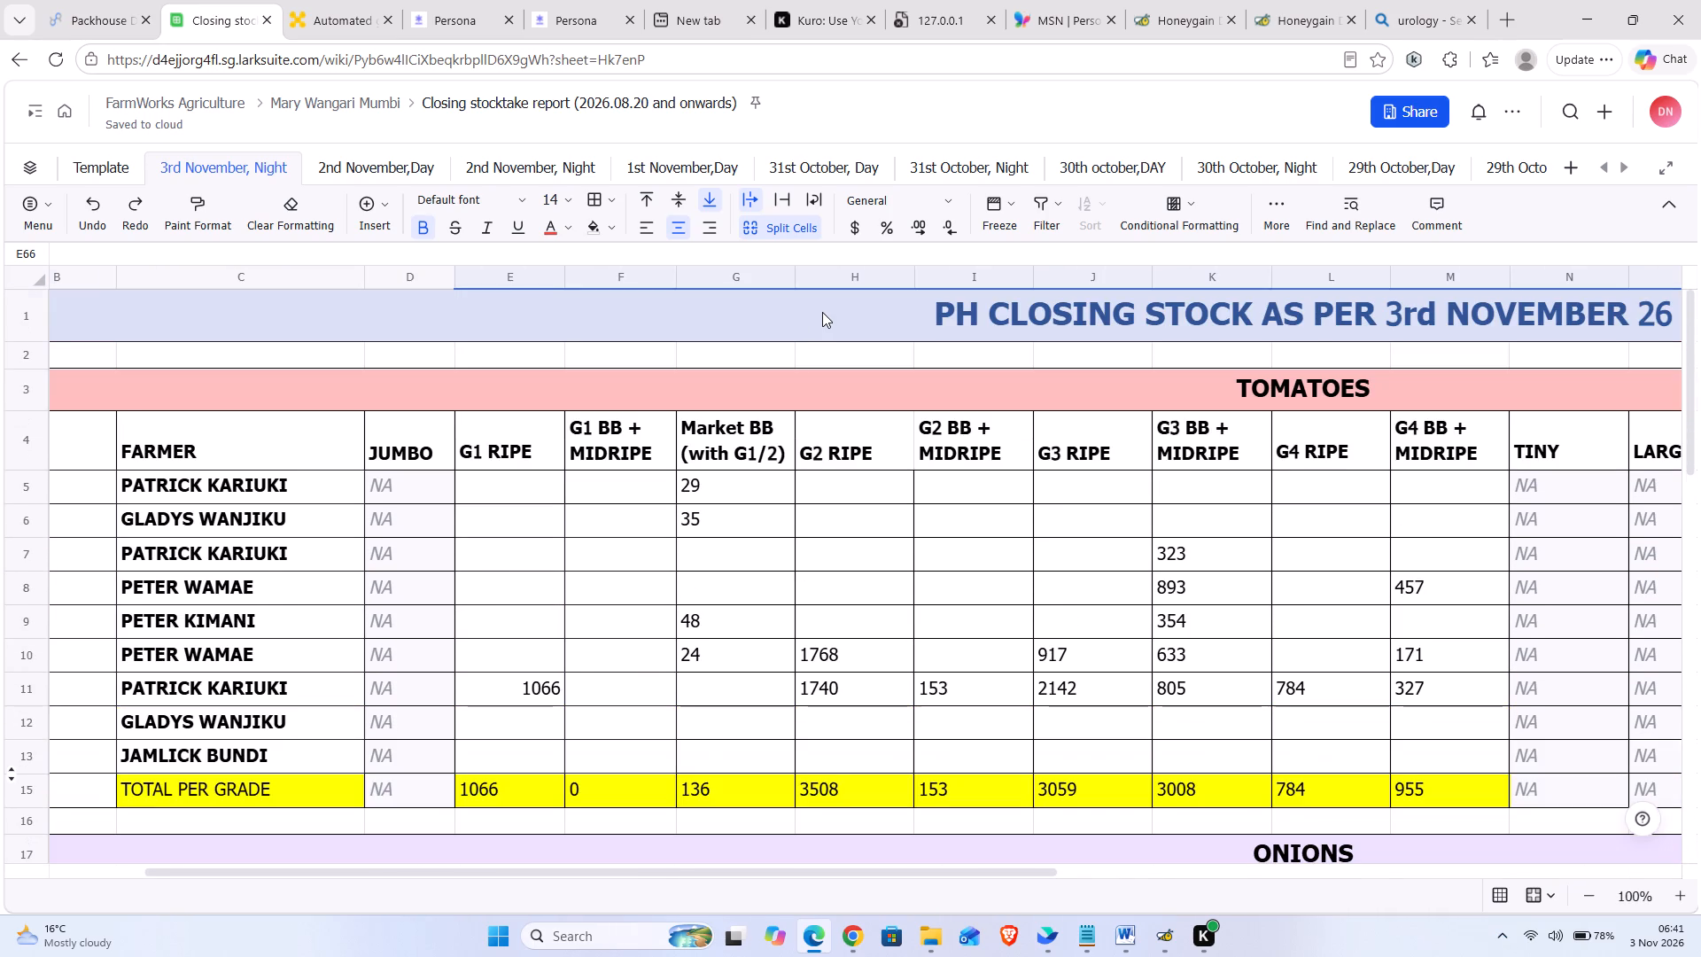
{"action": "key", "text": "shift+Down"}
{"action": "key", "text": "shift+Down"}
{"action": "key", "text": "shift+Down"}
{"action": "key", "text": "shift+Down"}
{"action": "key", "text": "shift+Down"}
{"action": "key", "text": "shift+Down"}
{"action": "key", "text": "shift+Down"}
{"action": "key", "text": "shift+Down"}
{"action": "key", "text": "shift+Down"}
{"action": "key", "text": "shift+Down"}
{"action": "key", "text": "shift+Down"}
{"action": "key", "text": "shift+Down"}
{"action": "key", "text": "shift+Down"}
{"action": "key", "text": "shift+Down"}
{"action": "key", "text": "shift+Down"}
{"action": "key", "text": "shift+Down"}
{"action": "key", "text": "shift+Down"}
{"action": "key", "text": "shift+Down"}
{"action": "key", "text": "shift+Down"}
{"action": "key", "text": "shift+Down"}
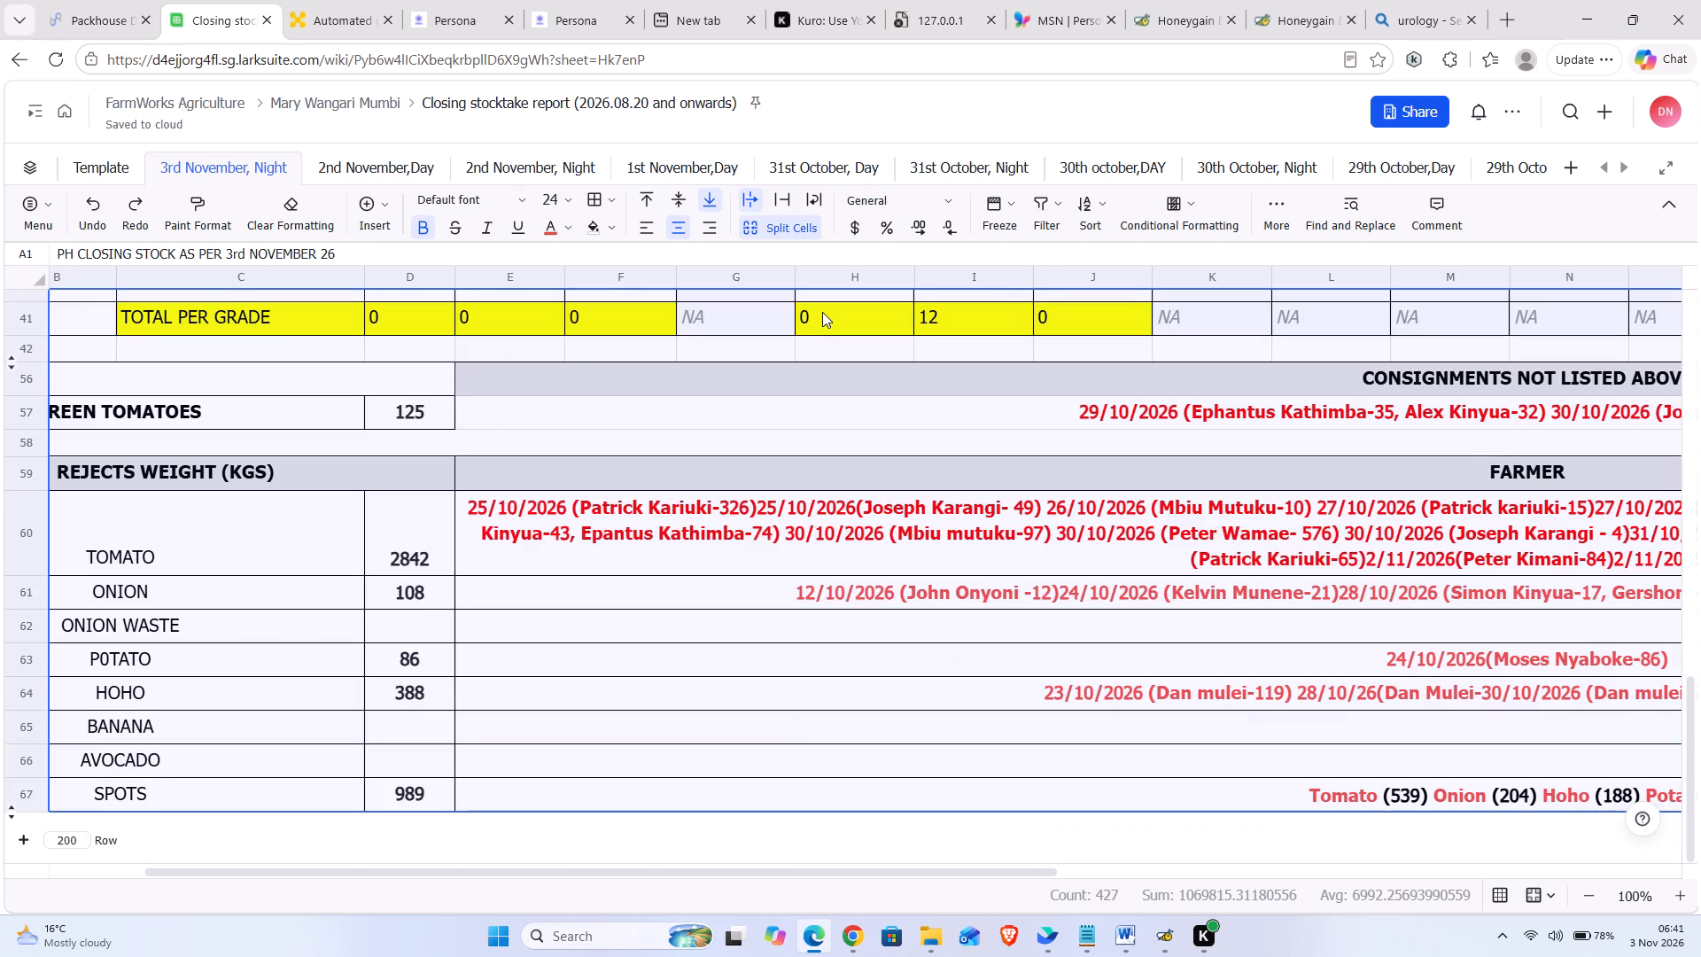
{"action": "right_click", "coordinate": [728, 396]}
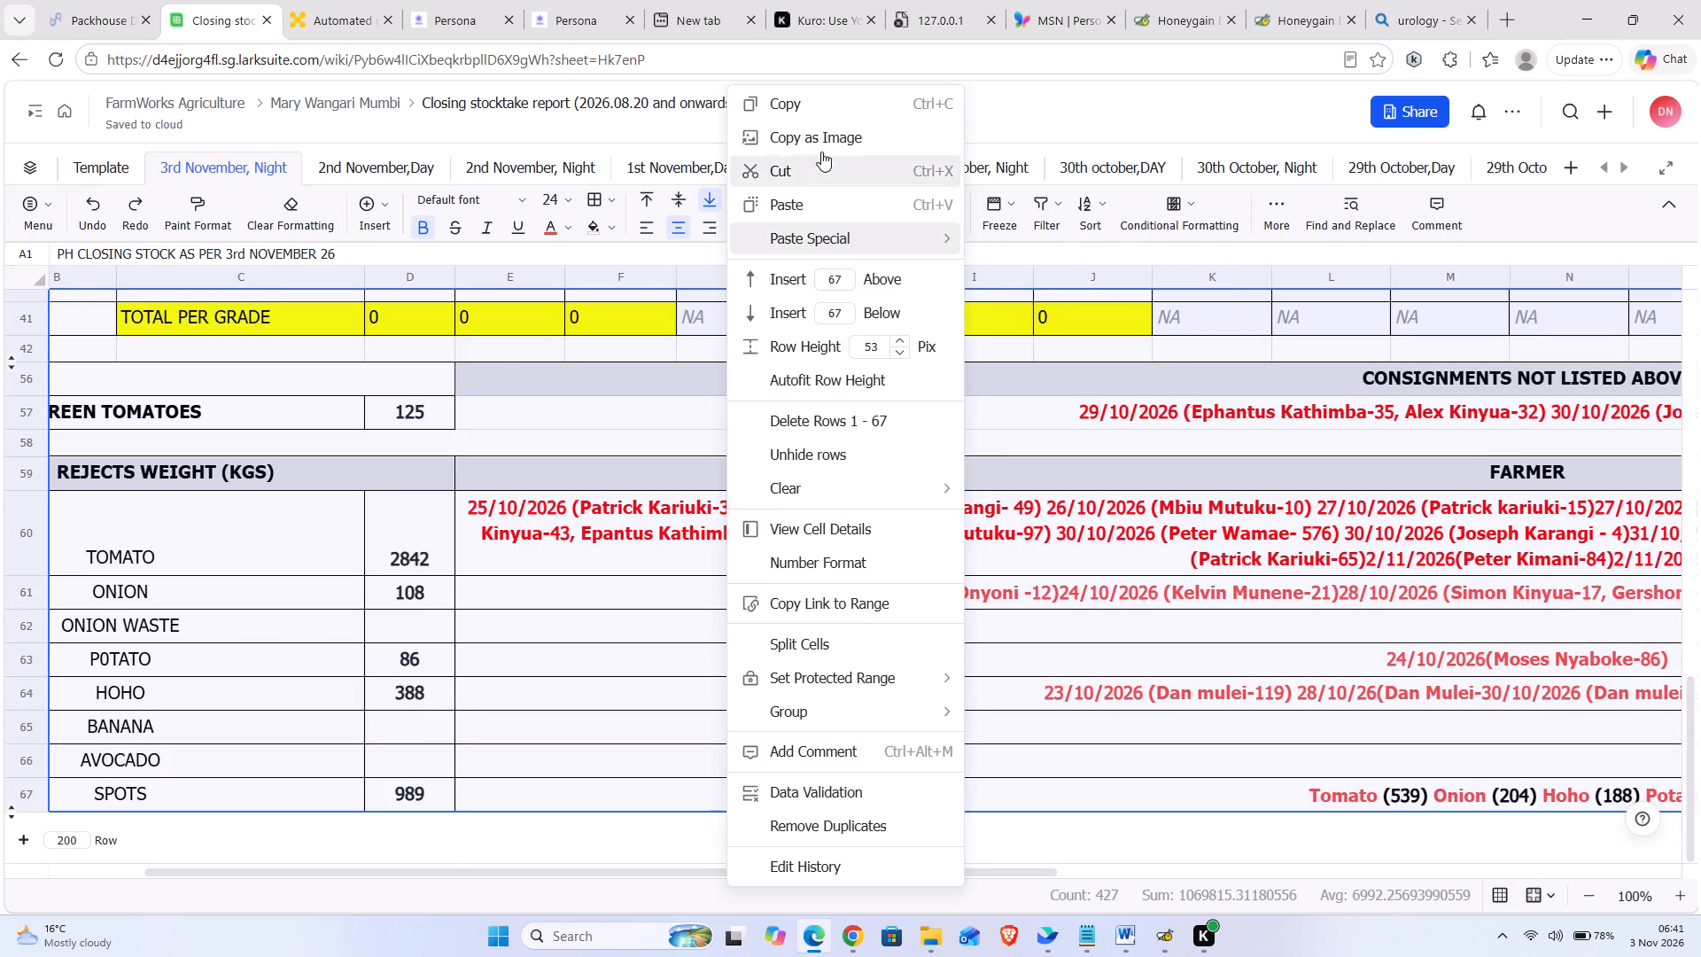
{"action": "left_click", "coordinate": [821, 136]}
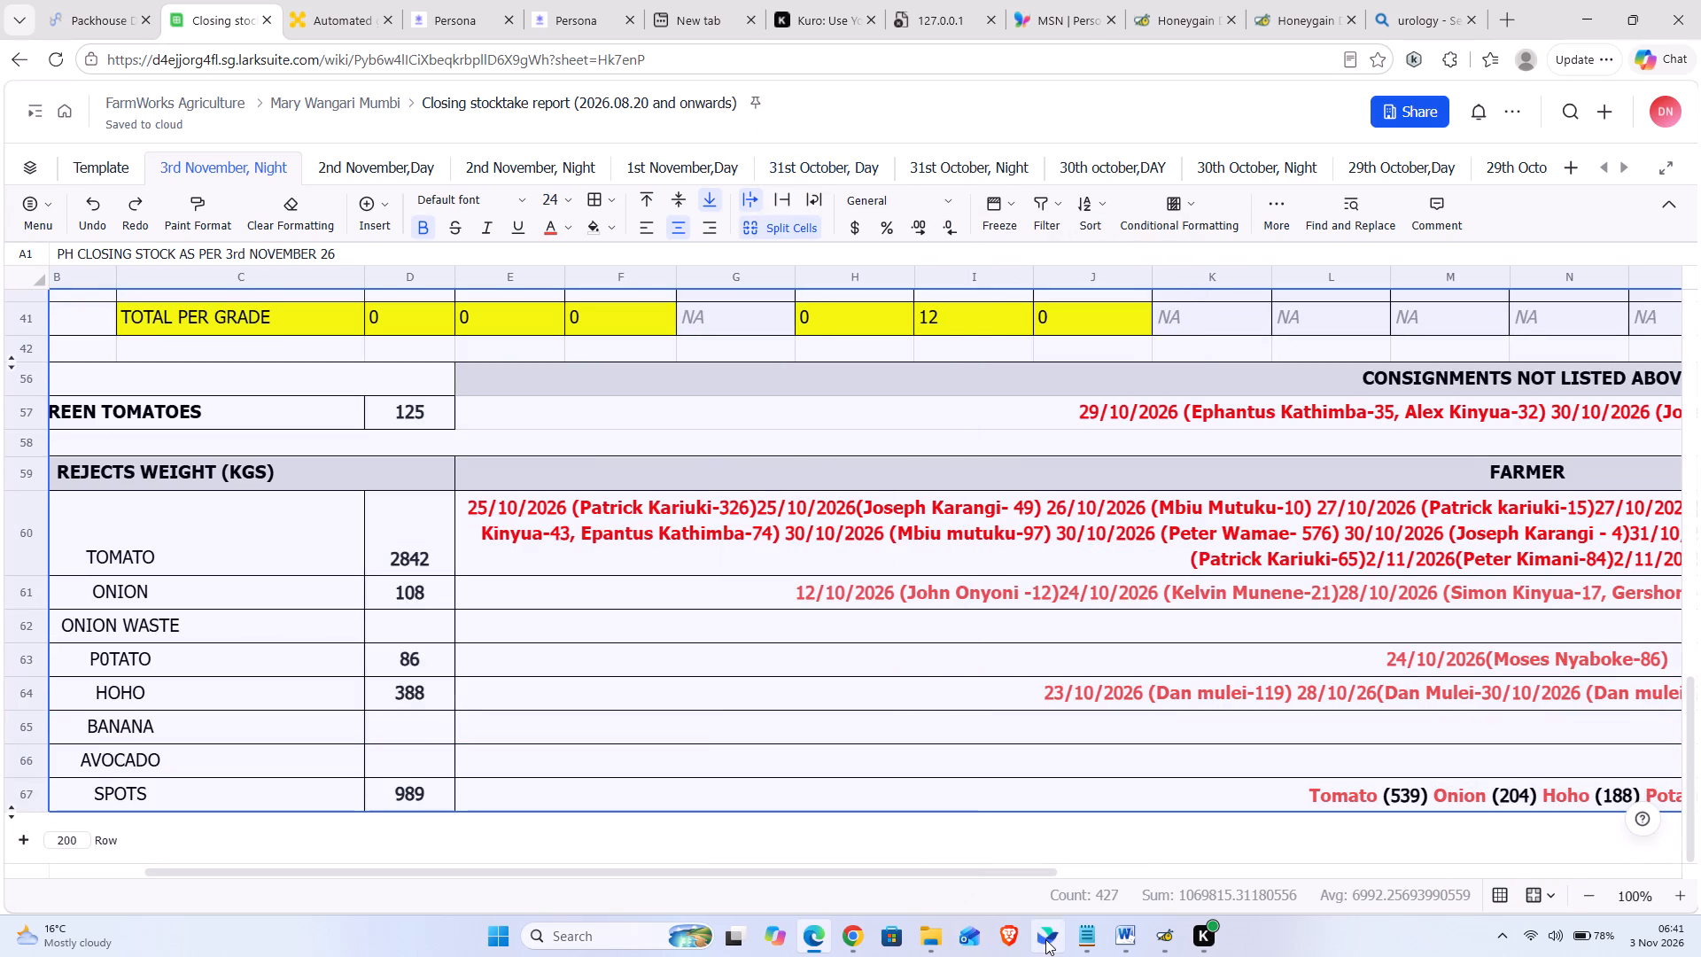
Switch to Lark and send the copied stock report image in the personal memo chat.
{"action": "left_click", "coordinate": [1045, 939]}
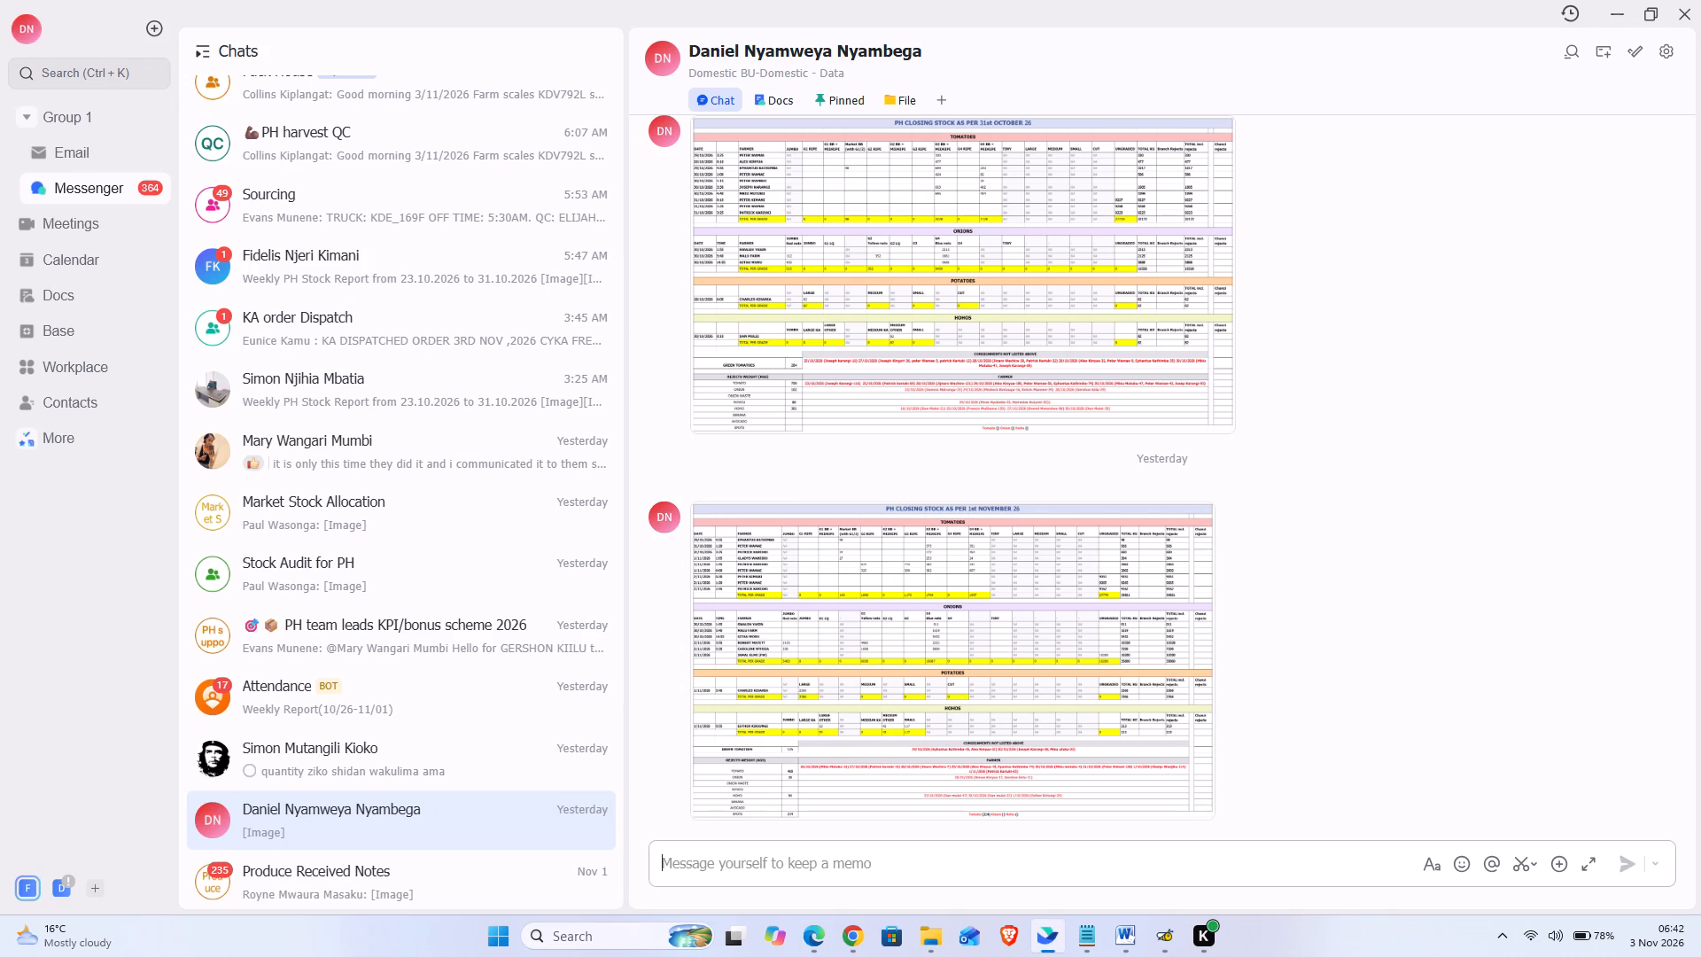
{"action": "left_click", "coordinate": [878, 872]}
{"action": "right_click", "coordinate": [878, 872]}
{"action": "left_click", "coordinate": [932, 884]}
{"action": "key", "text": "Return"}
{"action": "key", "text": "Return"}
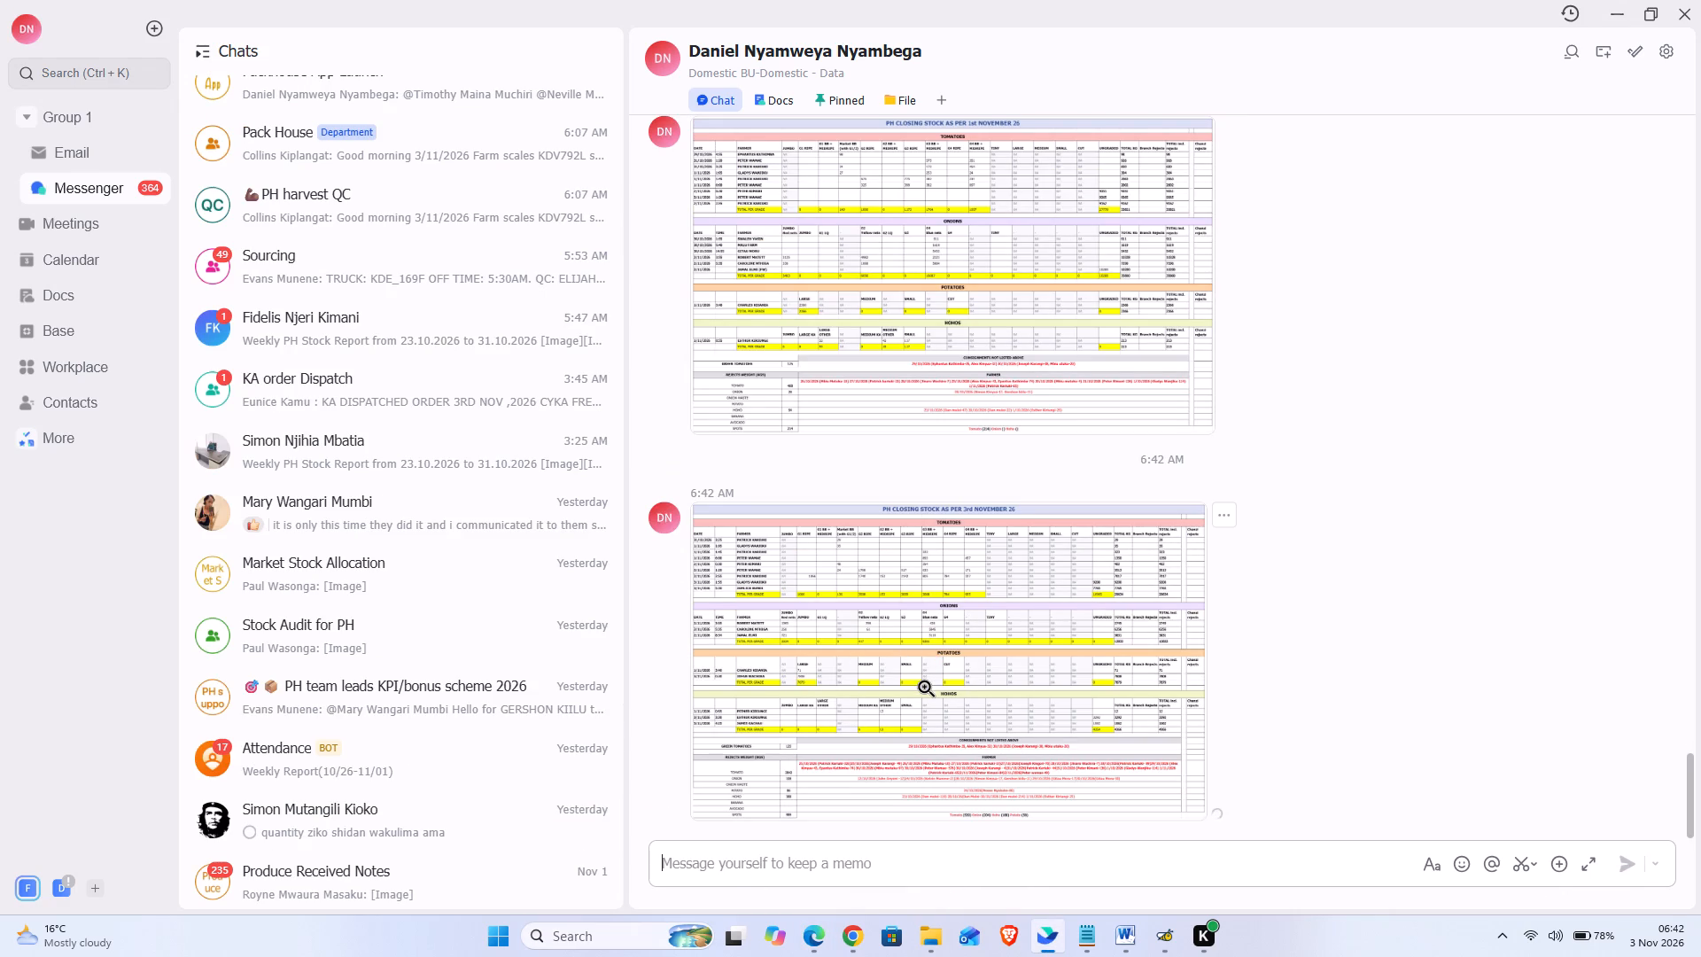
{"action": "scroll", "coordinate": [311, 441], "scroll_direction": "up", "scroll_amount": 5}
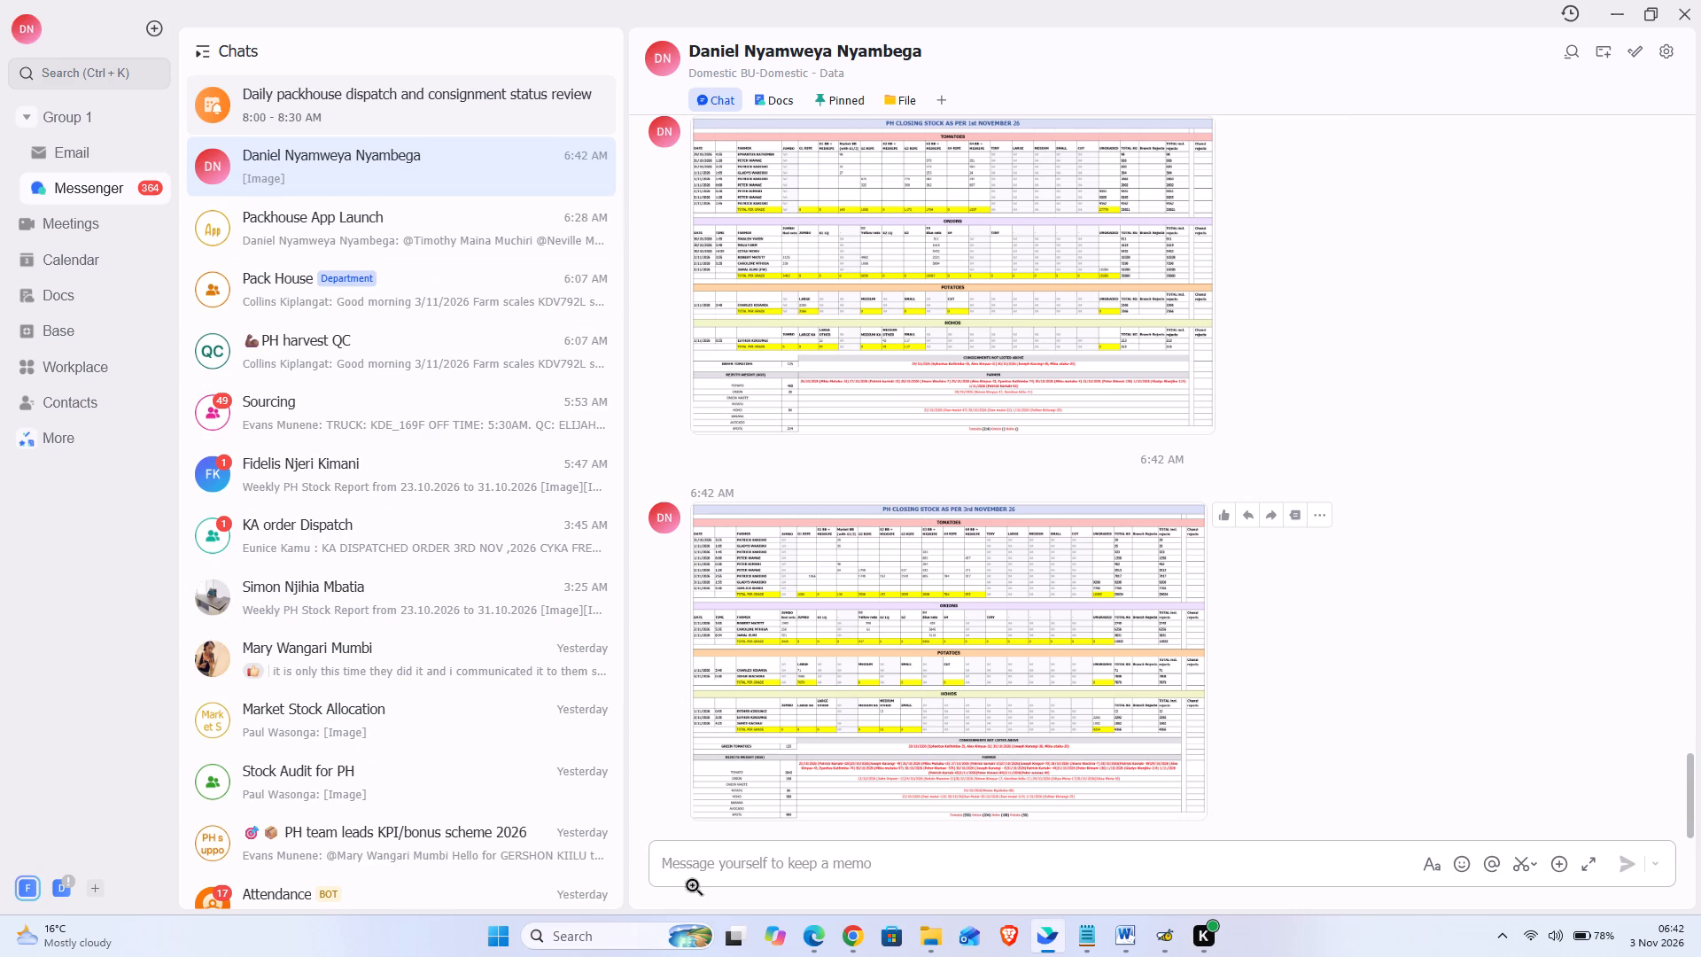
Switch to Chrome and view the intakes list in the FarmWorks Packhouse App.
{"action": "left_click", "coordinate": [864, 940]}
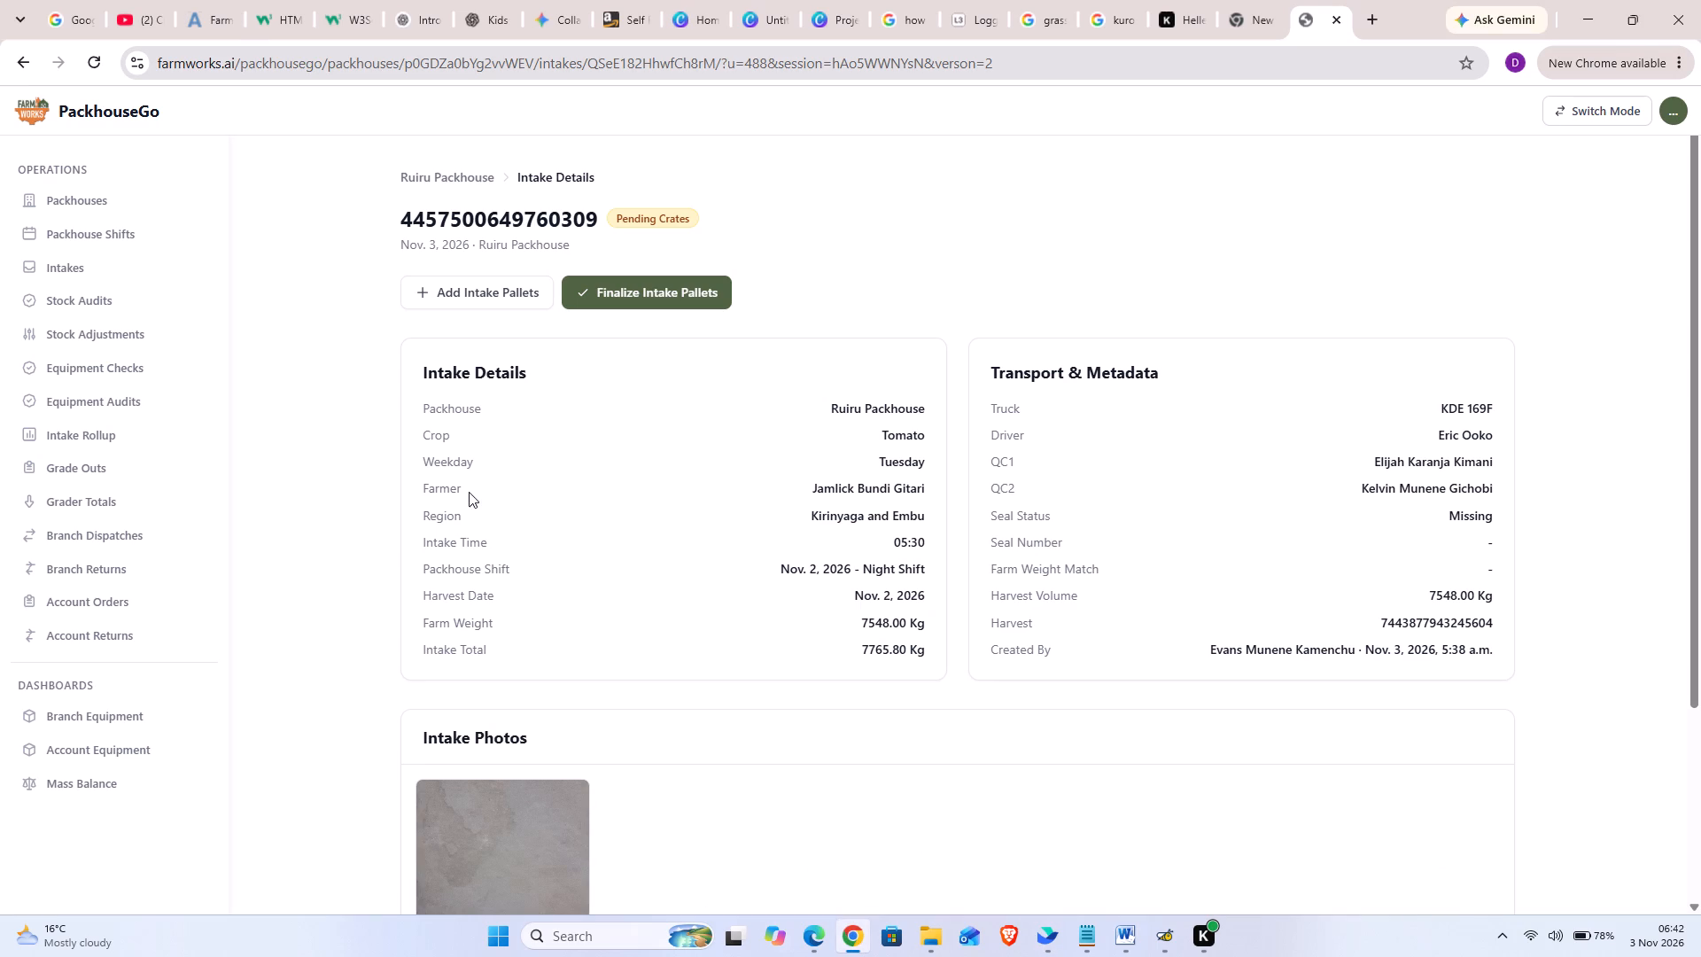
{"action": "left_click", "coordinate": [203, 17]}
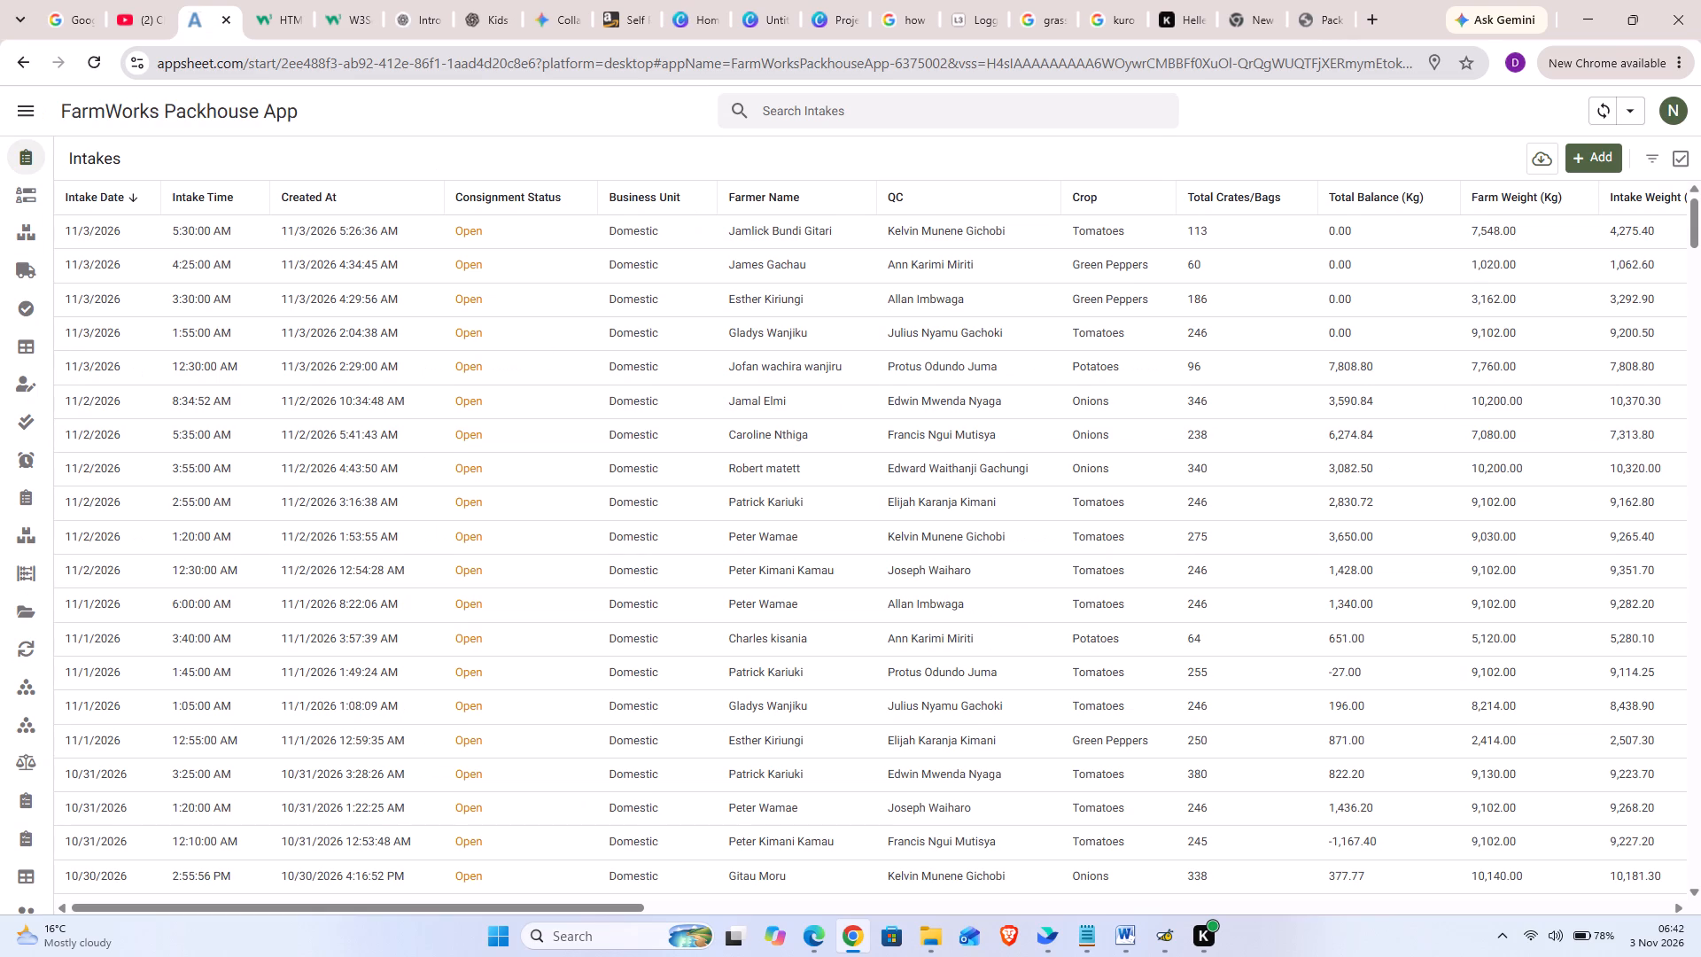
Switch to Edge and view the Closing Stock Comparison in Packhouse Dashboards.
{"action": "left_click", "coordinate": [805, 937]}
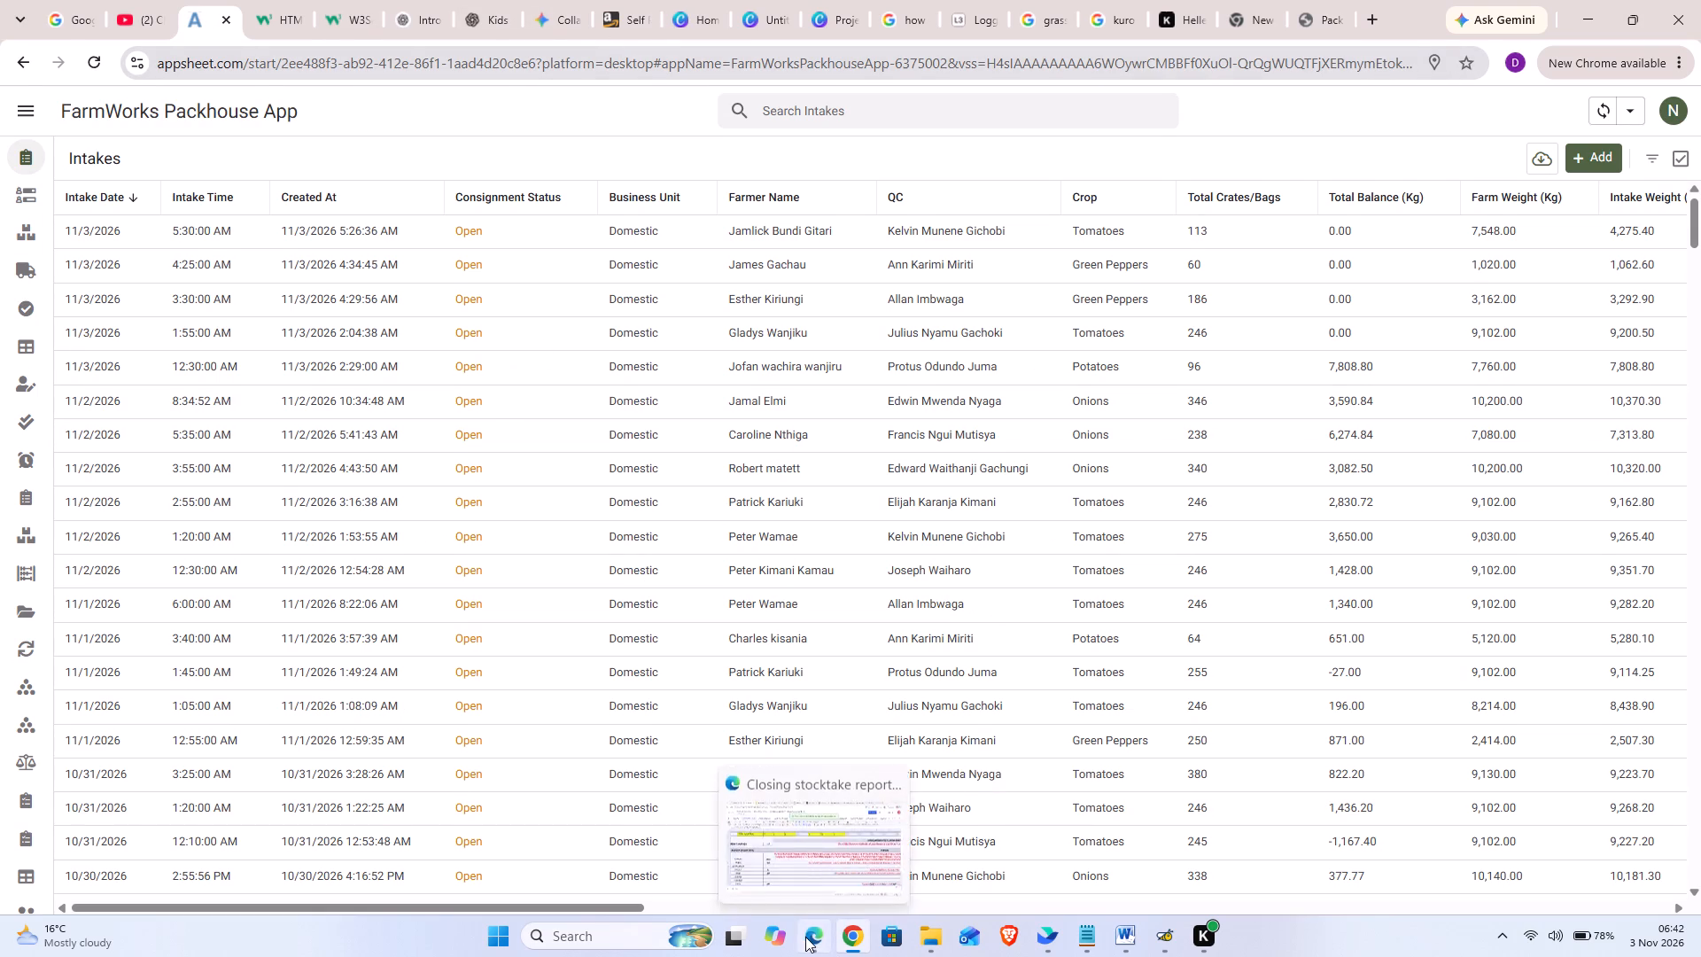
{"action": "left_click", "coordinate": [82, 14]}
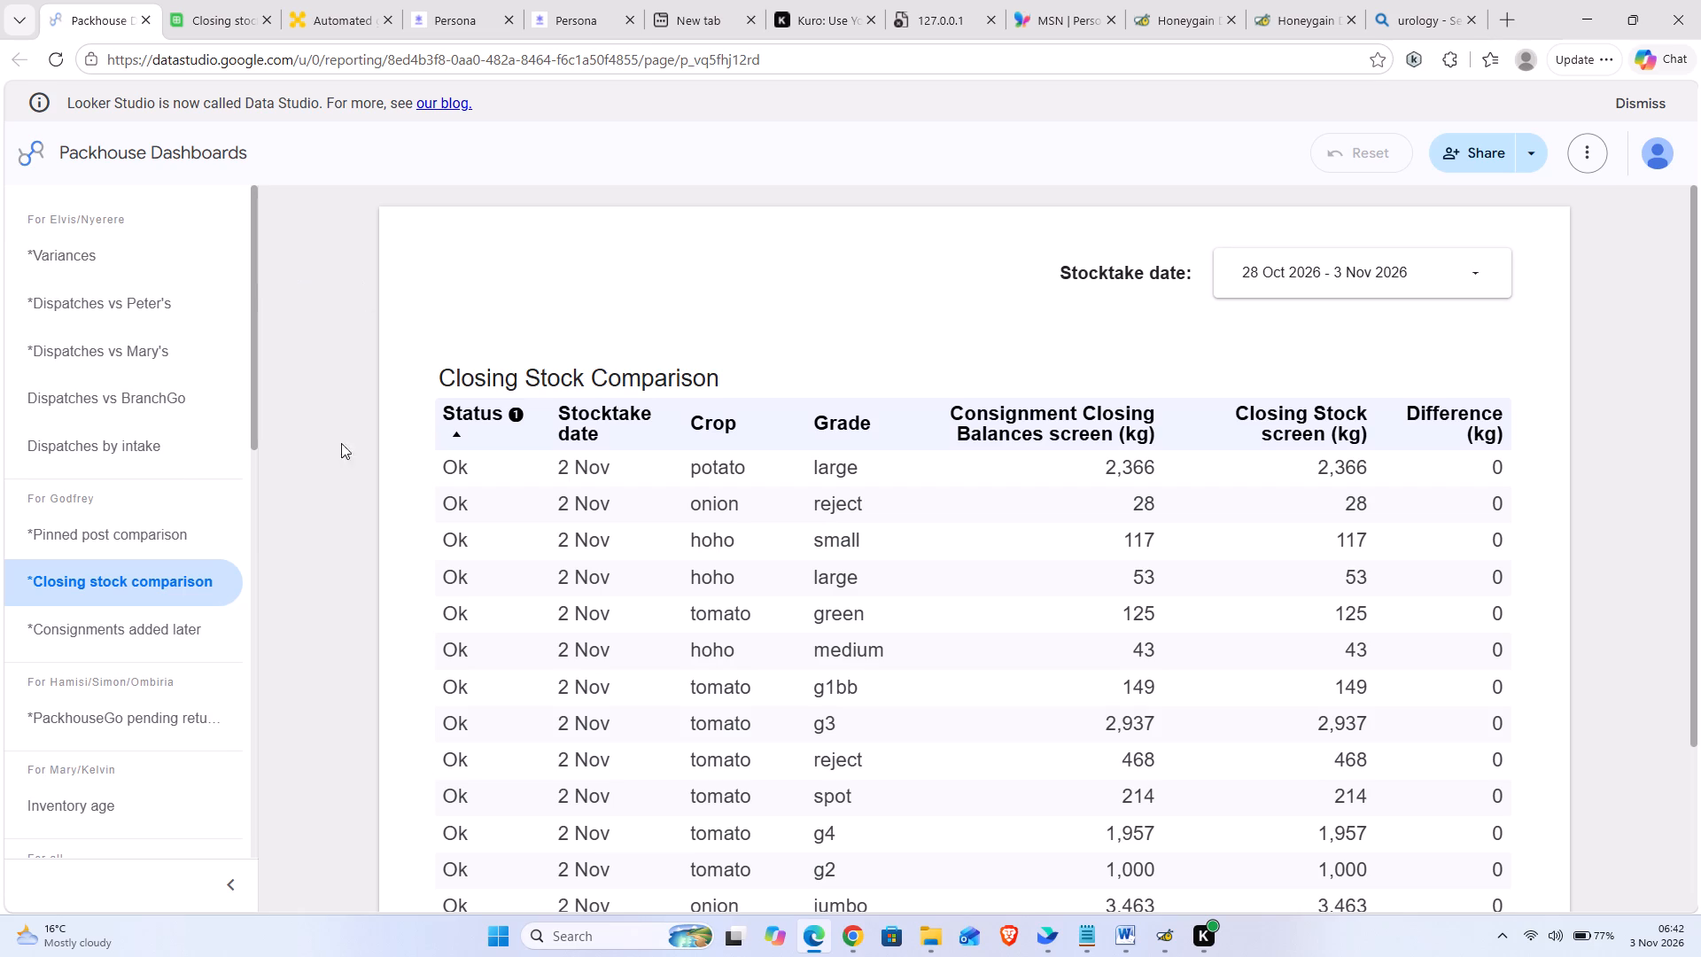
View the Consignments added later report page, and return to the Closing stock comparison page.
{"action": "left_click", "coordinate": [160, 626]}
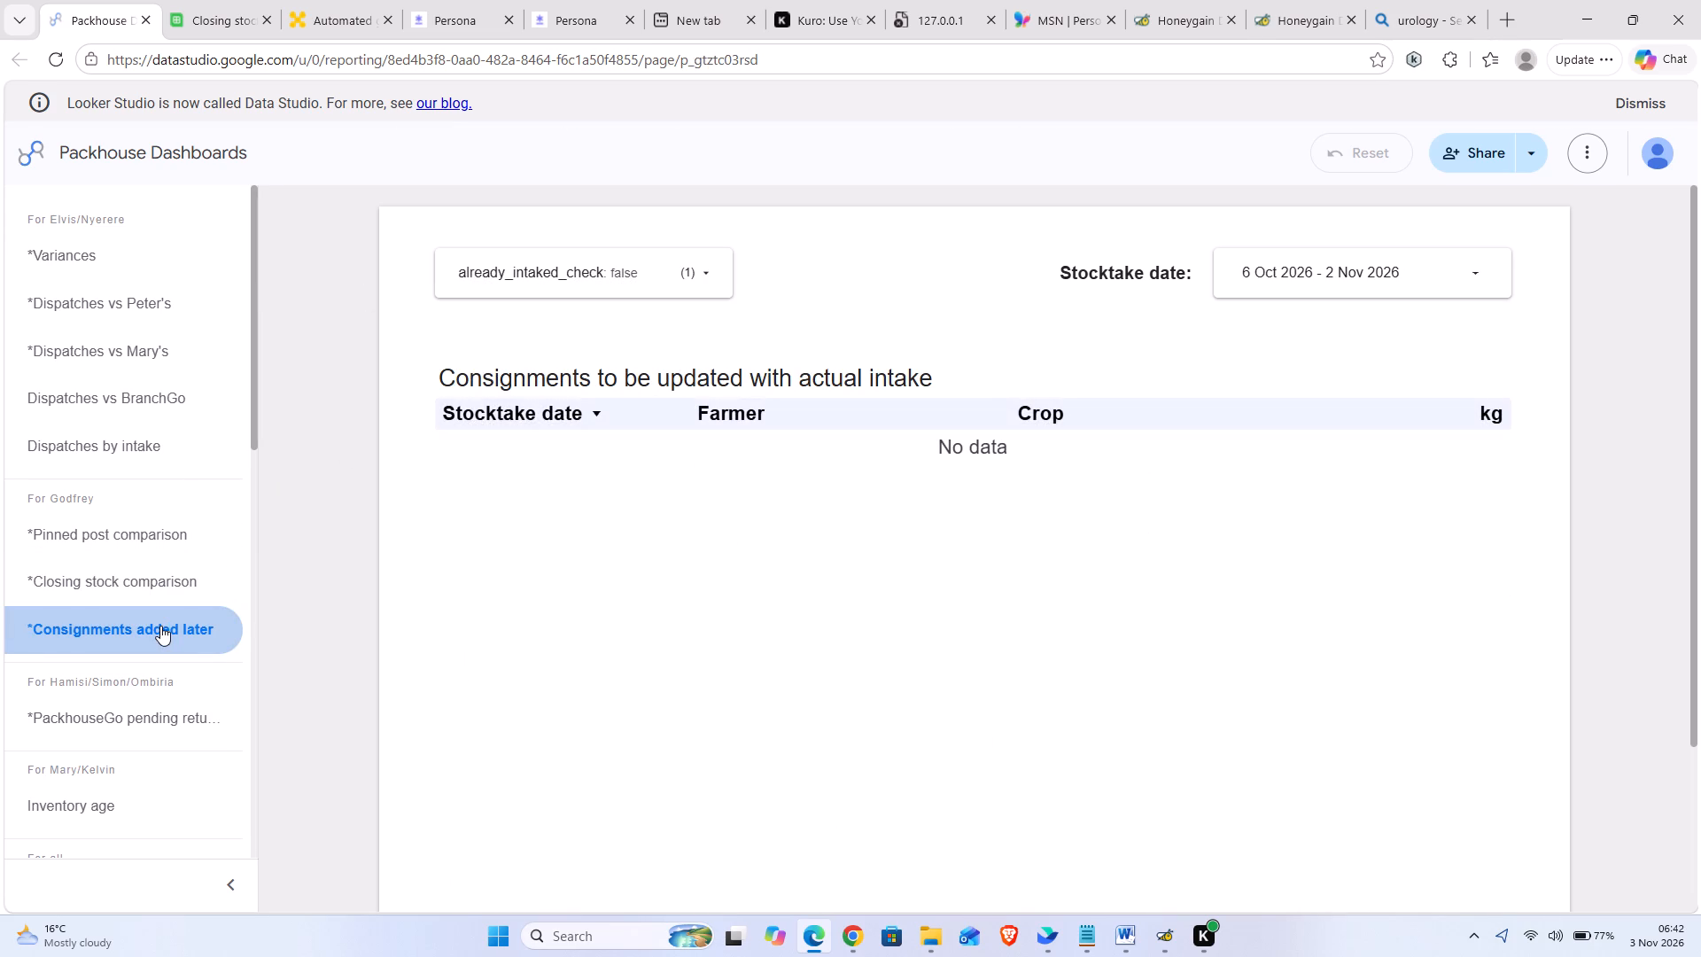
{"action": "left_click", "coordinate": [111, 583]}
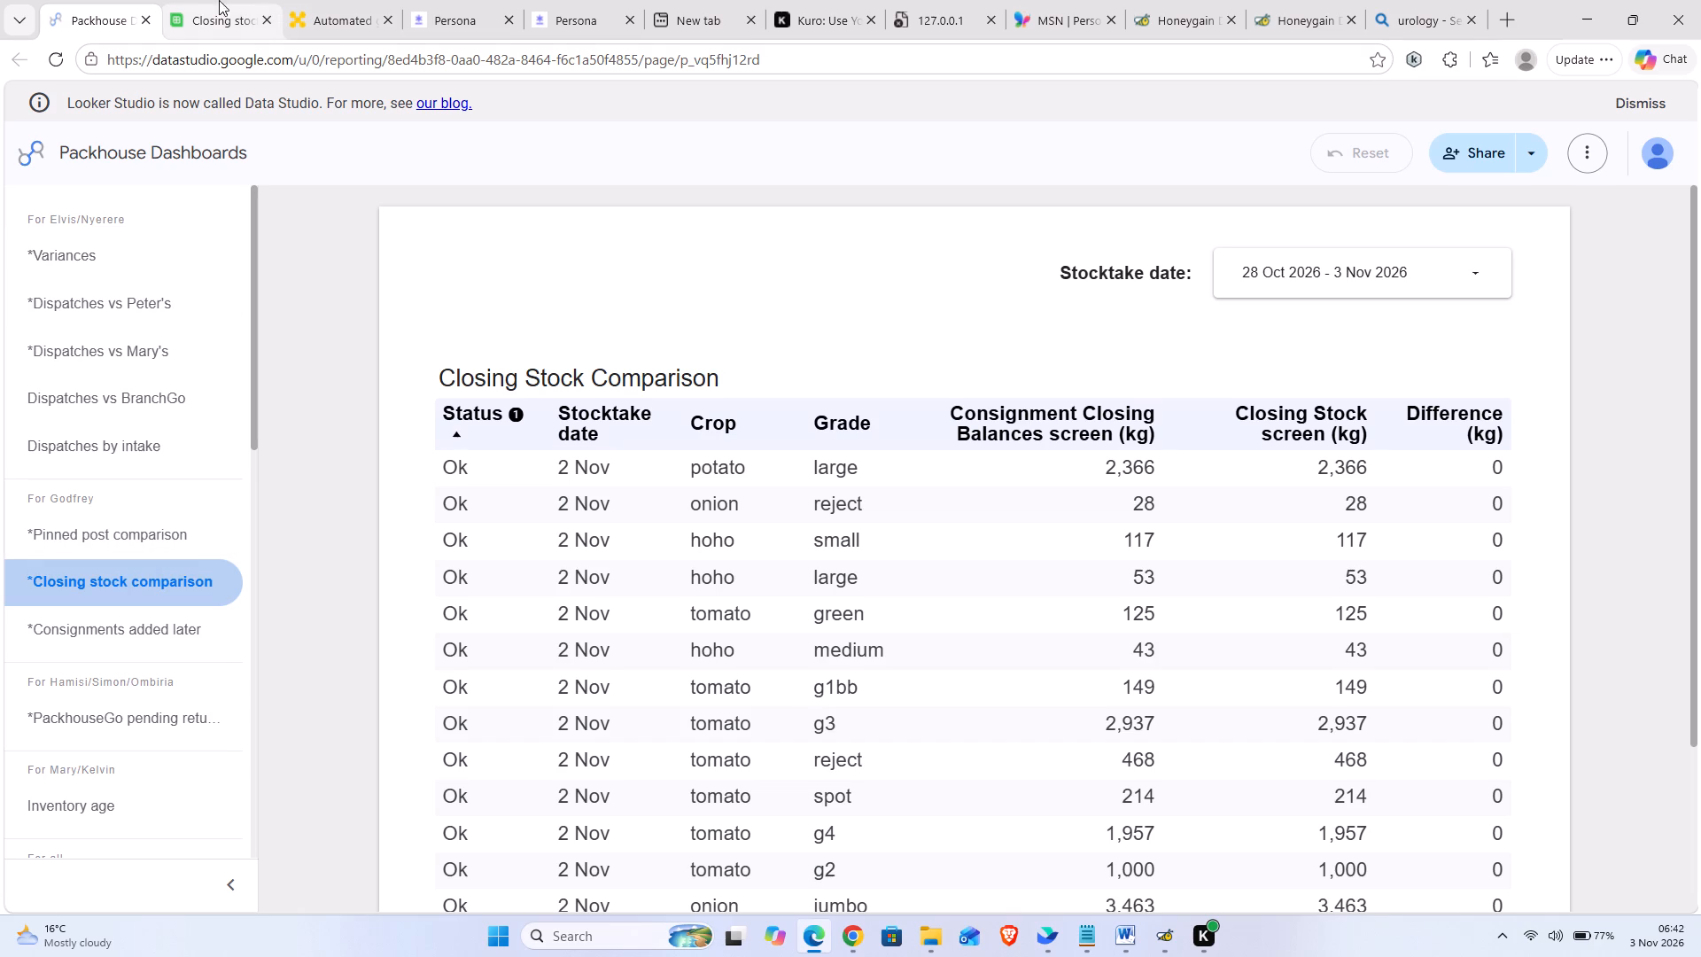
Switch to Chrome and save a Consignment Closing Balances entry for the 31 Oct 2026, 03:25 tomatoes intake with Actual G1 BB 29 kg.
{"action": "left_click", "coordinate": [844, 945]}
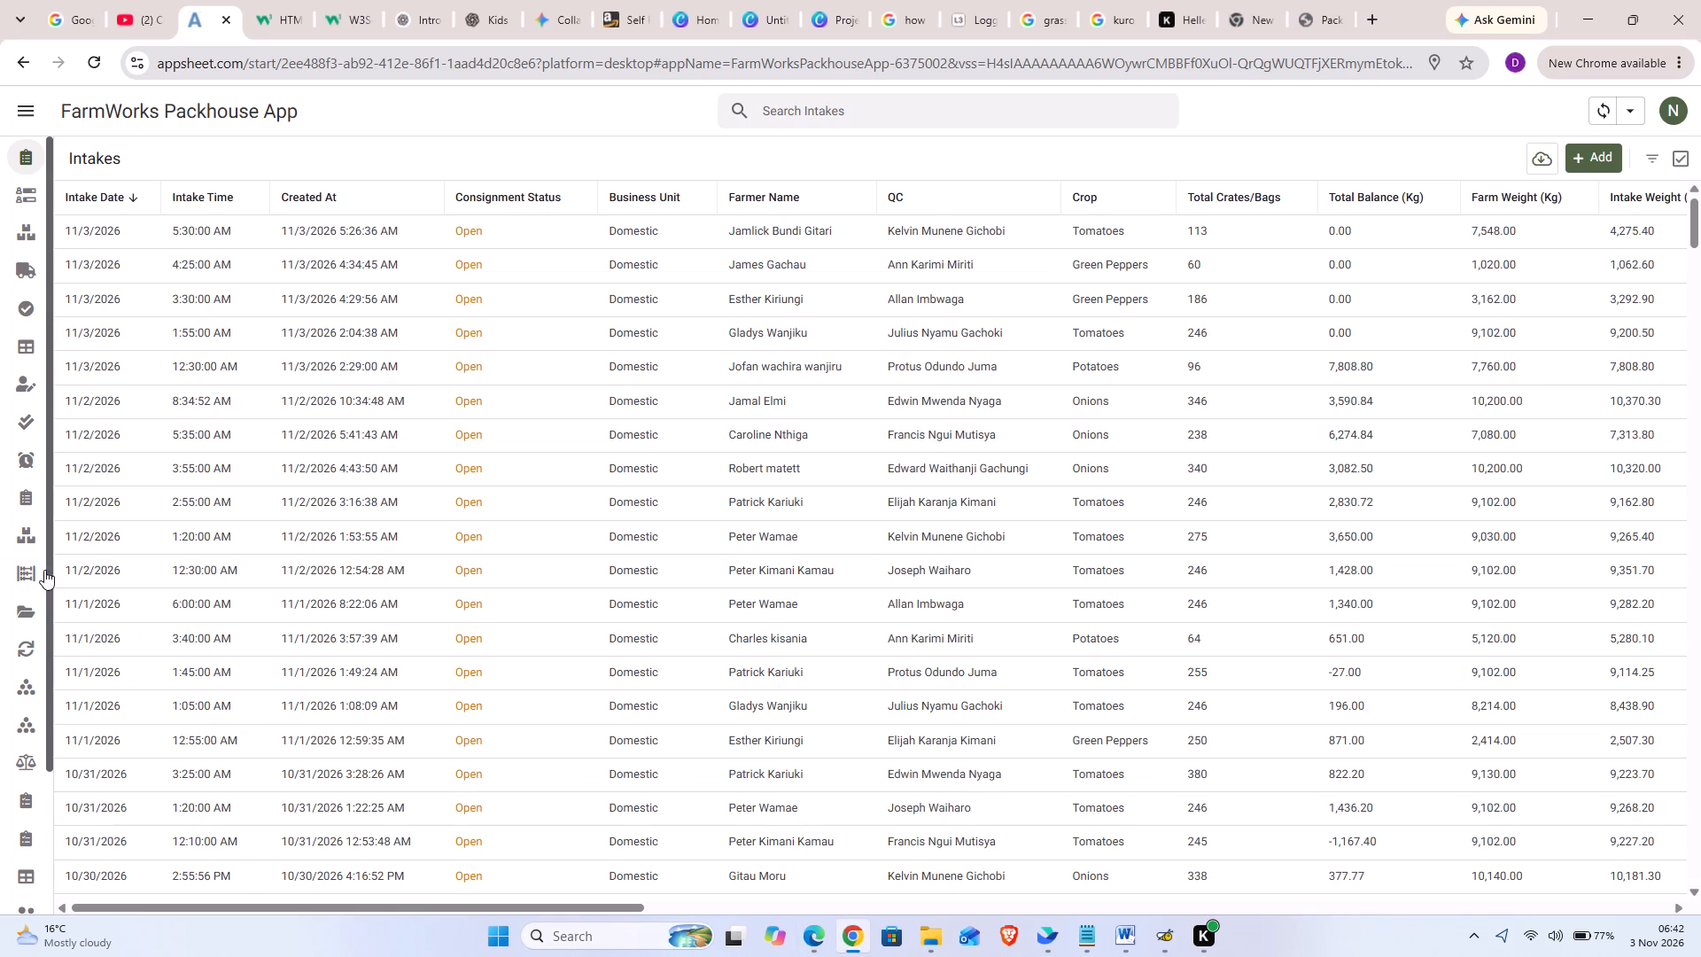
{"action": "left_click", "coordinate": [33, 682]}
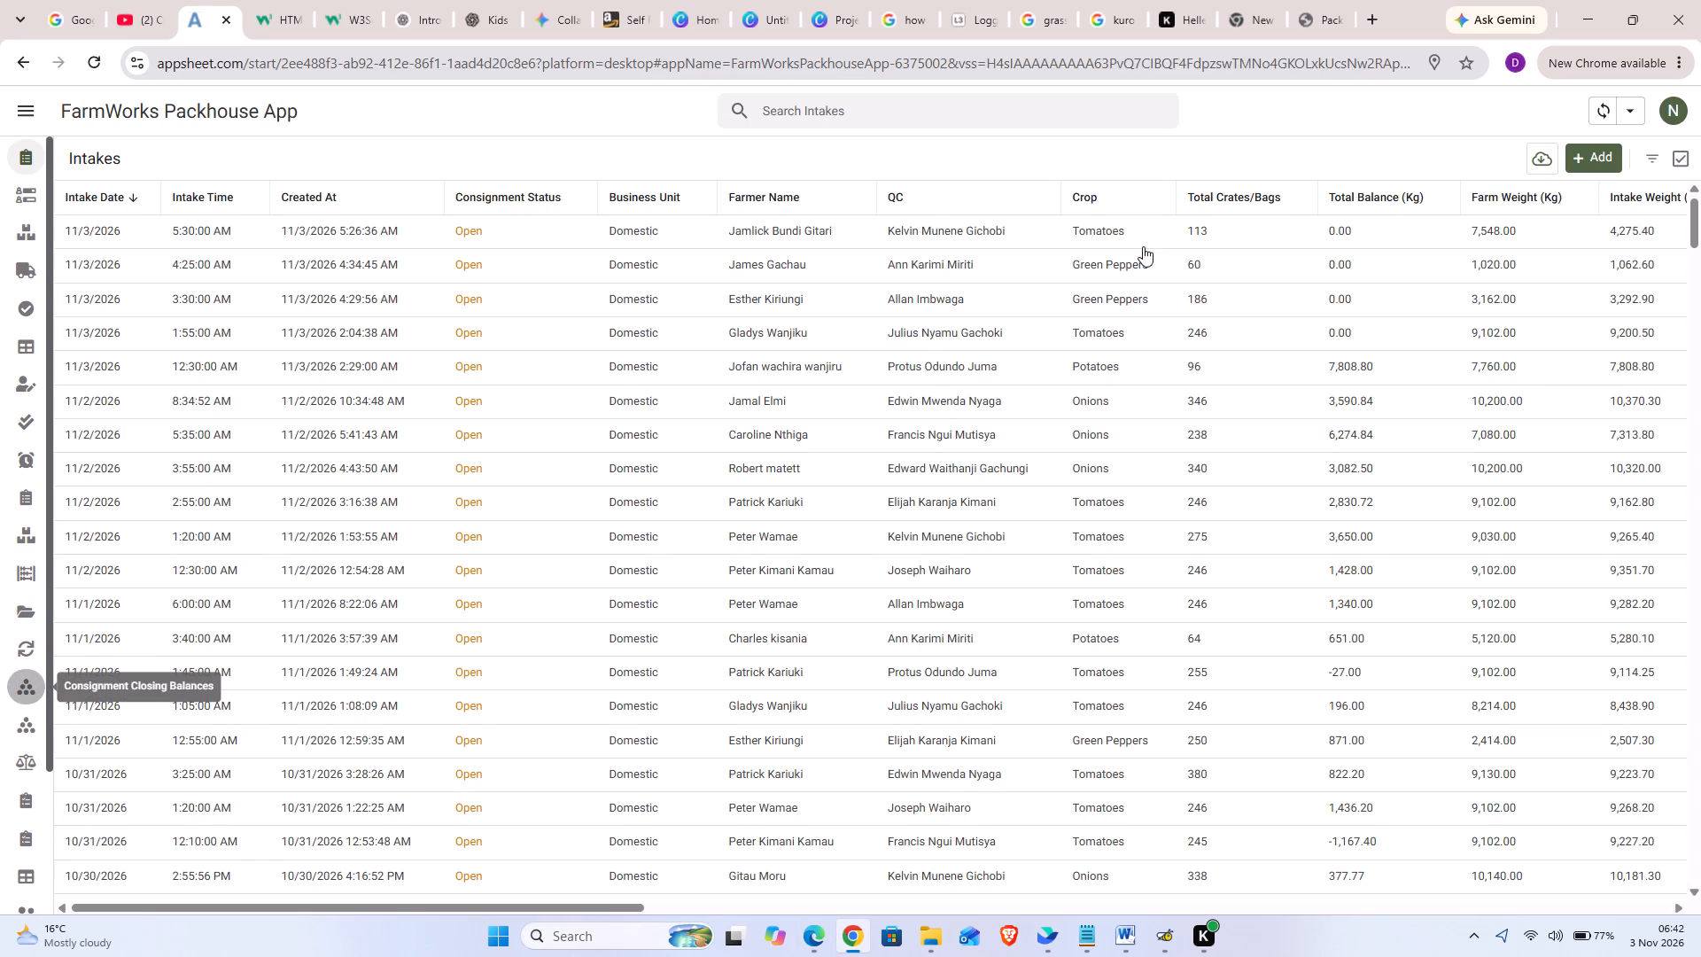
{"action": "left_click", "coordinate": [1599, 156]}
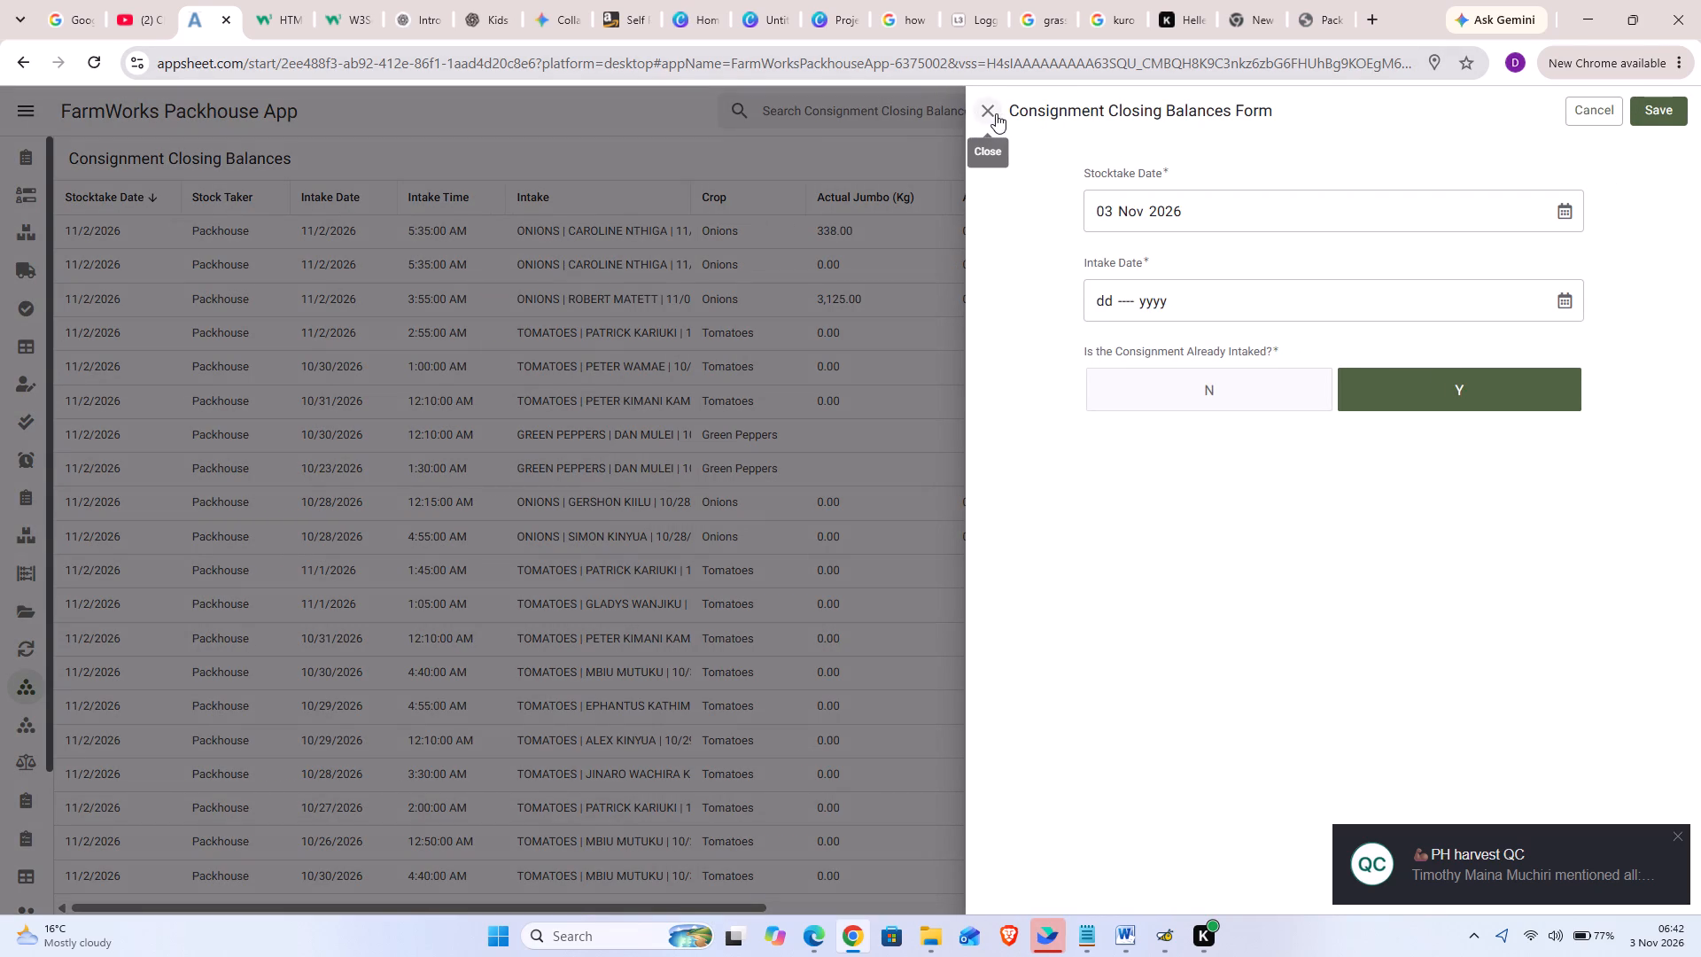
{"action": "left_click", "coordinate": [1564, 299]}
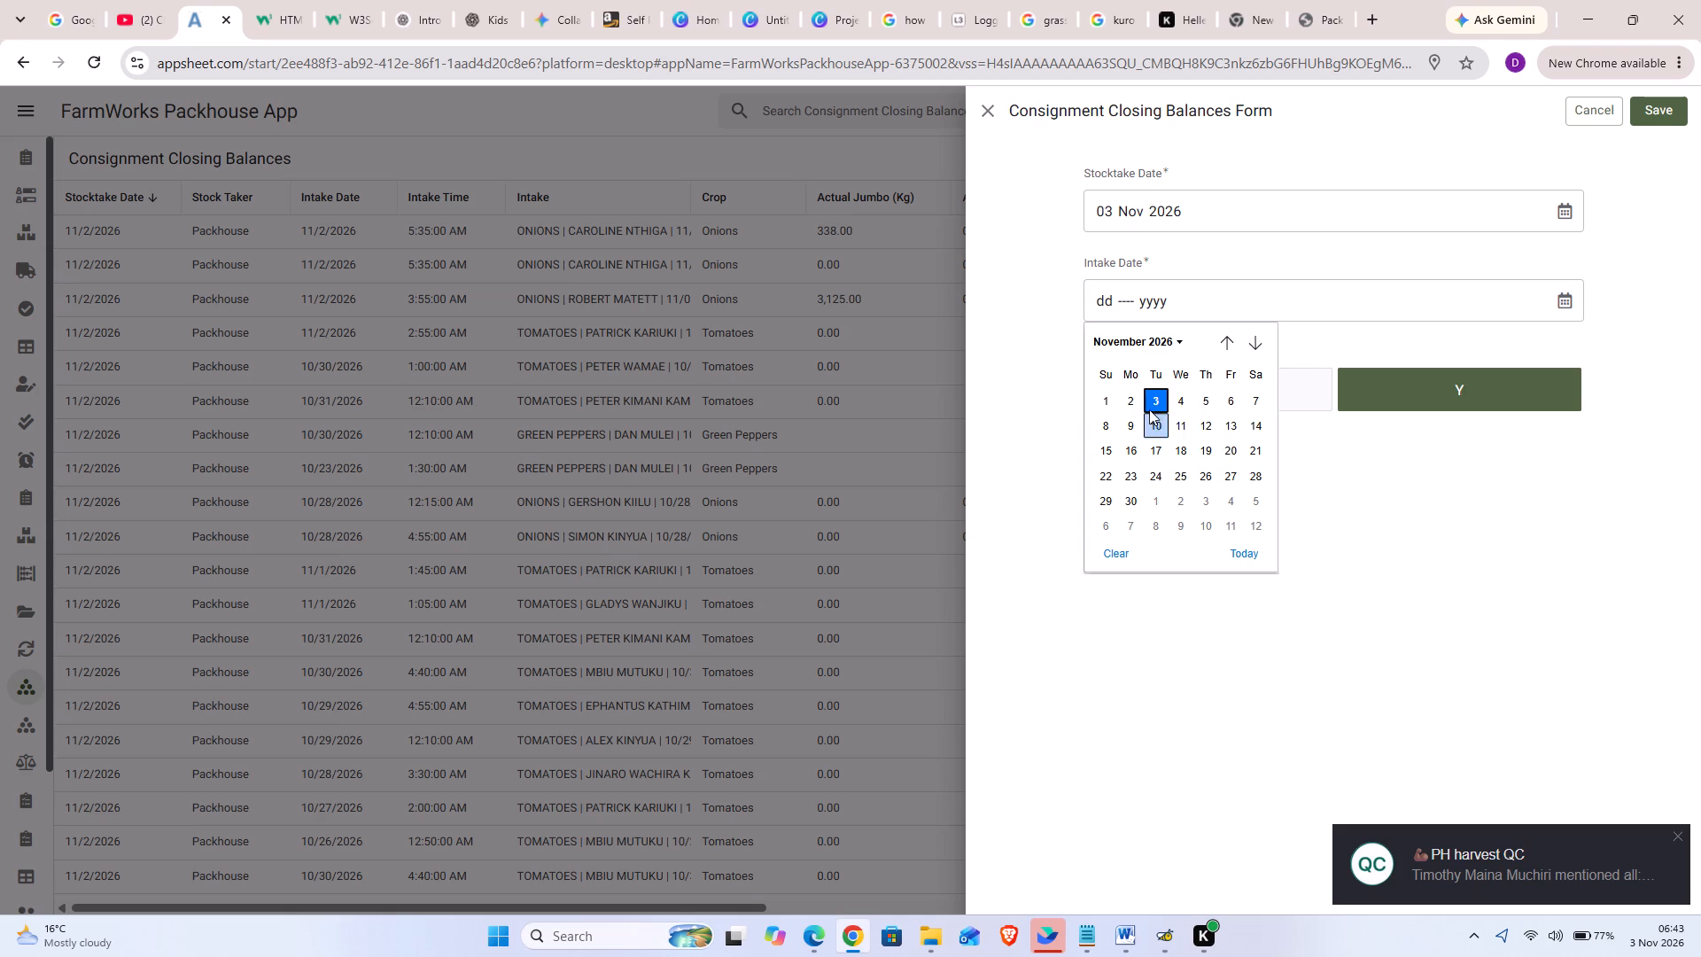
{"action": "left_click", "coordinate": [1230, 338]}
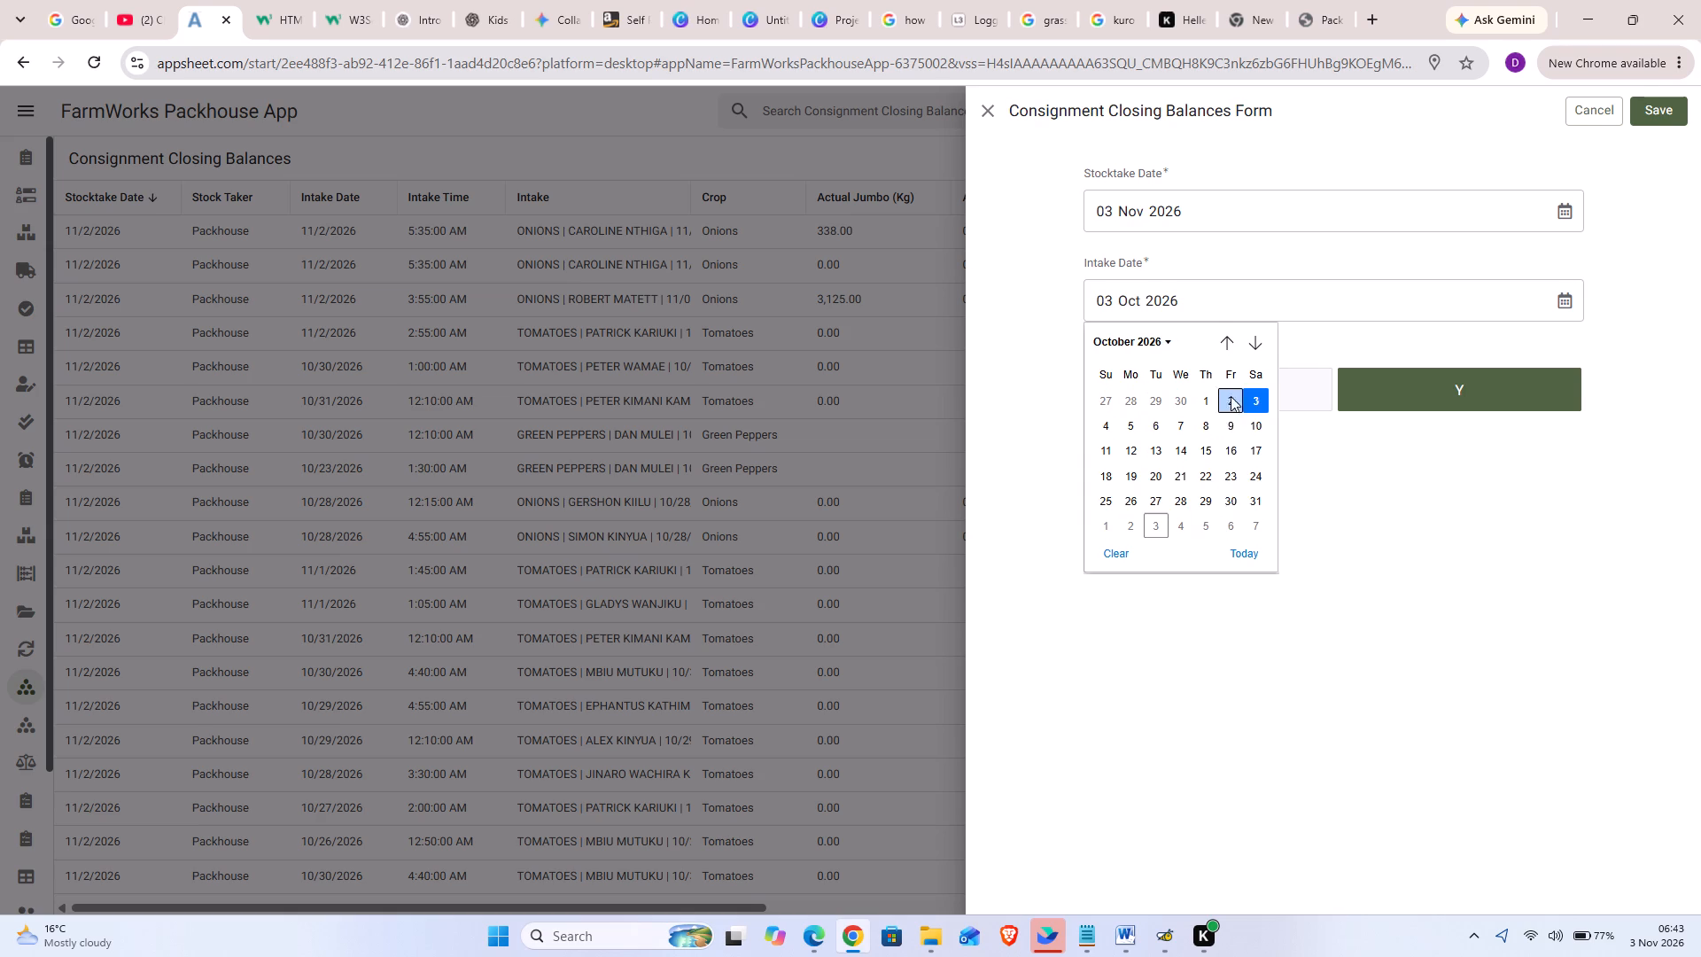
{"action": "left_click", "coordinate": [1260, 502]}
{"action": "left_click", "coordinate": [1464, 393]}
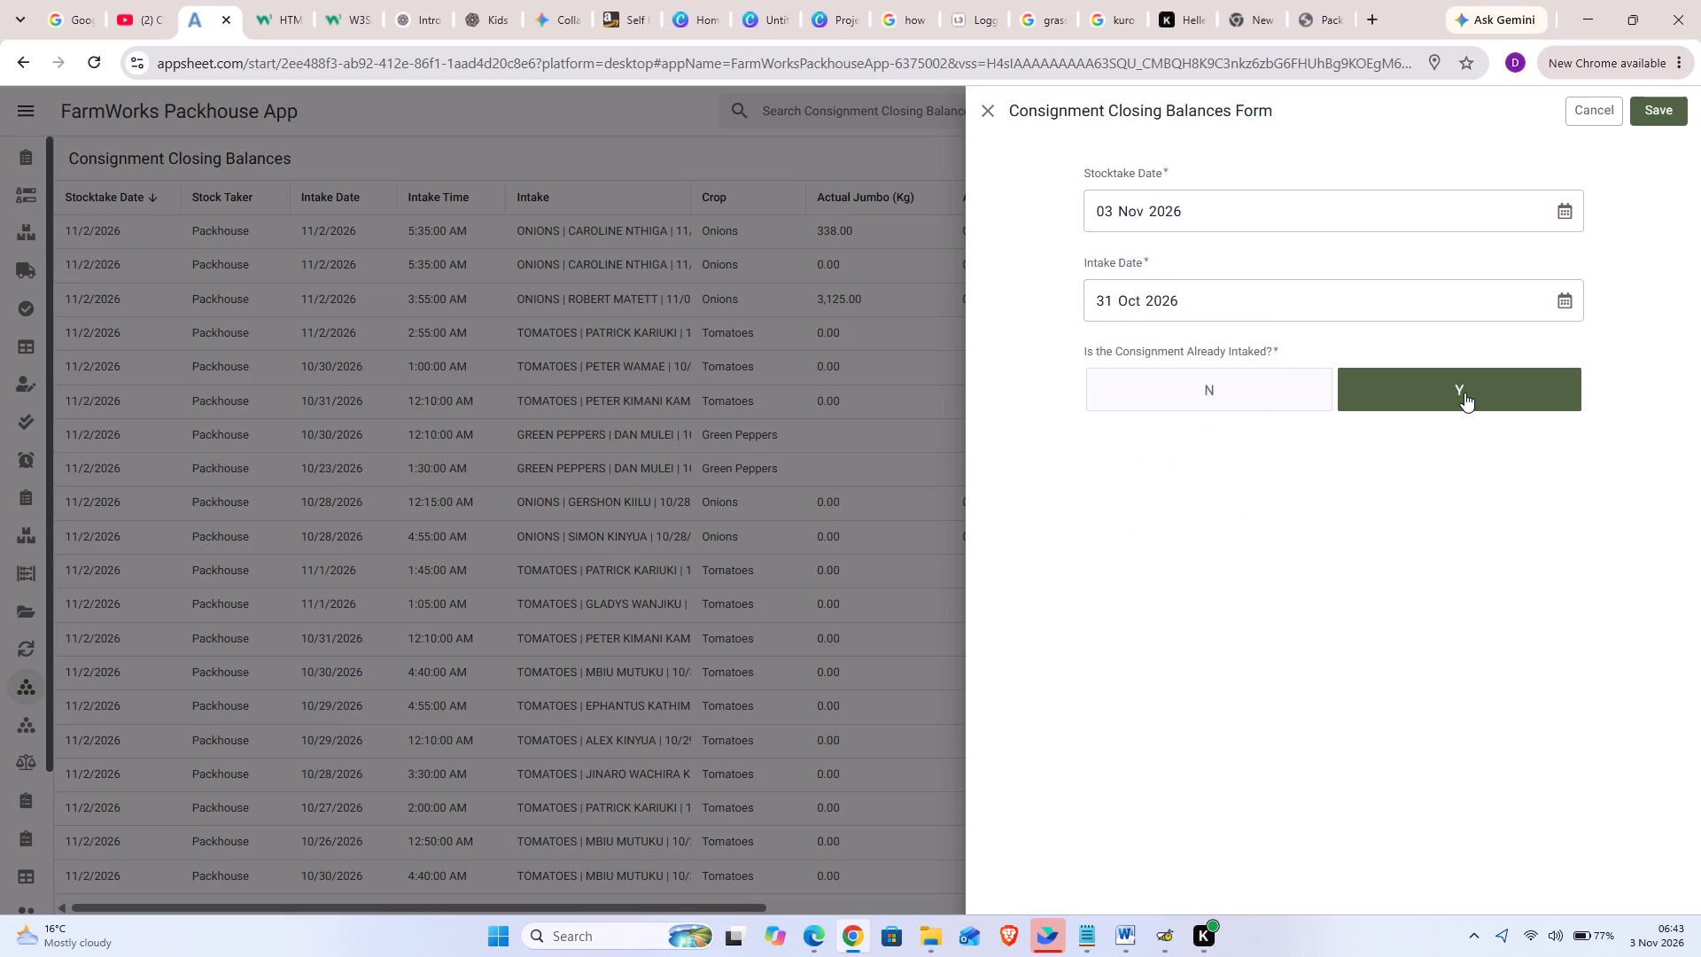
{"action": "left_click", "coordinate": [1464, 393]}
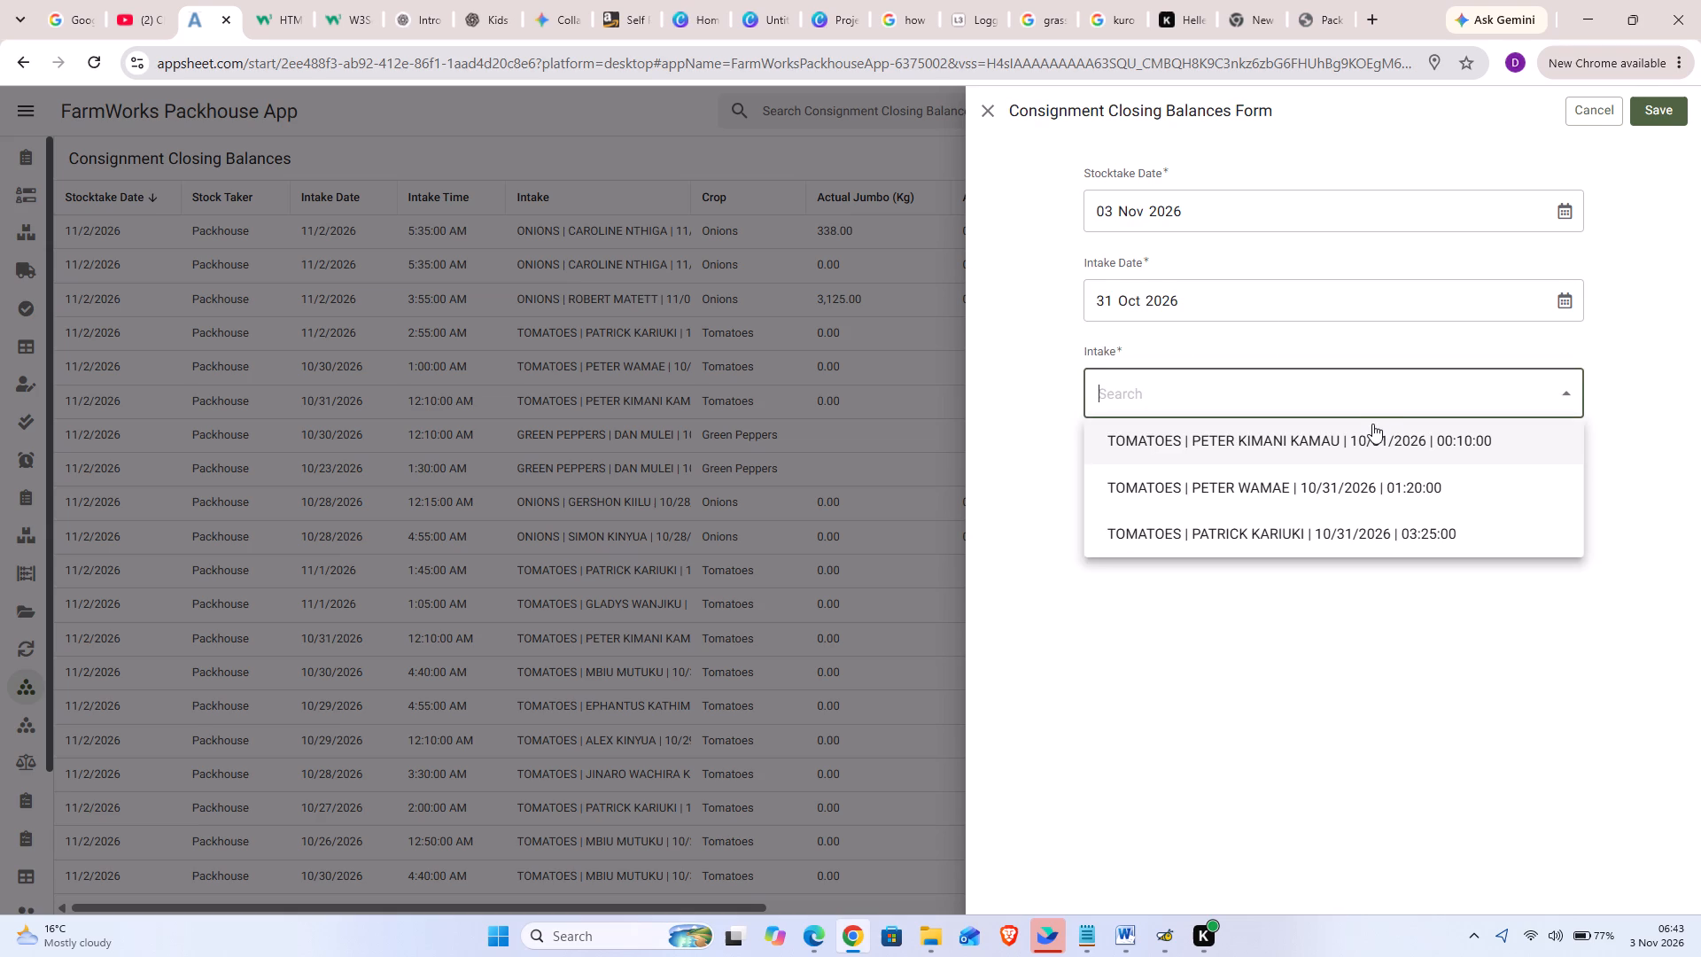
{"action": "left_click", "coordinate": [1235, 531]}
{"action": "scroll", "coordinate": [1235, 531], "scroll_direction": "down", "scroll_amount": 1}
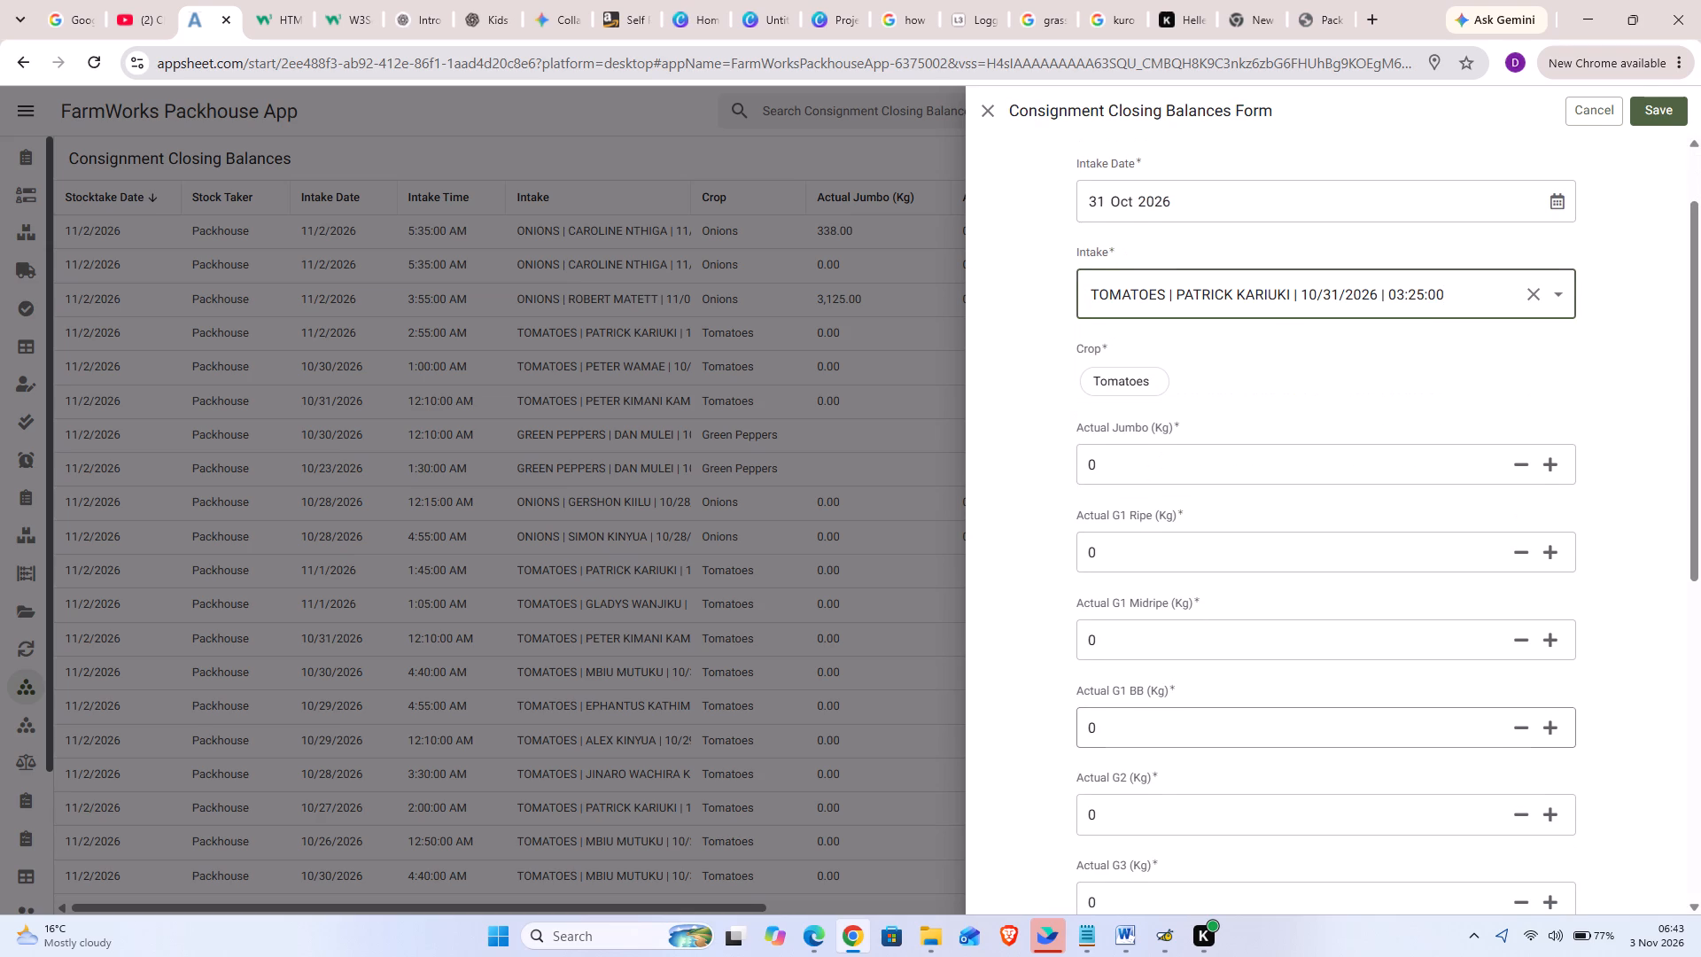
{"action": "left_click", "coordinate": [1135, 727]}
{"action": "key", "text": "BackSpace"}
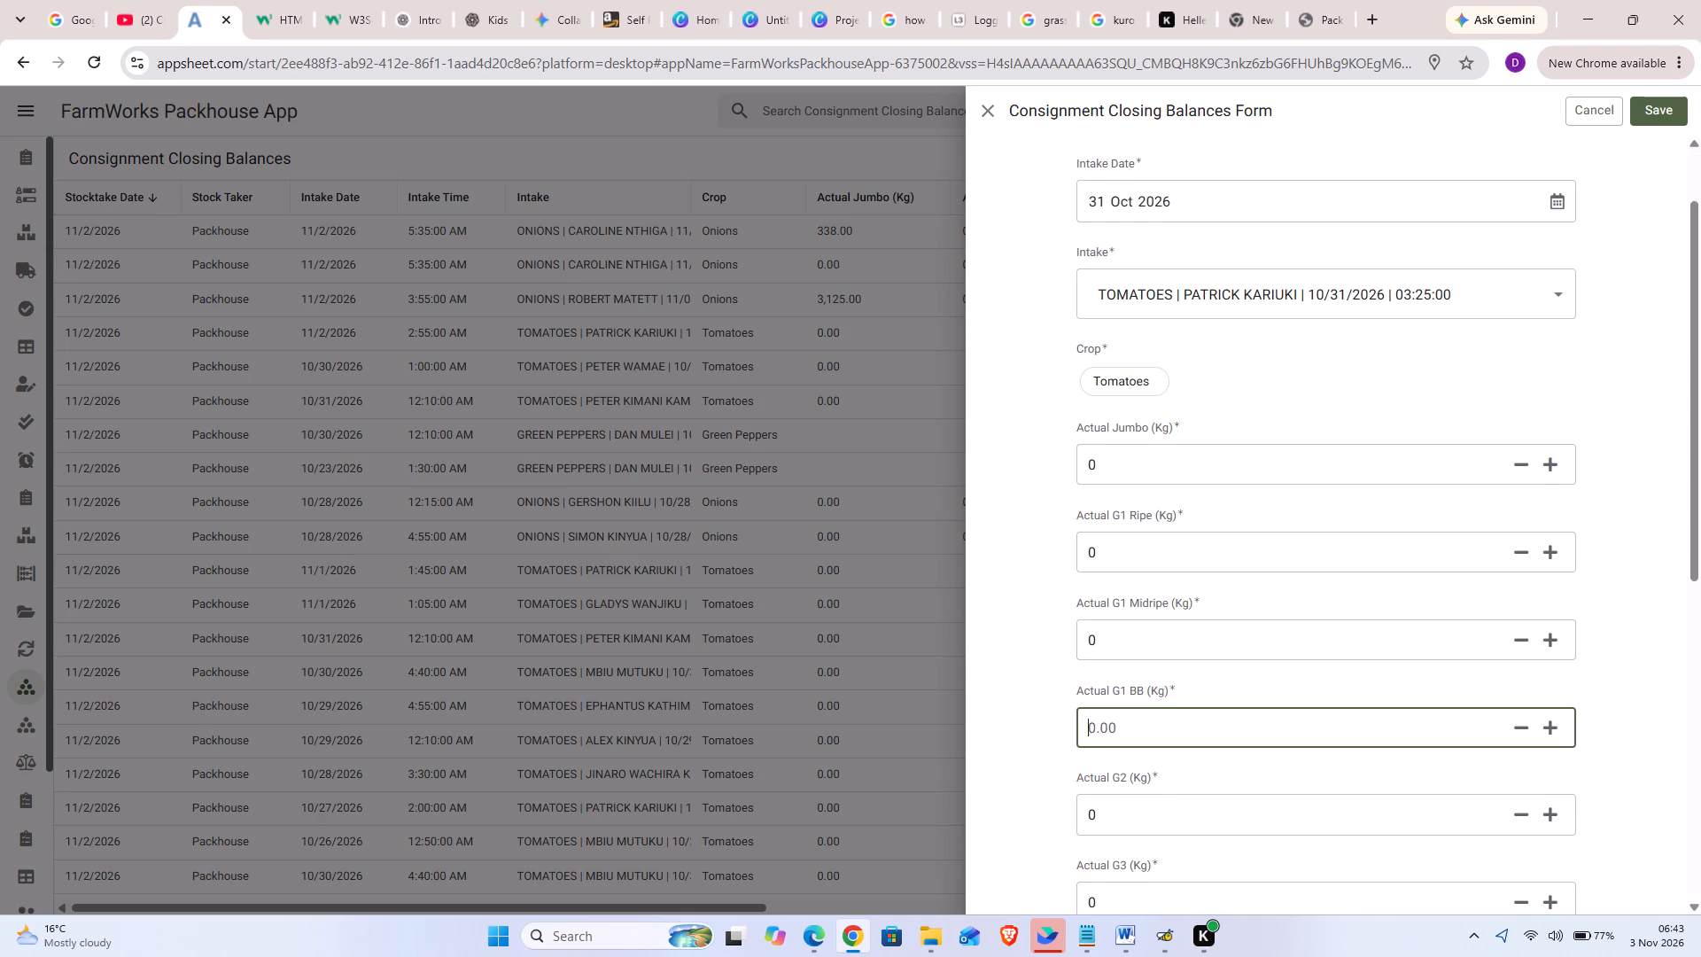
{"action": "type", "text": "29"}
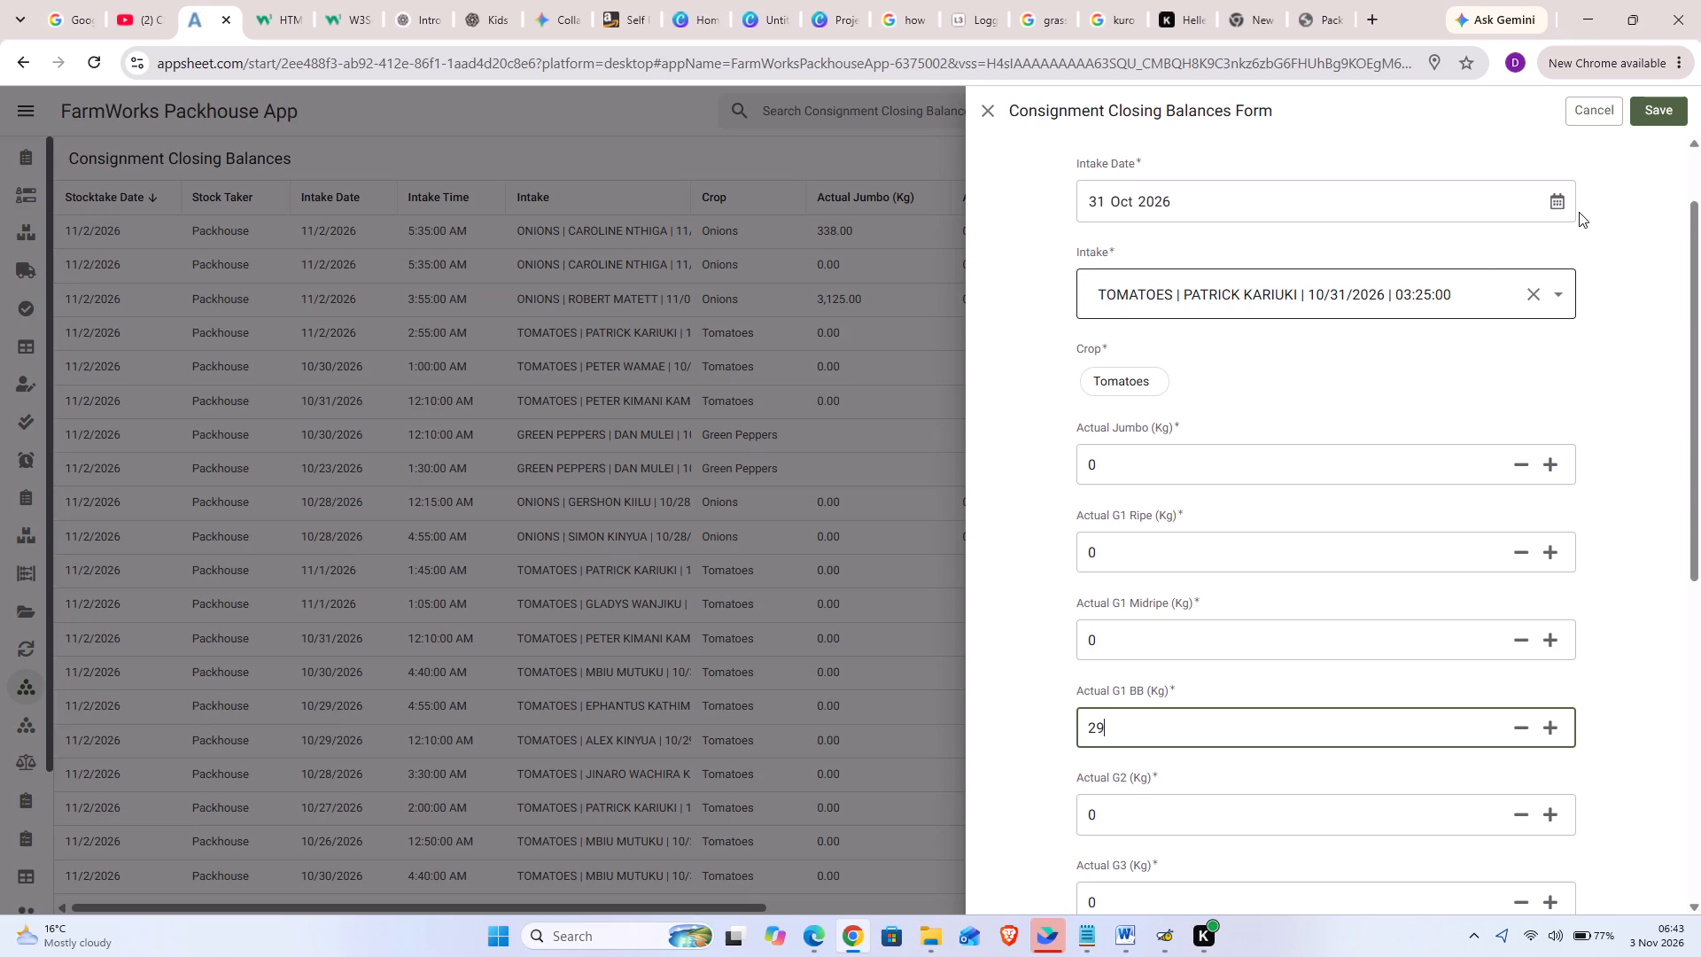
{"action": "left_click", "coordinate": [1675, 118]}
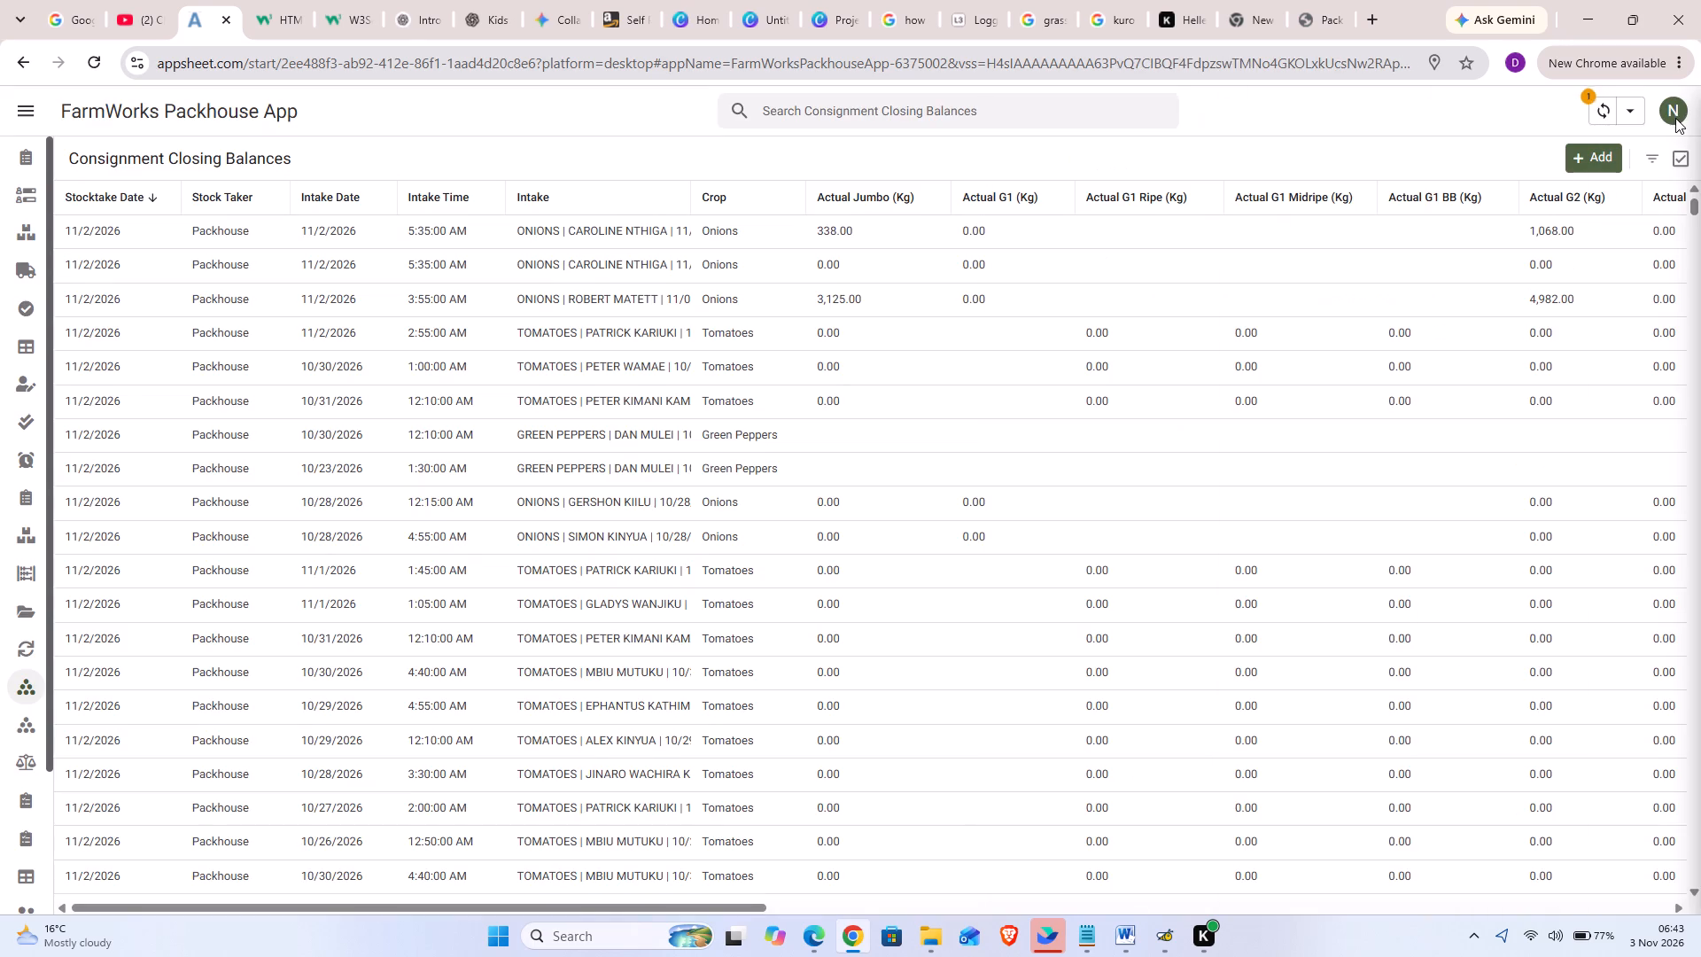
Add and save a consignment closing balance for the 01 Nov 2026, 01:05 tomatoes intake with Actual G1 BB 35 kg.
{"action": "left_click", "coordinate": [1590, 159]}
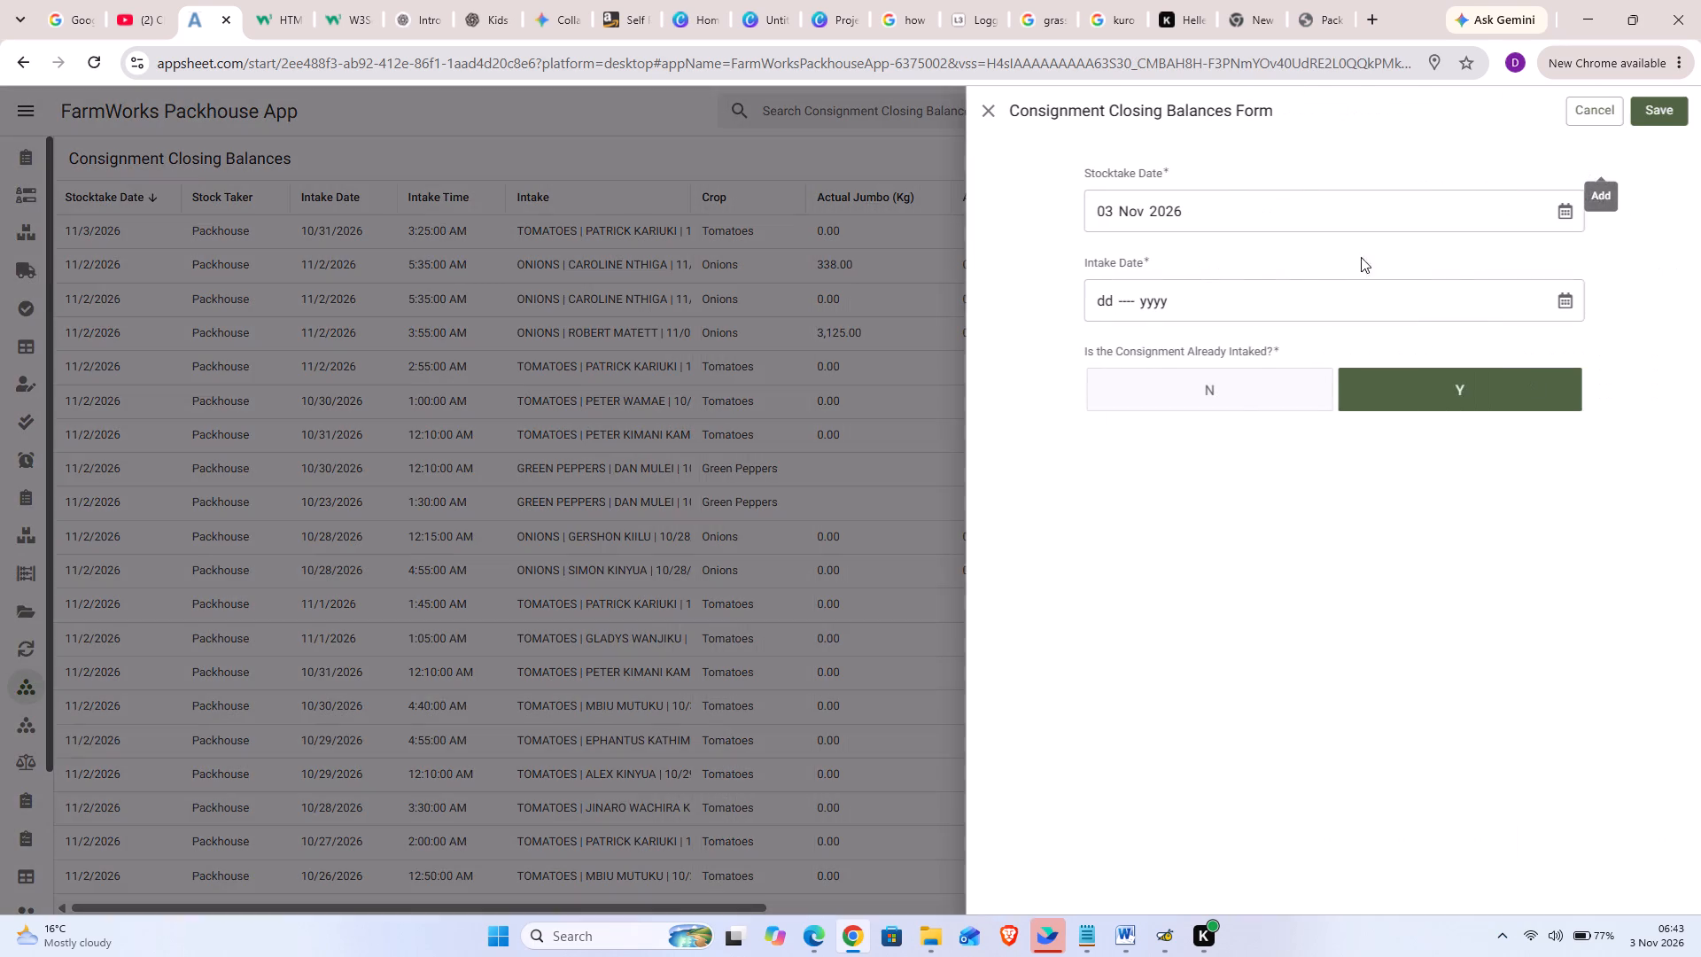
{"action": "left_click", "coordinate": [1557, 298]}
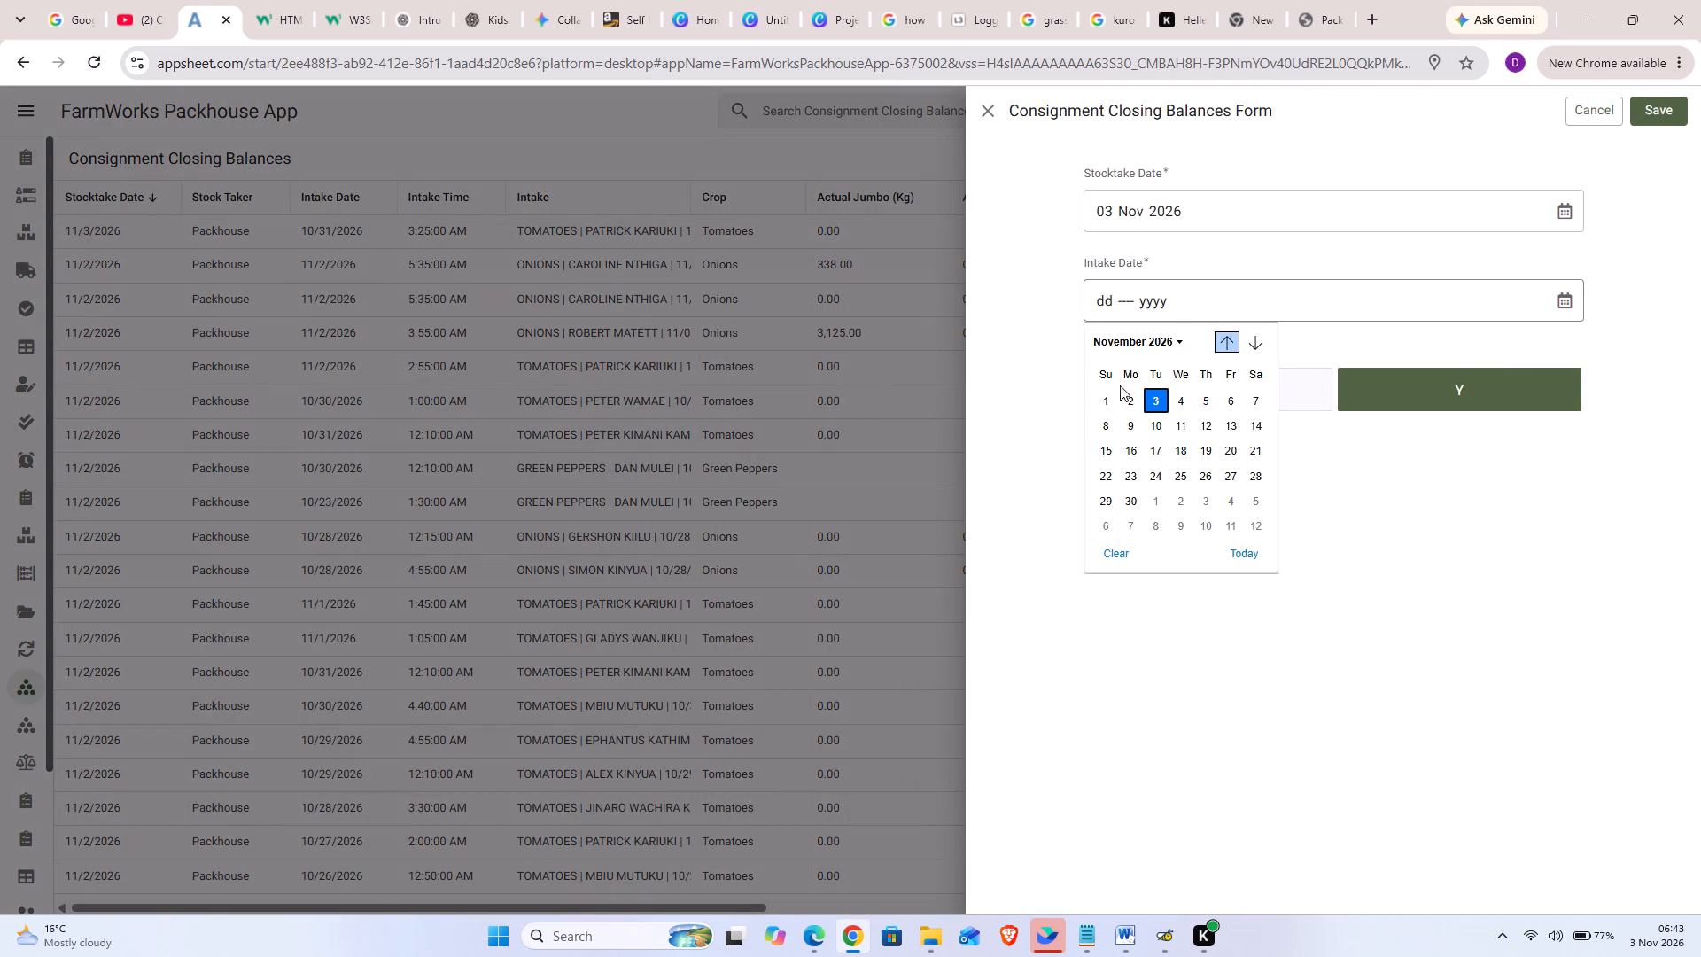
{"action": "left_click", "coordinate": [1103, 394]}
{"action": "left_click", "coordinate": [1463, 387]}
{"action": "left_click", "coordinate": [1463, 387]}
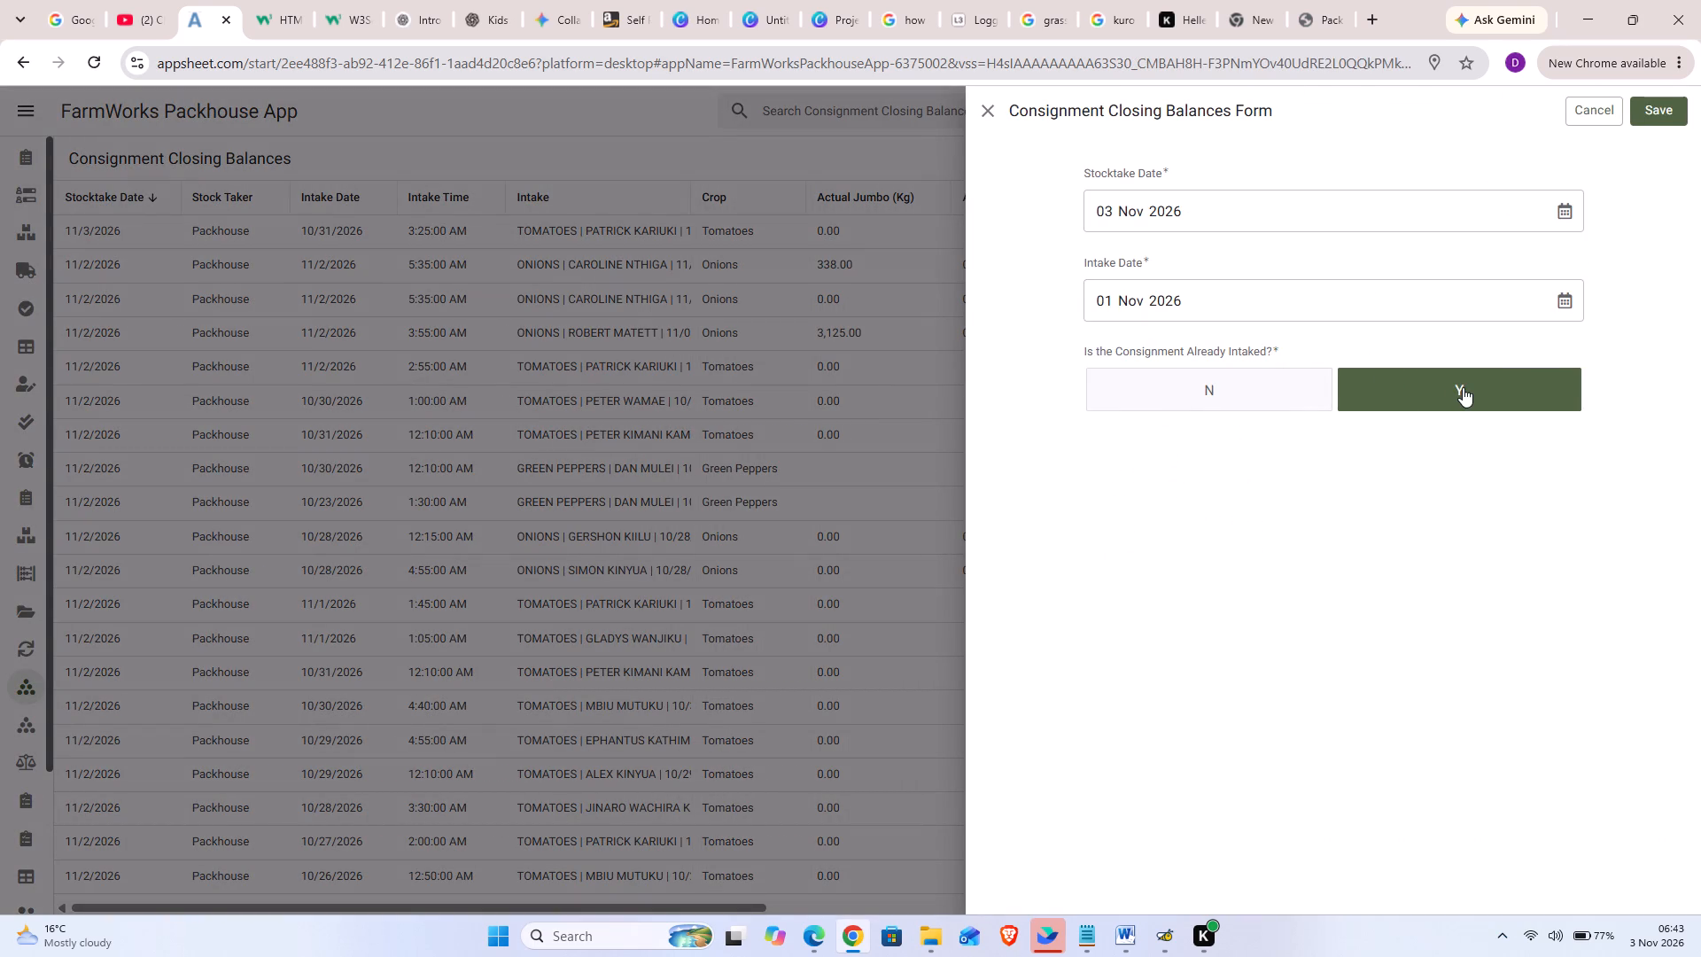
{"action": "left_click", "coordinate": [1463, 387]}
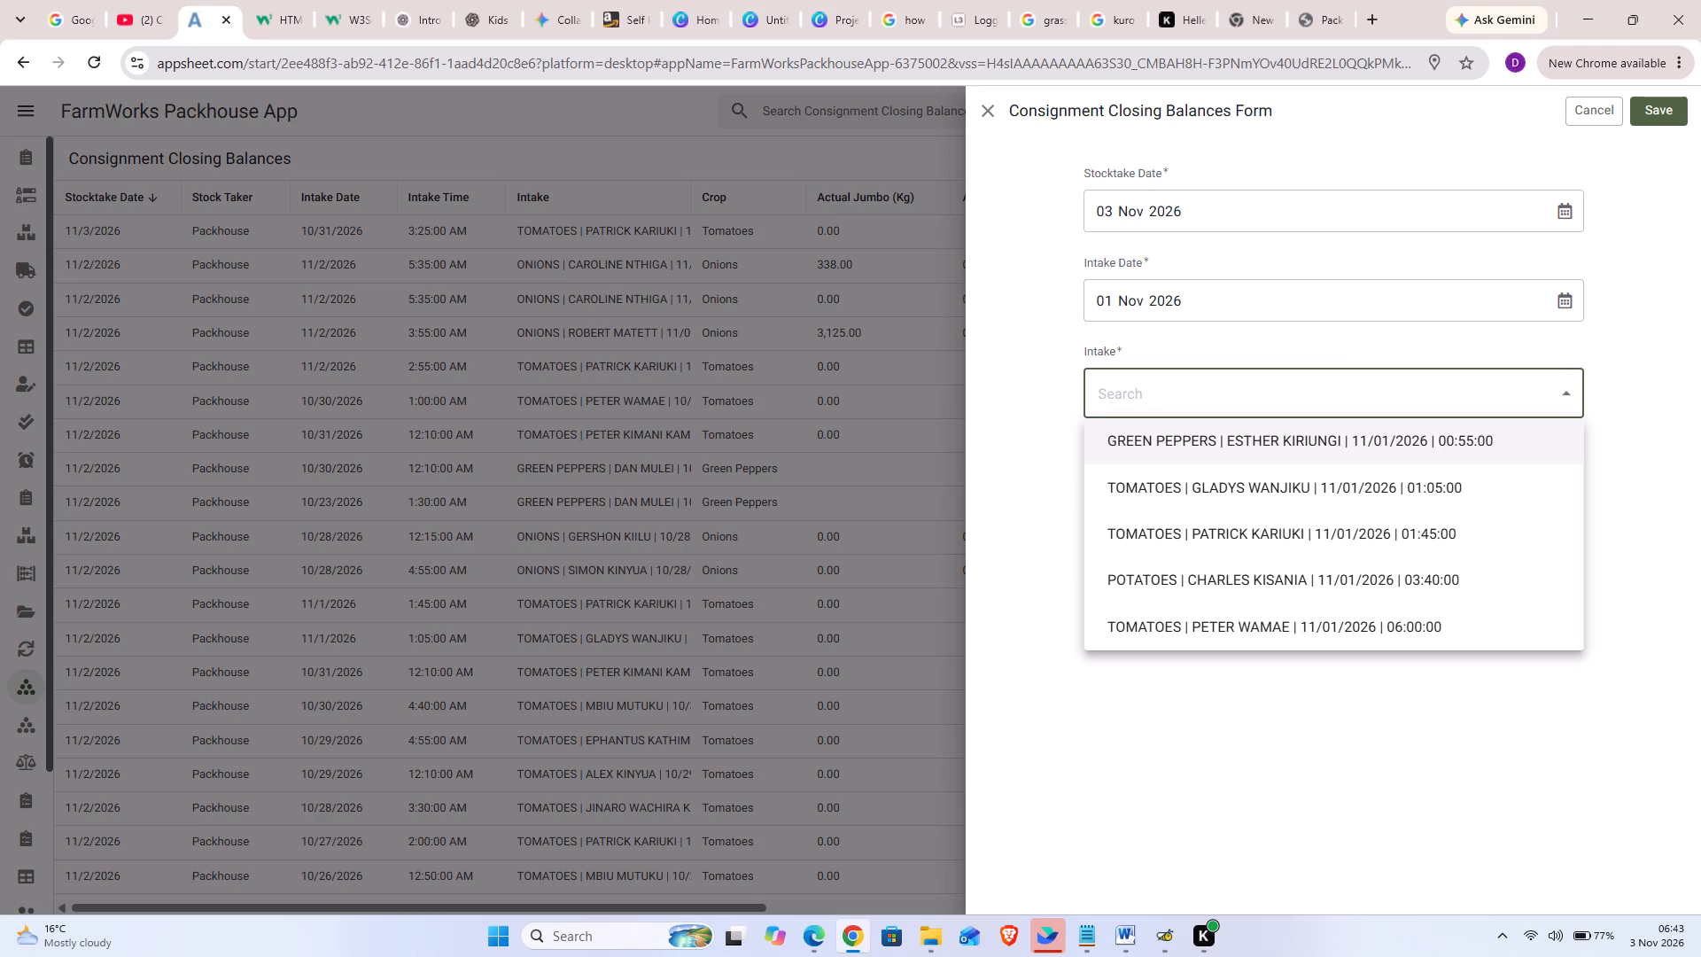
{"action": "left_click", "coordinate": [1356, 478]}
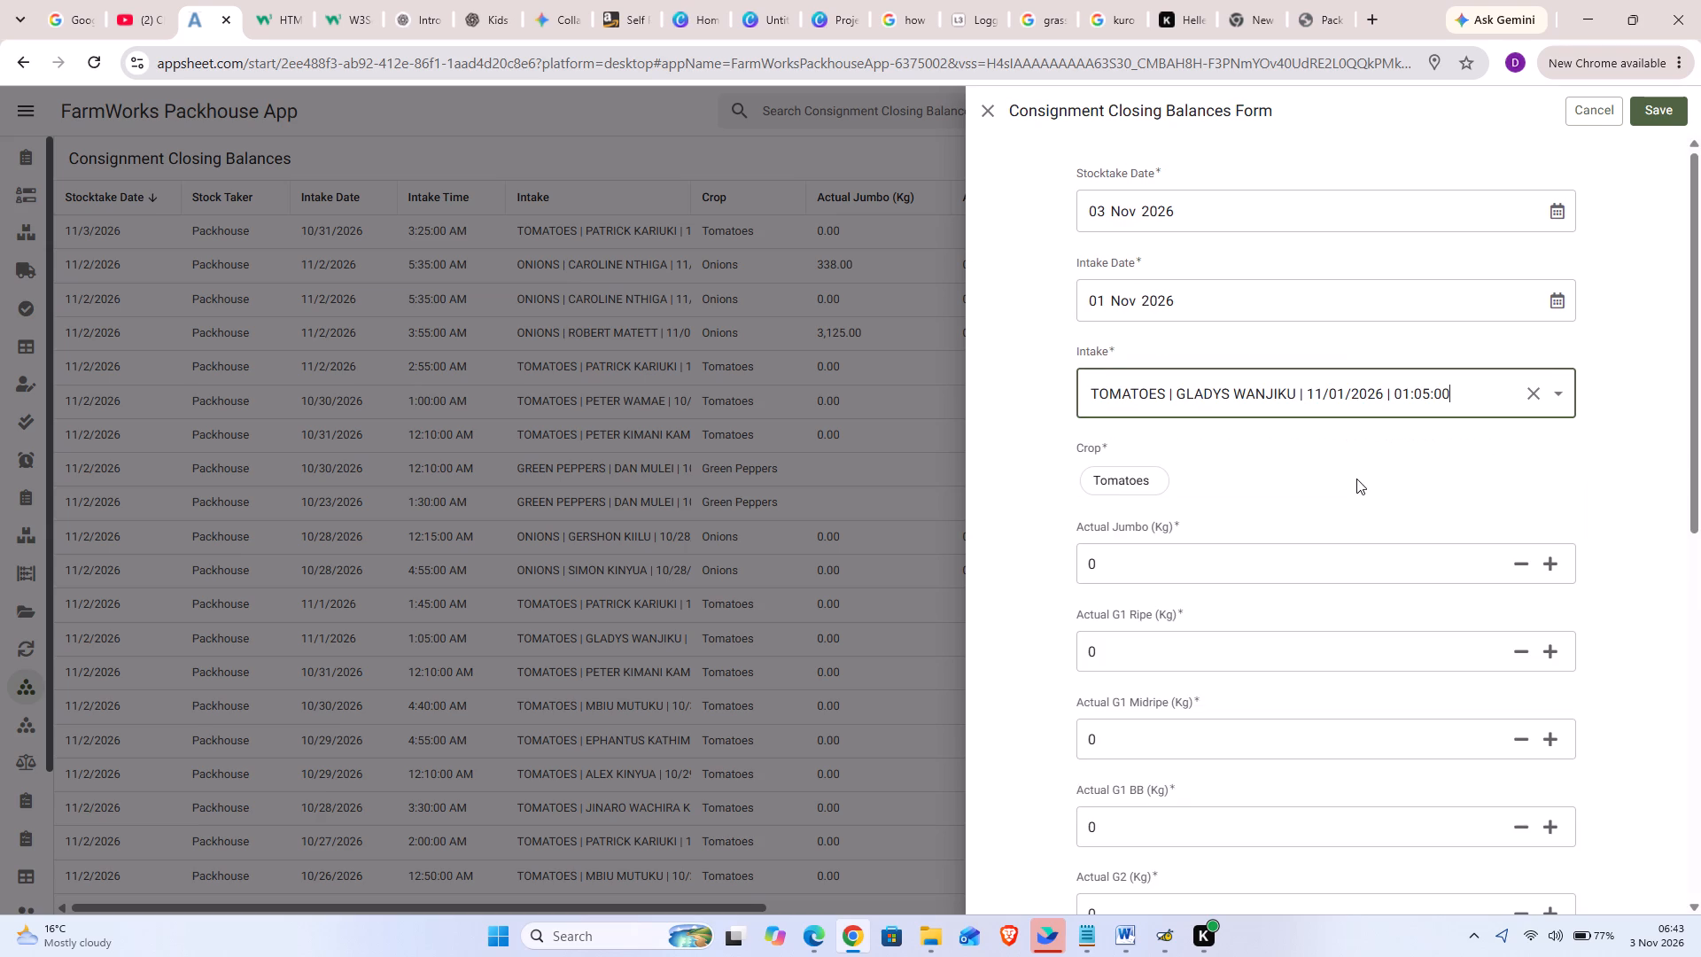
{"action": "scroll", "coordinate": [1332, 587], "scroll_direction": "down", "scroll_amount": 2}
{"action": "left_click", "coordinate": [1172, 620]}
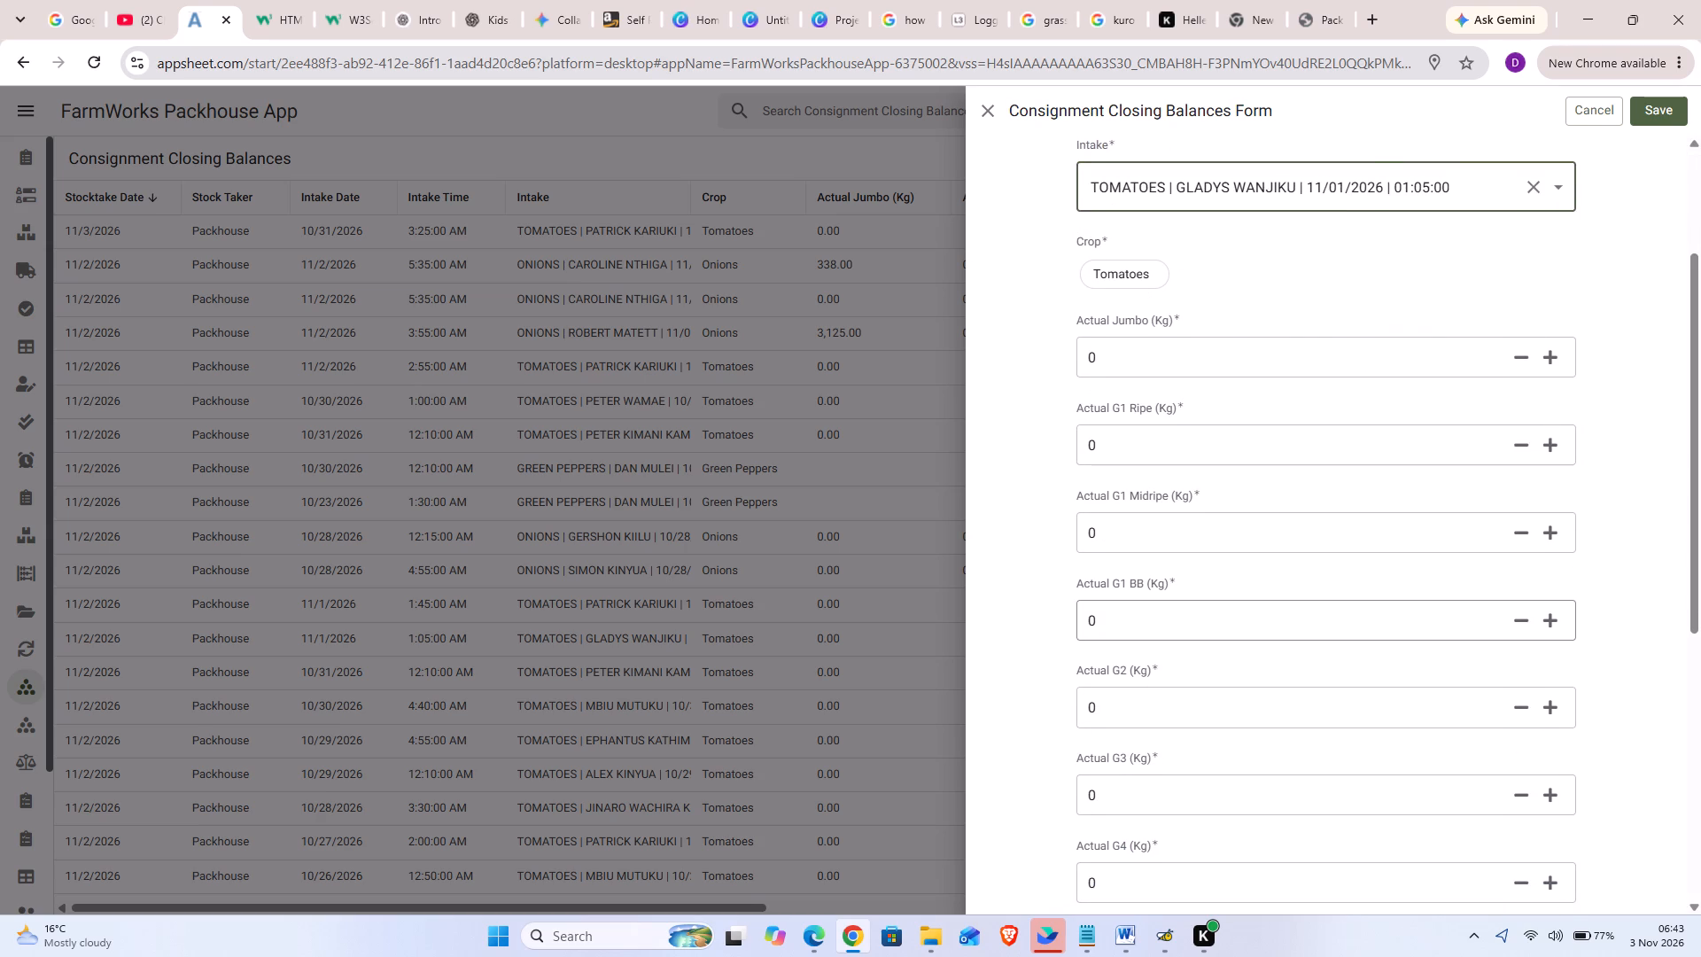
{"action": "key", "text": "BackSpace"}
{"action": "type", "text": "35"}
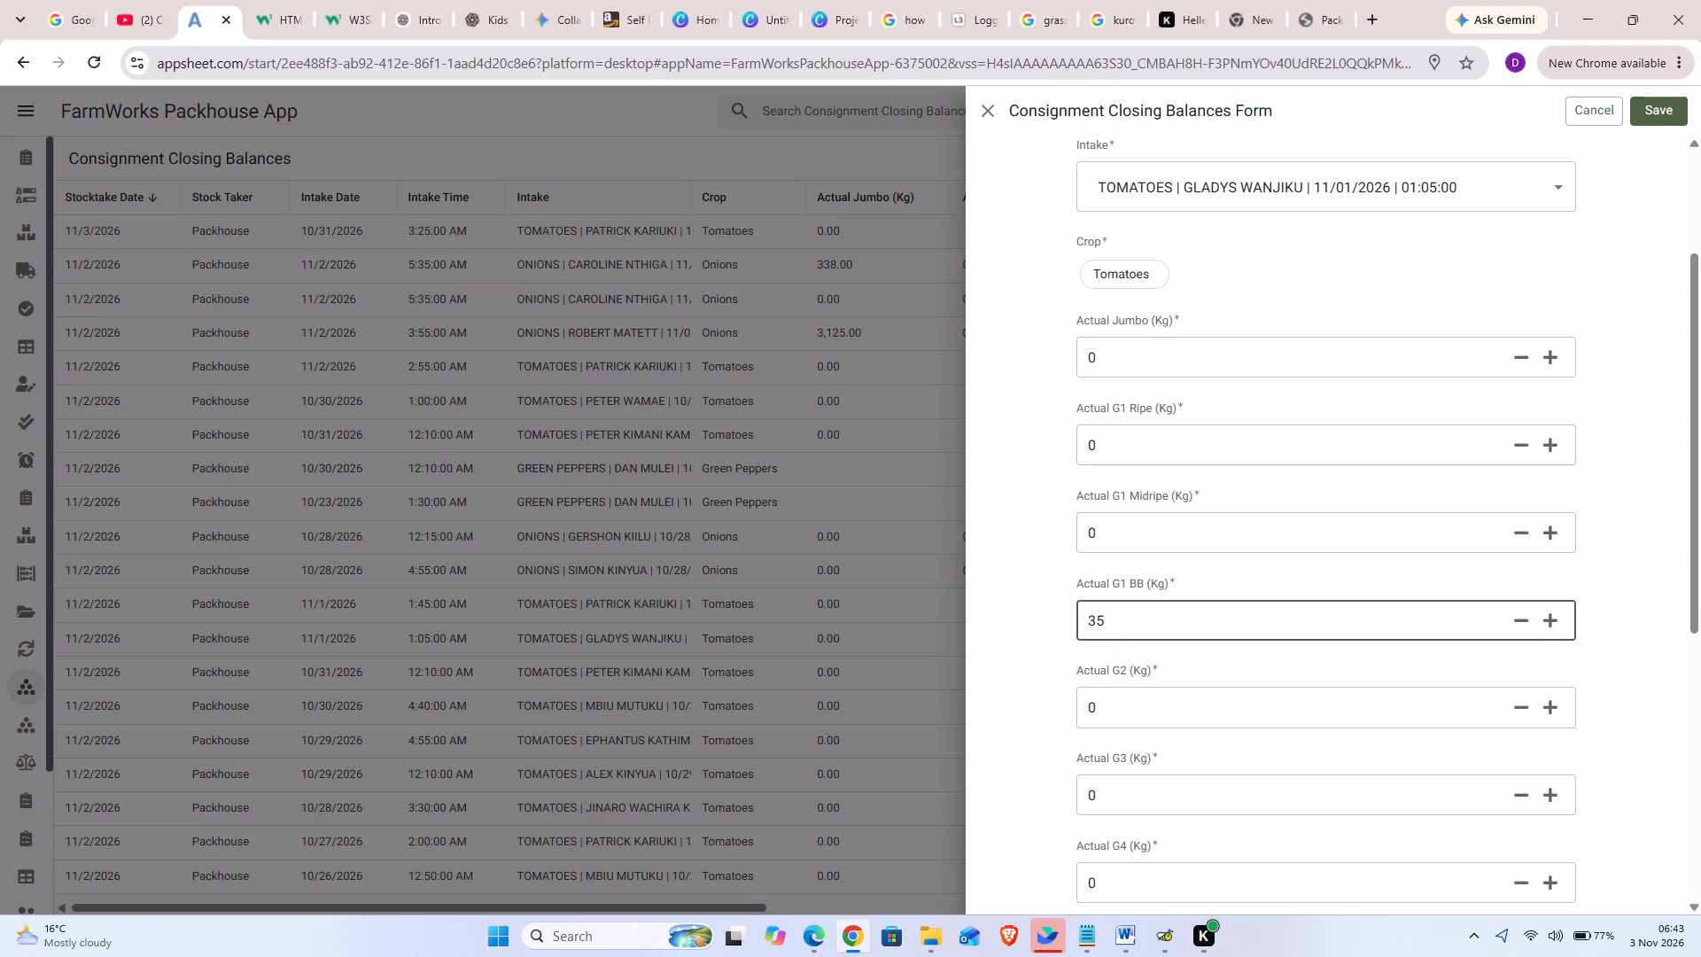
{"action": "left_click", "coordinate": [1658, 113]}
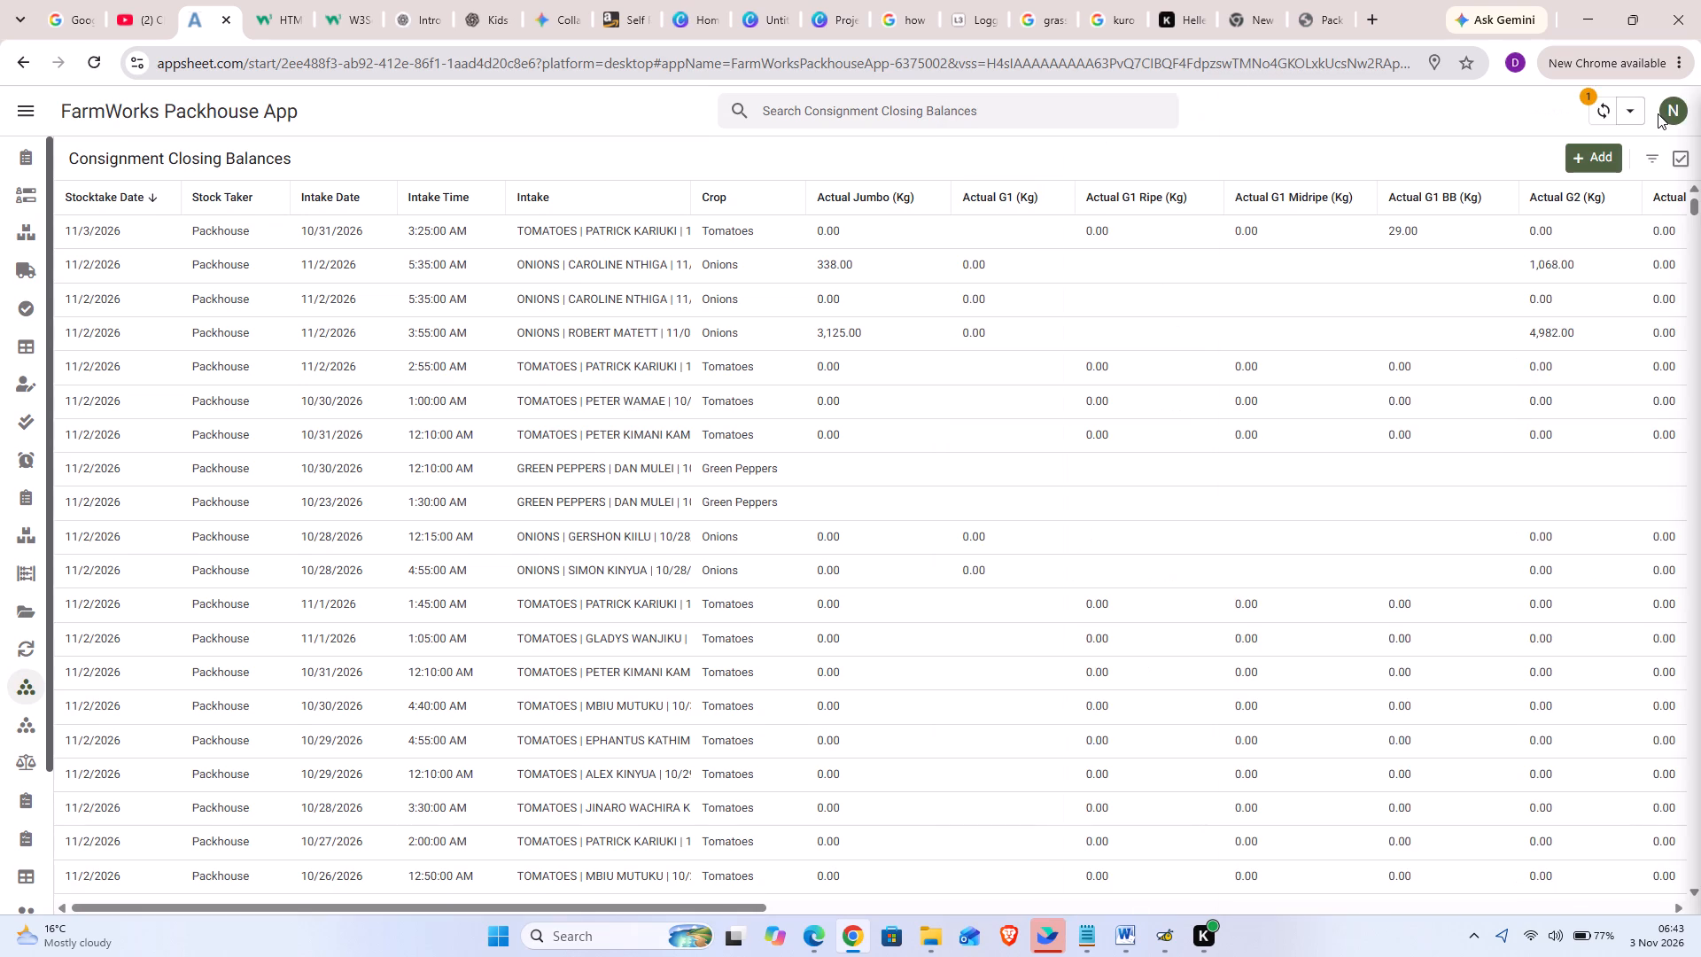
Add and save a consignment closing balance for the 01 Nov 2026, 01:45 tomatoes intake with Actual G3 323 kg.
{"action": "left_click", "coordinate": [1596, 156]}
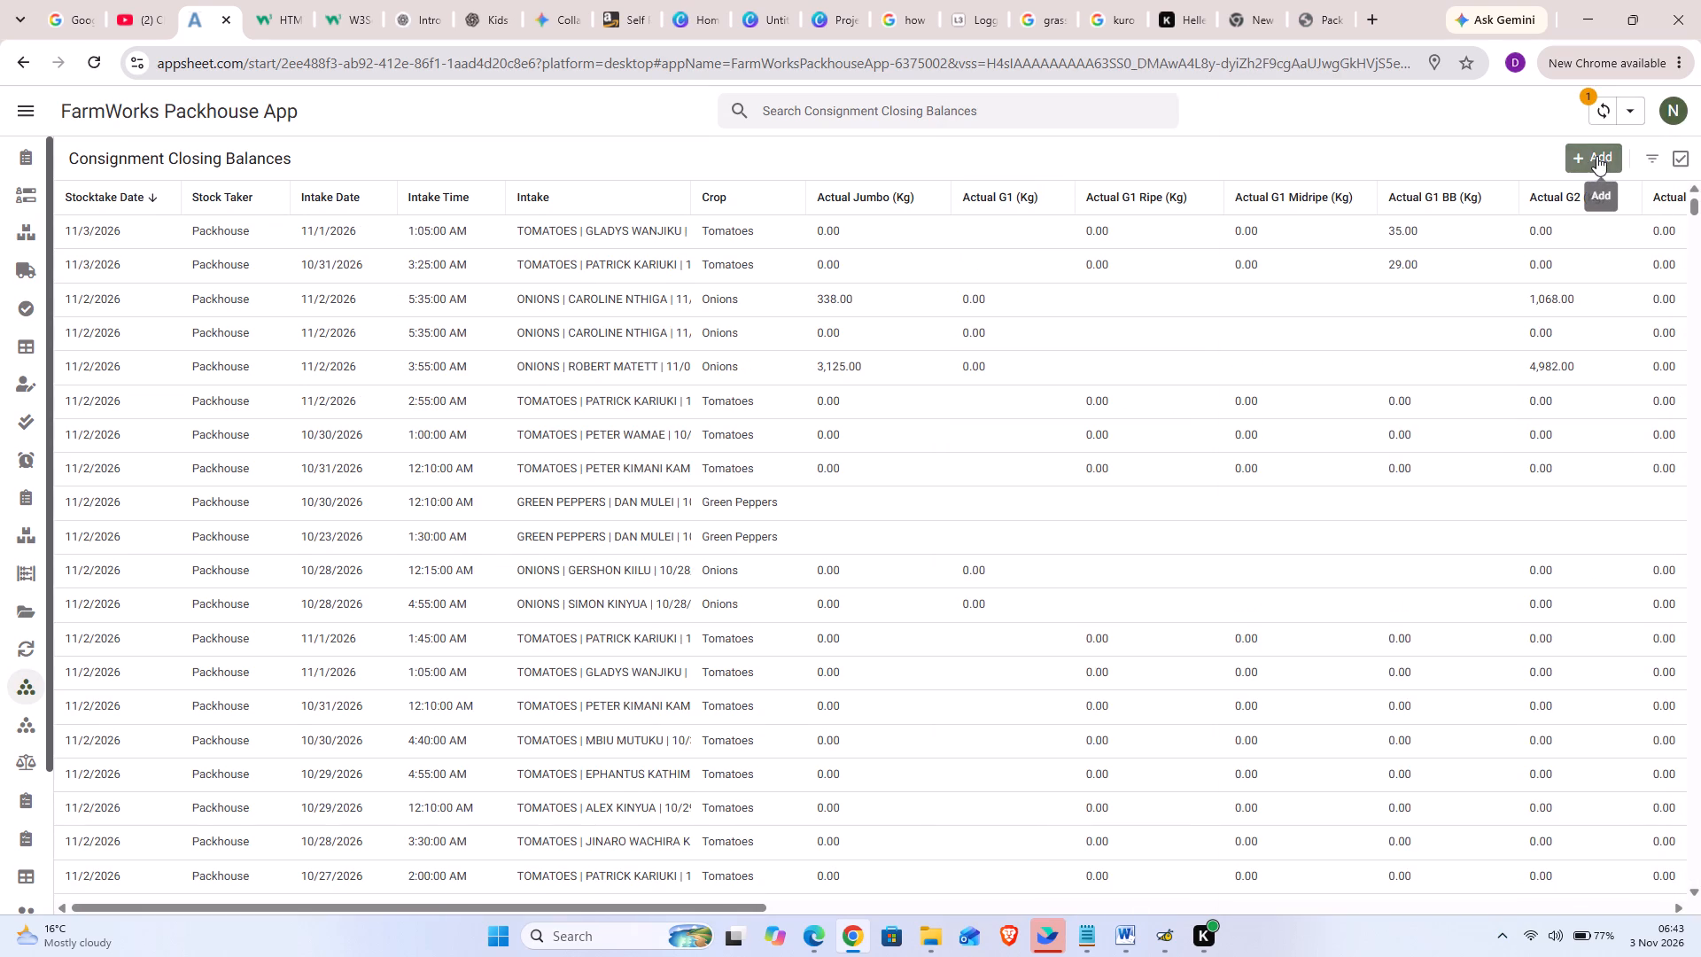
{"action": "left_click", "coordinate": [1564, 300]}
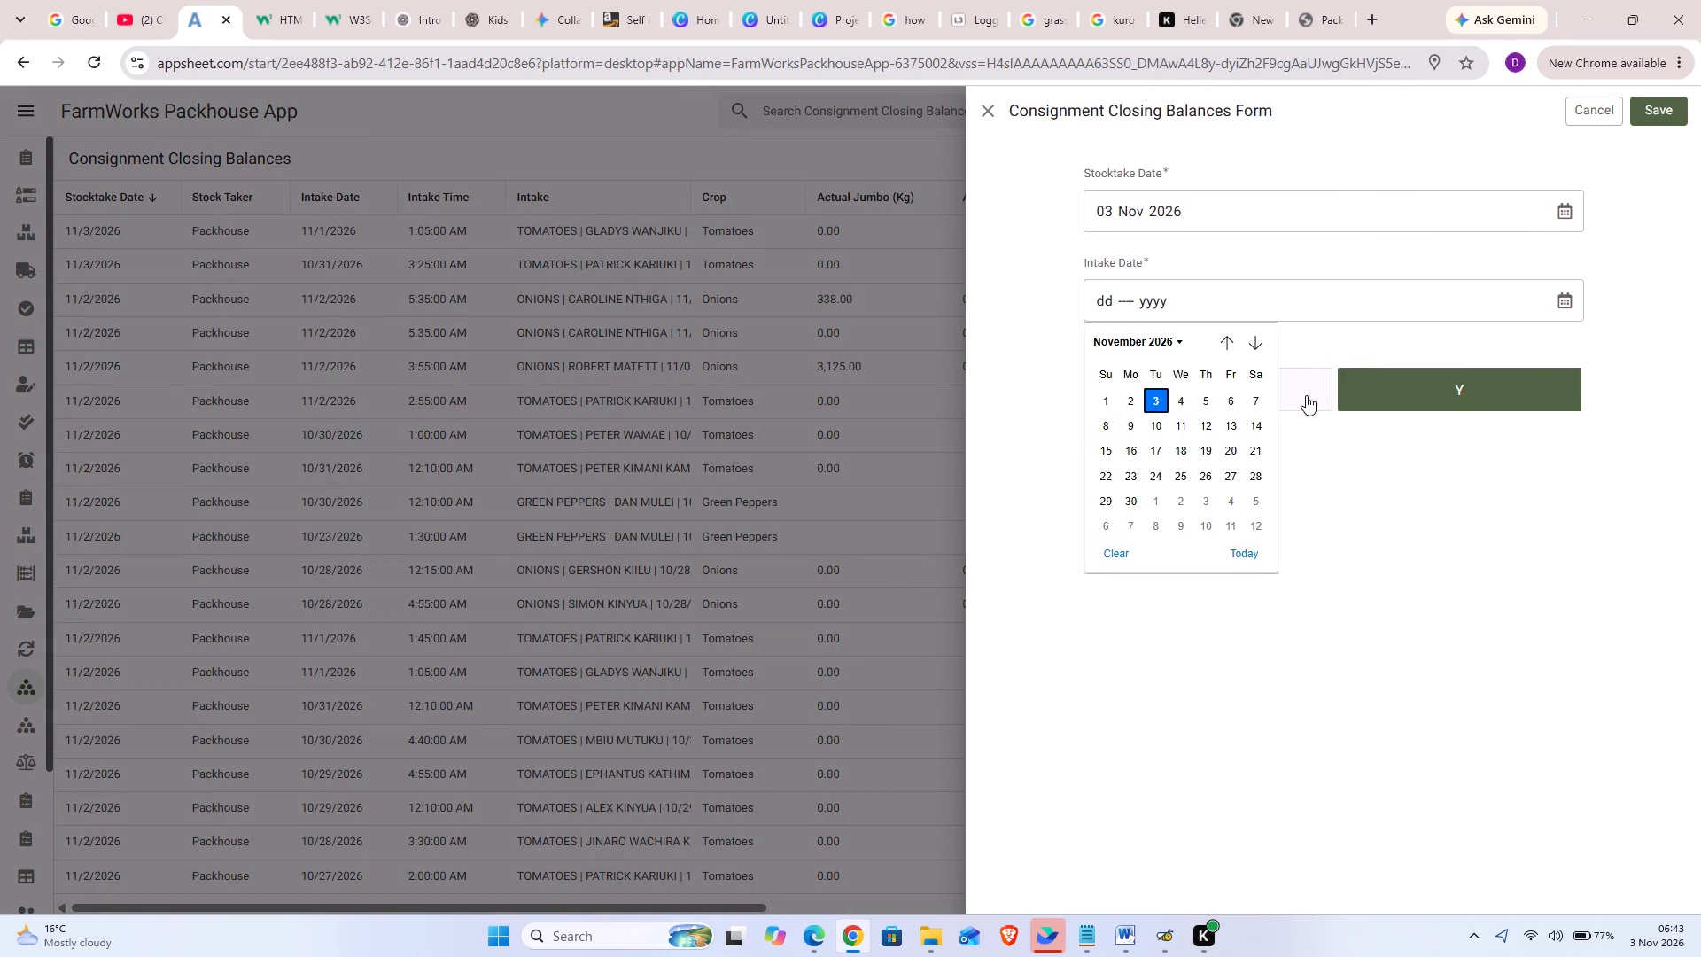
{"action": "left_click", "coordinate": [1101, 405]}
{"action": "left_click", "coordinate": [1411, 428]}
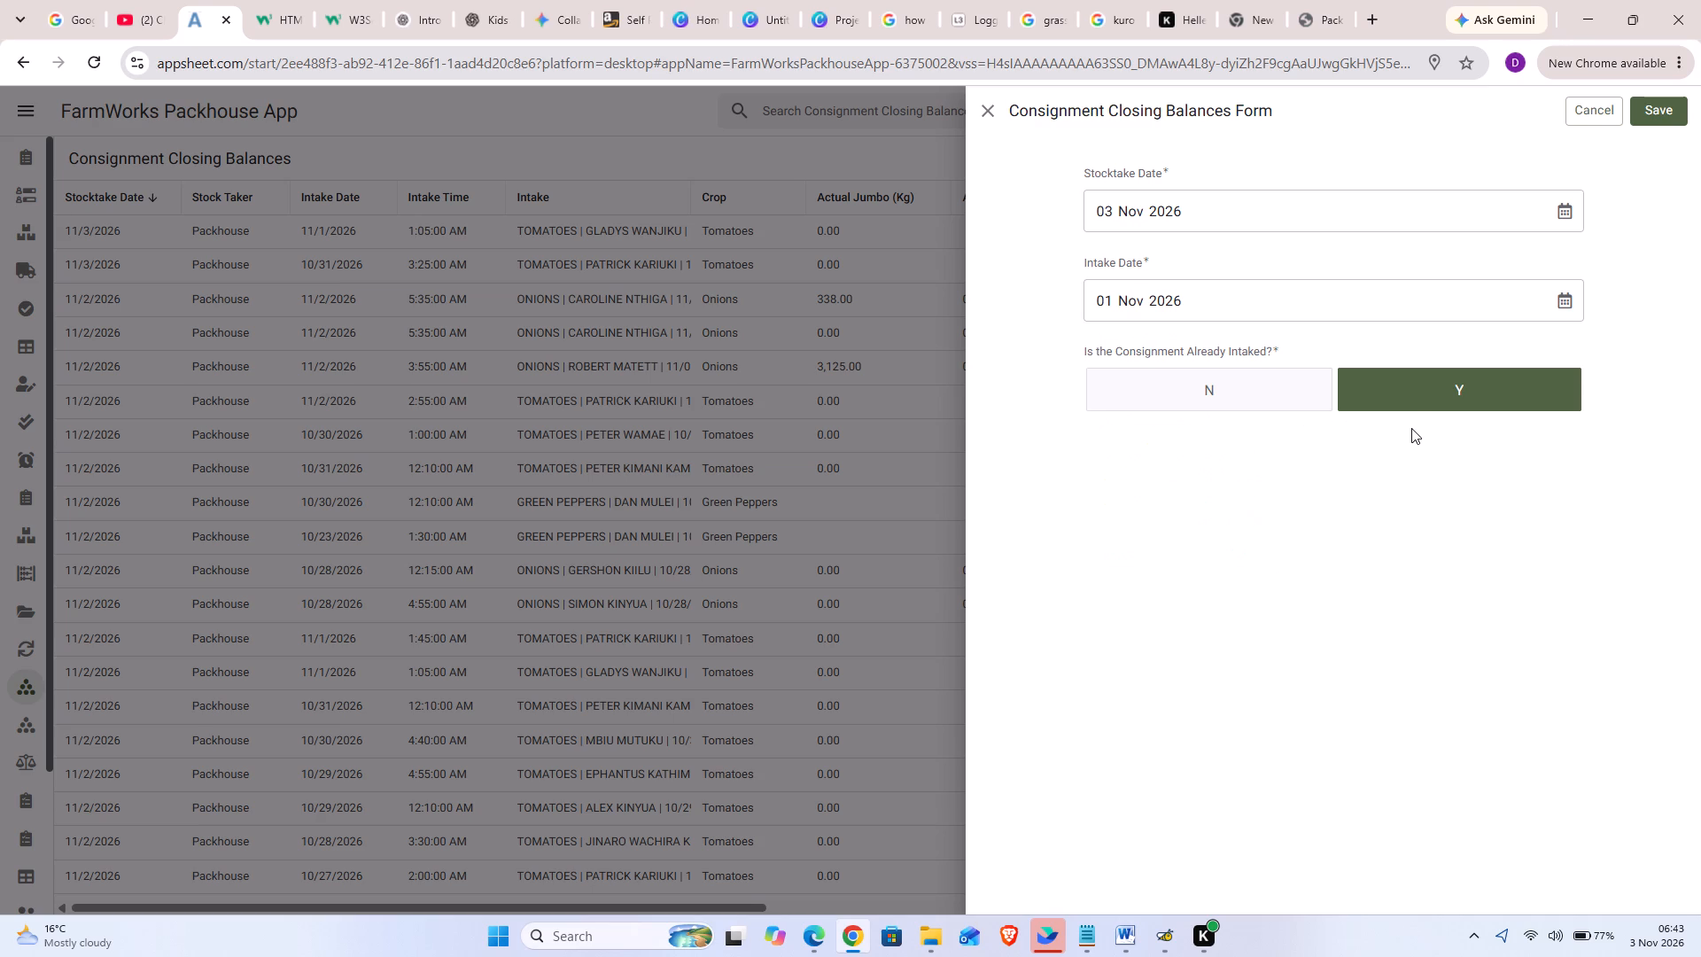
{"action": "left_click", "coordinate": [1429, 408]}
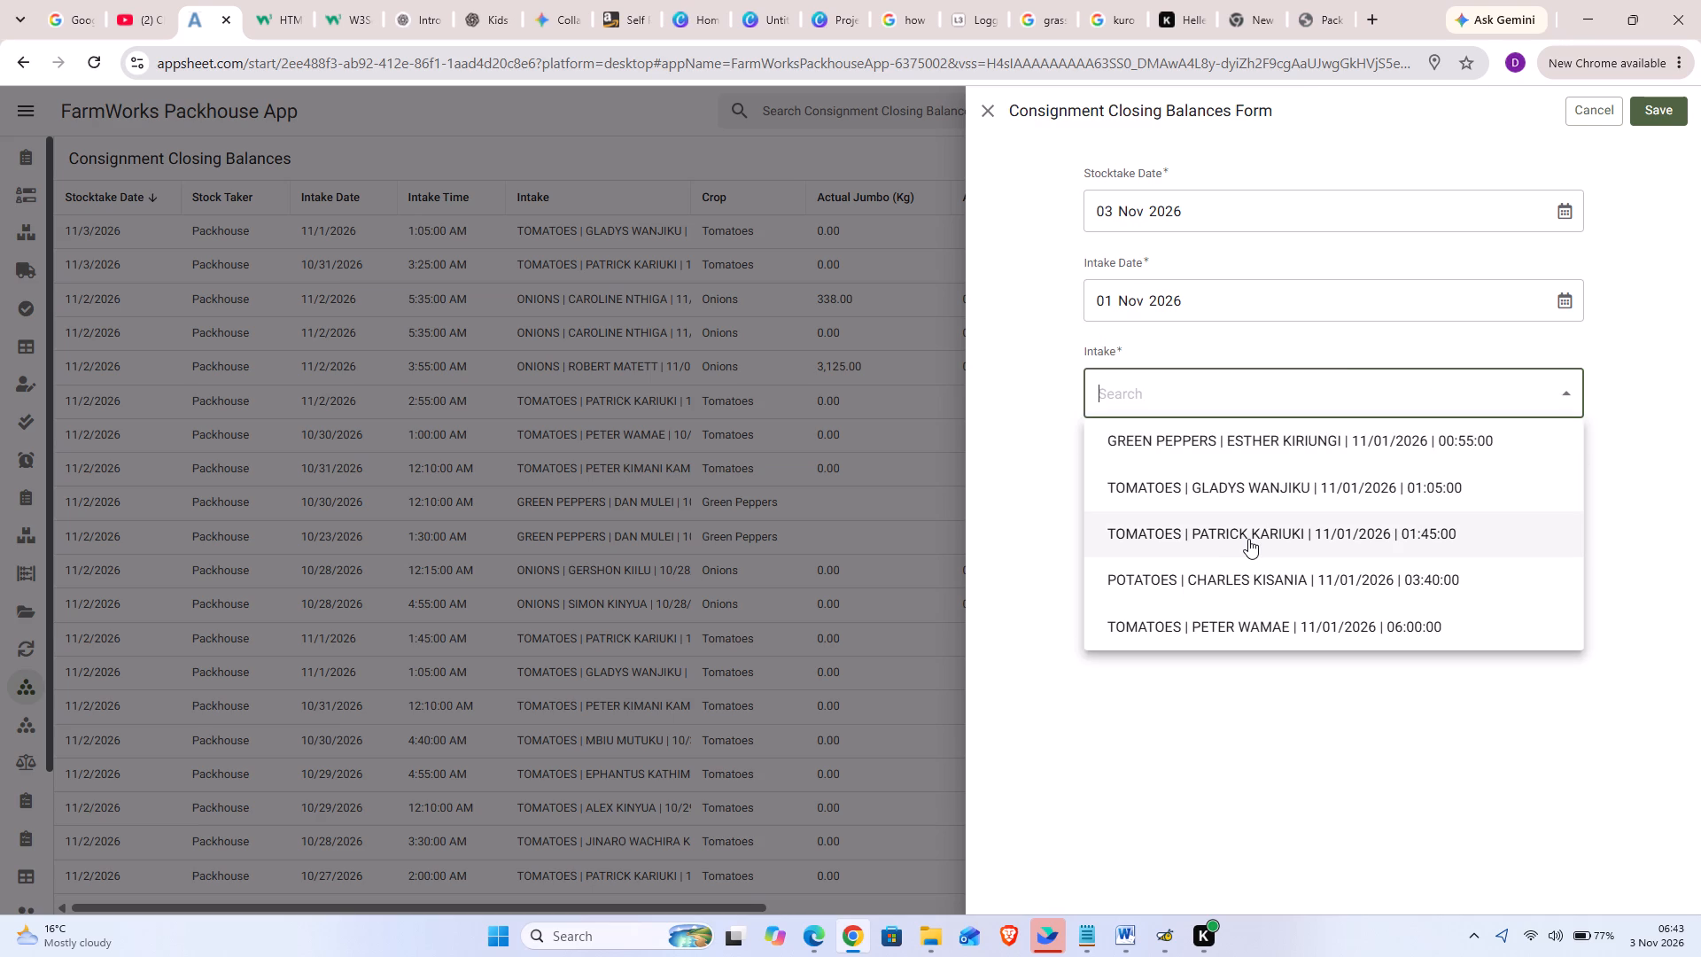
{"action": "left_click", "coordinate": [1248, 539]}
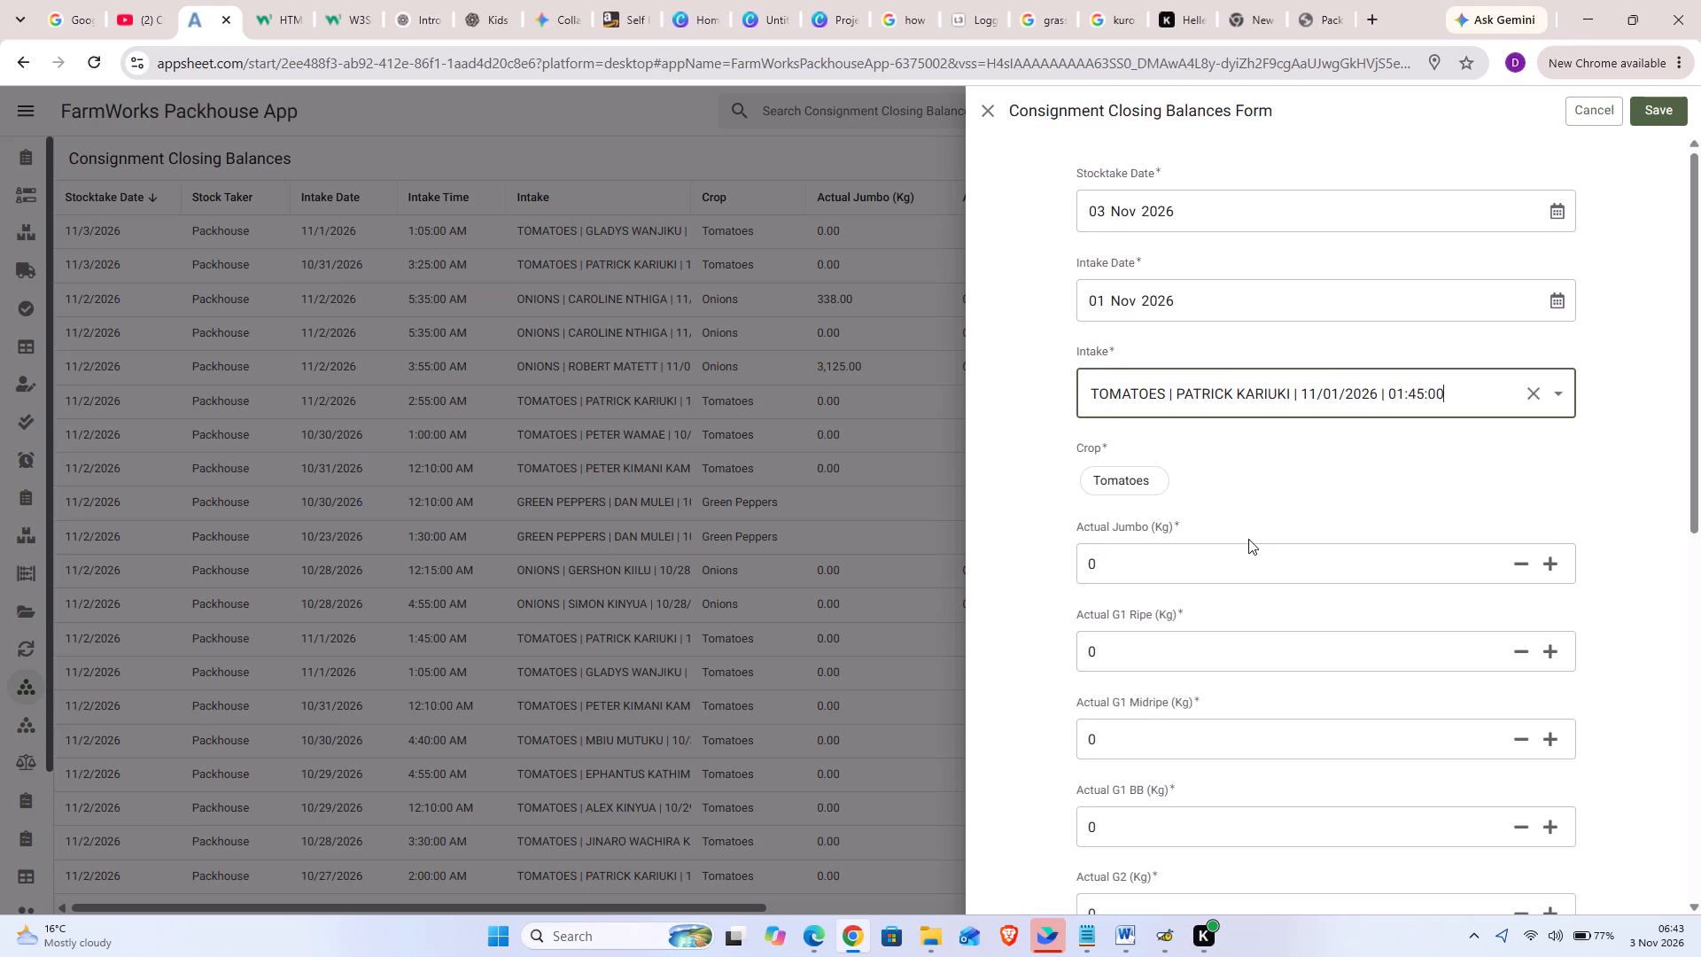
{"action": "scroll", "coordinate": [1252, 604], "scroll_direction": "down", "scroll_amount": 1}
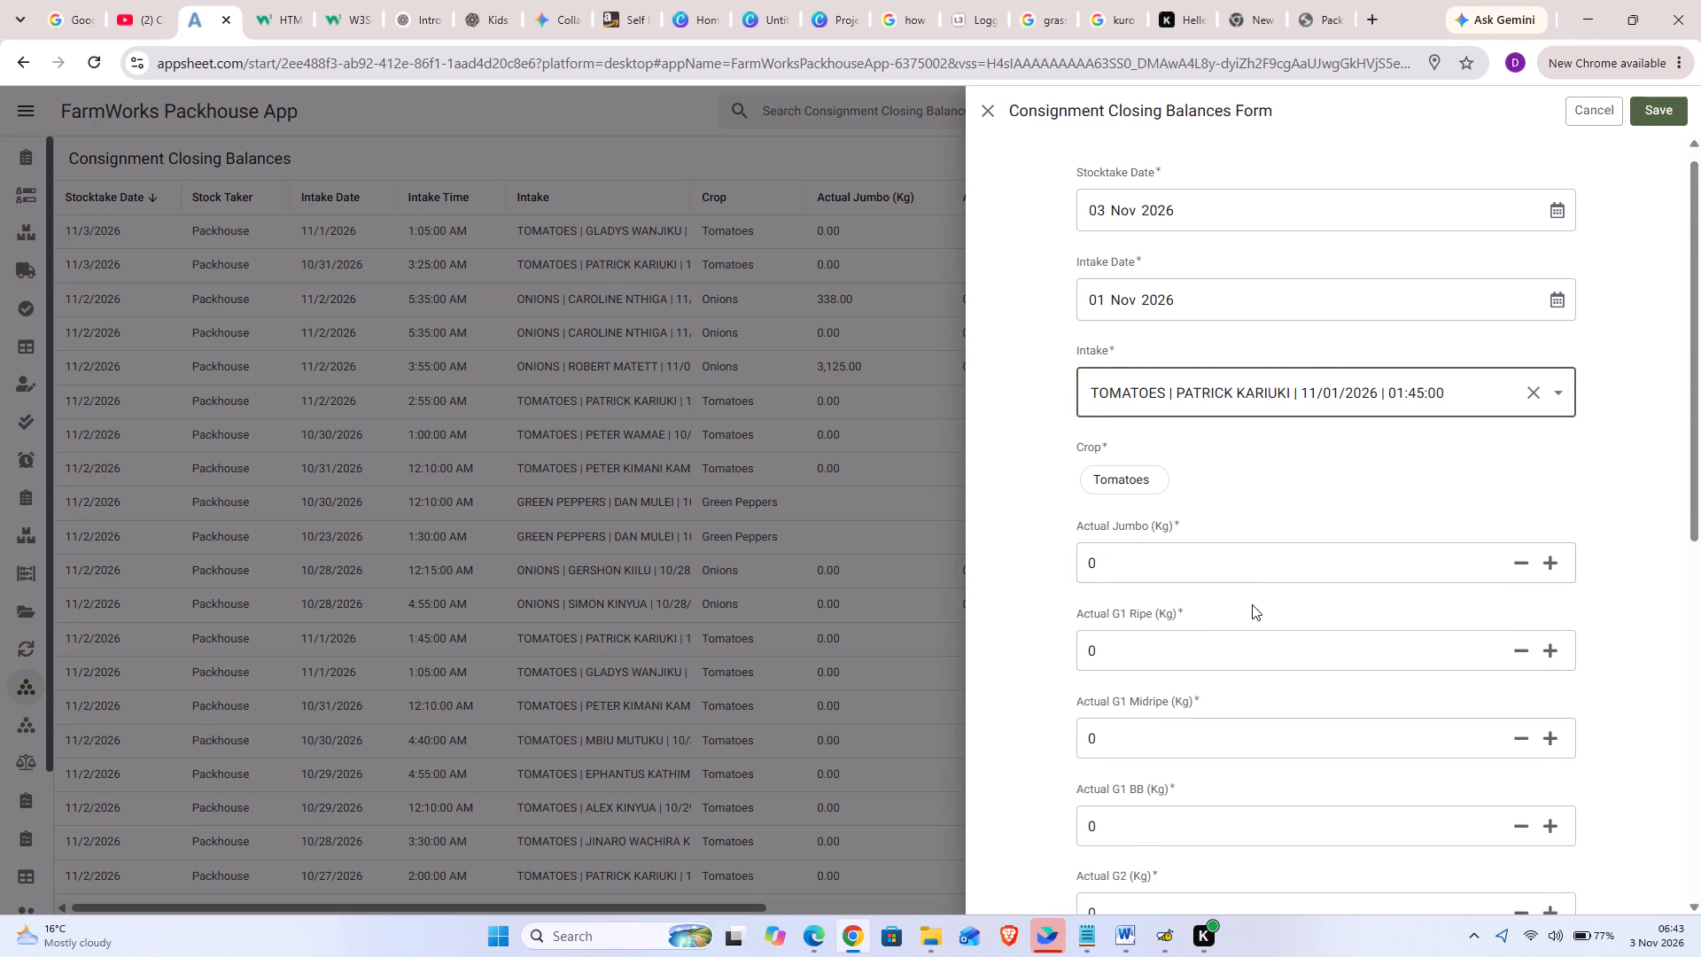
{"action": "scroll", "coordinate": [1252, 604], "scroll_direction": "down", "scroll_amount": 2}
{"action": "left_click", "coordinate": [1140, 696]}
{"action": "key", "text": "BackSpace"}
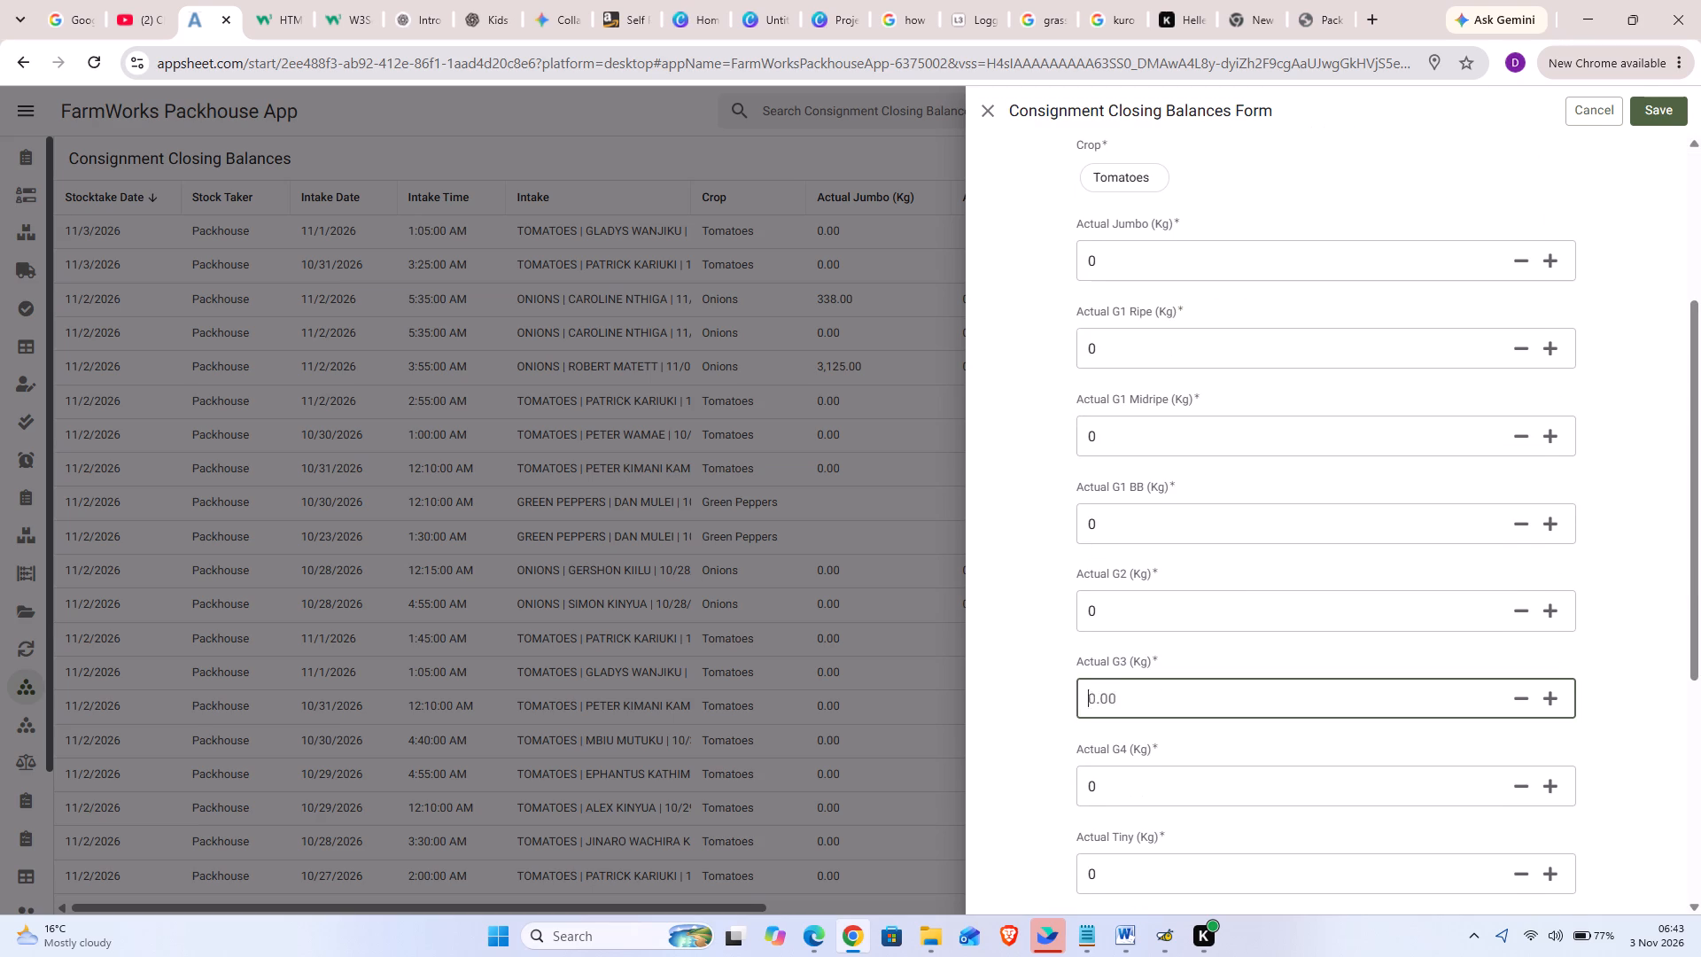
{"action": "type", "text": "323"}
{"action": "left_click", "coordinate": [1662, 112]}
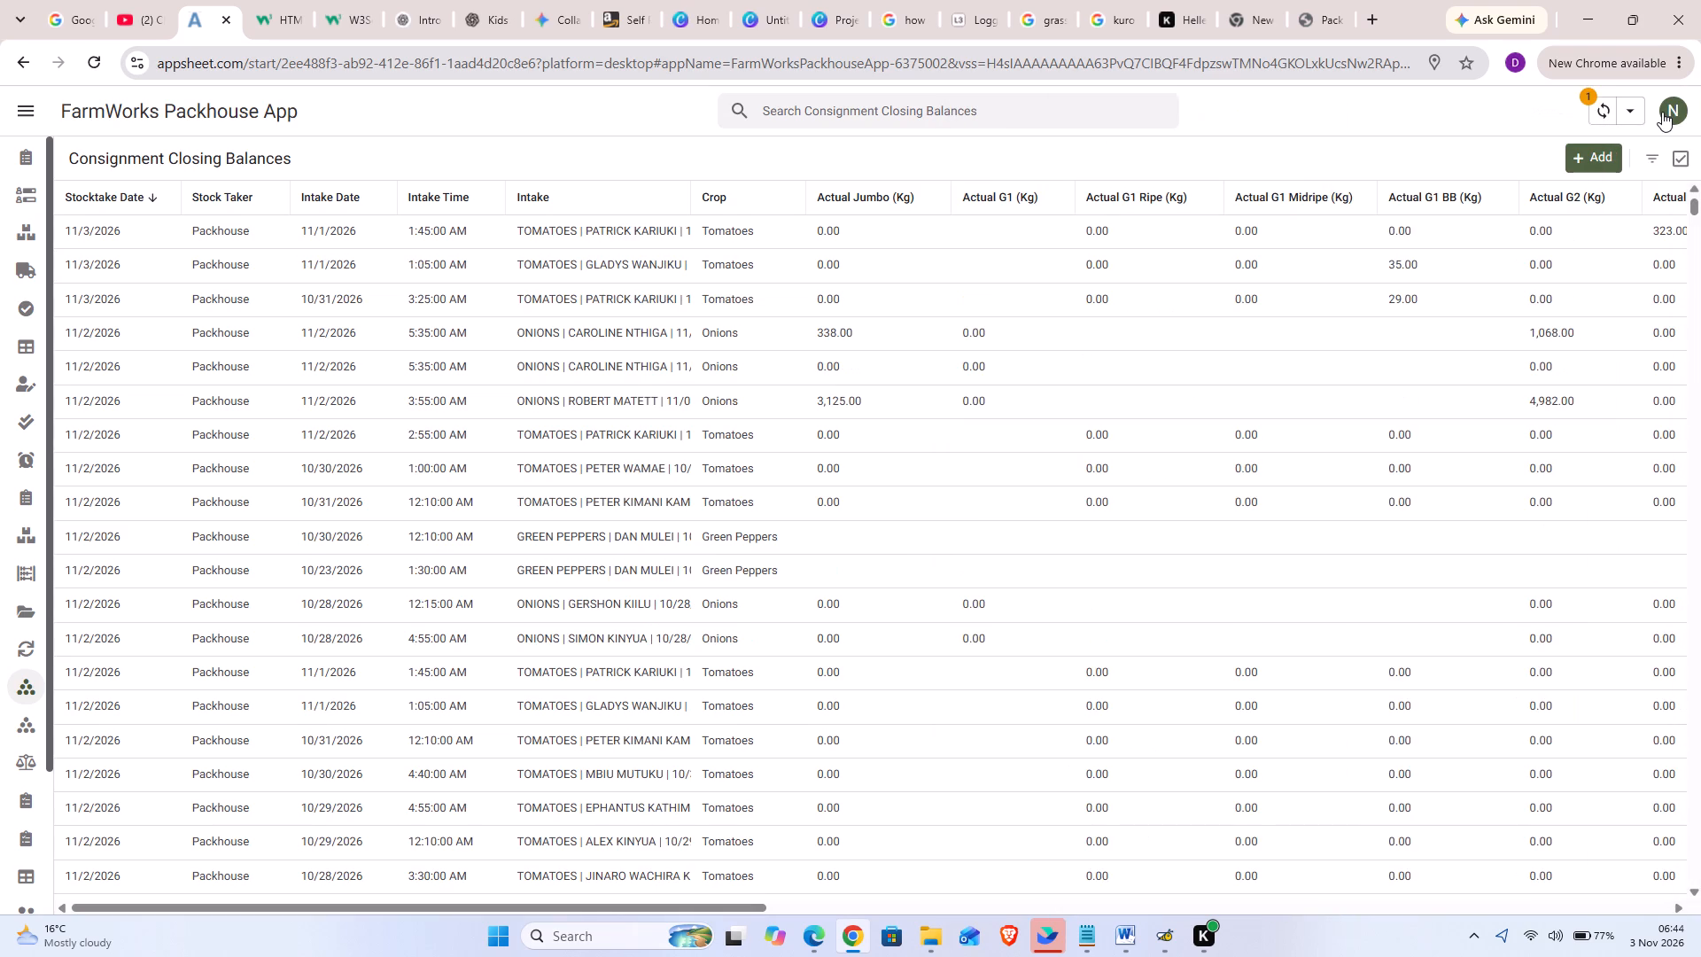
Add and save a consignment closing balance for the 01 Nov 2026, 06:00 tomatoes intake with Actual G3 893 kg and Actual G4 457 kg.
{"action": "left_click", "coordinate": [1588, 171]}
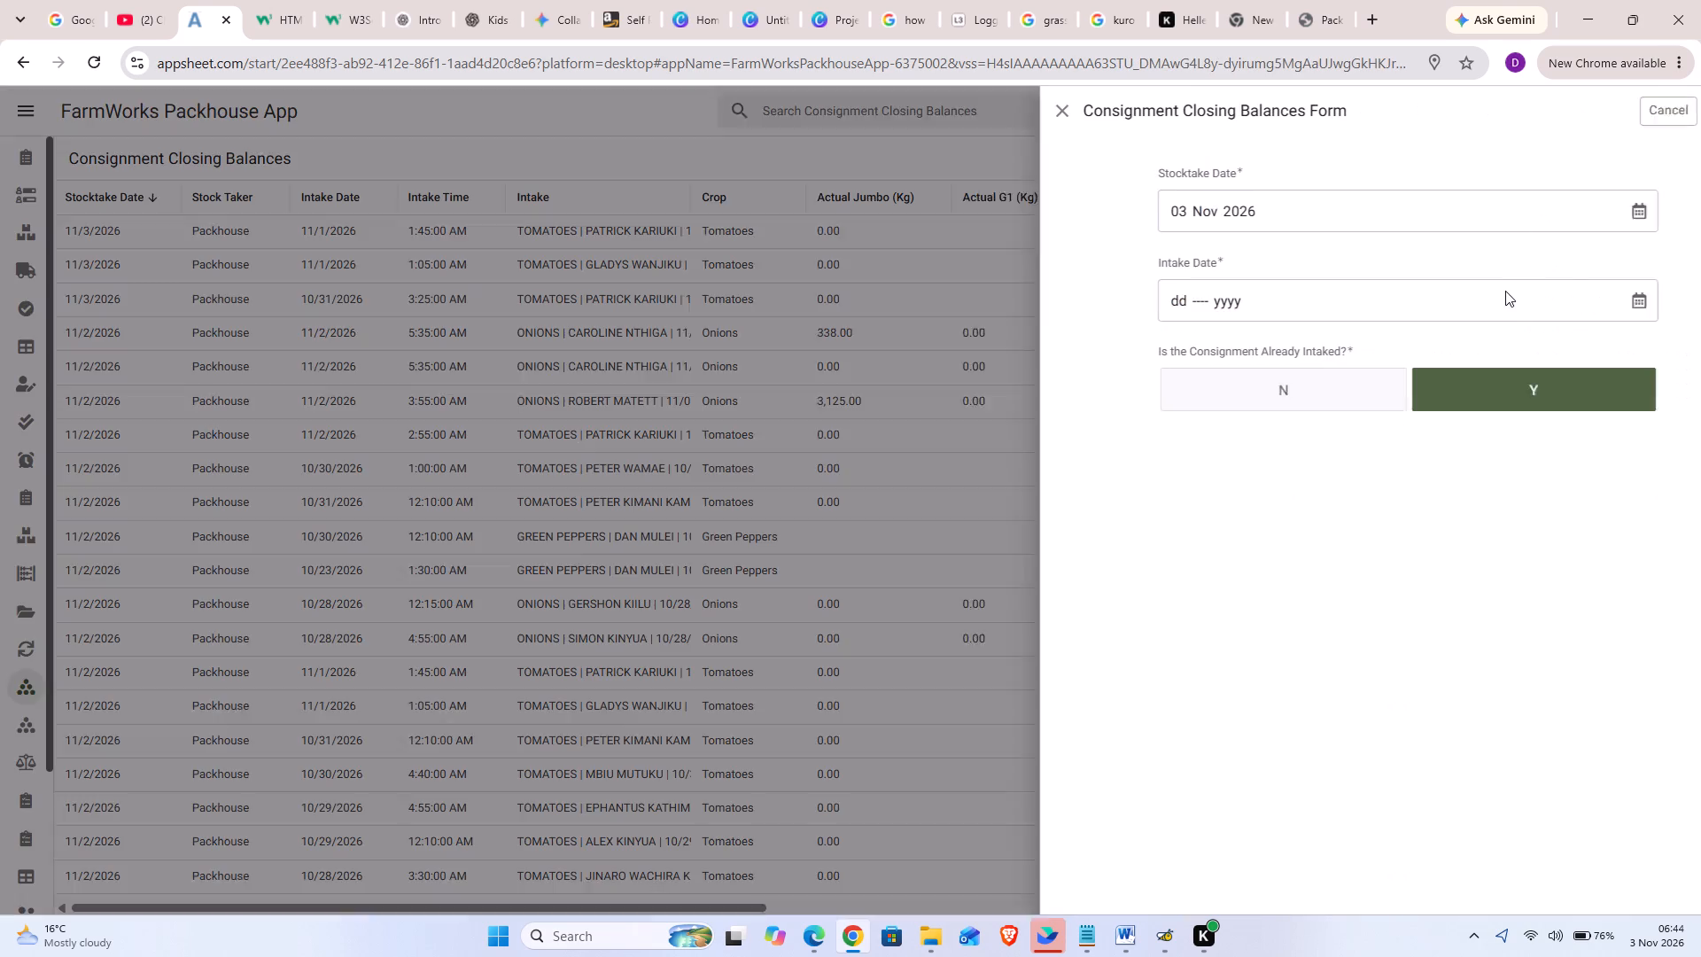
{"action": "left_click", "coordinate": [1564, 303]}
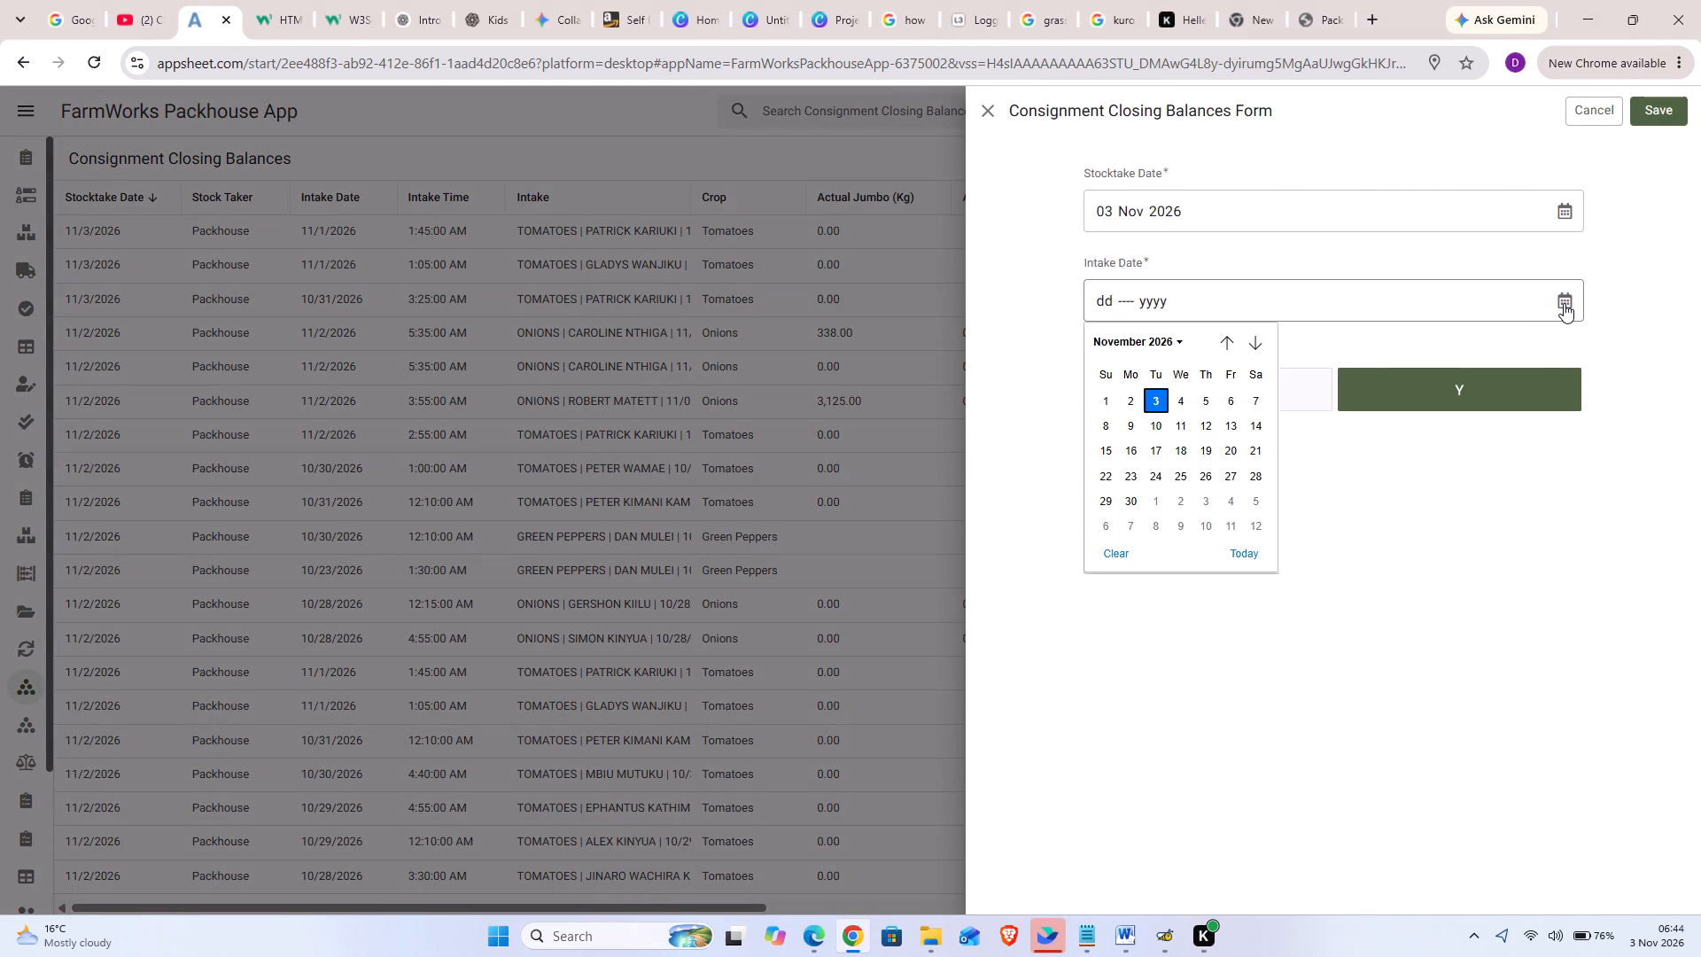
{"action": "left_click", "coordinate": [1101, 393]}
{"action": "double_click", "coordinate": [1427, 385]}
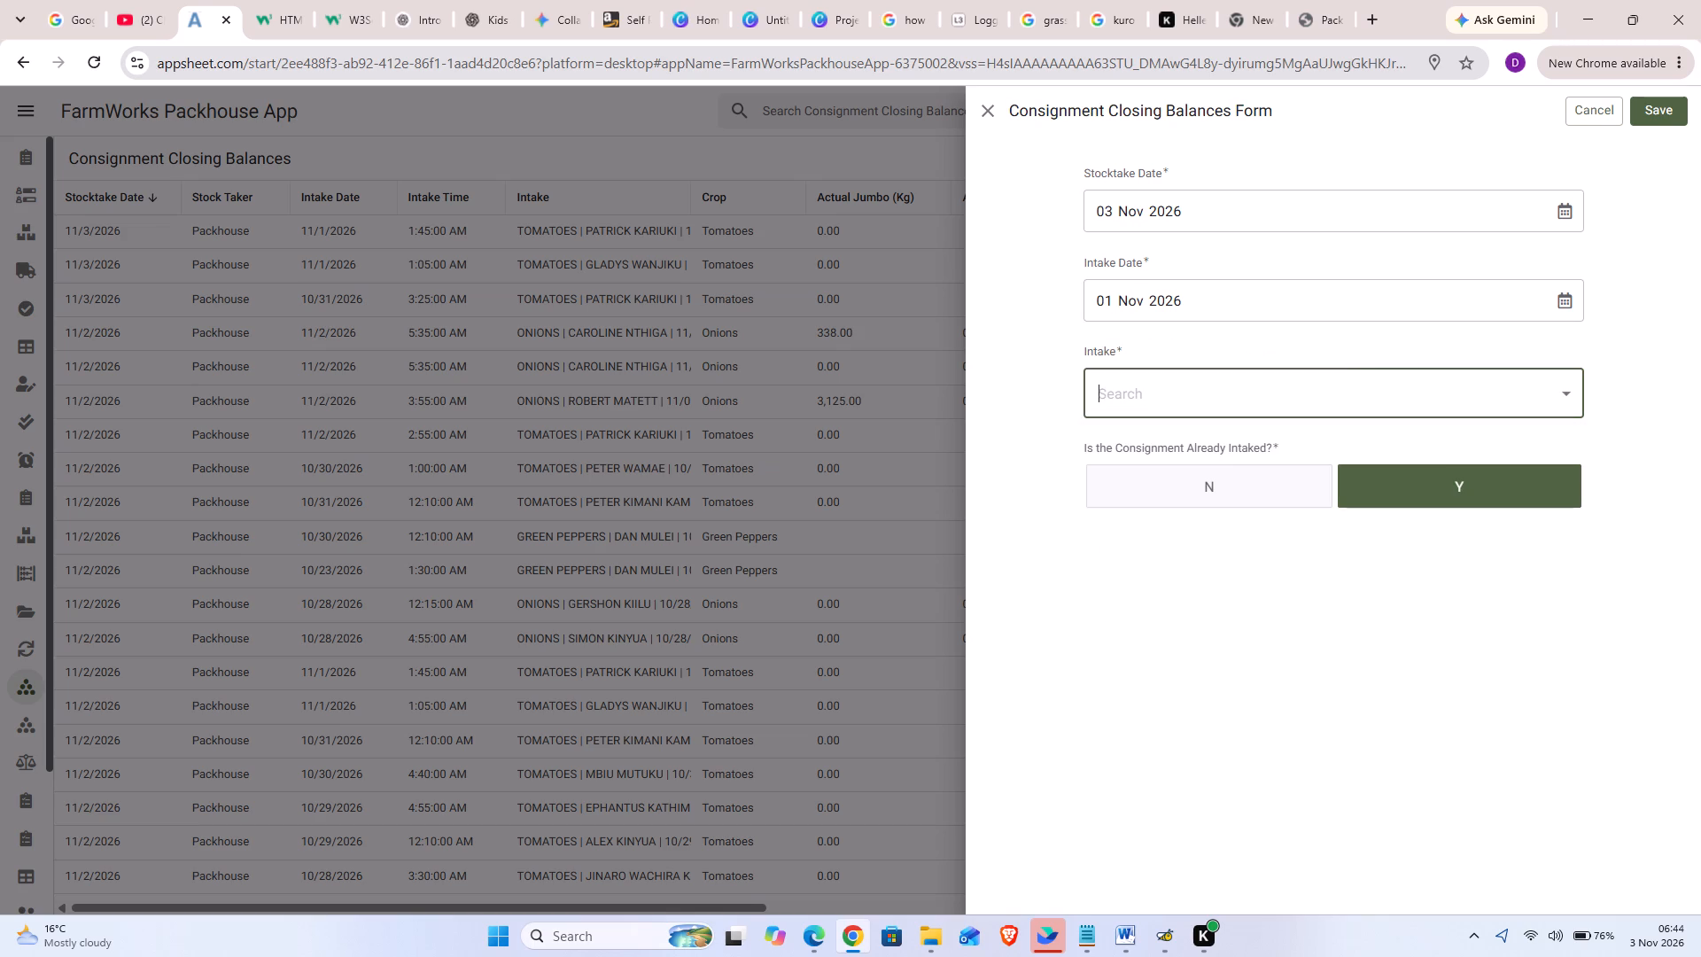
{"action": "double_click", "coordinate": [1427, 385]}
{"action": "left_click", "coordinate": [1427, 385]}
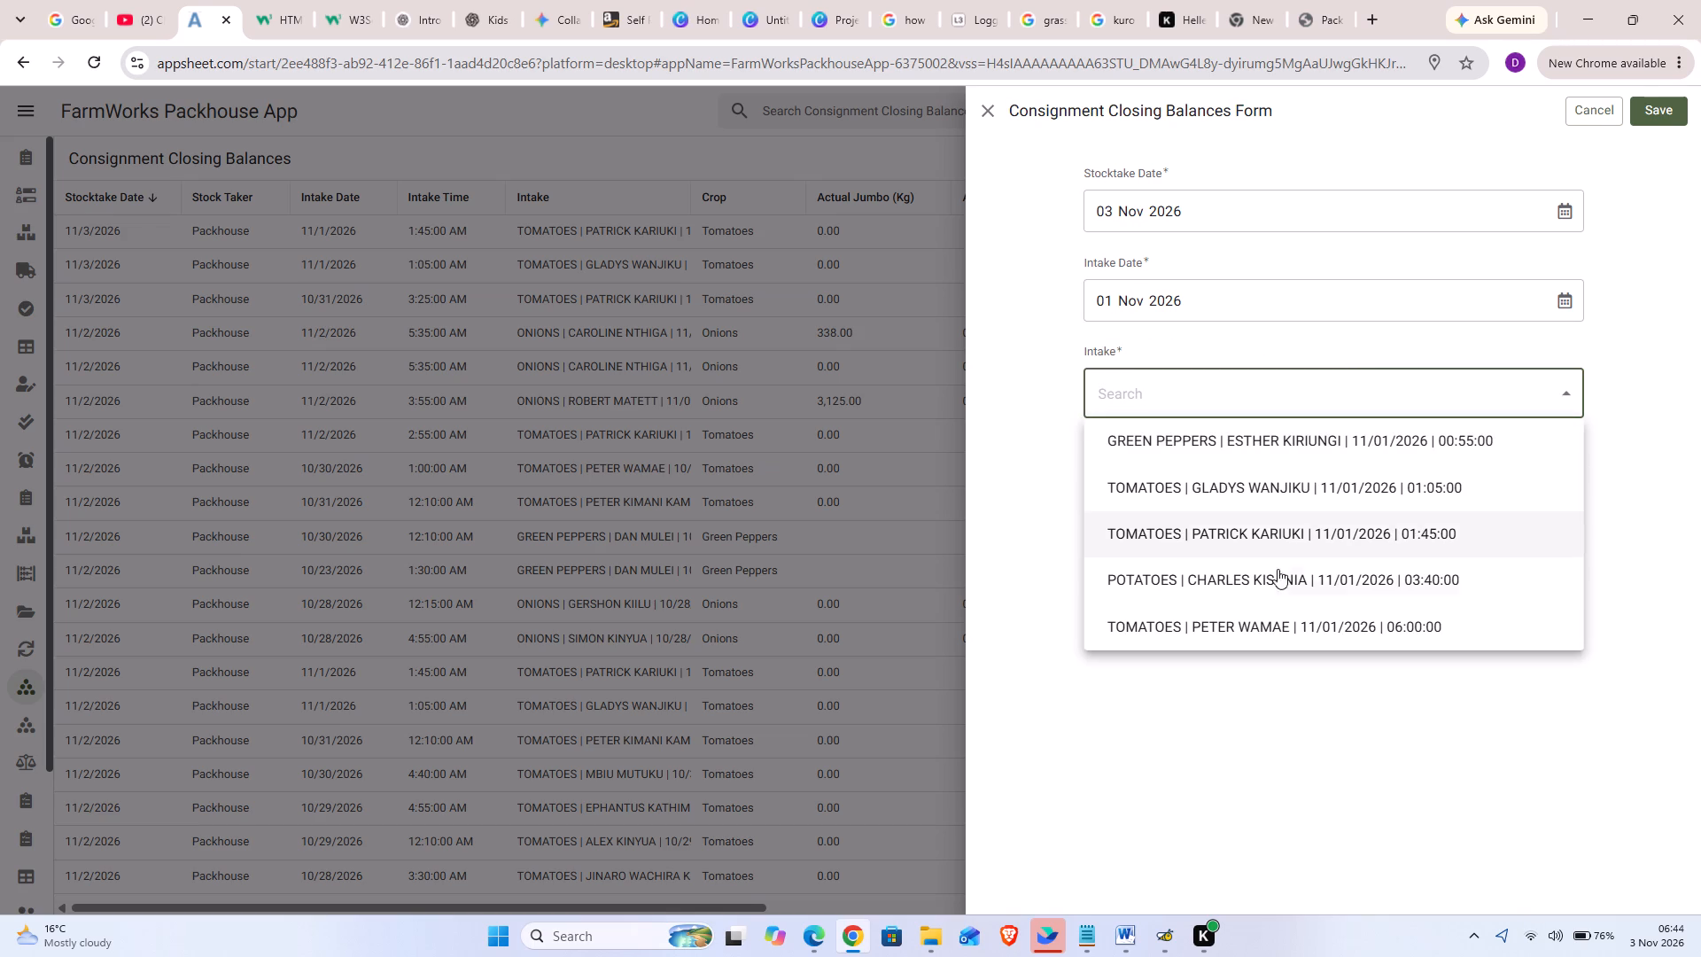
{"action": "left_click", "coordinate": [1289, 629]}
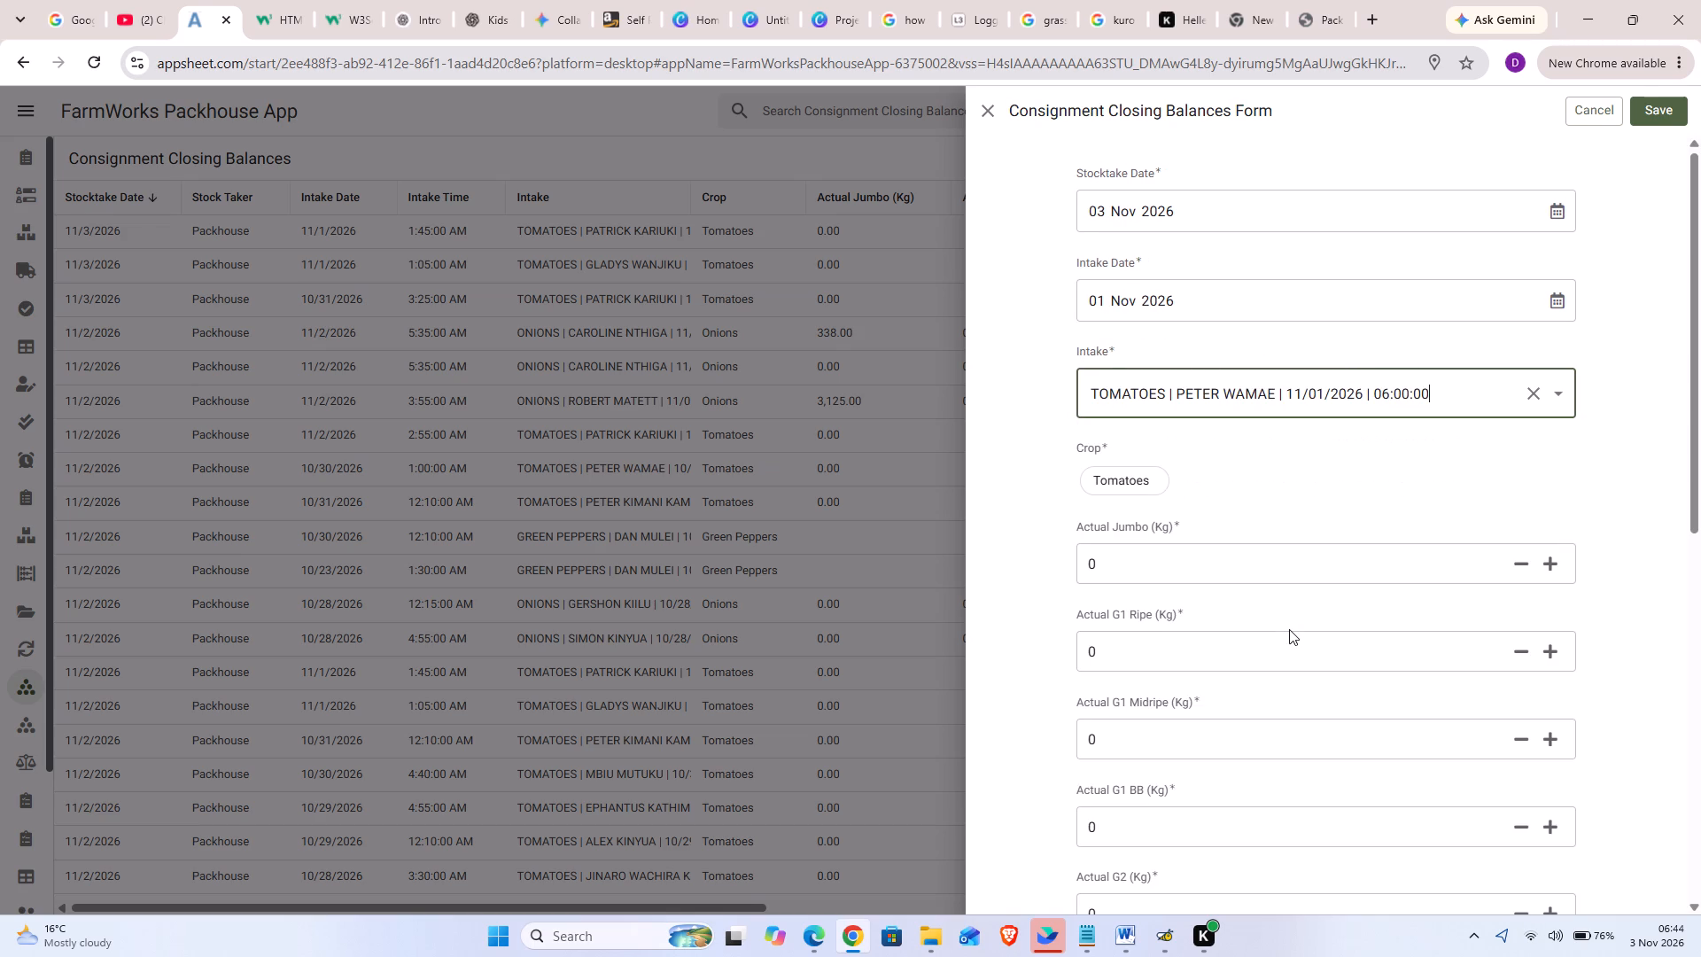
{"action": "scroll", "coordinate": [1289, 731], "scroll_direction": "down", "scroll_amount": 5}
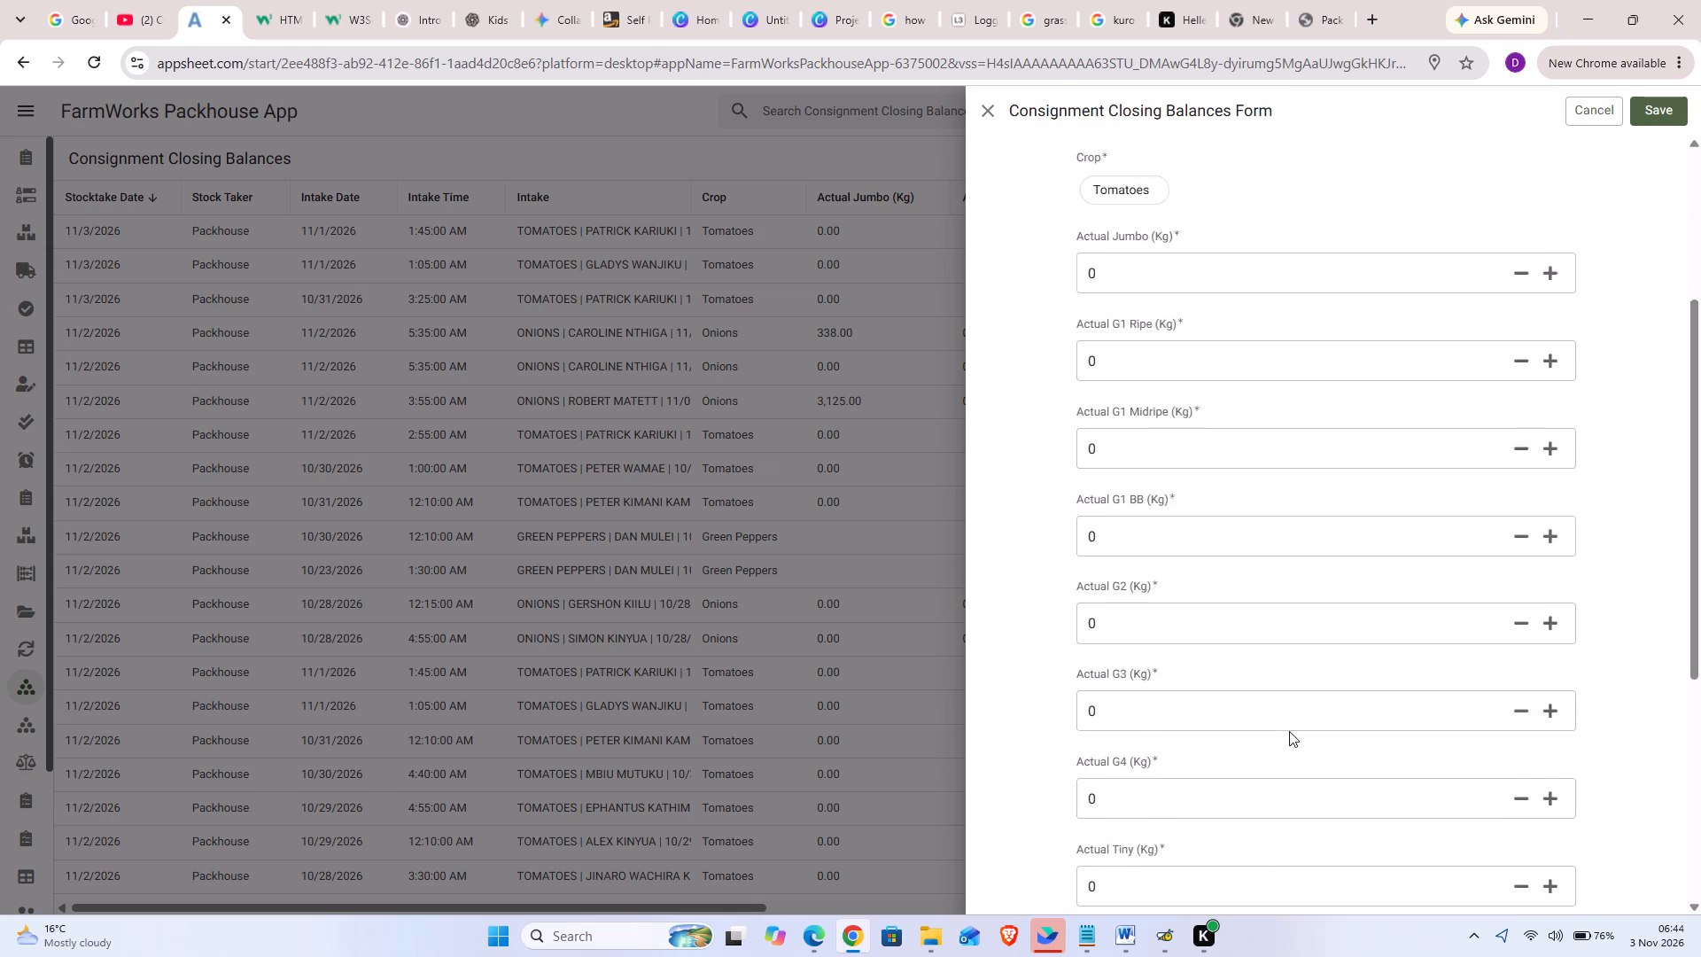
{"action": "scroll", "coordinate": [1289, 731], "scroll_direction": "down", "scroll_amount": 1}
{"action": "left_click", "coordinate": [1122, 660]}
{"action": "key", "text": "BackSpace"}
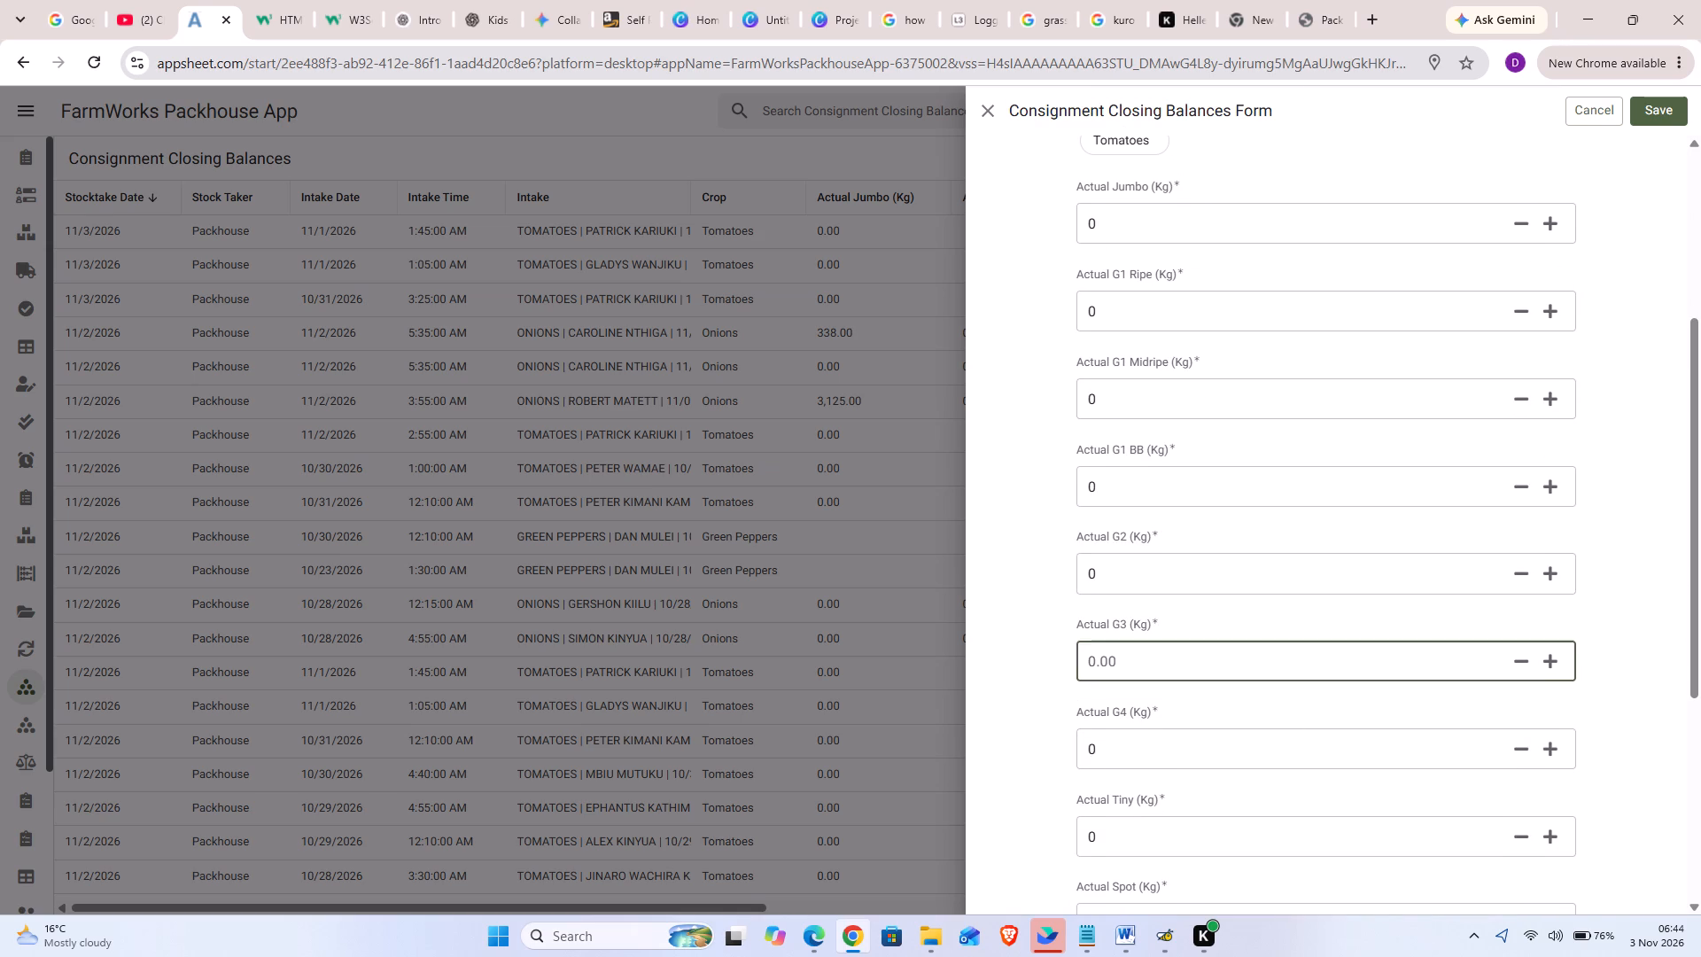
{"action": "type", "text": "893"}
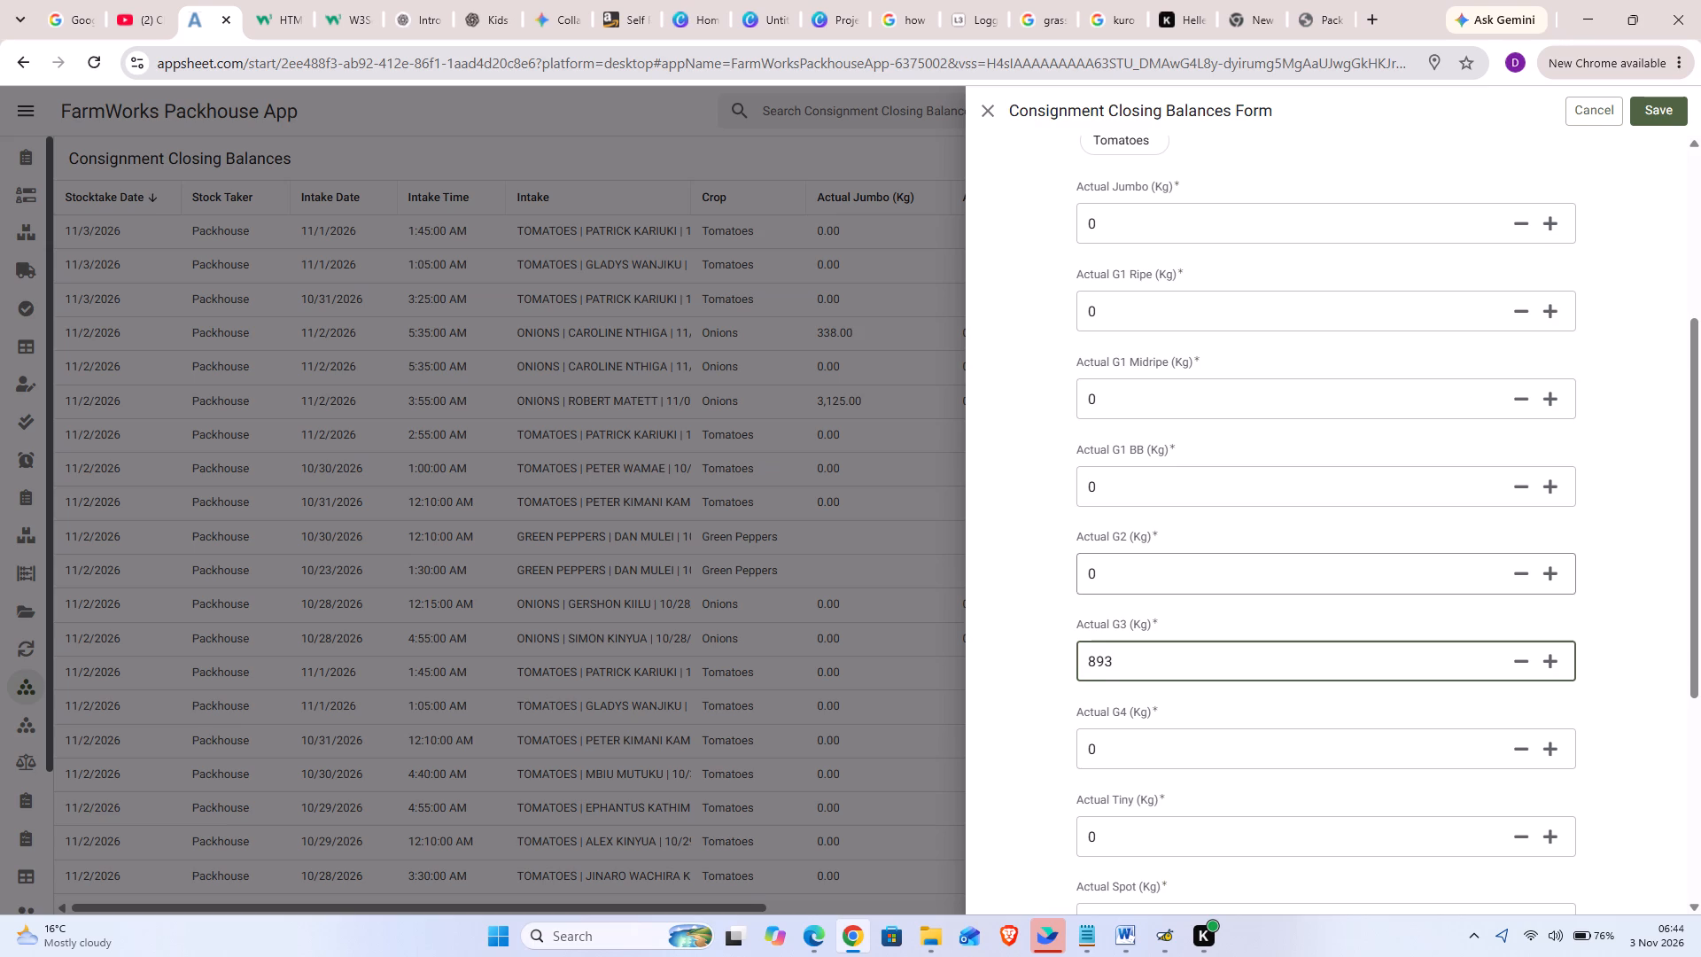
{"action": "left_click", "coordinate": [1213, 749]}
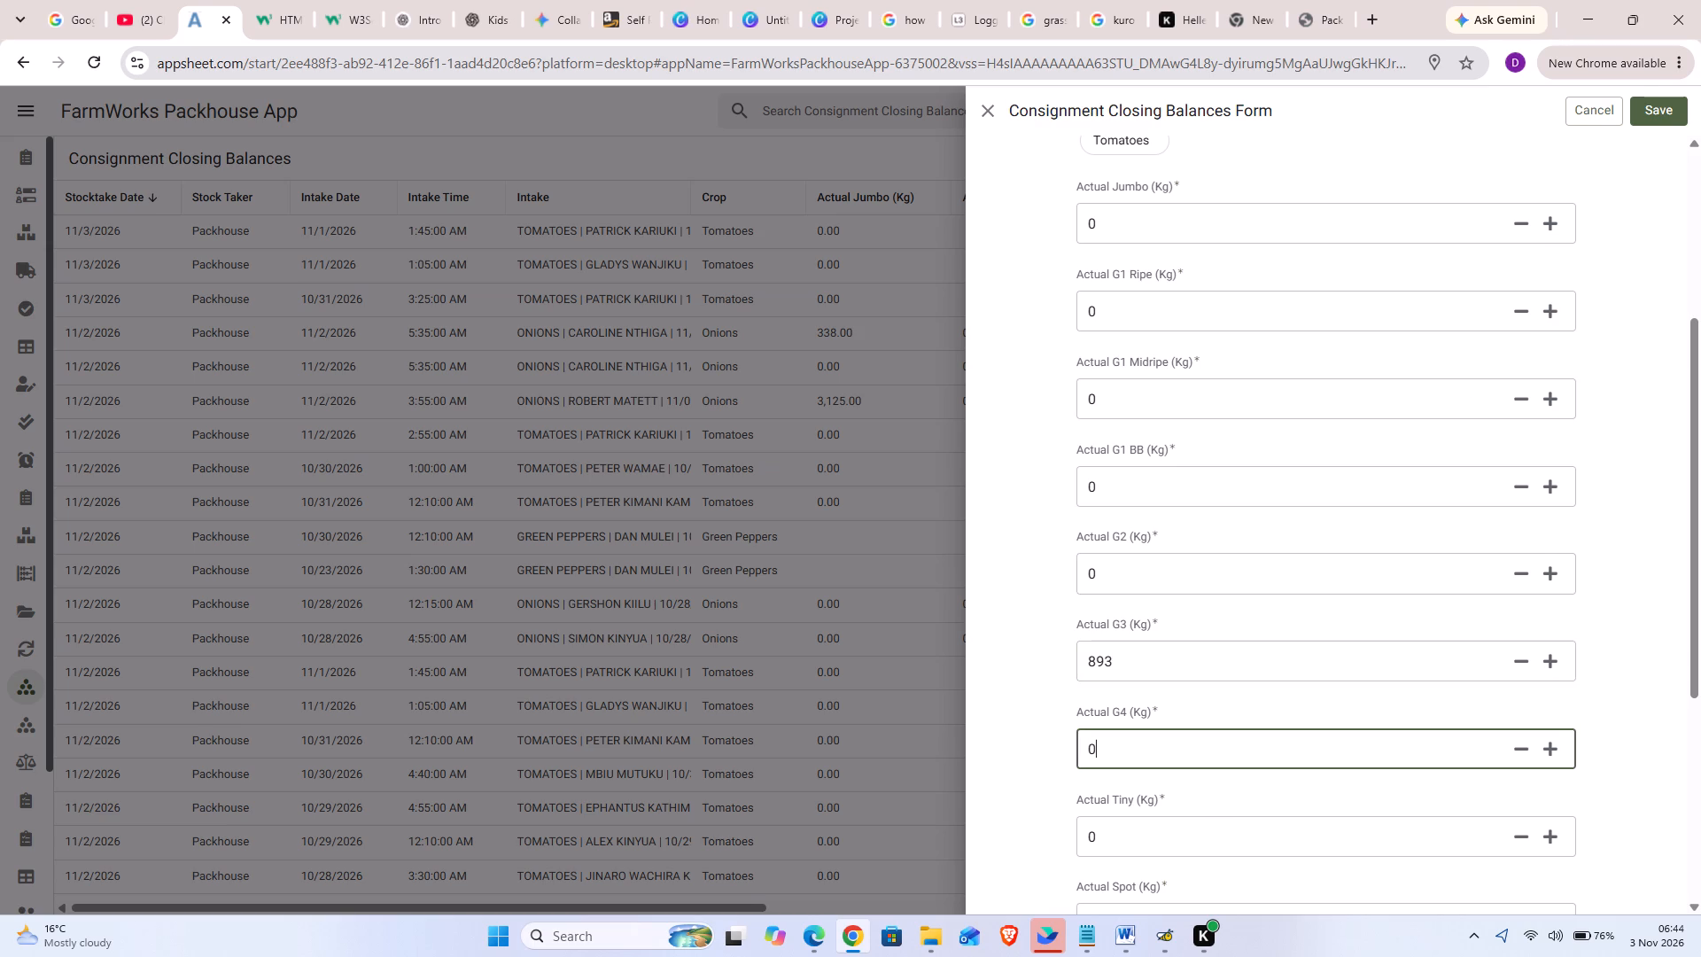
{"action": "key", "text": "BackSpace"}
{"action": "type", "text": "457"}
{"action": "left_click", "coordinate": [1662, 106]}
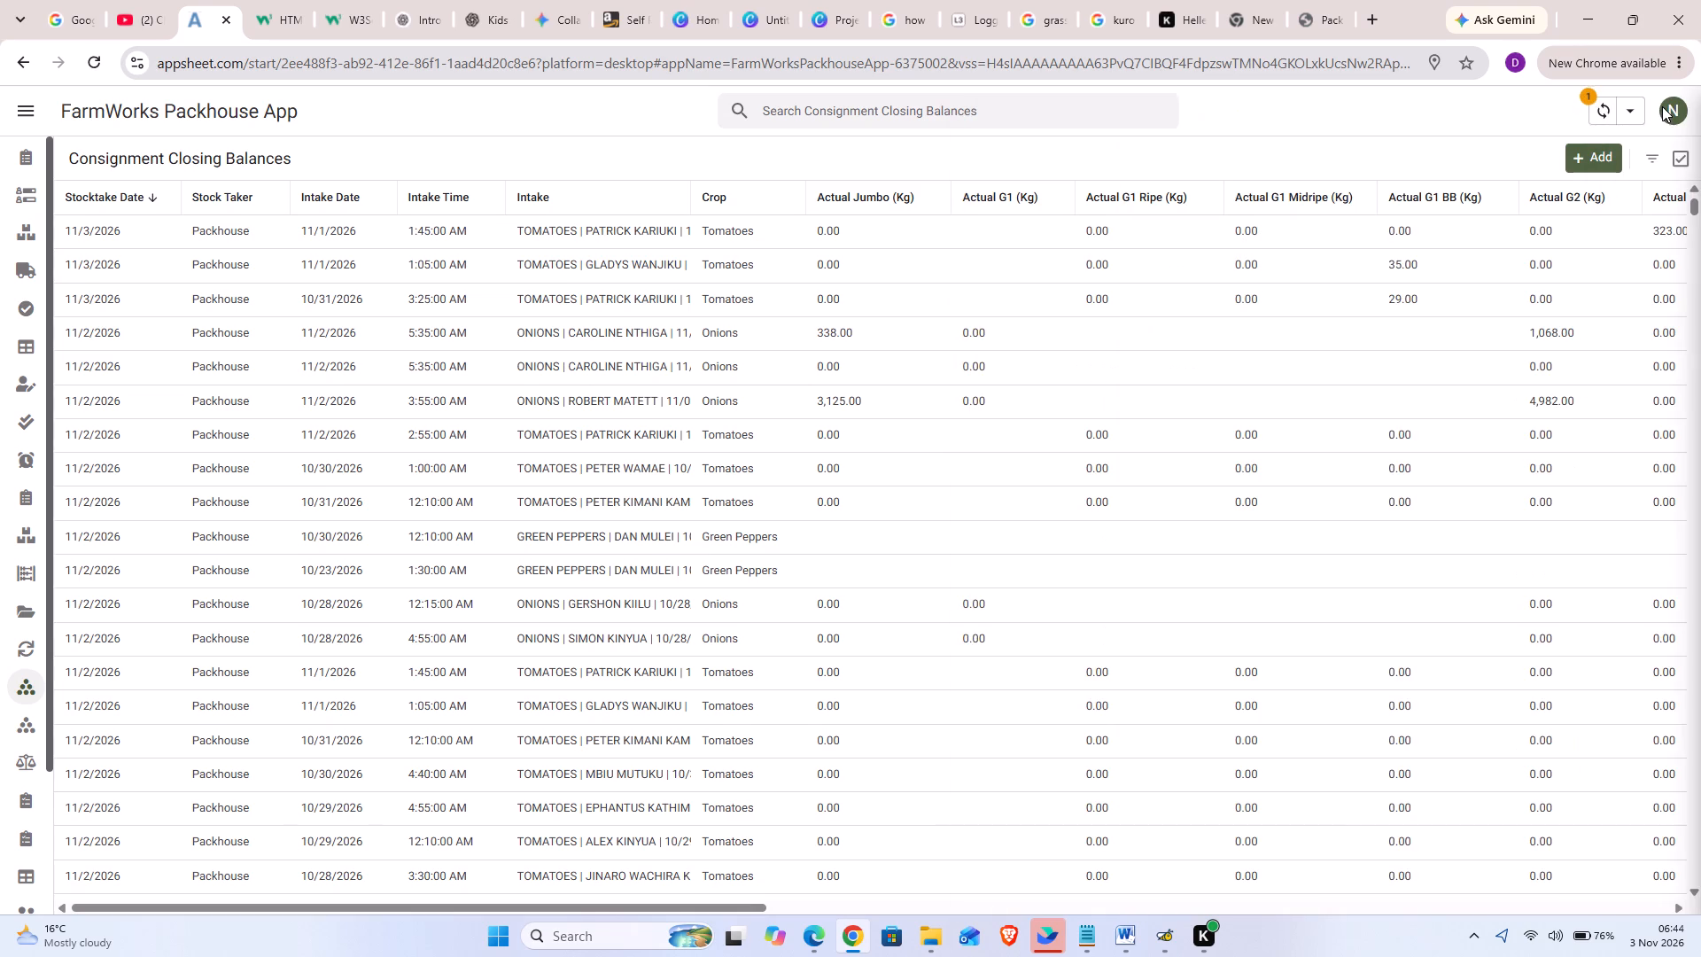
Add and save a consignment closing balance for the 02 Nov 2026, 00:30 tomatoes intake with Actual G1 BB 48 kg and Actual G3 354 kg.
{"action": "left_click", "coordinate": [1589, 166]}
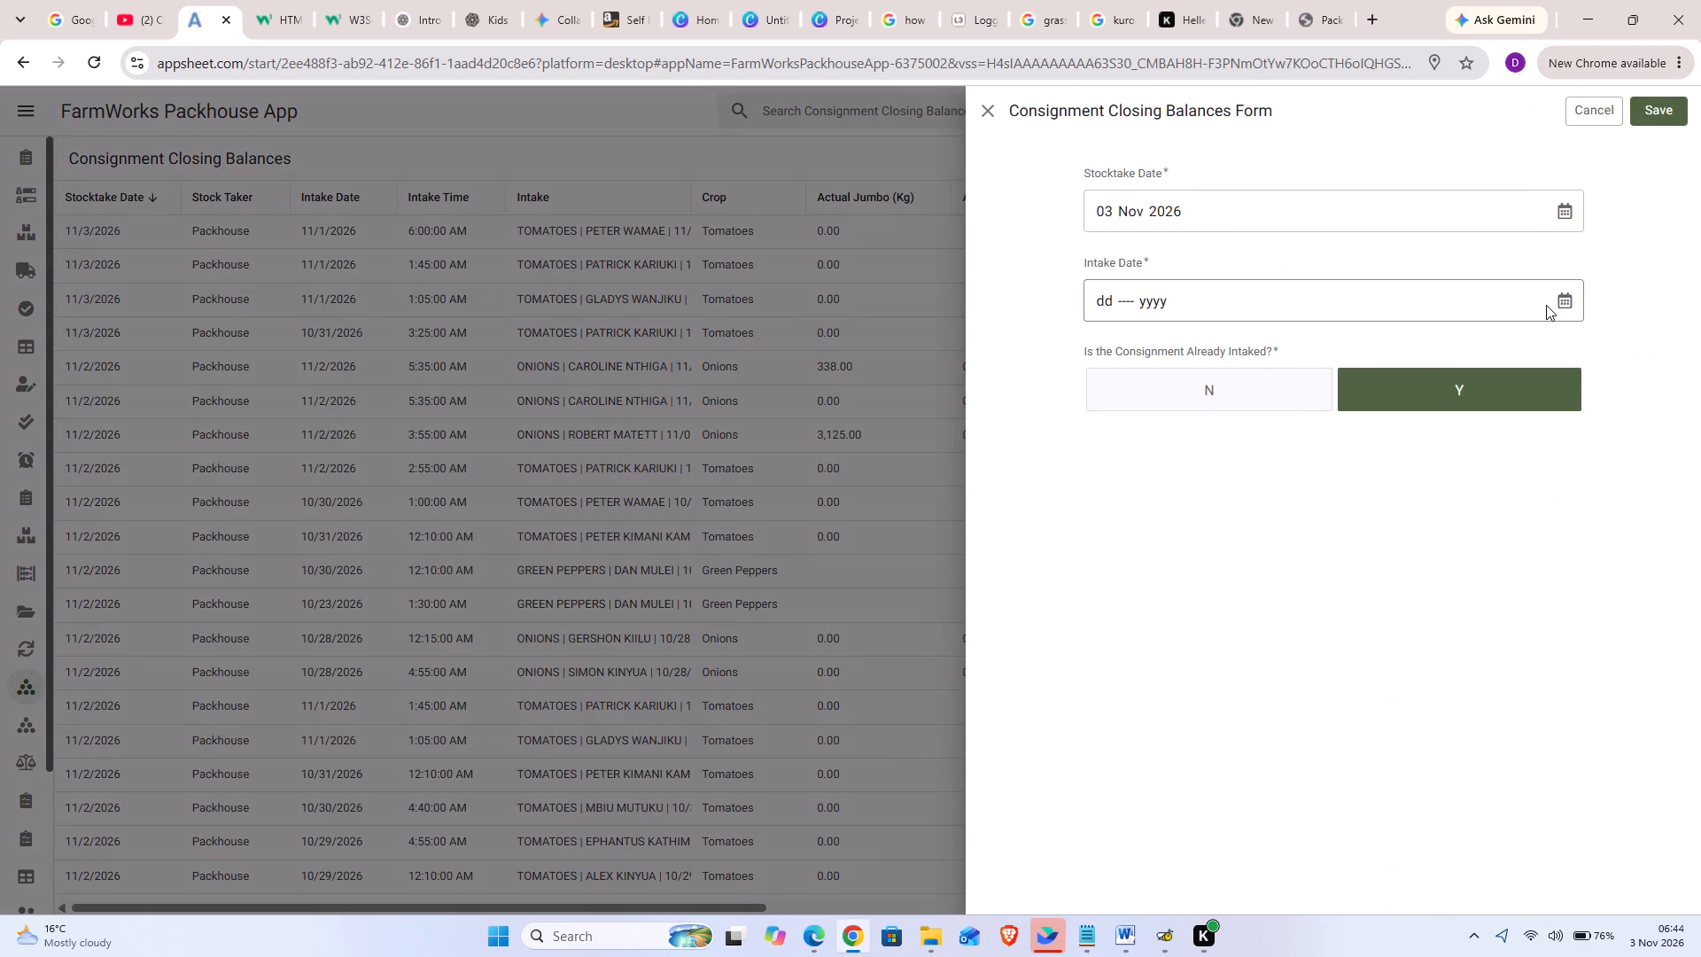
{"action": "left_click", "coordinate": [1563, 304]}
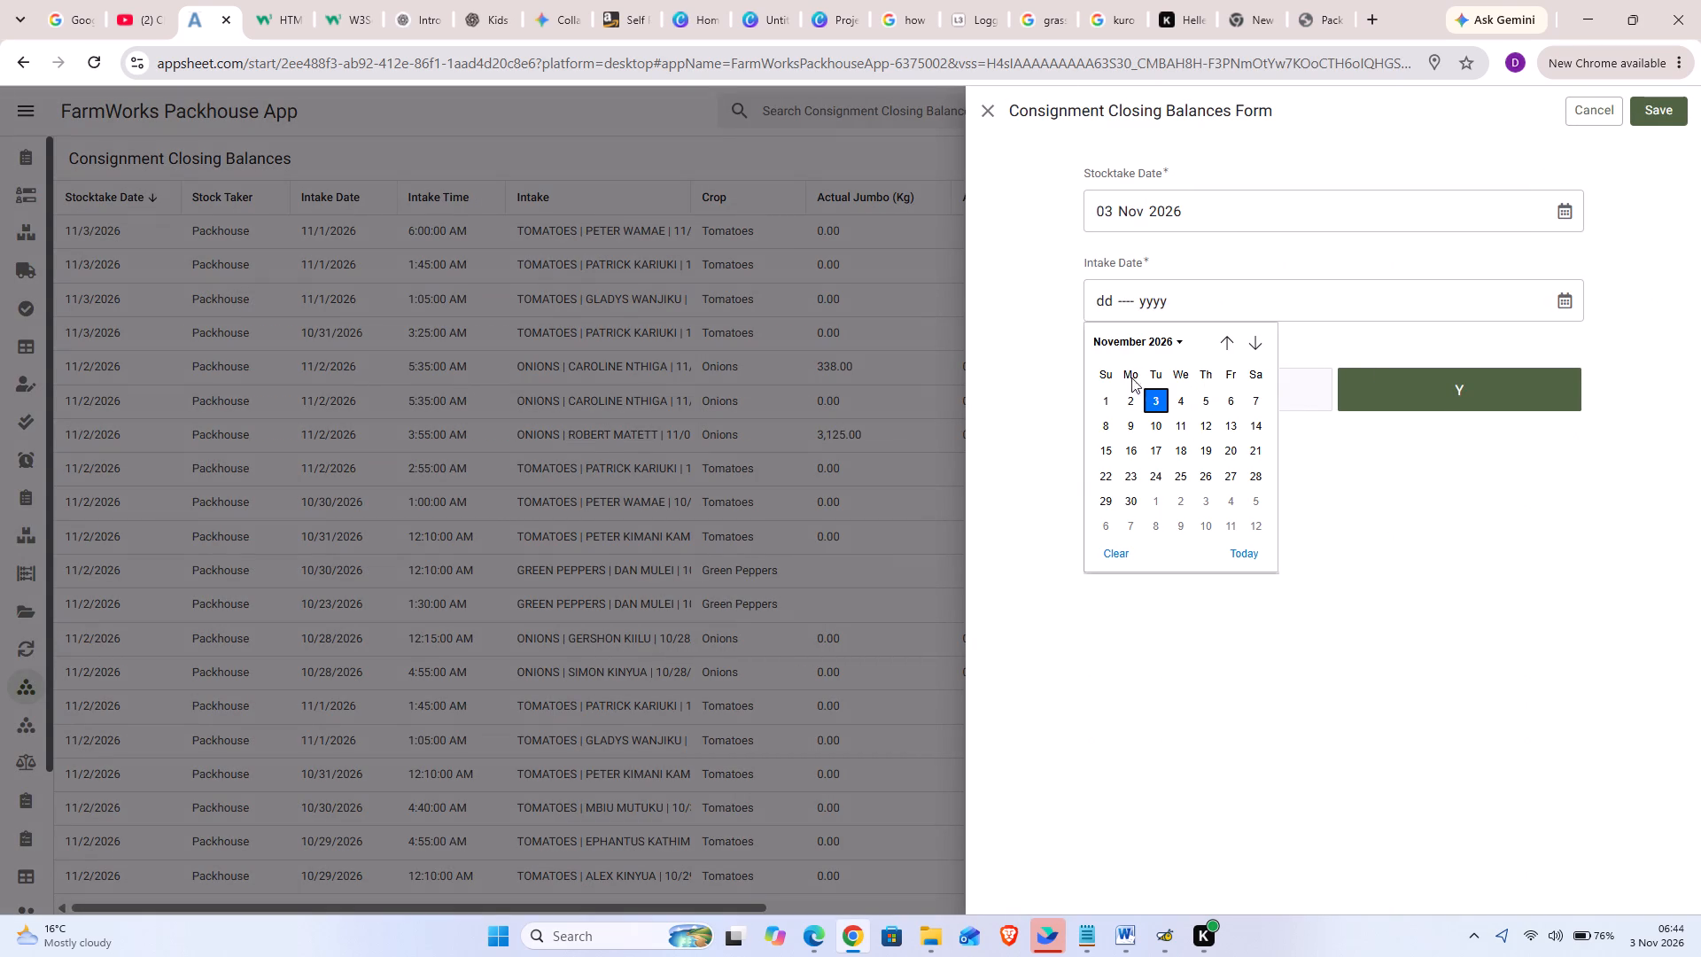
{"action": "left_click", "coordinate": [1127, 404]}
{"action": "left_click", "coordinate": [1467, 381]}
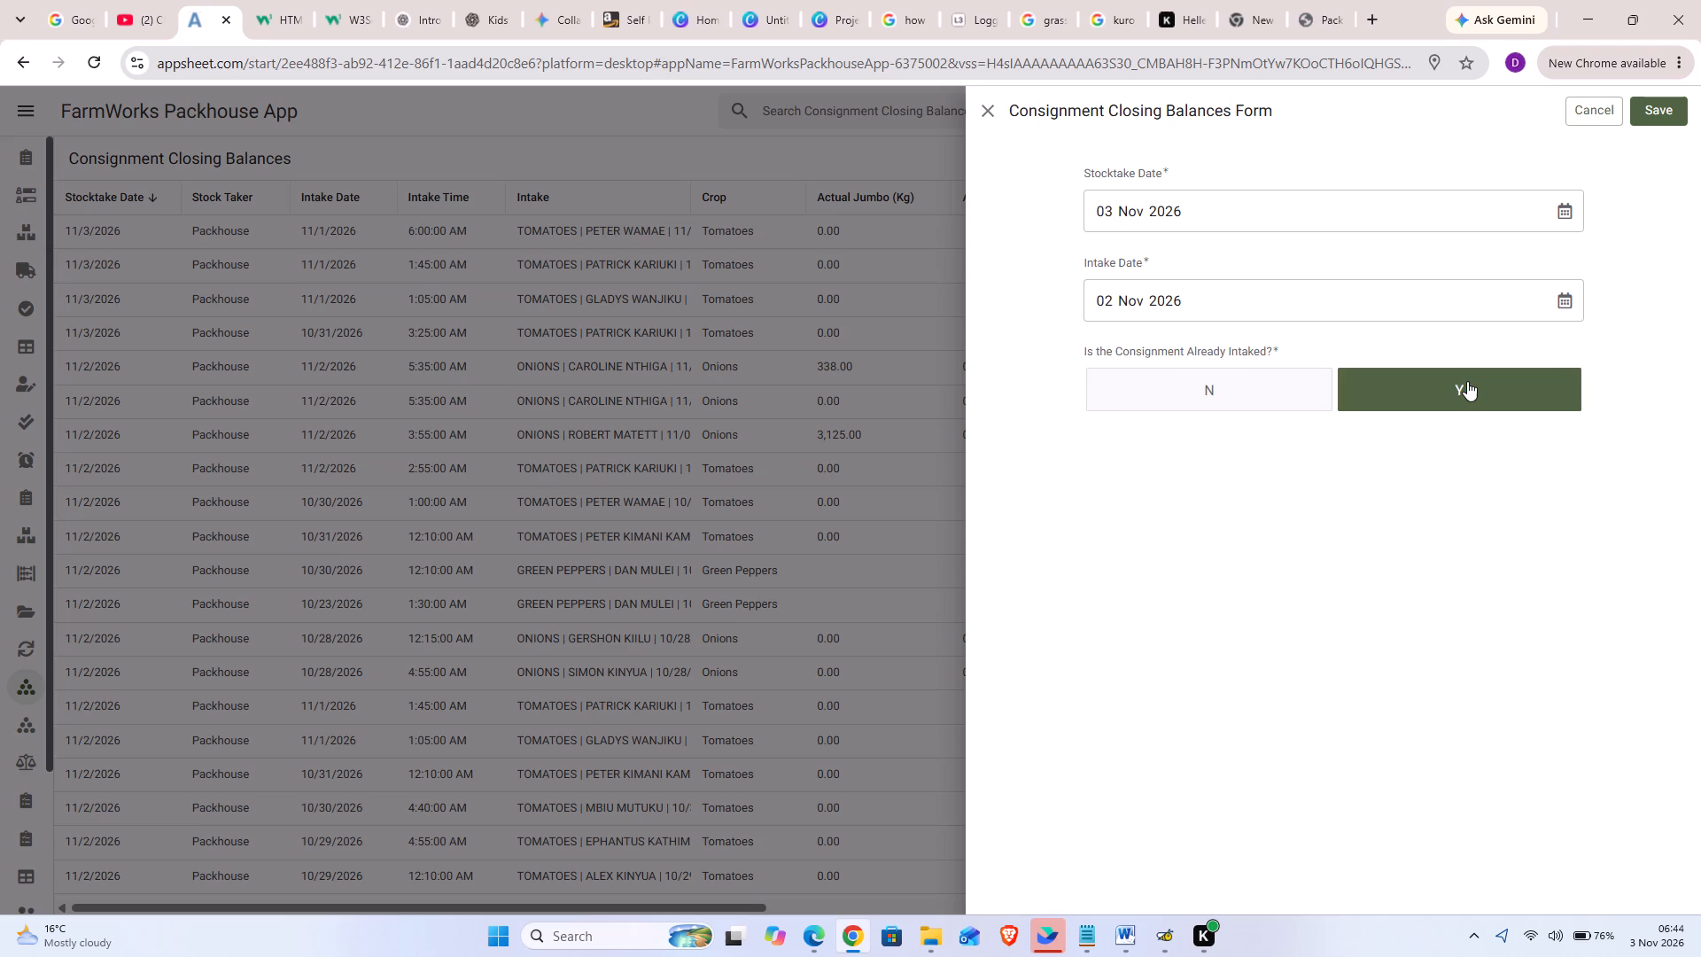
{"action": "left_click", "coordinate": [1467, 381]}
{"action": "left_click", "coordinate": [1467, 381]}
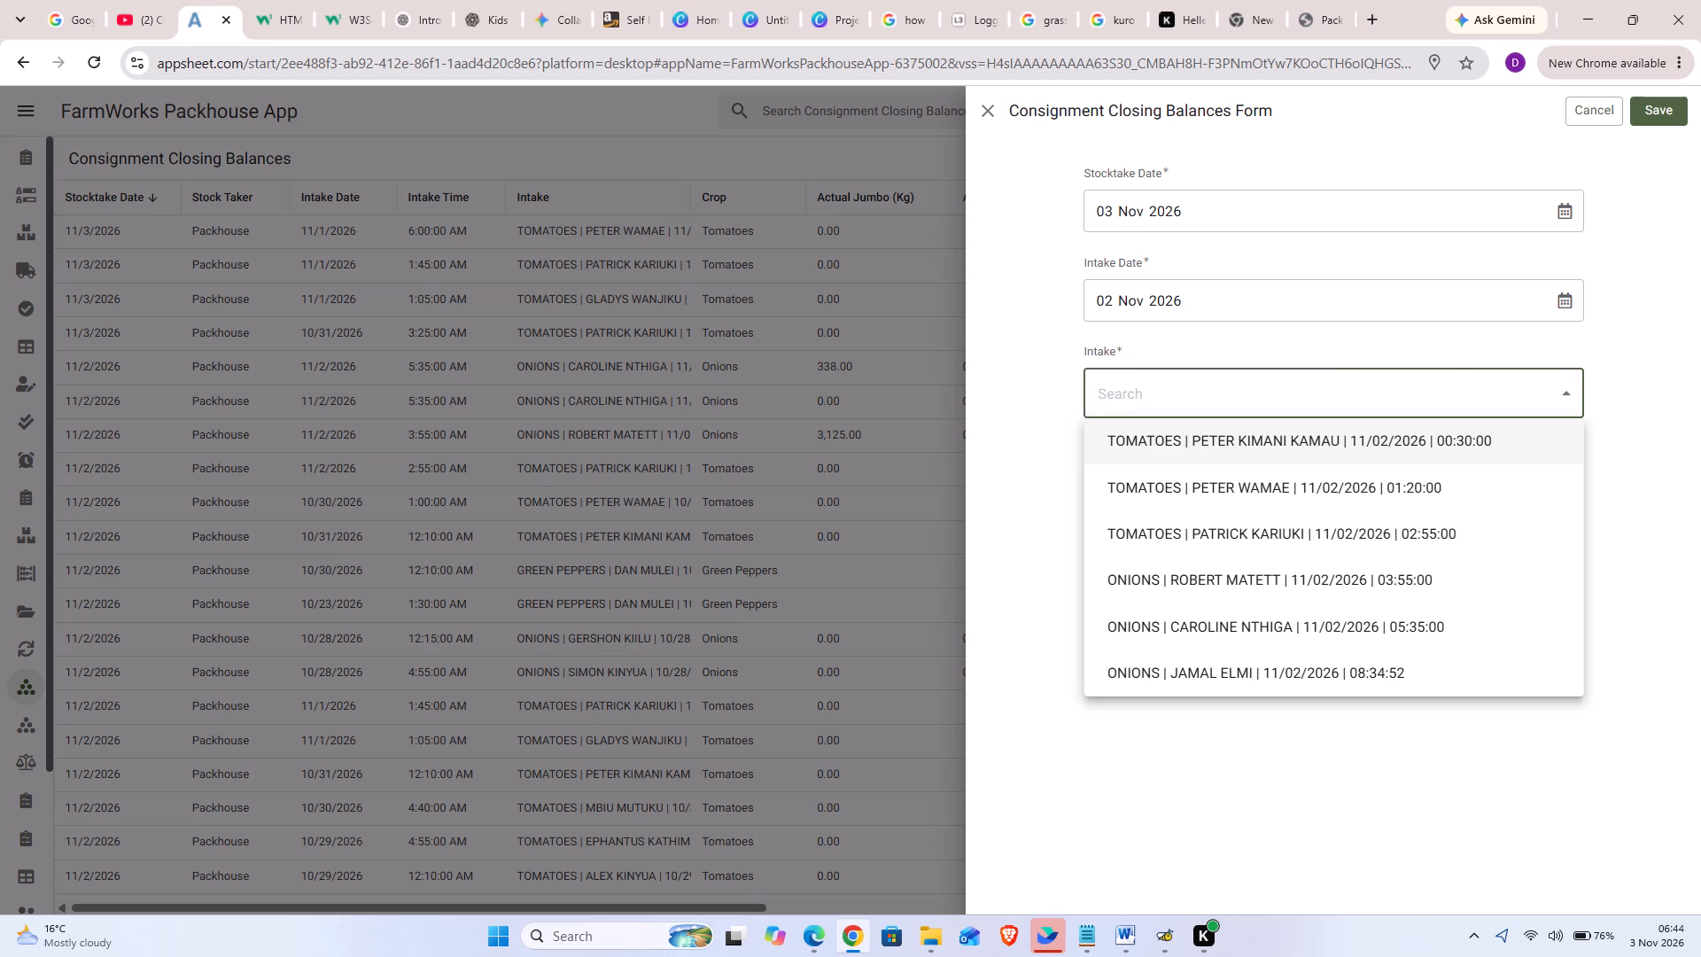
{"action": "left_click", "coordinate": [1278, 440]}
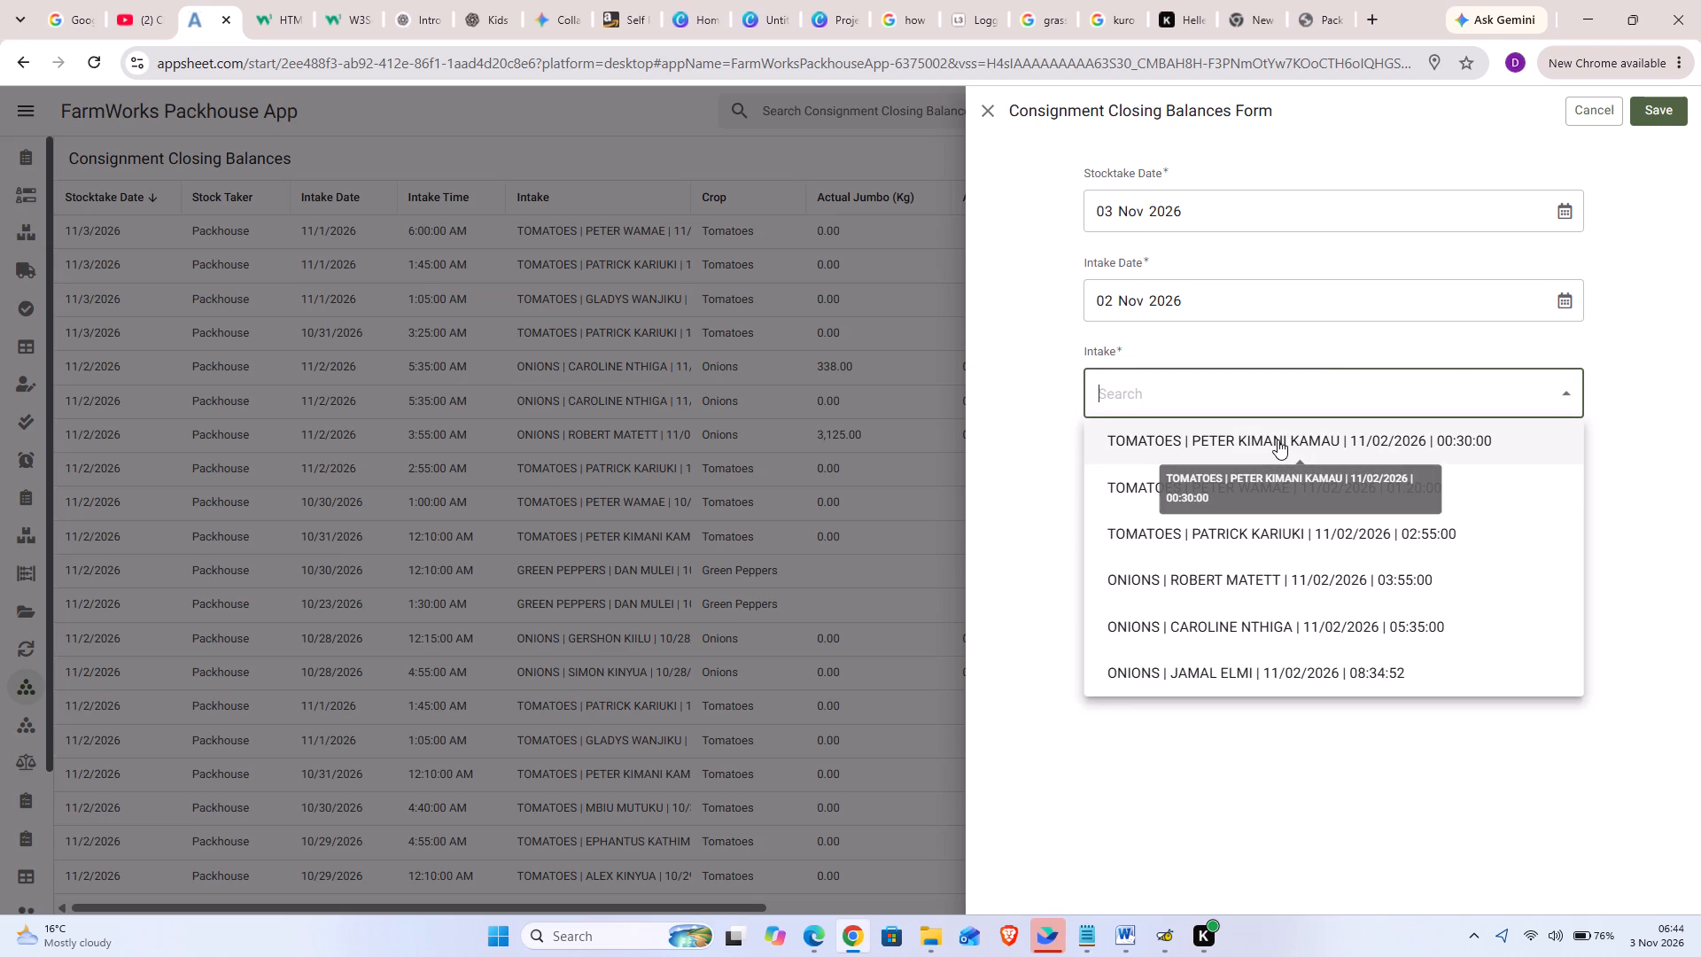
{"action": "scroll", "coordinate": [1189, 631], "scroll_direction": "down", "scroll_amount": 3}
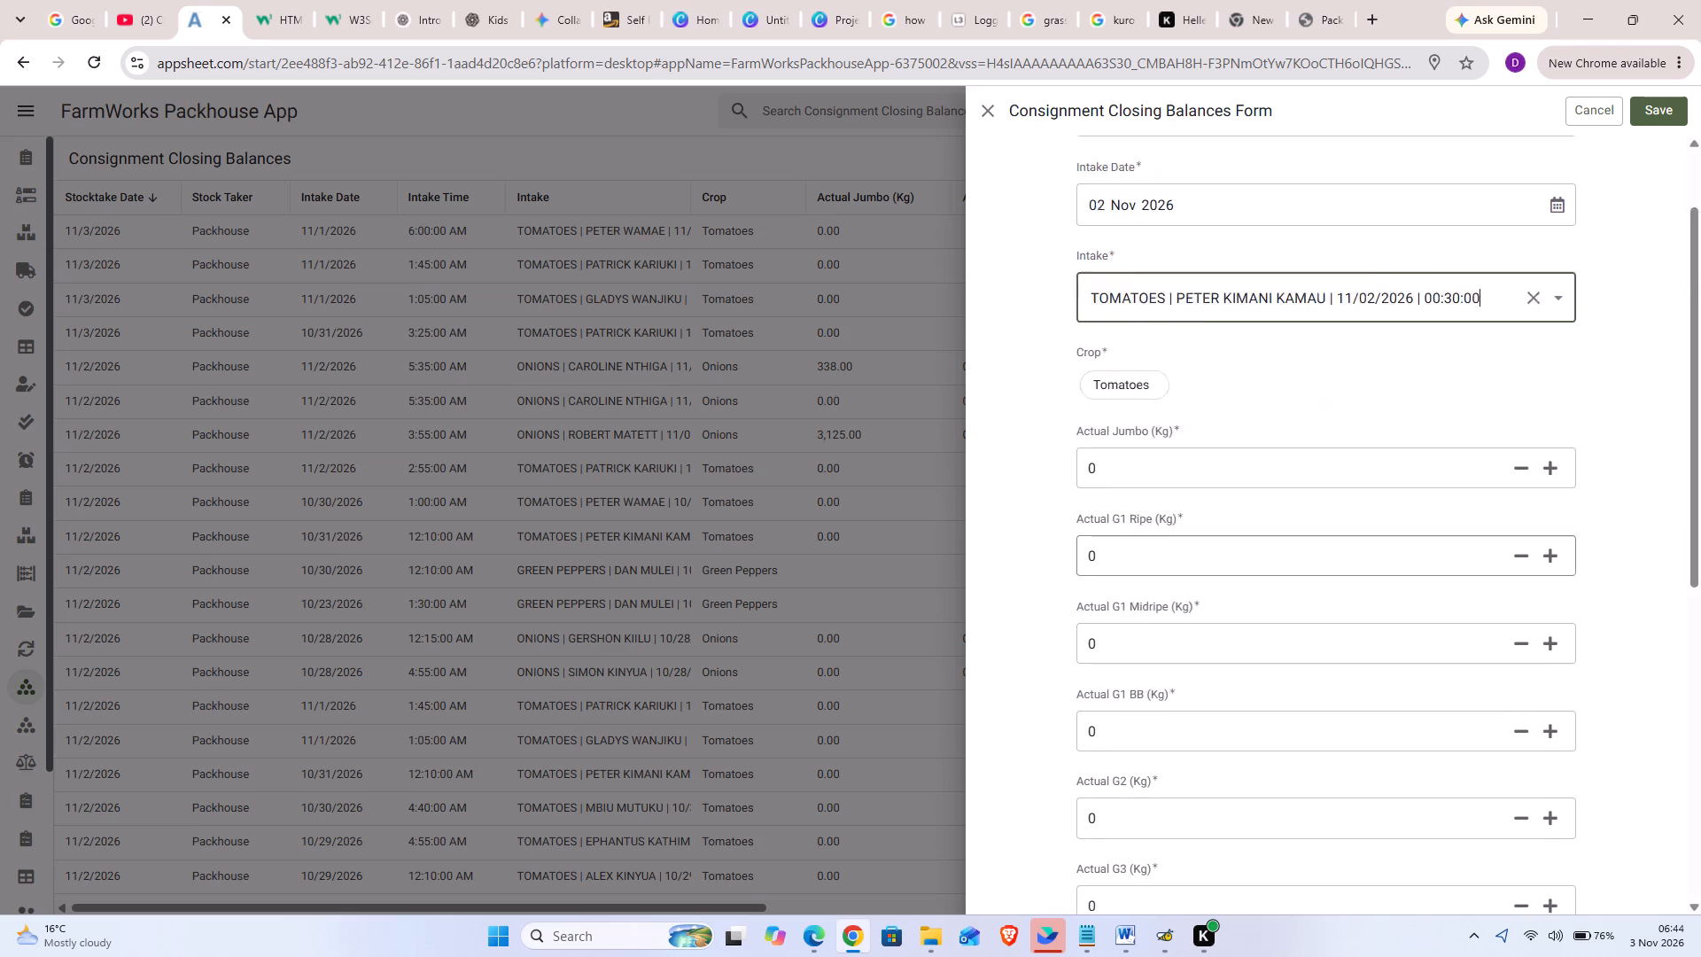
{"action": "scroll", "coordinate": [1189, 631], "scroll_direction": "down", "scroll_amount": 1}
{"action": "left_click", "coordinate": [1135, 548]}
{"action": "key", "text": "BackSpace"}
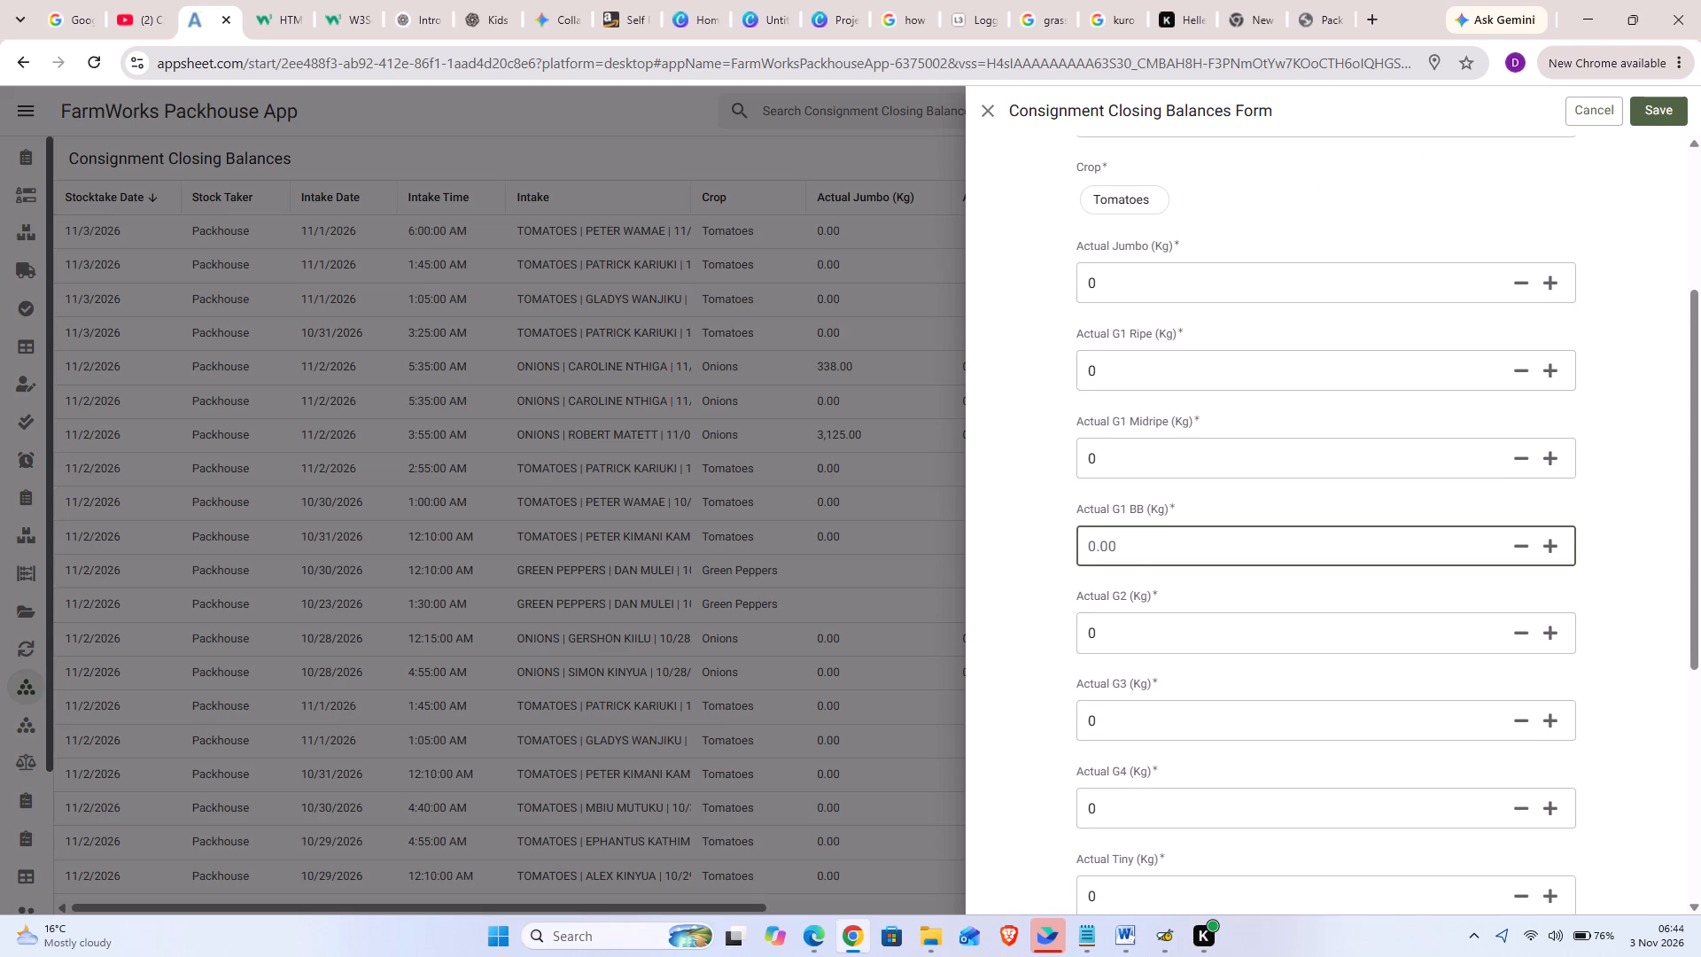
{"action": "type", "text": "48"}
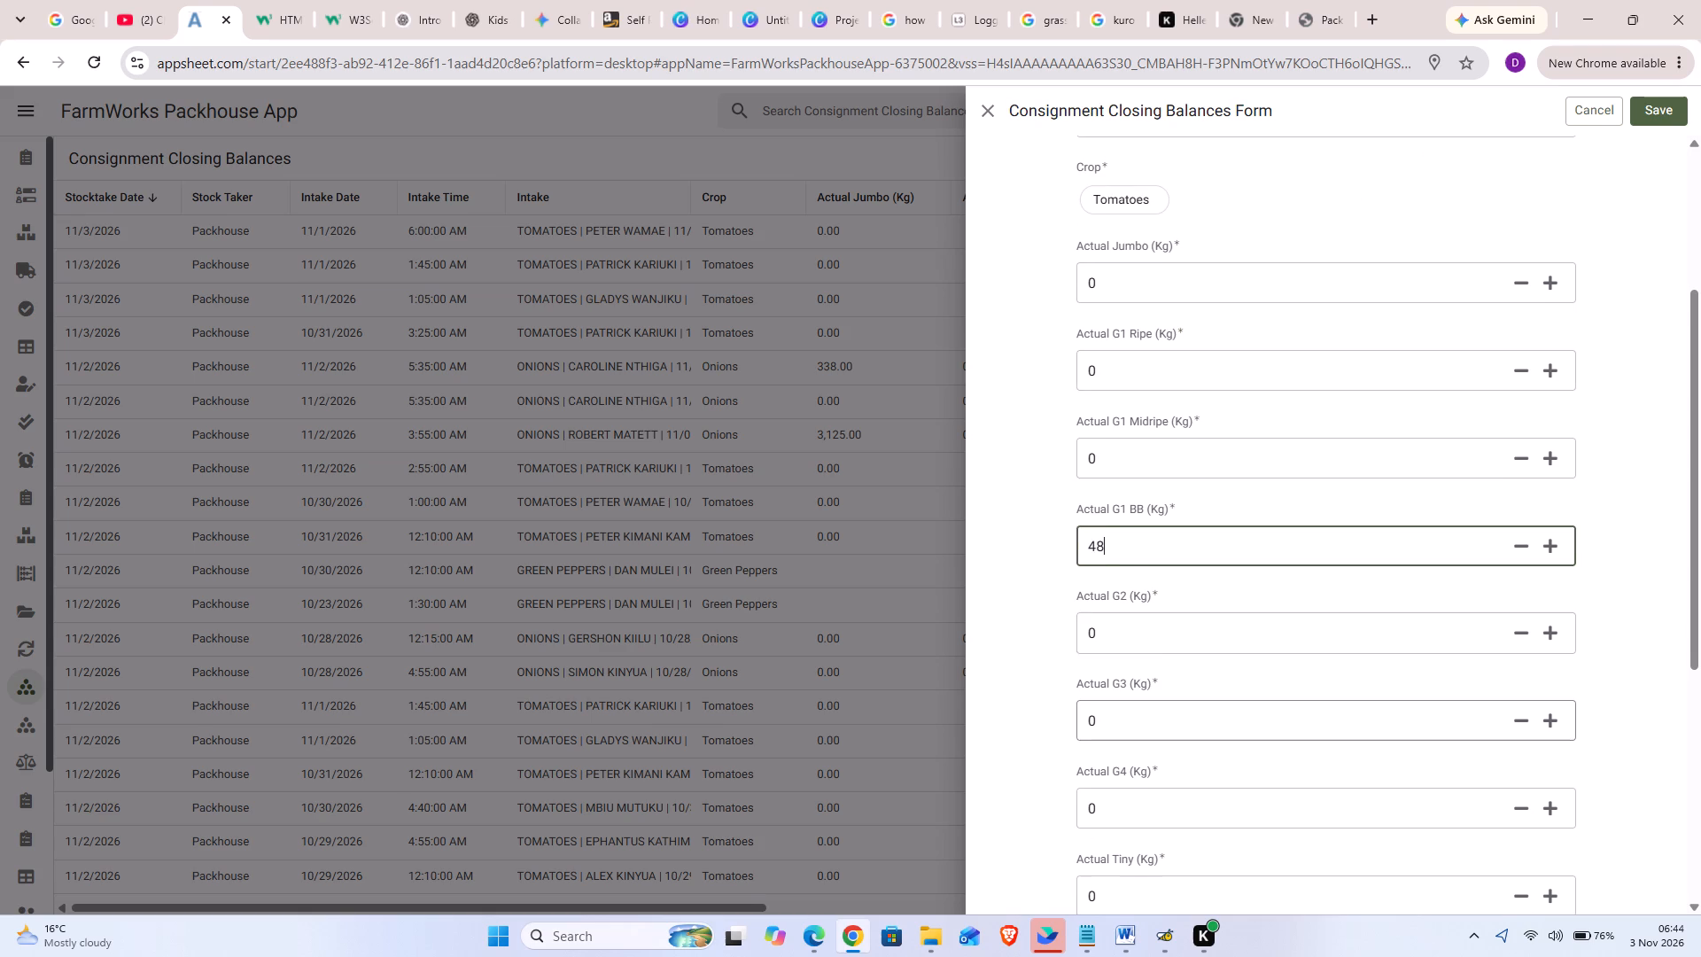
{"action": "left_click", "coordinate": [1130, 719]}
{"action": "key", "text": "BackSpace"}
{"action": "type", "text": "354"}
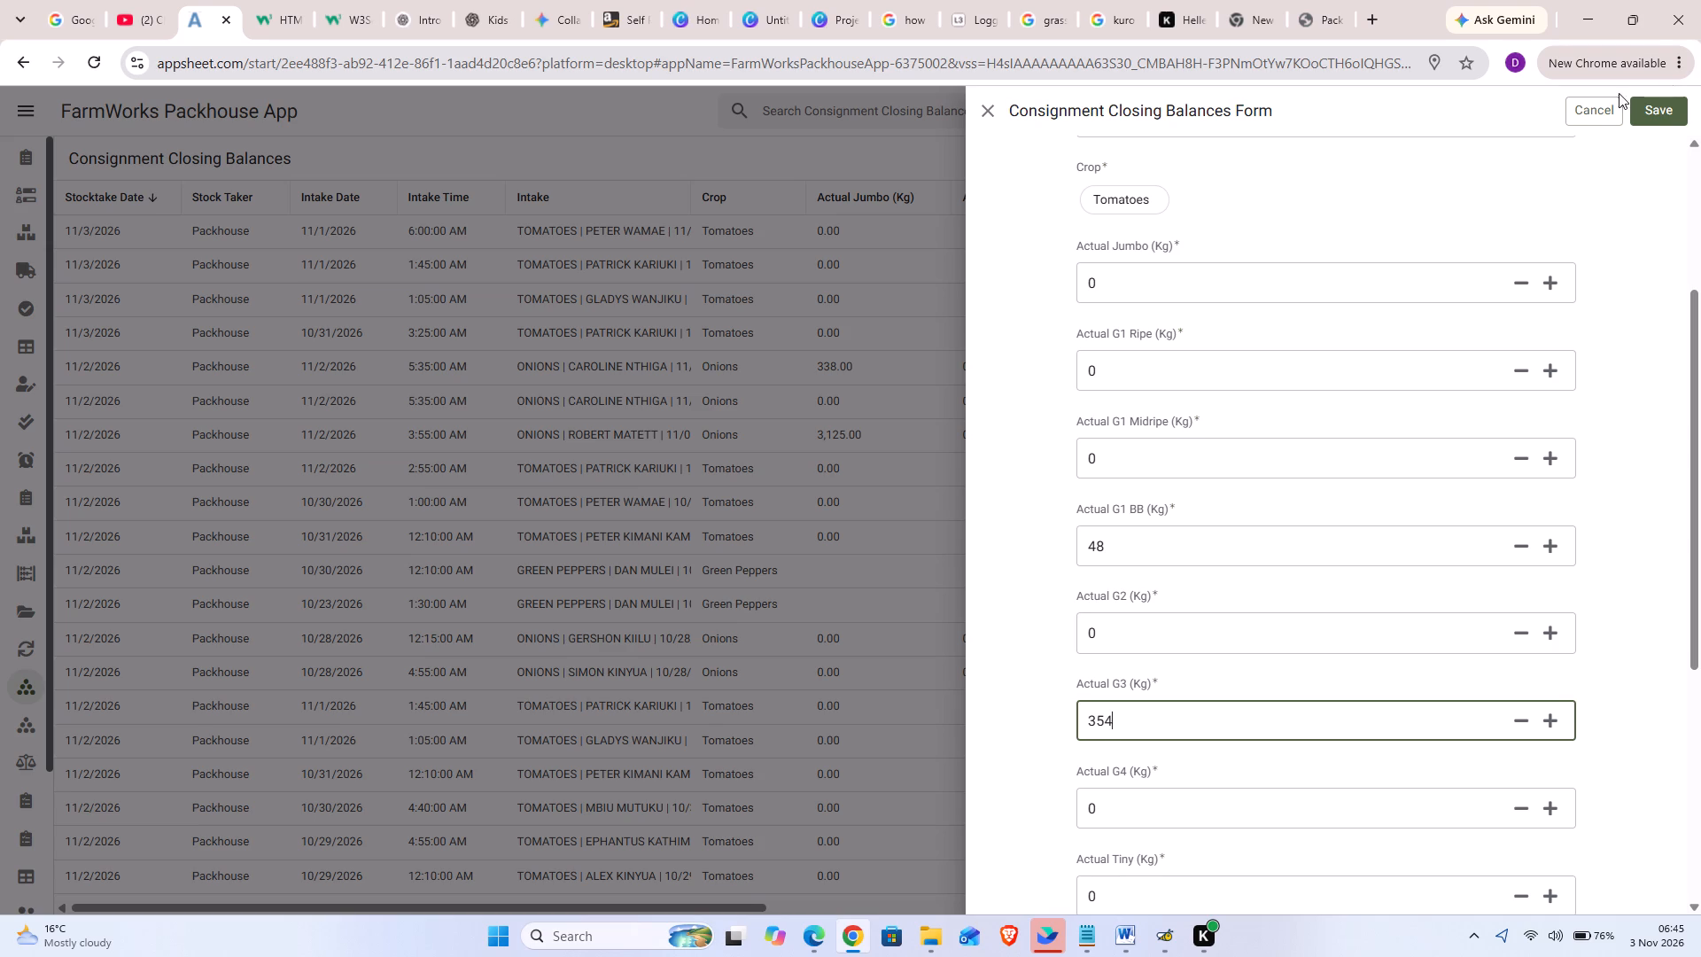
{"action": "left_click", "coordinate": [1659, 117]}
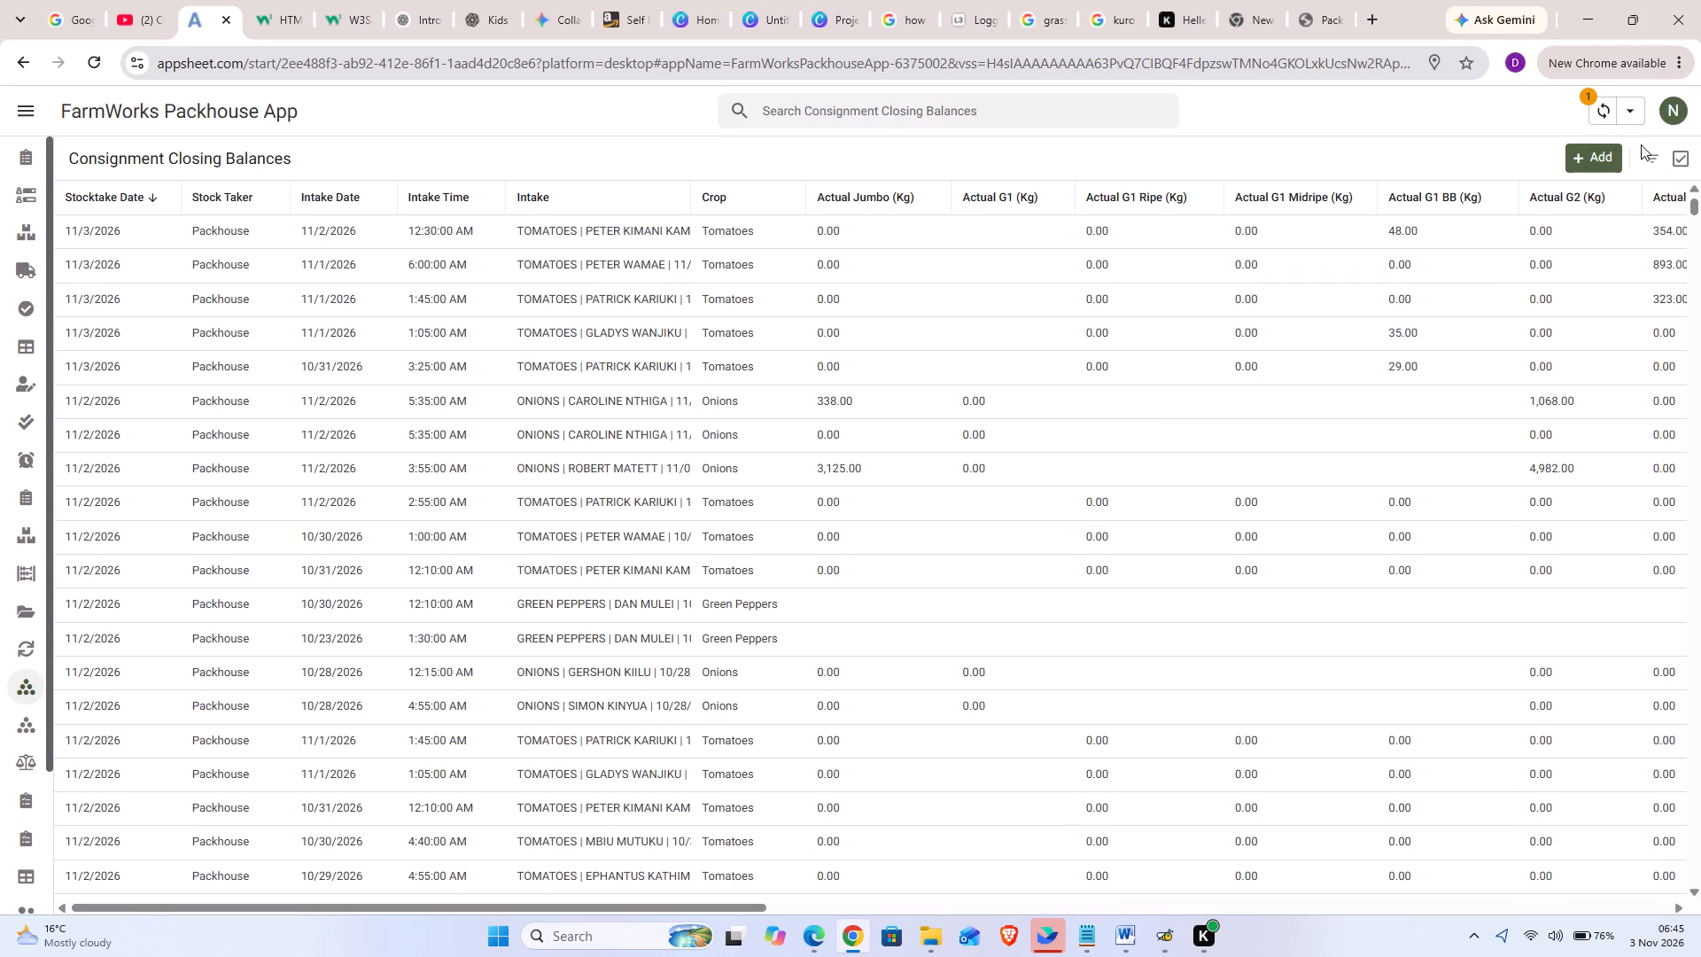
Add and save a consignment closing balance for the 02 Nov 2026, 01:20 tomatoes intake with G1 BB 24, G2 1768, G3 1550 and G4 171 kg.
{"action": "left_click", "coordinate": [1595, 158]}
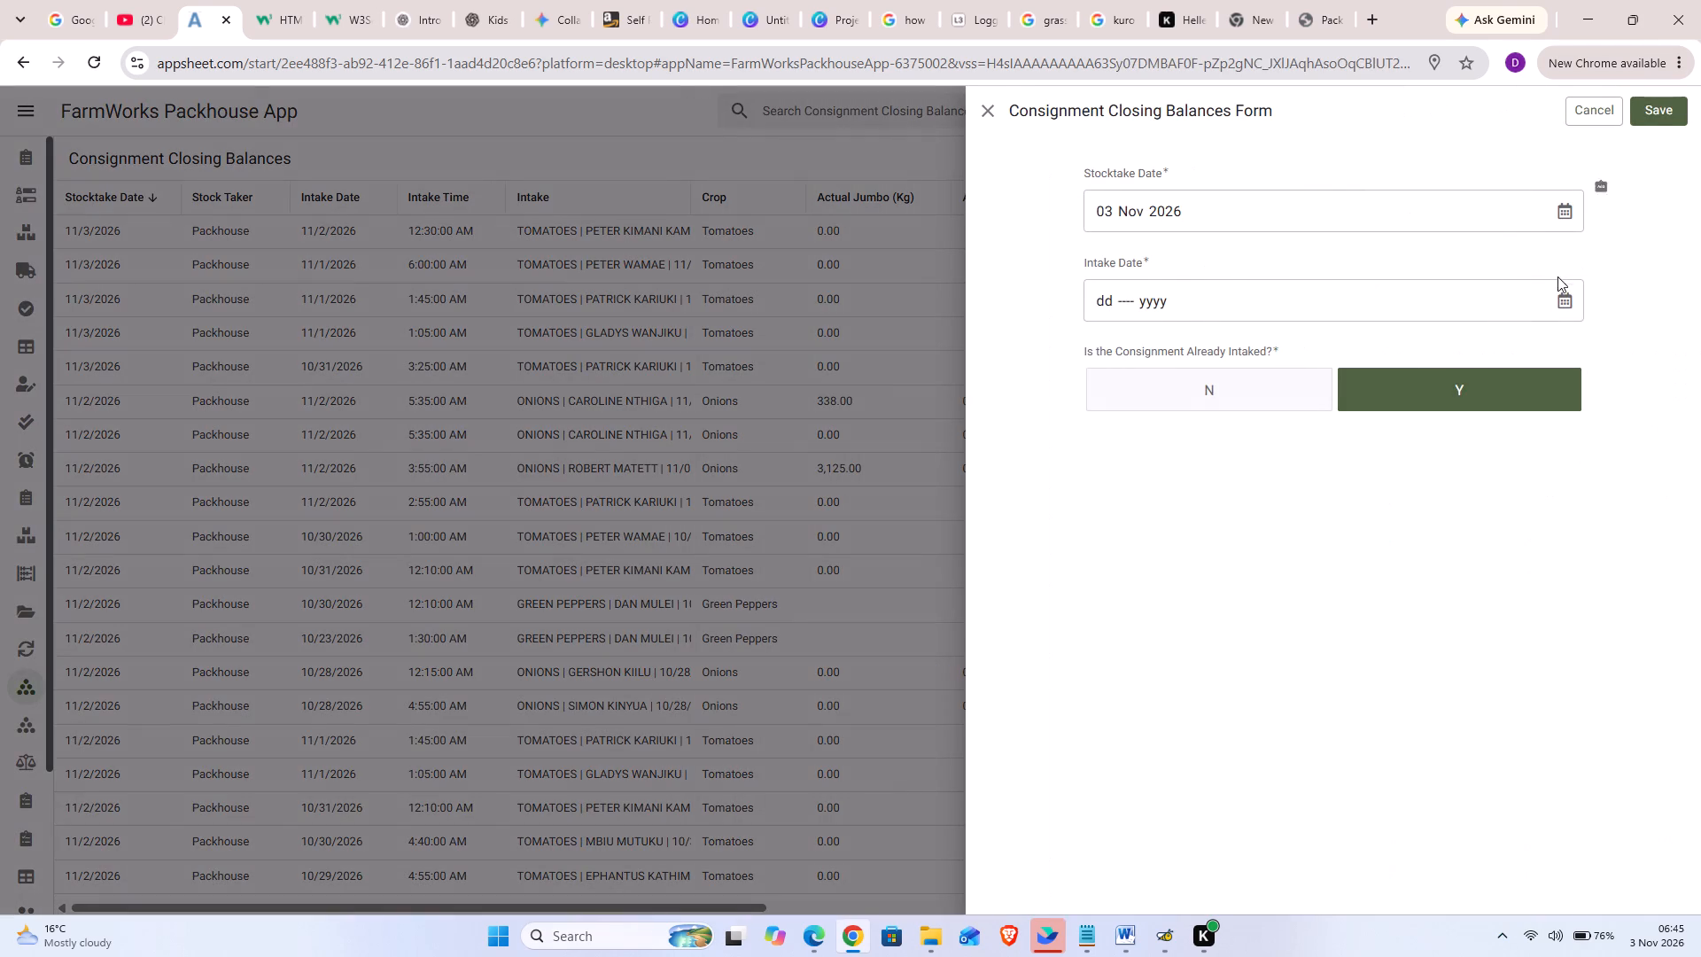
{"action": "left_click", "coordinate": [1561, 297]}
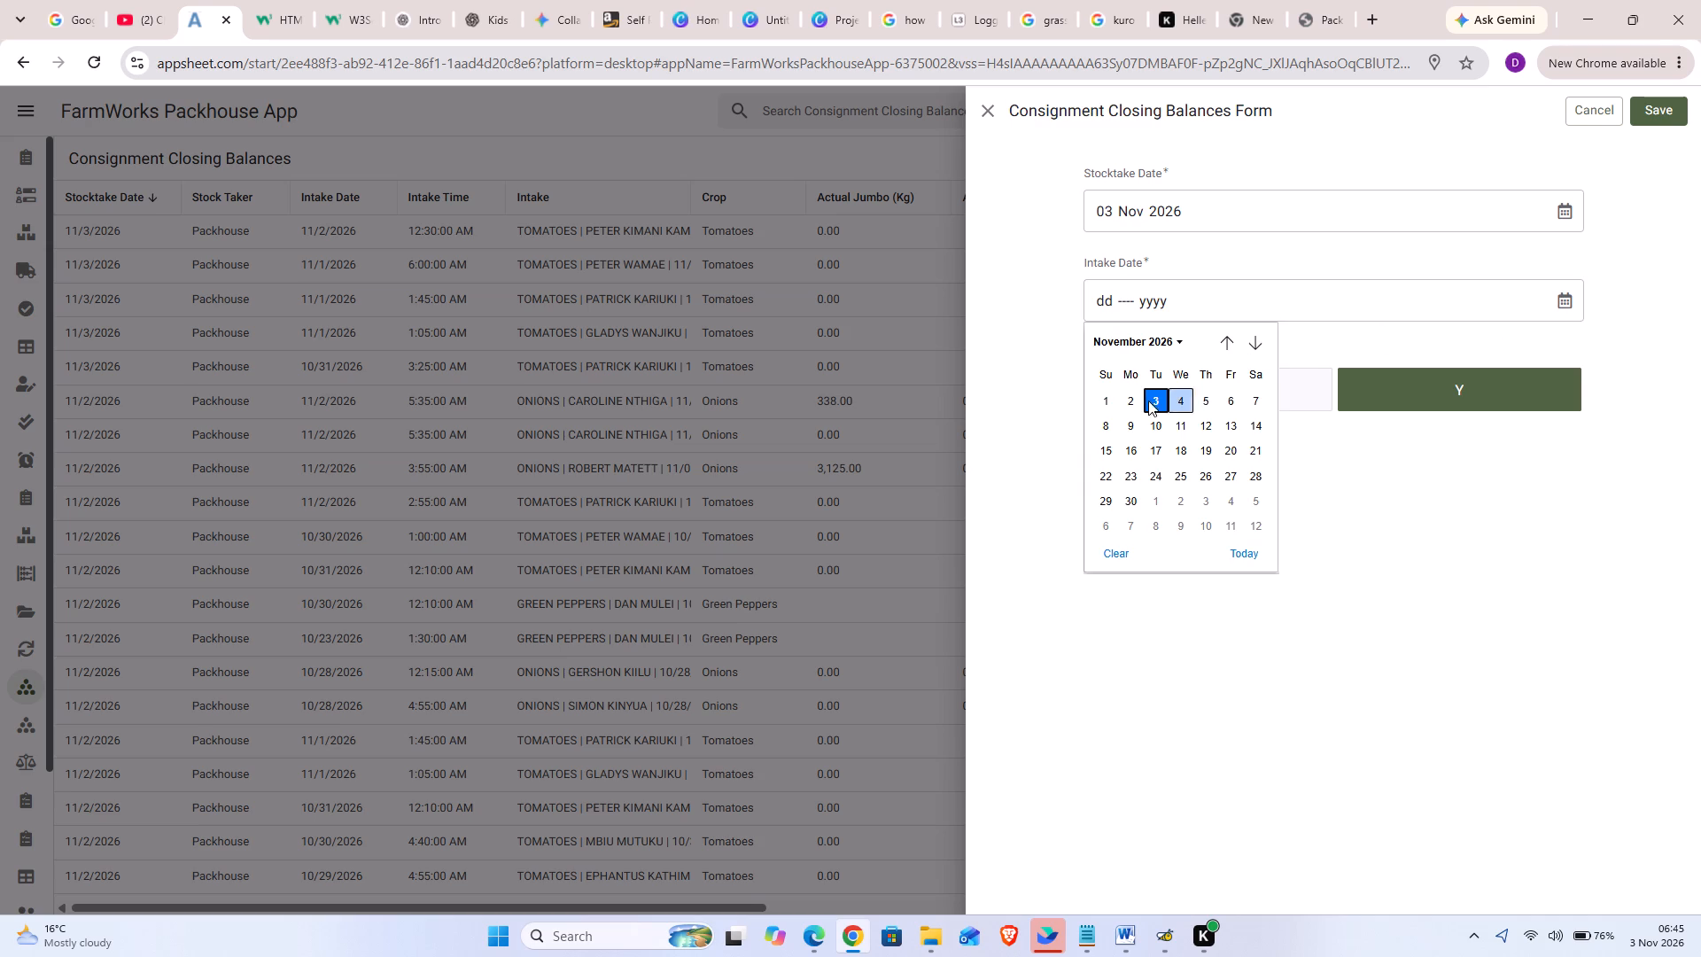
{"action": "left_click", "coordinate": [1130, 401]}
{"action": "left_click", "coordinate": [1448, 378]}
{"action": "left_click", "coordinate": [1448, 378]}
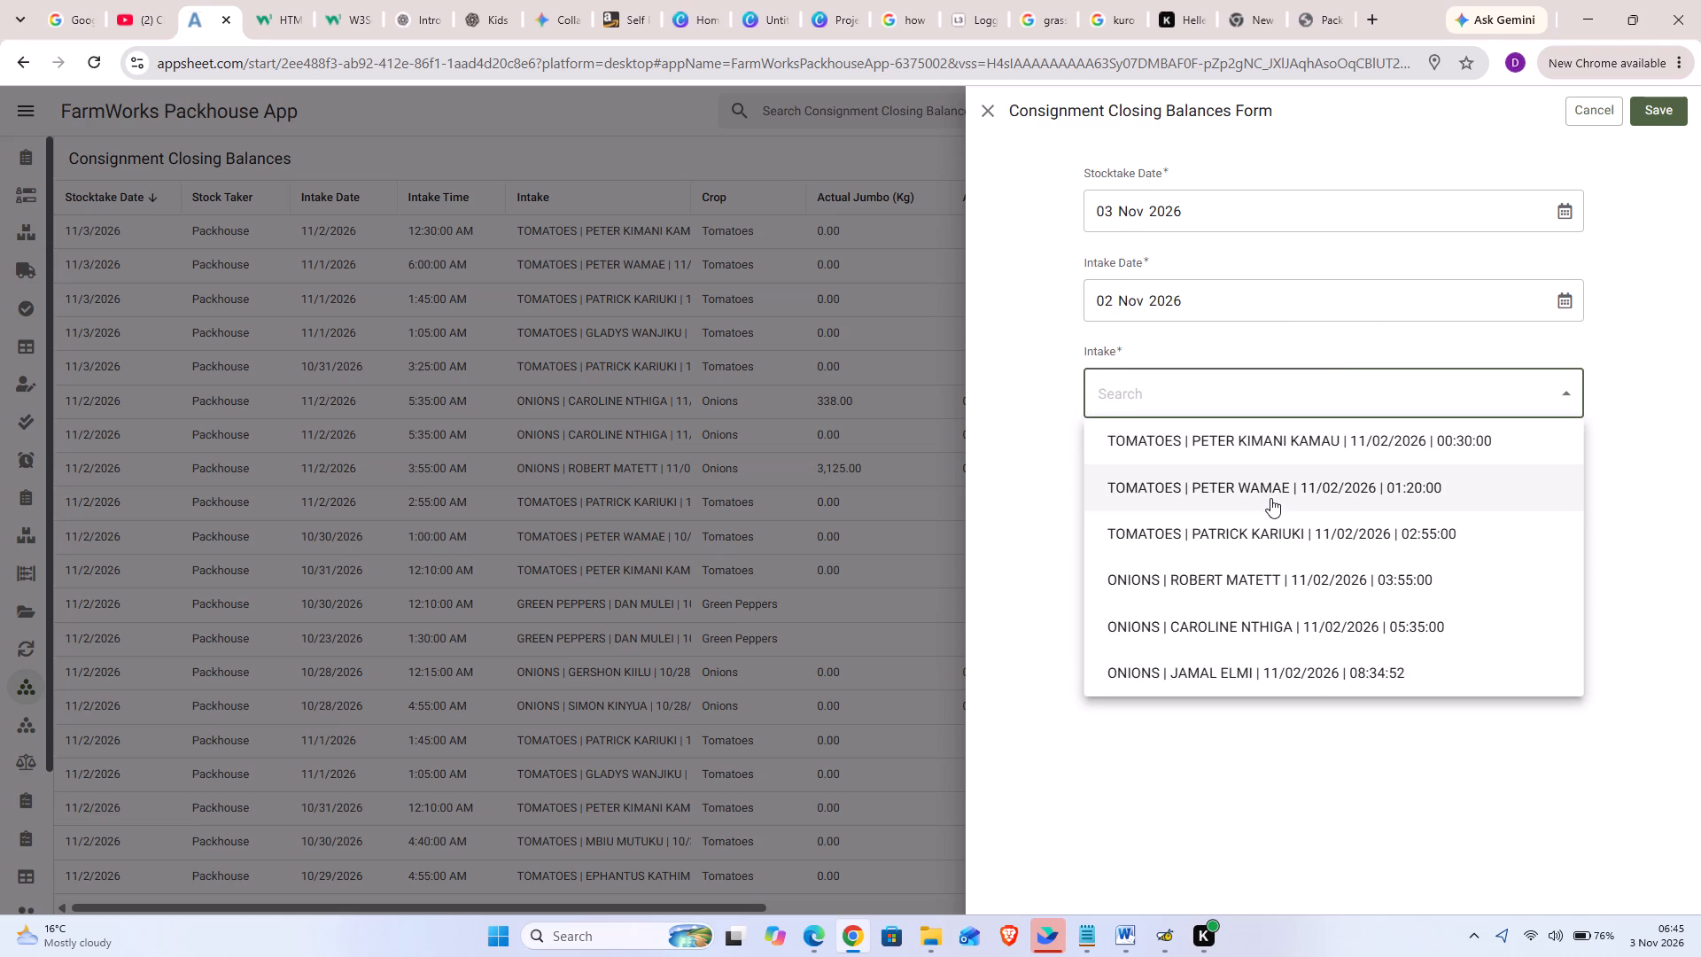
{"action": "left_click", "coordinate": [1270, 498]}
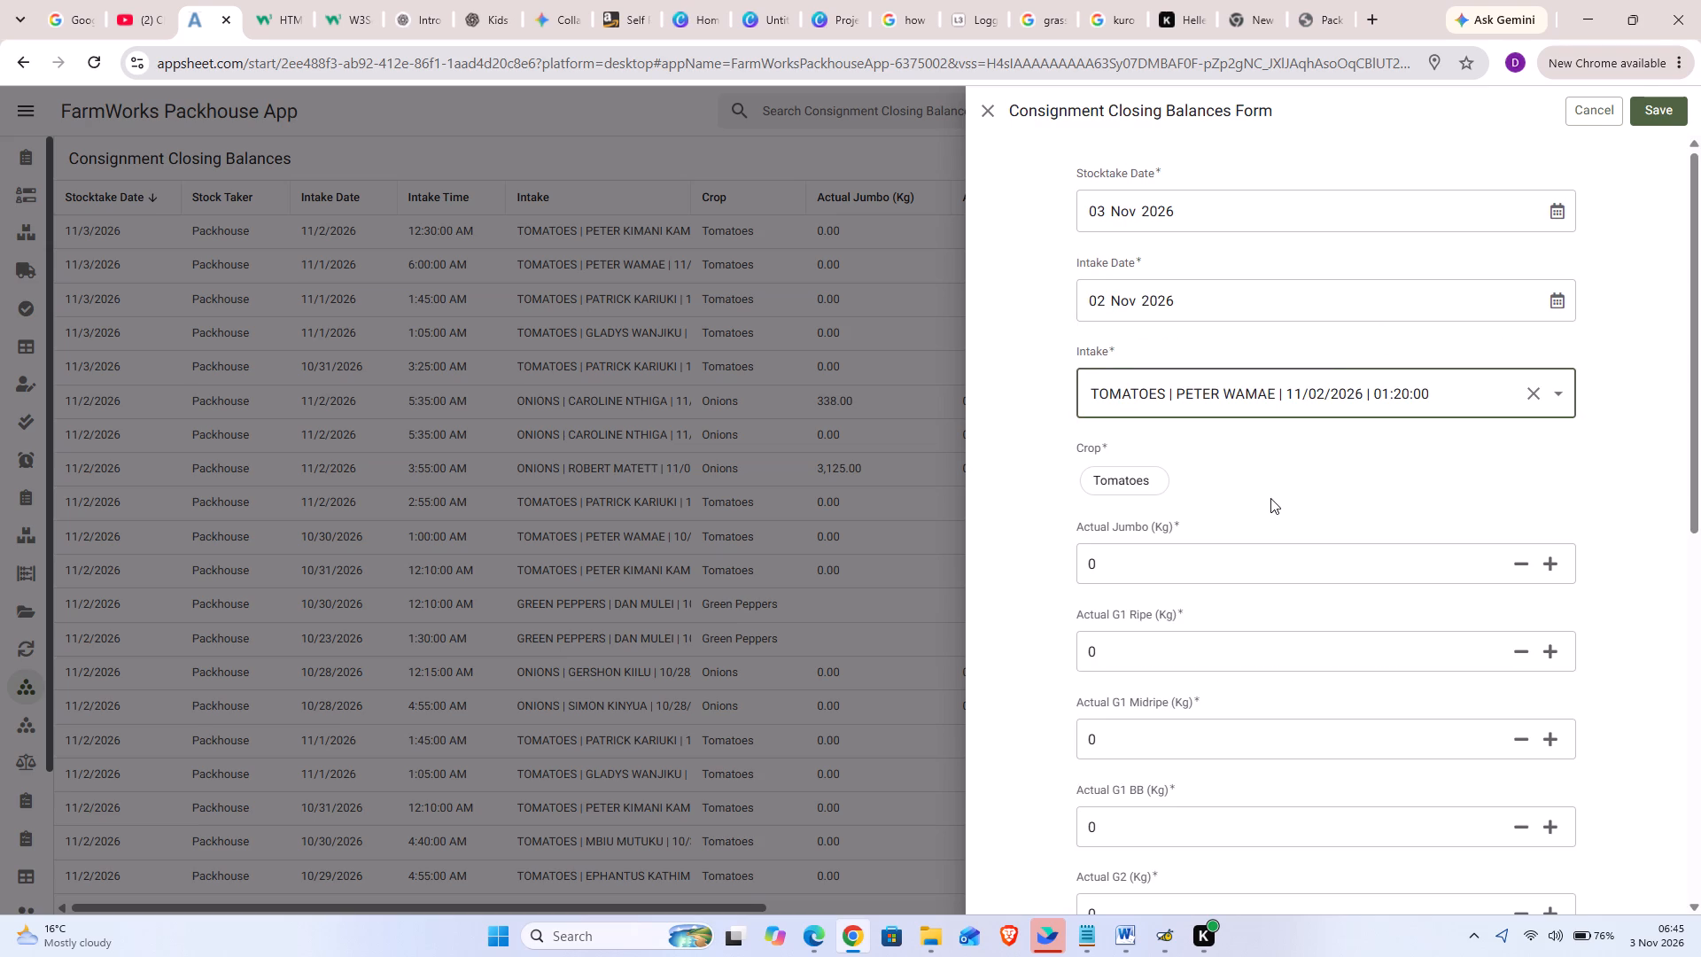
{"action": "scroll", "coordinate": [1228, 666], "scroll_direction": "down", "scroll_amount": 2}
{"action": "left_click", "coordinate": [1123, 628]}
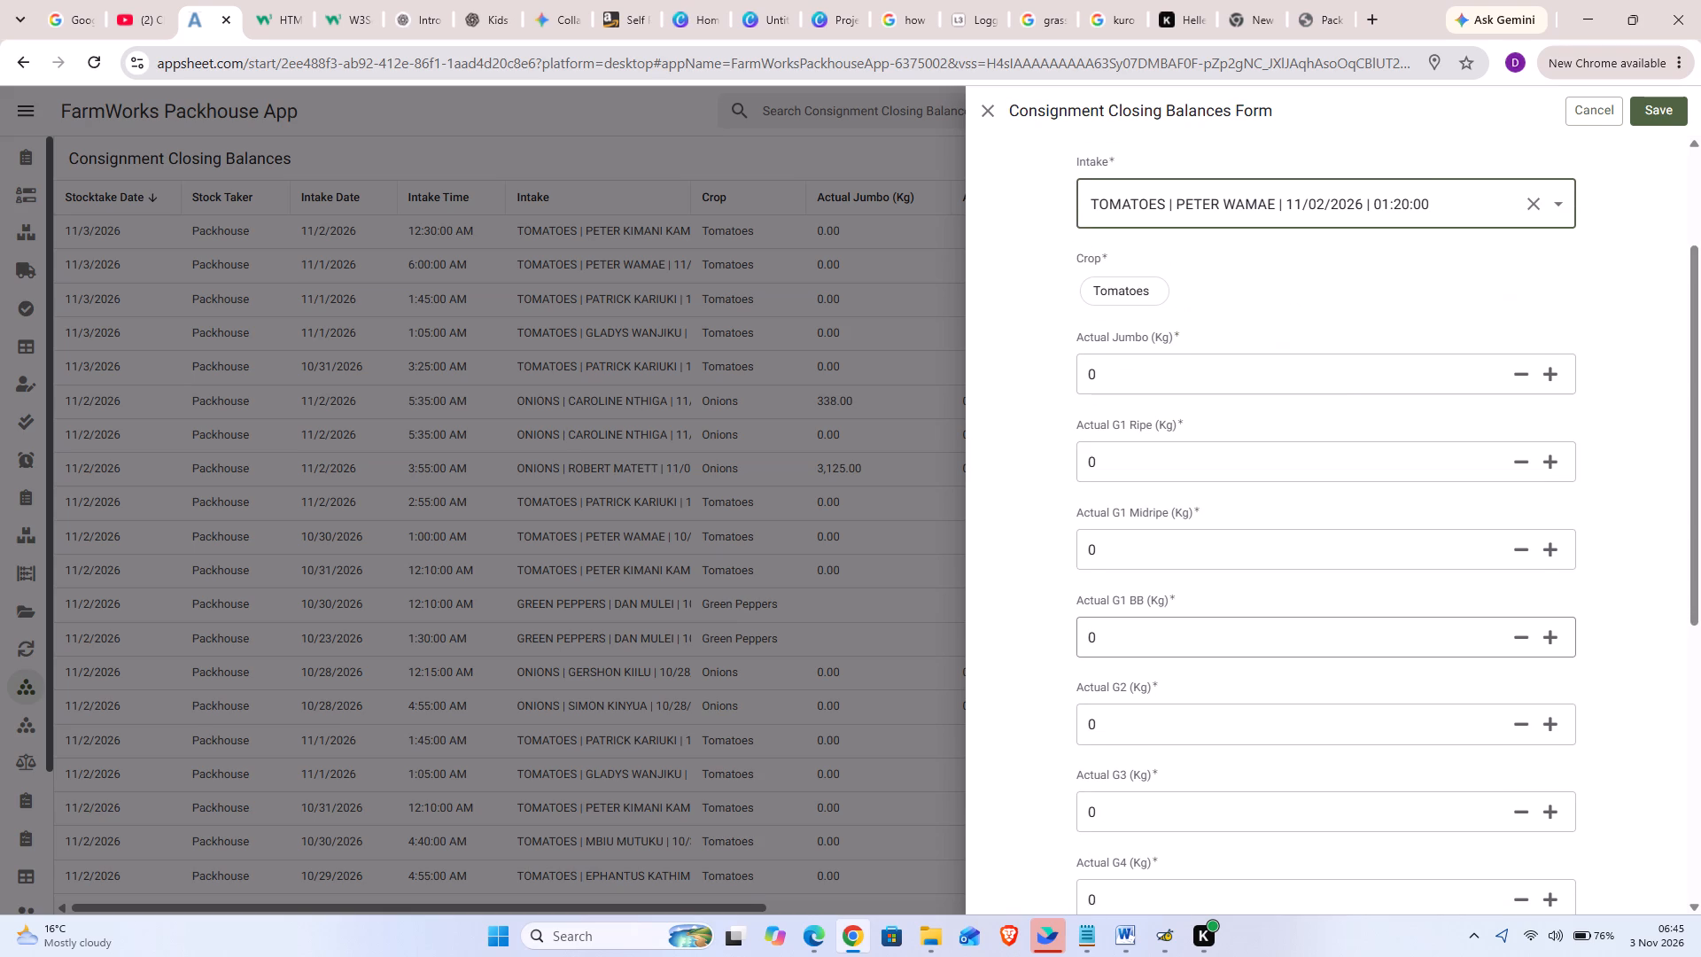
{"action": "key", "text": "BackSpace"}
{"action": "type", "text": "24"}
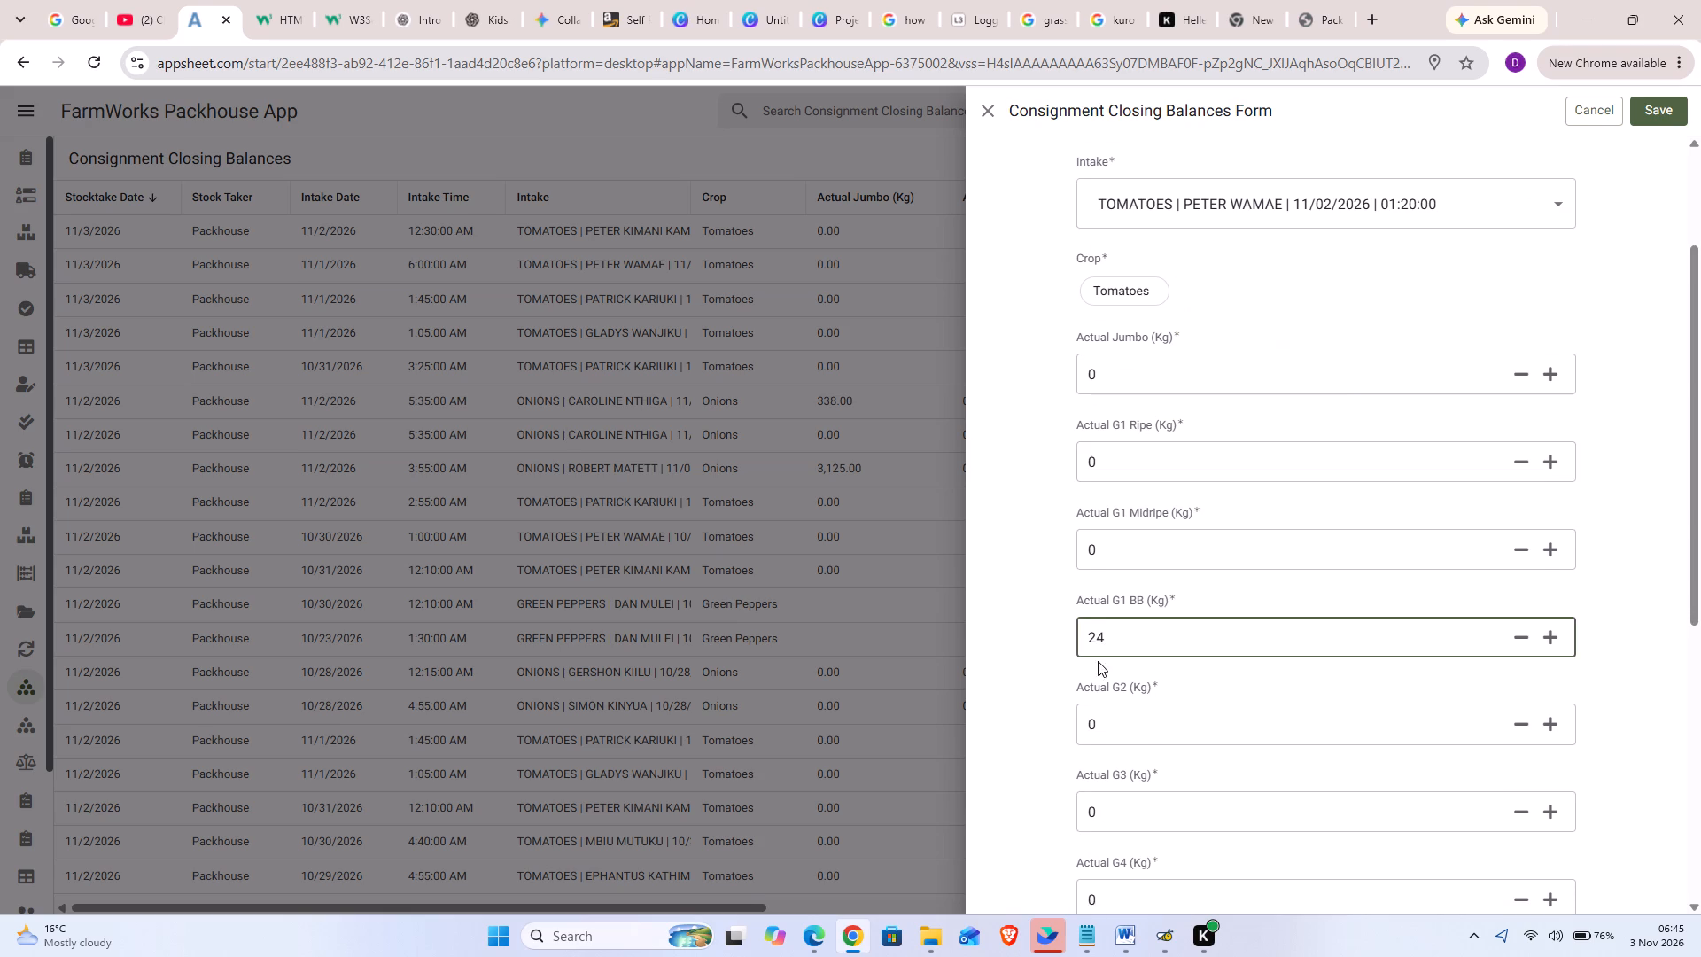
{"action": "left_click", "coordinate": [1125, 735]}
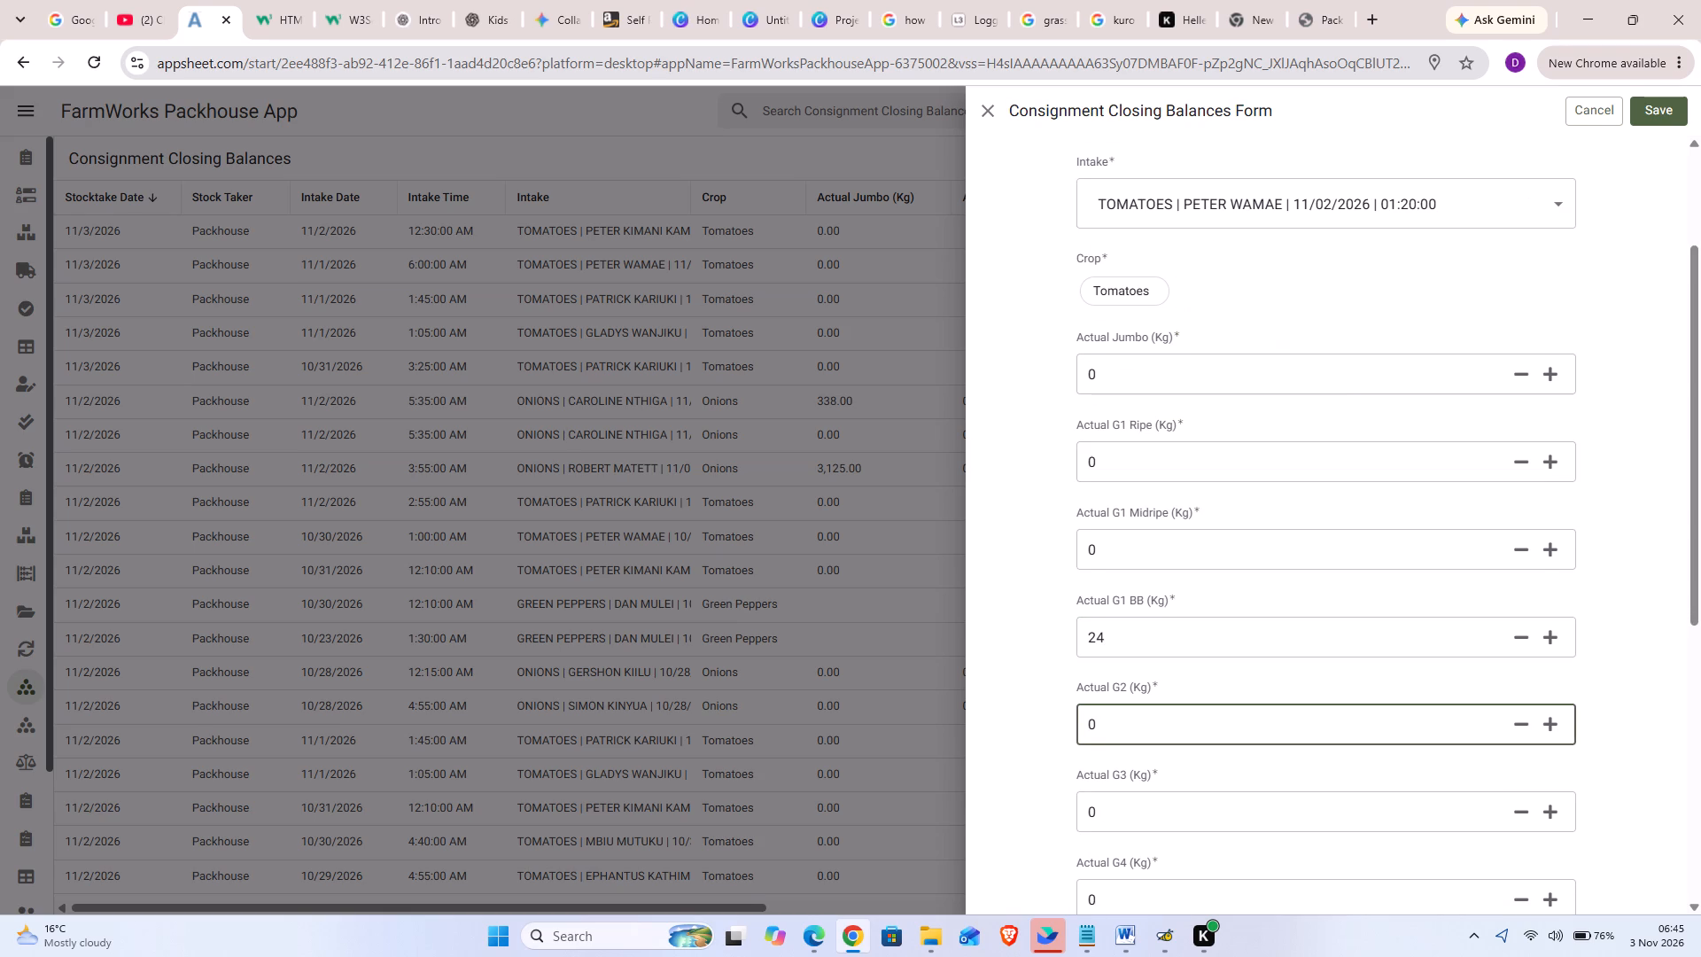
{"action": "key", "text": "BackSpace"}
{"action": "key", "text": "1"}
{"action": "type", "text": "768"}
{"action": "left_click", "coordinate": [1130, 813]}
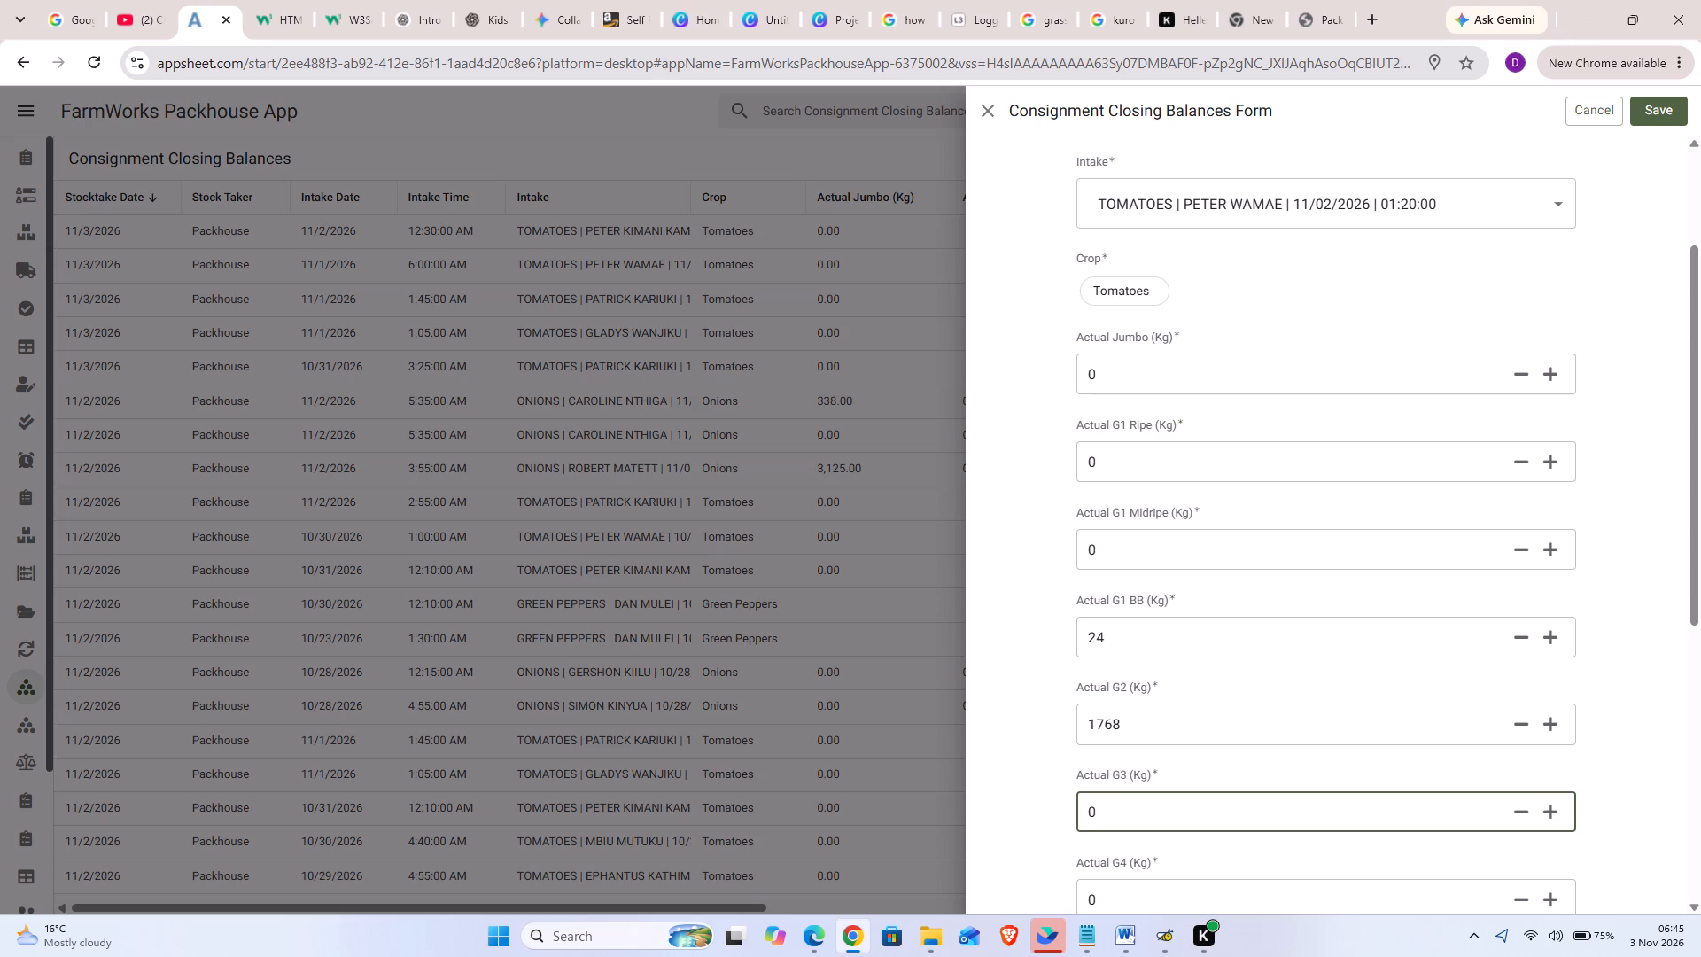
{"action": "key", "text": "Left"}
{"action": "type", "text": "155"}
{"action": "left_click", "coordinate": [1130, 888]}
{"action": "key", "text": "BackSpace"}
{"action": "type", "text": "171"}
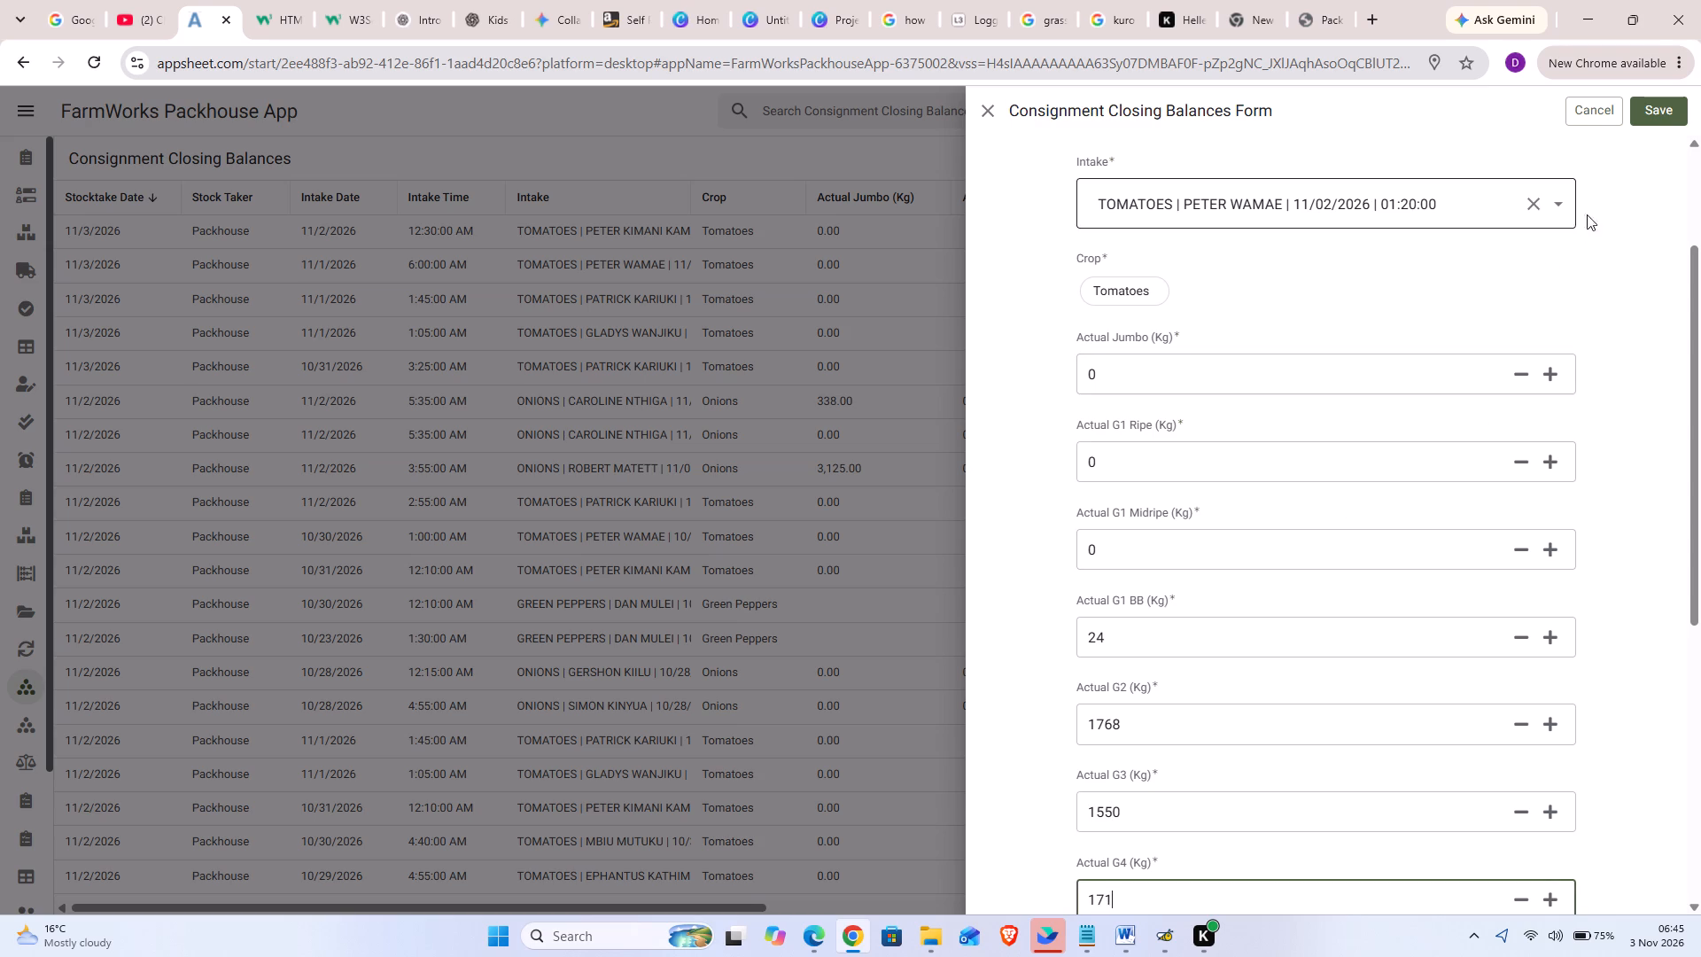
{"action": "left_click", "coordinate": [1665, 109]}
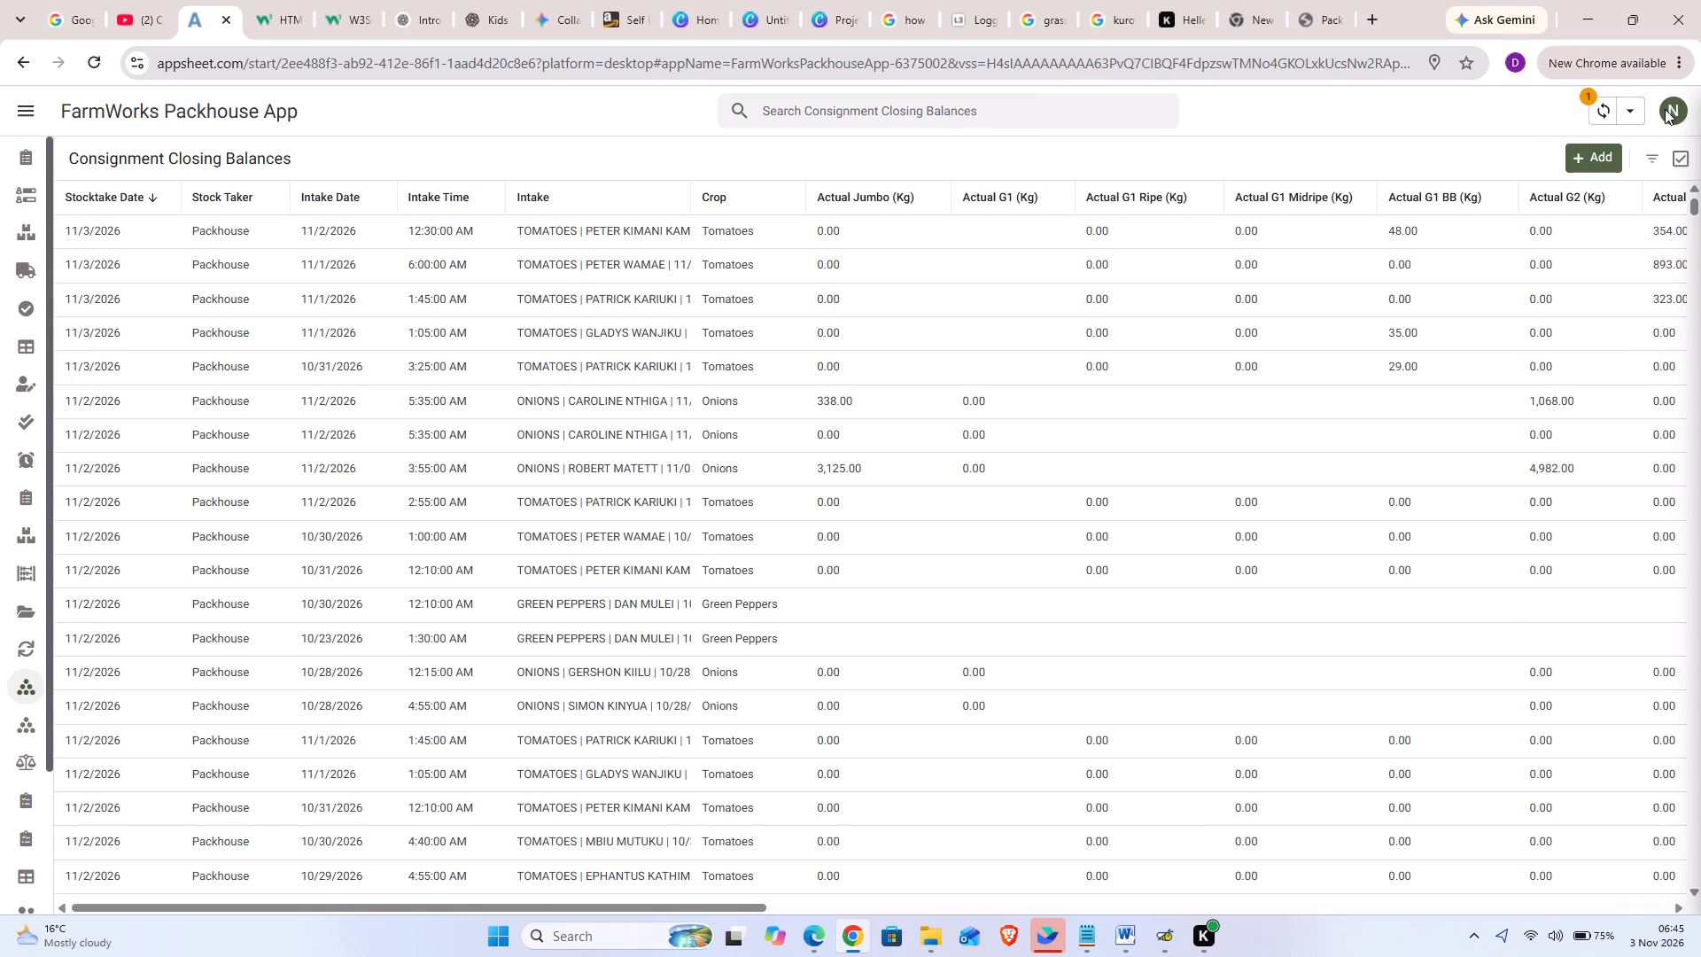
Add a consignment closing balance for the 02 Nov 2026, 02:55 tomatoes intake and set Actual G1 Ripe to 1066 kg.
{"action": "left_click", "coordinate": [1598, 159]}
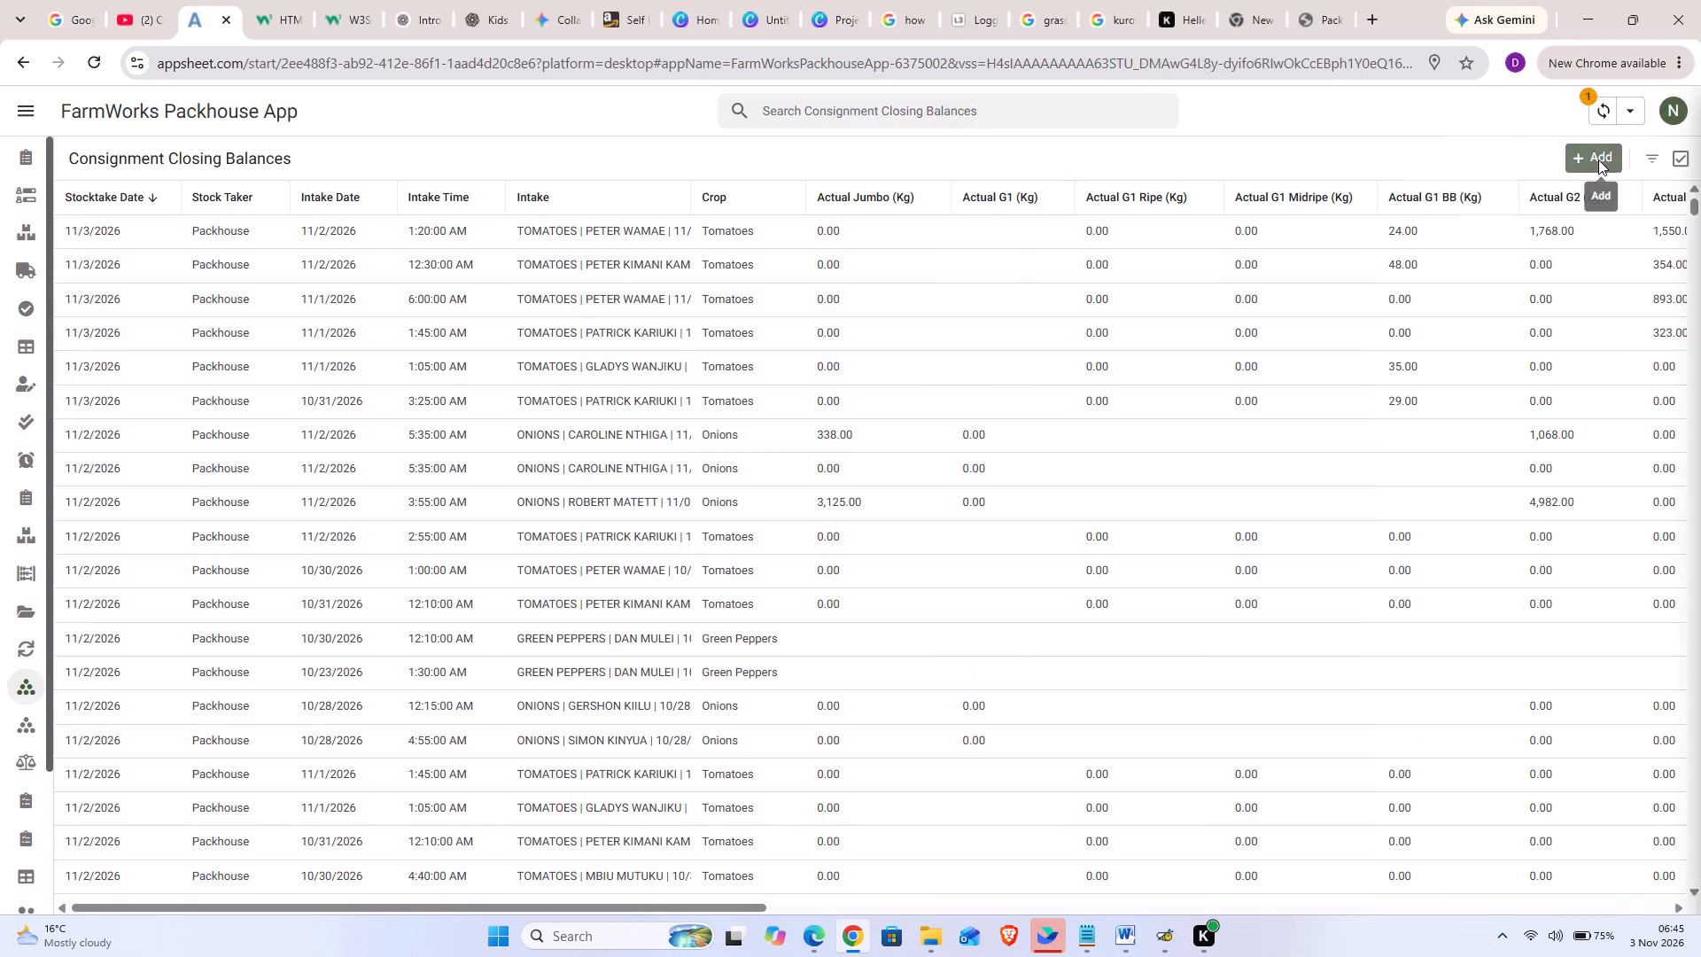
{"action": "left_click", "coordinate": [1565, 301]}
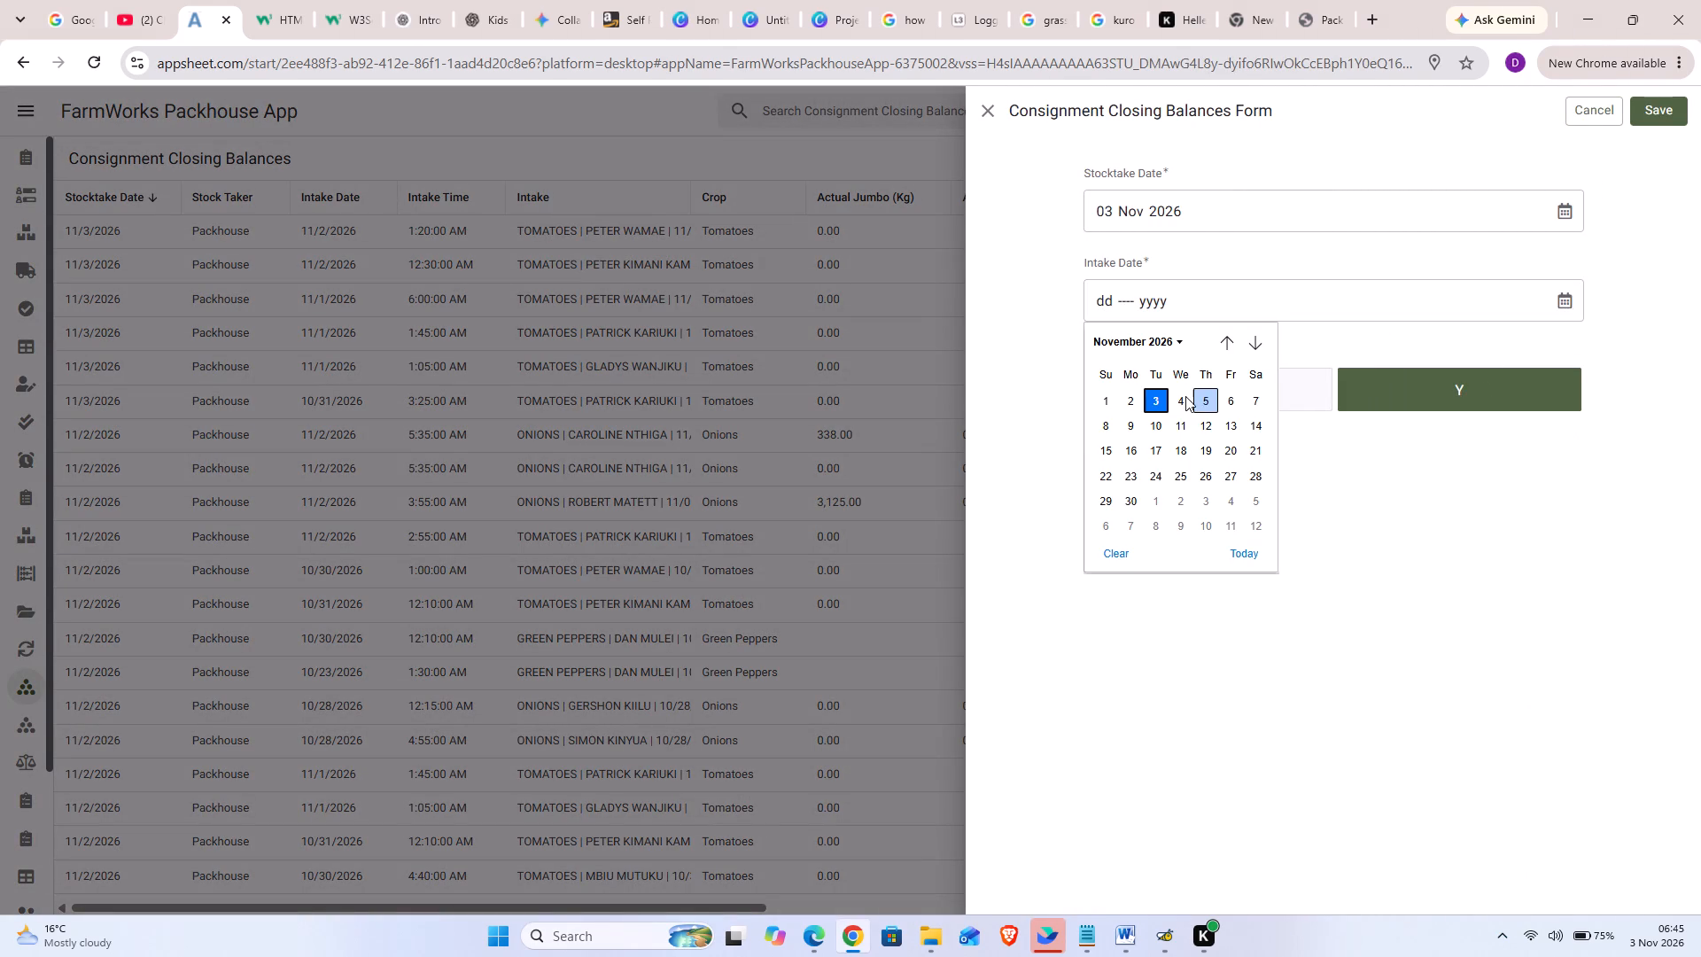
{"action": "left_click", "coordinate": [1130, 400]}
{"action": "left_click", "coordinate": [1410, 392]}
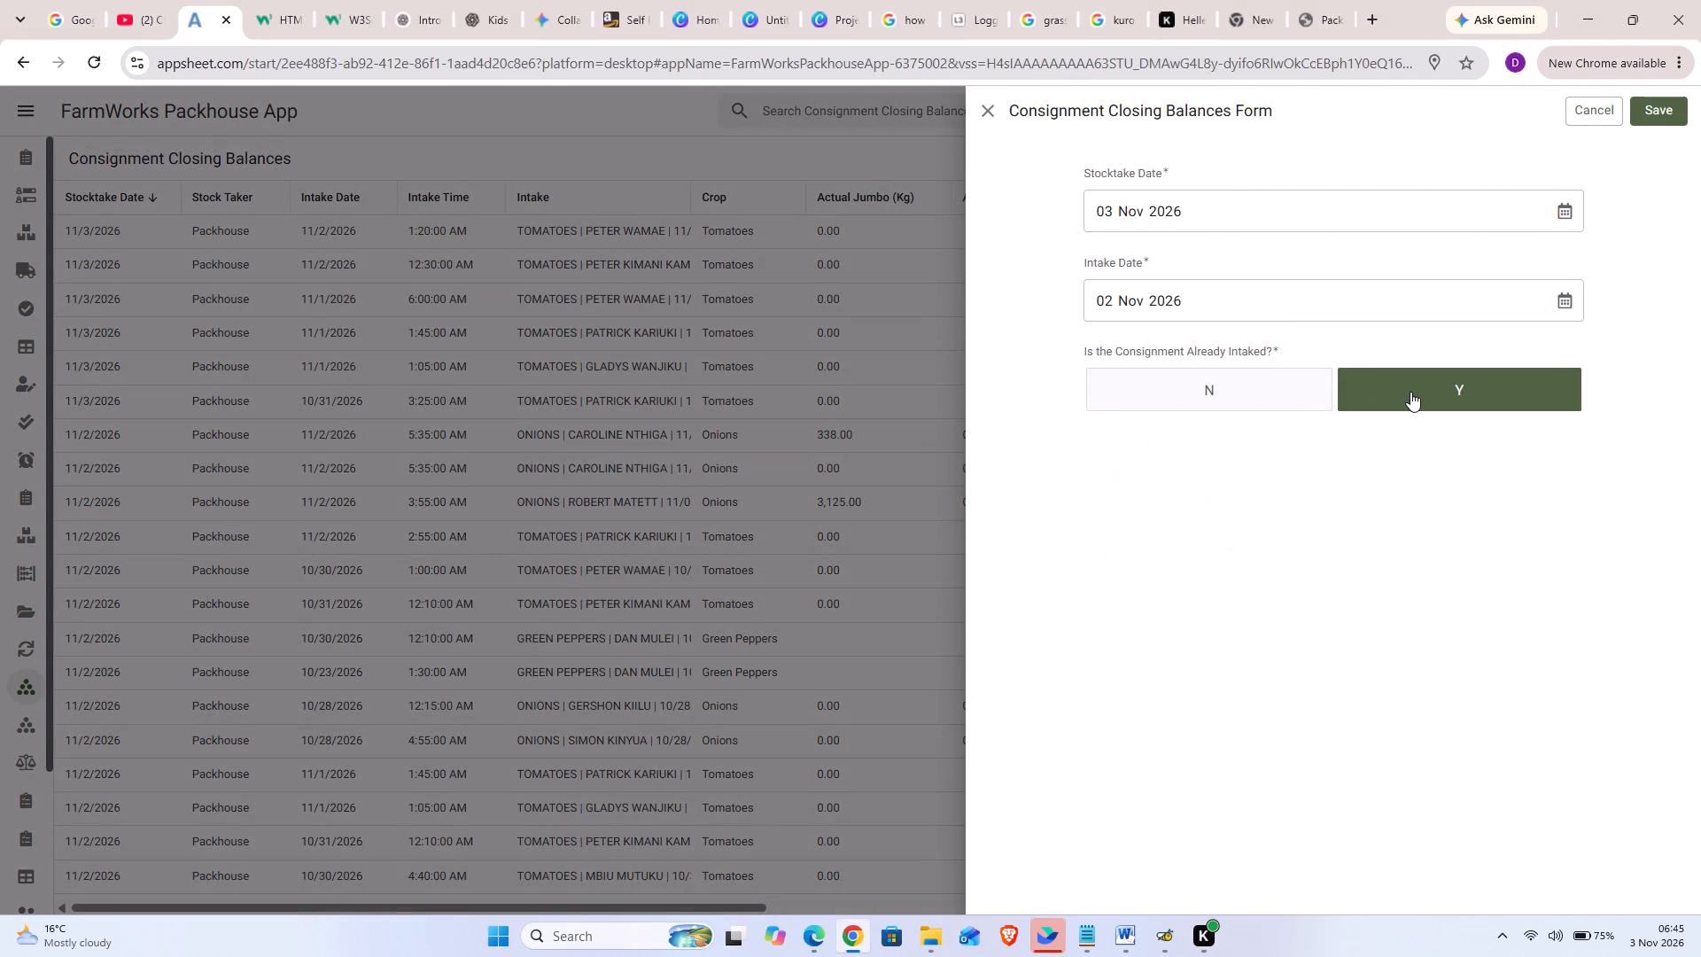
{"action": "left_click", "coordinate": [1410, 392]}
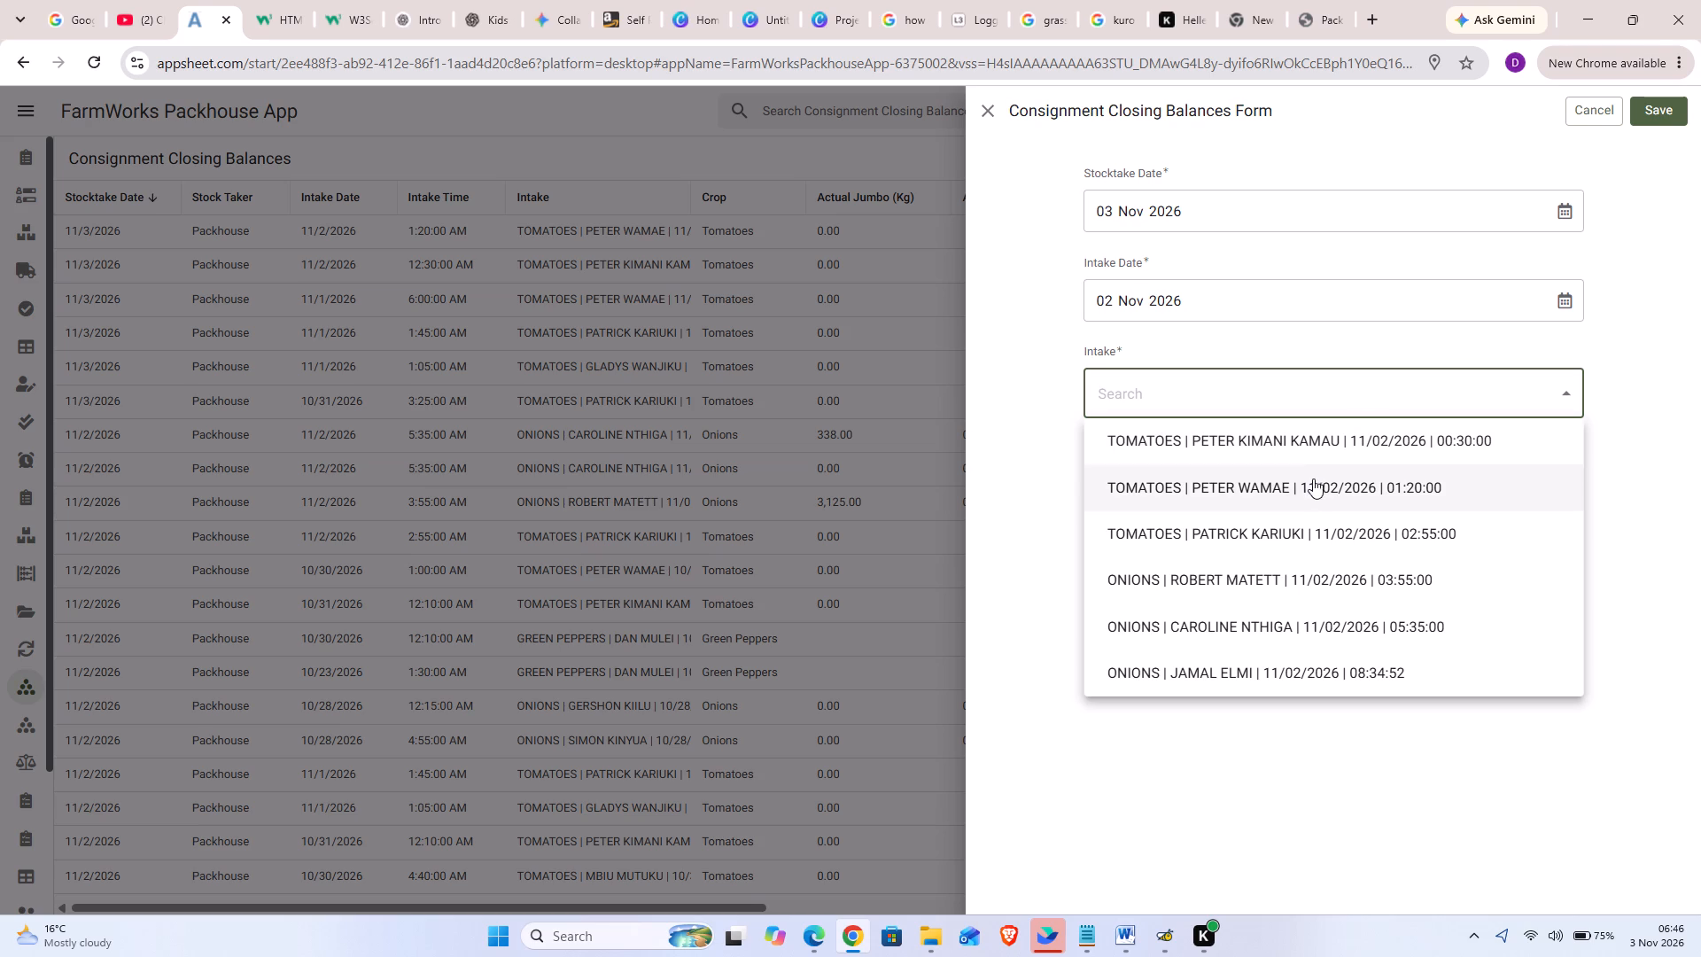
{"action": "left_click", "coordinate": [1295, 534]}
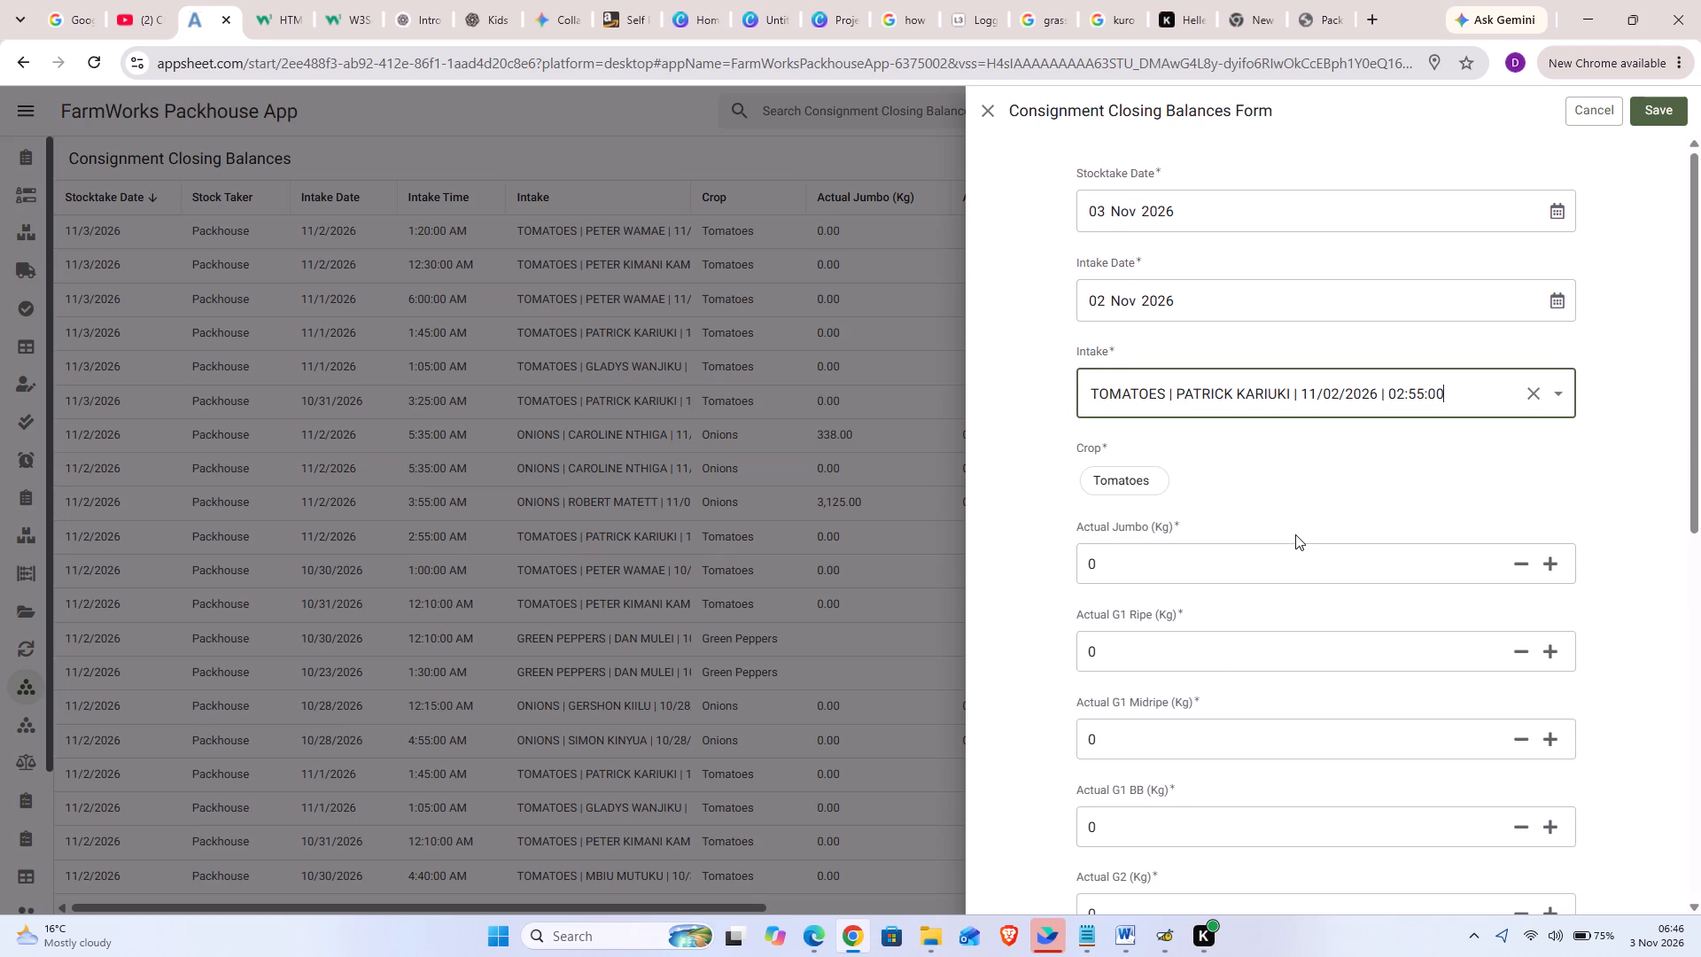
{"action": "left_click", "coordinate": [1132, 657]}
{"action": "key", "text": "BackSpace"}
{"action": "key", "text": "1"}
{"action": "type", "text": "066"}
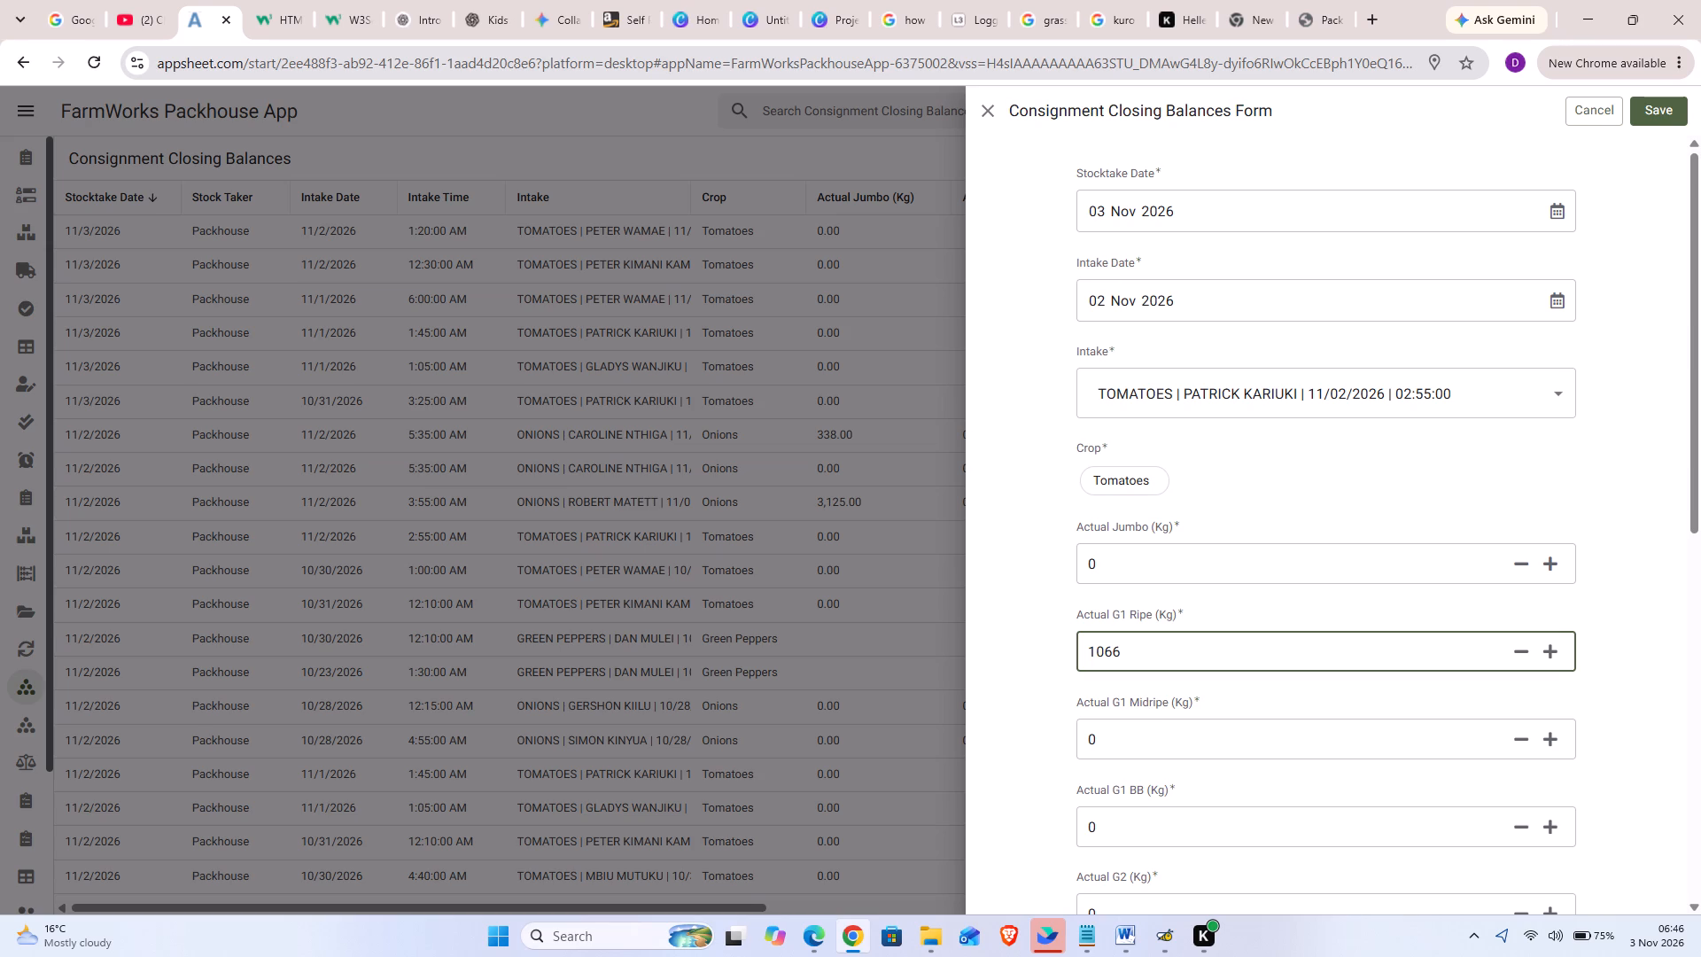
Set Actual G2 to 2893 kg, G3 to 2947 kg and G4 to 1111 kg, and save the closing balance.
{"action": "scroll", "coordinate": [1140, 819], "scroll_direction": "down", "scroll_amount": 2}
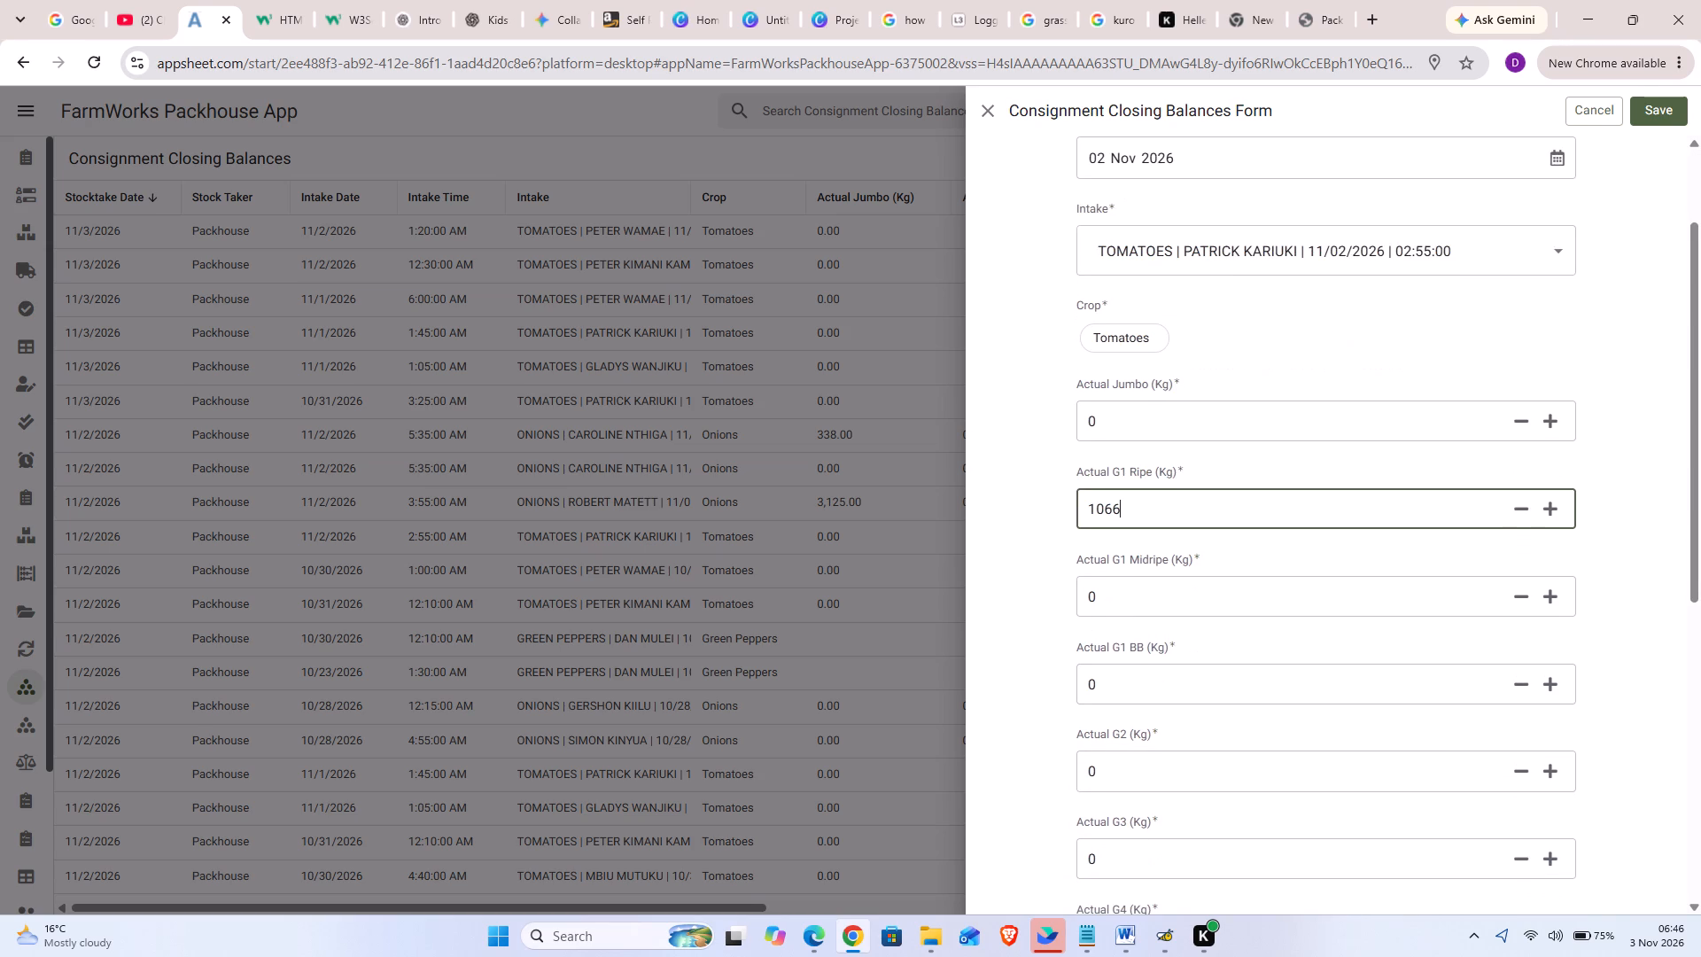
{"action": "left_click", "coordinate": [1127, 784]}
{"action": "key", "text": "BackSpace"}
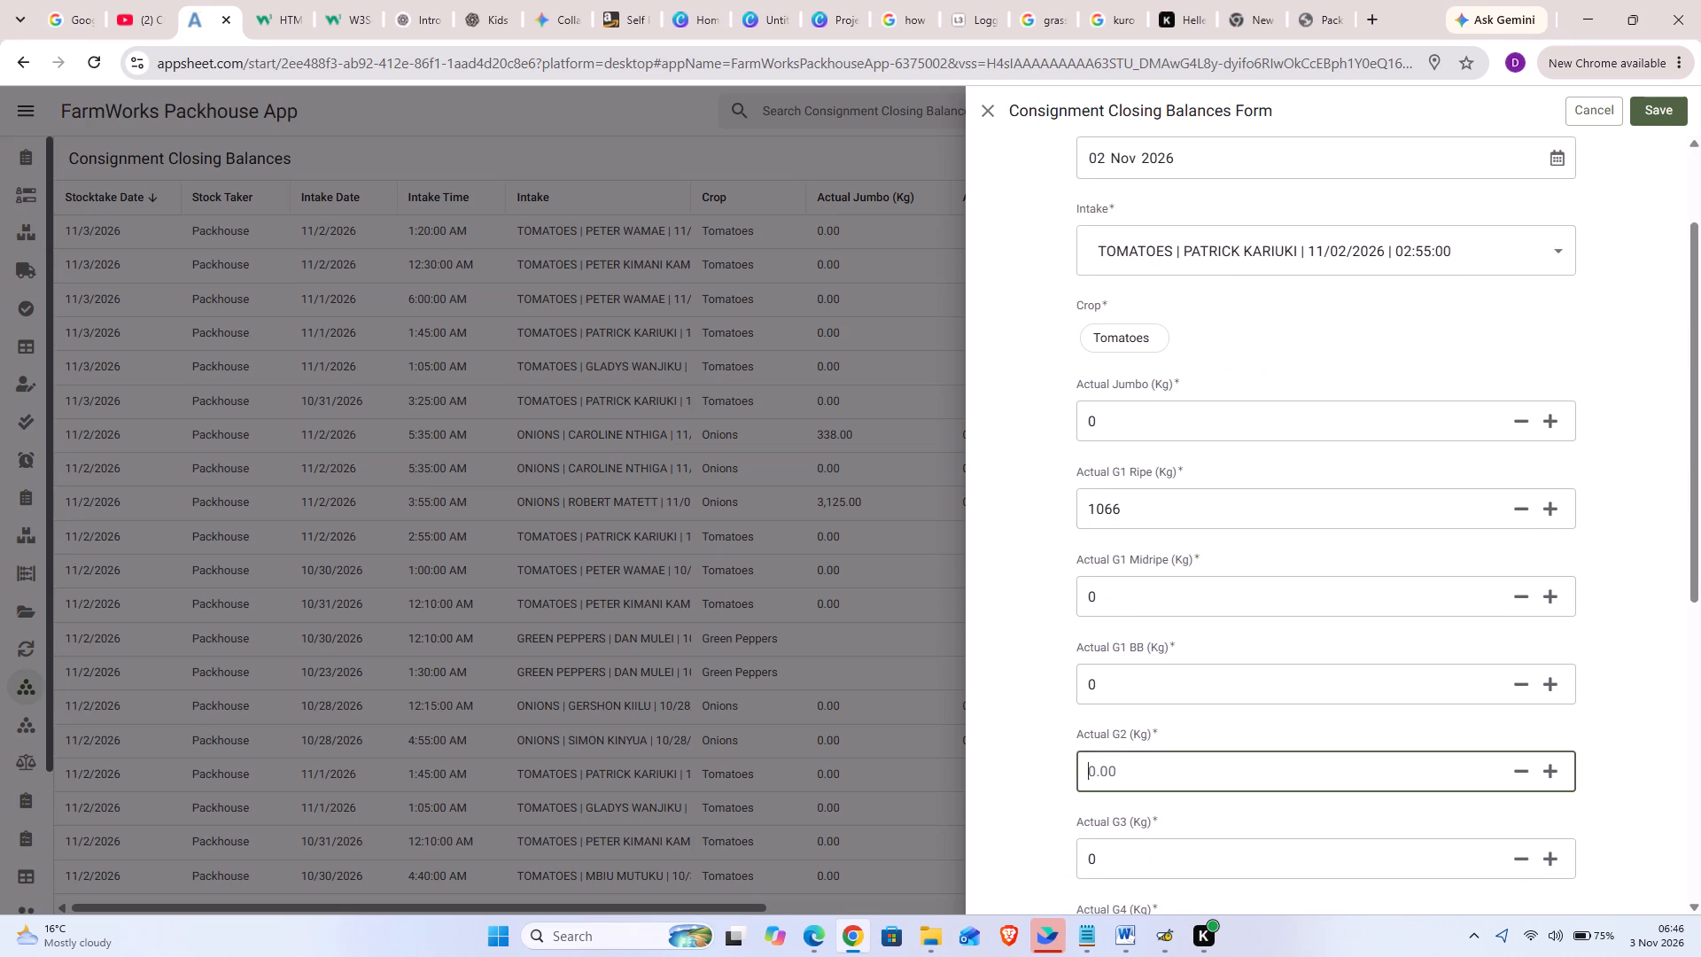
{"action": "type", "text": "2893"}
{"action": "scroll", "coordinate": [1344, 634], "scroll_direction": "down", "scroll_amount": 3}
{"action": "left_click", "coordinate": [1194, 603]}
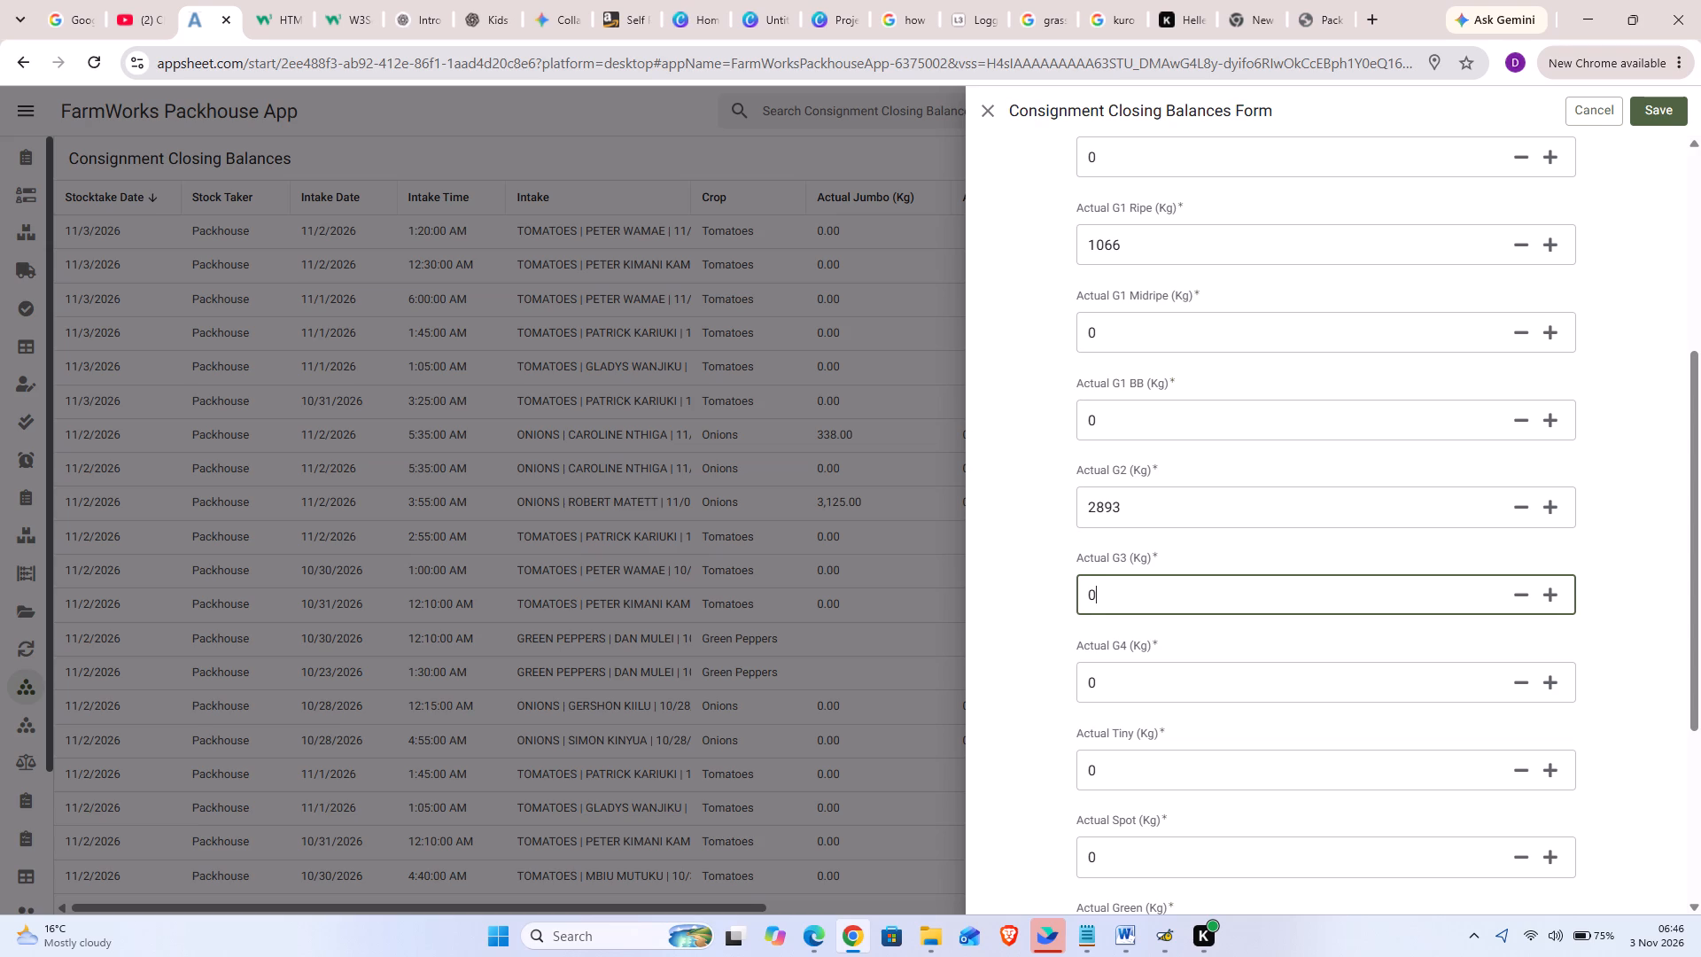
{"action": "key", "text": "BackSpace"}
{"action": "type", "text": "2947"}
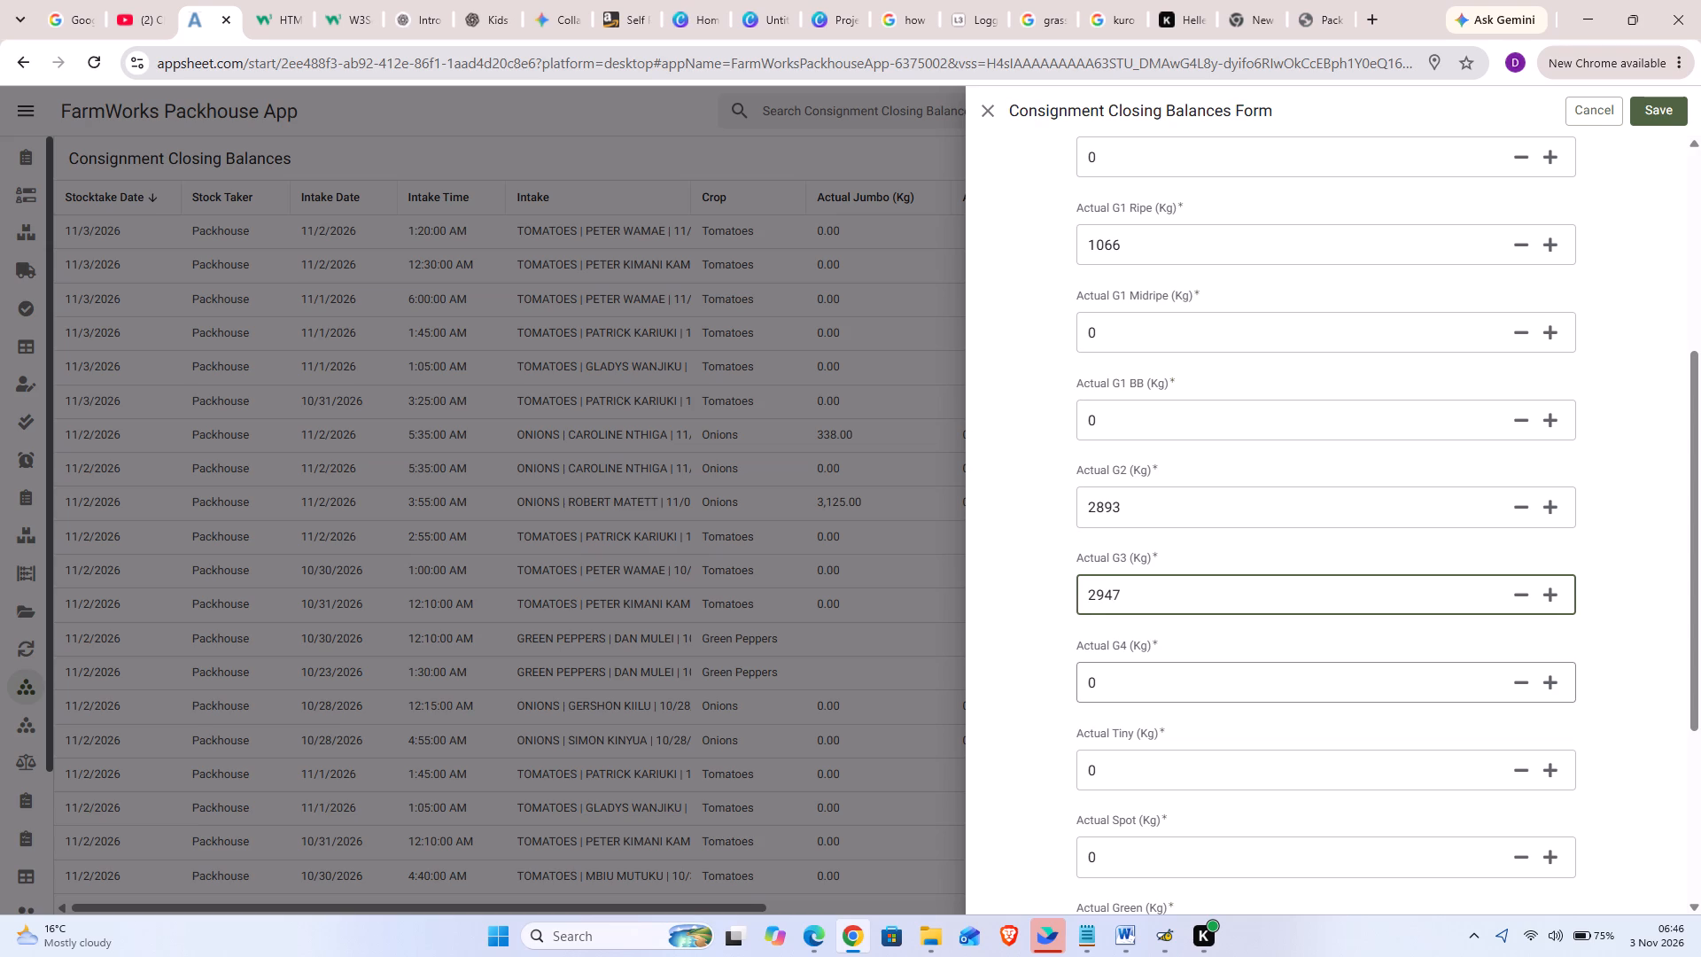
{"action": "left_click", "coordinate": [1157, 678]}
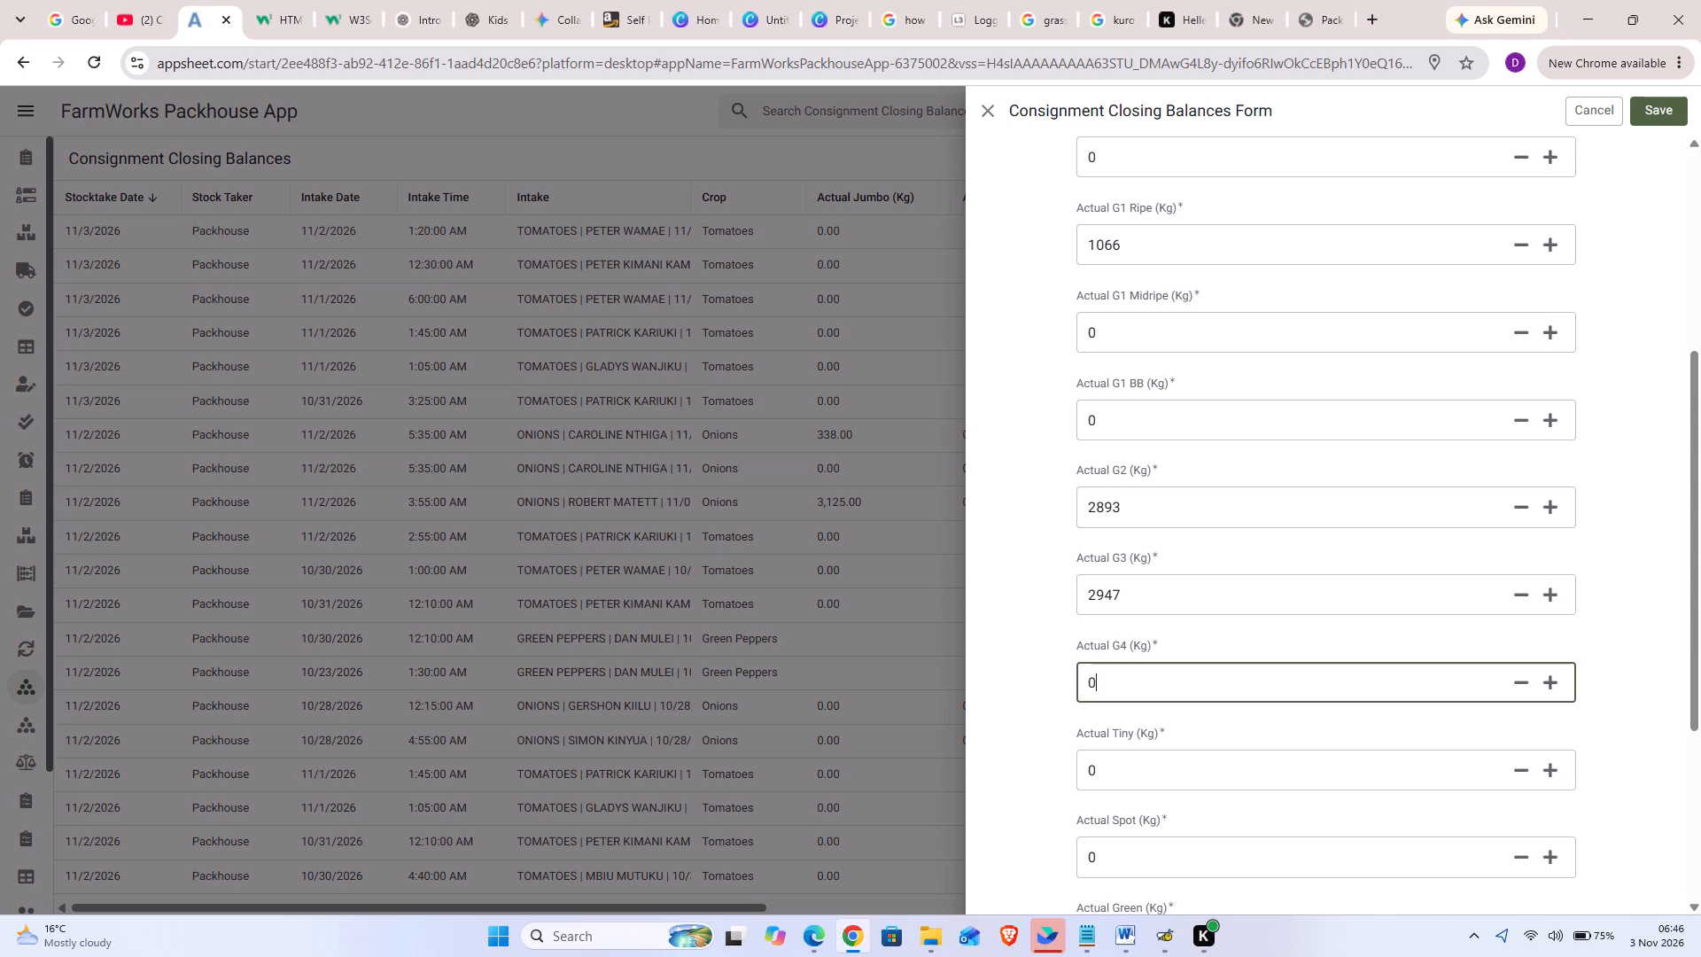
{"action": "key", "text": "BackSpace"}
{"action": "type", "text": "1111"}
{"action": "left_click", "coordinate": [1666, 110]}
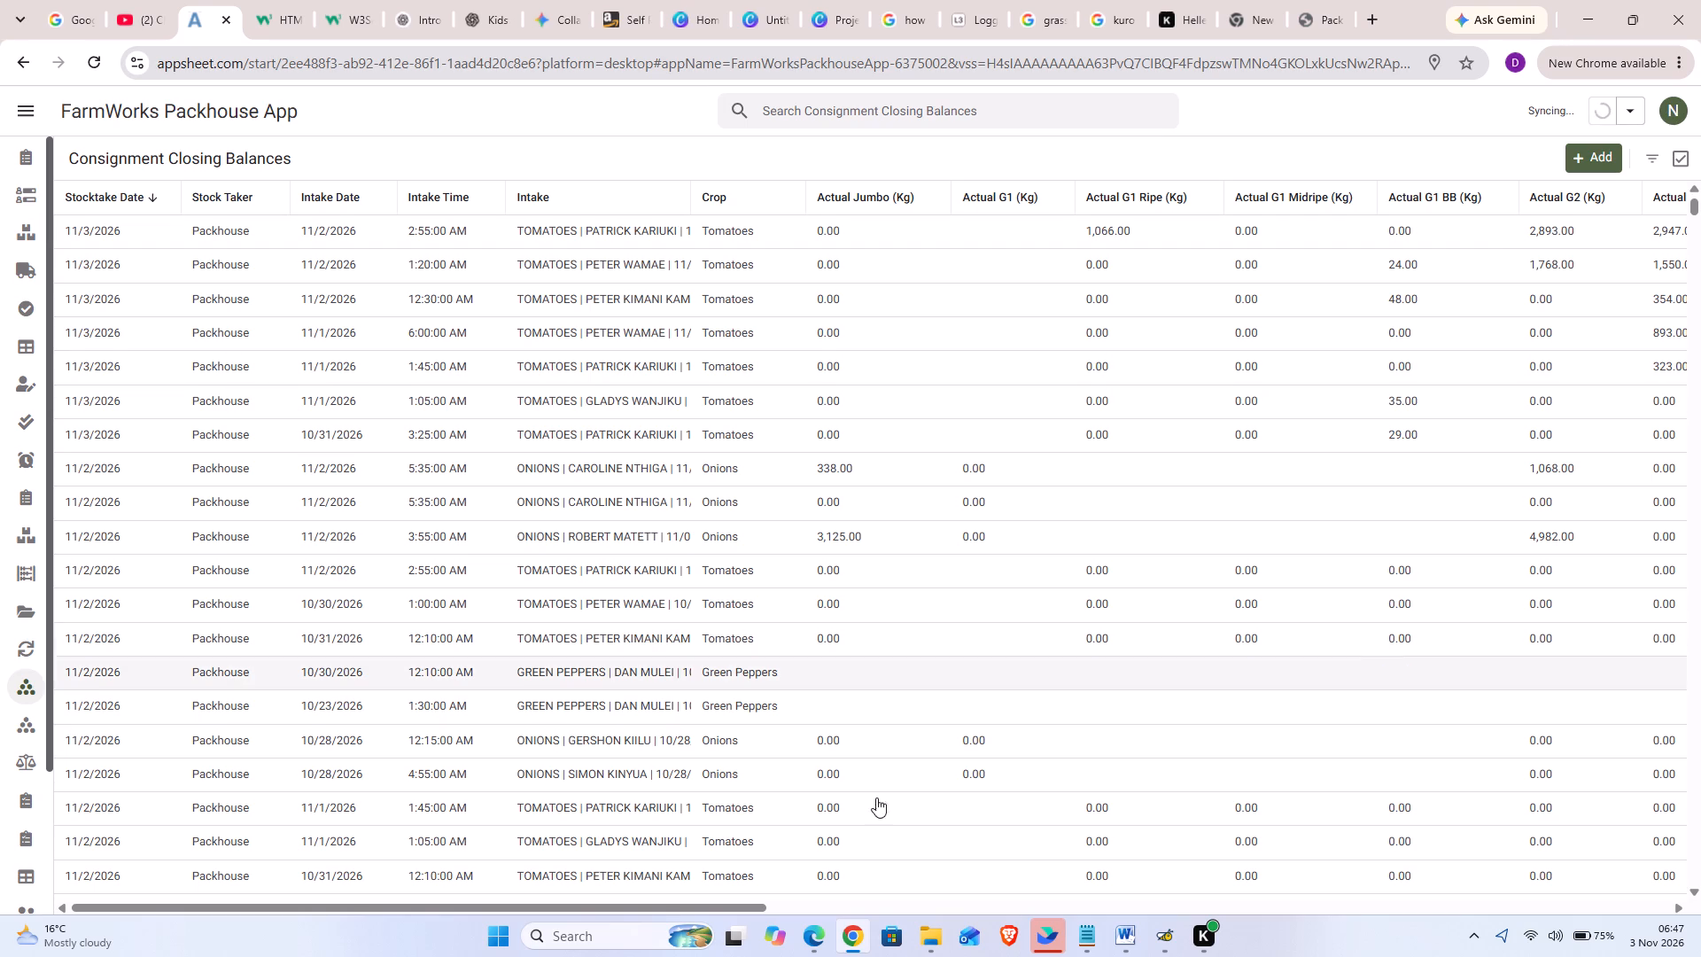
Switch to the closing stocktake report in Edge and review the tomato grade figures on the 3rd November, Night sheet.
{"action": "left_click", "coordinate": [810, 938]}
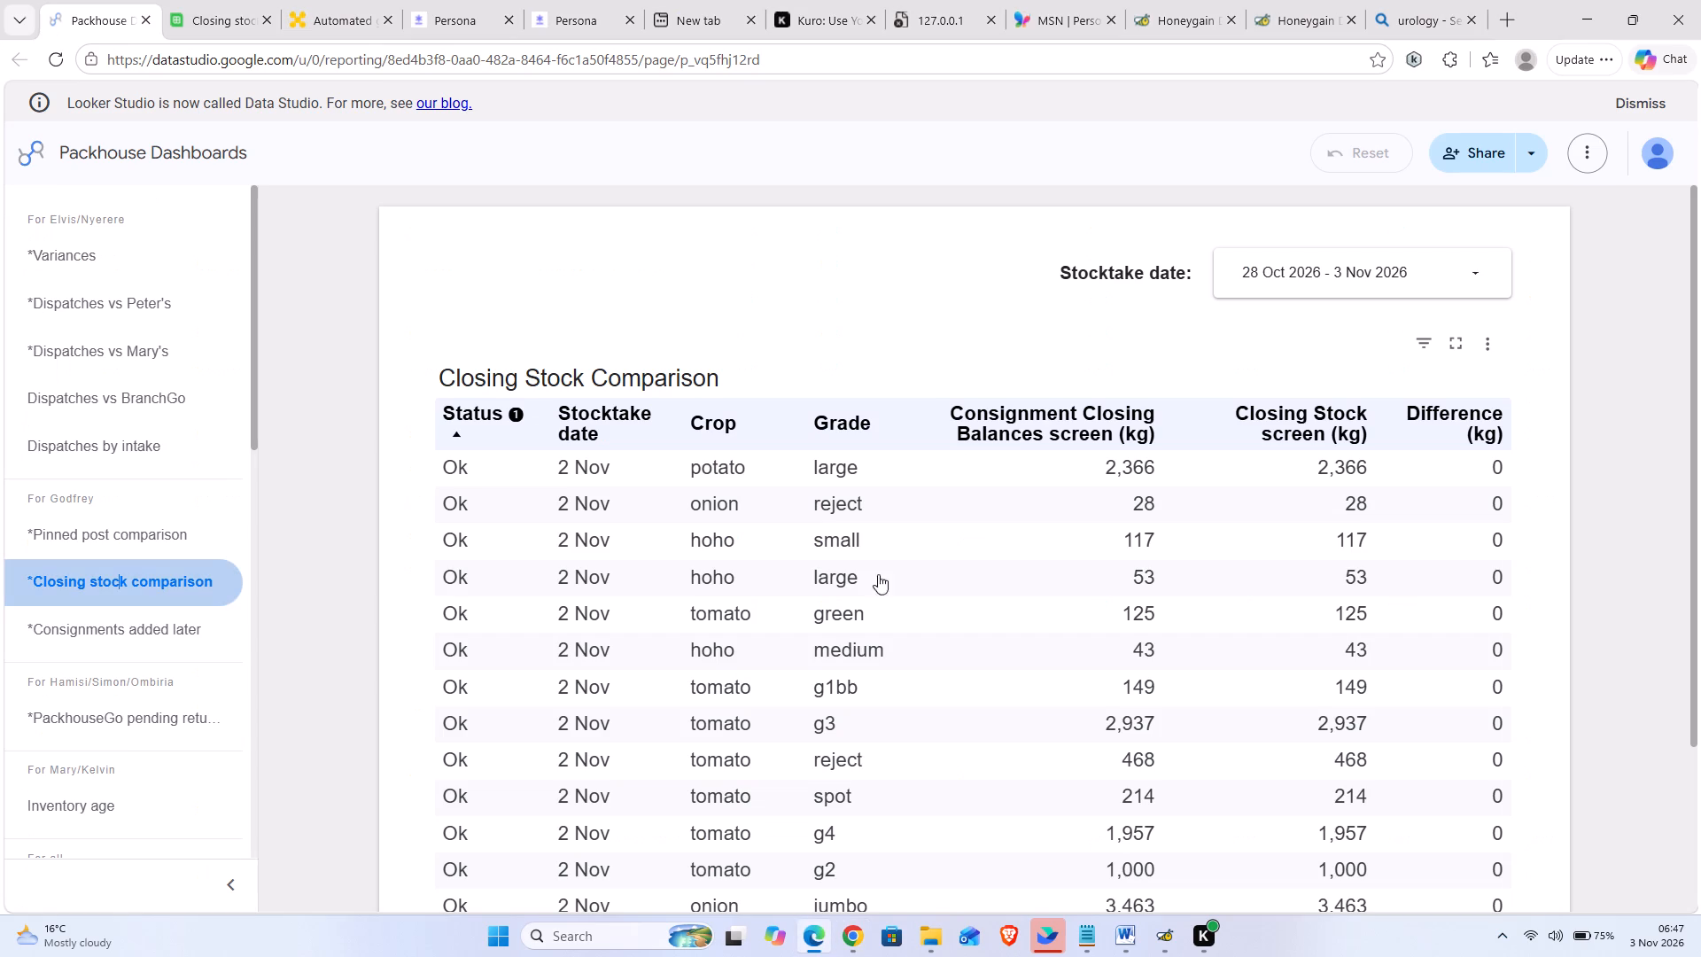
{"action": "left_click", "coordinate": [217, 20]}
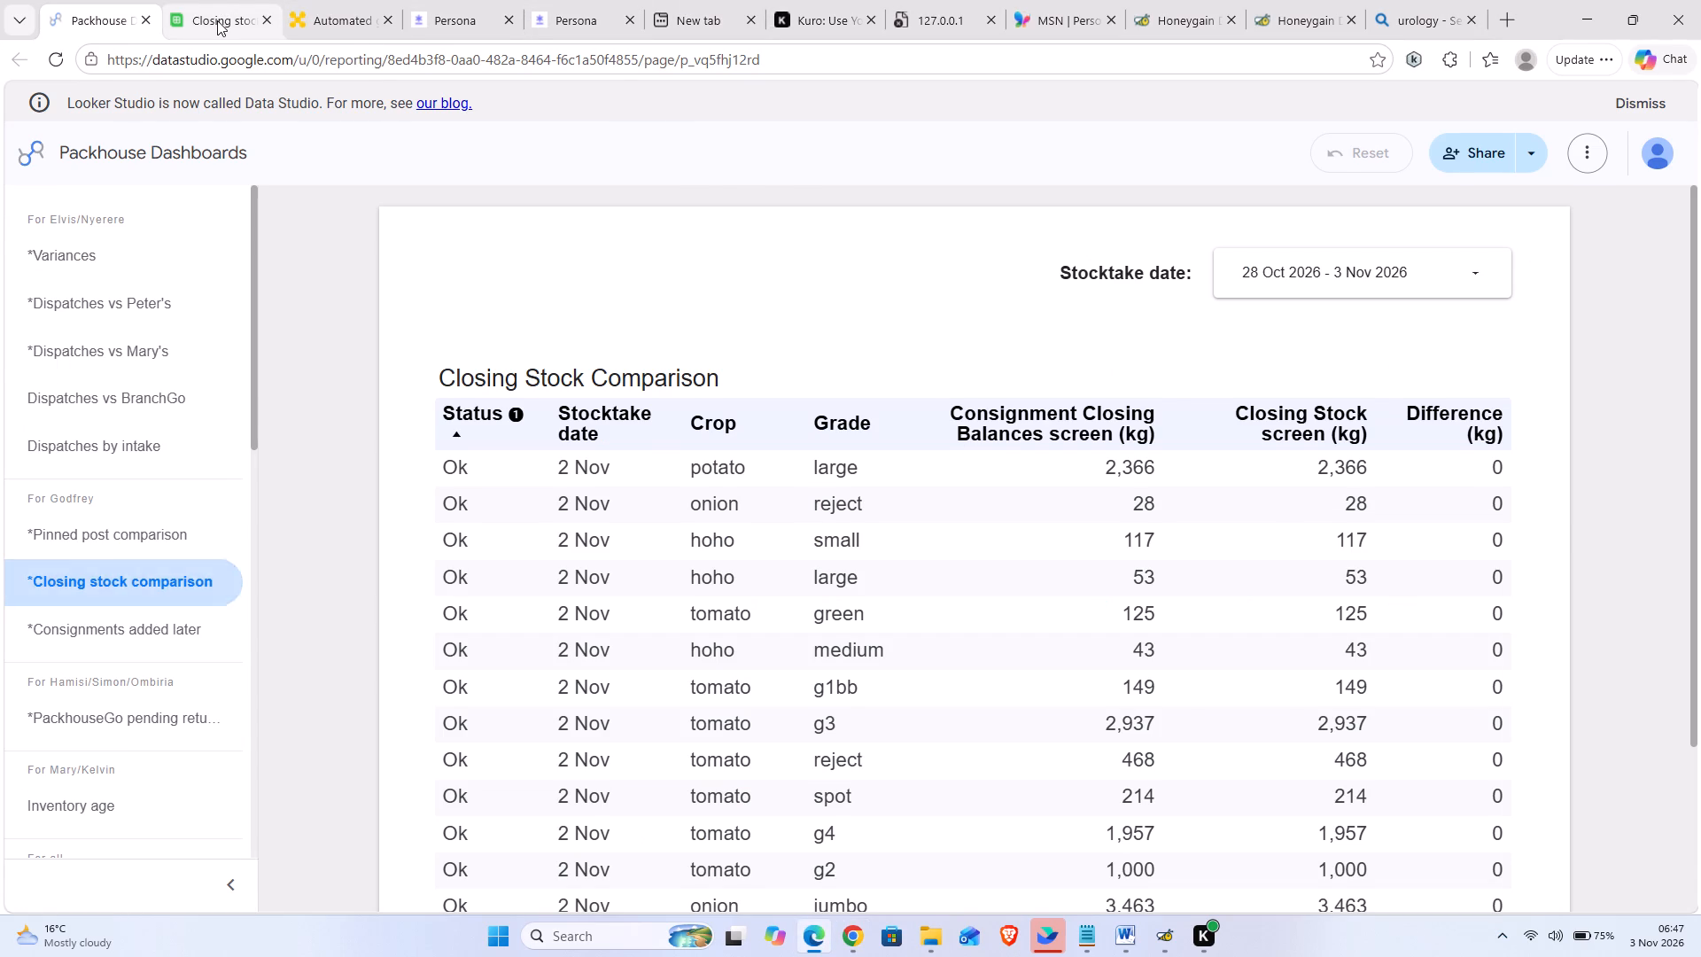
{"action": "scroll", "coordinate": [818, 453], "scroll_direction": "up", "scroll_amount": 4}
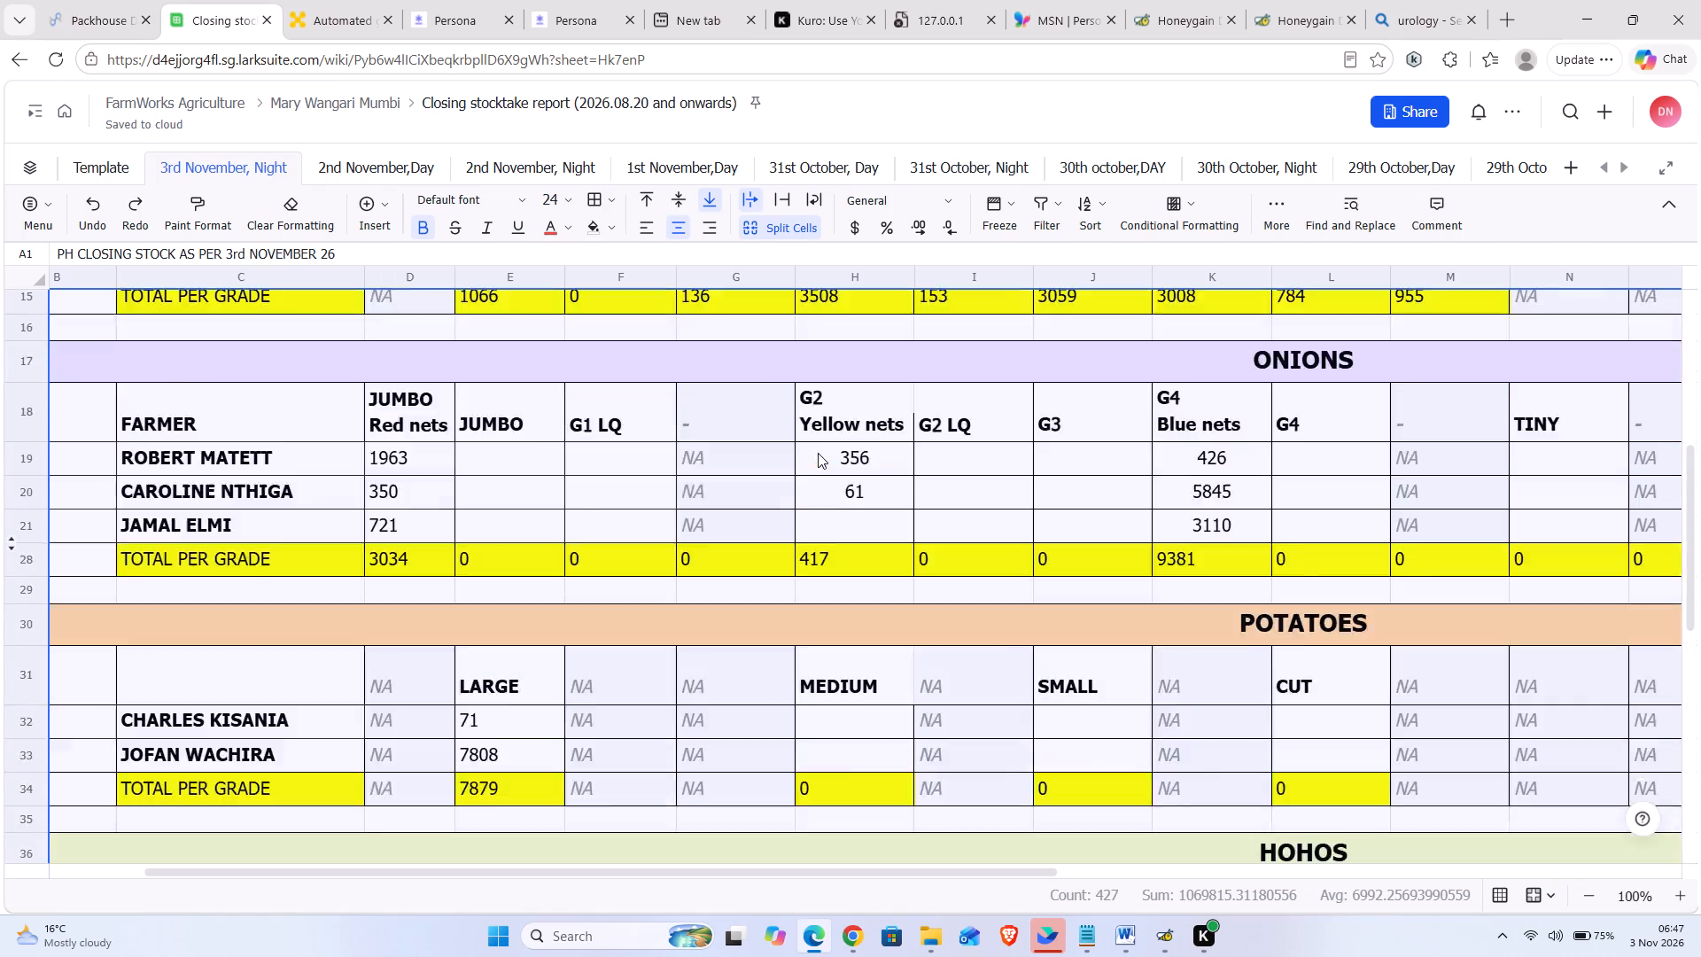
{"action": "scroll", "coordinate": [818, 453], "scroll_direction": "up", "scroll_amount": 1}
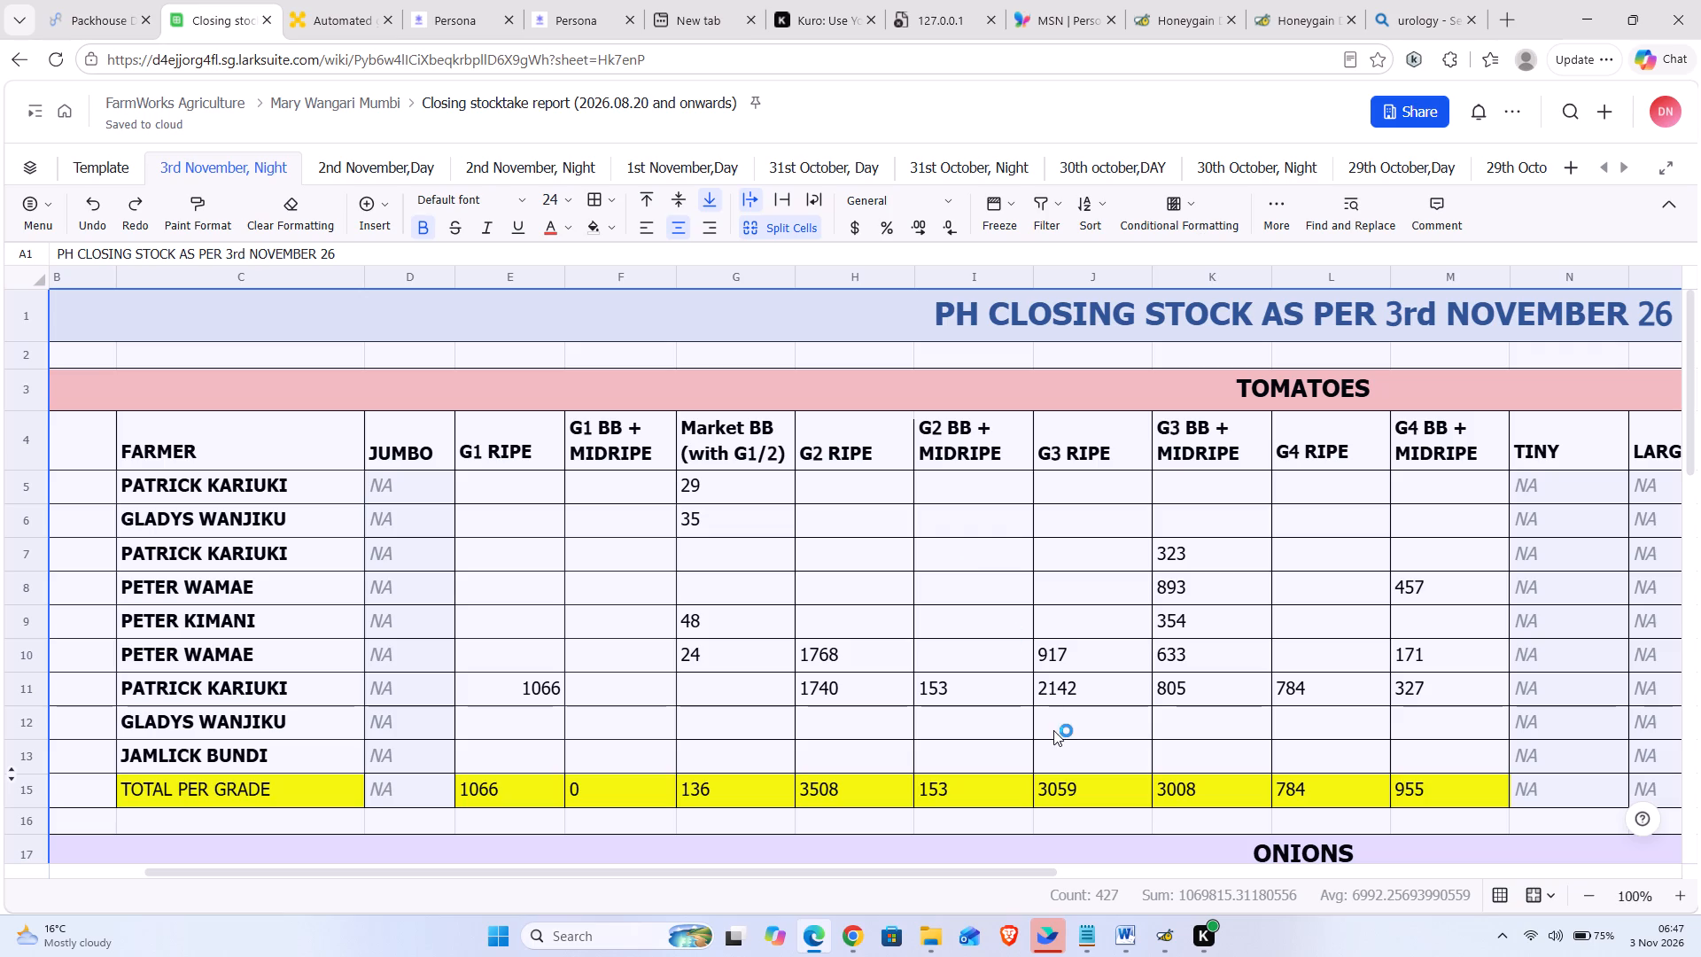
{"action": "left_click", "coordinate": [1091, 681]}
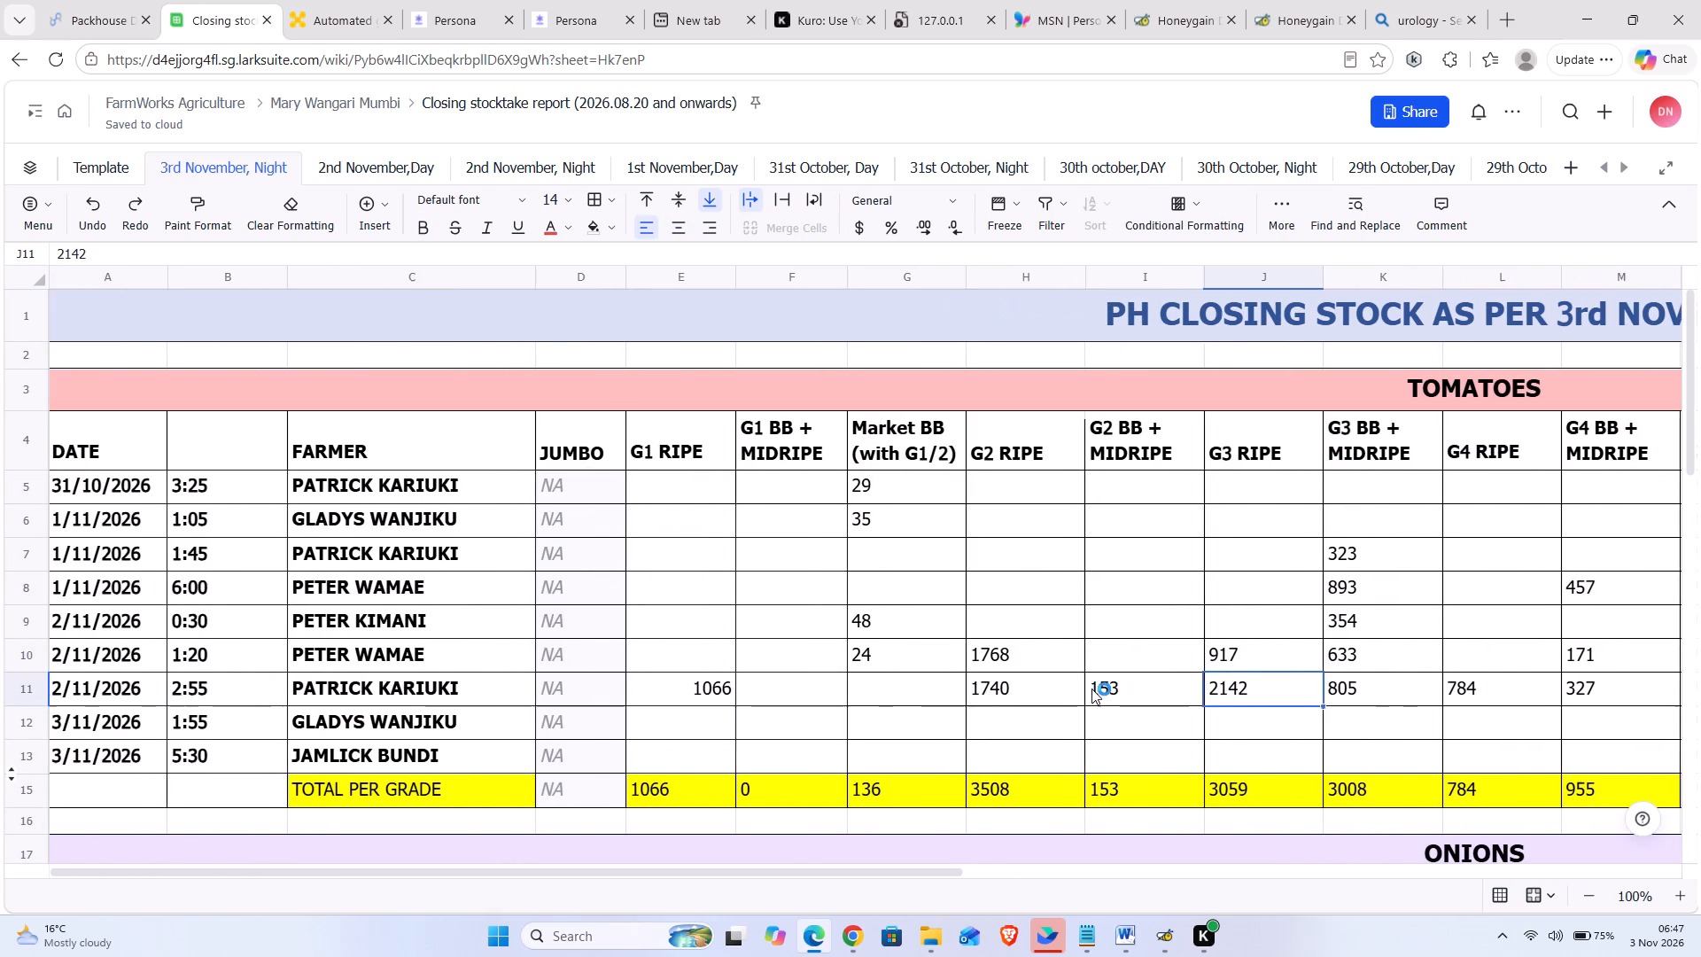
{"action": "scroll", "coordinate": [1091, 681], "scroll_direction": "left", "scroll_amount": 2}
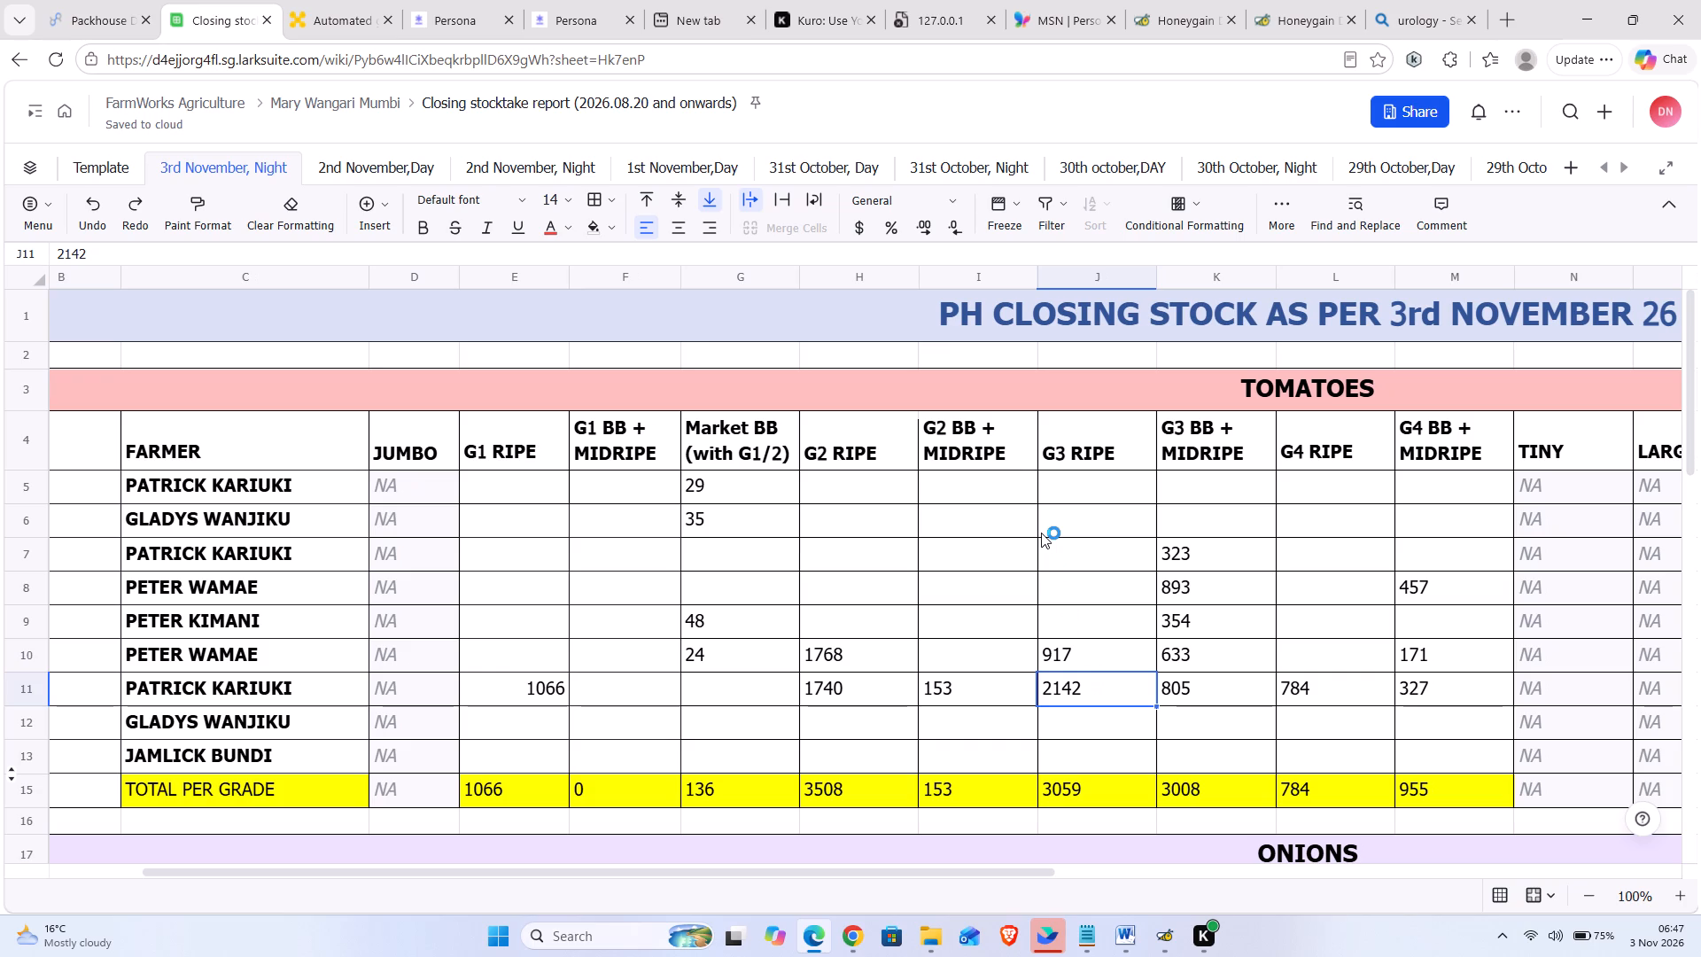
Back in the Packhouse App, add and save a closing balance for the 03 Nov 2026, 01:55 tomatoes intake with Actual Ungraded 9200 kg.
{"action": "left_click", "coordinate": [850, 944]}
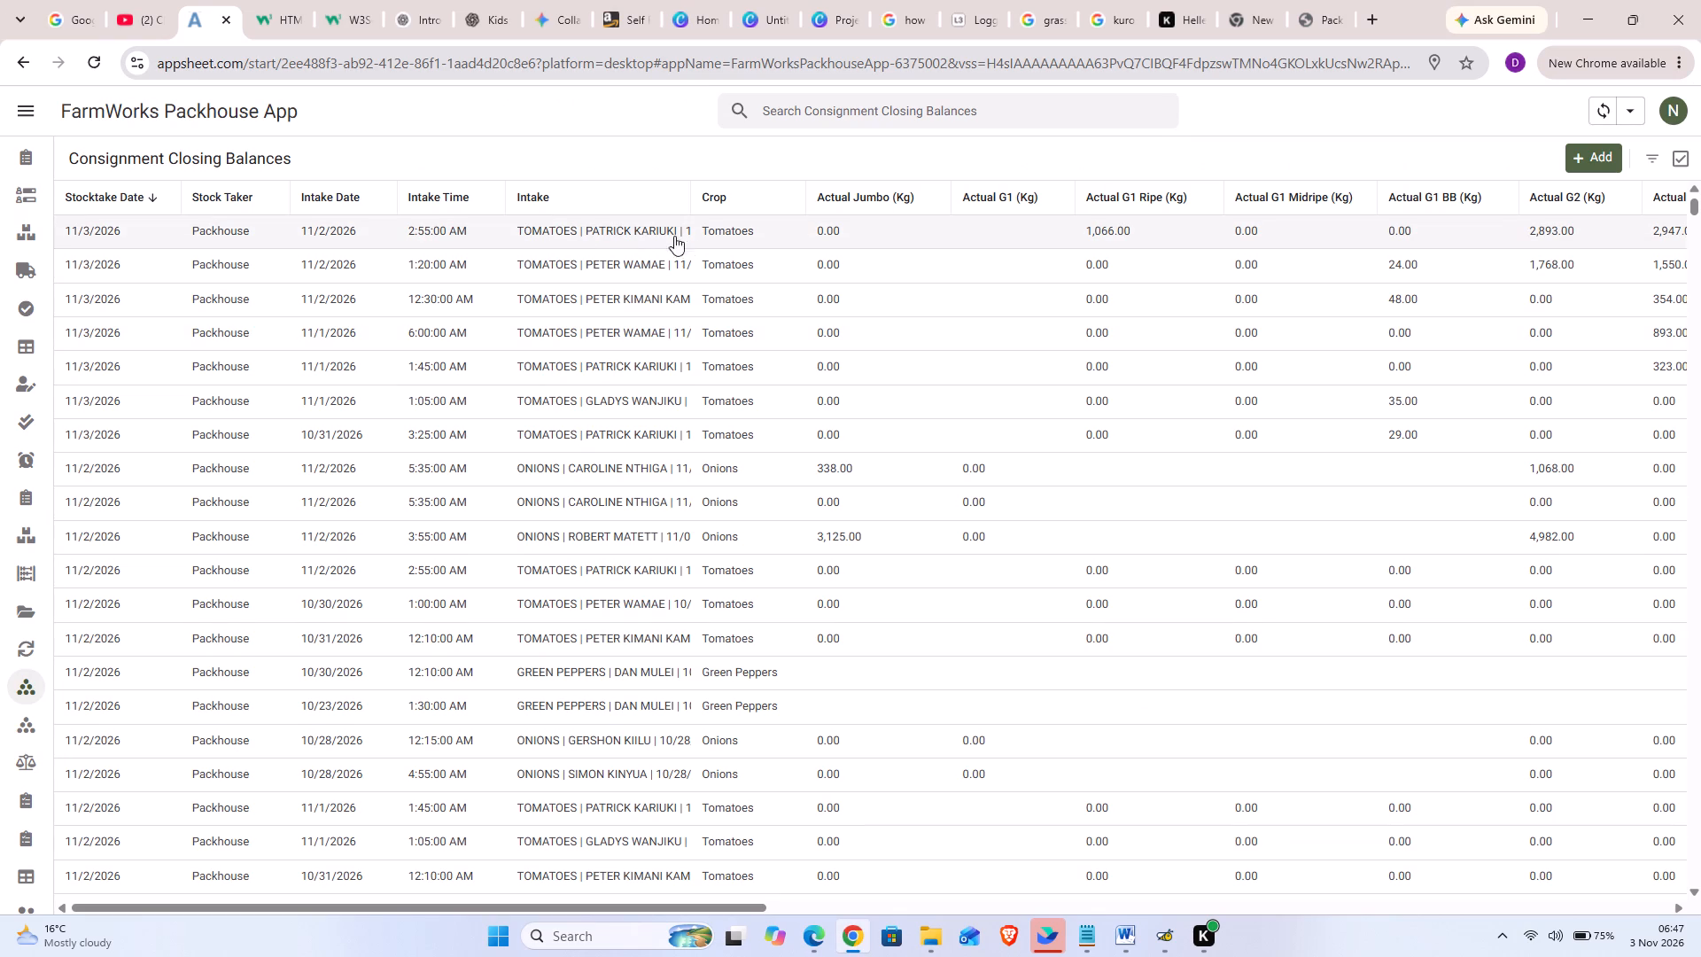
{"action": "left_click", "coordinate": [1598, 156]}
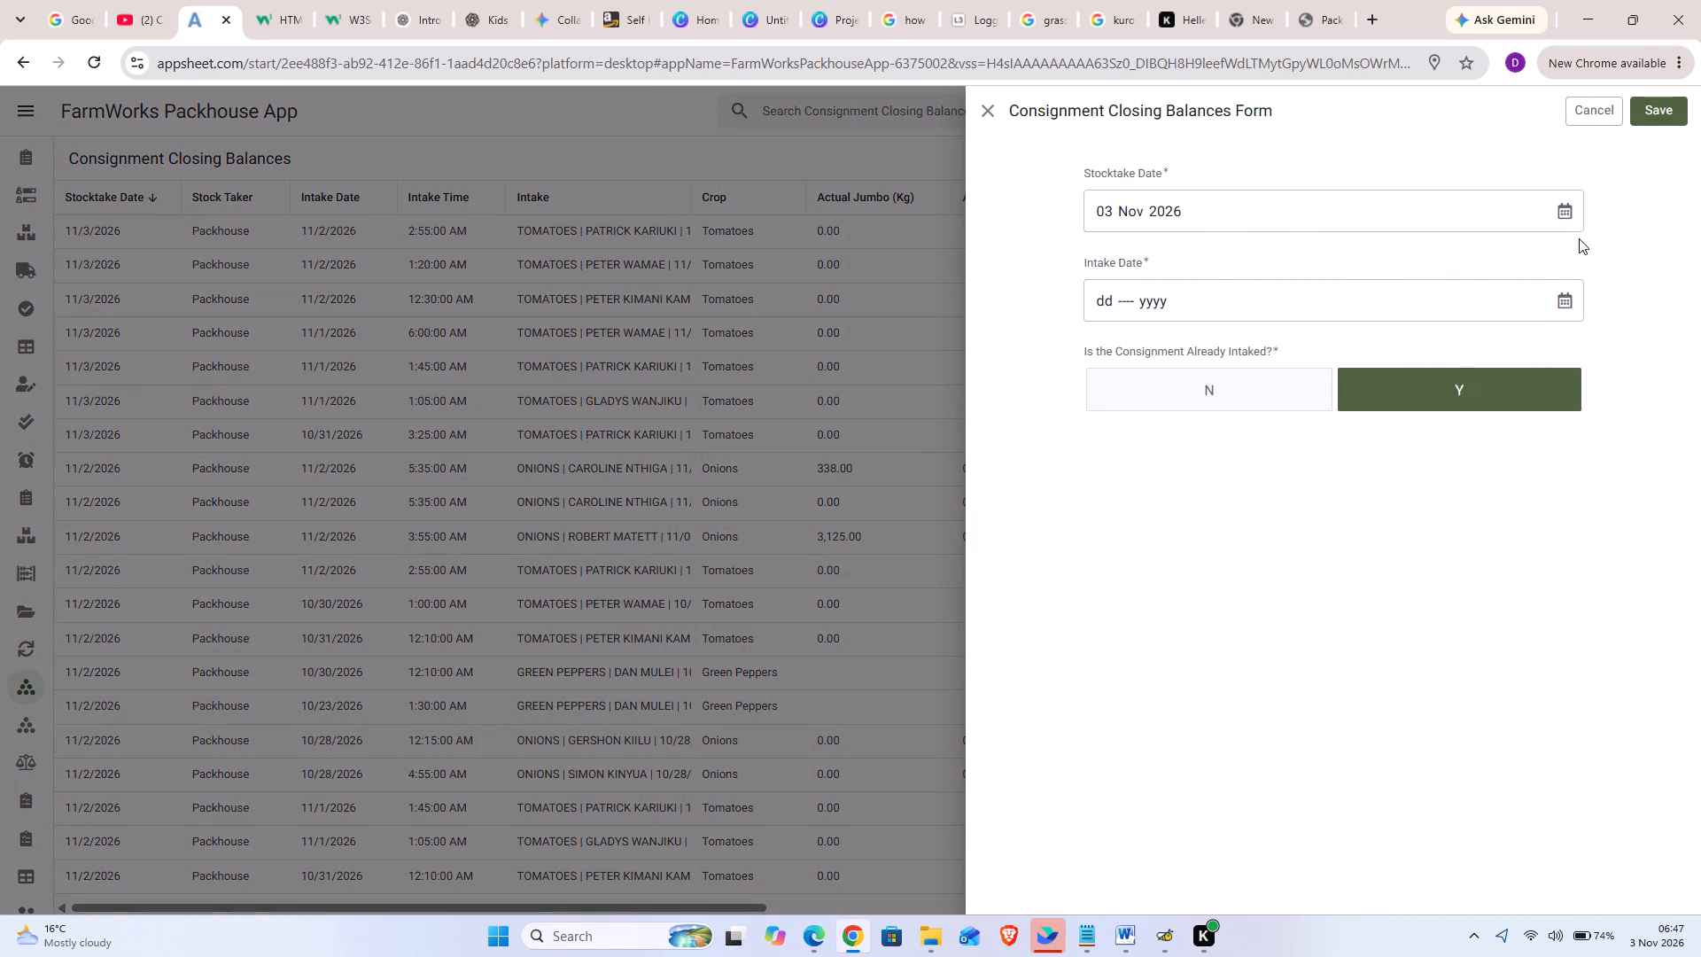
{"action": "left_click", "coordinate": [1569, 305]}
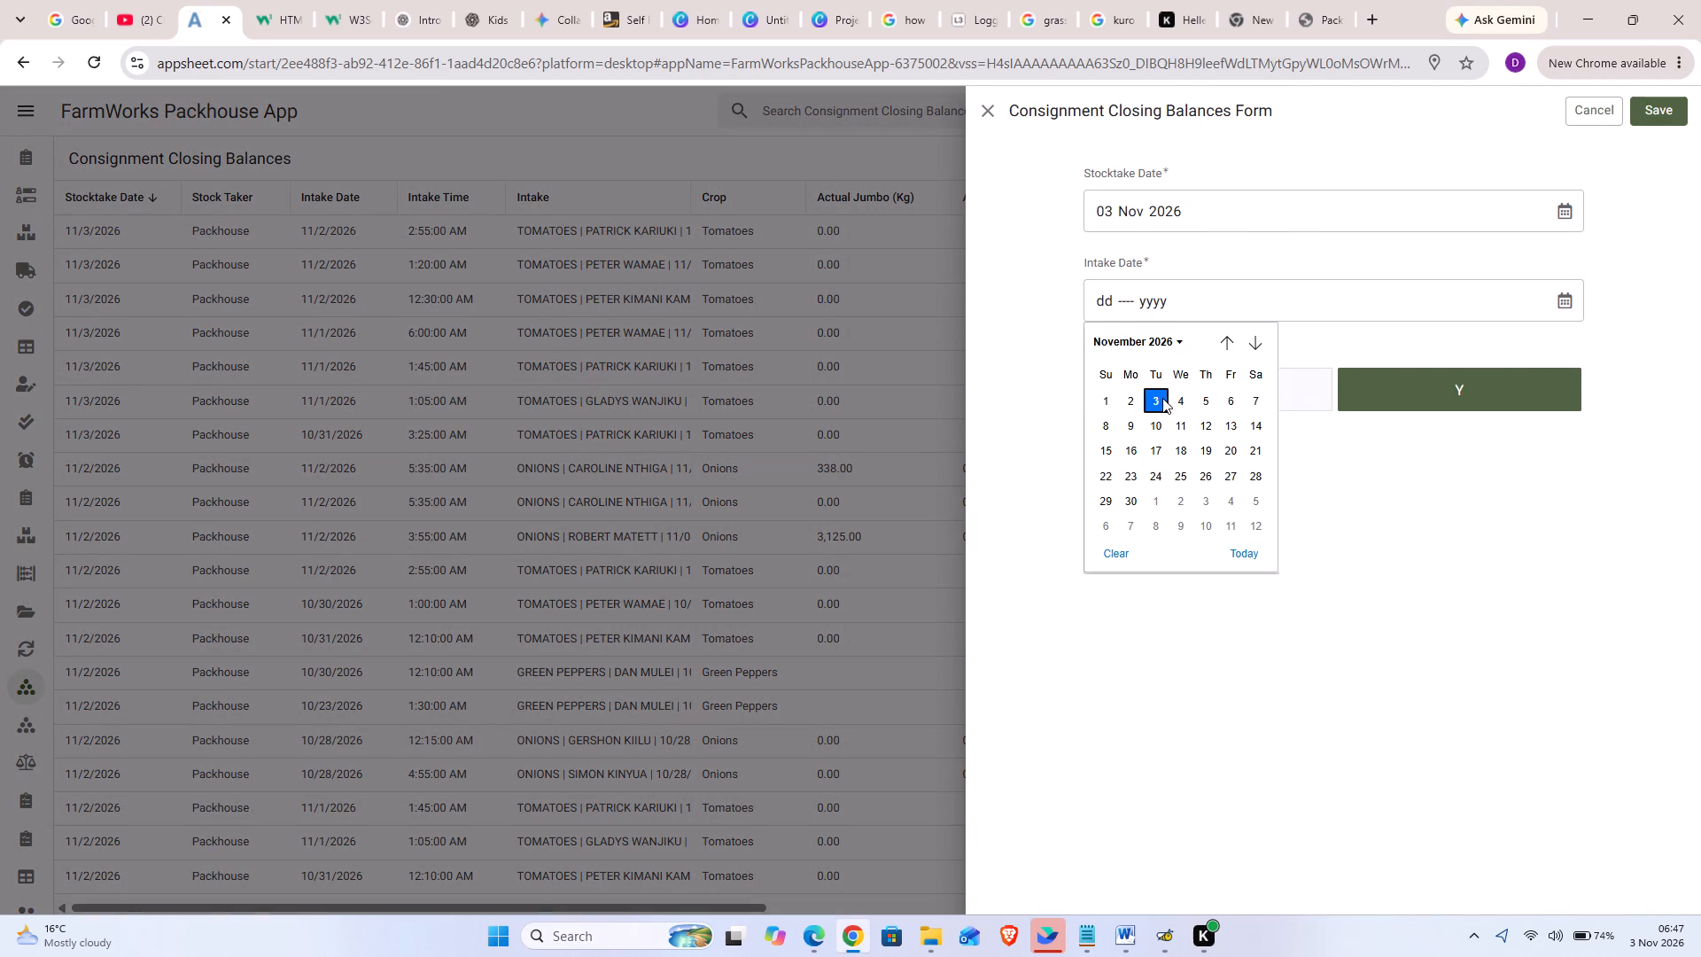
{"action": "left_click", "coordinate": [1156, 398]}
{"action": "left_click", "coordinate": [1405, 403]}
{"action": "left_click", "coordinate": [1405, 403]}
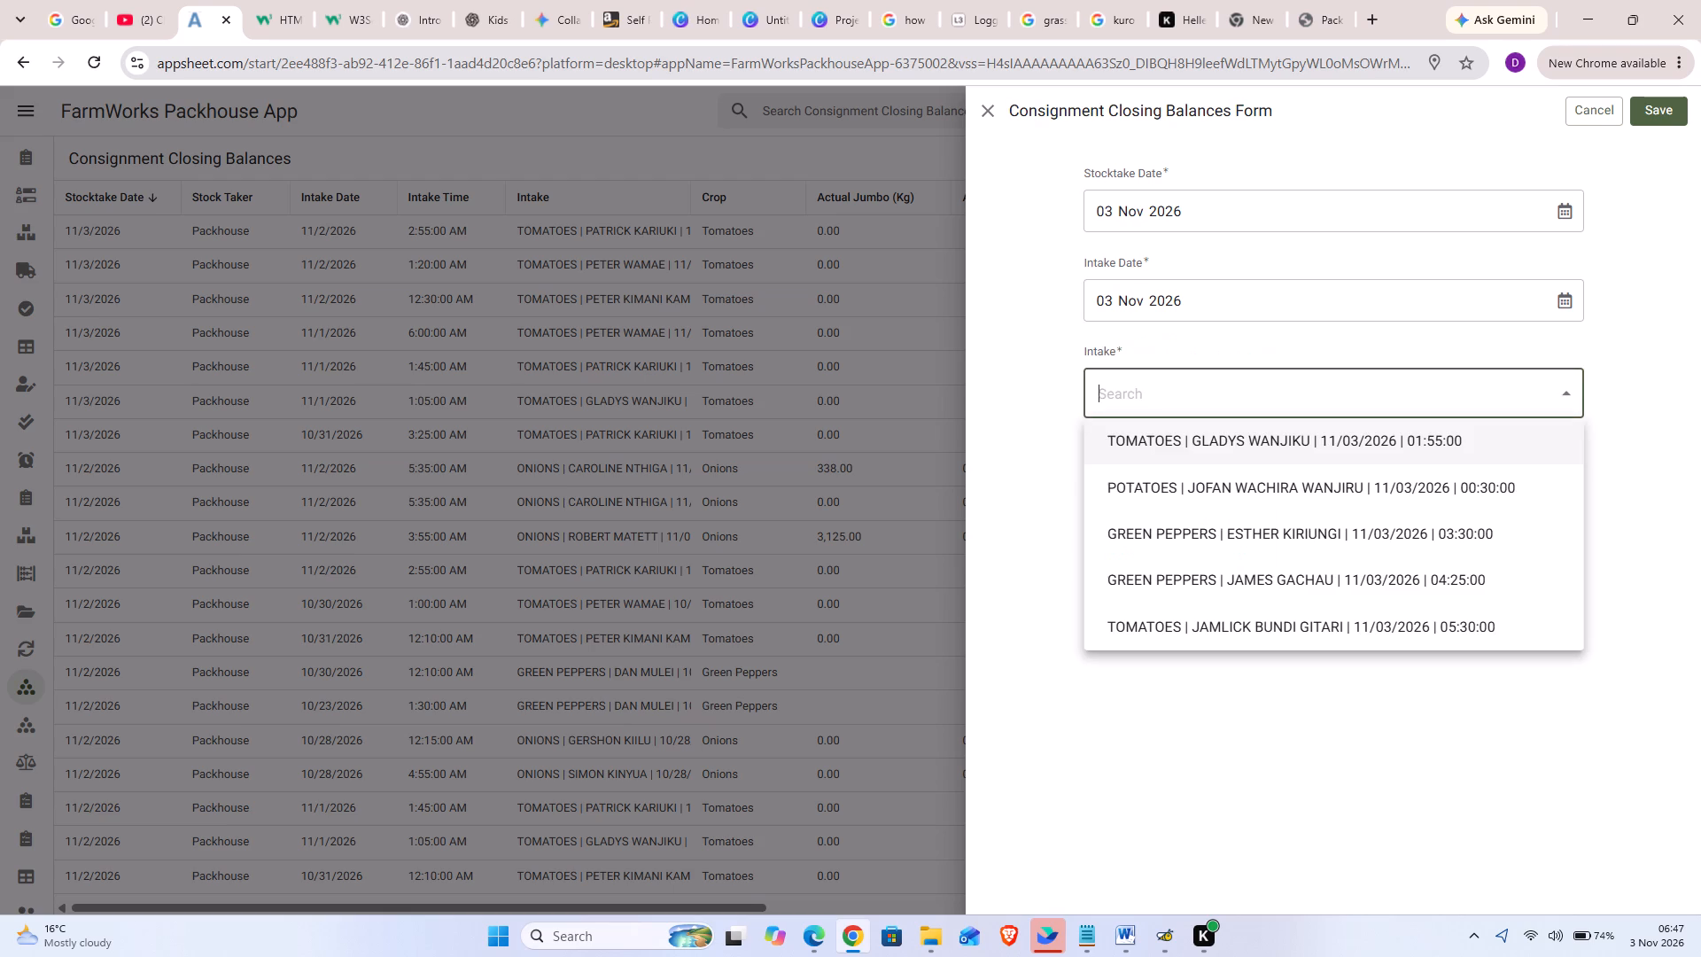
{"action": "left_click", "coordinate": [1370, 451]}
{"action": "scroll", "coordinate": [1360, 597], "scroll_direction": "down", "scroll_amount": 12}
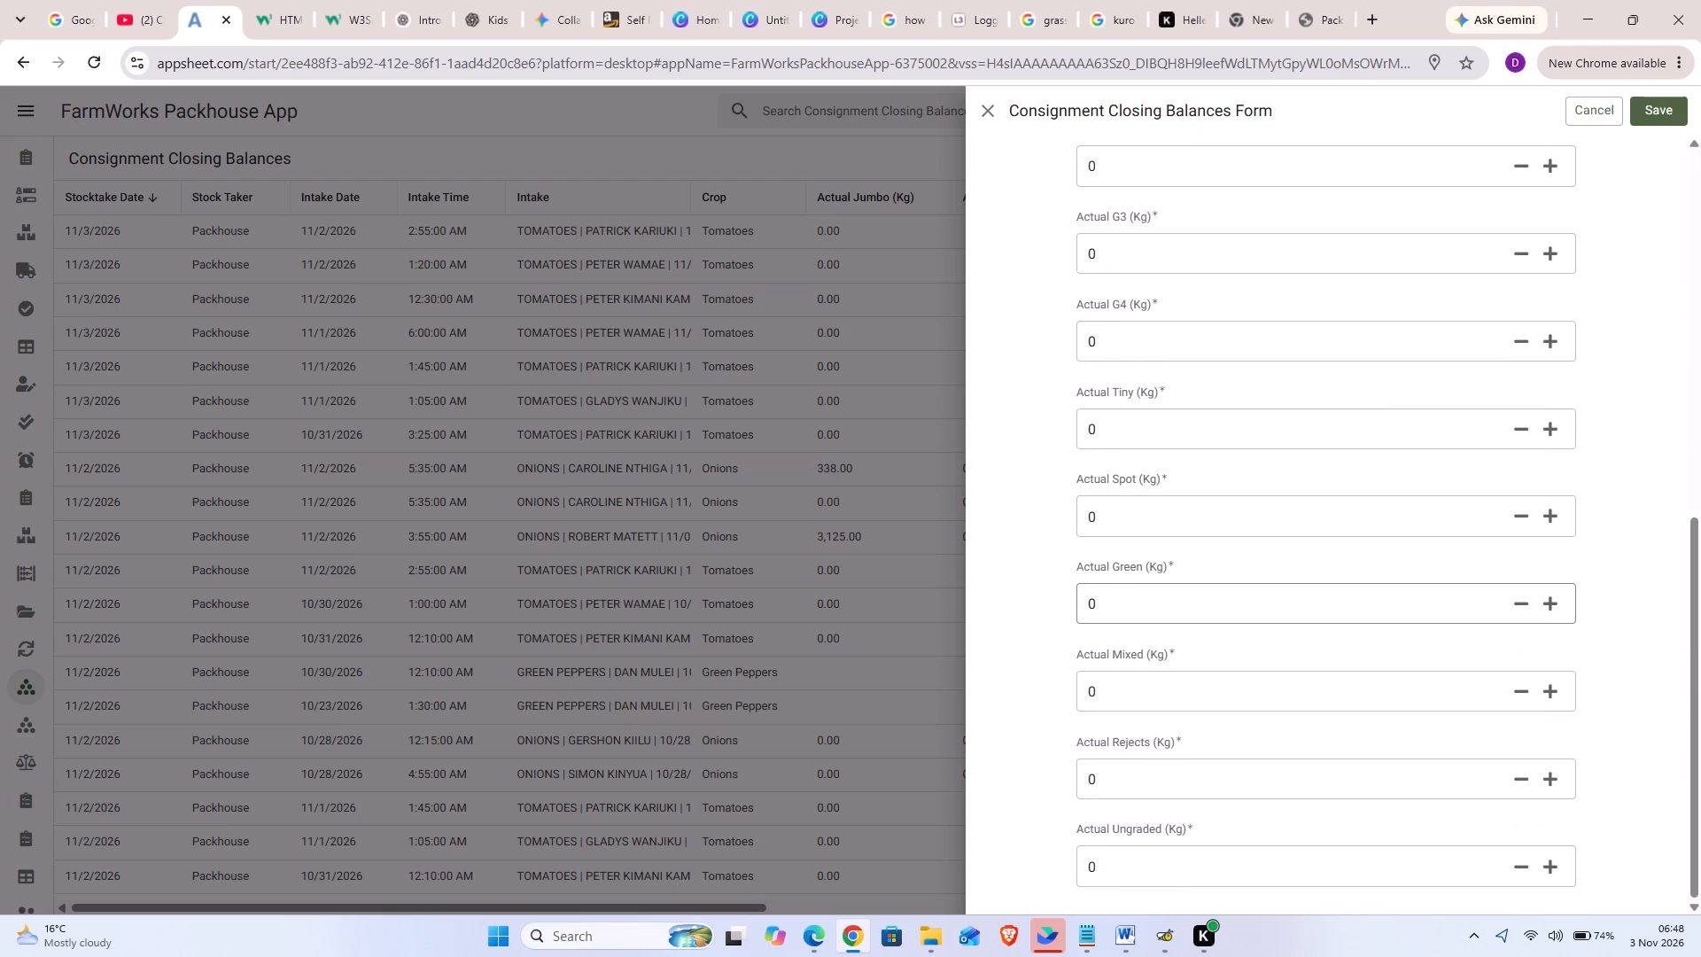
{"action": "left_click", "coordinate": [1083, 872]}
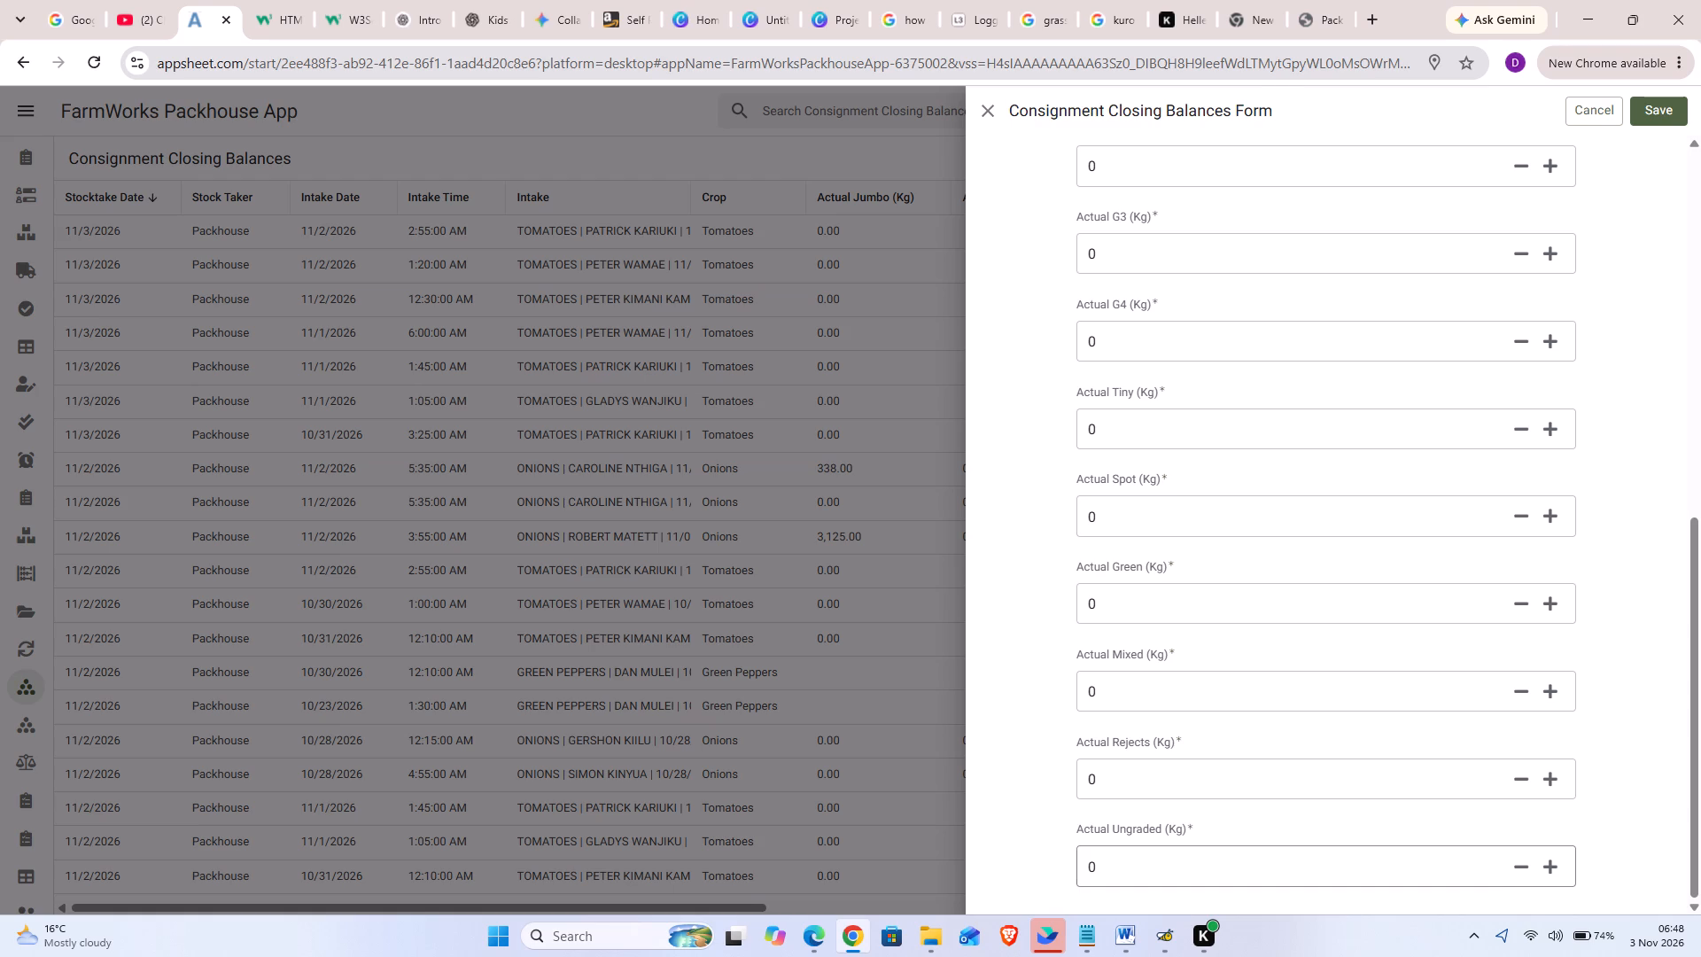
{"action": "type", "text": "920"}
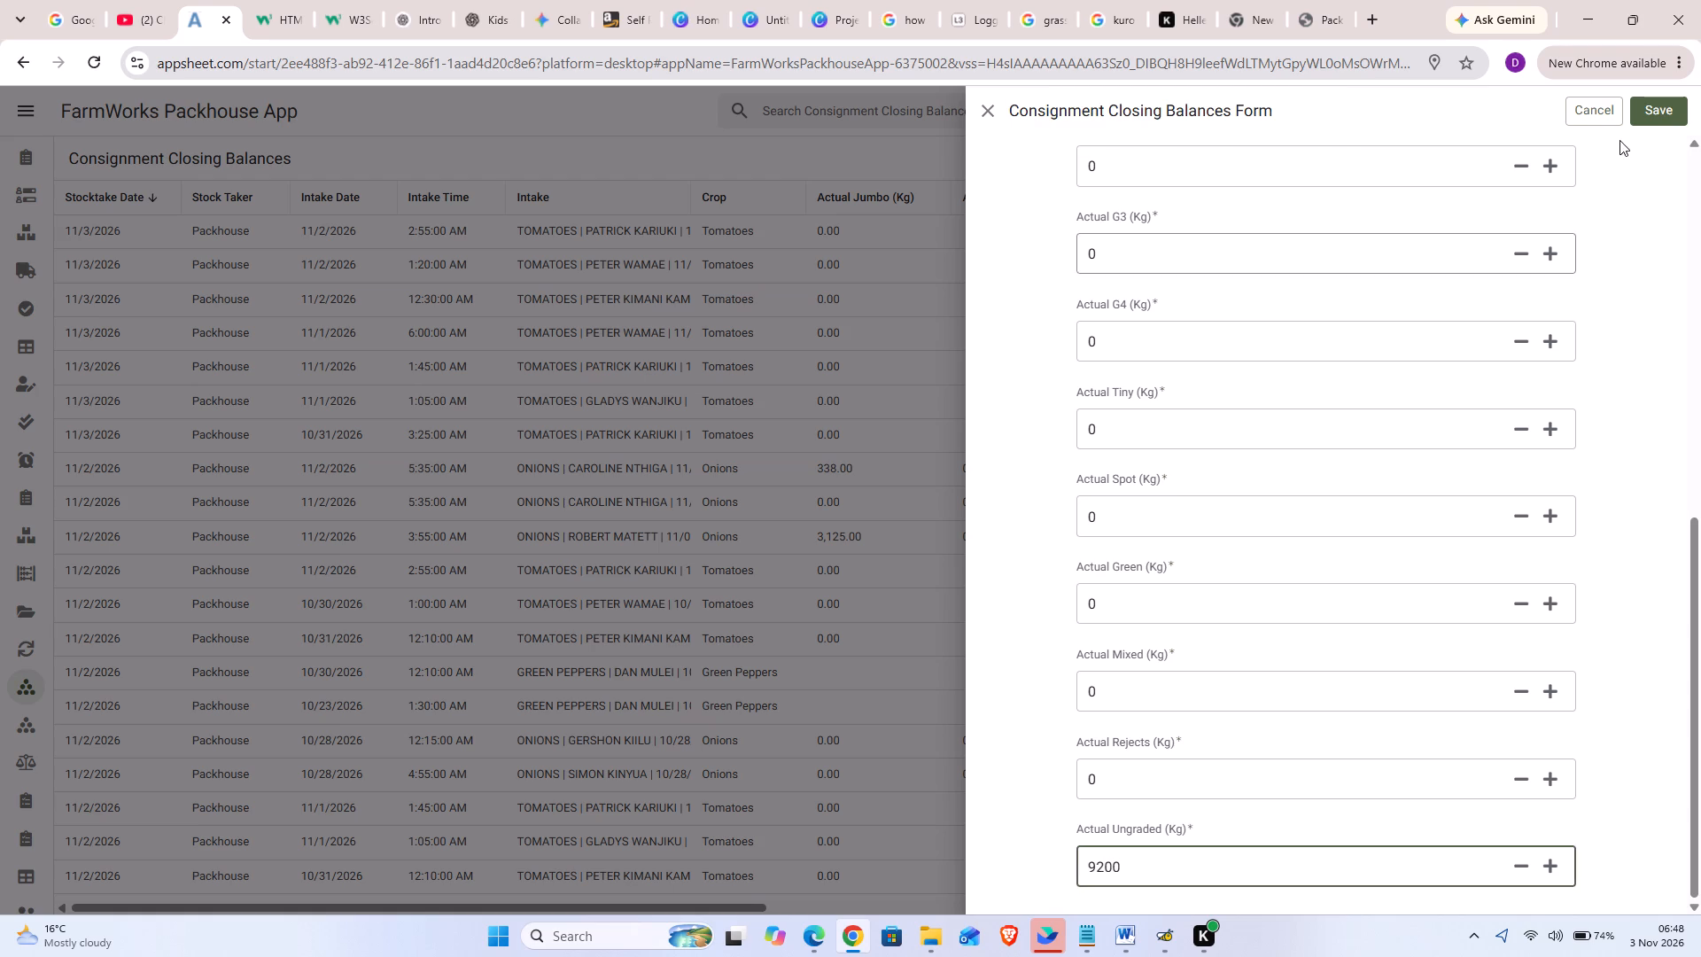
{"action": "left_click", "coordinate": [1671, 112]}
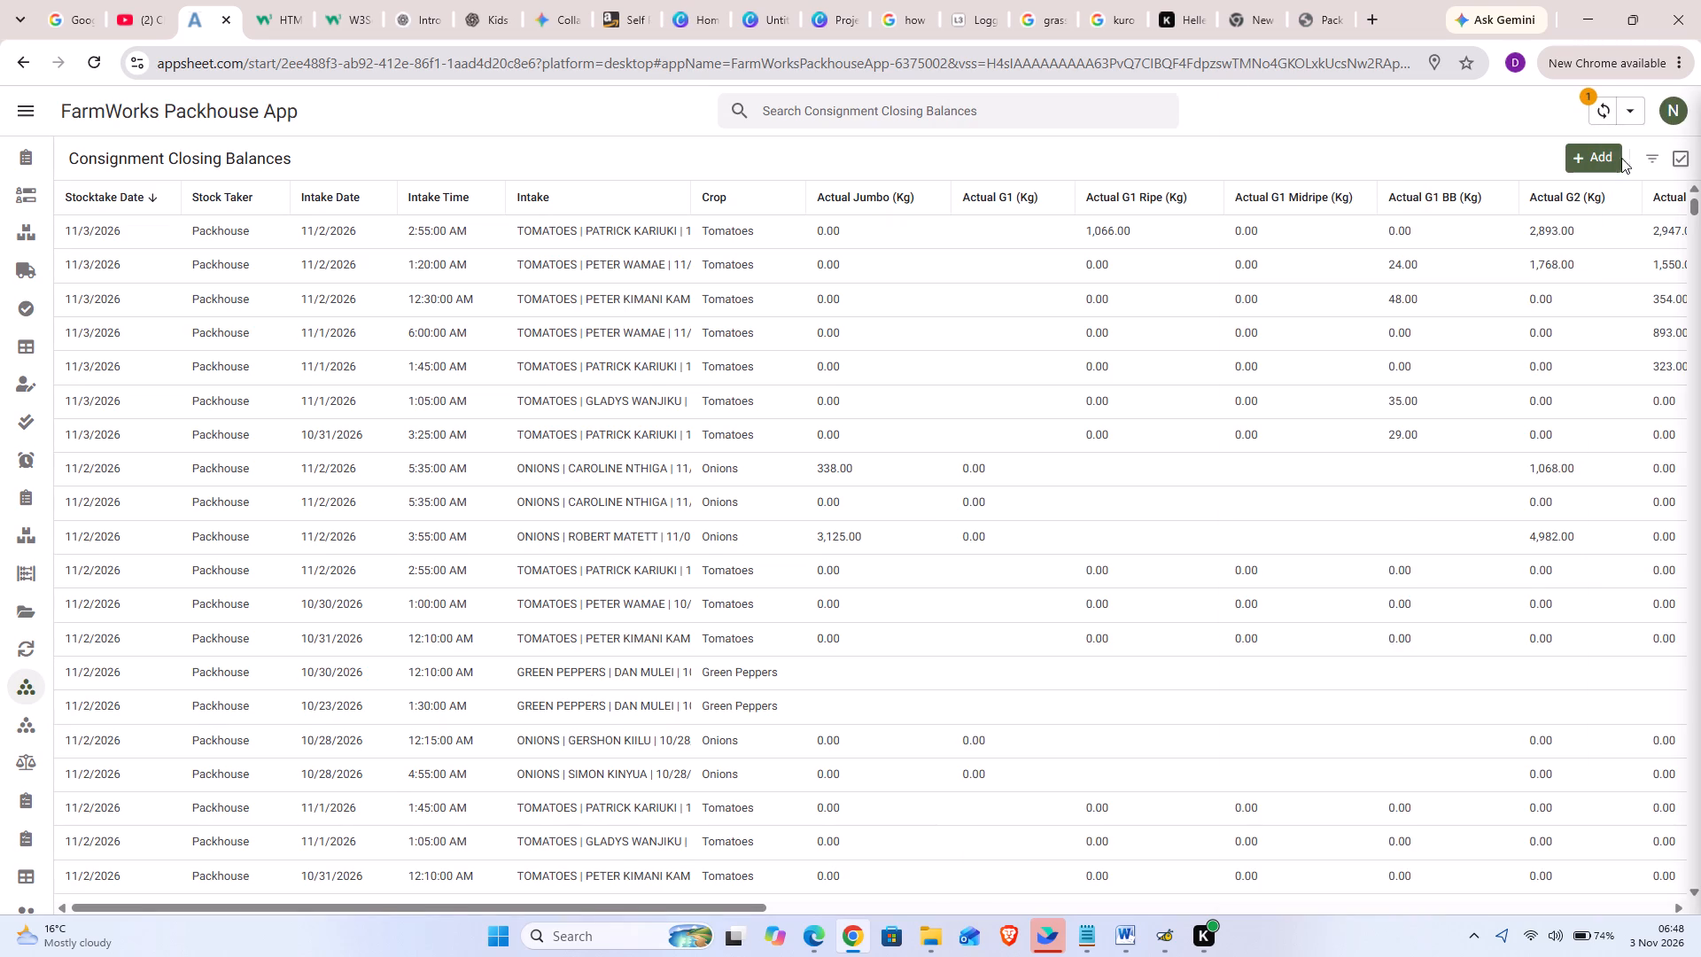
Add and save a consignment closing balance for the 03 Nov 2026, 05:30 tomatoes intake with Actual Ungraded 7765 kg.
{"action": "left_click", "coordinate": [1602, 159]}
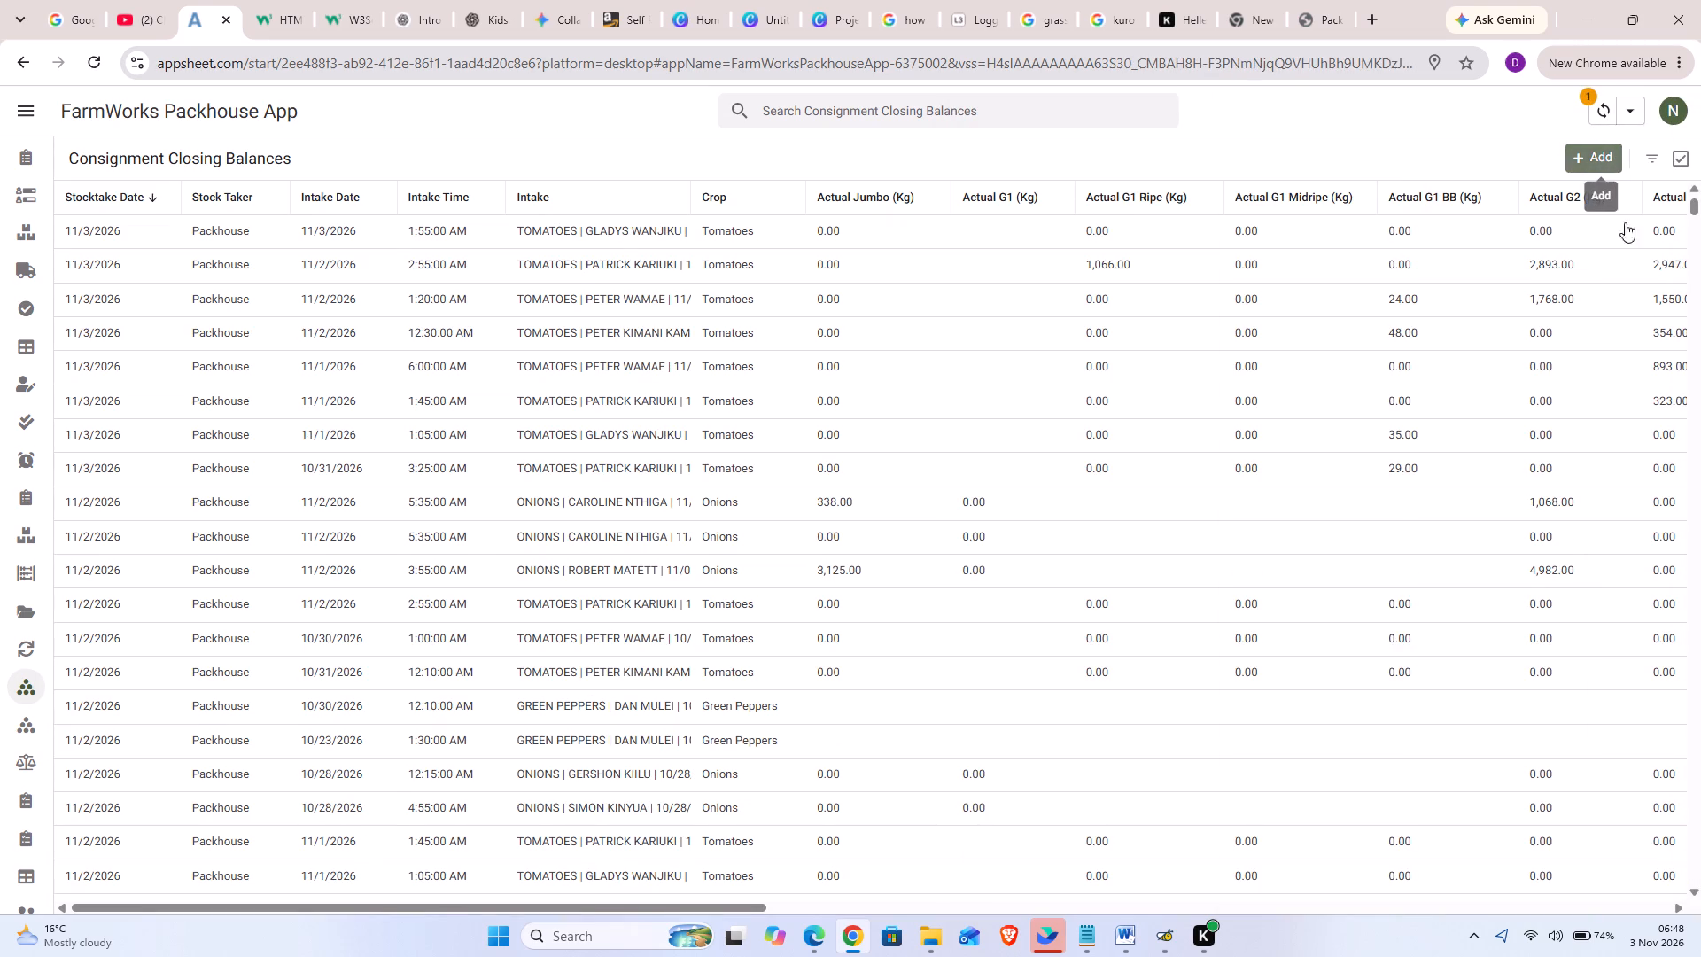
{"action": "left_click", "coordinate": [1565, 302]}
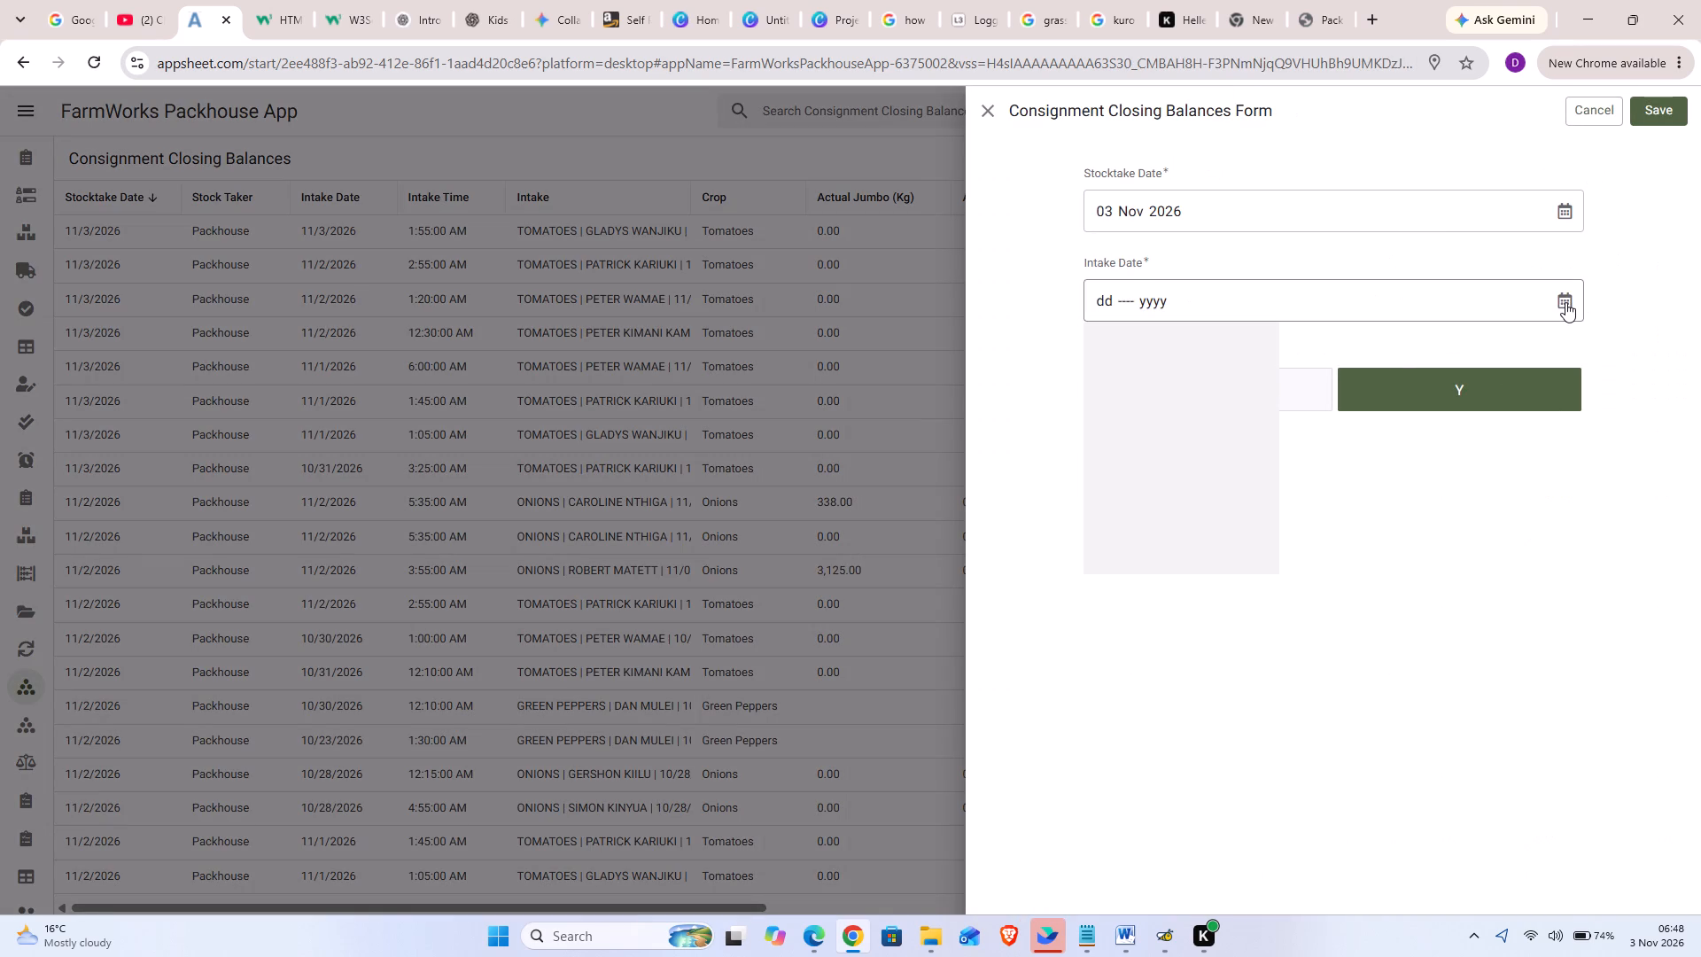
{"action": "key", "text": "Return"}
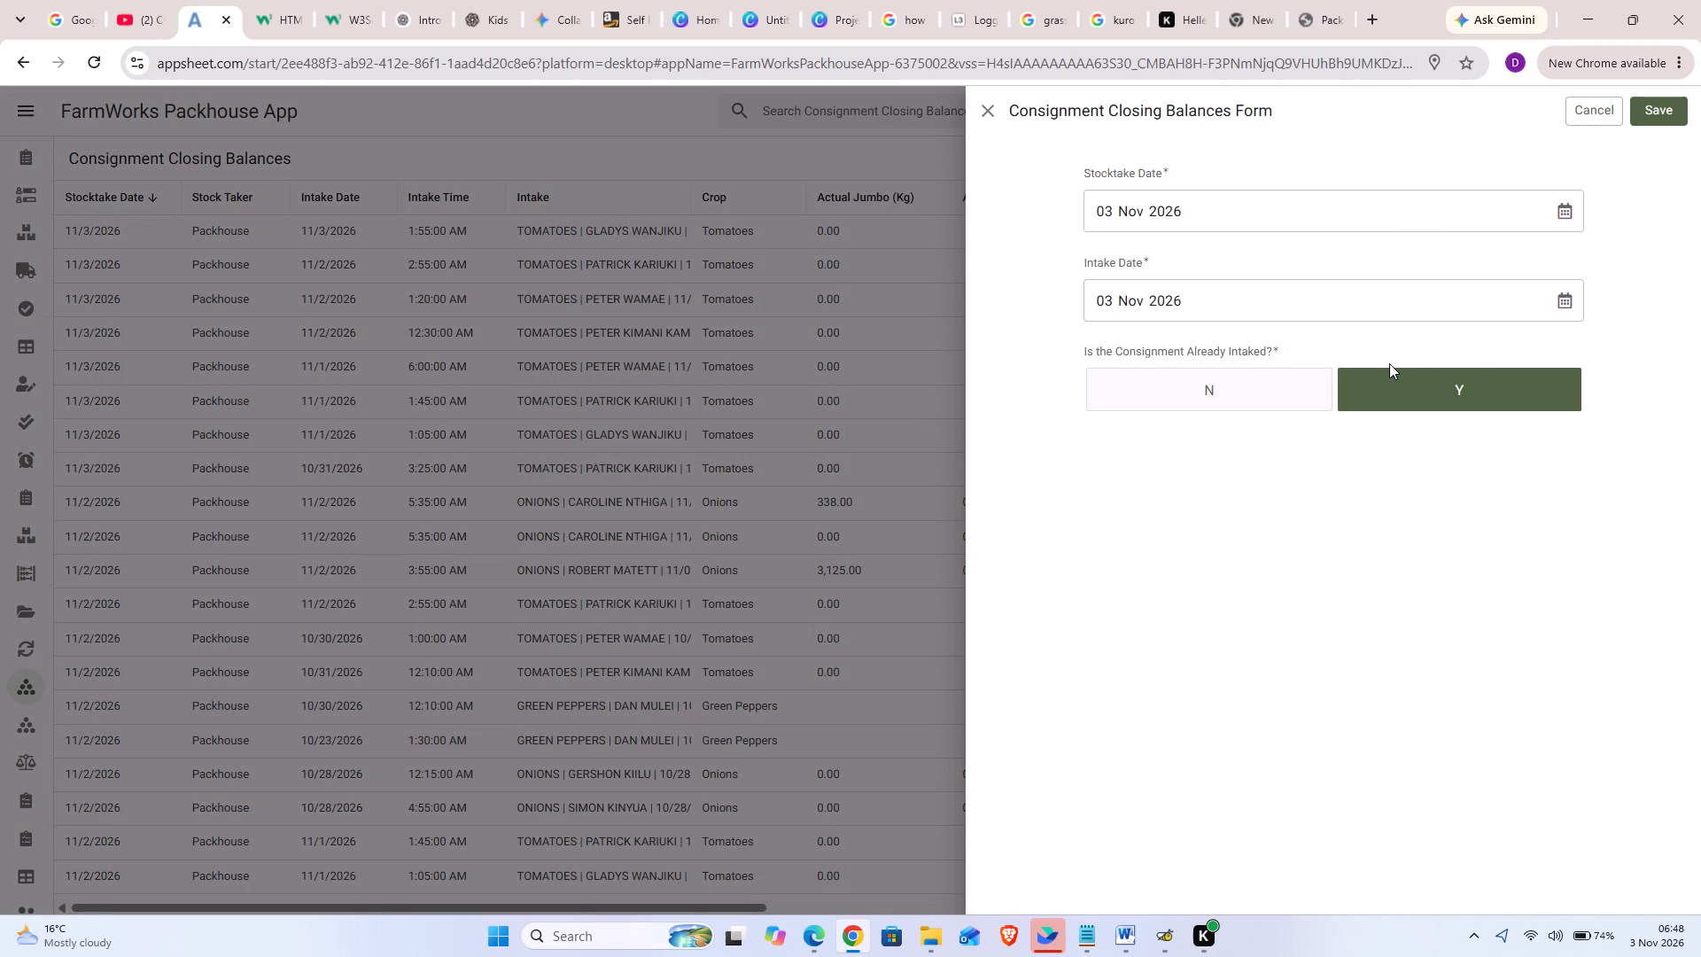
{"action": "left_click", "coordinate": [1442, 382]}
{"action": "left_click", "coordinate": [1442, 382]}
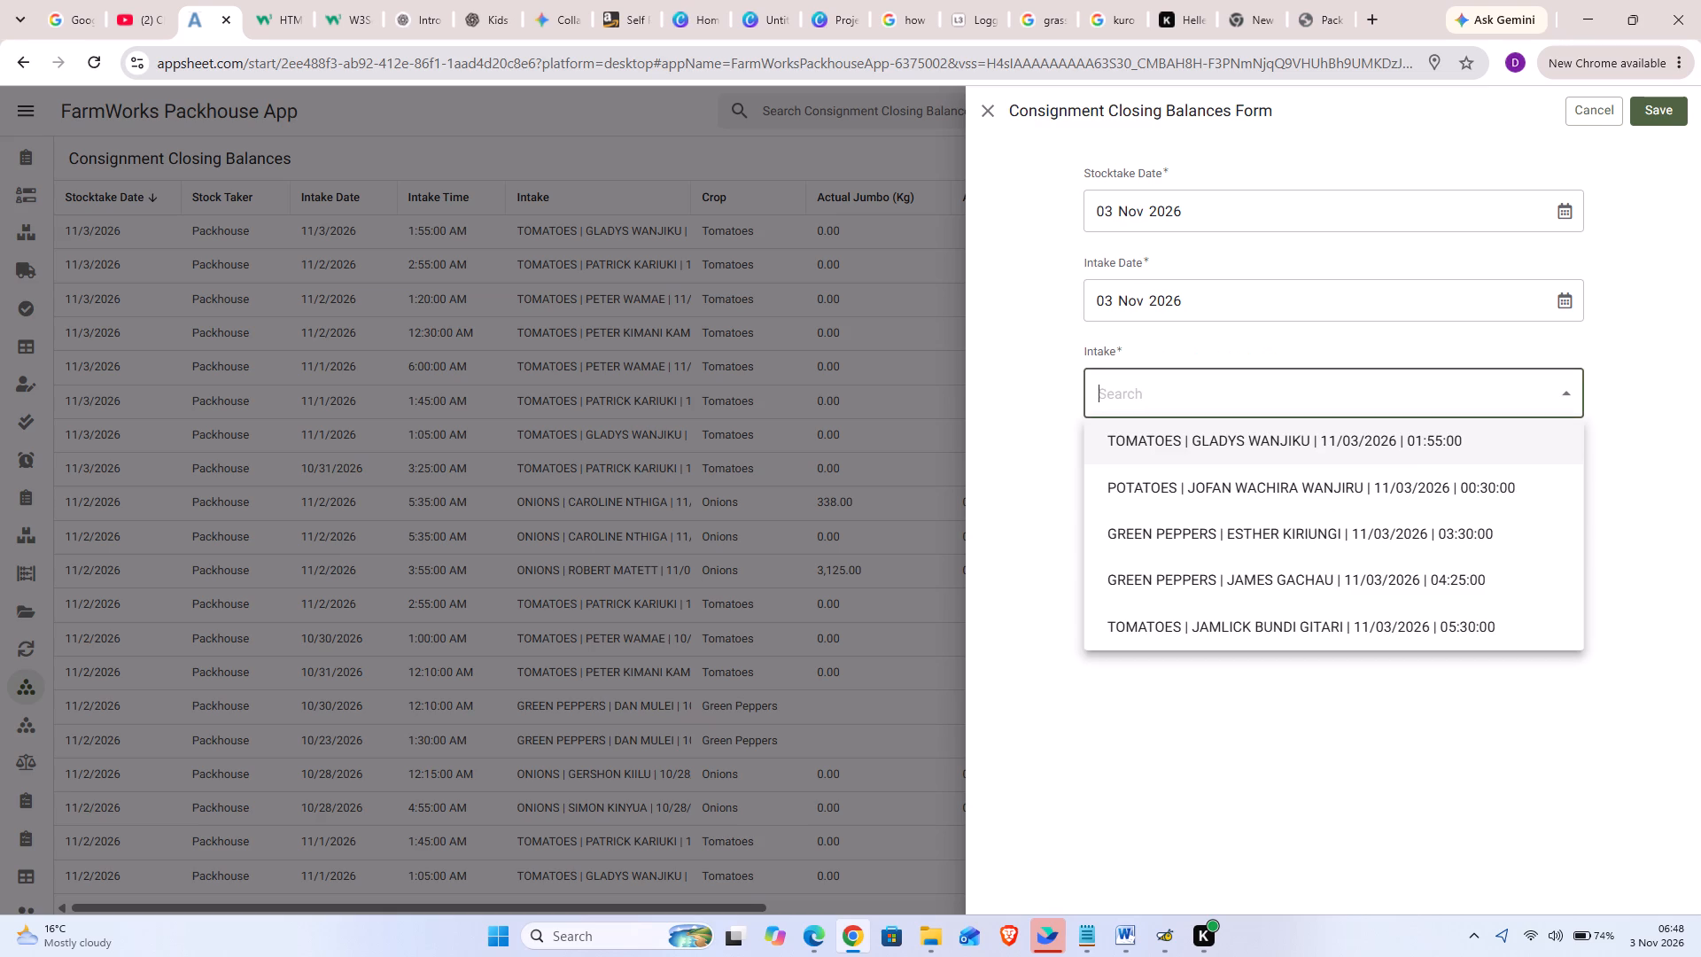
{"action": "left_click", "coordinate": [1321, 626]}
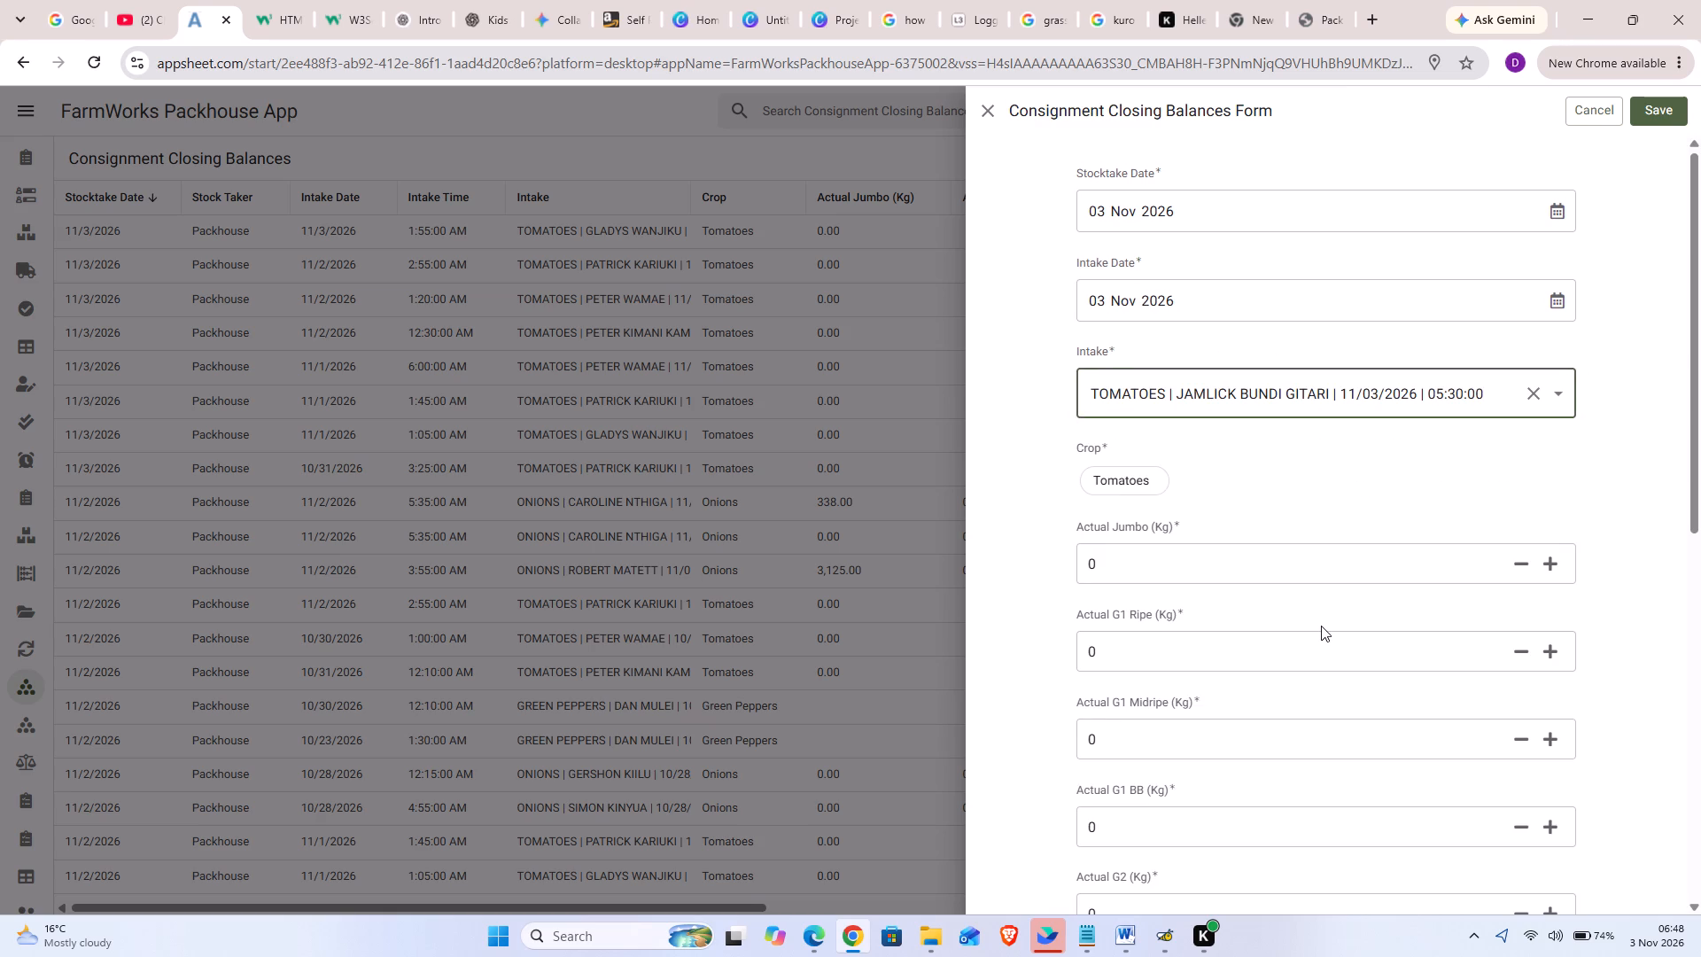
{"action": "scroll", "coordinate": [1280, 765], "scroll_direction": "down", "scroll_amount": 5}
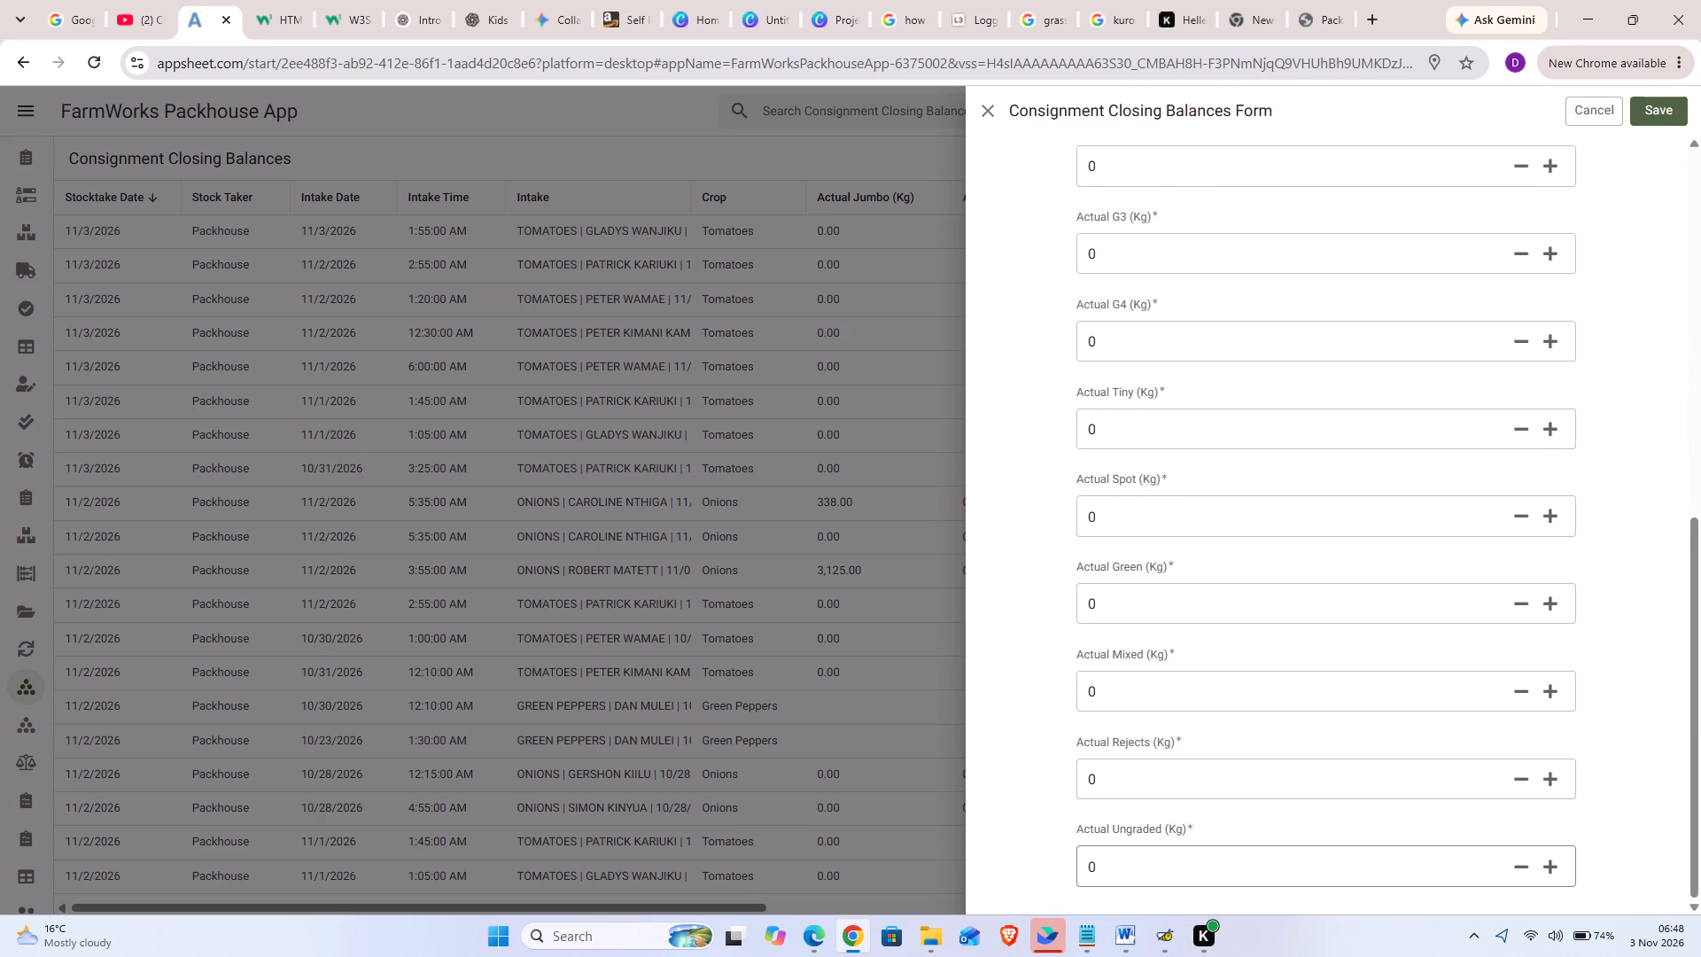
{"action": "left_click", "coordinate": [1125, 879]}
{"action": "key", "text": "BackSpace"}
{"action": "type", "text": "7765"}
{"action": "left_click", "coordinate": [1661, 111]}
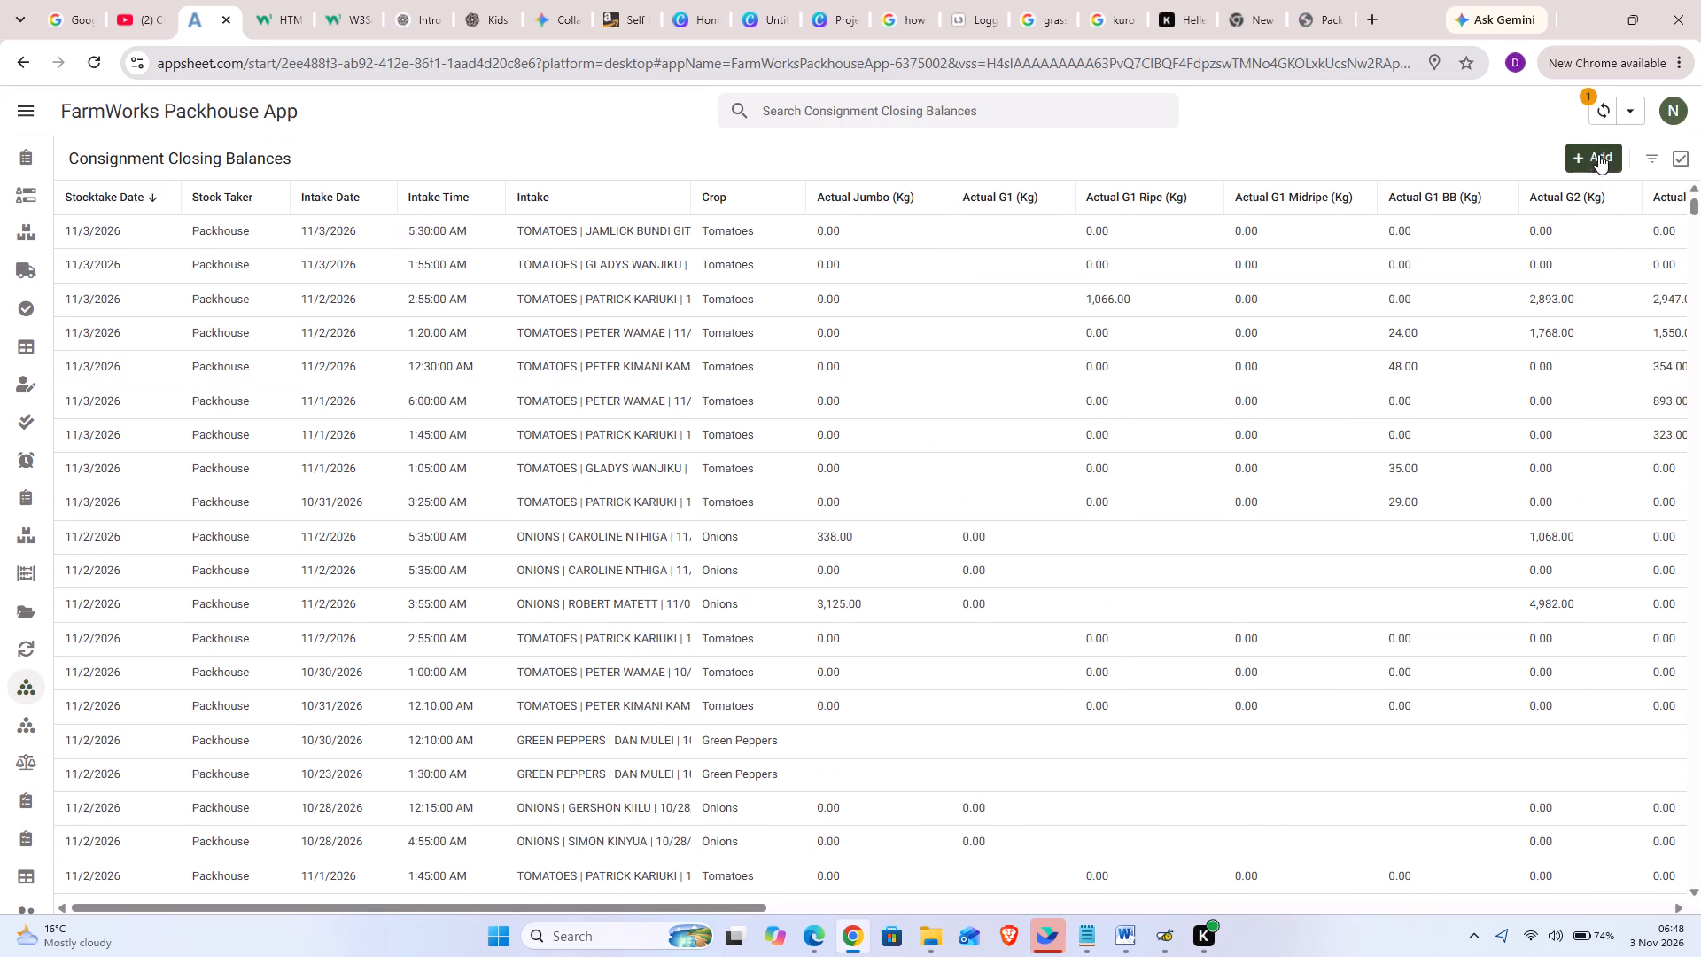
Start a consignment closing balance for the 02 Nov 2026, 03:55 onions intake.
{"action": "left_click", "coordinate": [1597, 158]}
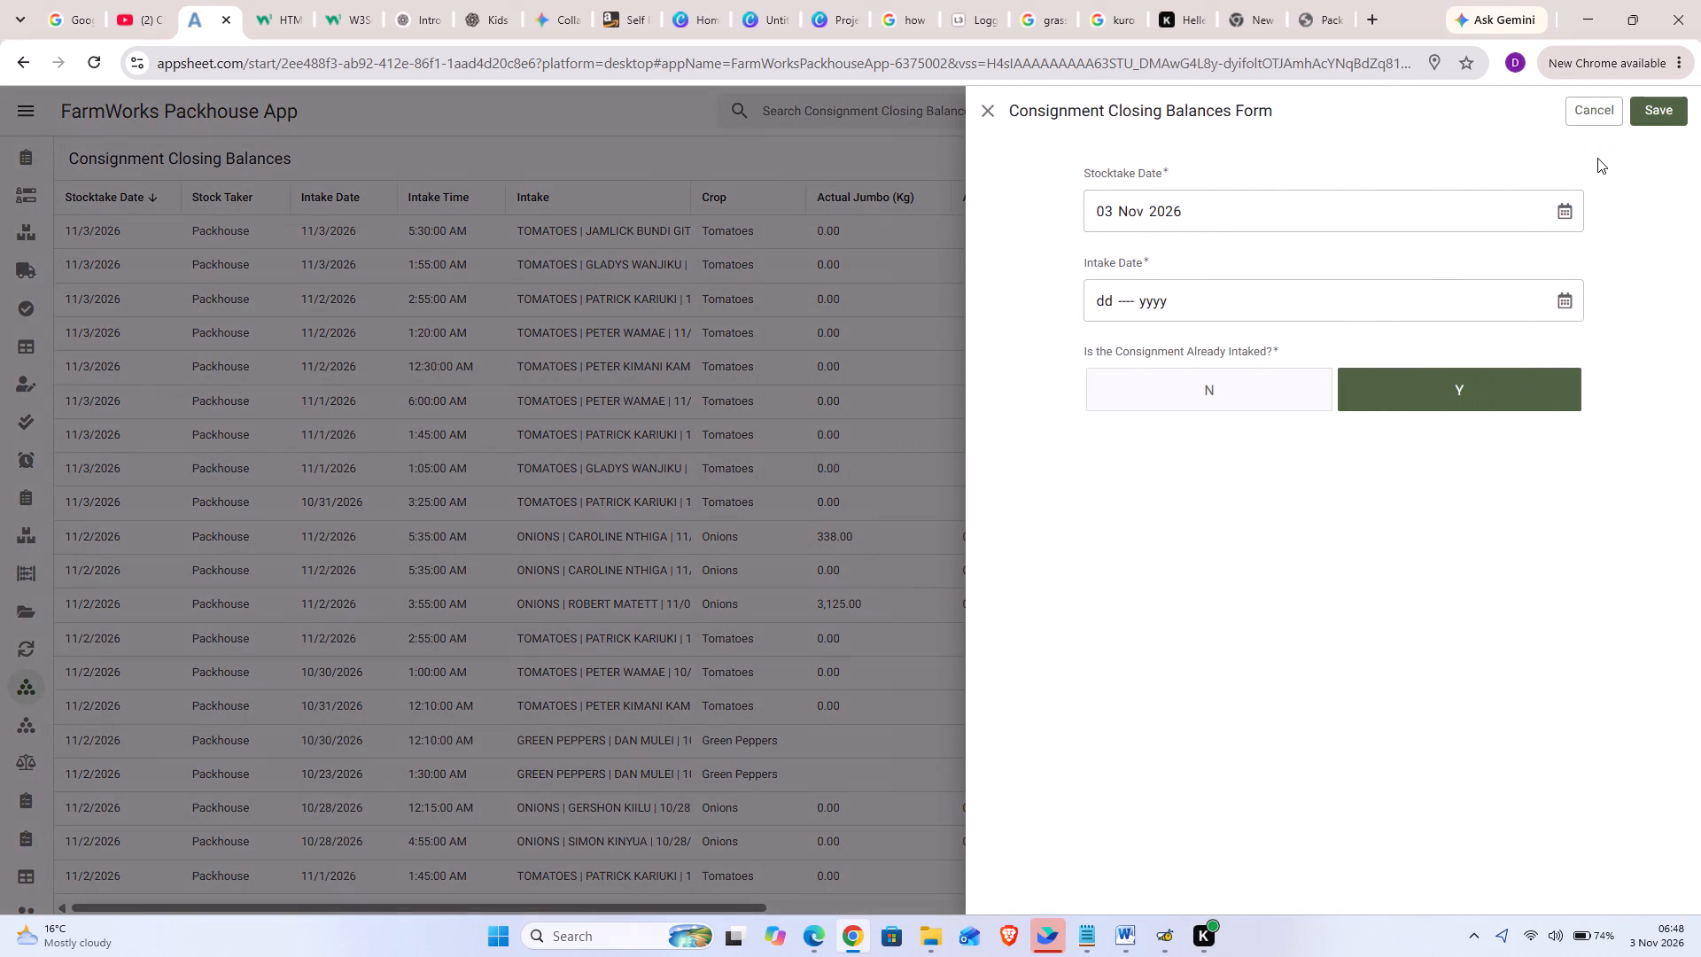
{"action": "left_click", "coordinate": [1565, 303]}
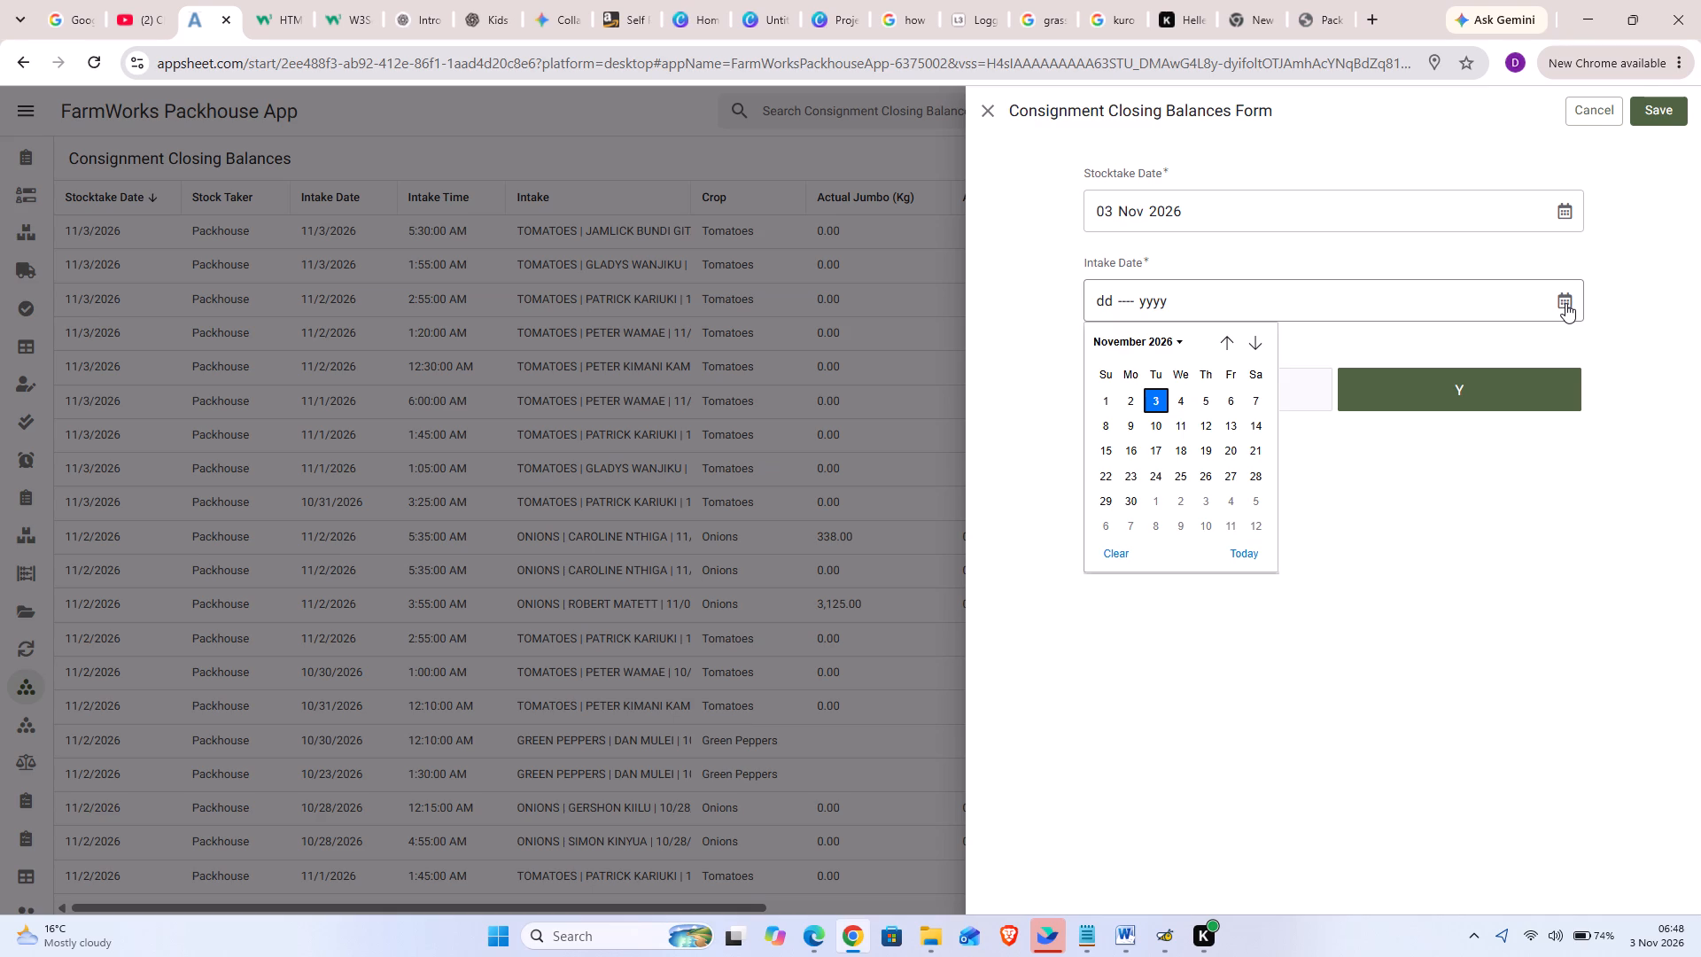
{"action": "left_click", "coordinate": [1126, 393]}
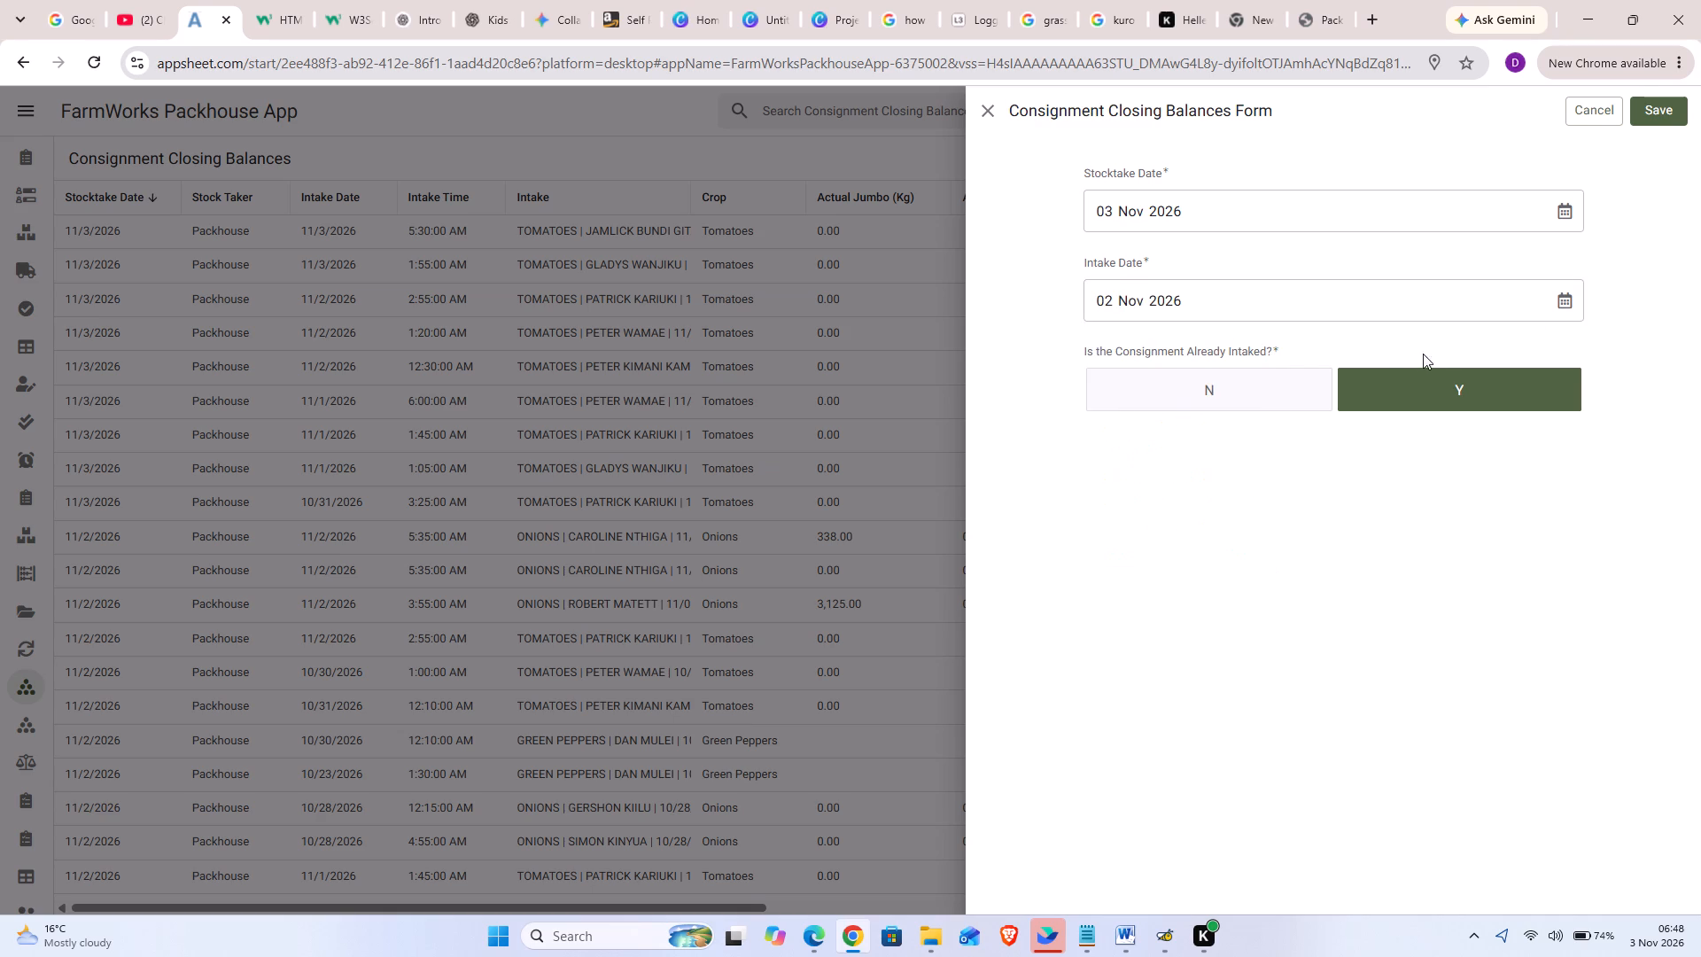
{"action": "left_click", "coordinate": [1456, 389]}
{"action": "left_click", "coordinate": [1456, 389]}
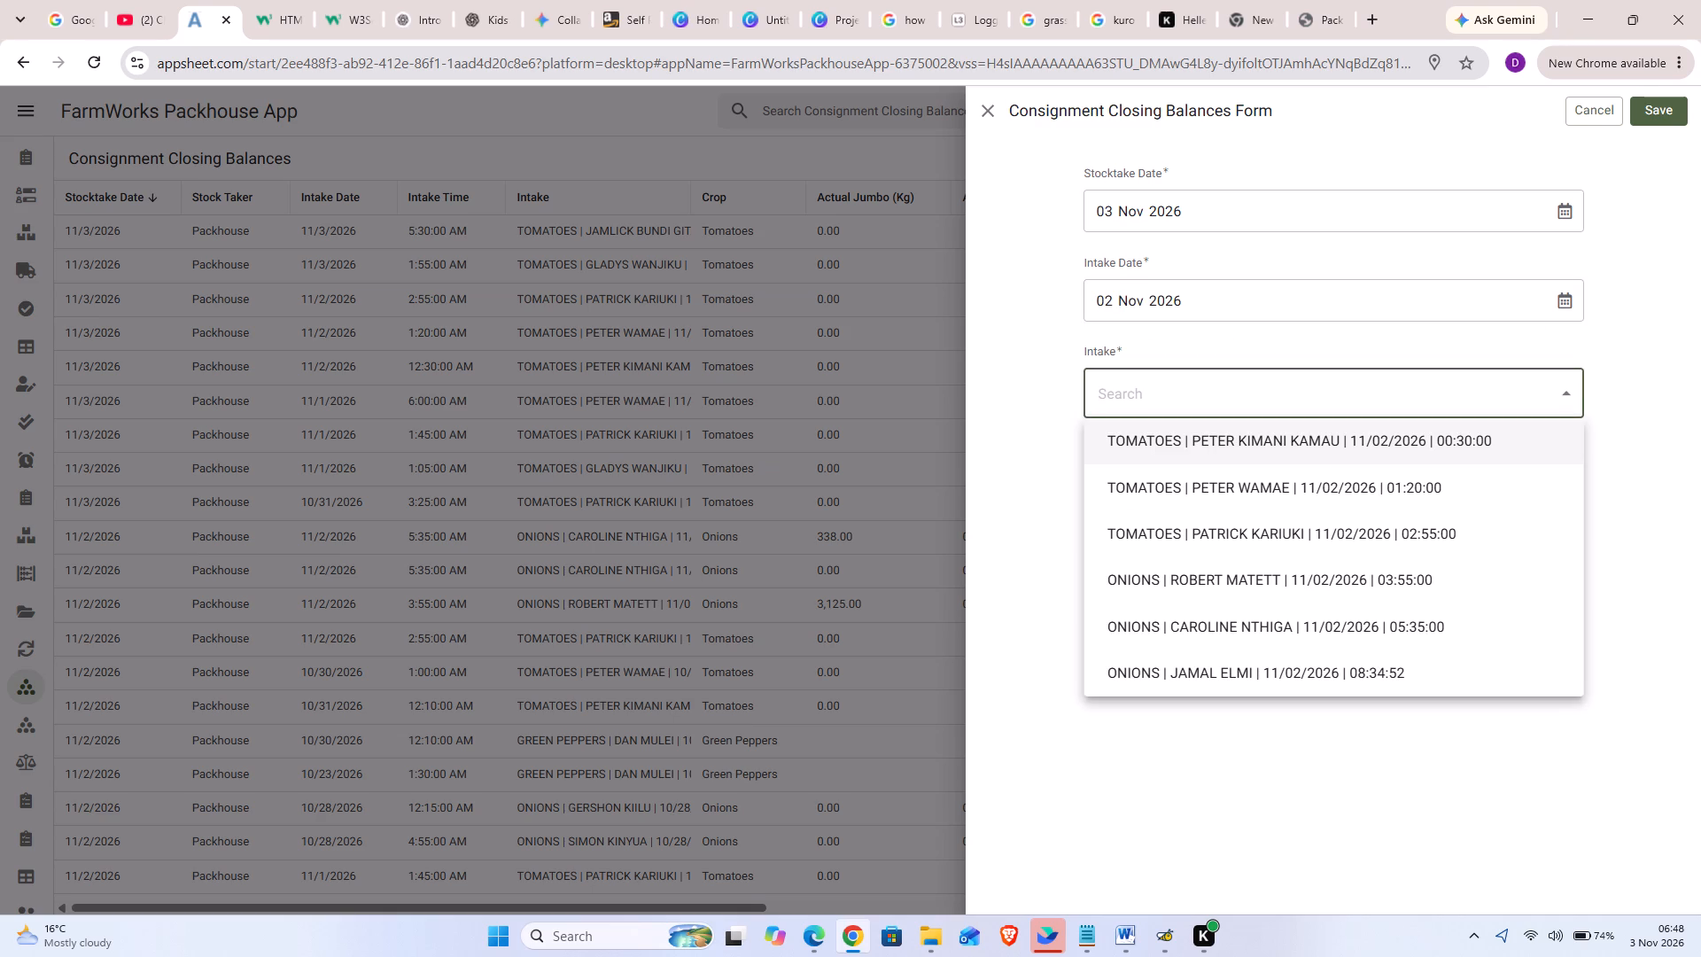
{"action": "left_click", "coordinate": [1262, 580]}
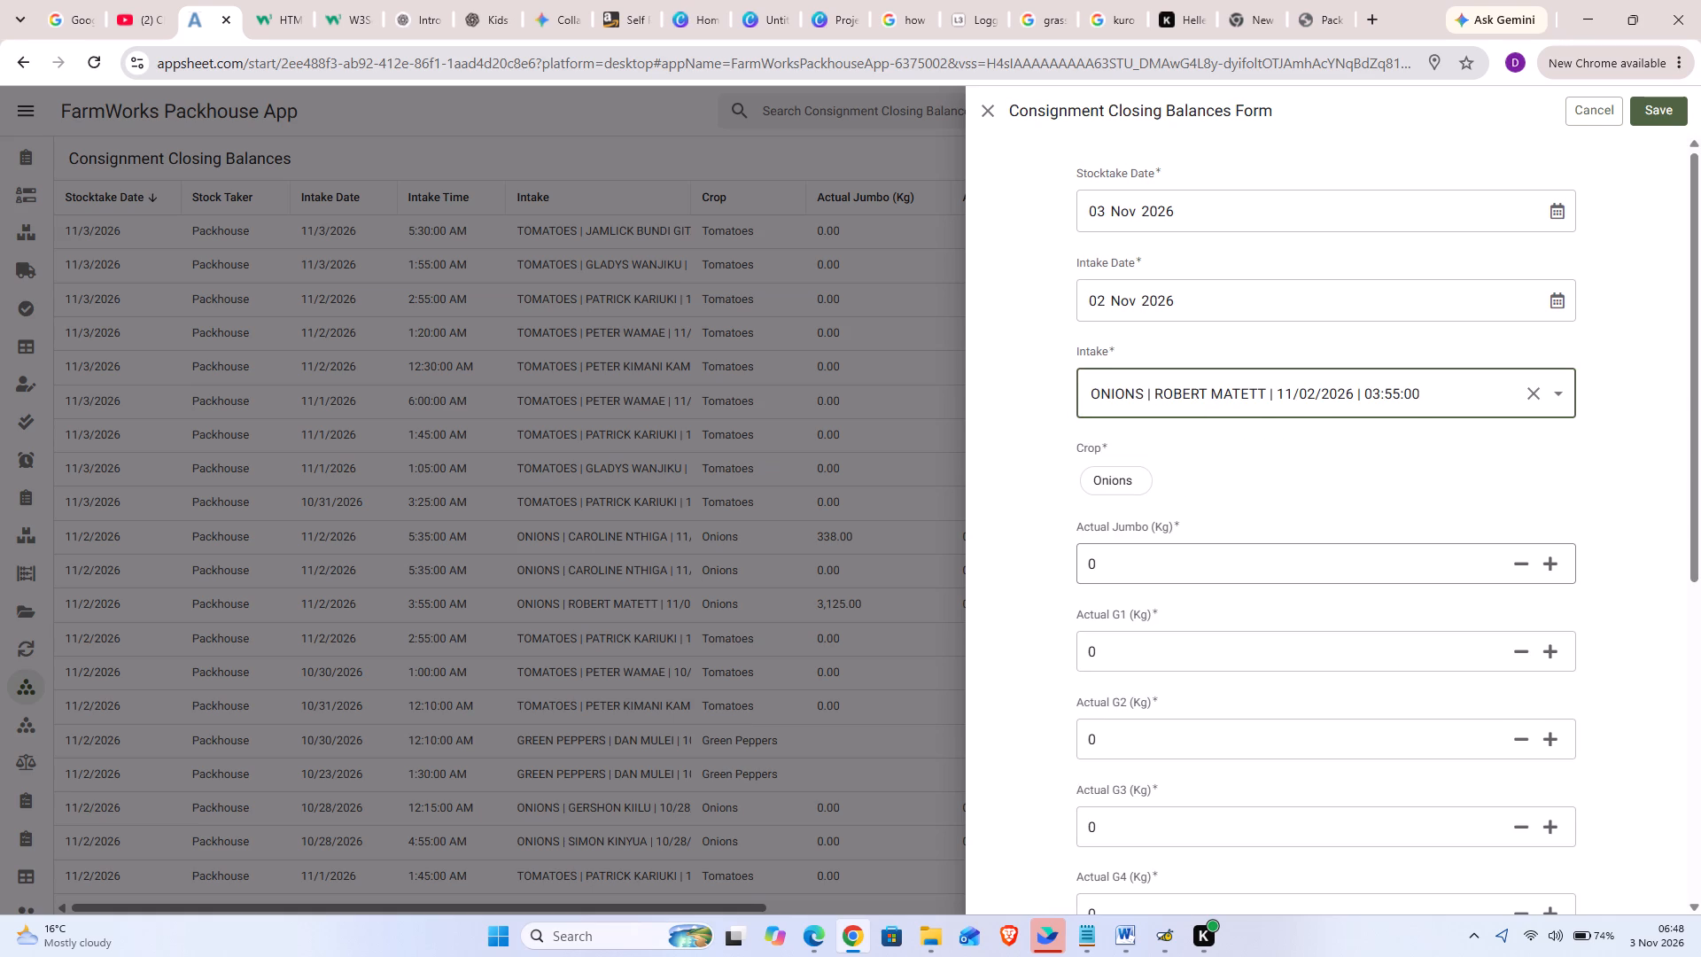
Set Actual Jumbo to 1963 kg, G2 to 356 kg and G4 to 426 kg, and save the closing balance.
{"action": "left_click", "coordinate": [1138, 574]}
{"action": "key", "text": "BackSpace"}
{"action": "type", "text": "196"}
{"action": "key", "text": "3"}
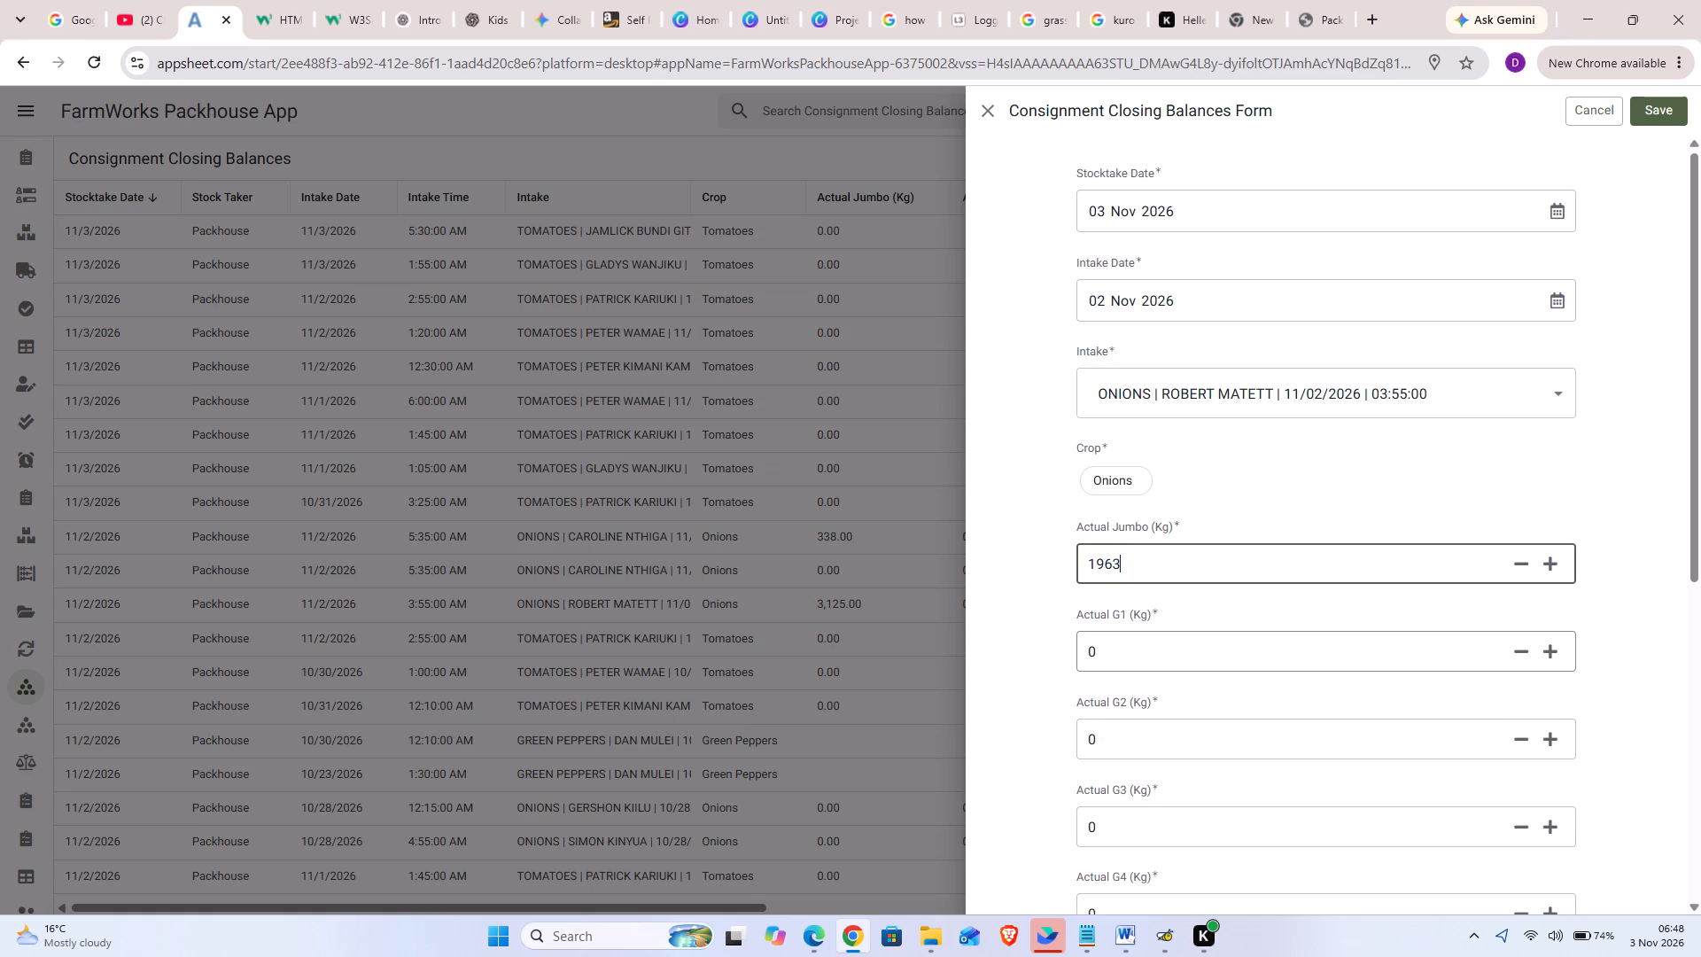
{"action": "left_click", "coordinate": [1135, 742]}
{"action": "key", "text": "BackSpace"}
{"action": "type", "text": "356"}
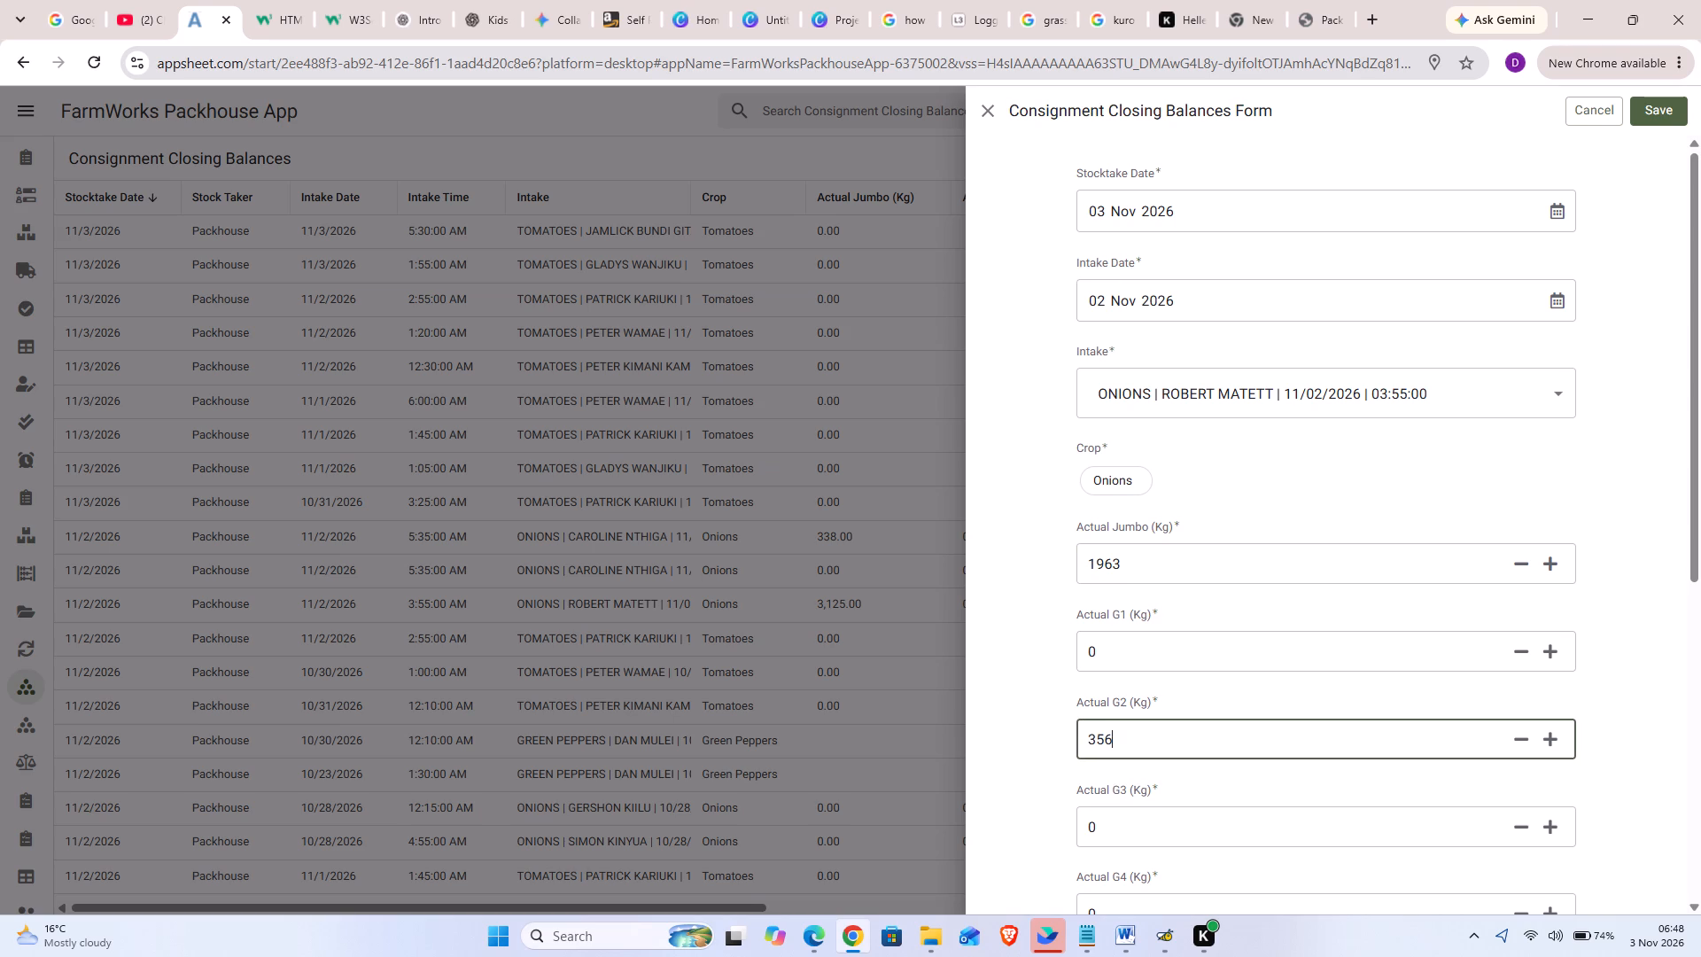
{"action": "scroll", "coordinate": [1127, 854], "scroll_direction": "down", "scroll_amount": 1}
{"action": "left_click", "coordinate": [1122, 842]}
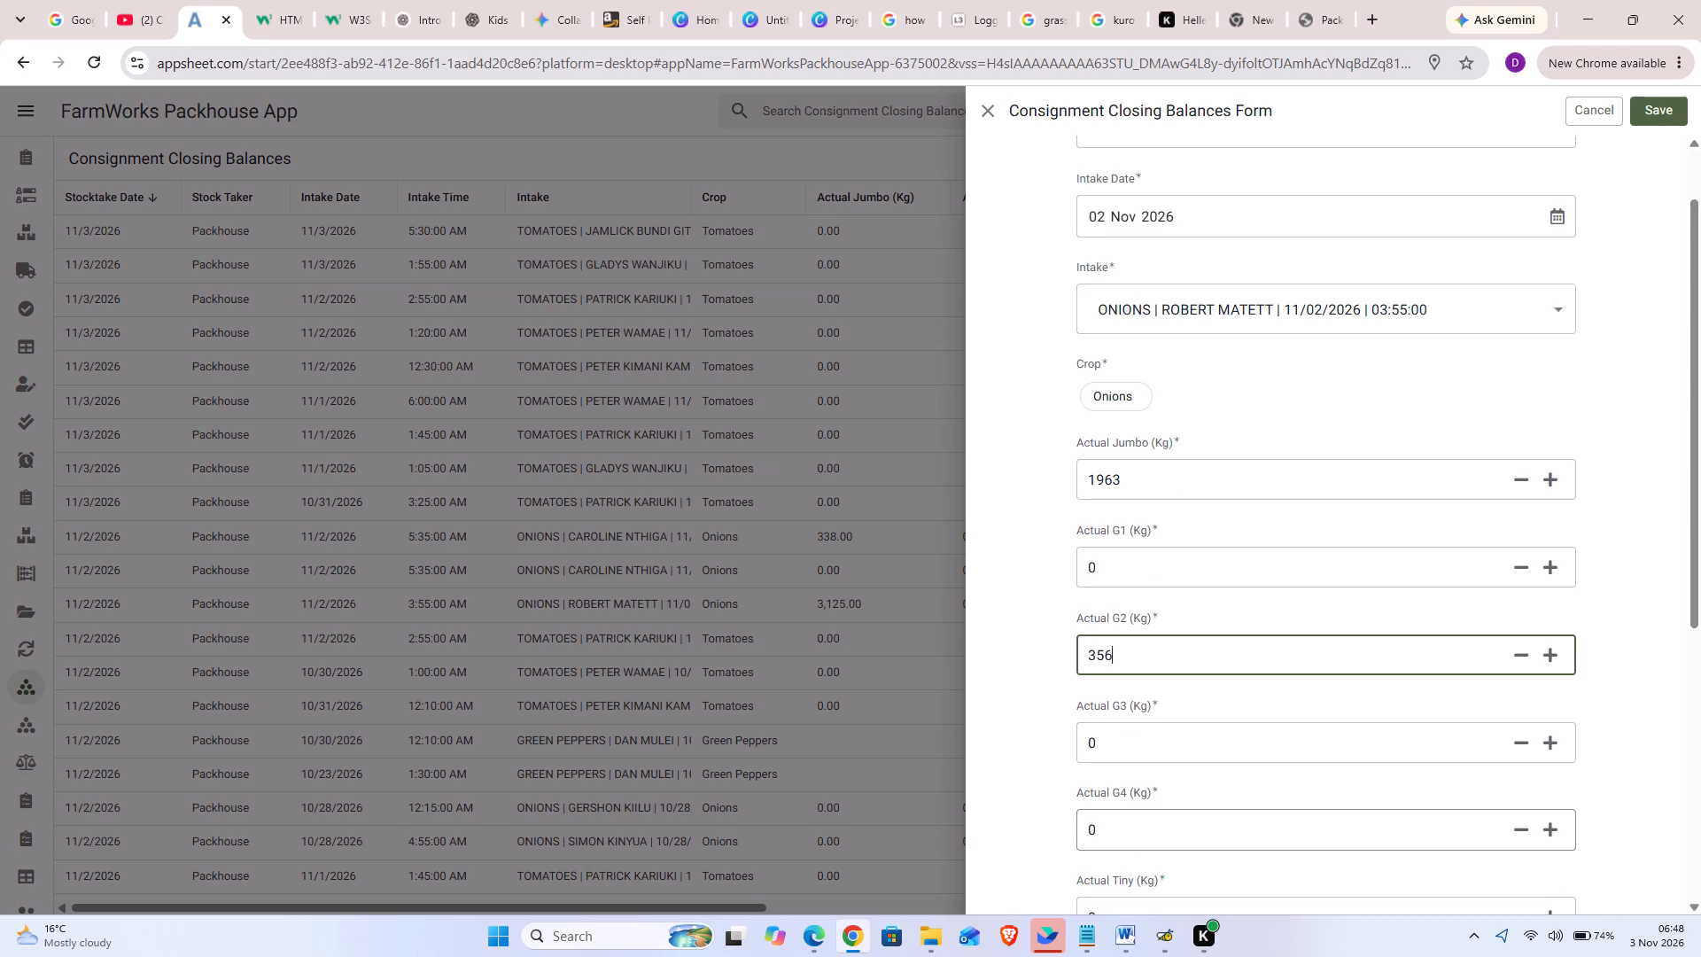
{"action": "key", "text": "BackSpace"}
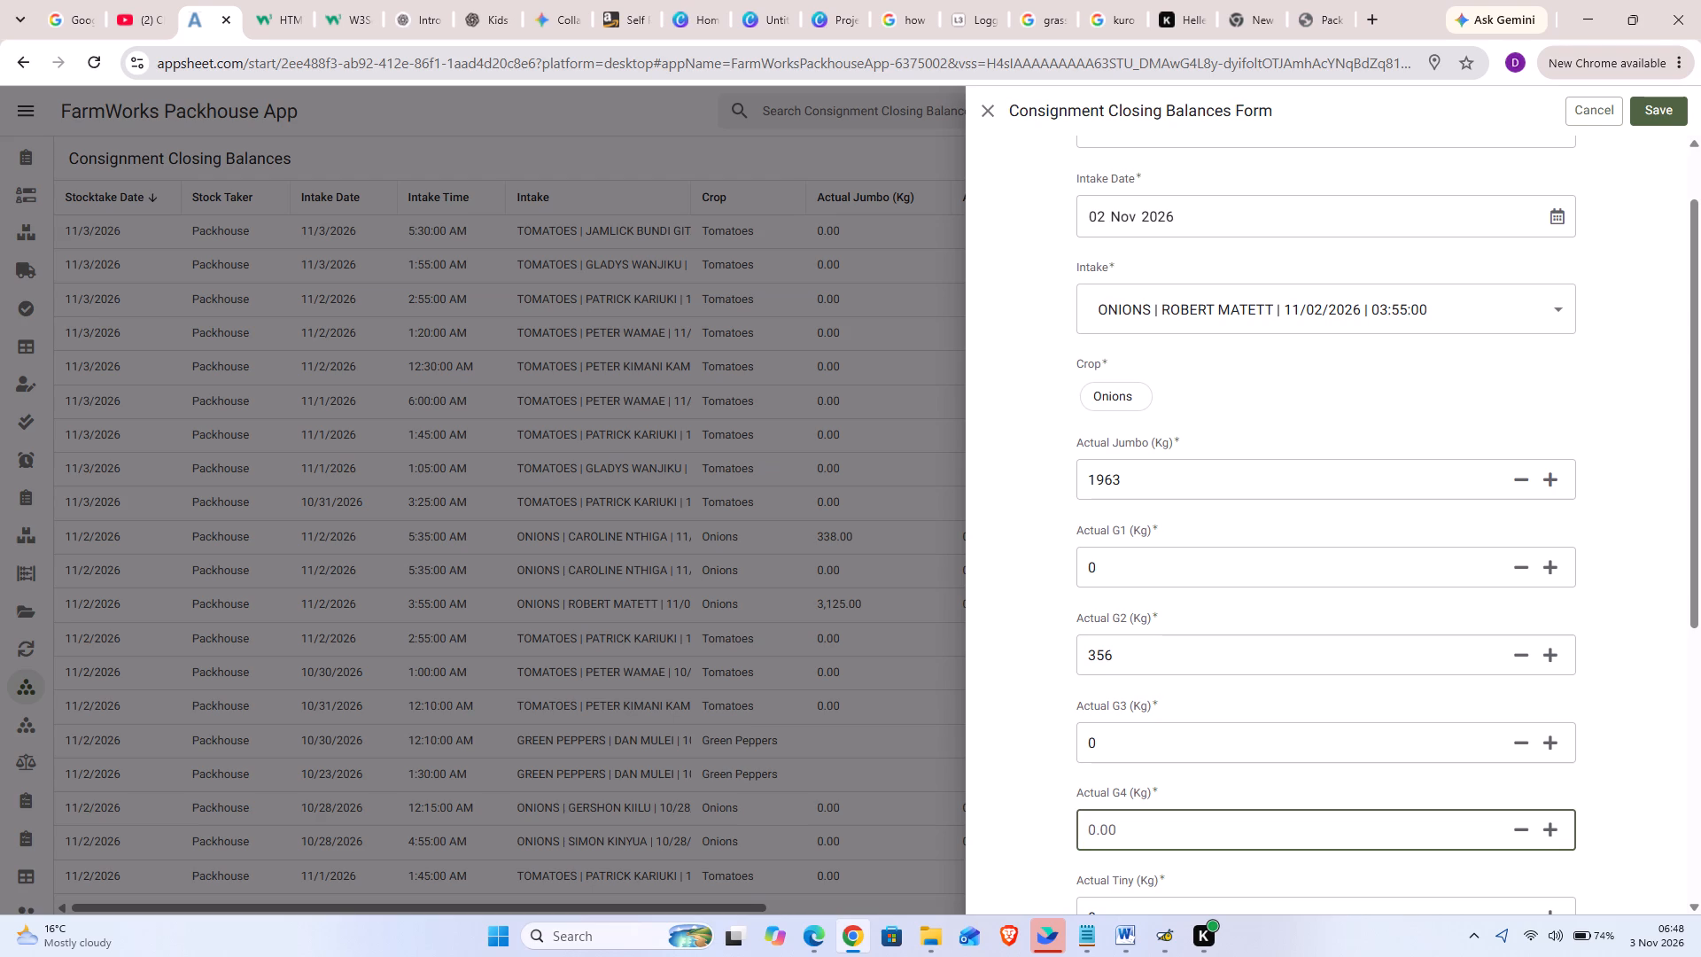
{"action": "type", "text": "426"}
{"action": "left_click", "coordinate": [1658, 116]}
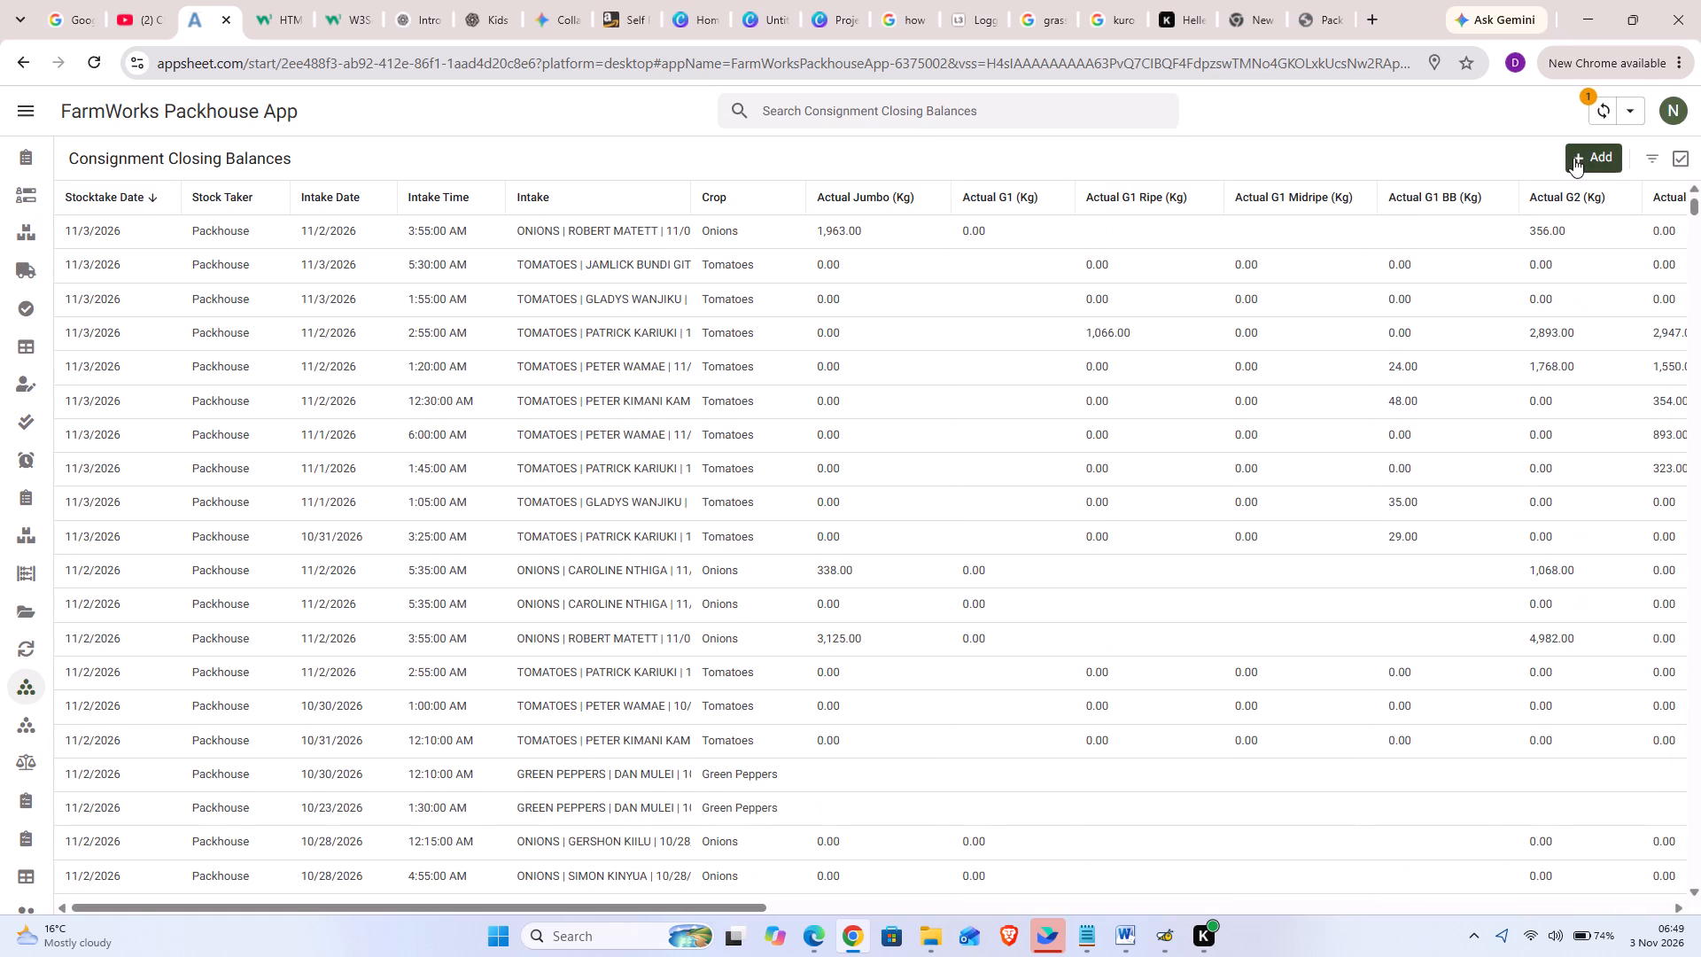
Start a consignment closing balance for the 02 Nov 2026, 05:35 onions intake.
{"action": "left_click", "coordinate": [1573, 159]}
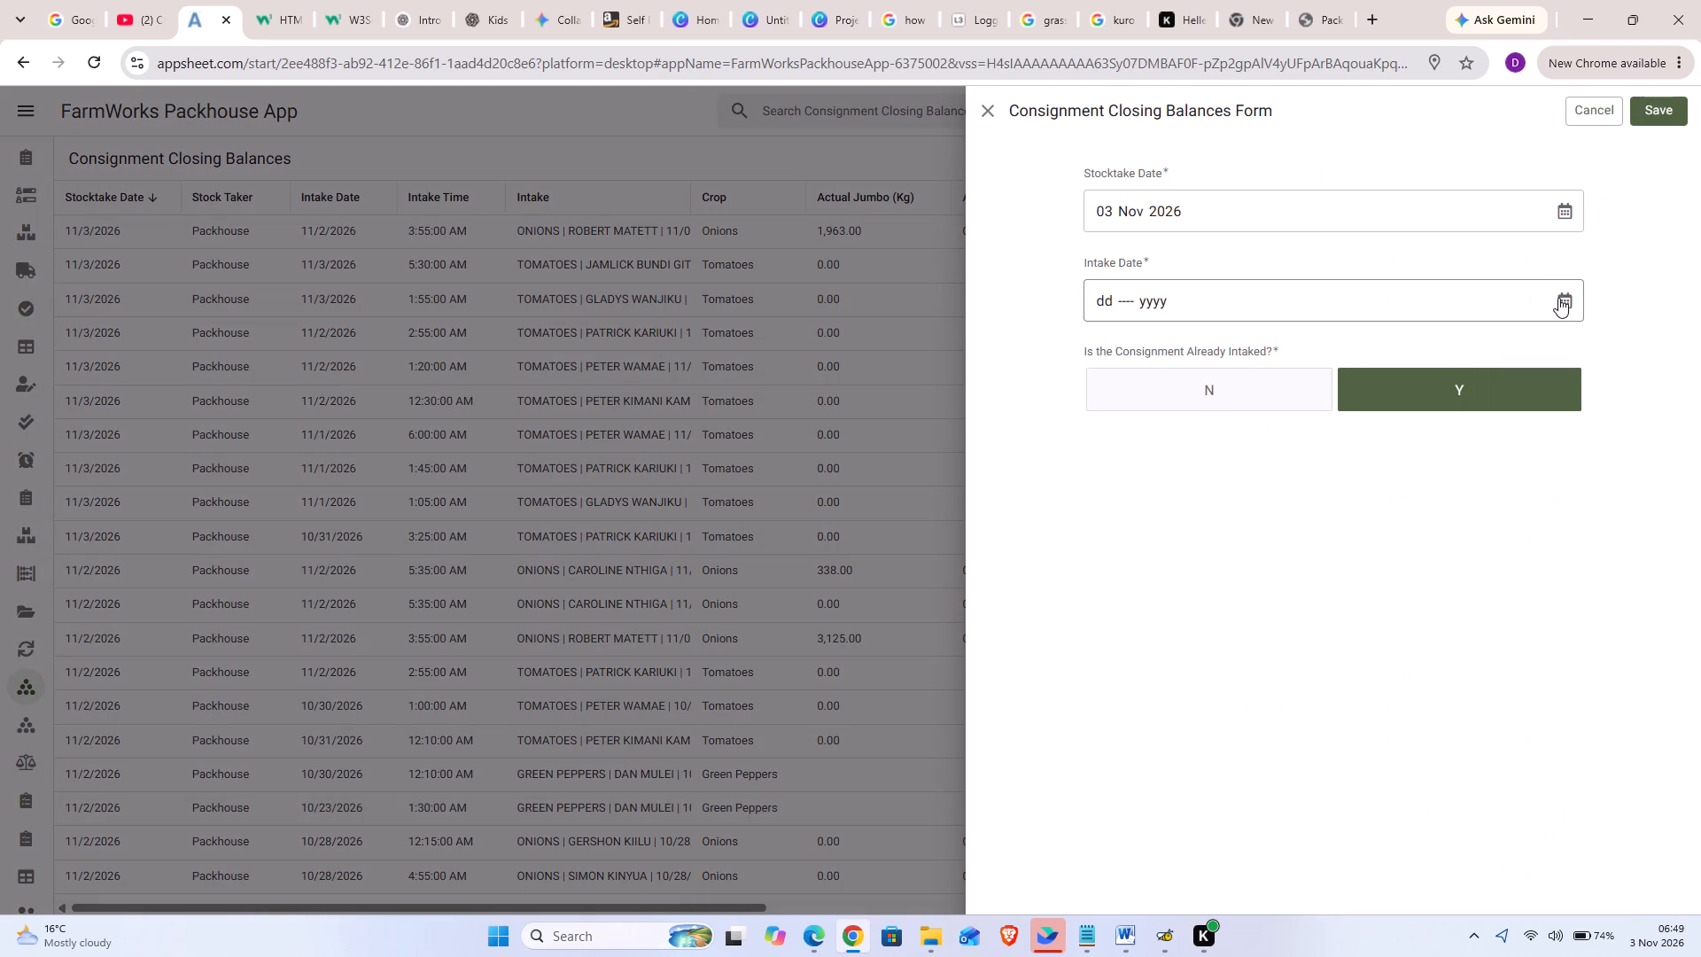
{"action": "left_click", "coordinate": [1558, 302]}
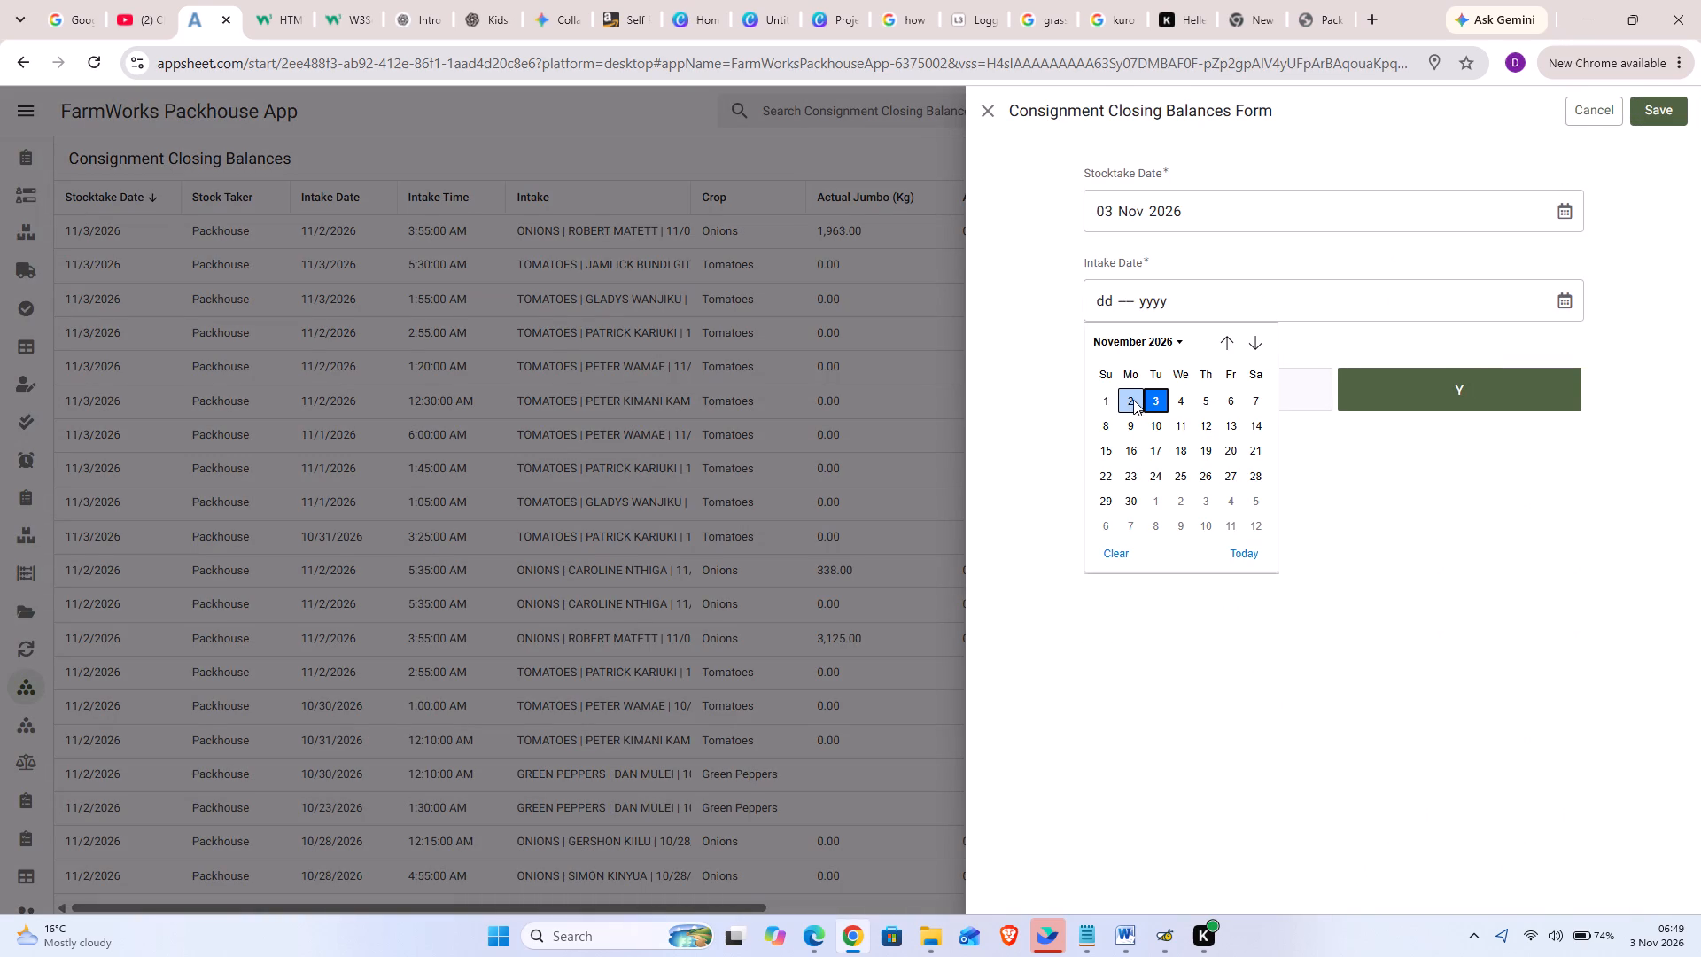
{"action": "left_click", "coordinate": [1133, 400]}
{"action": "left_click", "coordinate": [1465, 393]}
{"action": "left_click", "coordinate": [1465, 393]}
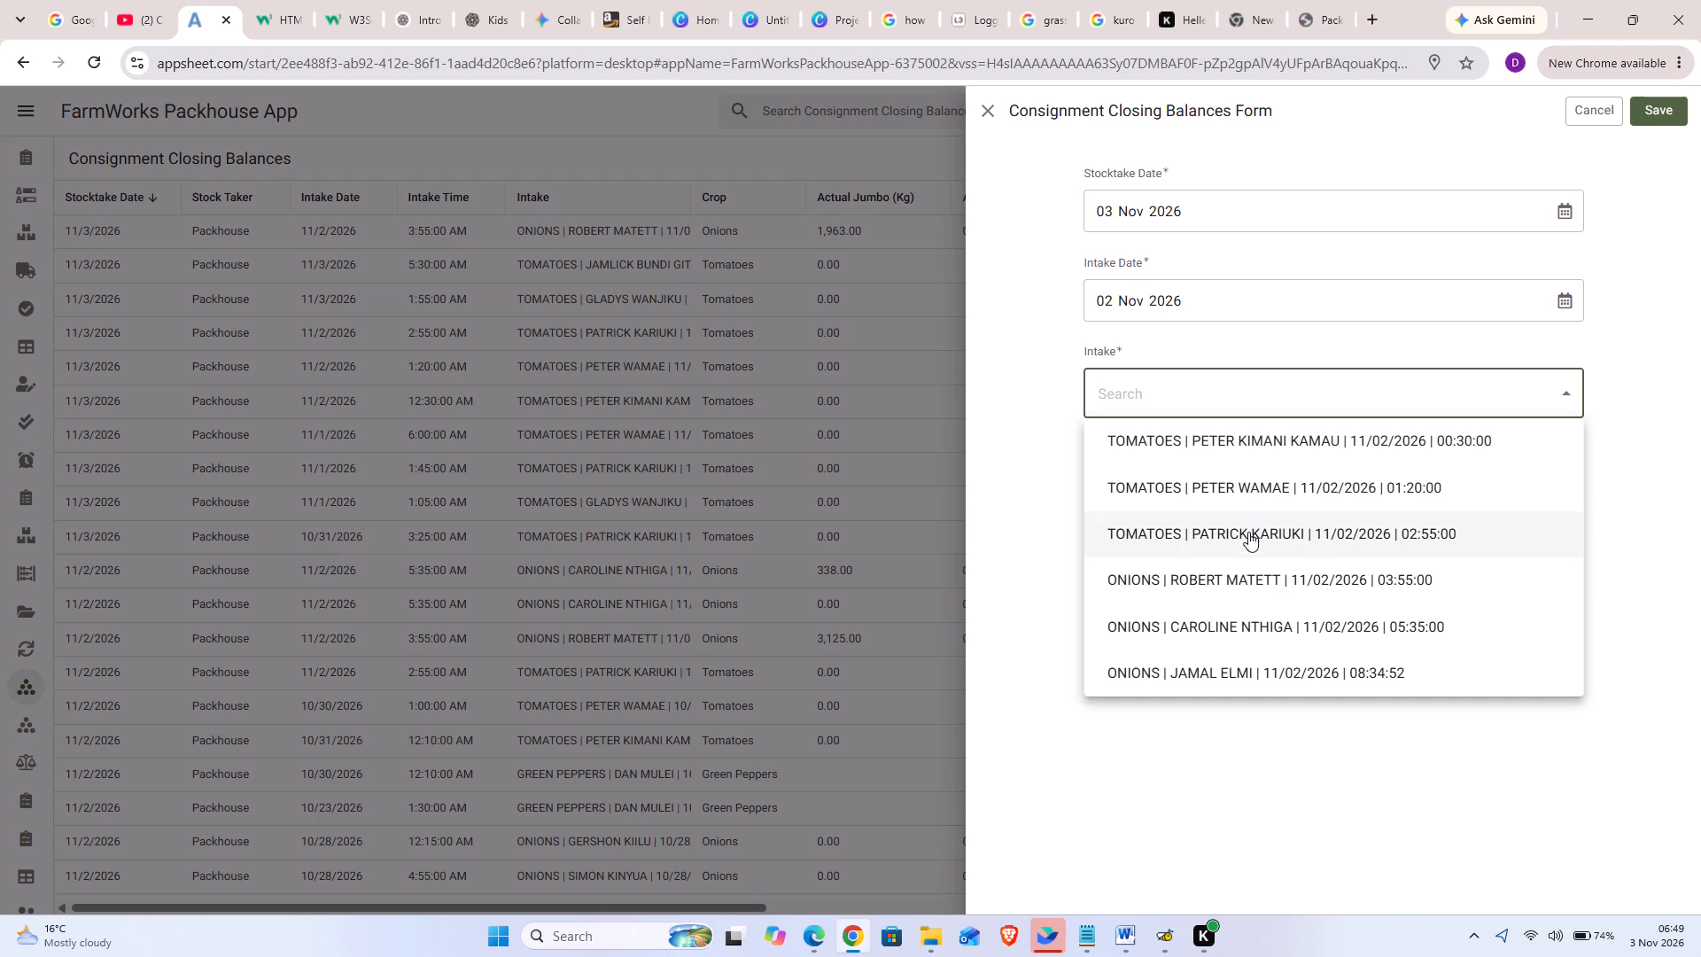
{"action": "left_click", "coordinate": [1231, 622]}
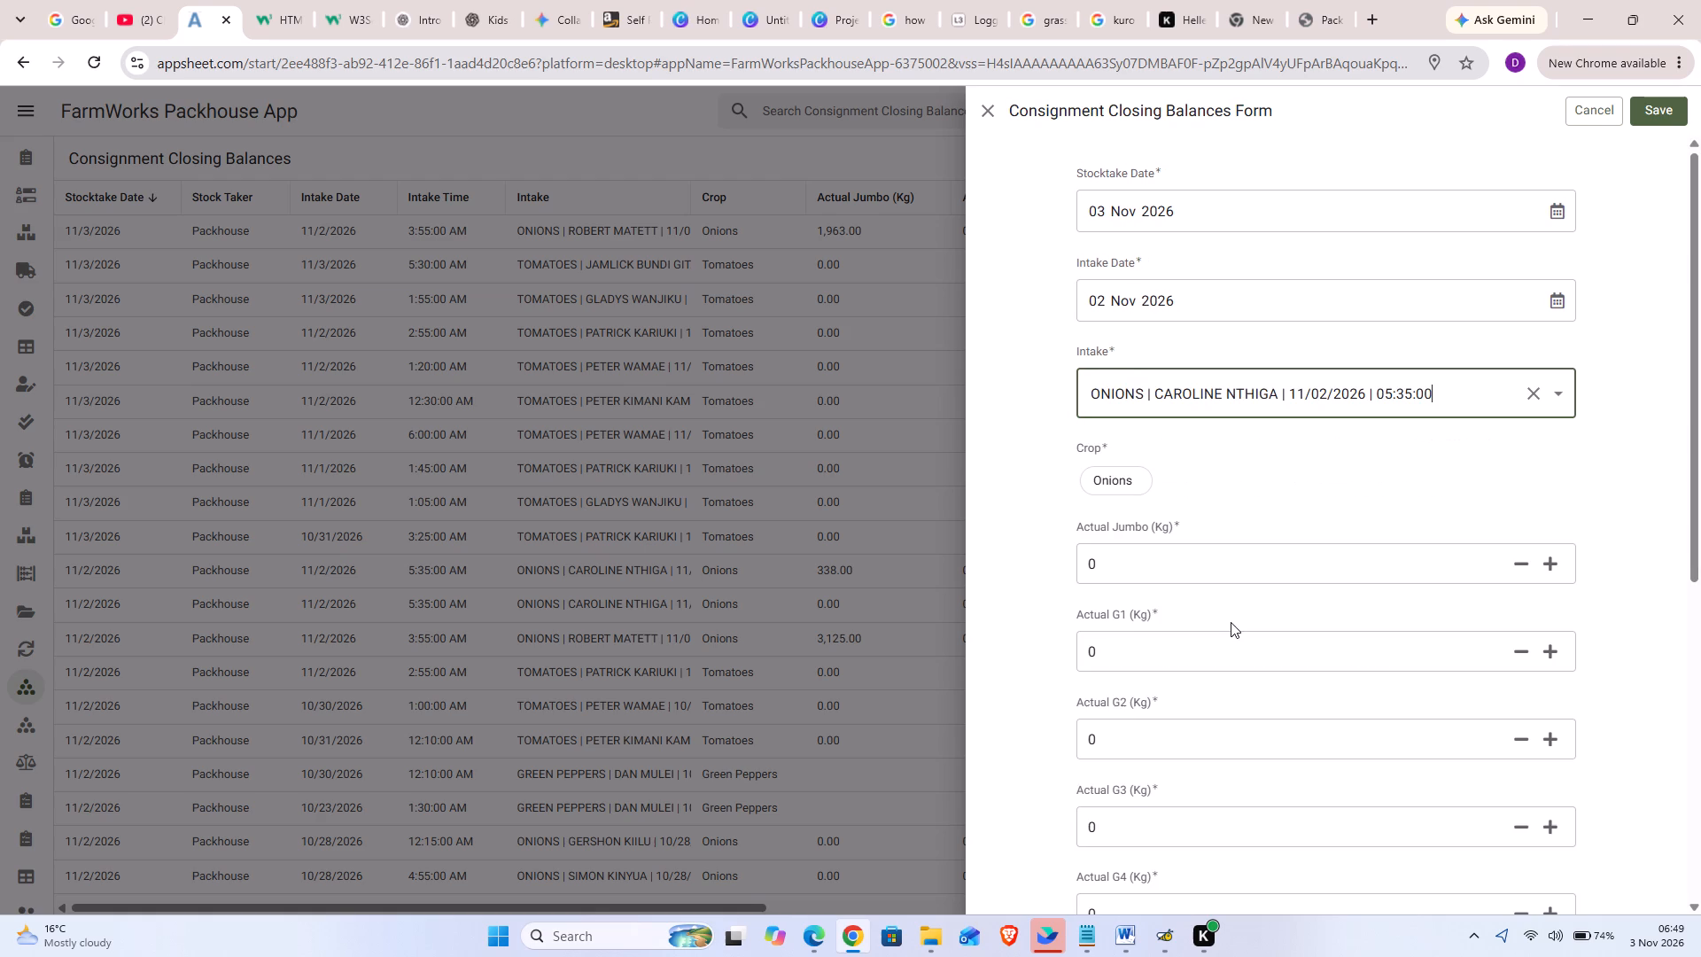
Set Actual Jumbo to 350 kg, G2 to 61 kg and G4 to 5845 kg, and save the closing balance.
{"action": "left_click", "coordinate": [1084, 568]}
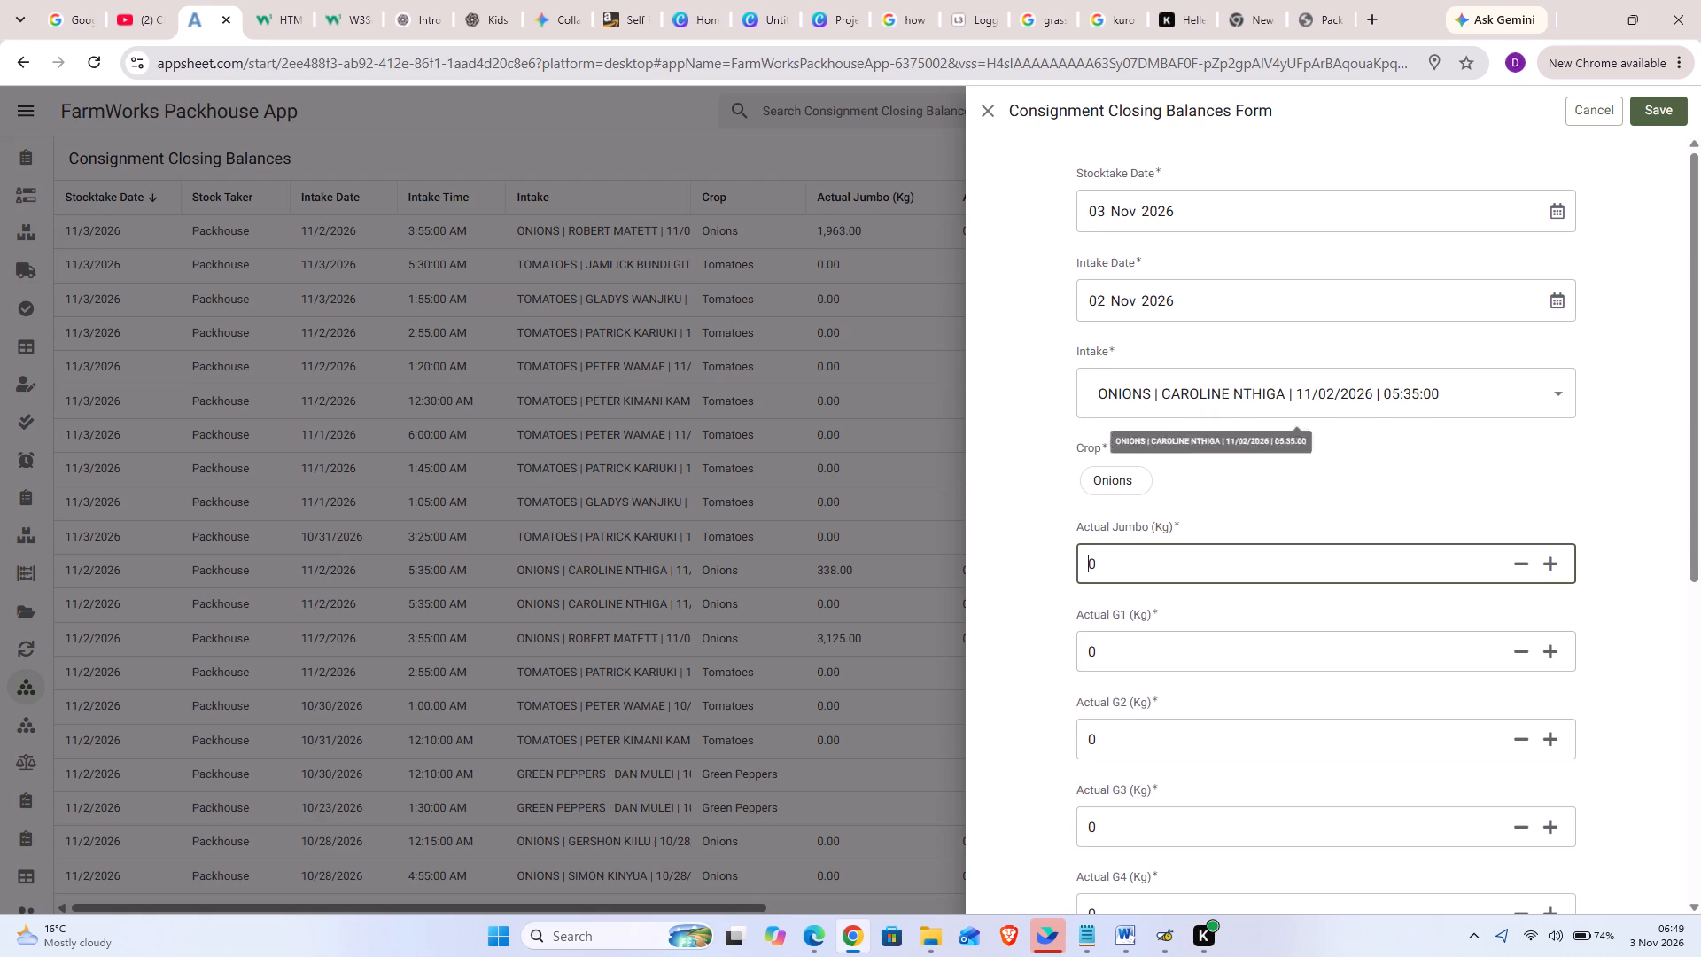
{"action": "type", "text": "35"}
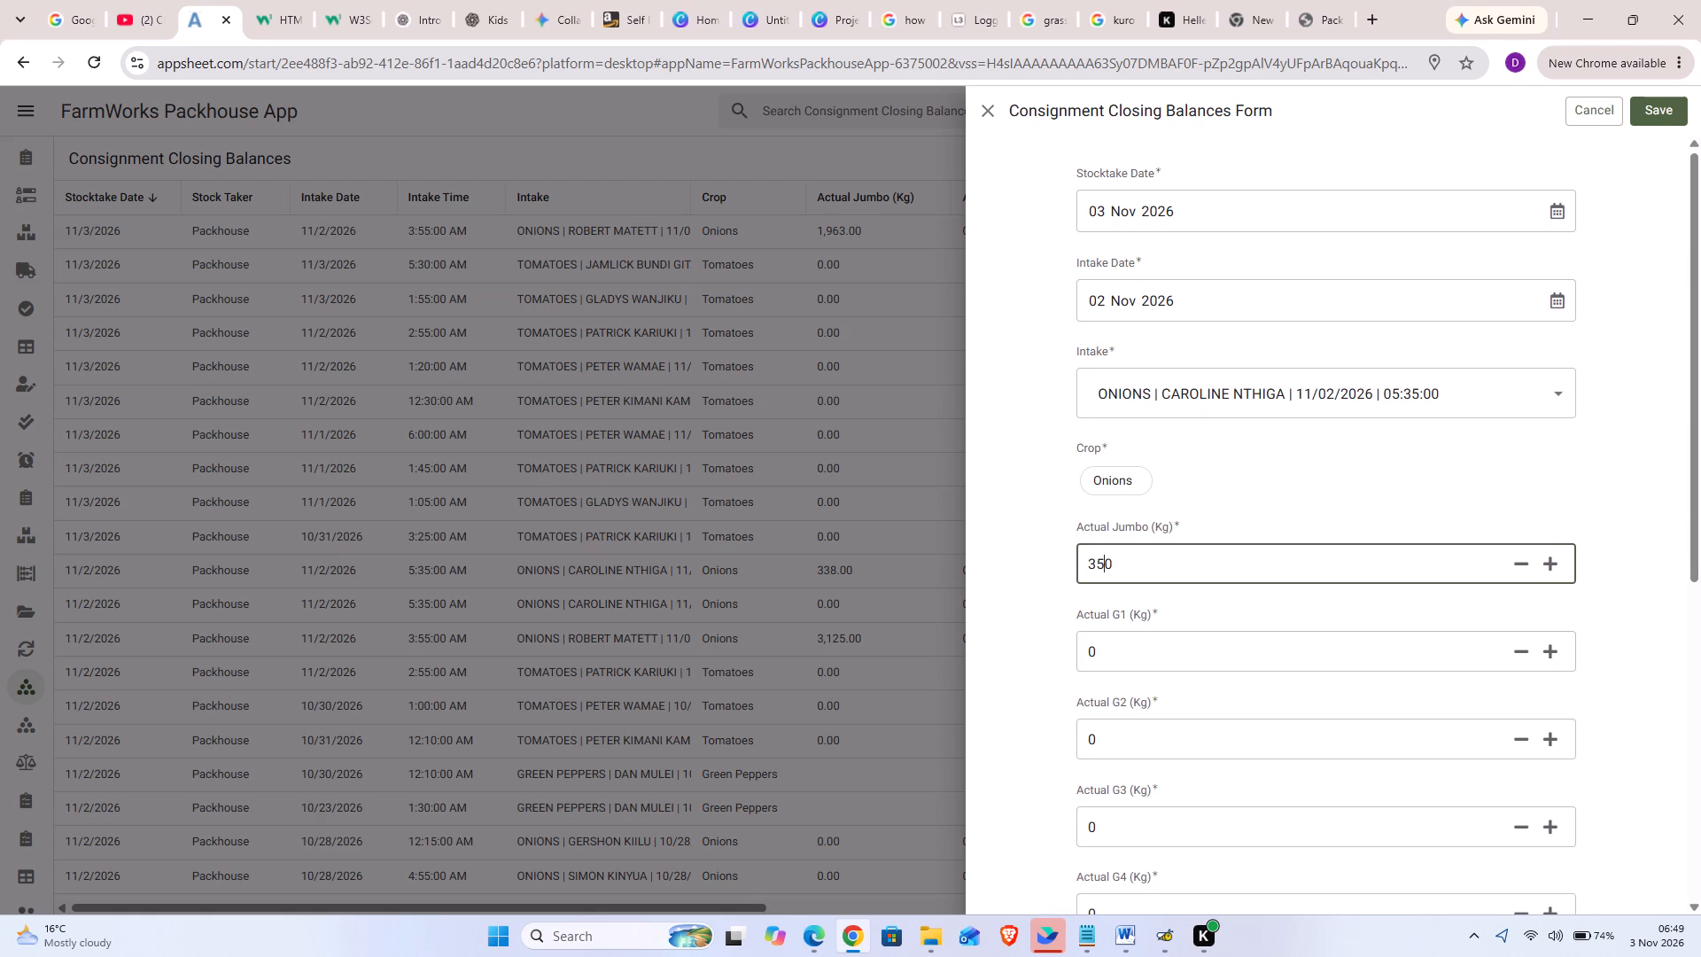
{"action": "left_click", "coordinate": [1124, 734]}
{"action": "key", "text": "BackSpace"}
{"action": "type", "text": "61"}
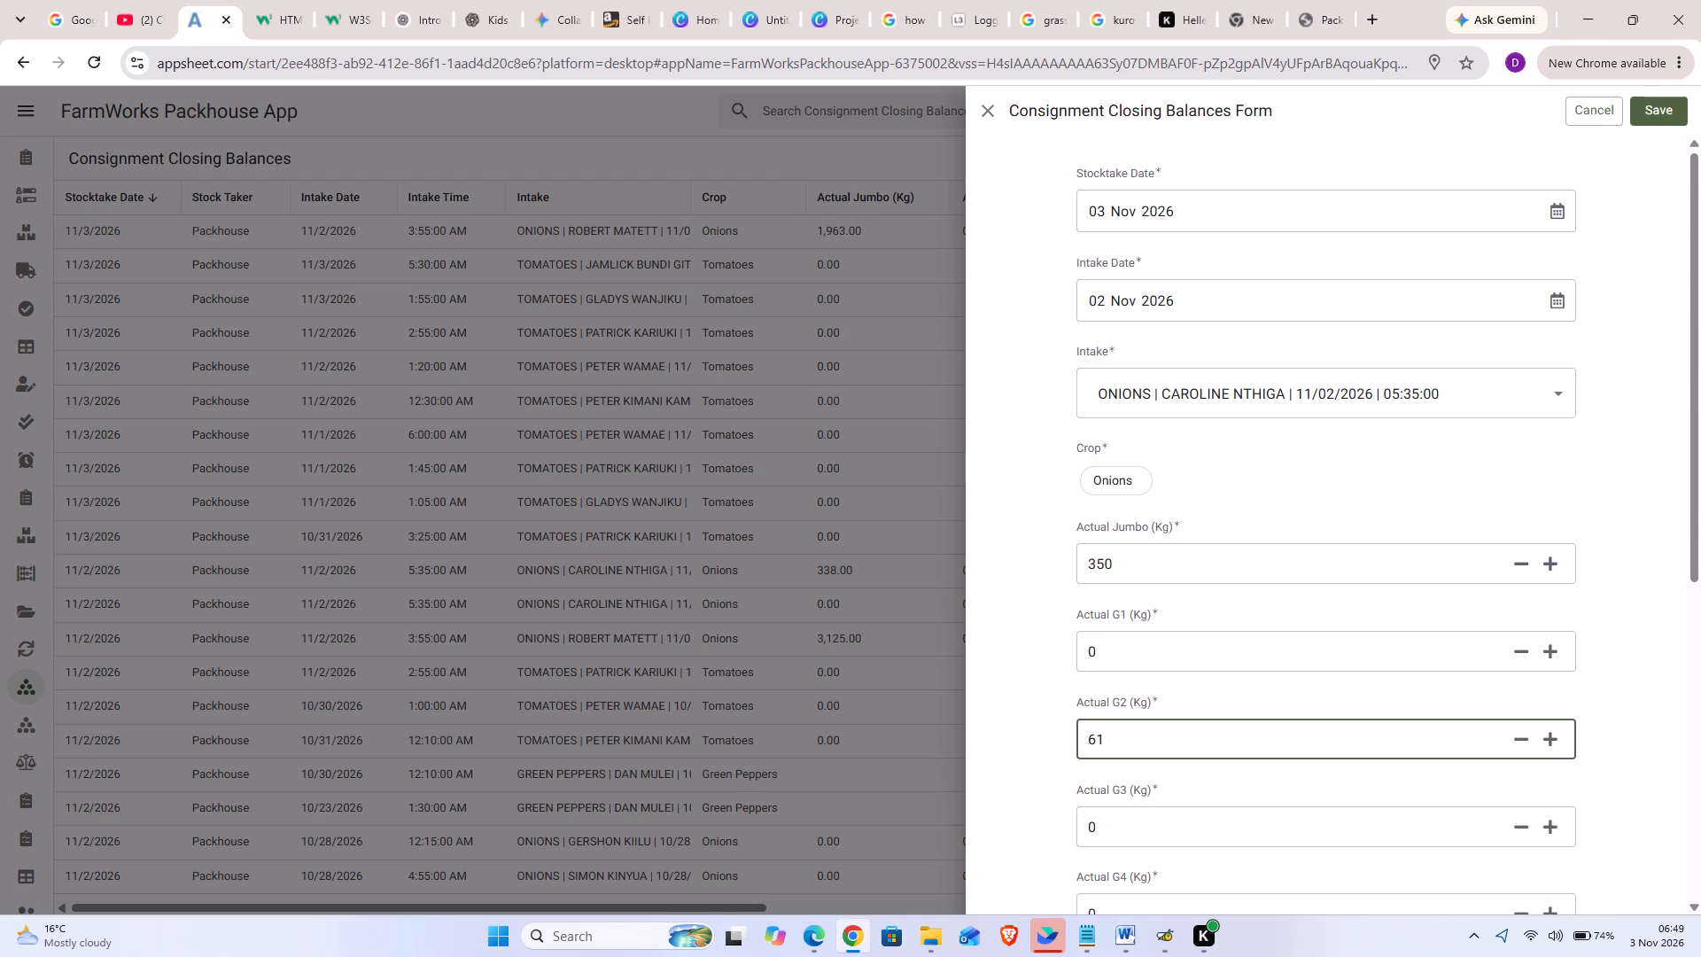
{"action": "scroll", "coordinate": [1159, 821], "scroll_direction": "down", "scroll_amount": 1}
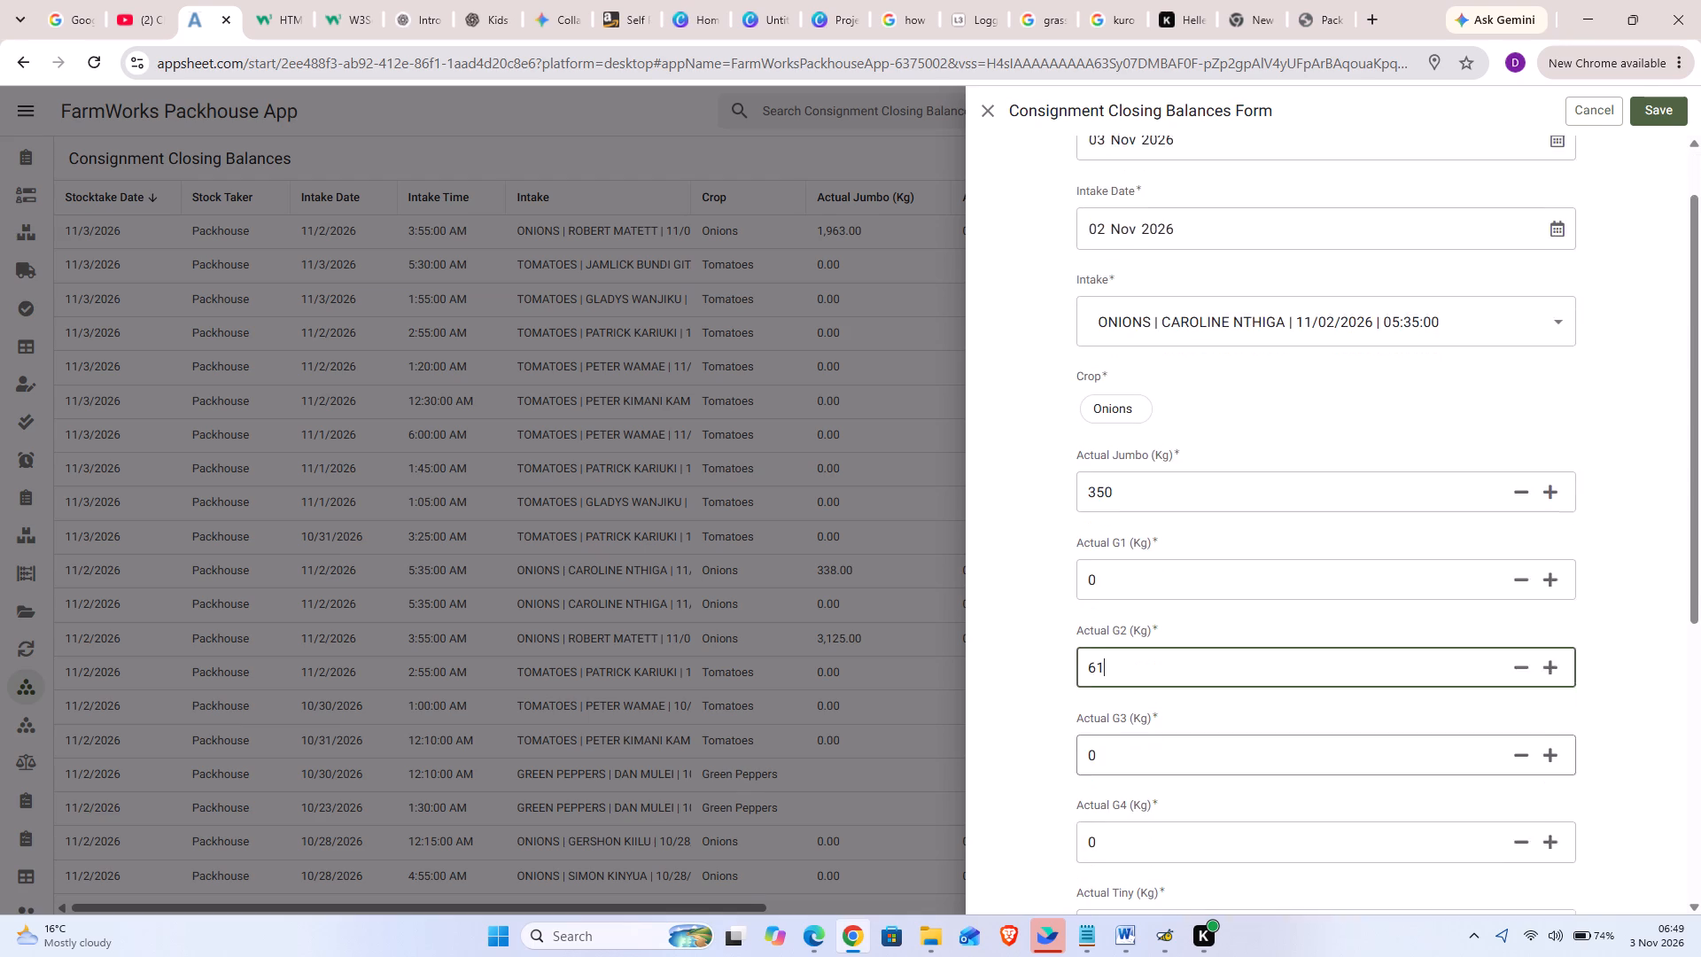
{"action": "left_click", "coordinate": [1136, 829]}
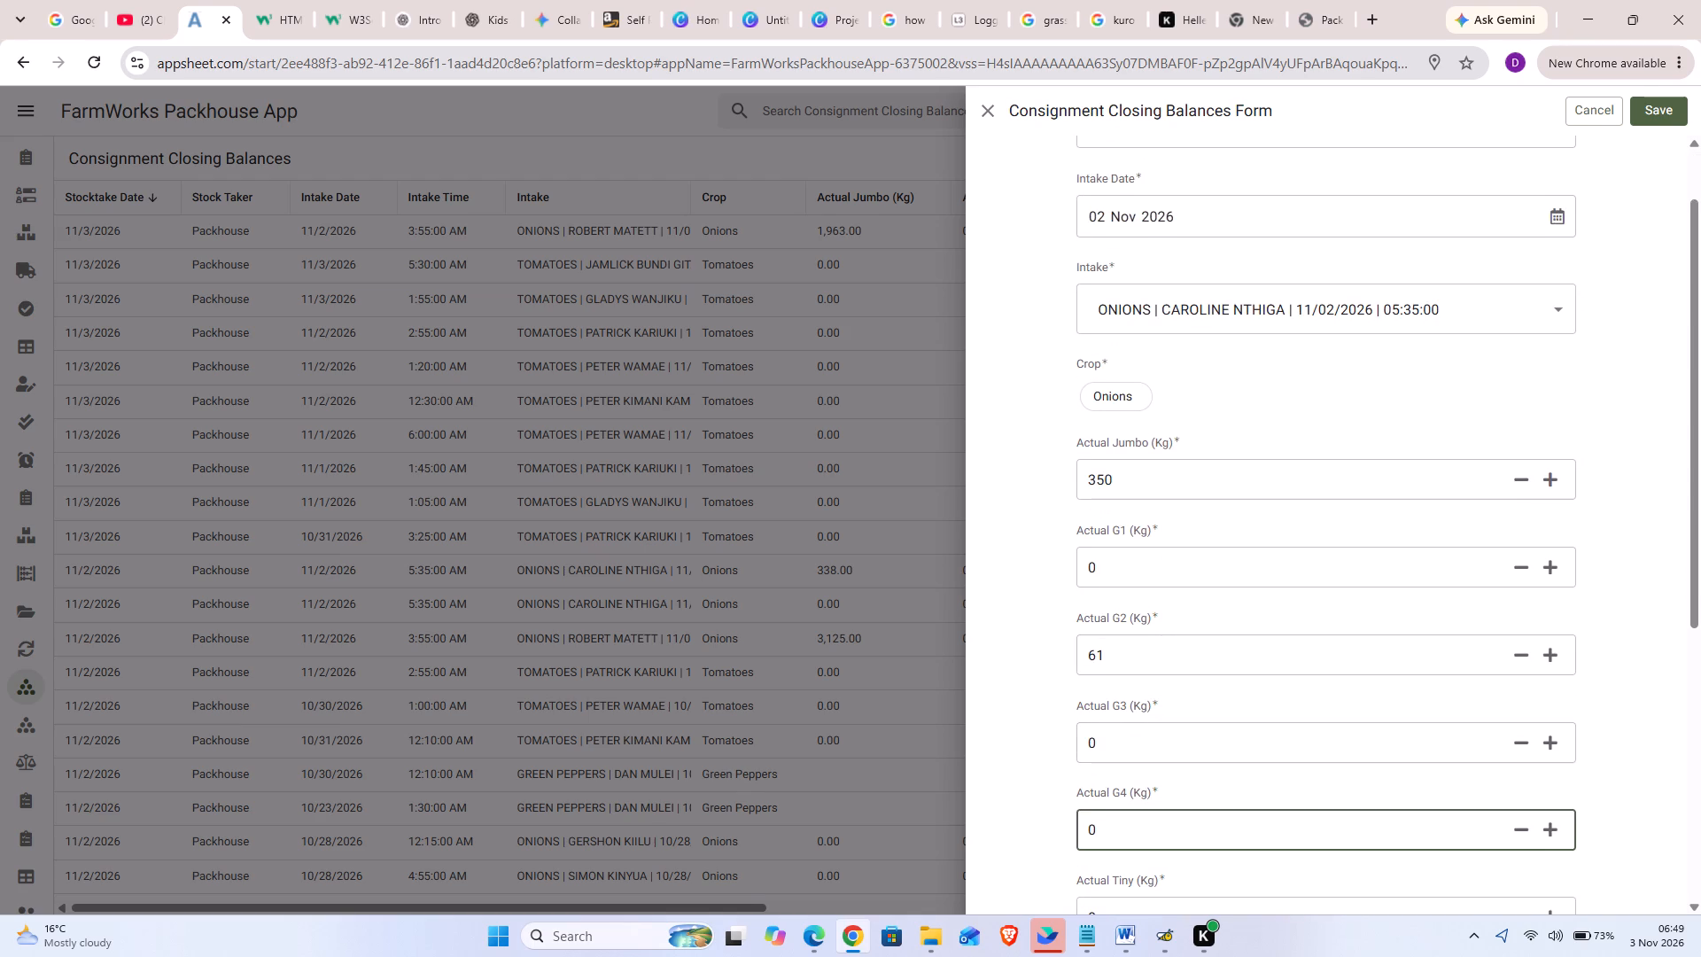
{"action": "key", "text": "BackSpace"}
{"action": "type", "text": "5845"}
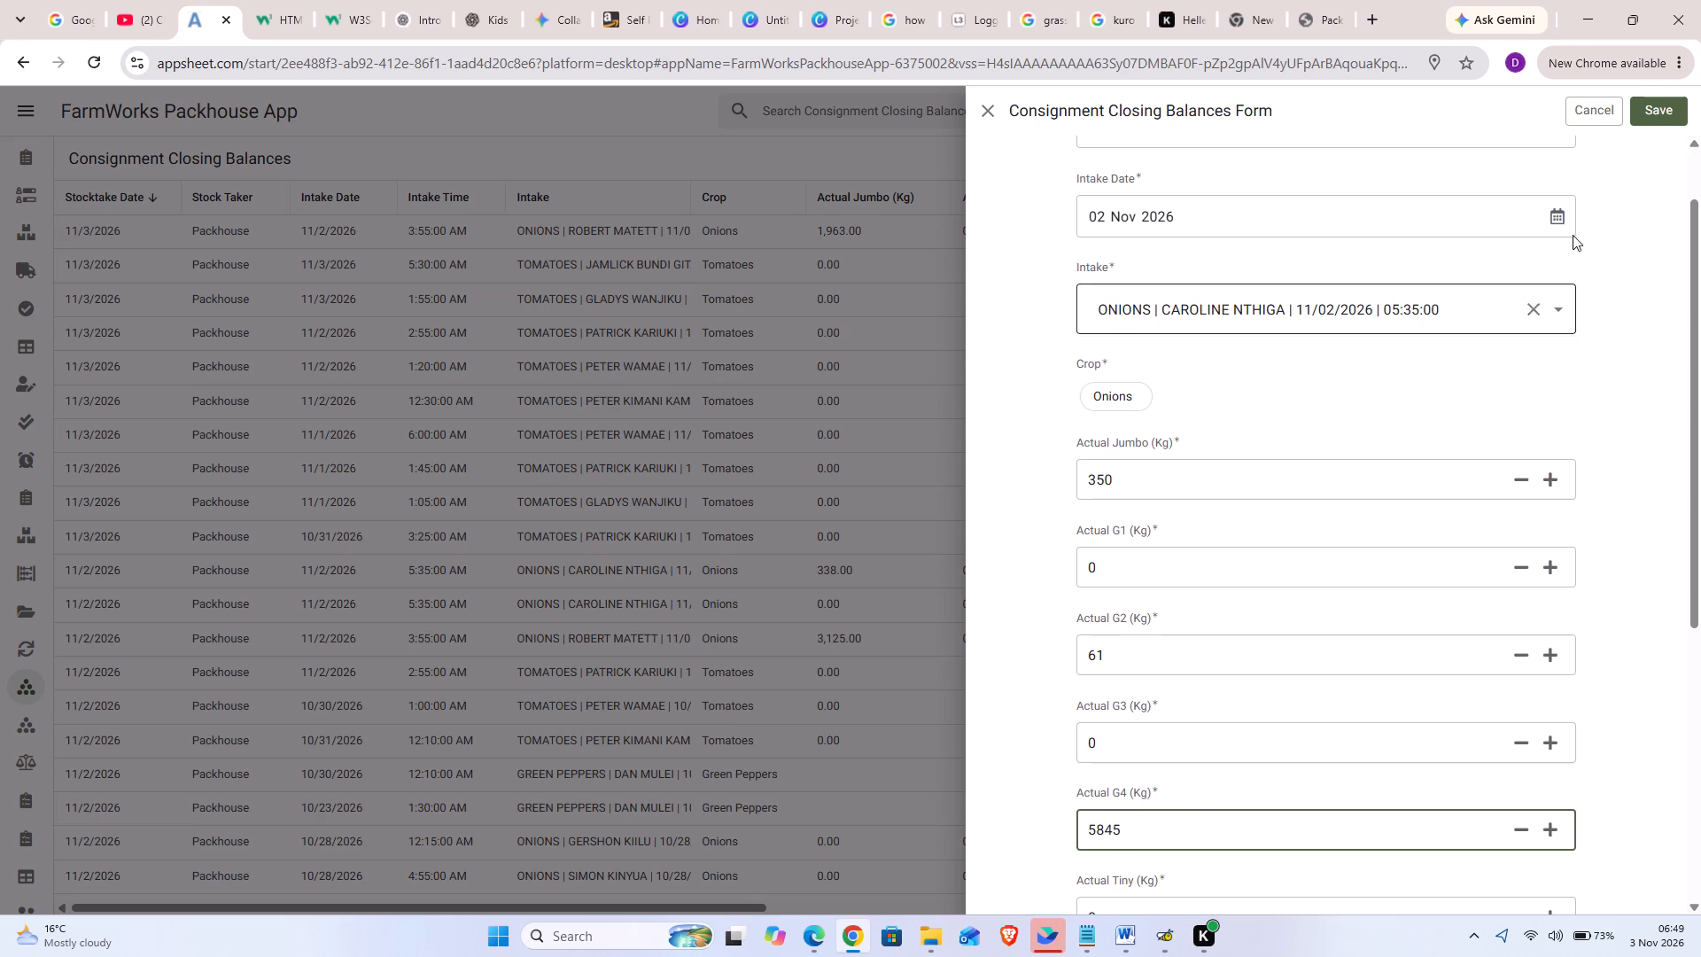
{"action": "left_click", "coordinate": [1659, 116]}
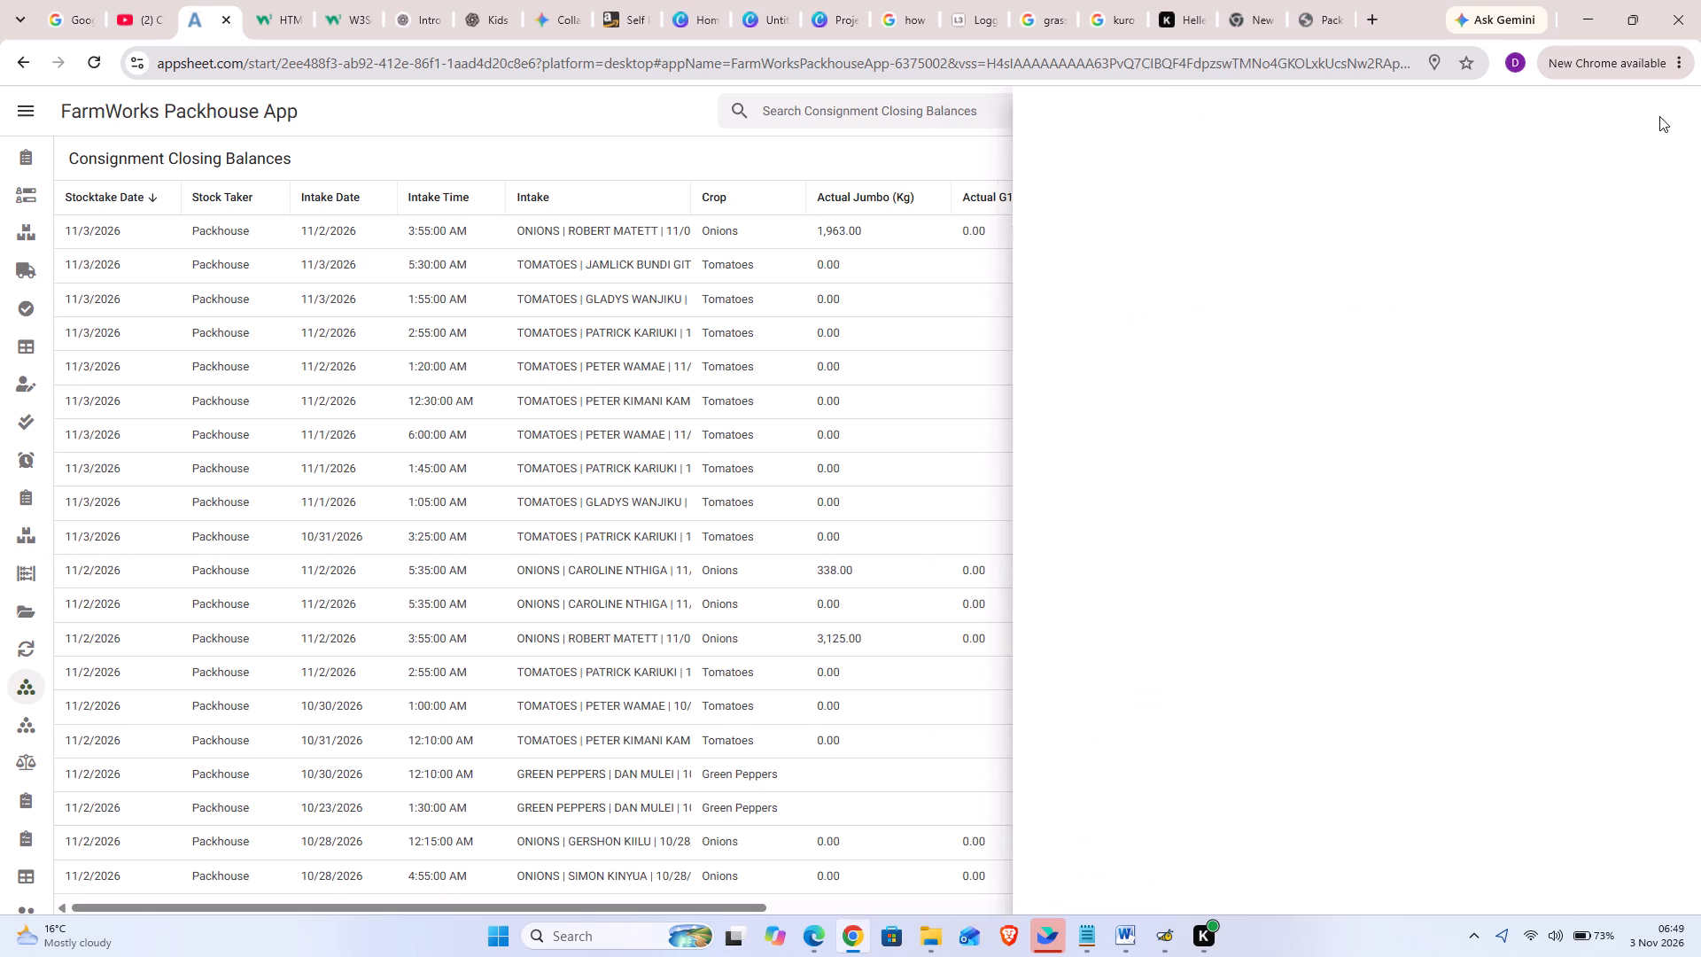
Add and save a closing balance for the 02 Nov 2026, 08:34:52 onions intake with Actual Jumbo 721 kg and G4 3110 kg.
{"action": "left_click", "coordinate": [1588, 160]}
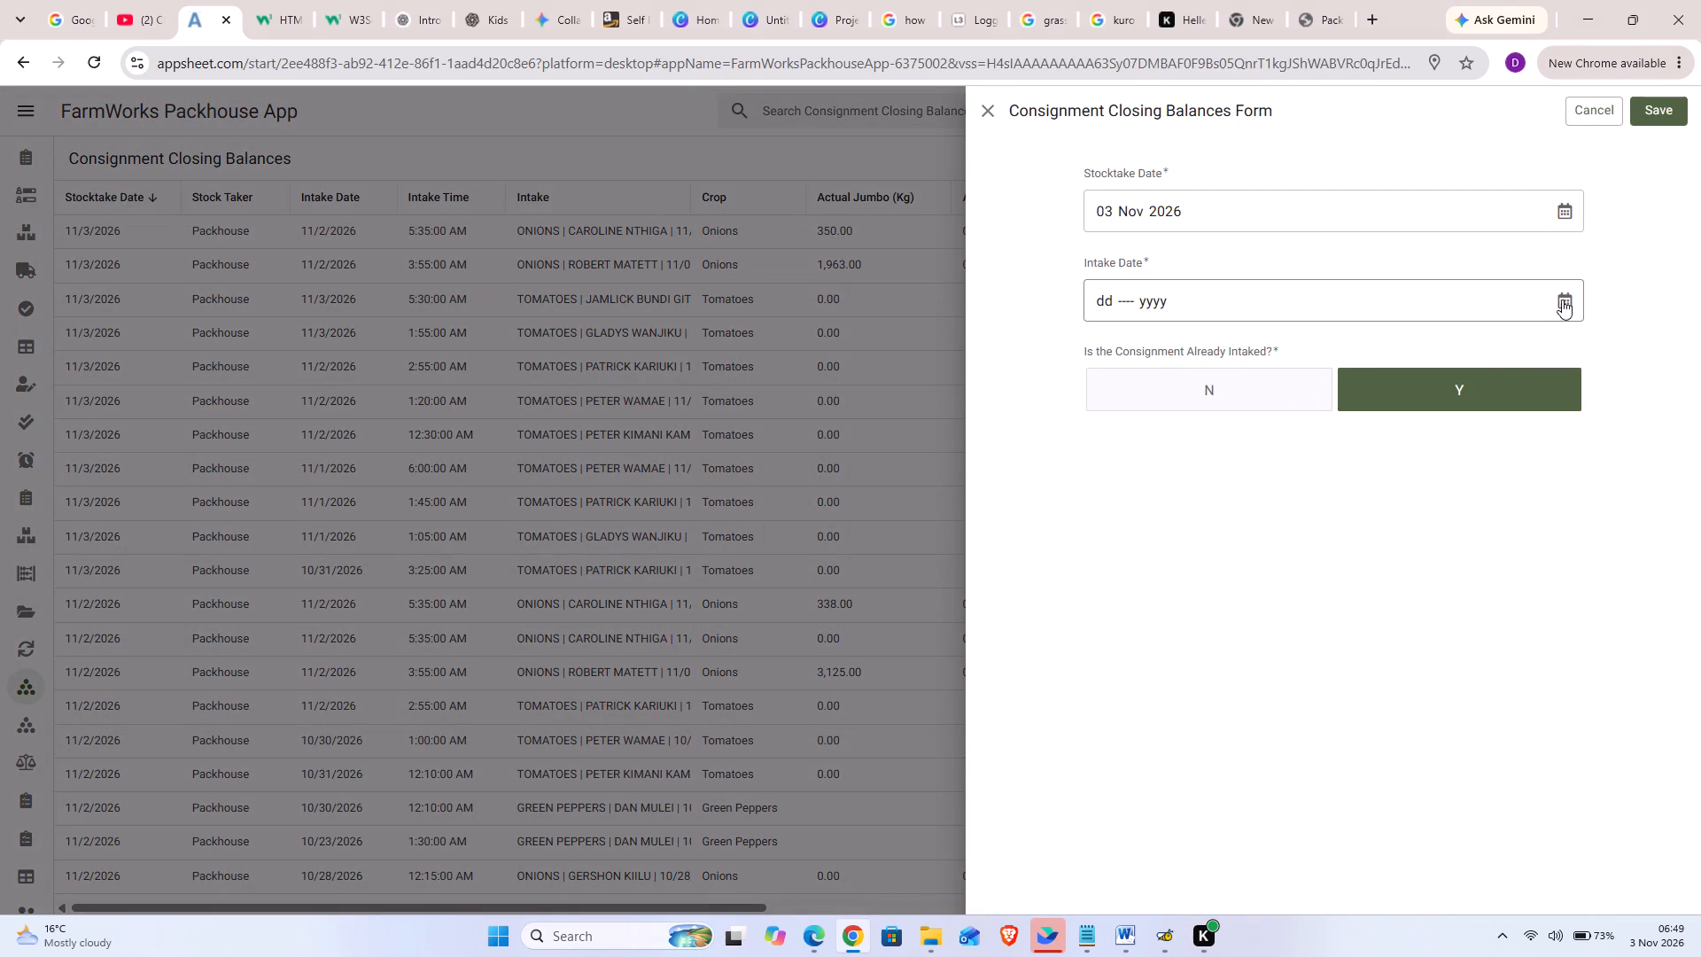
{"action": "left_click", "coordinate": [1562, 302]}
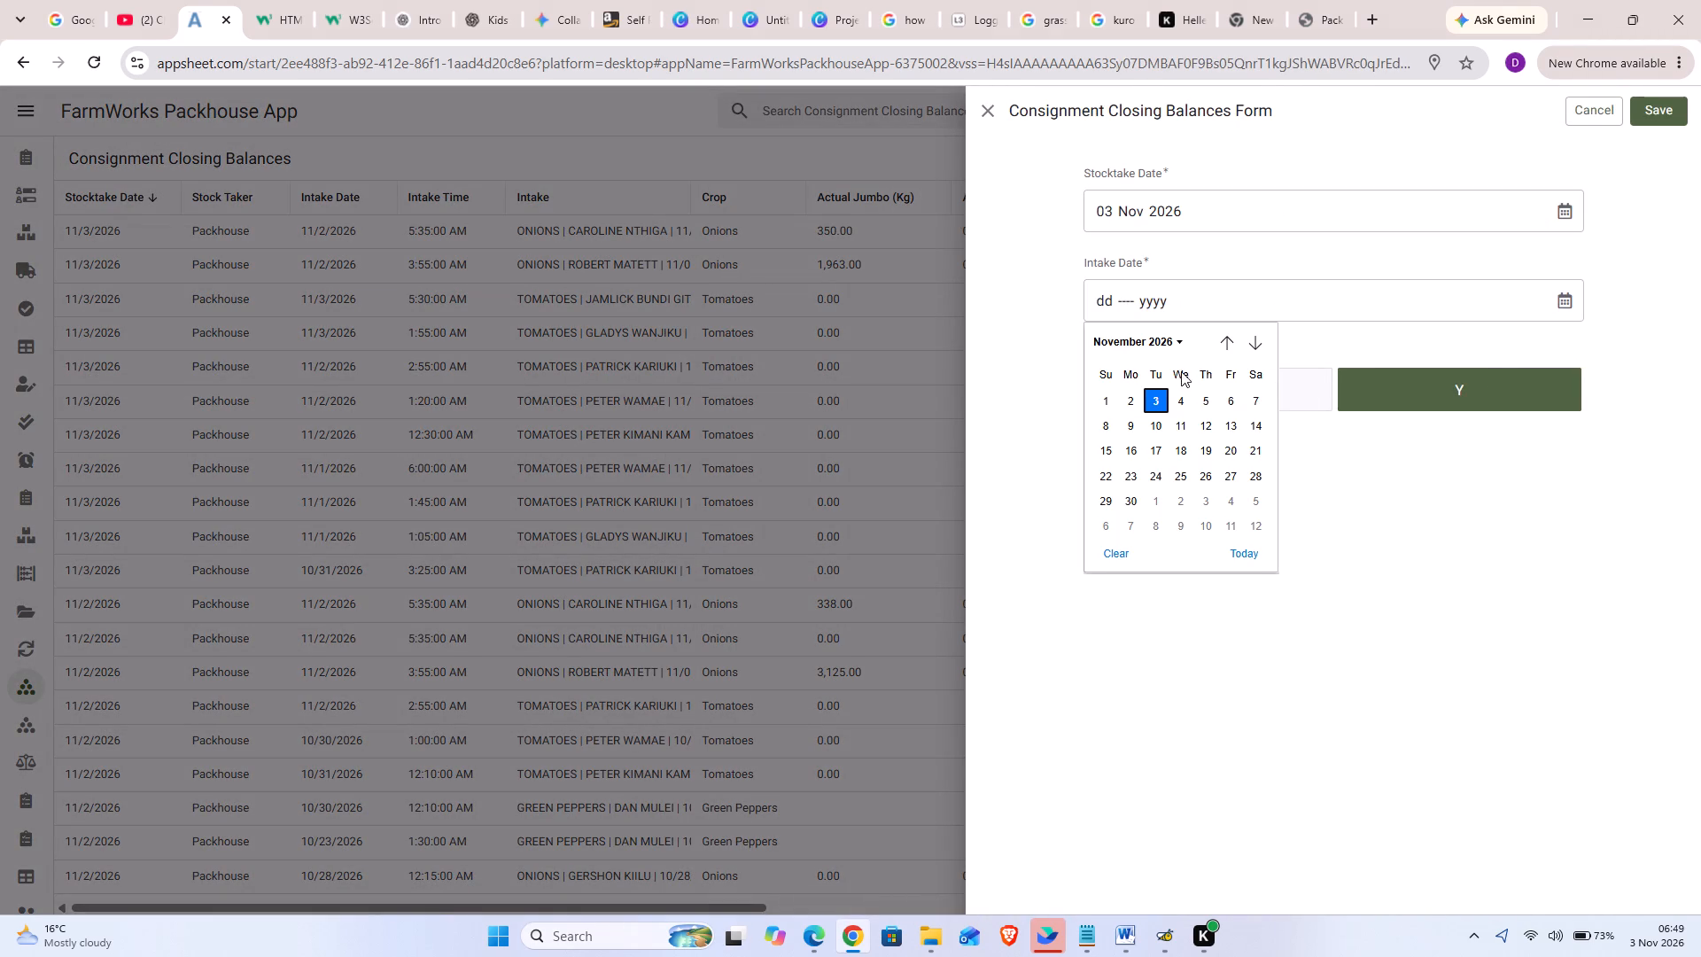
{"action": "left_click", "coordinate": [1125, 403]}
{"action": "left_click", "coordinate": [1427, 385]}
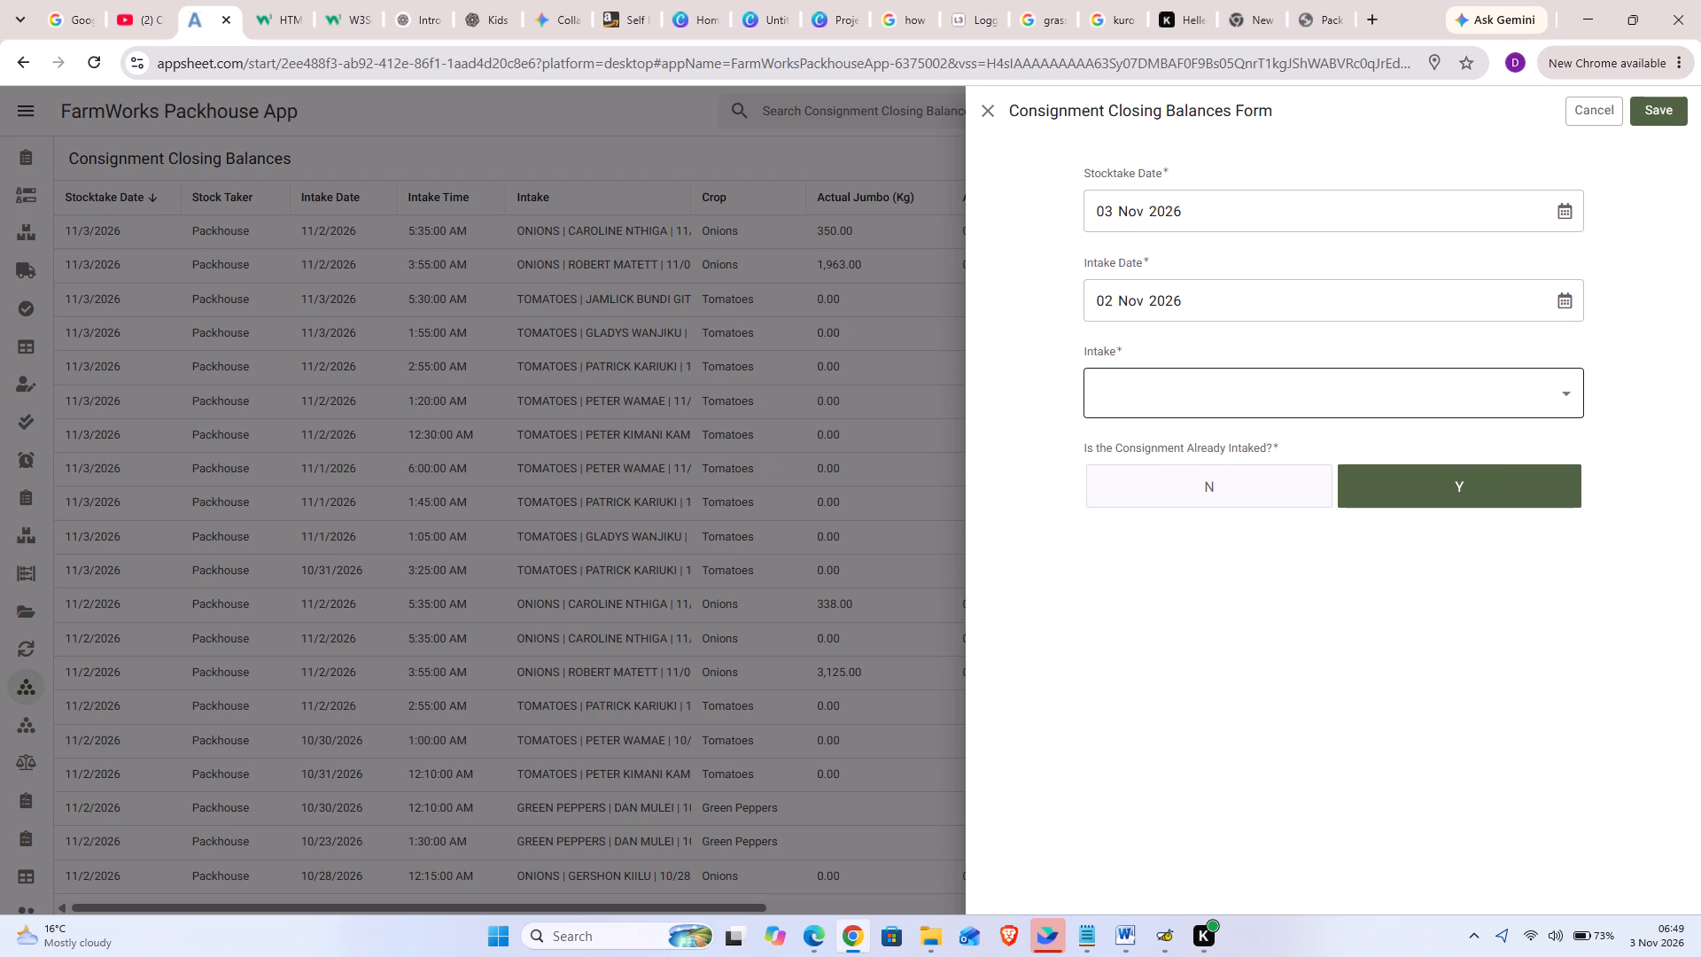
{"action": "left_click", "coordinate": [1565, 396]}
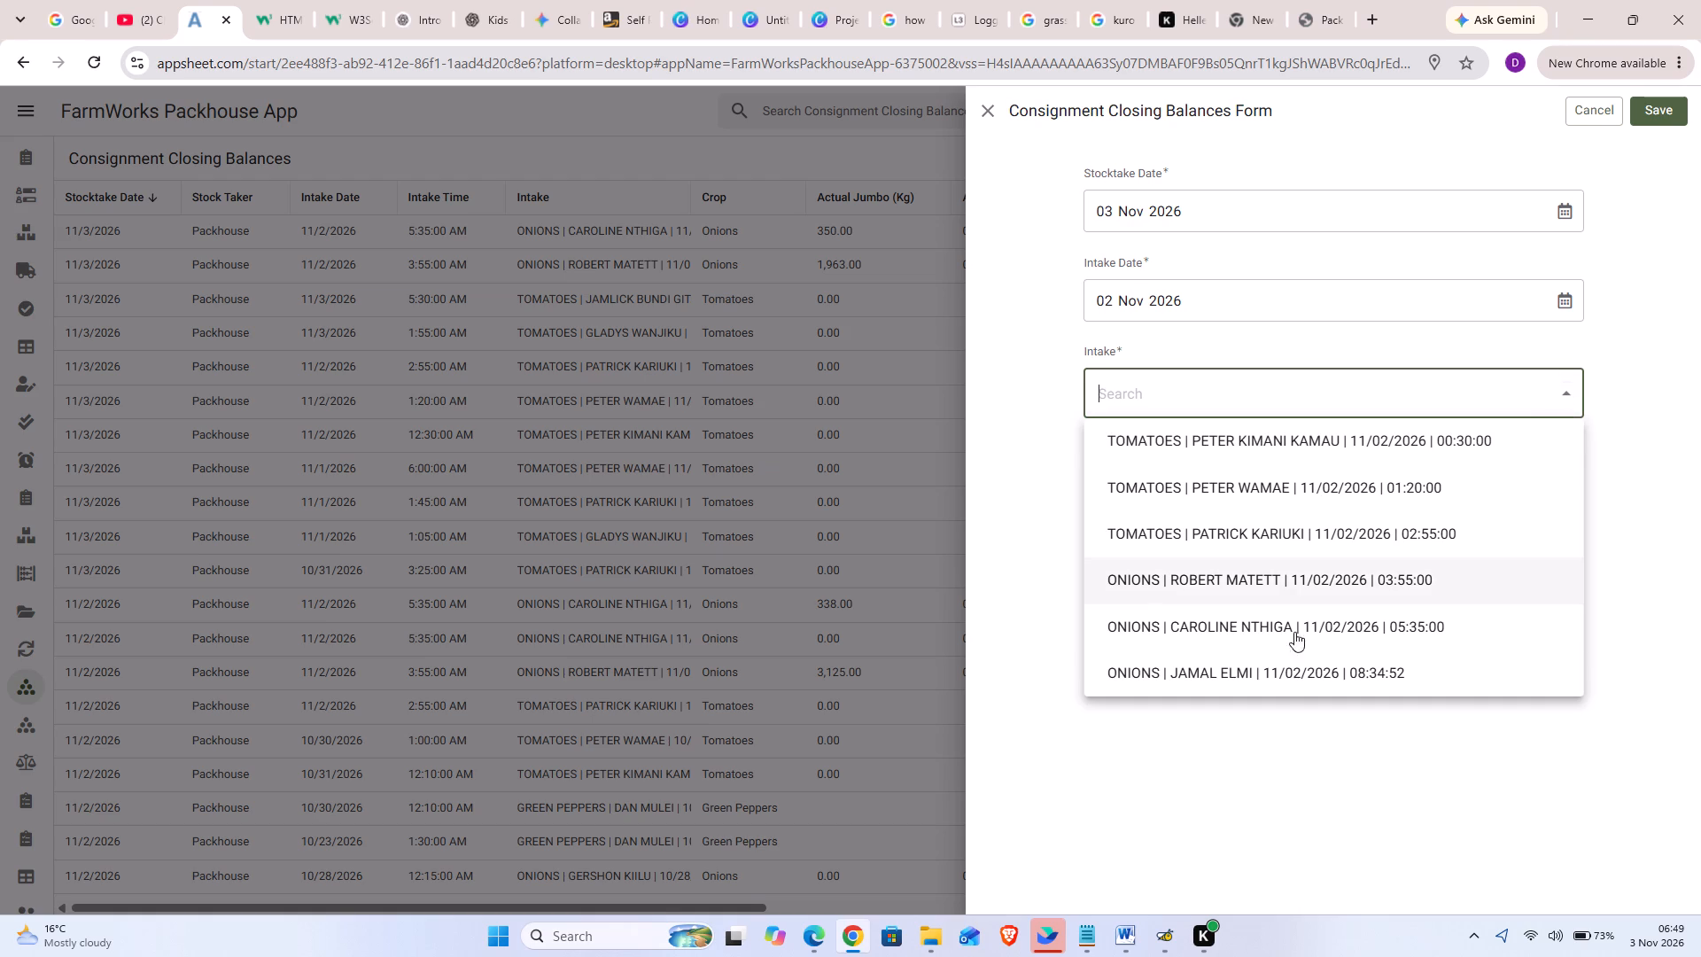
{"action": "left_click", "coordinate": [1257, 666]}
{"action": "left_click", "coordinate": [1126, 565]}
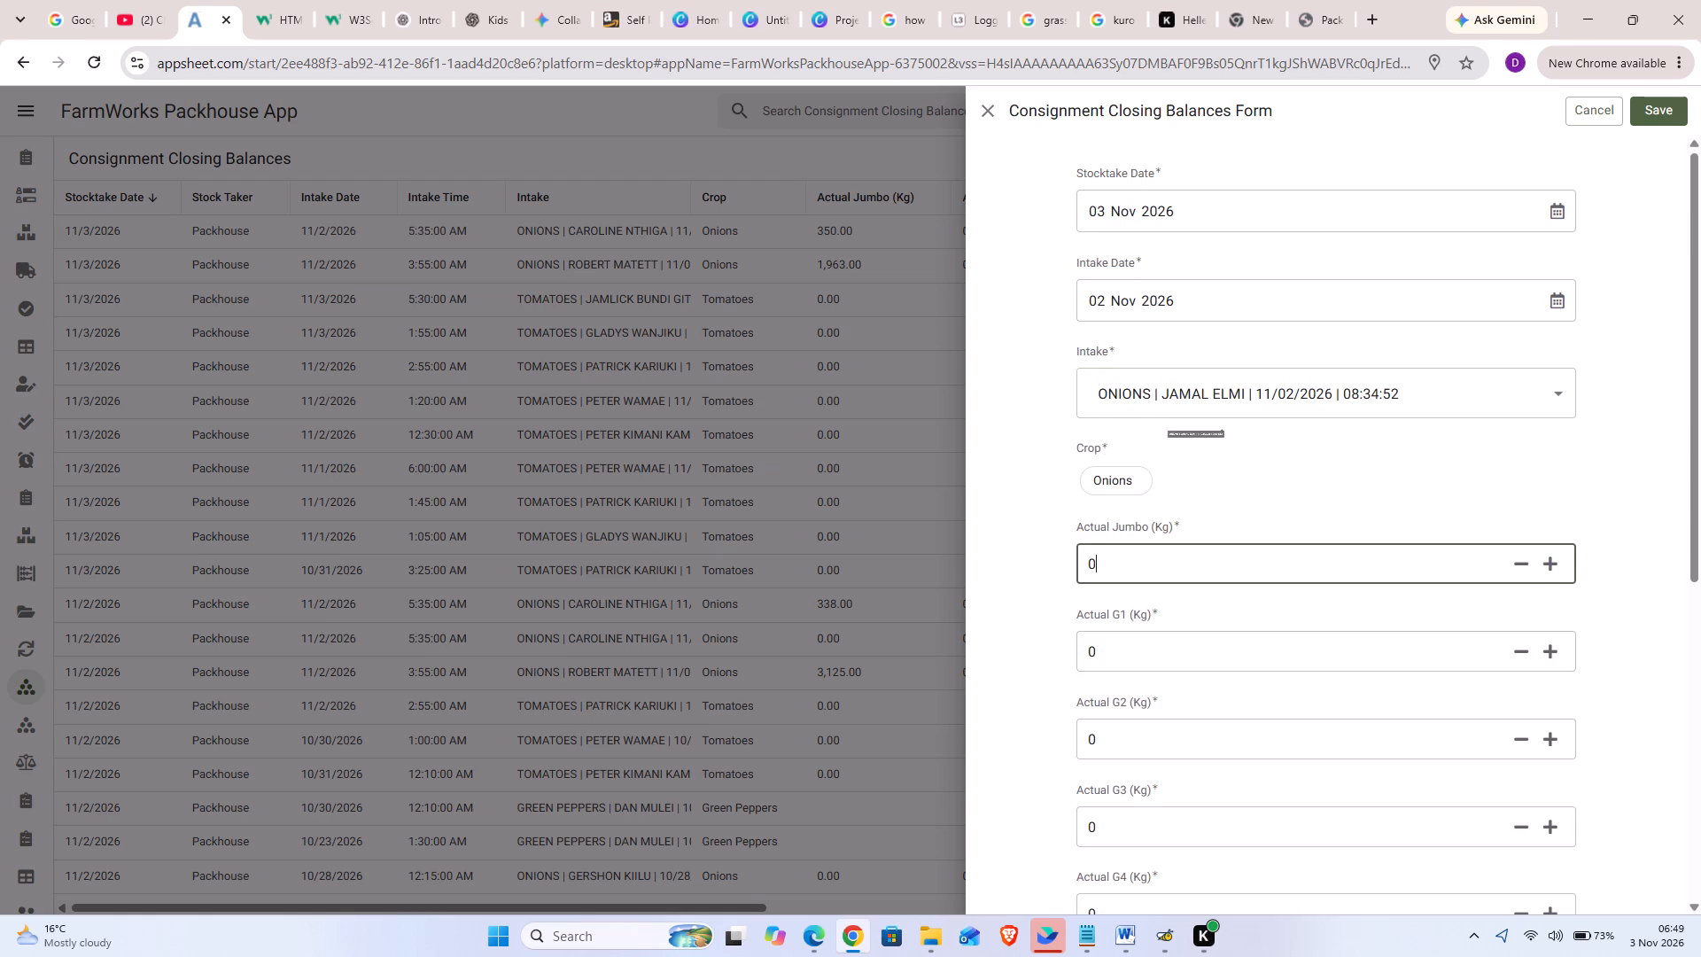
{"action": "key", "text": "BackSpace"}
{"action": "type", "text": "721"}
{"action": "scroll", "coordinate": [1251, 719], "scroll_direction": "down", "scroll_amount": 1}
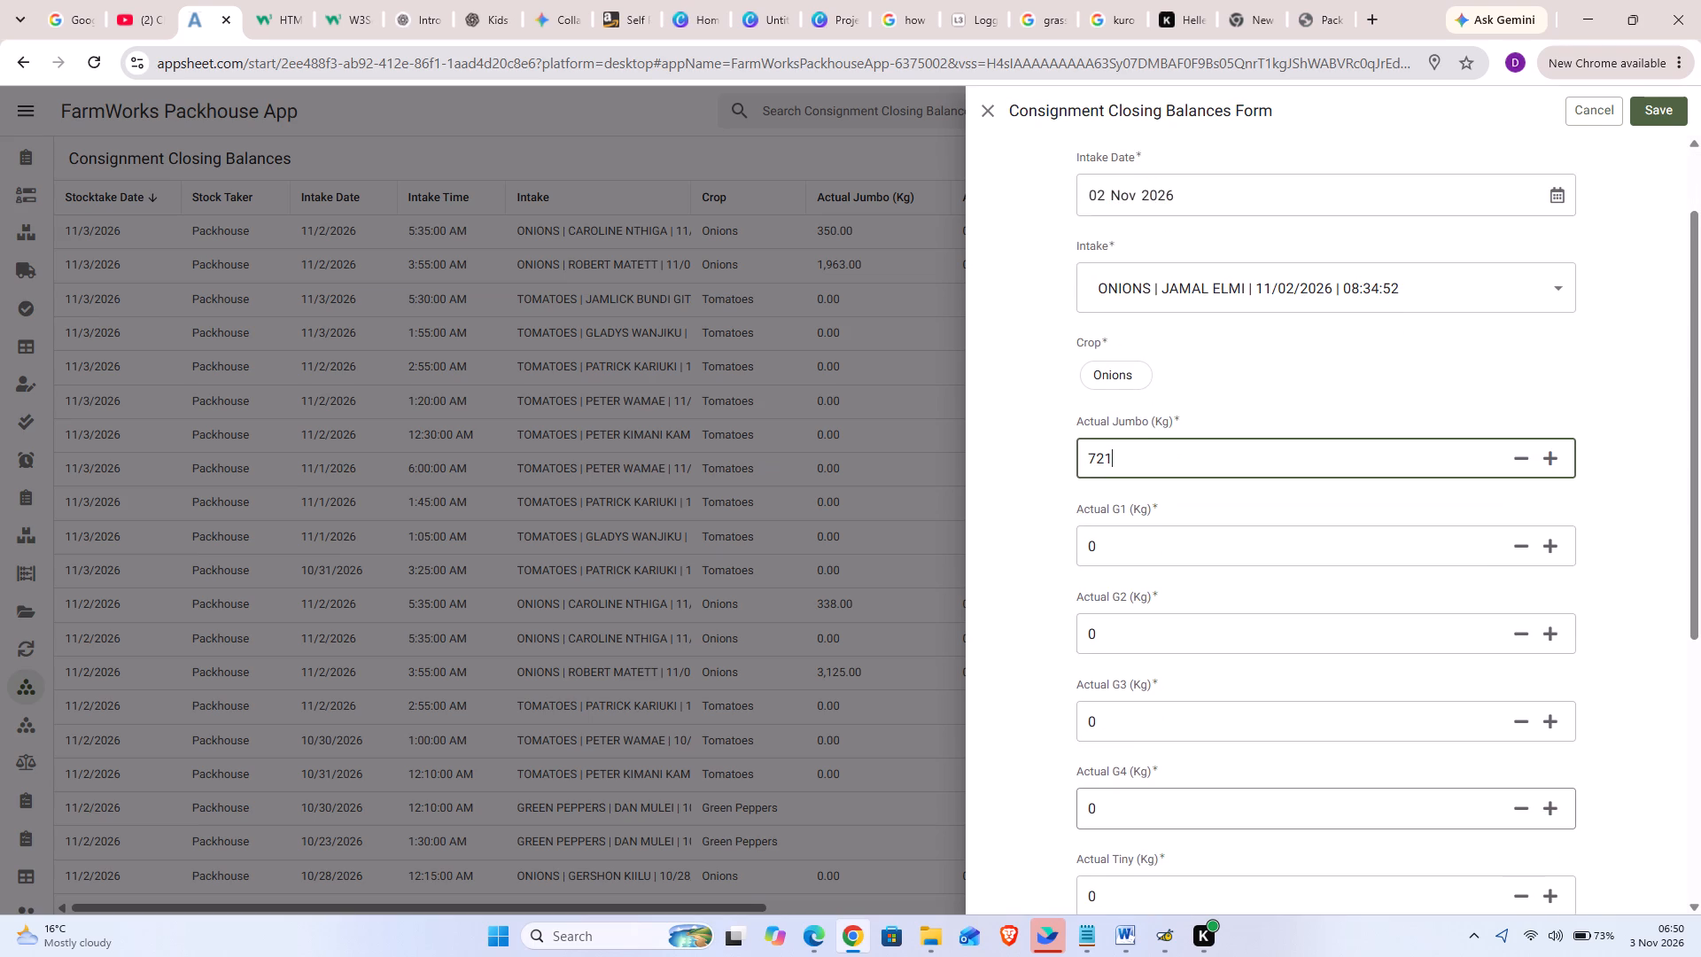
{"action": "left_click", "coordinate": [1125, 801]}
{"action": "key", "text": "BackSpace"}
{"action": "type", "text": "3110"}
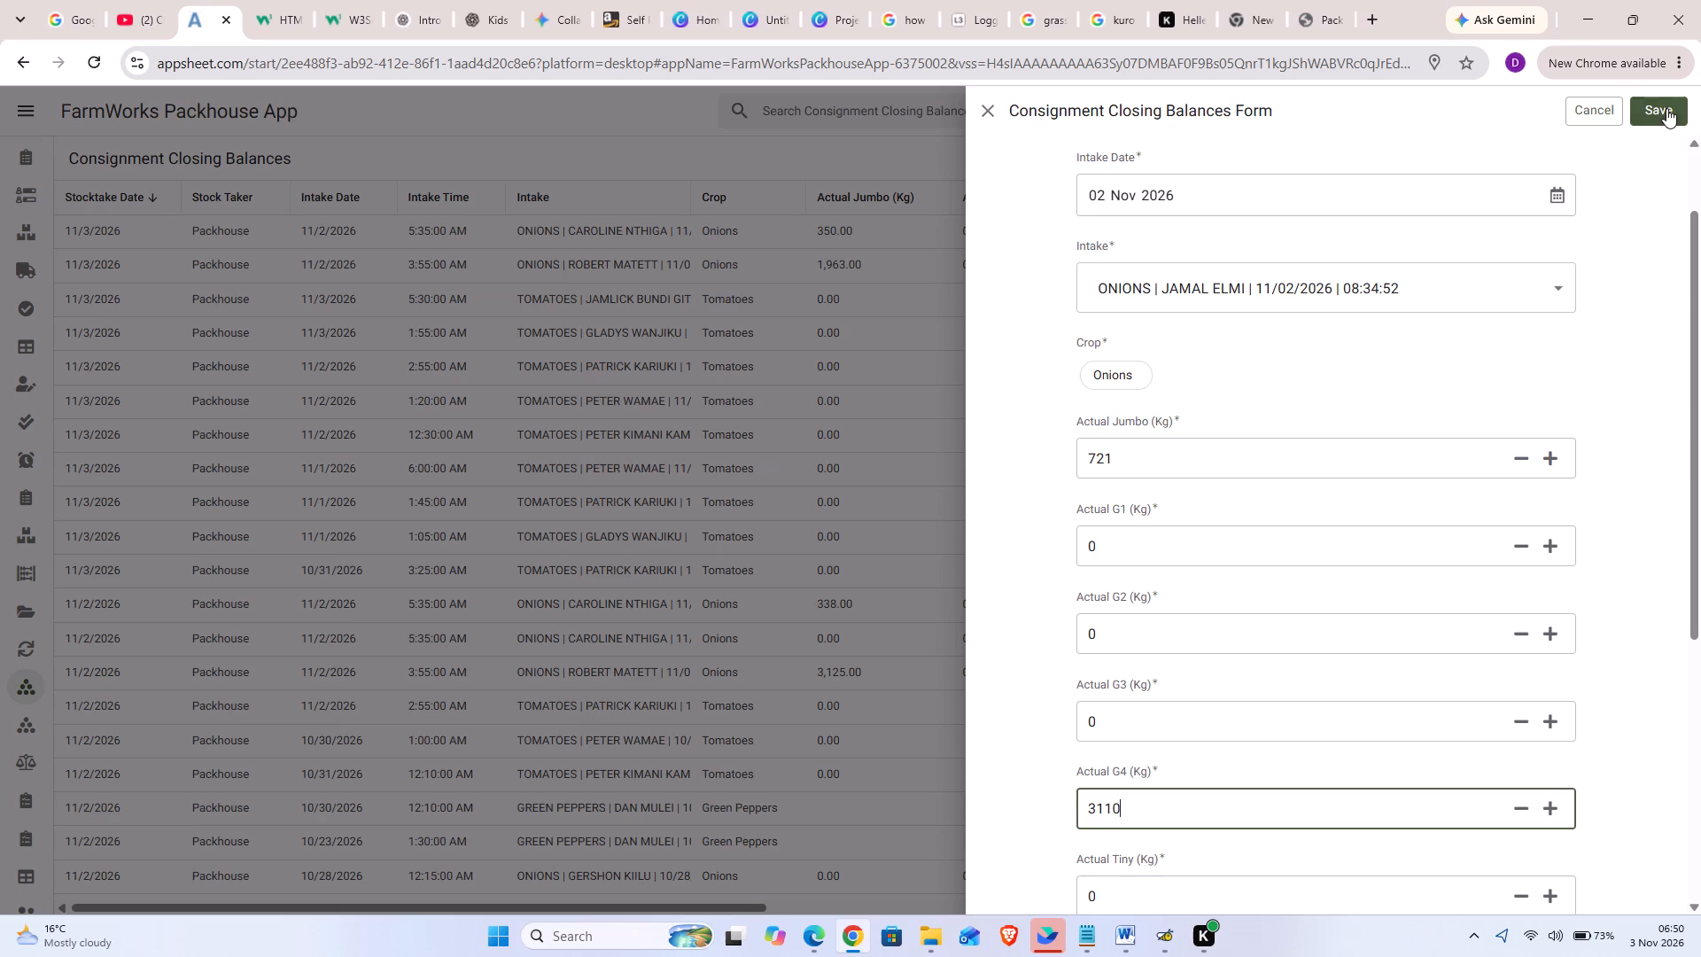
{"action": "left_click", "coordinate": [1666, 109]}
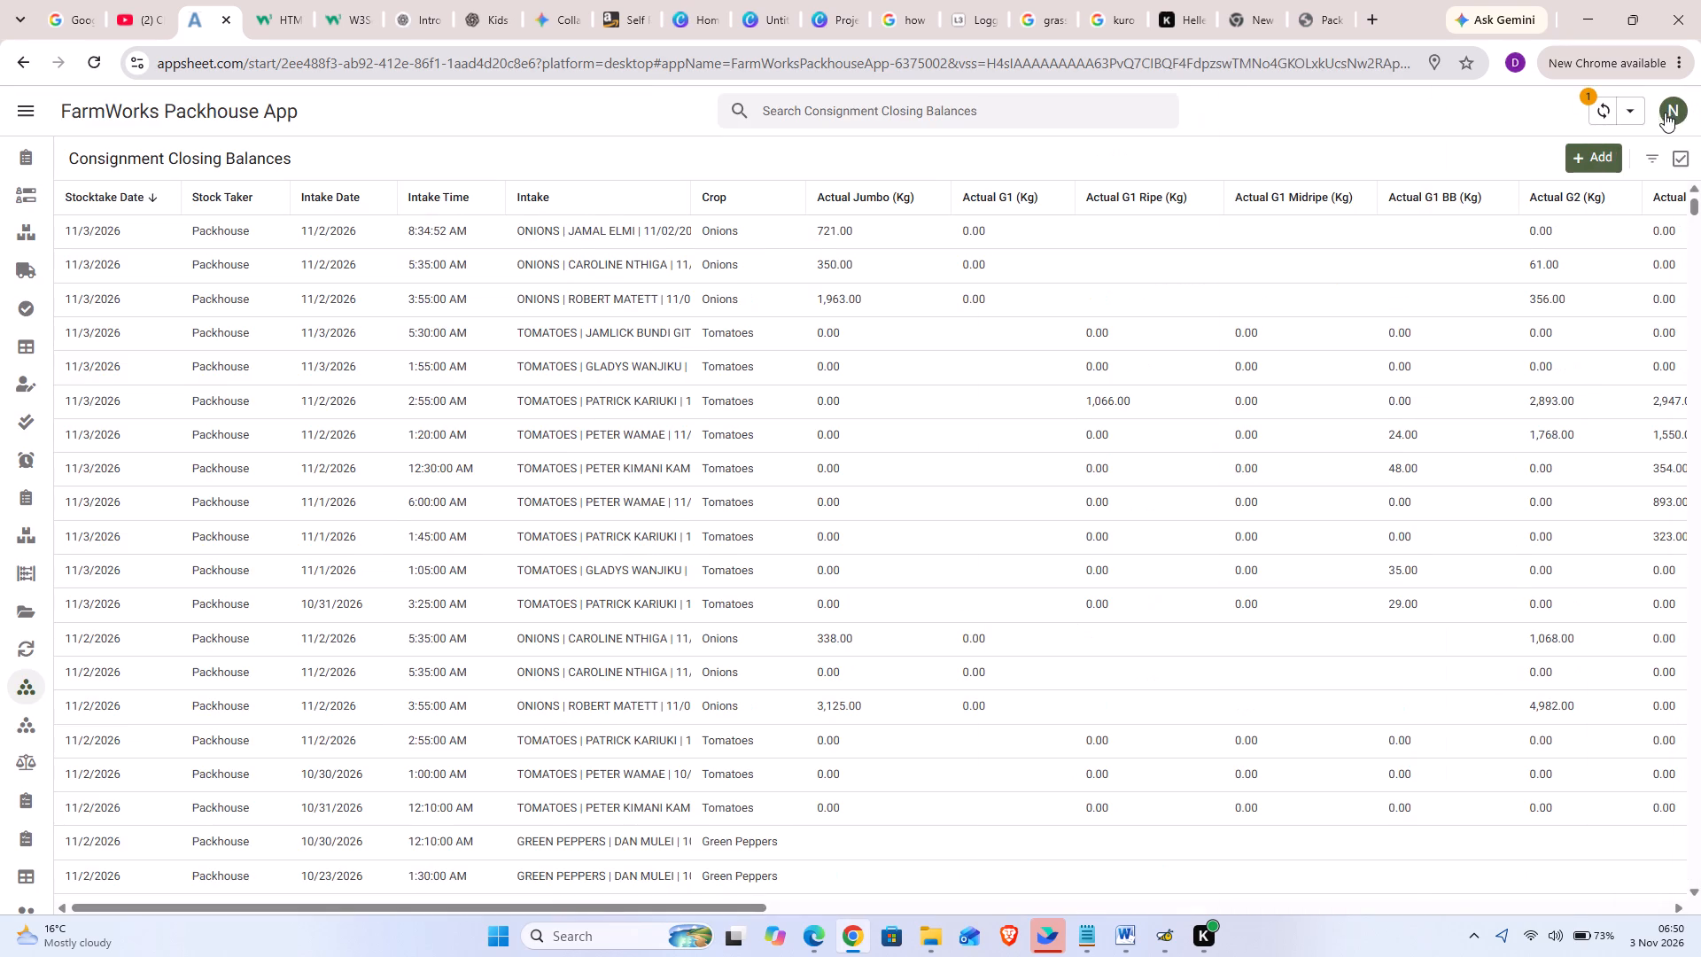
Add and save a closing balance for the 01 Nov 2026, 03:40 potatoes intake with Actual Large 71 kg.
{"action": "left_click", "coordinate": [1589, 159]}
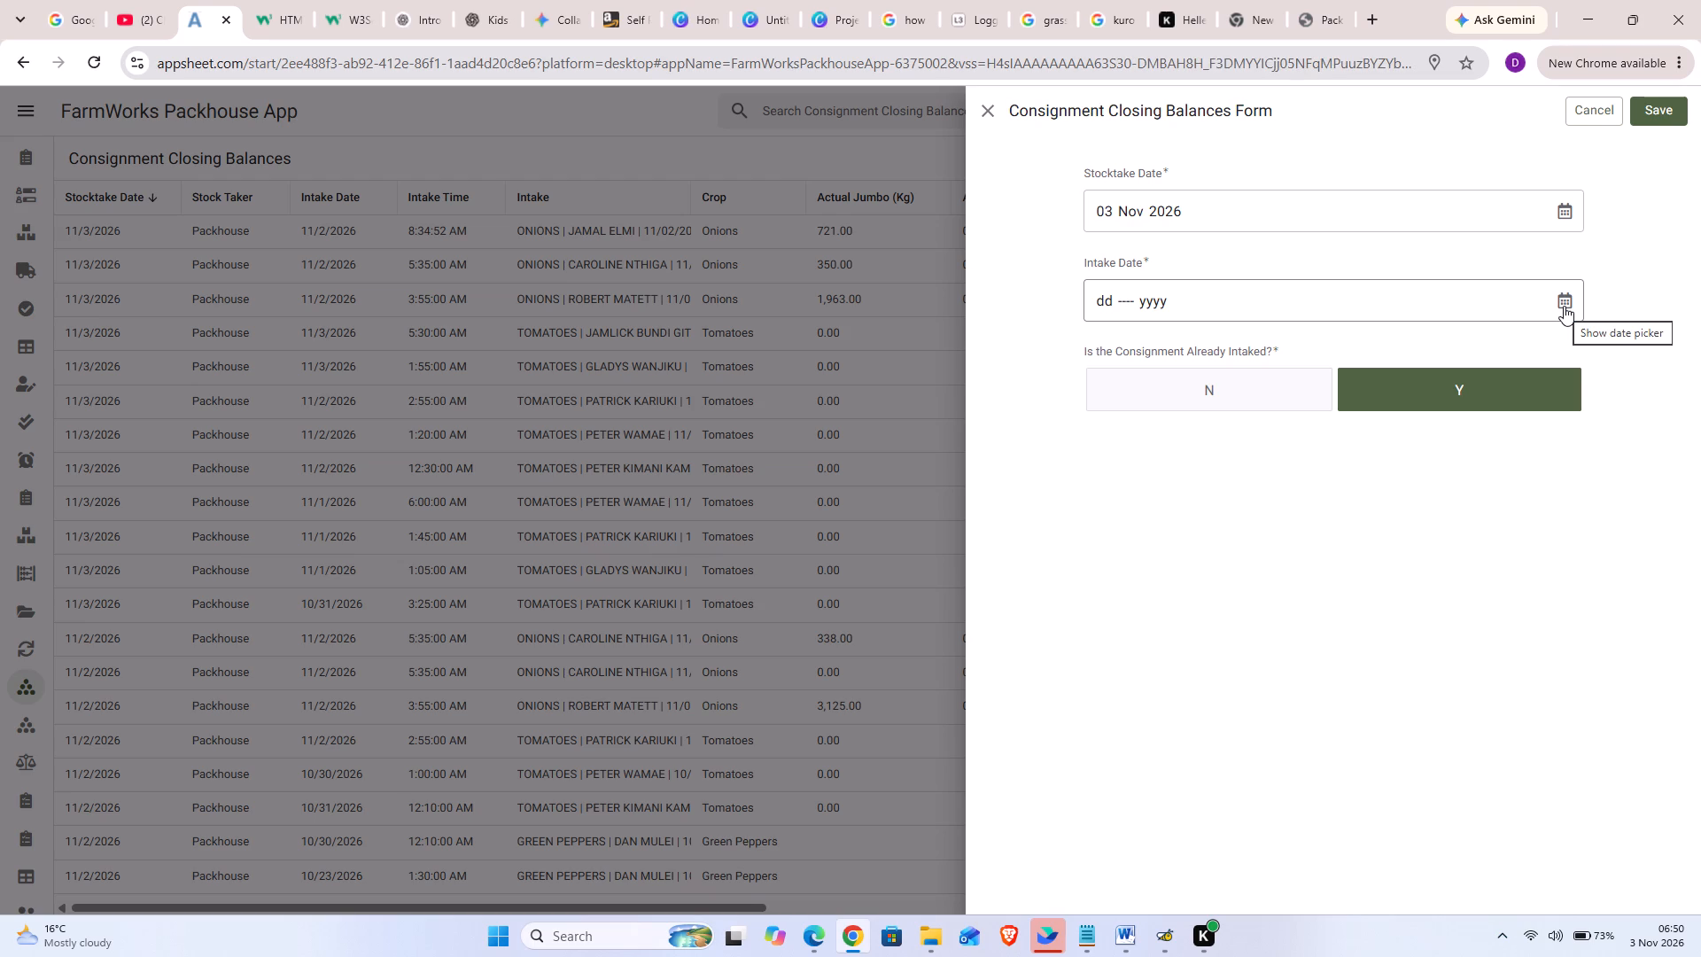
{"action": "left_click", "coordinate": [1570, 300]}
{"action": "left_click", "coordinate": [1110, 405]}
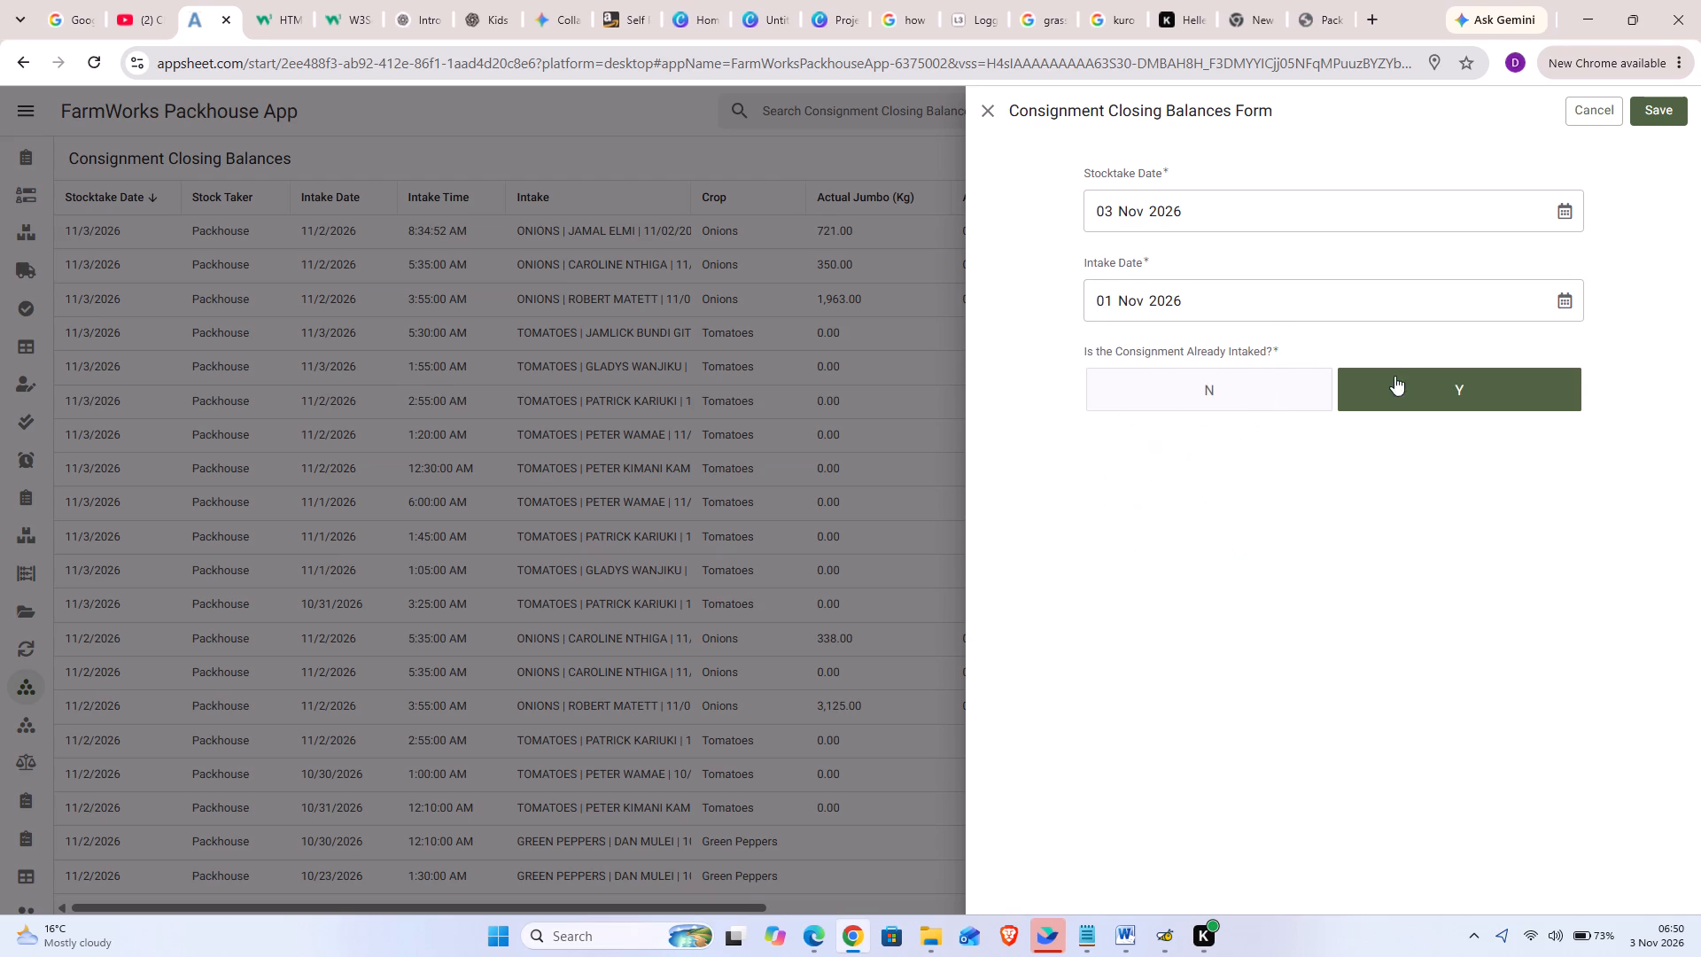
{"action": "left_click", "coordinate": [1429, 391]}
{"action": "left_click", "coordinate": [1429, 391]}
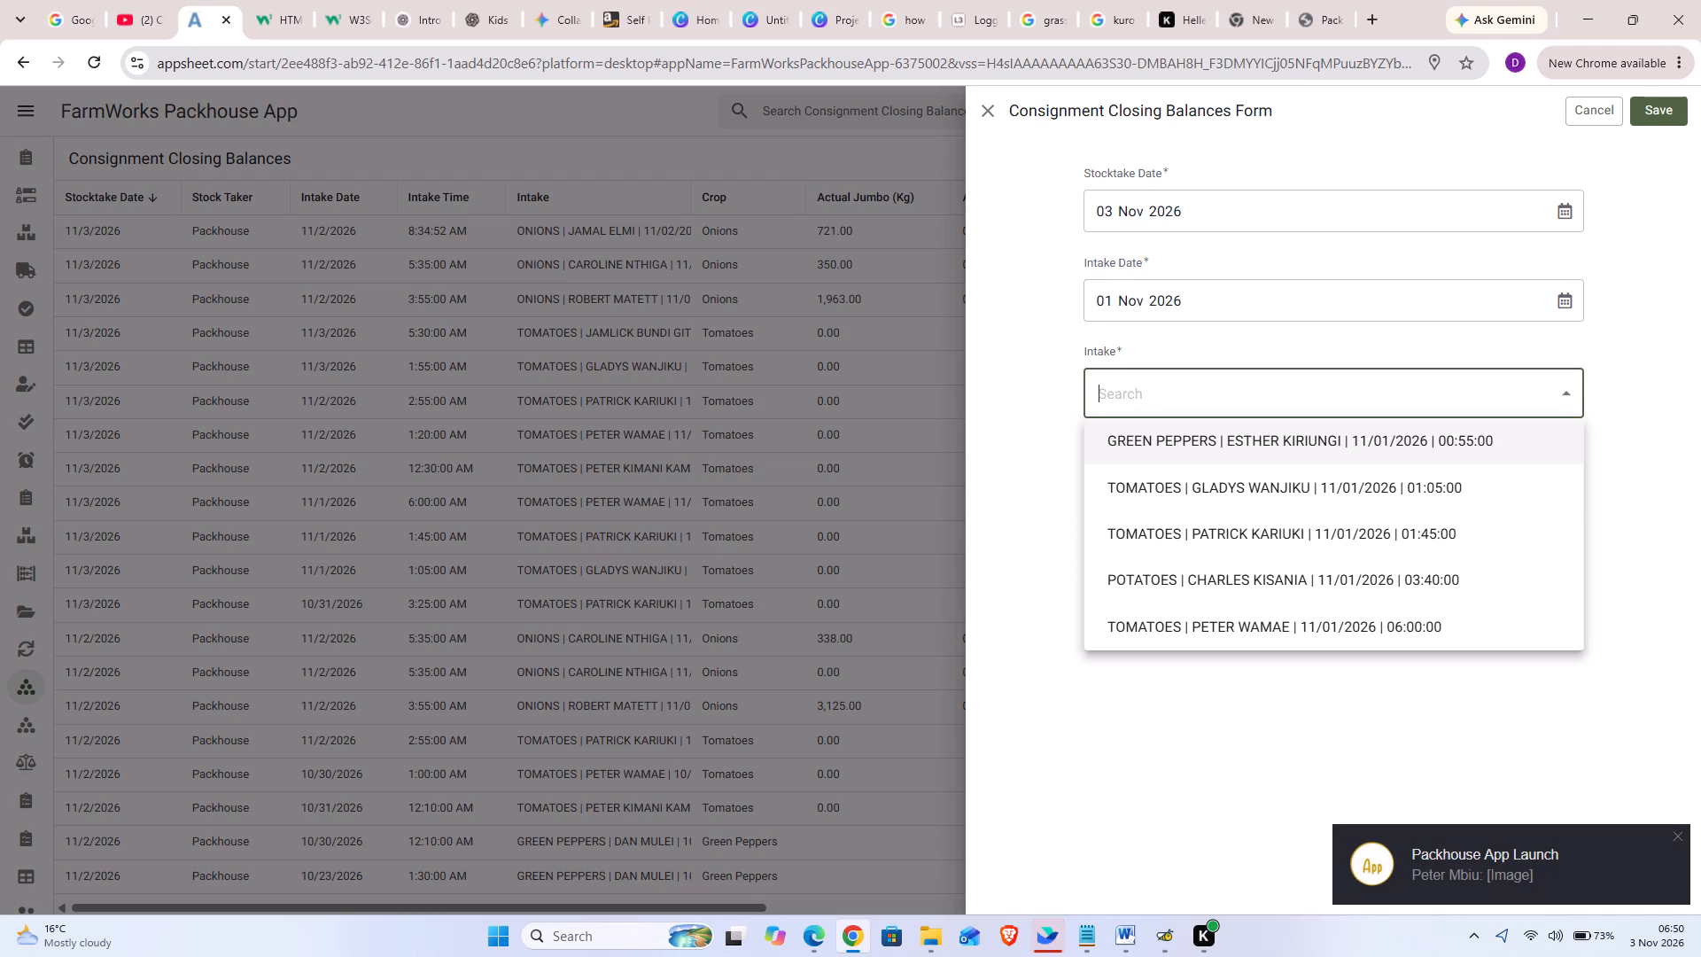
{"action": "left_click", "coordinate": [1279, 578]}
{"action": "scroll", "coordinate": [1276, 587], "scroll_direction": "down", "scroll_amount": 6}
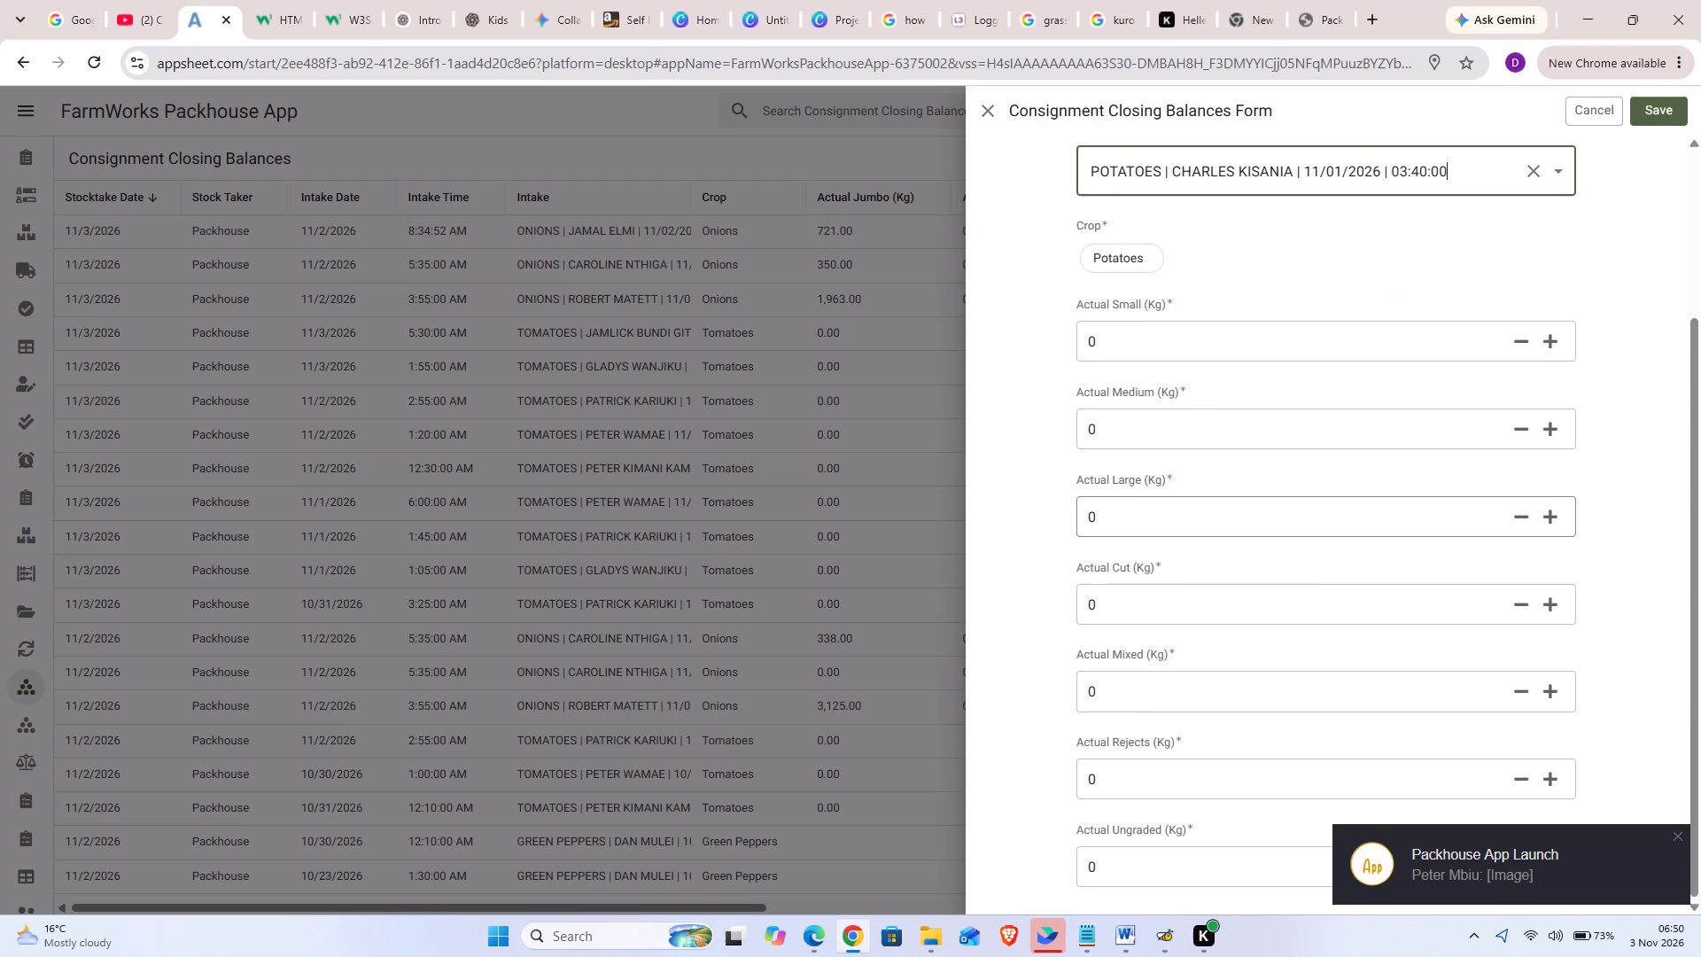
{"action": "left_click", "coordinate": [1130, 510]}
{"action": "key", "text": "BackSpace"}
{"action": "type", "text": "71"}
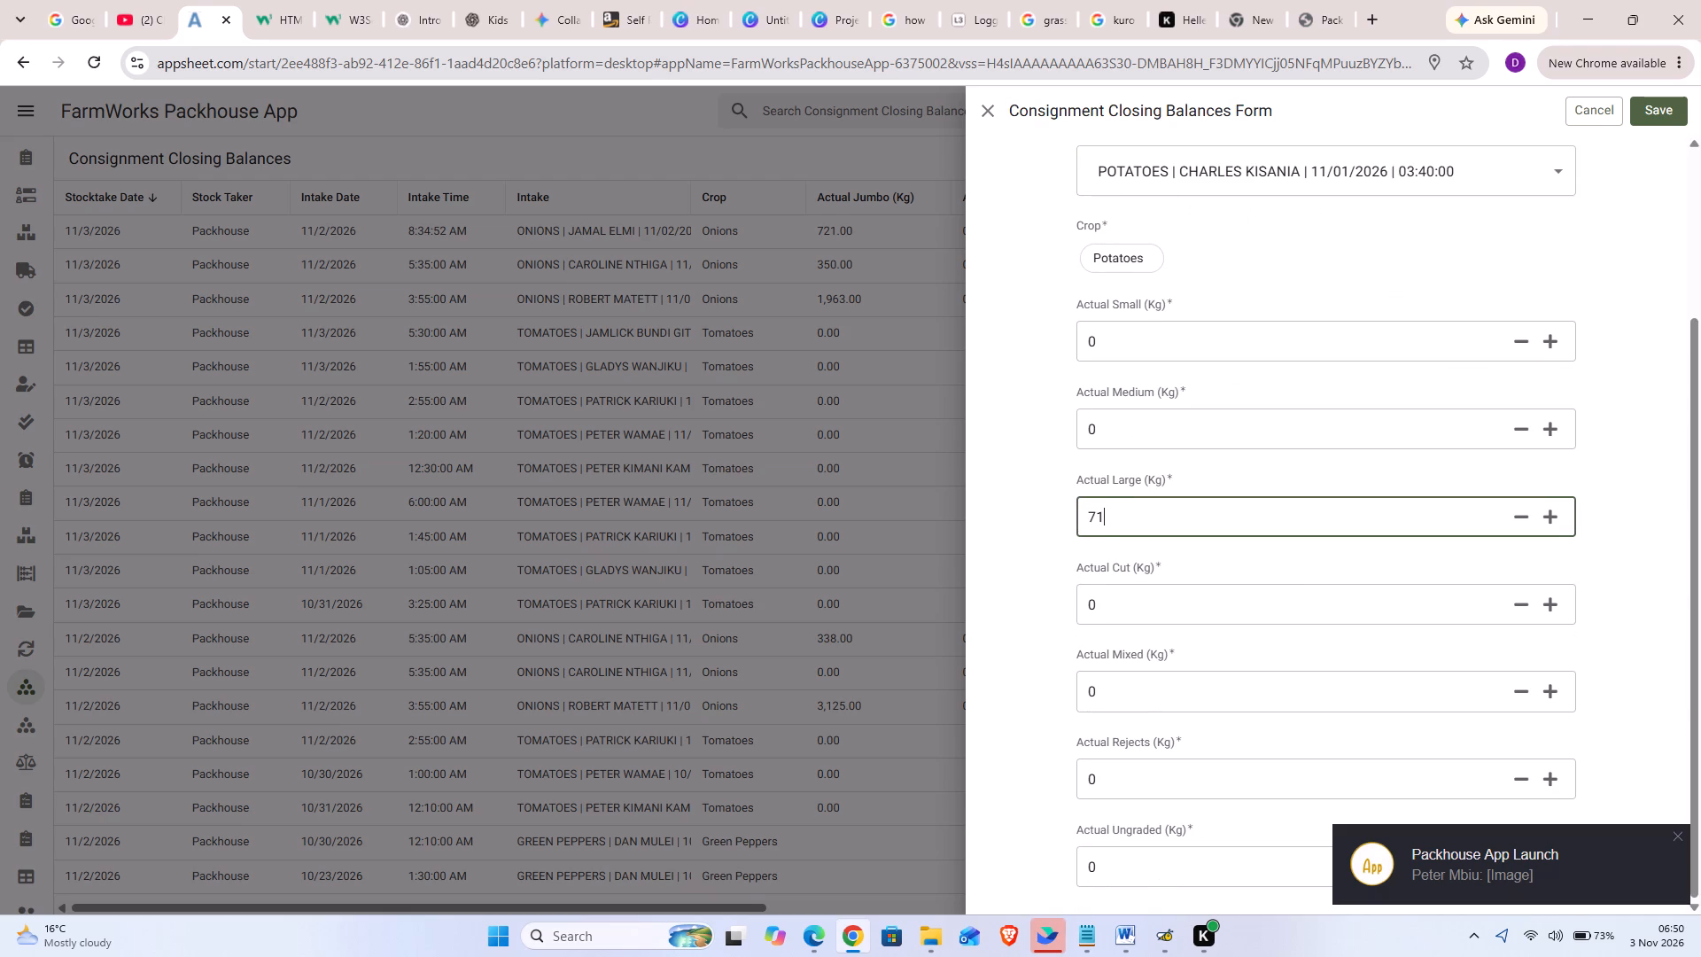
{"action": "left_click", "coordinate": [1664, 107]}
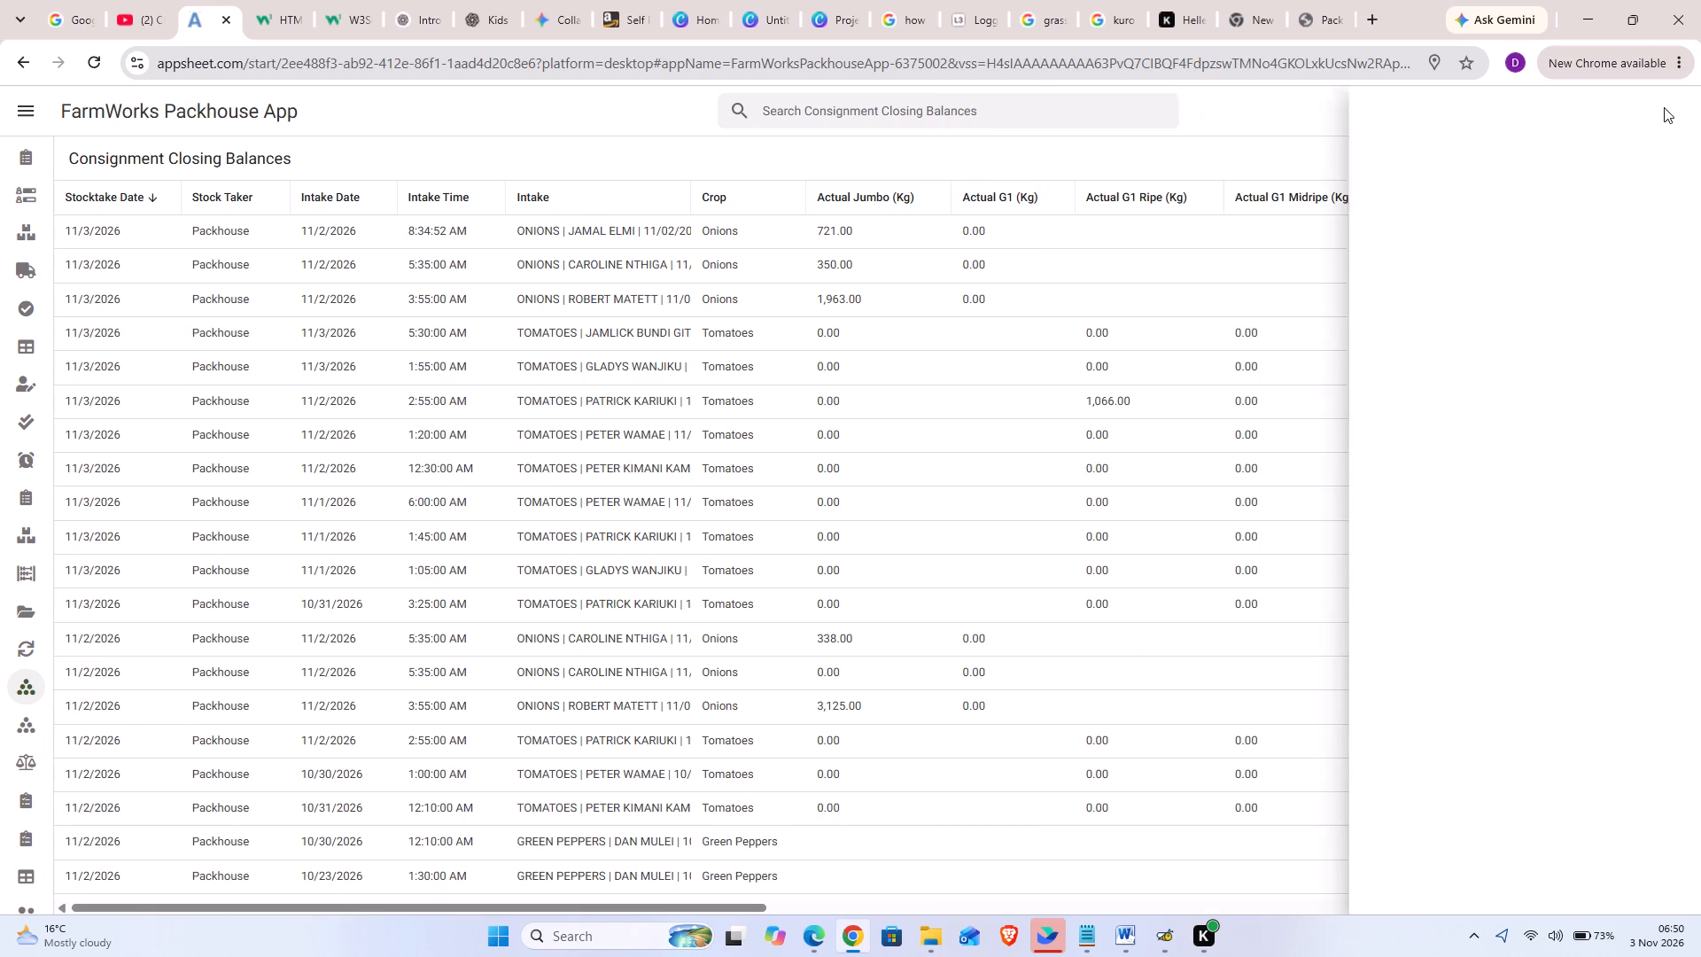
Add and save a closing balance for the 03 Nov 2026, 00:30 potatoes intake with Actual Large 7808 kg.
{"action": "left_click", "coordinate": [1588, 153]}
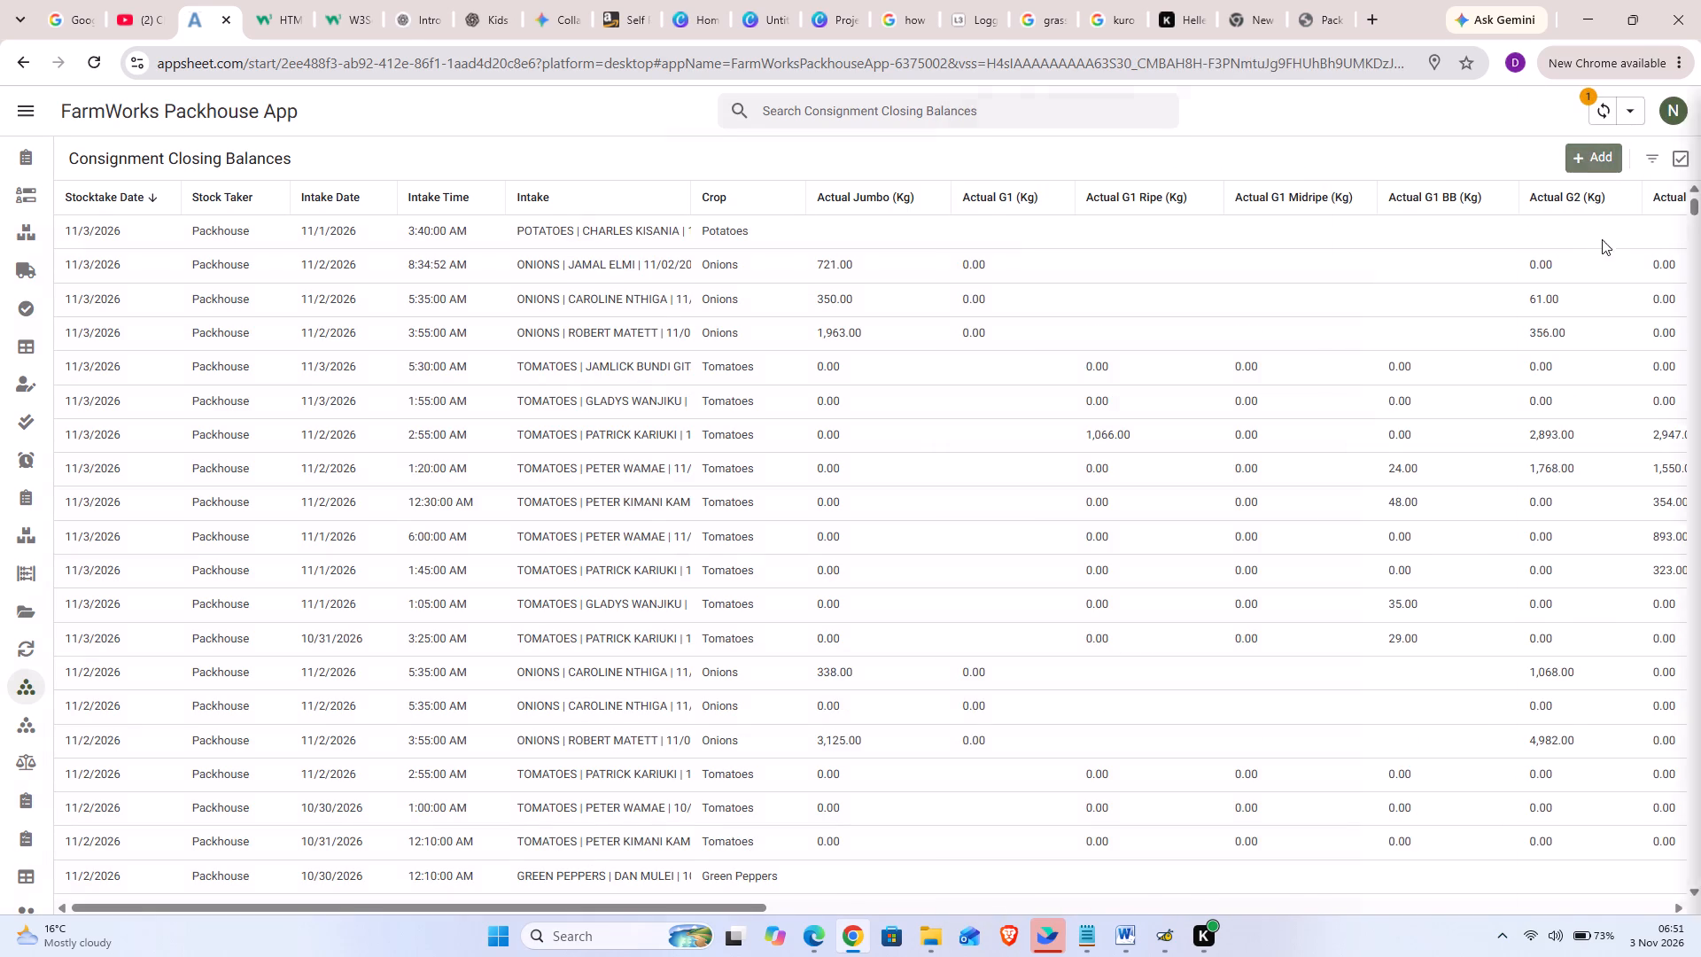
{"action": "left_click", "coordinate": [1566, 302]}
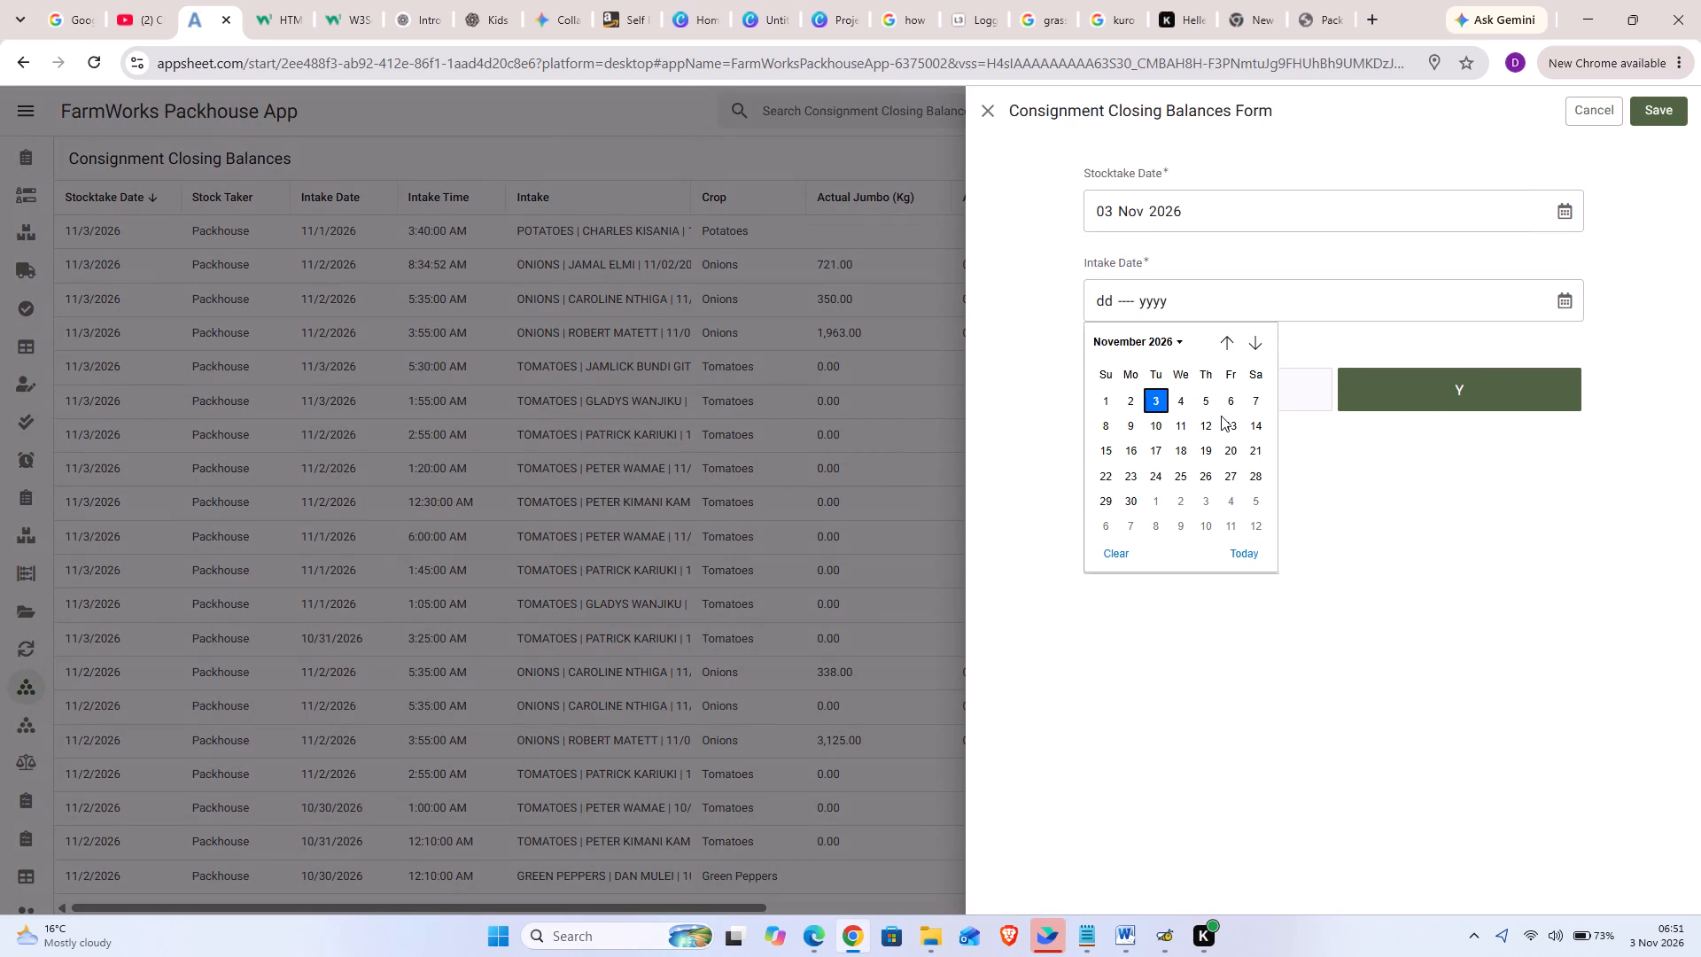
{"action": "left_click", "coordinate": [1153, 403]}
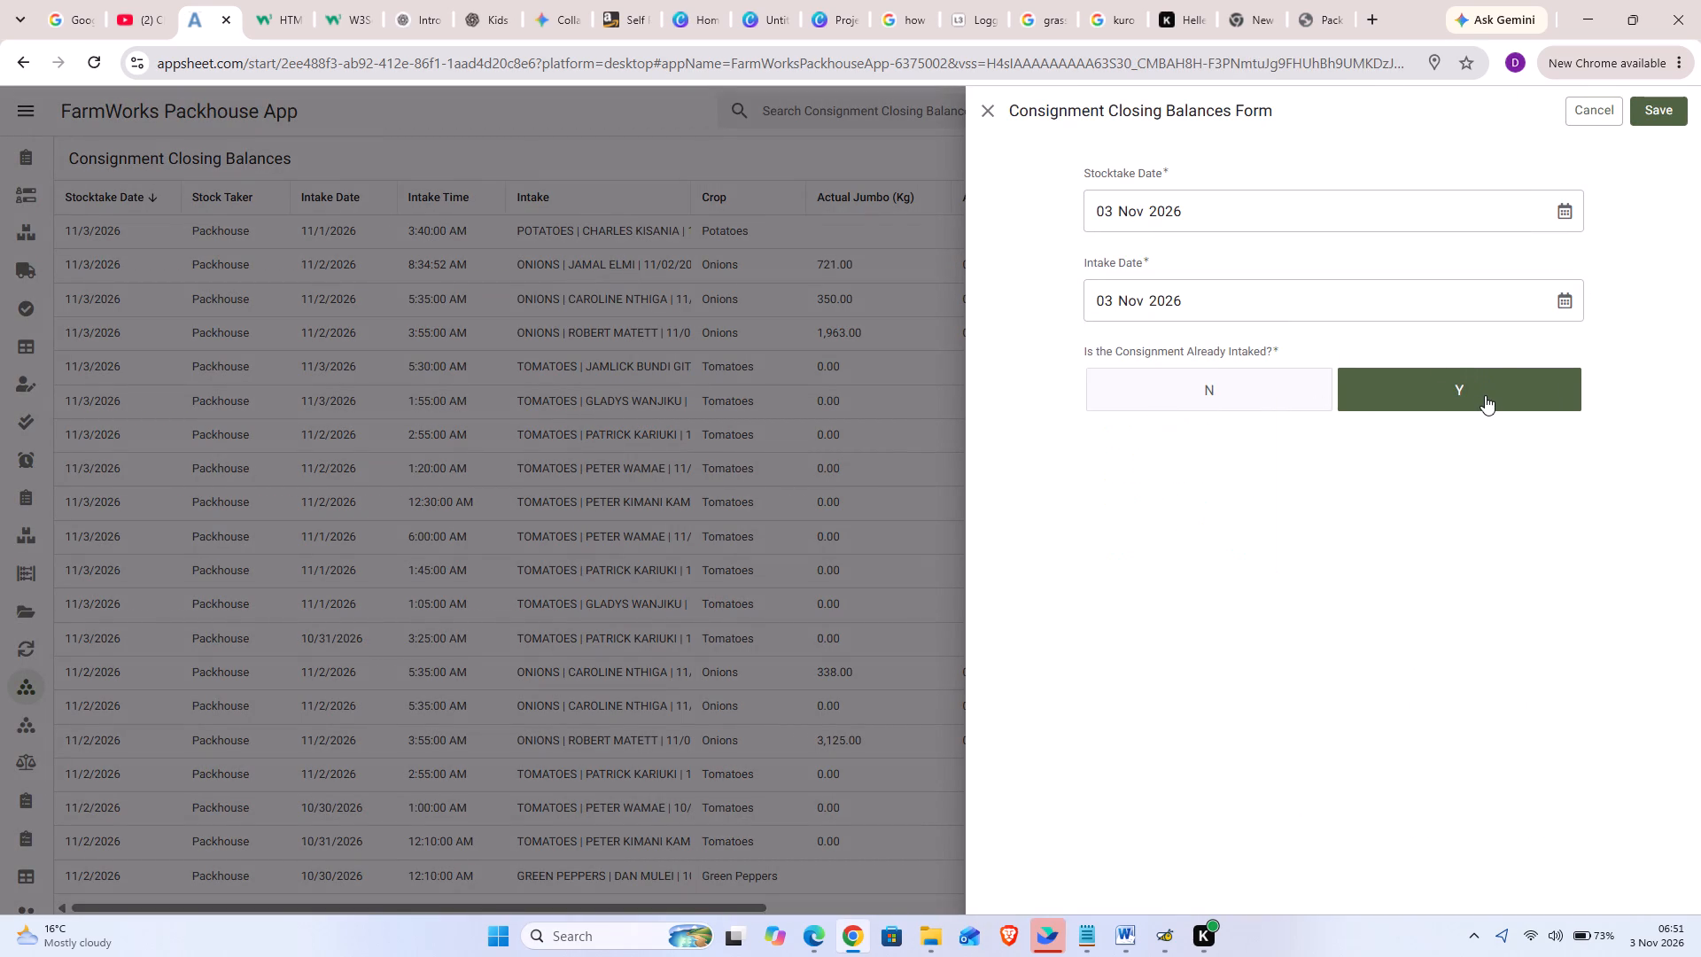
{"action": "left_click", "coordinate": [1485, 395]}
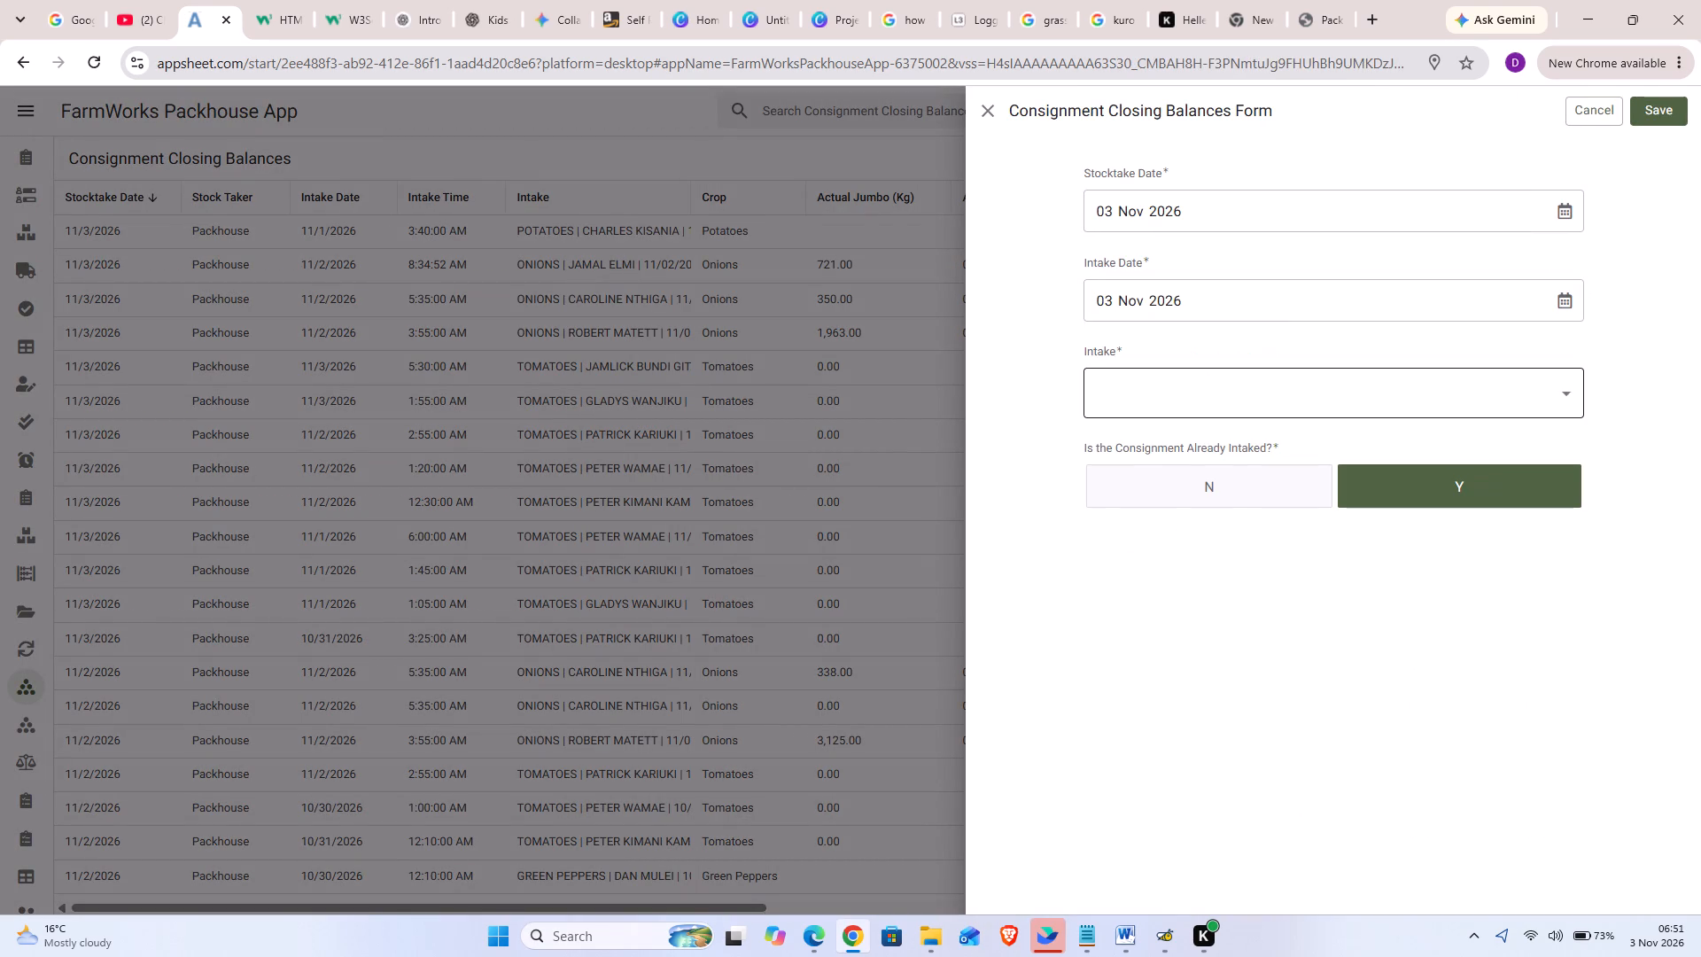
{"action": "left_click", "coordinate": [1439, 402]}
{"action": "left_click", "coordinate": [1287, 487]}
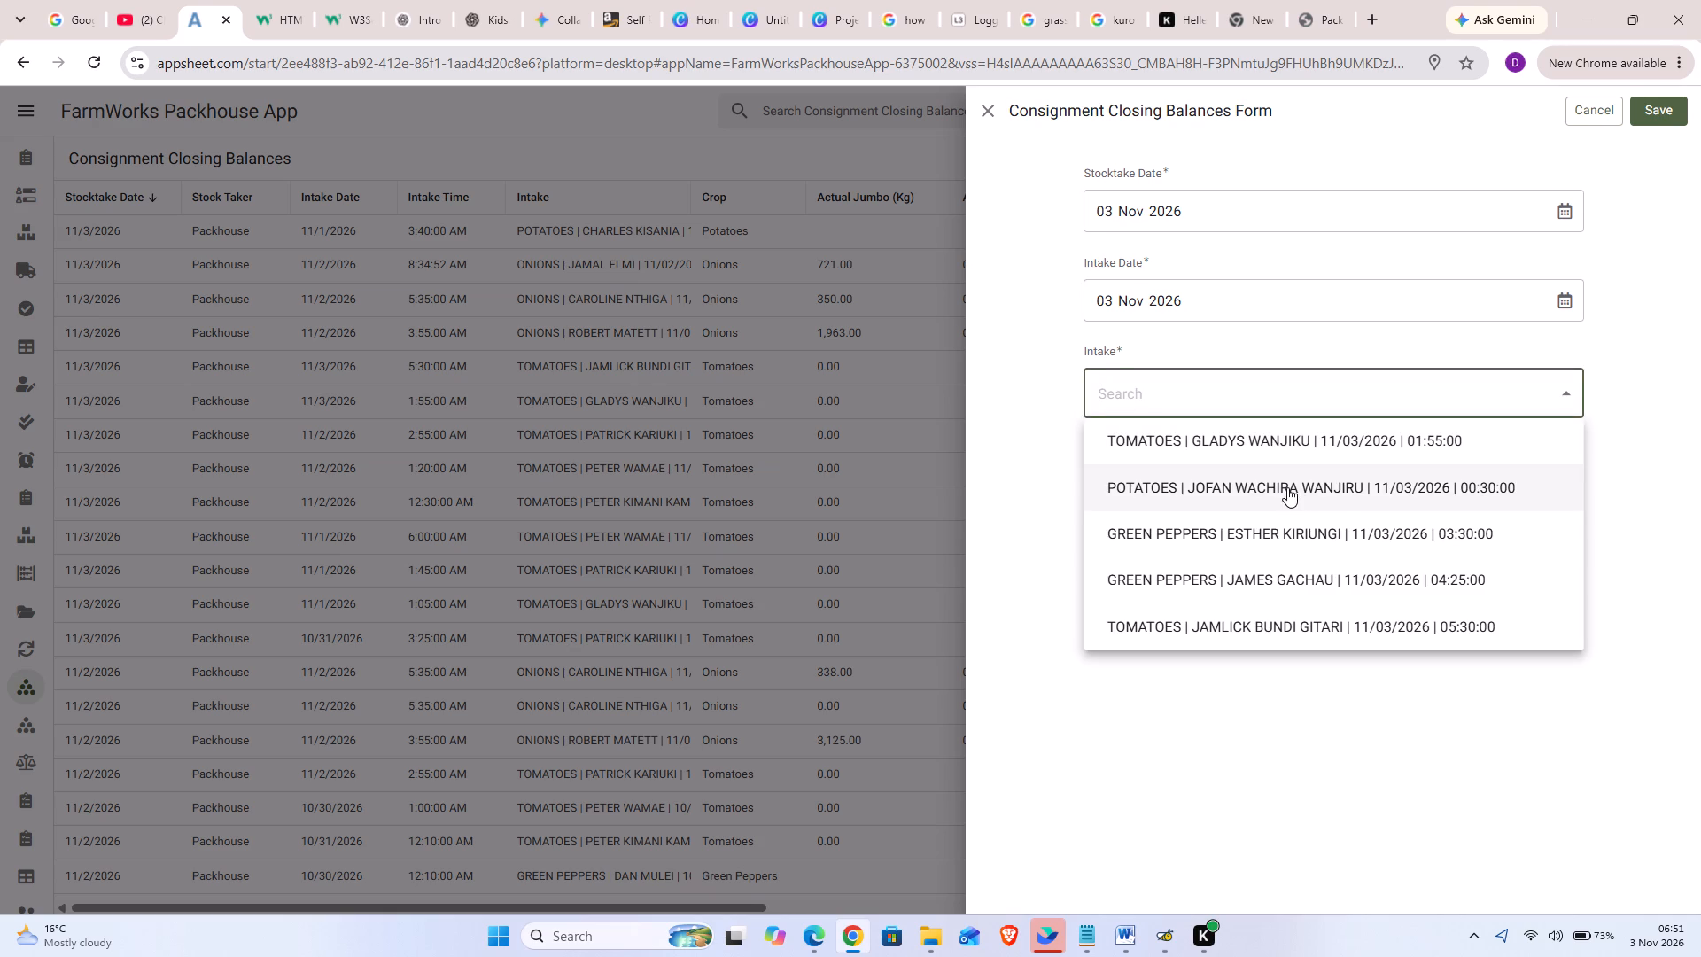
{"action": "scroll", "coordinate": [1376, 620], "scroll_direction": "down", "scroll_amount": 1}
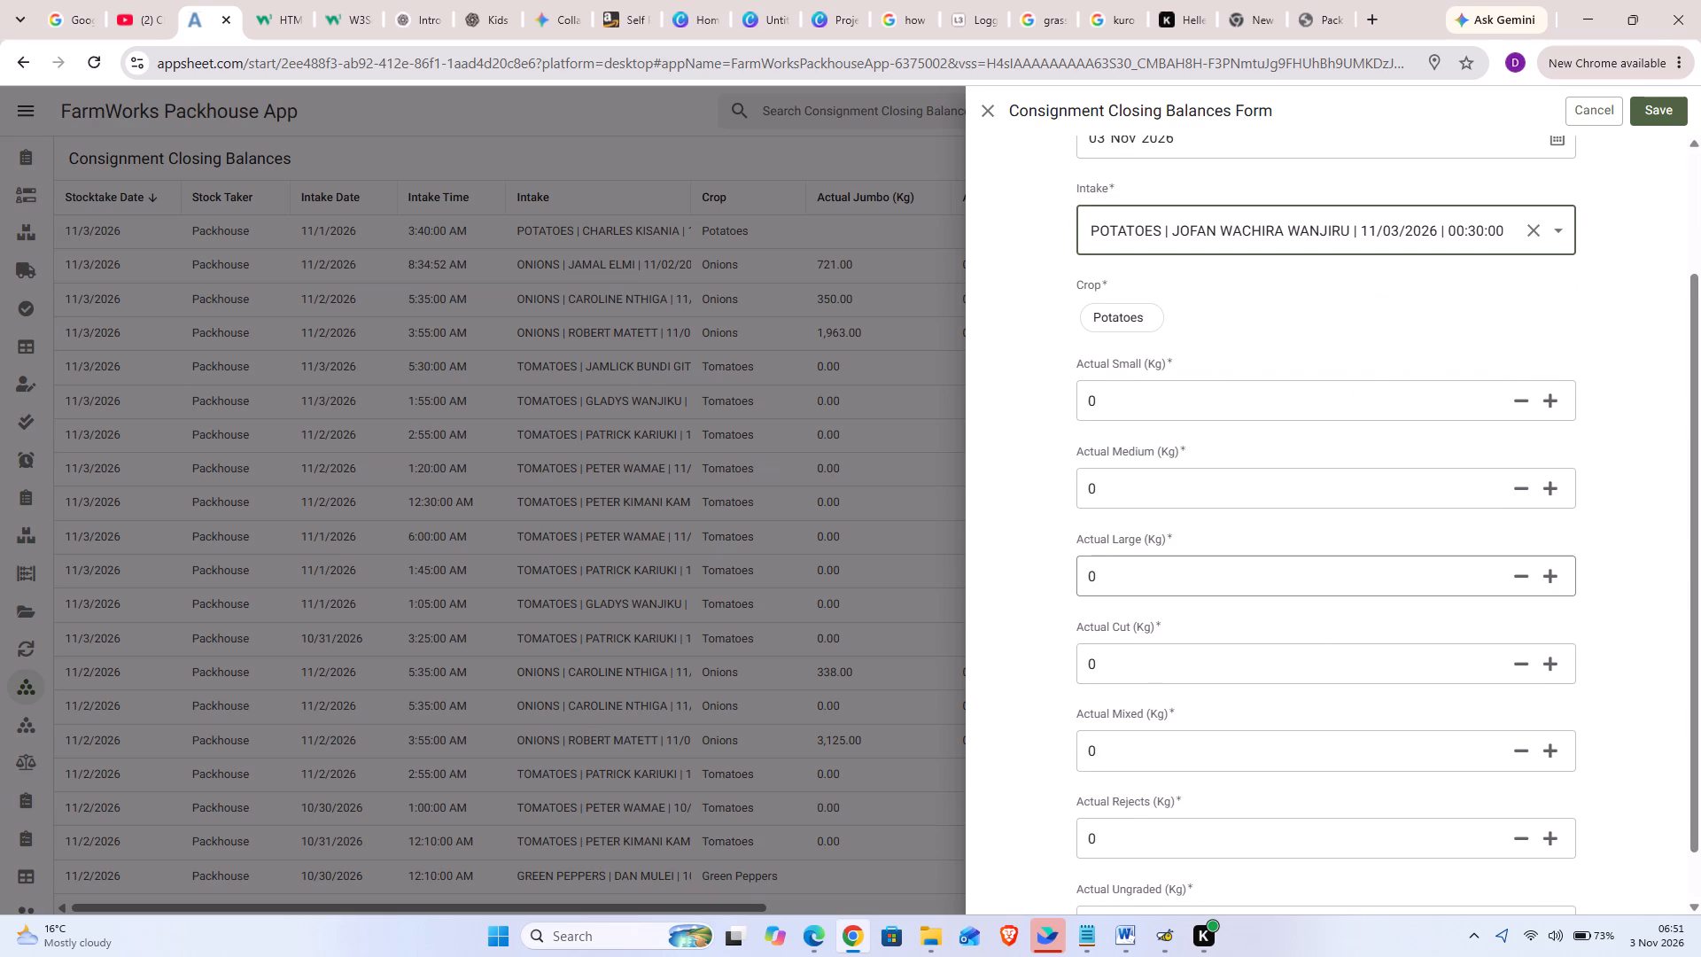
{"action": "left_click", "coordinate": [1189, 575]}
{"action": "key", "text": "BackSpace"}
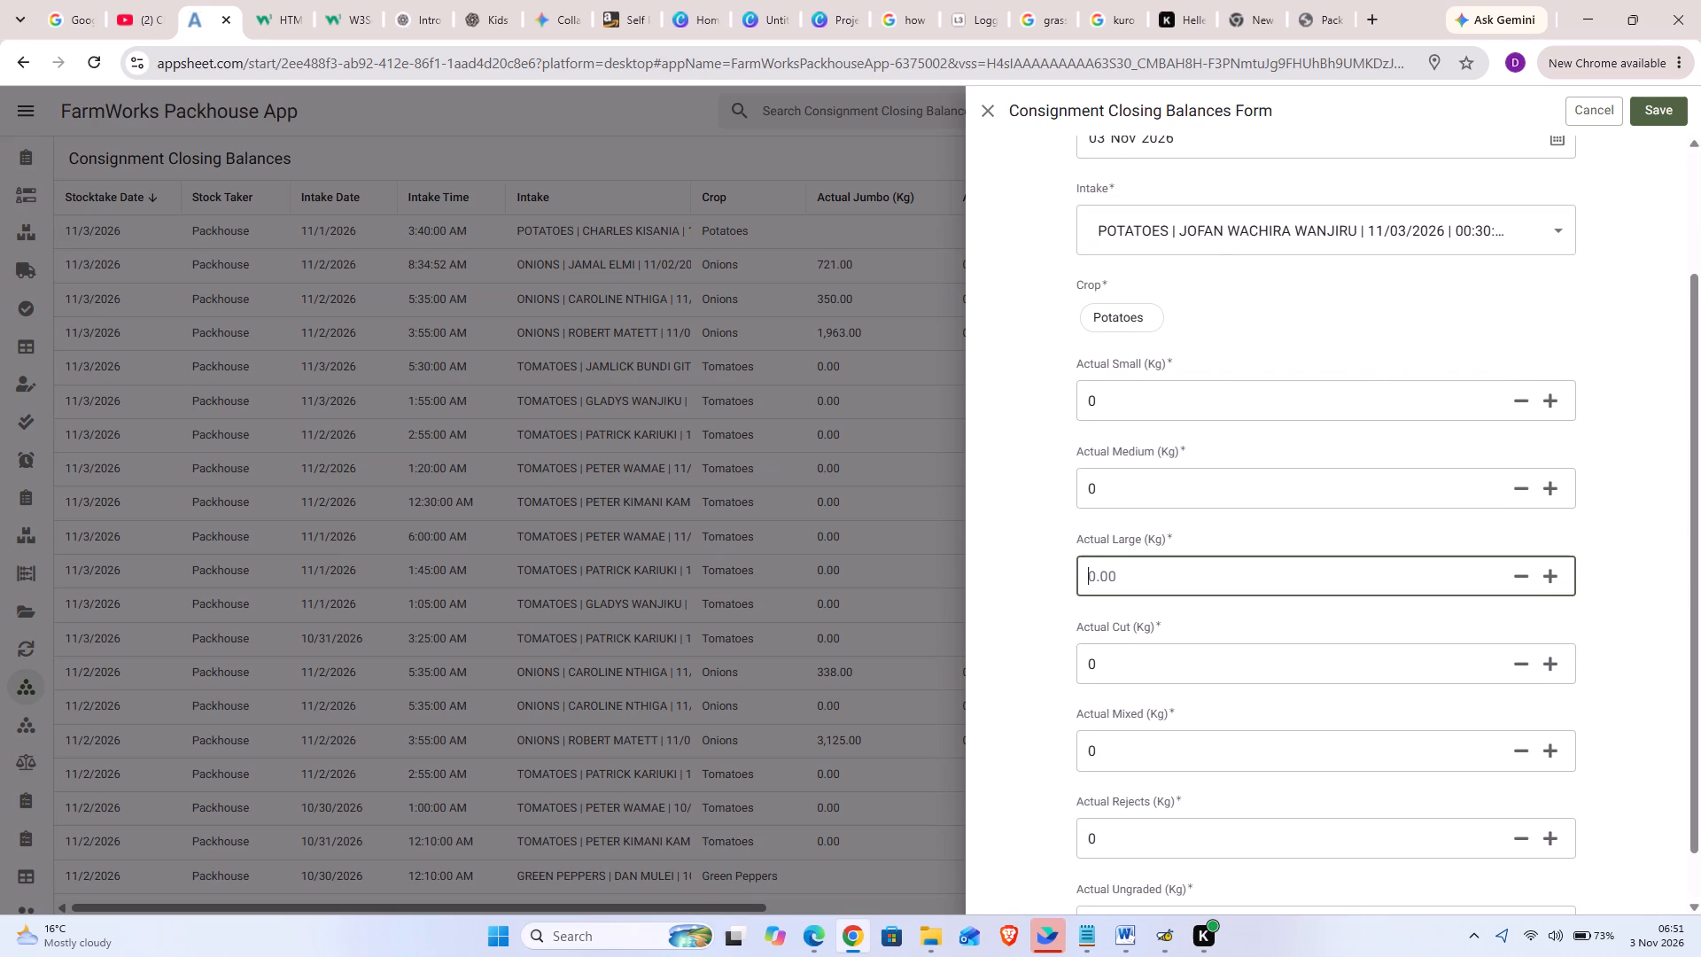
{"action": "type", "text": "7808"}
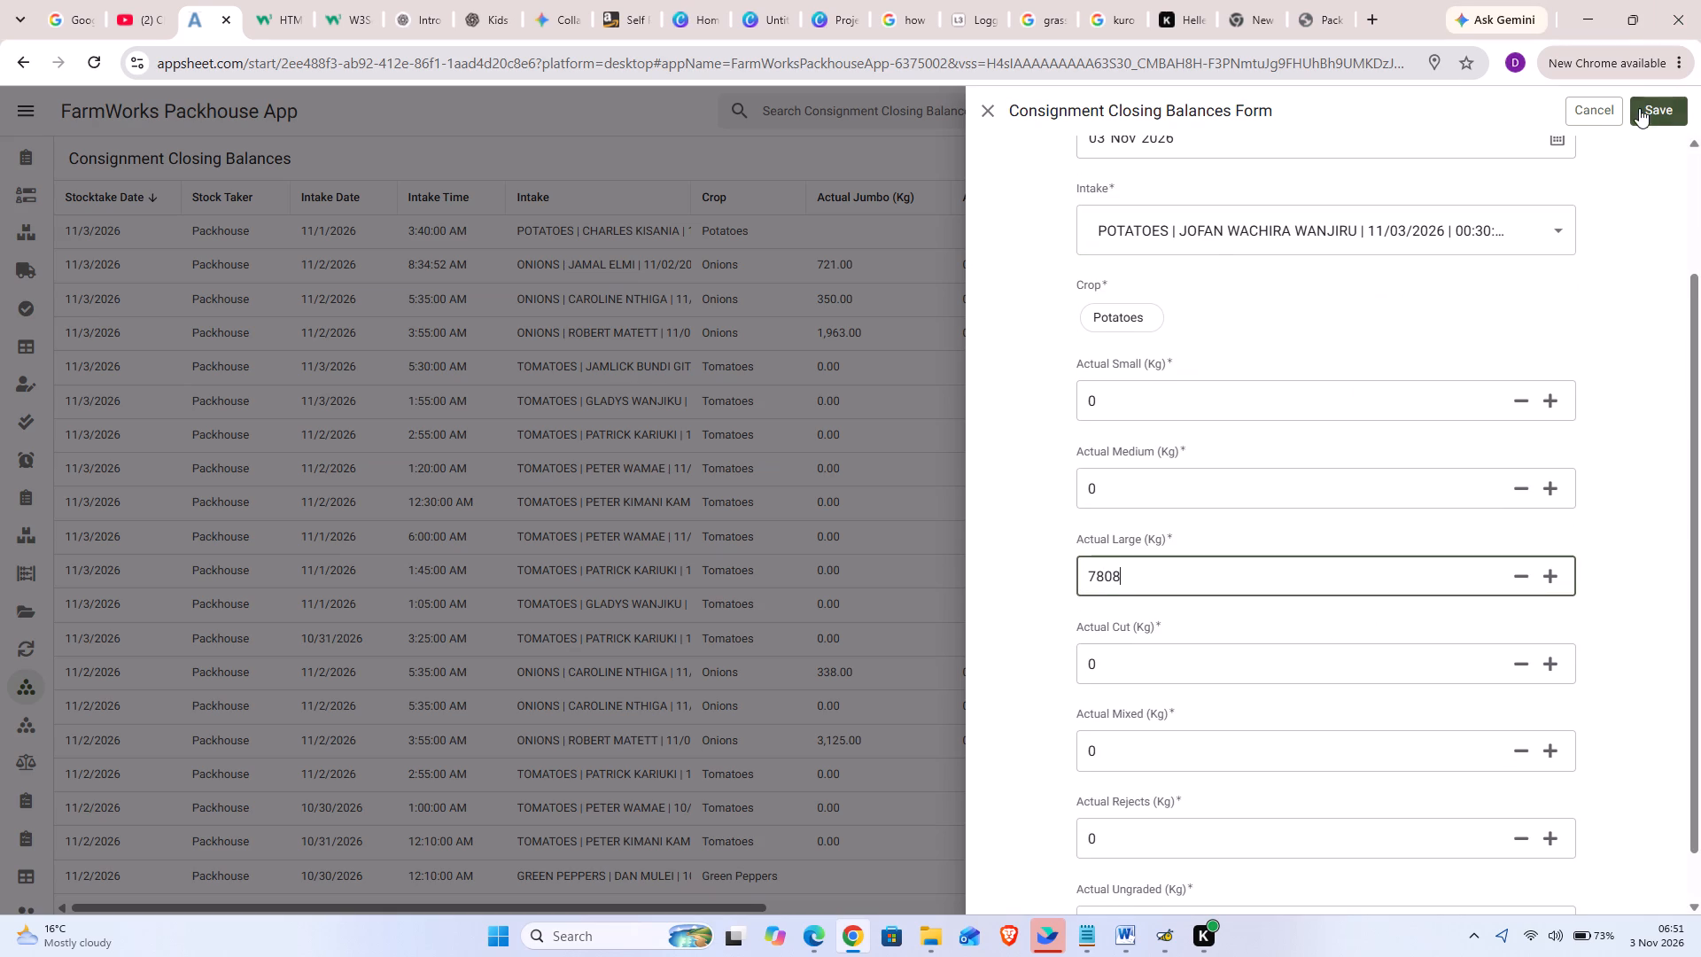
{"action": "left_click", "coordinate": [1655, 111]}
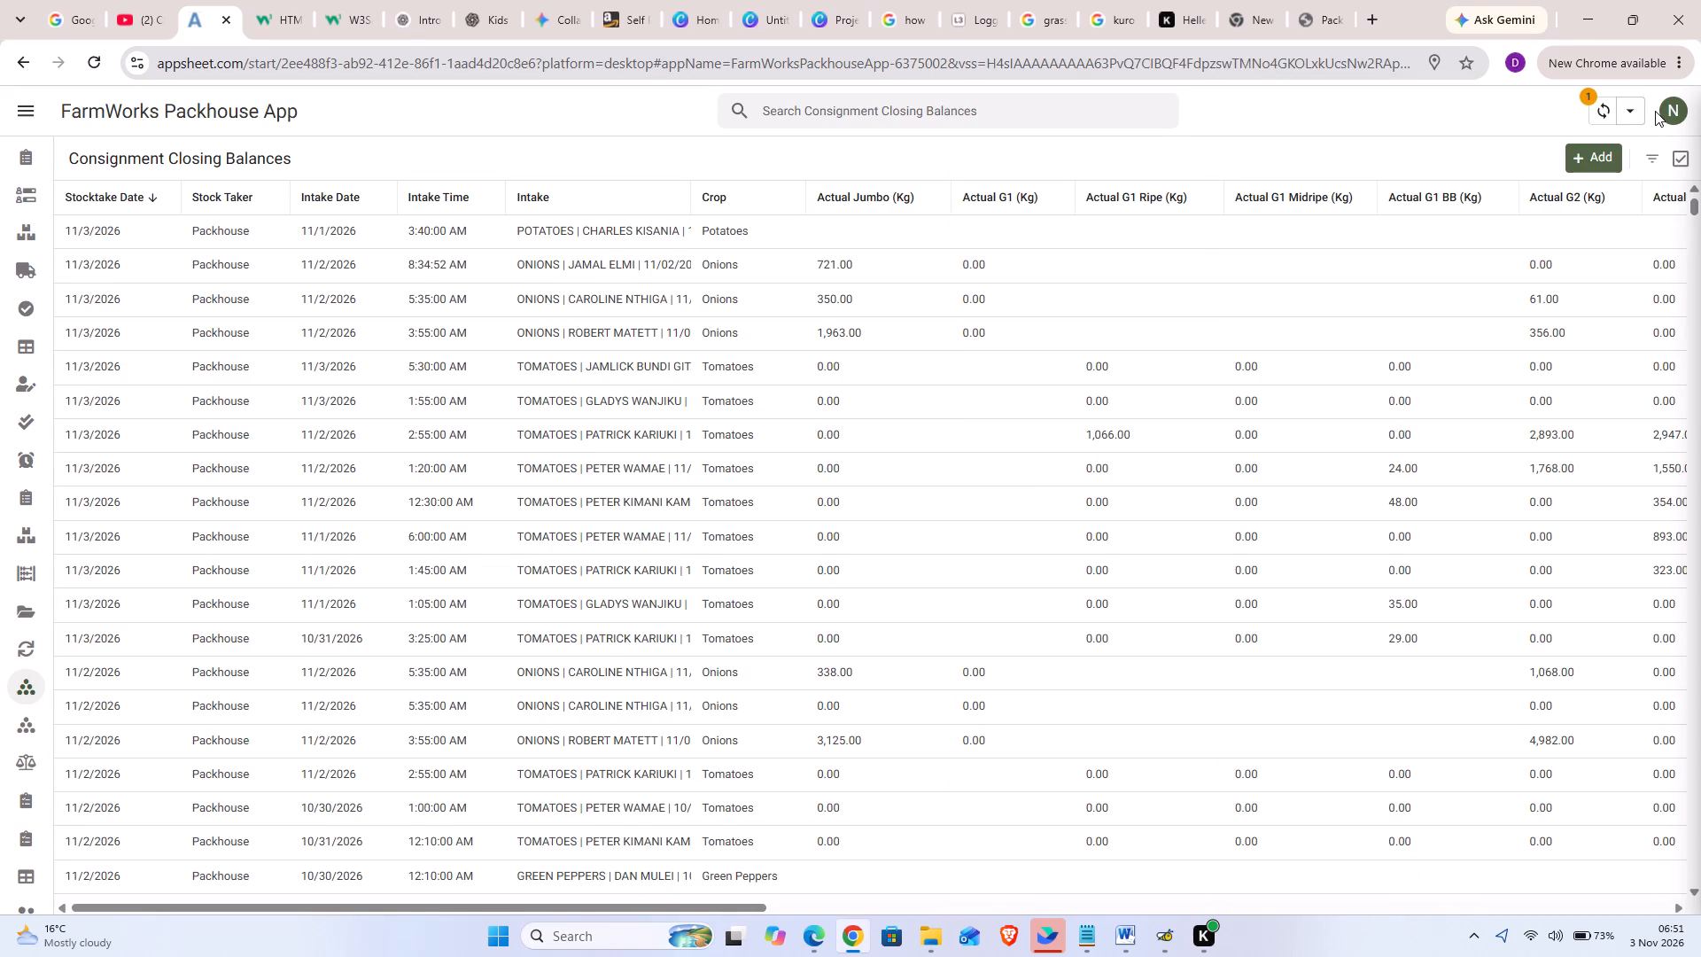
Add and save a closing balance for the 01 Nov 2026, 00:55 green peppers intake with Actual Medium 12 kg.
{"action": "left_click", "coordinate": [1593, 161]}
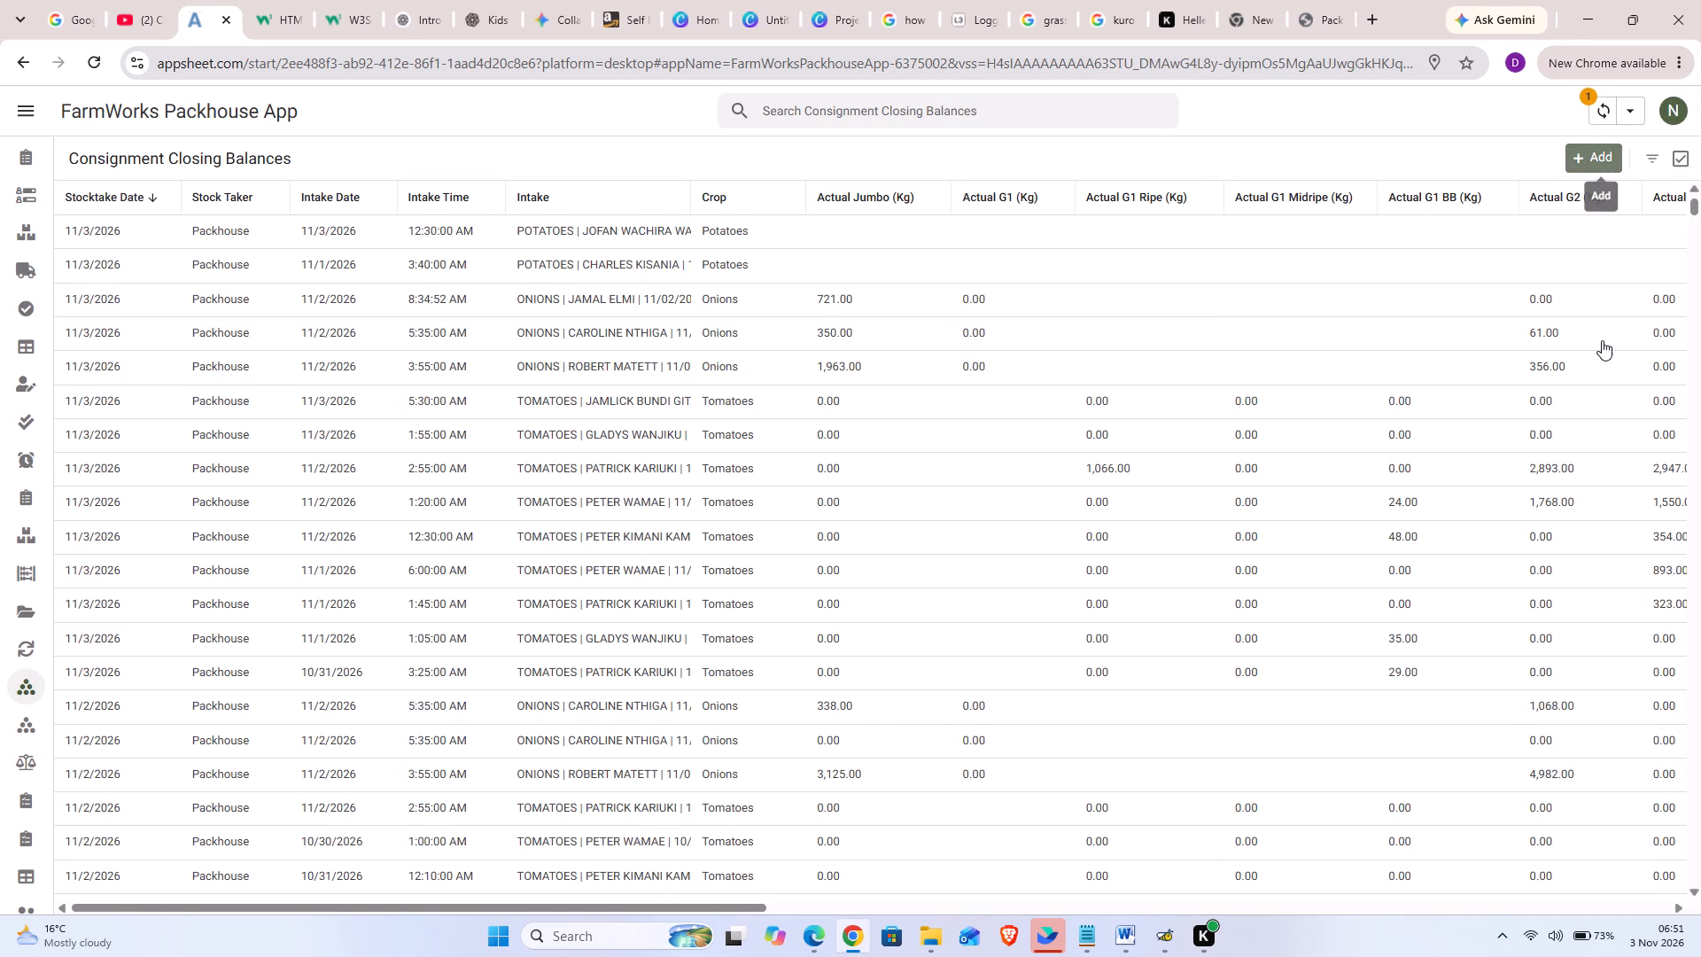
{"action": "left_click", "coordinate": [1565, 299]}
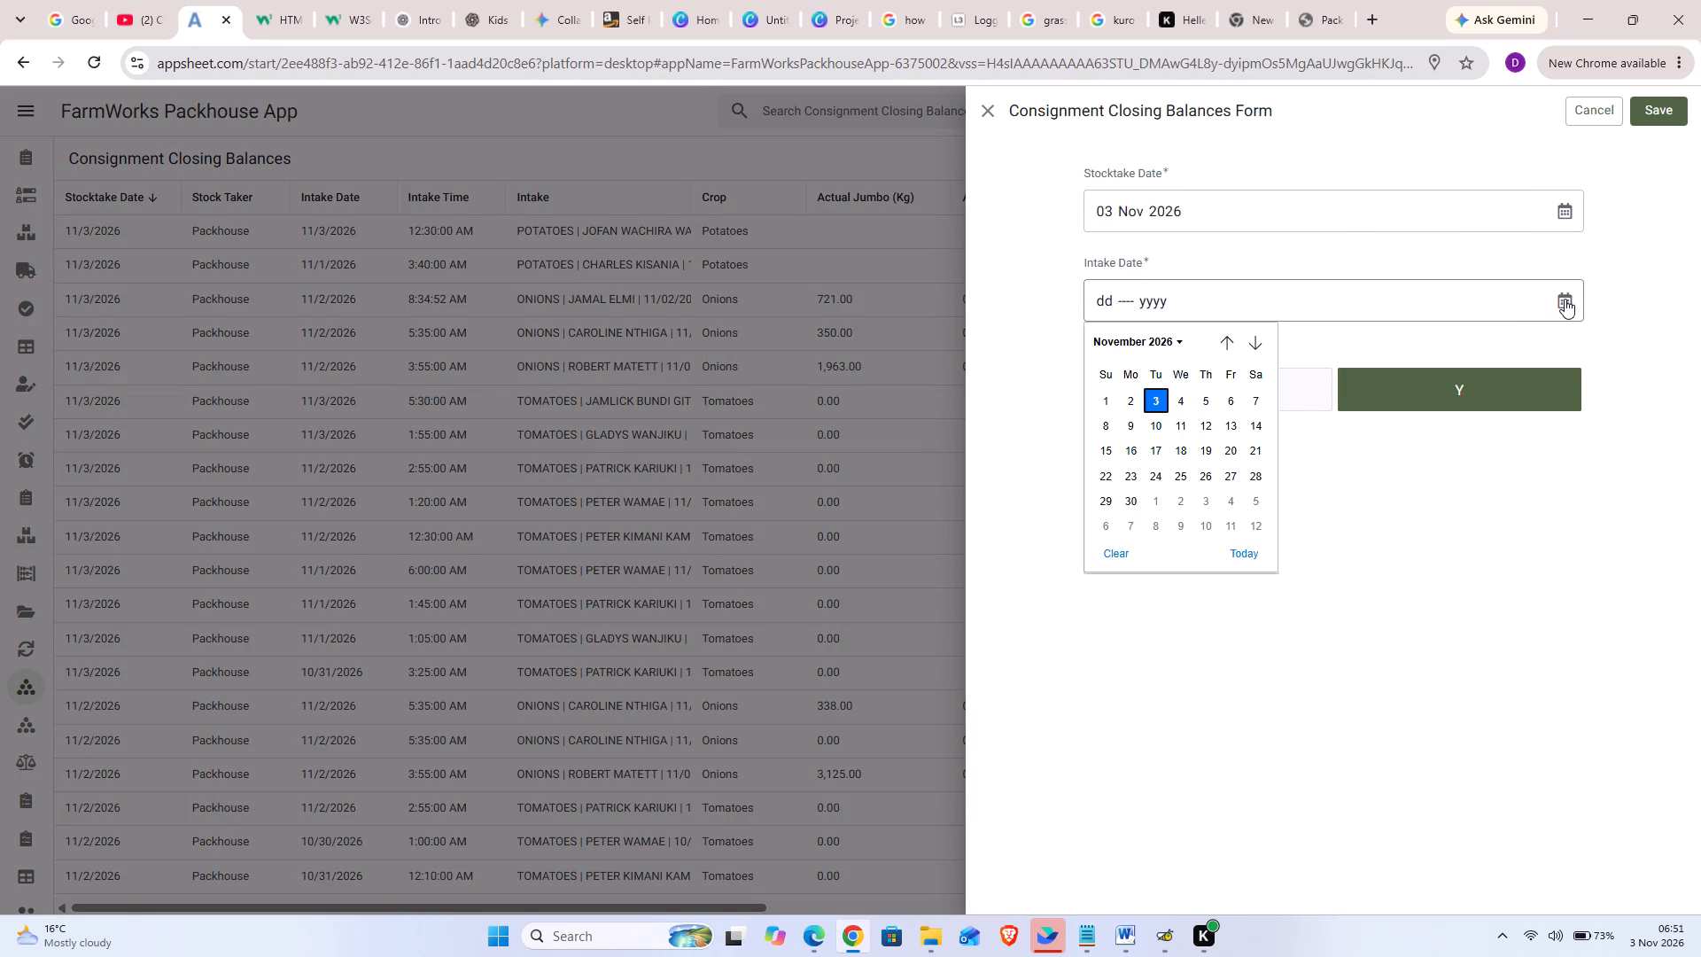
{"action": "left_click", "coordinate": [1107, 402]}
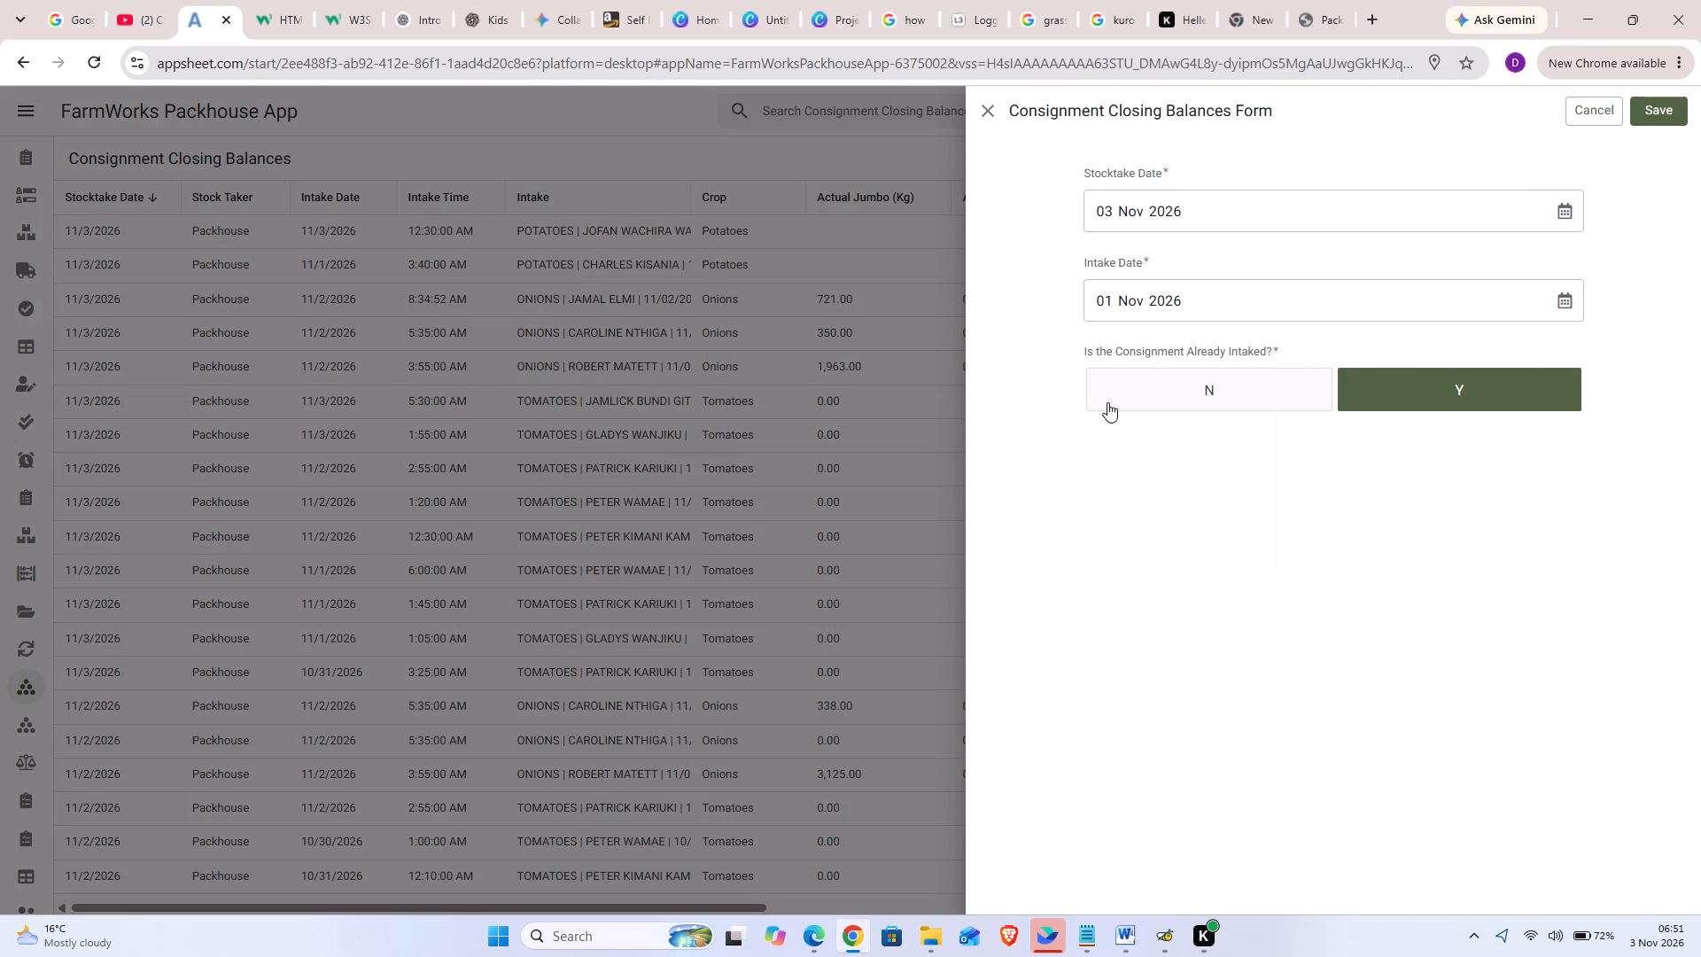
{"action": "double_click", "coordinate": [1423, 400]}
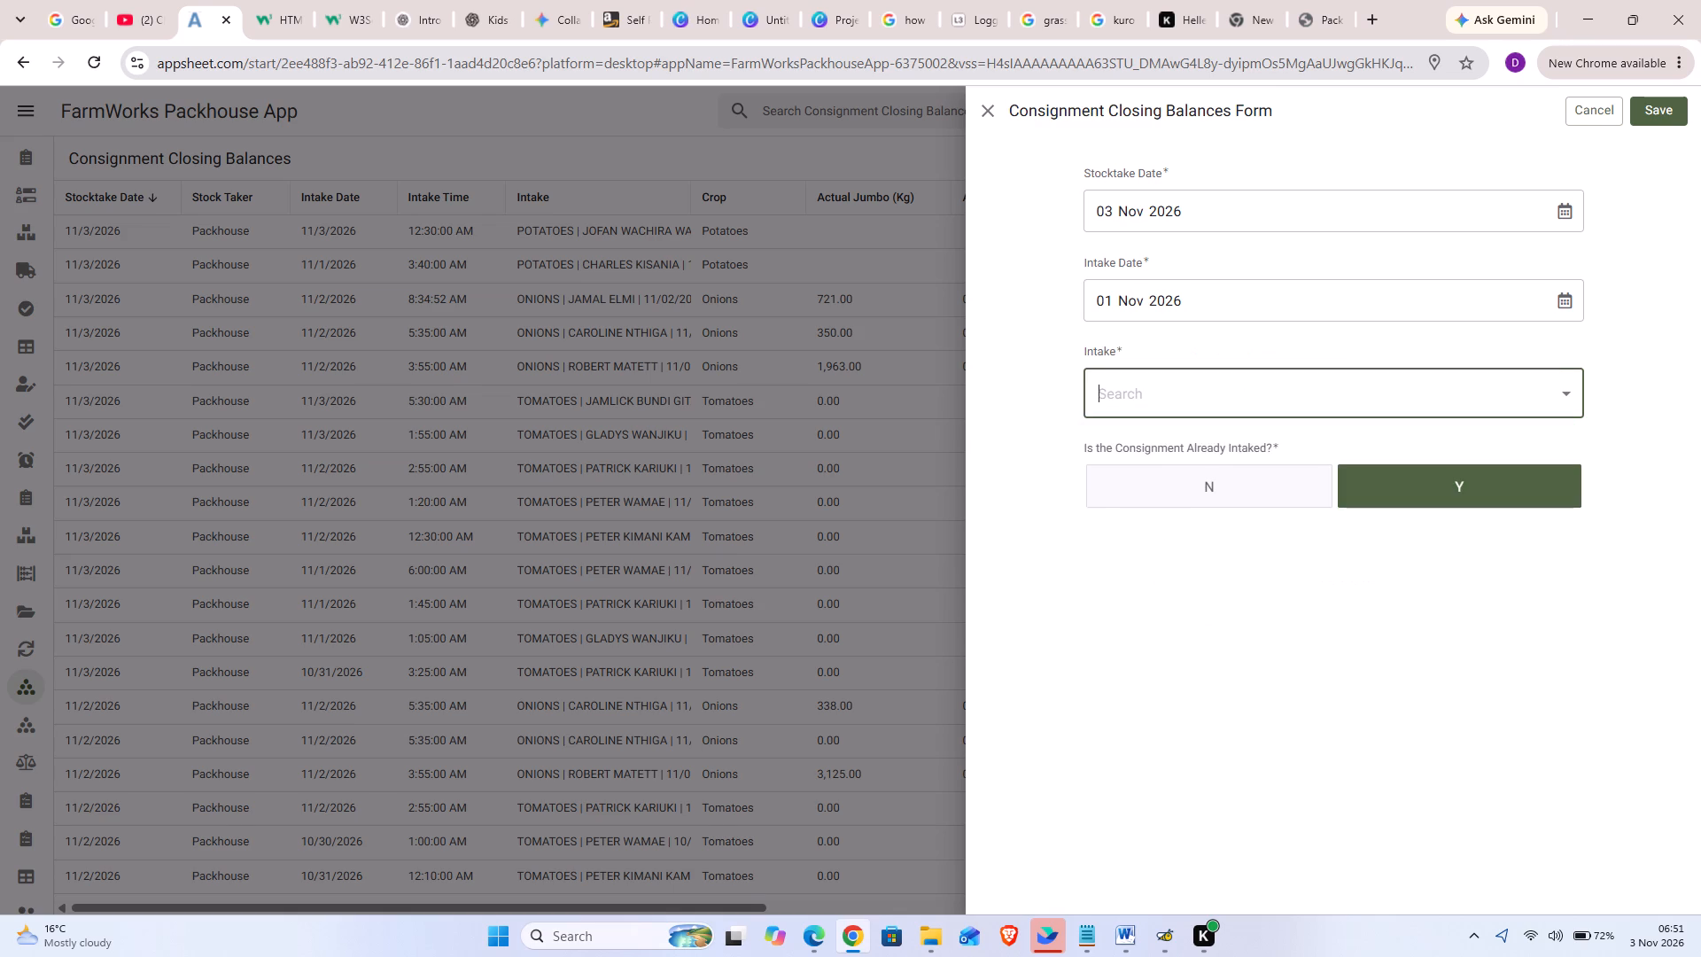
{"action": "left_click", "coordinate": [1423, 400]}
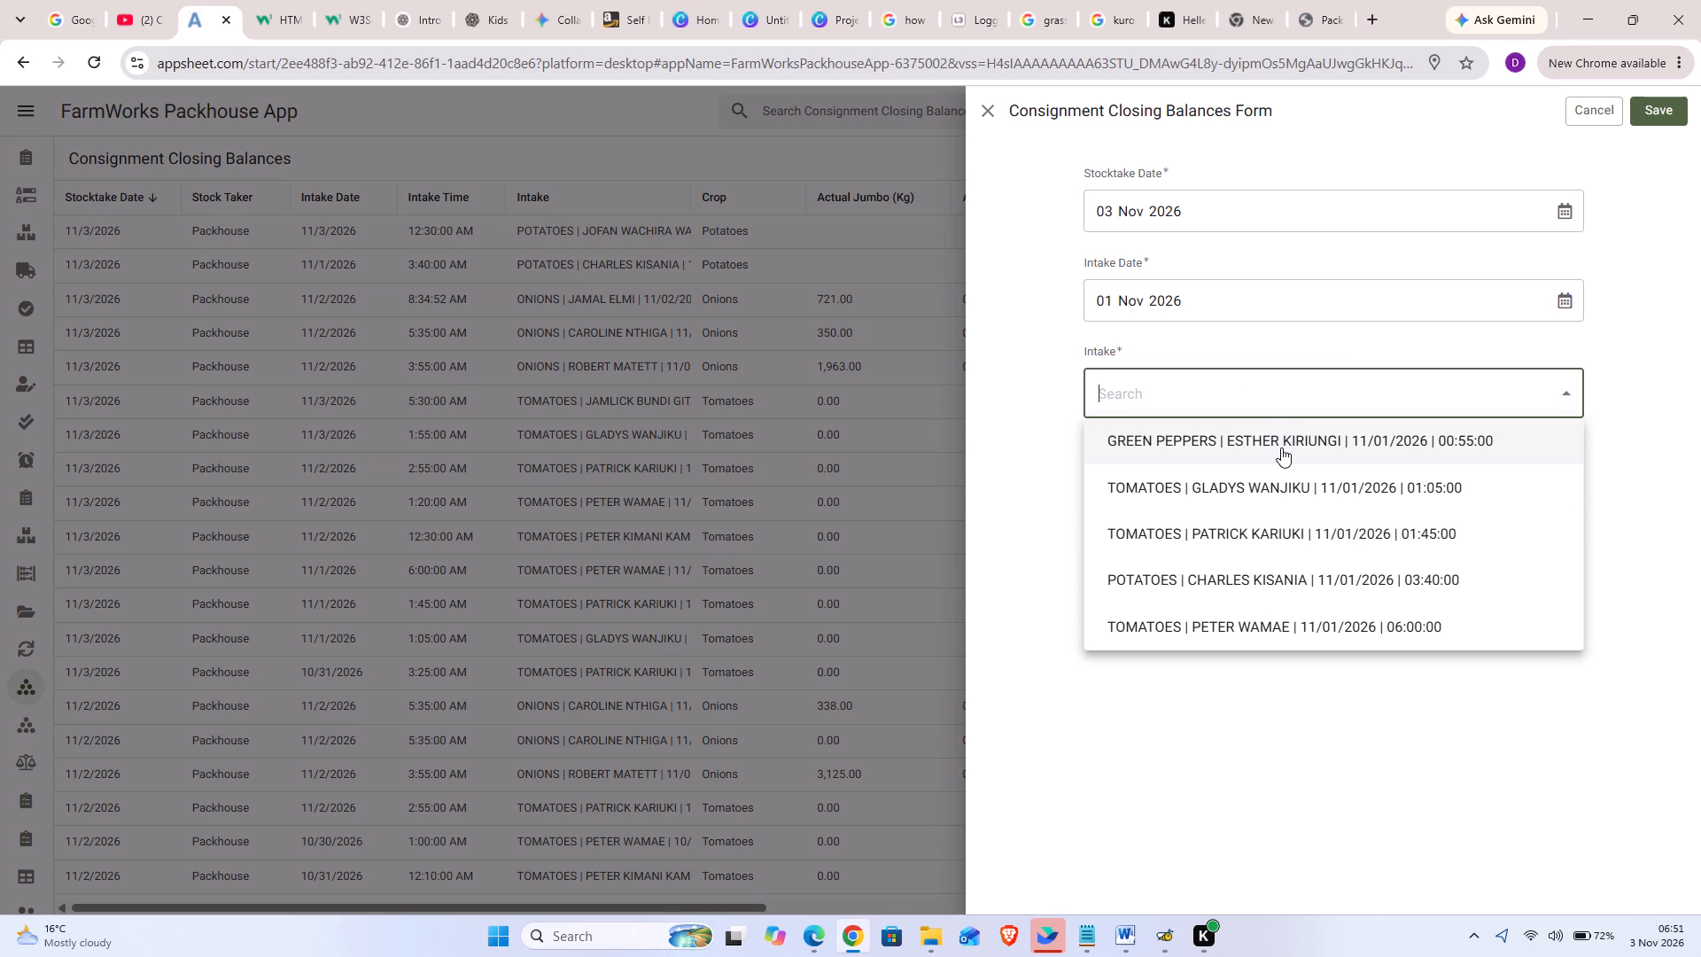
{"action": "left_click", "coordinate": [1281, 447]}
{"action": "scroll", "coordinate": [1304, 628], "scroll_direction": "down", "scroll_amount": 2}
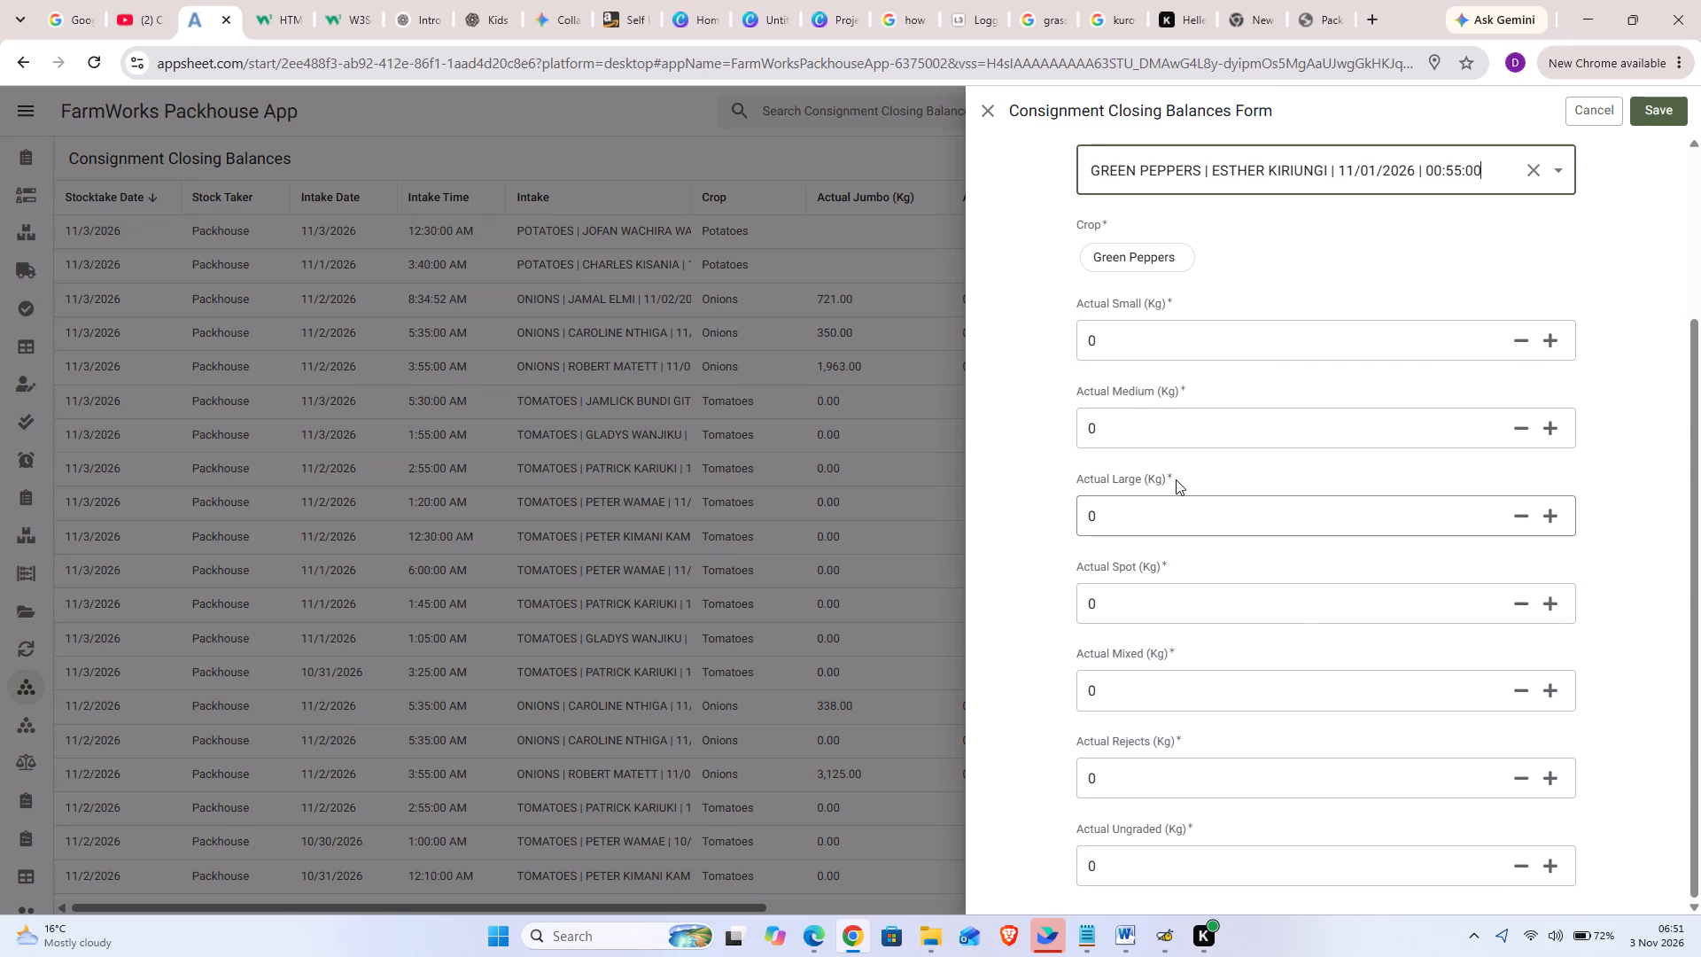
{"action": "left_click", "coordinate": [1153, 440]}
{"action": "key", "text": "BackSpace"}
{"action": "type", "text": "12"}
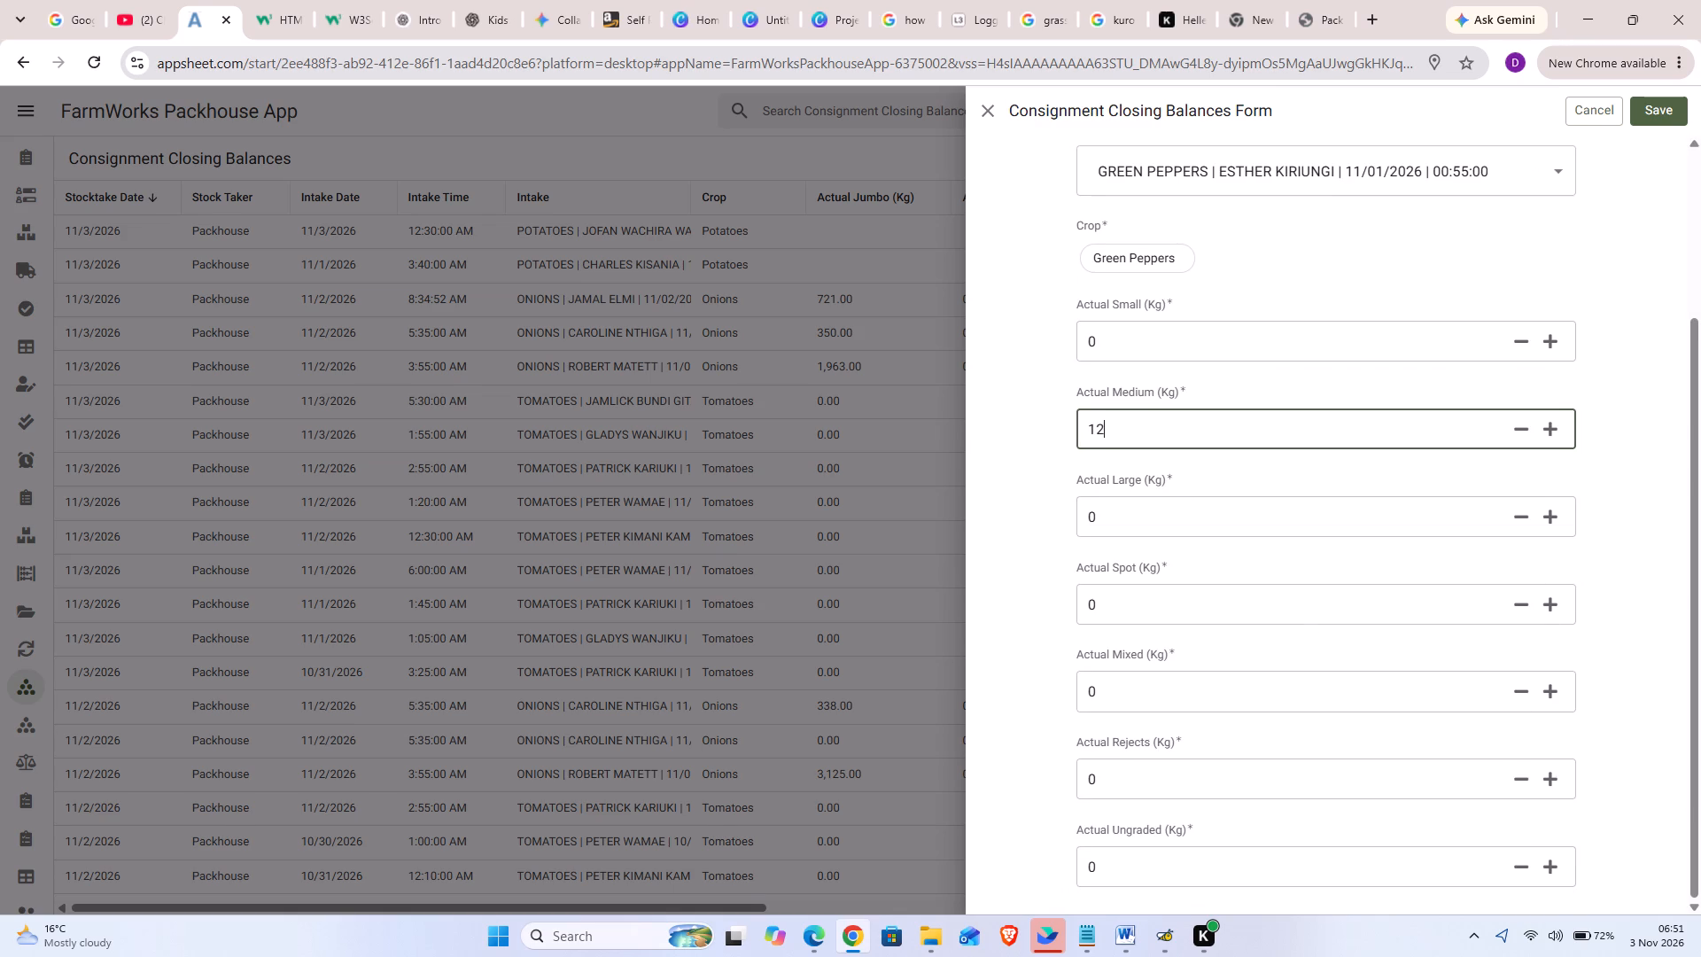
{"action": "left_click", "coordinate": [1663, 110]}
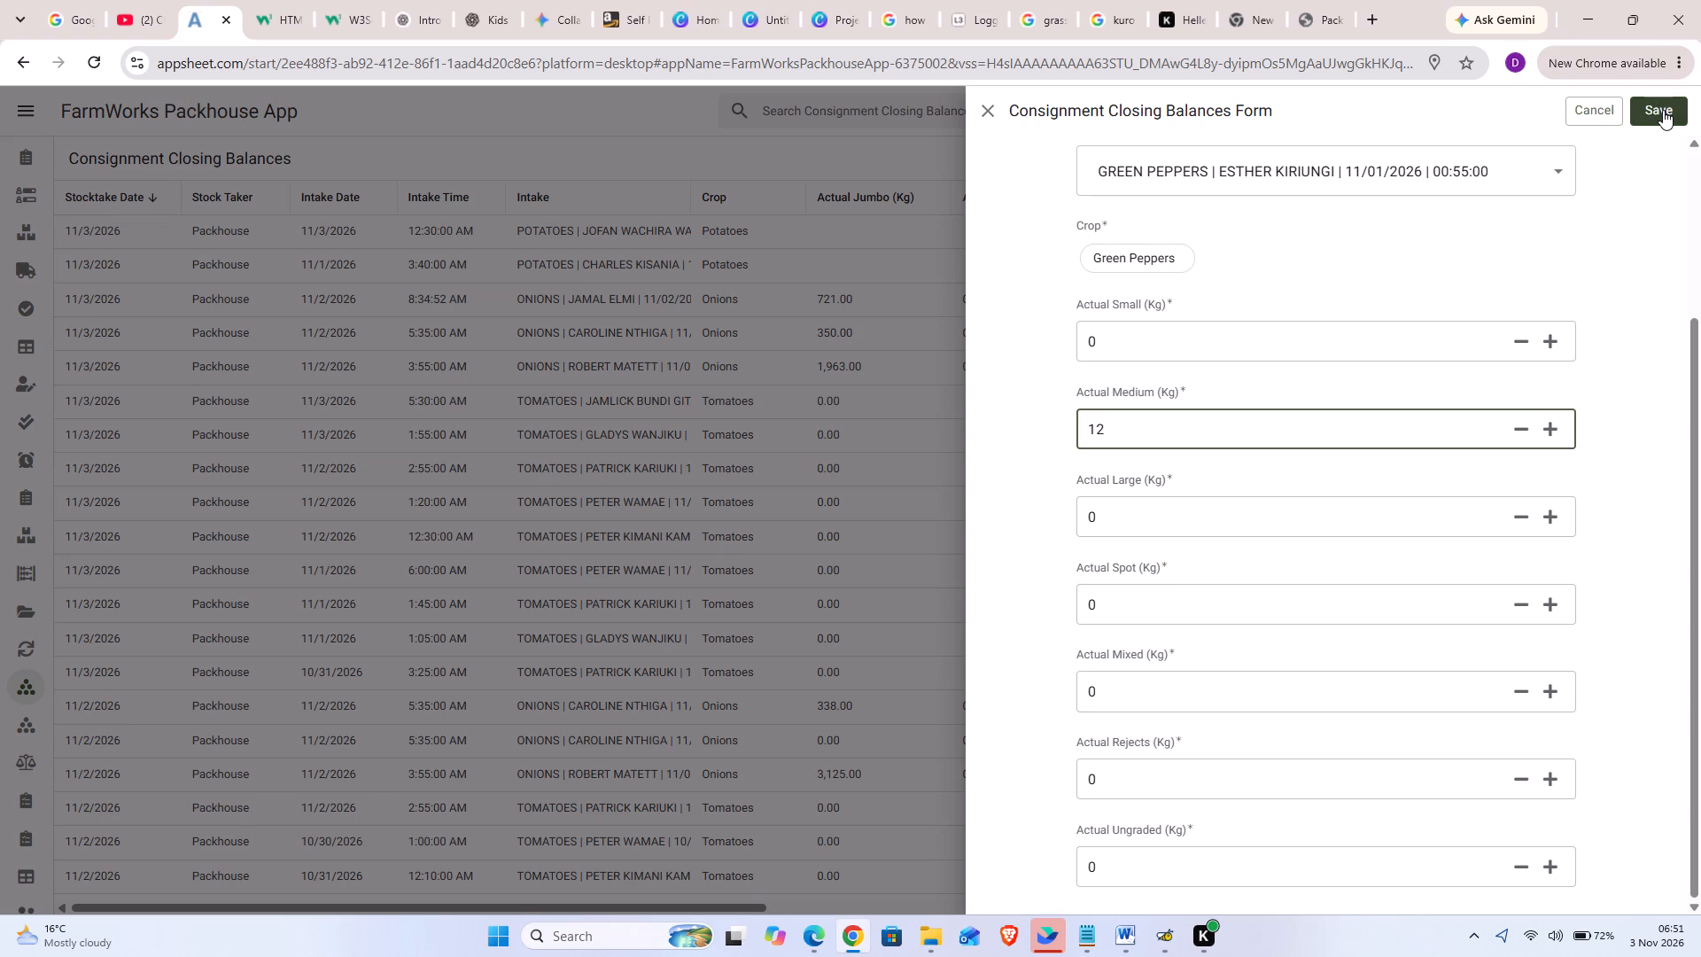
Add and save a closing balance for the 03 Nov 2026, 03:30 green peppers intake with Actual Ungraded 3292 kg.
{"action": "left_click", "coordinate": [1588, 154]}
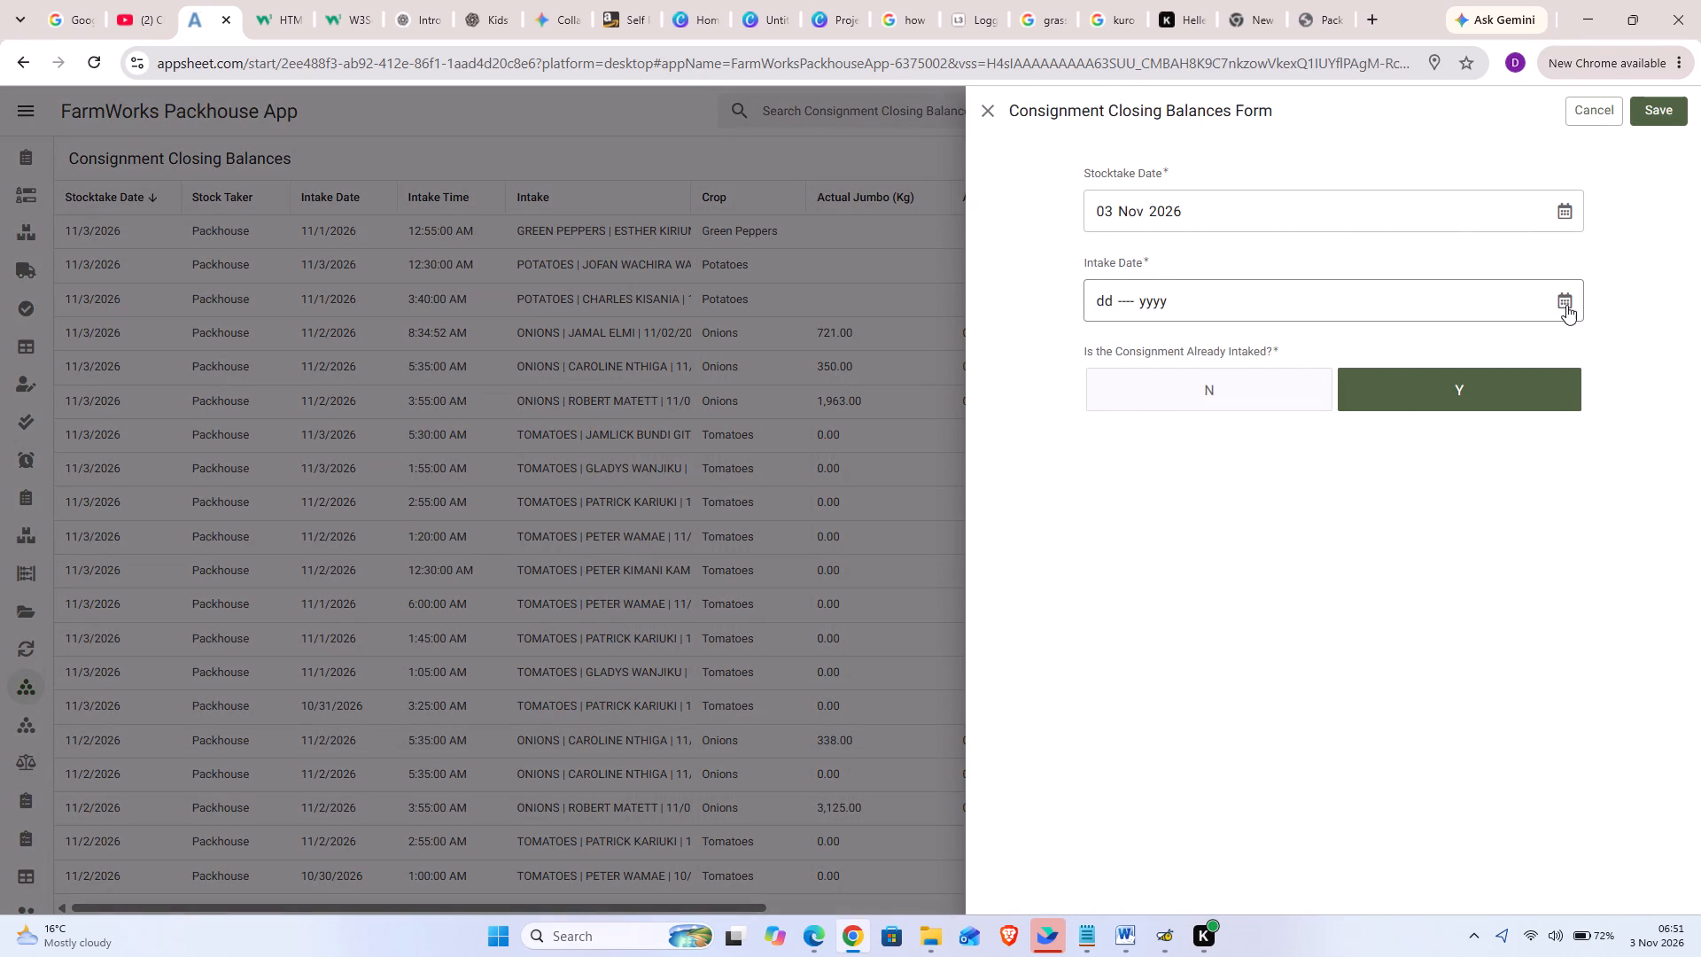
{"action": "left_click", "coordinate": [1565, 303]}
{"action": "left_click", "coordinate": [1155, 409]}
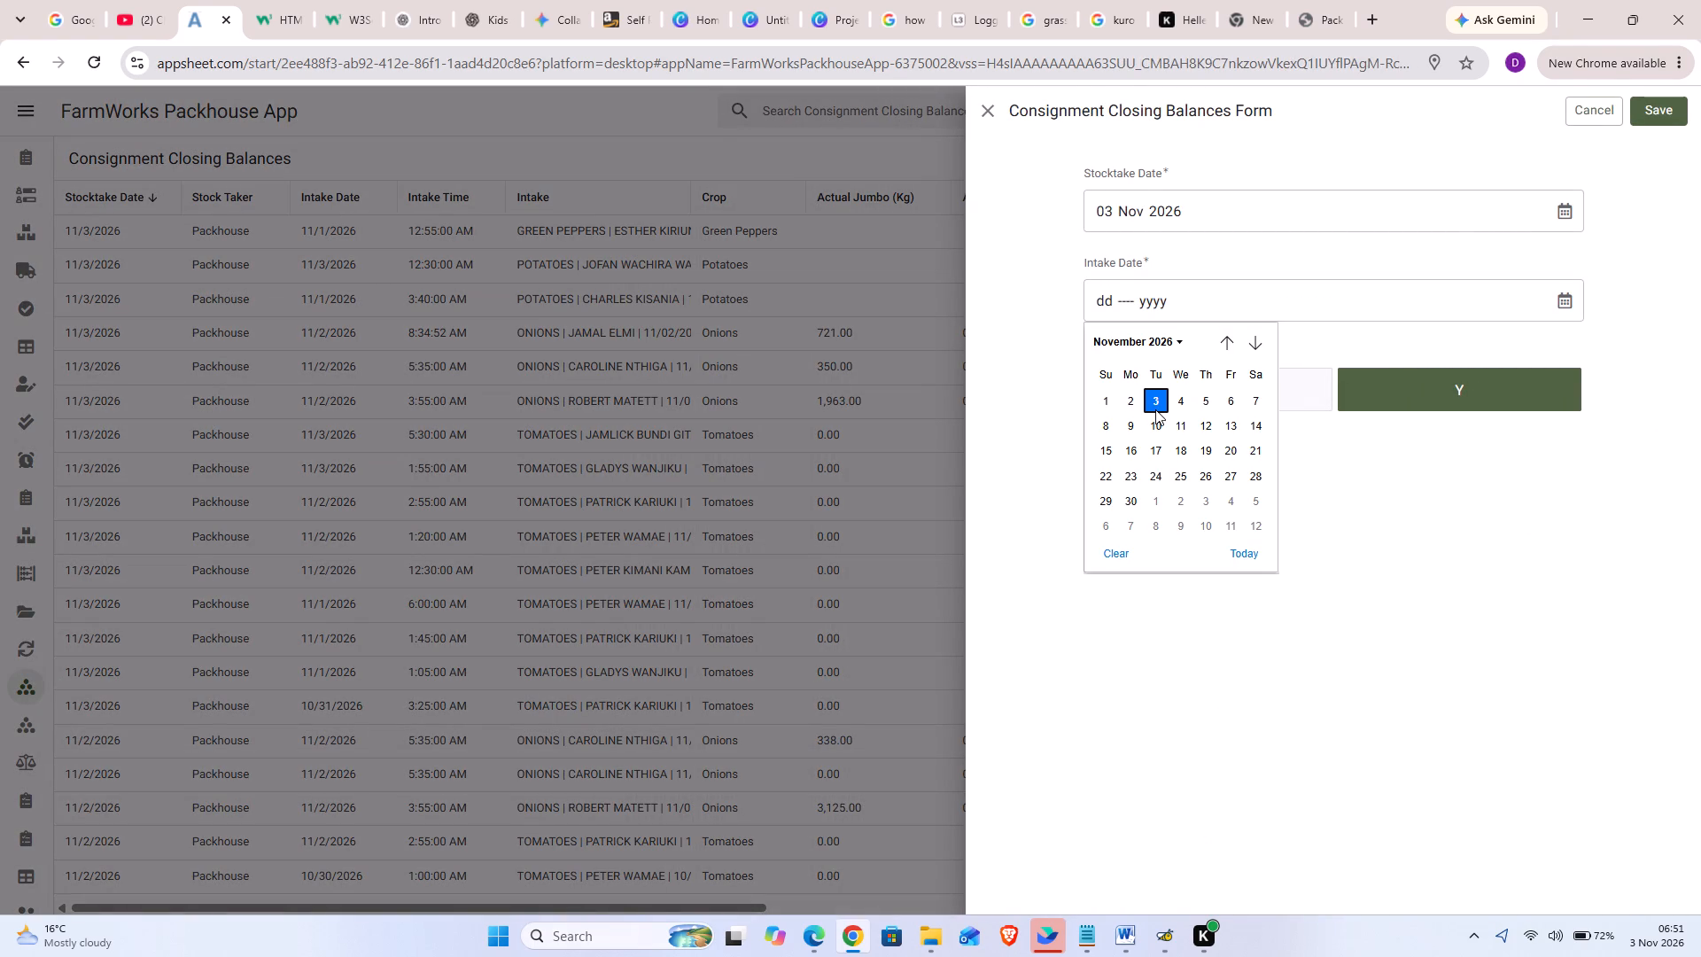
{"action": "left_click", "coordinate": [1409, 405]}
{"action": "left_click", "coordinate": [1409, 405]}
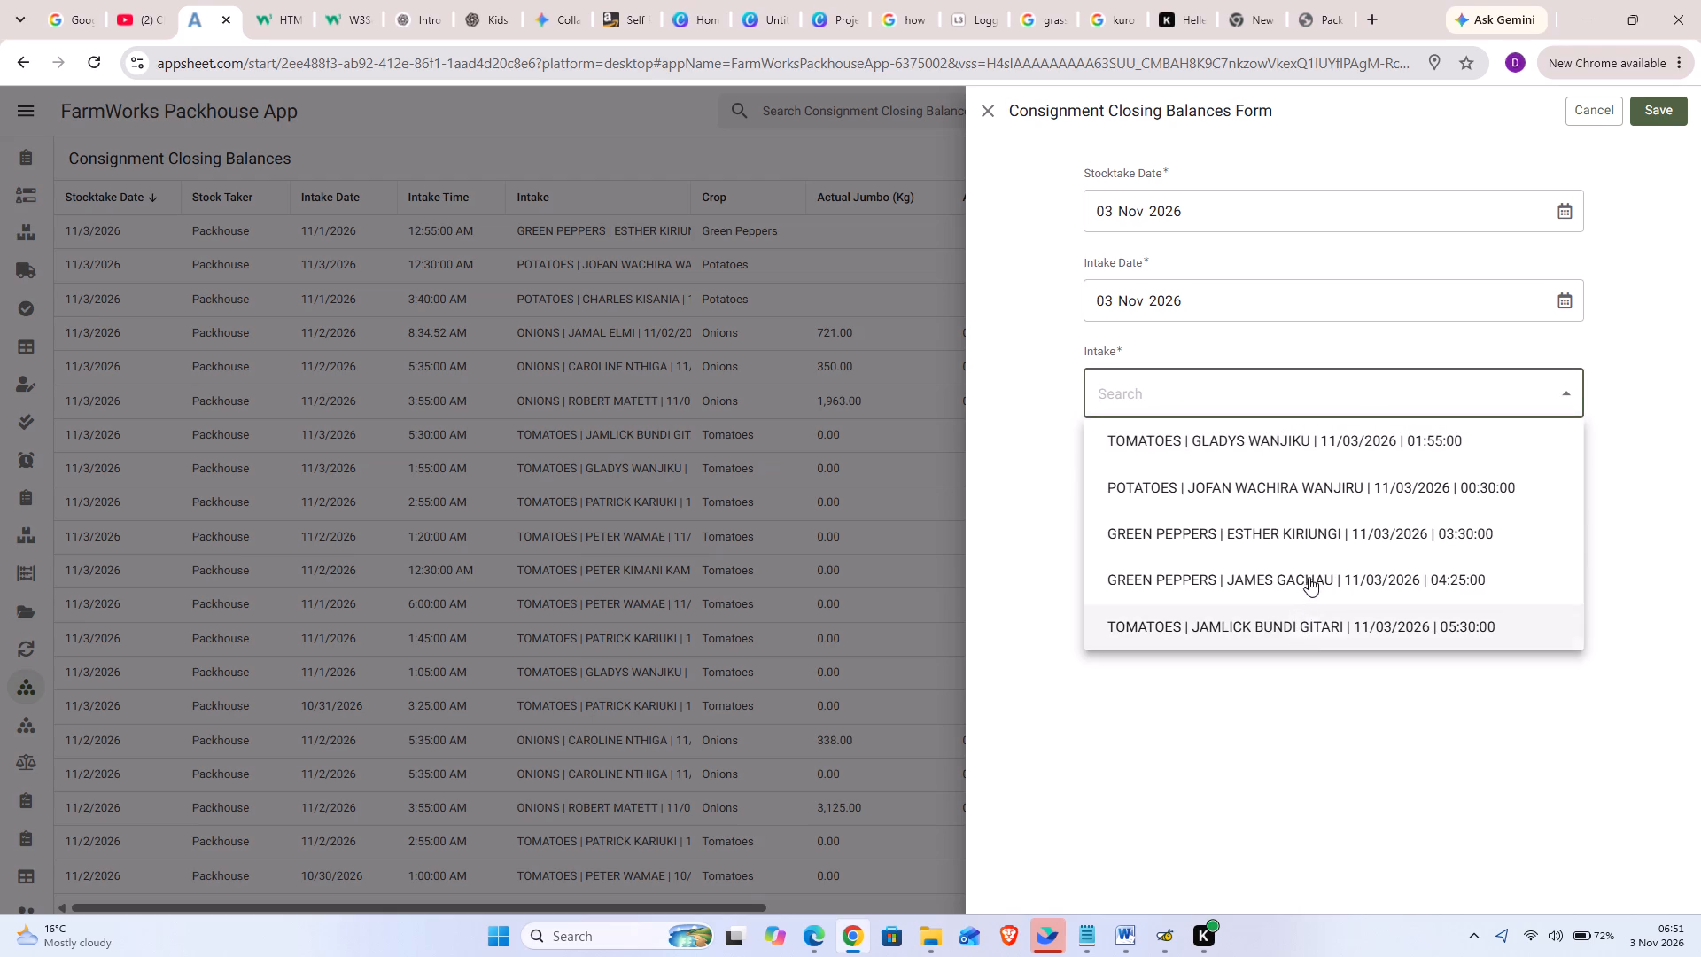
{"action": "left_click", "coordinate": [1301, 542]}
{"action": "scroll", "coordinate": [1289, 604], "scroll_direction": "down", "scroll_amount": 2}
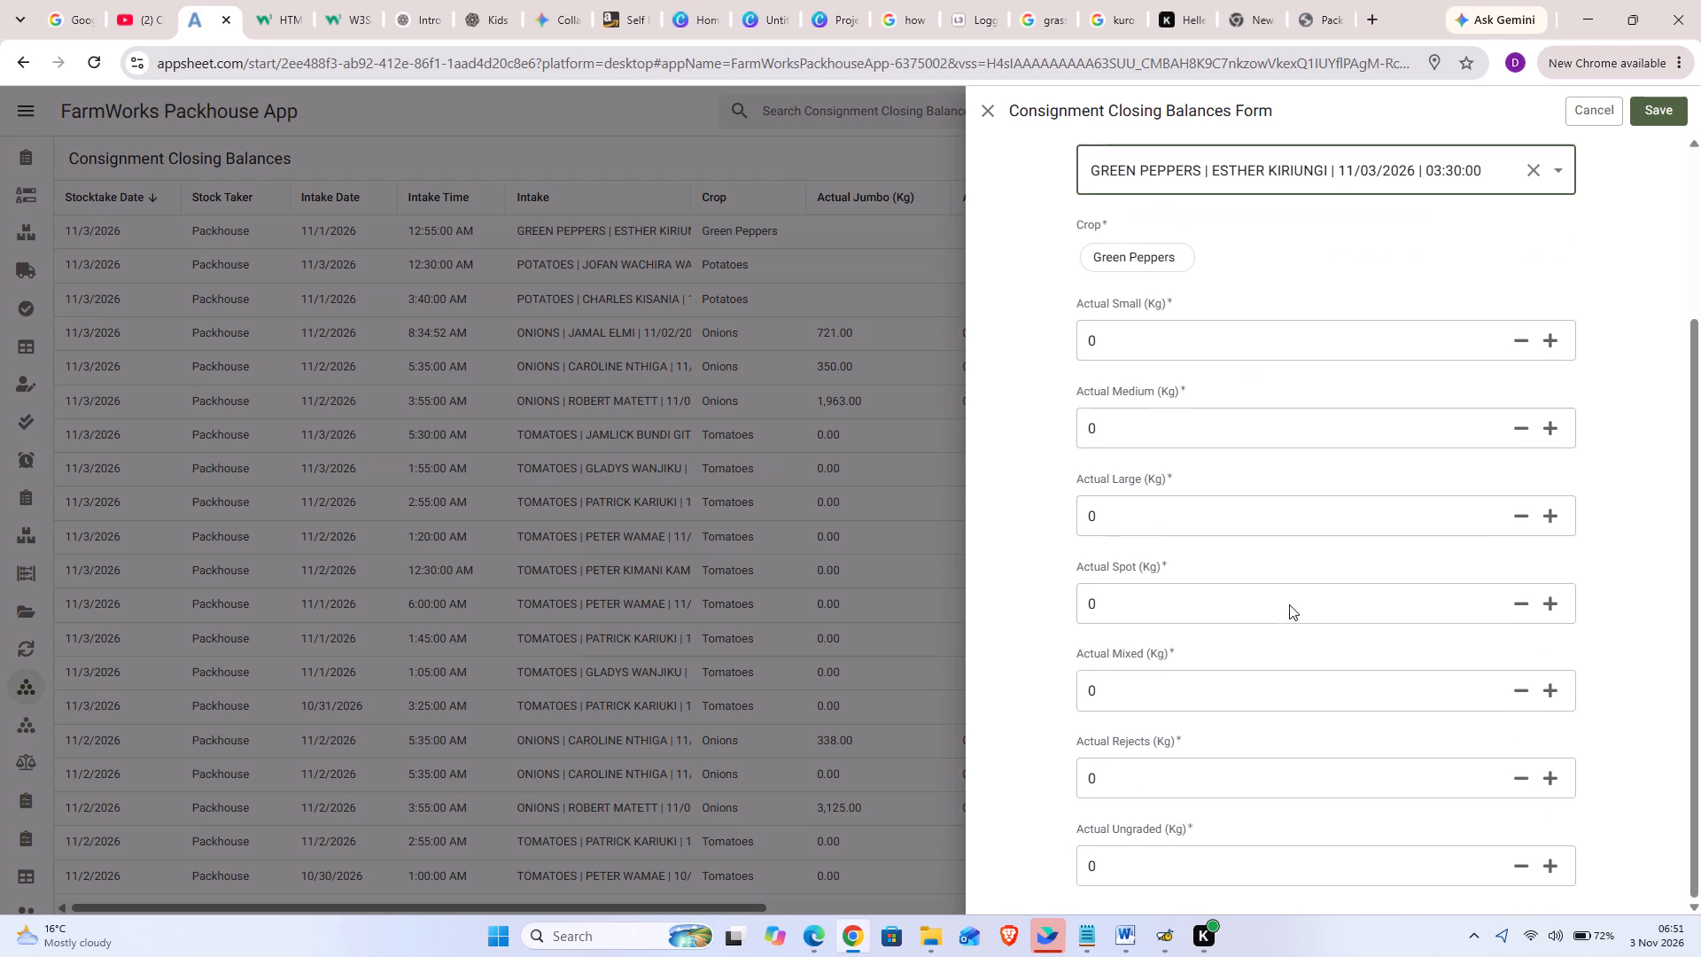
{"action": "scroll", "coordinate": [1289, 604], "scroll_direction": "down", "scroll_amount": 2}
{"action": "left_click", "coordinate": [1155, 872]}
{"action": "key", "text": "BackSpace"}
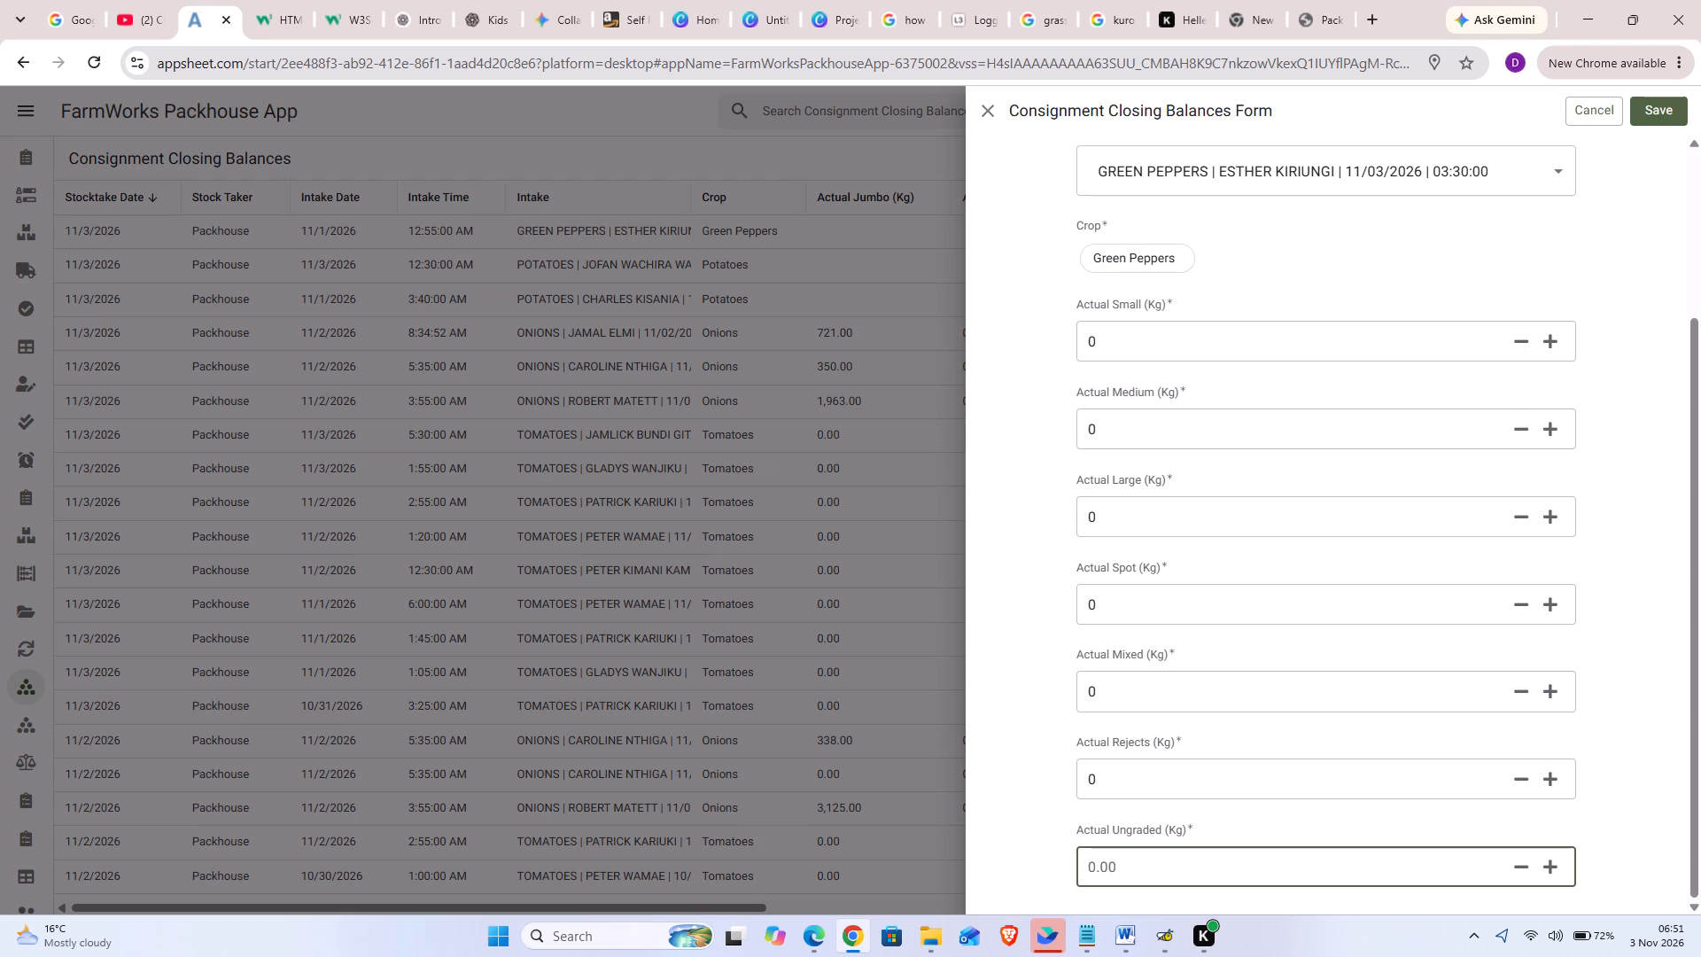
{"action": "type", "text": "3292"}
{"action": "left_click", "coordinate": [1666, 108]}
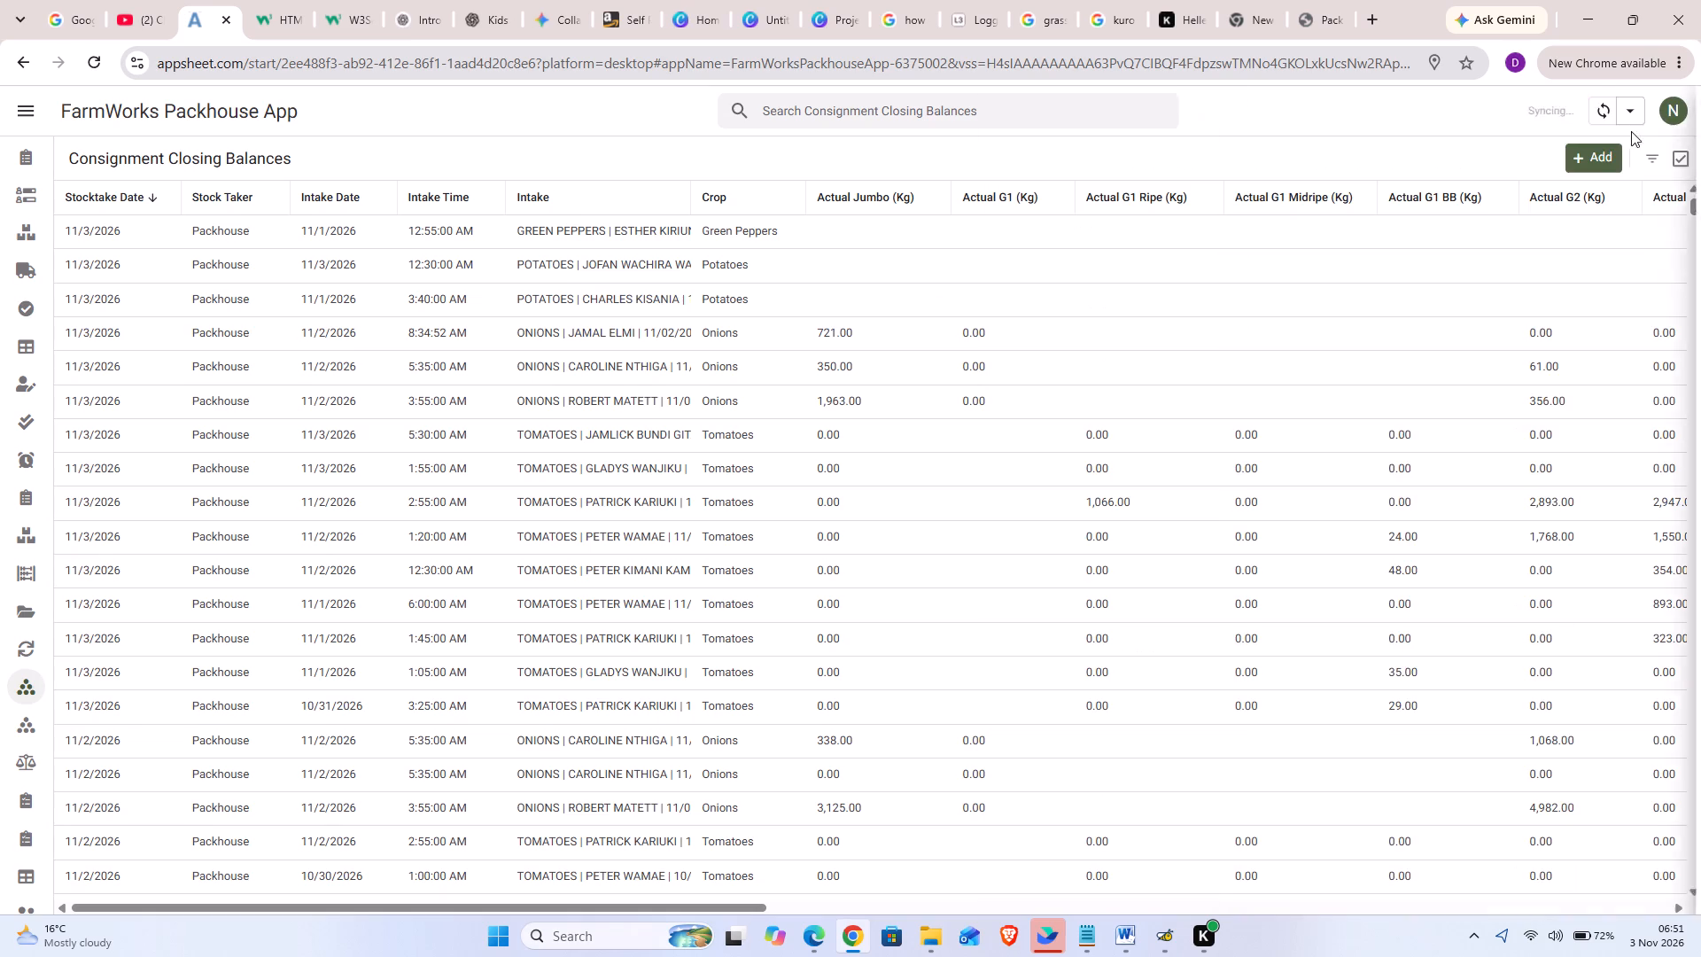
Add and save a closing balance for the 03 Nov 2026, 04:25 green peppers intake with Actual Ungraded 1062 kg.
{"action": "left_click", "coordinate": [1602, 152]}
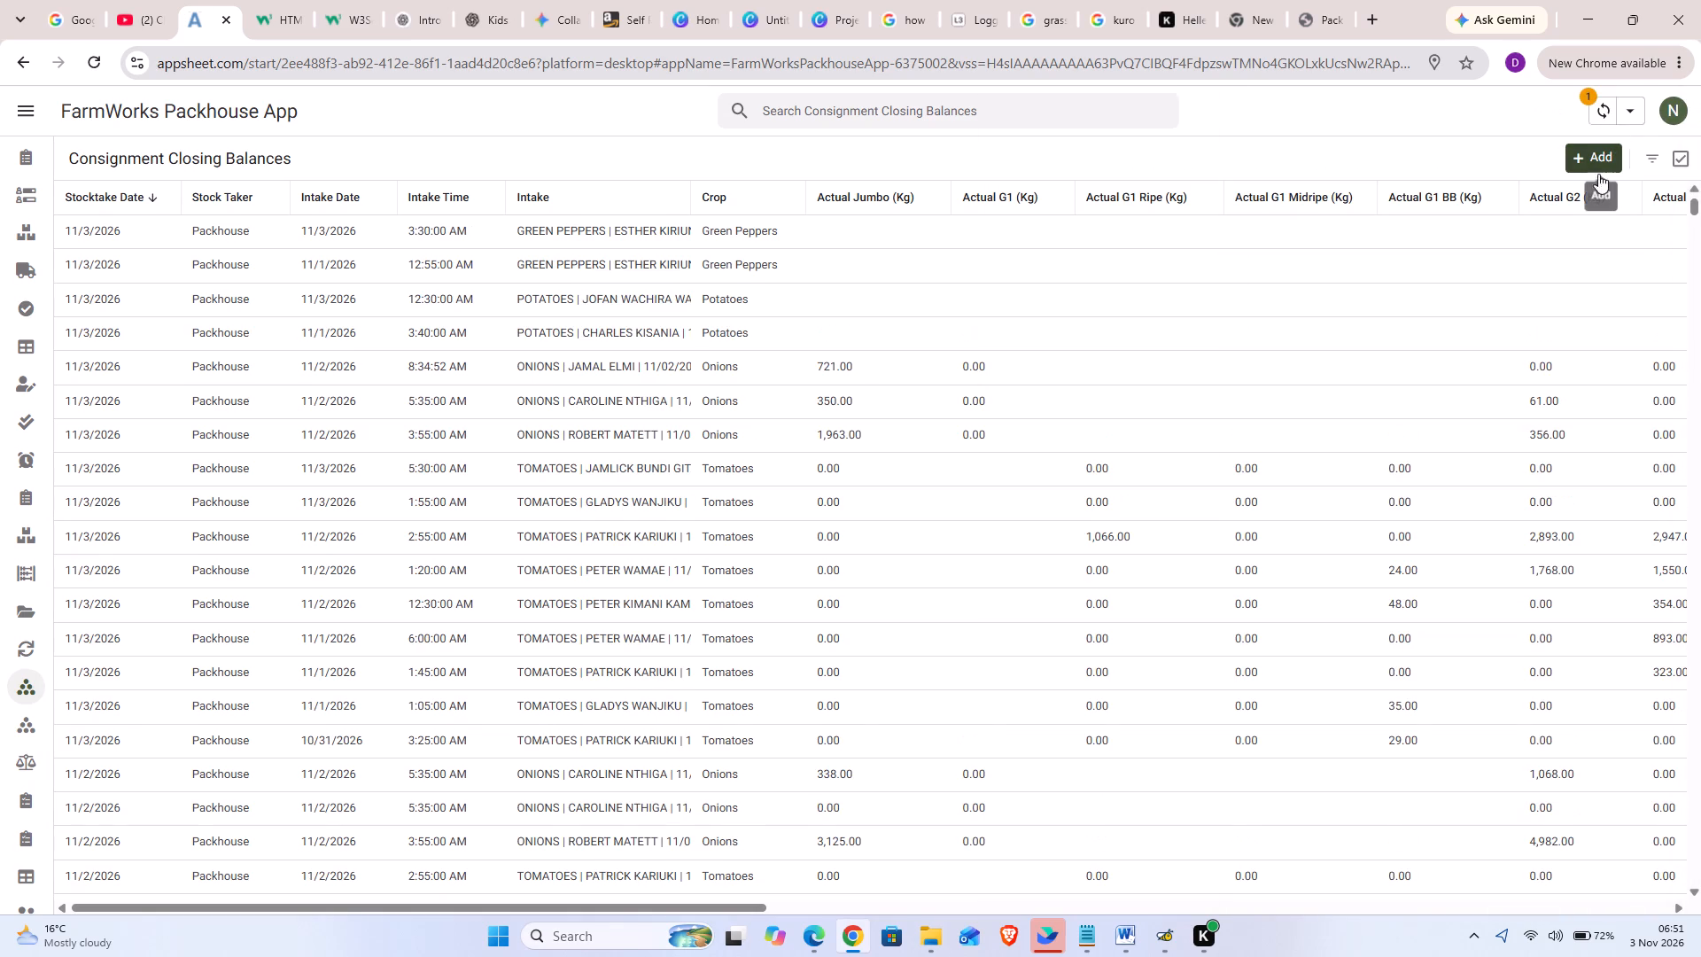
{"action": "left_click", "coordinate": [1595, 163]}
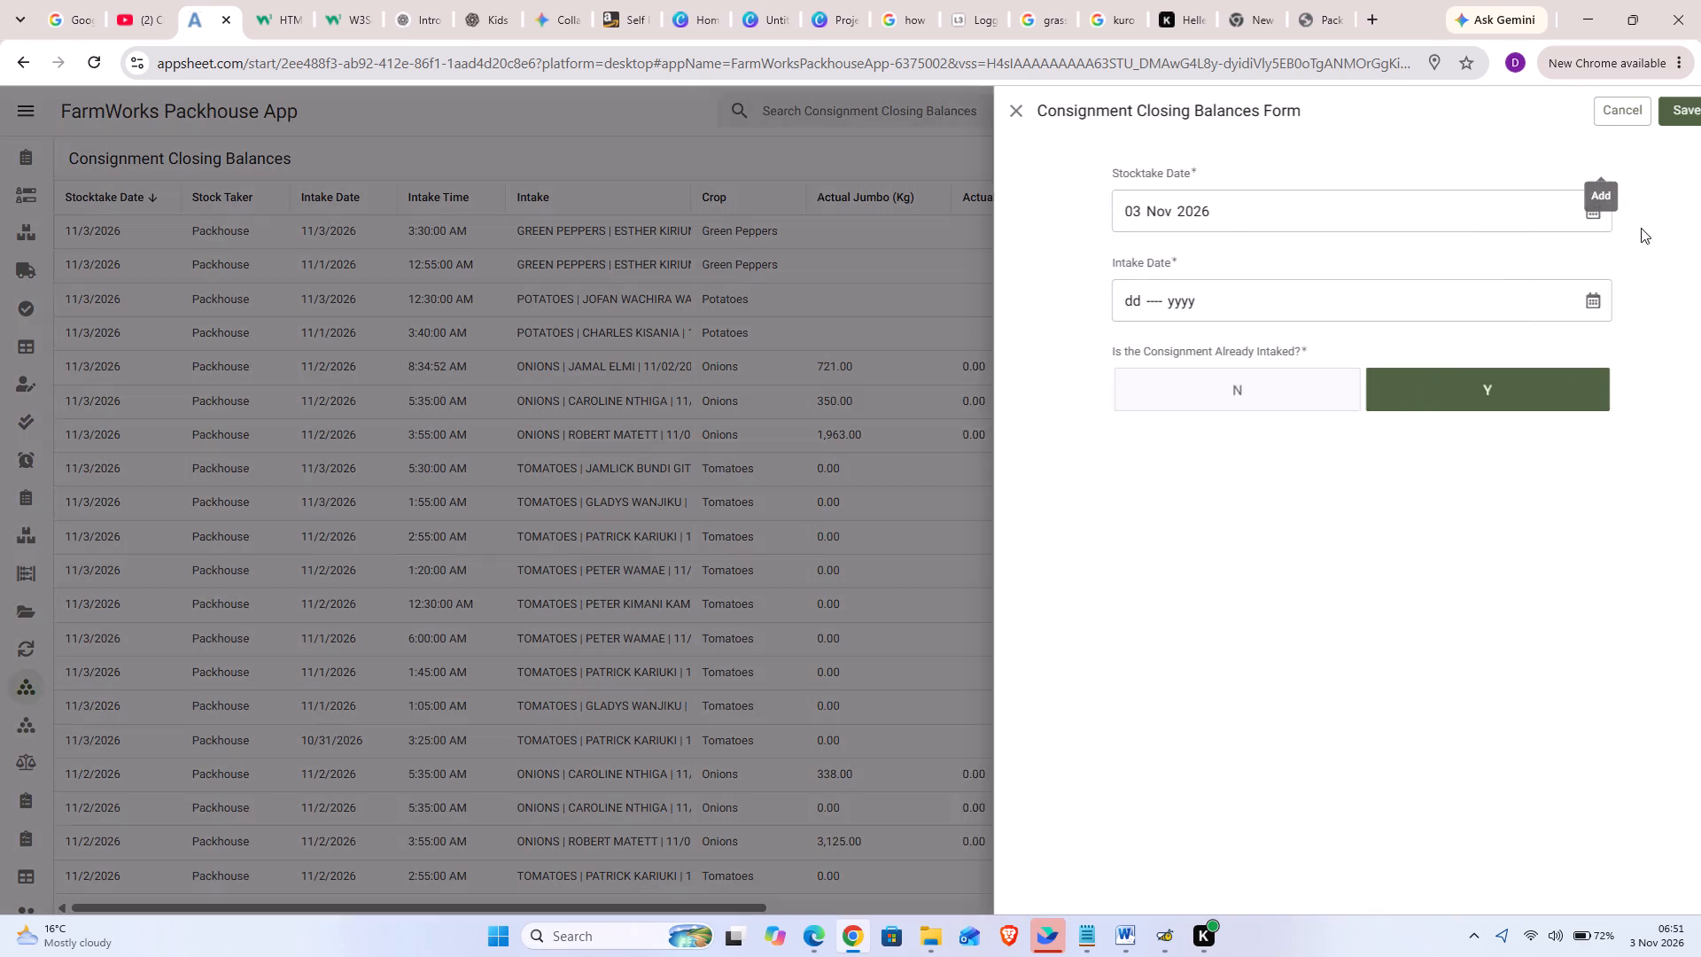
{"action": "left_click", "coordinate": [1565, 297]}
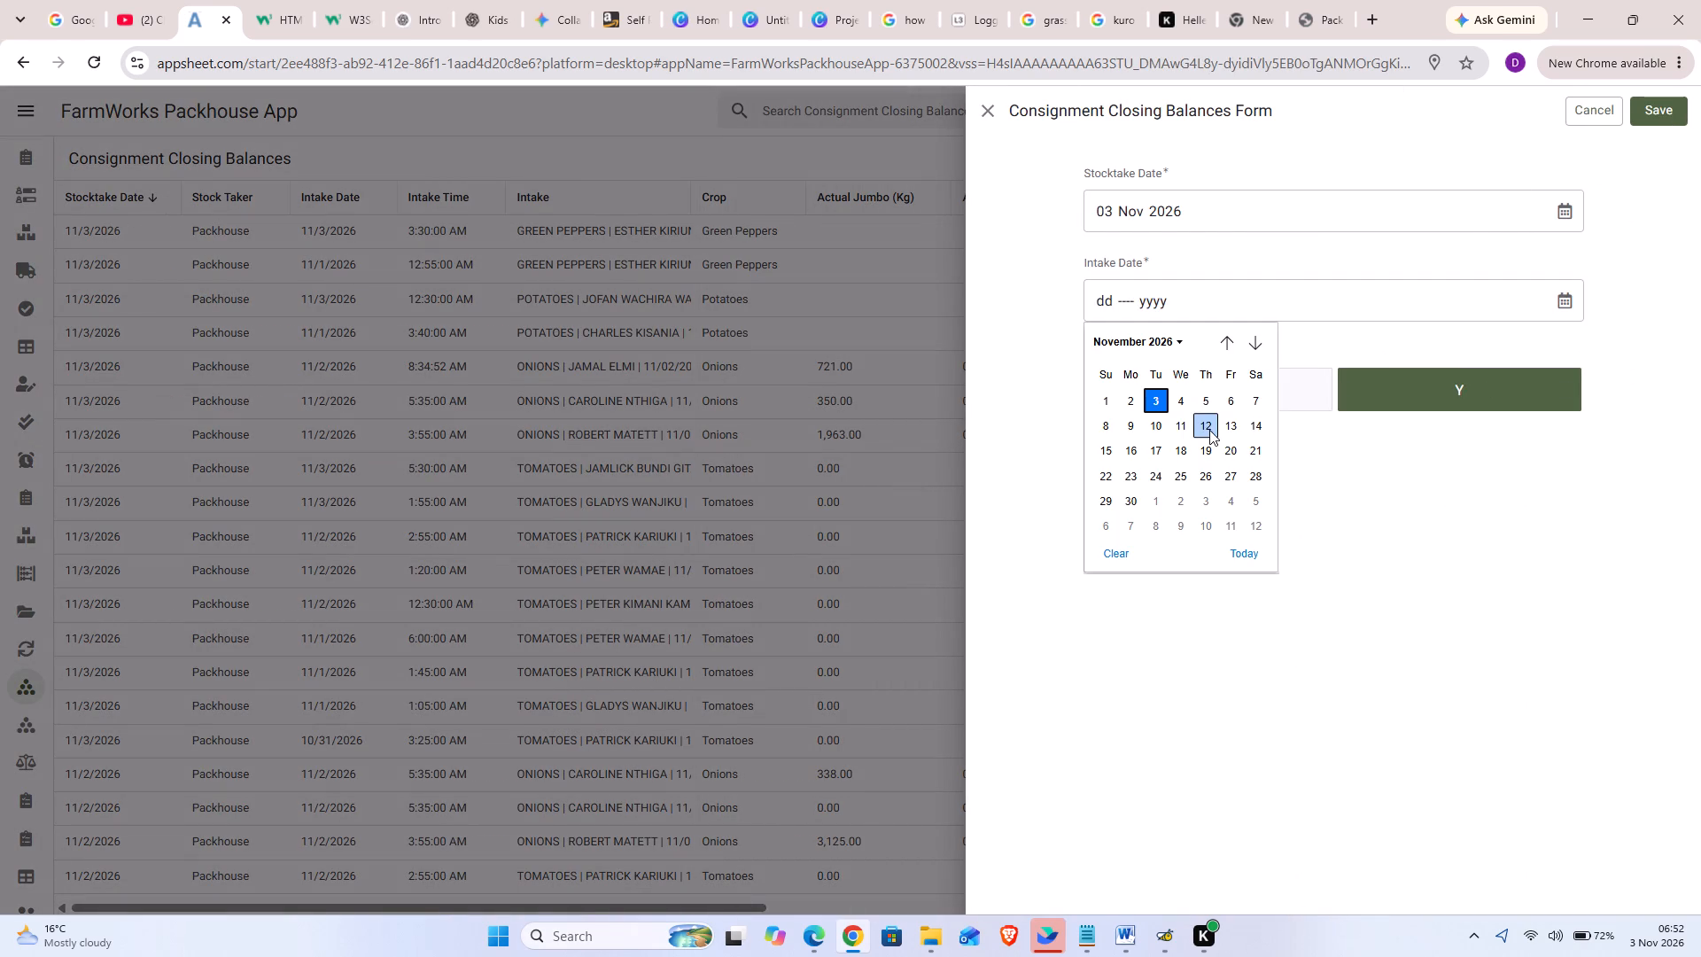
{"action": "key", "text": "Return"}
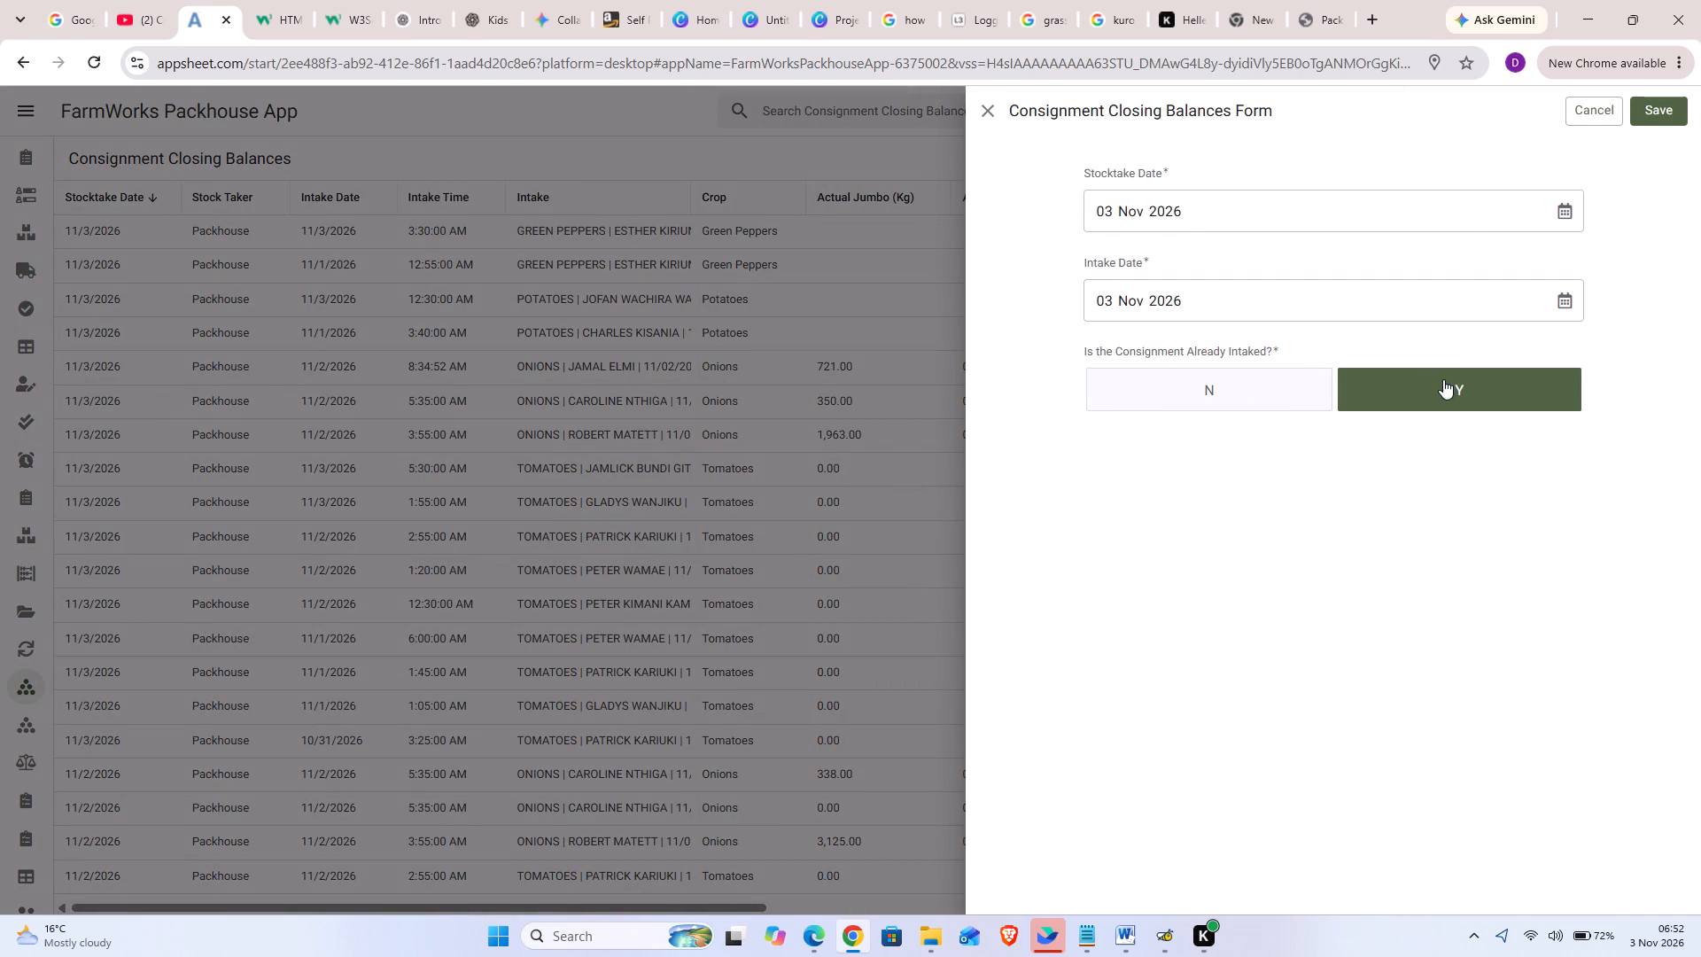
{"action": "double_click", "coordinate": [1443, 379]}
{"action": "left_click", "coordinate": [1443, 379]}
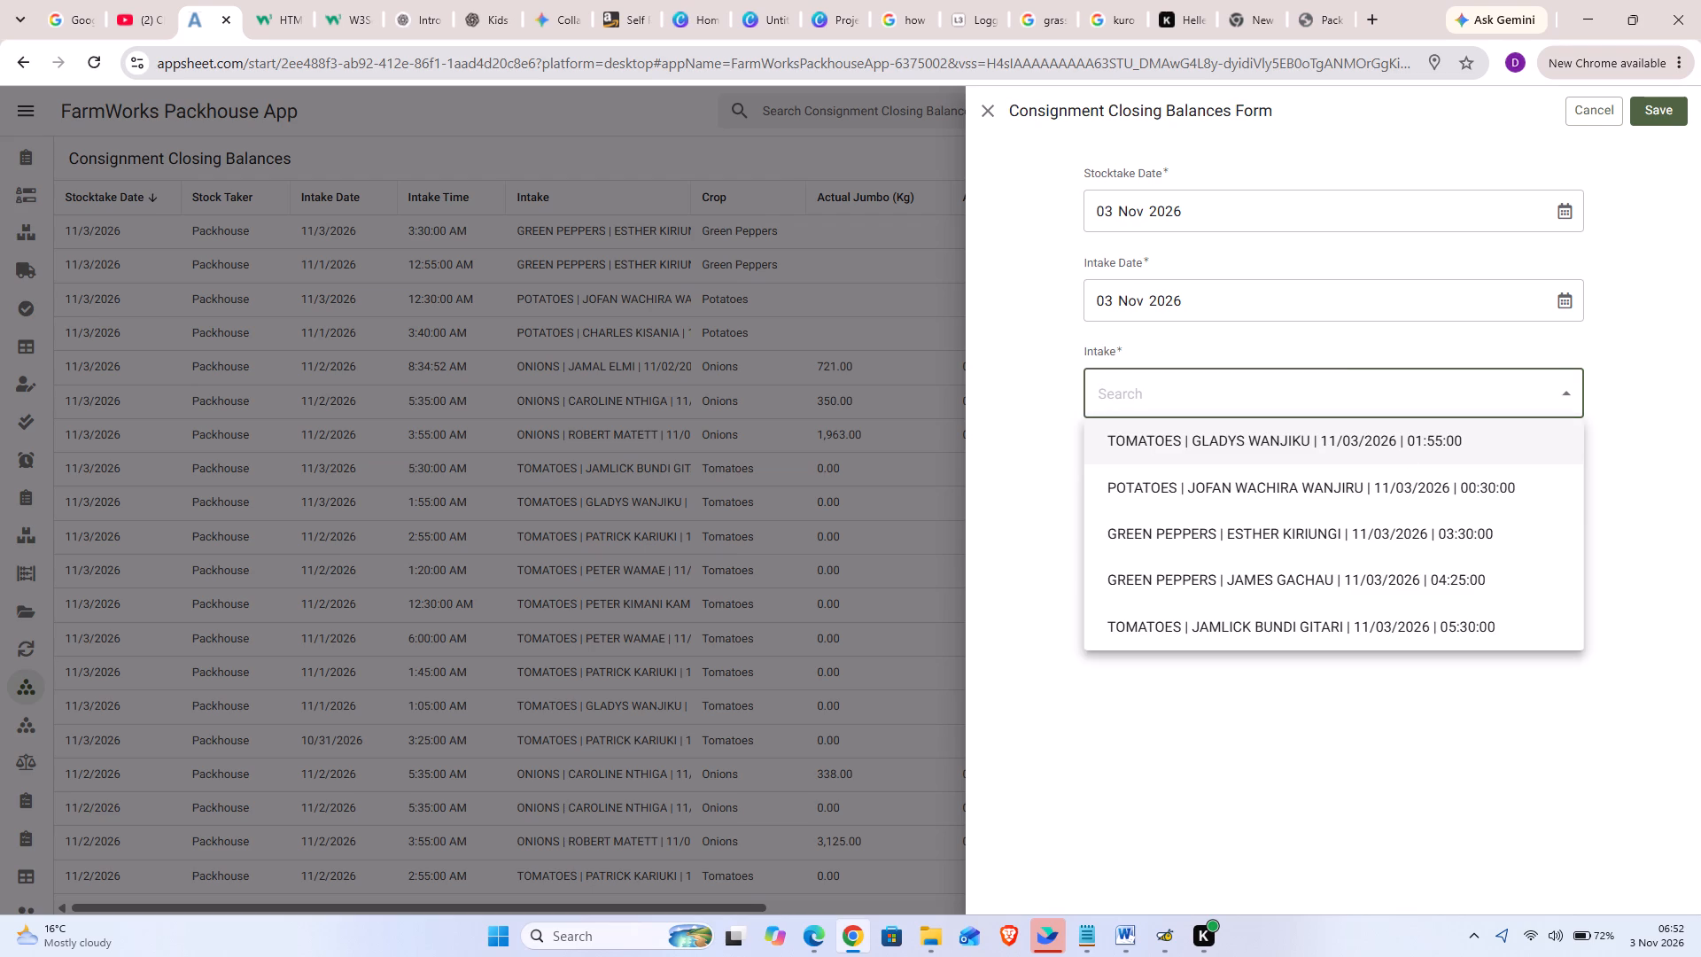
{"action": "left_click", "coordinate": [1325, 569]}
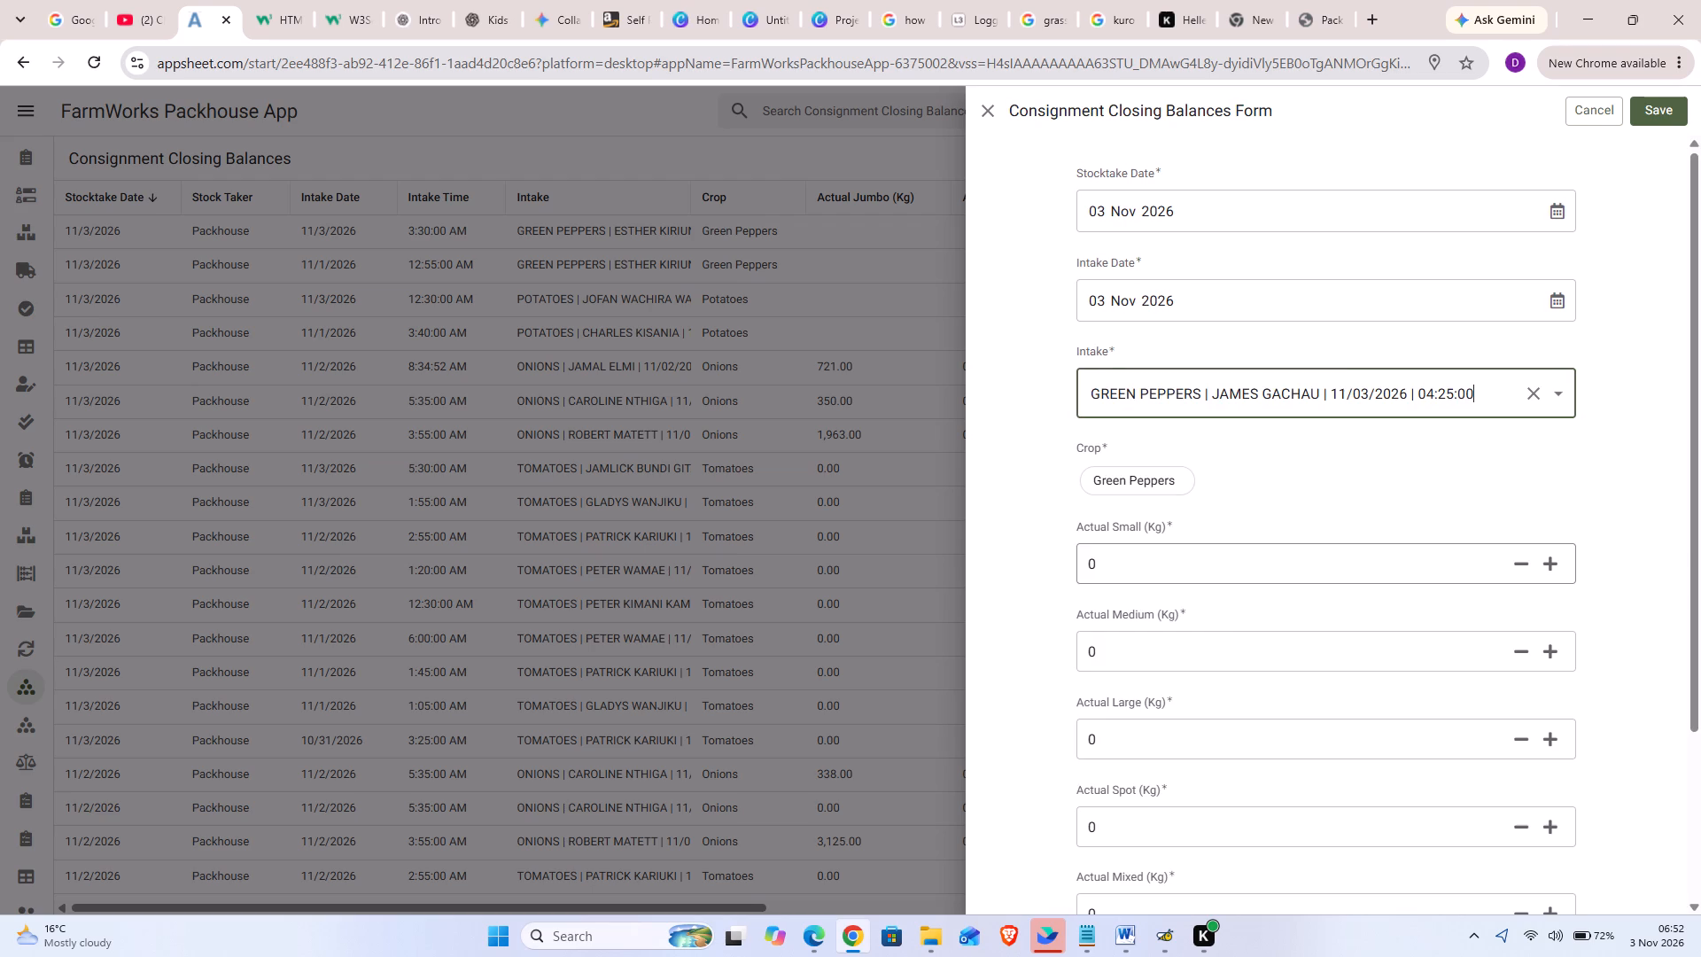
{"action": "scroll", "coordinate": [1218, 723], "scroll_direction": "down", "scroll_amount": 9}
{"action": "left_click", "coordinate": [1138, 879]}
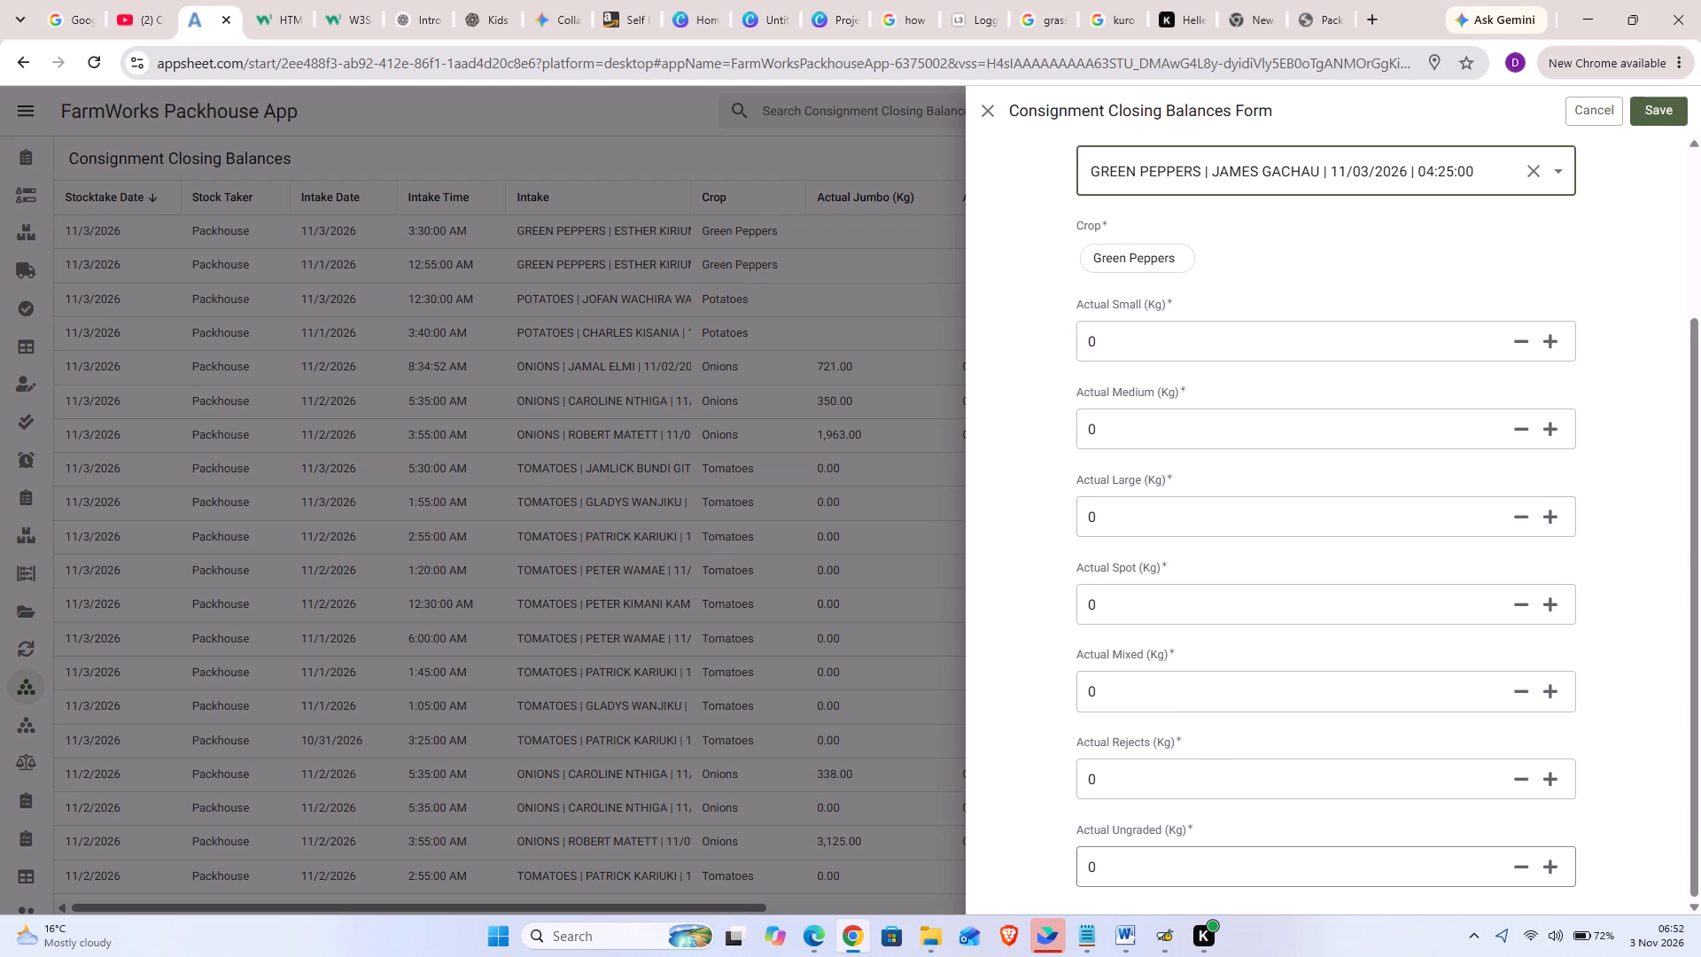
{"action": "key", "text": "BackSpace"}
{"action": "type", "text": "1062"}
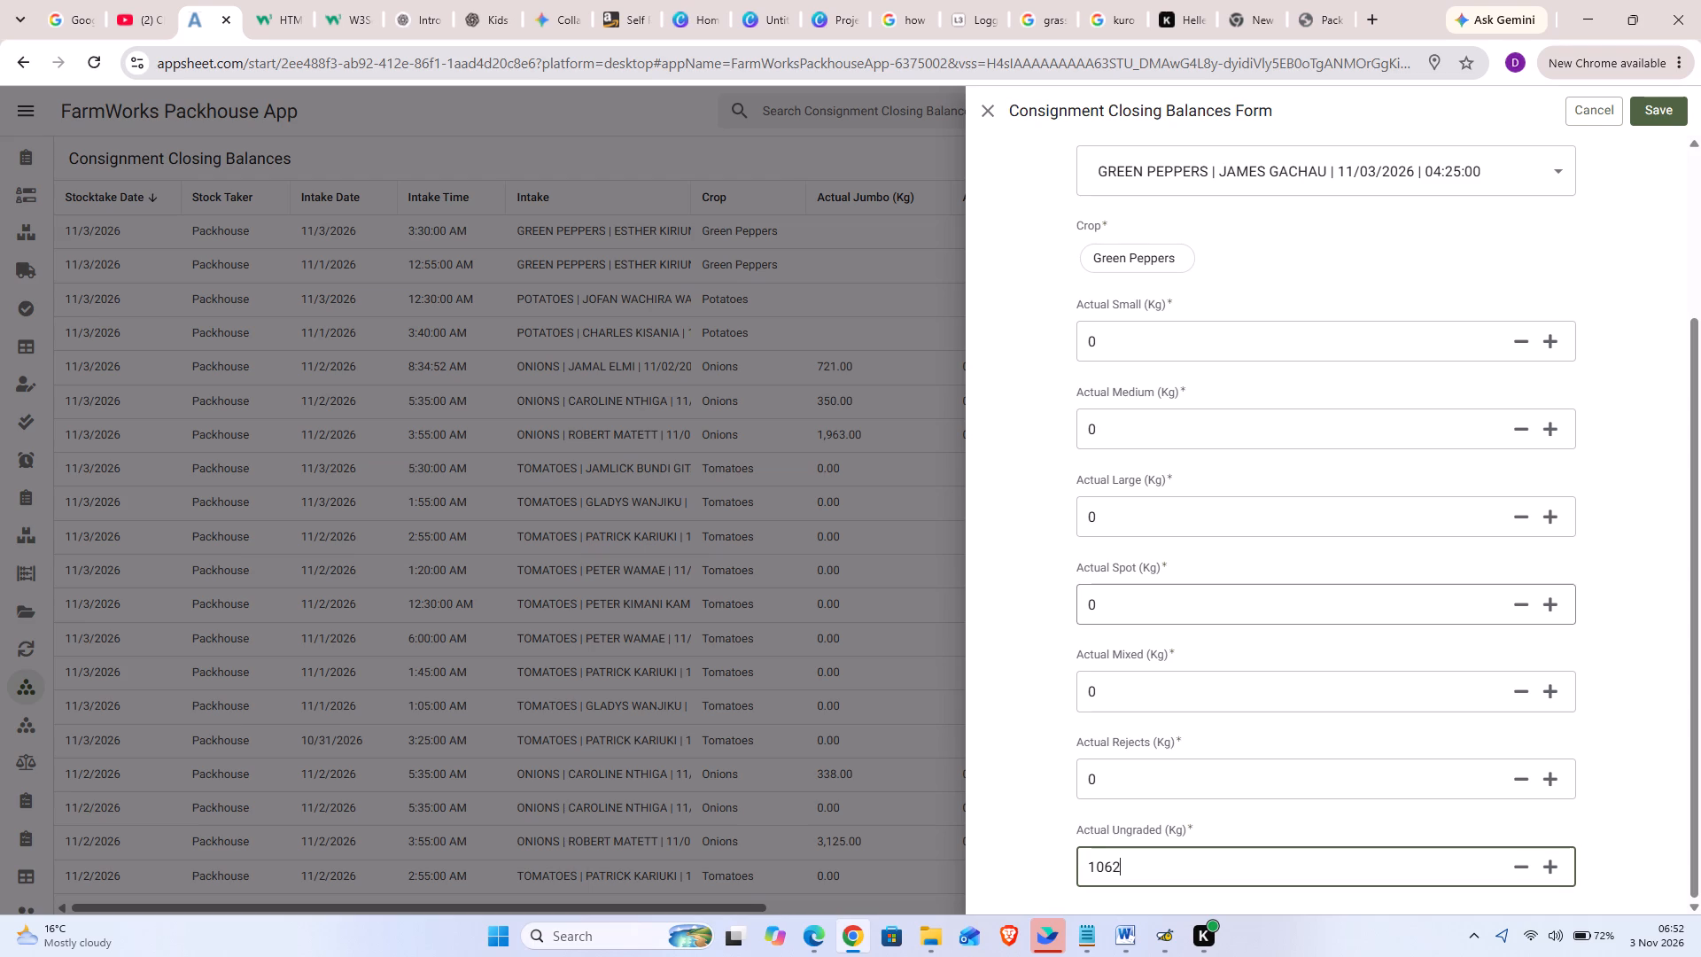
{"action": "left_click", "coordinate": [1663, 110]}
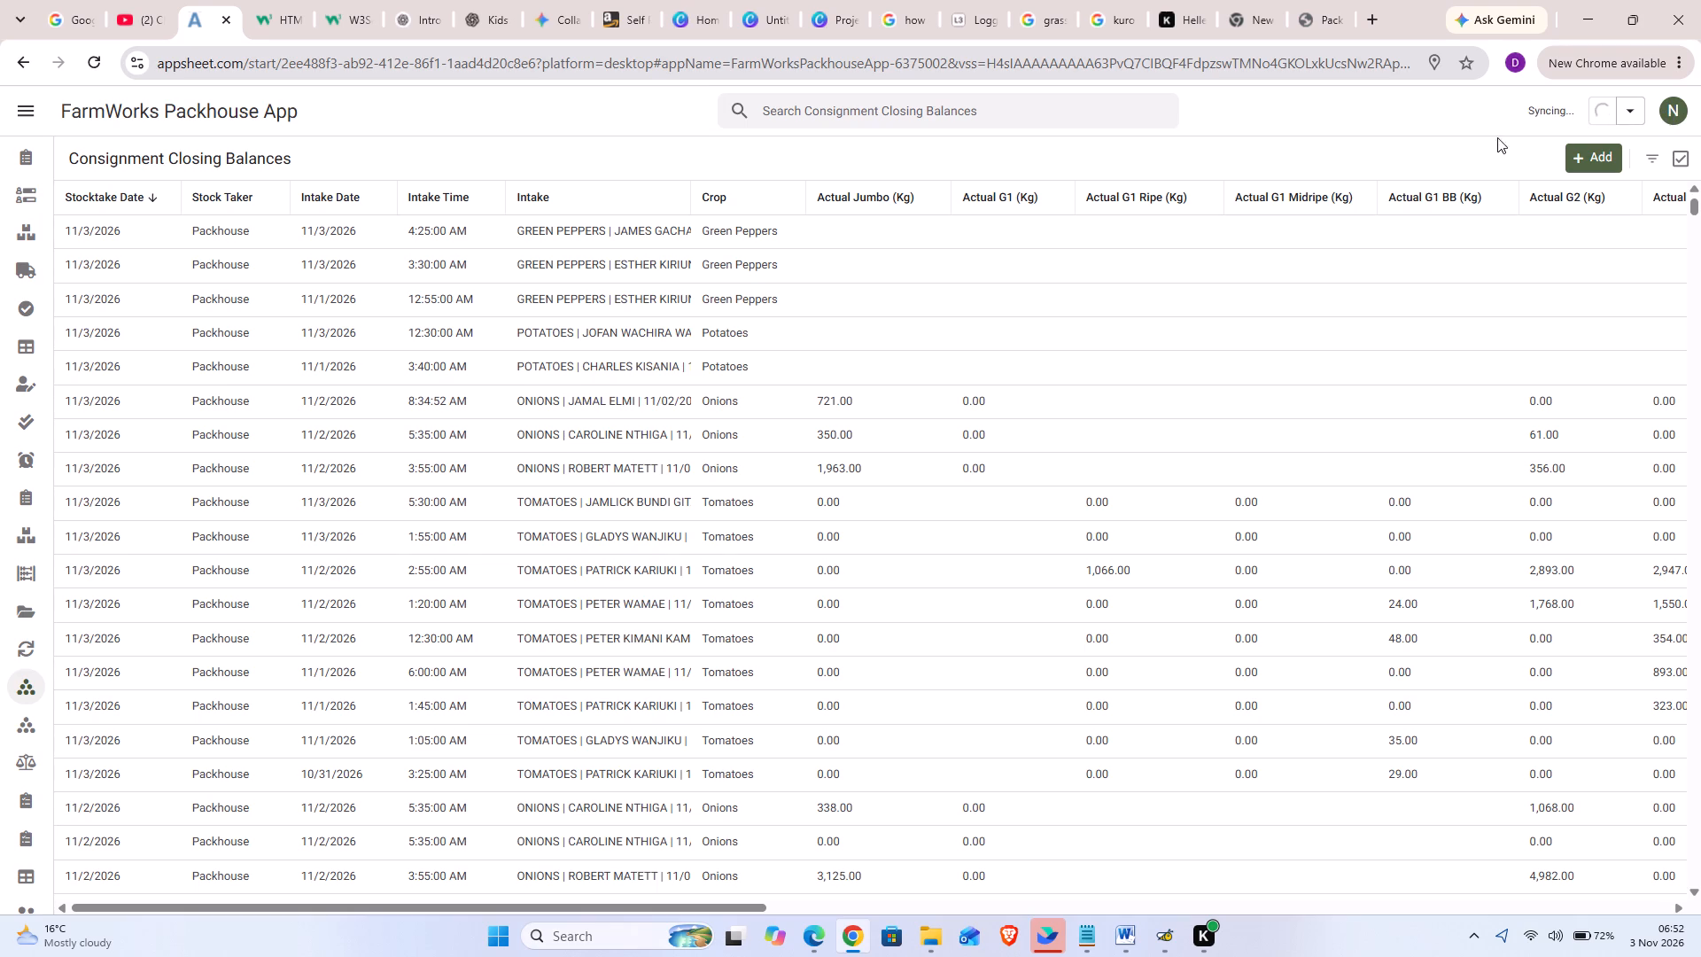
Start another consignment closing balance dated 03 Nov 2026 and open its intake date for selection.
{"action": "left_click", "coordinate": [1590, 159]}
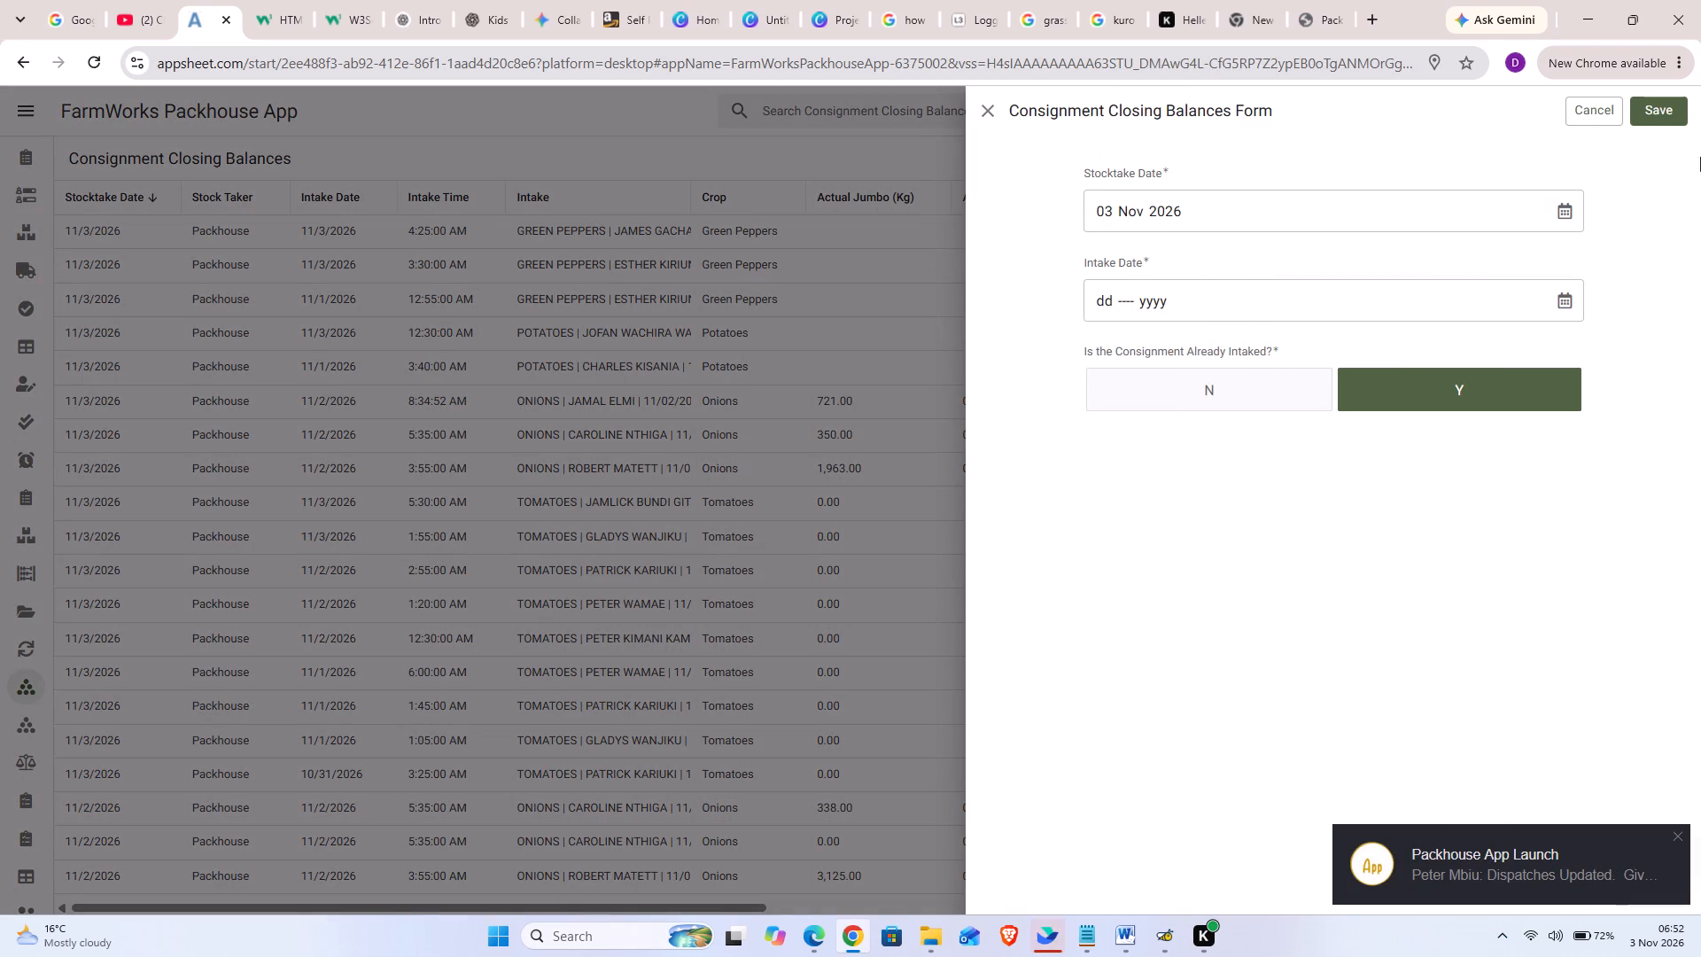
{"action": "left_click", "coordinate": [1562, 300]}
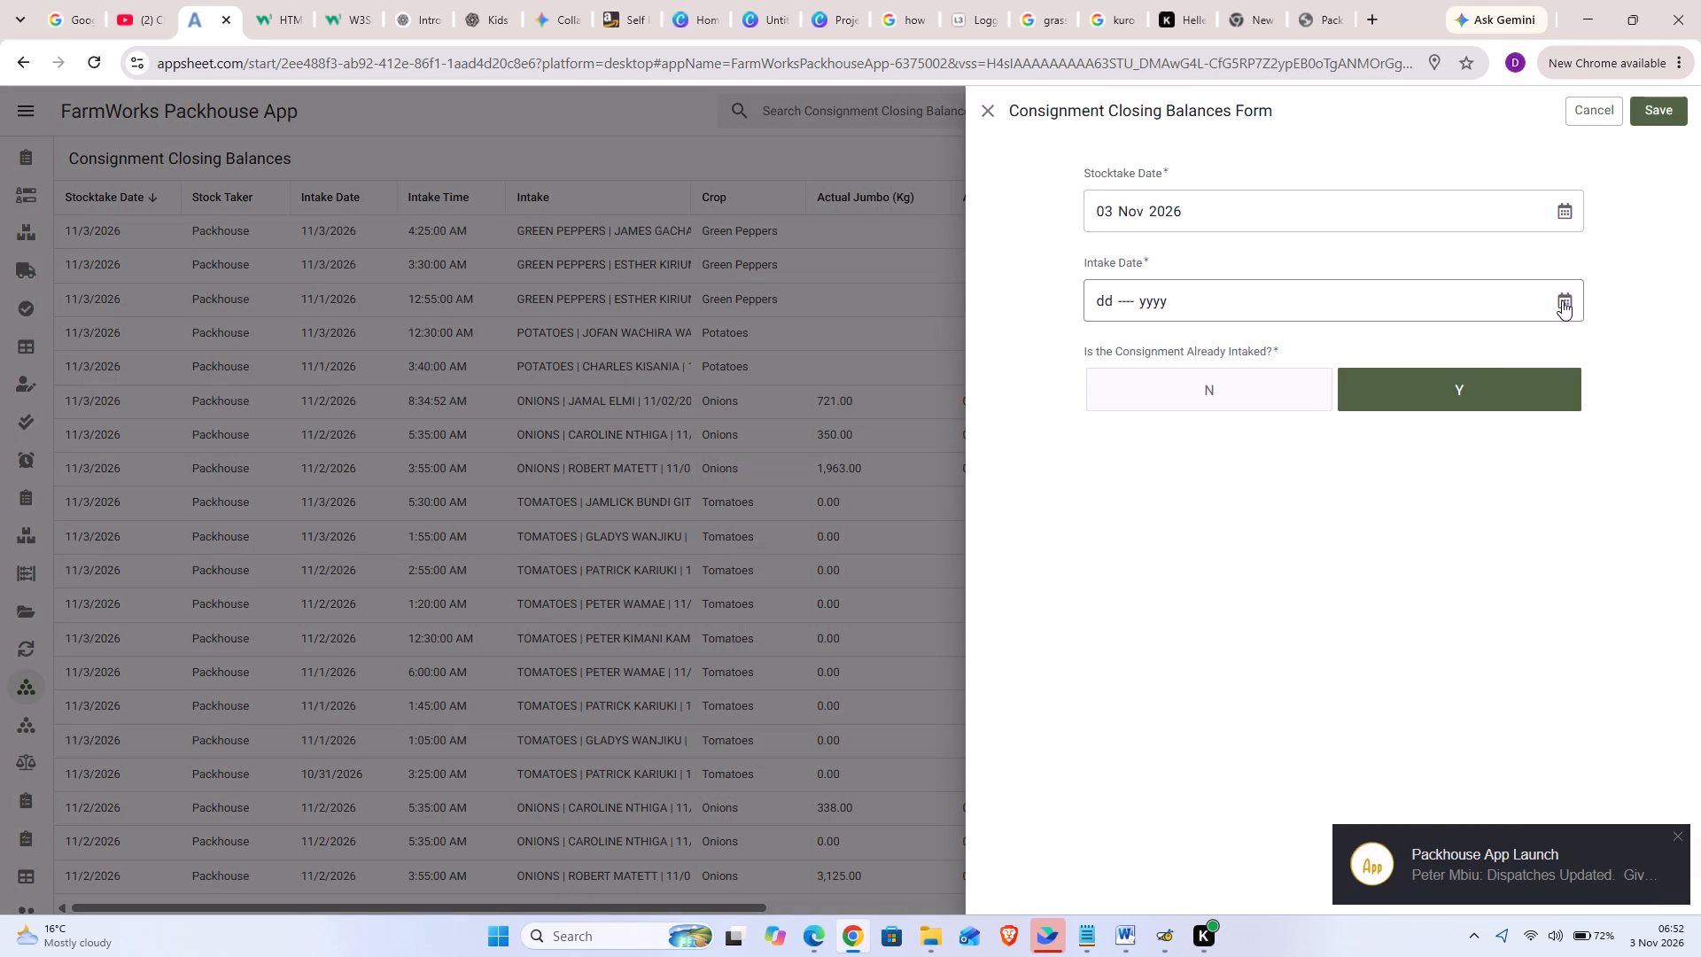
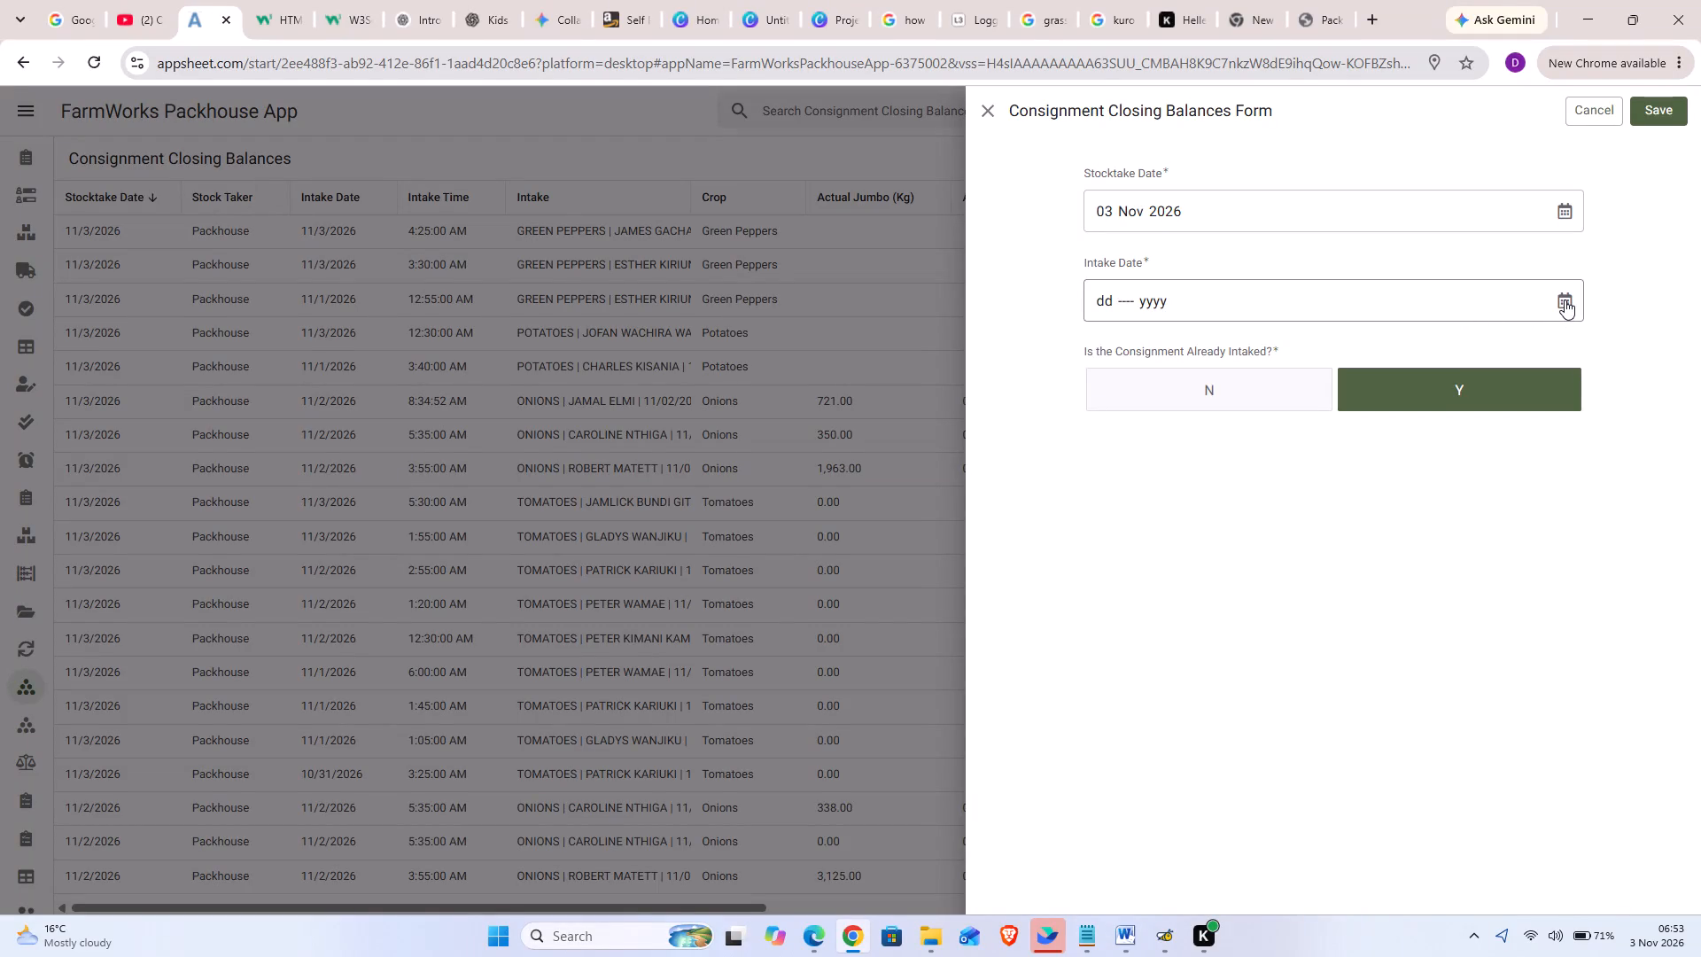
Complete and save the closing balance for the 29 Oct 2026, 04:55 tomatoes intake with Actual Green 35 kg.
{"action": "left_click", "coordinate": [1565, 300]}
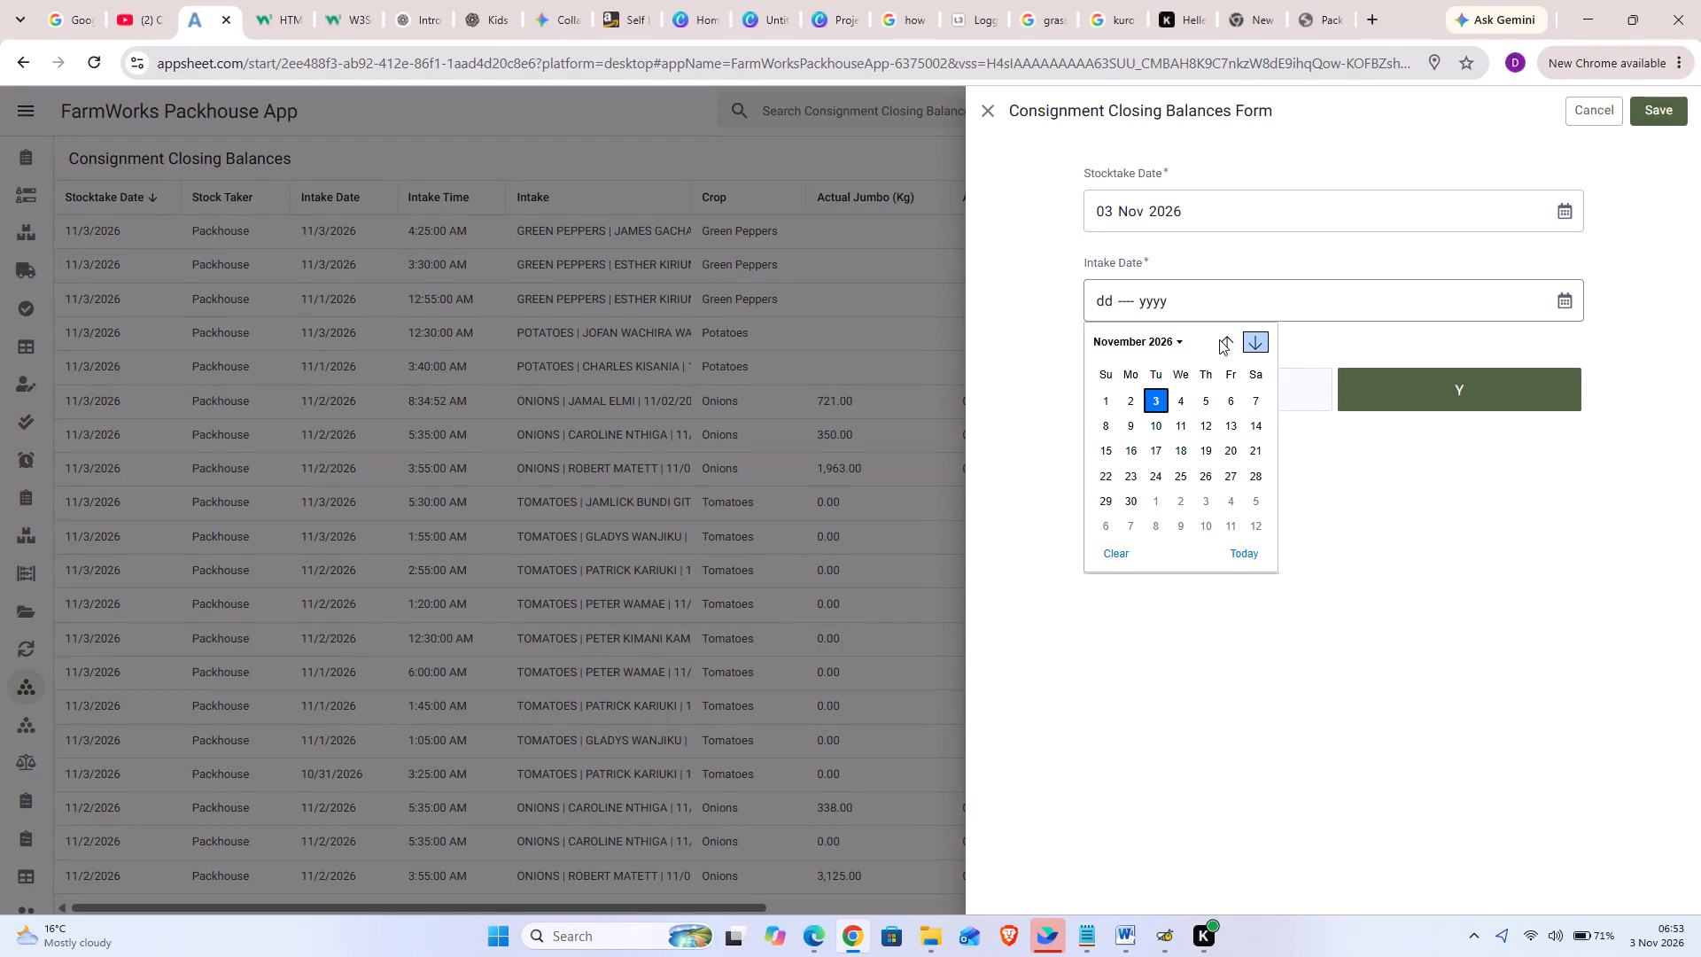
{"action": "left_click", "coordinate": [1219, 339]}
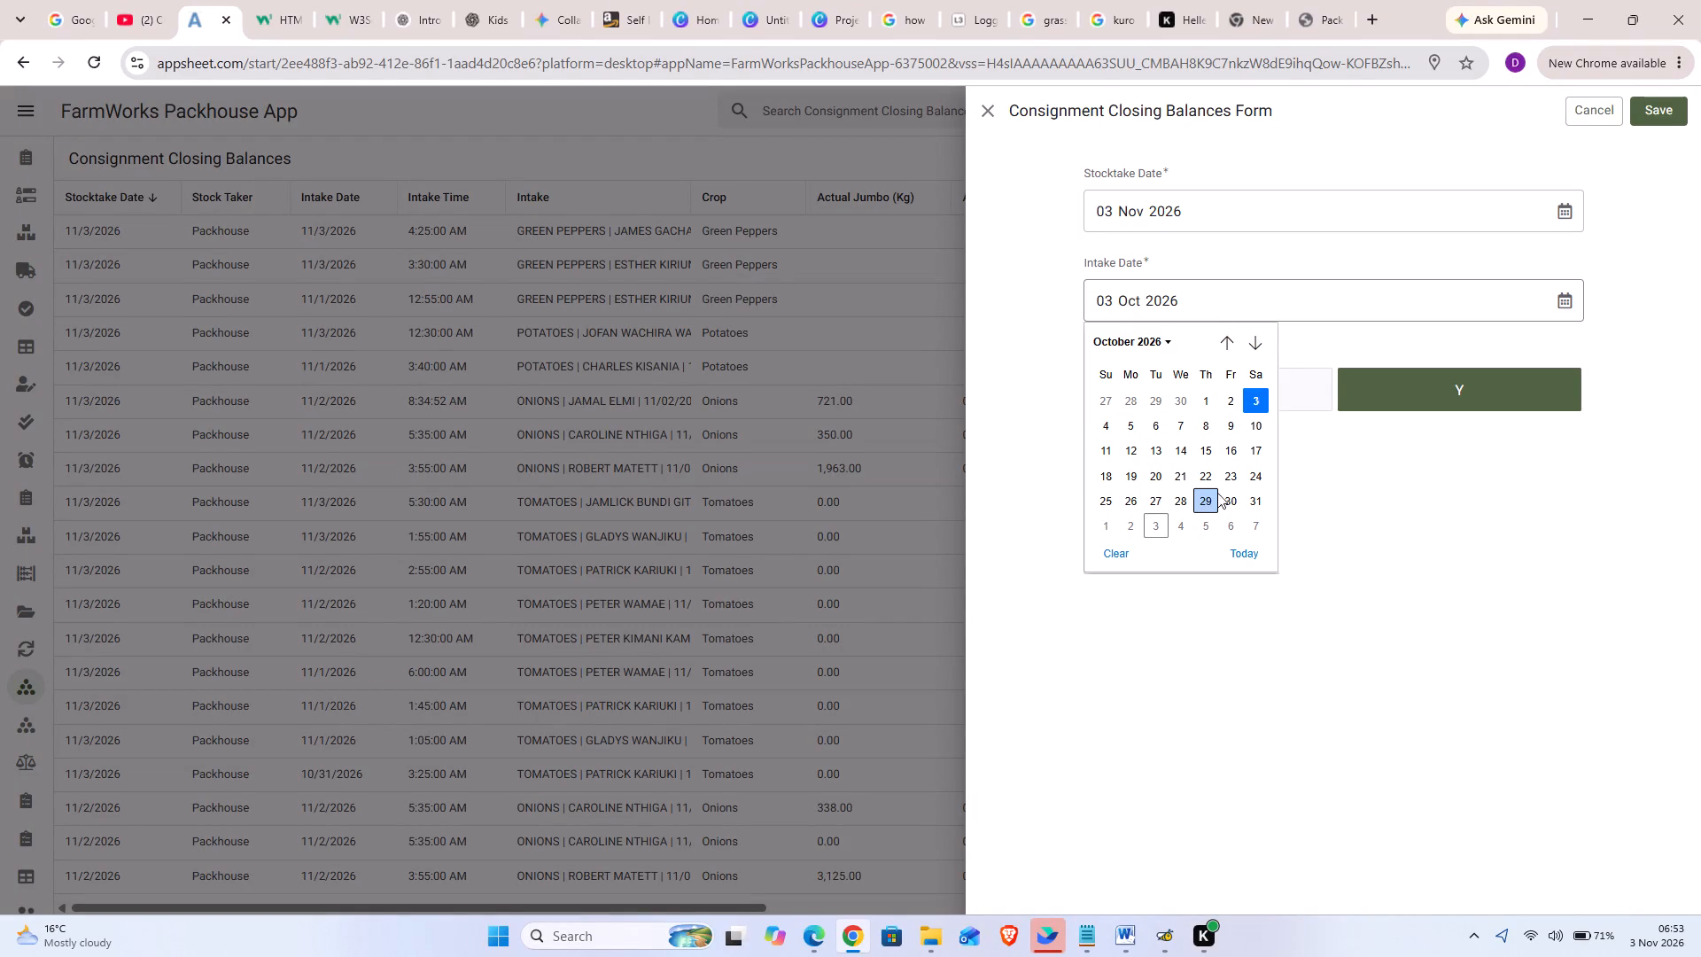
{"action": "left_click", "coordinate": [1202, 492]}
{"action": "left_click", "coordinate": [1460, 388]}
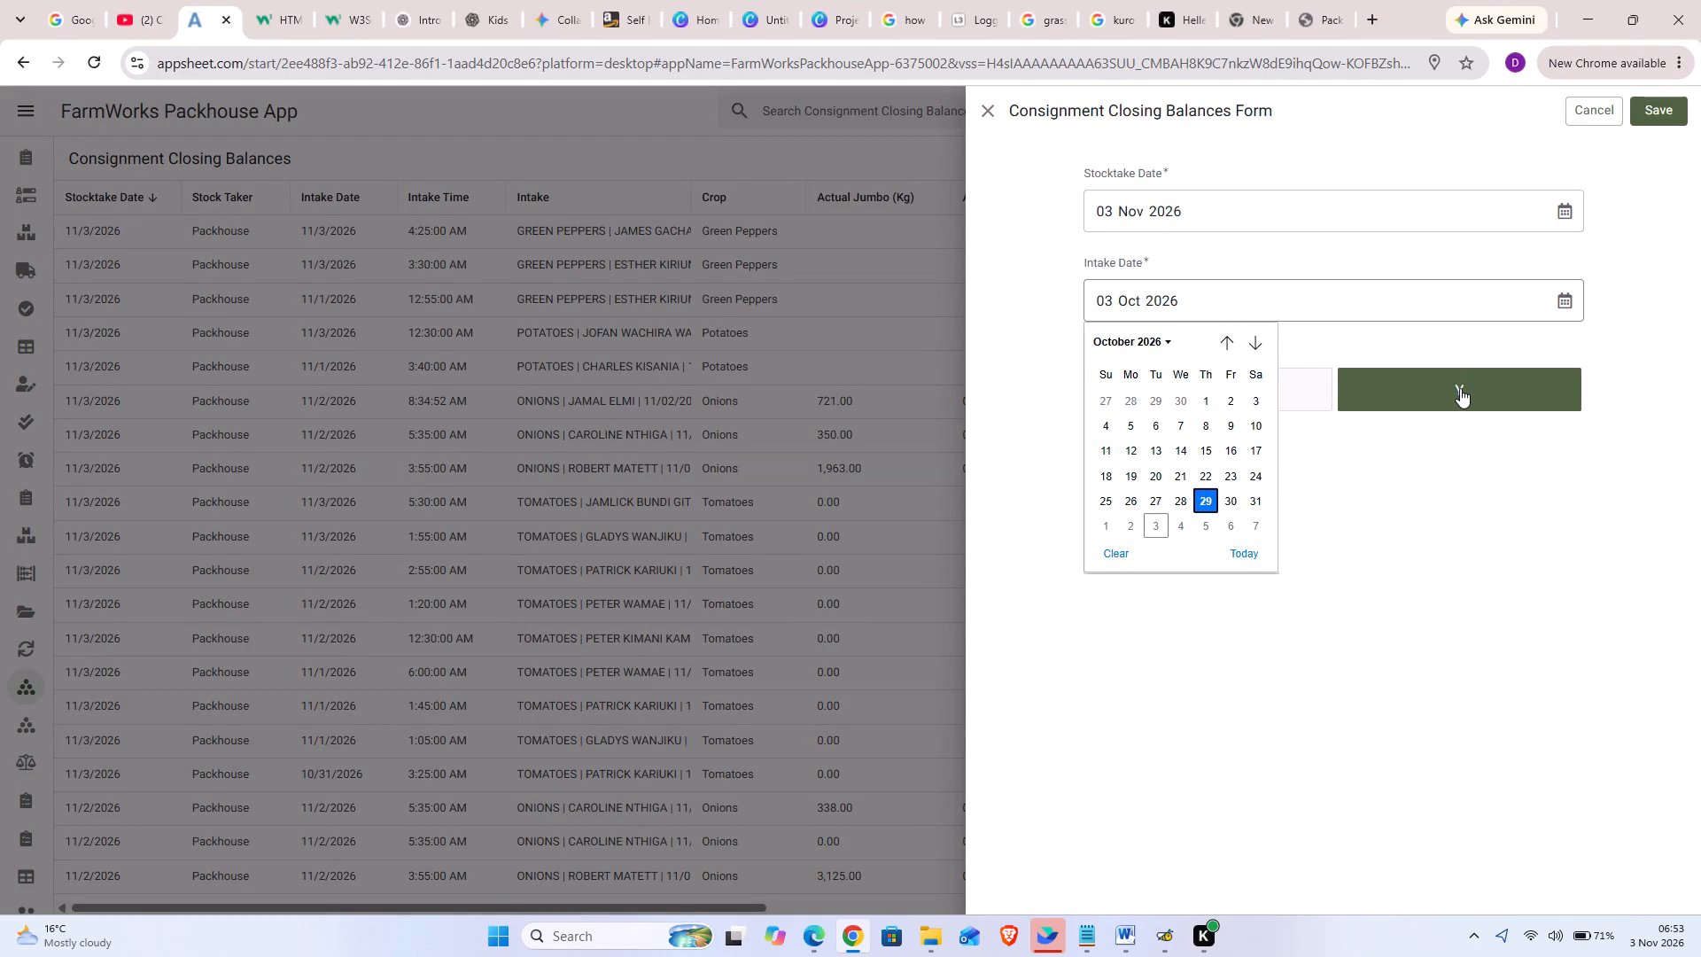
{"action": "left_click", "coordinate": [1460, 388]}
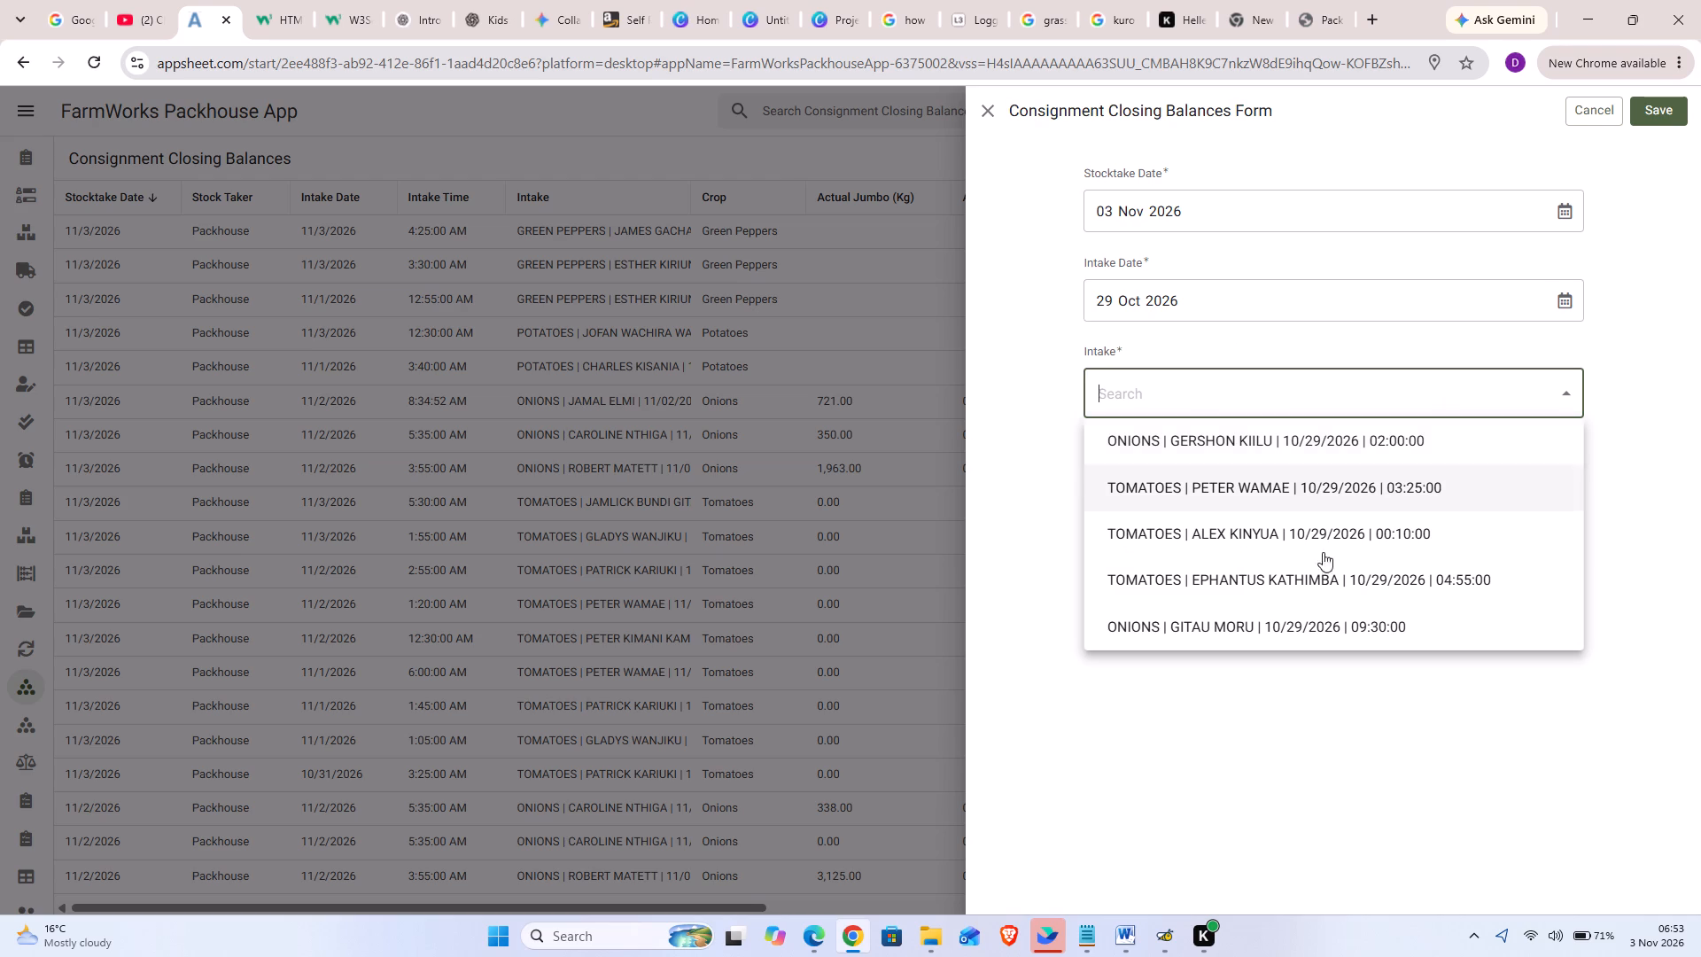
{"action": "left_click", "coordinate": [1290, 575]}
{"action": "scroll", "coordinate": [1262, 725], "scroll_direction": "down", "scroll_amount": 10}
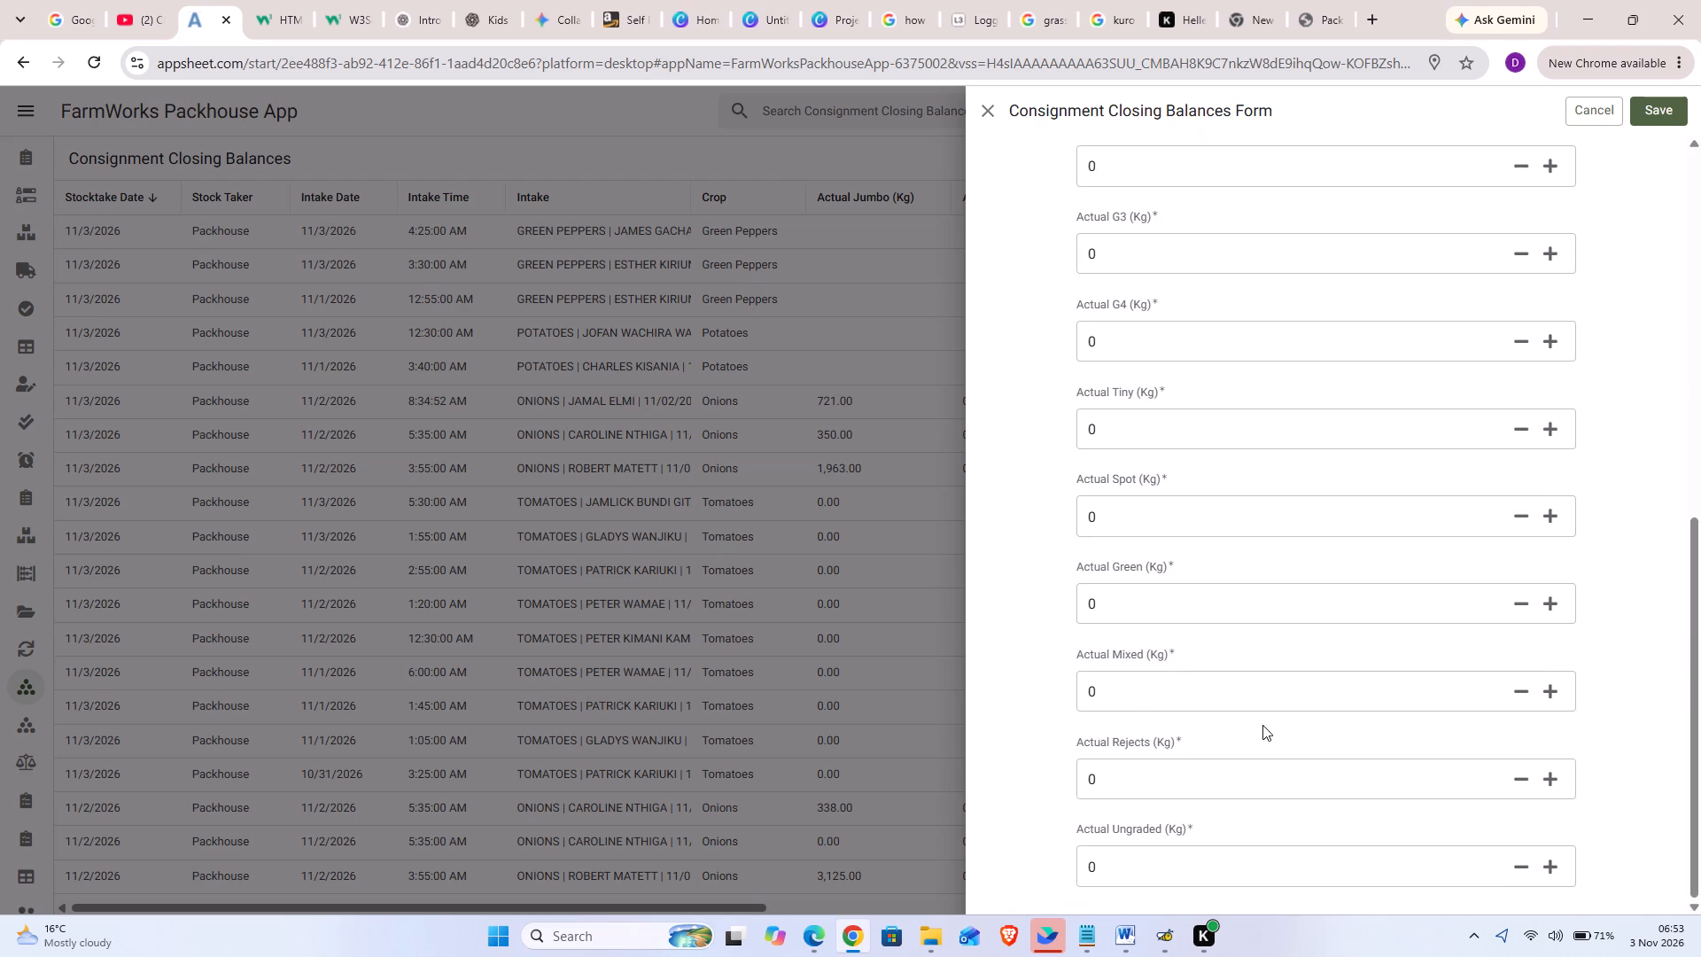
{"action": "left_click", "coordinate": [1114, 776]}
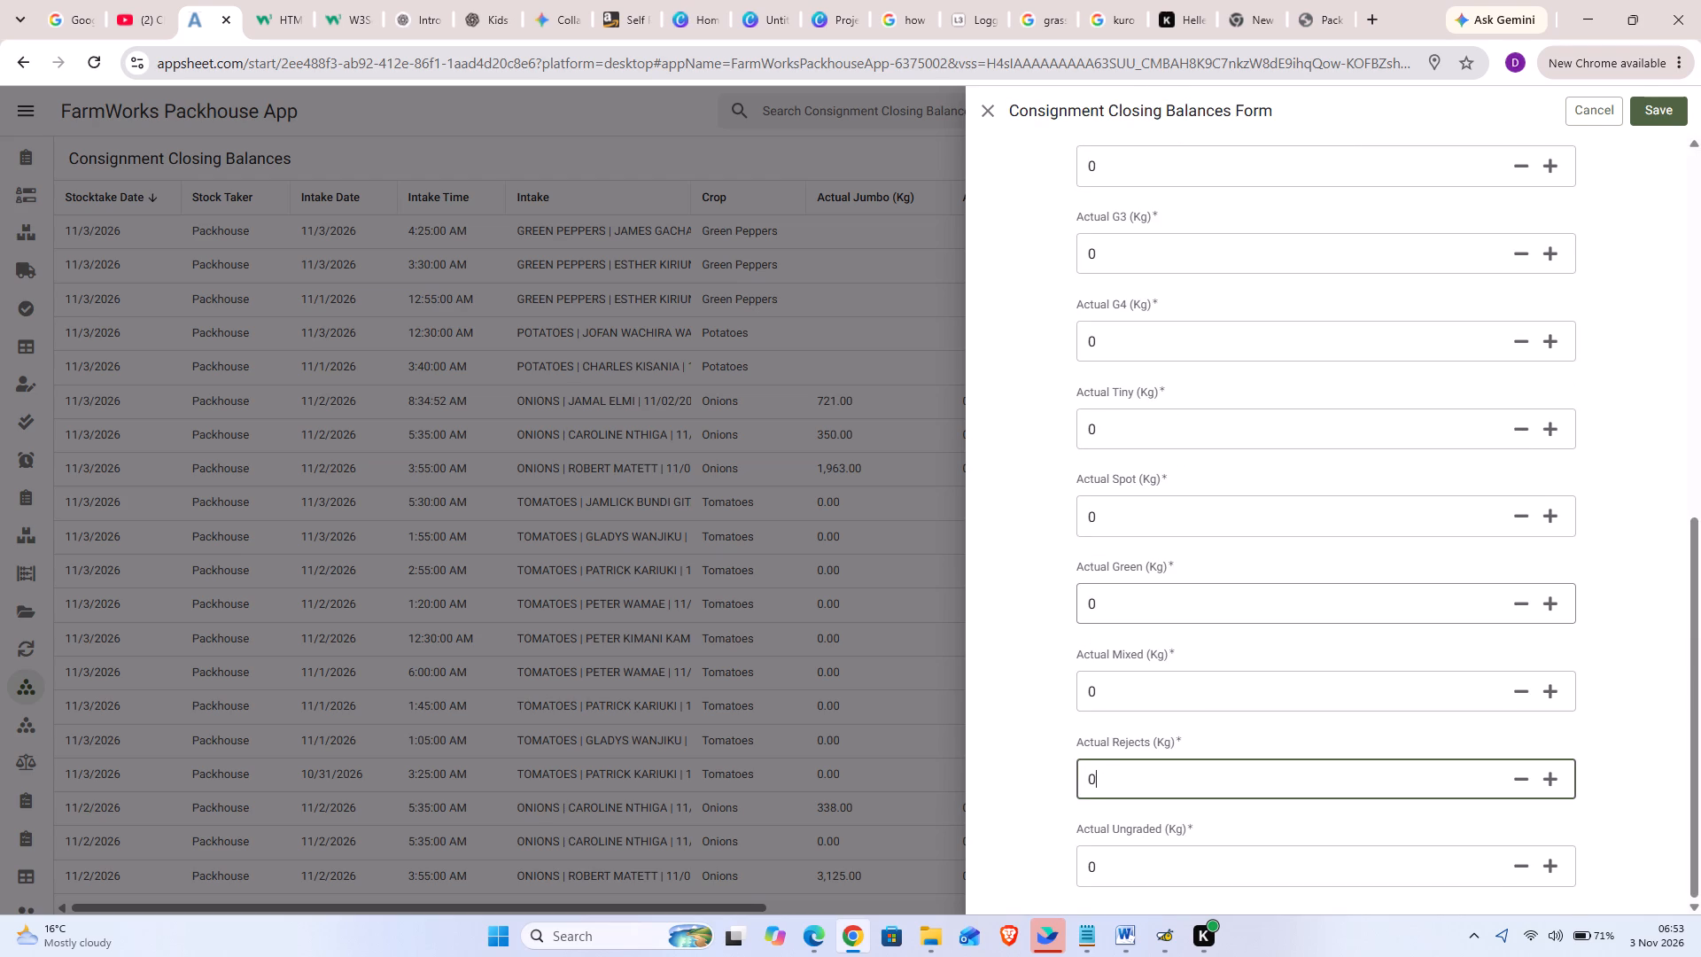
{"action": "left_click", "coordinate": [1138, 598]}
{"action": "key", "text": "BackSpace"}
{"action": "key", "text": "2"}
{"action": "key", "text": "BackSpace"}
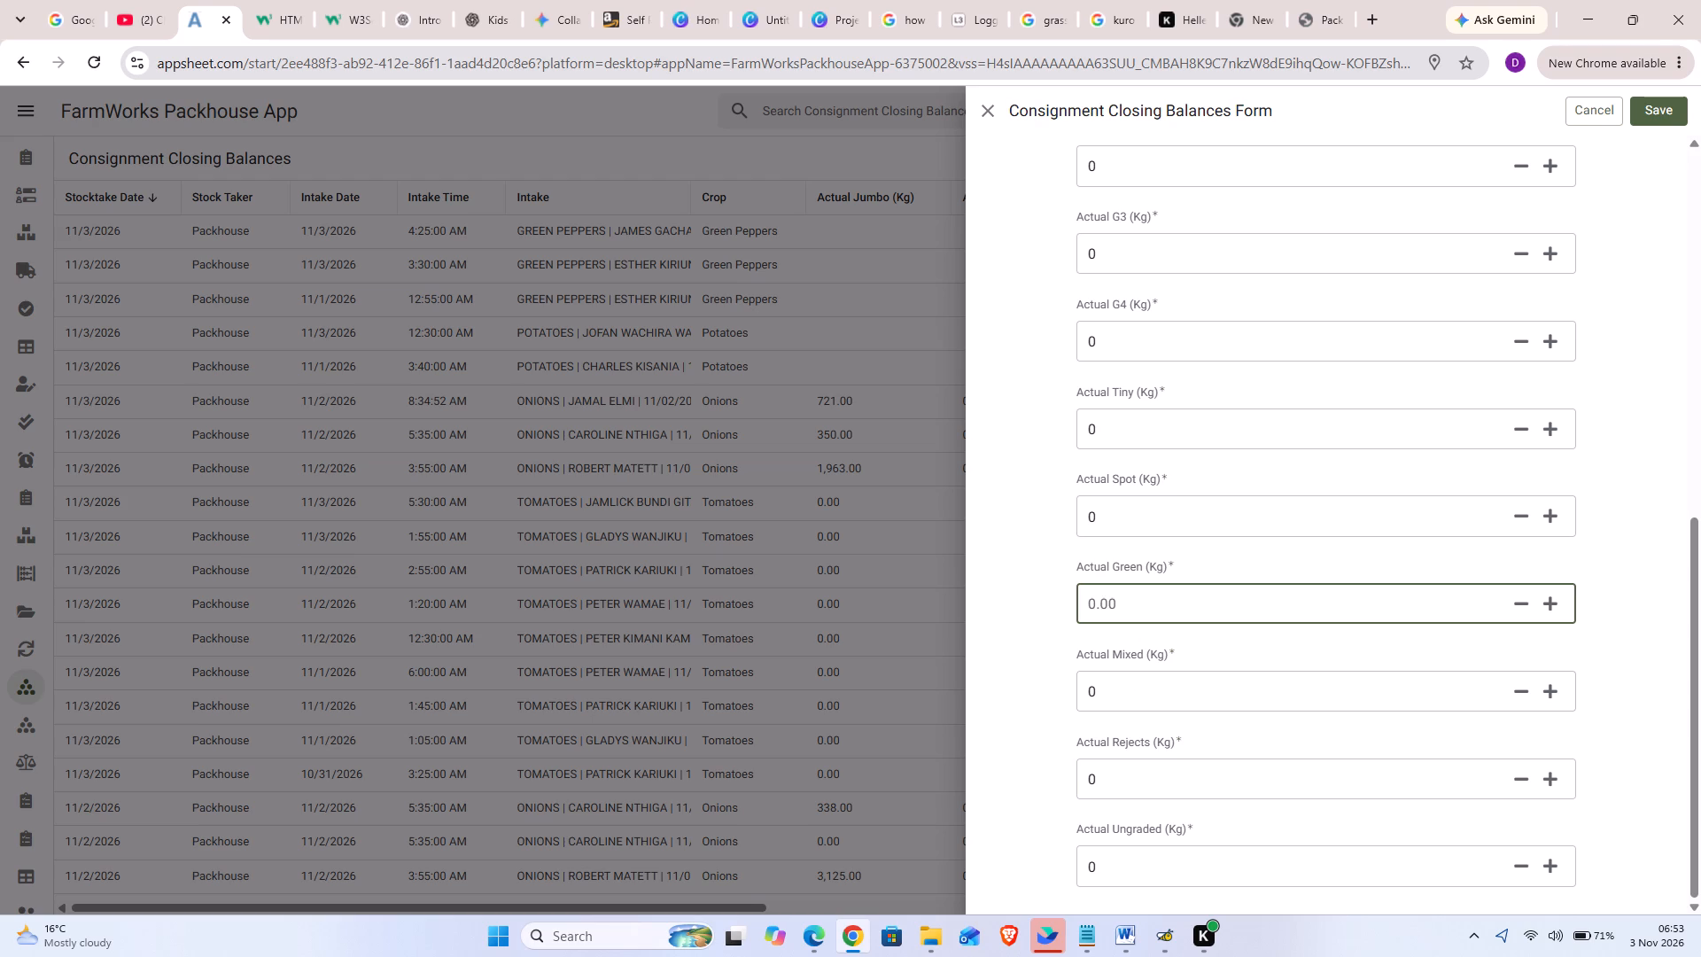
{"action": "type", "text": "35"}
{"action": "left_click", "coordinate": [1666, 115]}
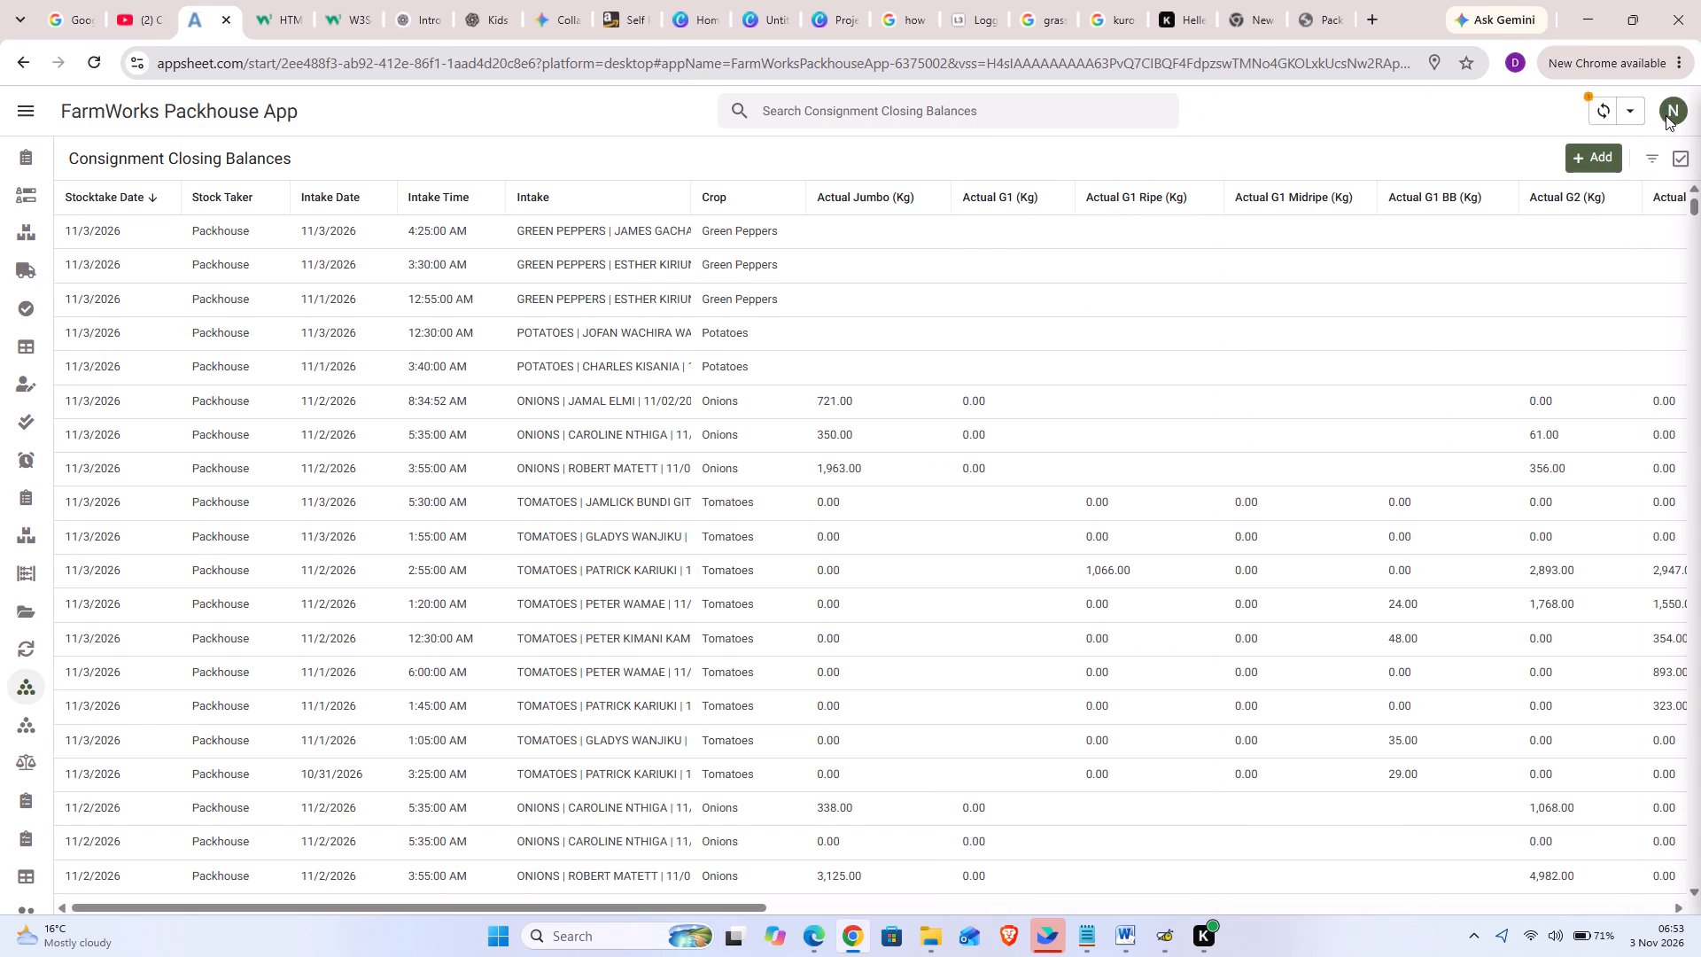
Add and save a closing balance for the 29 Oct 2026, 00:10 tomatoes intake with Actual Green 32 kg.
{"action": "left_click", "coordinate": [1596, 160]}
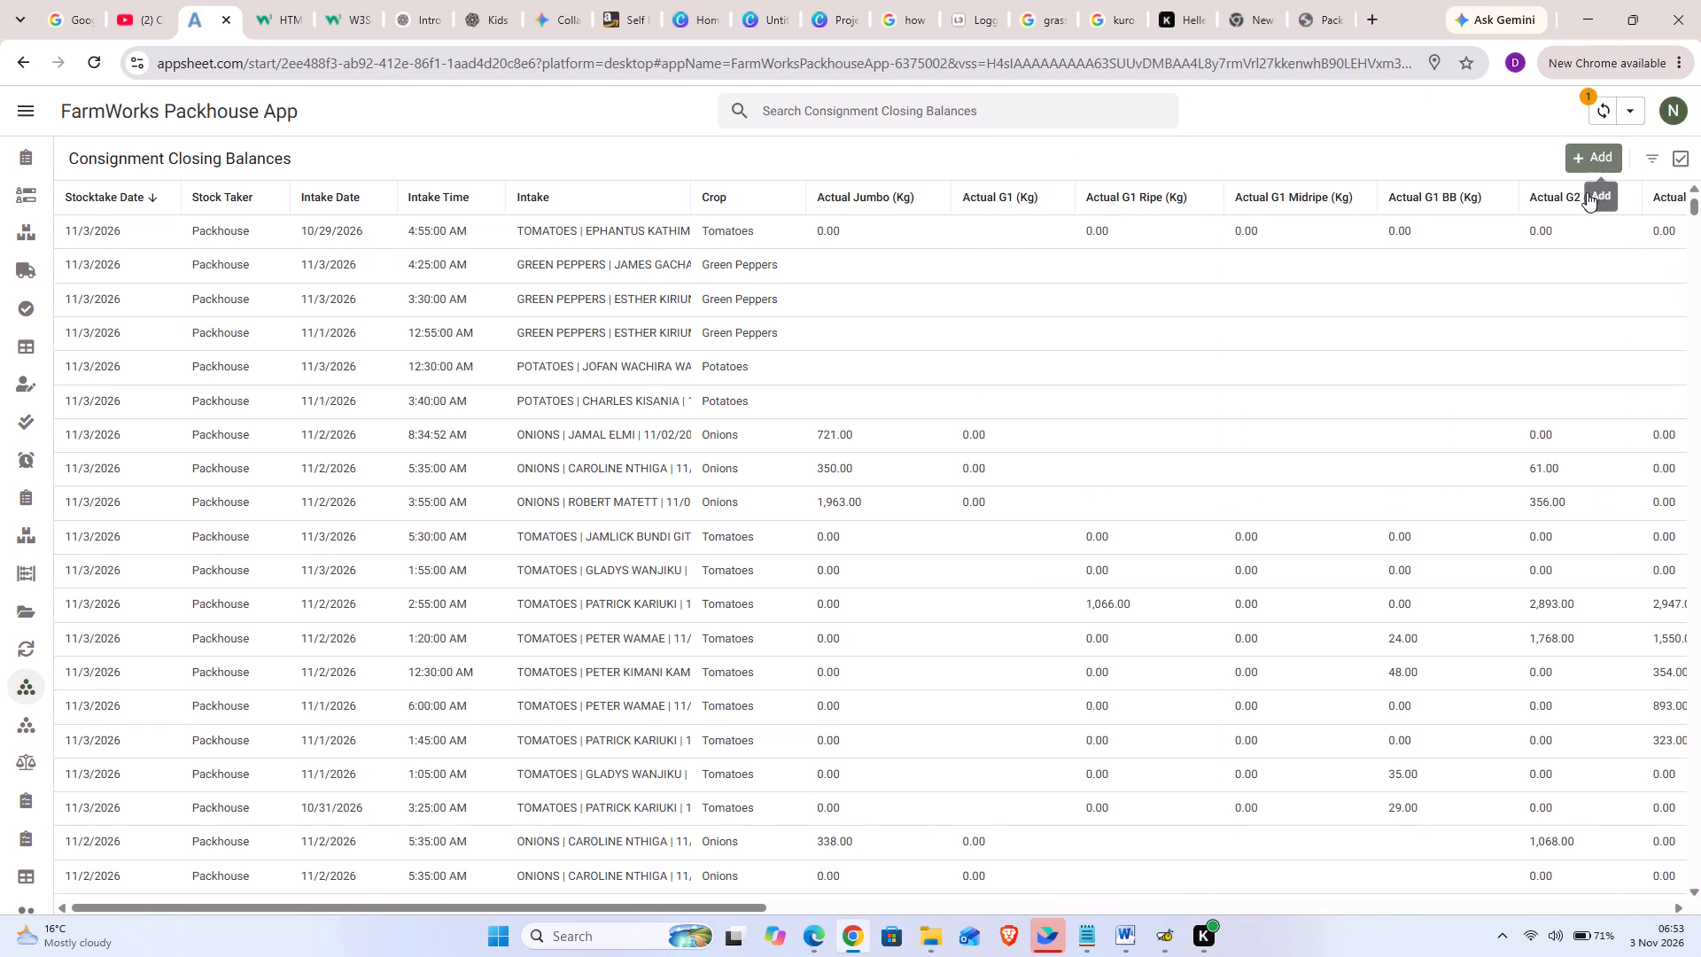
{"action": "left_click", "coordinate": [1568, 303]}
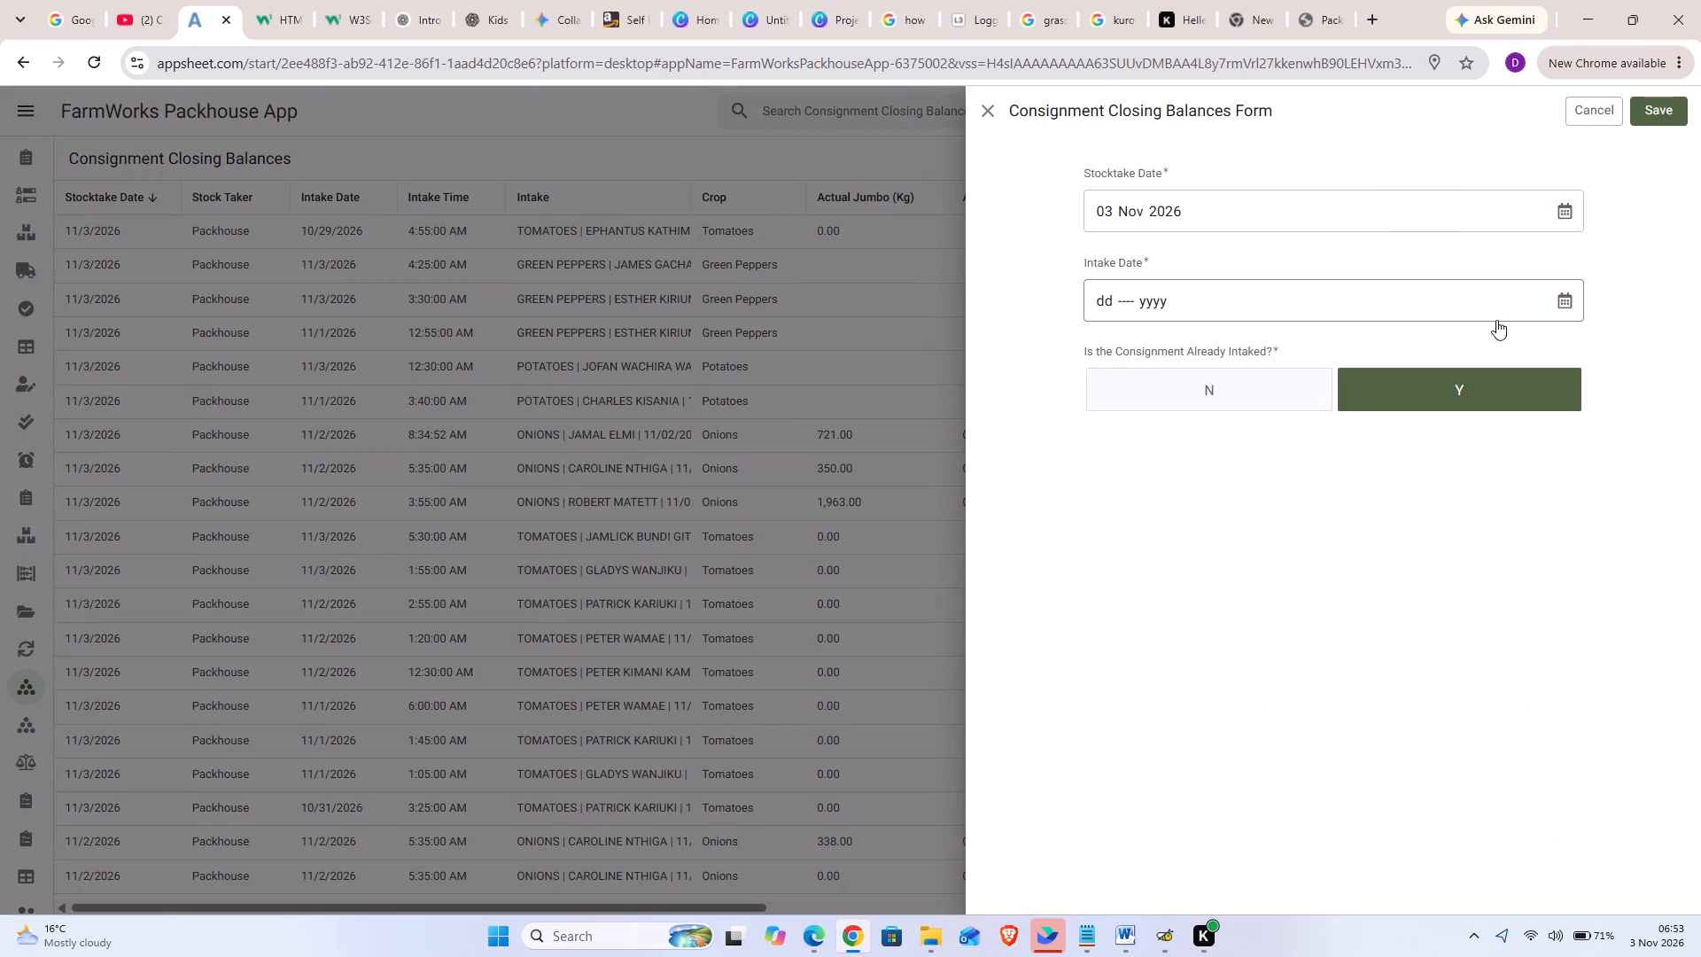
{"action": "left_click", "coordinate": [1227, 335]}
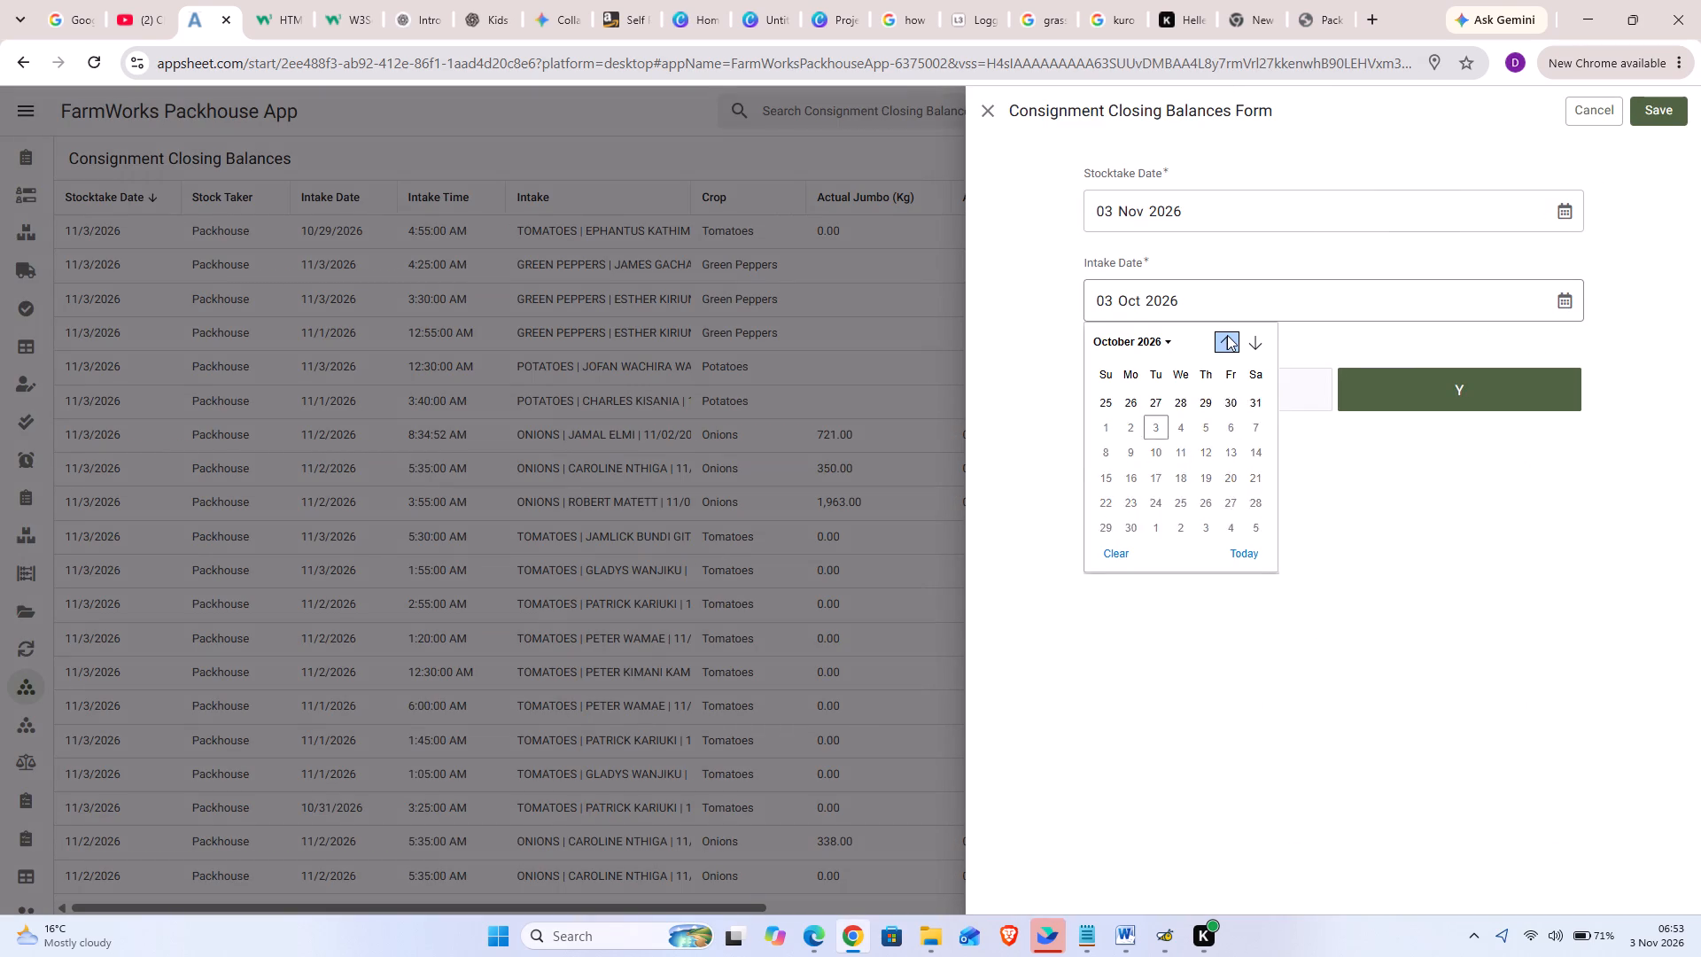
{"action": "left_click", "coordinate": [1201, 501]}
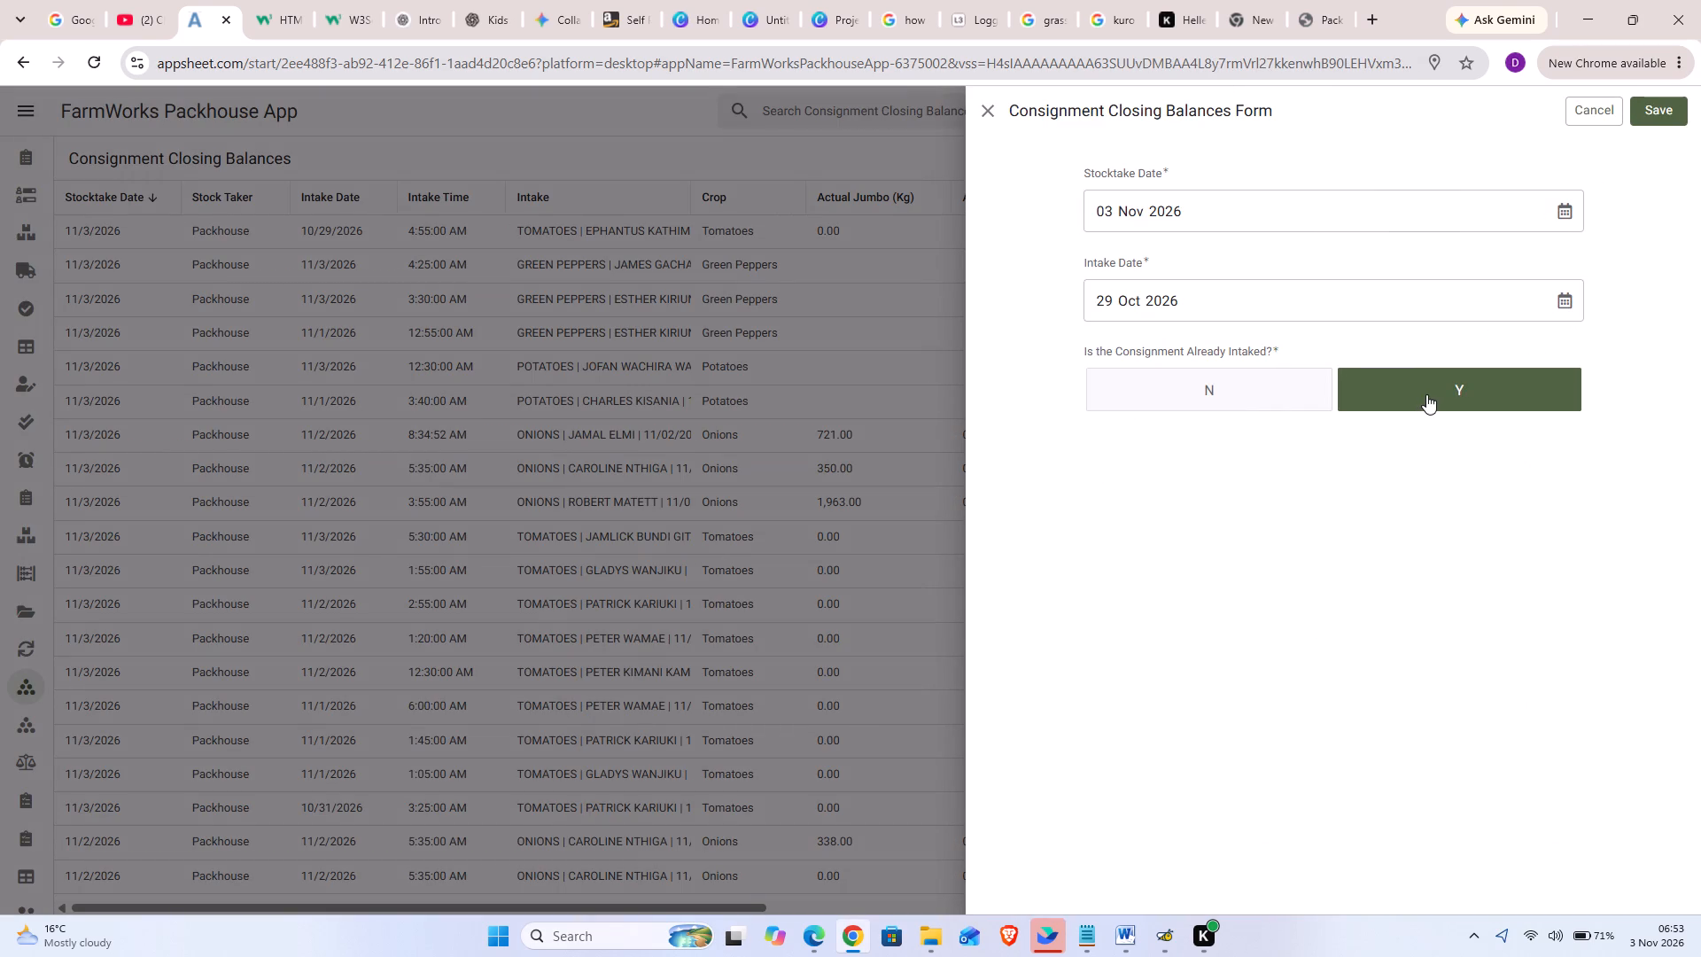
{"action": "left_click", "coordinate": [1427, 394]}
{"action": "left_click", "coordinate": [1427, 394]}
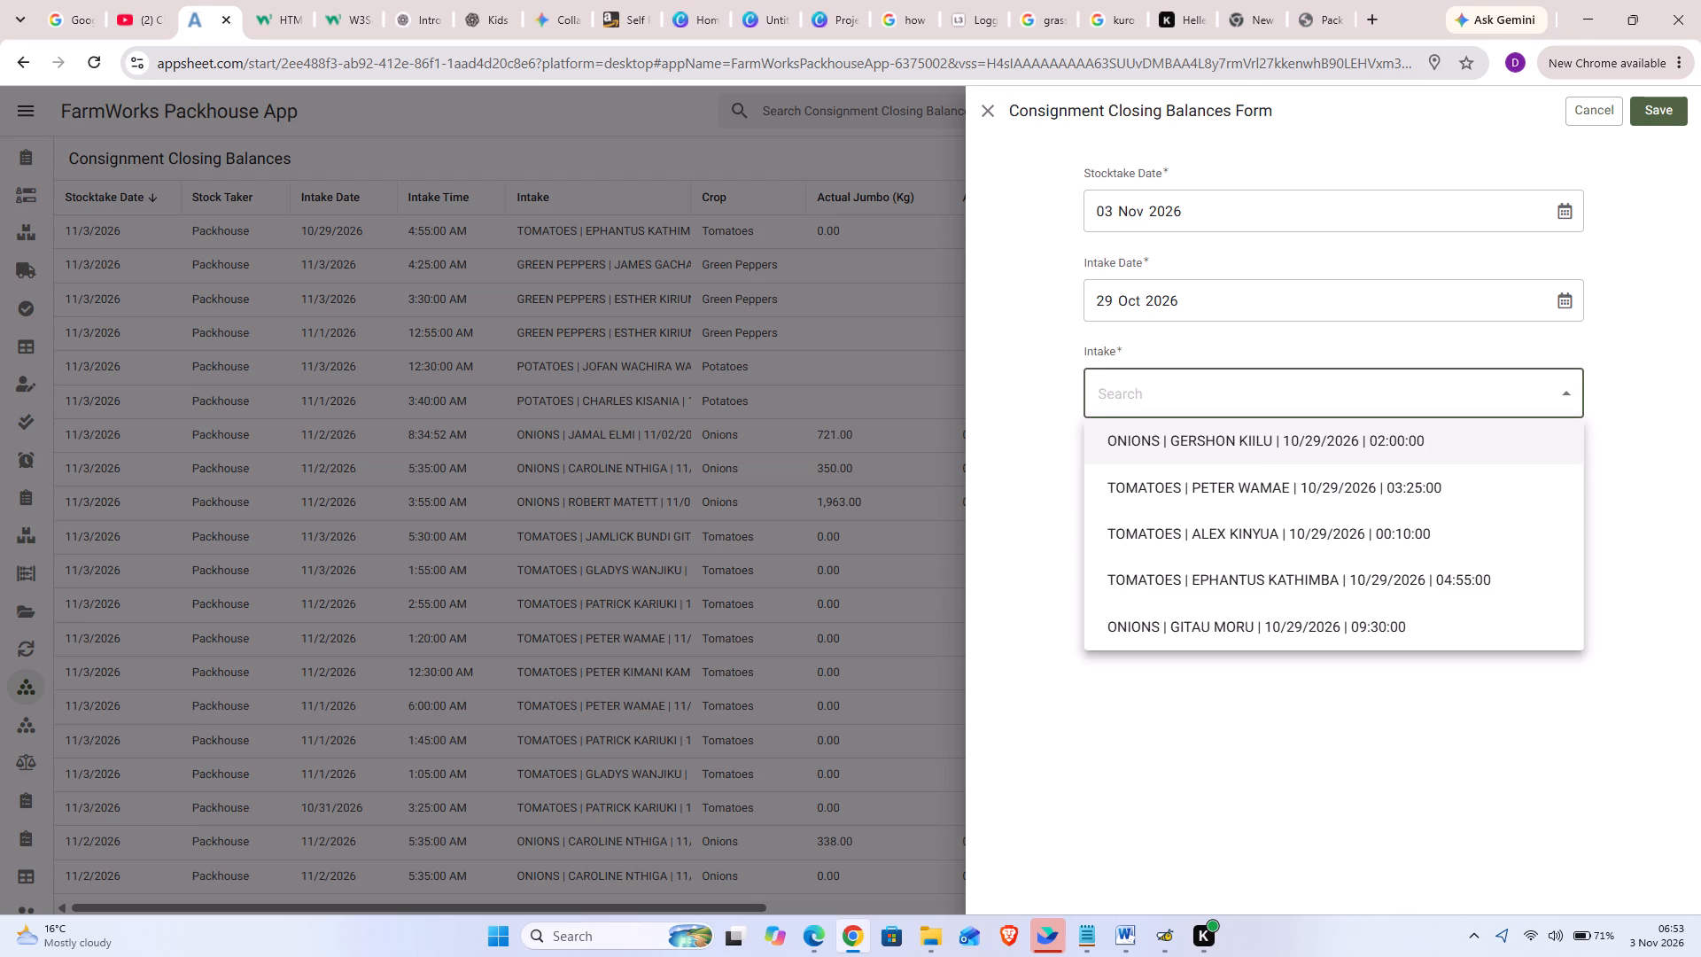
{"action": "left_click", "coordinate": [1282, 541]}
{"action": "scroll", "coordinate": [1300, 694], "scroll_direction": "down", "scroll_amount": 13}
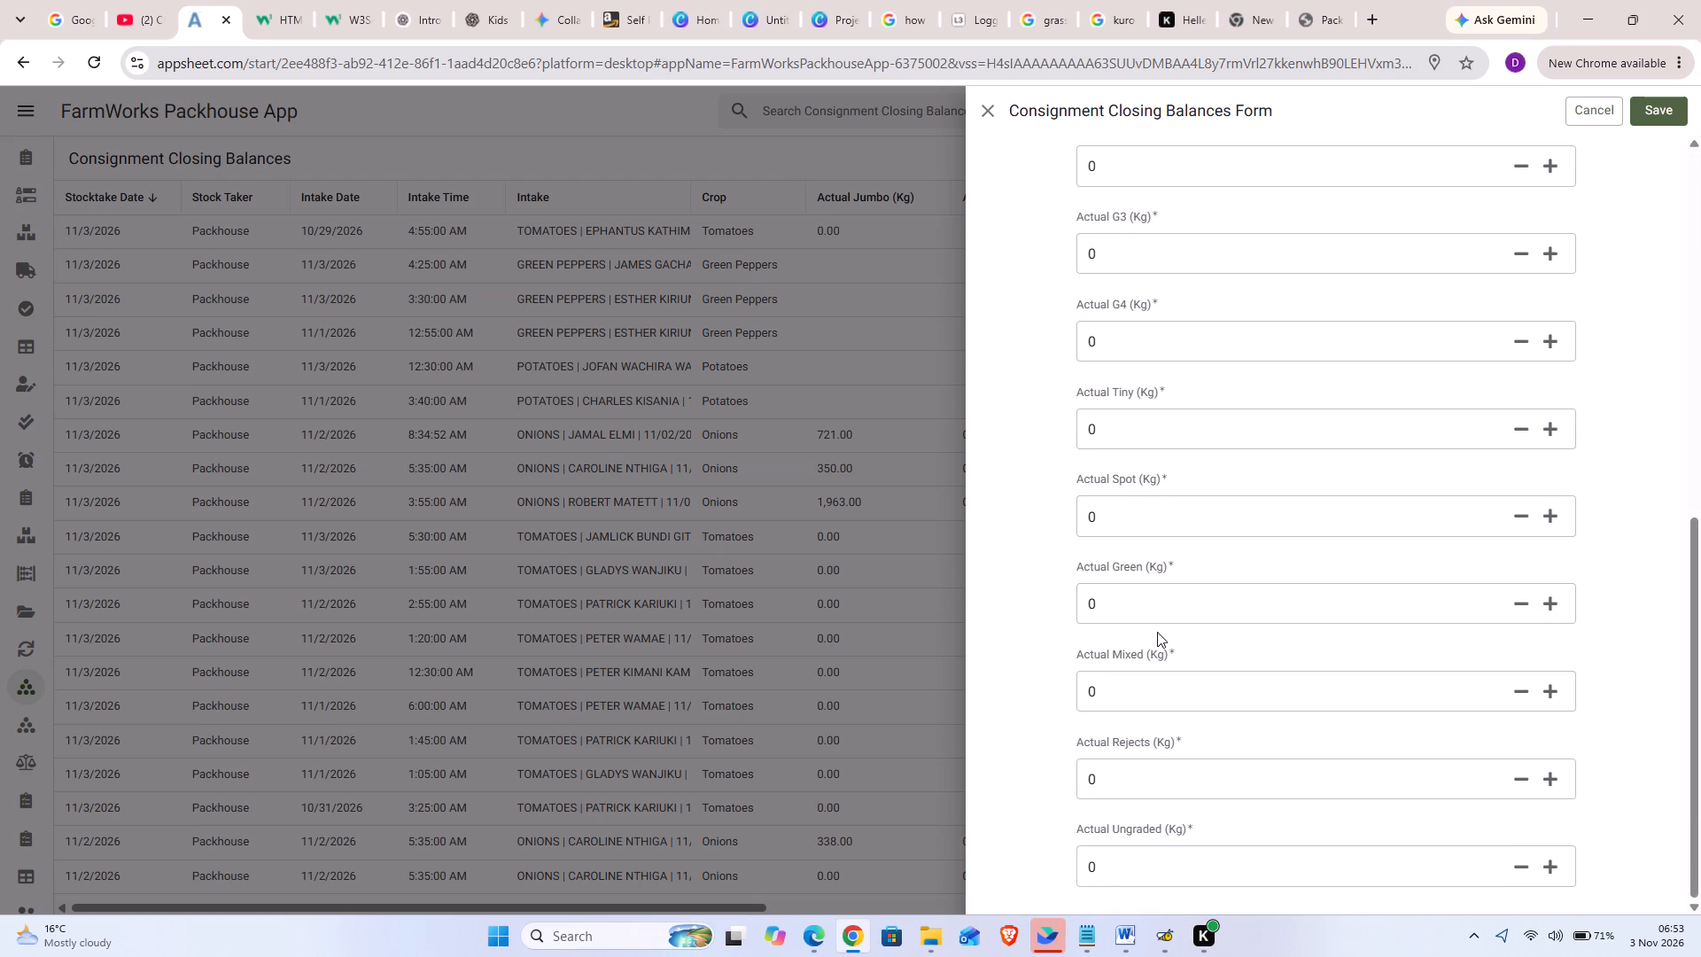
{"action": "left_click", "coordinate": [1145, 610]}
{"action": "key", "text": "BackSpace"}
{"action": "type", "text": "32"}
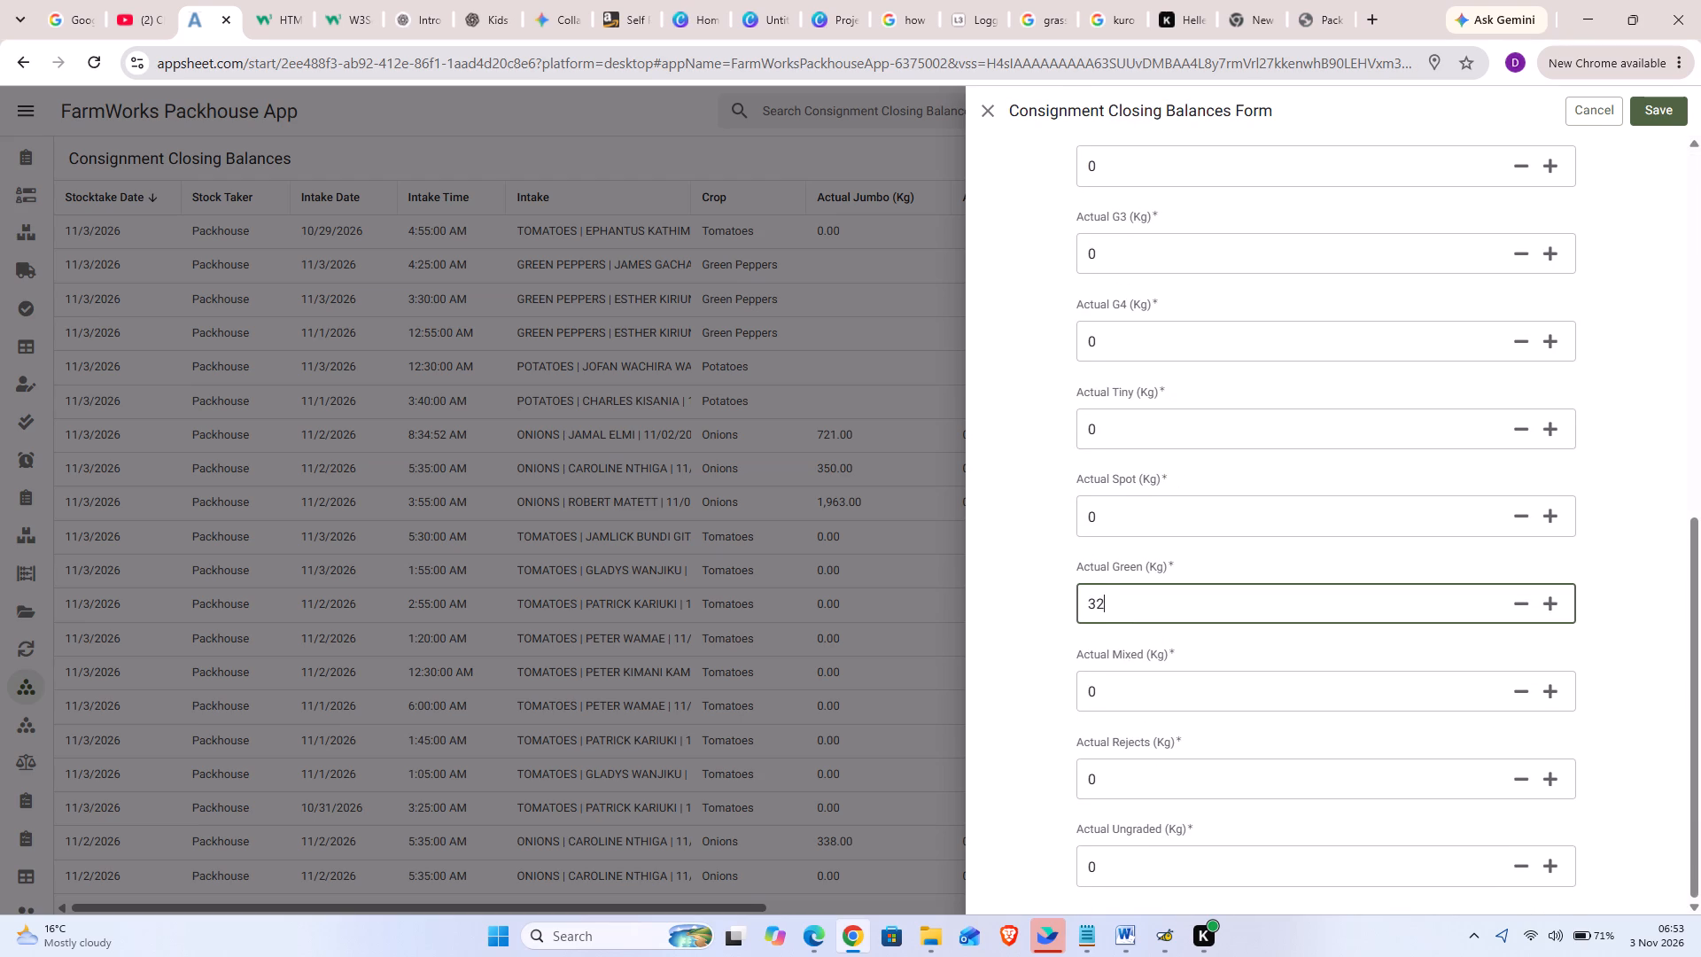
{"action": "left_click", "coordinate": [1658, 115]}
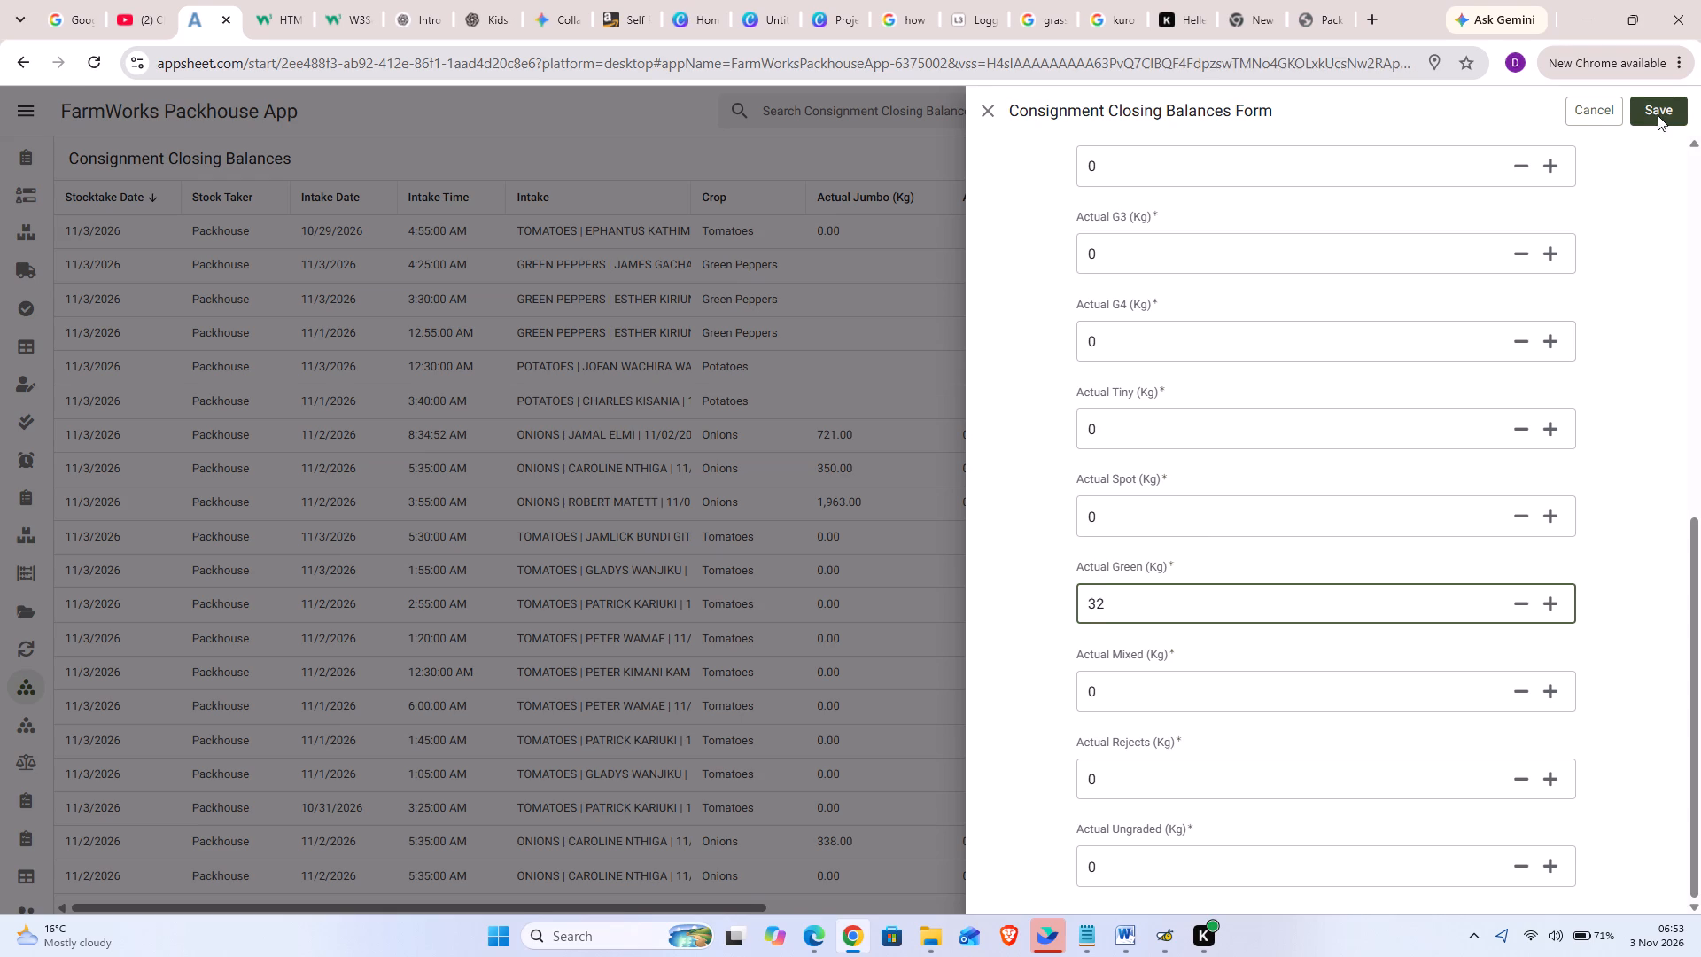
Add and save a closing balance for the 30 Oct 2026, 03:30 tomatoes intake with Actual Green 38 kg.
{"action": "left_click", "coordinate": [1593, 158]}
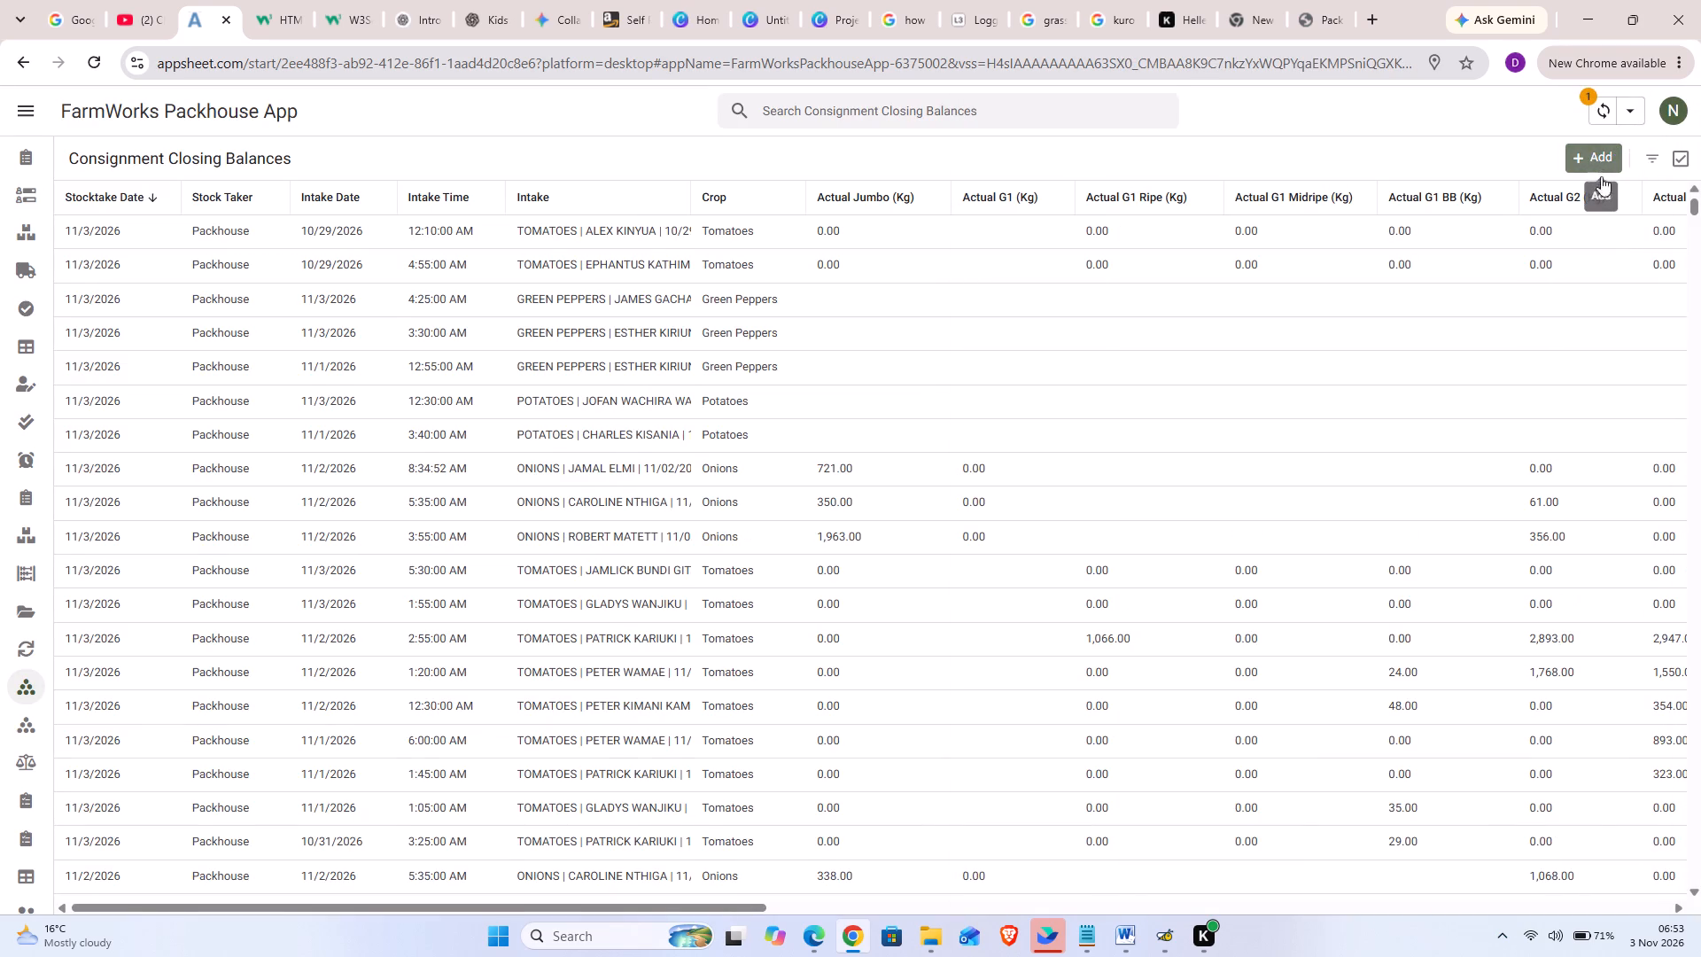
{"action": "left_click", "coordinate": [1559, 300]}
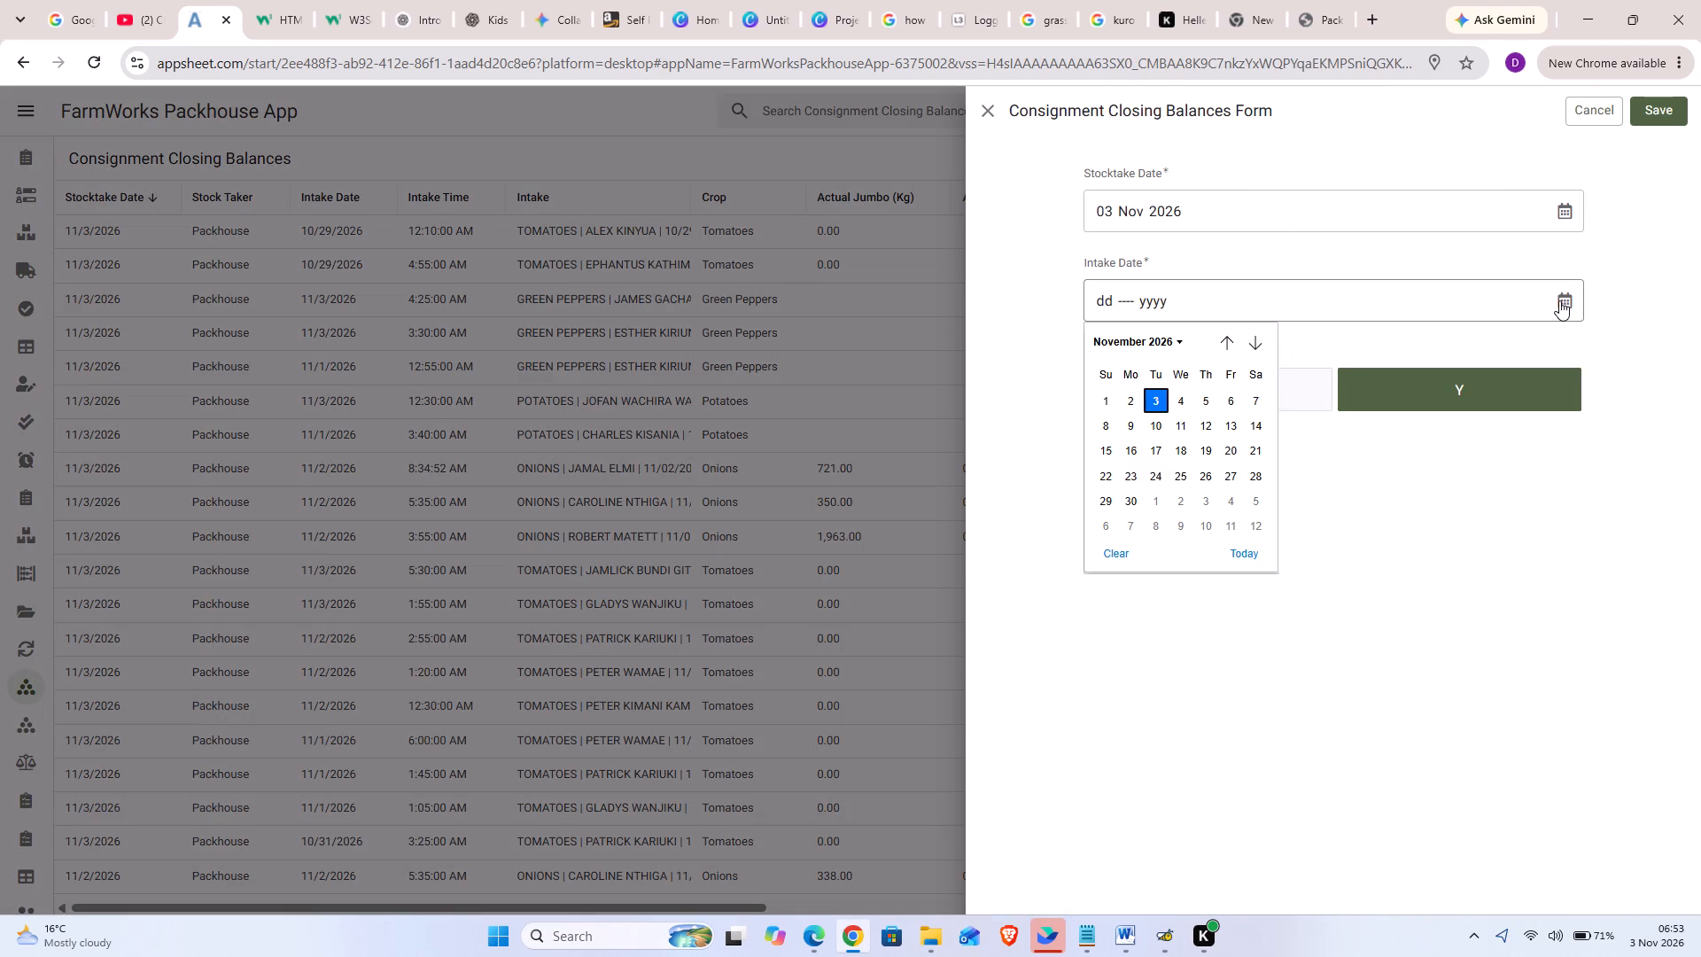
{"action": "key", "text": "Return"}
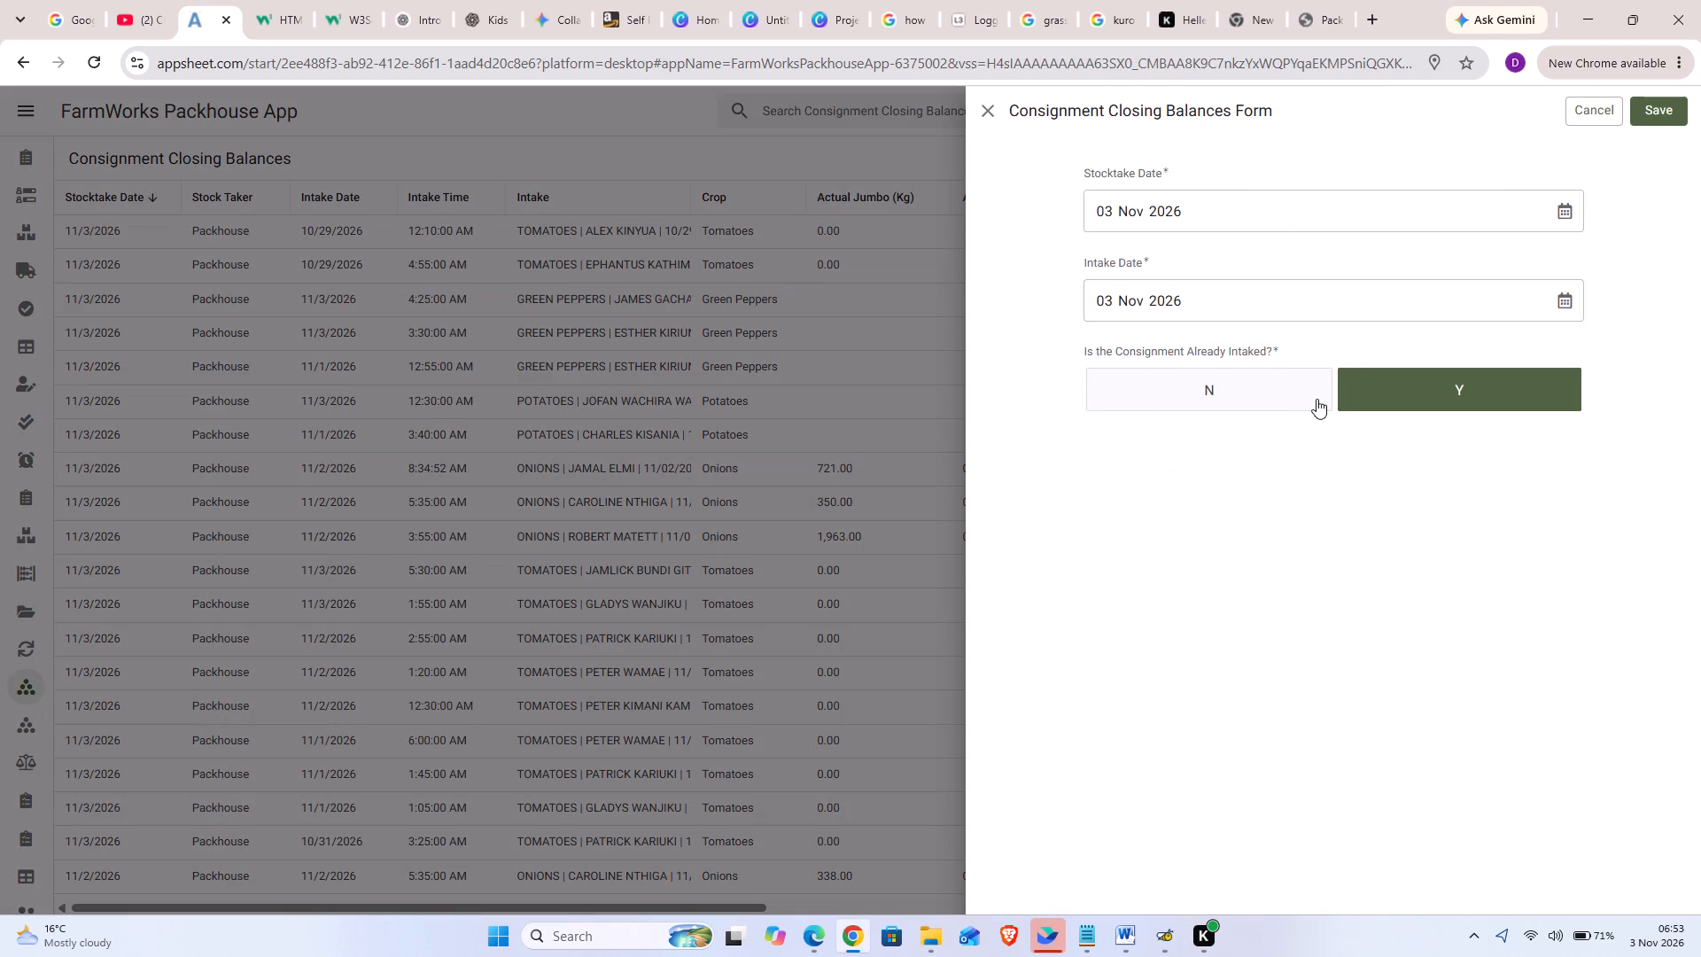
{"action": "left_click", "coordinate": [1566, 303]}
{"action": "left_click", "coordinate": [1230, 345]}
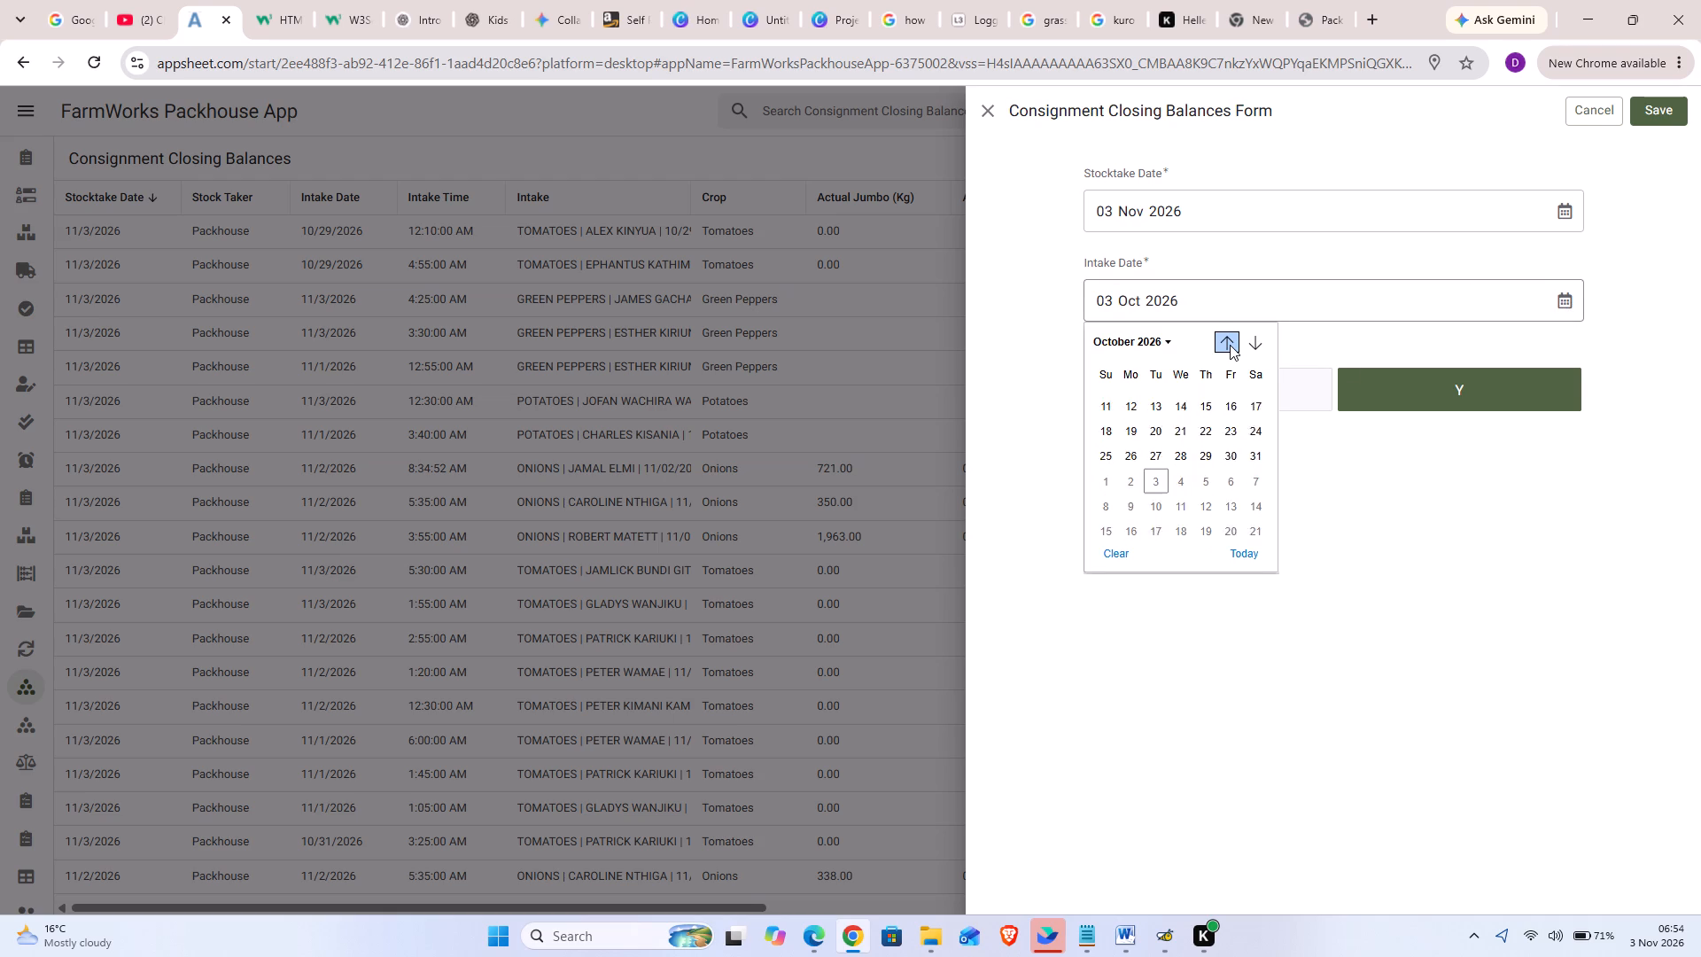
{"action": "left_click", "coordinate": [1230, 503]}
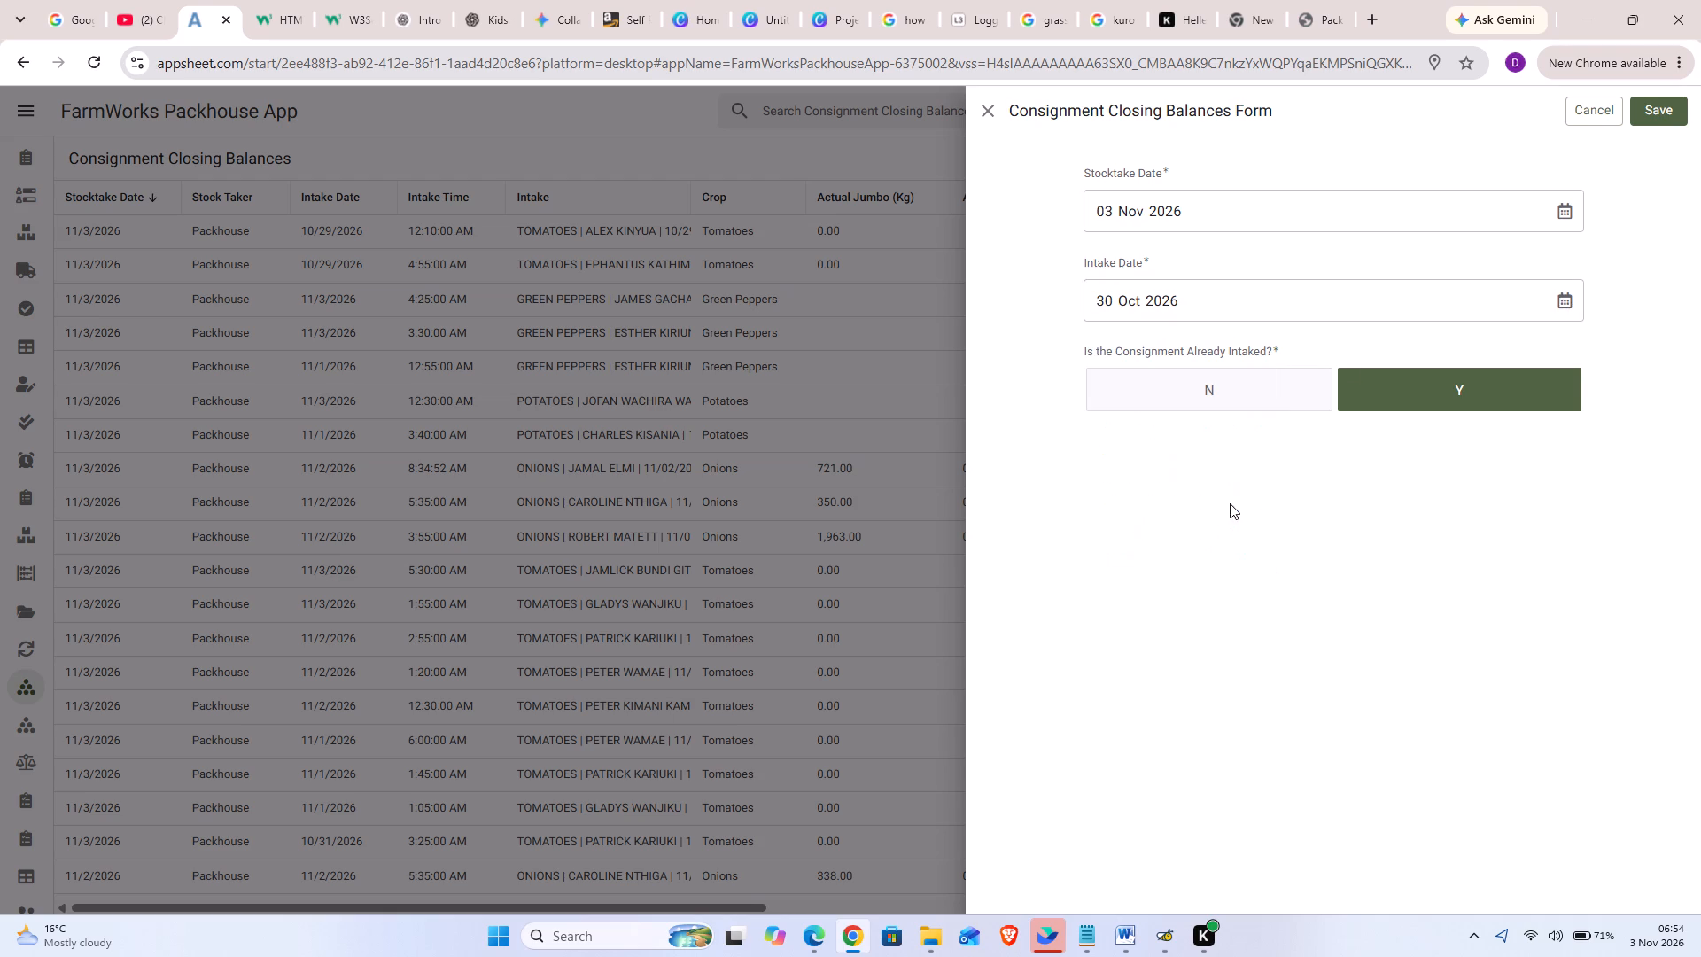
{"action": "double_click", "coordinate": [1495, 385]}
{"action": "left_click", "coordinate": [1495, 385]}
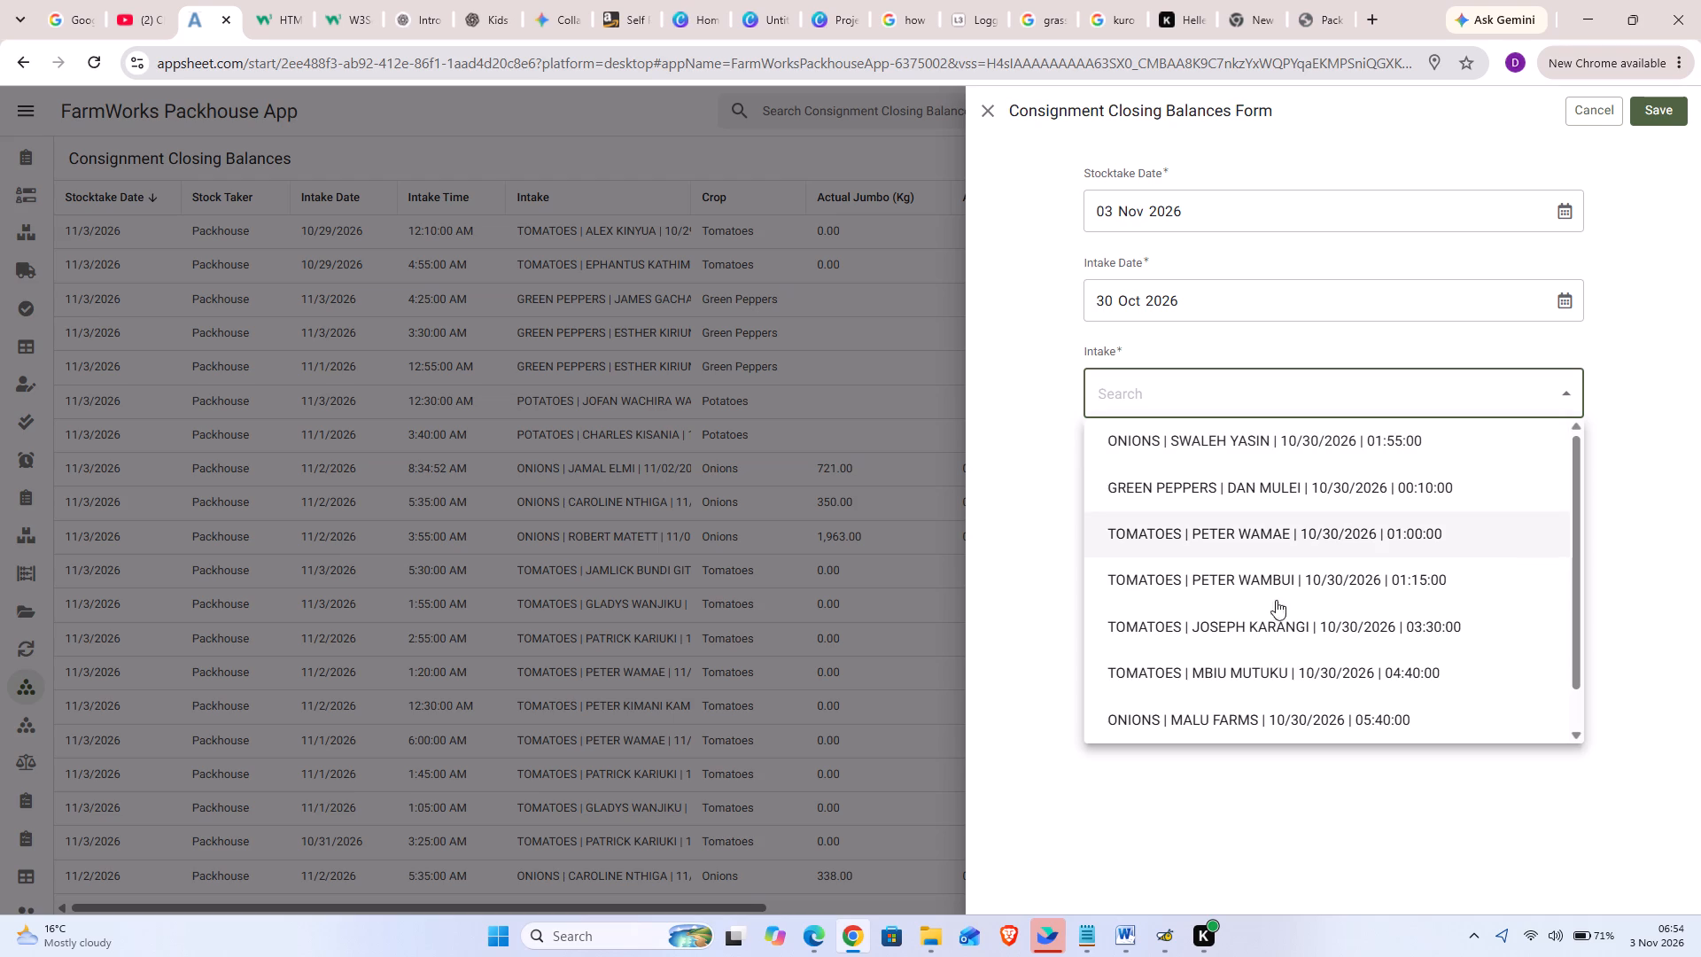
{"action": "left_click", "coordinate": [1273, 634]}
{"action": "scroll", "coordinate": [1286, 773], "scroll_direction": "down", "scroll_amount": 11}
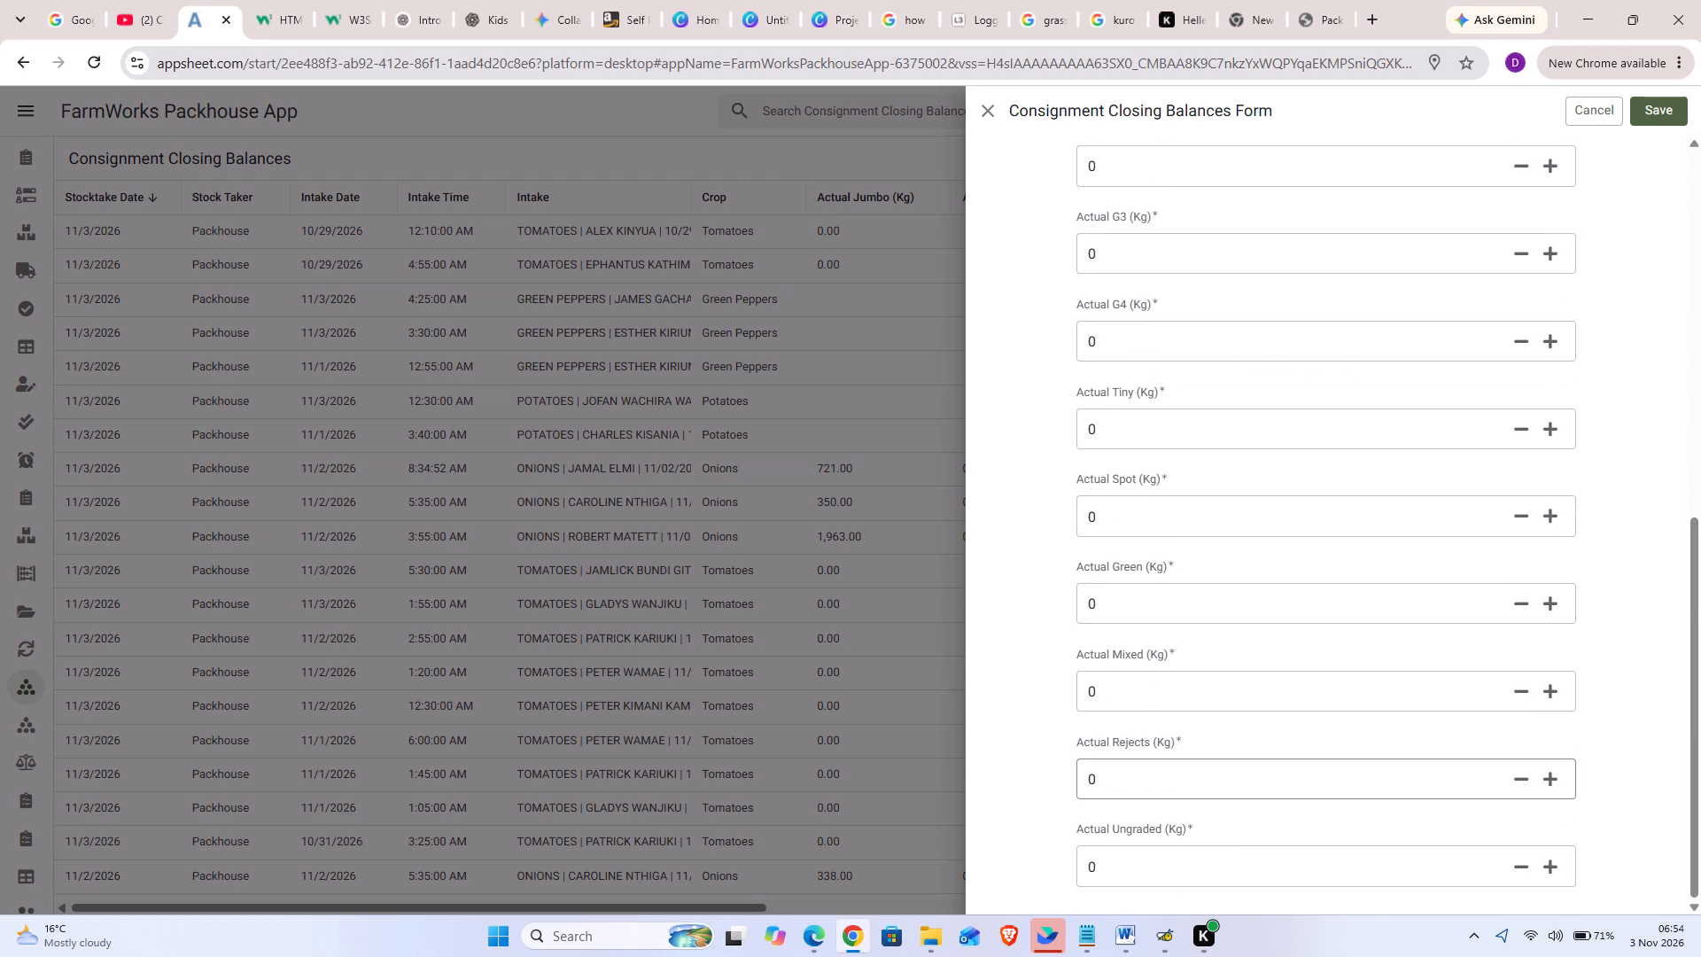
{"action": "left_click", "coordinate": [1153, 609]}
{"action": "key", "text": "BackSpace"}
{"action": "type", "text": "38"}
{"action": "left_click", "coordinate": [1663, 115]}
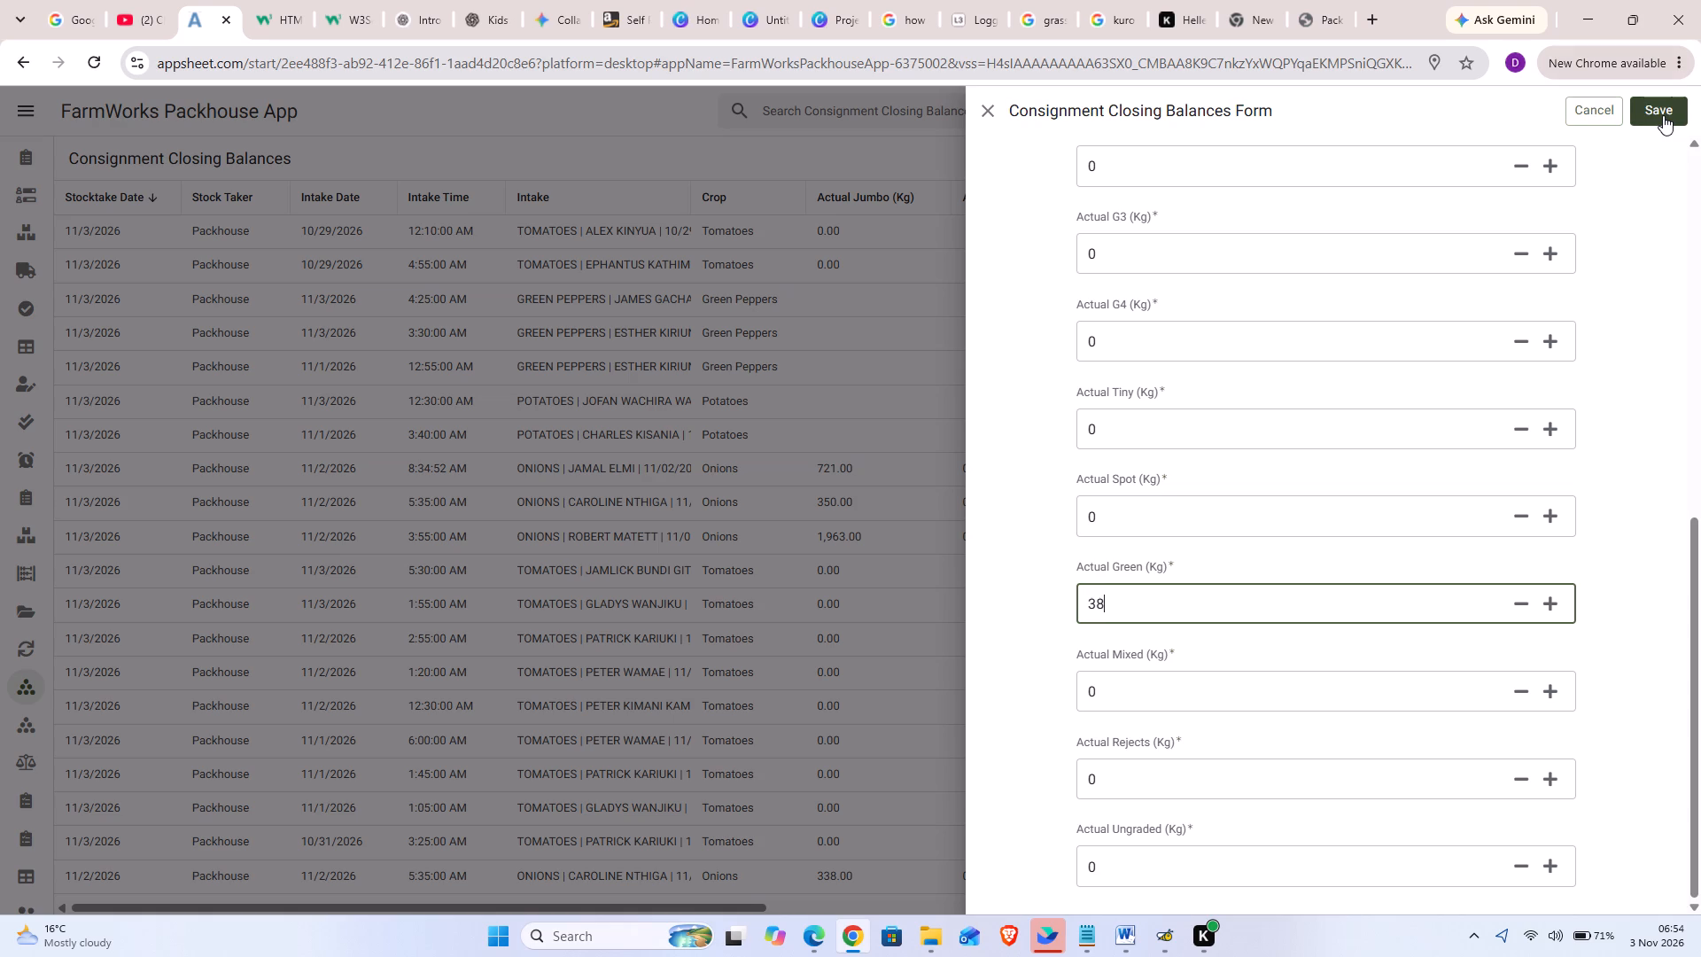
Add and save a closing balance for the 30 Oct 2026, 04:40 tomatoes intake with Actual Green 20 kg.
{"action": "left_click", "coordinate": [1598, 153]}
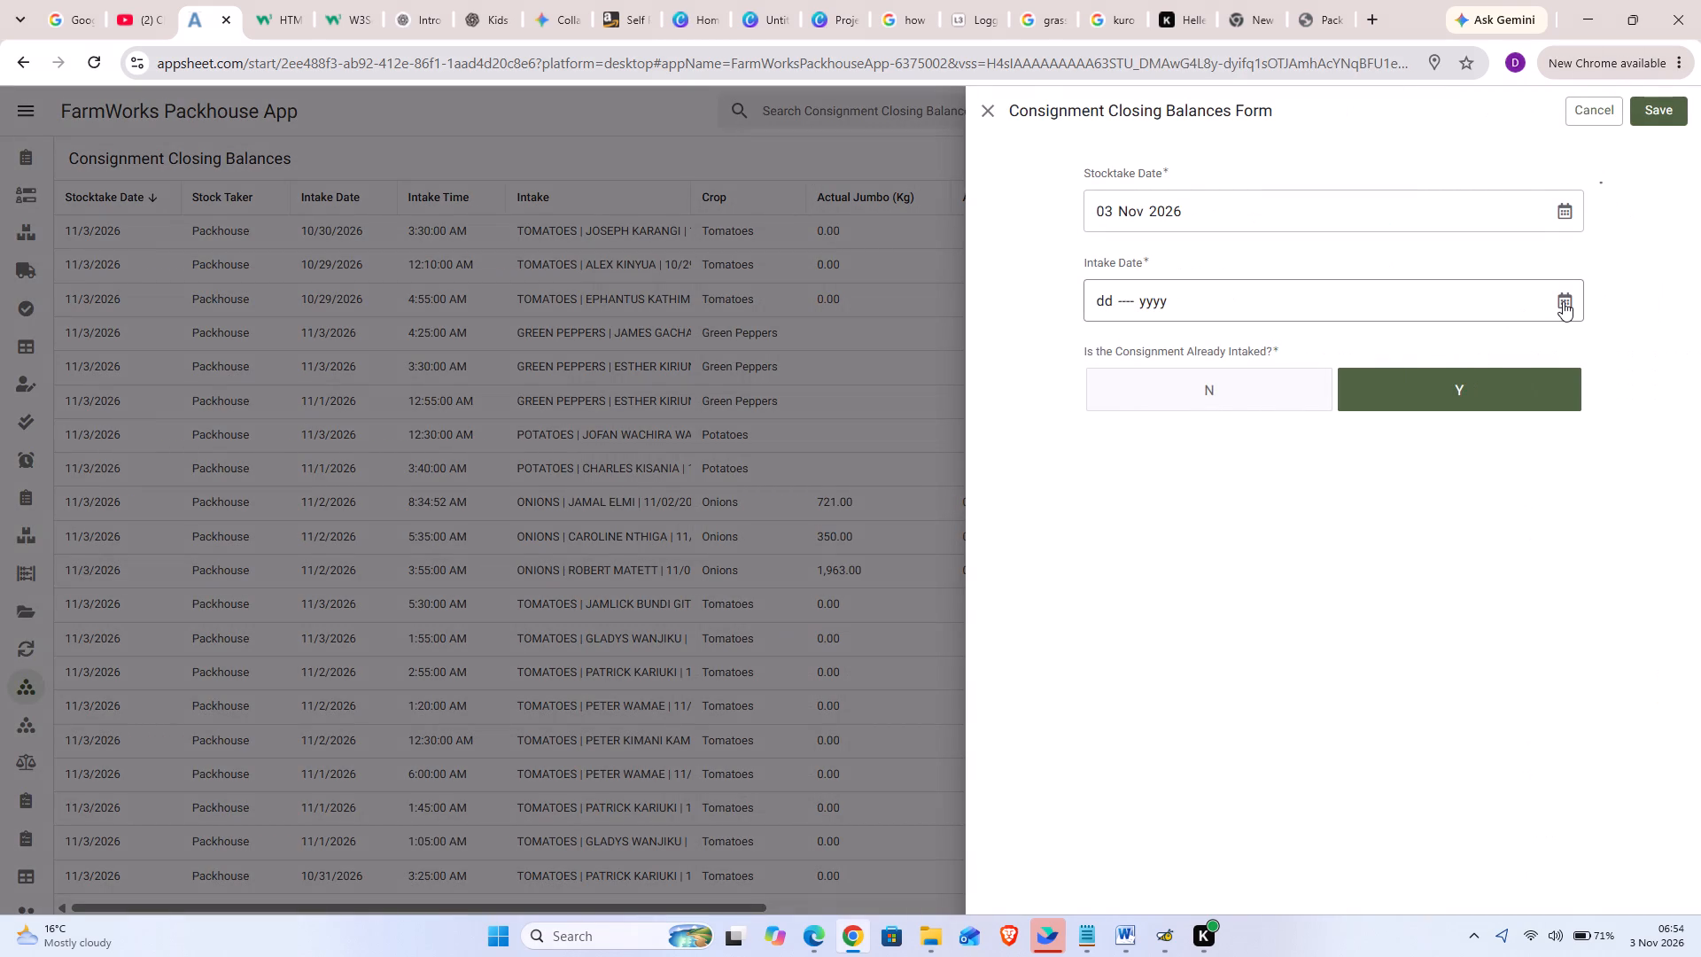
{"action": "left_click", "coordinate": [1563, 301]}
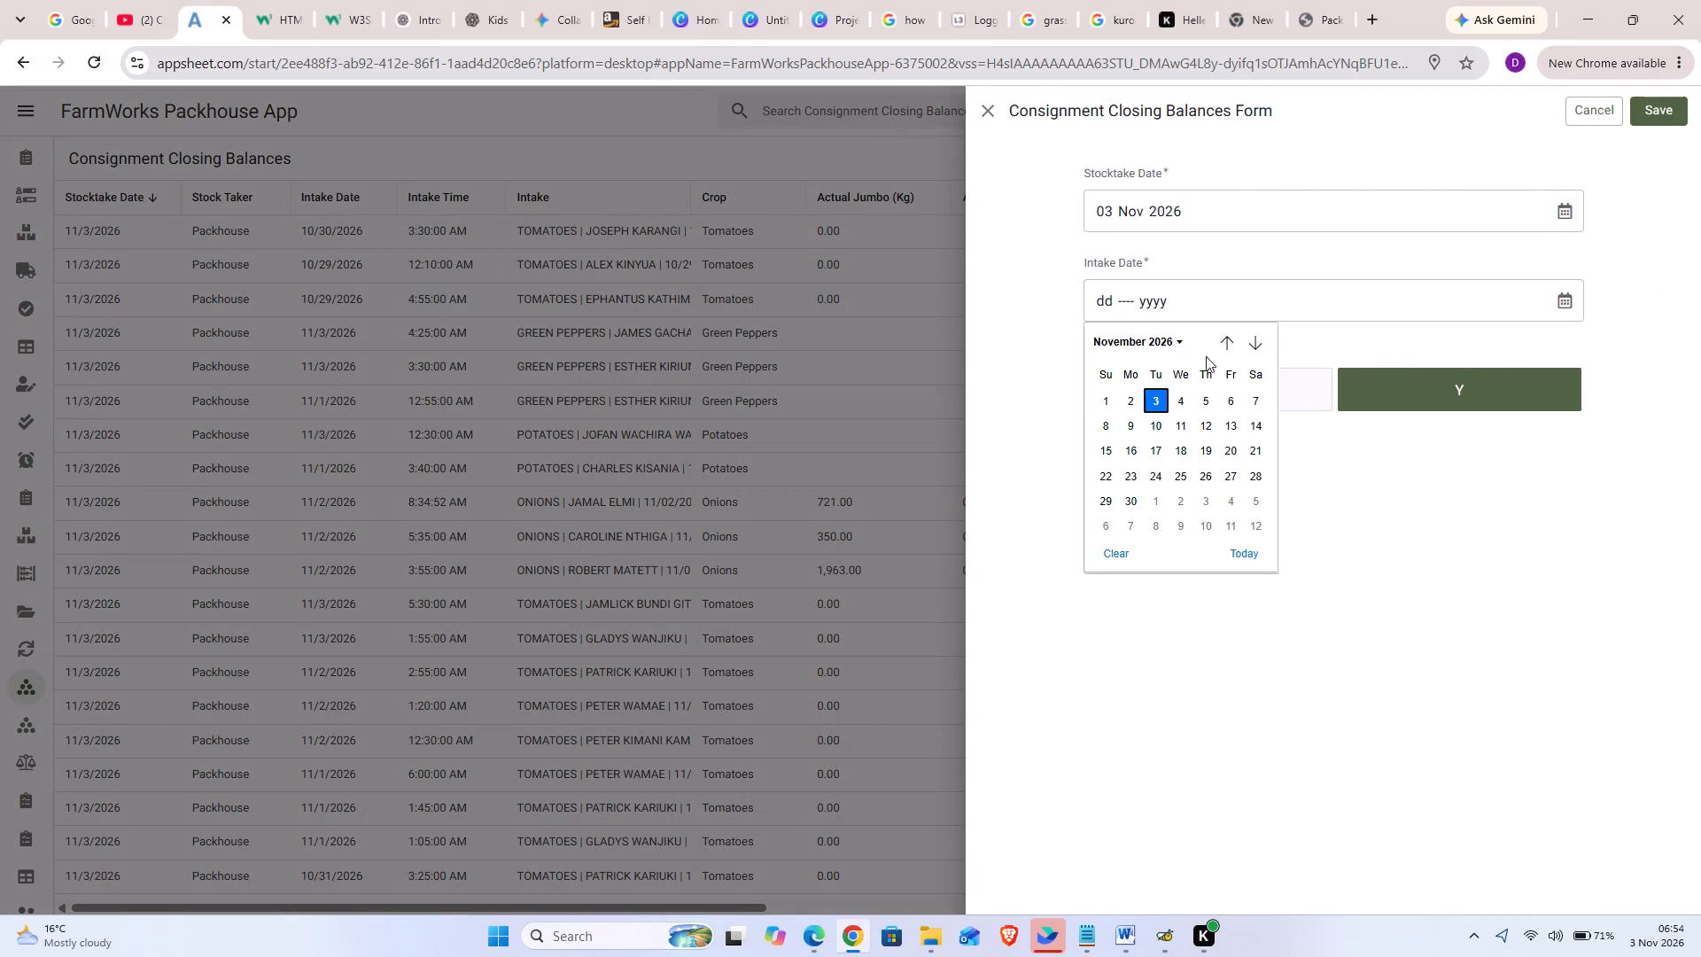
{"action": "left_click", "coordinate": [1226, 350]}
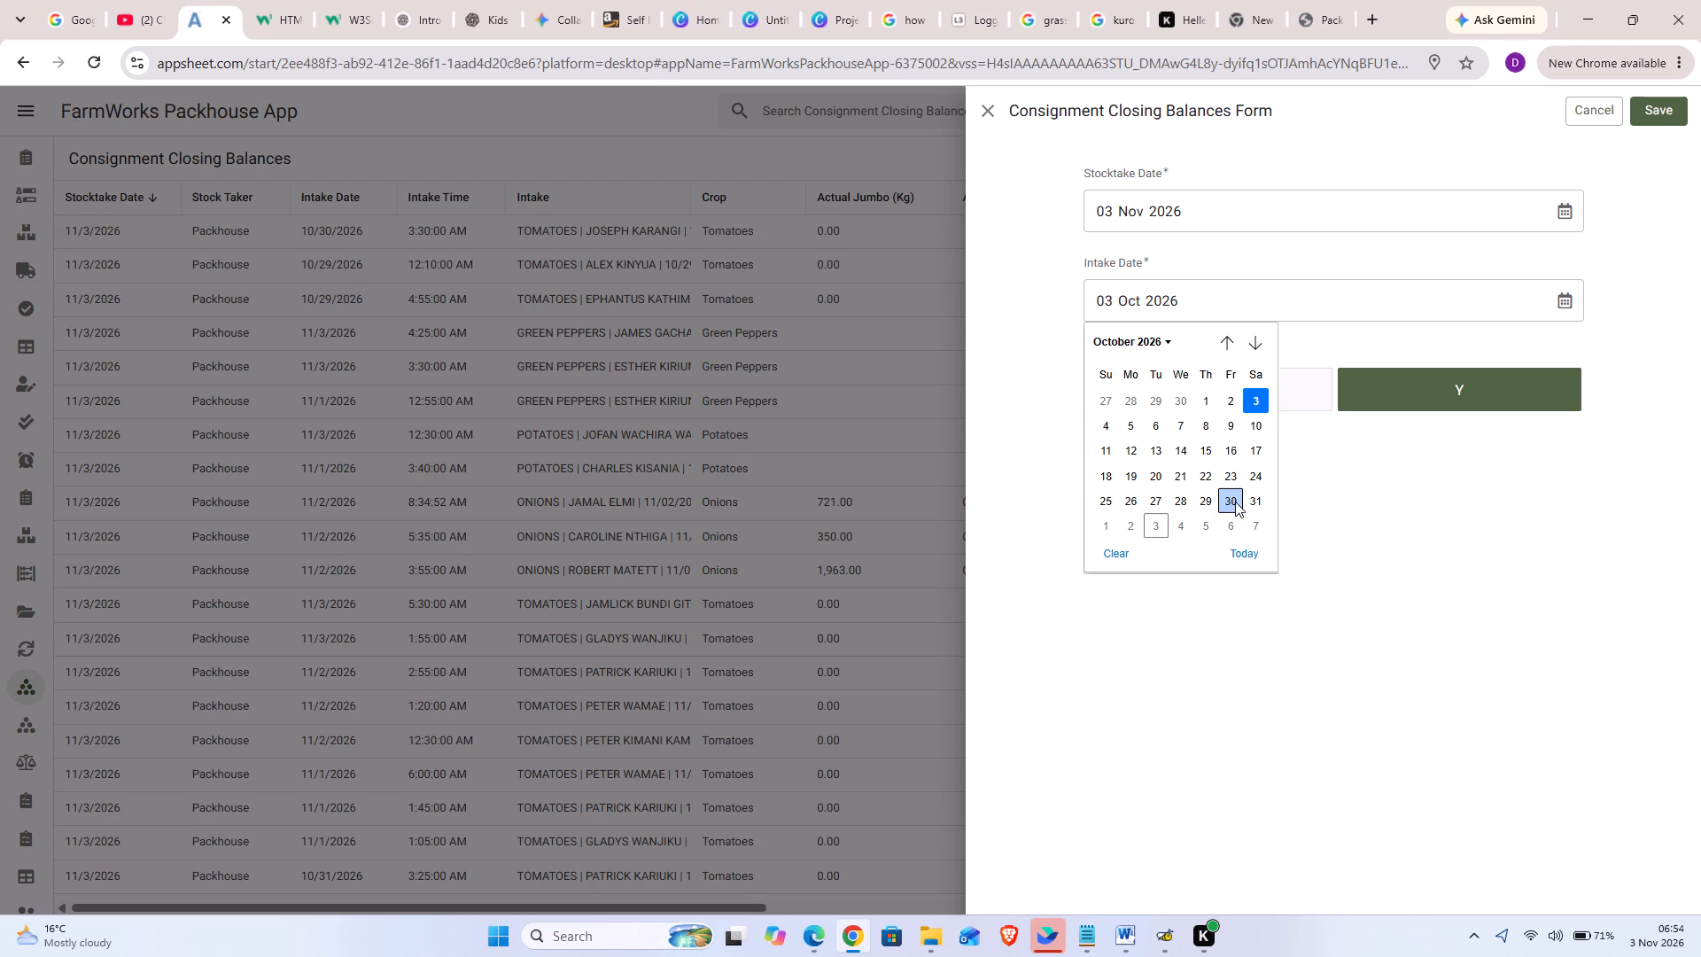
{"action": "left_click", "coordinate": [1235, 502]}
{"action": "left_click", "coordinate": [1551, 376]}
{"action": "left_click", "coordinate": [1551, 376]}
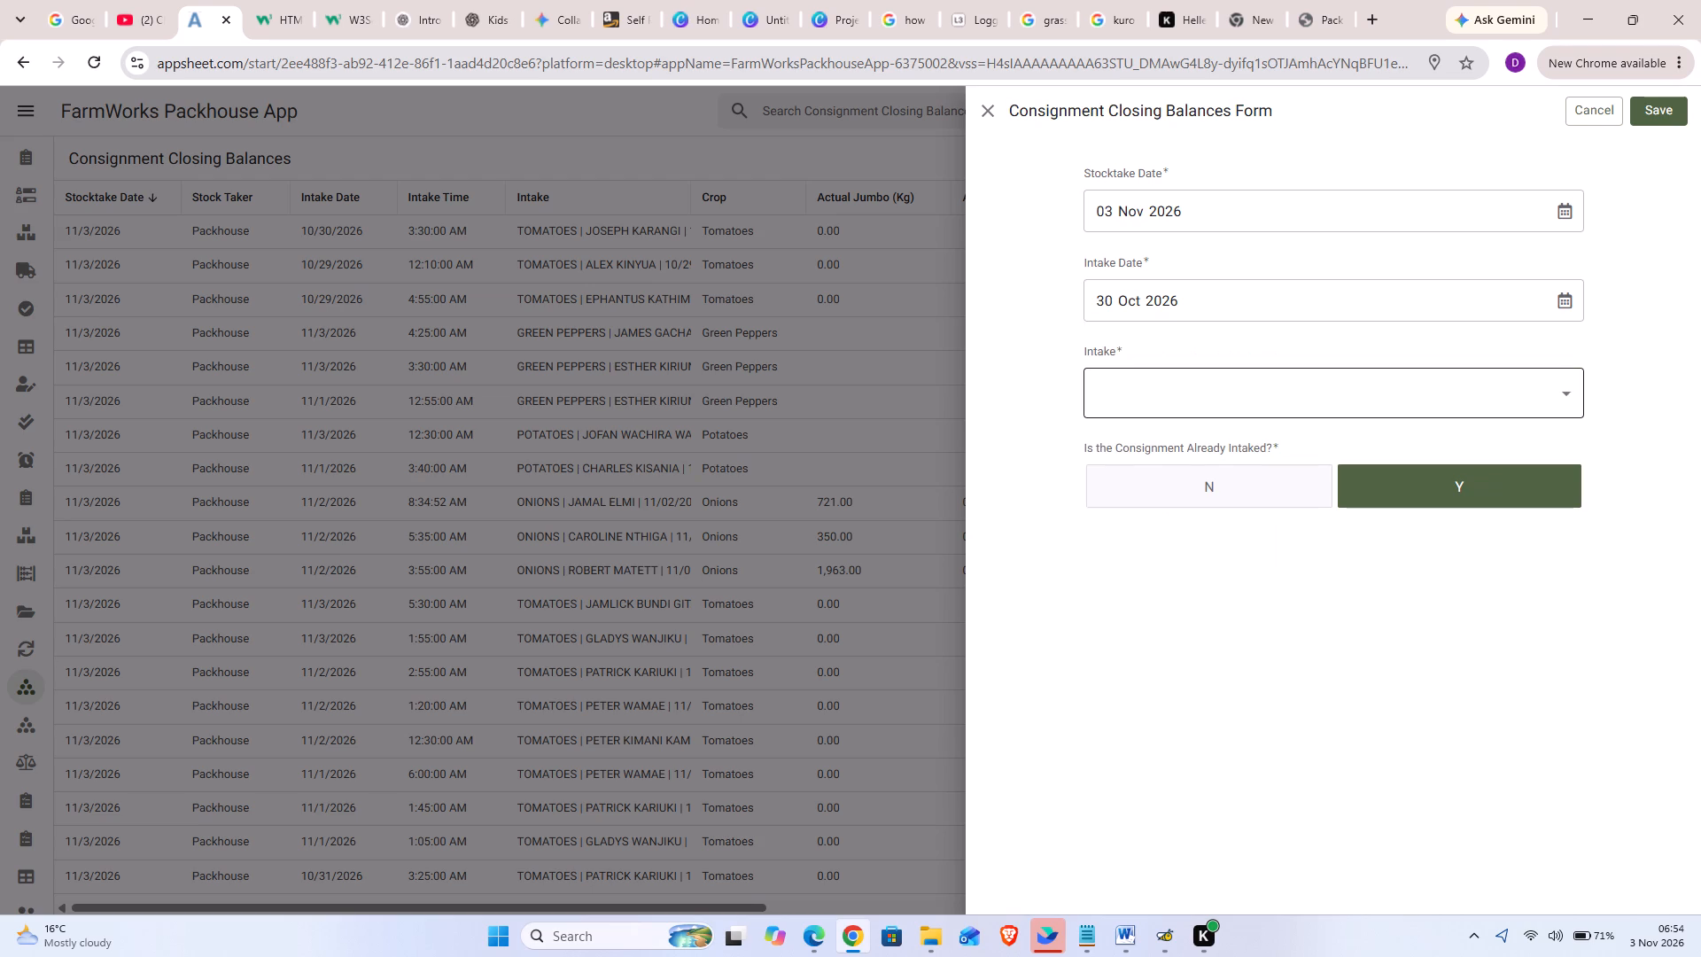
{"action": "left_click", "coordinate": [1551, 376]}
{"action": "left_click", "coordinate": [1562, 394]}
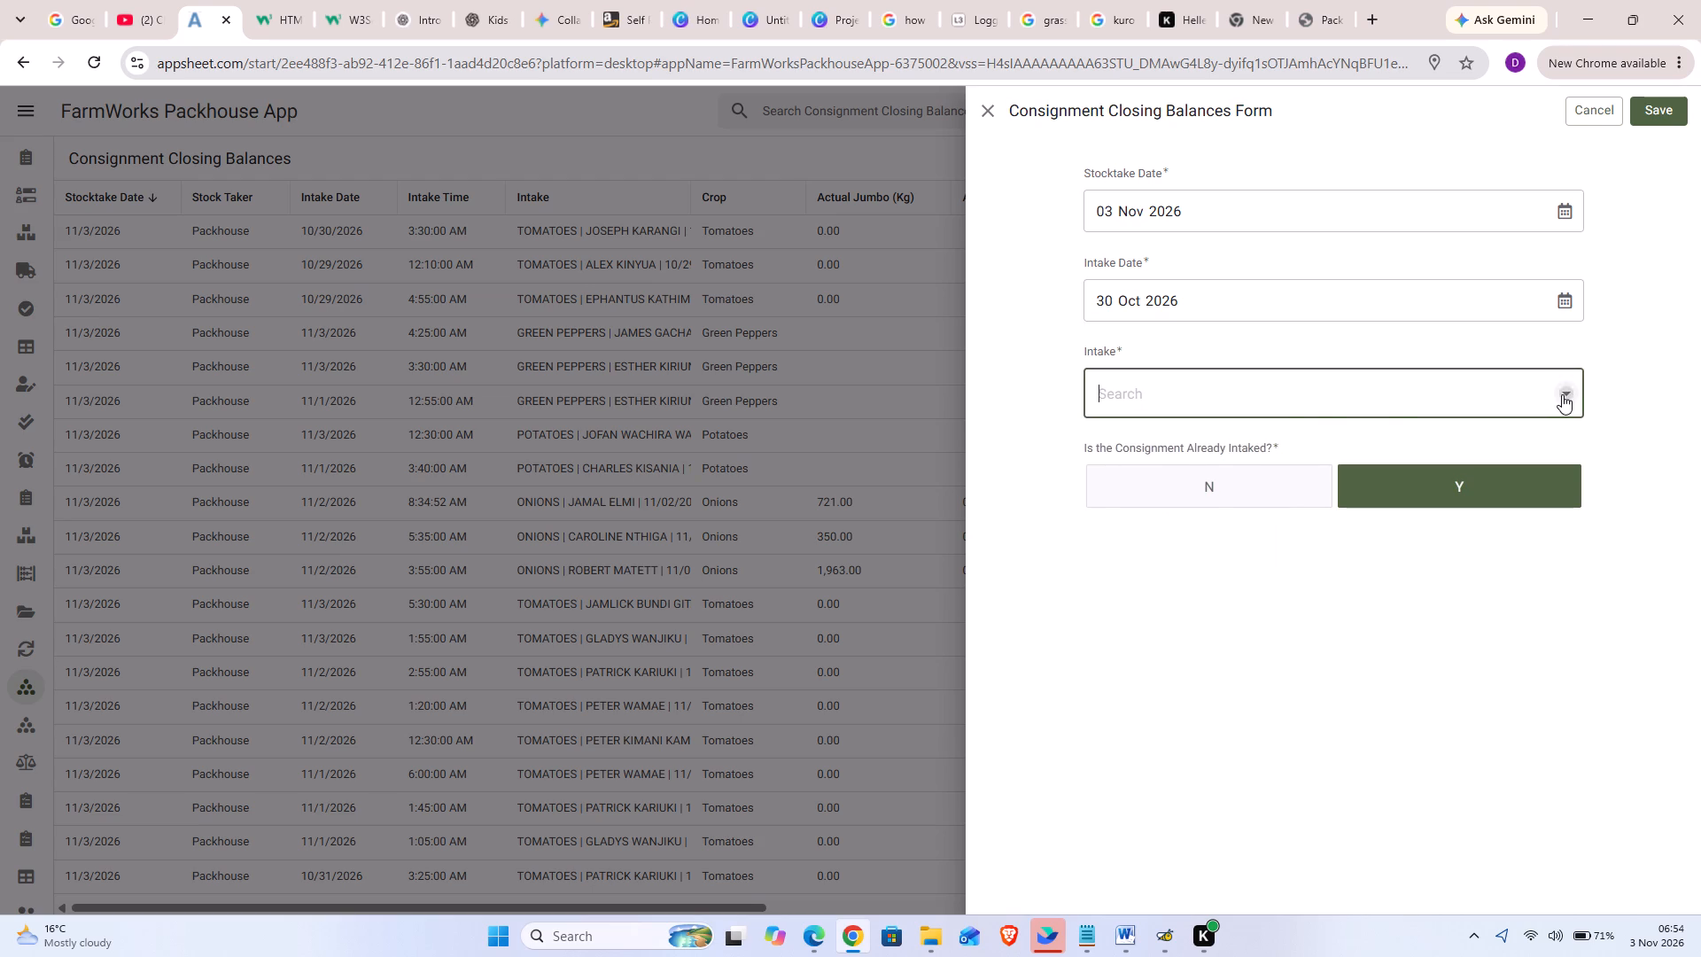
{"action": "left_click", "coordinate": [1262, 685]}
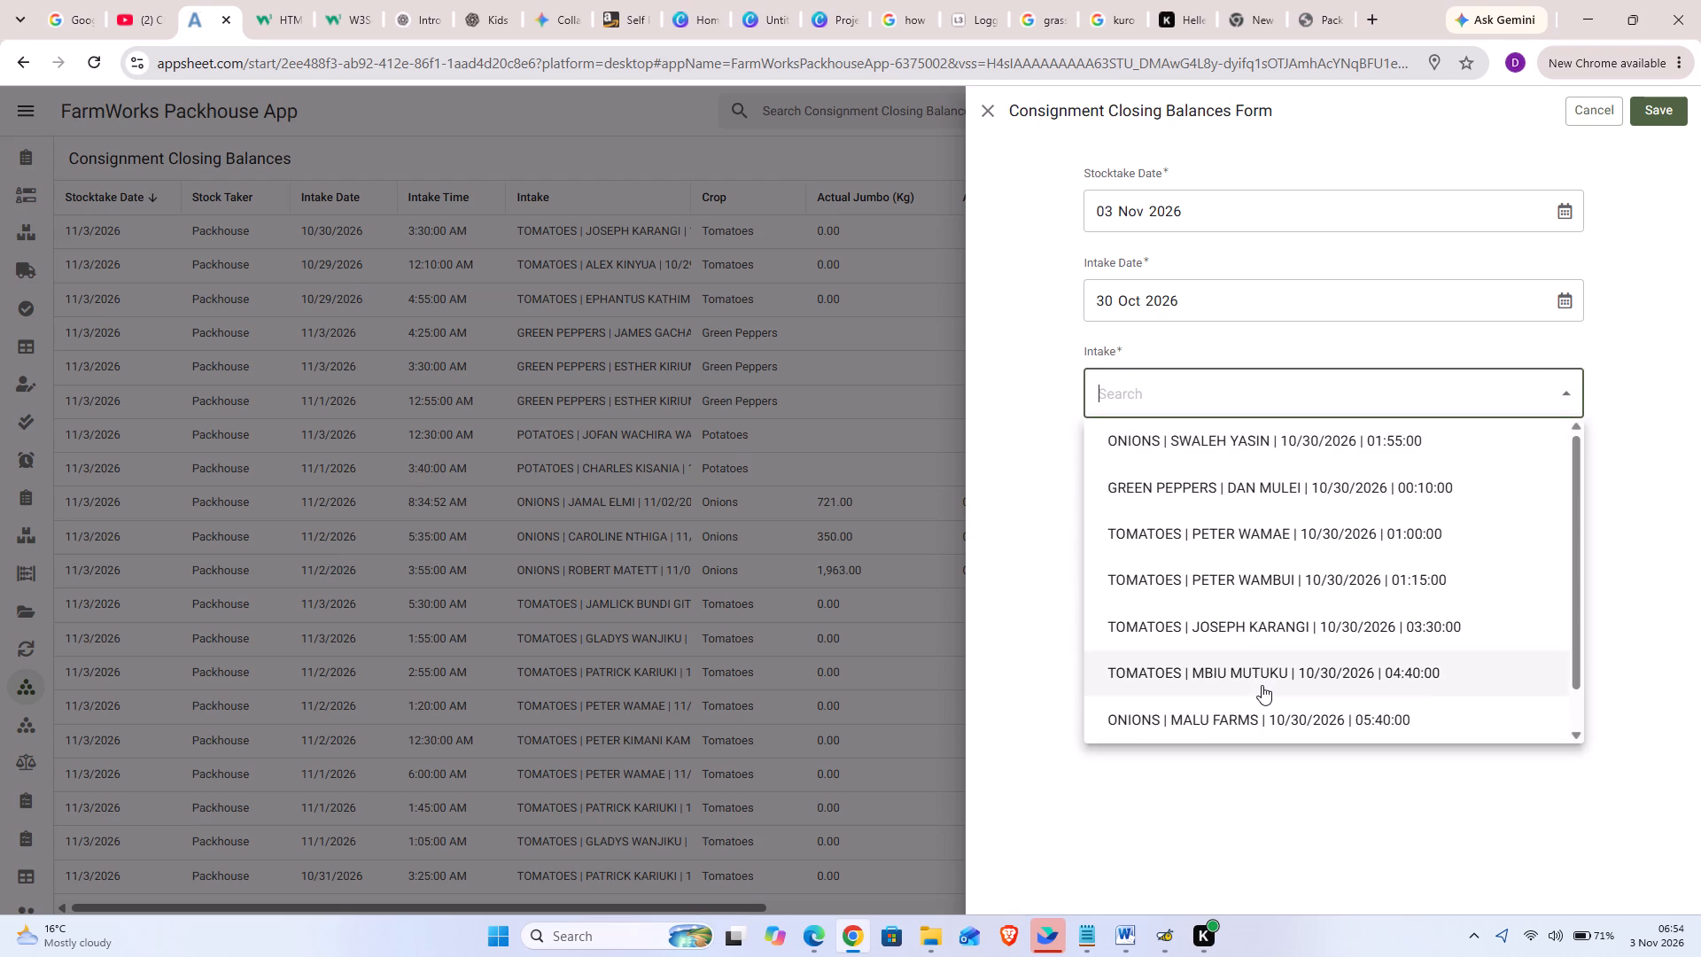
{"action": "scroll", "coordinate": [1292, 799], "scroll_direction": "down", "scroll_amount": 10}
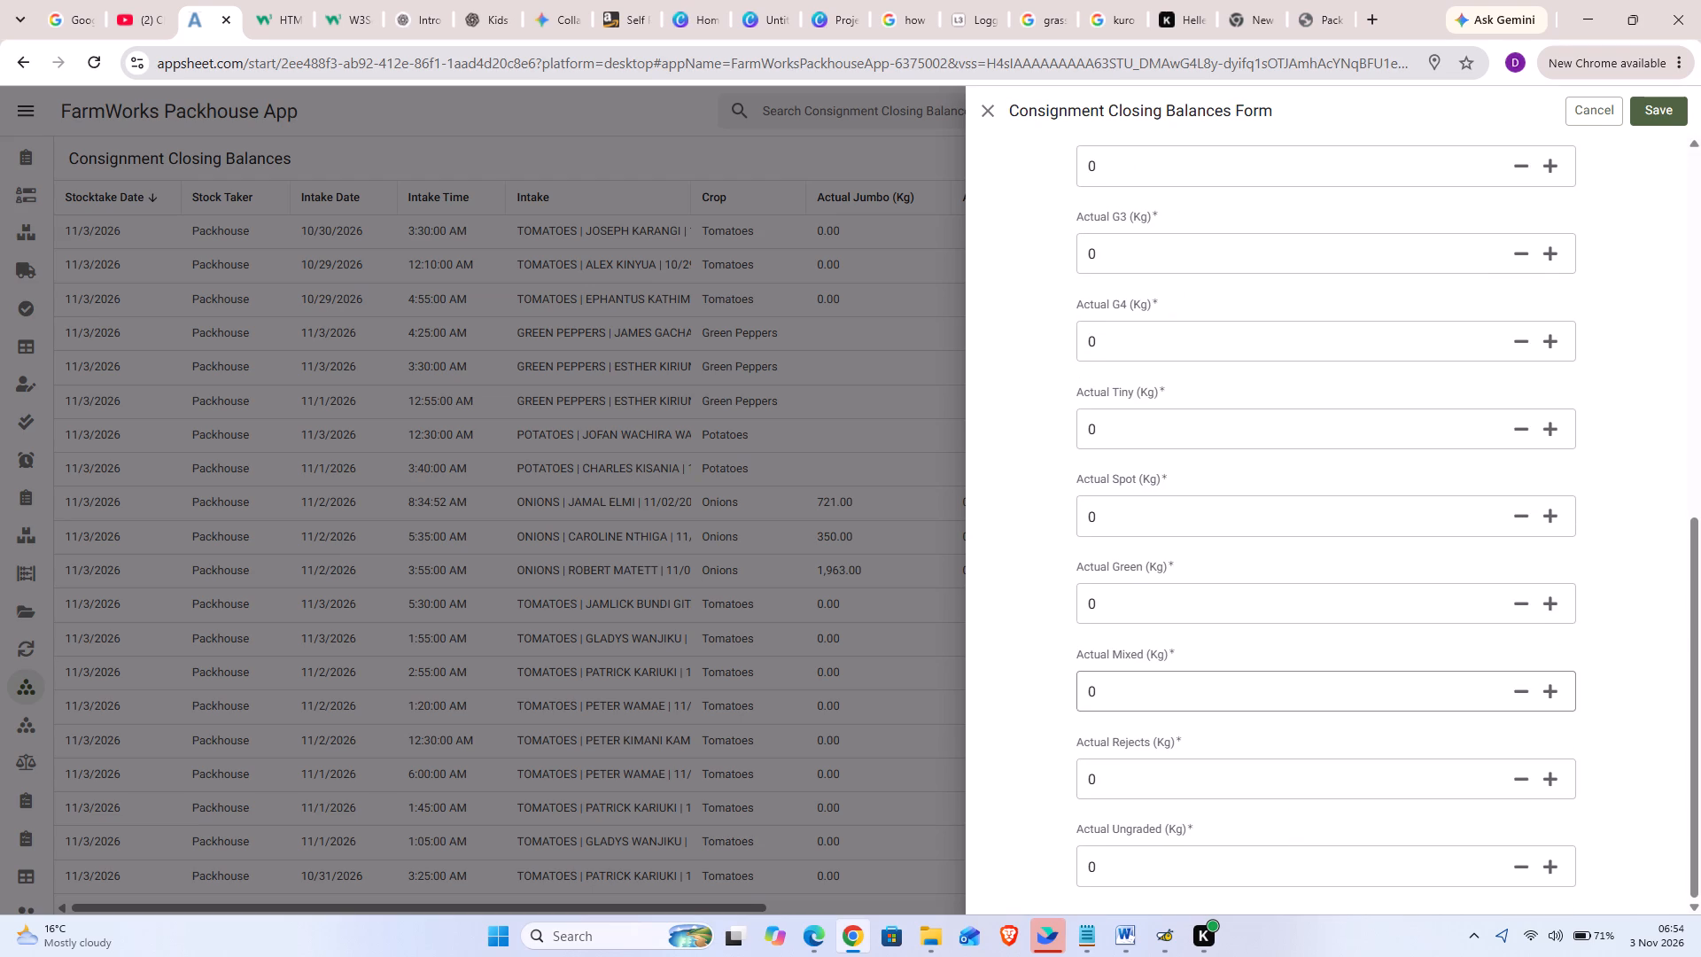
{"action": "left_click", "coordinate": [1080, 606]}
{"action": "key", "text": "2"}
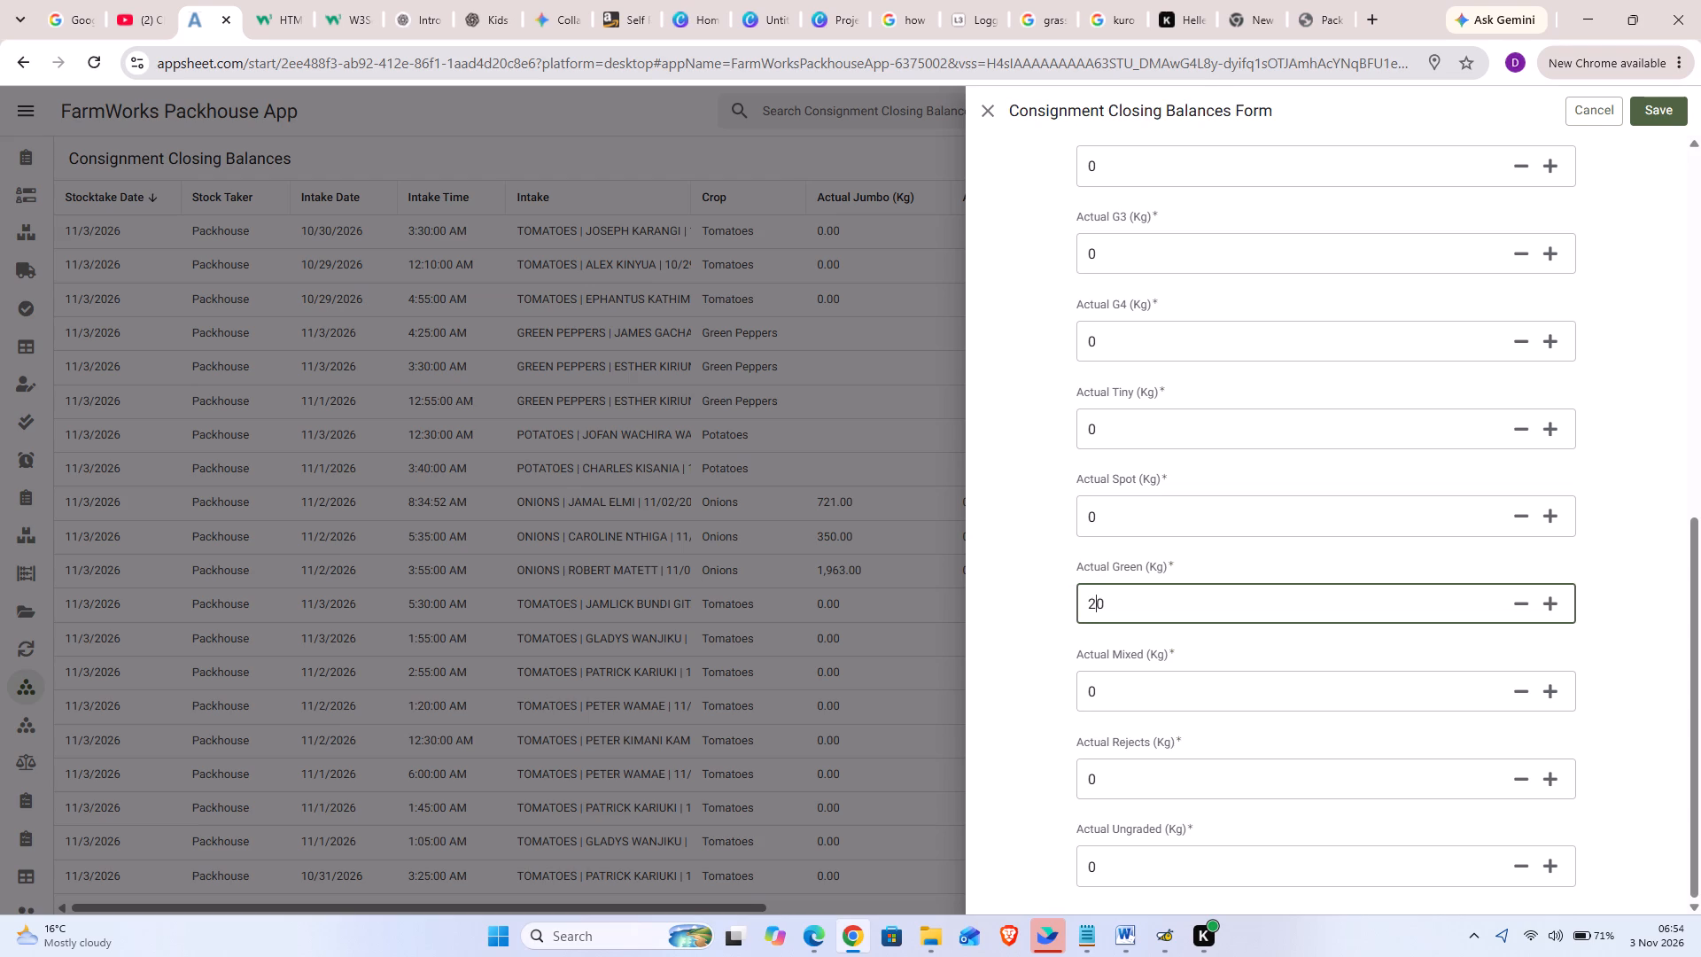
{"action": "left_click", "coordinate": [1657, 118]}
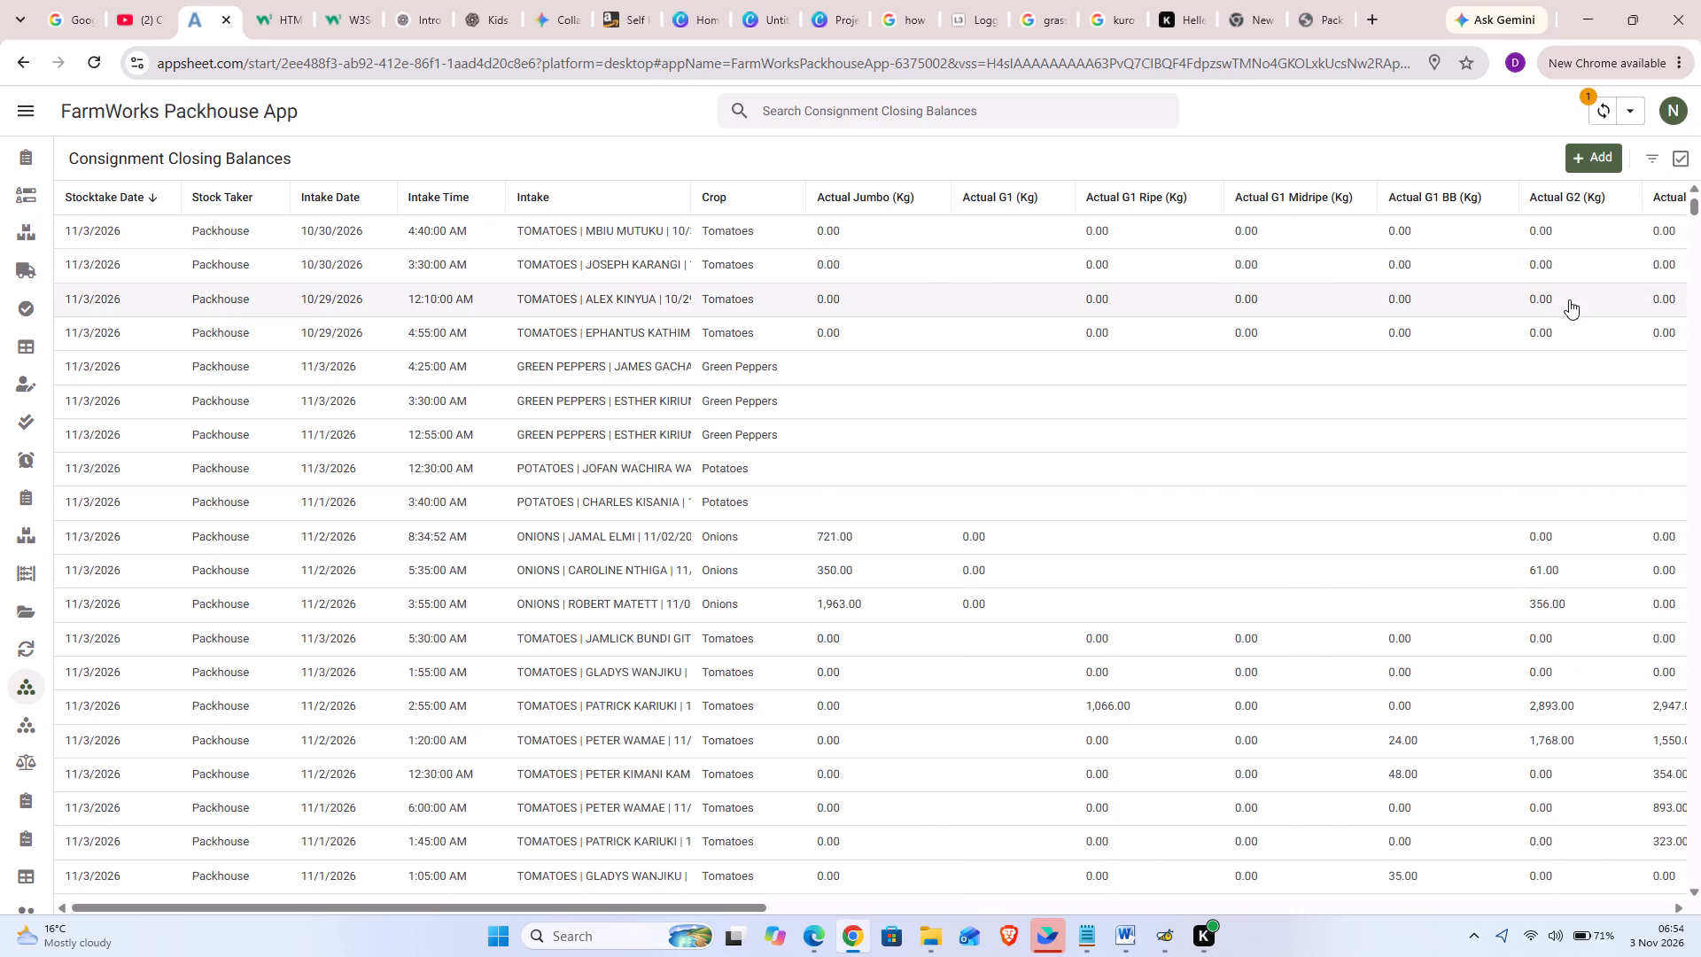
Add and save a closing balance for the 25 Oct 2026, 03:30 tomatoes intake with Actual Rejects 326 kg.
{"action": "left_click", "coordinate": [1601, 159]}
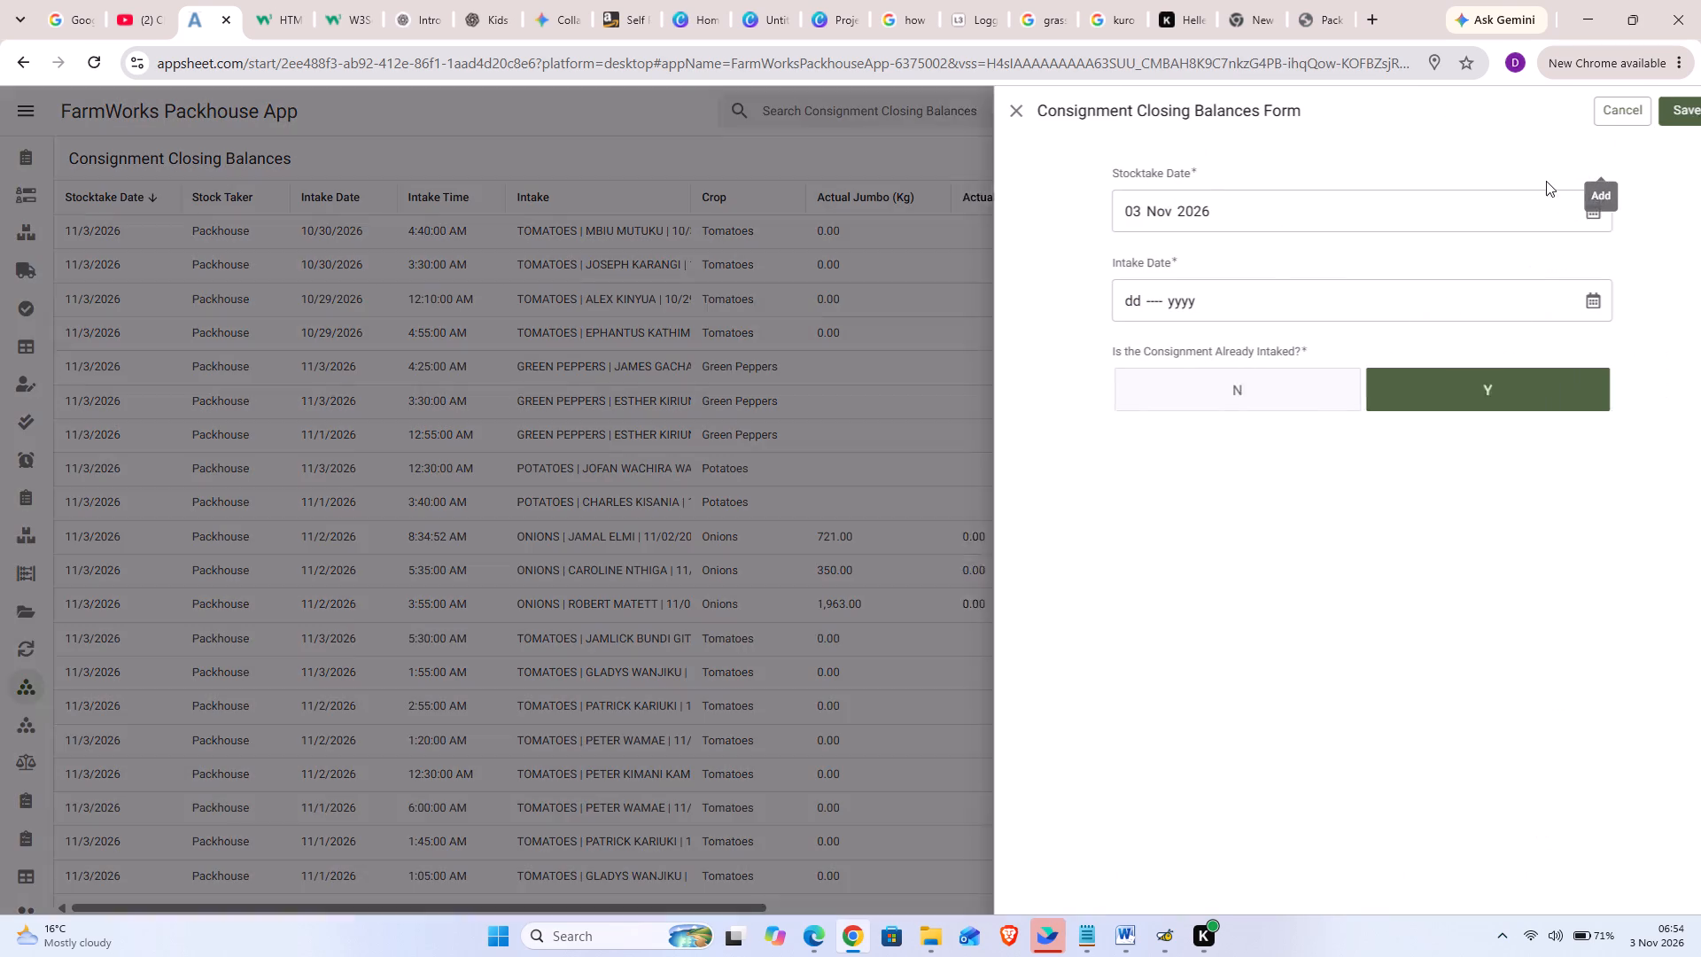
{"action": "left_click", "coordinate": [1562, 298]}
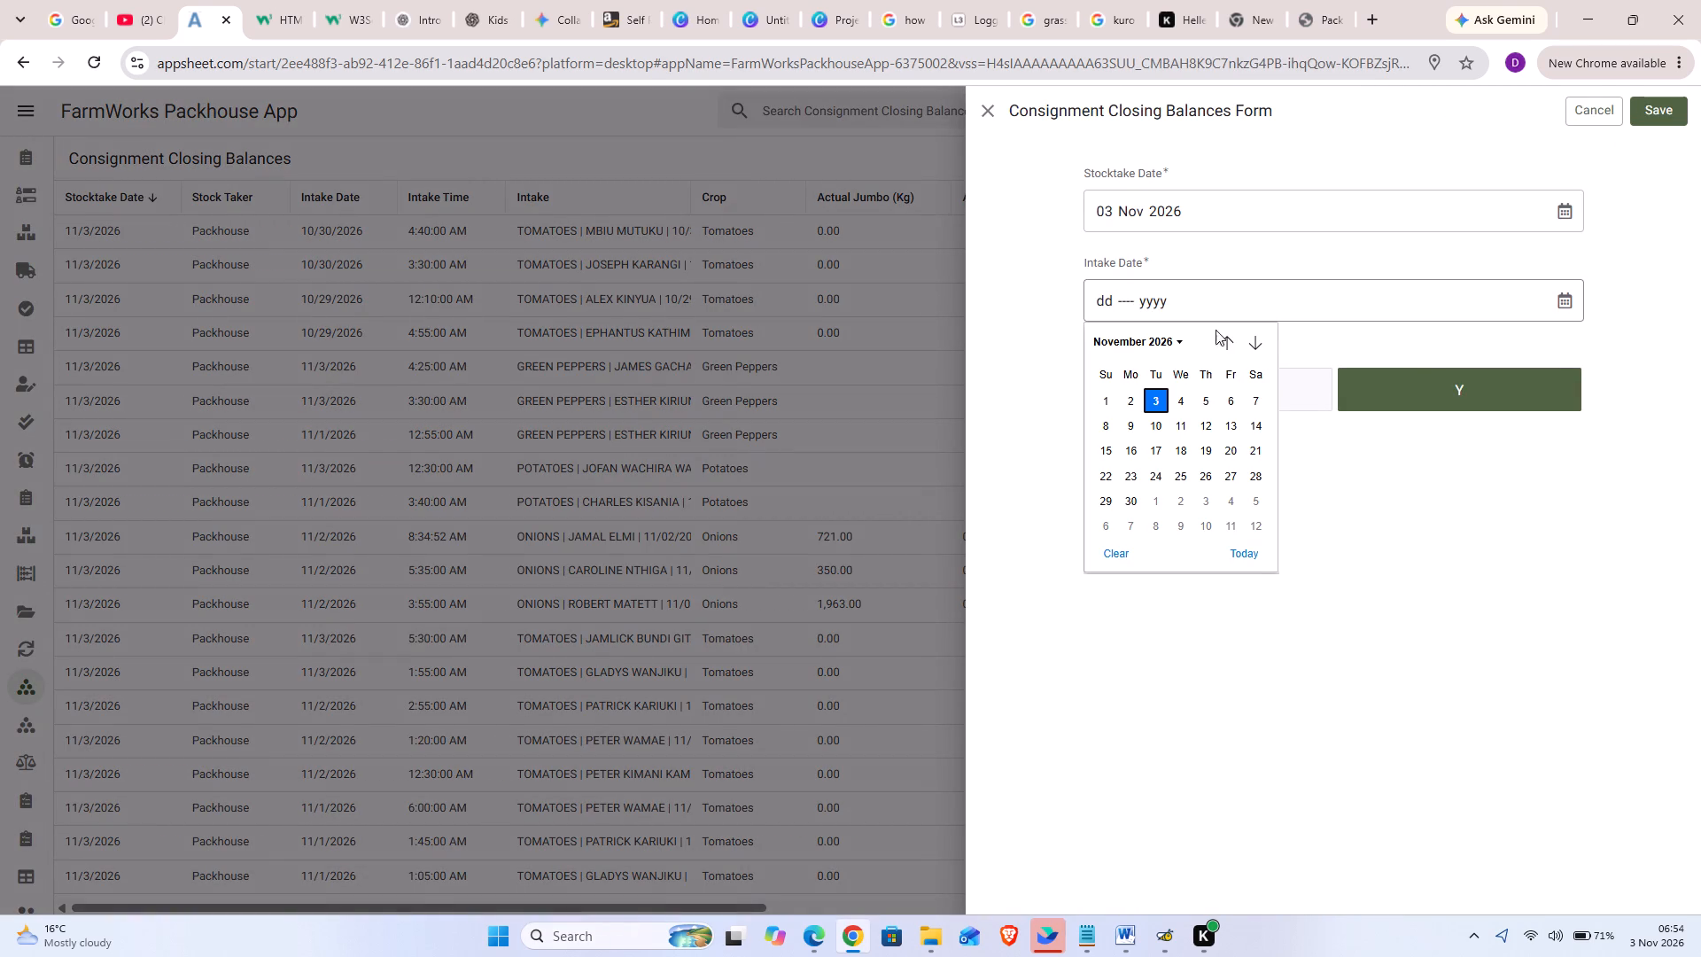
{"action": "left_click", "coordinate": [1228, 346]}
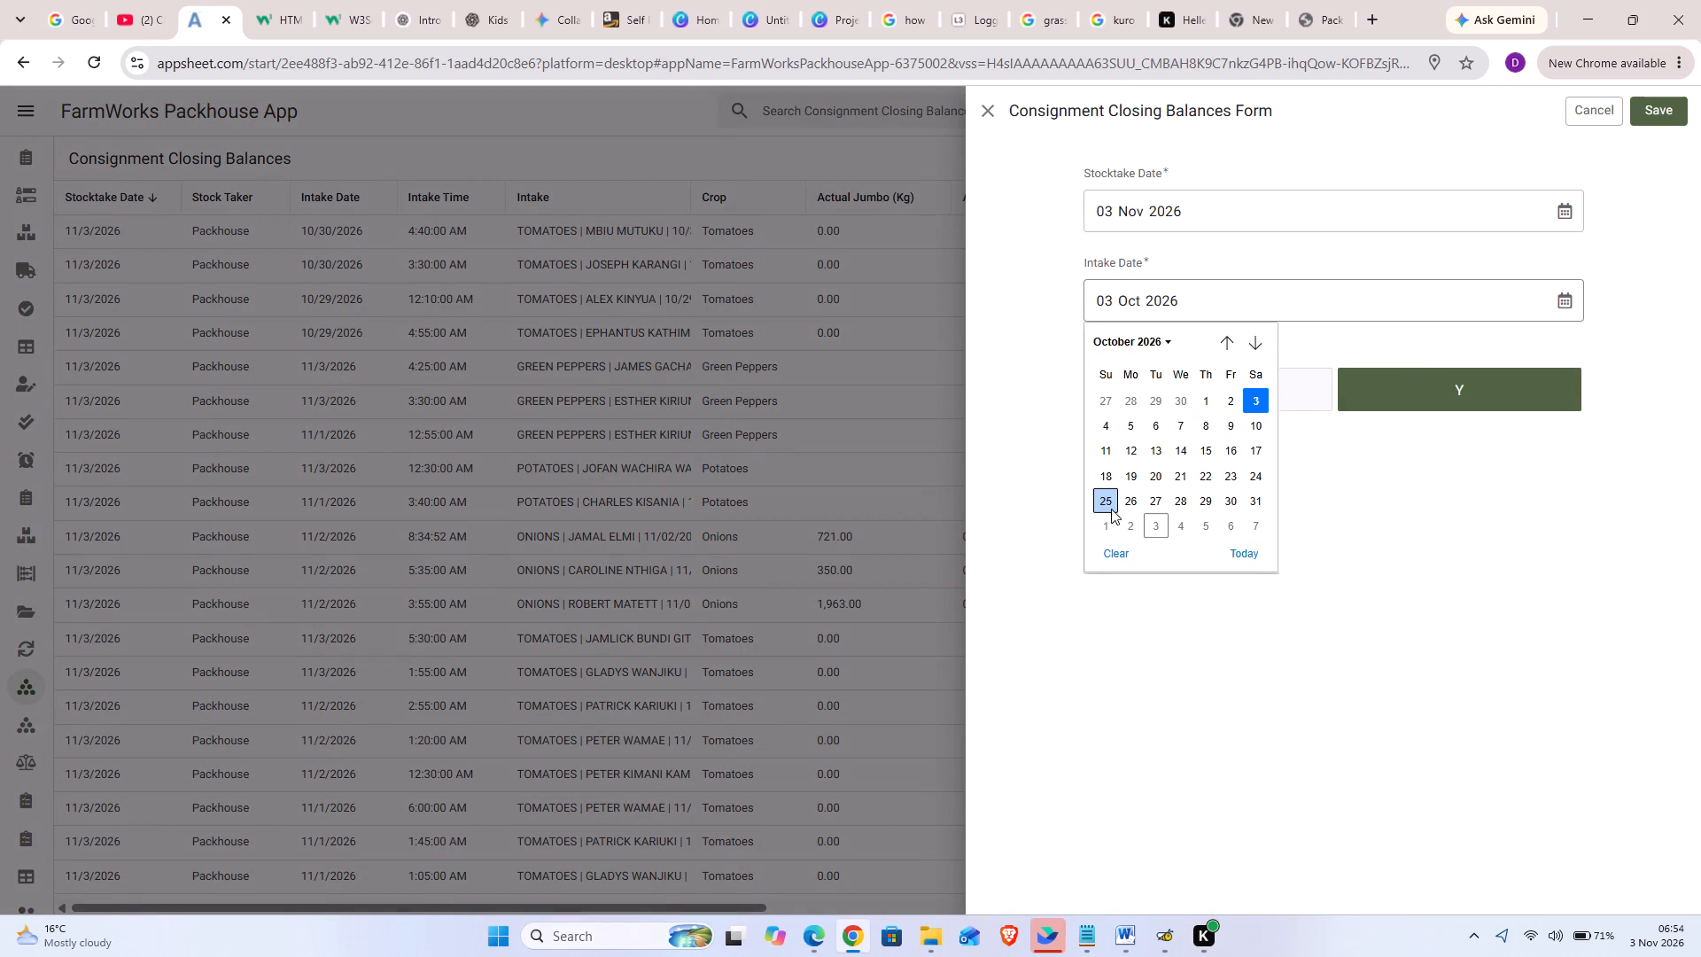
{"action": "left_click", "coordinate": [1104, 510]}
{"action": "left_click", "coordinate": [1483, 386]}
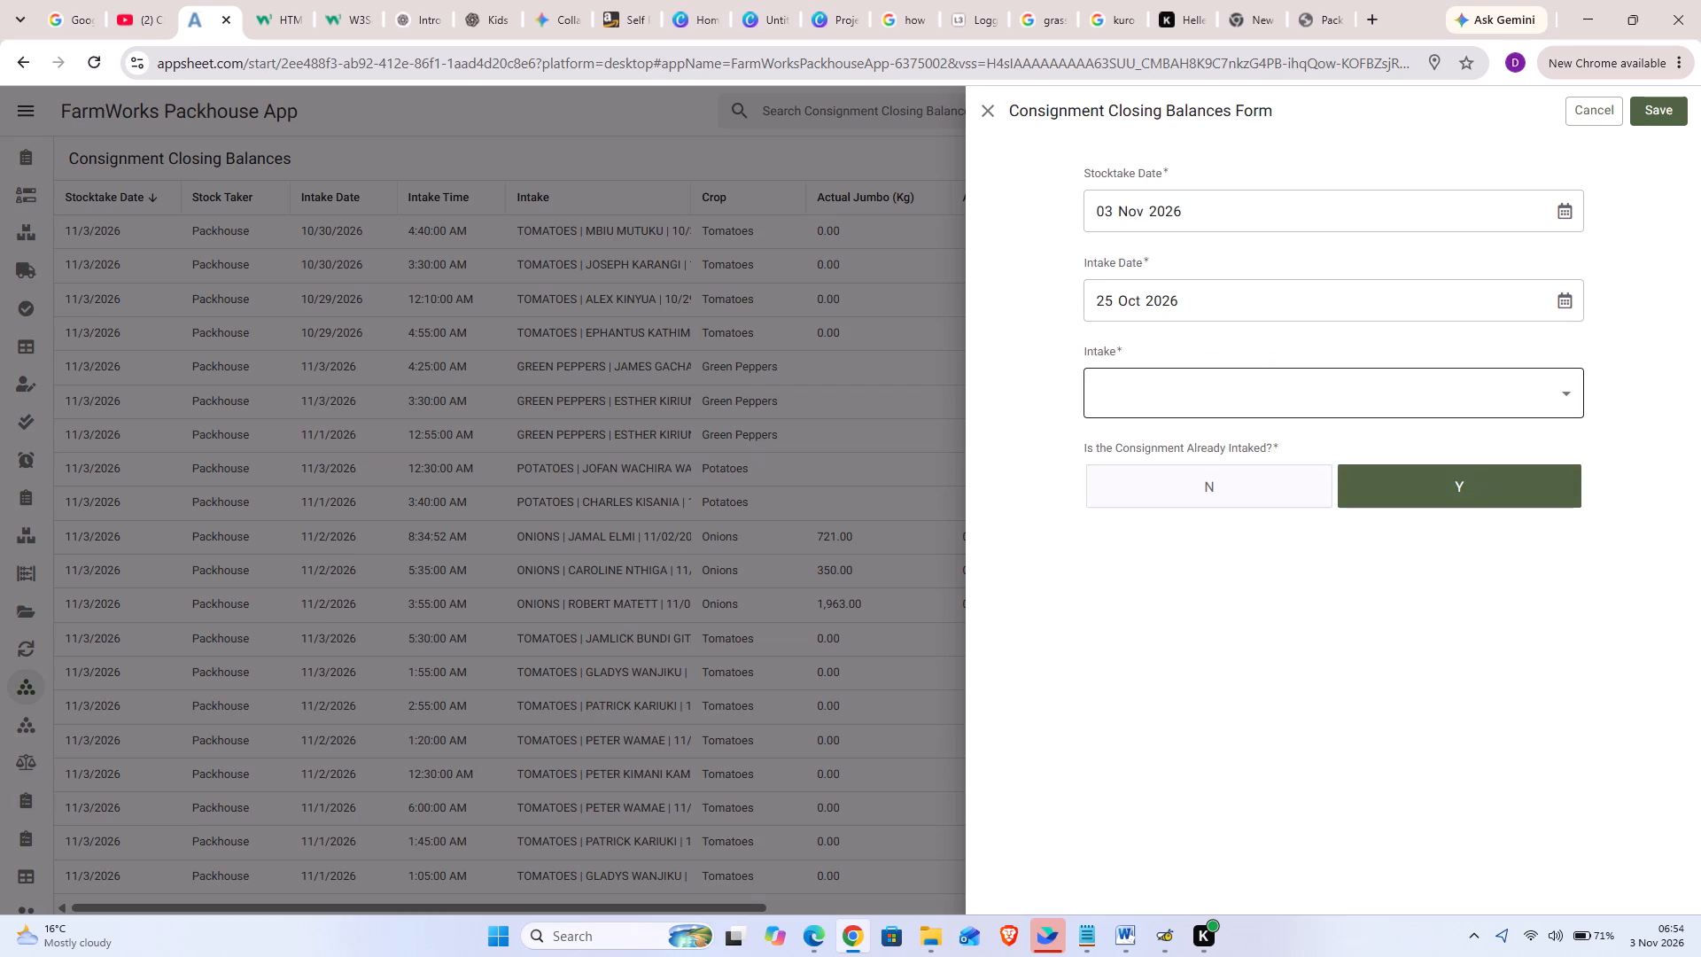
{"action": "left_click", "coordinate": [1483, 386]}
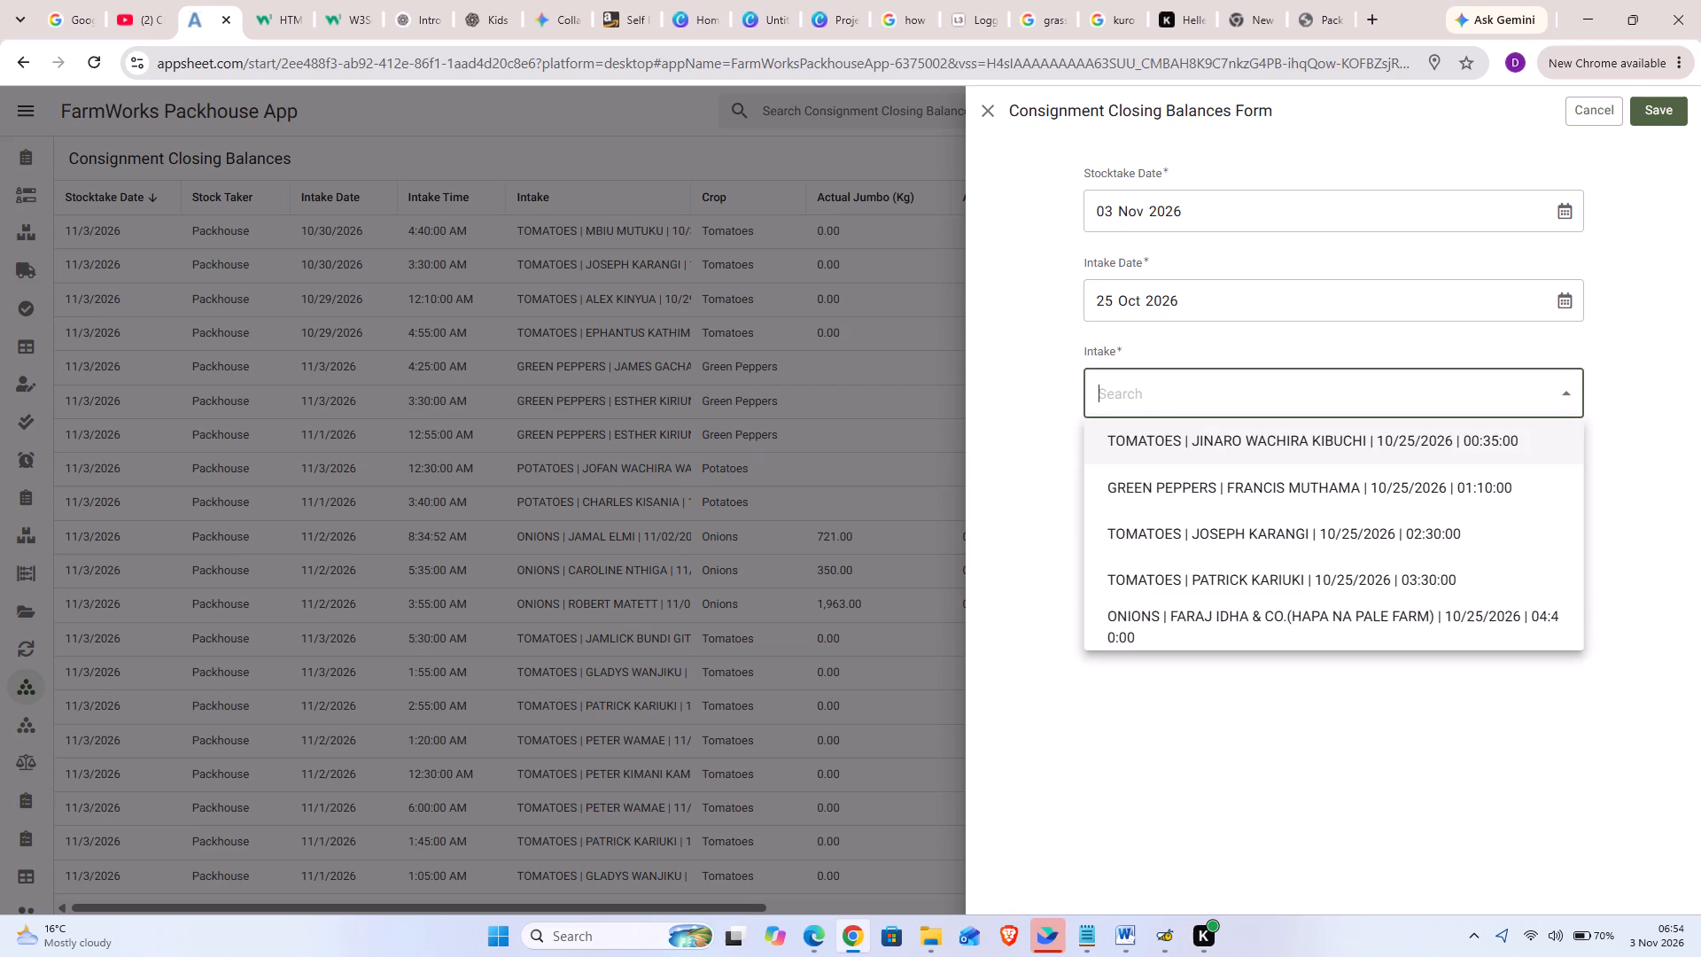
{"action": "left_click", "coordinate": [1304, 579]}
{"action": "scroll", "coordinate": [1377, 625], "scroll_direction": "down", "scroll_amount": 8}
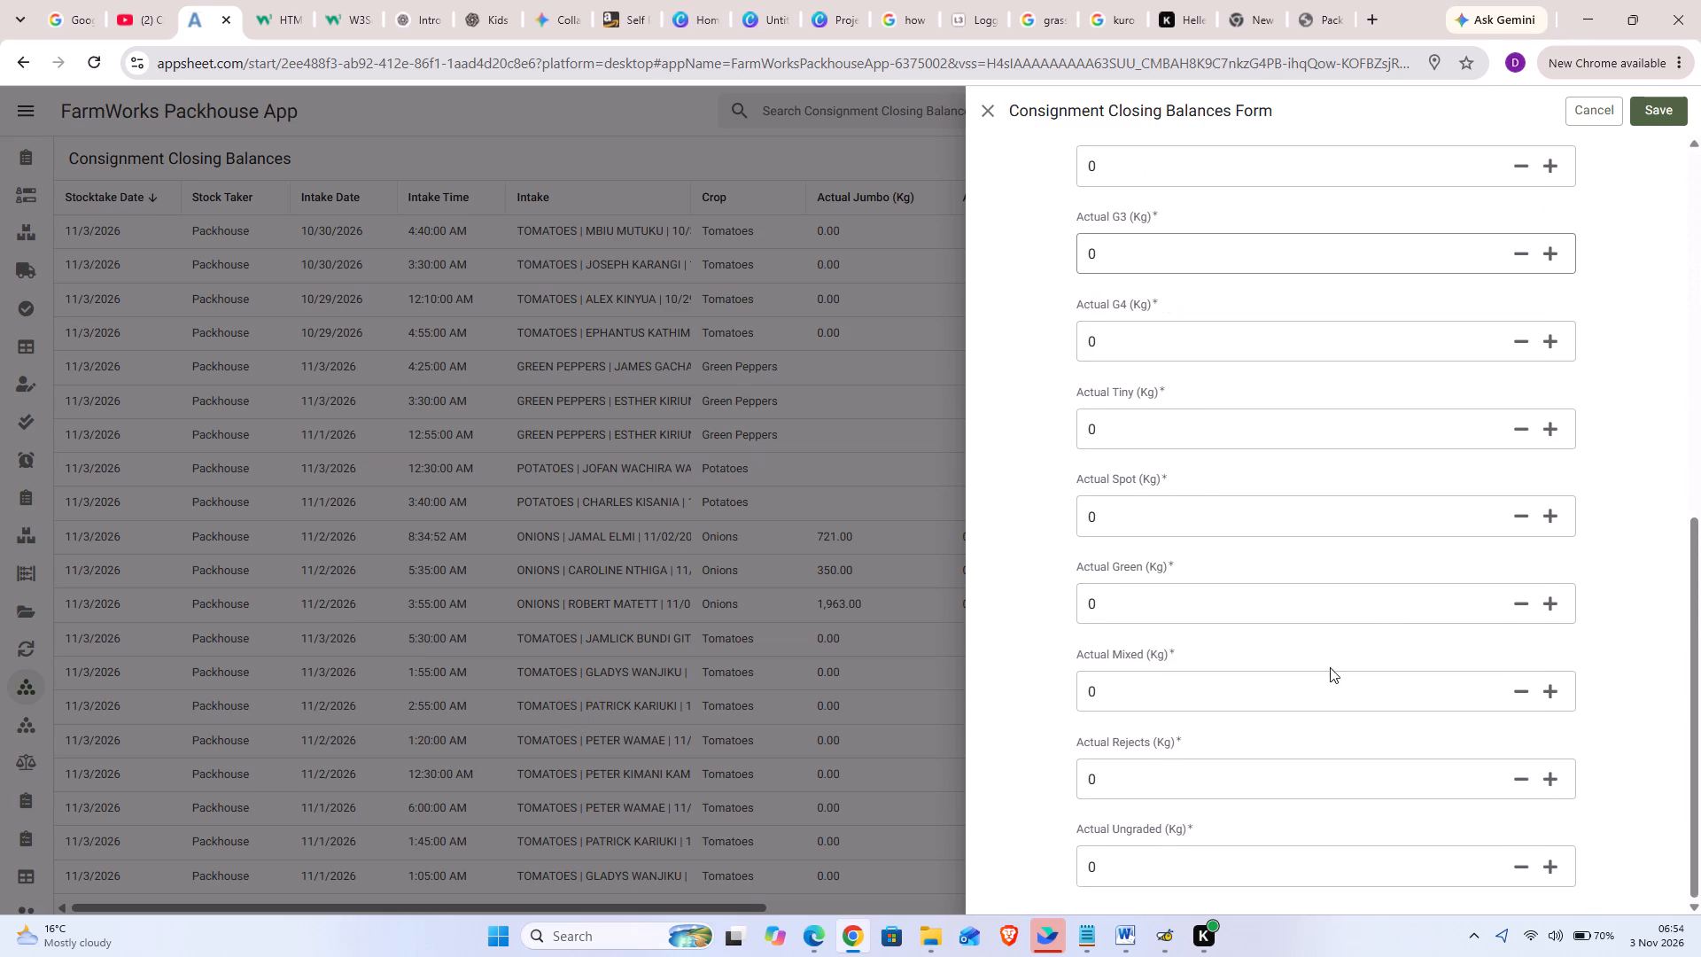
{"action": "left_click", "coordinate": [1142, 791]}
{"action": "key", "text": "BackSpace"}
{"action": "type", "text": "326"}
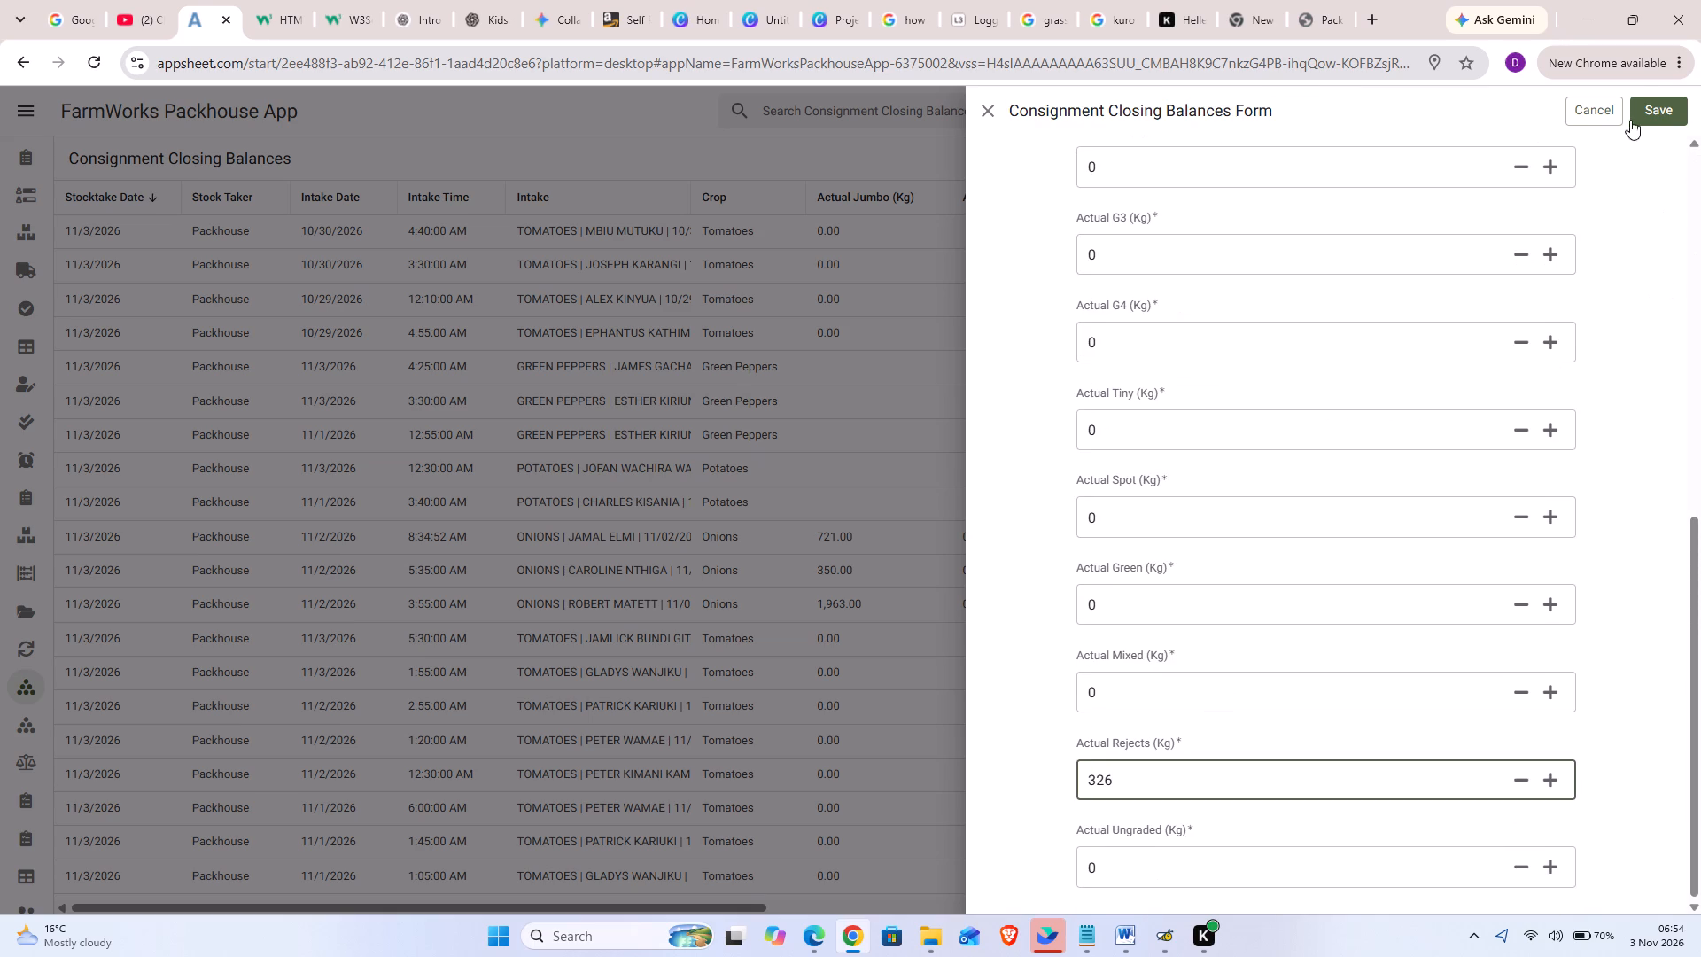
{"action": "left_click", "coordinate": [1672, 111]}
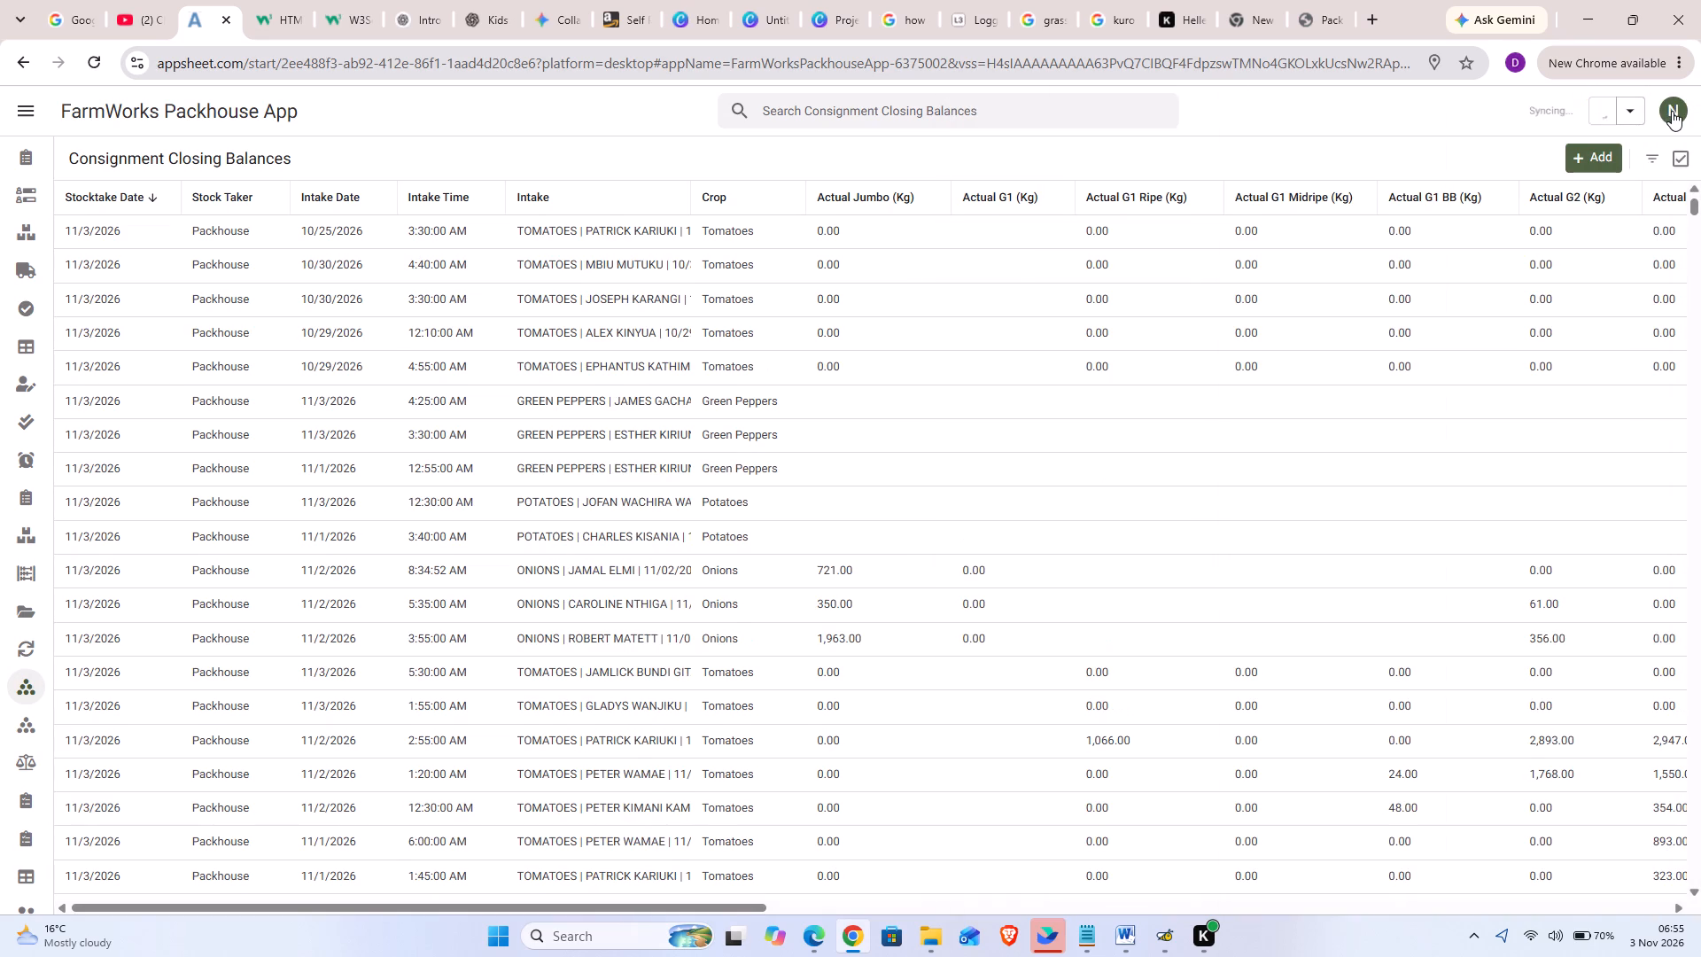
Add and save a closing balance for the 25 Oct 2026, 02:30 tomatoes intake with Actual Rejects 49 kg.
{"action": "left_click", "coordinate": [1596, 173]}
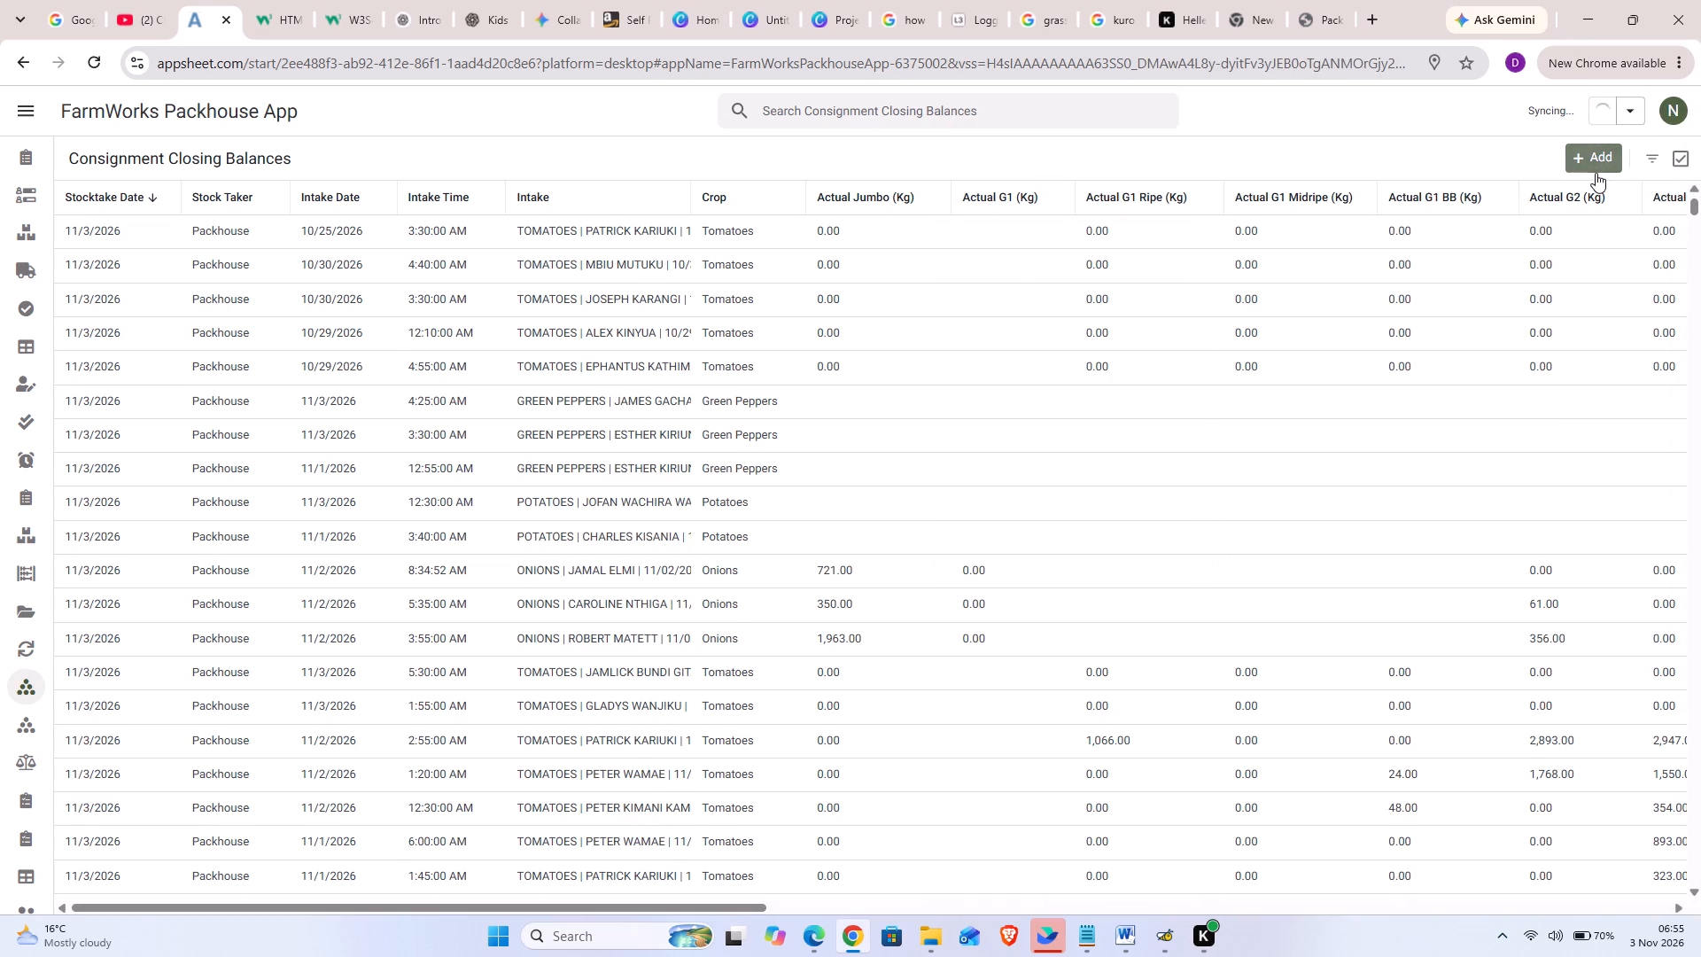
{"action": "left_click", "coordinate": [1562, 299]}
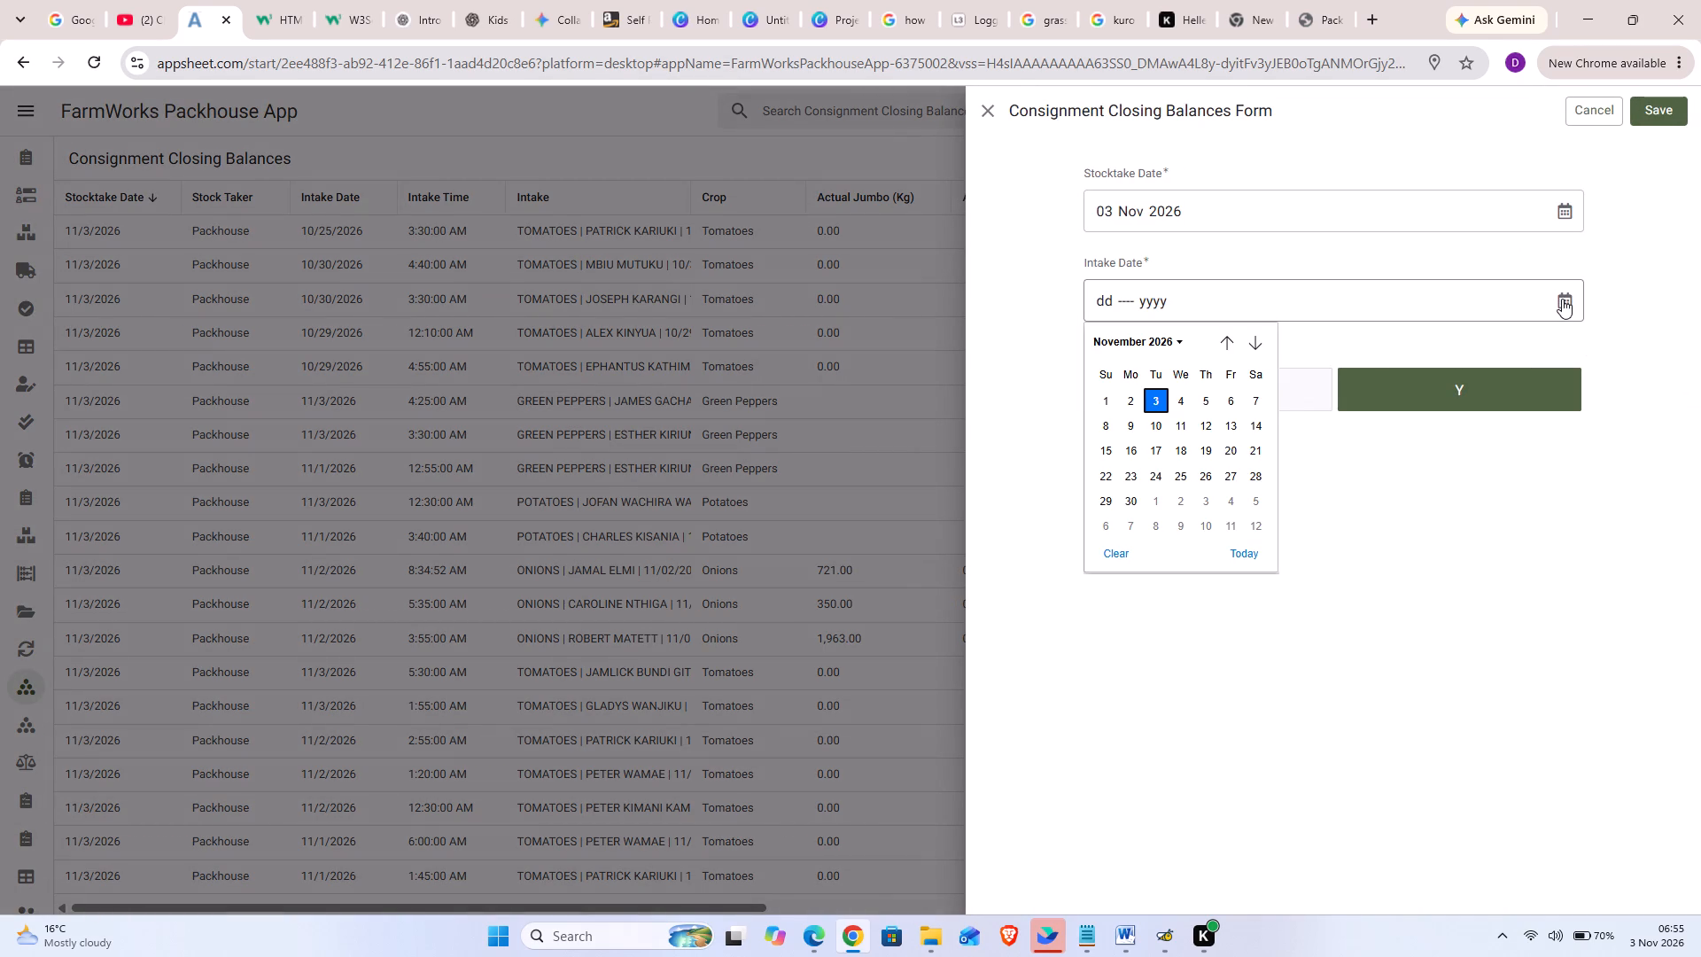
{"action": "left_click", "coordinate": [1232, 346]}
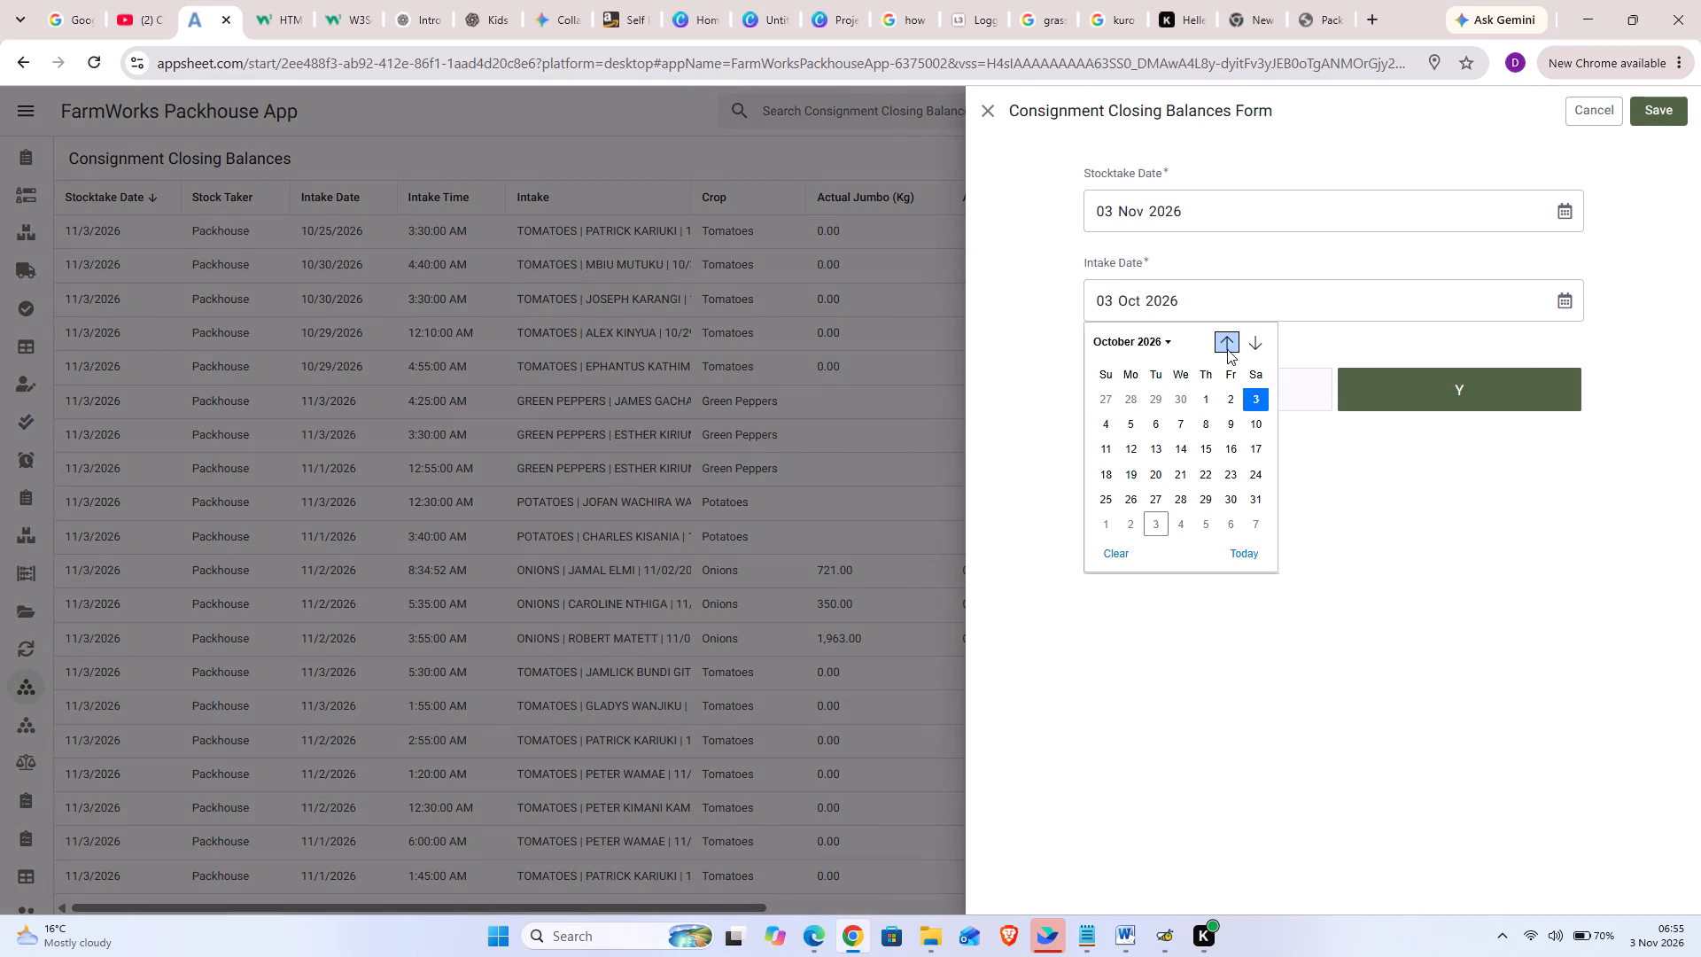
{"action": "left_click", "coordinate": [1105, 499]}
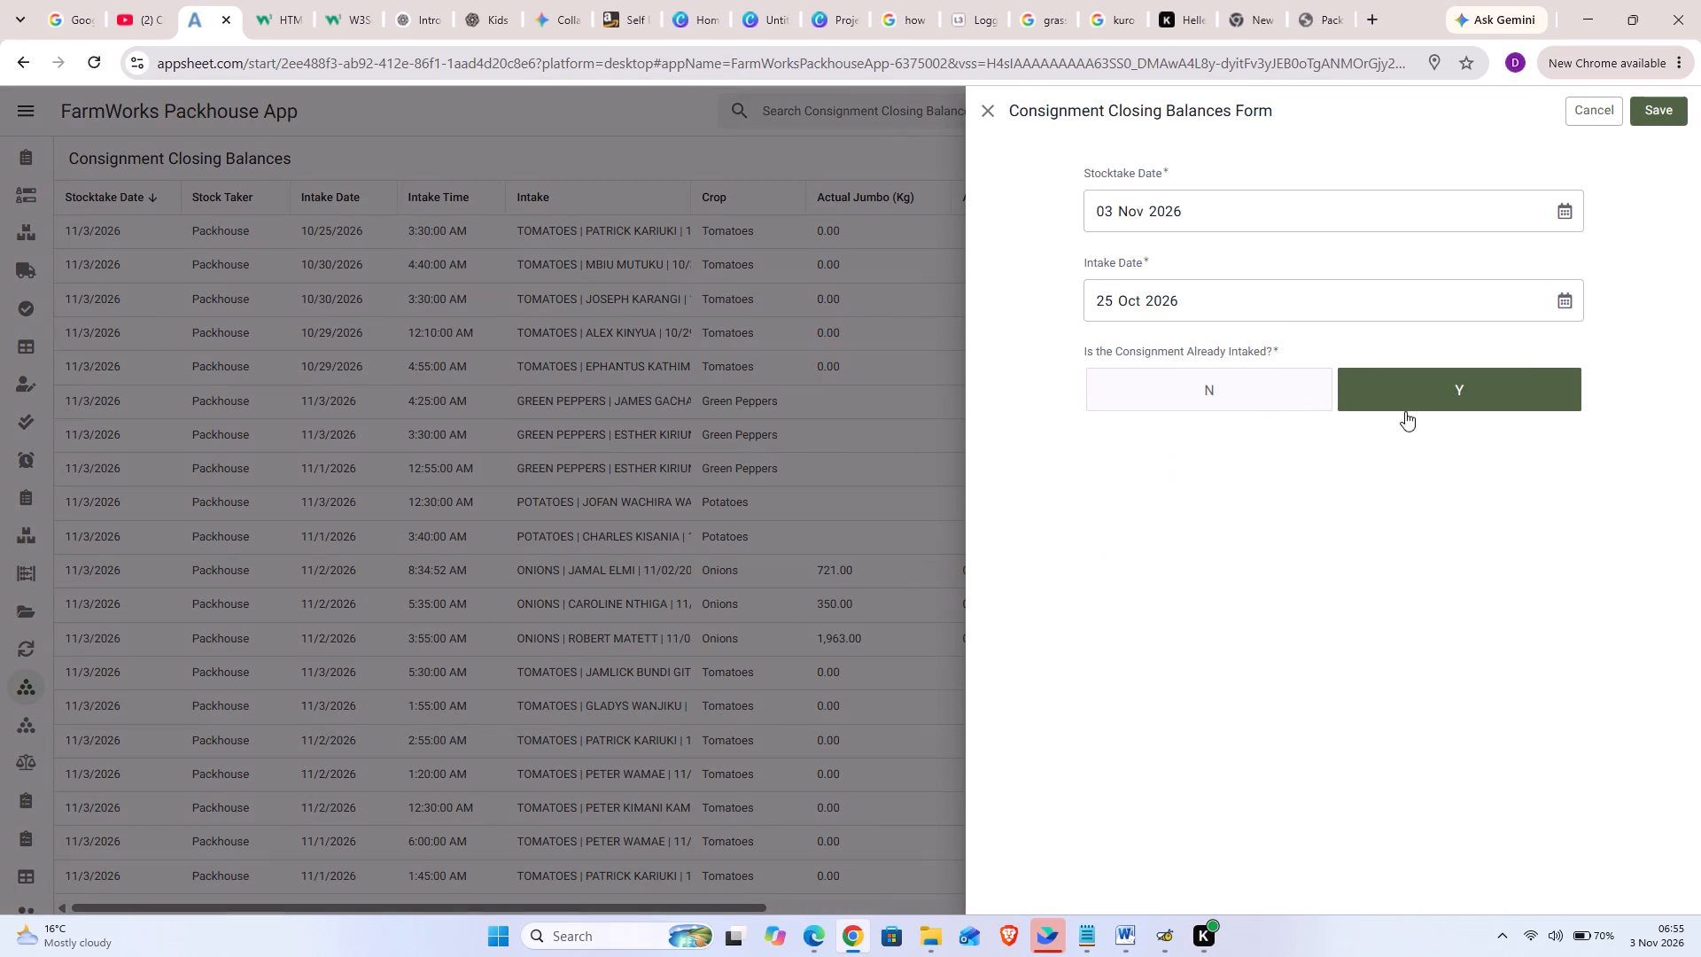
{"action": "left_click", "coordinate": [1463, 392]}
{"action": "left_click", "coordinate": [1463, 392]}
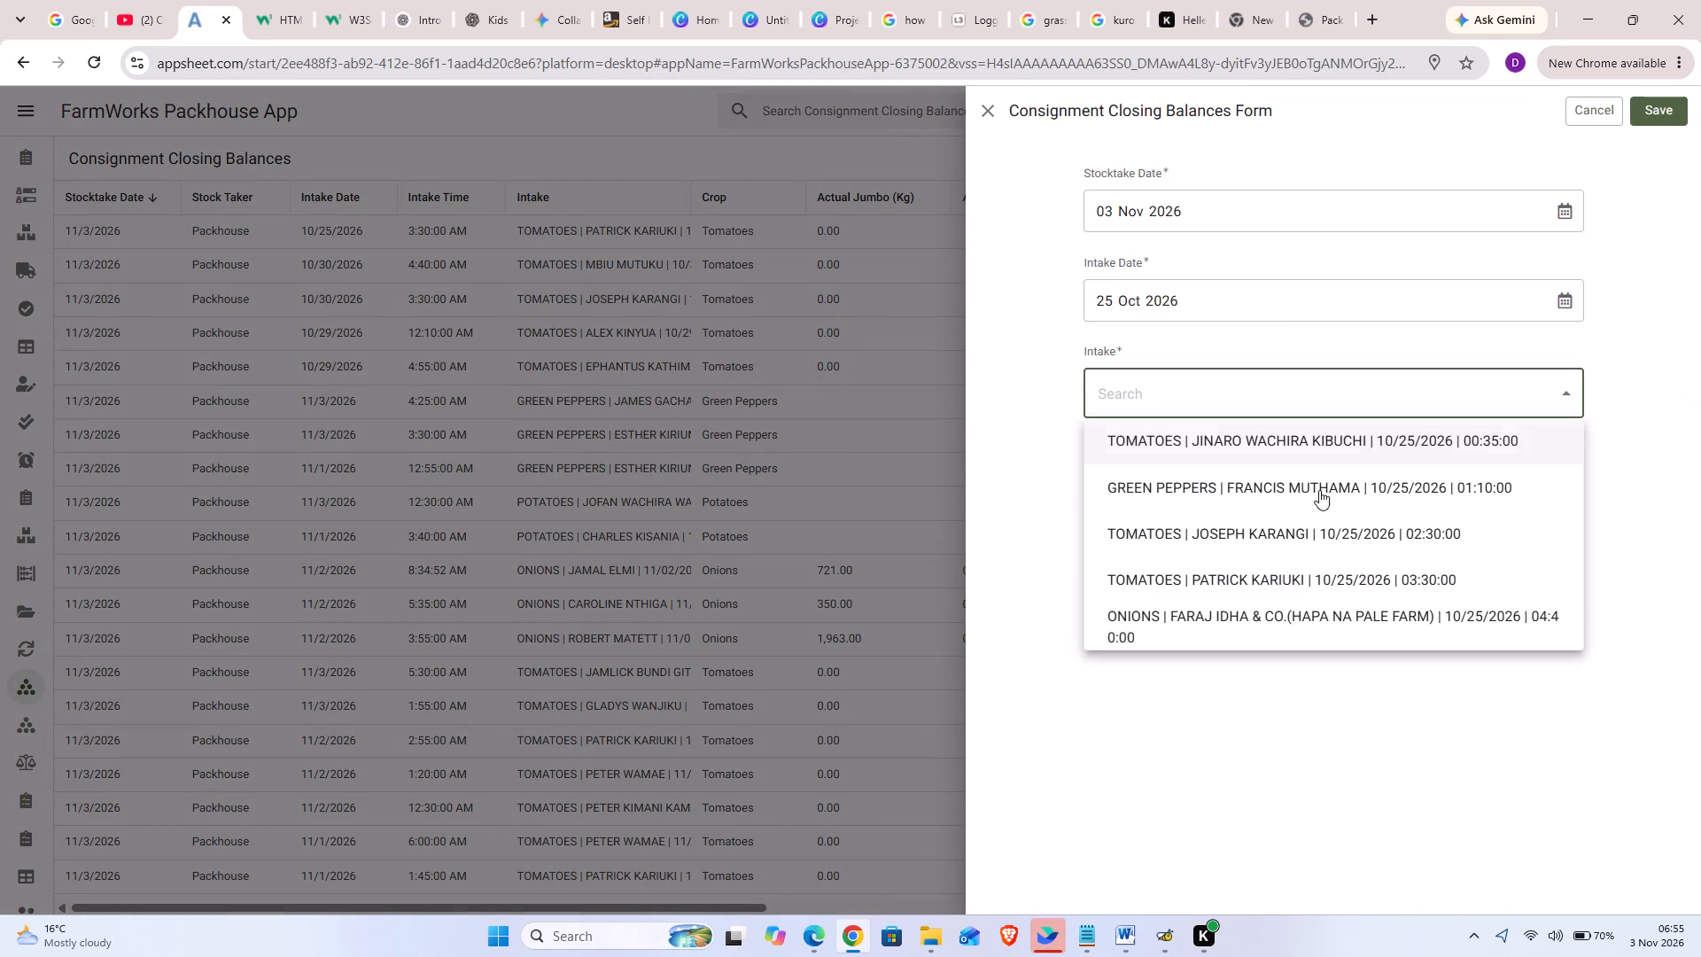
{"action": "left_click", "coordinate": [1312, 541]}
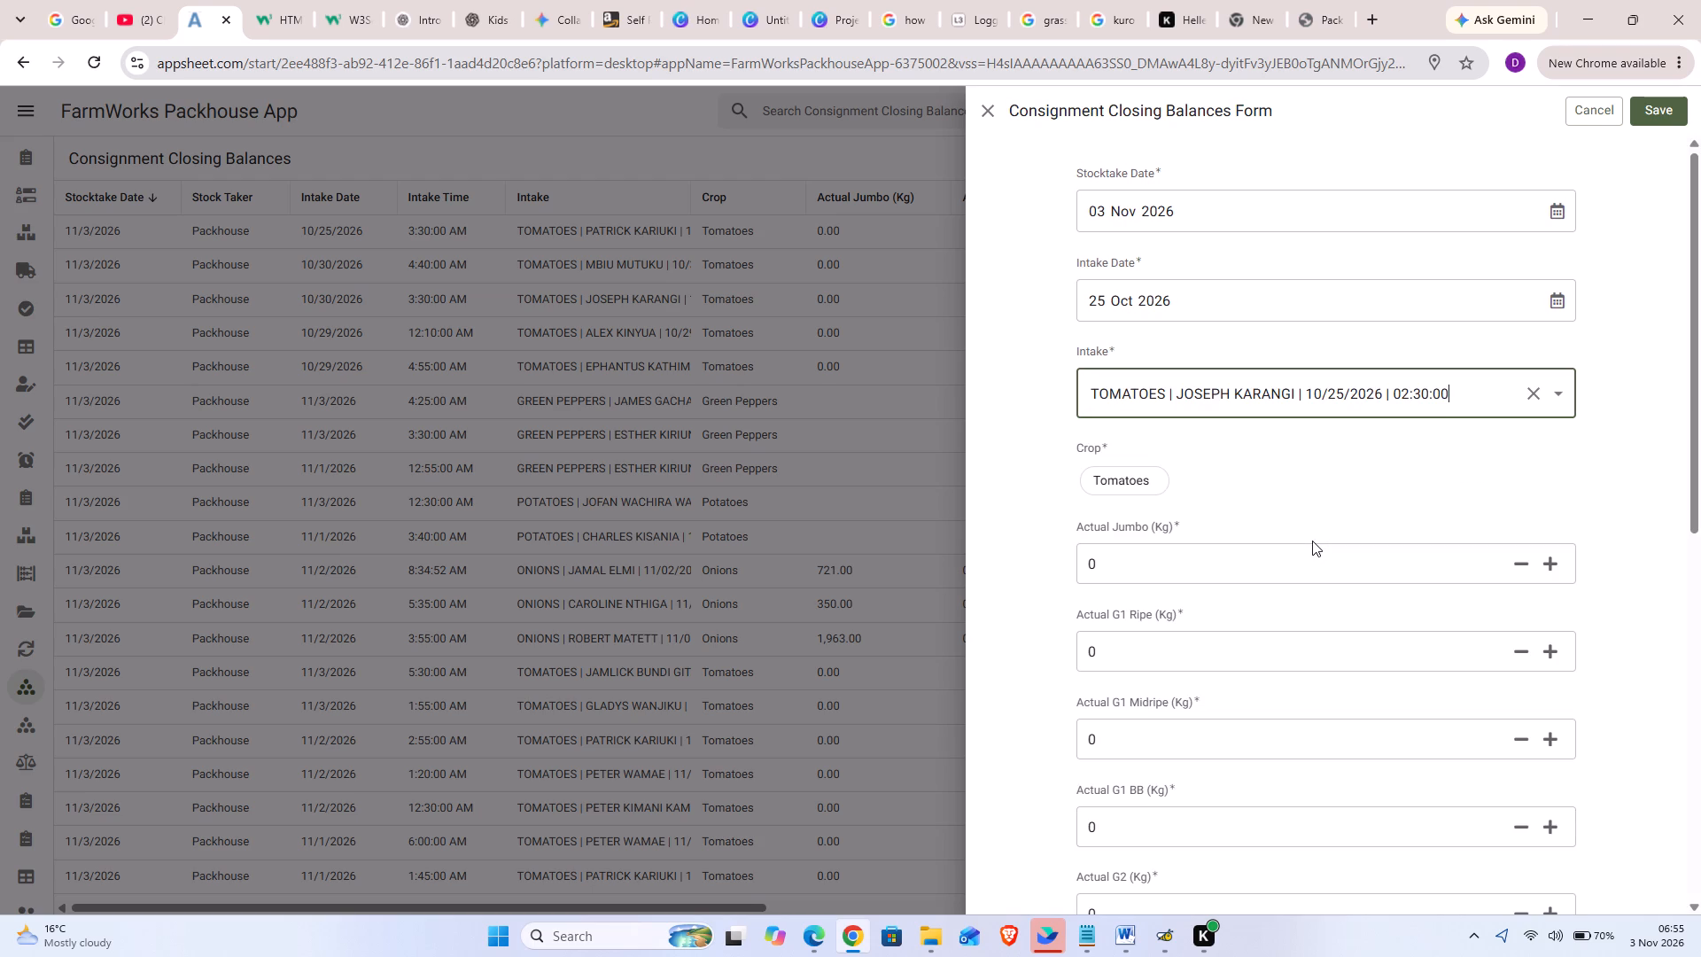
{"action": "scroll", "coordinate": [1281, 687], "scroll_direction": "down", "scroll_amount": 8}
{"action": "left_click", "coordinate": [1141, 782]}
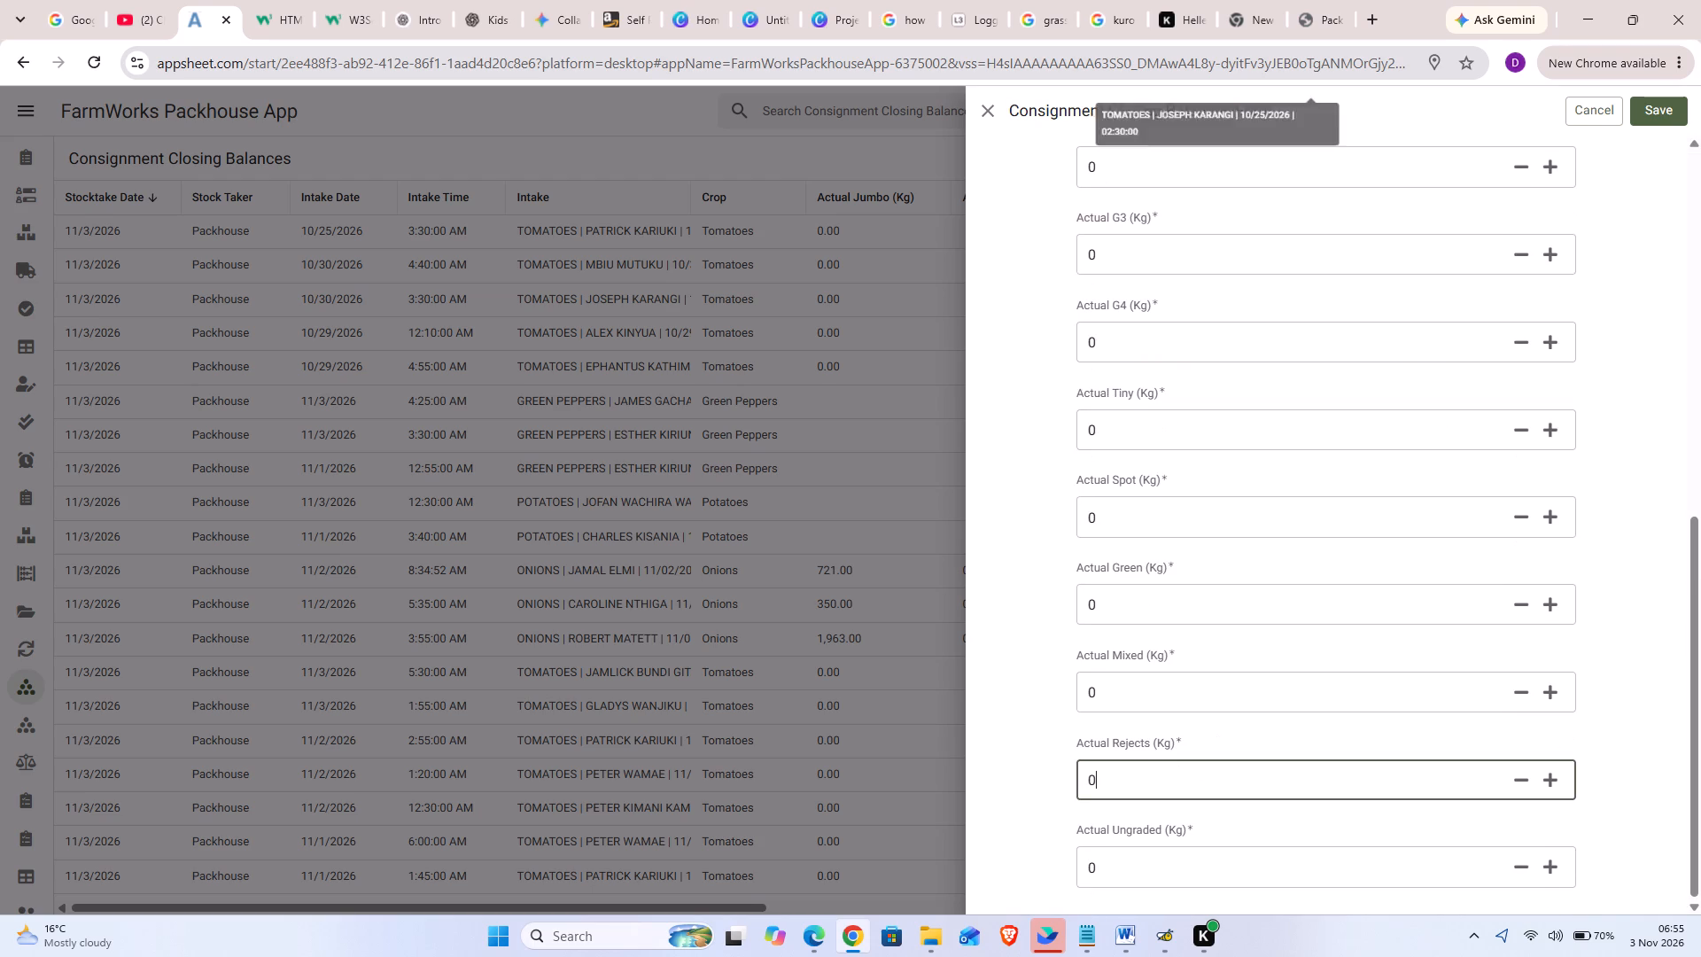
{"action": "key", "text": "BackSpace"}
{"action": "type", "text": "49"}
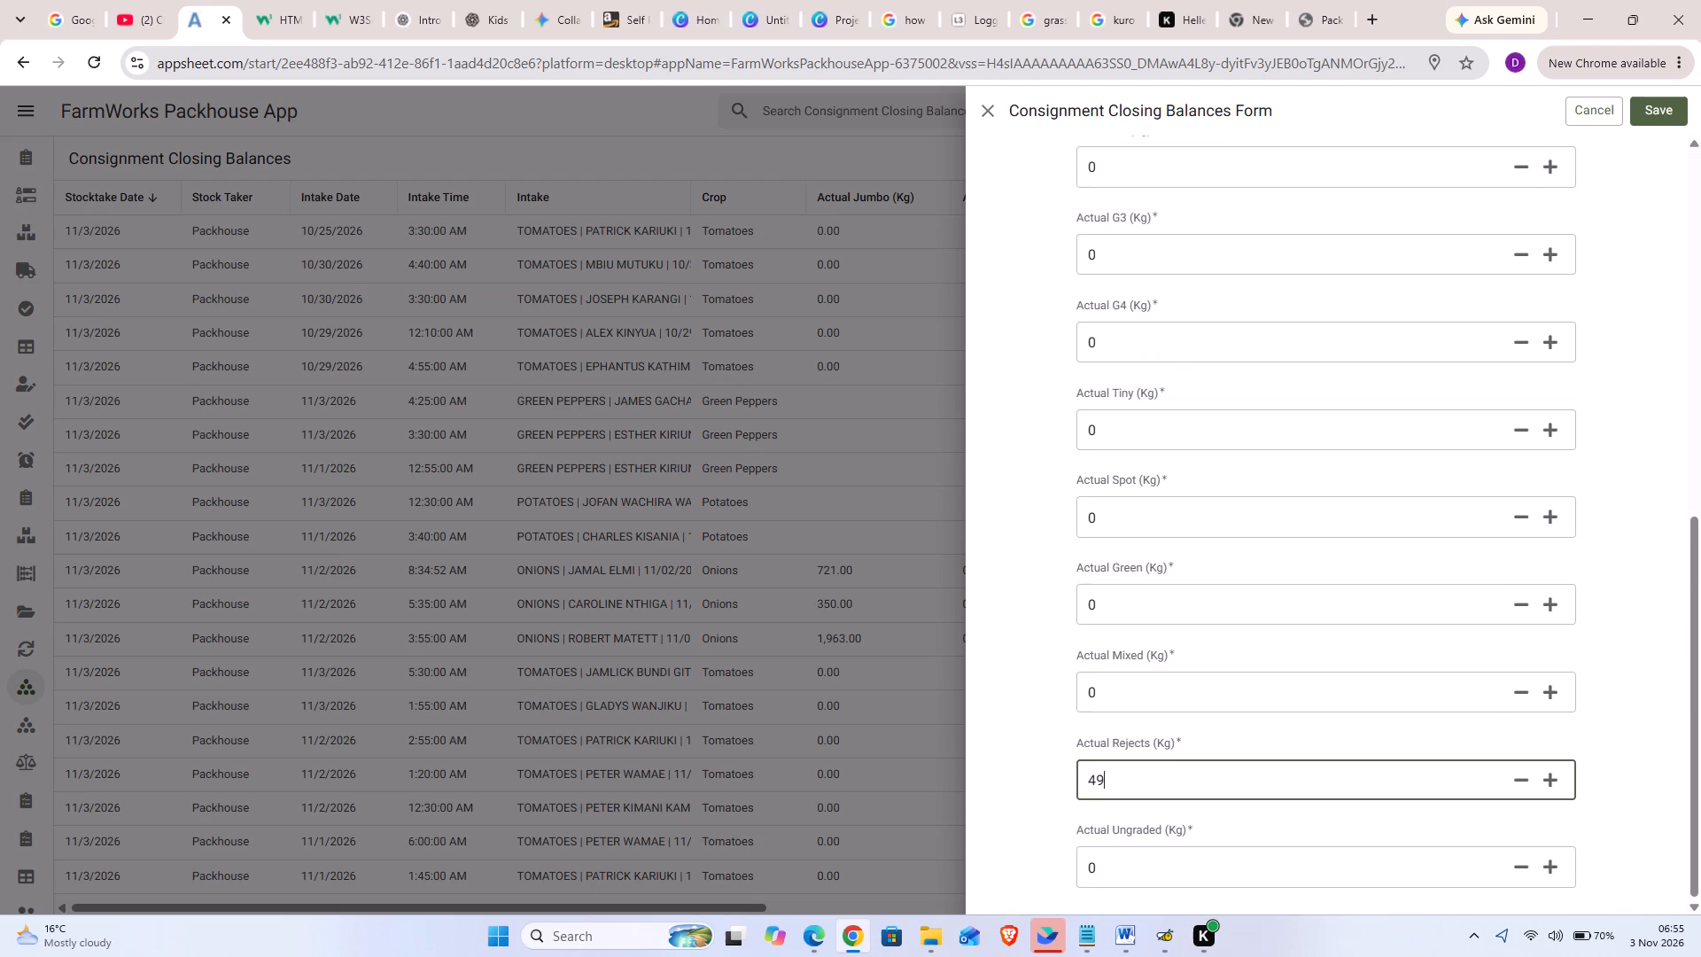
{"action": "left_click", "coordinate": [806, 943]}
{"action": "scroll", "coordinate": [888, 796], "scroll_direction": "down", "scroll_amount": 1}
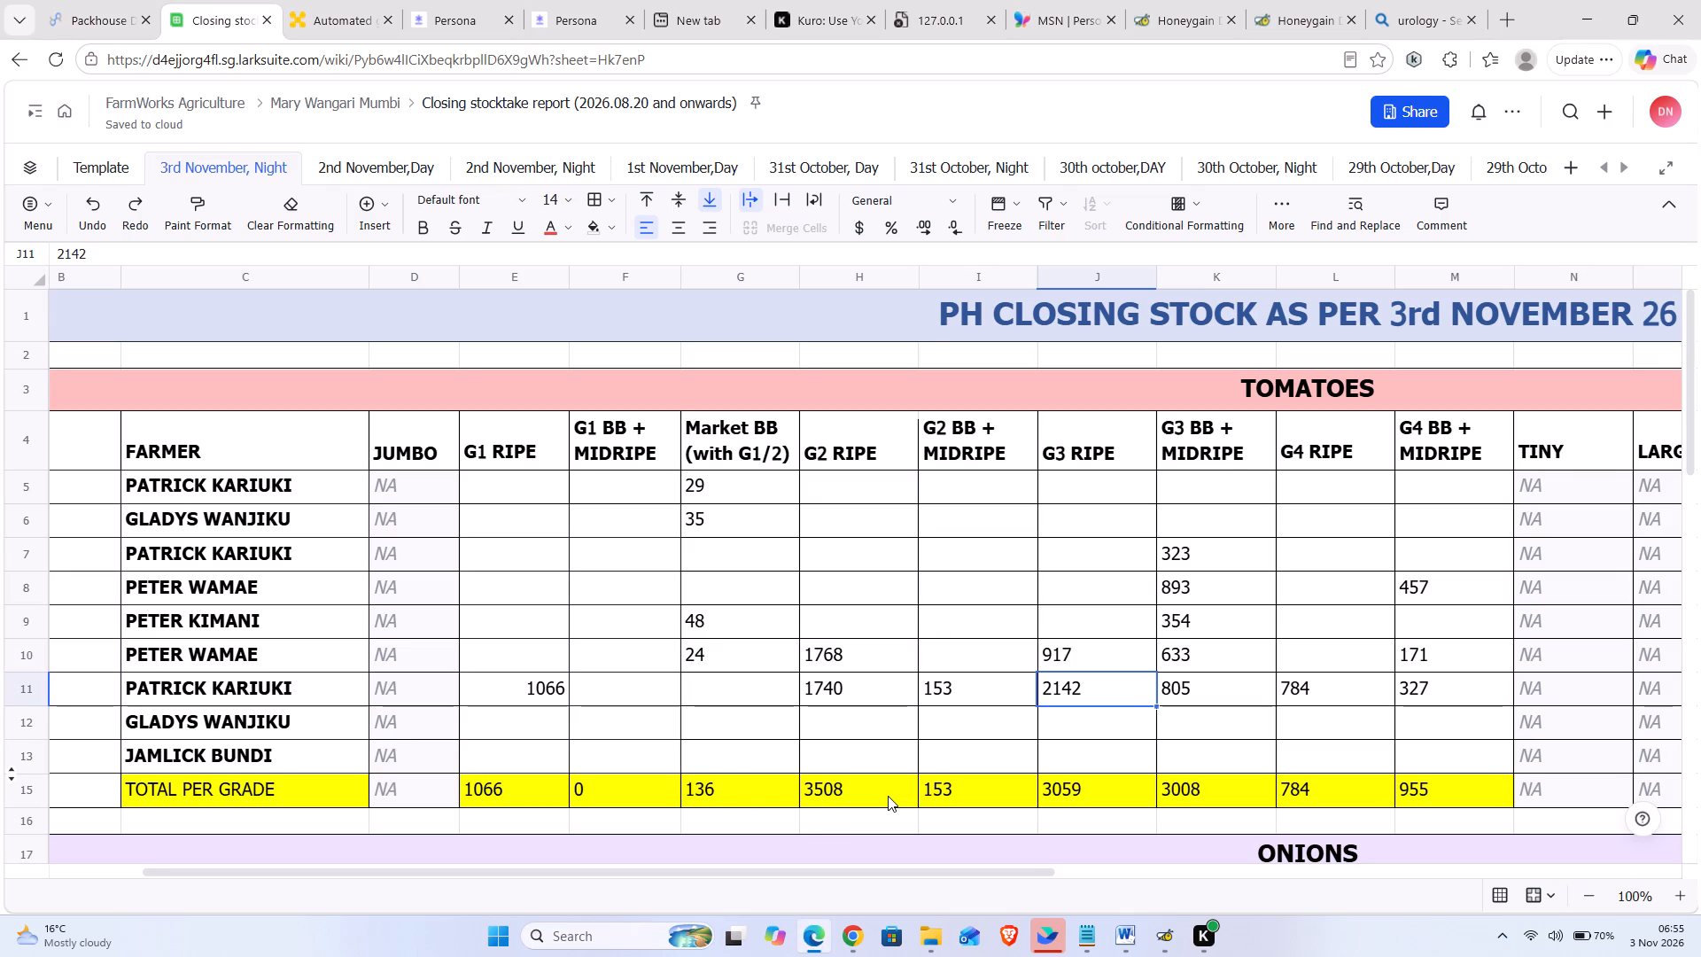
{"action": "scroll", "coordinate": [888, 796], "scroll_direction": "down", "scroll_amount": 2}
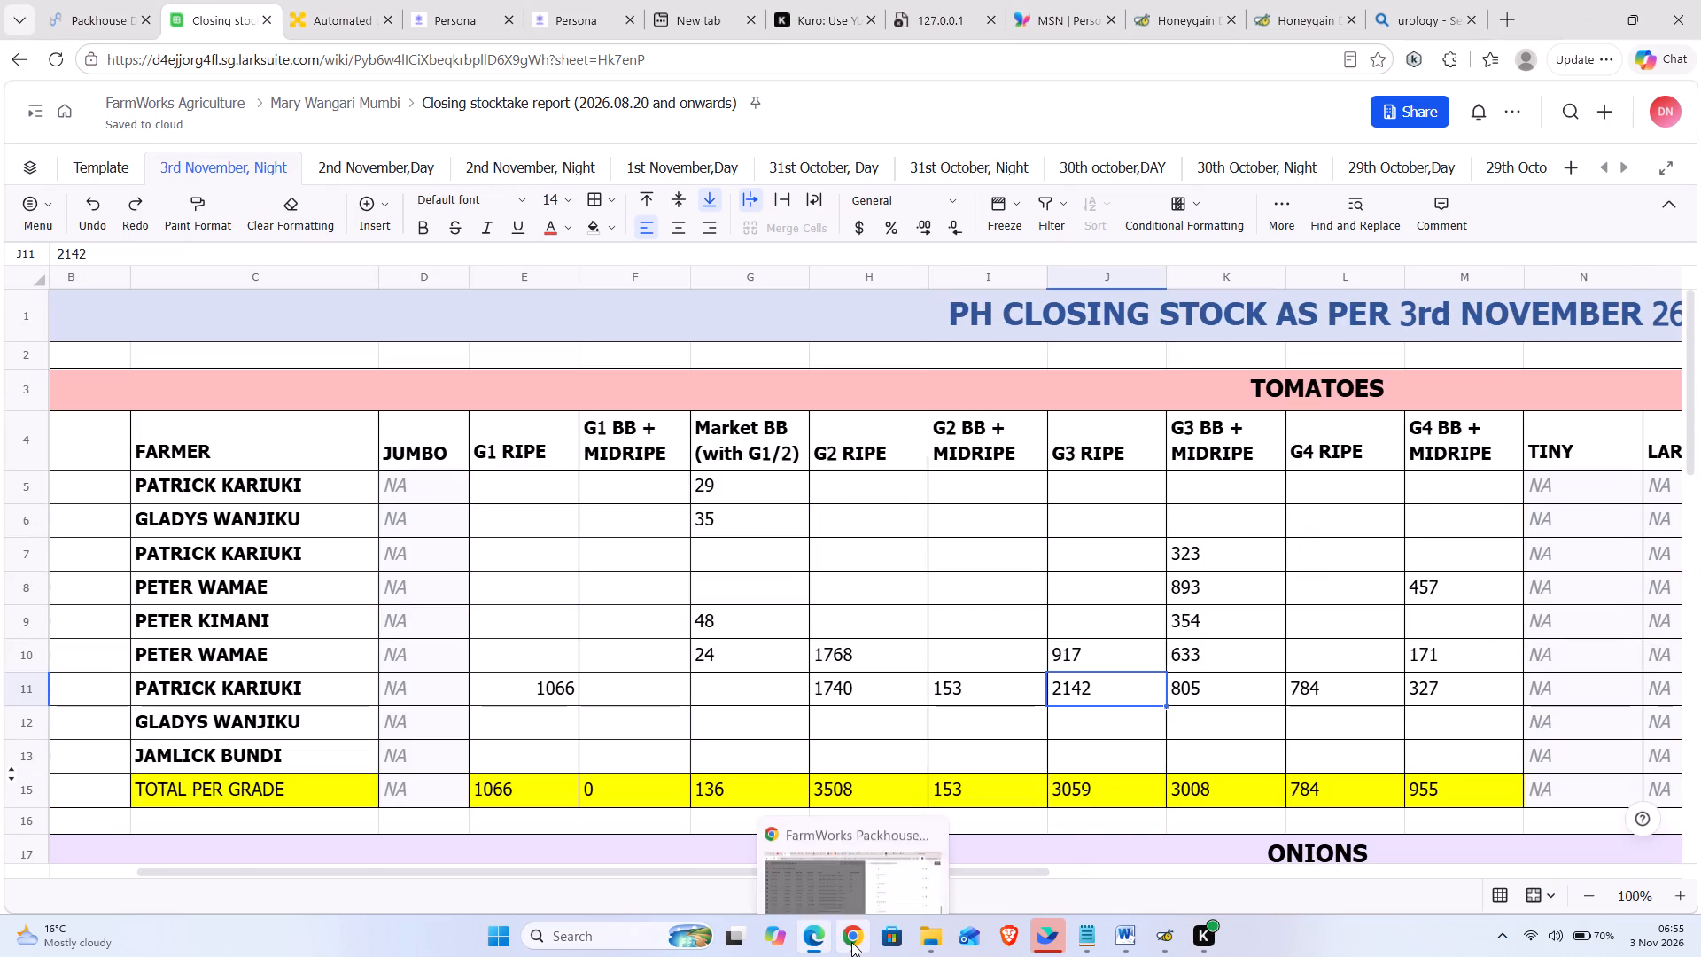
{"action": "left_click", "coordinate": [851, 942]}
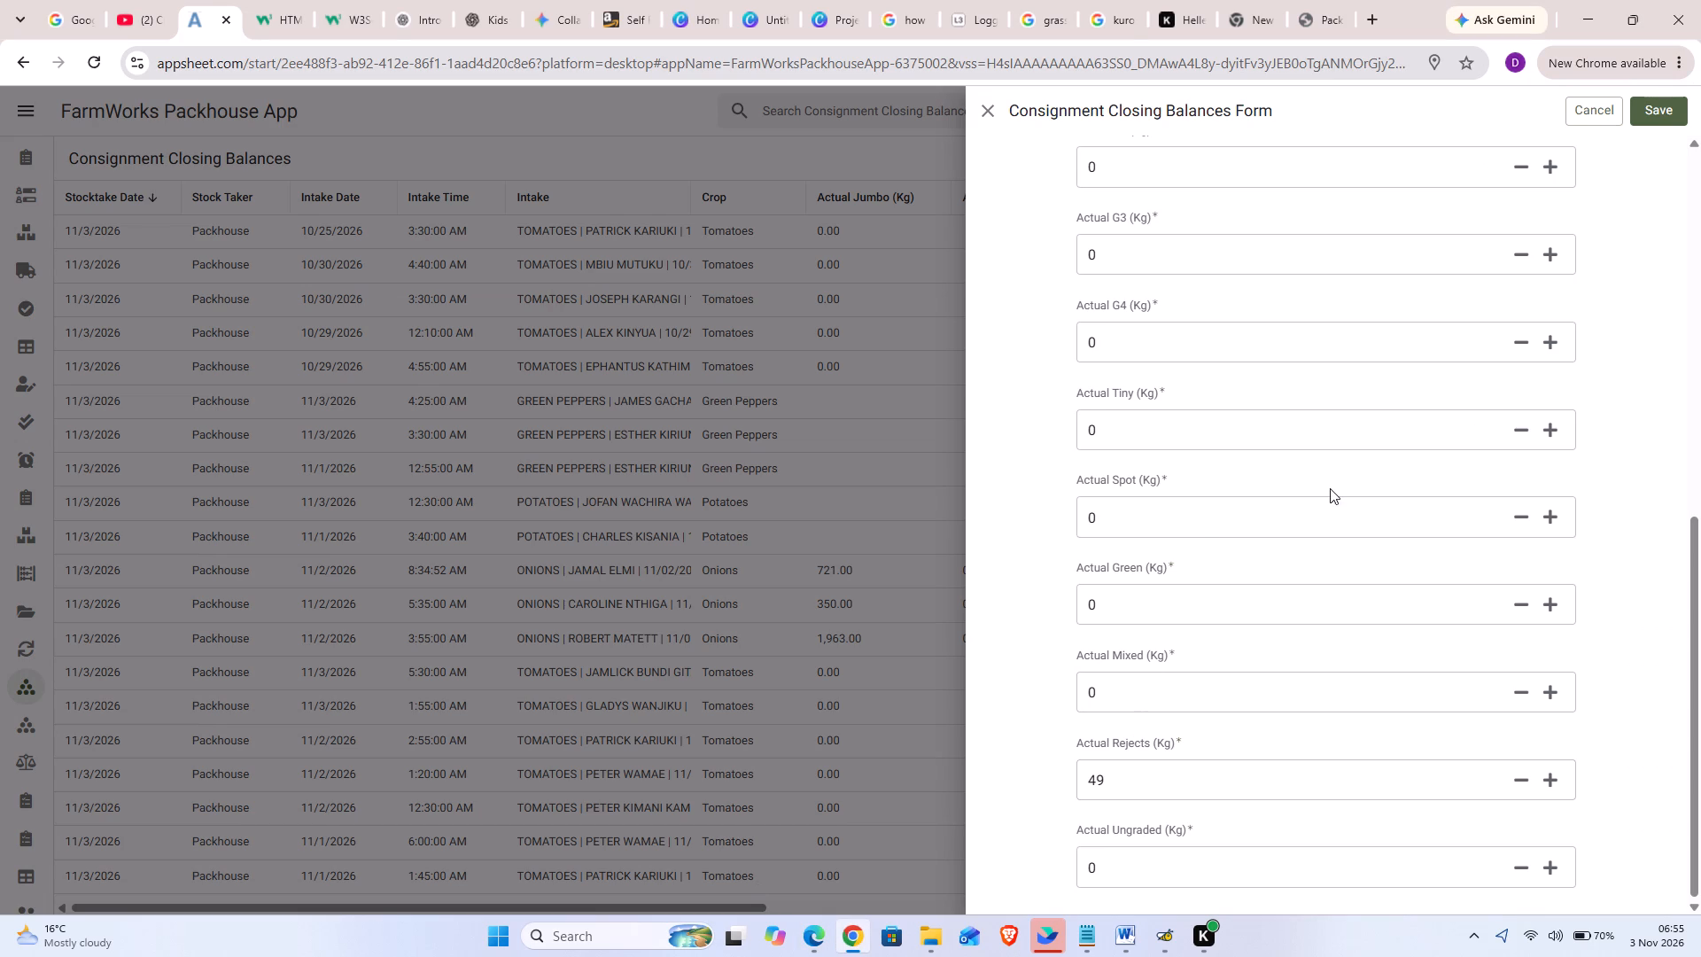
{"action": "left_click", "coordinate": [1666, 110]}
Add and save a closing balance for the 26 Oct 2026, 00:50 tomatoes intake with Actual Rejects 10 kg.
{"action": "left_click", "coordinate": [1600, 159]}
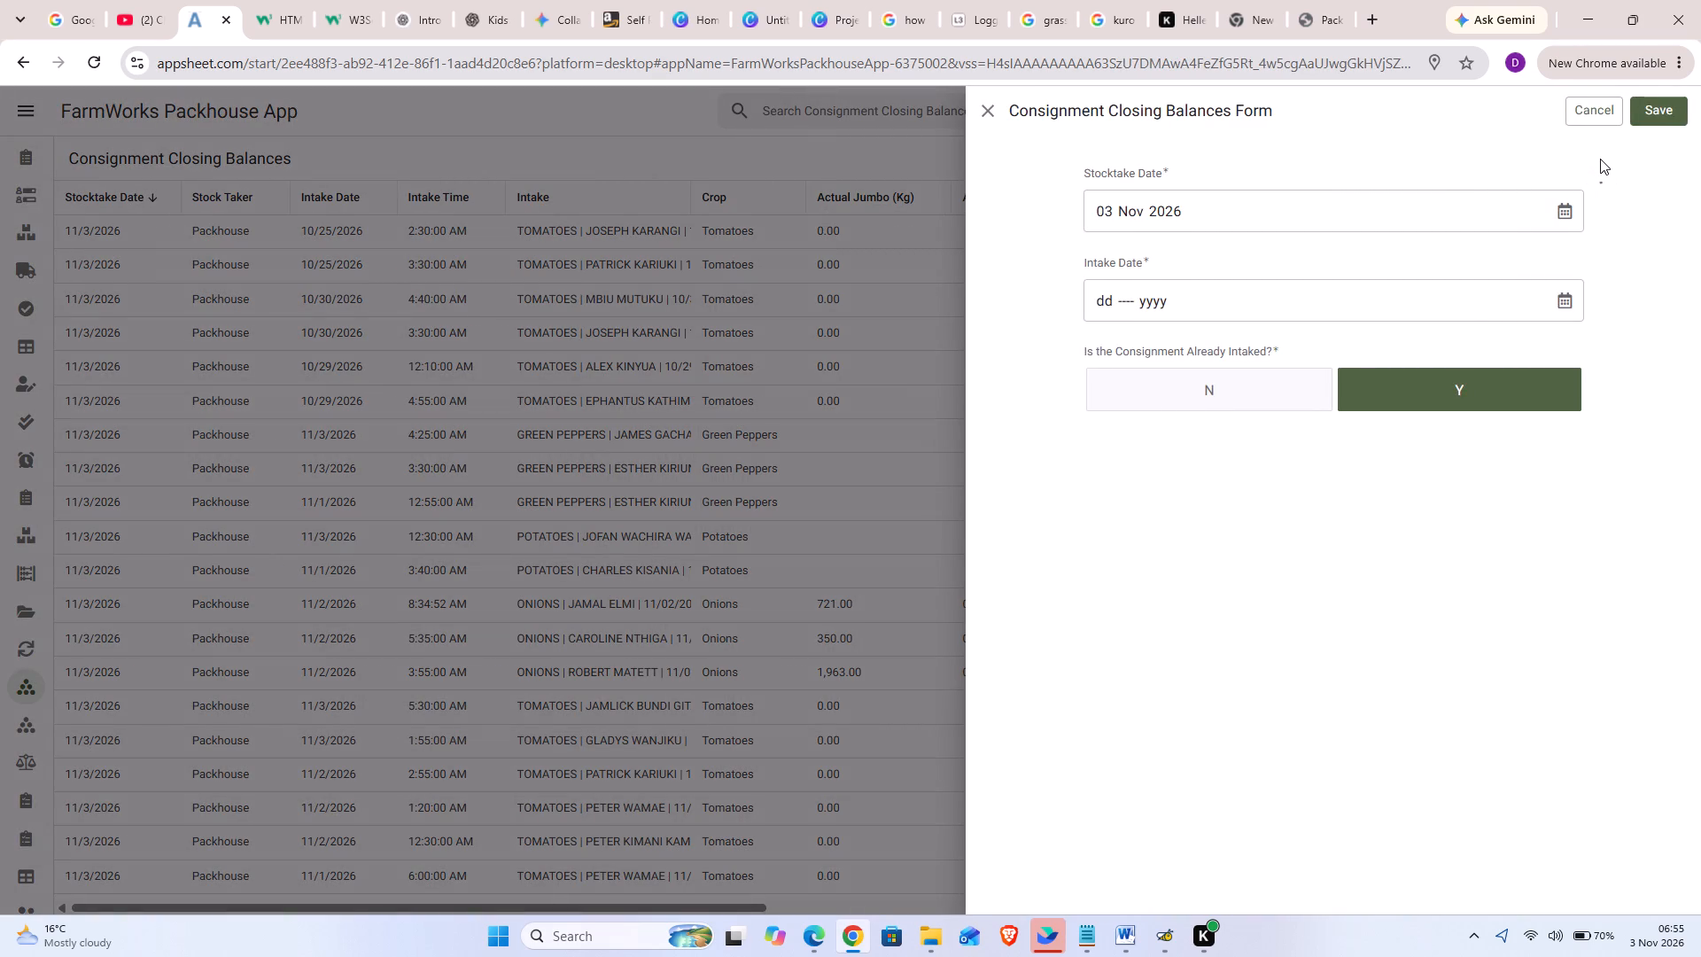
{"action": "left_click", "coordinate": [1573, 307]}
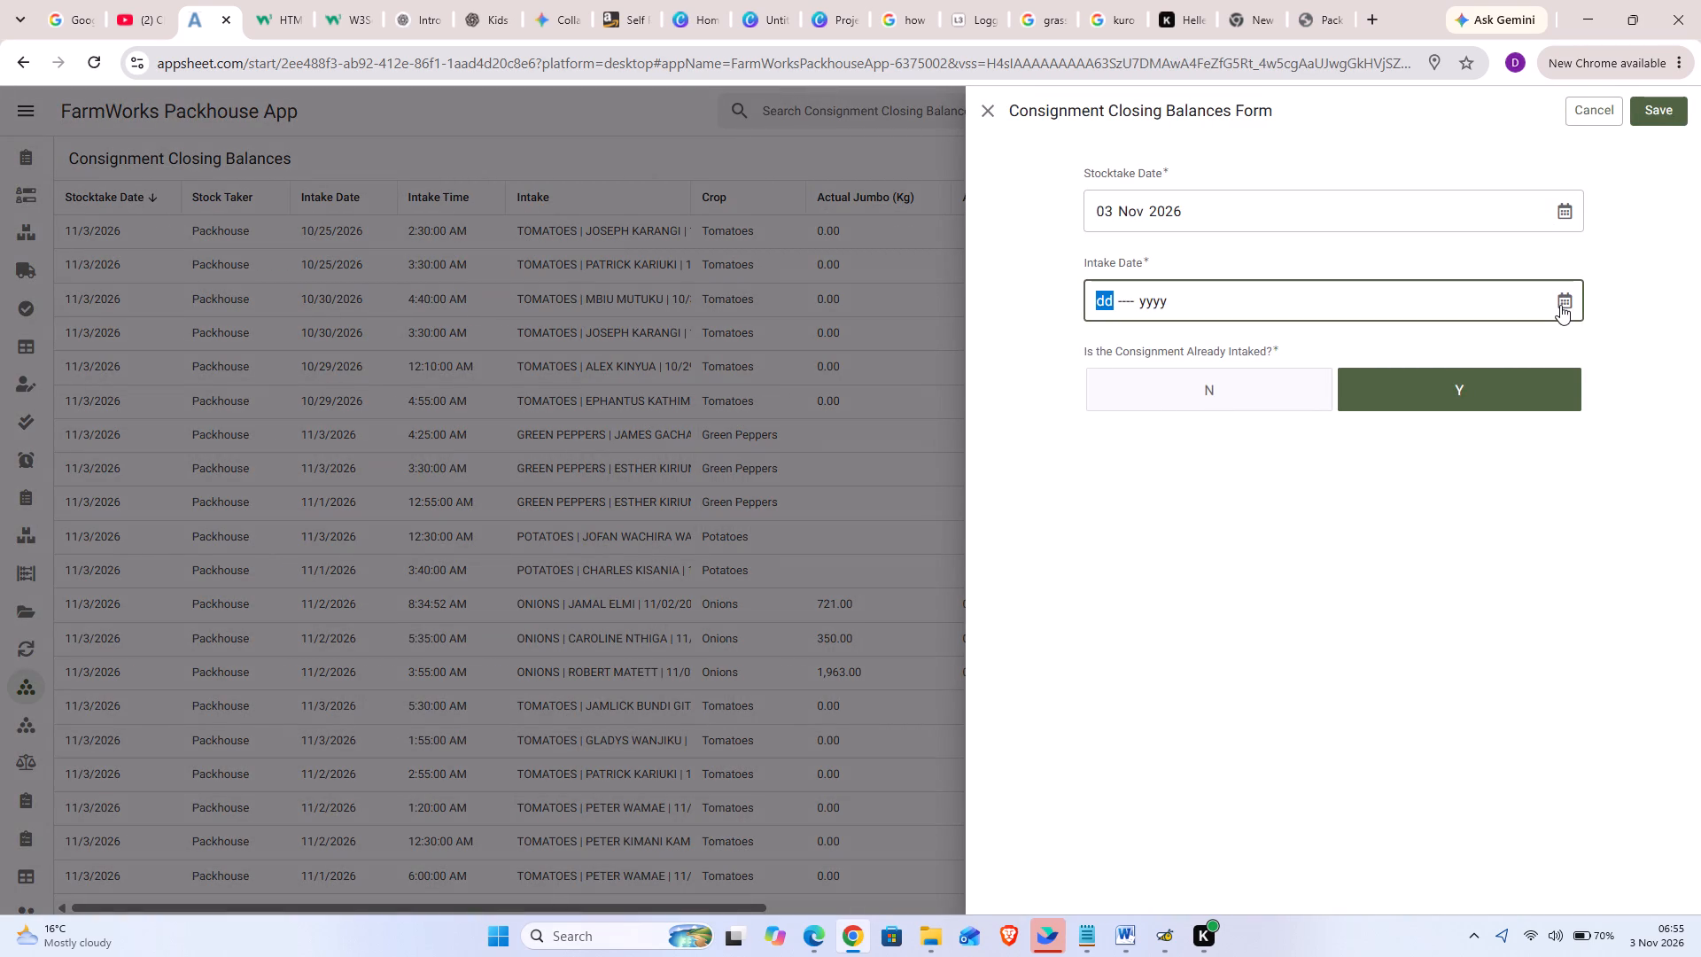
{"action": "left_click", "coordinate": [1560, 305]}
{"action": "left_click", "coordinate": [1228, 347]}
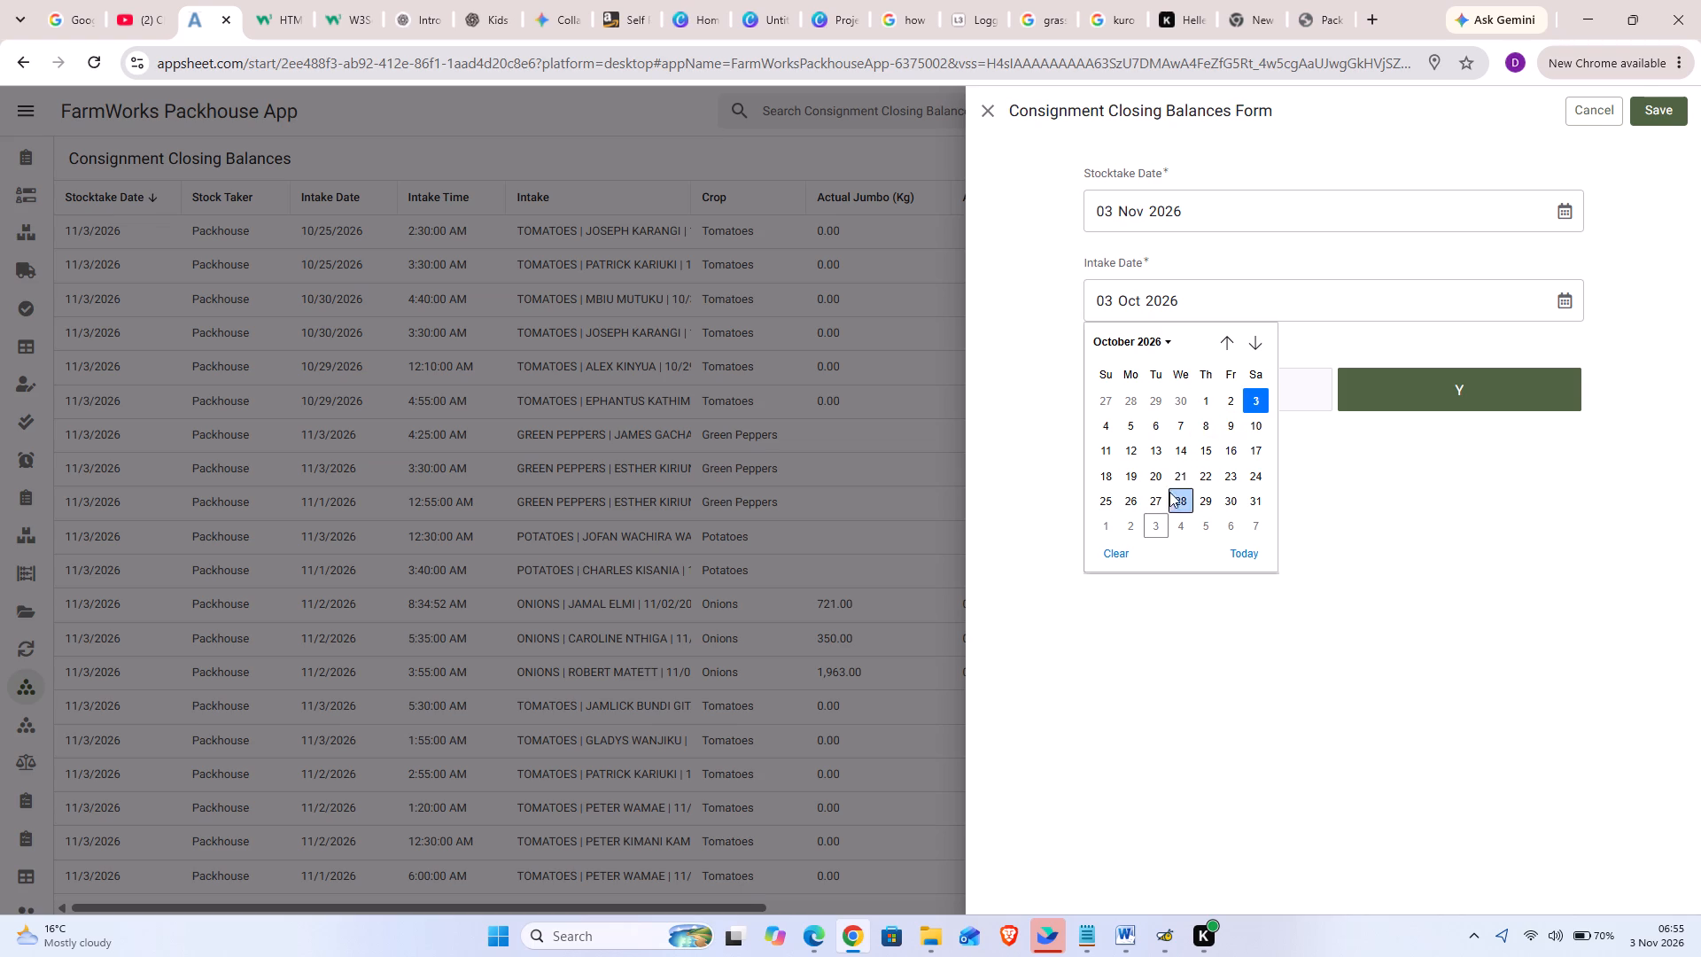
{"action": "left_click", "coordinate": [1134, 504]}
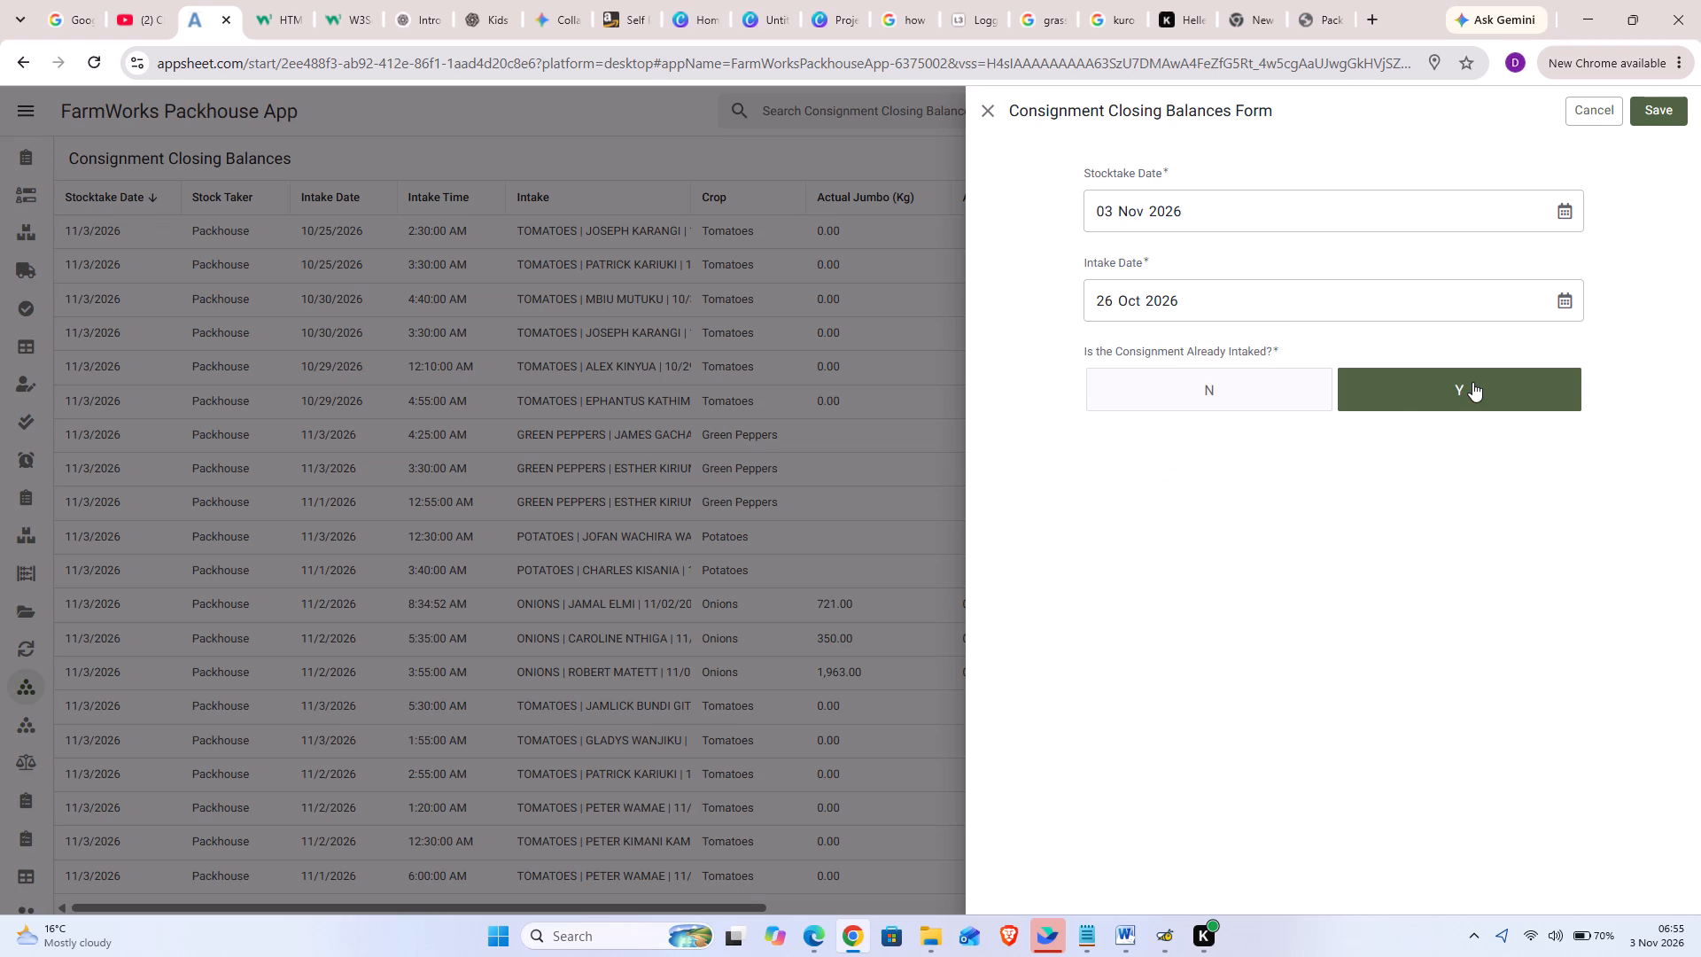
{"action": "left_click", "coordinate": [1472, 382]}
{"action": "left_click", "coordinate": [1472, 382]}
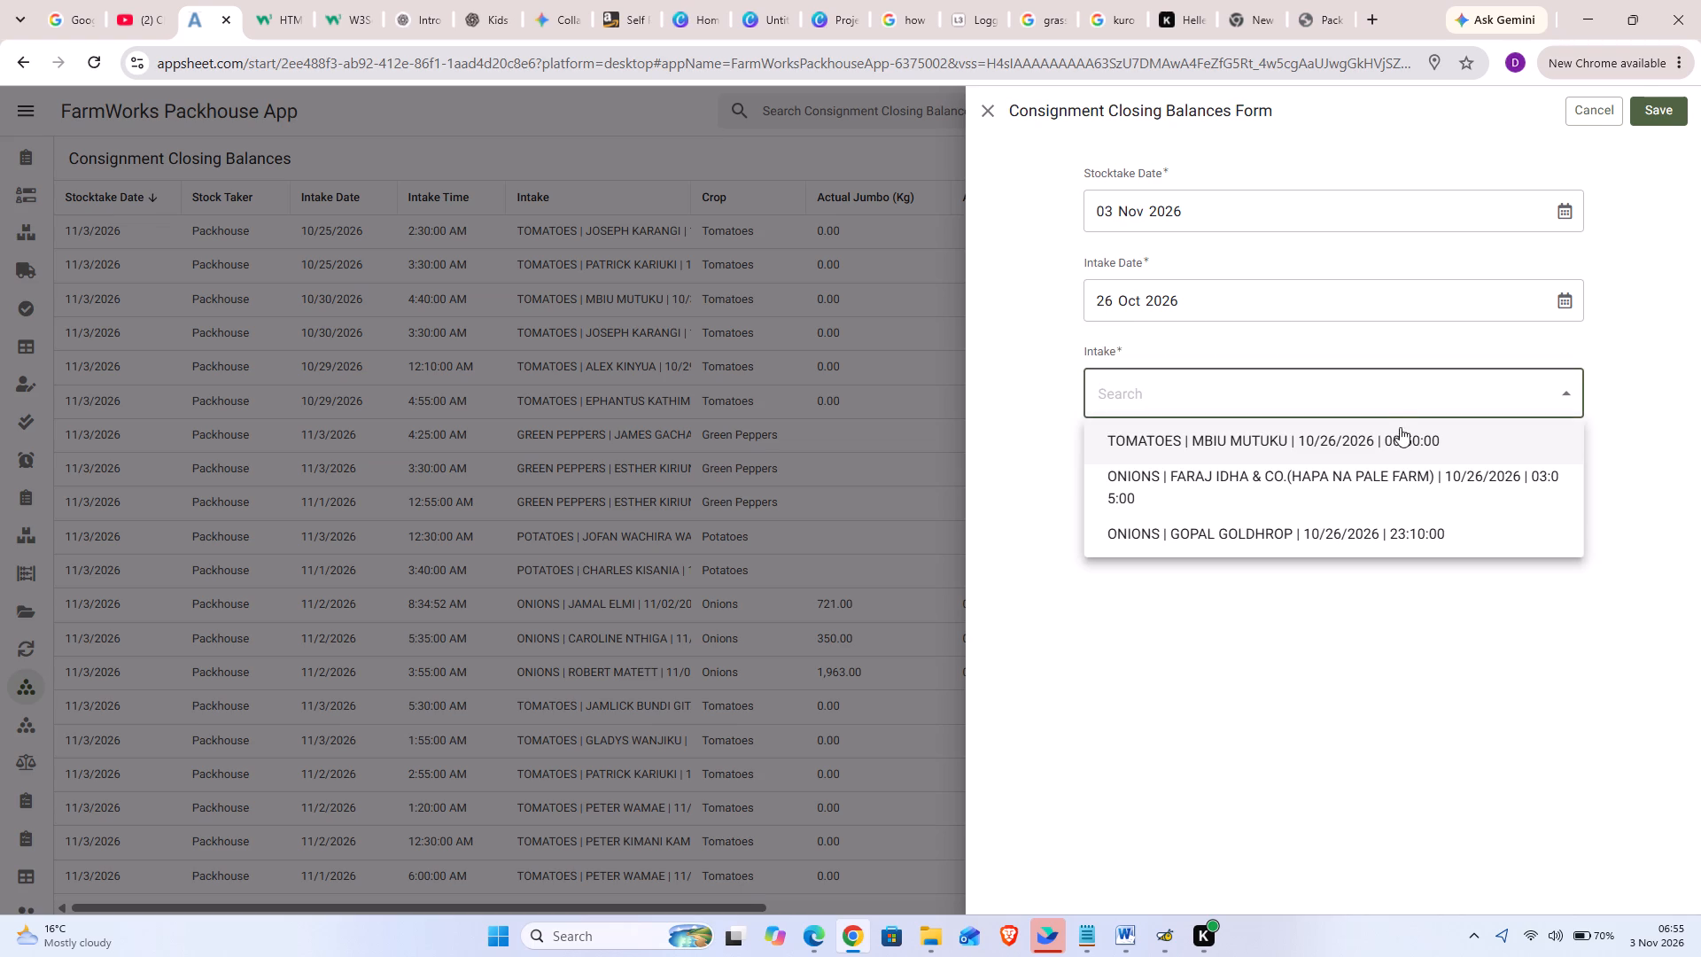
{"action": "left_click", "coordinate": [1390, 440]}
{"action": "scroll", "coordinate": [1388, 633], "scroll_direction": "down", "scroll_amount": 2}
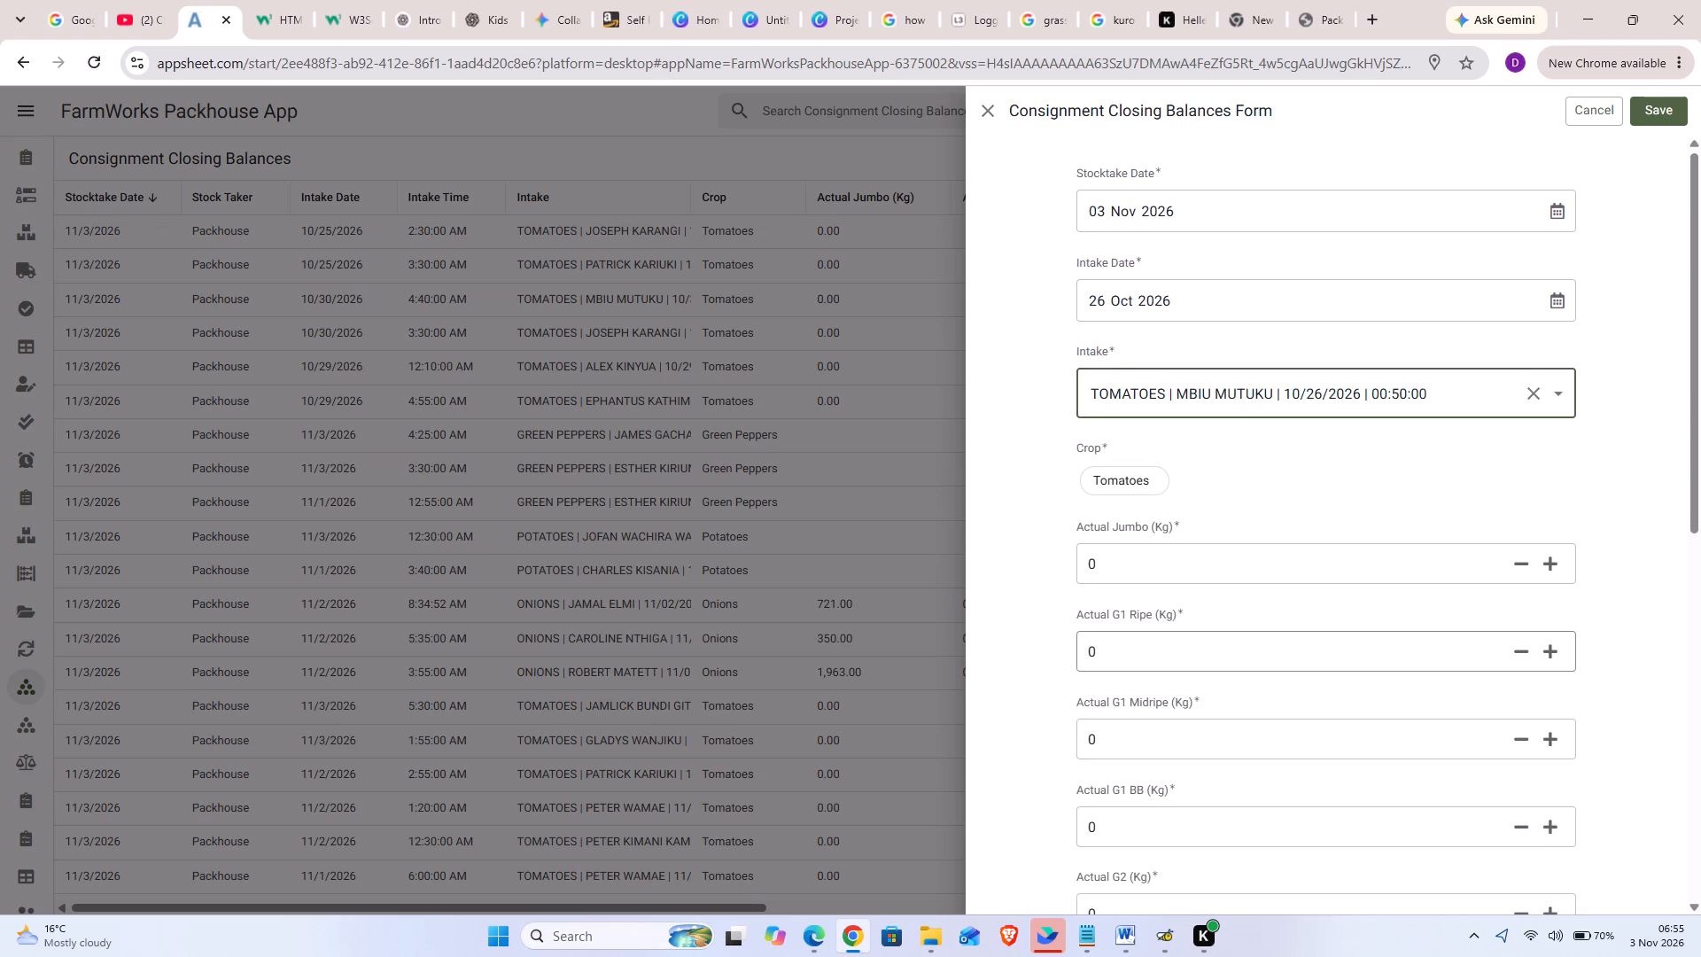
{"action": "scroll", "coordinate": [1388, 633], "scroll_direction": "down", "scroll_amount": 5}
{"action": "left_click", "coordinate": [1083, 783]}
{"action": "key", "text": "1"}
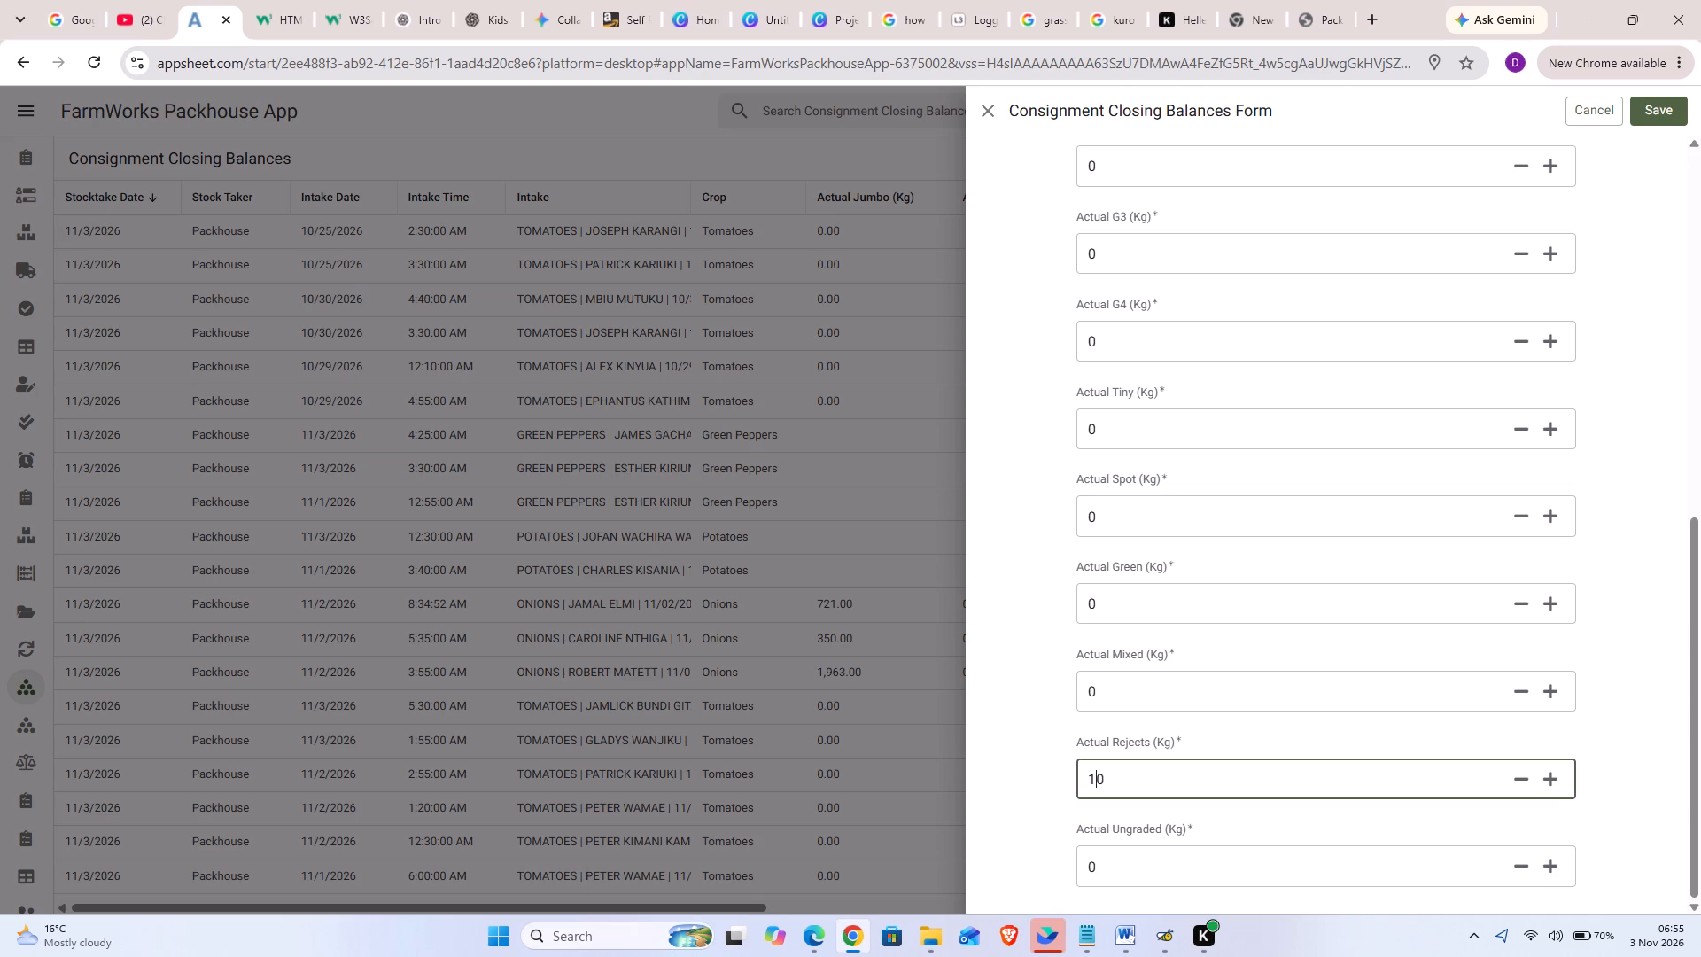
{"action": "left_click", "coordinate": [1669, 125]}
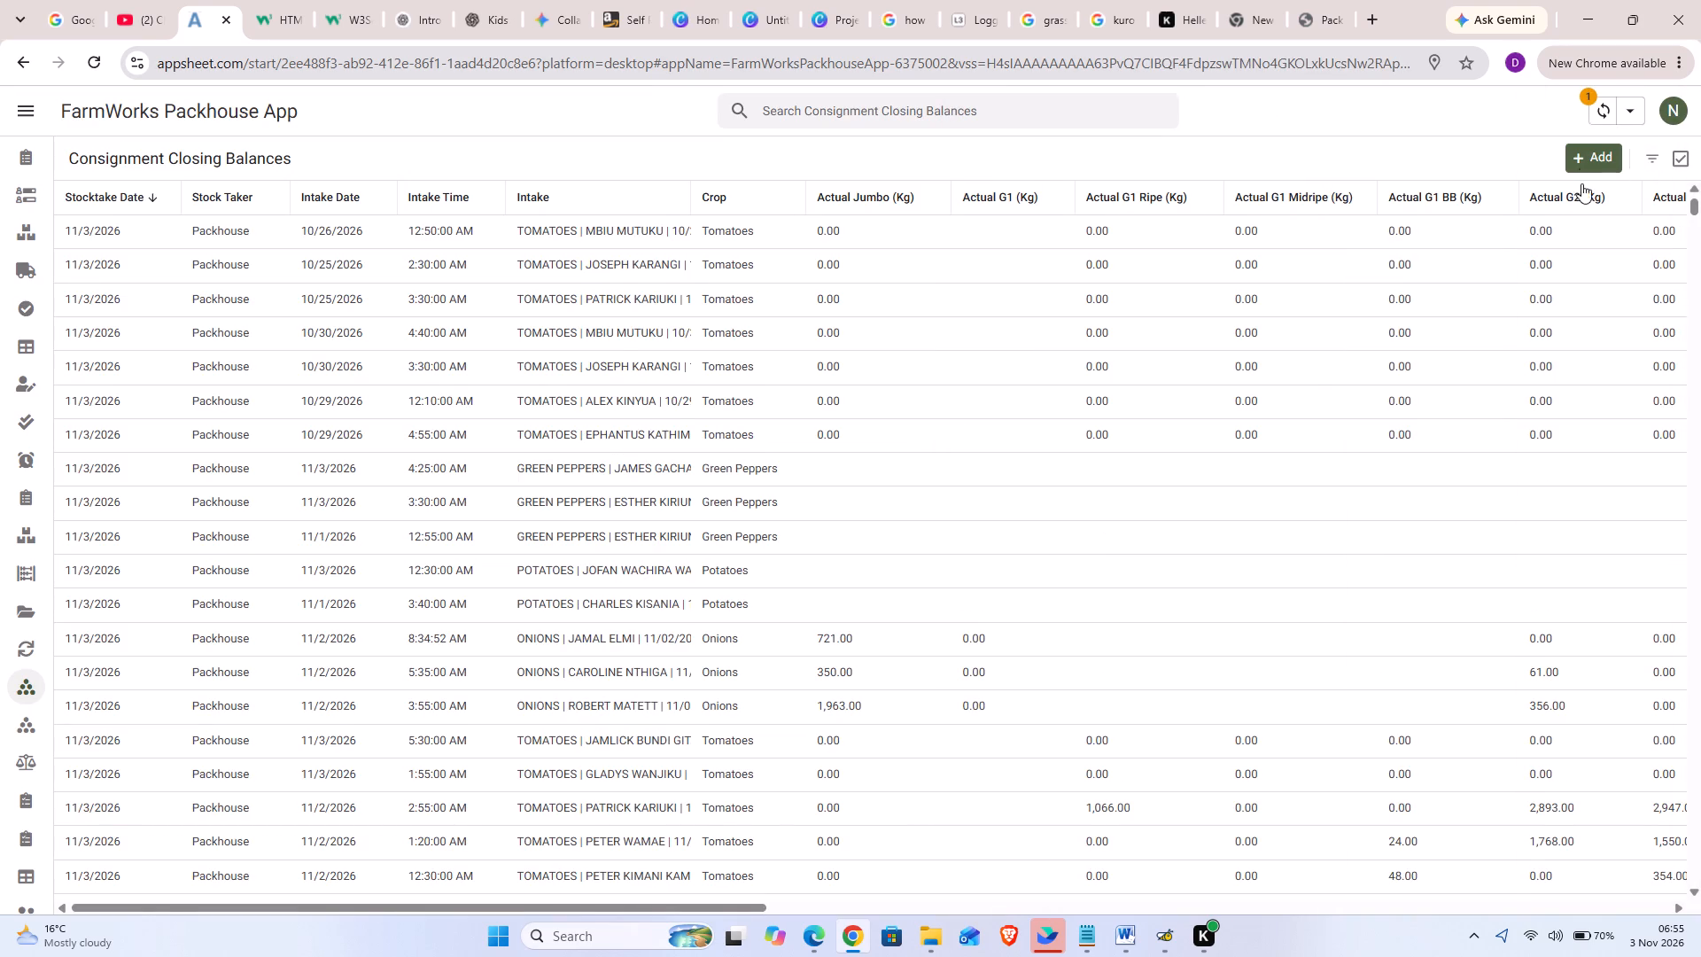
Add and save a closing balance for the 27 Oct 2026, 02:00 tomatoes intake with Actual Rejects 15 kg.
{"action": "left_click", "coordinate": [1585, 147]}
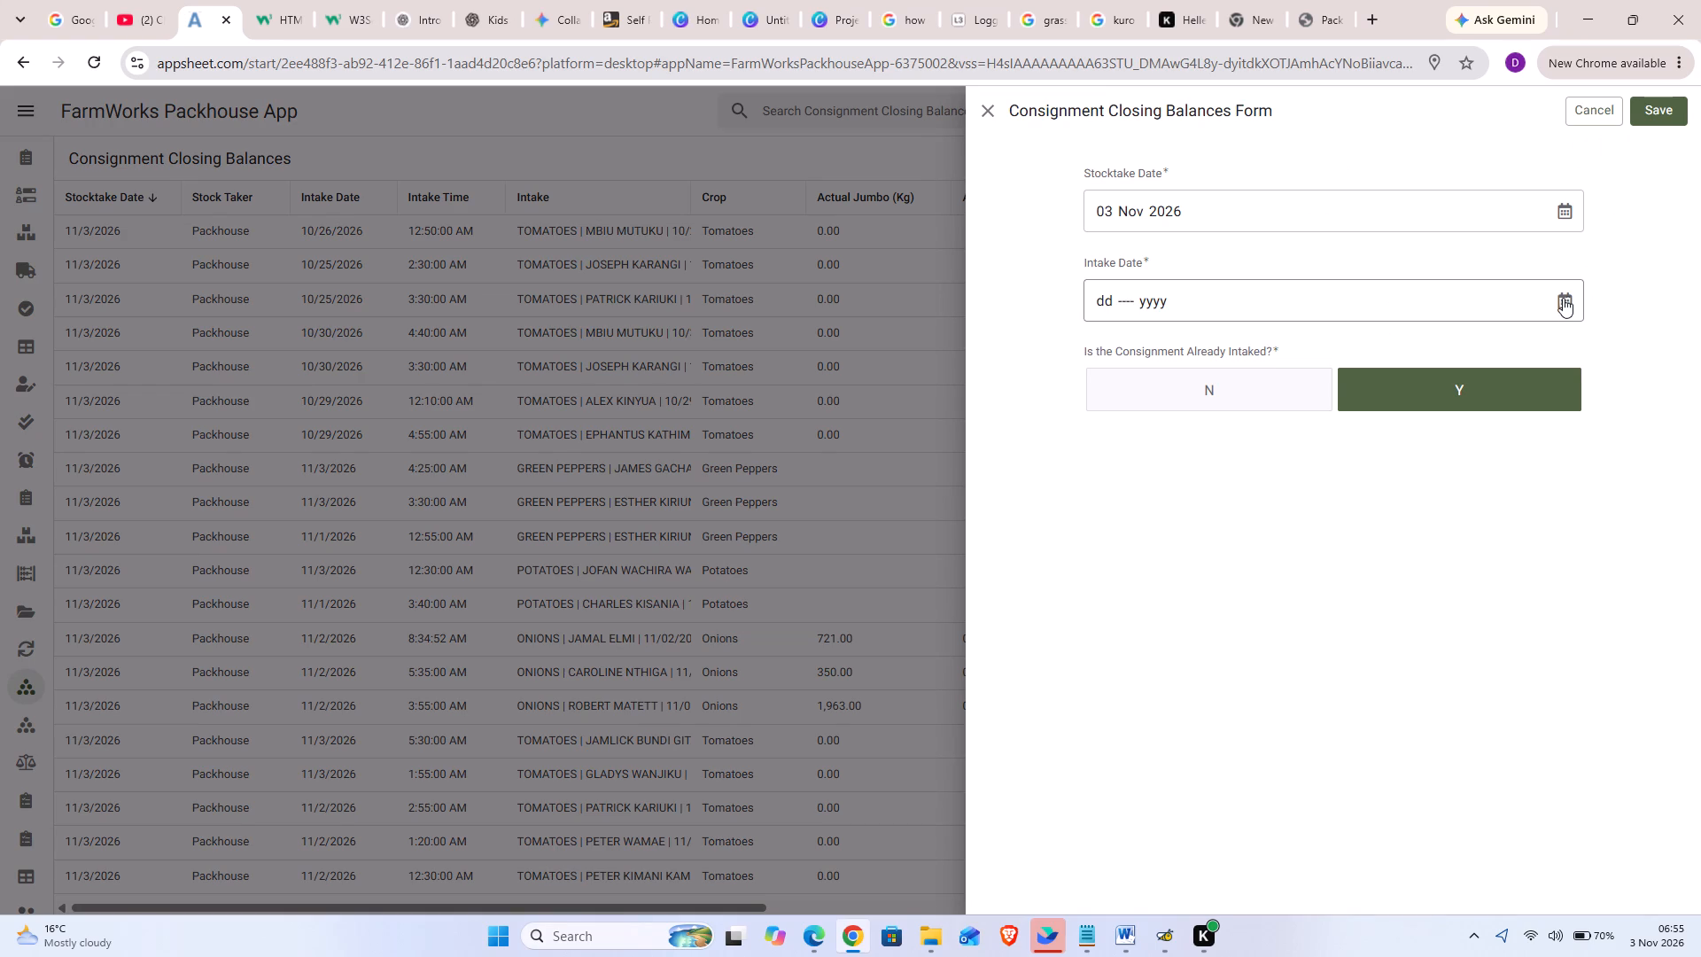
{"action": "left_click", "coordinate": [1560, 300]}
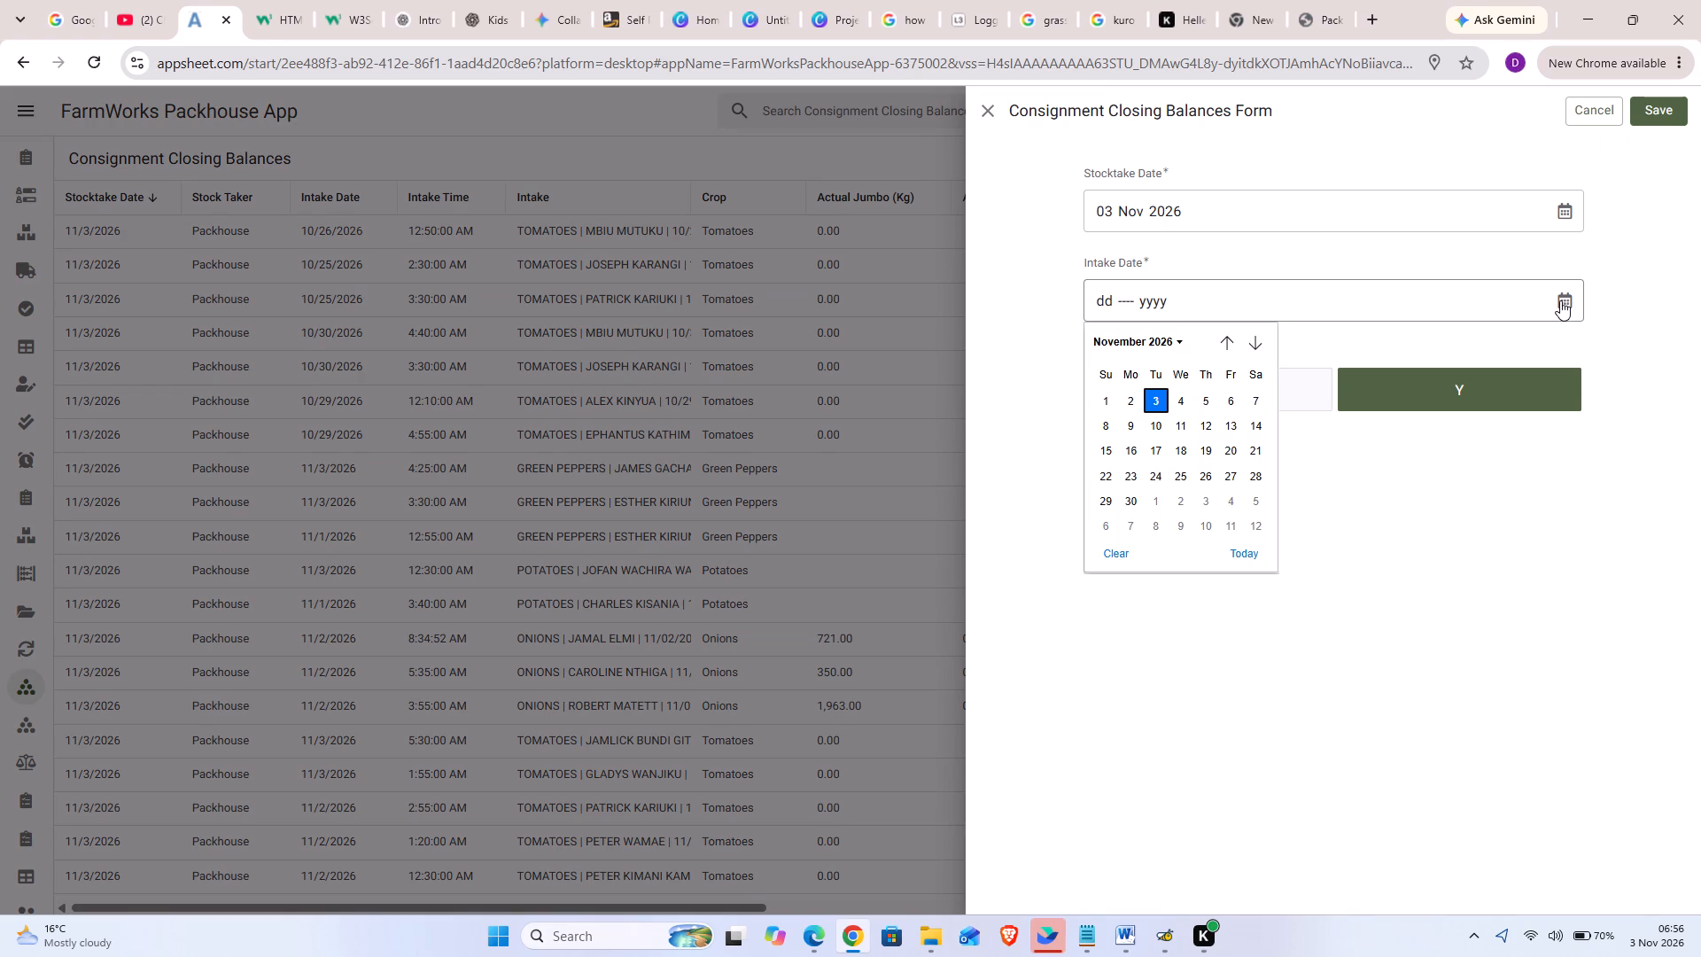
{"action": "left_click", "coordinate": [1221, 352]}
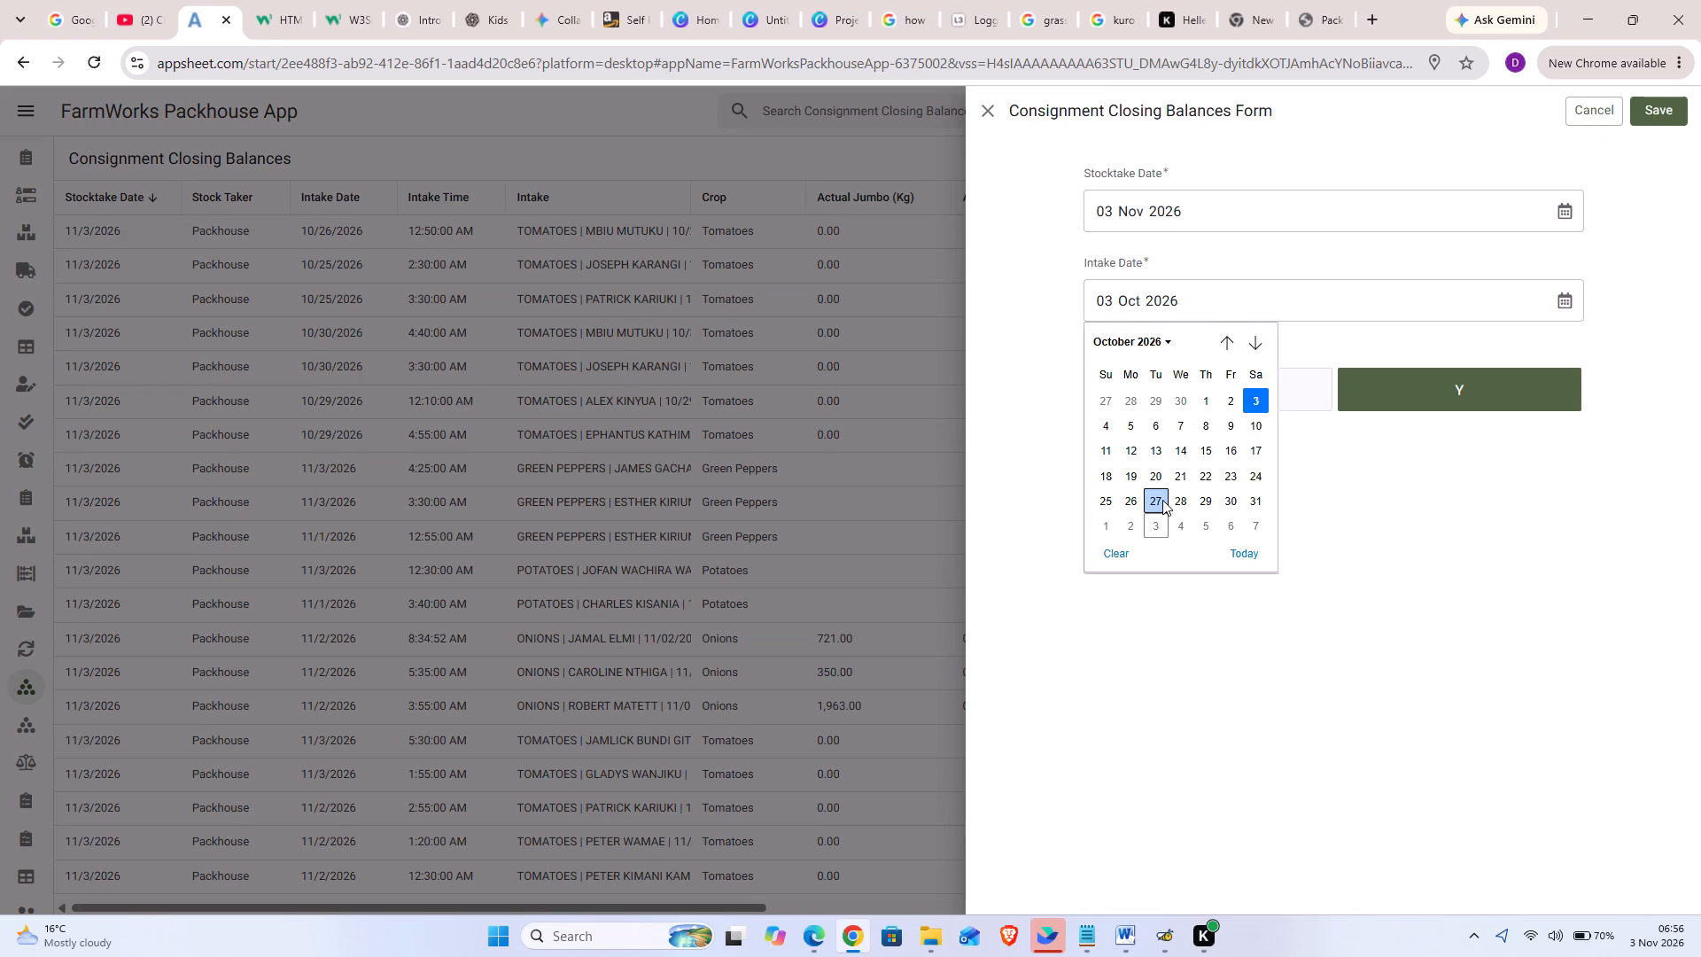
{"action": "left_click", "coordinate": [1162, 500]}
{"action": "left_click", "coordinate": [1494, 391]}
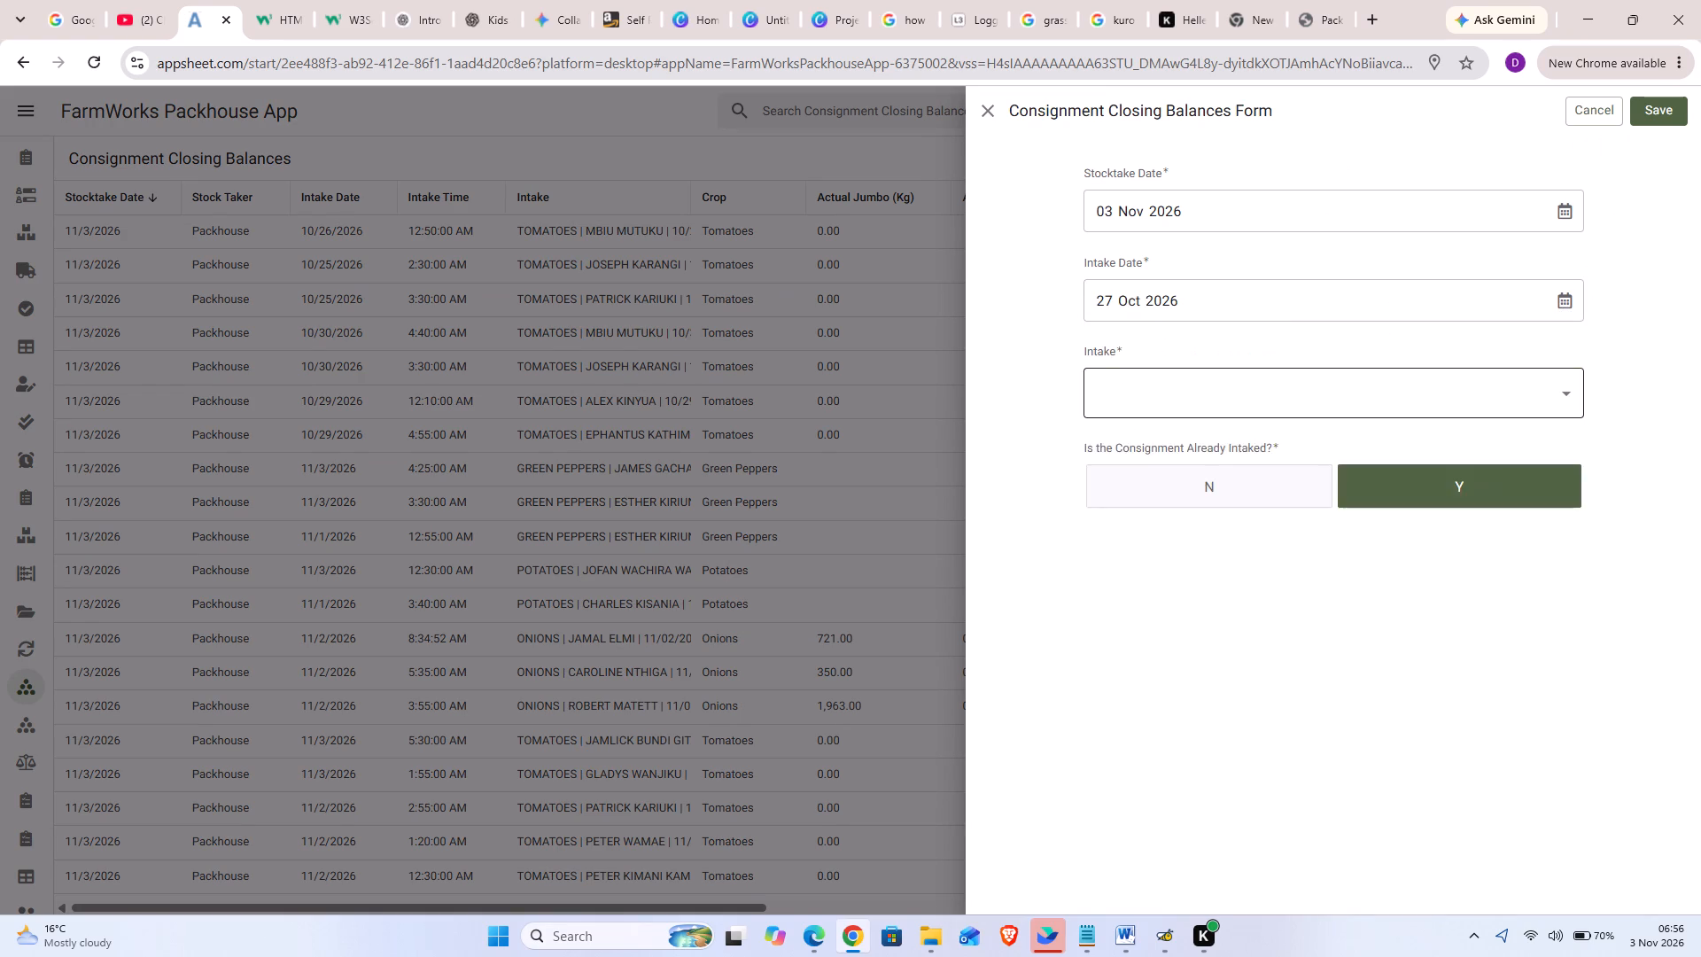
{"action": "left_click", "coordinate": [1494, 391]}
{"action": "left_click", "coordinate": [1300, 492]}
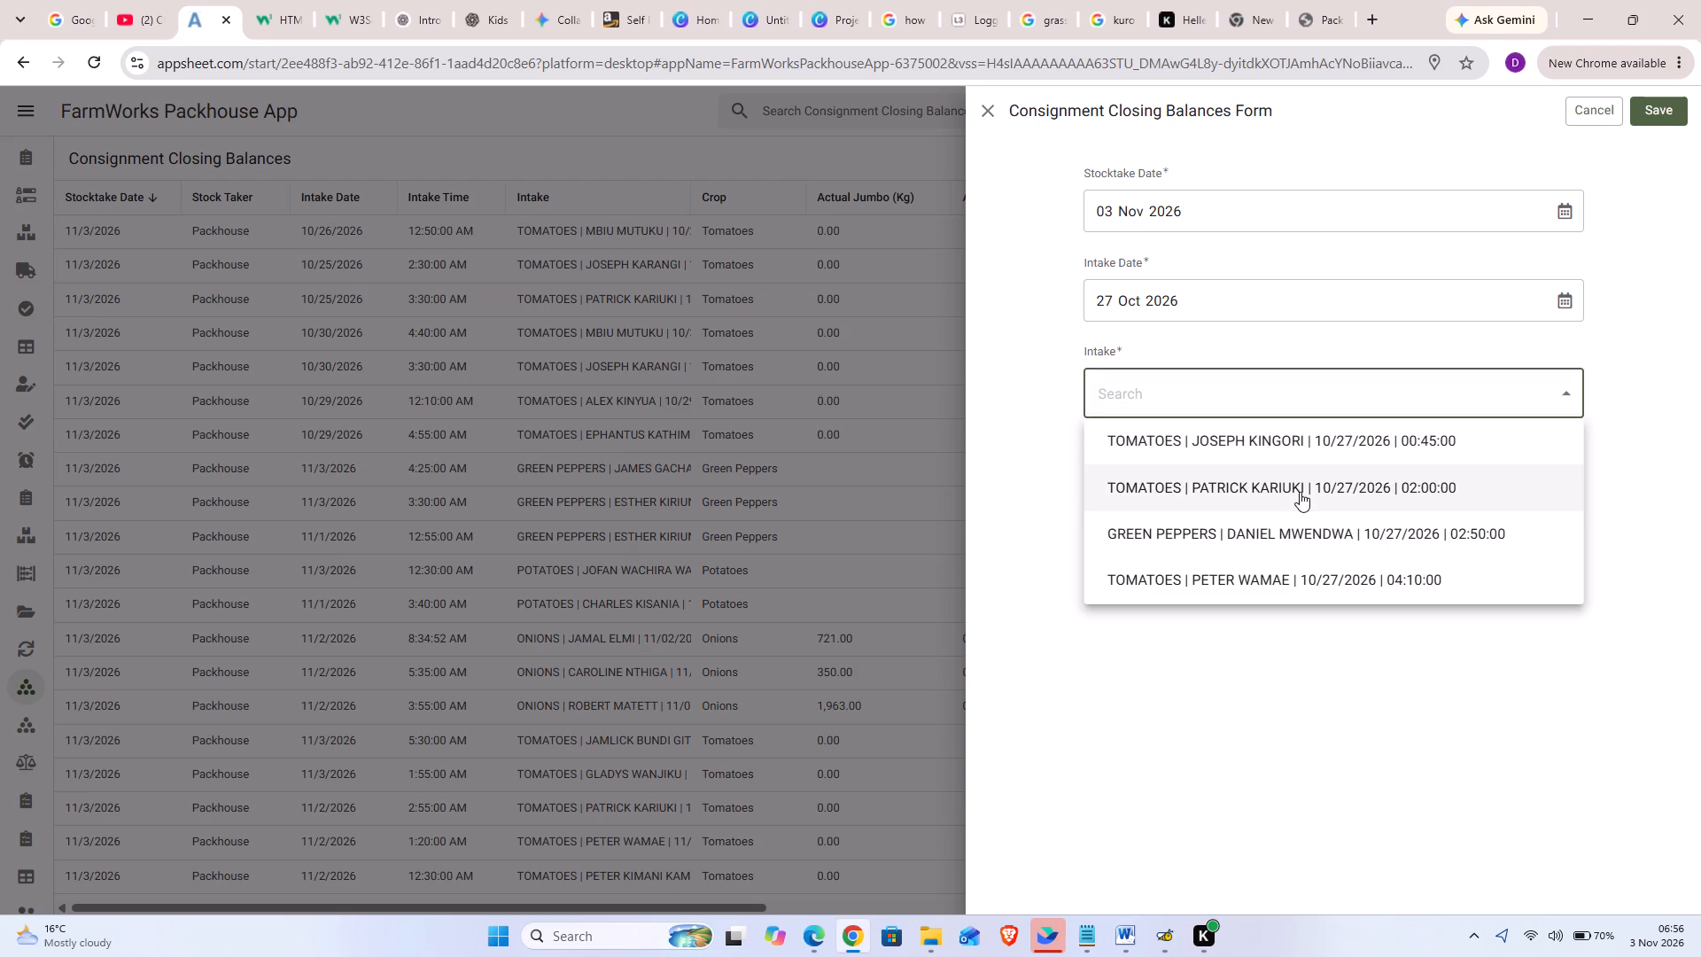
{"action": "scroll", "coordinate": [1234, 720], "scroll_direction": "down", "scroll_amount": 10}
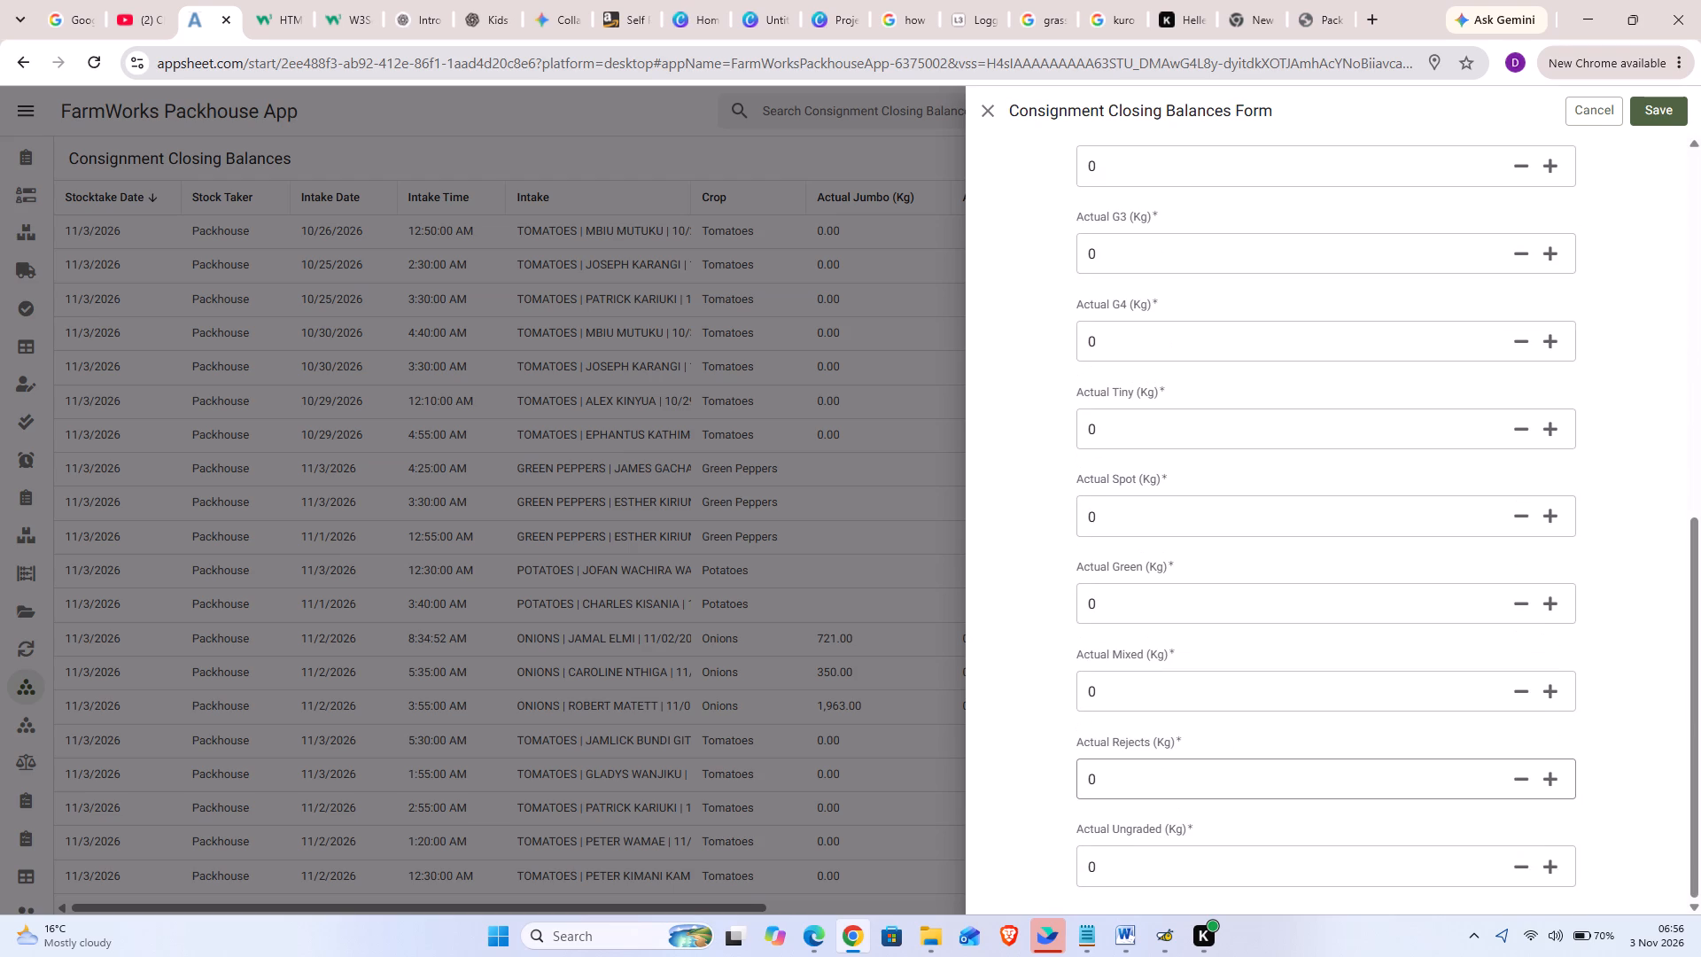
{"action": "left_click", "coordinate": [1113, 775]}
{"action": "key", "text": "BackSpace"}
{"action": "type", "text": "15"}
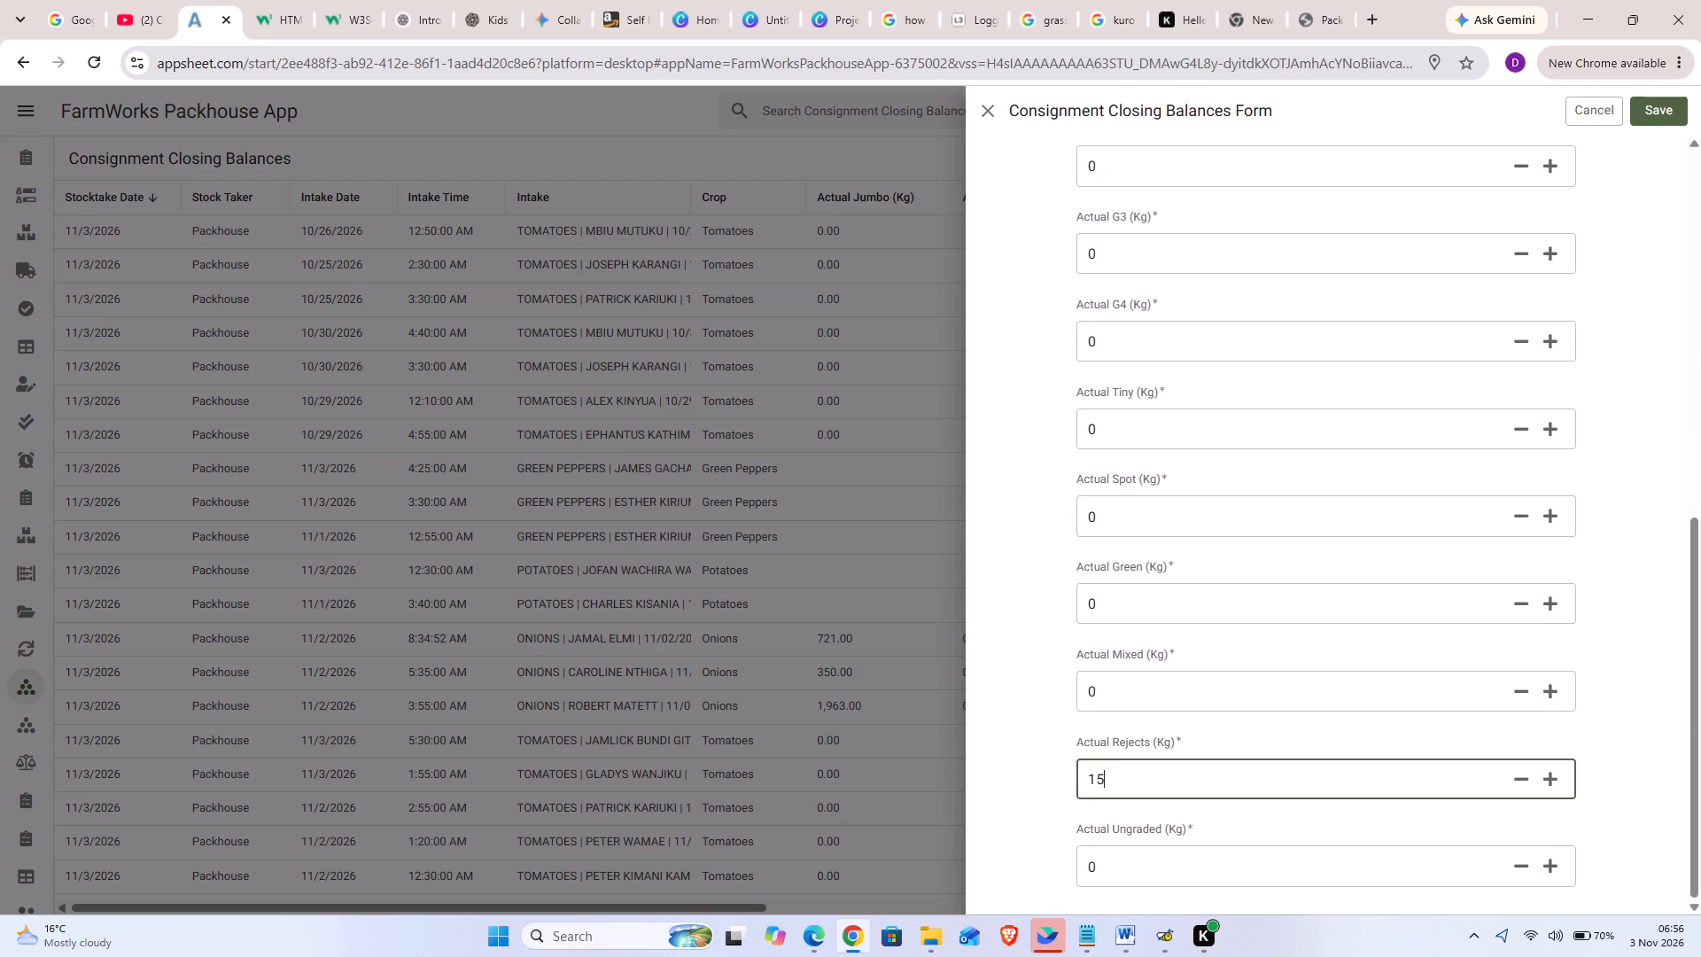
{"action": "left_click", "coordinate": [1648, 118]}
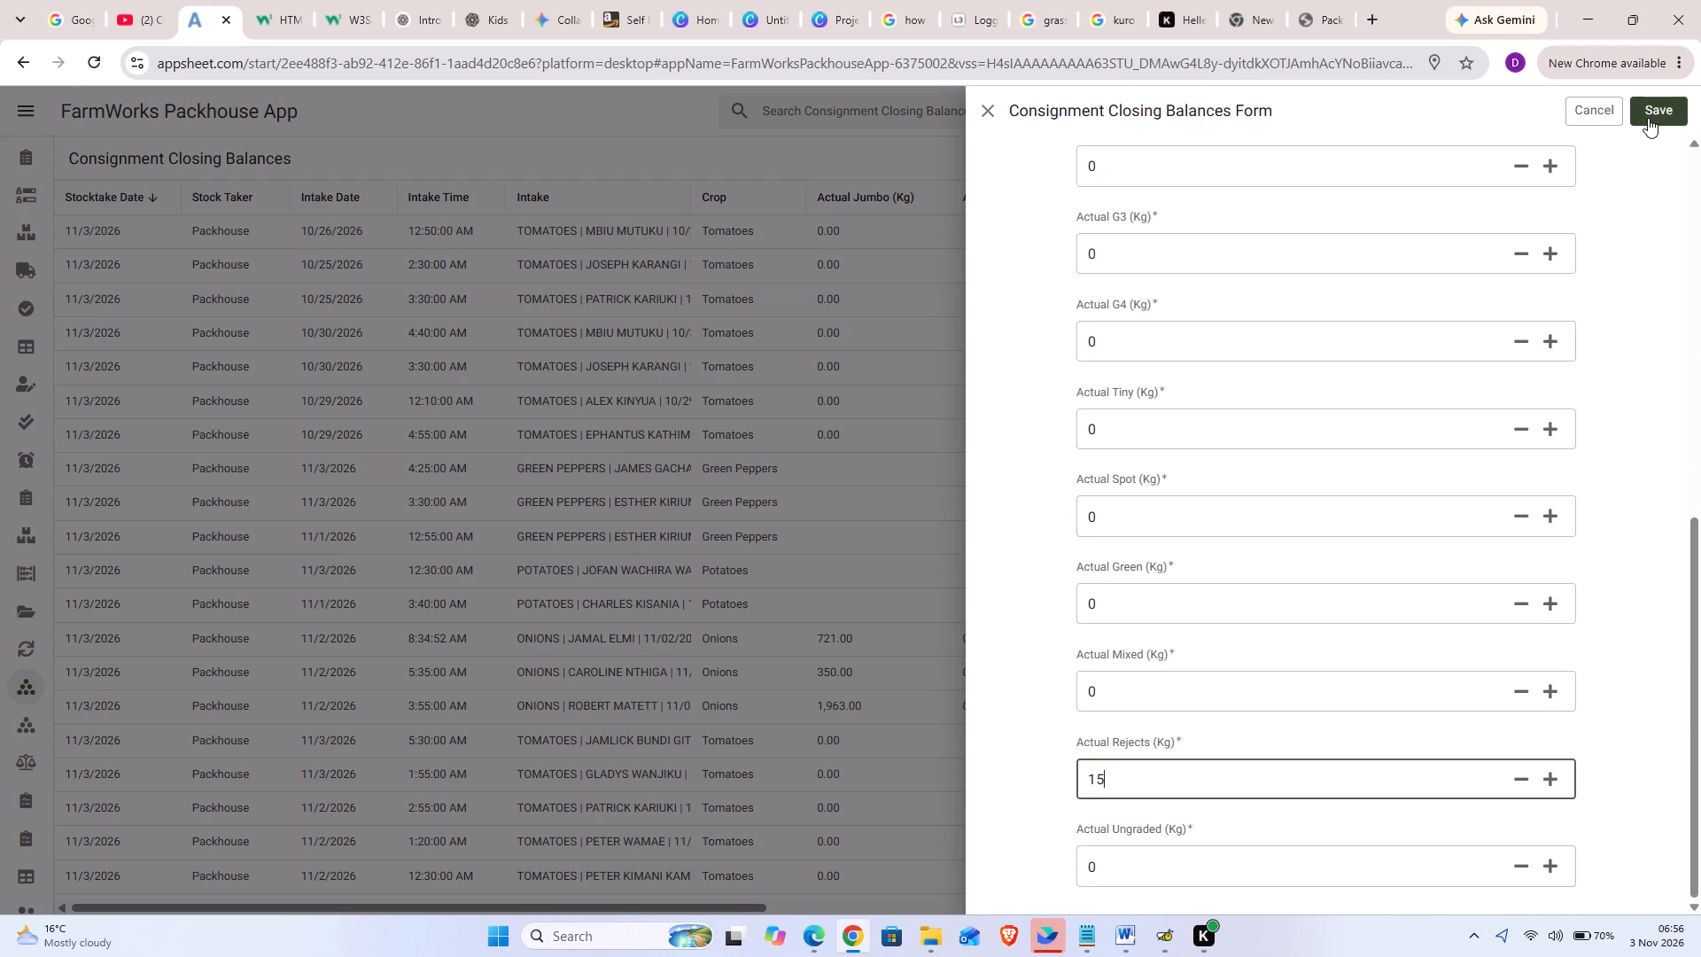
Add and save a closing balance for the 27 Oct 2026, 00:45 tomatoes intake with Actual Rejects 70 kg.
{"action": "left_click", "coordinate": [1604, 160]}
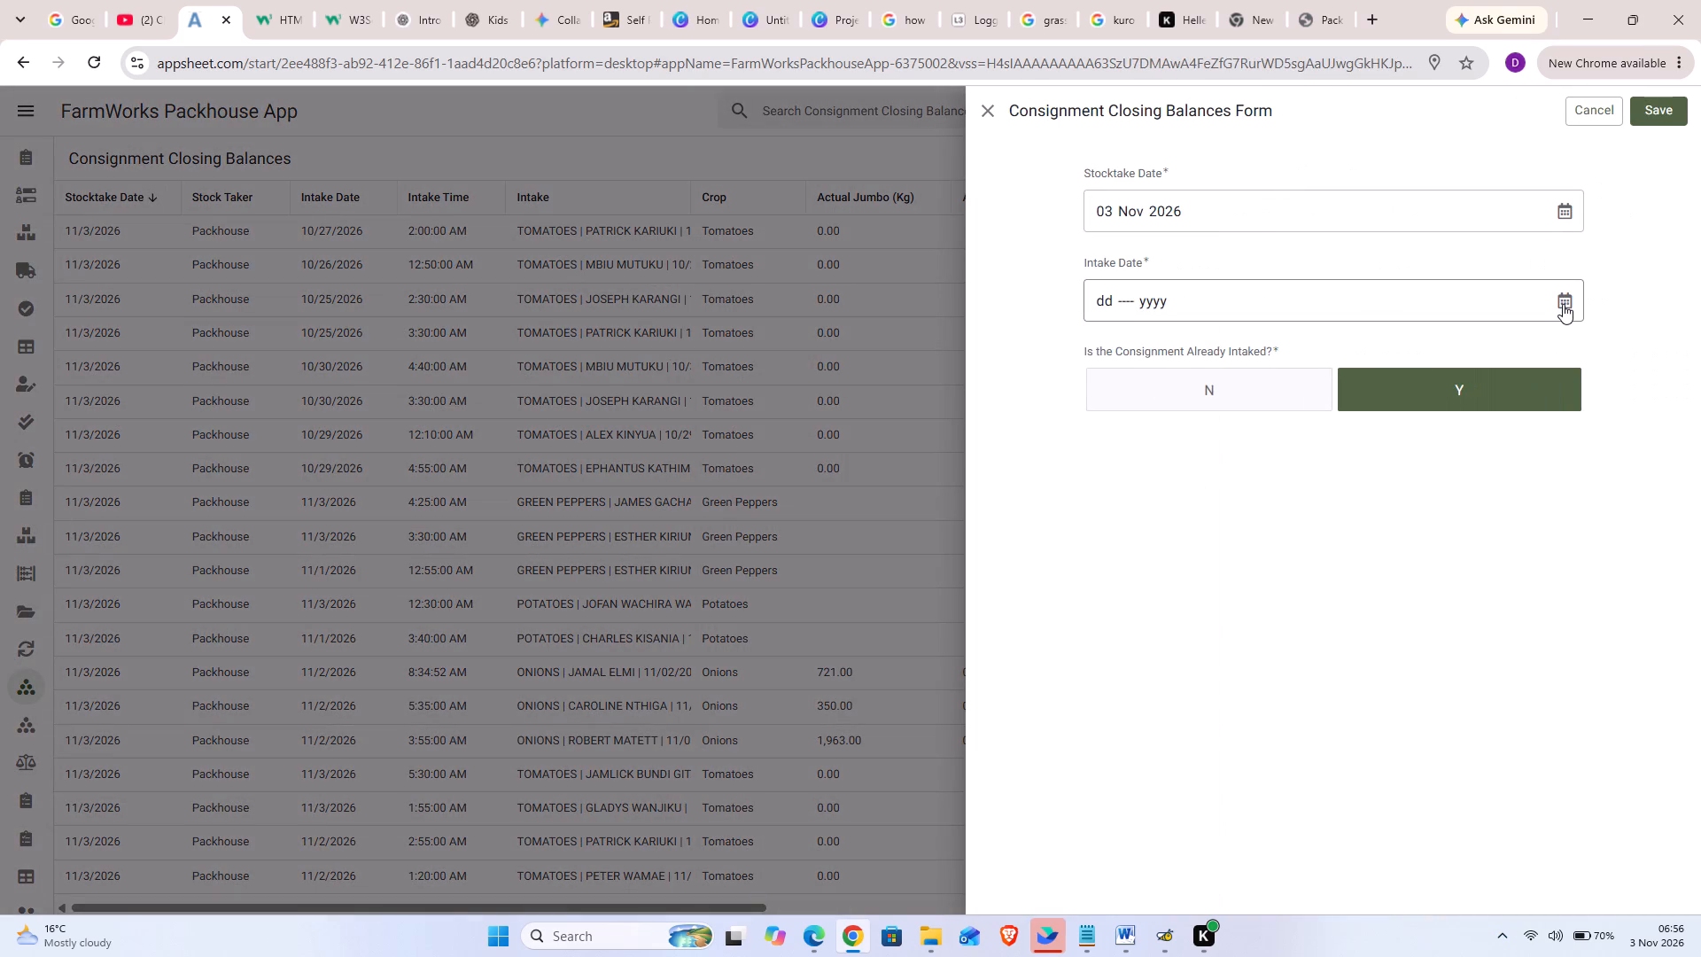
{"action": "left_click", "coordinate": [1563, 304]}
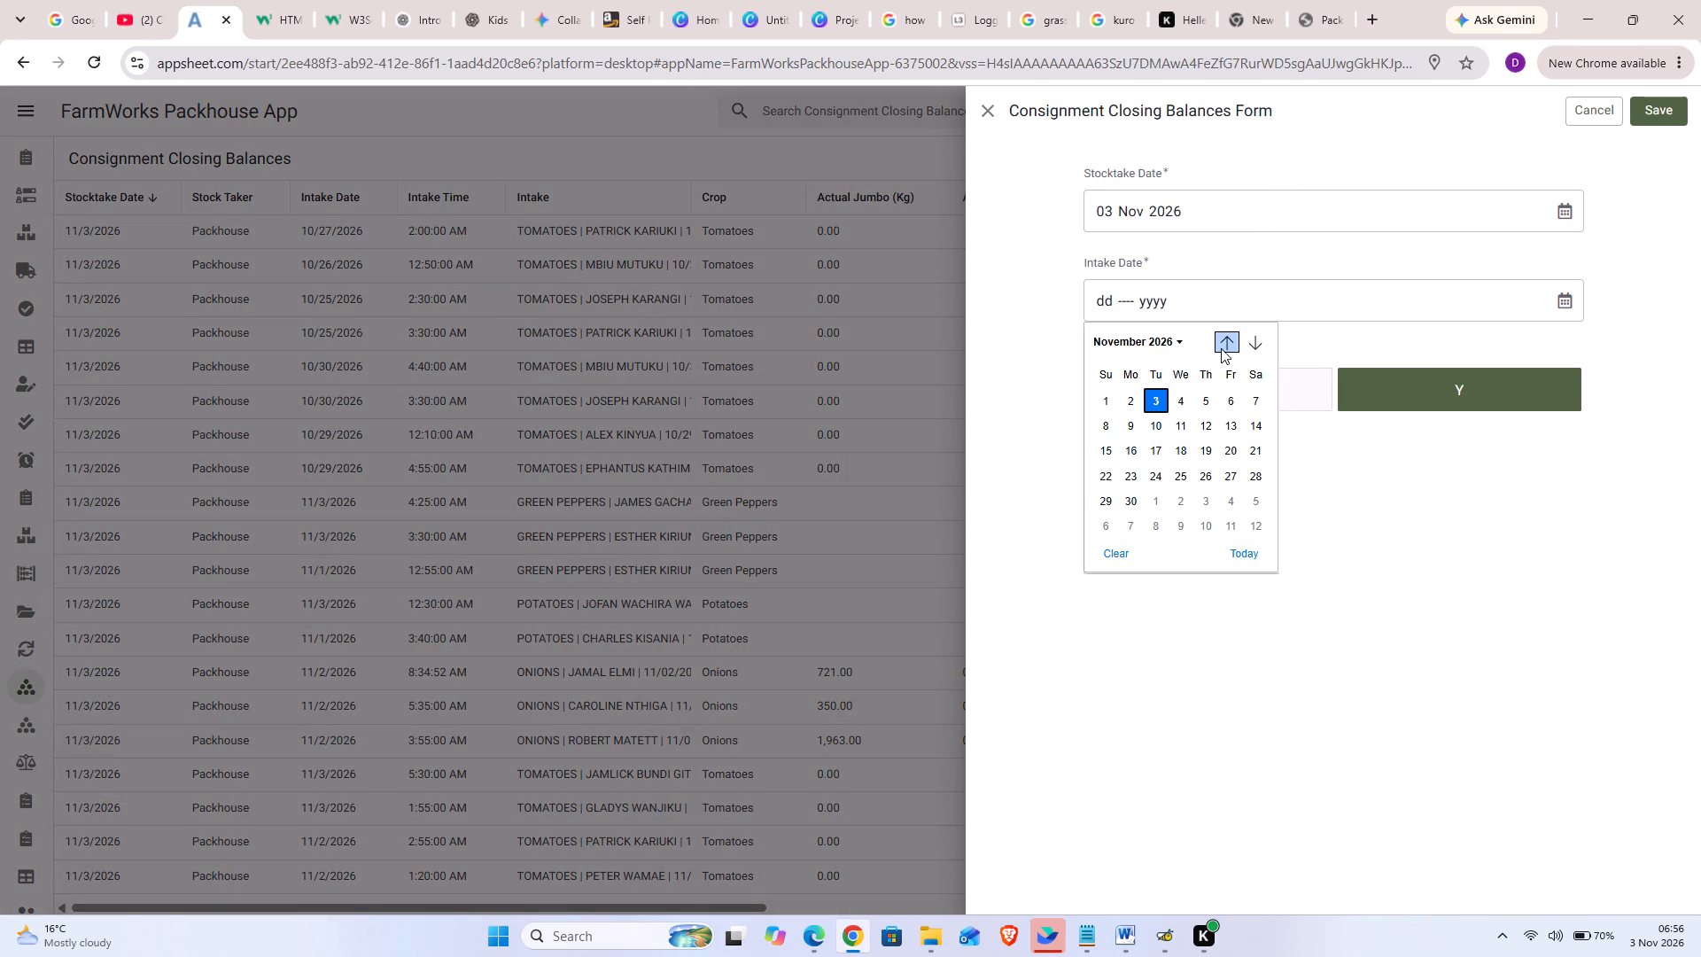
{"action": "left_click", "coordinate": [1225, 348]}
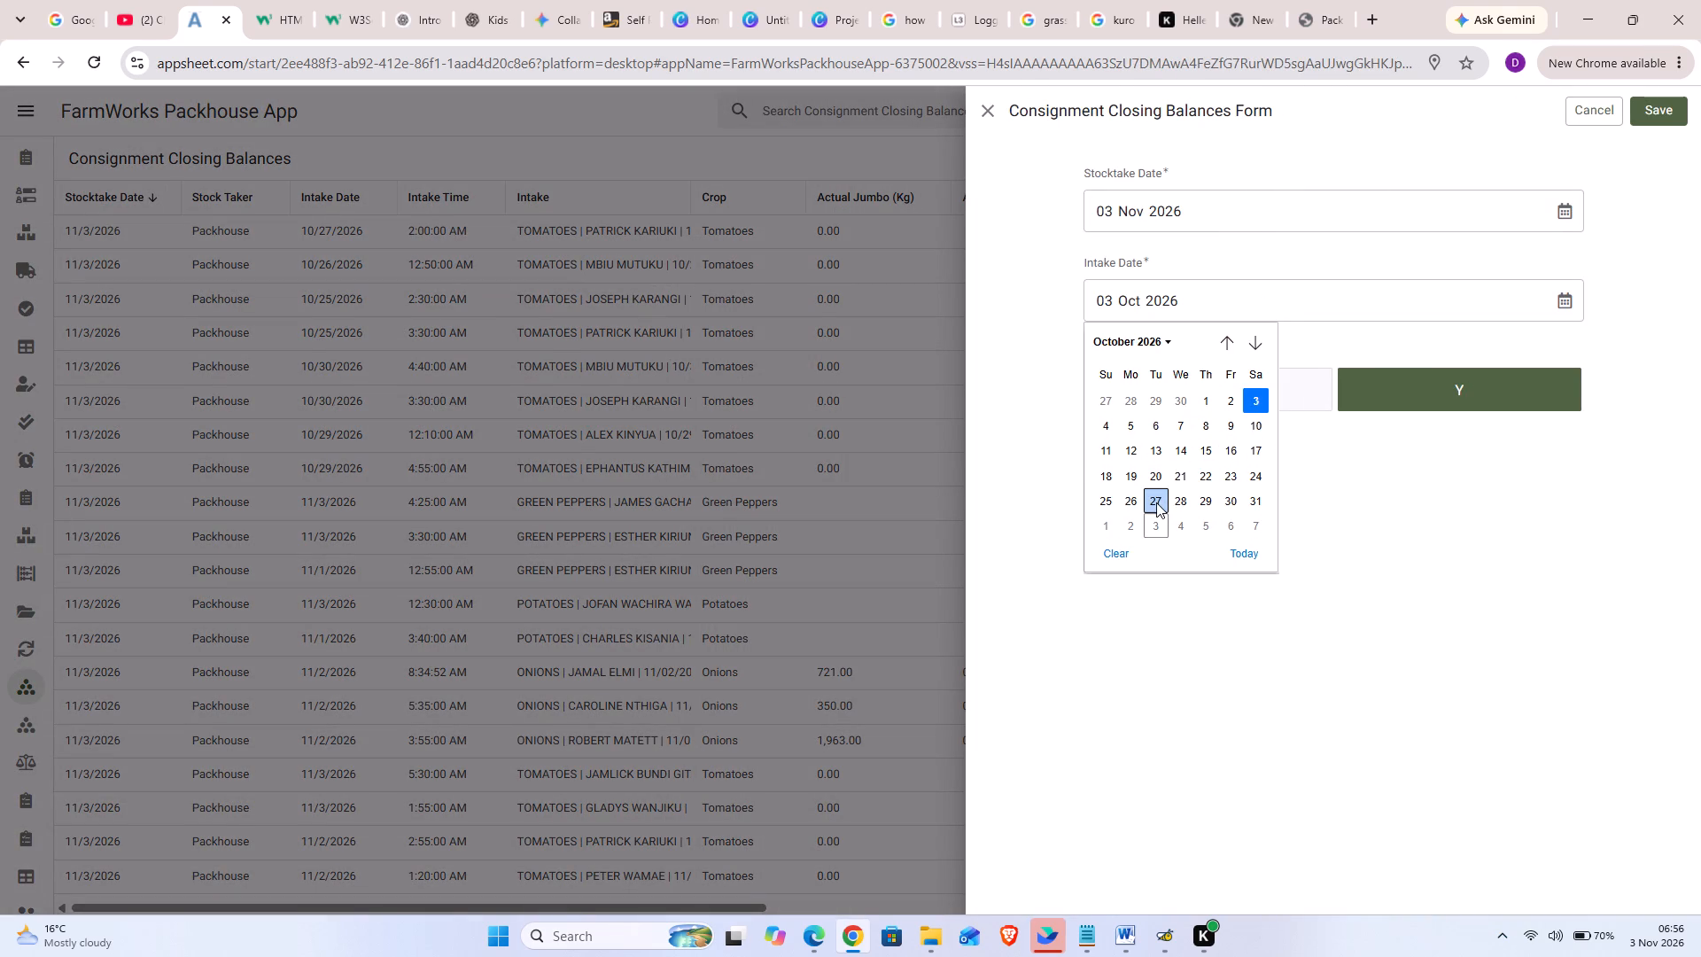
{"action": "left_click", "coordinate": [1156, 502]}
{"action": "left_click", "coordinate": [1472, 396]}
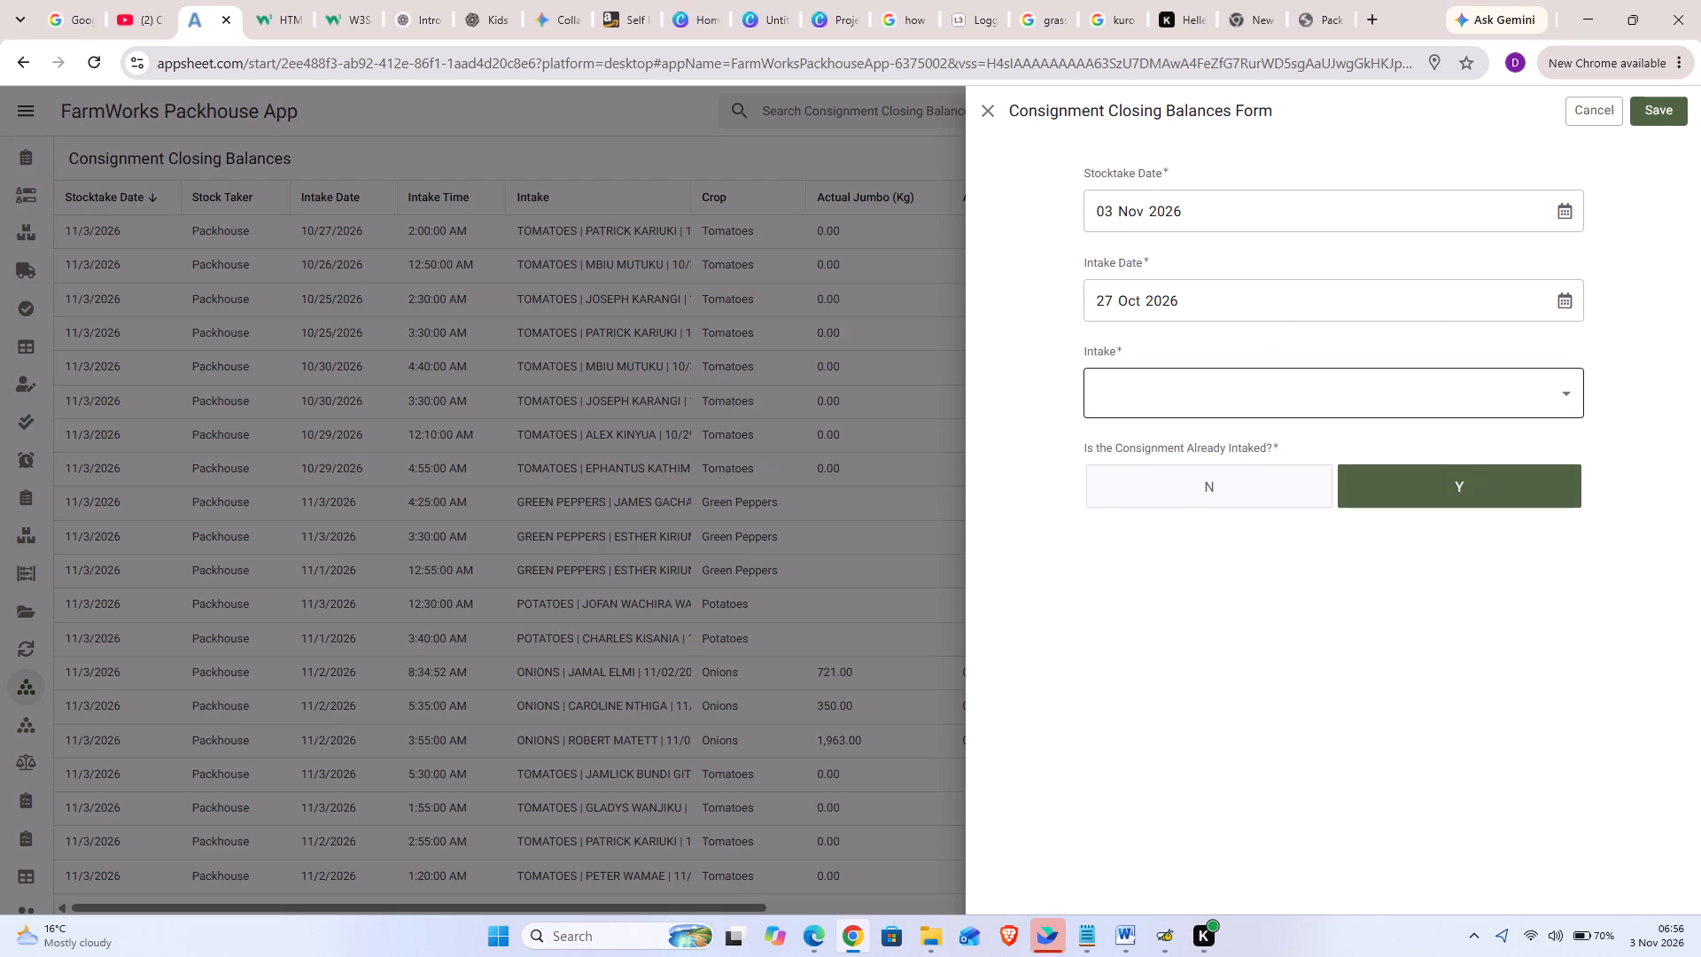
{"action": "left_click", "coordinate": [1472, 396]}
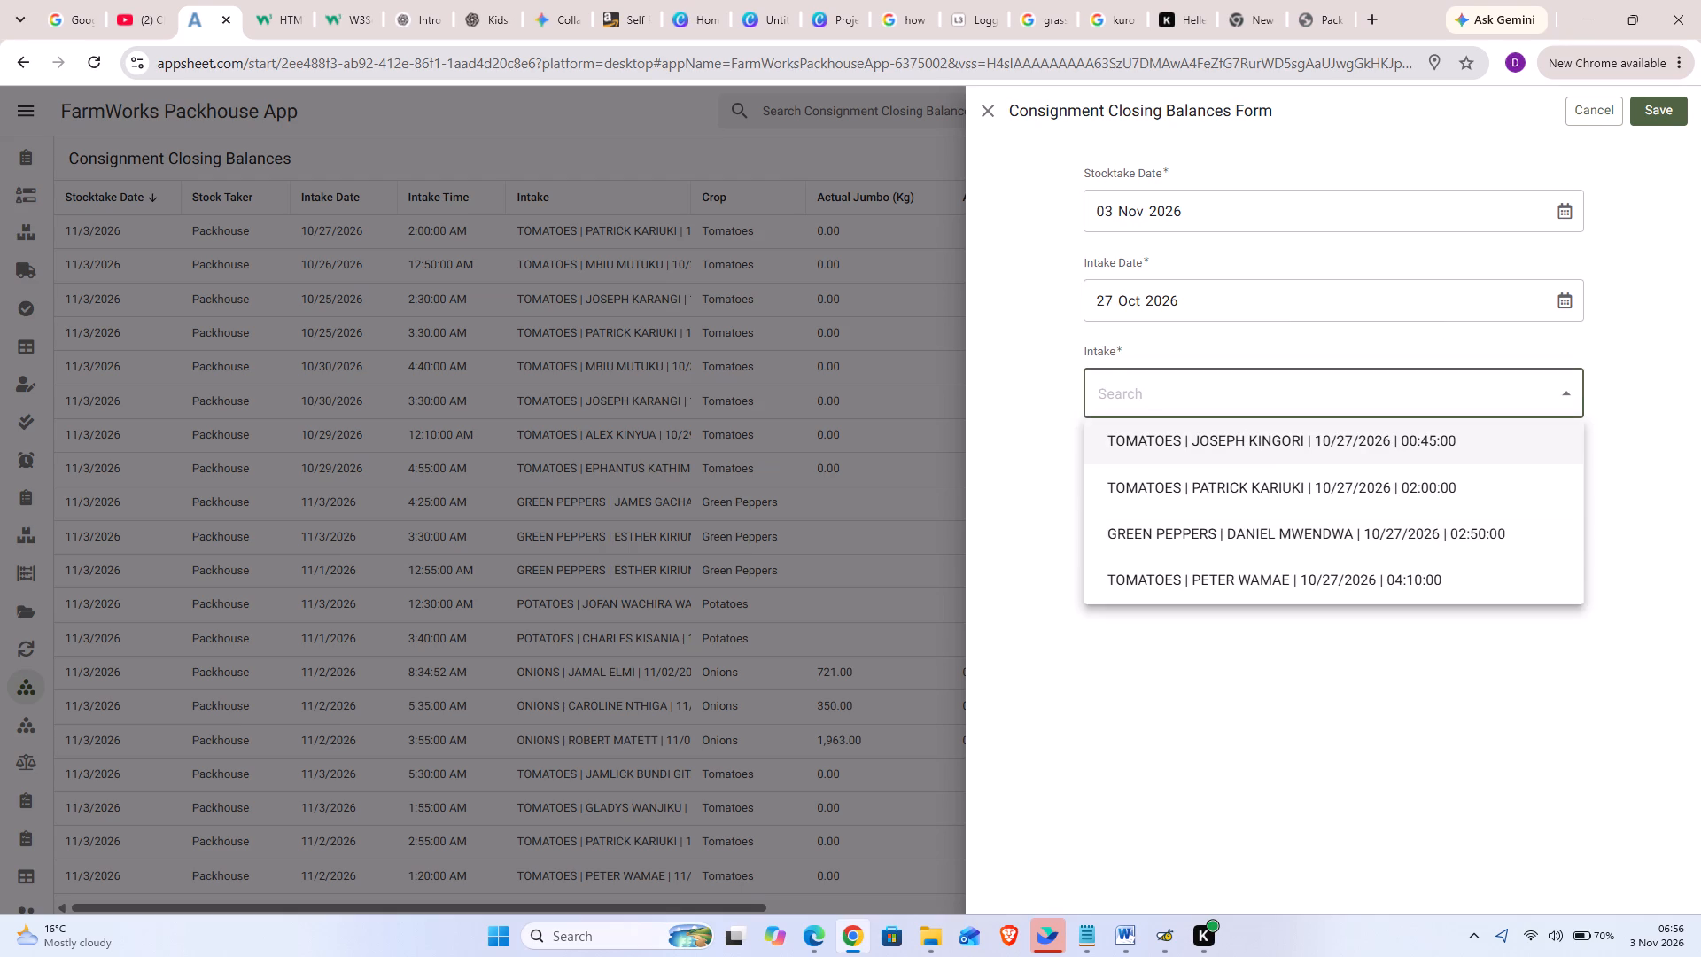
{"action": "left_click", "coordinate": [1254, 440]}
{"action": "scroll", "coordinate": [1352, 584], "scroll_direction": "down", "scroll_amount": 2}
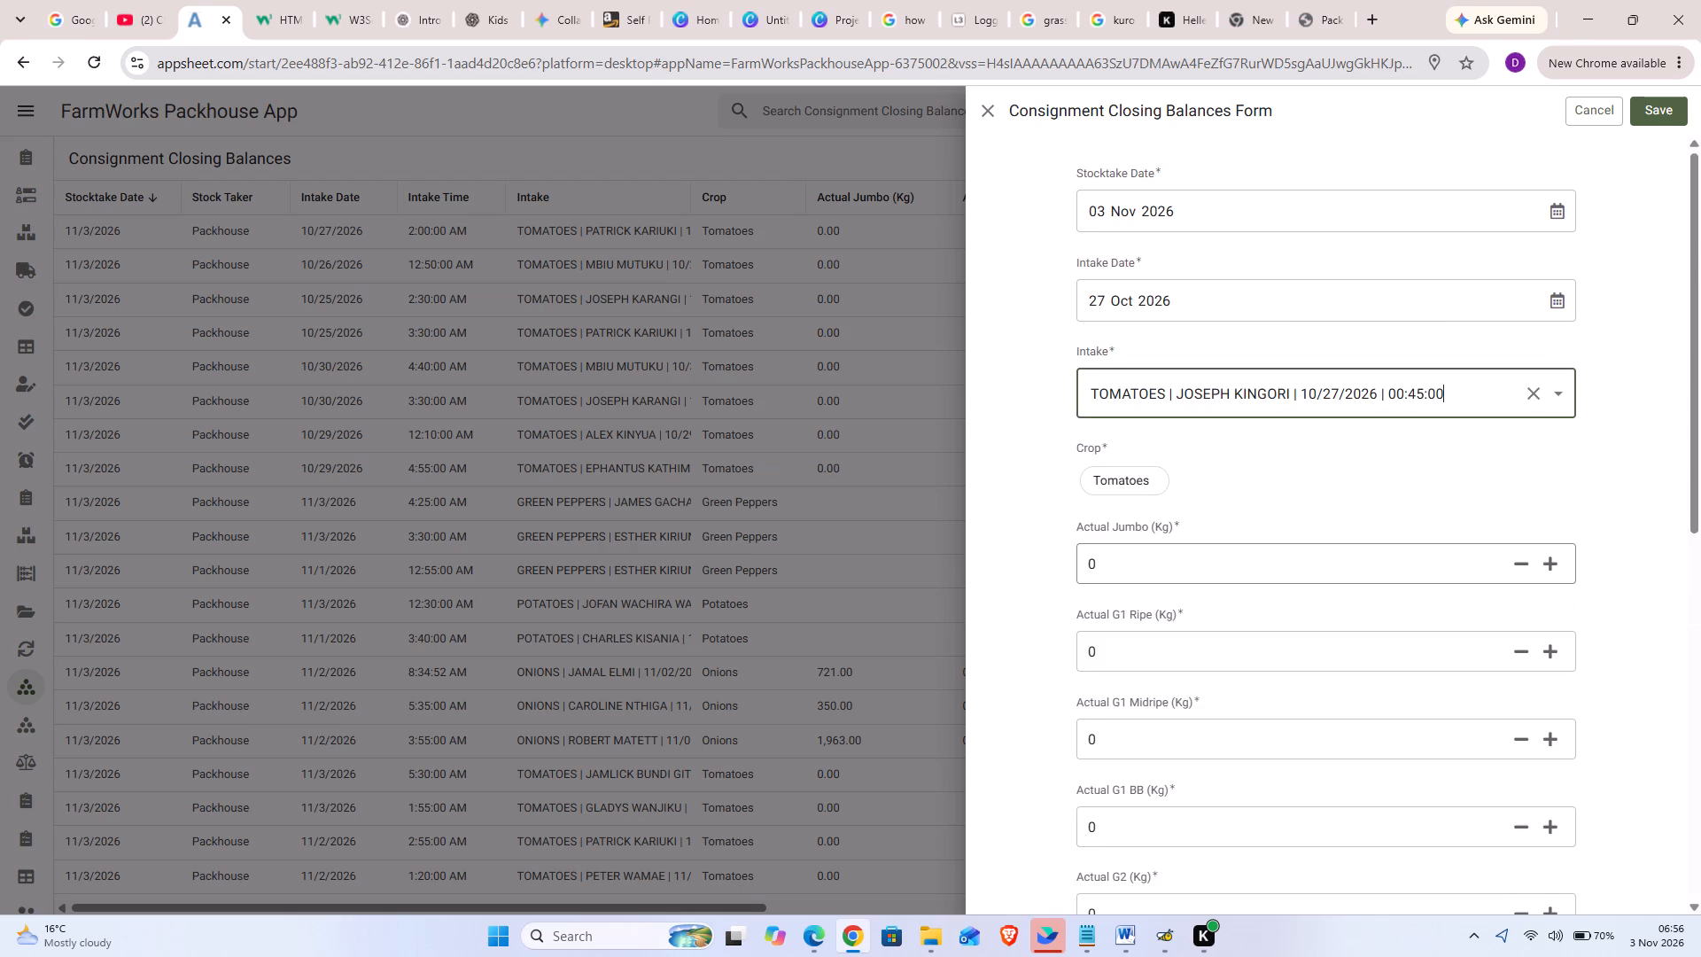
{"action": "scroll", "coordinate": [1352, 584], "scroll_direction": "down", "scroll_amount": 3}
{"action": "left_click", "coordinate": [1085, 782]}
{"action": "key", "text": "7"}
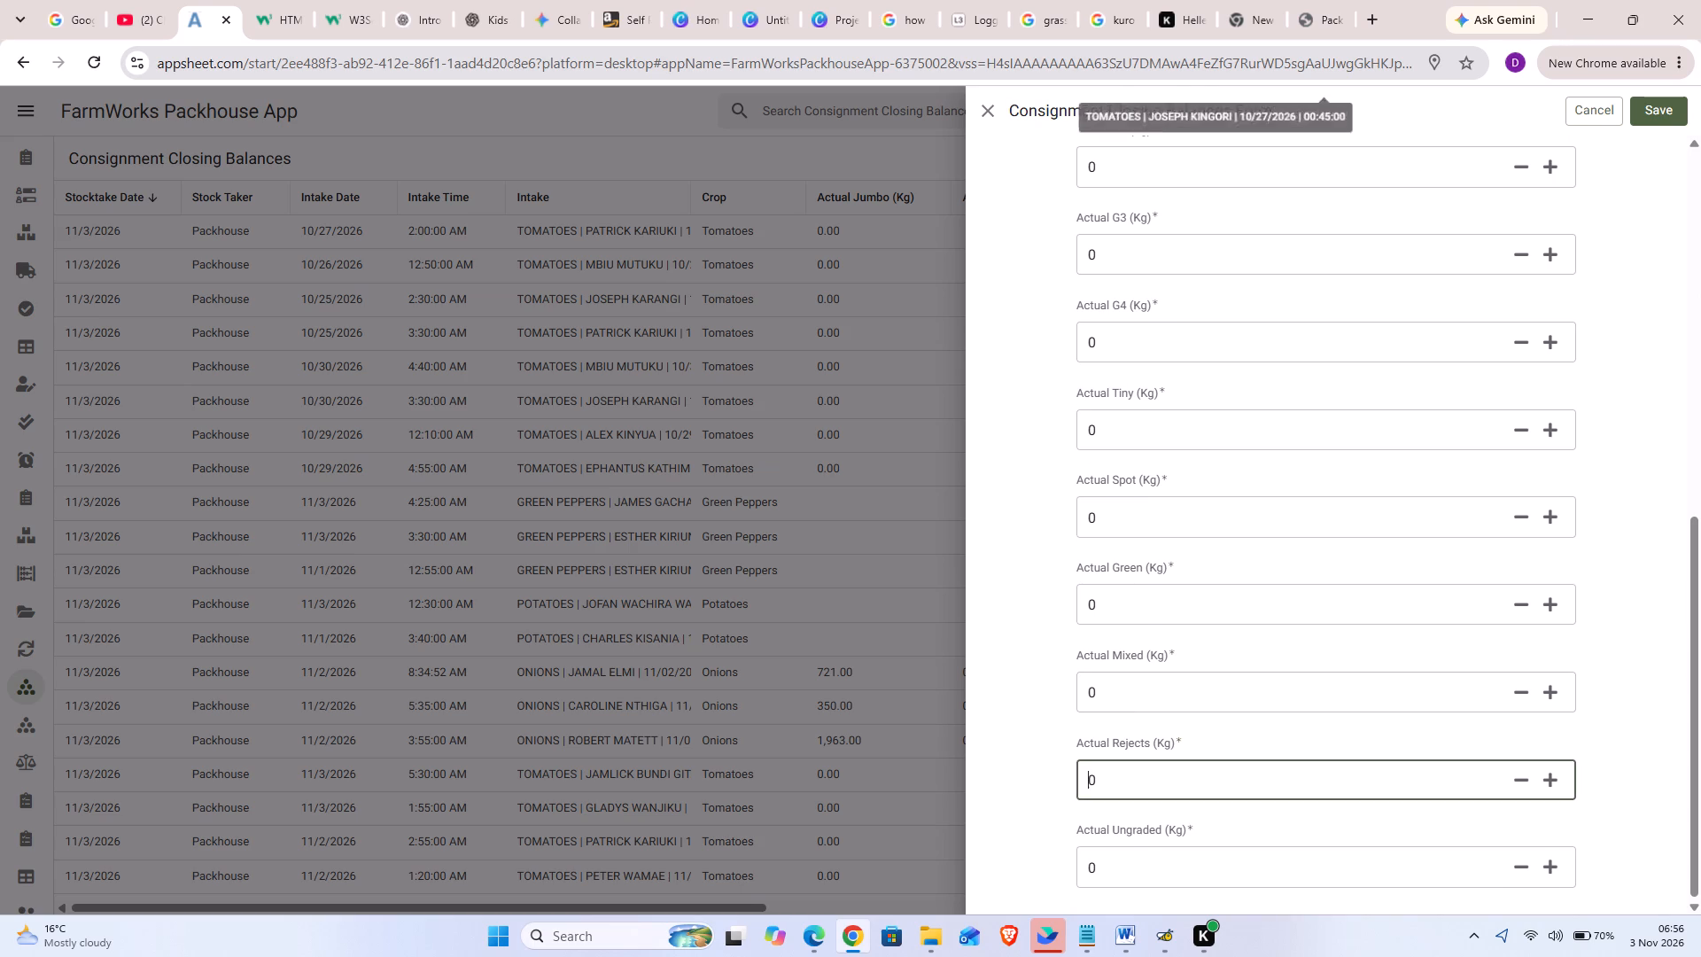
{"action": "left_click", "coordinate": [1665, 106]}
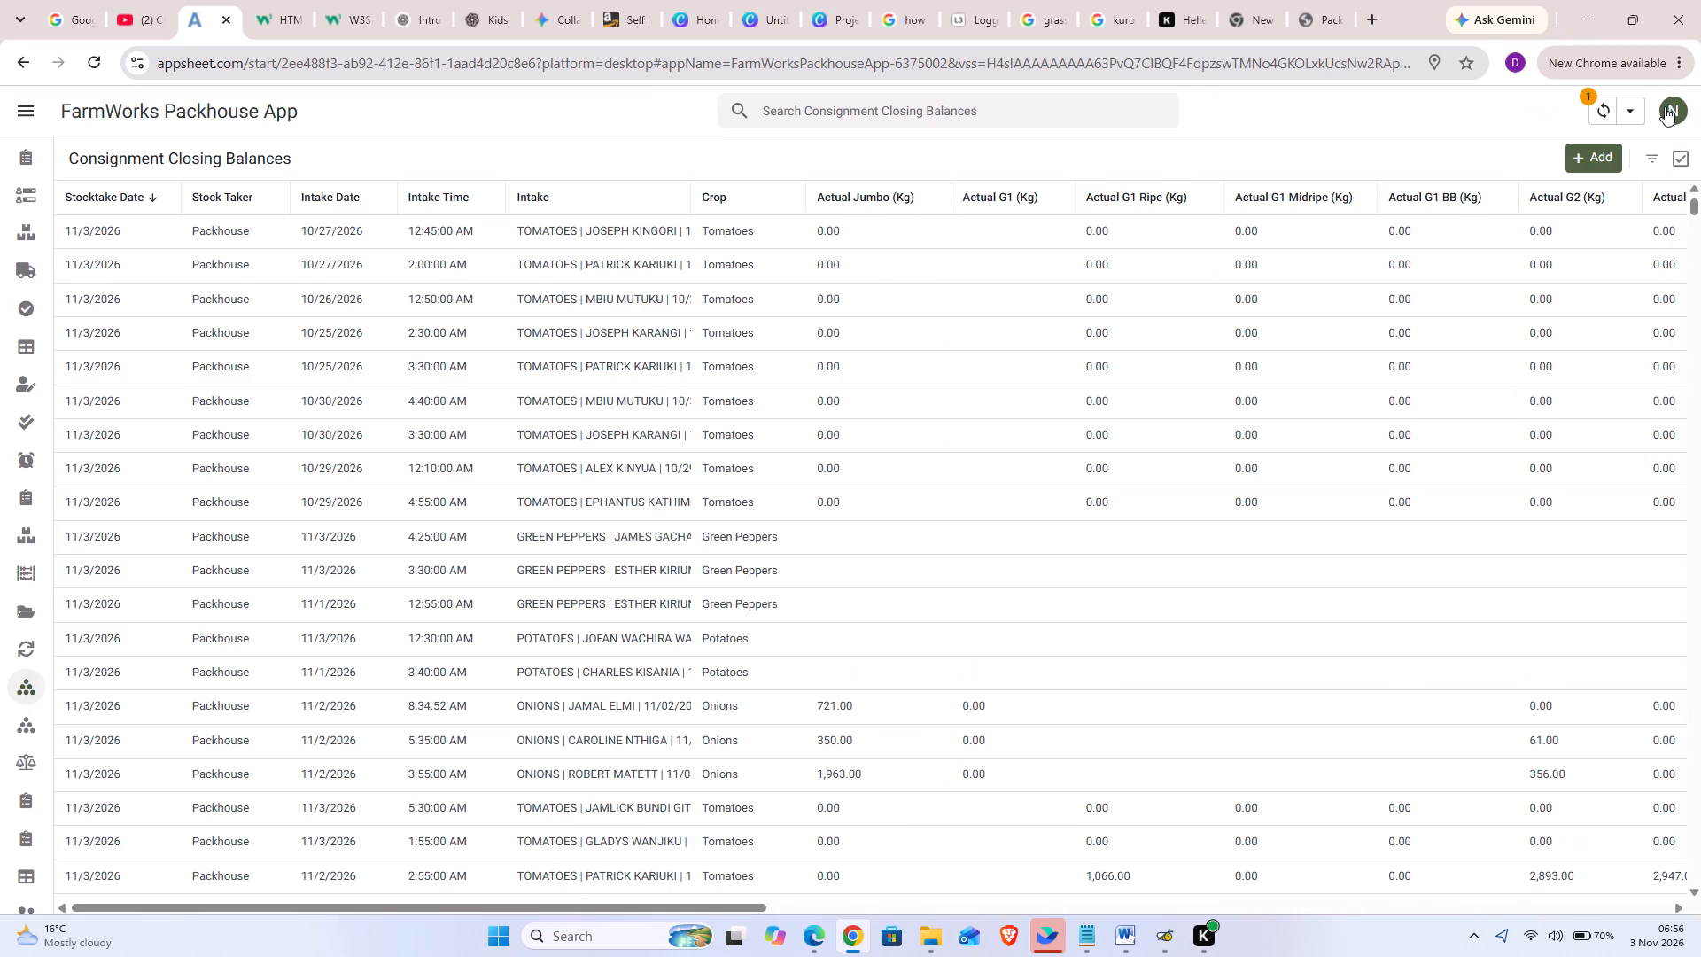
Add and save a closing balance for the 28 Oct 2026, 03:30 tomatoes intake with Actual Rejects 7 kg.
{"action": "left_click", "coordinate": [1593, 159]}
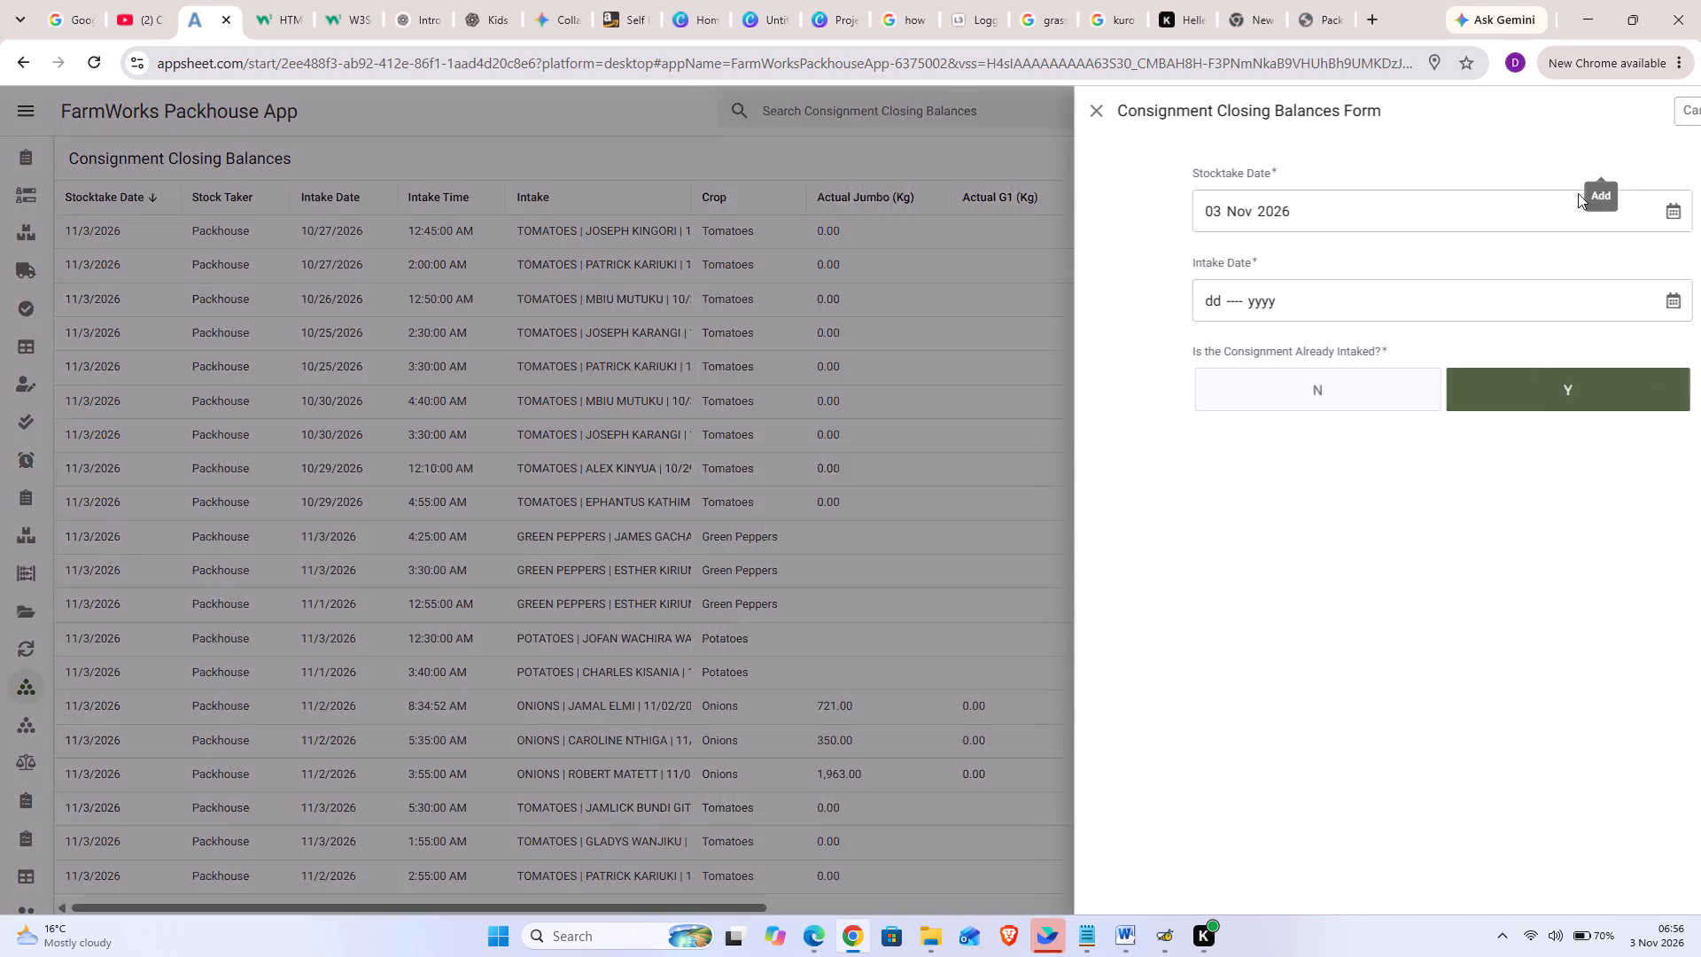
{"action": "left_click", "coordinate": [1565, 307]}
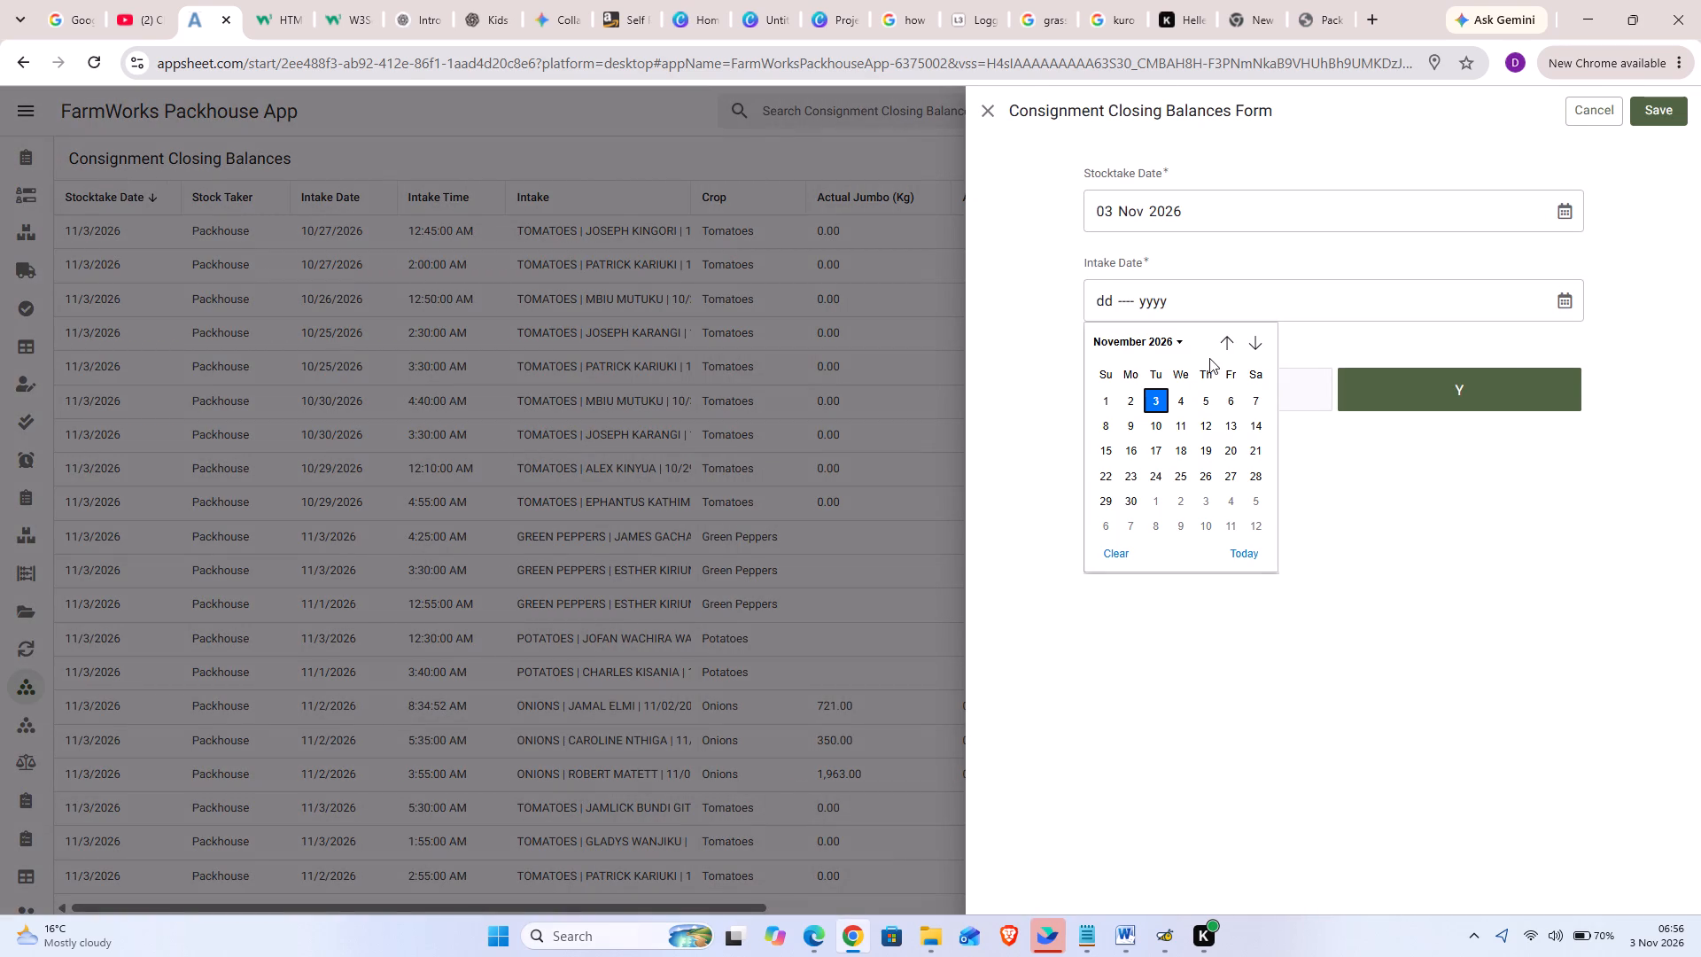
{"action": "left_click", "coordinate": [1232, 342]}
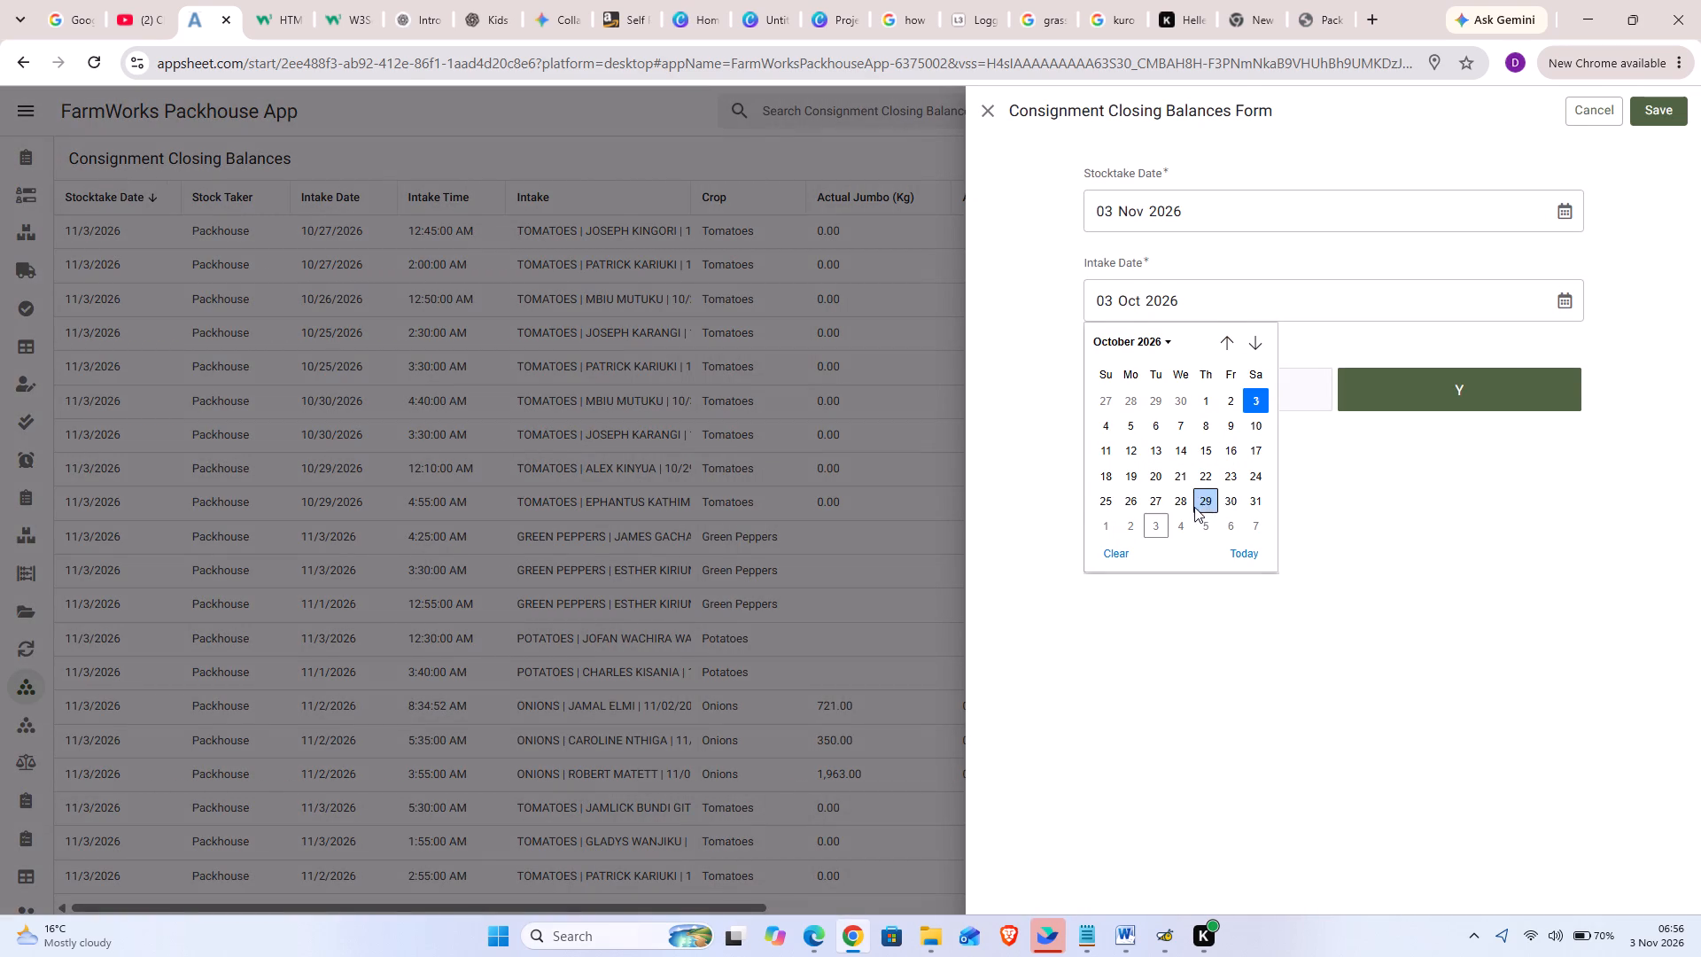
{"action": "left_click", "coordinate": [1184, 507]}
{"action": "left_click", "coordinate": [1459, 379]}
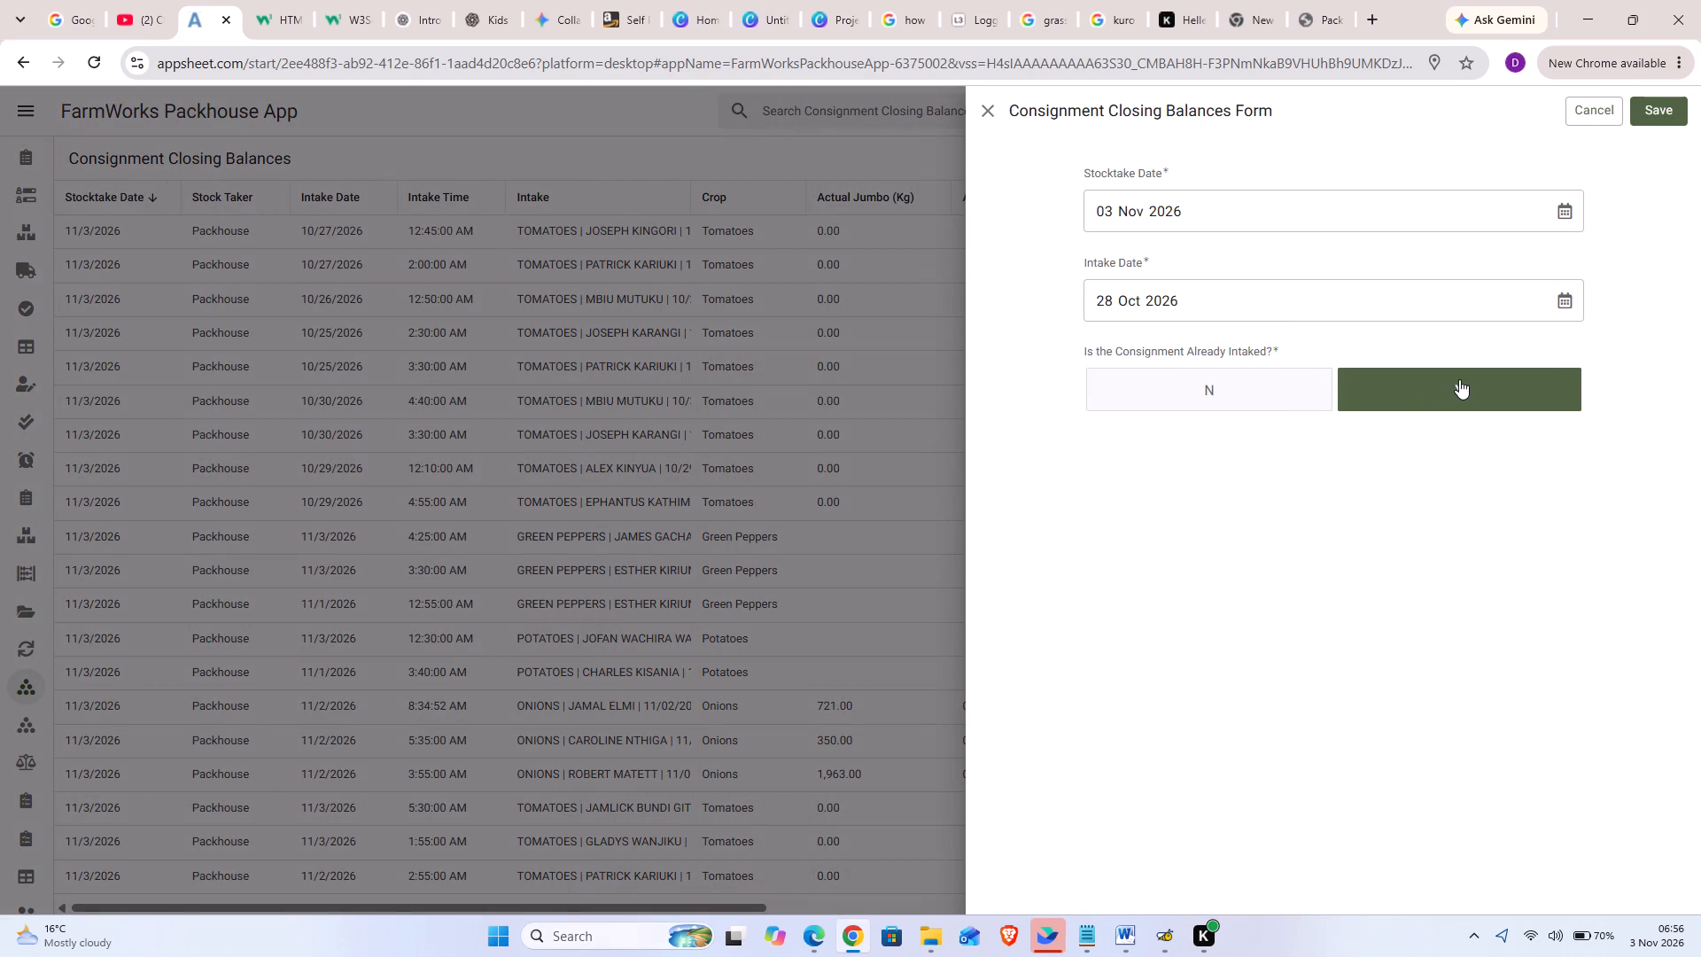
{"action": "left_click", "coordinate": [1459, 379]}
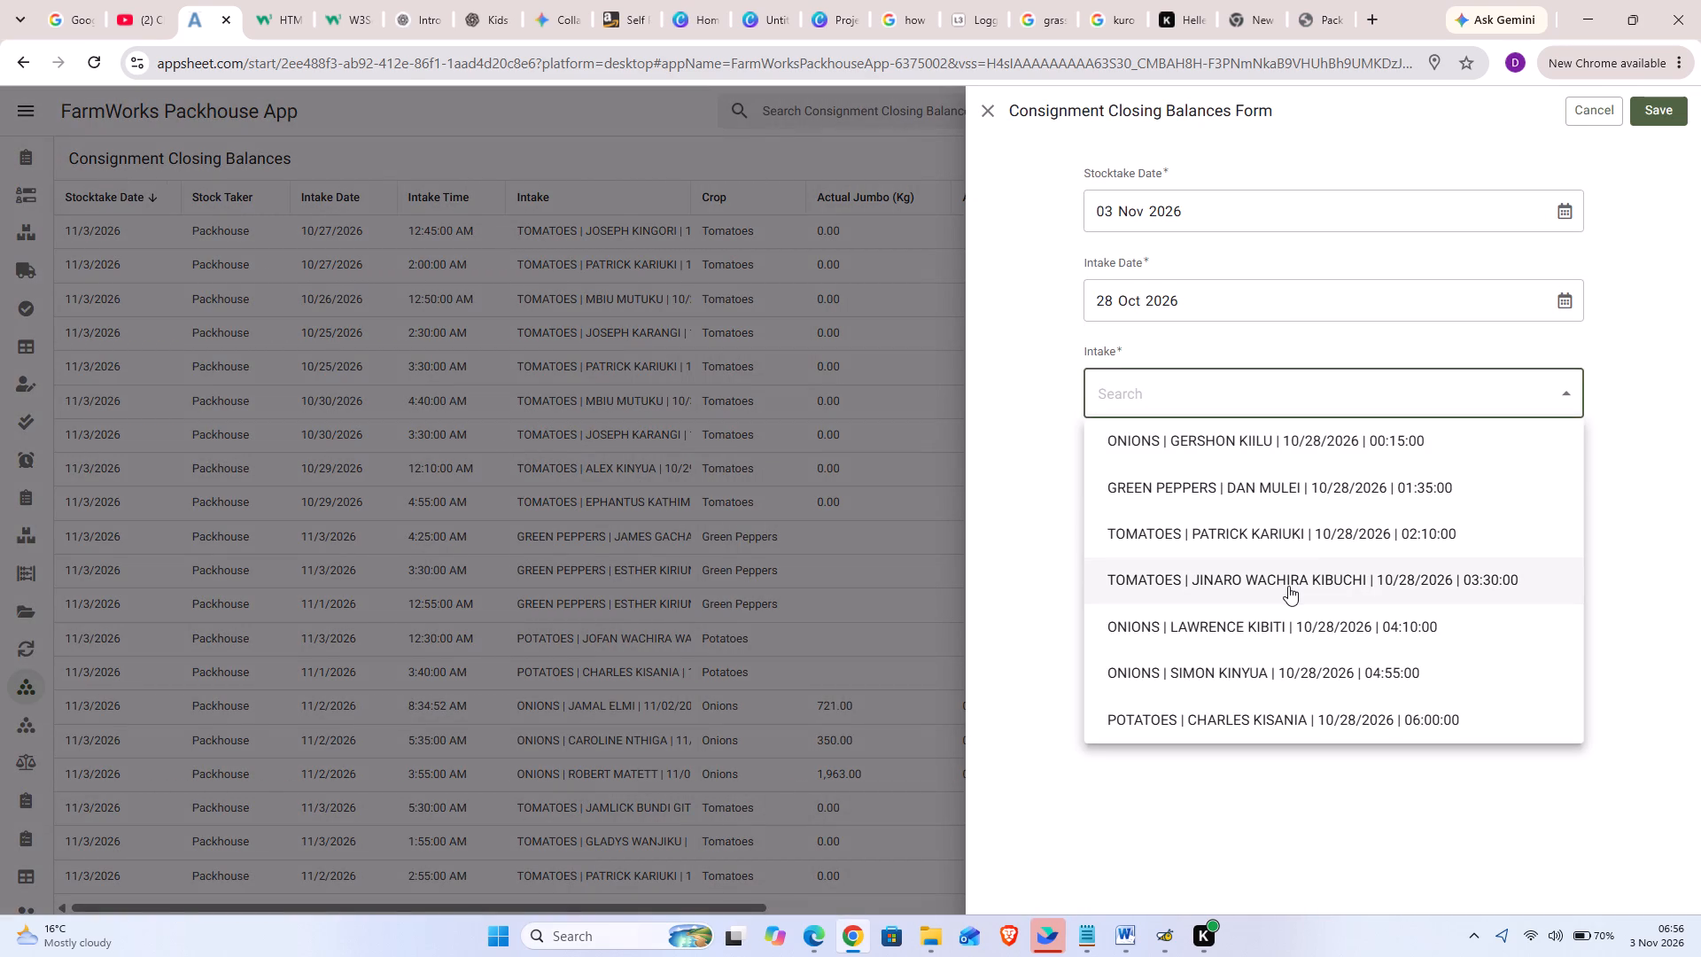
{"action": "left_click", "coordinate": [1288, 586]}
{"action": "scroll", "coordinate": [1288, 586], "scroll_direction": "down", "scroll_amount": 11}
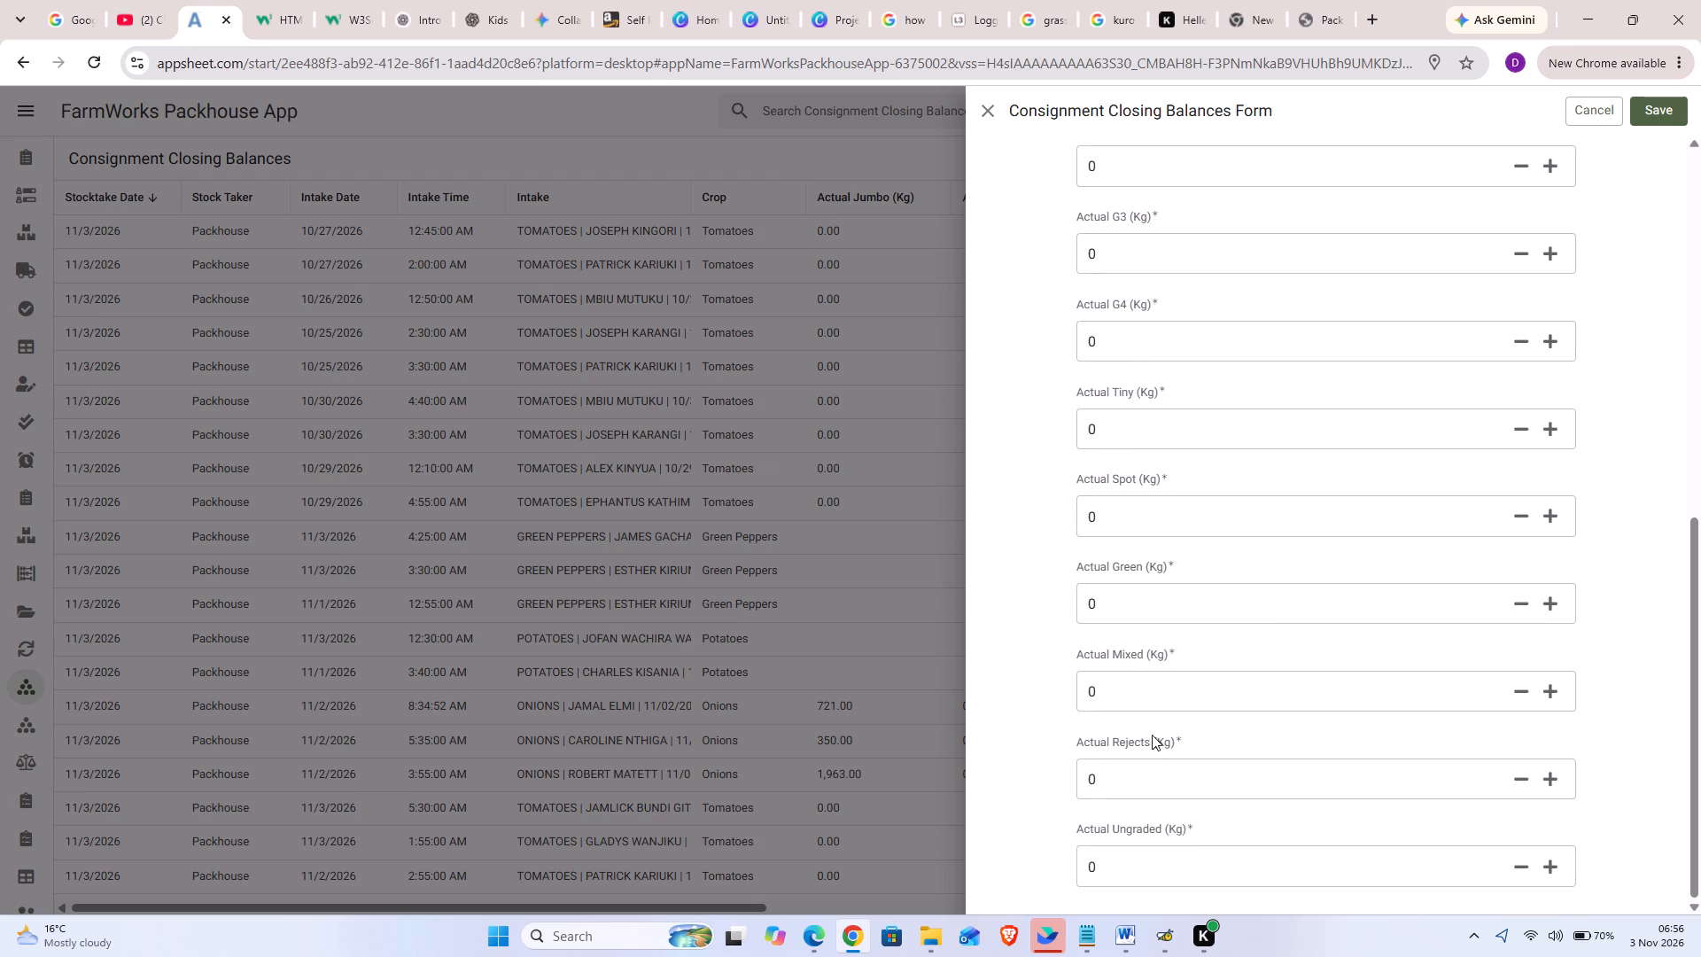
{"action": "left_click", "coordinate": [1121, 774]}
{"action": "key", "text": "BackSpace"}
{"action": "key", "text": "7"}
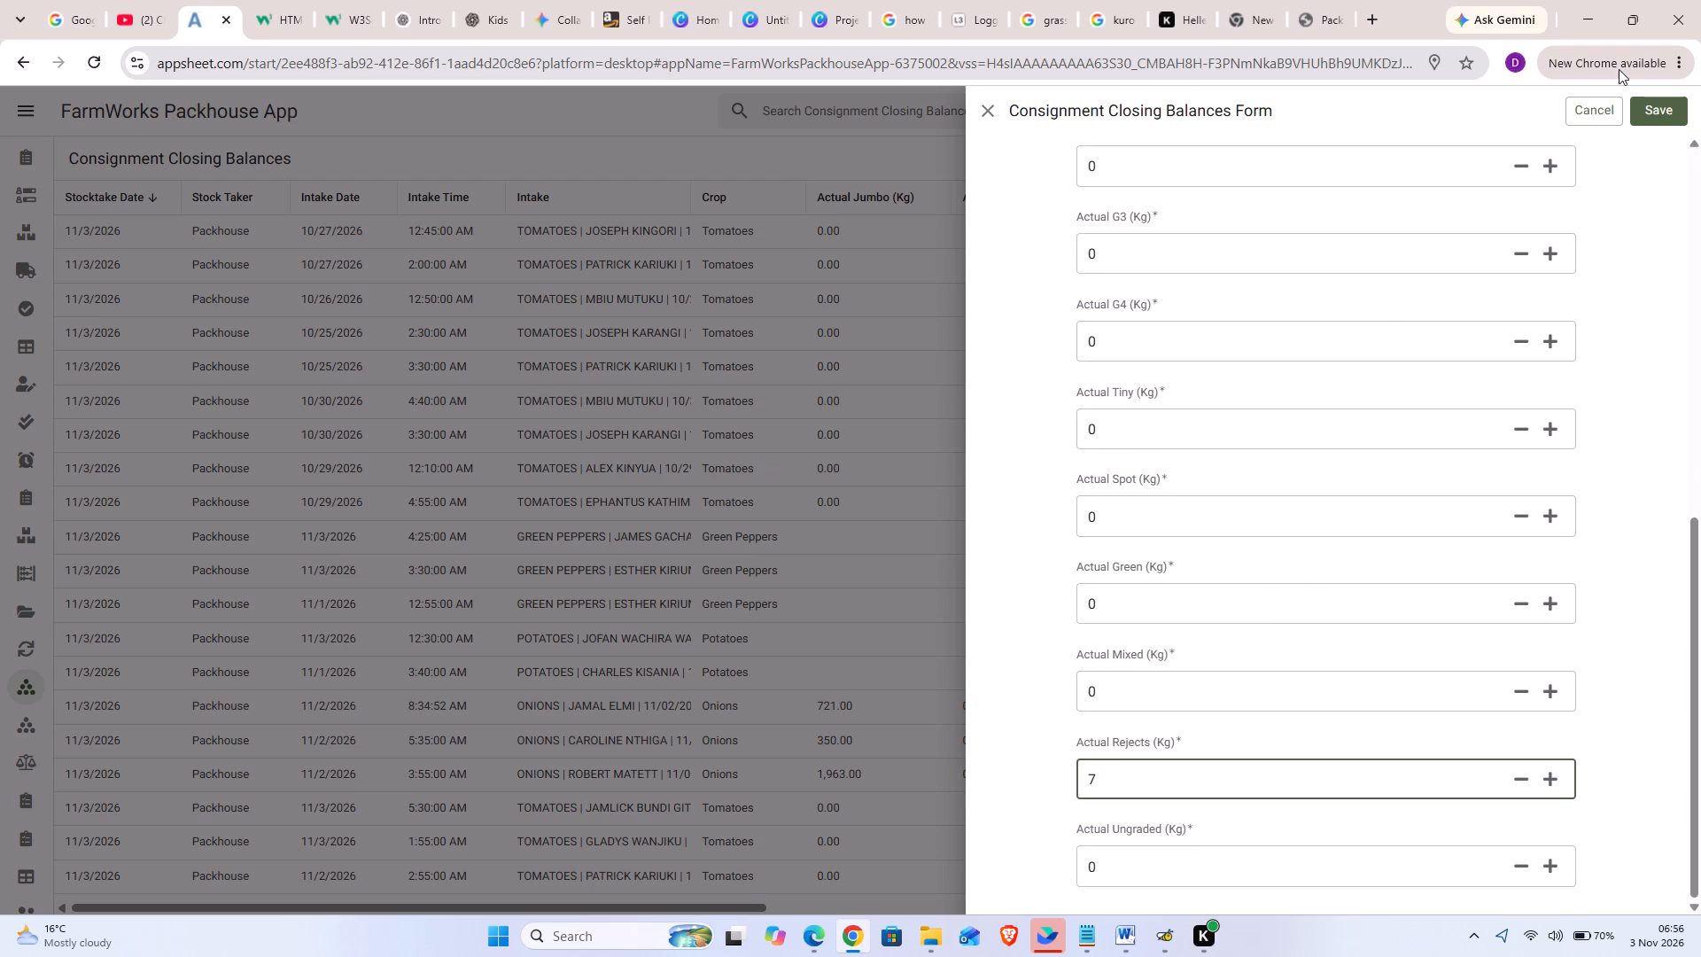
{"action": "left_click", "coordinate": [1651, 101]}
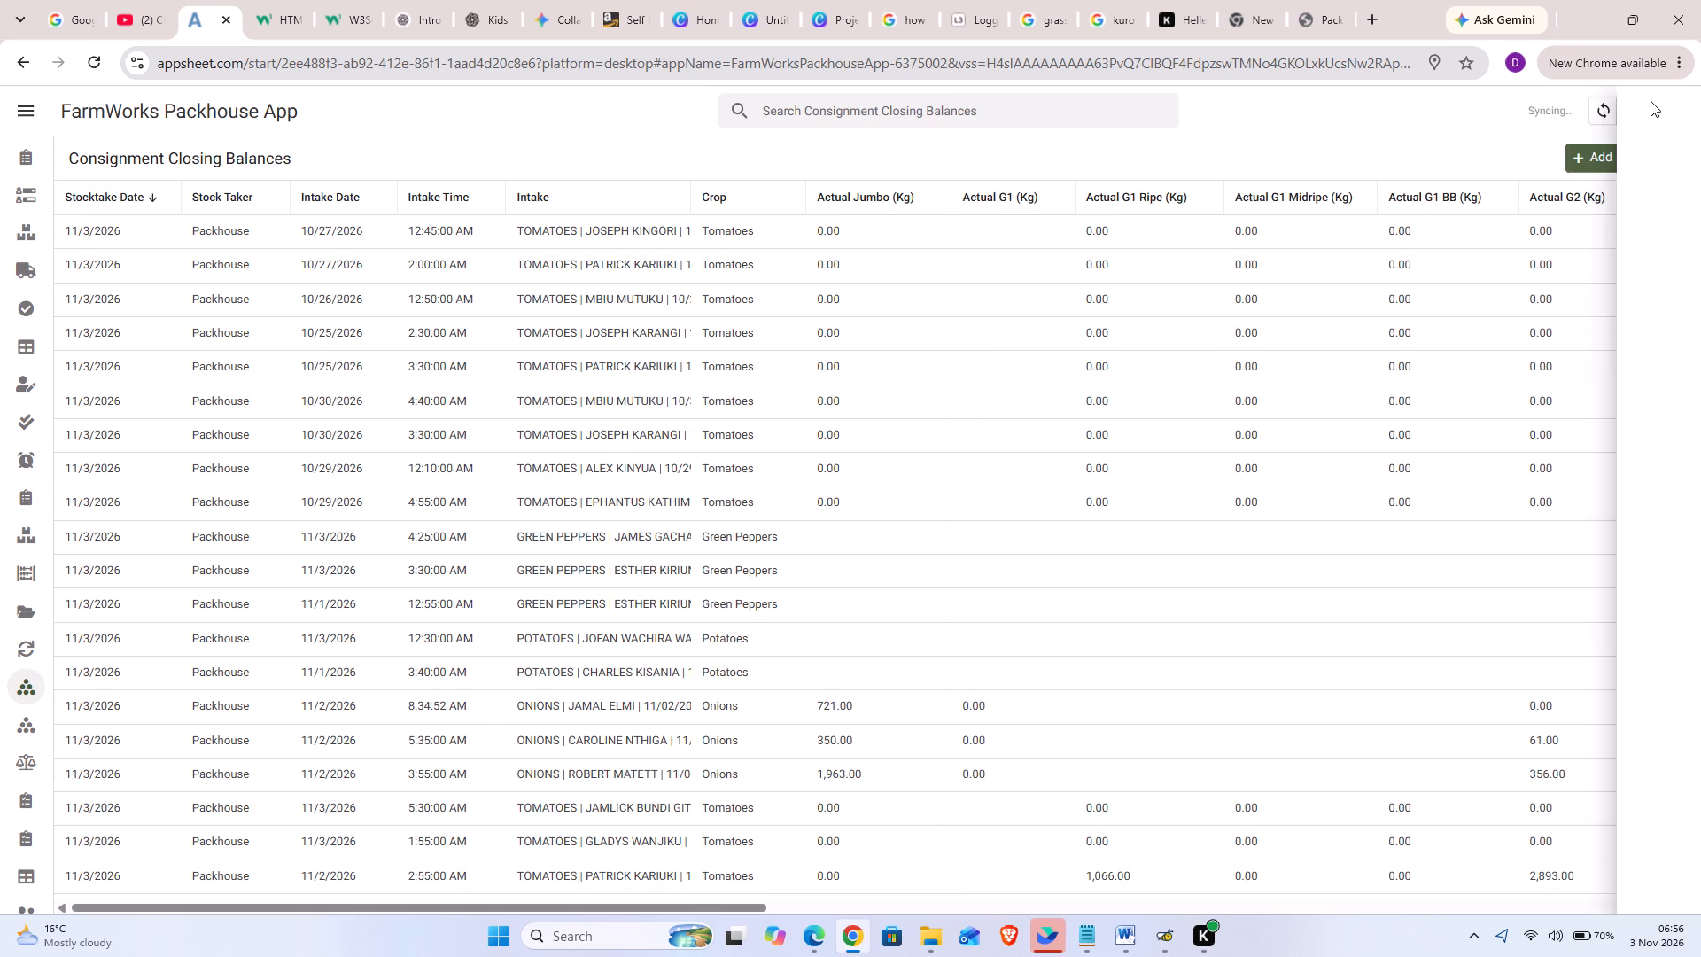
Add and save a closing balance for the 28 Oct 2026, 02:10 tomatoes intake with Actual Rejects 89 kg.
{"action": "left_click", "coordinate": [1582, 163]}
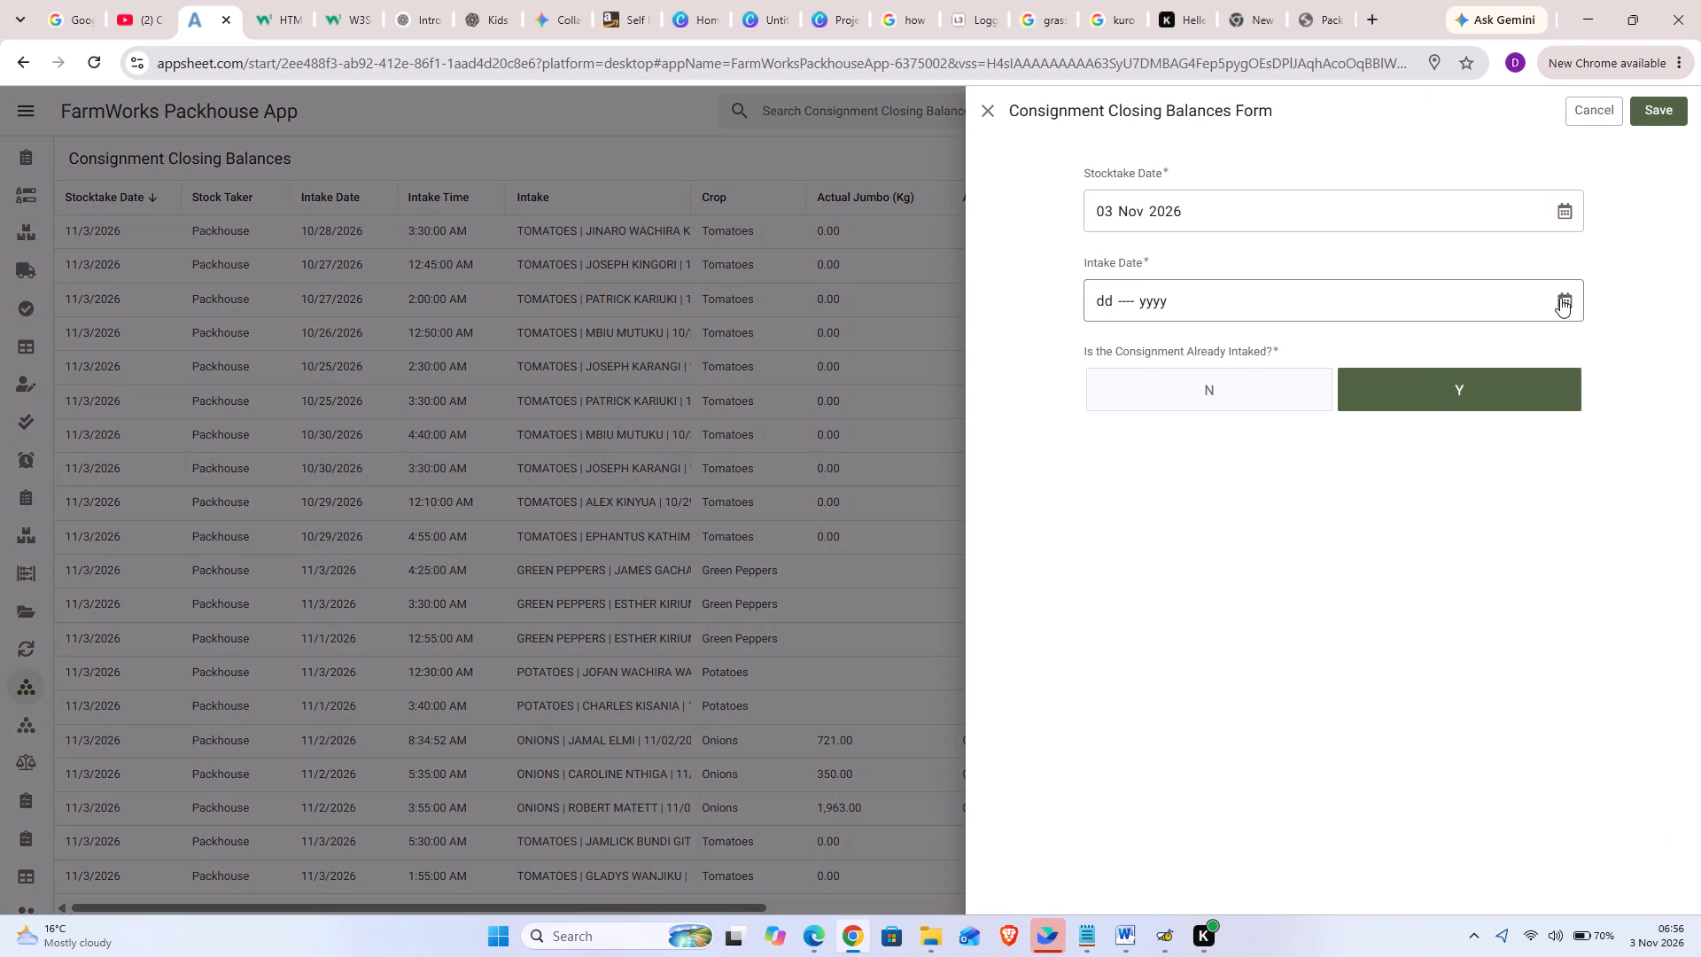
{"action": "left_click", "coordinate": [1561, 300]}
{"action": "left_click", "coordinate": [1221, 341]}
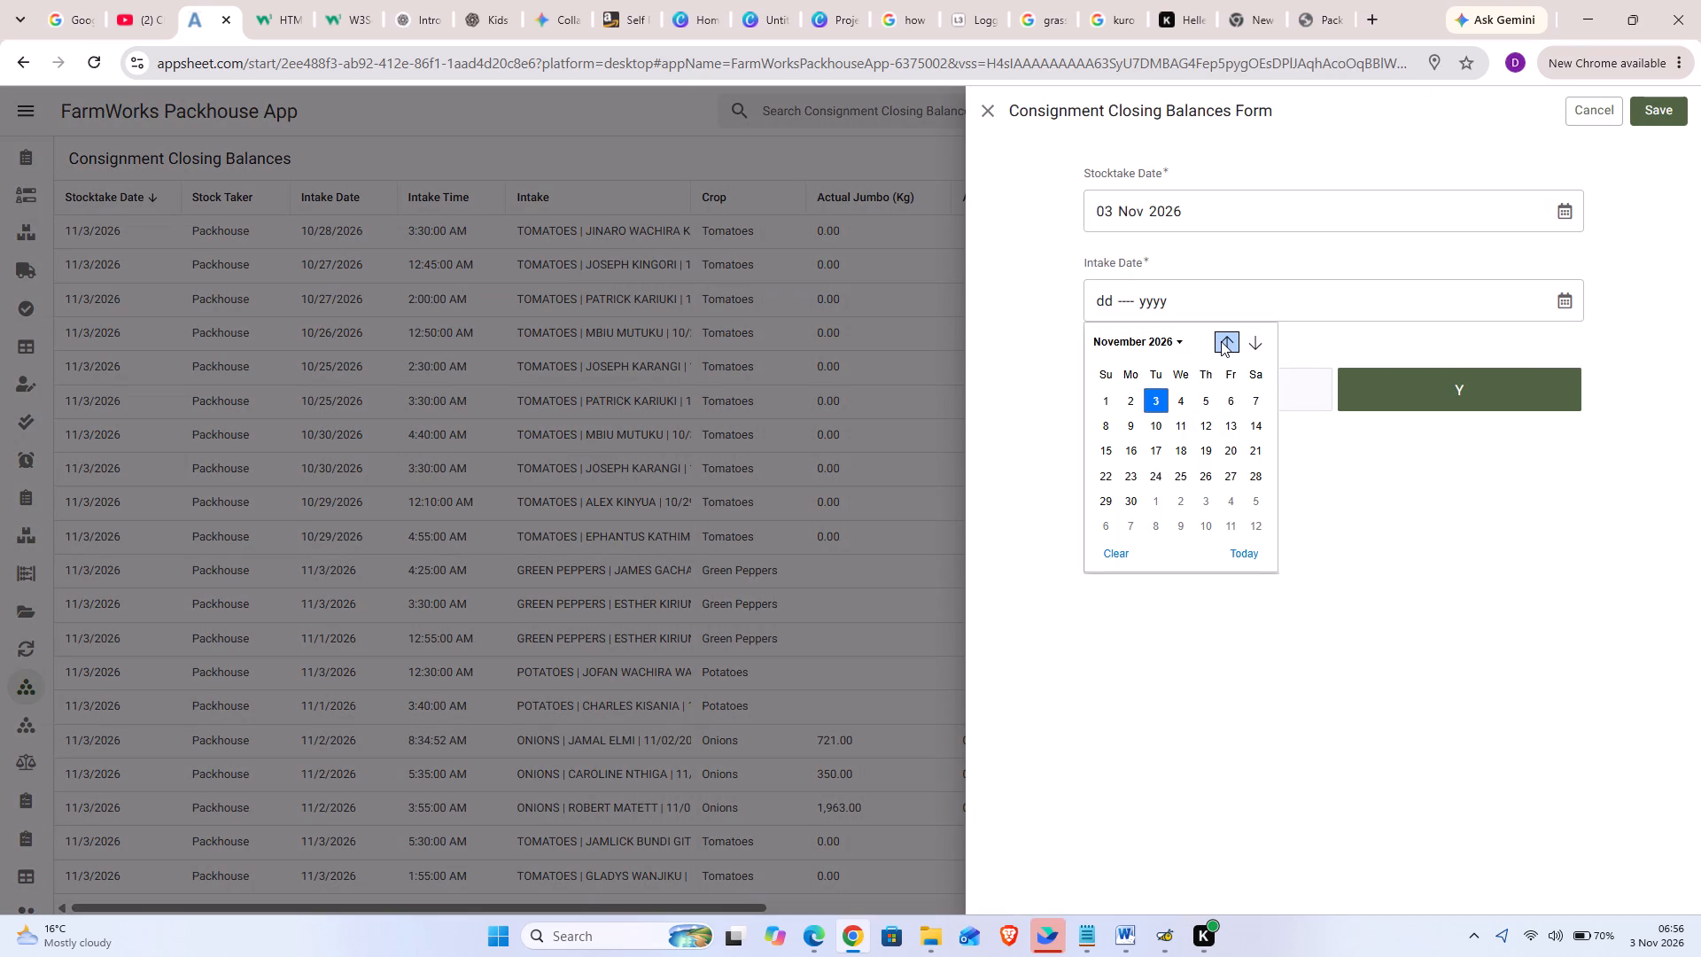
{"action": "left_click", "coordinate": [1181, 505]}
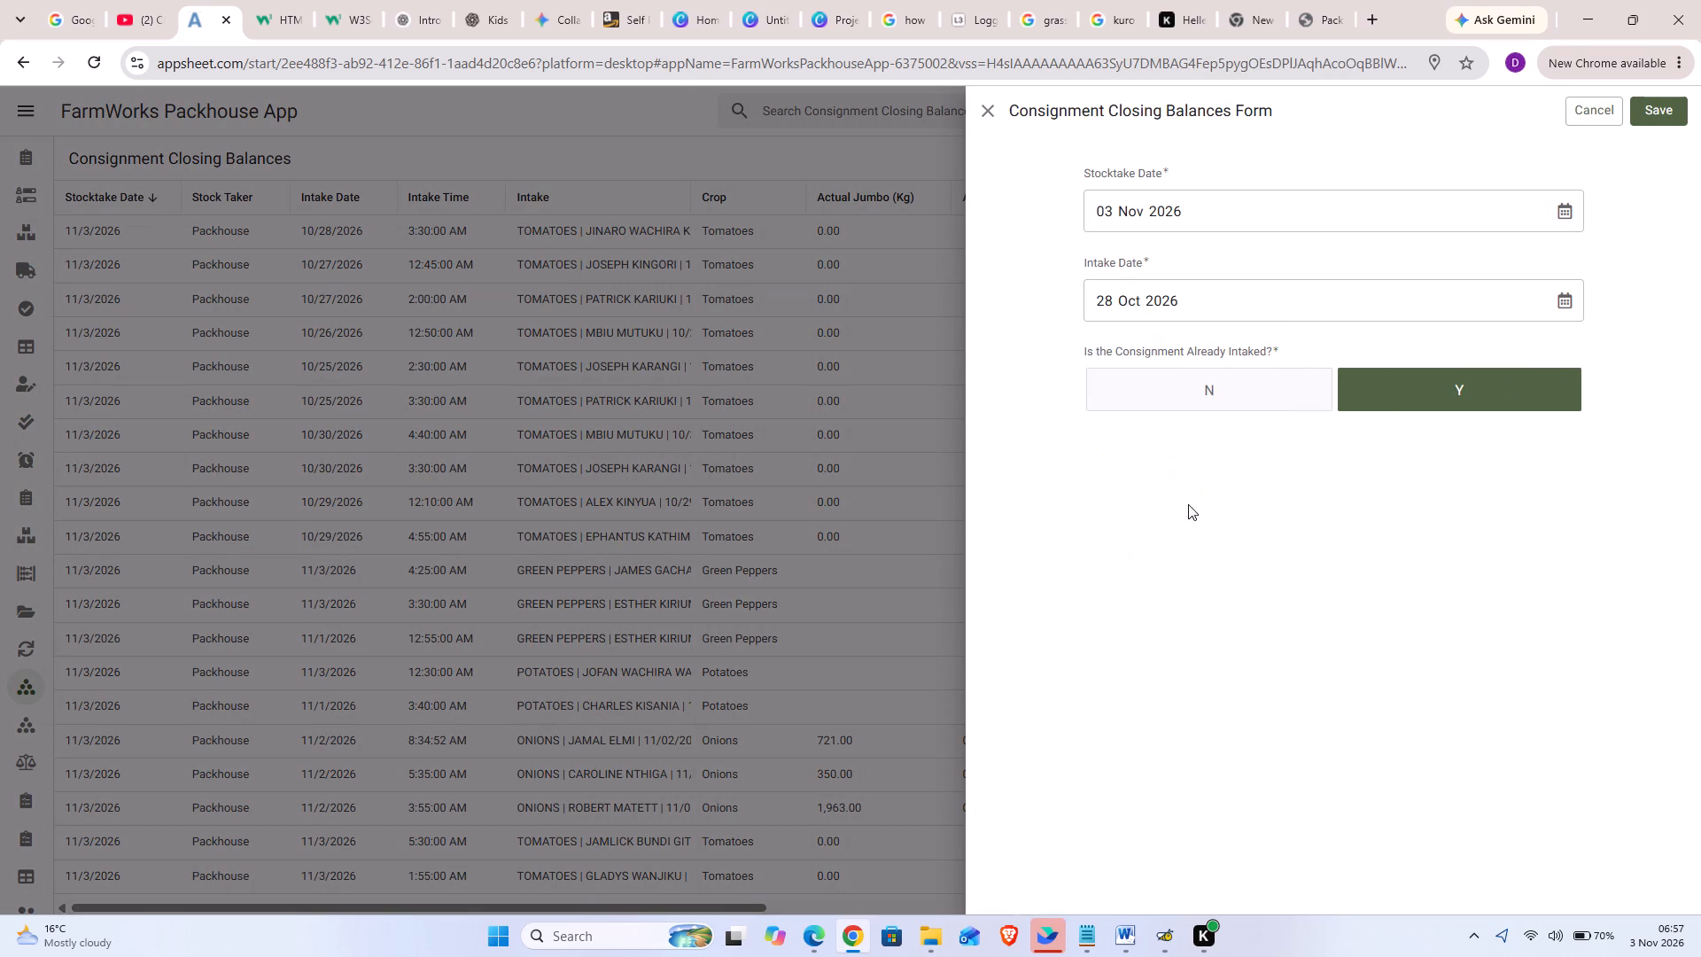
{"action": "left_click", "coordinate": [1464, 391]}
{"action": "left_click", "coordinate": [1464, 391]}
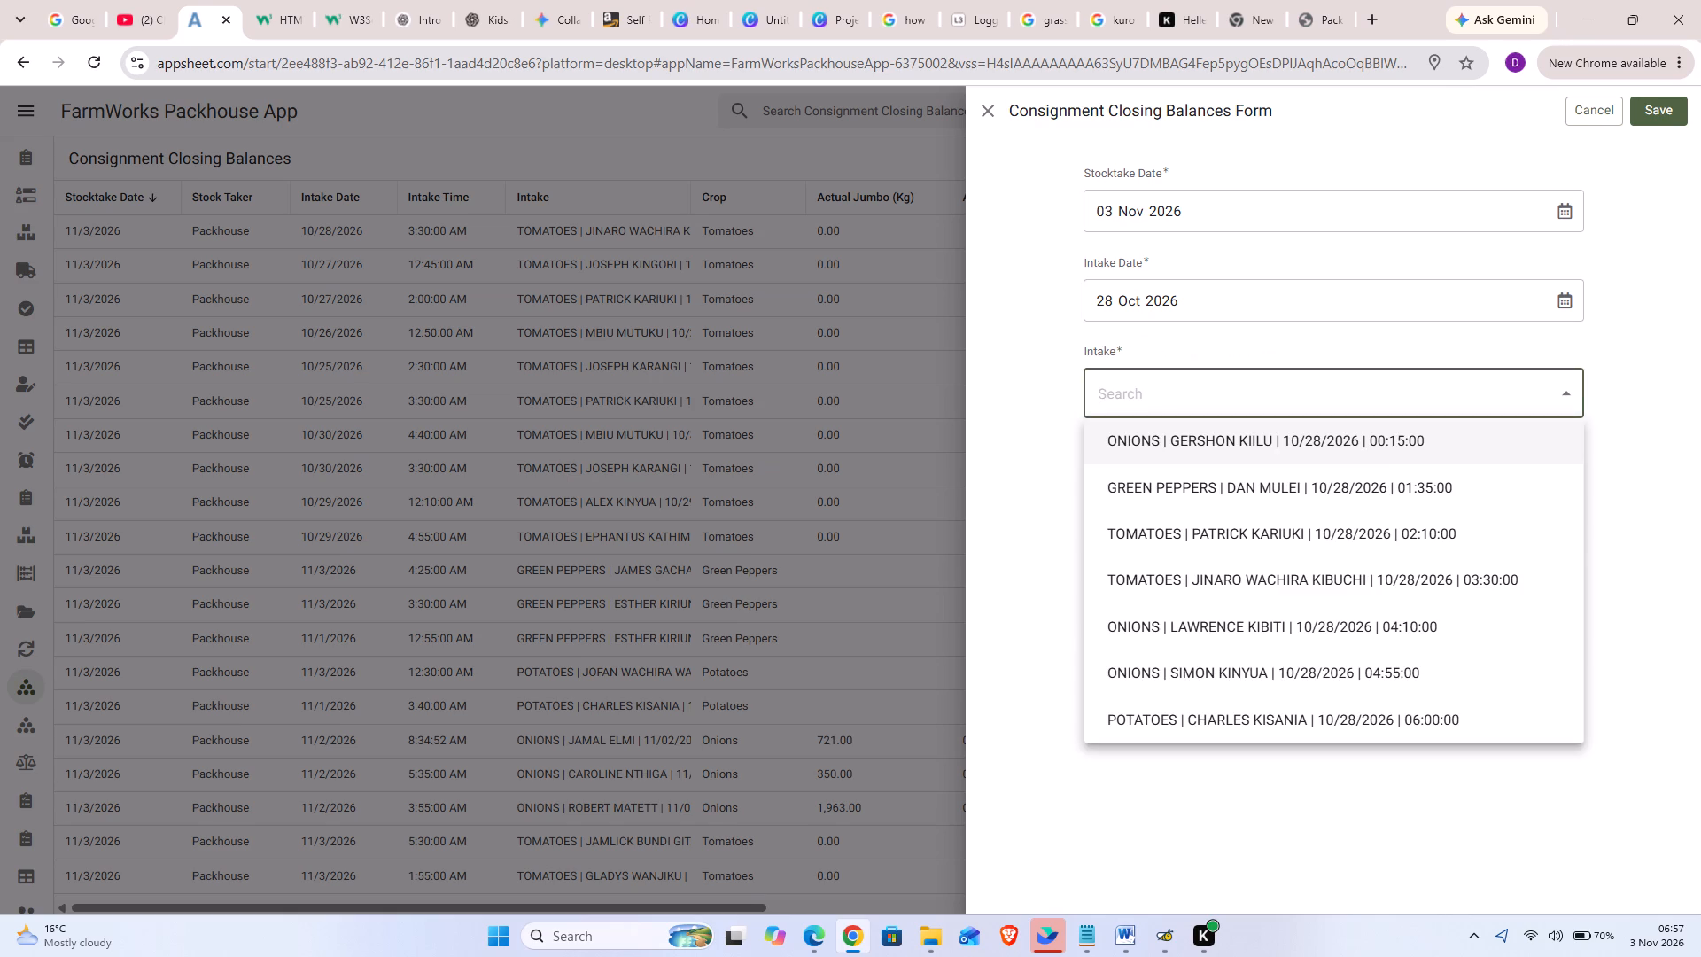
{"action": "left_click", "coordinate": [1265, 541]}
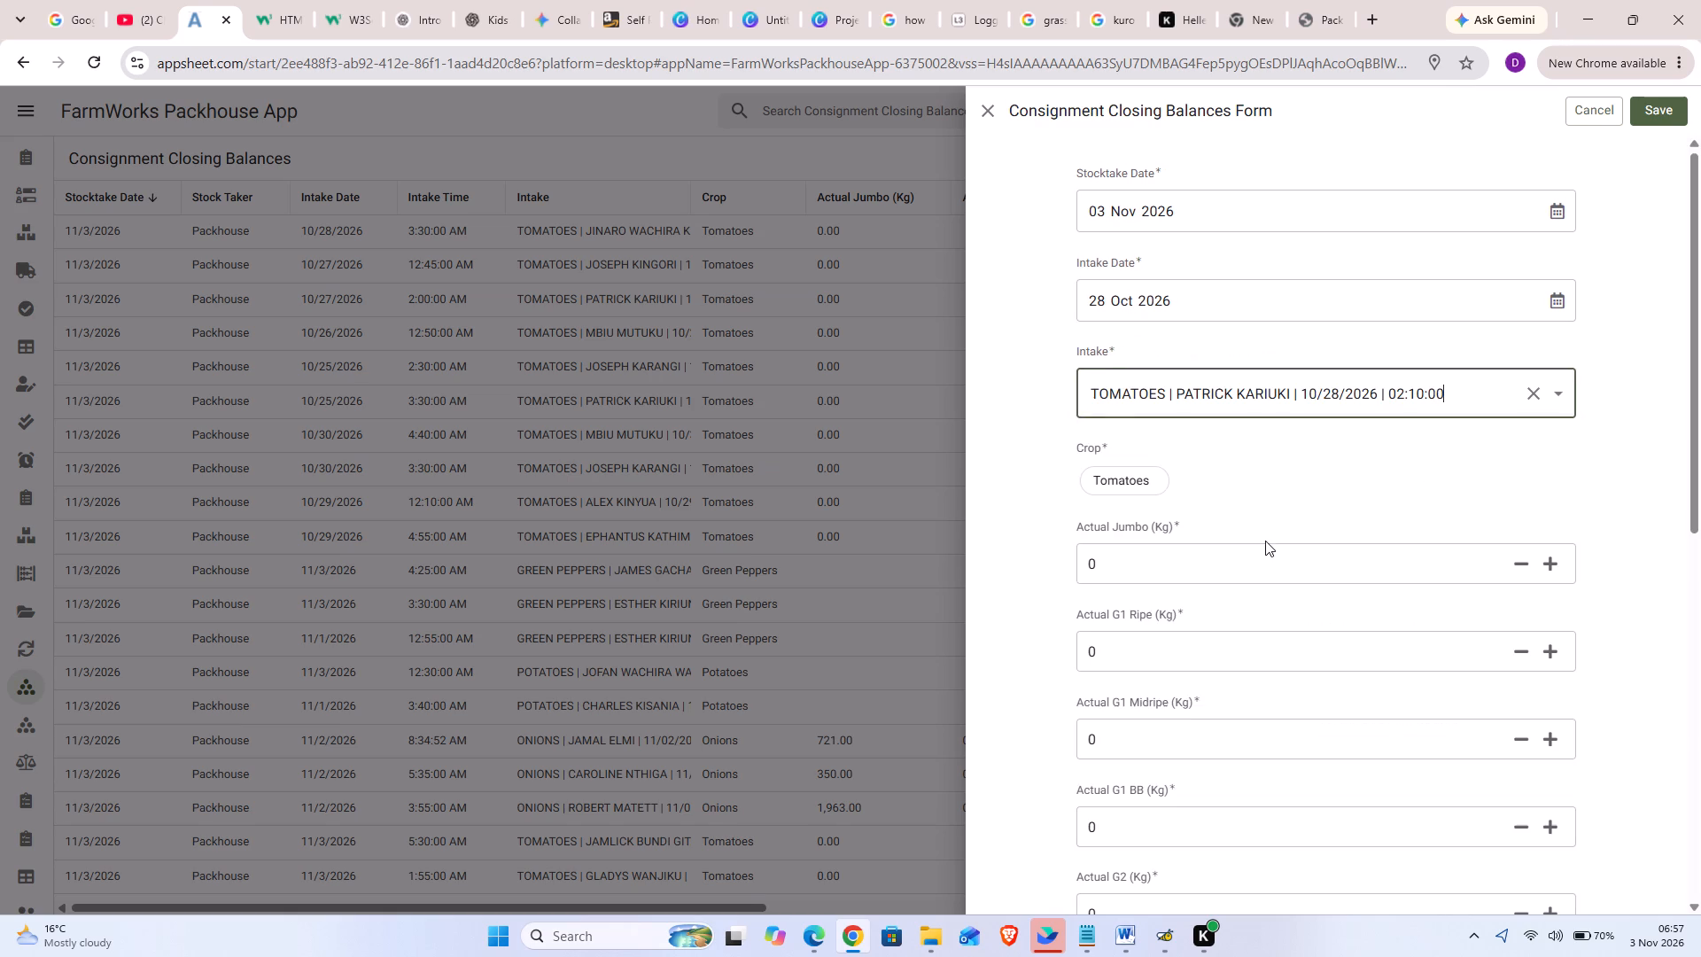
{"action": "scroll", "coordinate": [1312, 719], "scroll_direction": "down", "scroll_amount": 11}
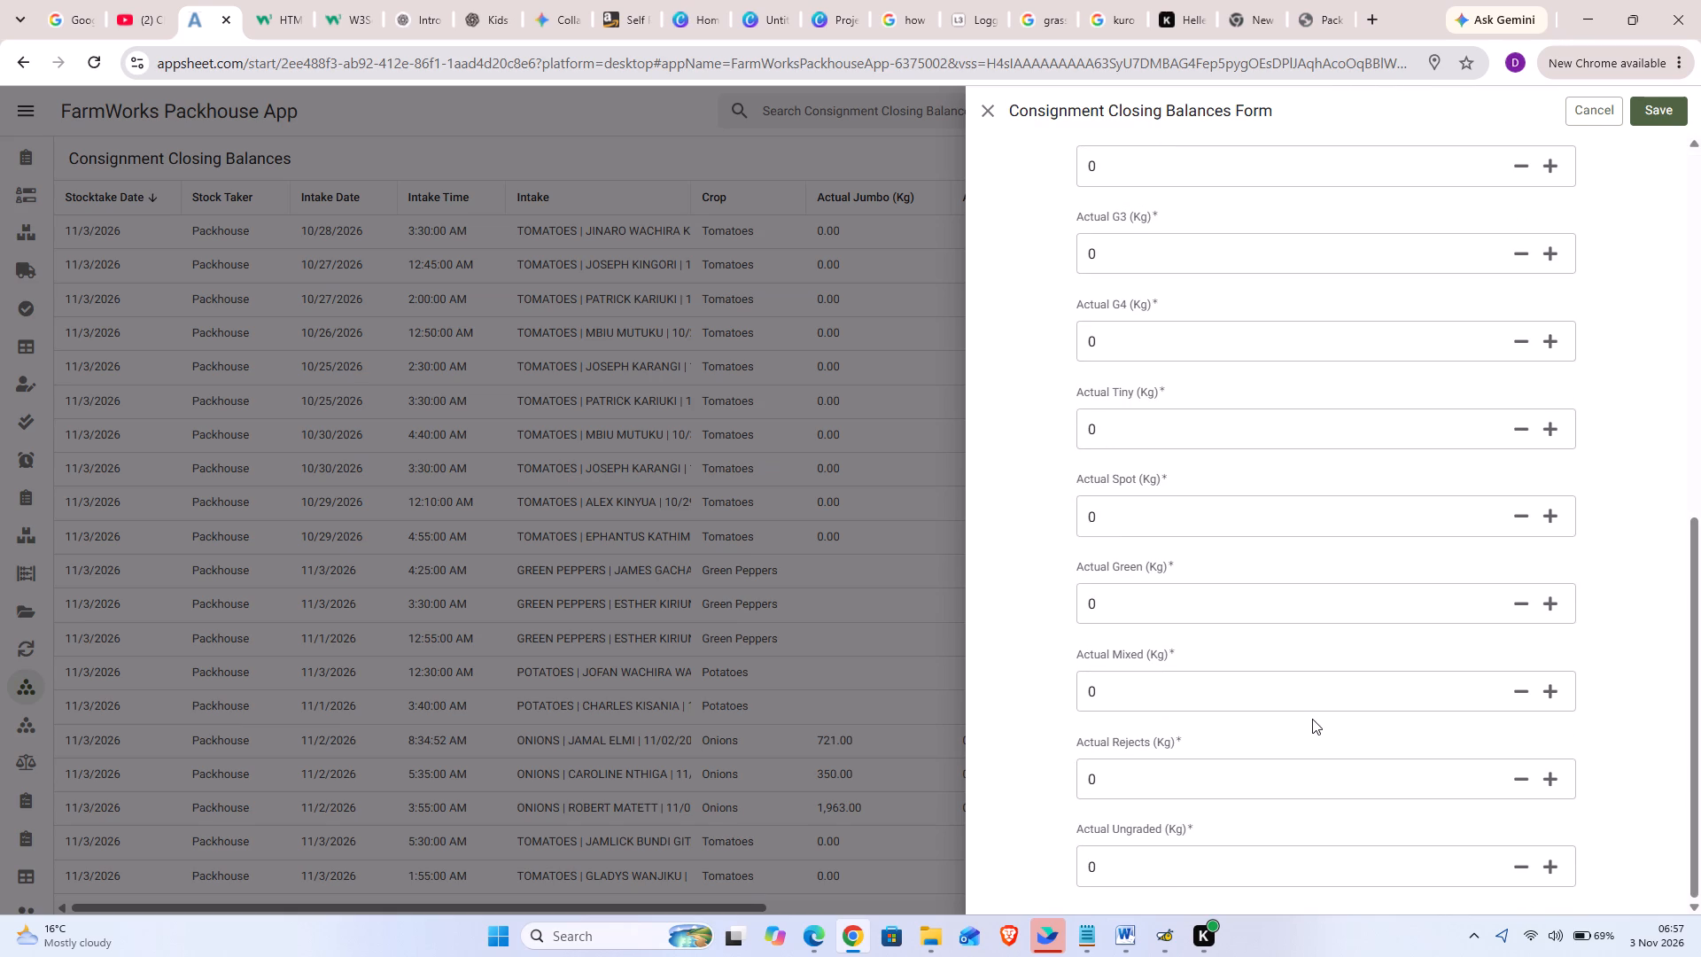
{"action": "scroll", "coordinate": [1312, 719], "scroll_direction": "down", "scroll_amount": 3}
{"action": "left_click", "coordinate": [1130, 784]}
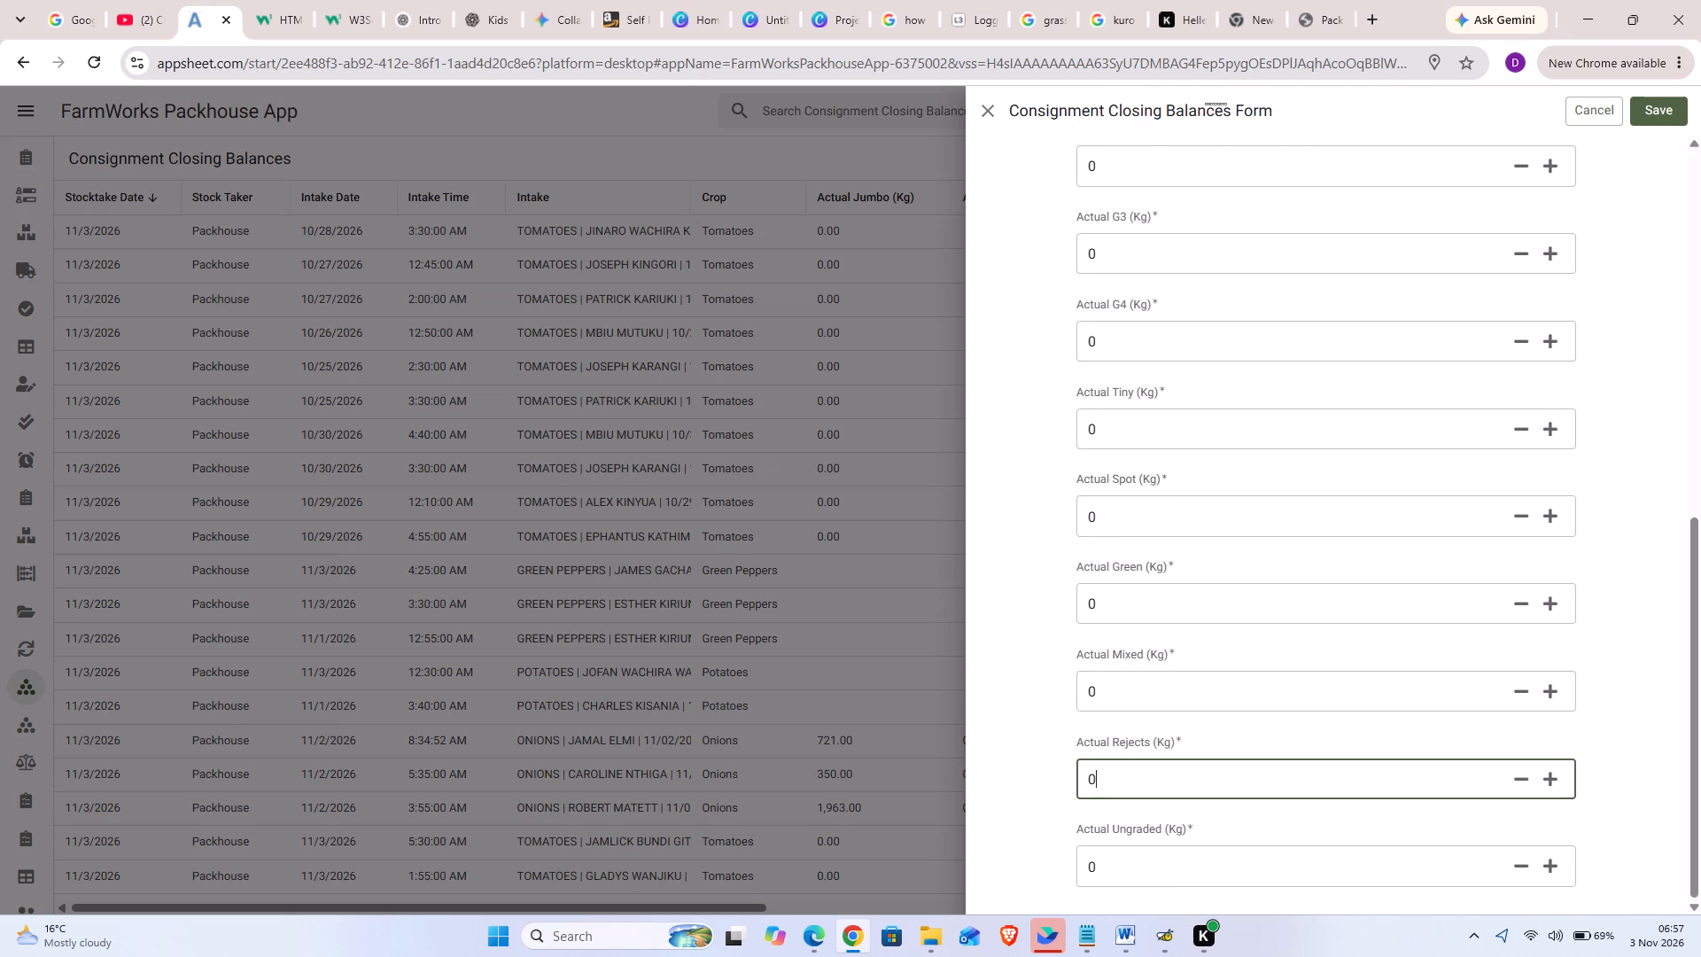
{"action": "key", "text": "BackSpace"}
{"action": "type", "text": "89"}
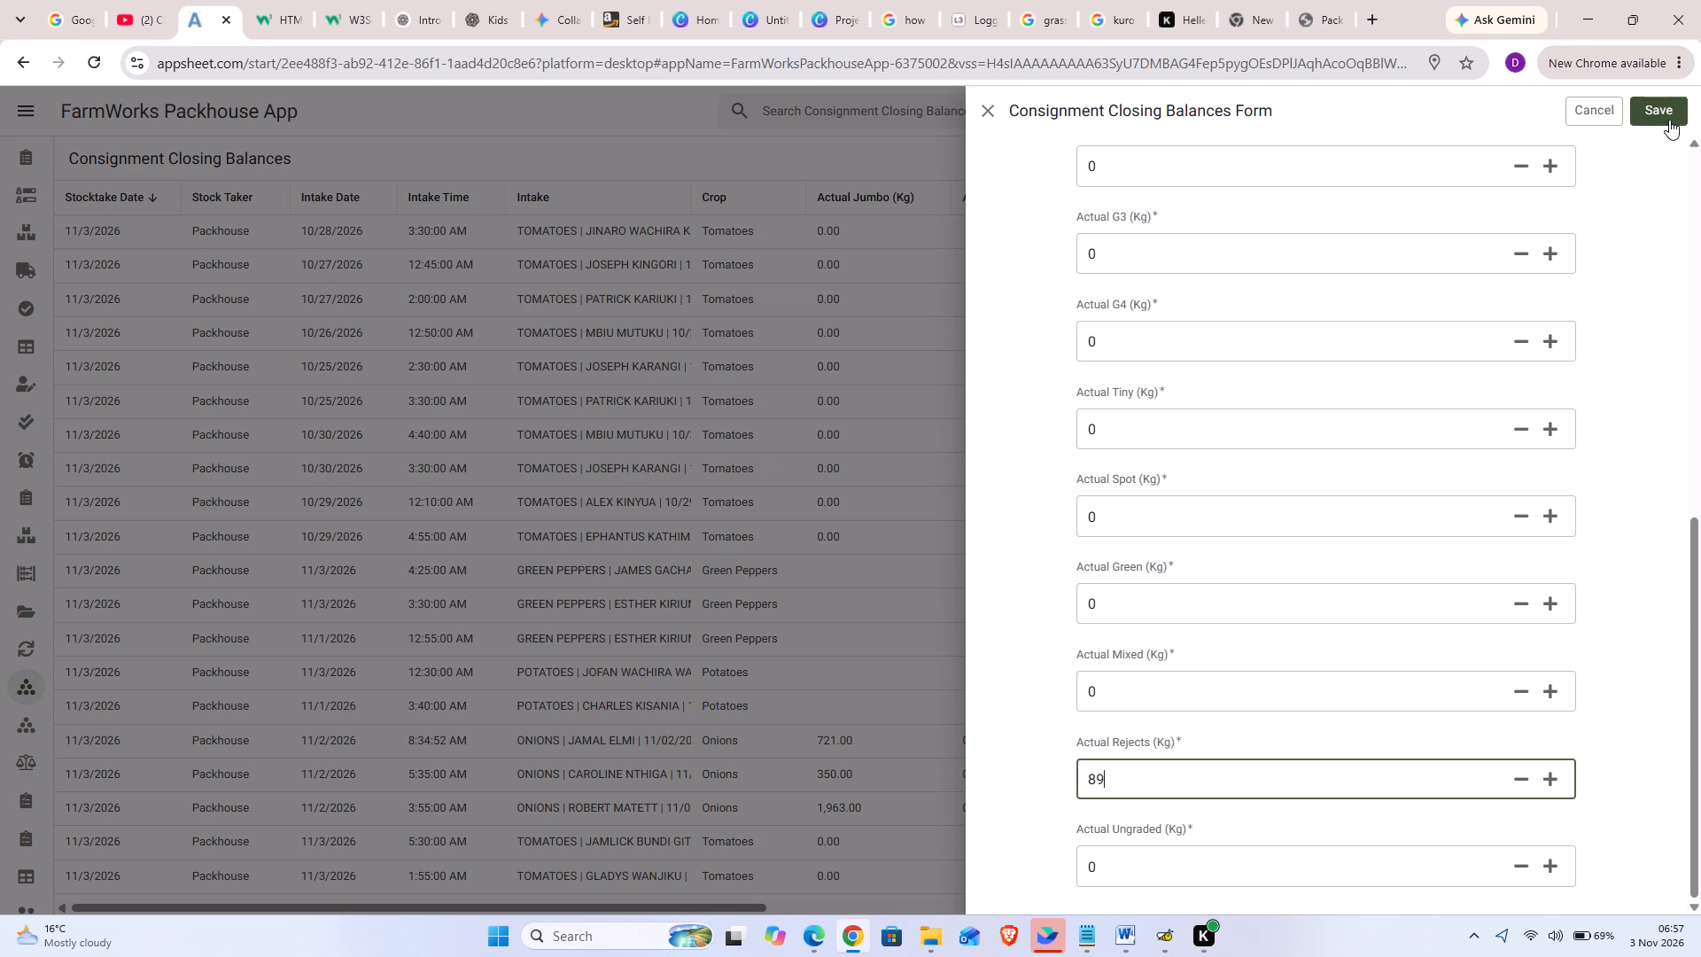
{"action": "left_click", "coordinate": [1656, 120]}
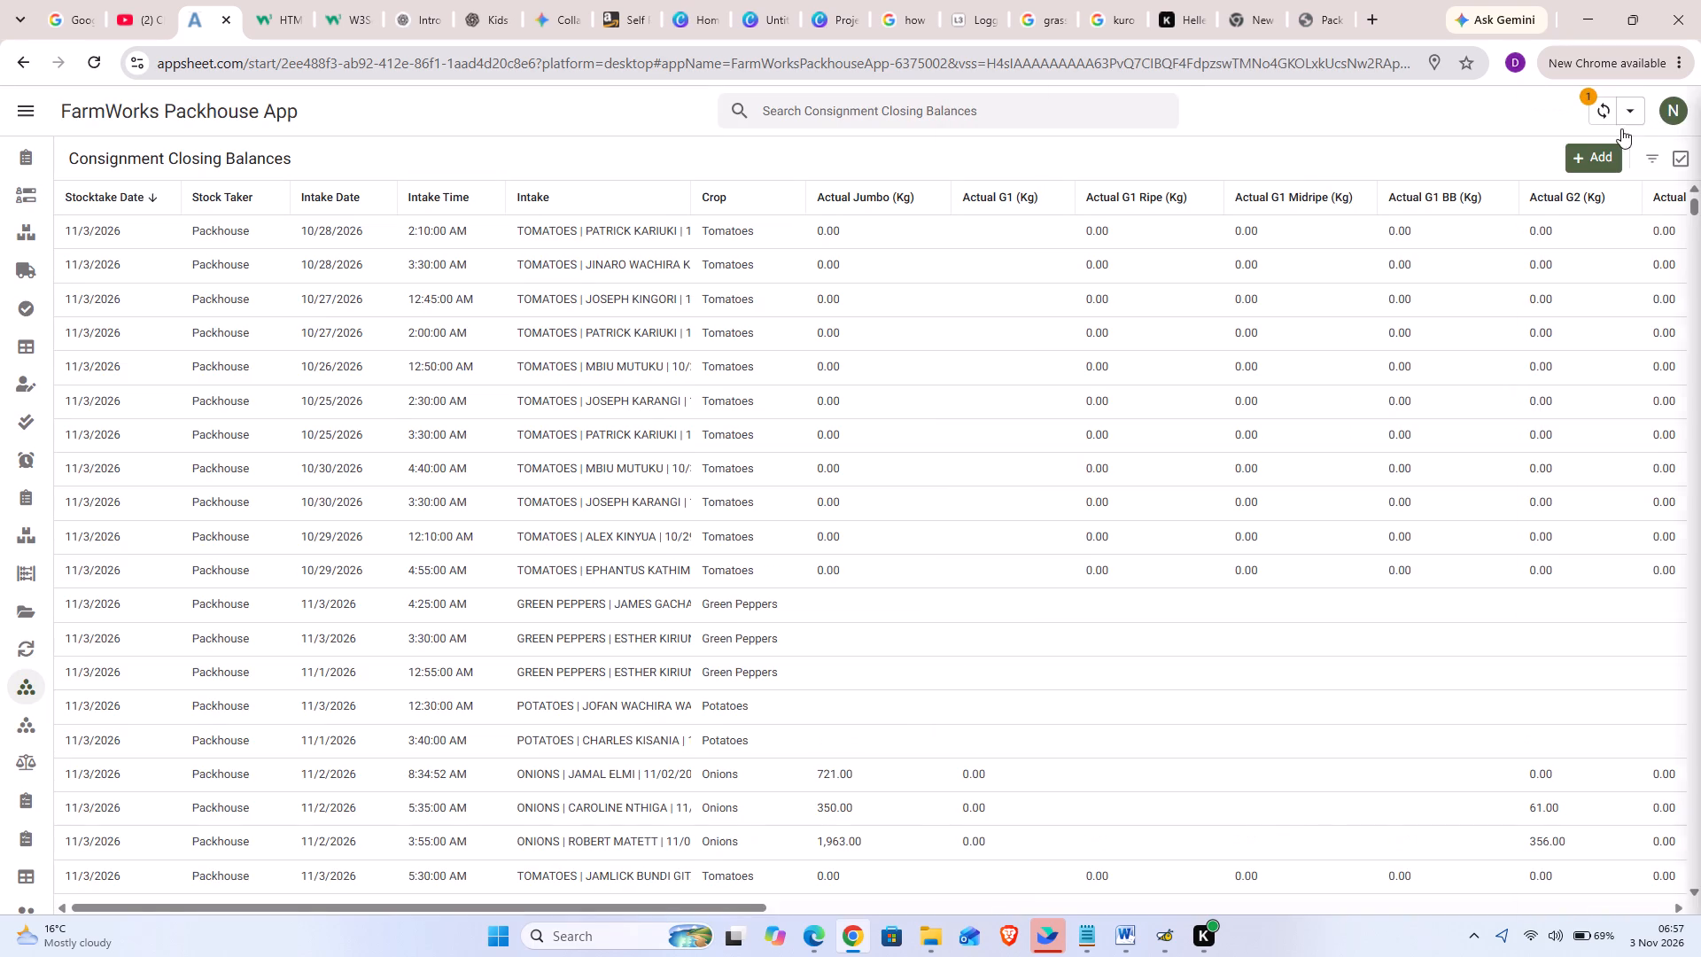
Add and save a closing balance for the 29 Oct 2026, 00:10 tomatoes intake with Actual Rejects 43 kg.
{"action": "left_click", "coordinate": [1586, 167]}
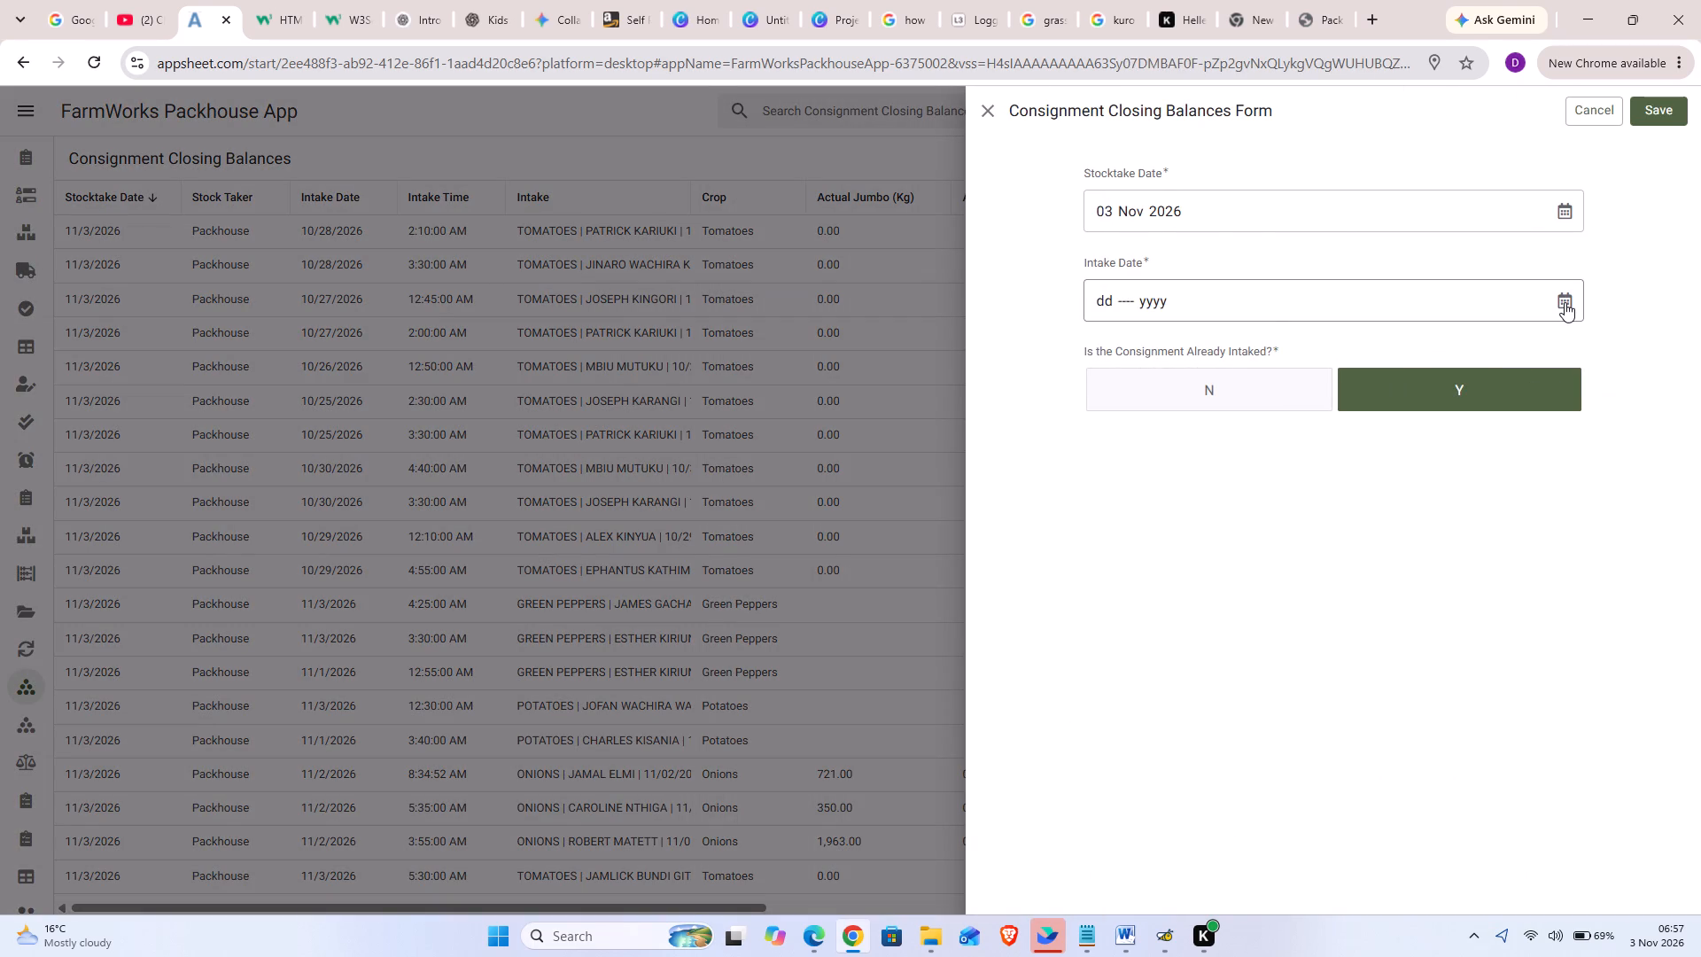
{"action": "left_click", "coordinate": [1565, 302]}
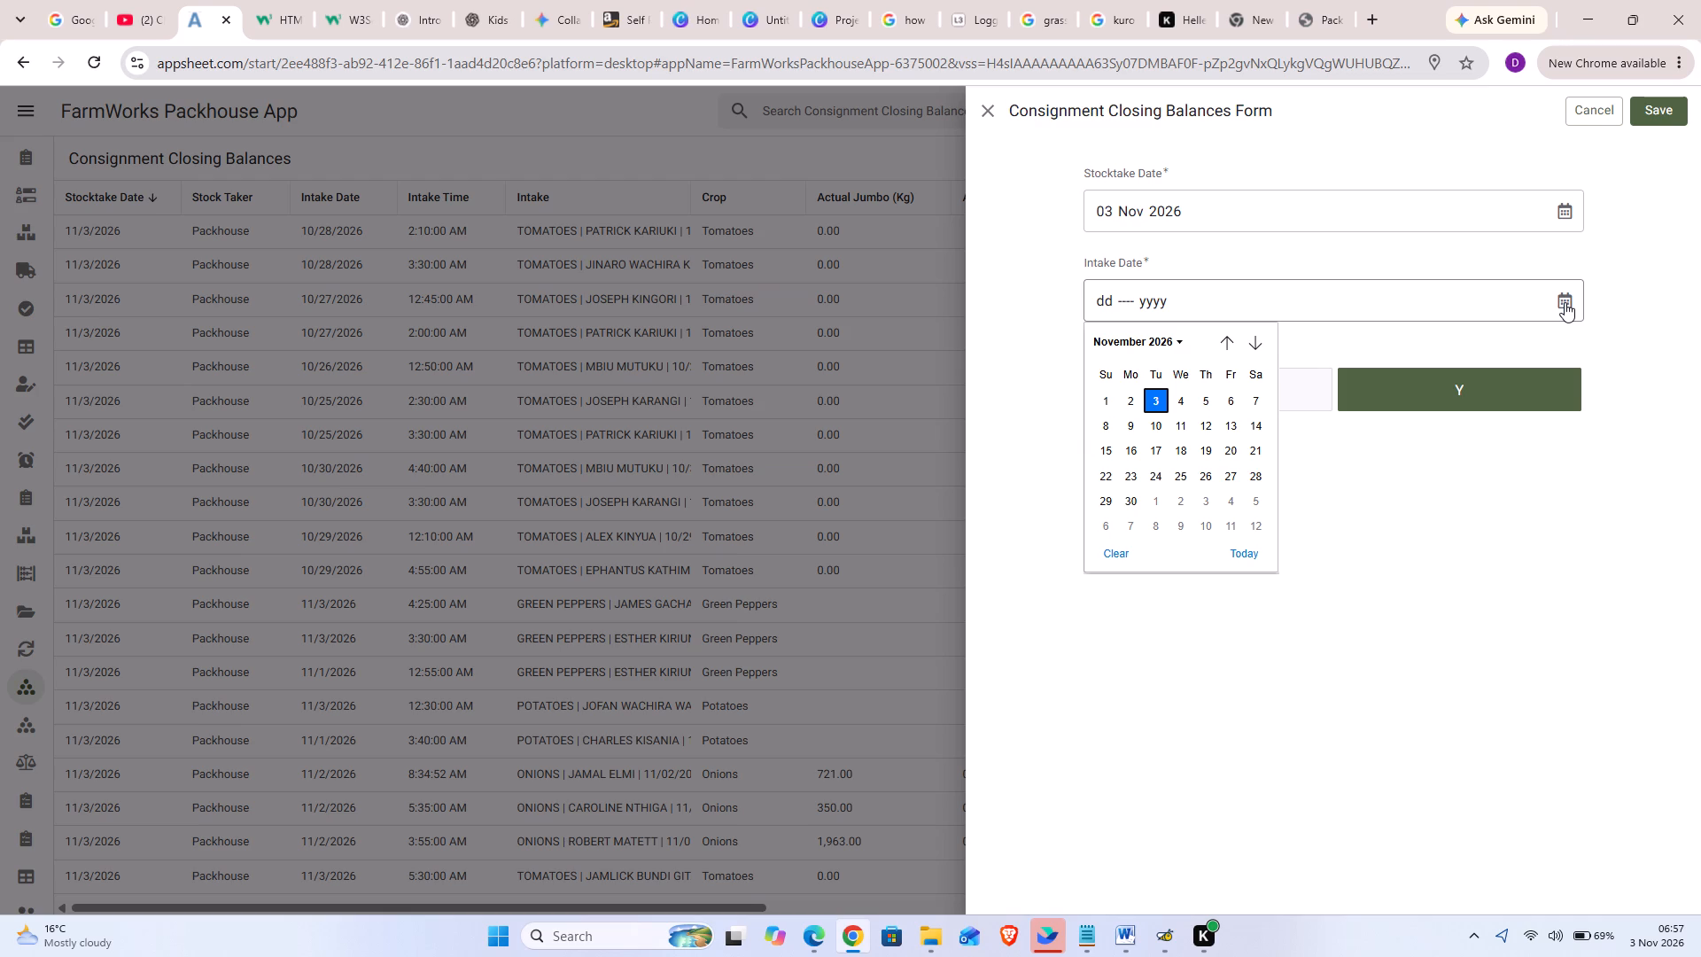
{"action": "left_click", "coordinate": [1218, 338]}
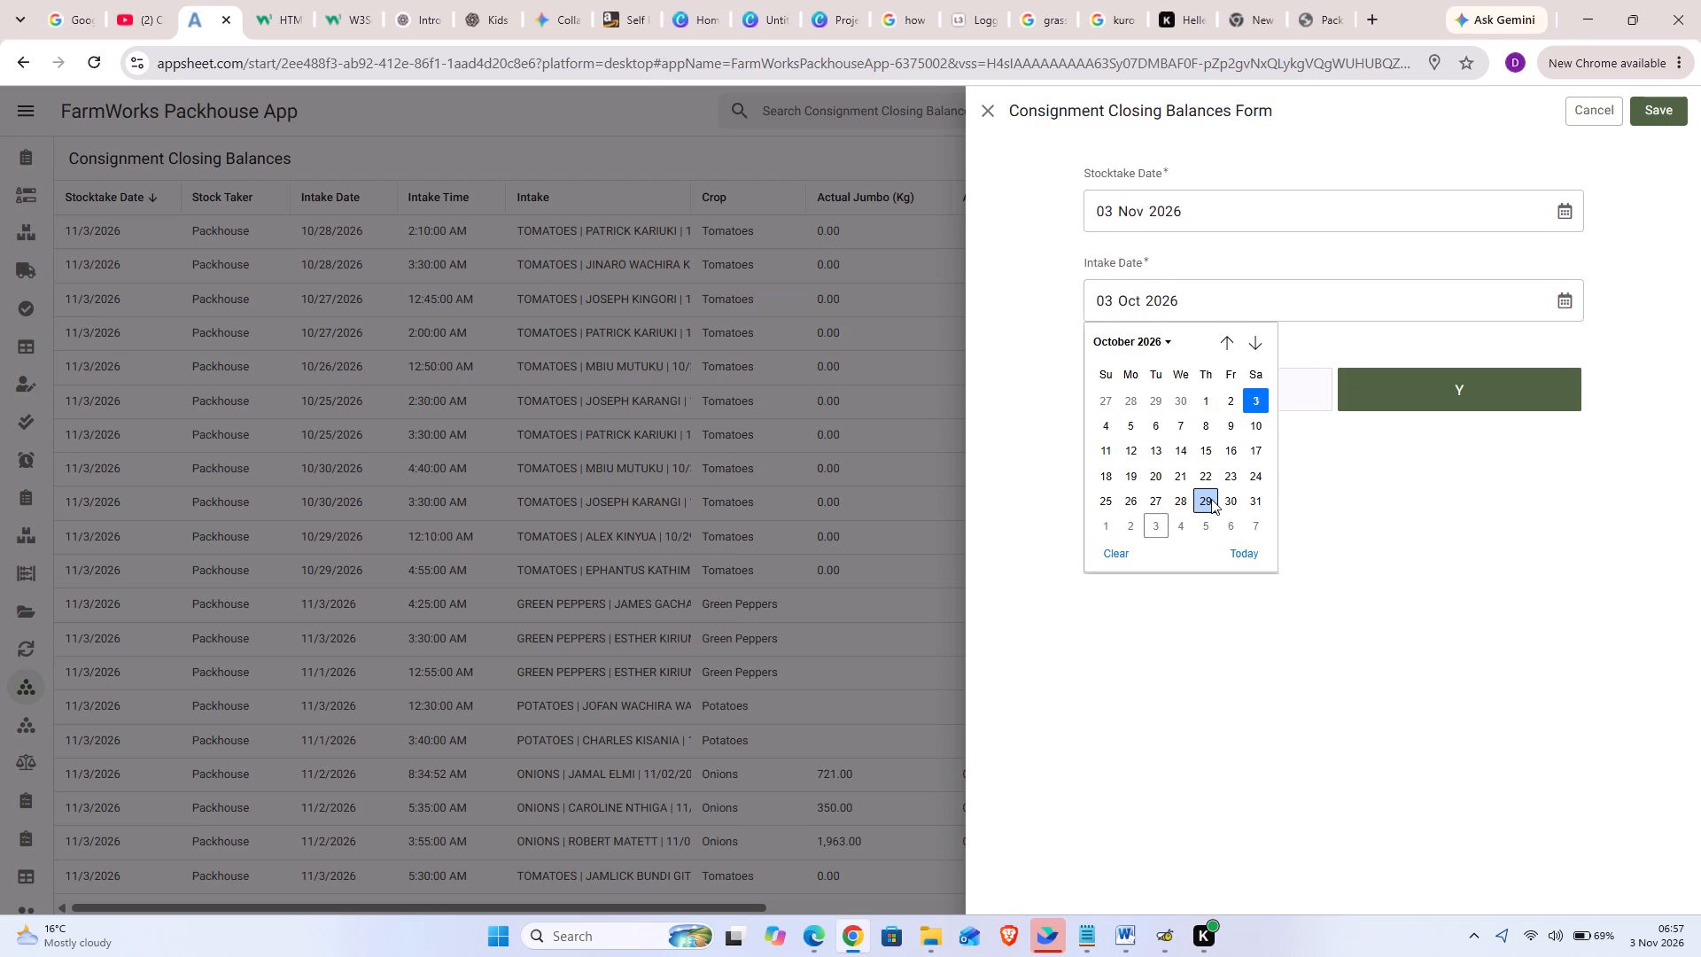
{"action": "left_click", "coordinate": [1211, 499]}
{"action": "left_click", "coordinate": [1492, 388]}
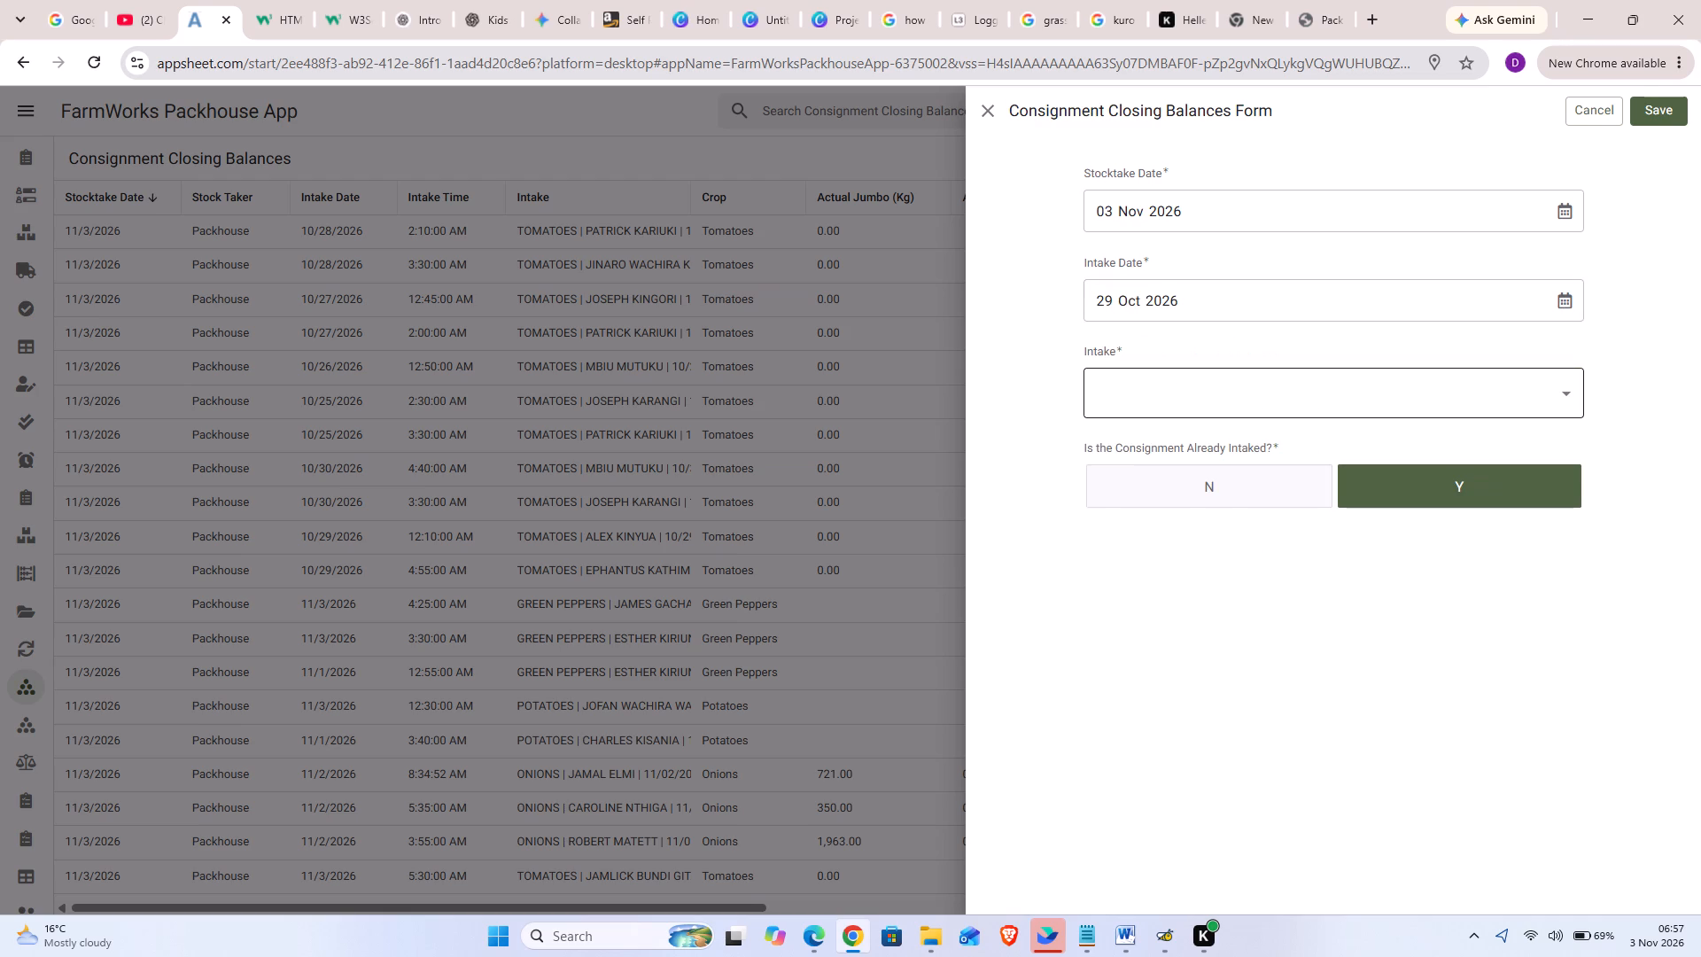
{"action": "left_click", "coordinate": [1492, 388]}
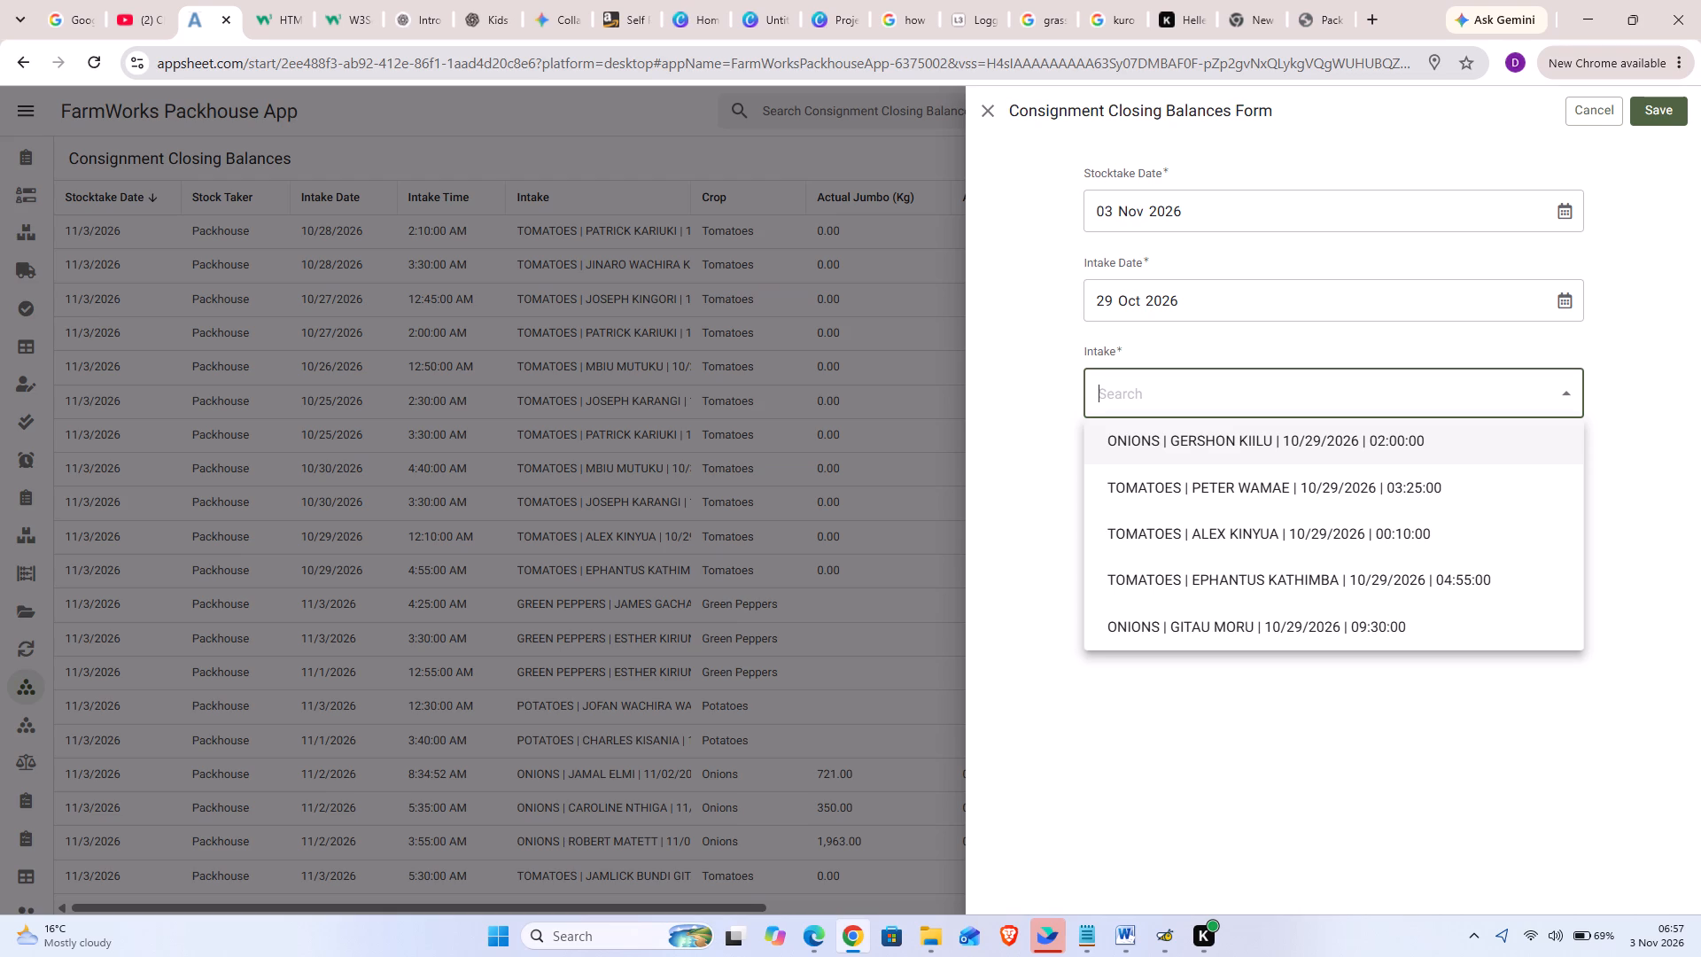
{"action": "left_click", "coordinate": [1265, 544]}
{"action": "scroll", "coordinate": [1274, 660], "scroll_direction": "down", "scroll_amount": 15}
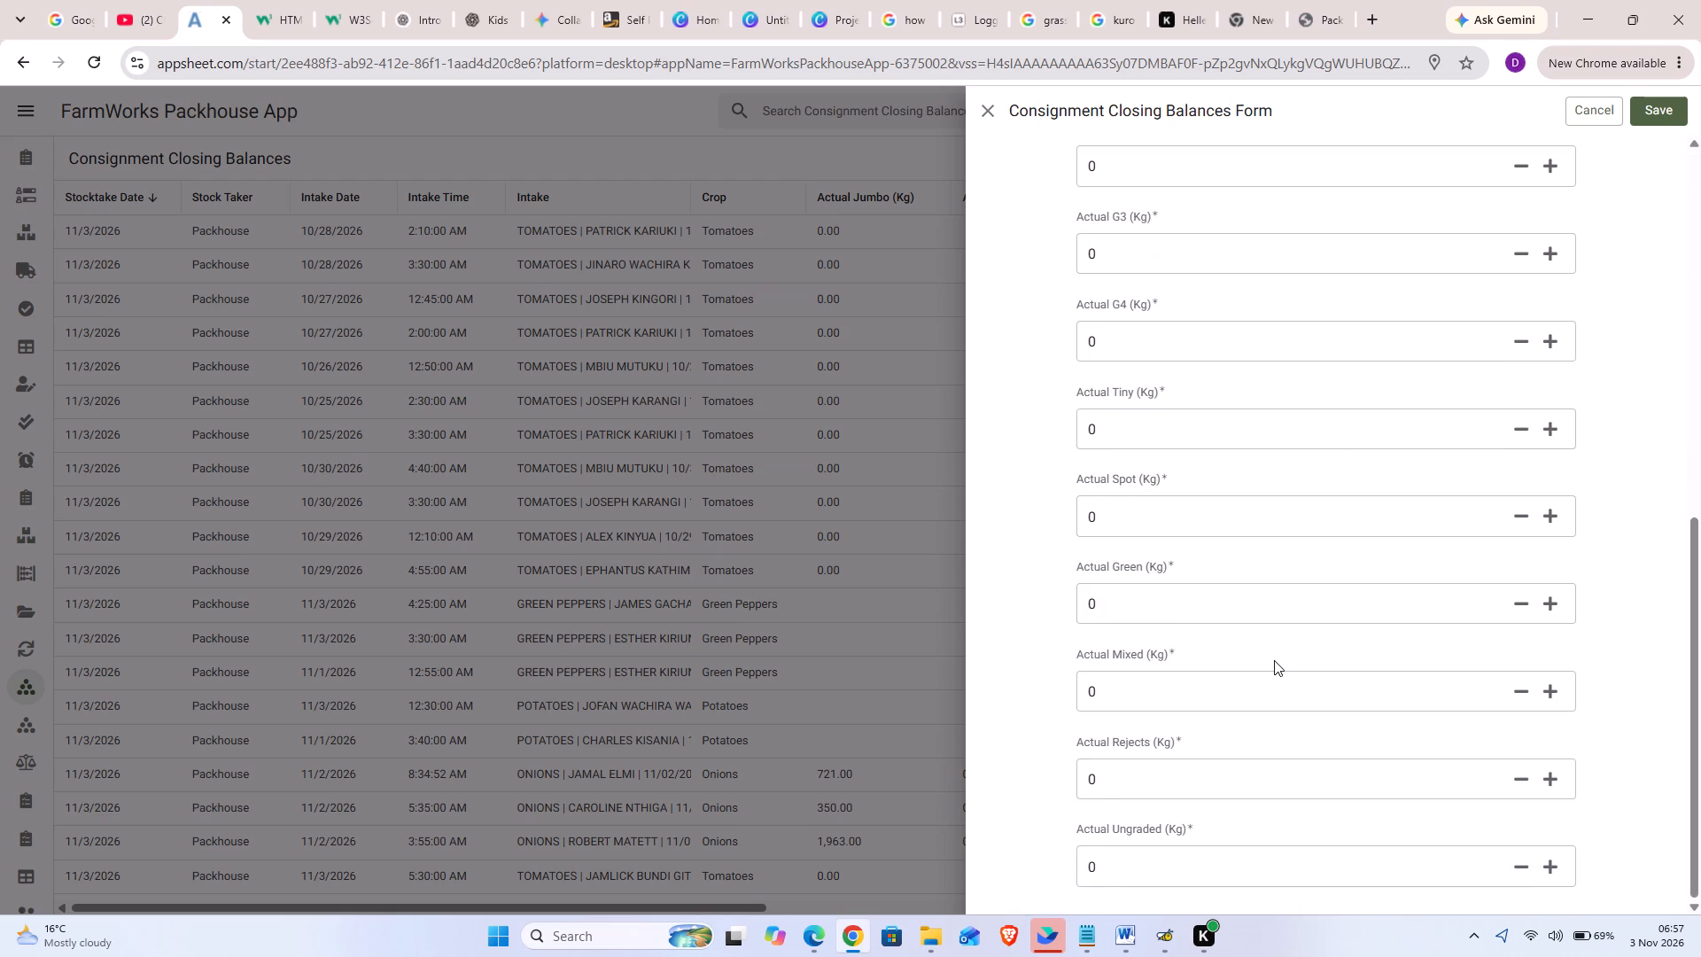
{"action": "scroll", "coordinate": [1274, 660], "scroll_direction": "down", "scroll_amount": 5}
{"action": "left_click", "coordinate": [1122, 778]}
{"action": "key", "text": "BackSpace"}
{"action": "type", "text": "43"}
{"action": "left_click", "coordinate": [1655, 116]}
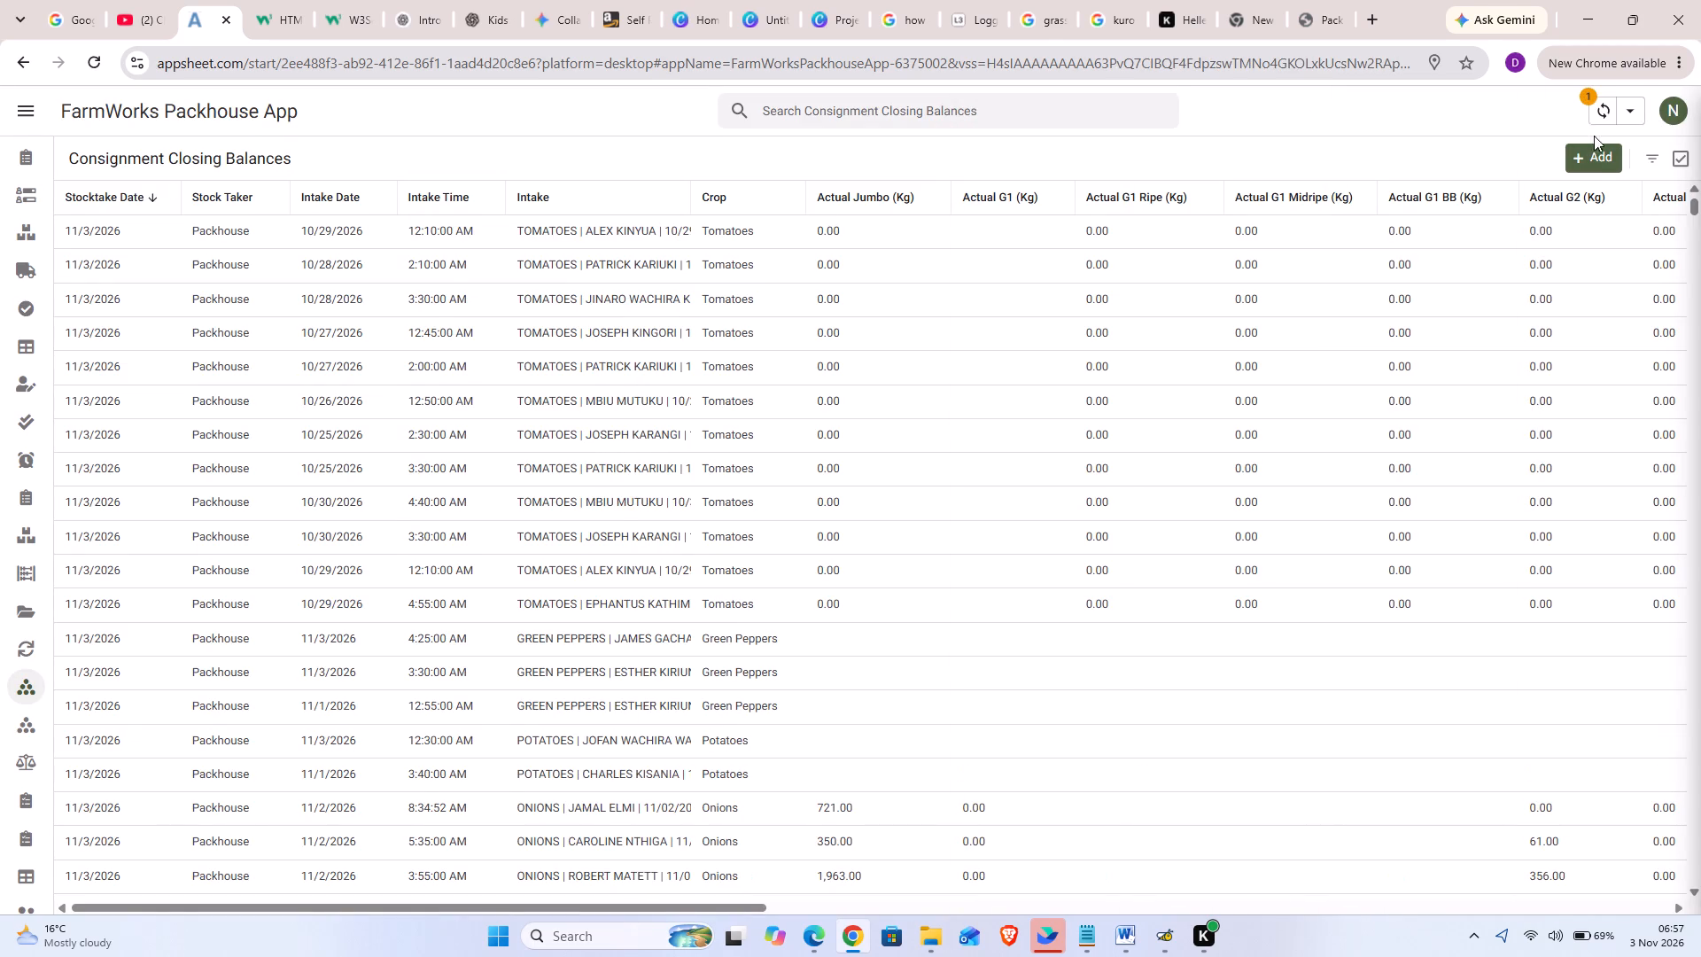
Add and save a closing balance for the 29 Oct 2026, 04:55 tomatoes intake with Actual Rejects 74 kg.
{"action": "left_click", "coordinate": [1586, 166]}
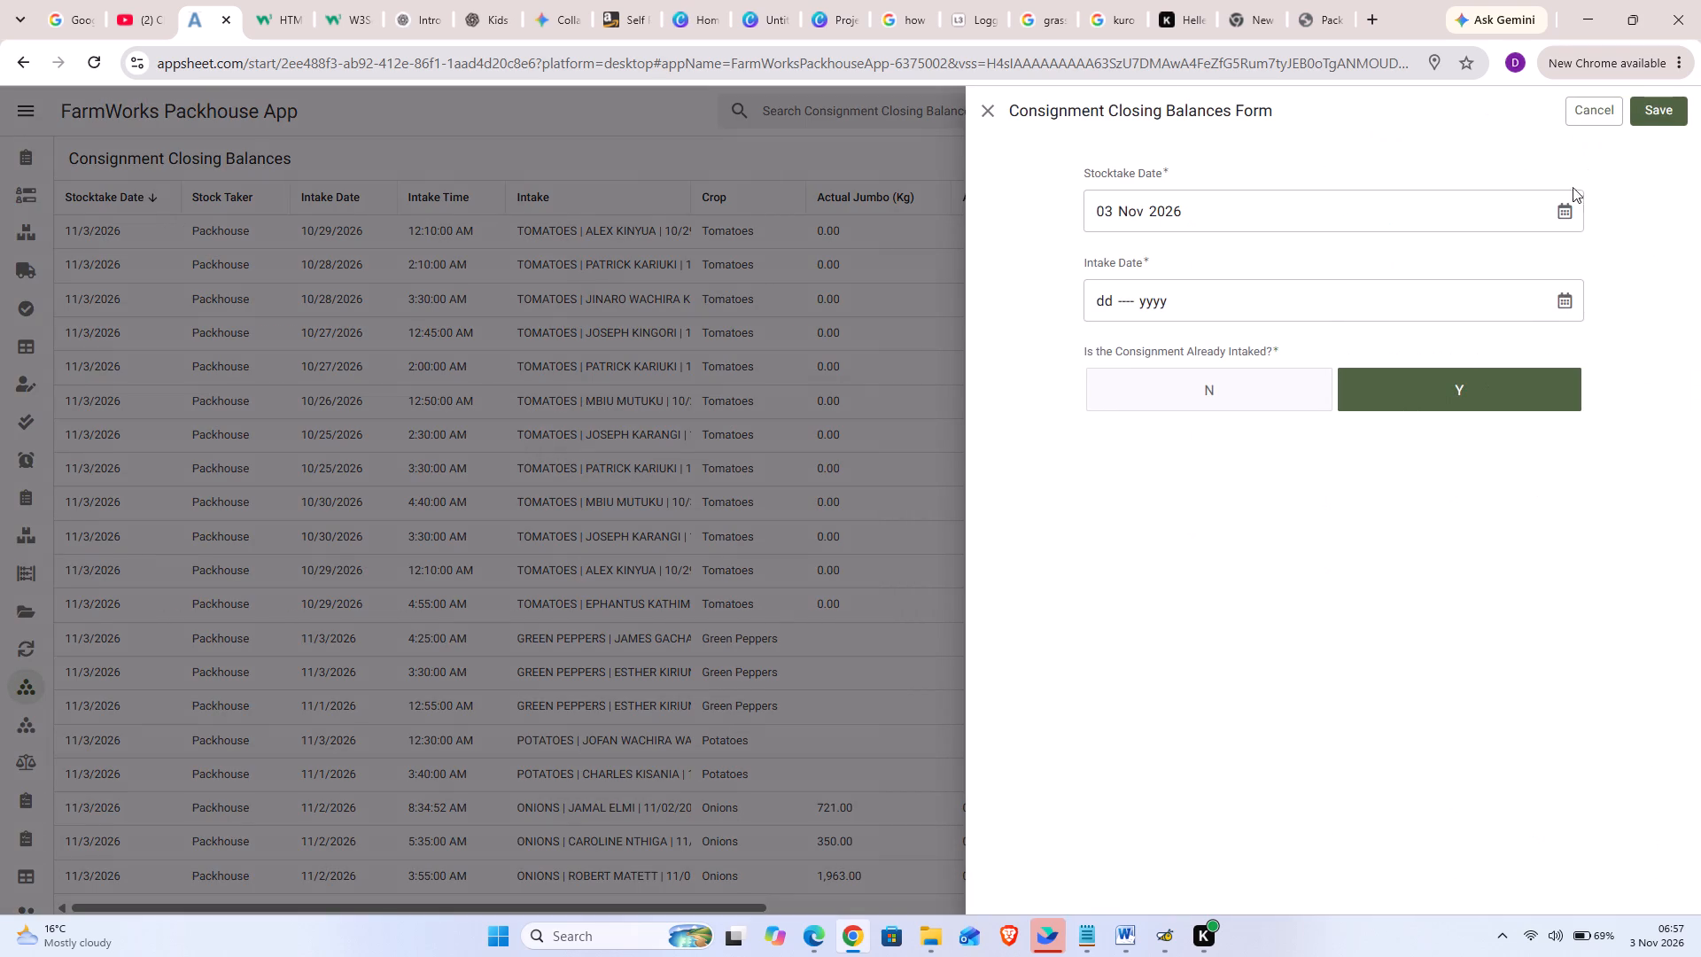
{"action": "left_click", "coordinate": [1565, 300]}
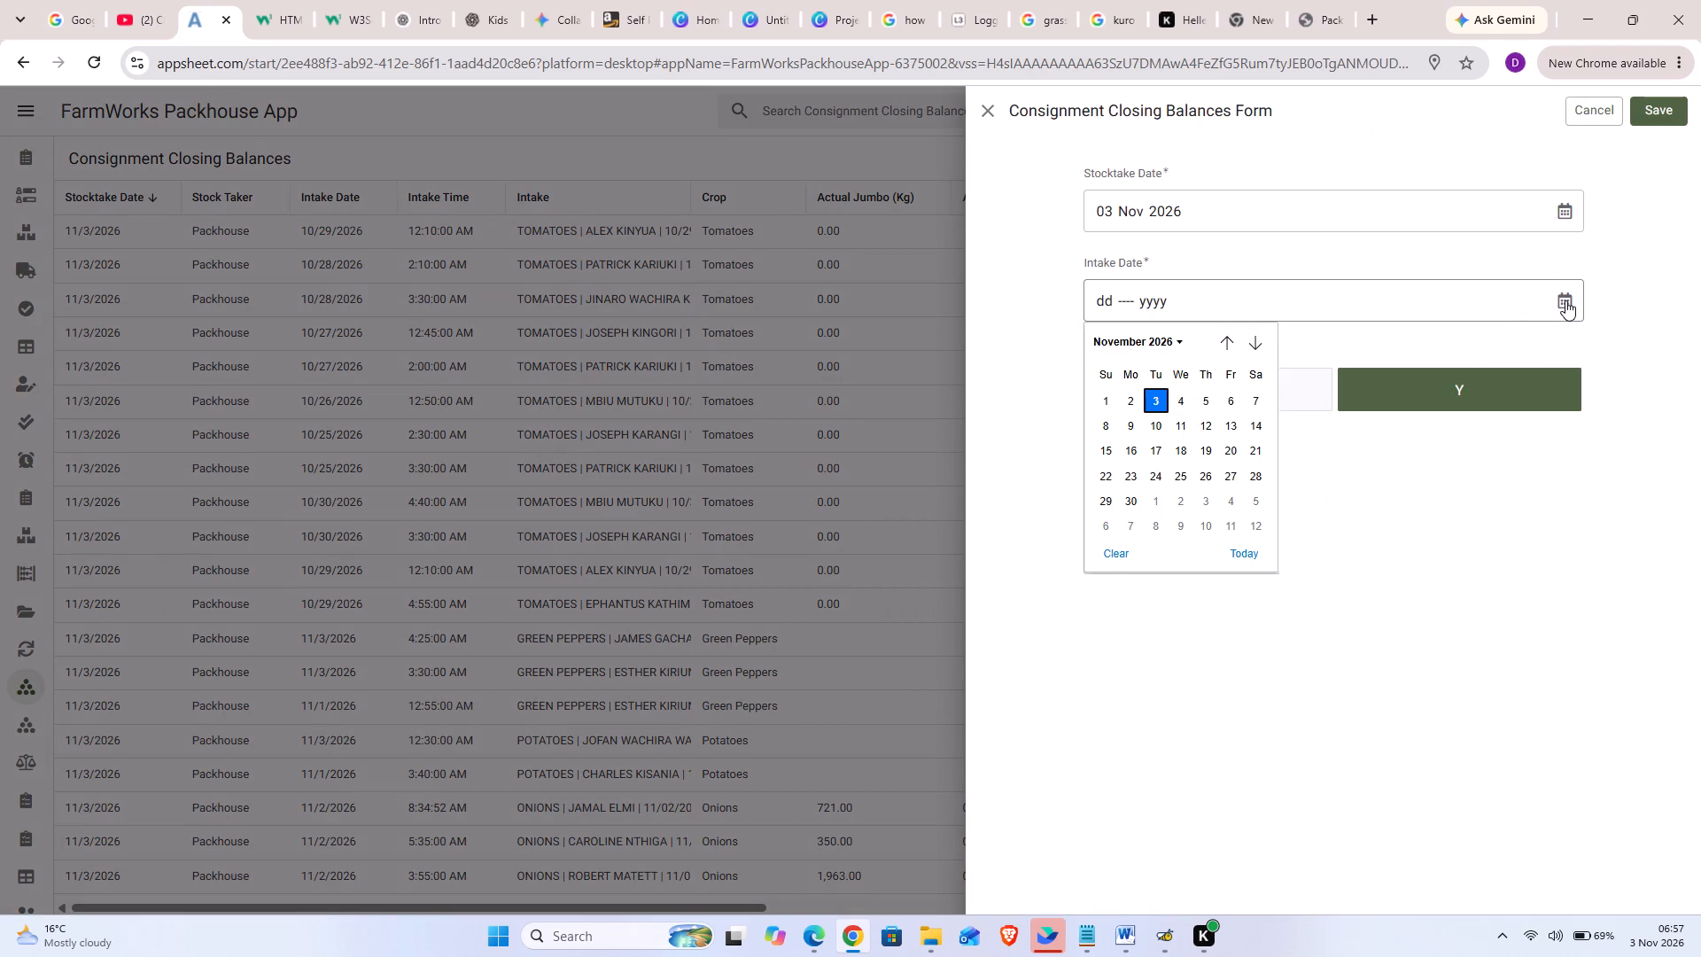
{"action": "left_click", "coordinate": [1221, 346]}
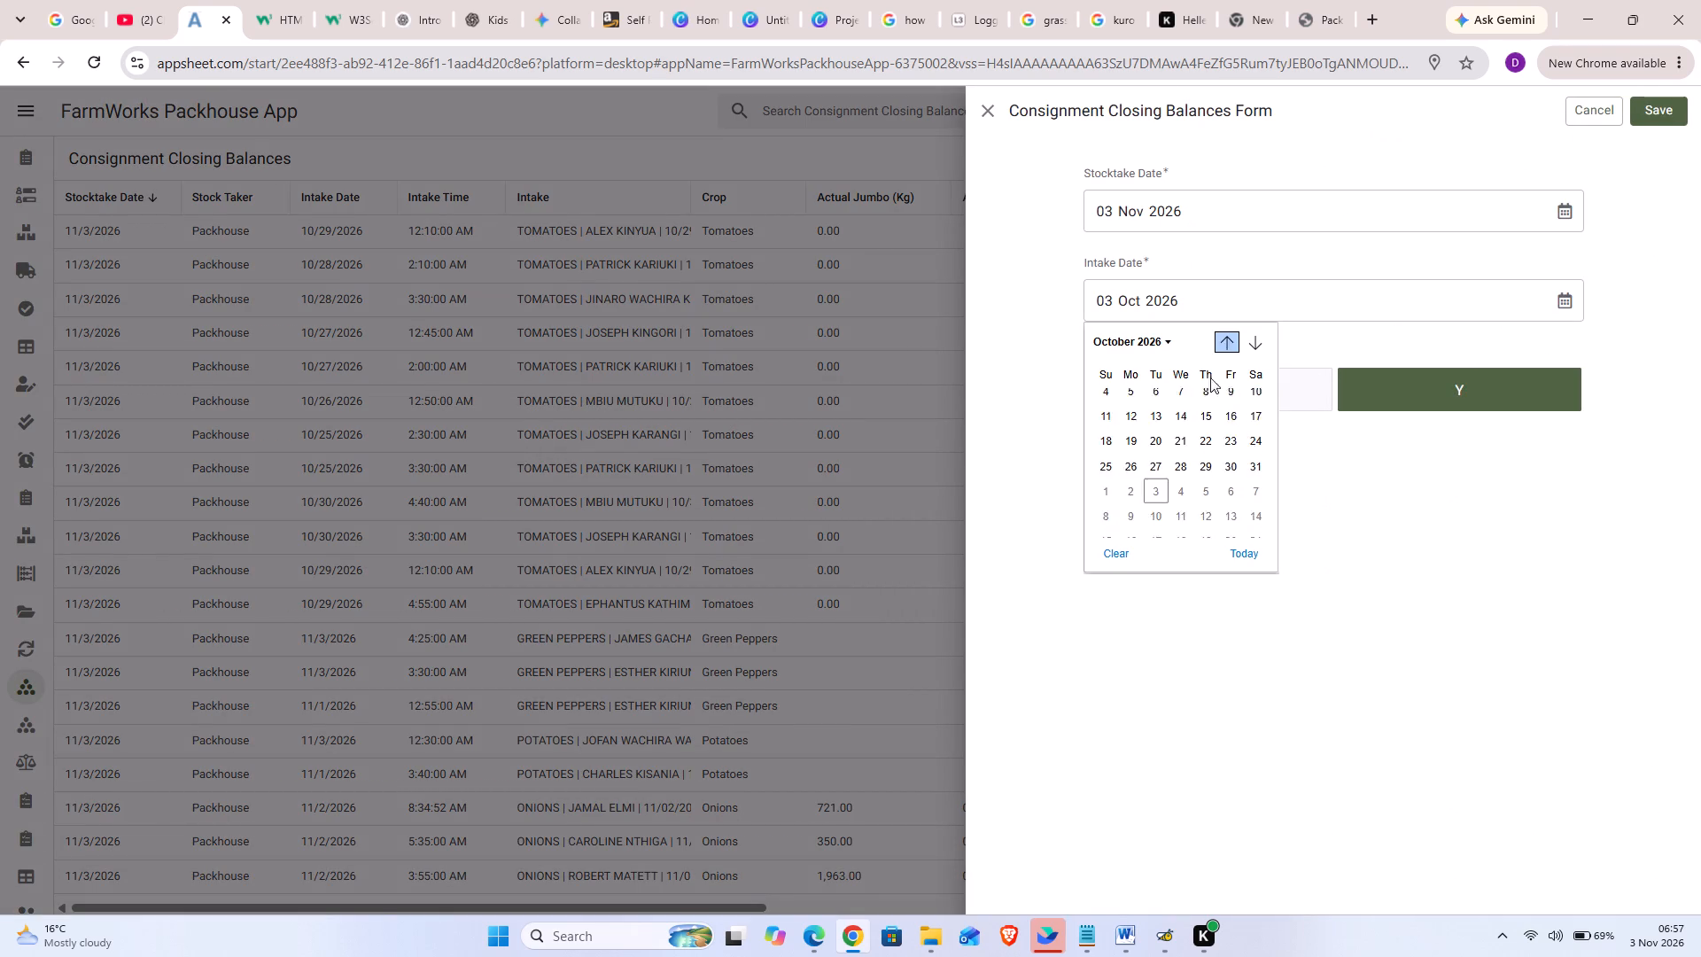
{"action": "left_click", "coordinate": [1202, 496]}
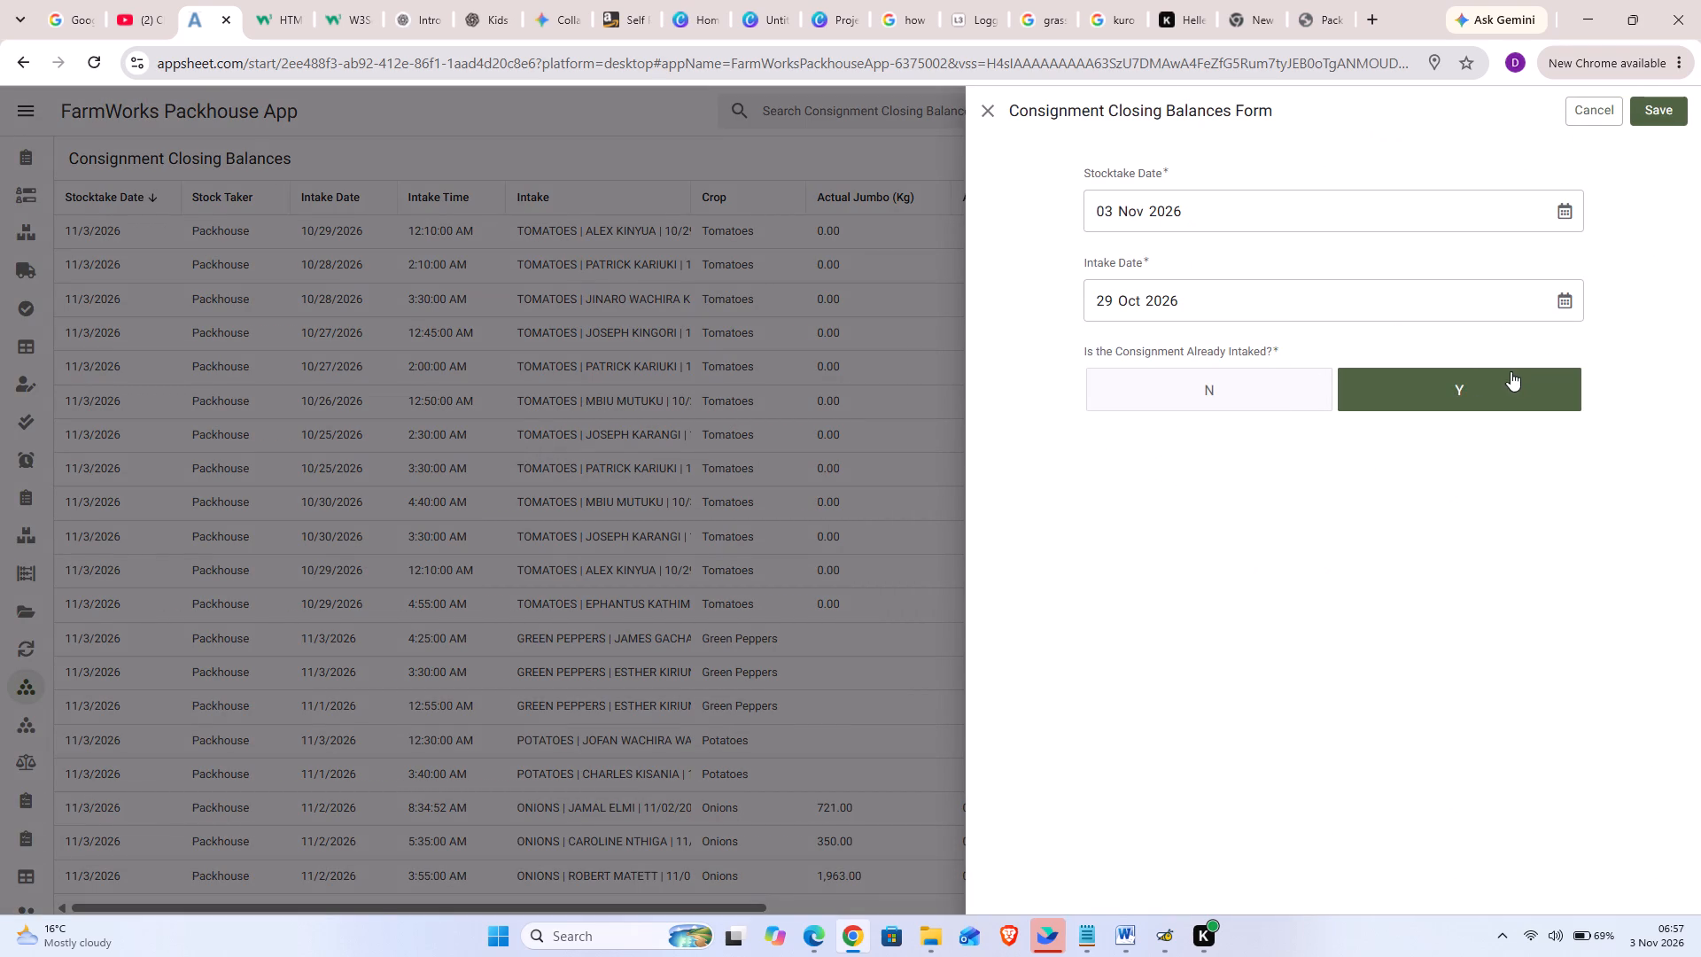
{"action": "left_click", "coordinate": [1505, 398]}
{"action": "left_click", "coordinate": [1505, 398]}
{"action": "left_click", "coordinate": [1505, 398]}
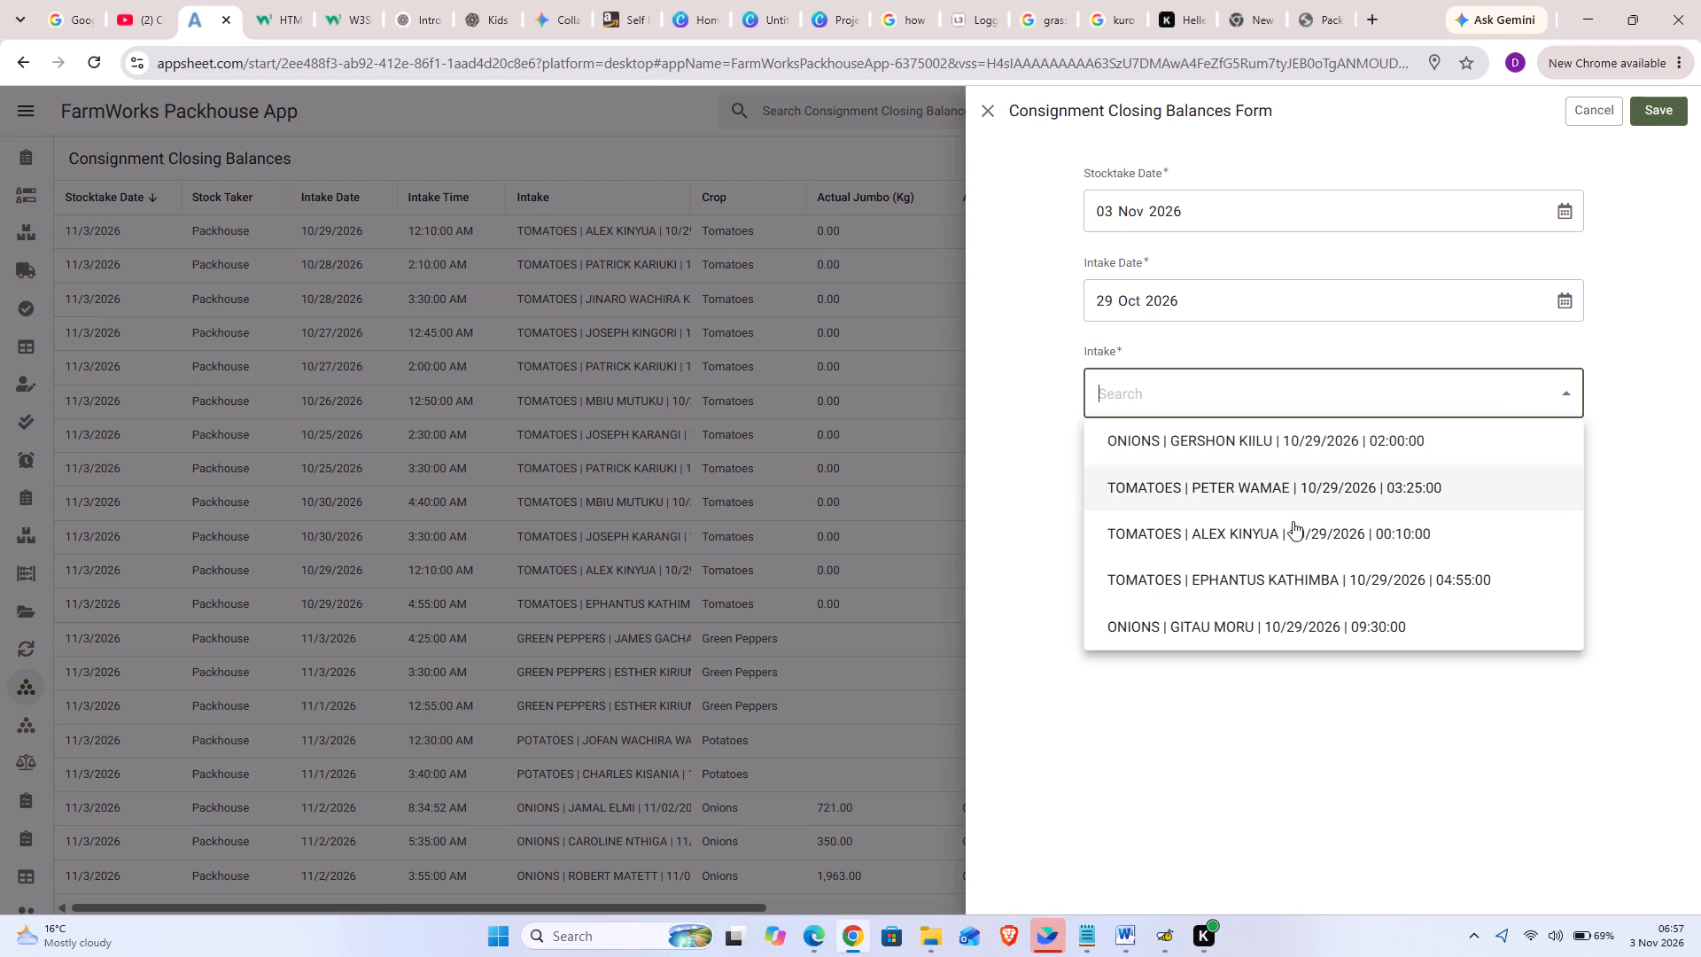
{"action": "left_click", "coordinate": [1278, 581]}
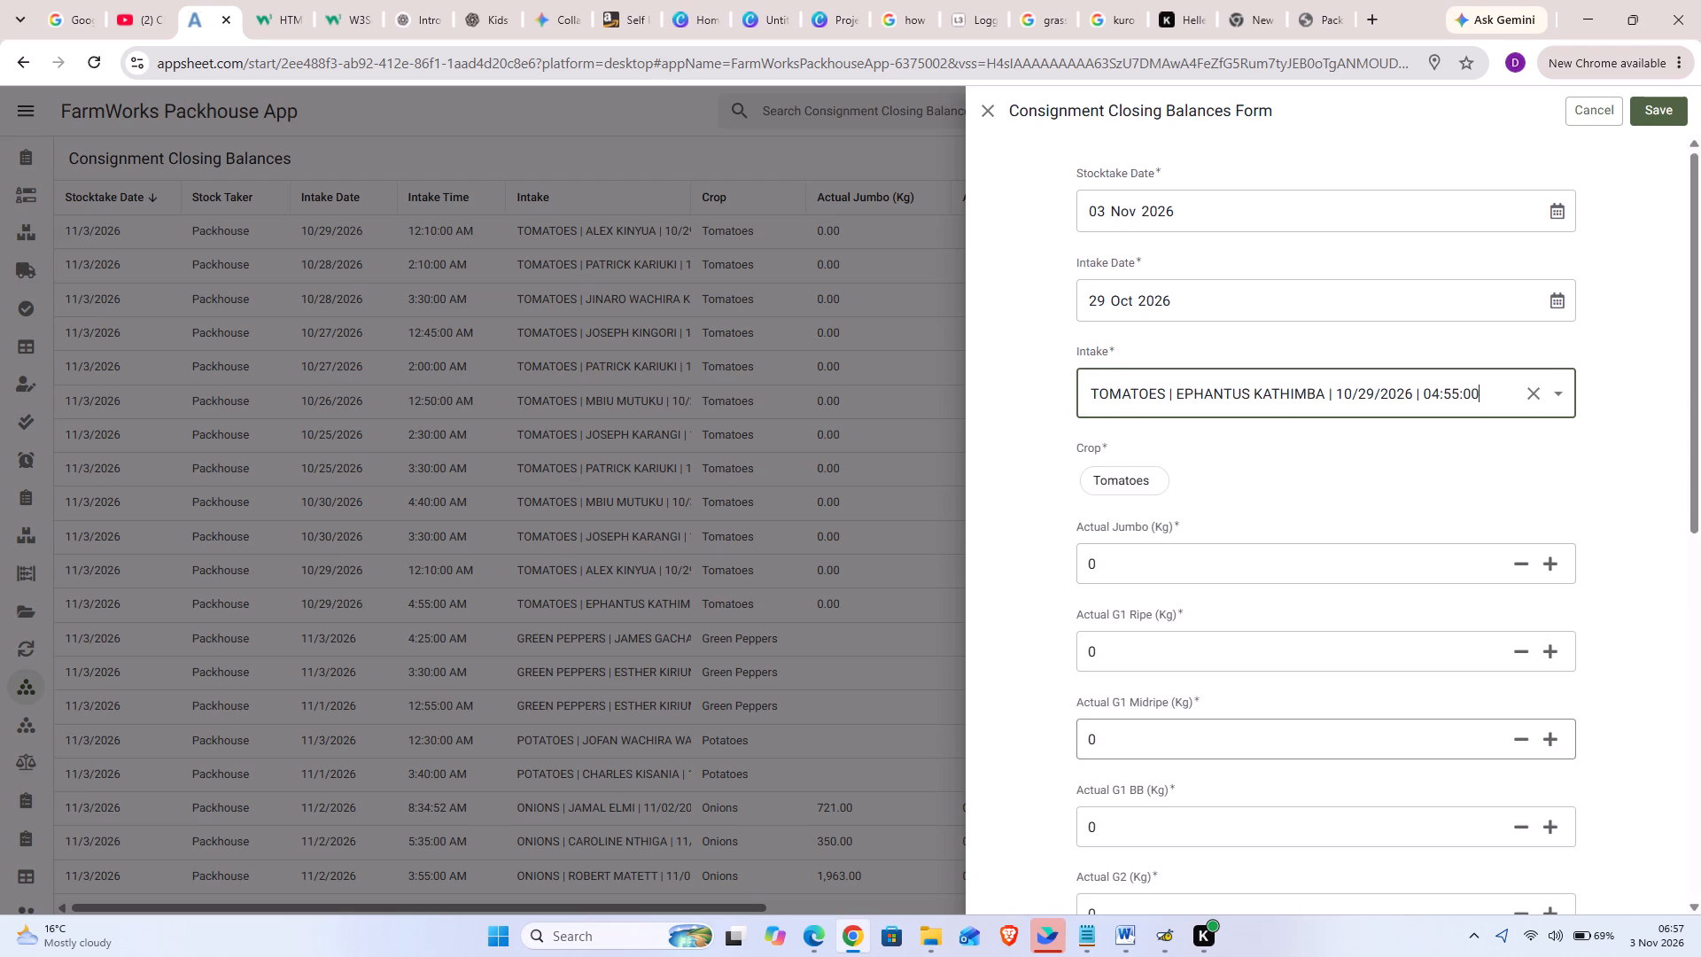
{"action": "scroll", "coordinate": [1277, 734], "scroll_direction": "down", "scroll_amount": 11}
{"action": "left_click", "coordinate": [1165, 774]}
{"action": "key", "text": "BackSpace"}
{"action": "type", "text": "74"}
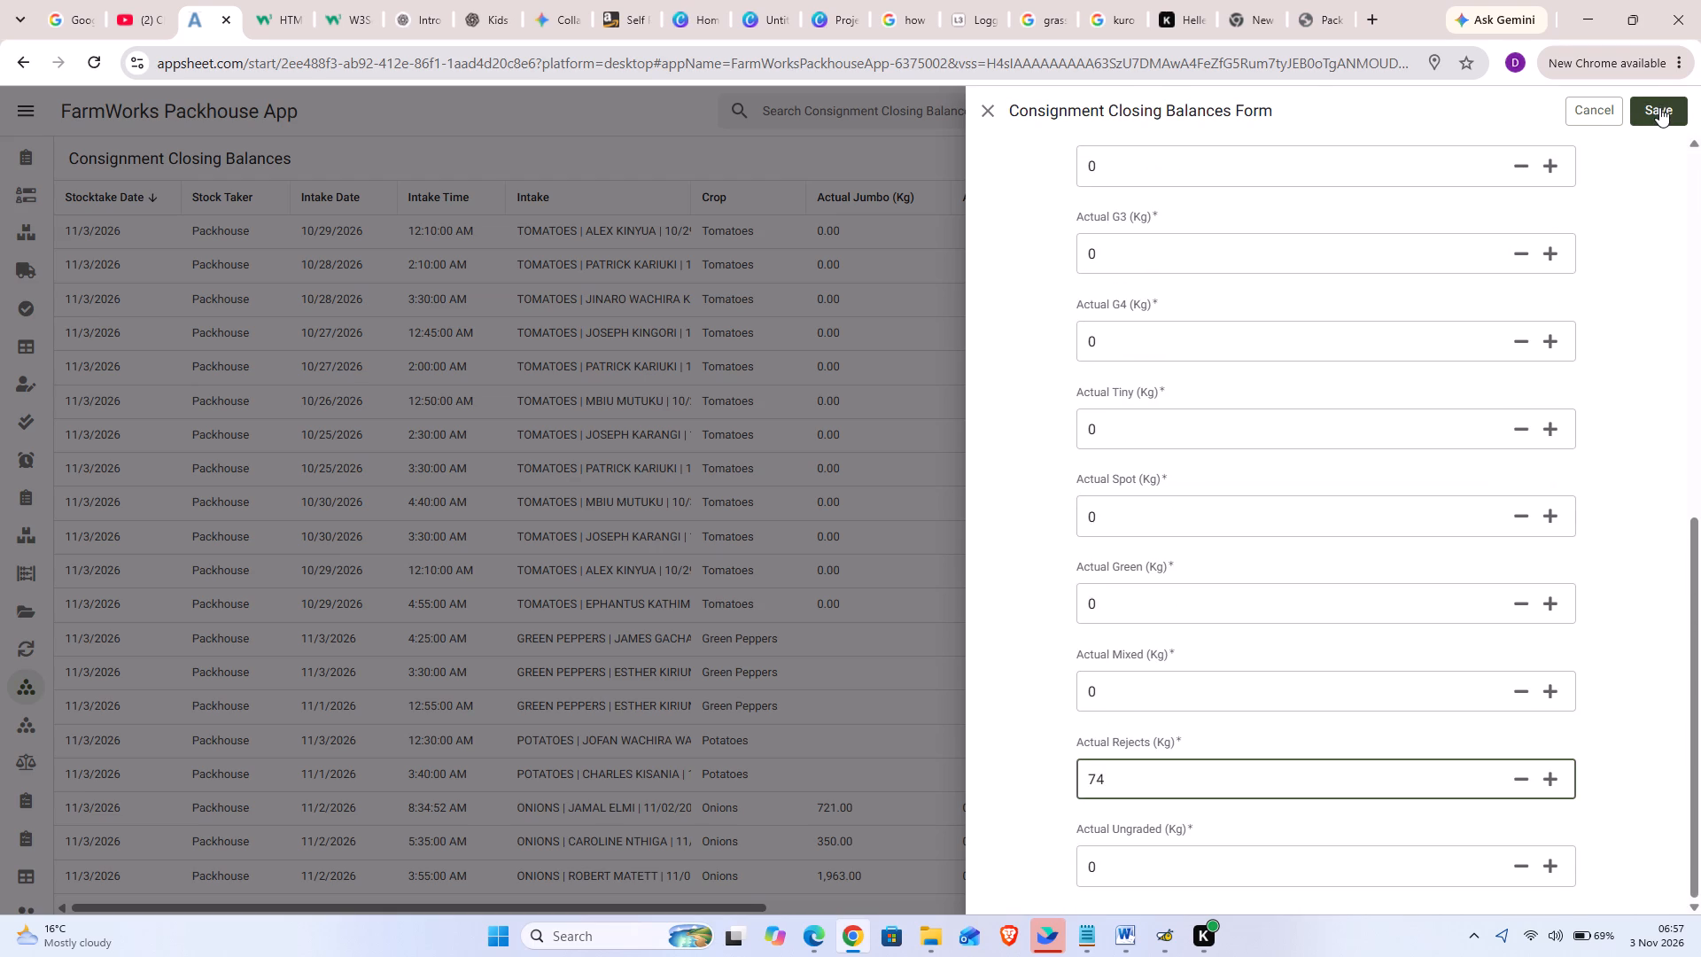
{"action": "left_click", "coordinate": [1659, 107]}
Add and save a closing balance for the 30 Oct 2026, 04:40 tomatoes intake with Actual Rejects 97 kg.
{"action": "left_click", "coordinate": [1601, 155]}
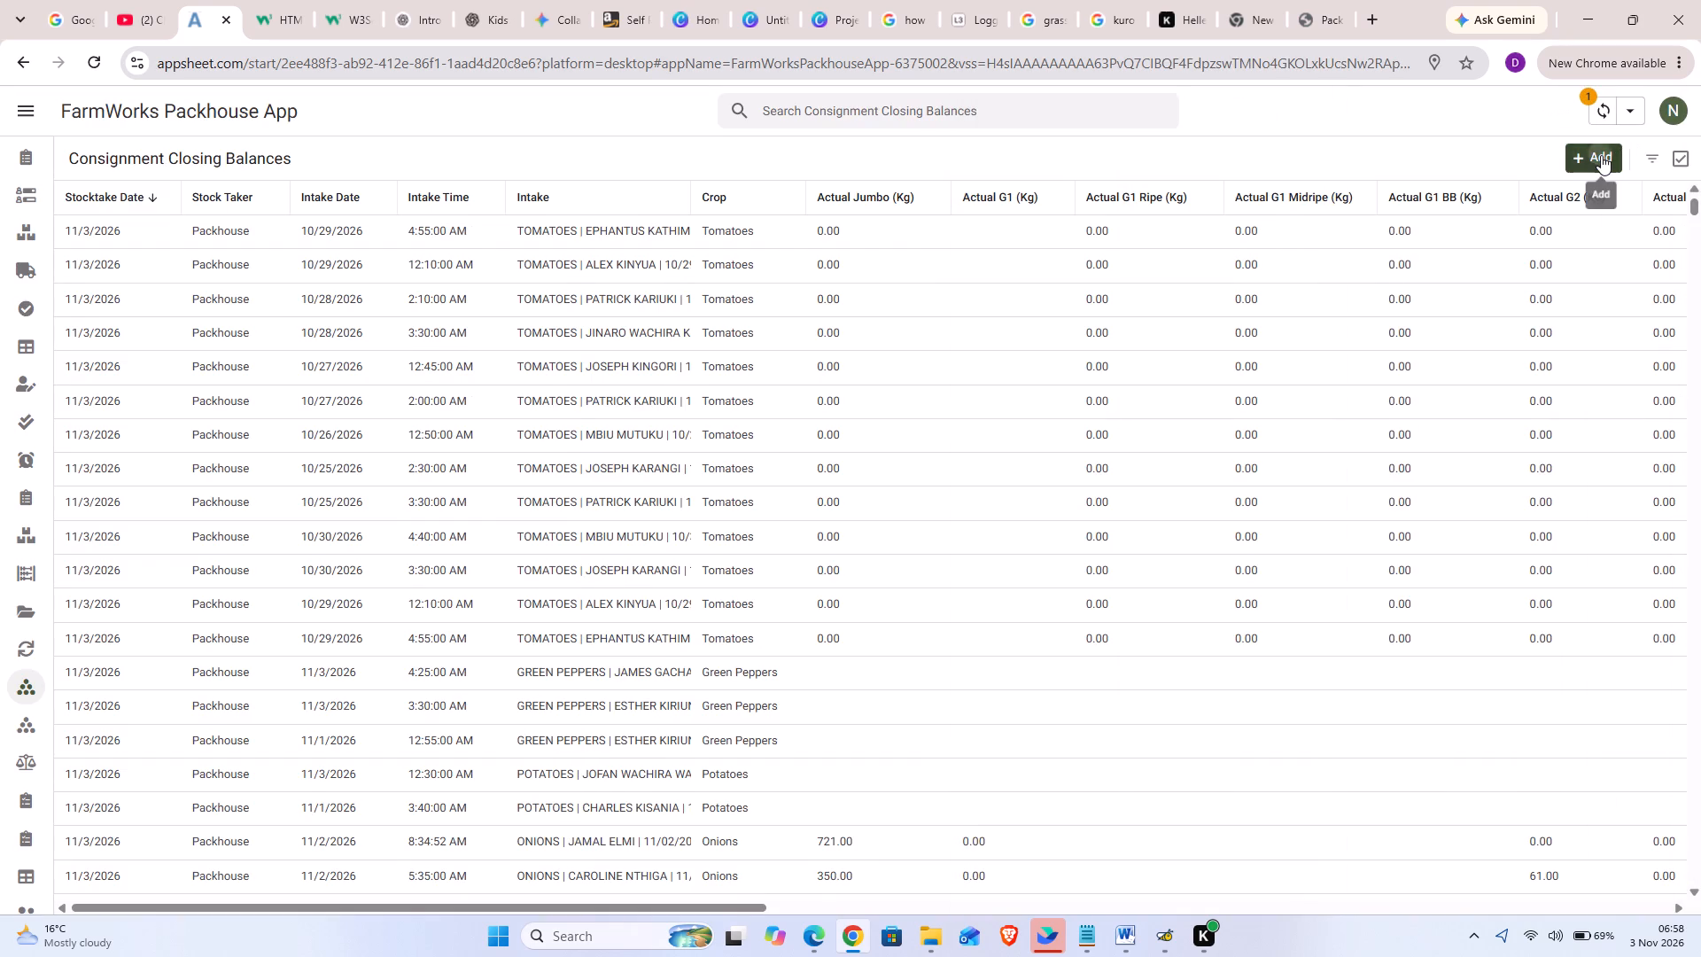
{"action": "left_click", "coordinate": [1560, 298]}
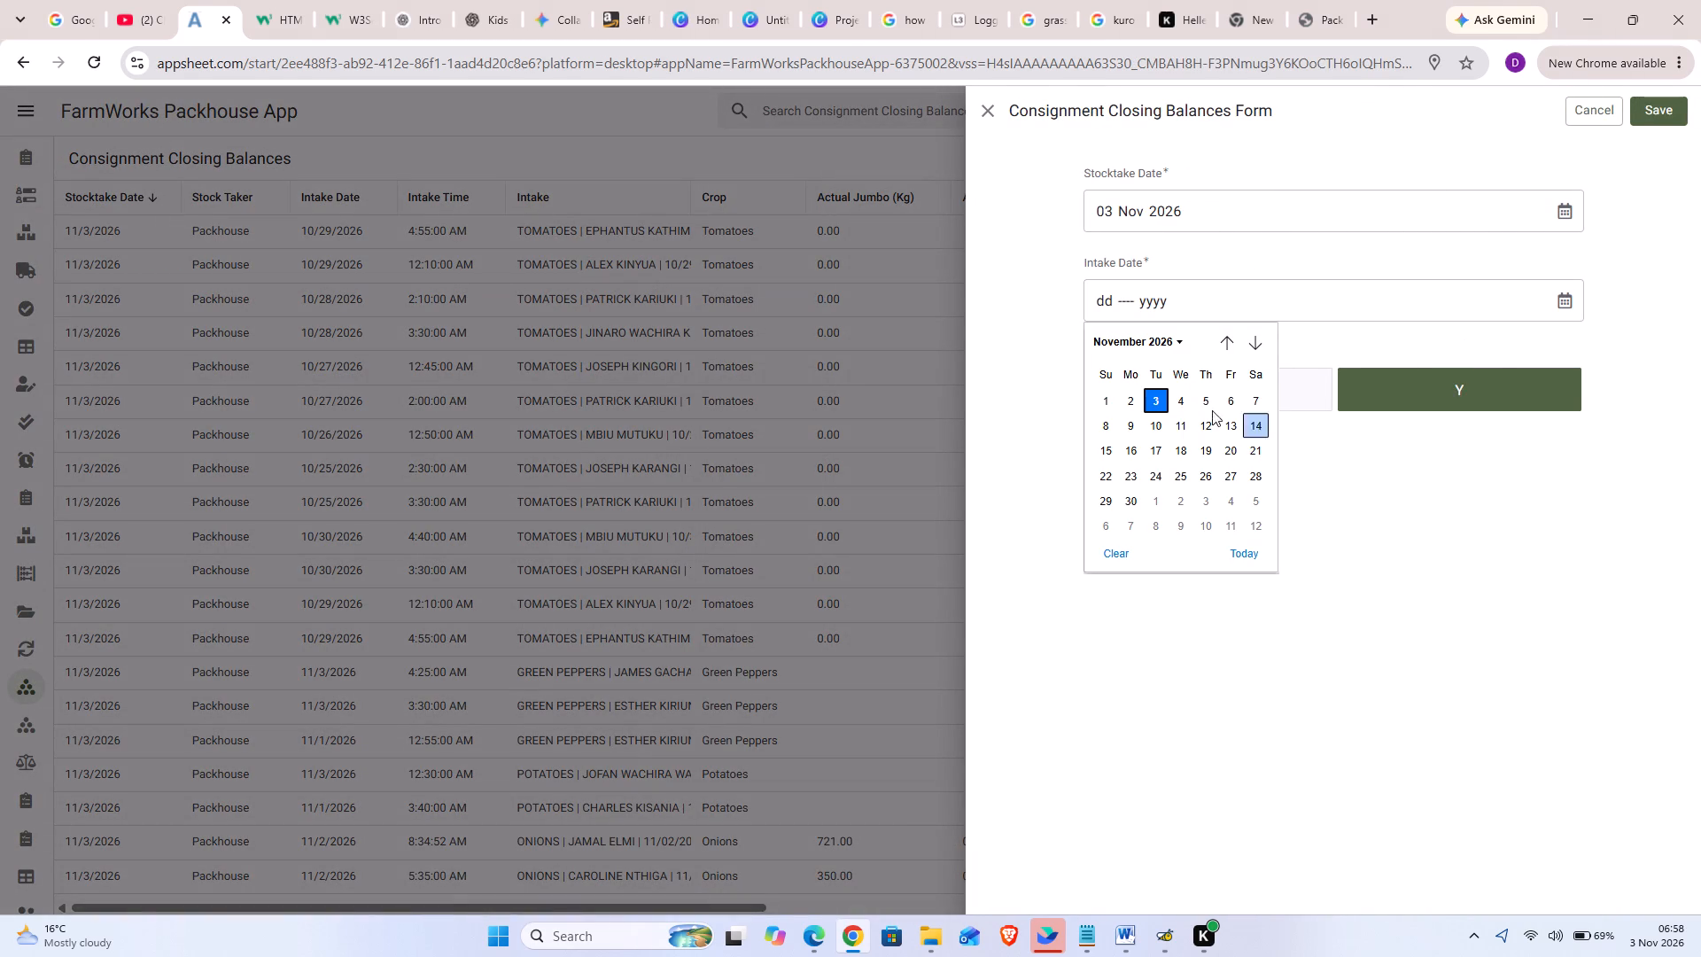
{"action": "left_click", "coordinate": [1223, 342]}
{"action": "left_click", "coordinate": [1227, 501]}
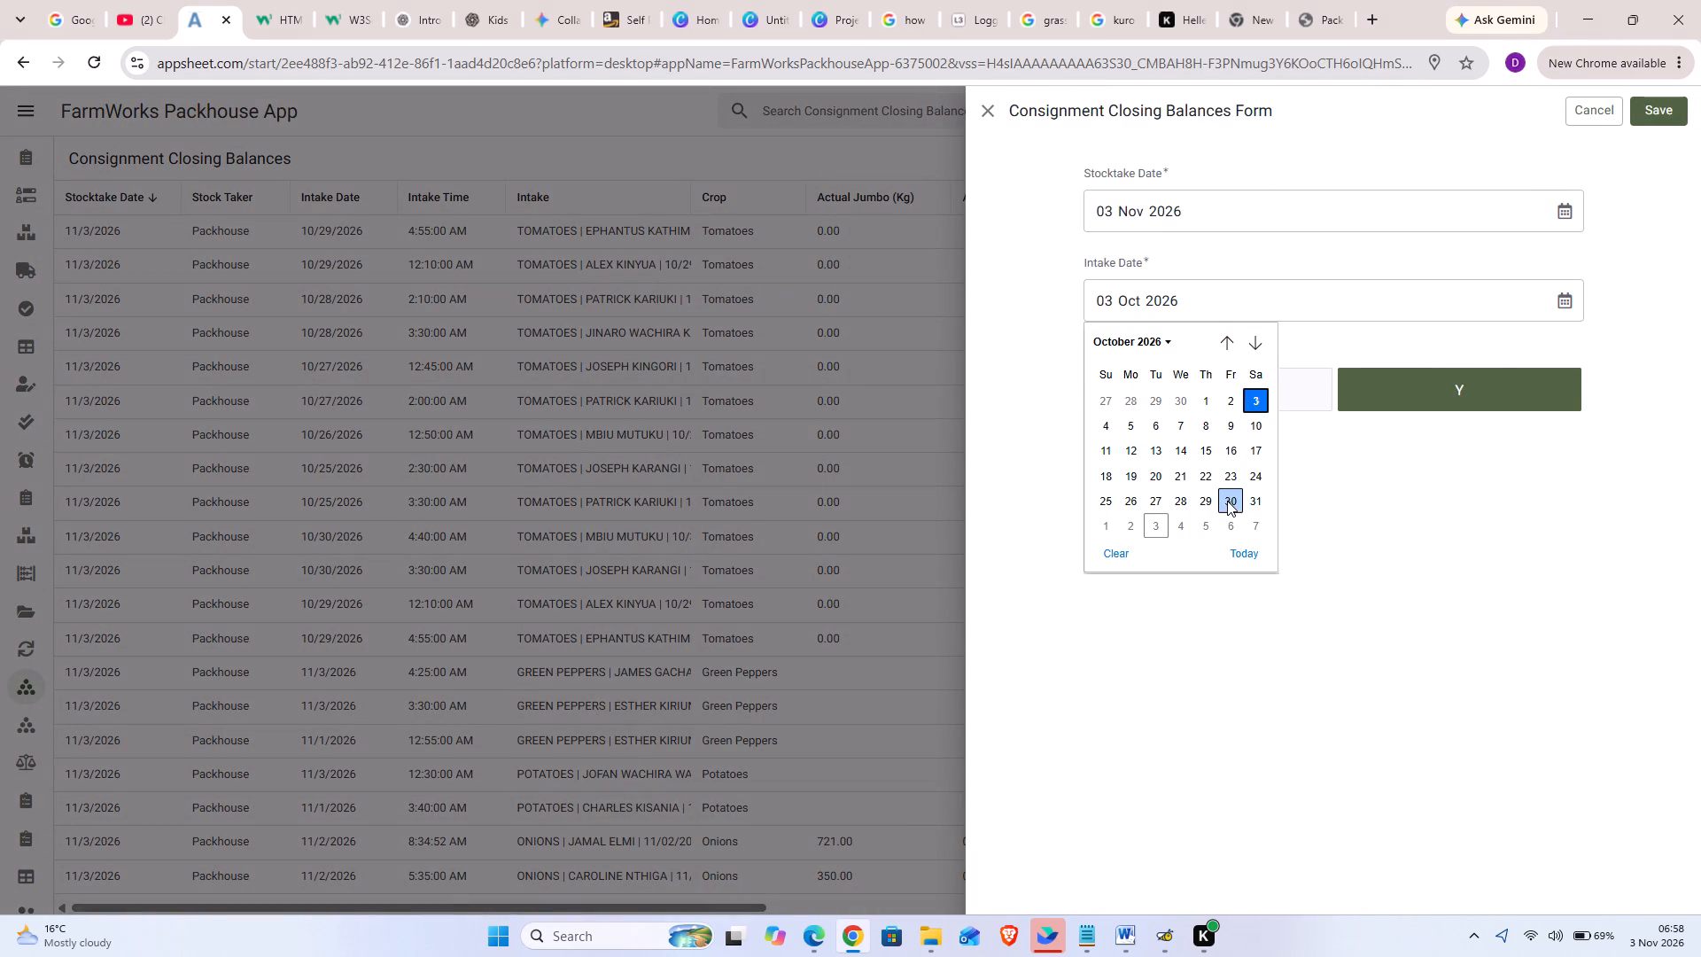
{"action": "left_click", "coordinate": [1429, 392]}
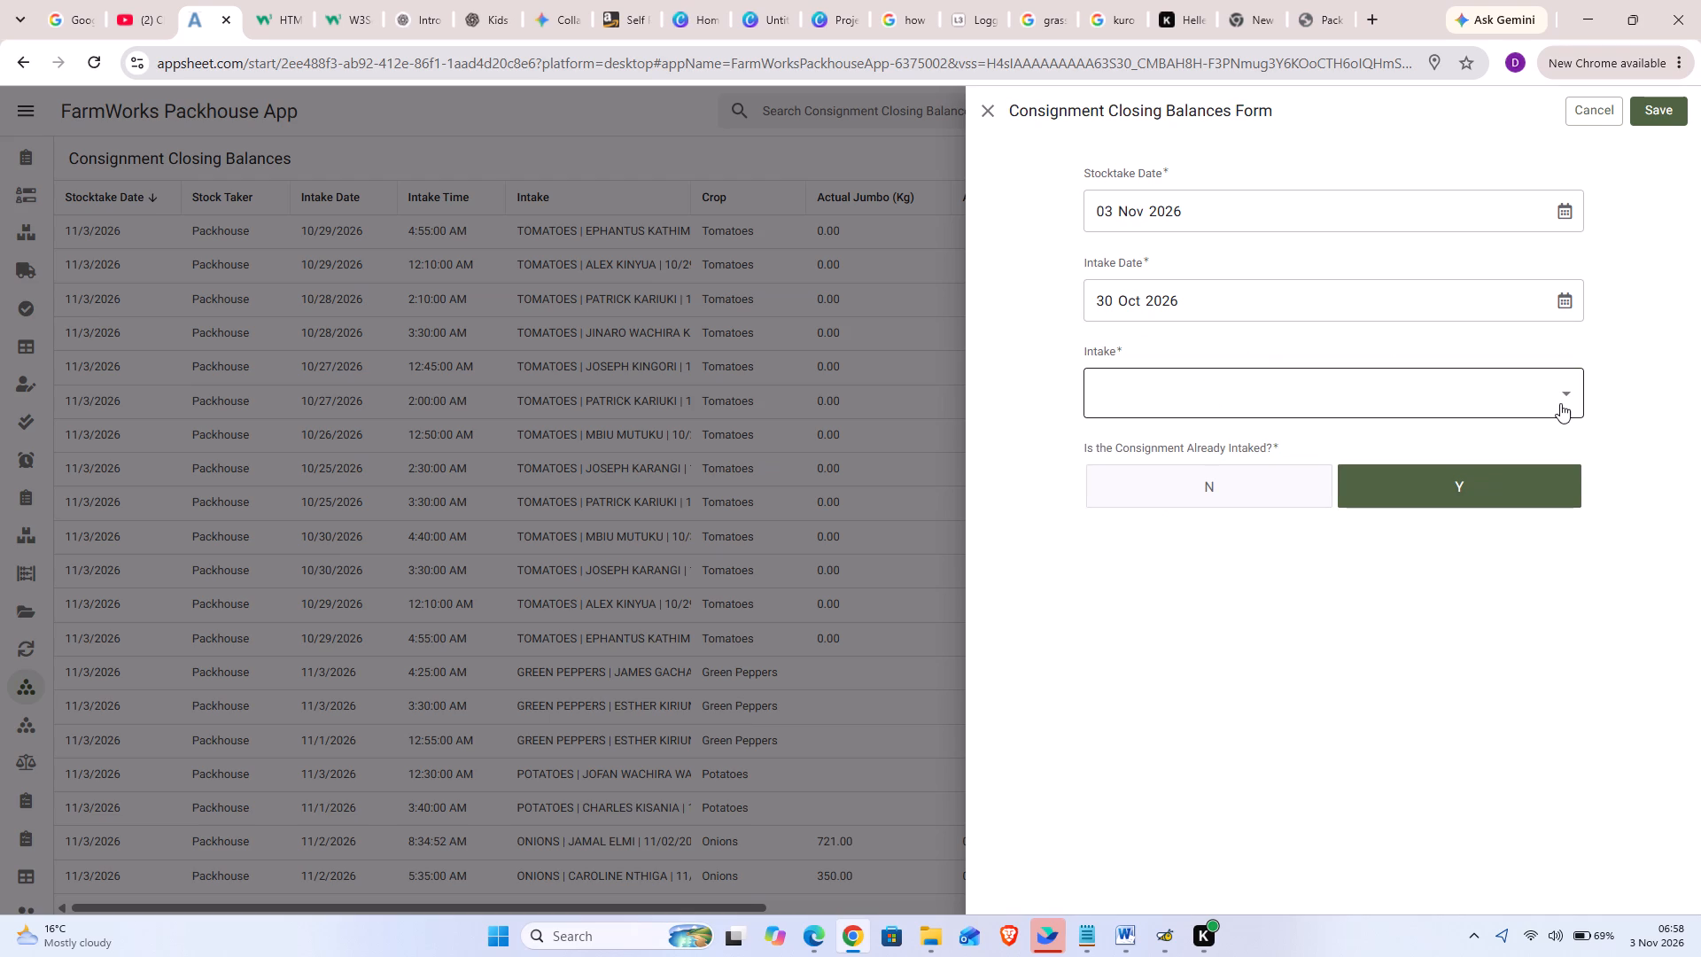
{"action": "left_click", "coordinate": [1562, 403]}
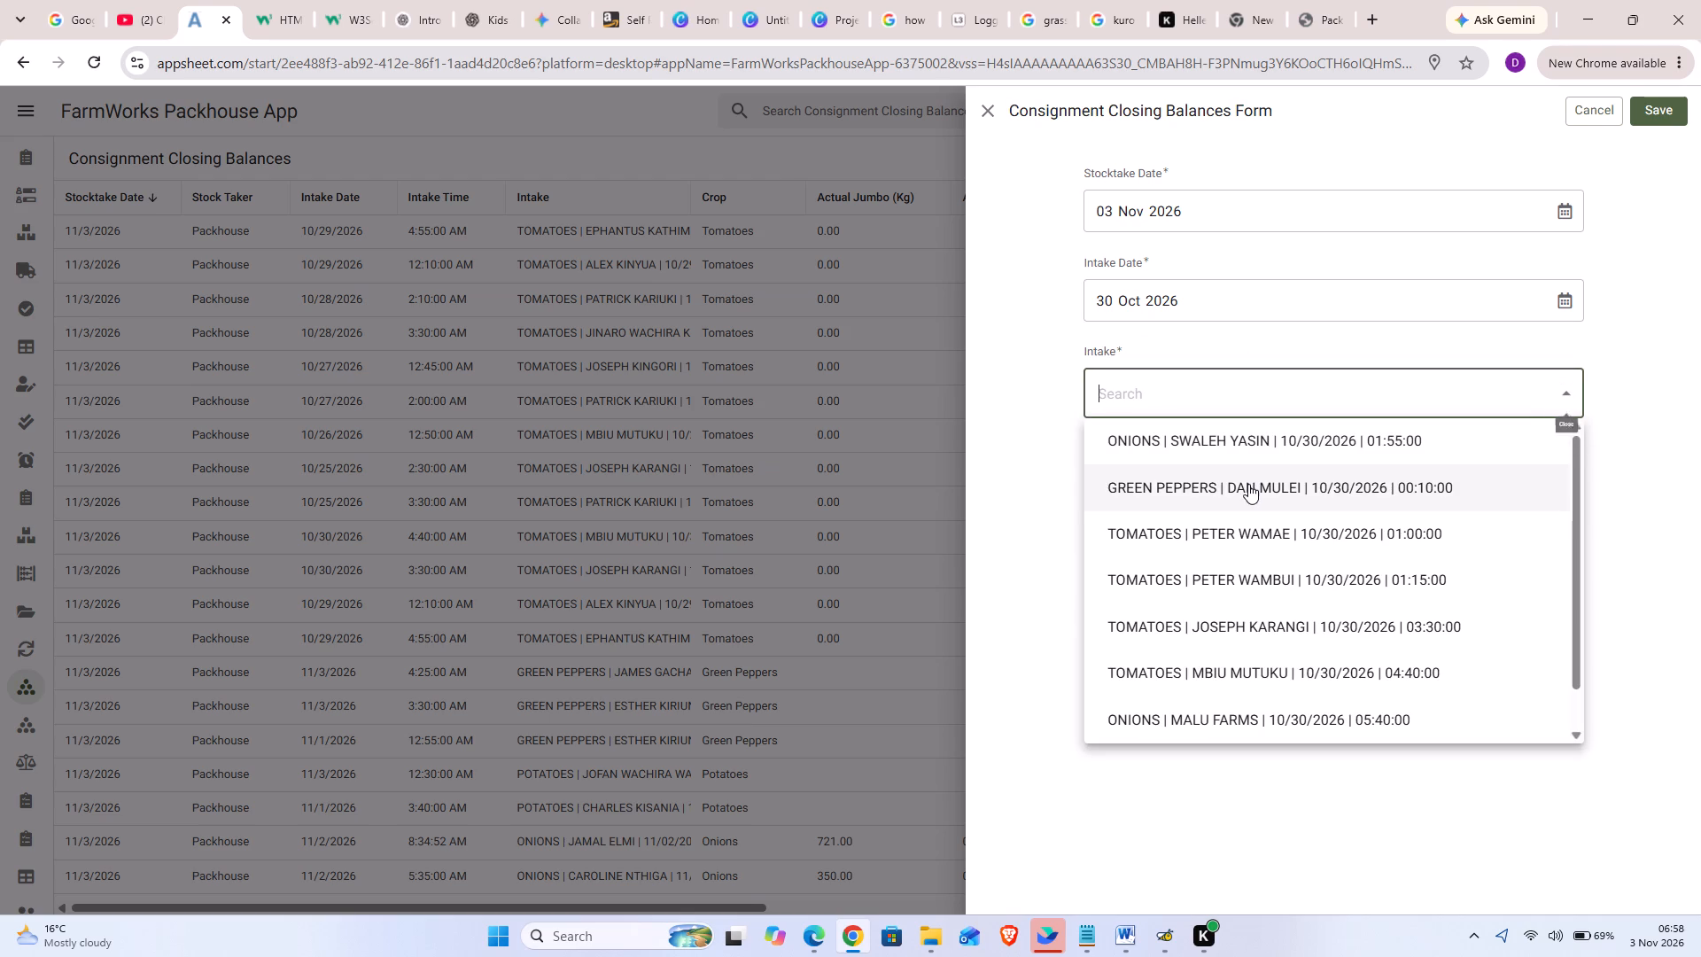
{"action": "left_click", "coordinate": [1237, 674]}
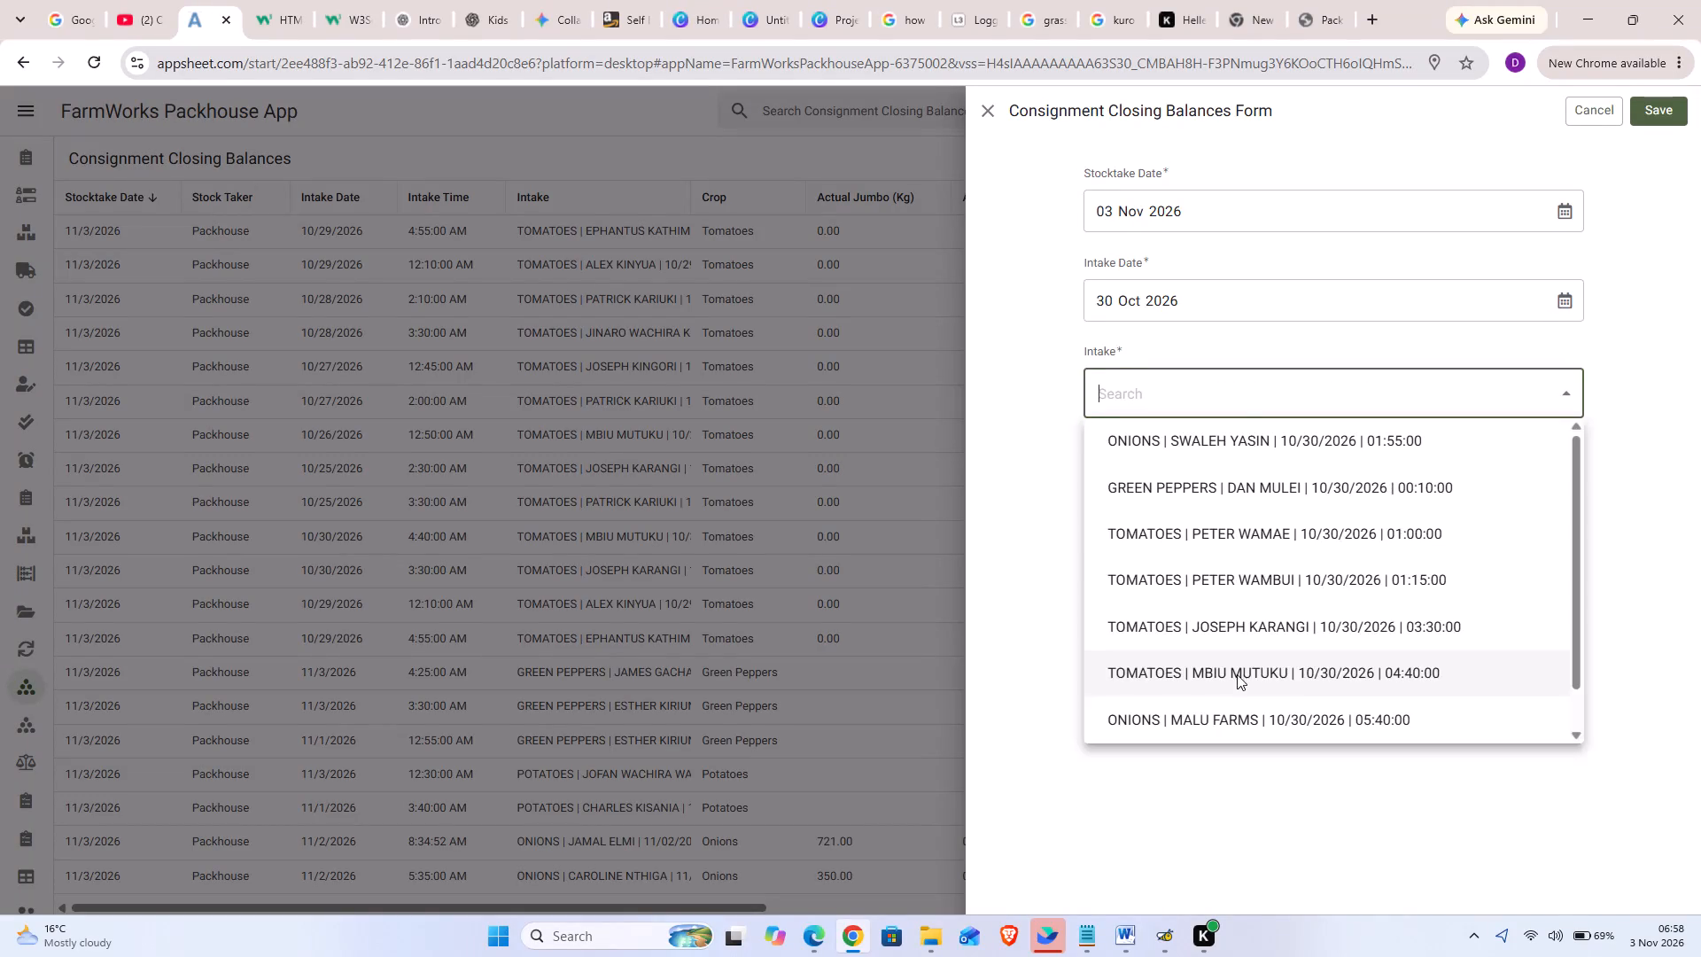
{"action": "scroll", "coordinate": [1258, 720], "scroll_direction": "down", "scroll_amount": 6}
{"action": "left_click", "coordinate": [1134, 779]}
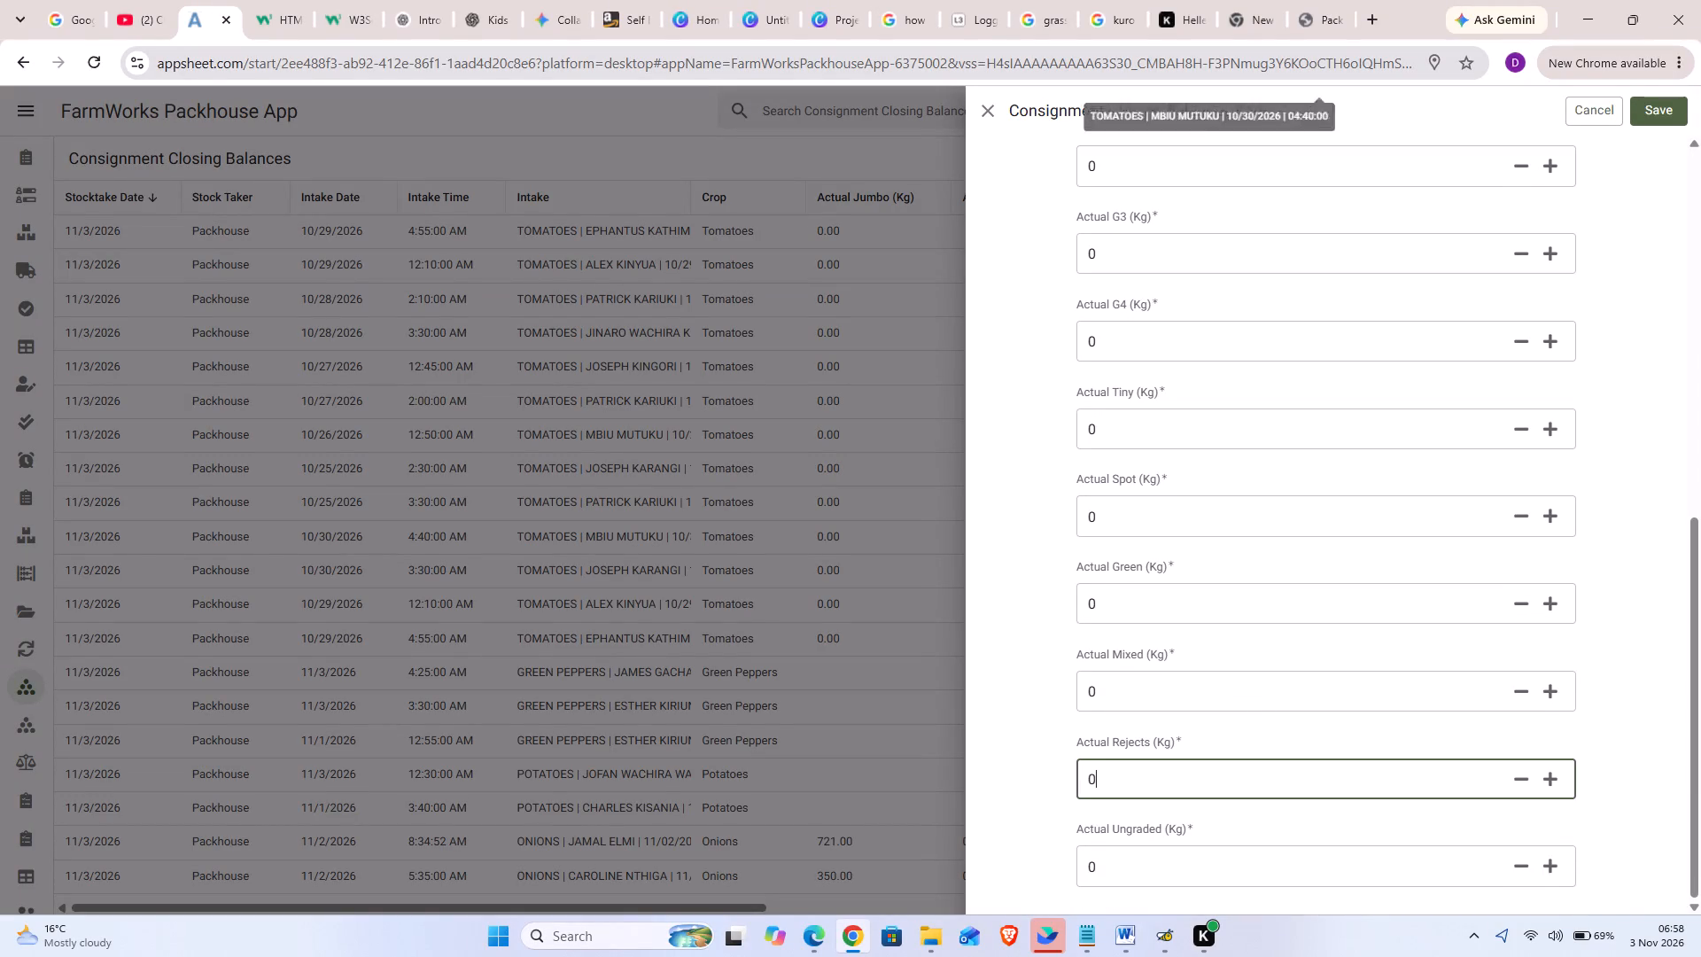
{"action": "key", "text": "BackSpace"}
{"action": "type", "text": "97"}
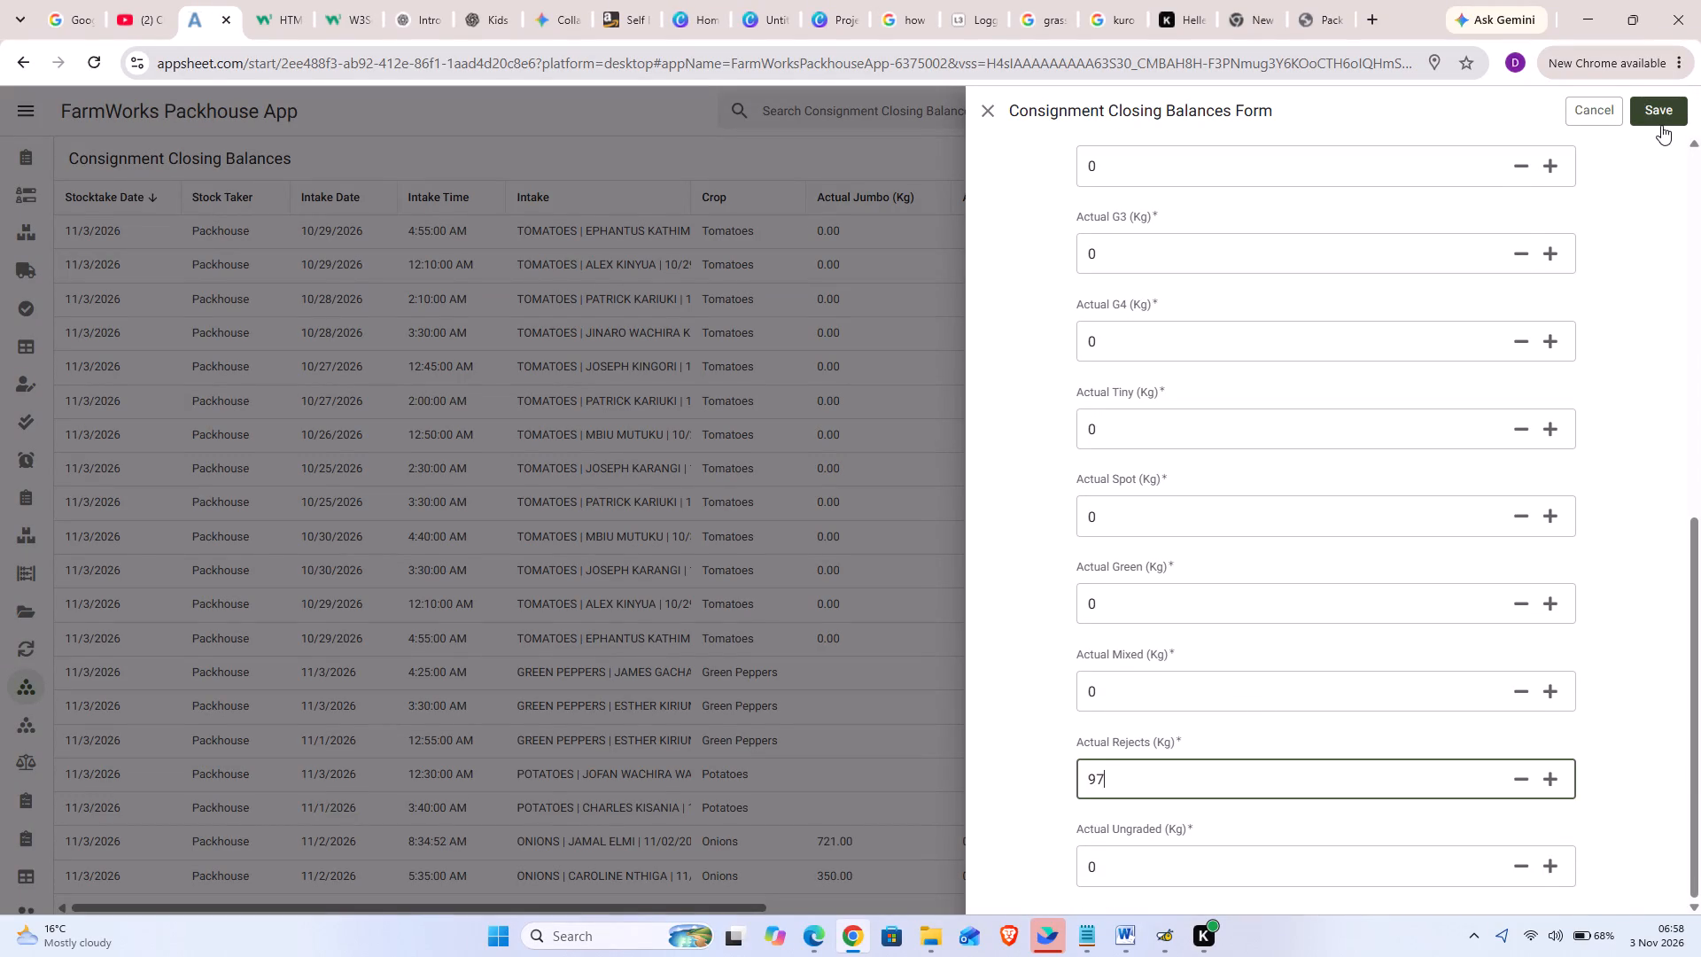
{"action": "left_click", "coordinate": [1661, 125]}
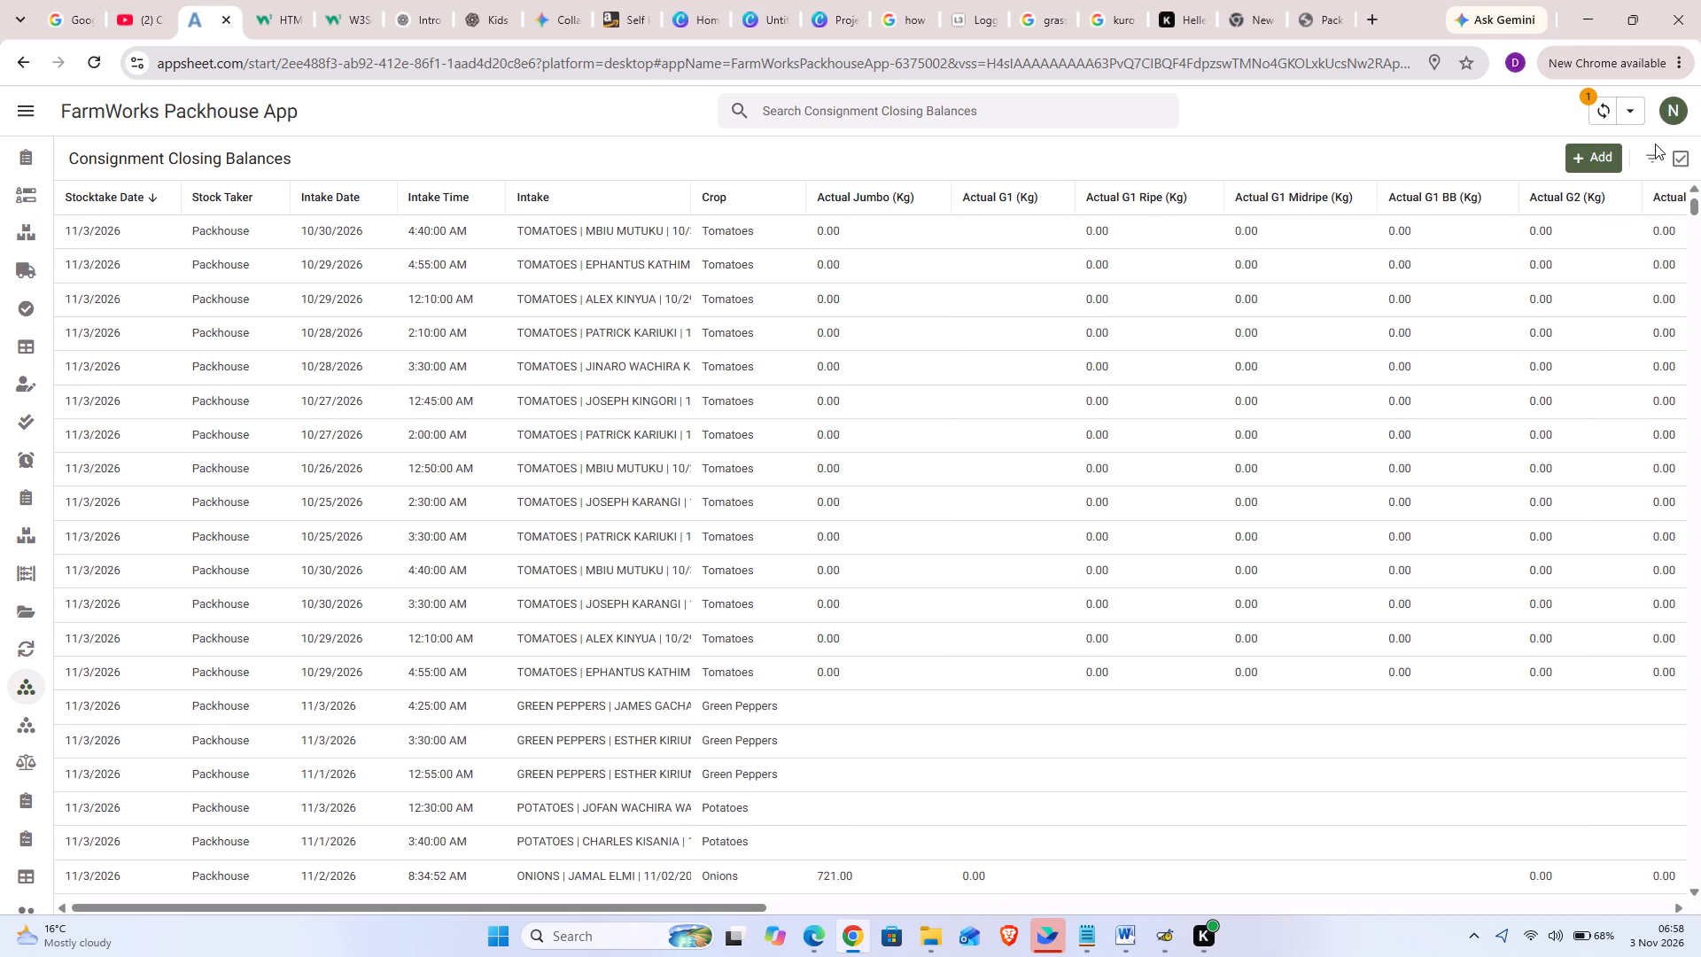
Add and save a closing balance for the 30 Oct 2026, 01:00 tomatoes intake with Actual Rejects 576 kg.
{"action": "left_click", "coordinate": [1583, 164]}
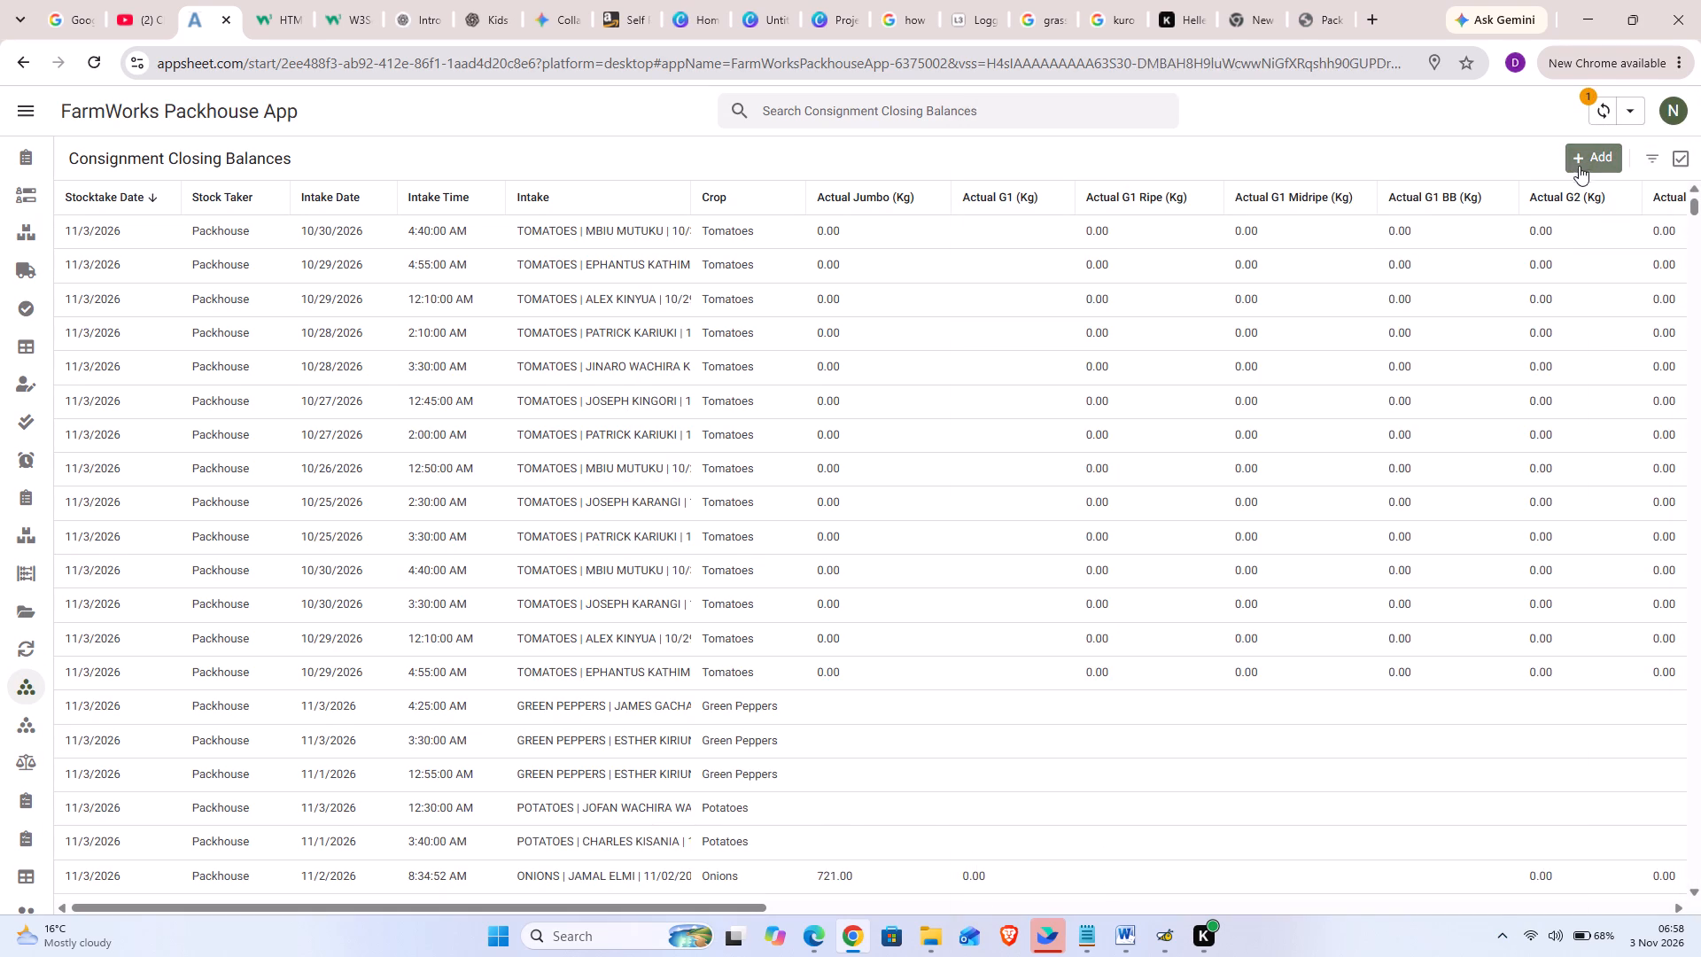
{"action": "left_click", "coordinate": [1565, 304]}
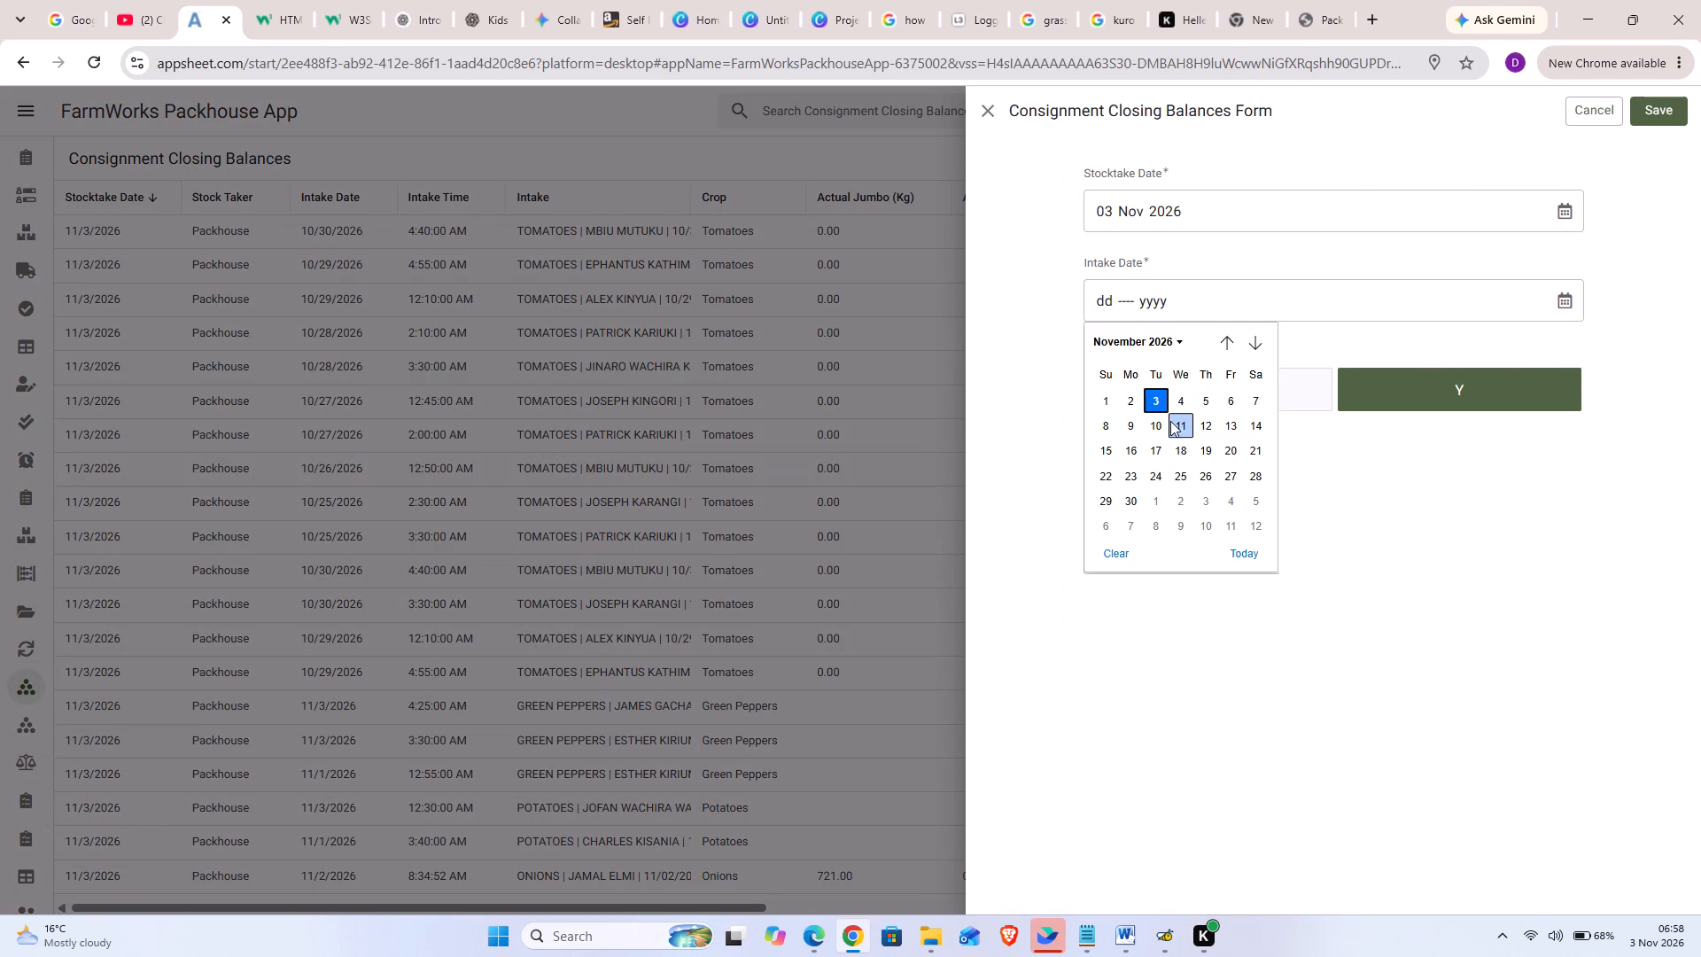
{"action": "left_click", "coordinate": [1221, 347]}
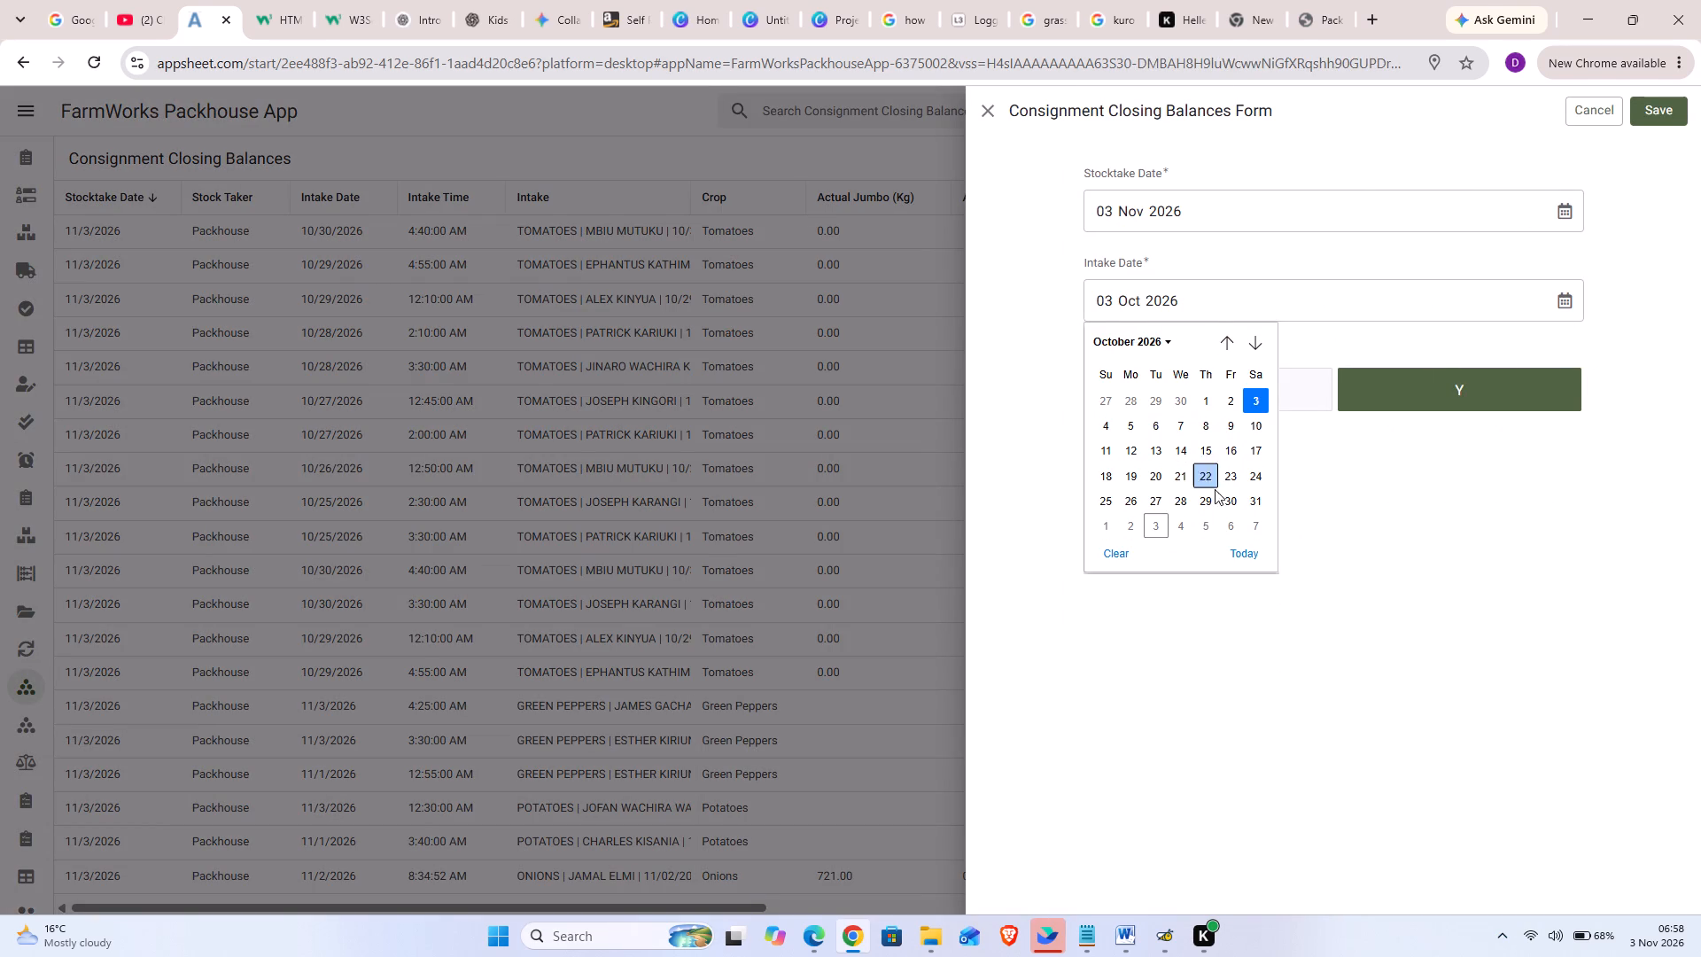
{"action": "left_click", "coordinate": [1223, 496]}
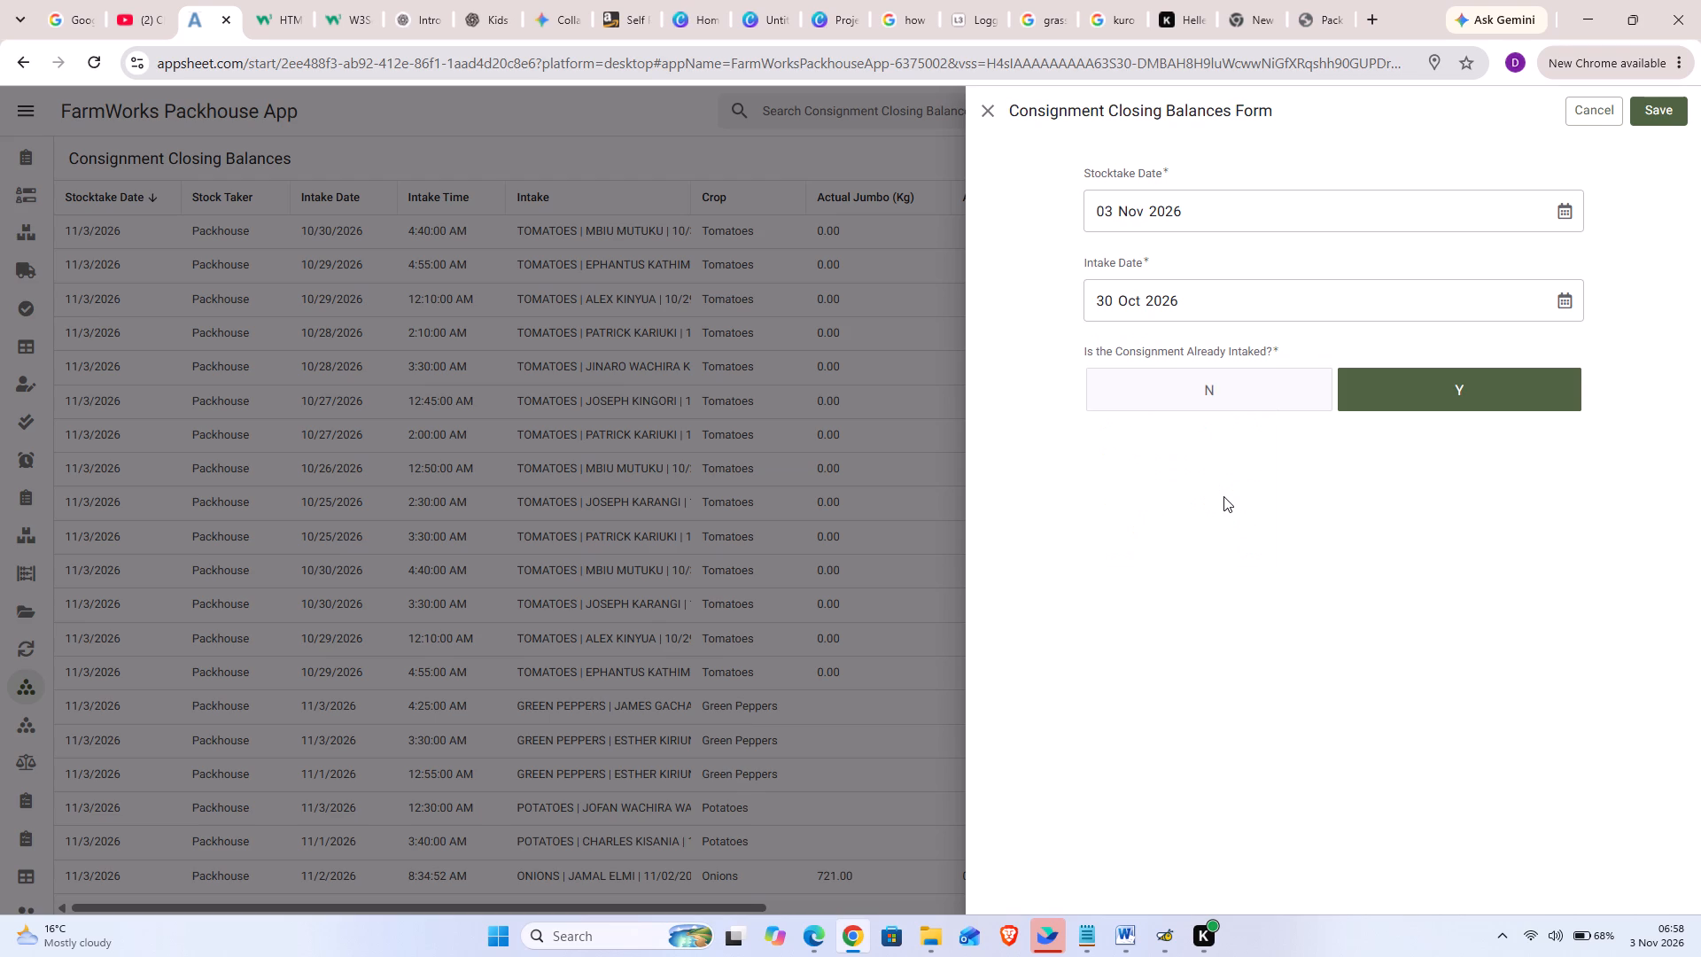
{"action": "left_click", "coordinate": [1502, 397]}
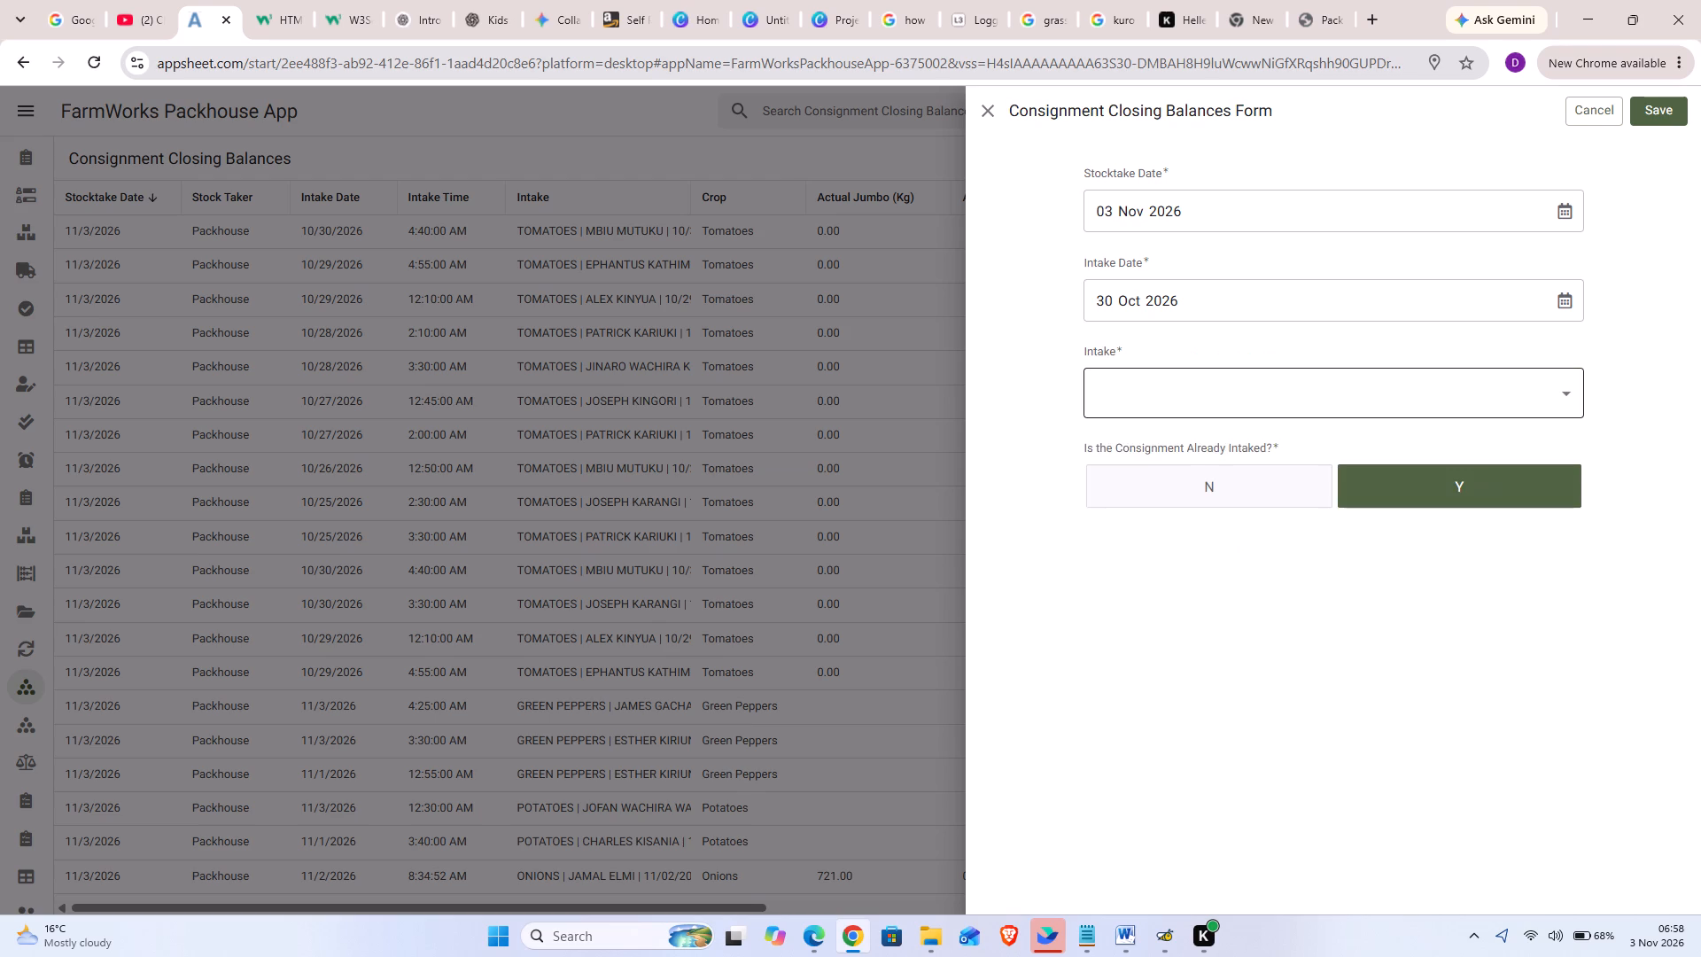
{"action": "left_click", "coordinate": [1502, 397]}
{"action": "left_click", "coordinate": [1285, 528]}
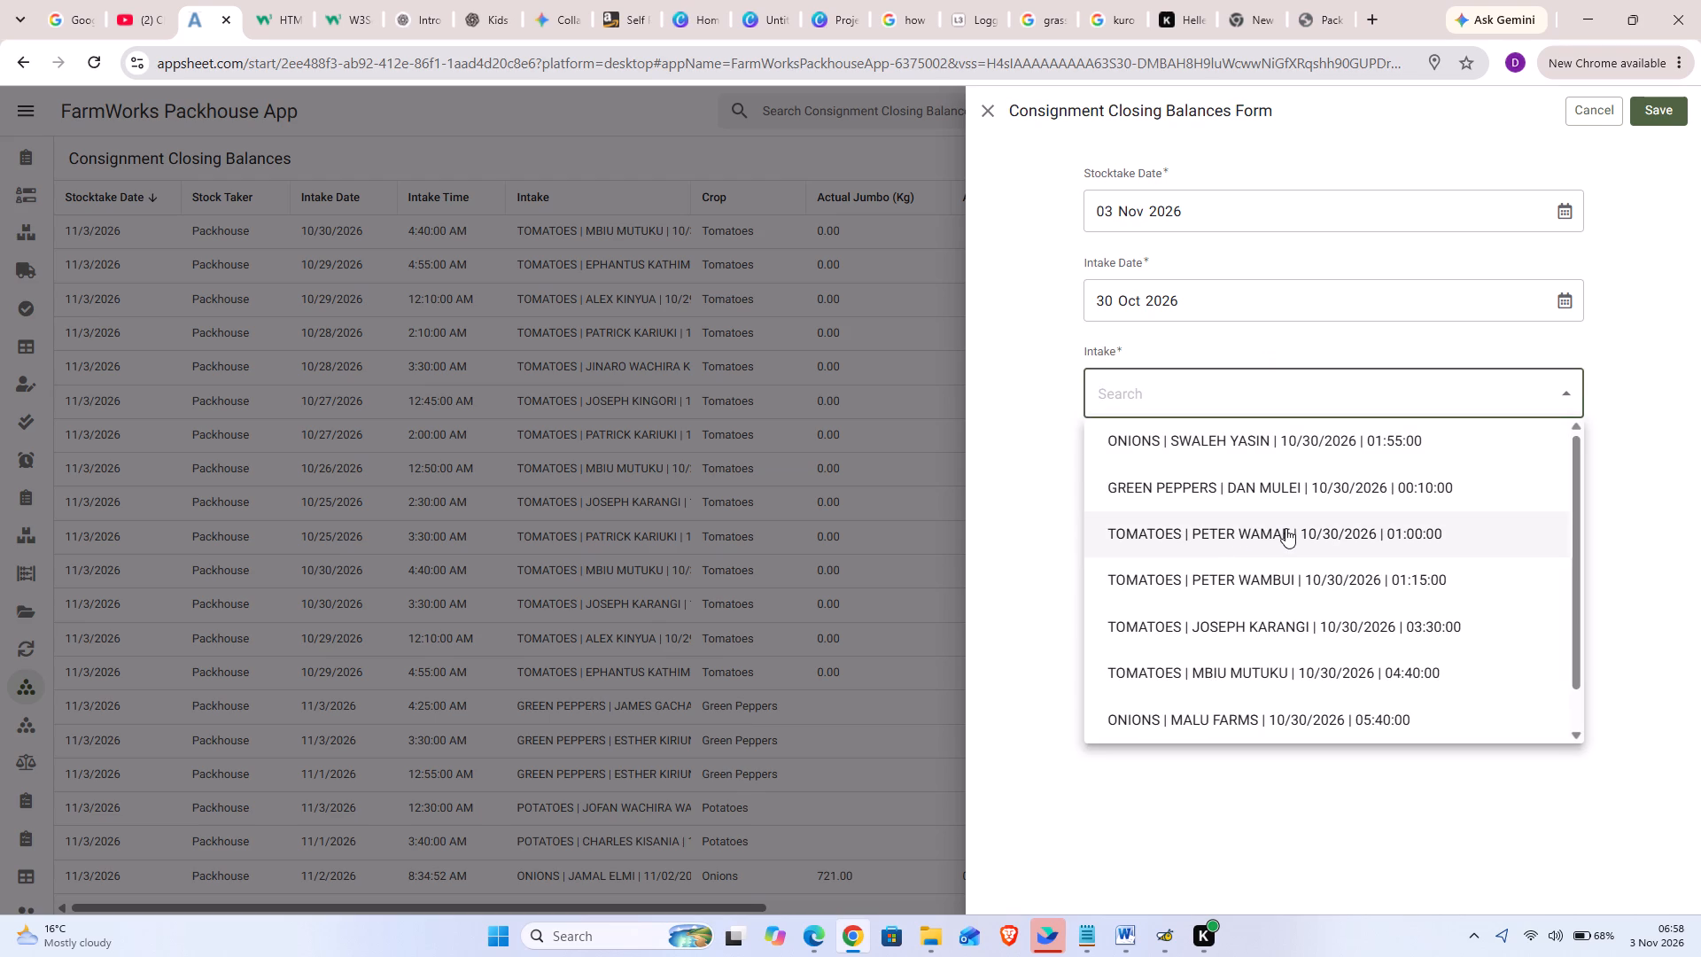
{"action": "scroll", "coordinate": [1313, 656], "scroll_direction": "down", "scroll_amount": 6}
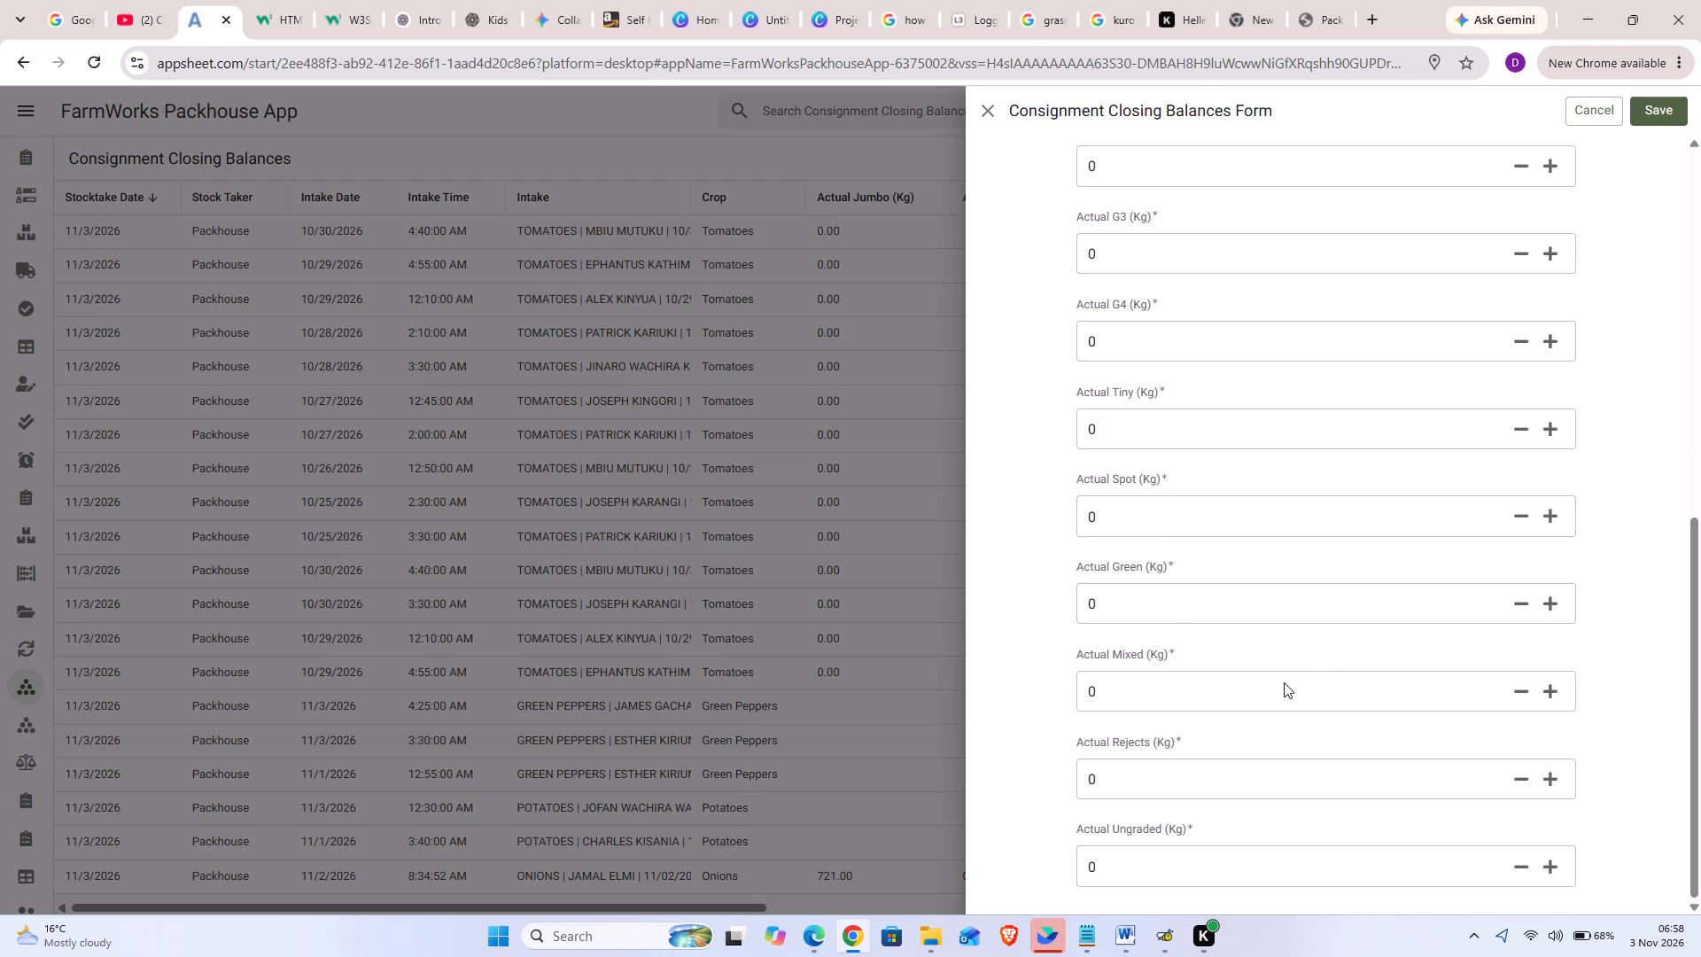
{"action": "left_click", "coordinate": [1146, 794]}
{"action": "key", "text": "BackSpace"}
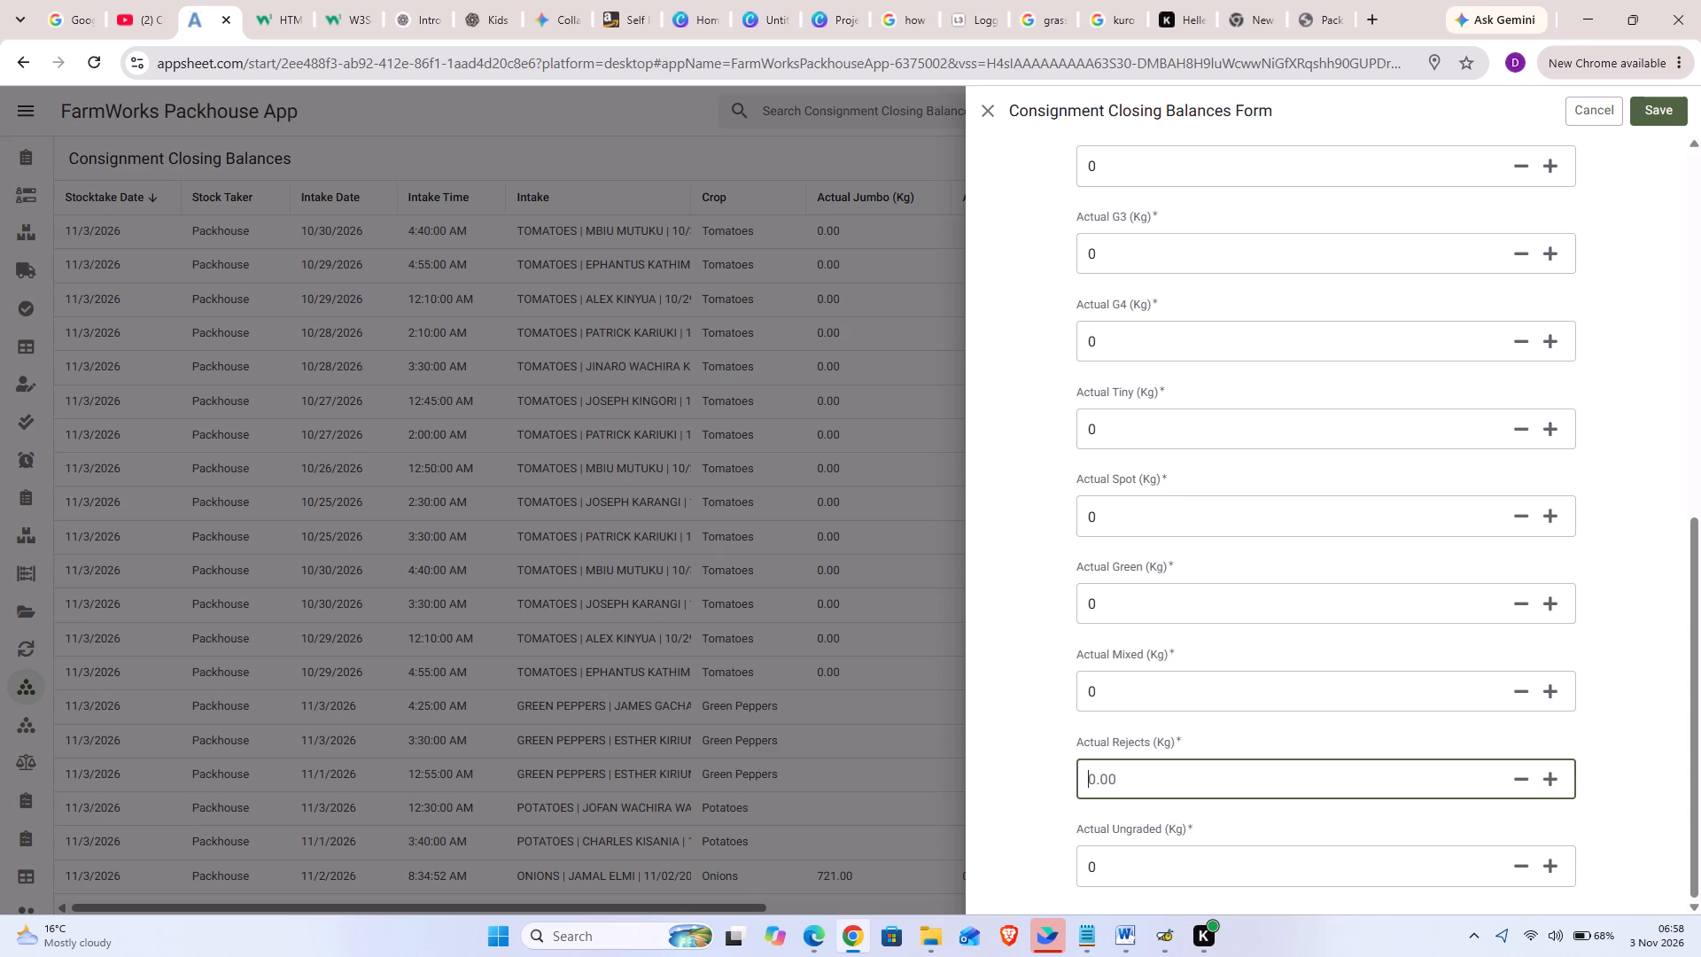
{"action": "type", "text": "576"}
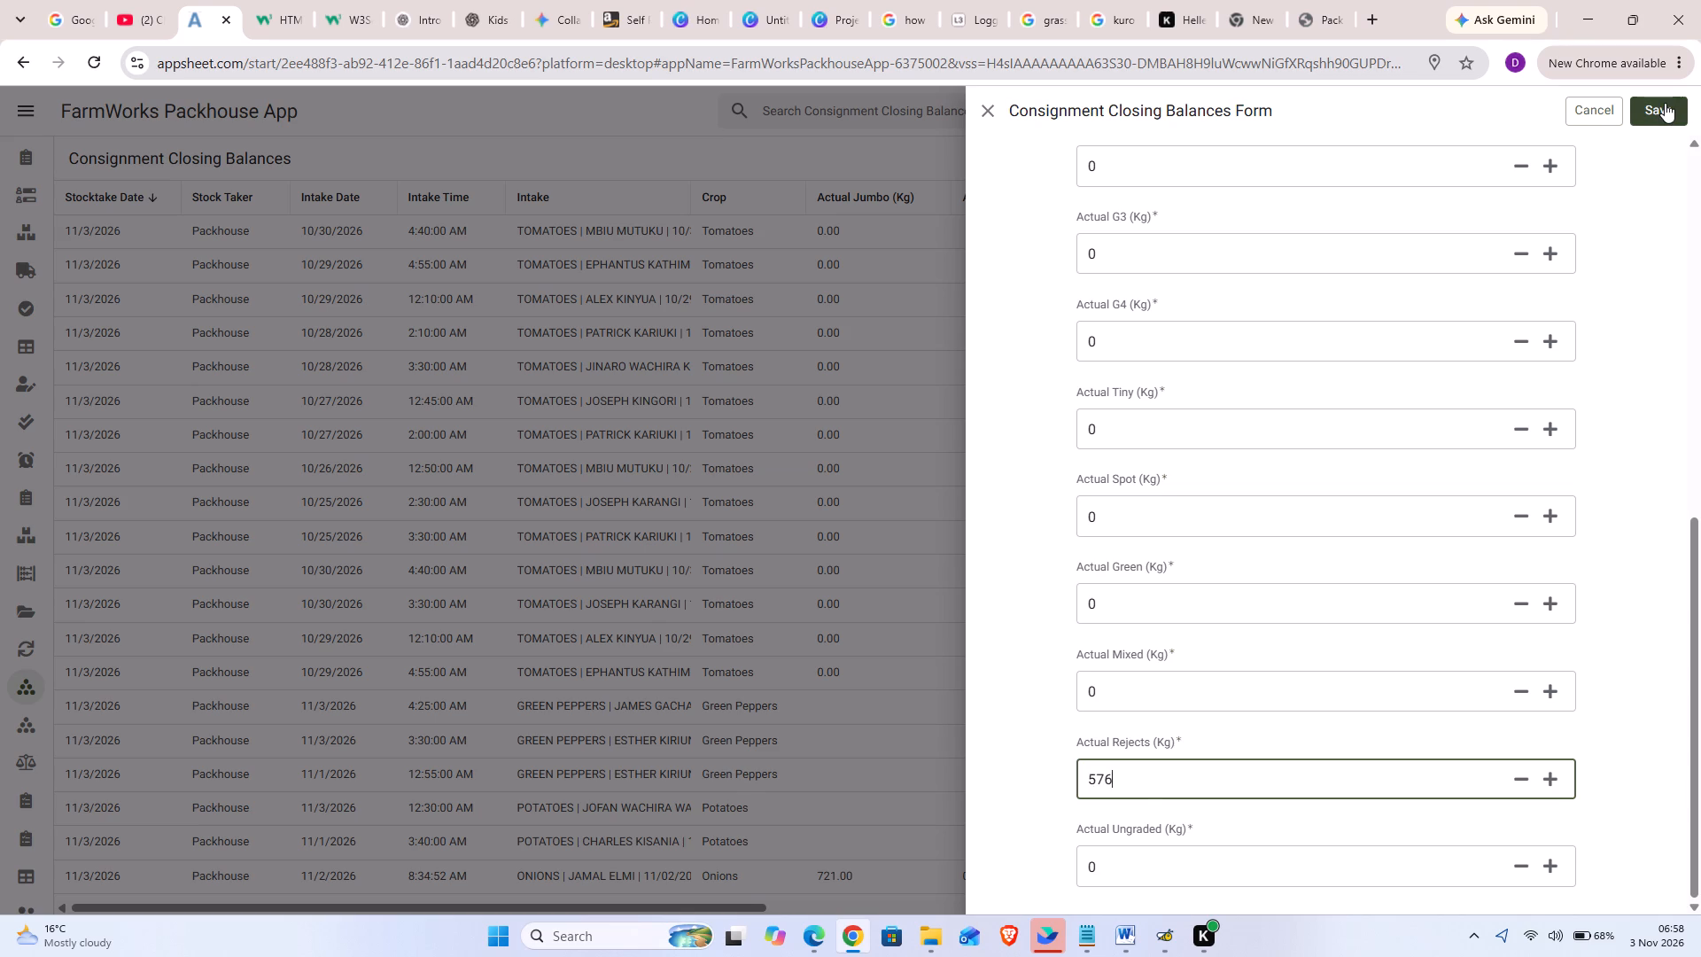
{"action": "left_click", "coordinate": [1665, 103]}
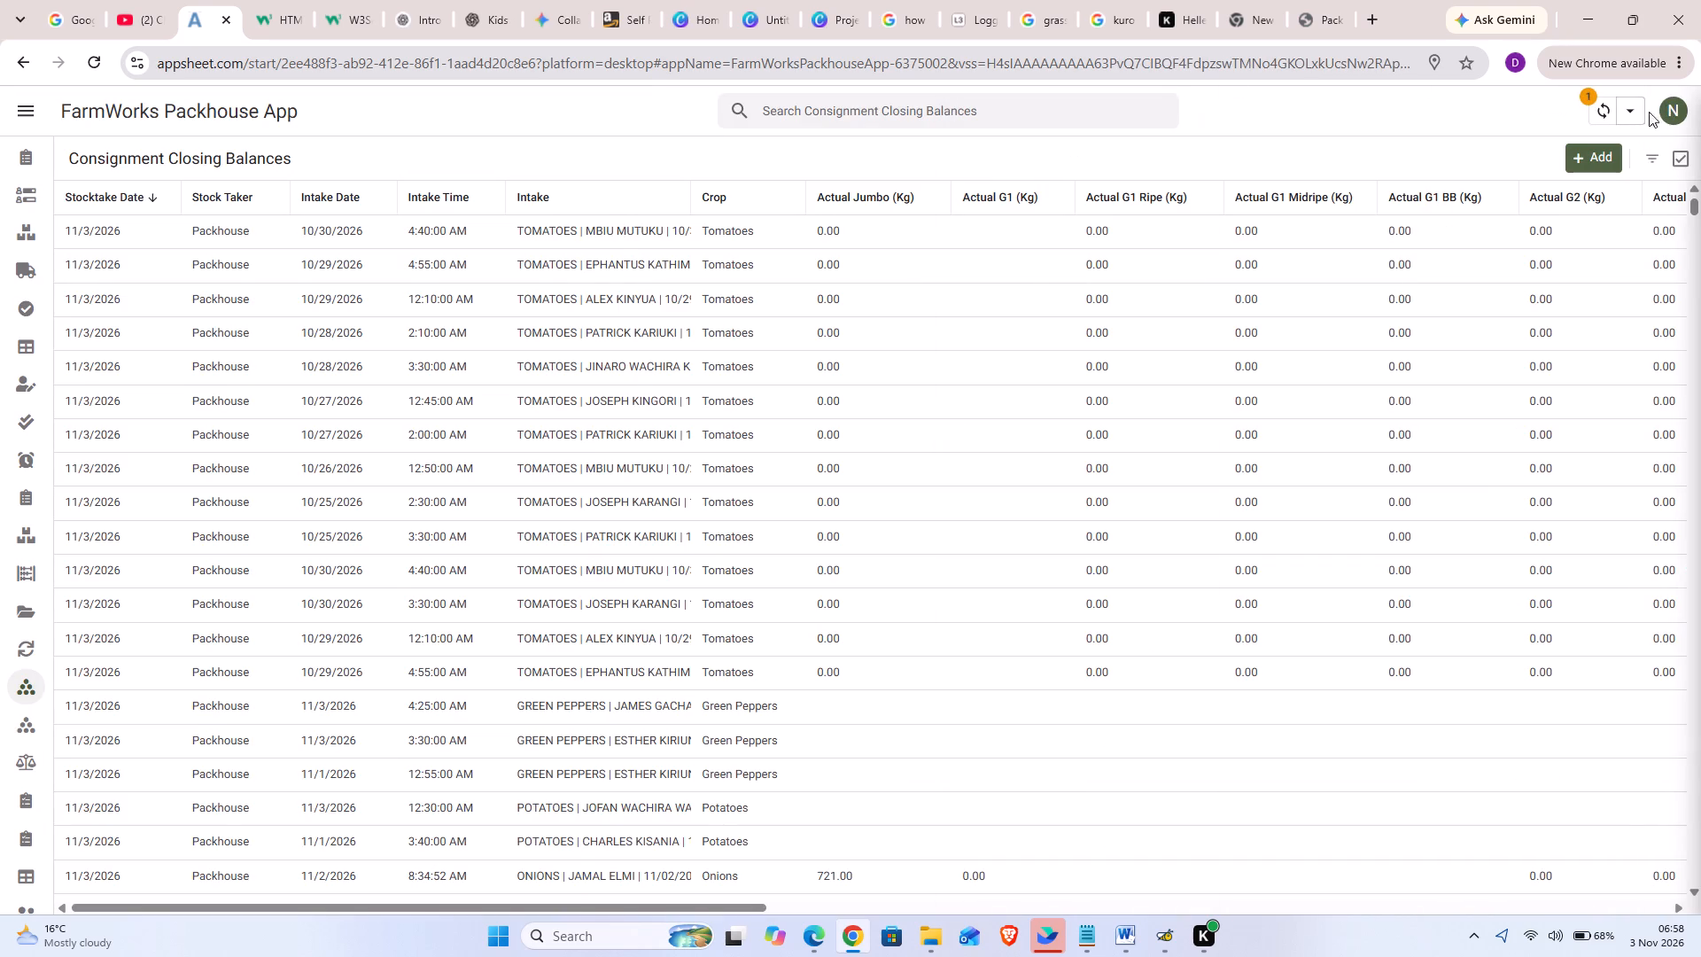
Add and save a closing balance for the 30 Oct 2026, 03:30 tomatoes intake with Actual Rejects 4 kg.
{"action": "left_click", "coordinate": [1598, 162]}
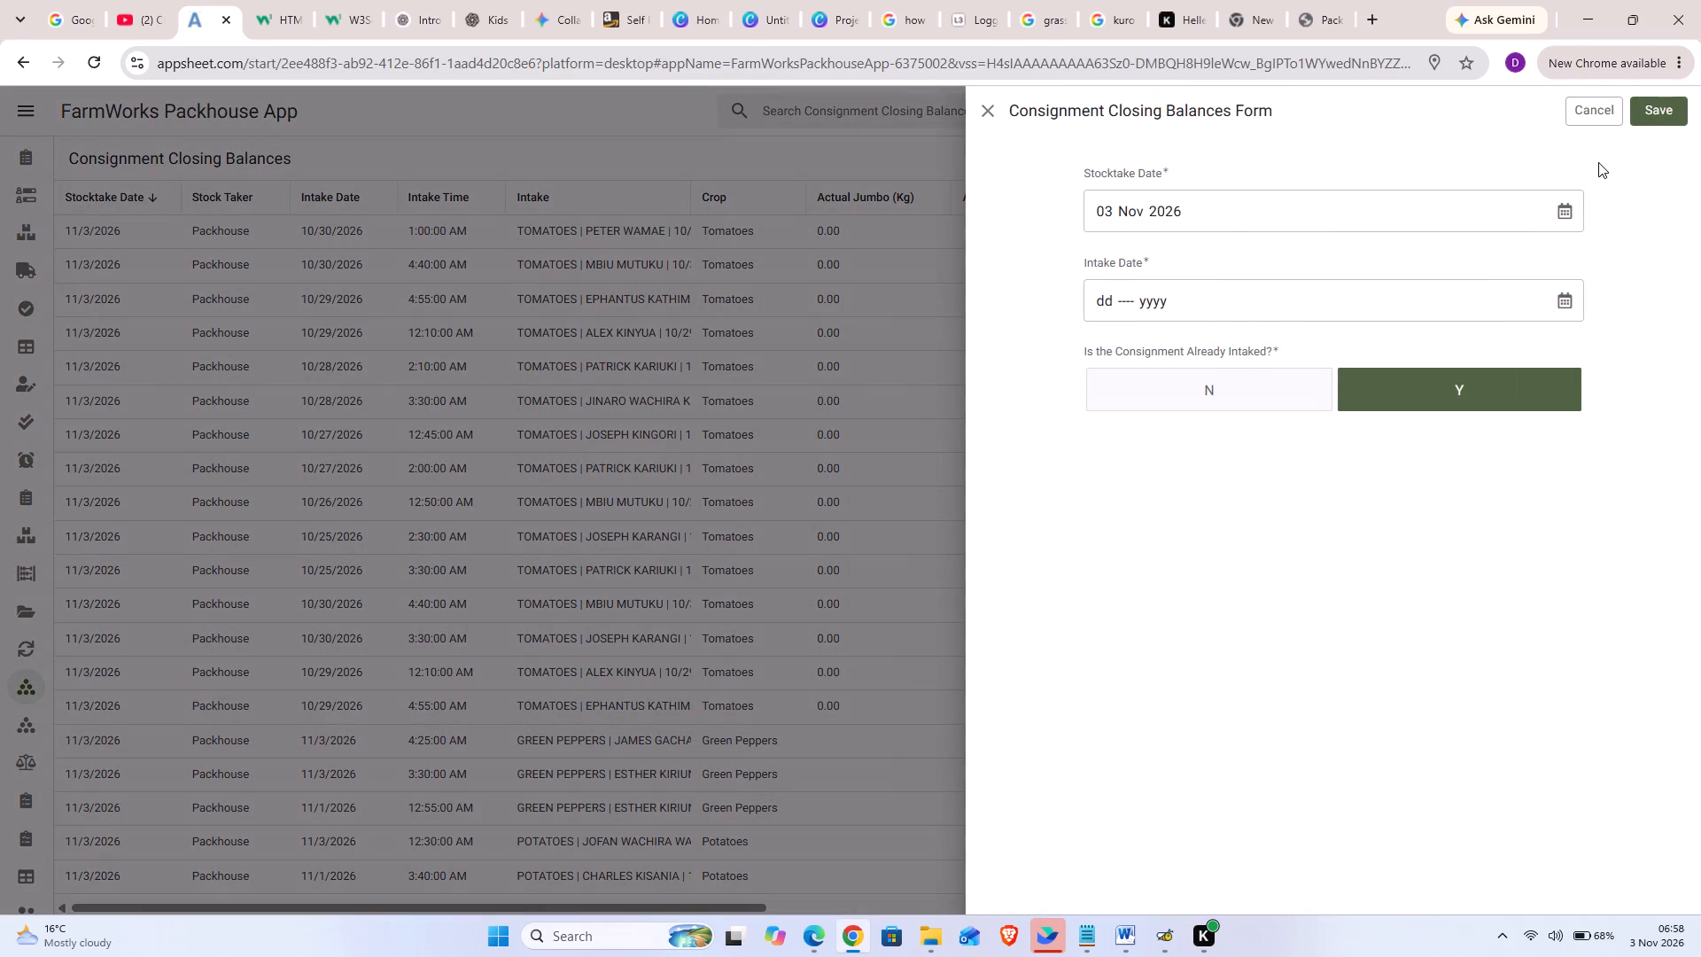
{"action": "left_click", "coordinate": [1565, 302]}
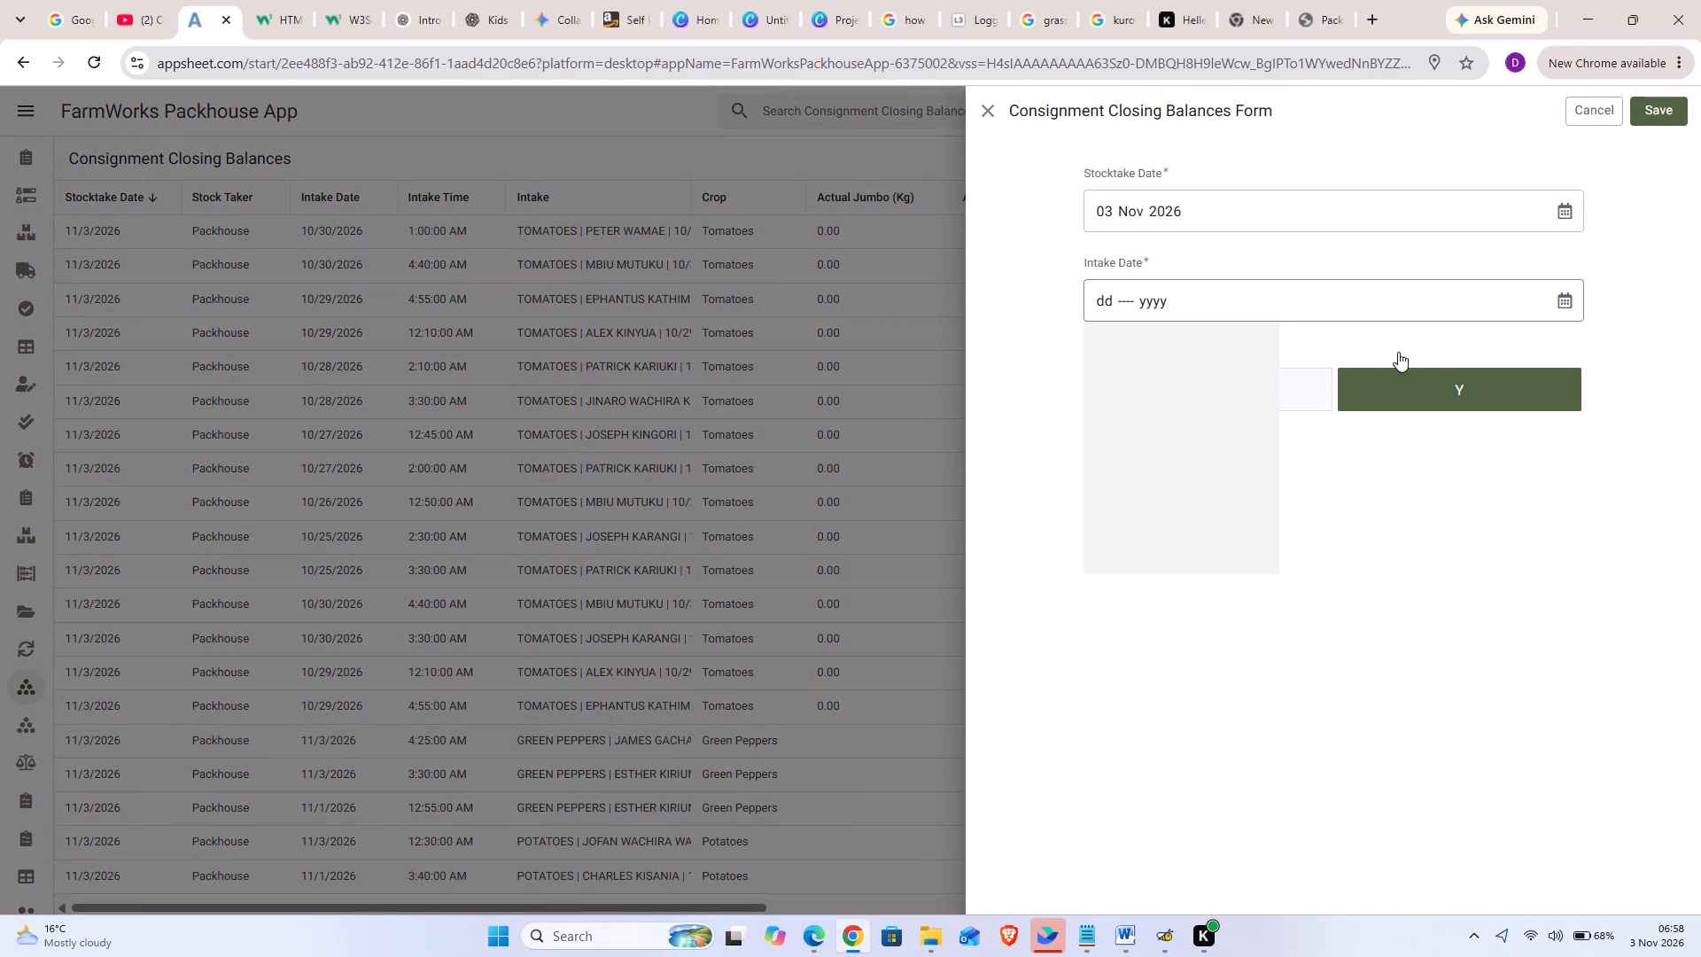
{"action": "left_click", "coordinate": [1223, 351]}
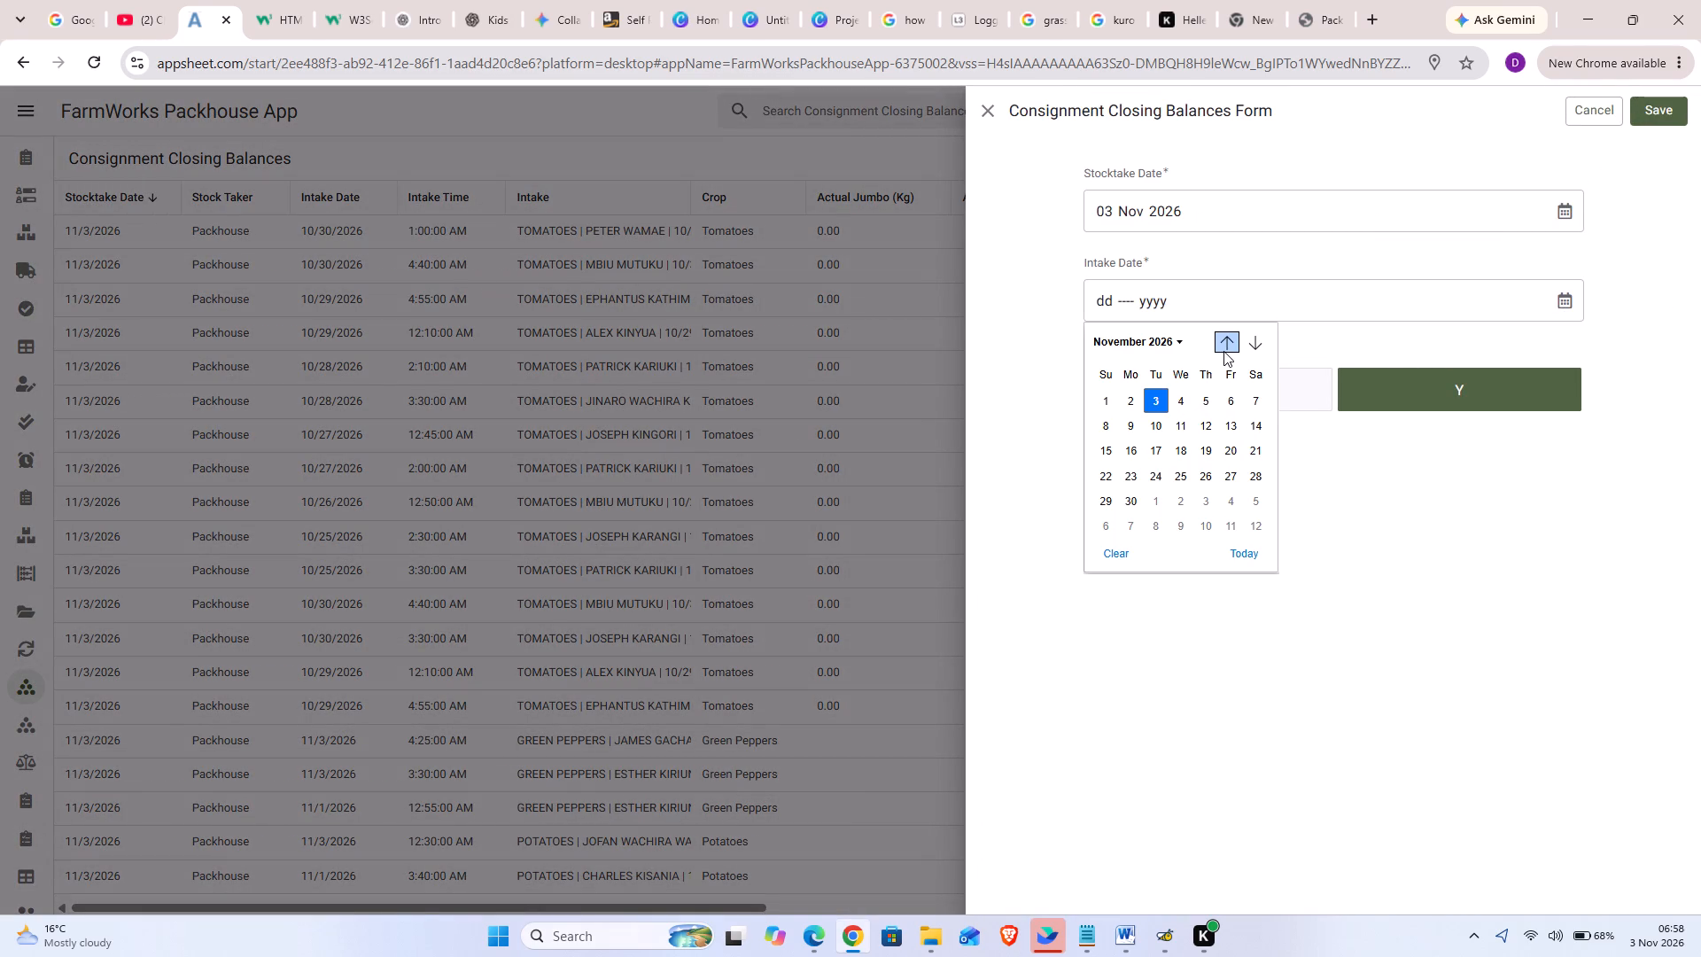
{"action": "left_click", "coordinate": [1228, 504]}
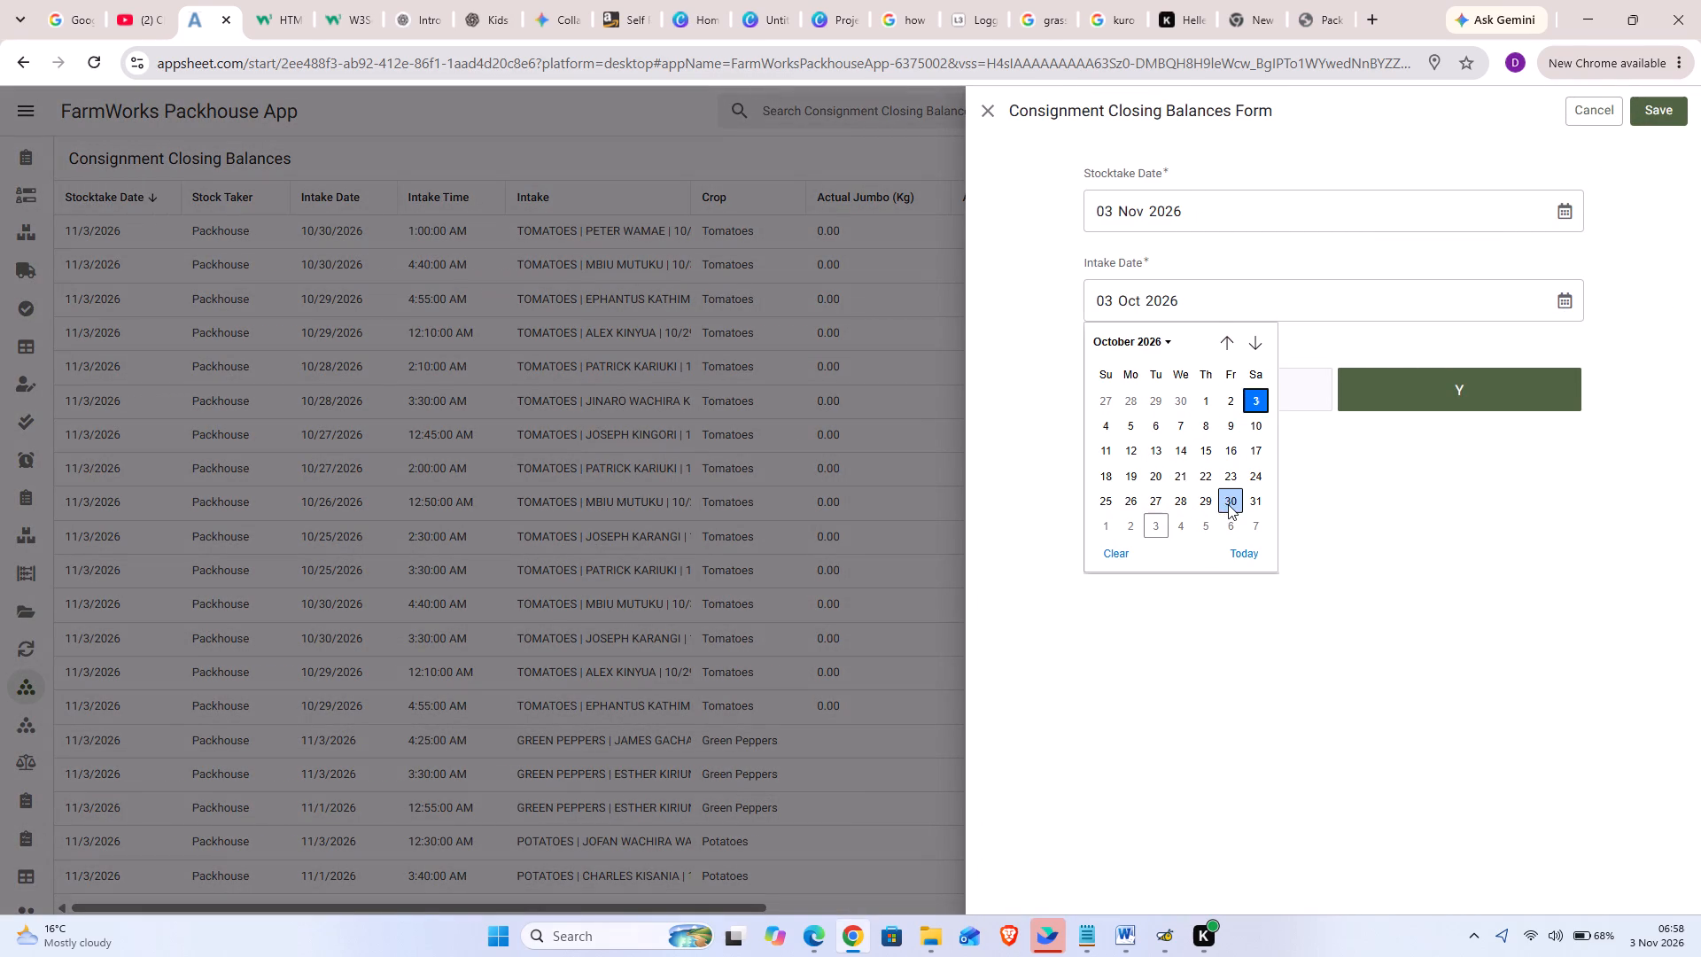
{"action": "left_click", "coordinate": [1438, 386]}
{"action": "left_click", "coordinate": [1438, 386]}
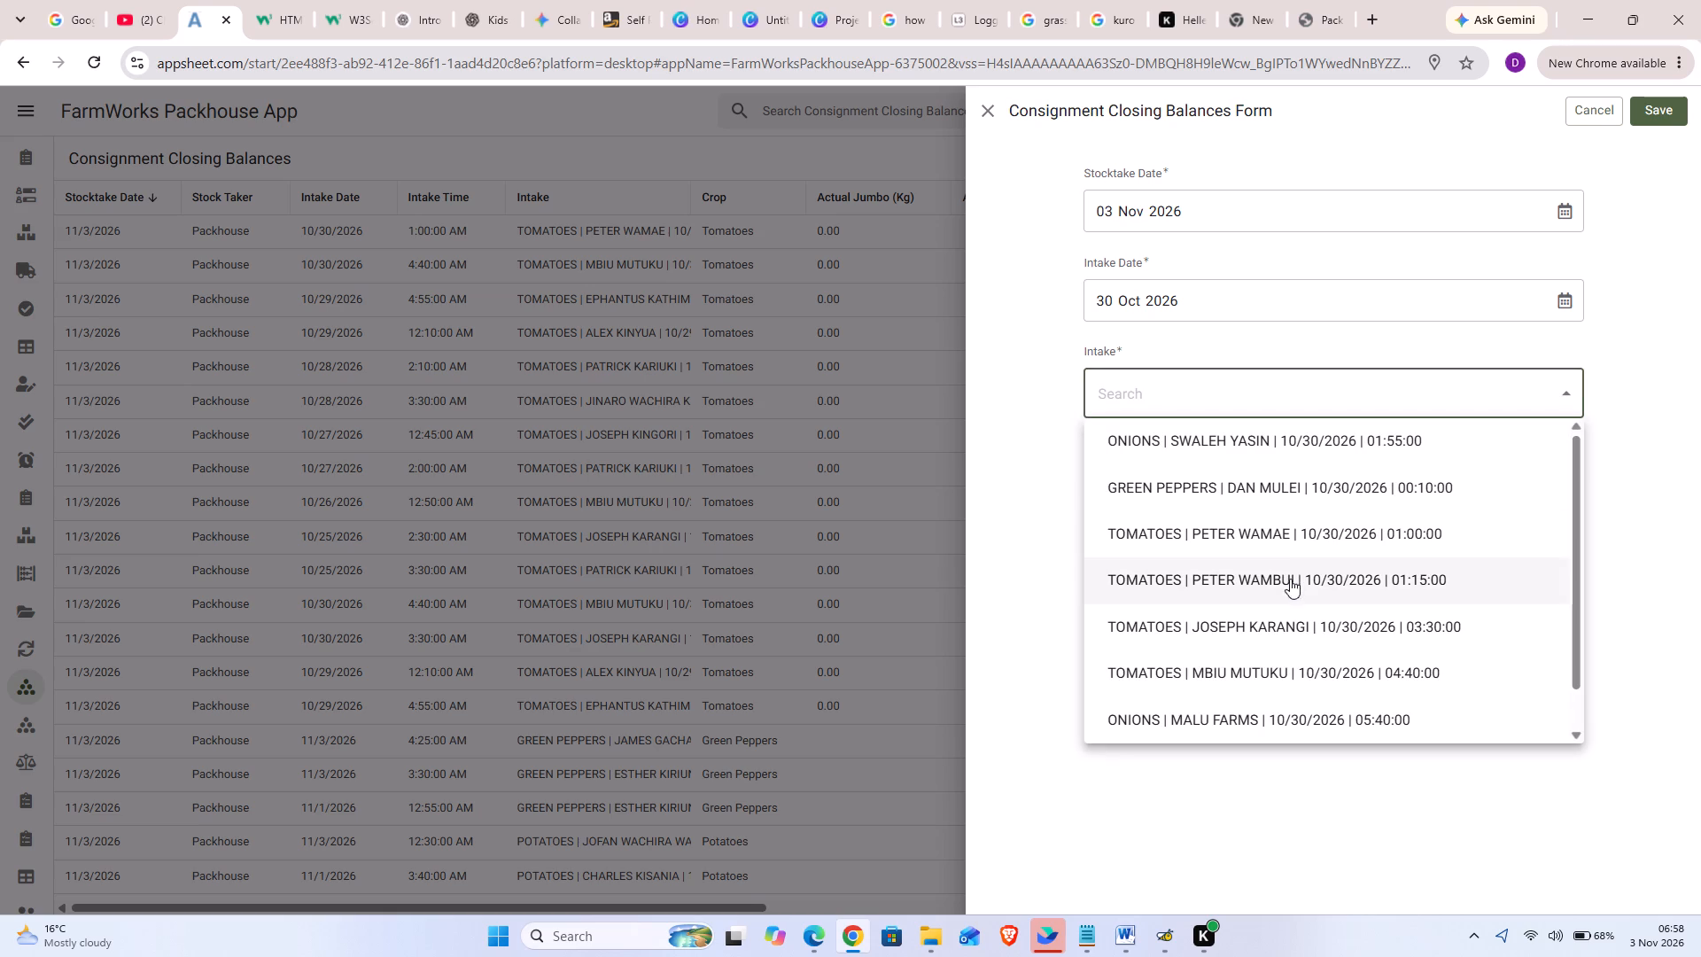
{"action": "left_click", "coordinate": [1278, 634]}
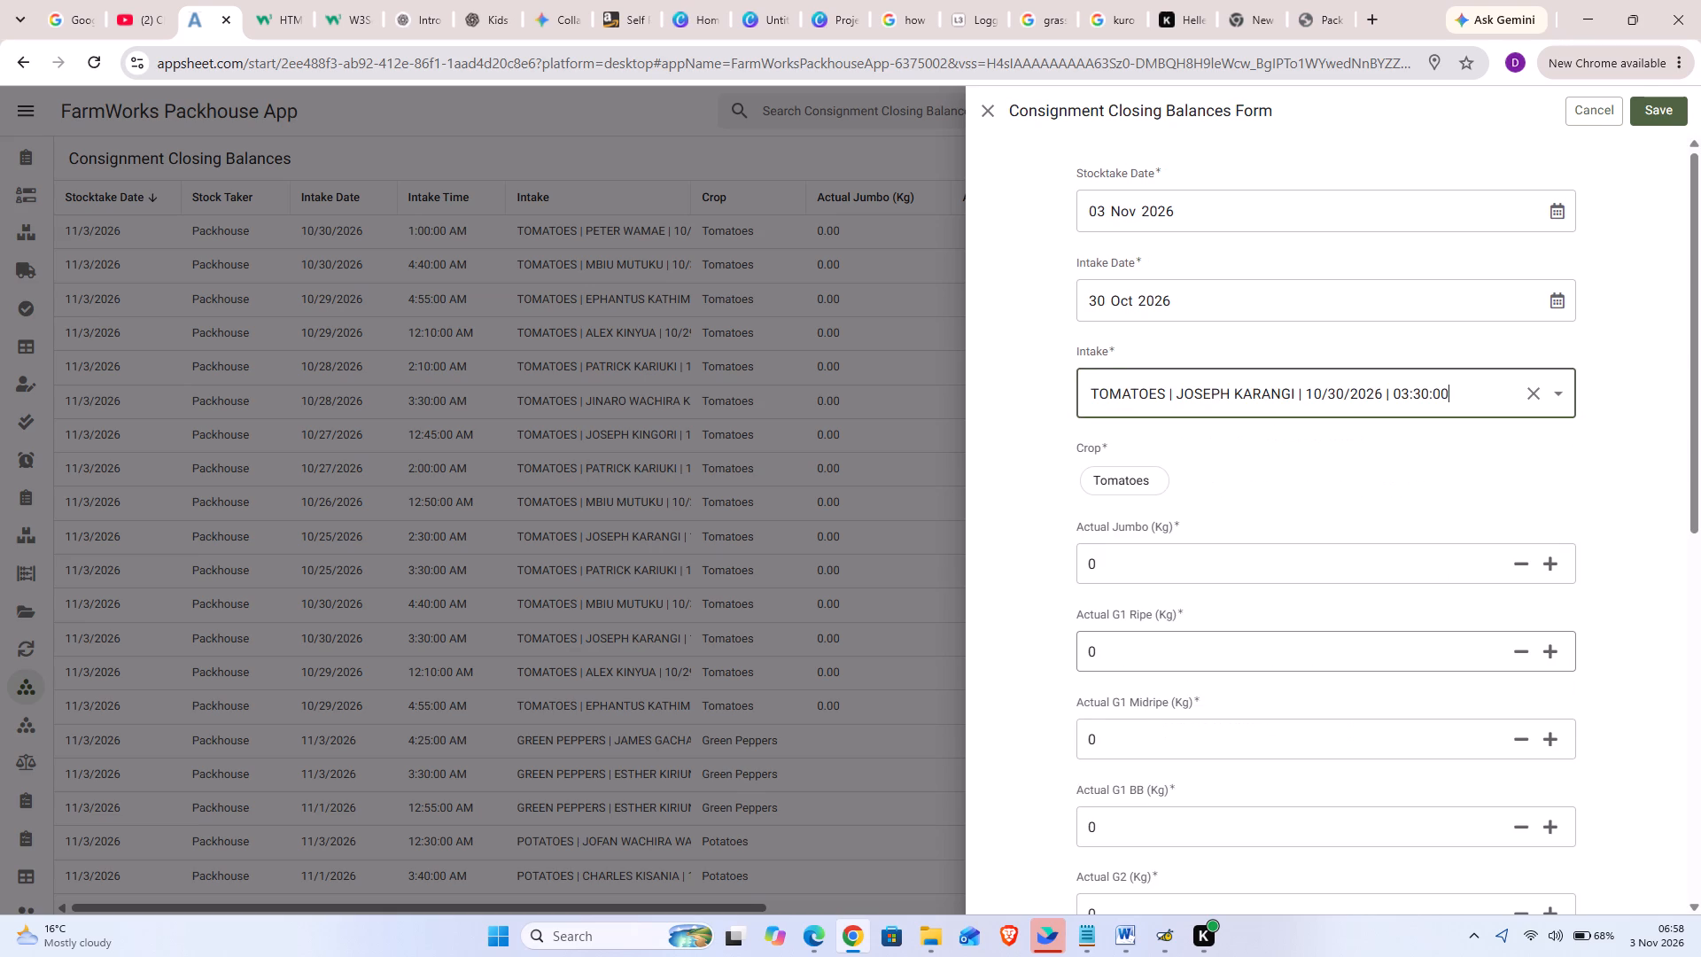
{"action": "scroll", "coordinate": [1269, 717], "scroll_direction": "down", "scroll_amount": 6}
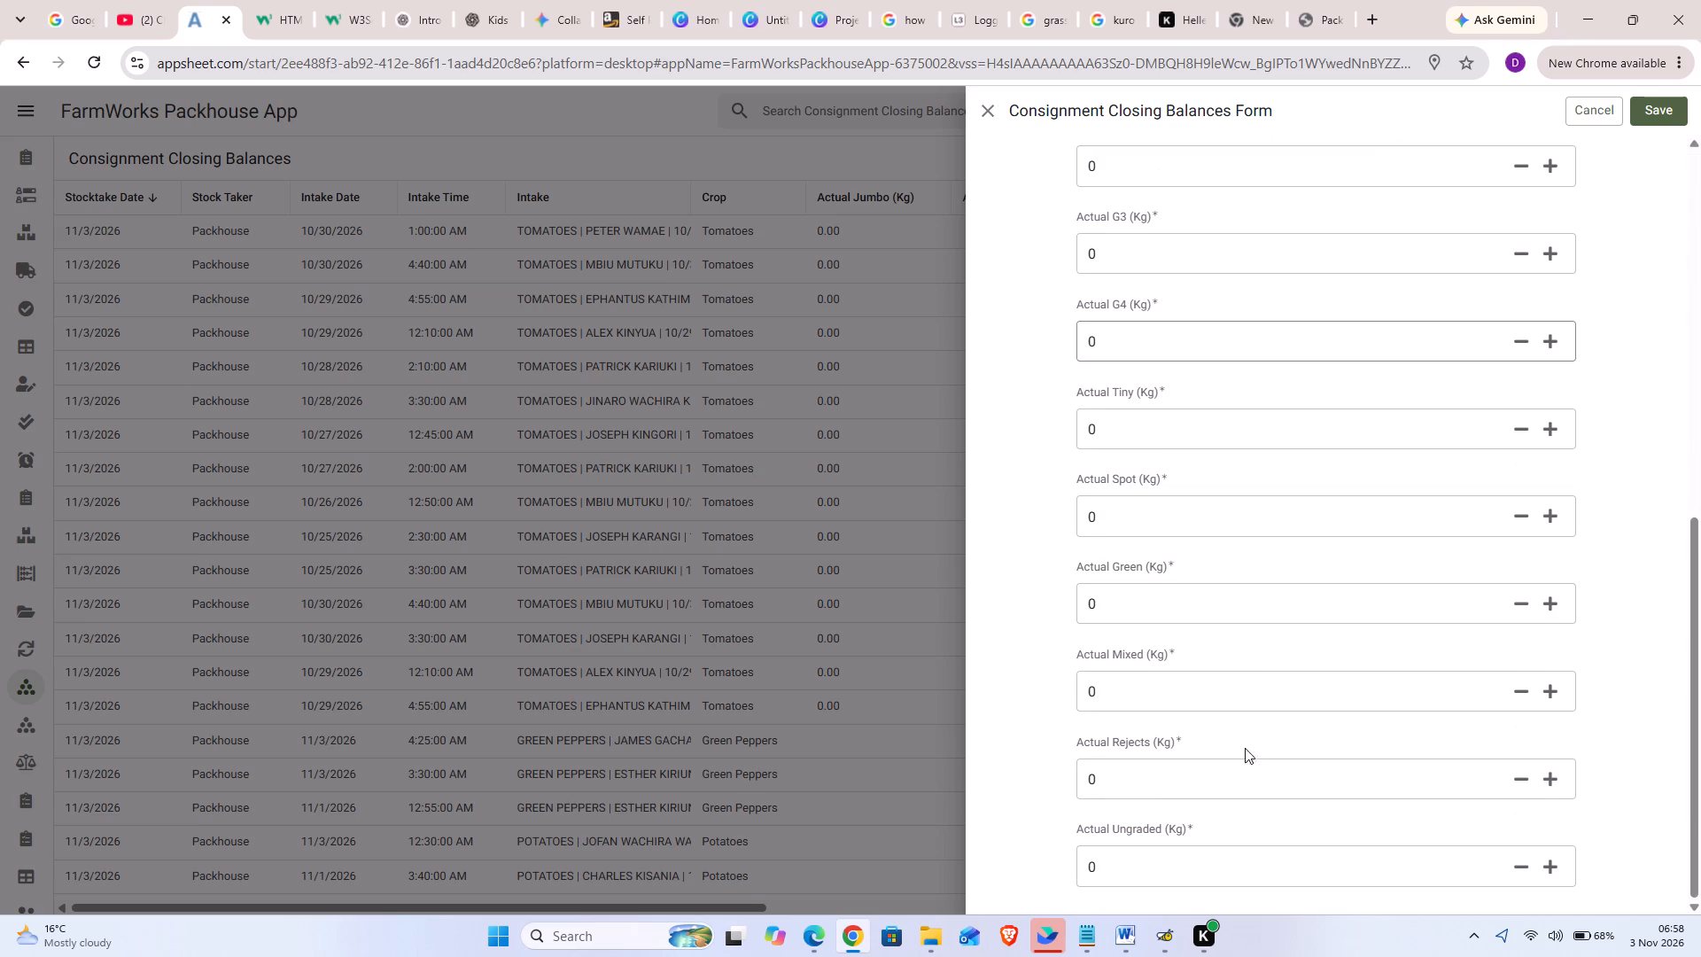
{"action": "left_click", "coordinate": [1149, 789]}
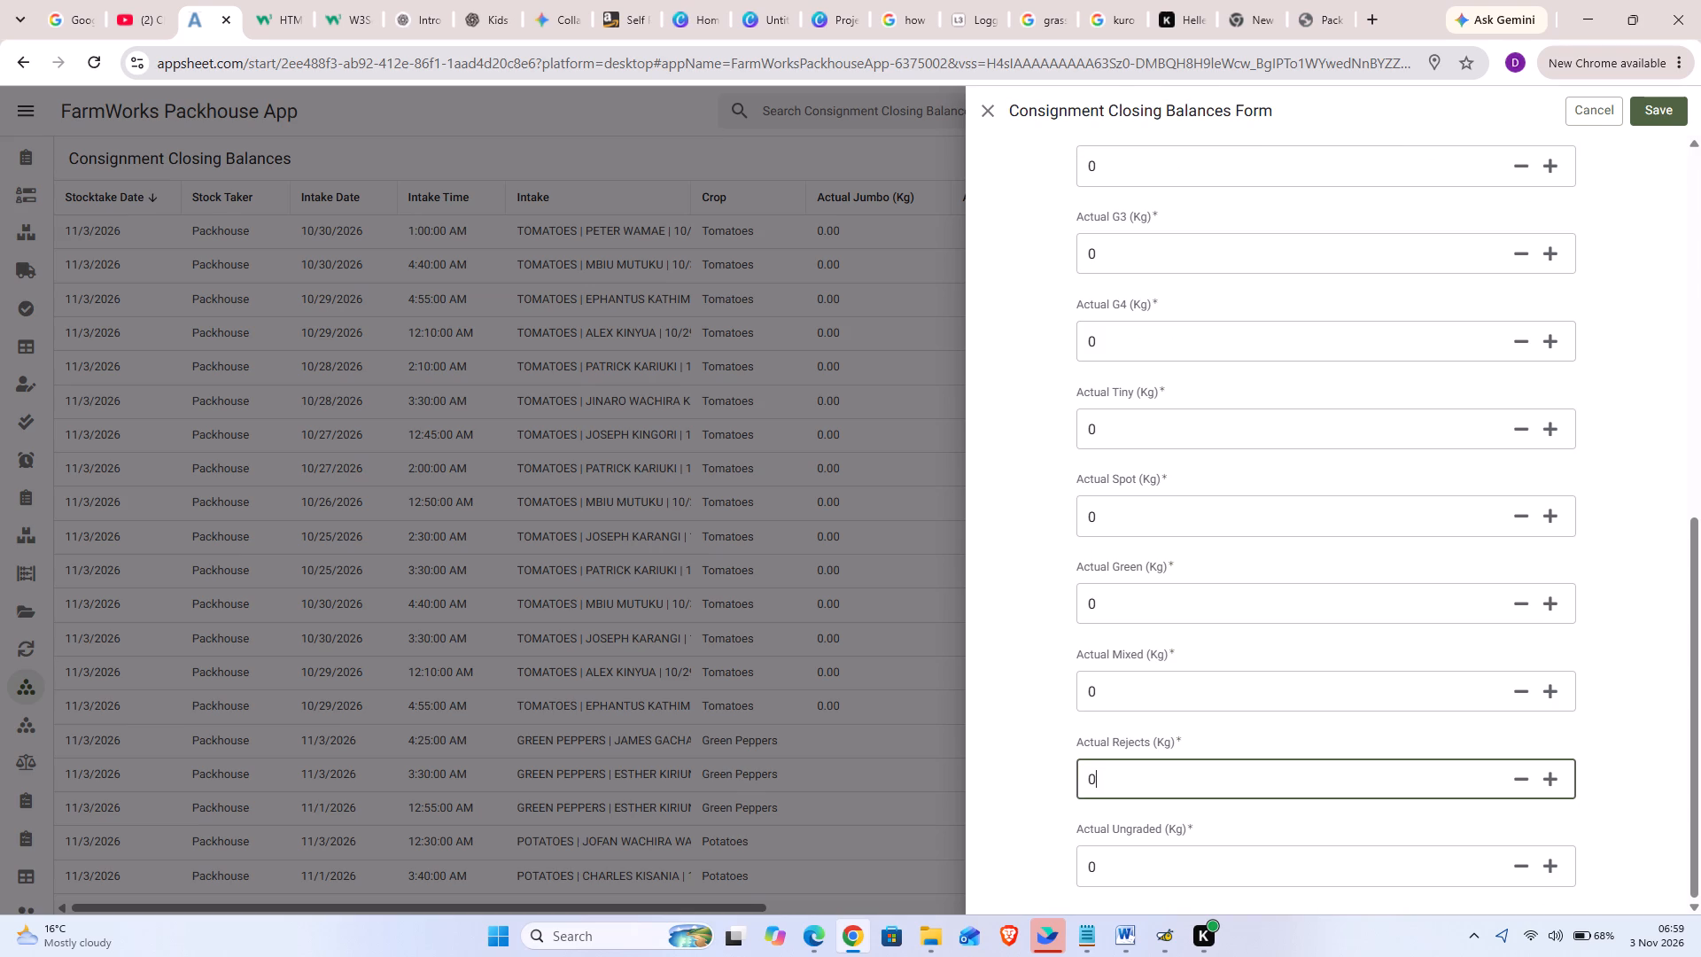
{"action": "key", "text": "BackSpace"}
{"action": "key", "text": "4"}
{"action": "left_click", "coordinate": [1648, 105]}
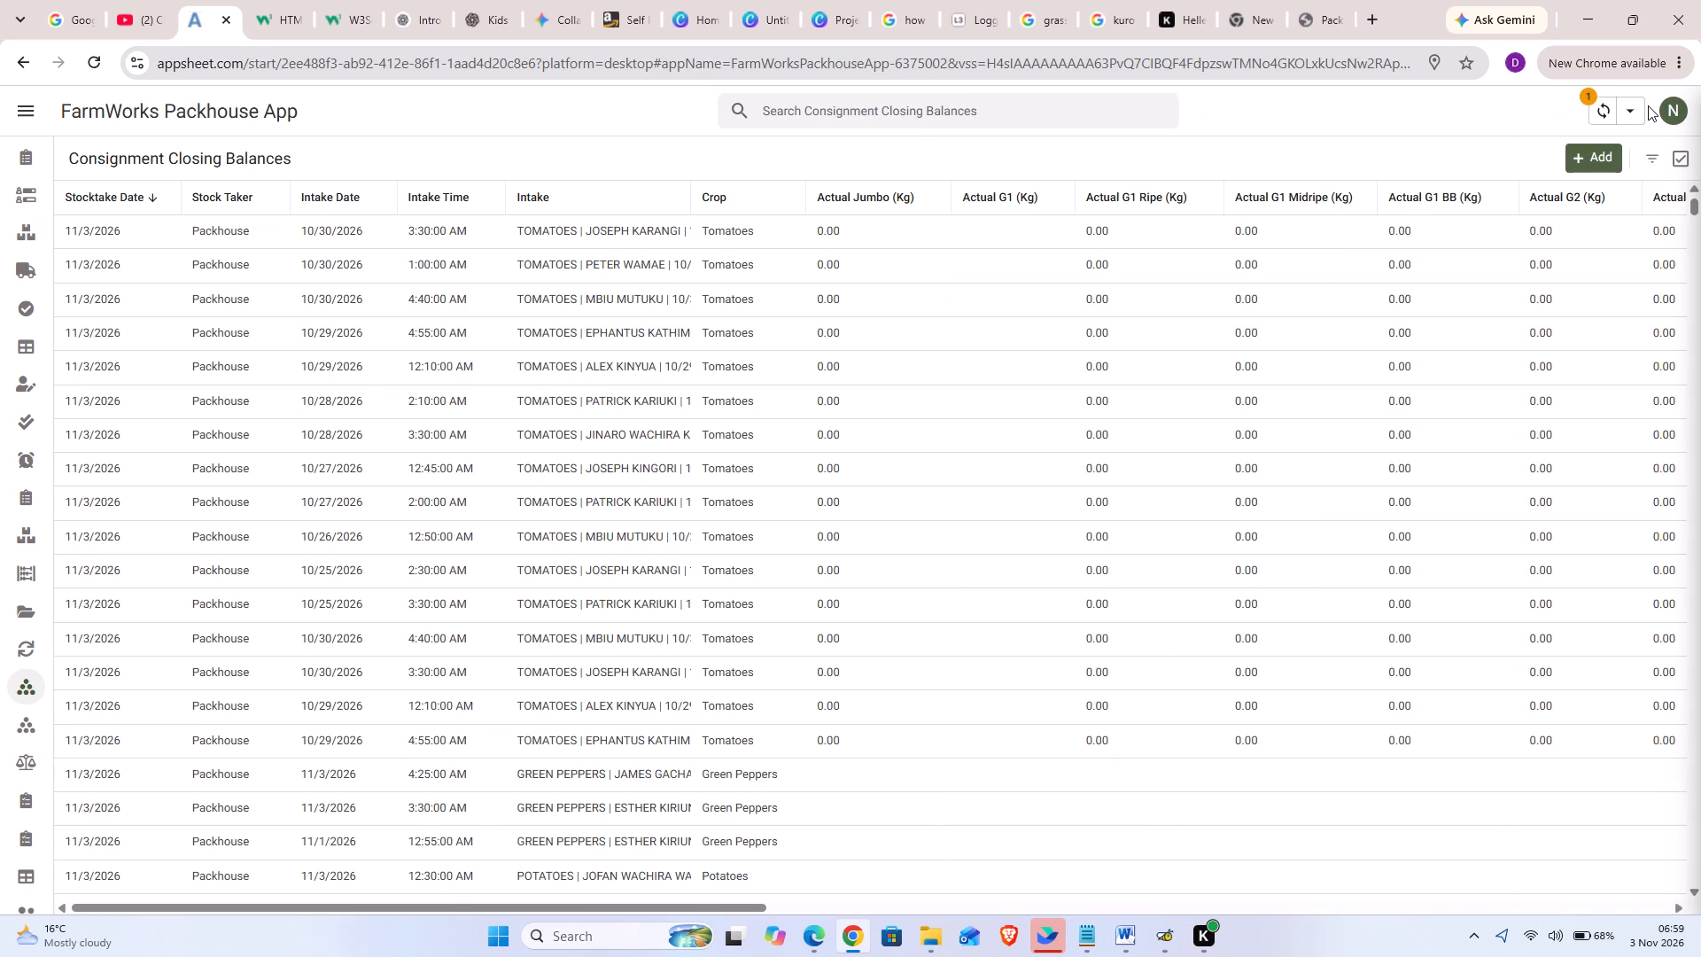
Add and save a closing balance for the 31 Oct 2026, 03:25 tomatoes intake with Actual Rejects 44 kg.
{"action": "left_click", "coordinate": [1596, 164]}
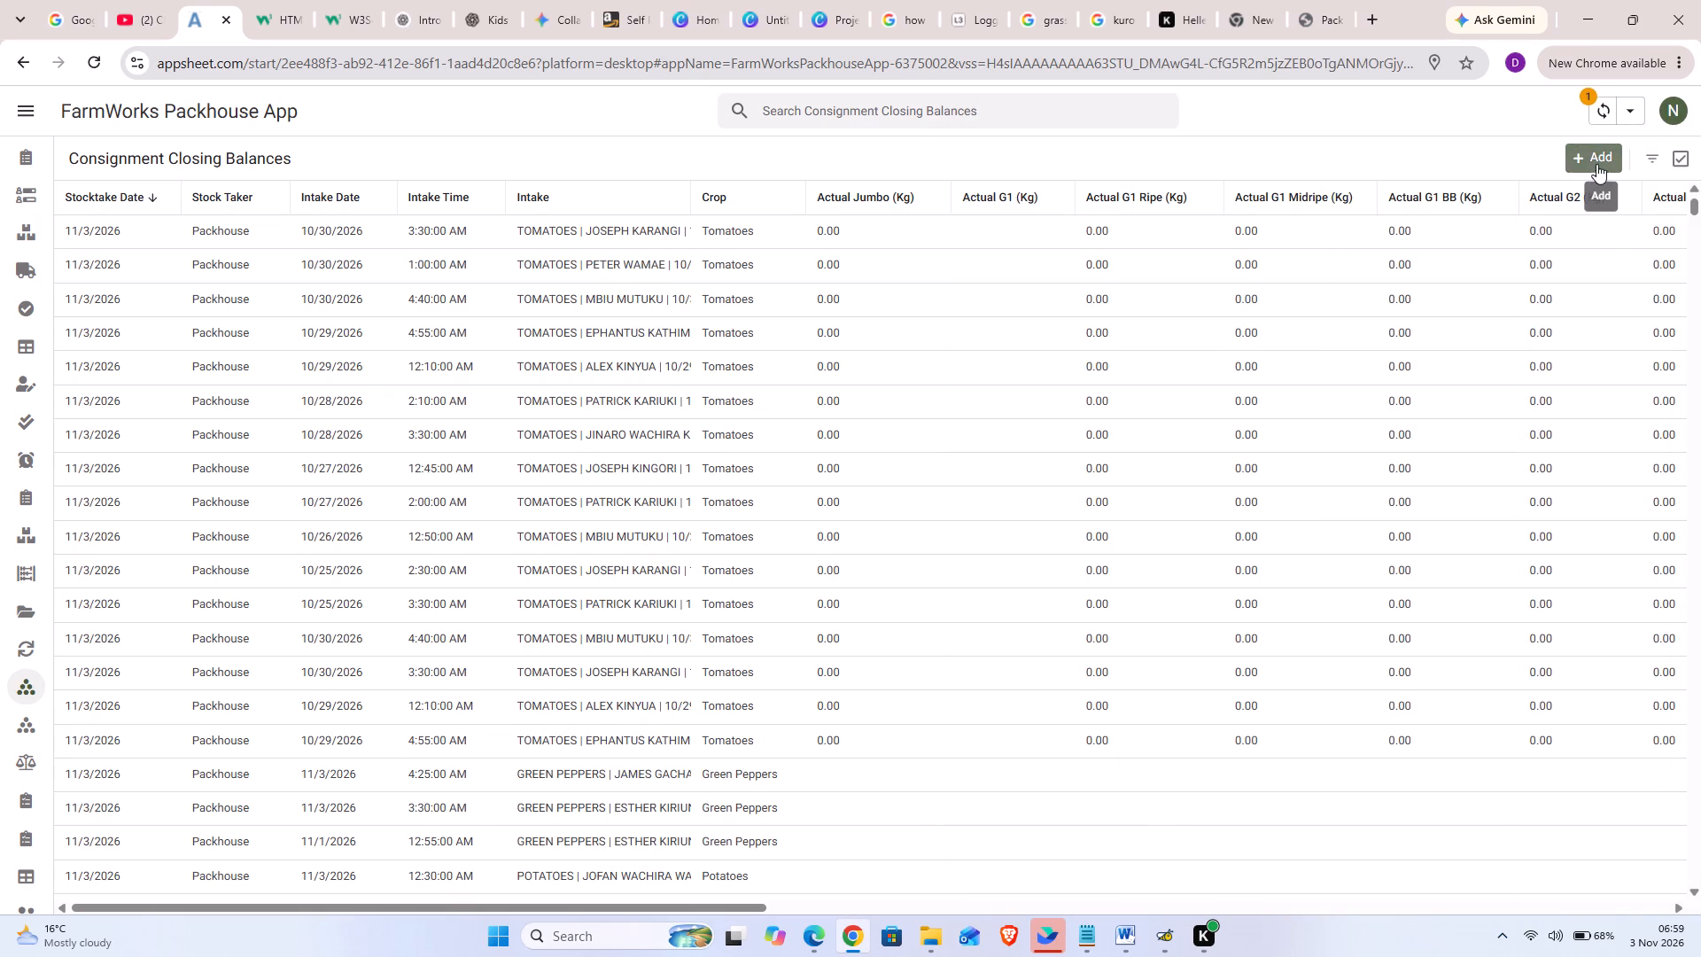
{"action": "left_click", "coordinate": [1566, 302]}
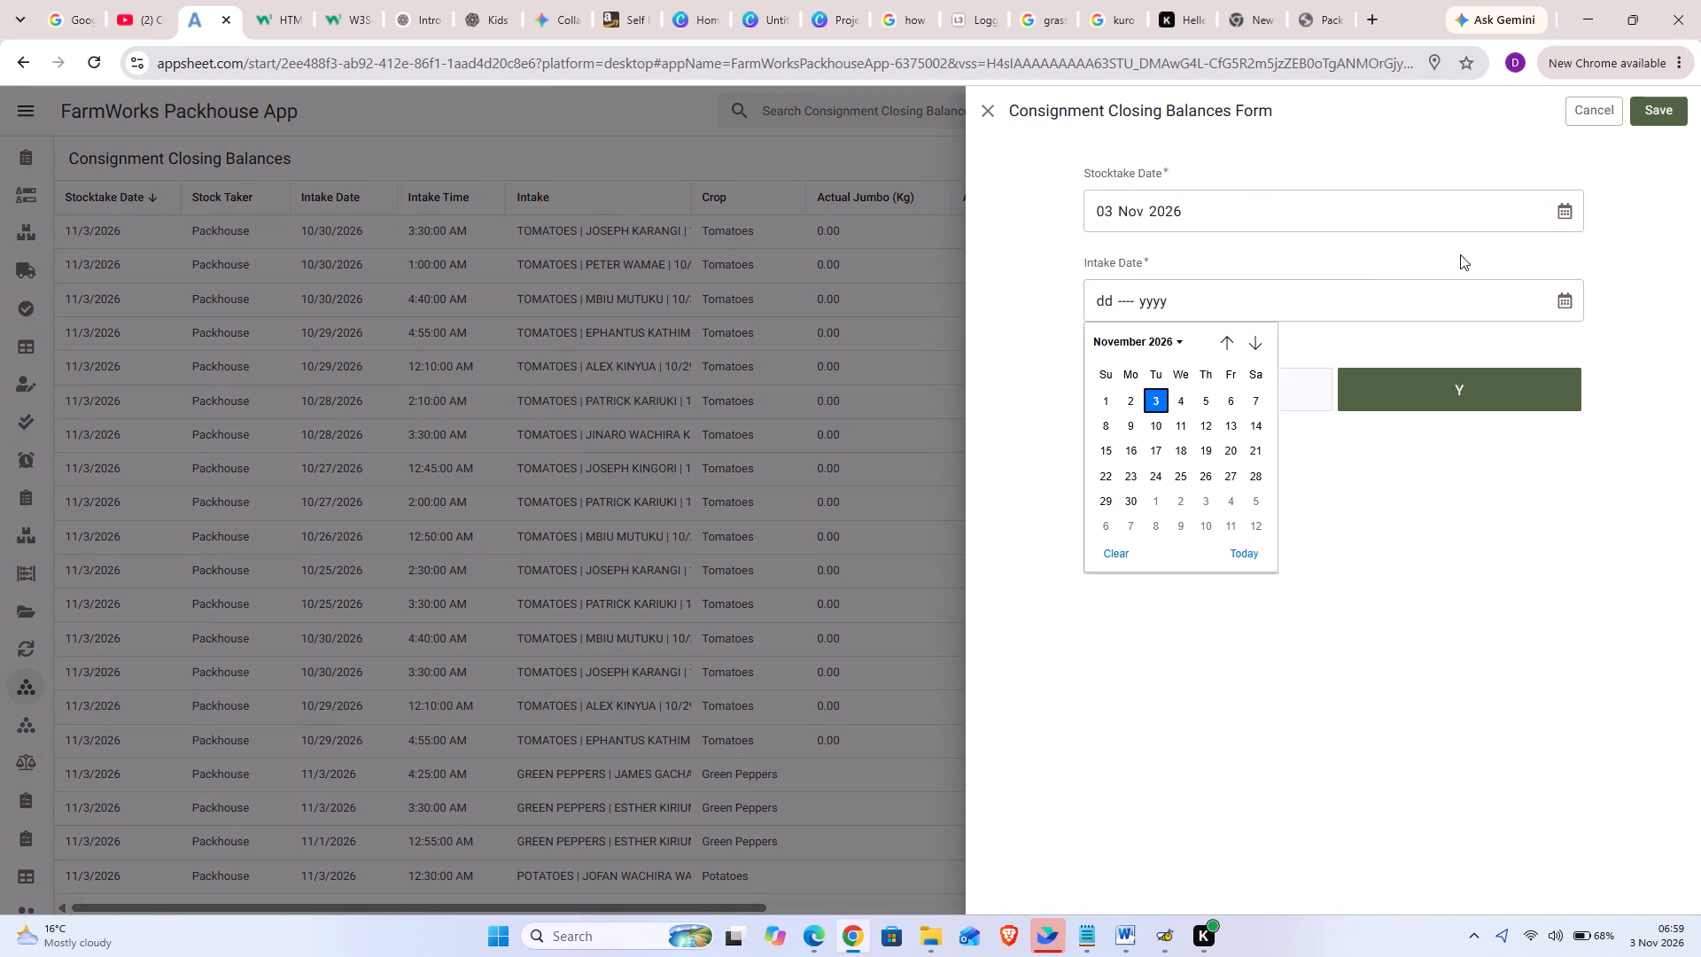
{"action": "left_click", "coordinate": [1226, 342]}
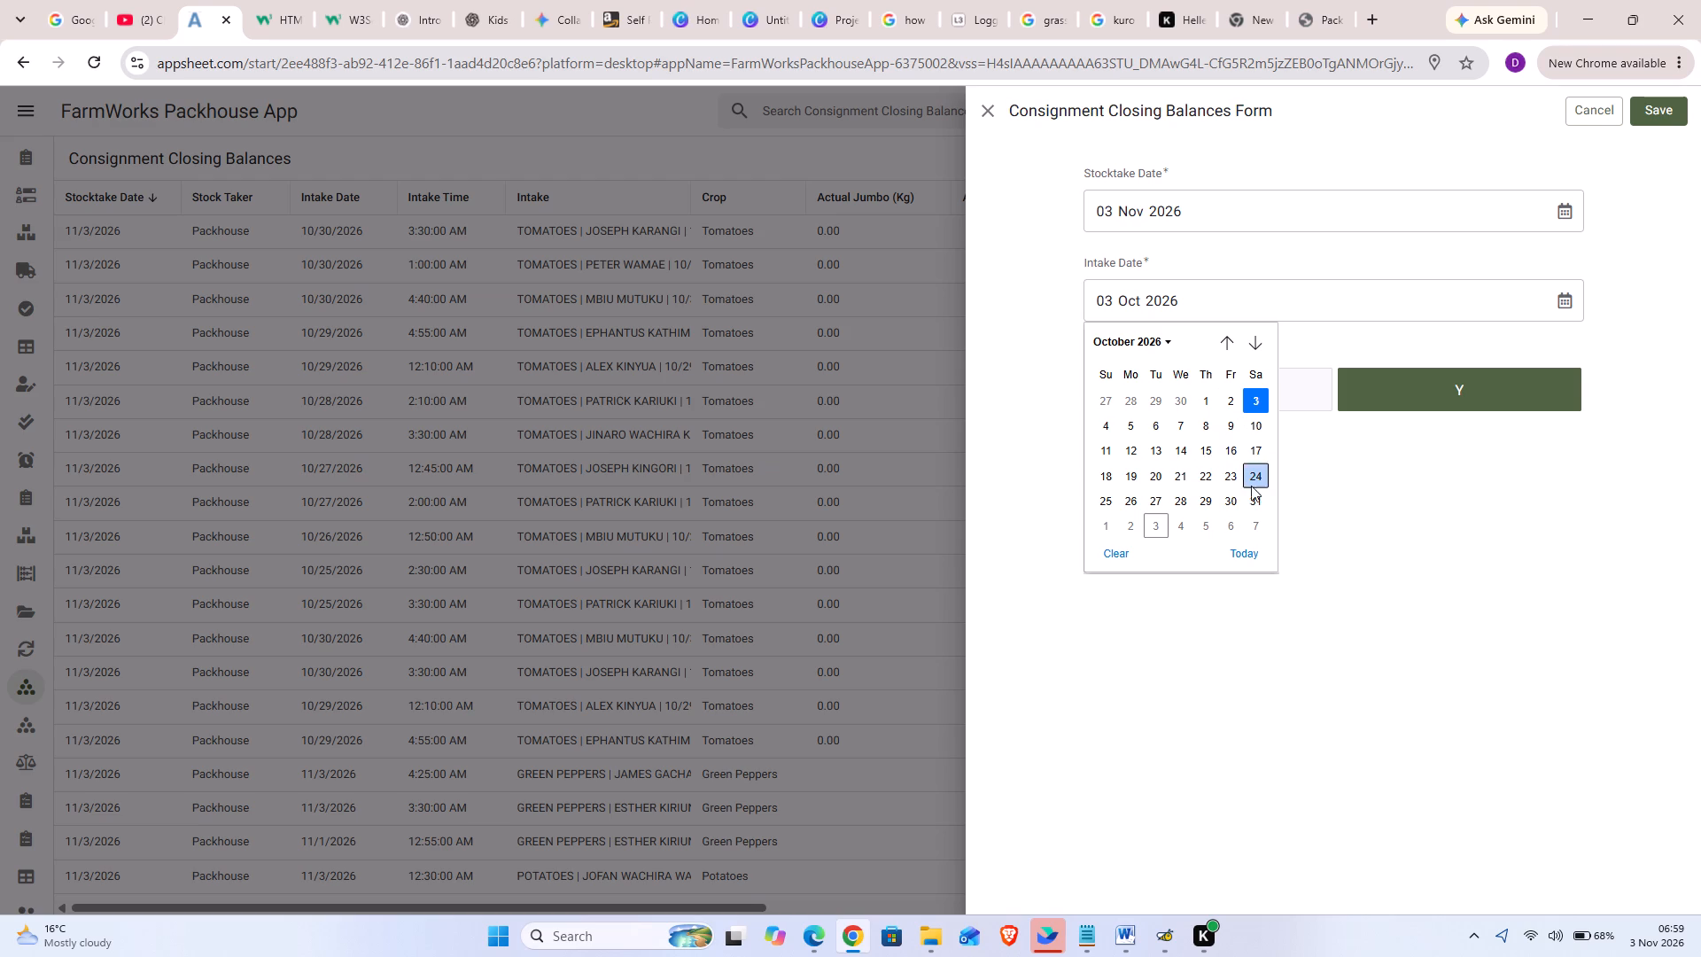
{"action": "left_click", "coordinate": [1258, 505]}
{"action": "left_click", "coordinate": [1487, 381]}
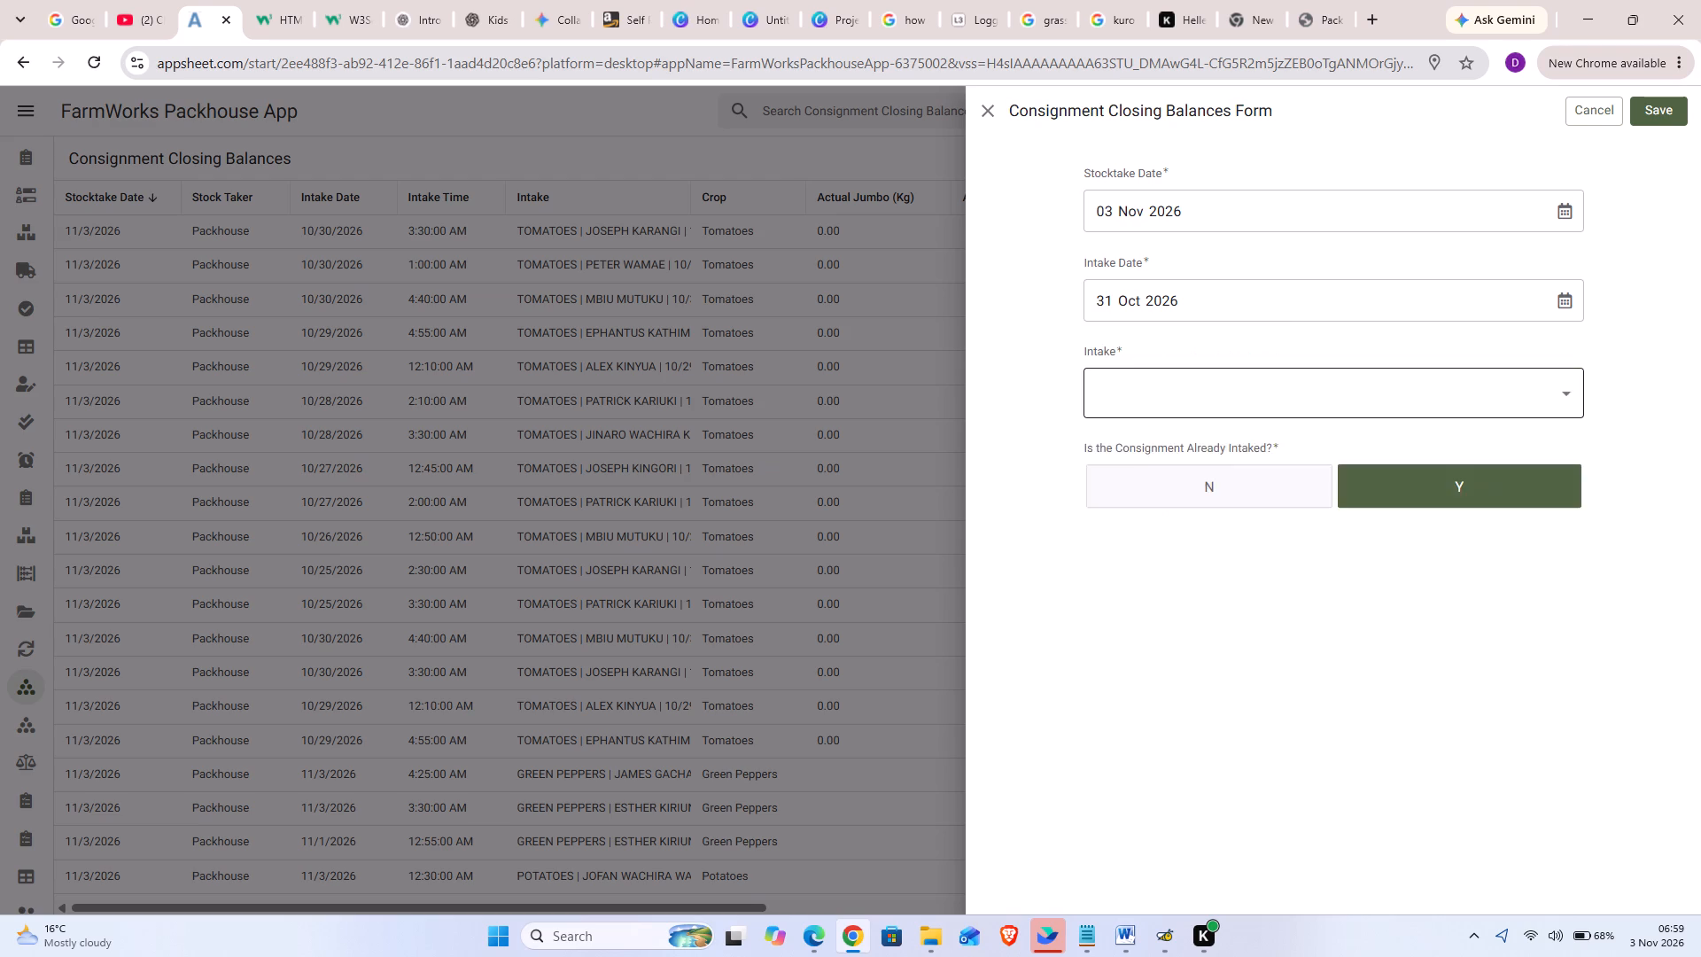
{"action": "left_click", "coordinate": [1487, 381]}
{"action": "left_click", "coordinate": [1268, 540]}
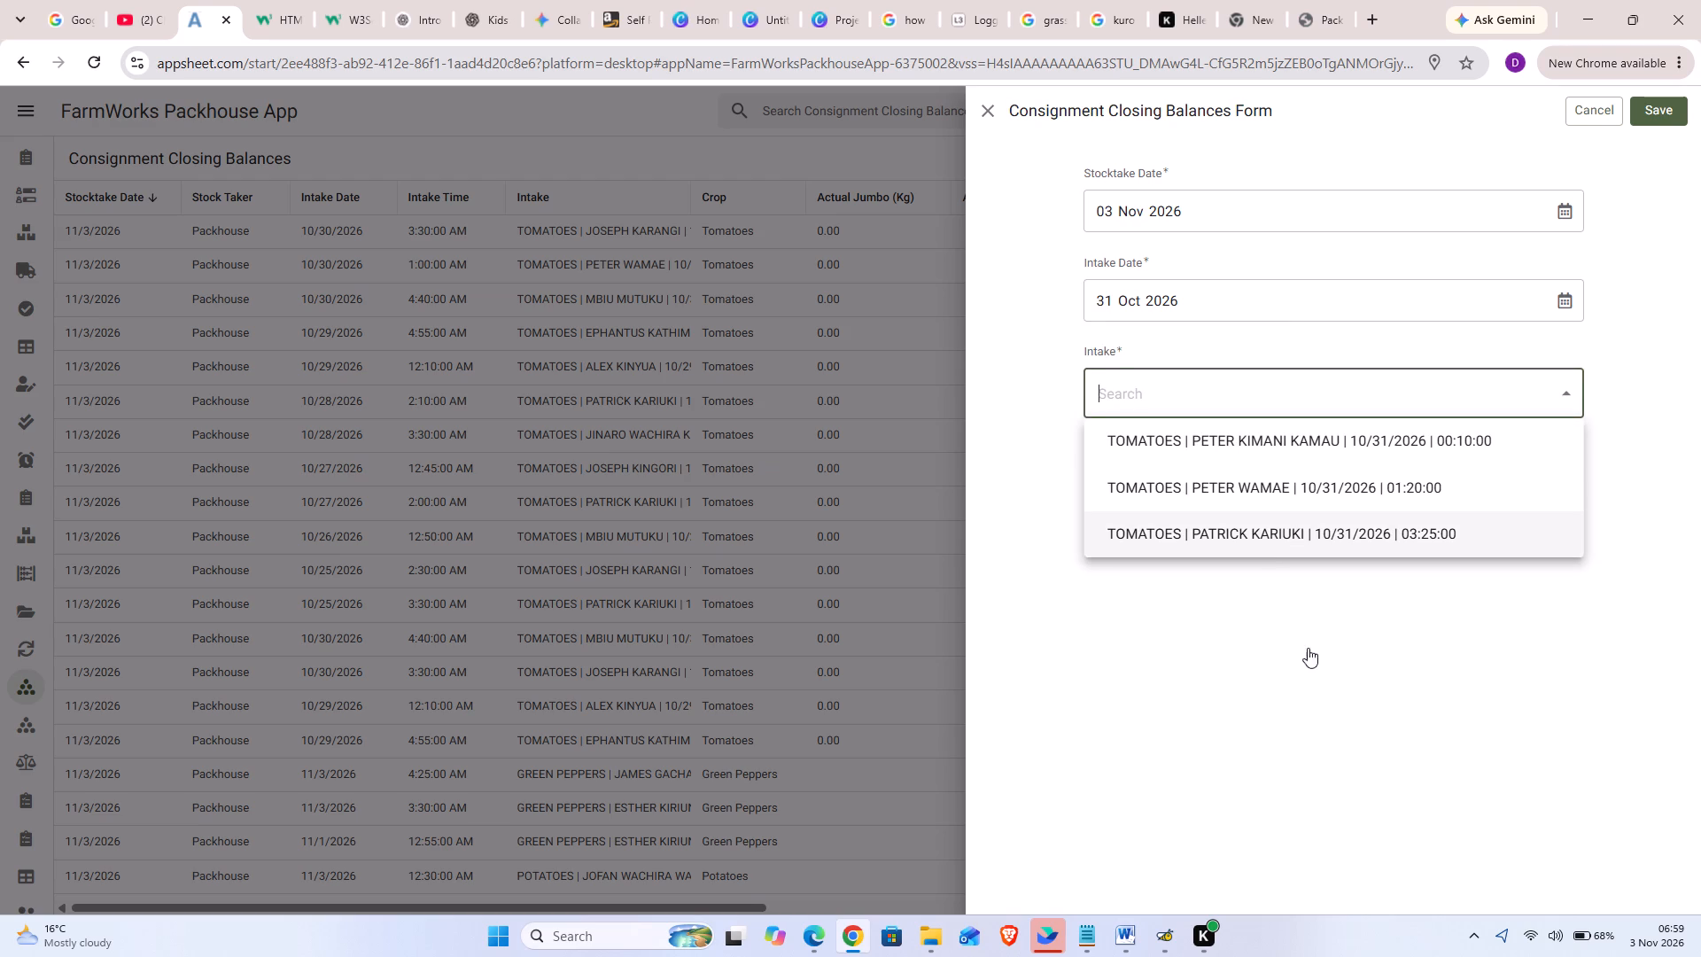
{"action": "scroll", "coordinate": [1308, 649], "scroll_direction": "down", "scroll_amount": 7}
{"action": "key", "text": "BackSpace"}
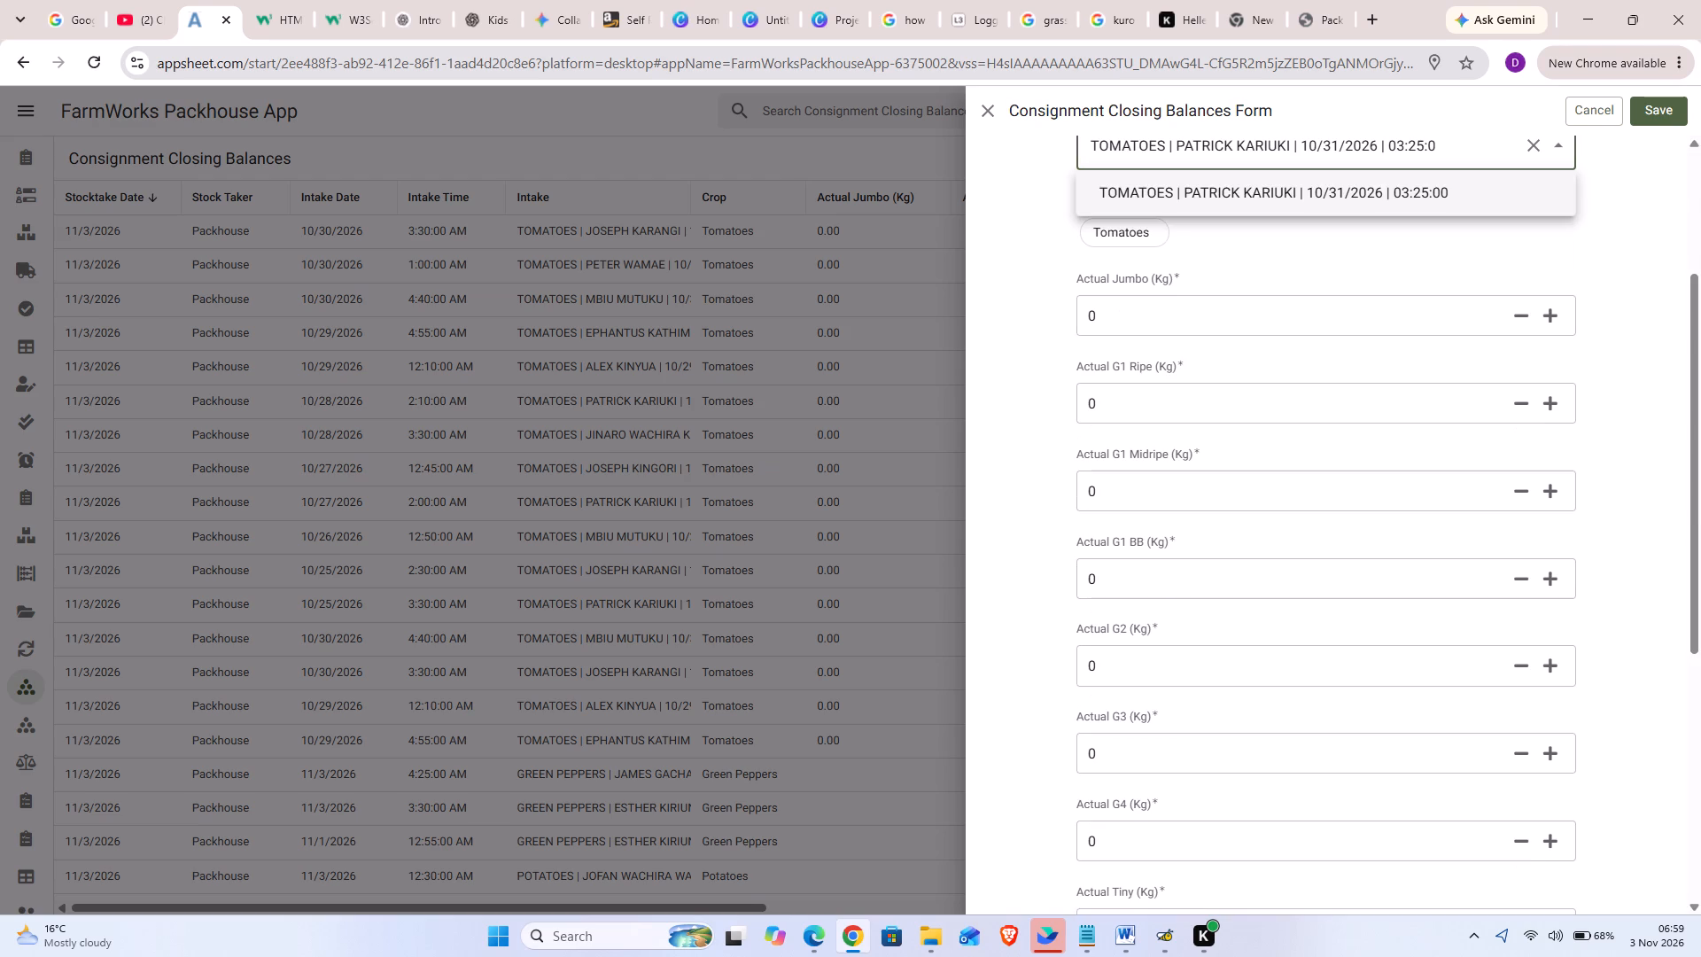
{"action": "type", "text": "44"}
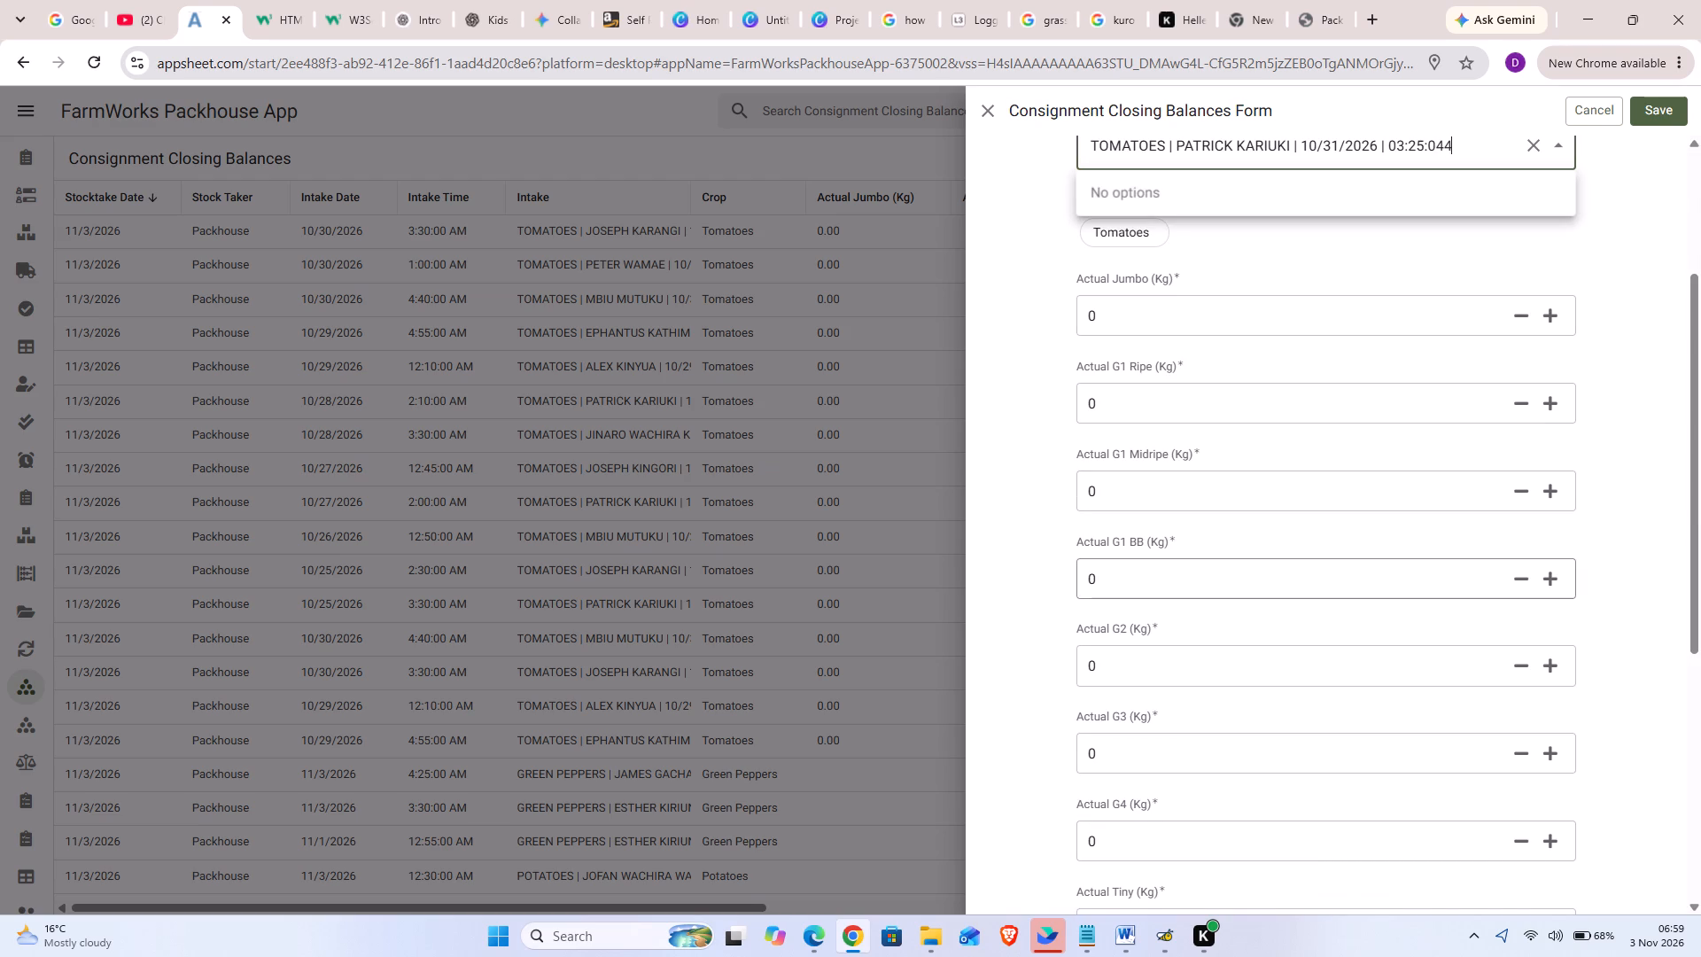
{"action": "key", "text": "BackSpace"}
{"action": "key", "text": "BackSpace"}
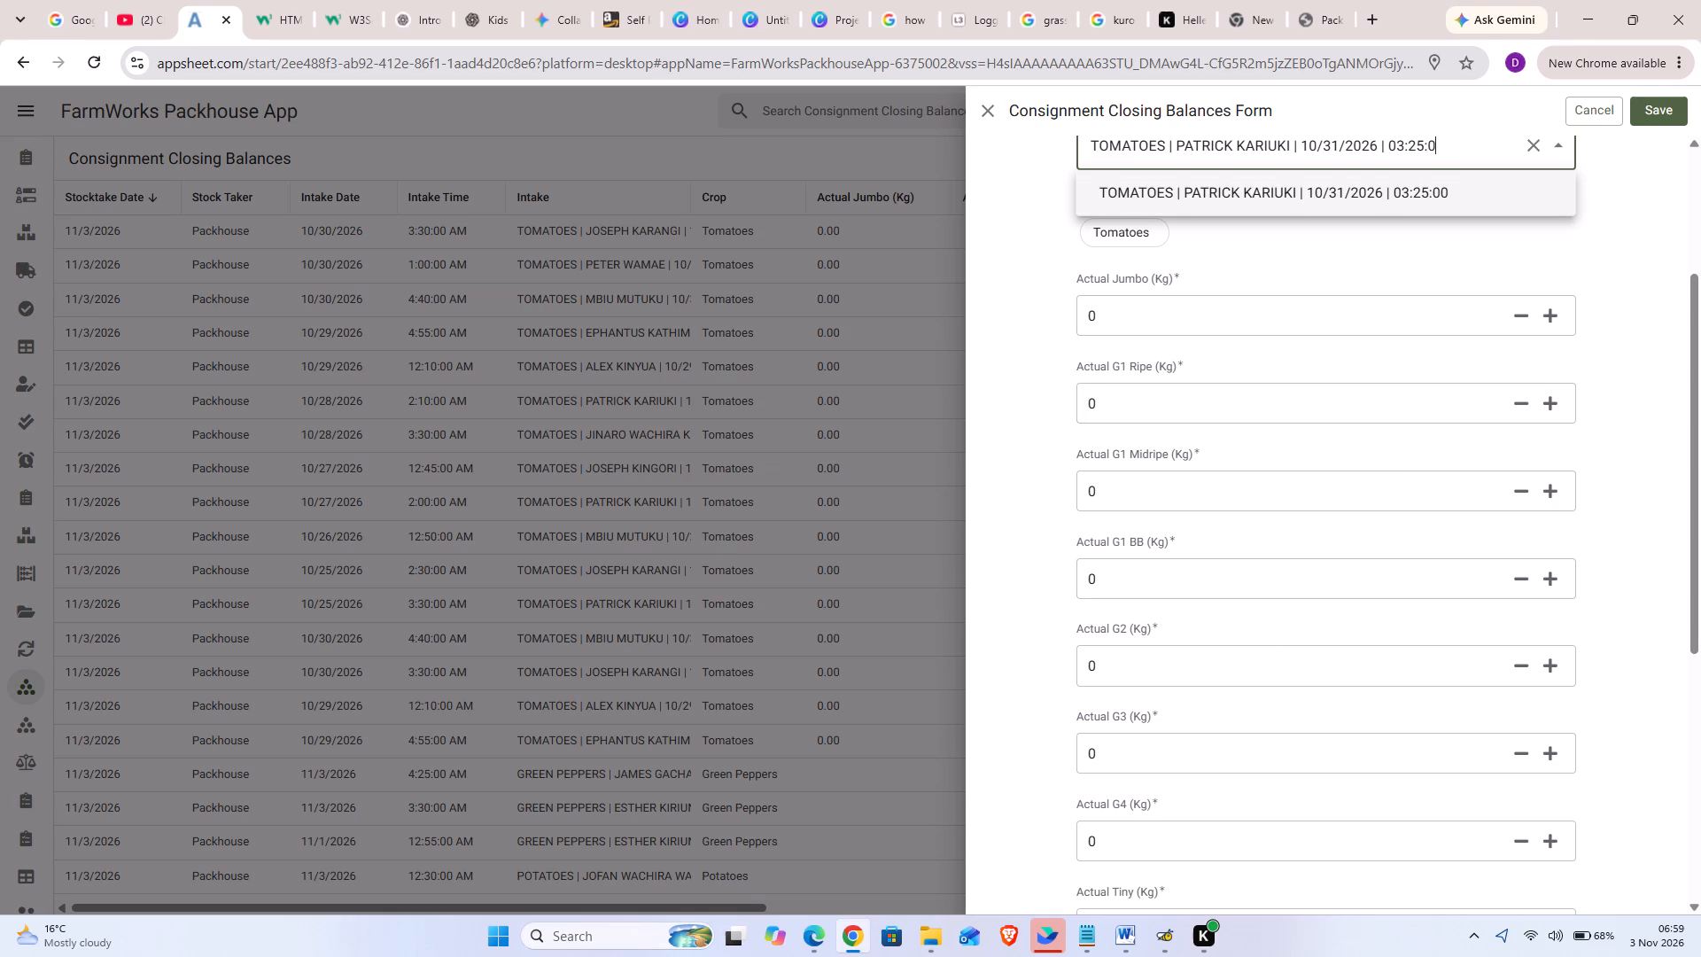
{"action": "double_click", "coordinate": [1140, 805]}
{"action": "scroll", "coordinate": [1140, 805], "scroll_direction": "down", "scroll_amount": 4}
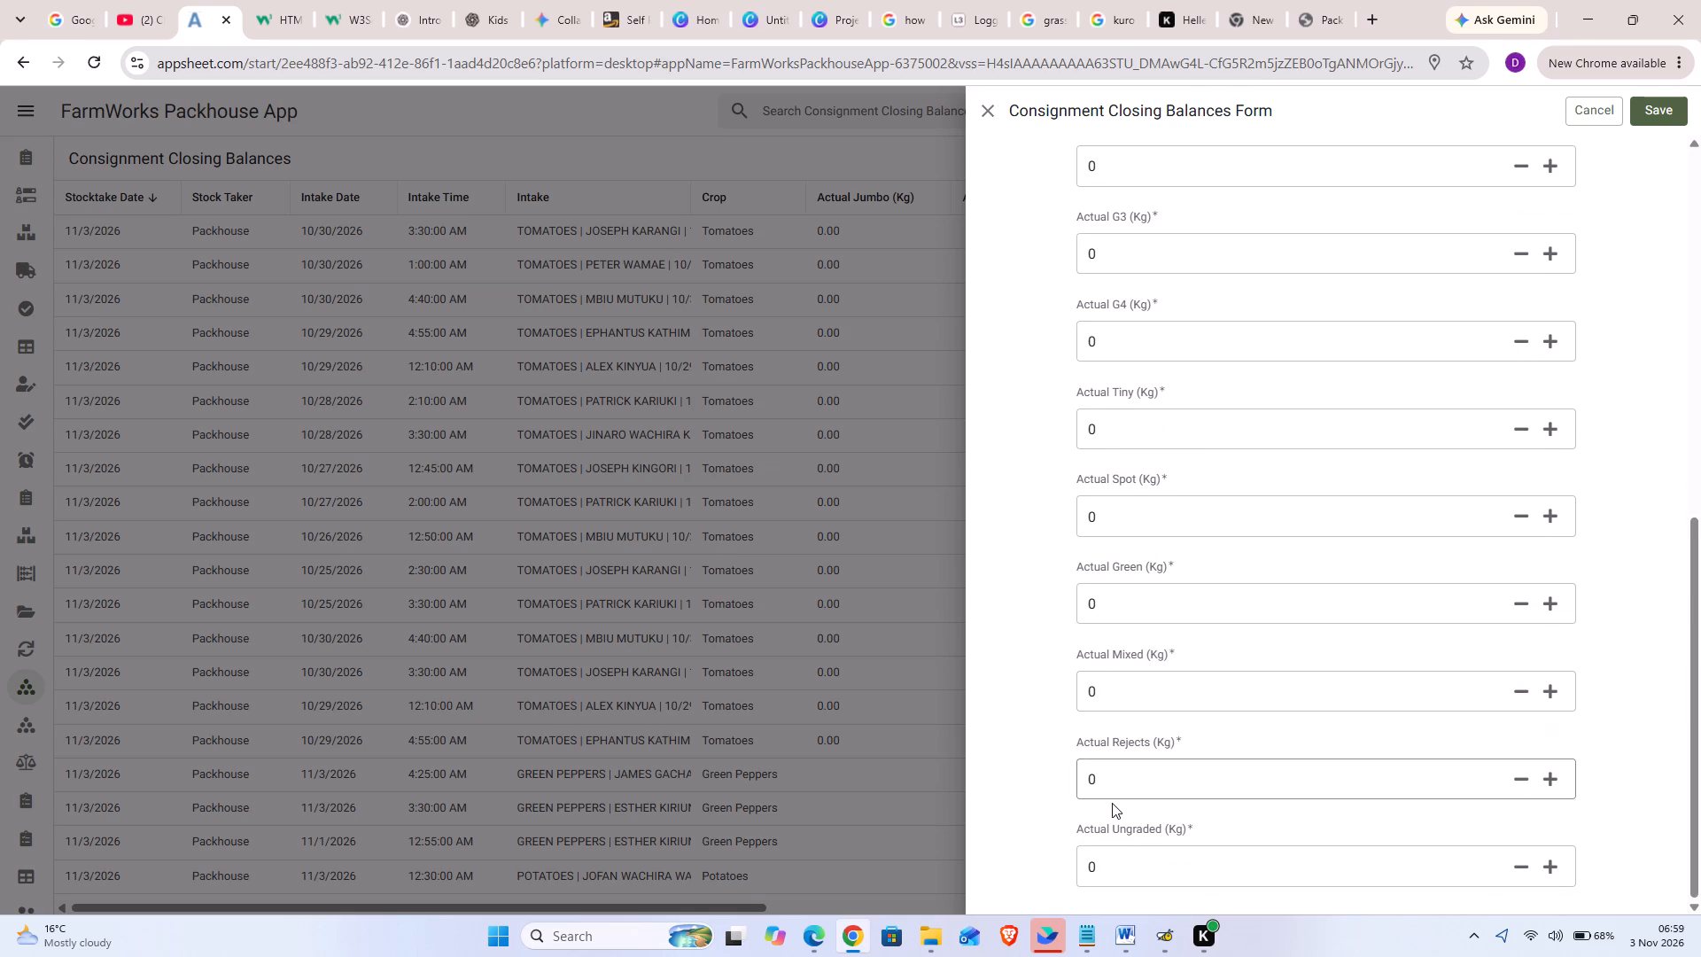
{"action": "left_click_drag", "start_coordinate": [1112, 804], "coordinate": [1111, 792]}
{"action": "left_click", "coordinate": [1111, 792]}
{"action": "key", "text": "BackSpace"}
{"action": "key", "text": "BackSpace"}
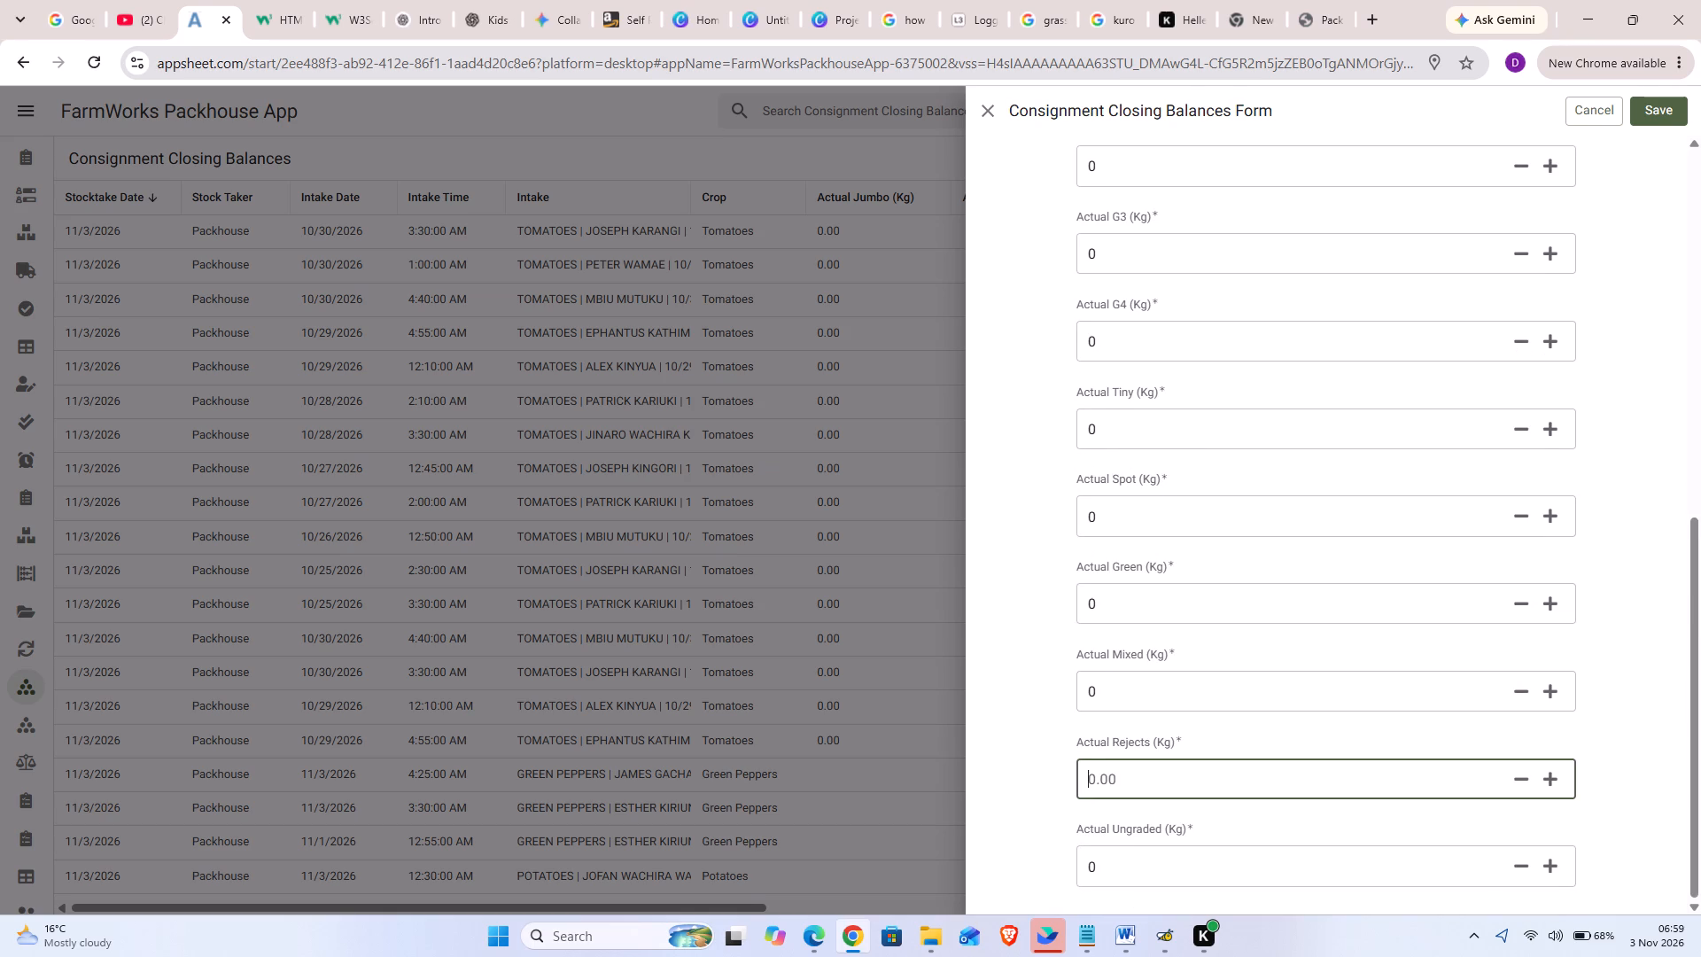
{"action": "type", "text": "44"}
{"action": "left_click", "coordinate": [1667, 113]}
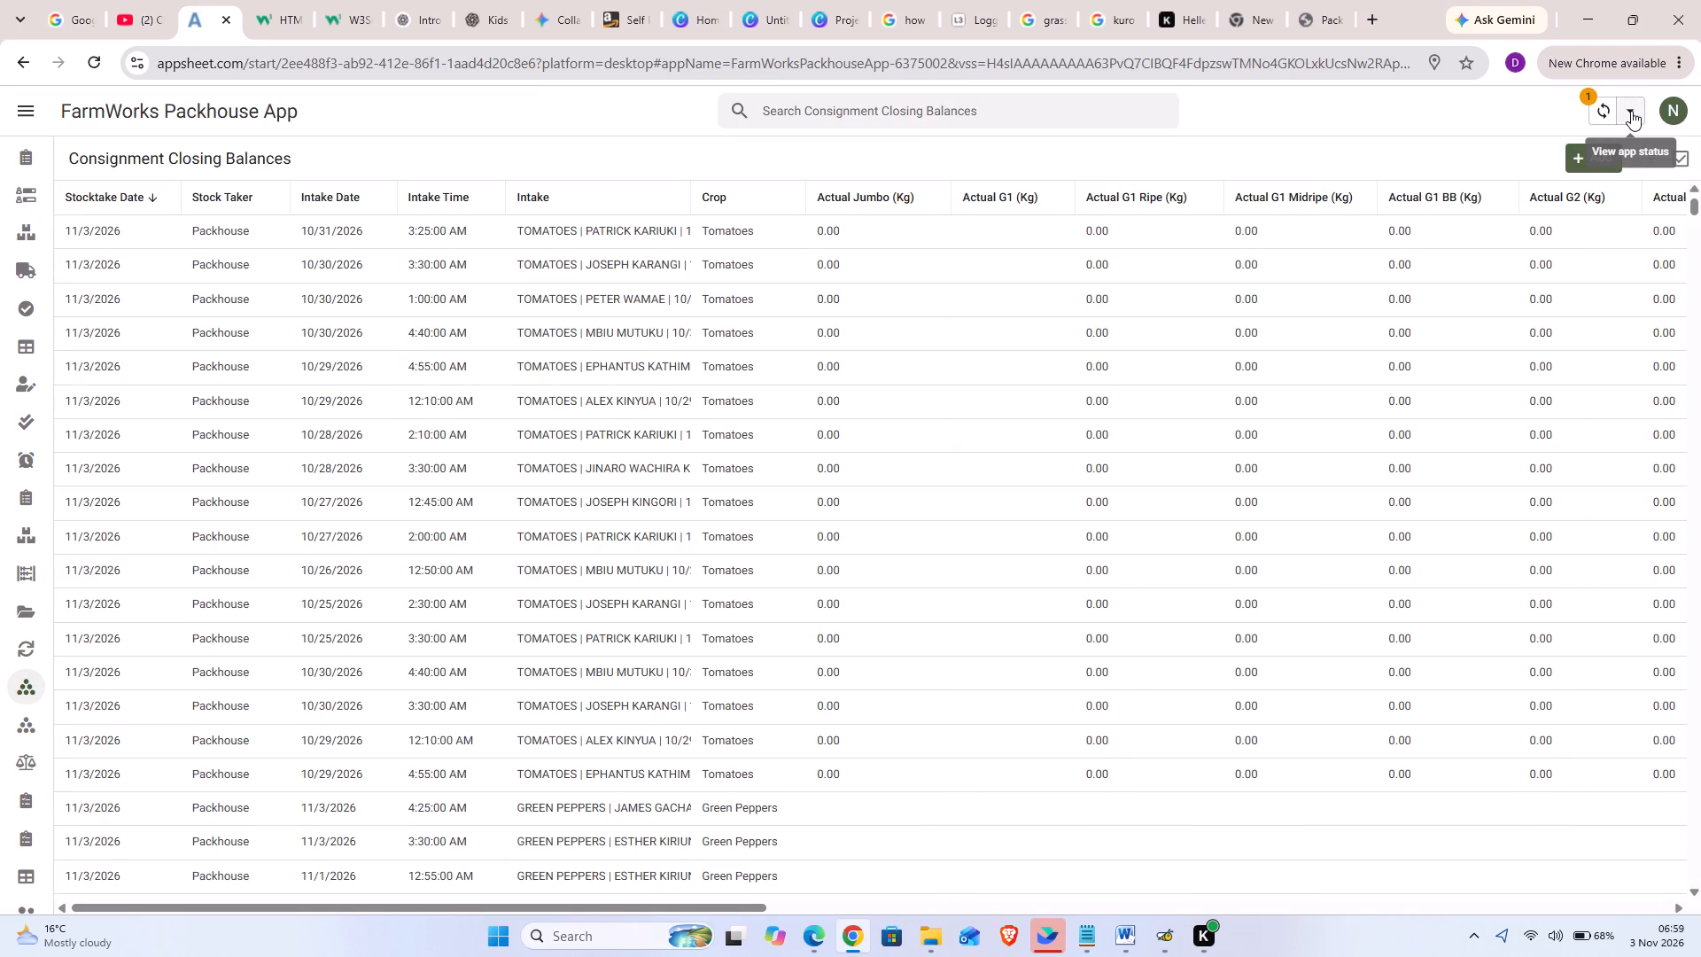
Add and save a closing balance for the 31 Oct 2026, 00:10 tomatoes intake with Actual Rejects 136 kg.
{"action": "left_click", "coordinate": [1592, 150]}
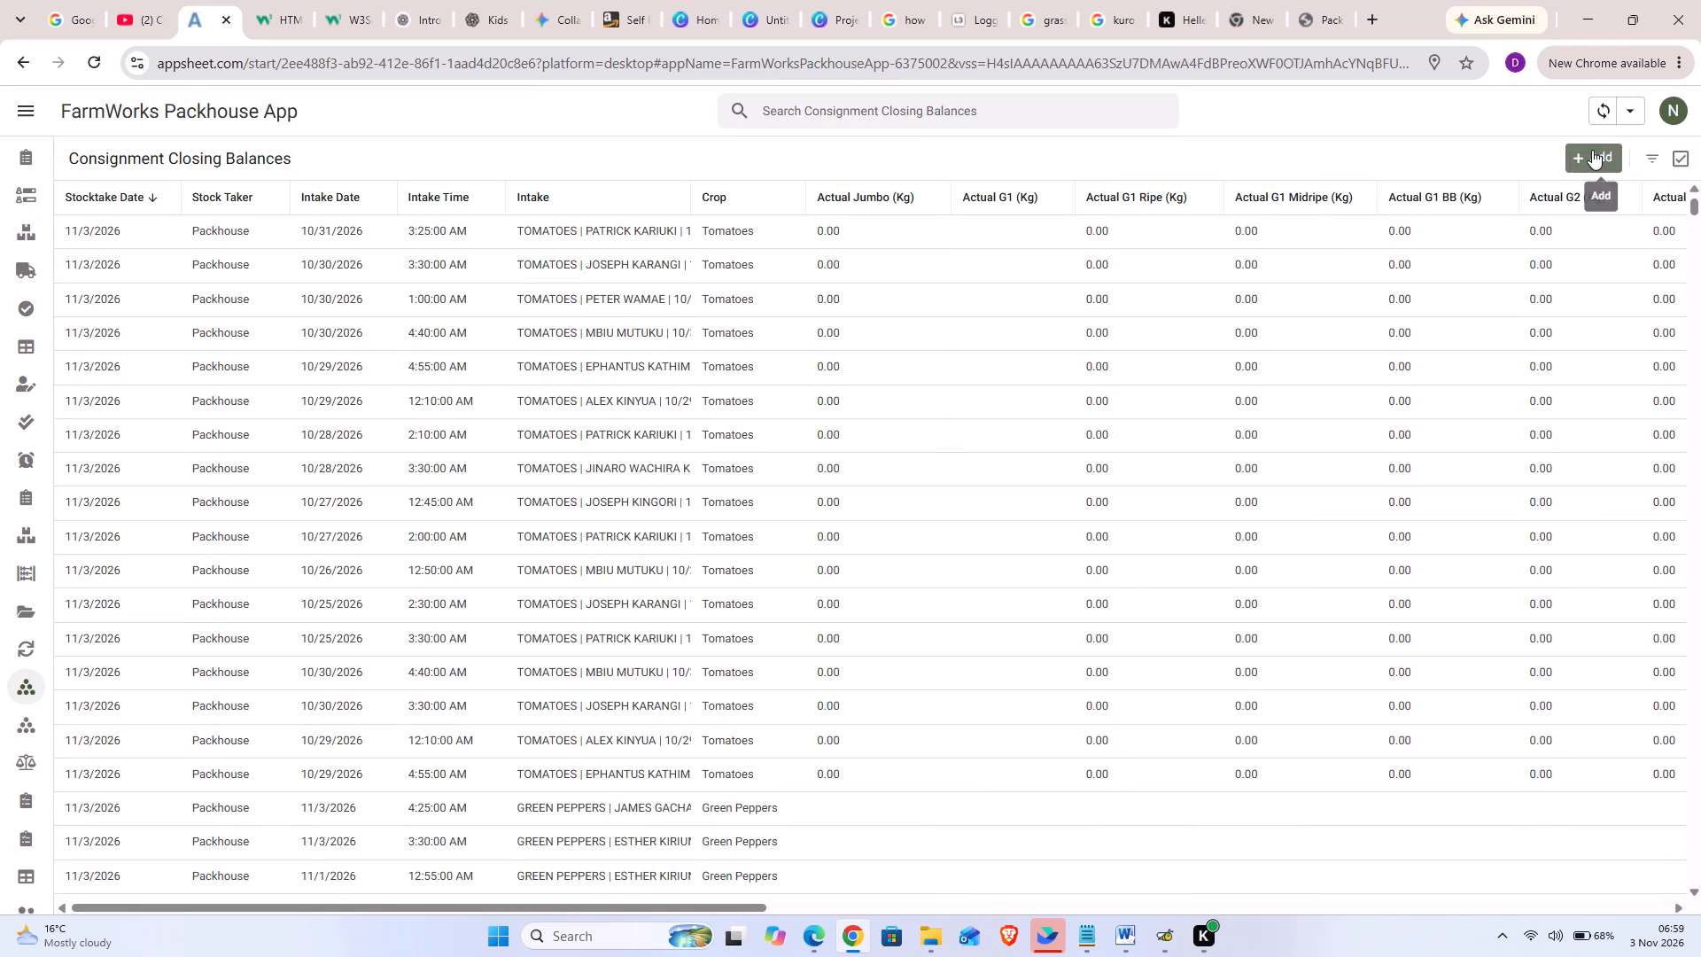
{"action": "left_click", "coordinate": [1560, 299]}
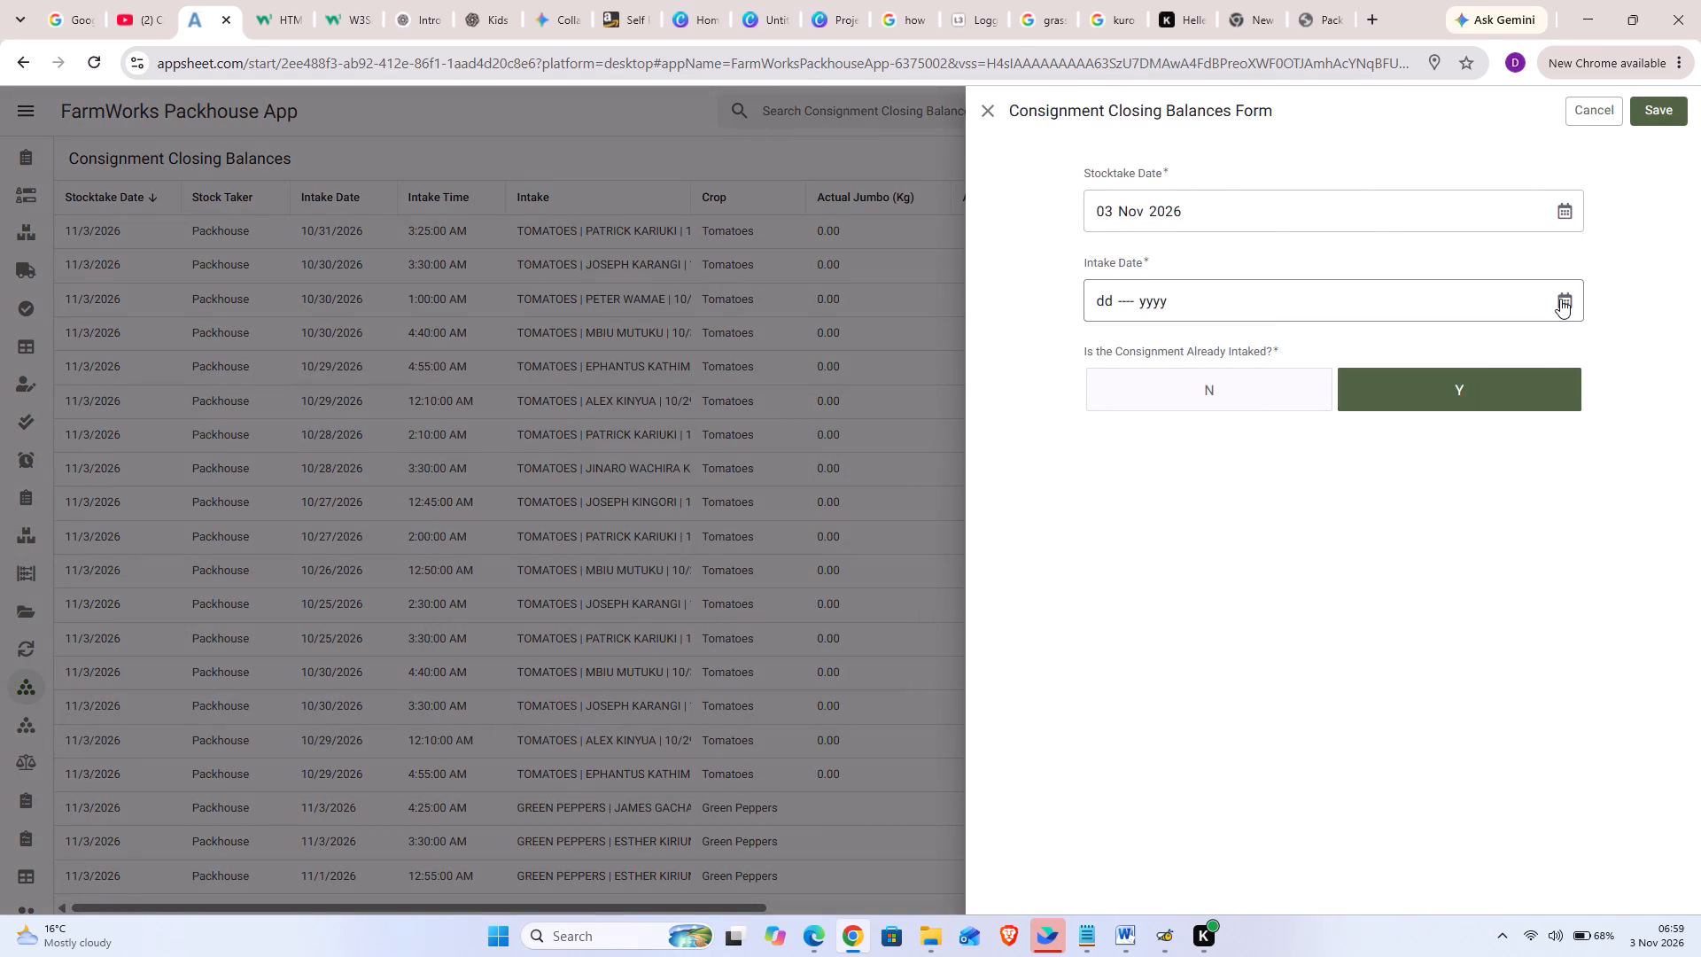
{"action": "left_click", "coordinate": [1226, 346]}
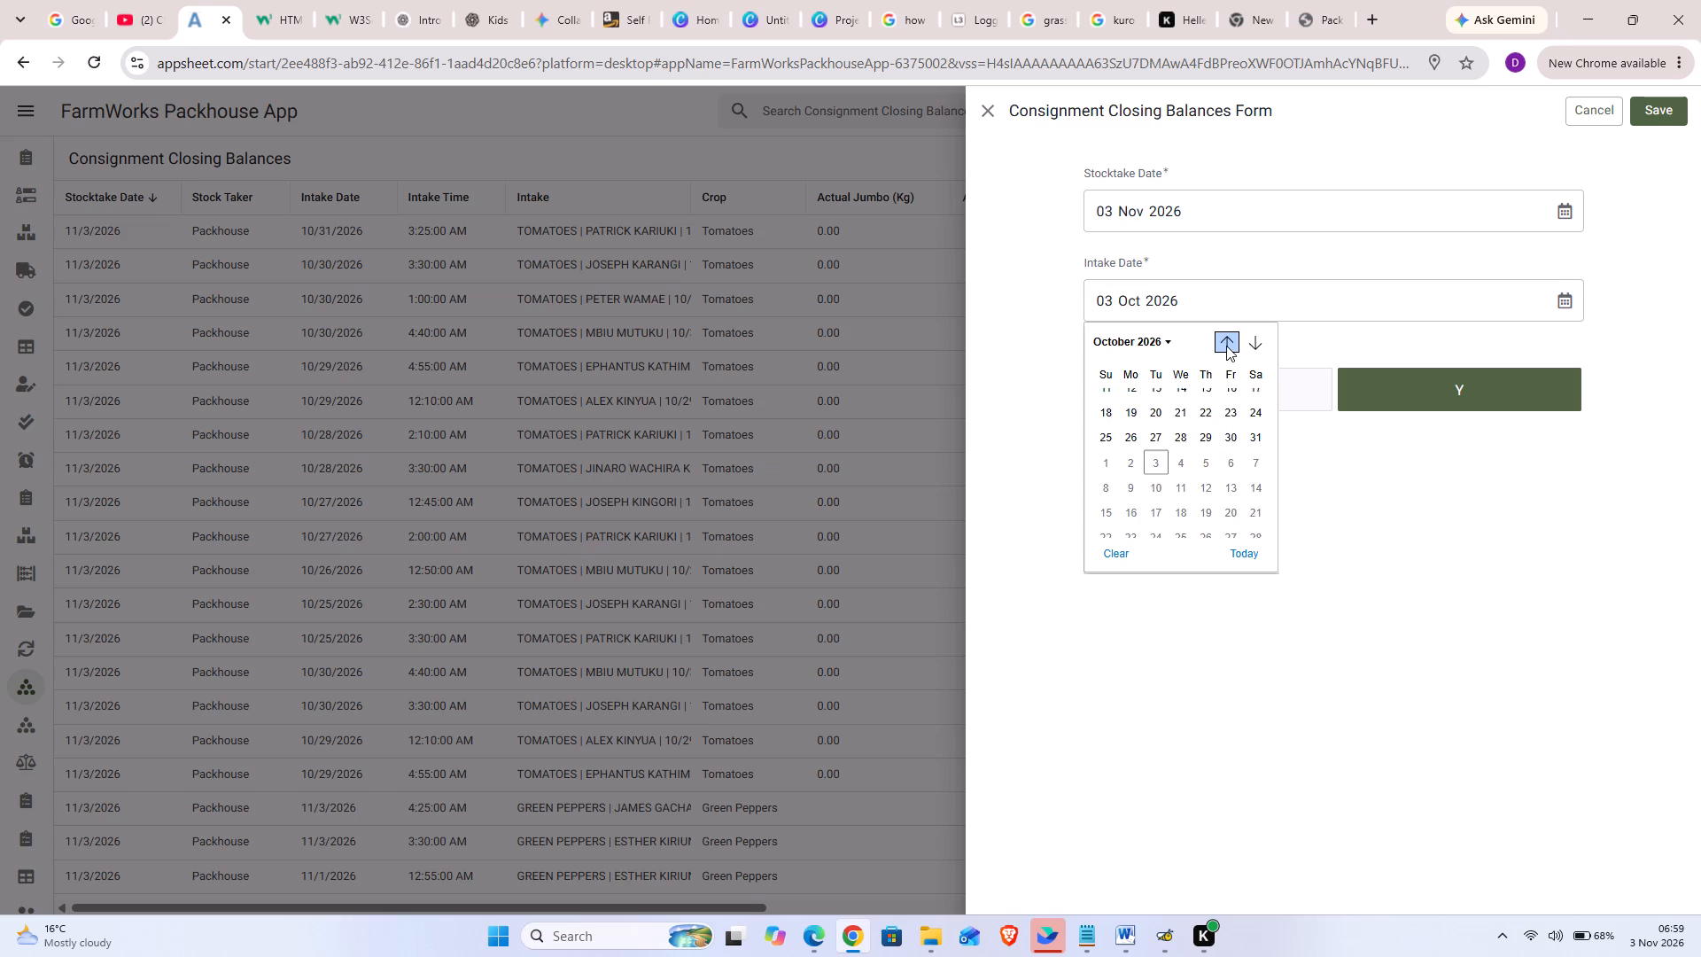
{"action": "left_click", "coordinate": [1252, 505]}
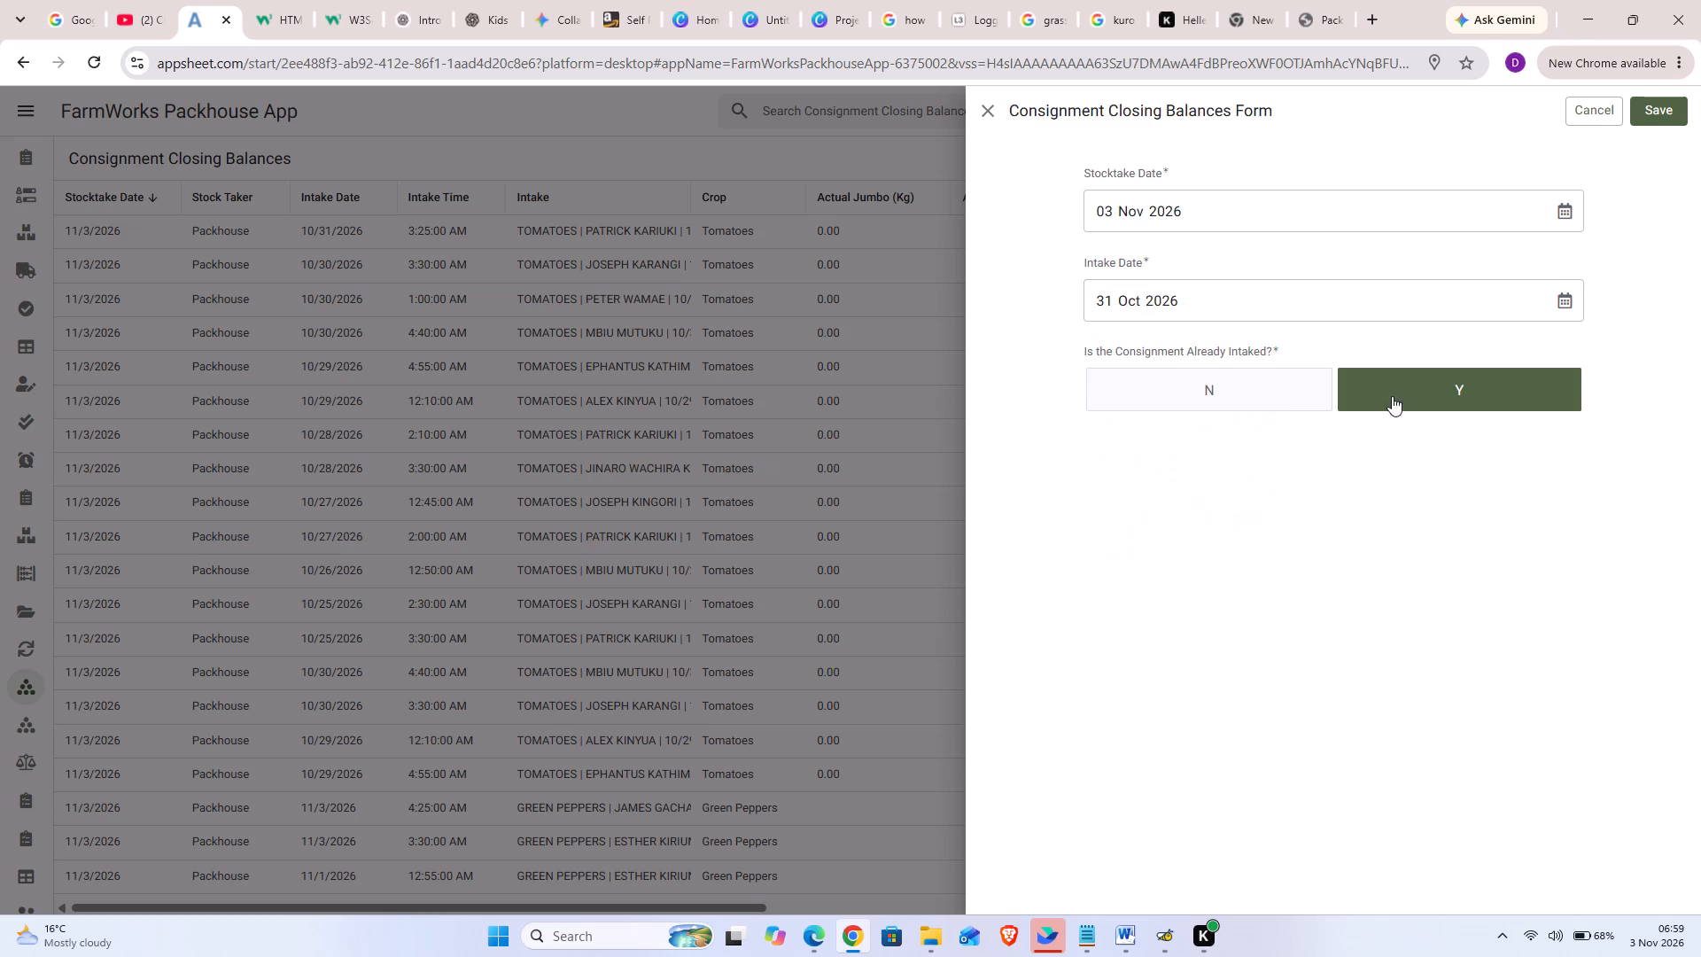
{"action": "left_click", "coordinate": [1445, 389]}
{"action": "left_click", "coordinate": [1445, 389]}
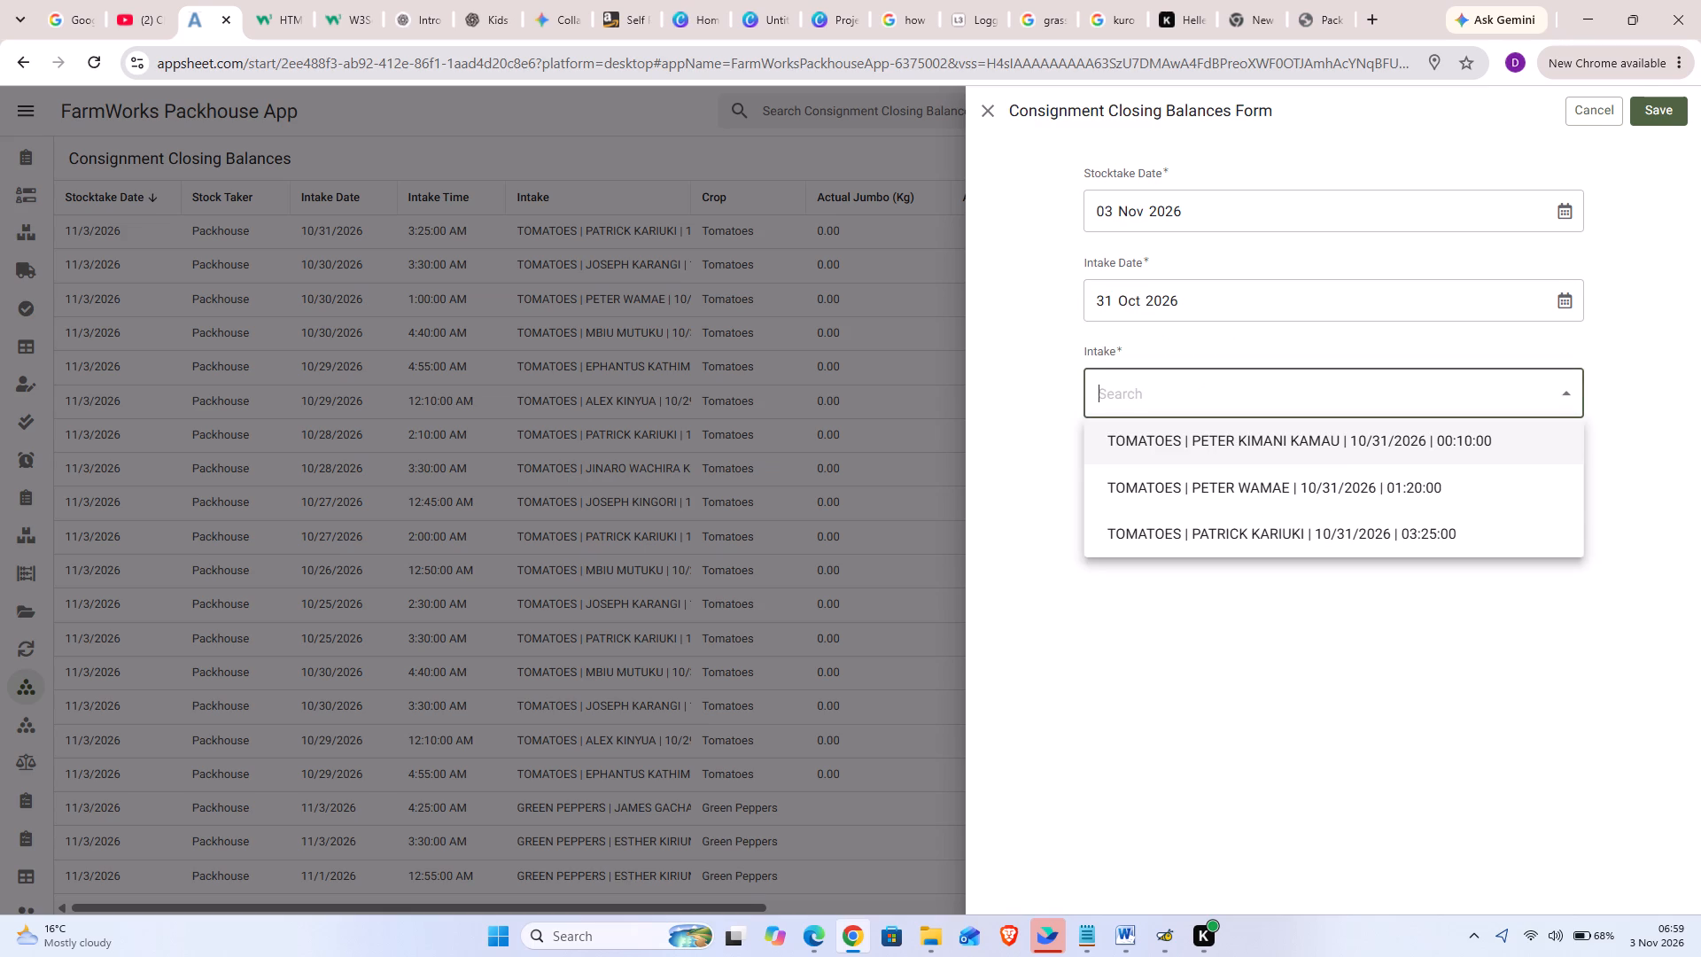
{"action": "left_click", "coordinate": [1295, 441]}
{"action": "scroll", "coordinate": [1374, 516], "scroll_direction": "down", "scroll_amount": 2}
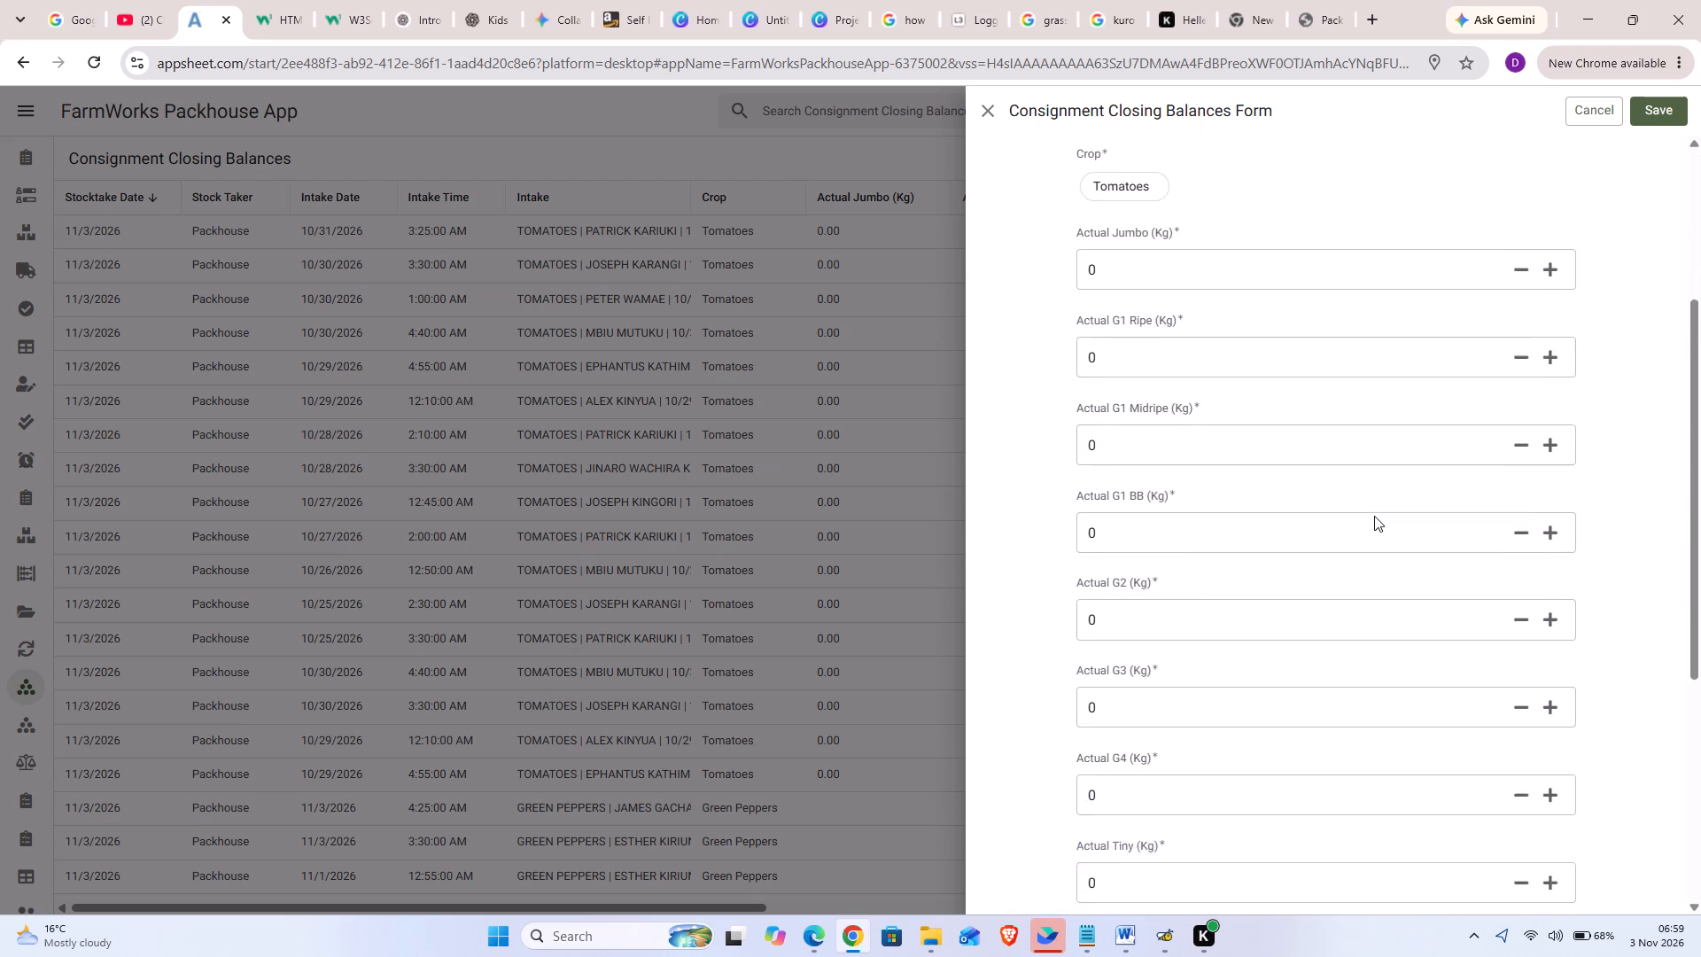
{"action": "scroll", "coordinate": [1374, 516], "scroll_direction": "down", "scroll_amount": 2}
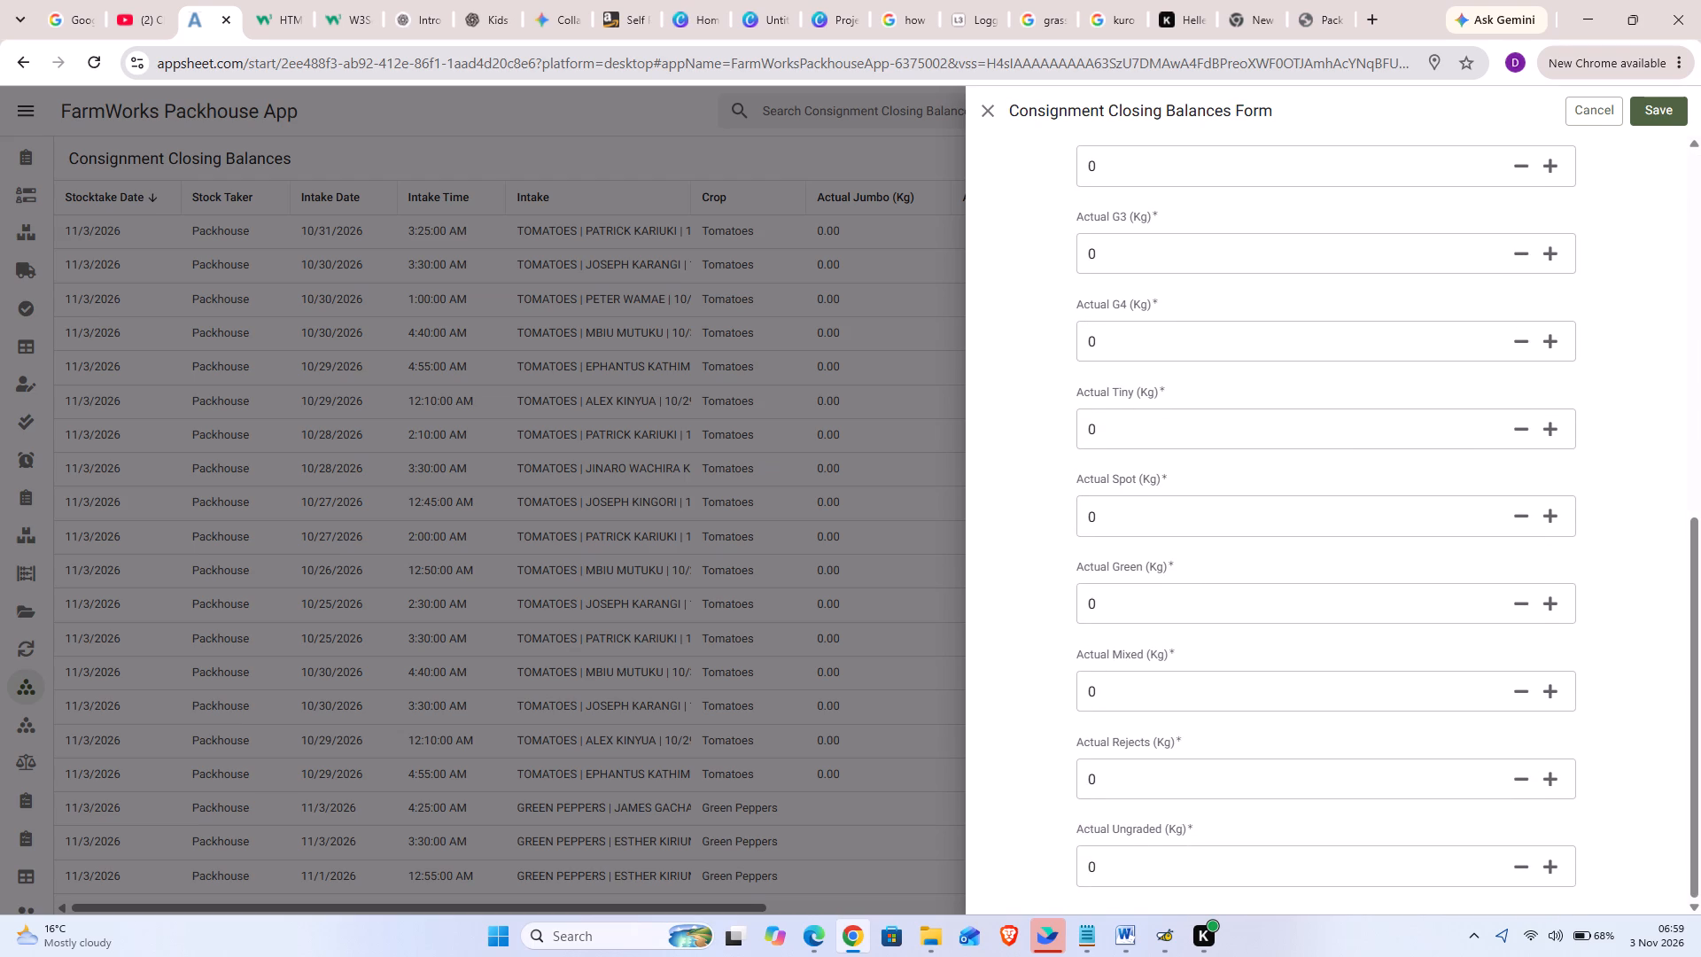
{"action": "left_click", "coordinate": [1142, 774]}
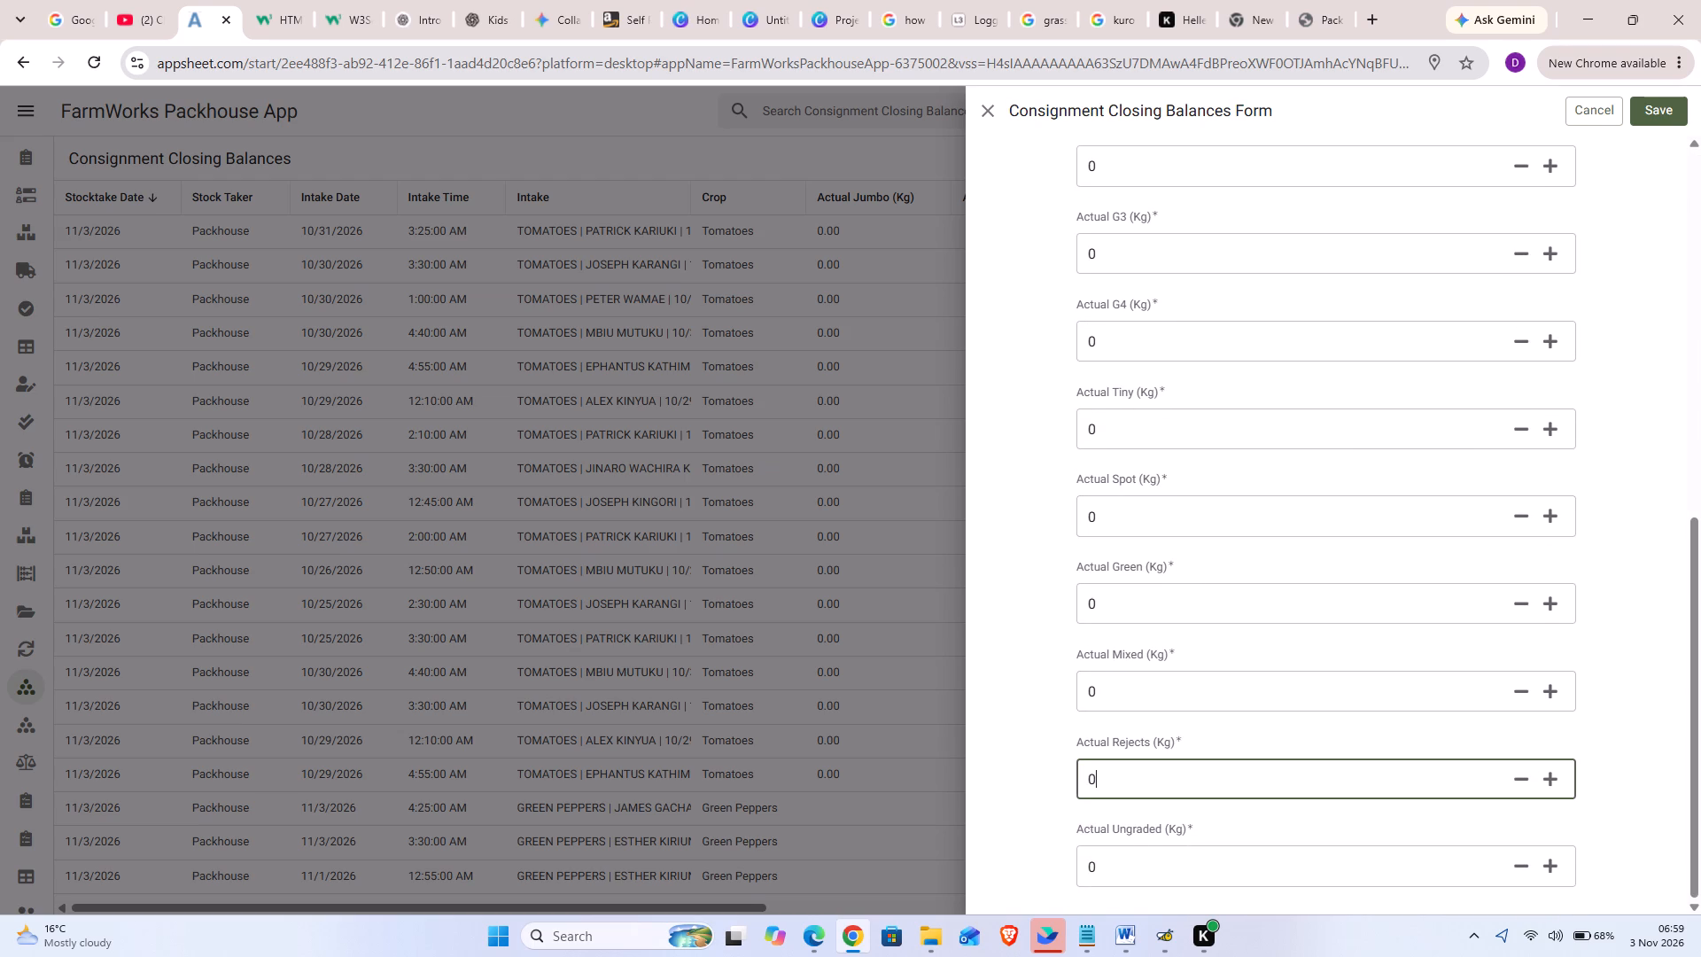
{"action": "key", "text": "BackSpace"}
{"action": "type", "text": "136"}
{"action": "left_click", "coordinate": [1661, 116]}
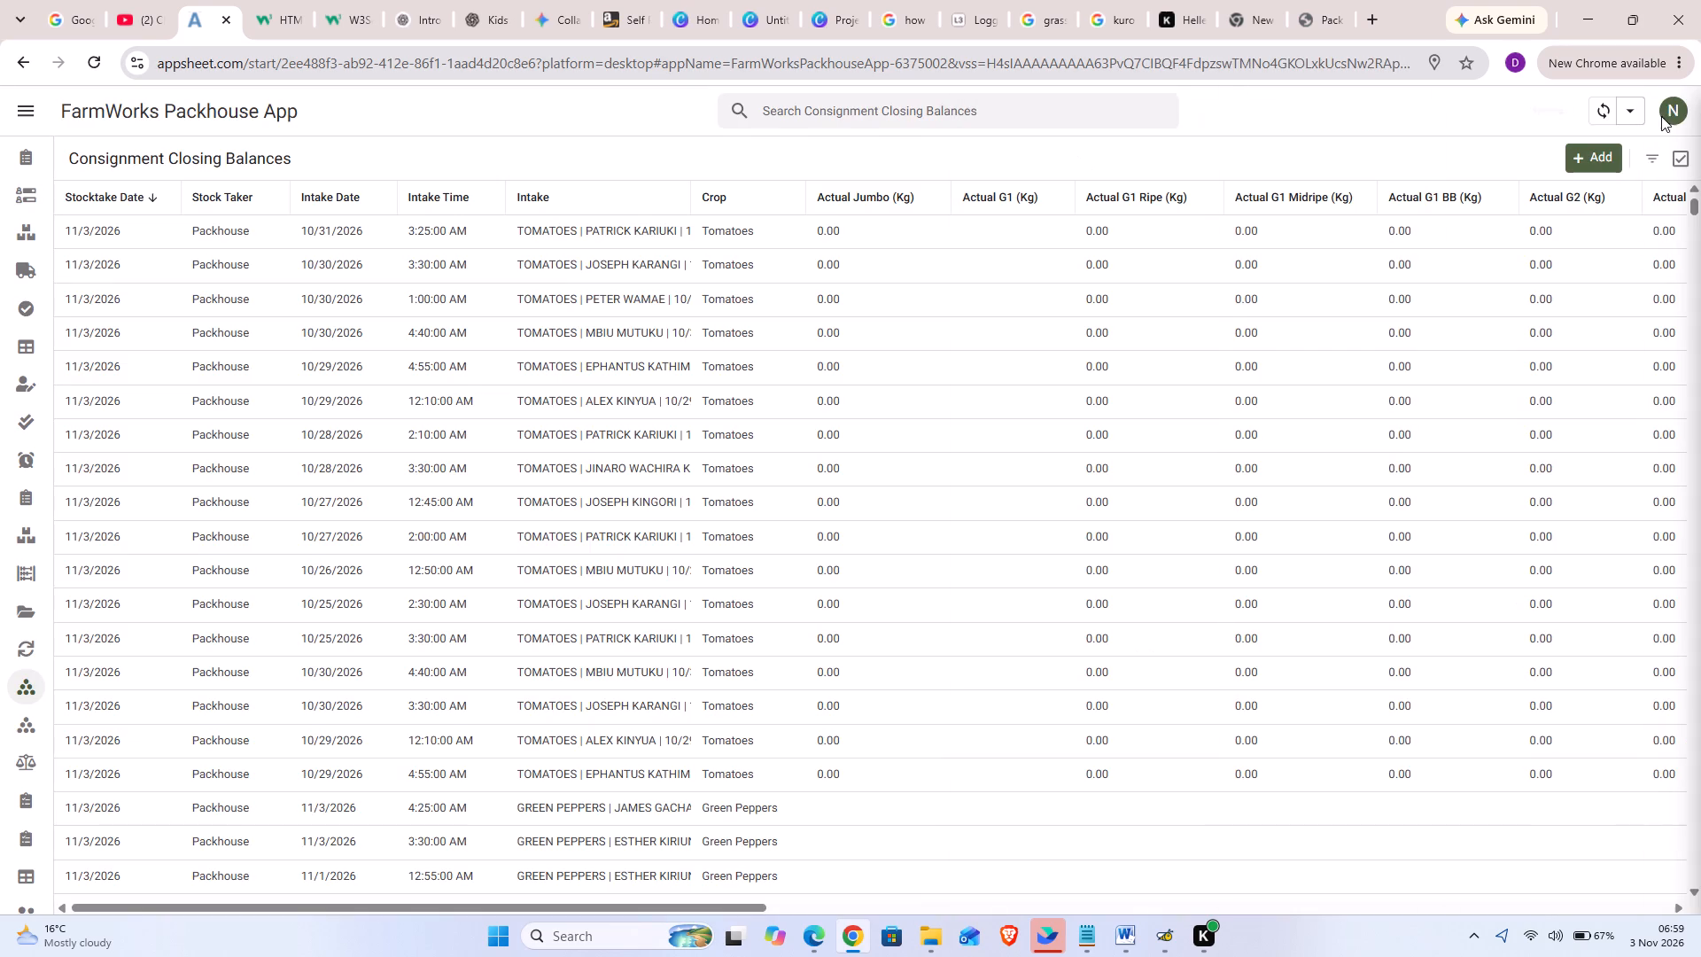
Add and save a closing balance for the 1 Nov 2026, 01:05 tomatoes intake with Actual Rejects 114 kg.
{"action": "left_click", "coordinate": [1586, 167]}
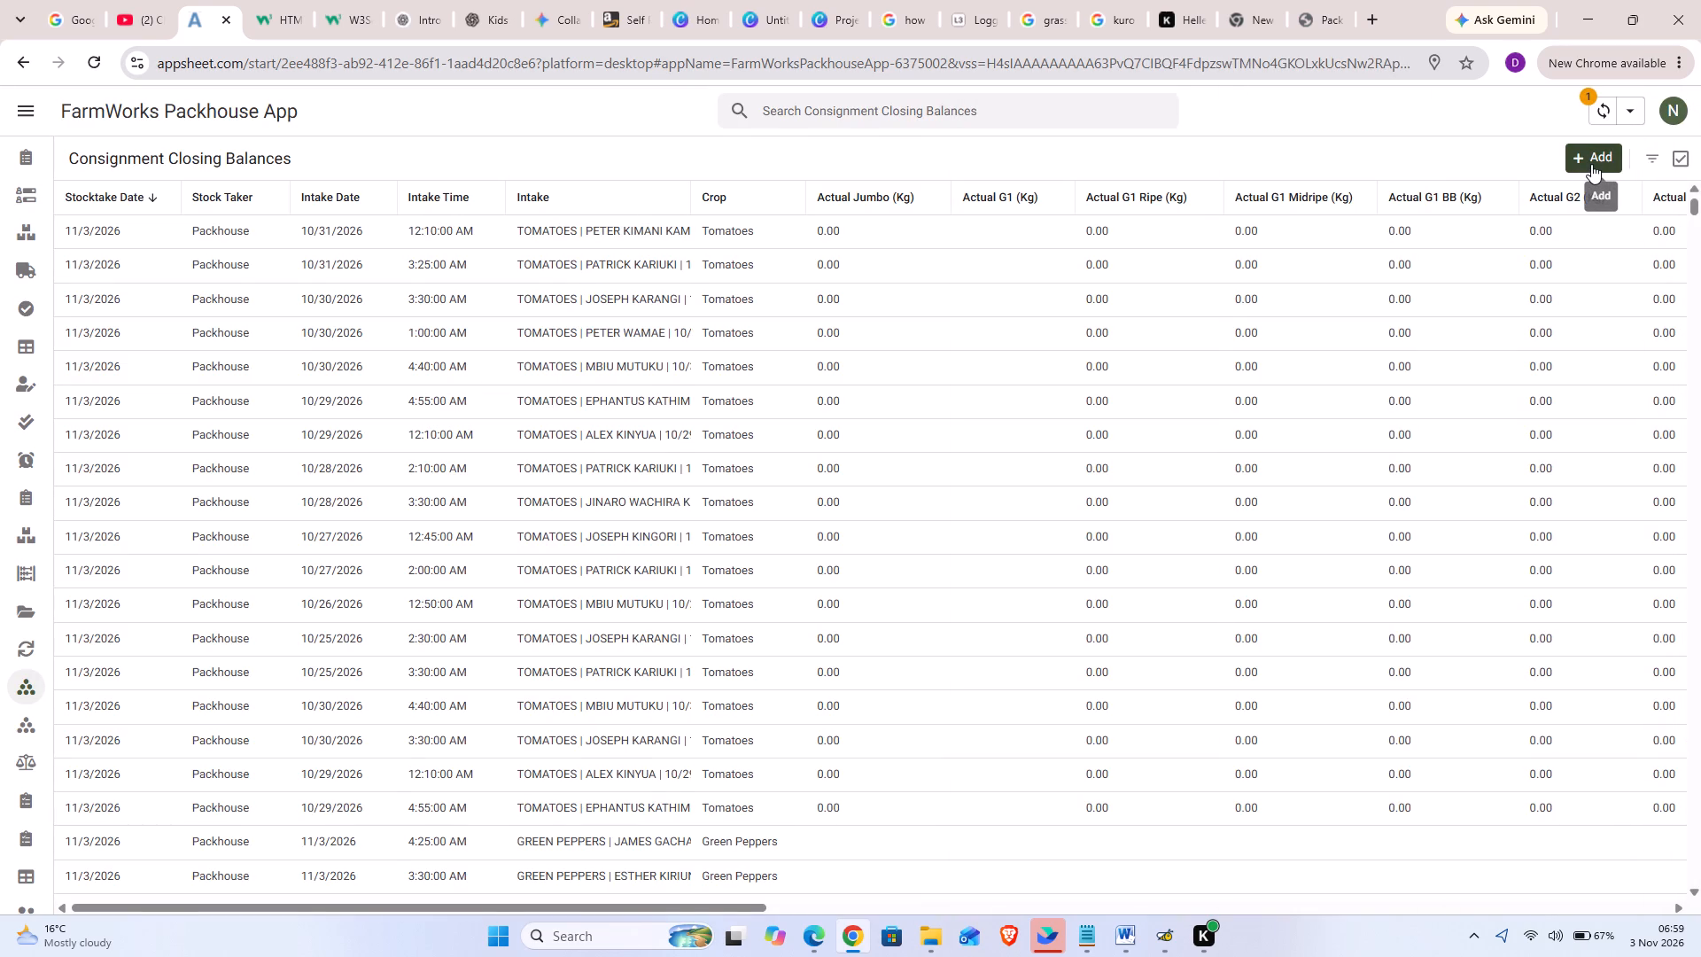
{"action": "left_click", "coordinate": [1591, 164]}
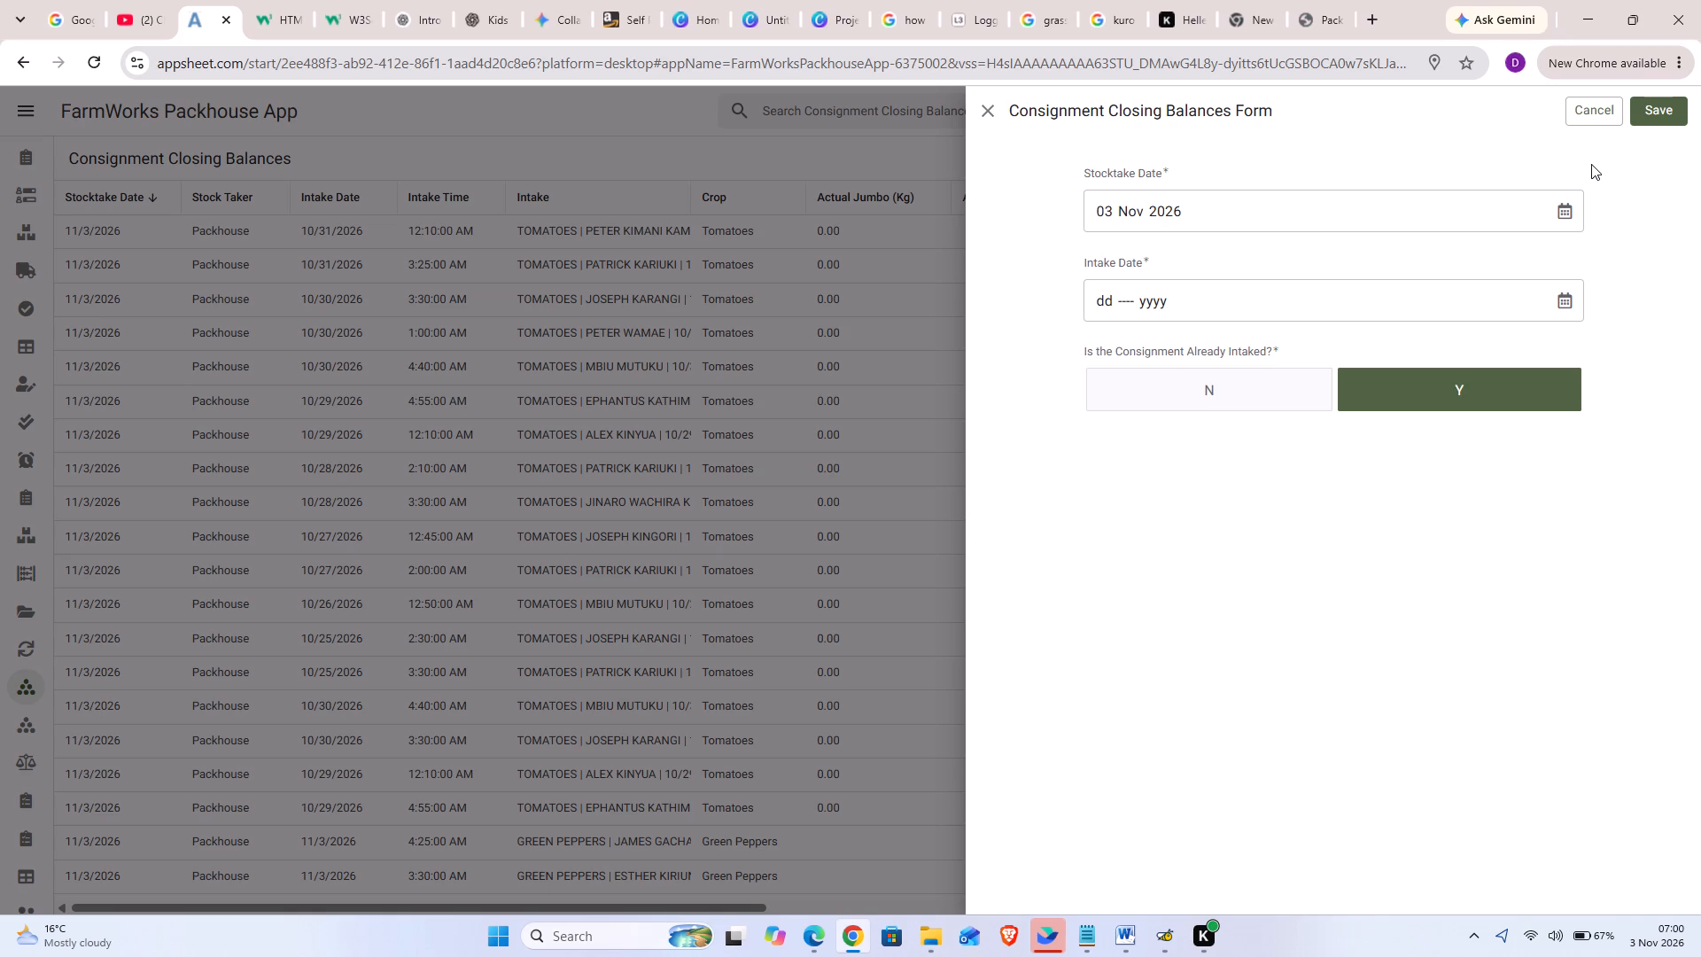
{"action": "left_click", "coordinate": [1561, 304]}
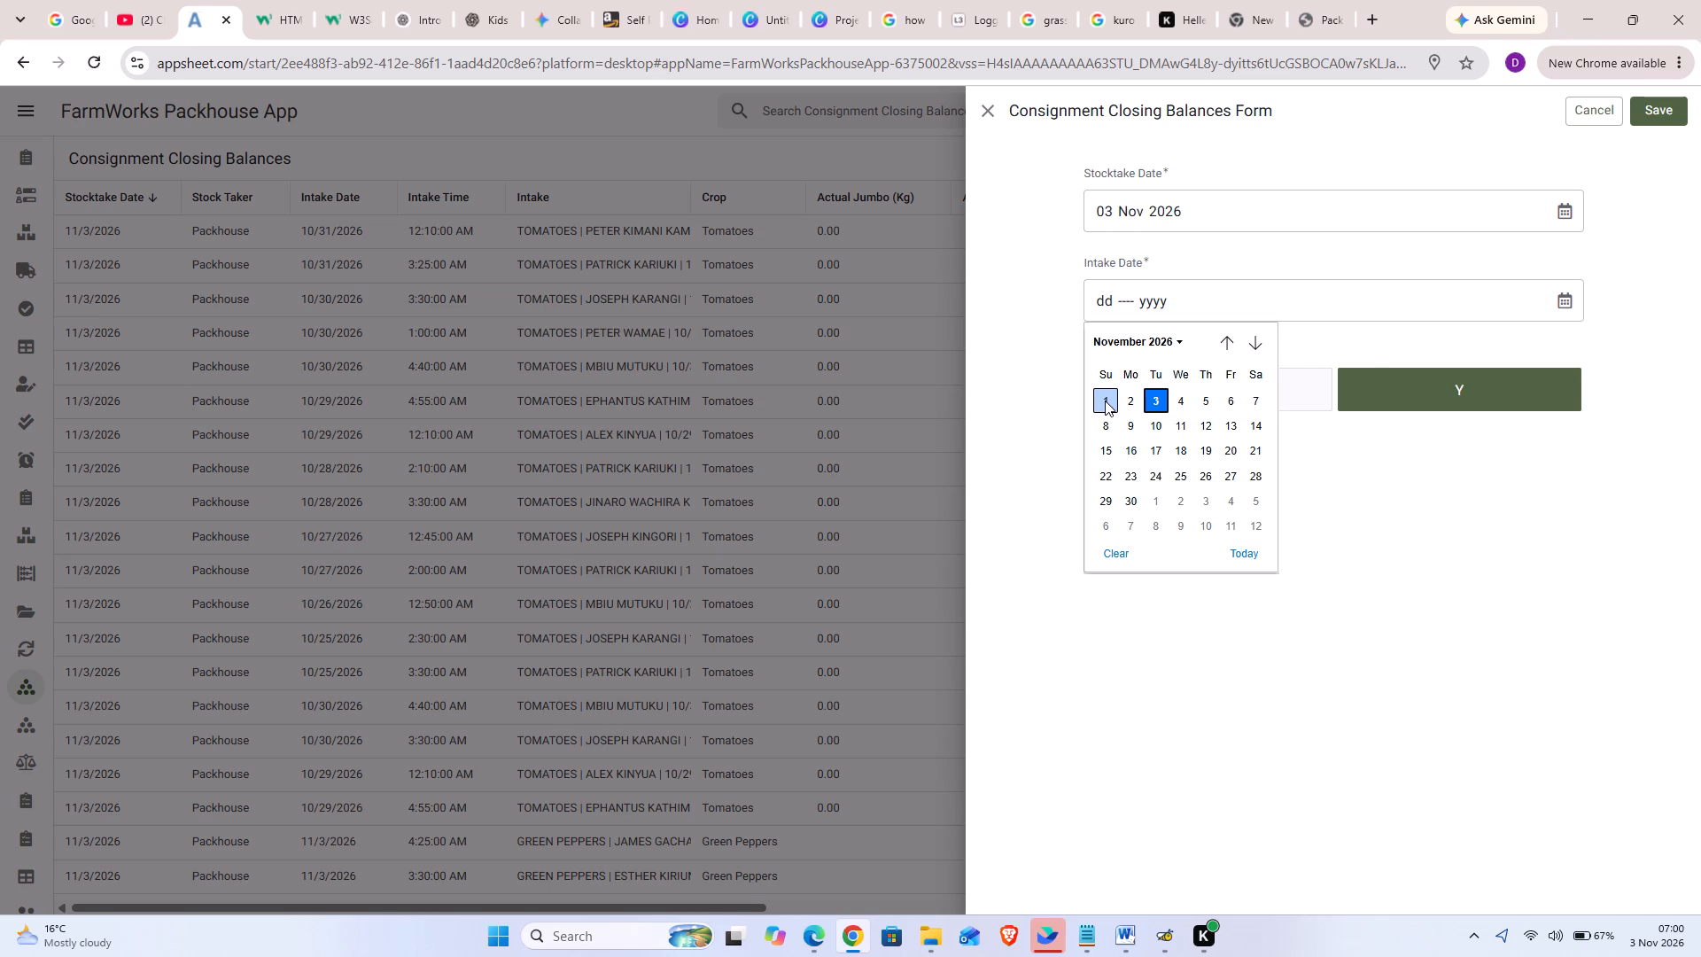
{"action": "left_click", "coordinate": [1105, 401]}
{"action": "left_click", "coordinate": [1526, 385]}
{"action": "left_click", "coordinate": [1526, 385]}
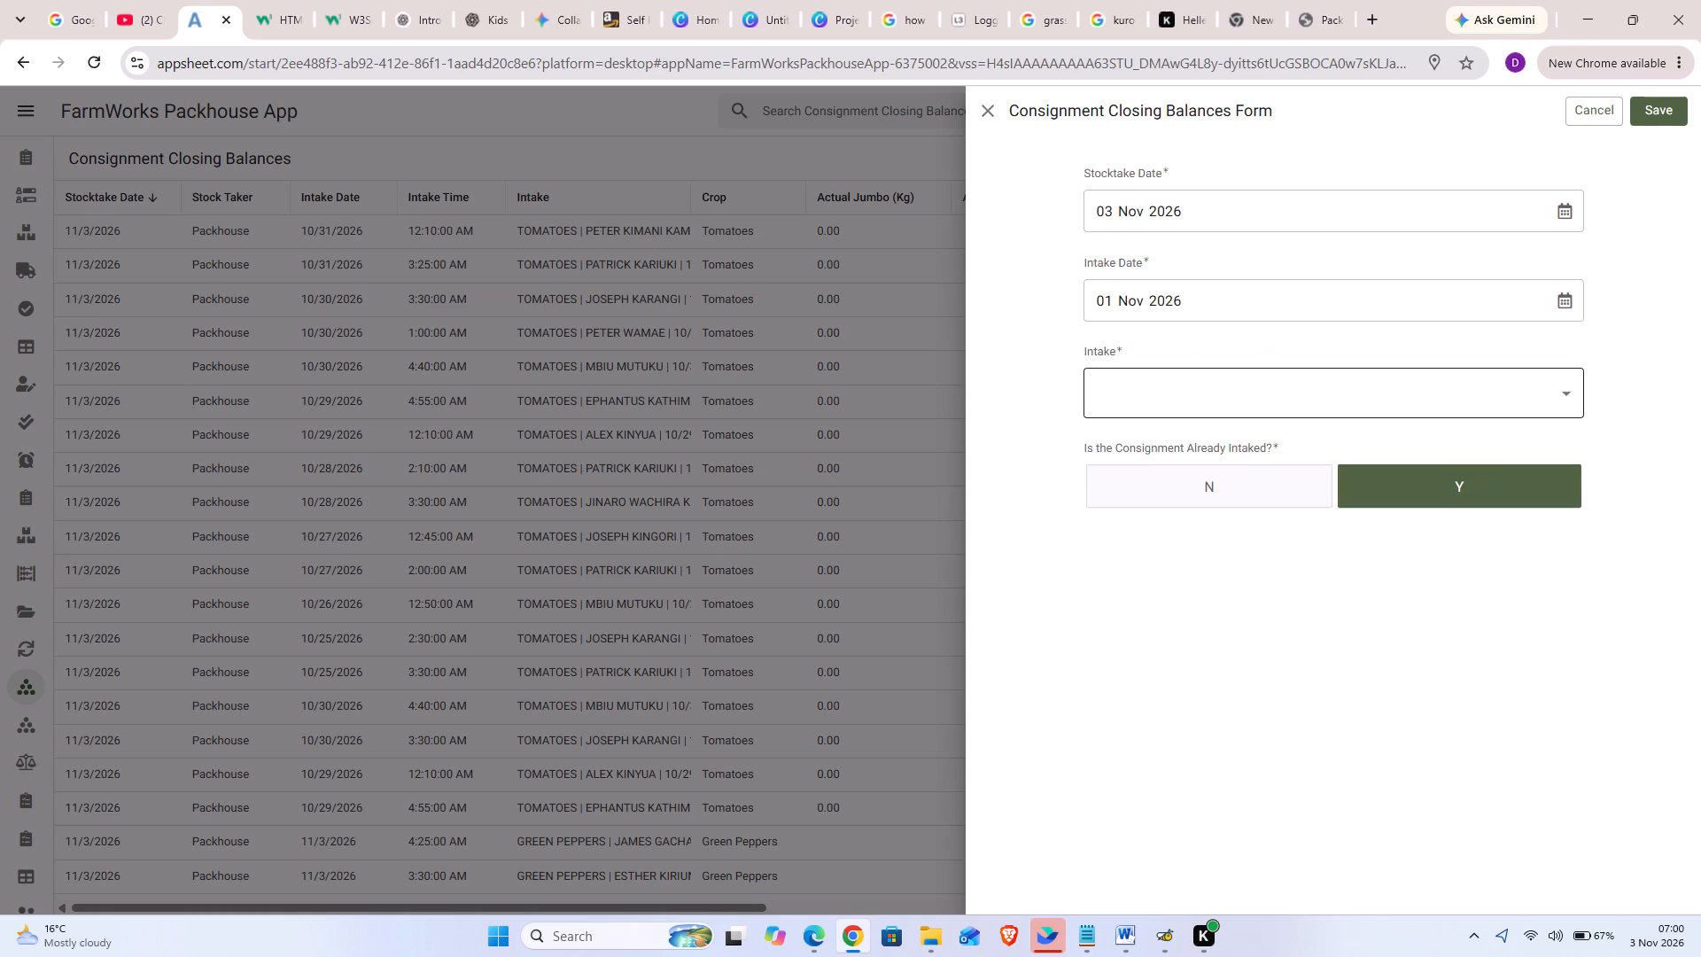
{"action": "left_click", "coordinate": [1266, 484]}
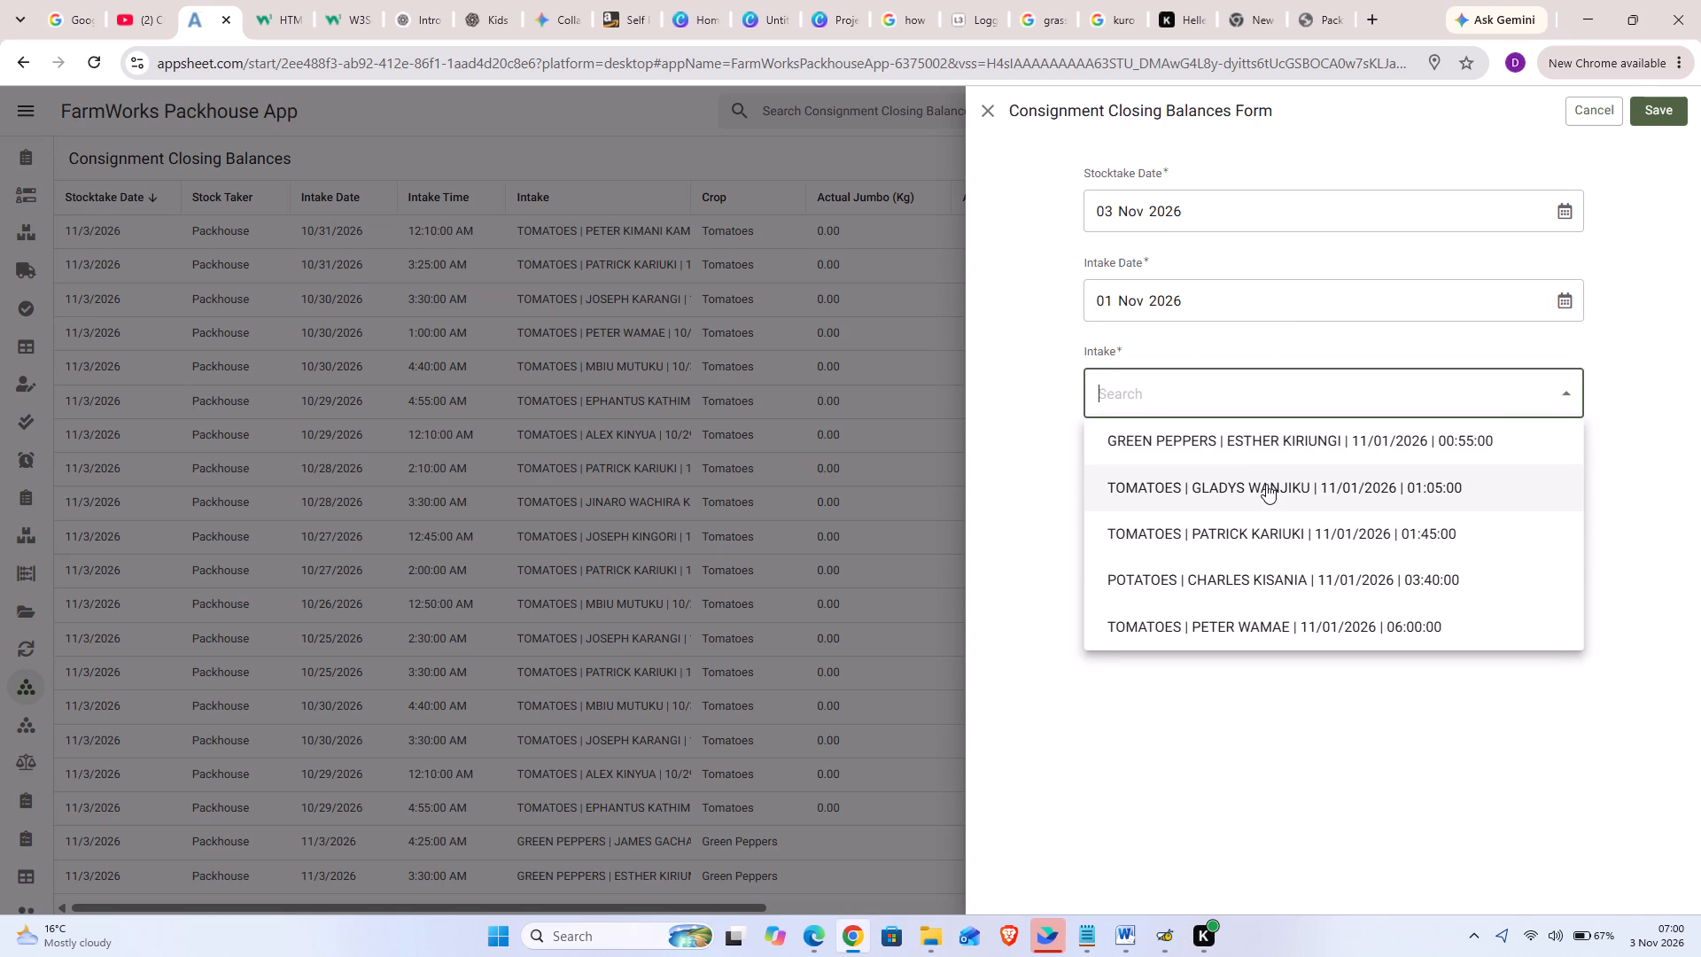
{"action": "scroll", "coordinate": [1266, 484], "scroll_direction": "down", "scroll_amount": 12}
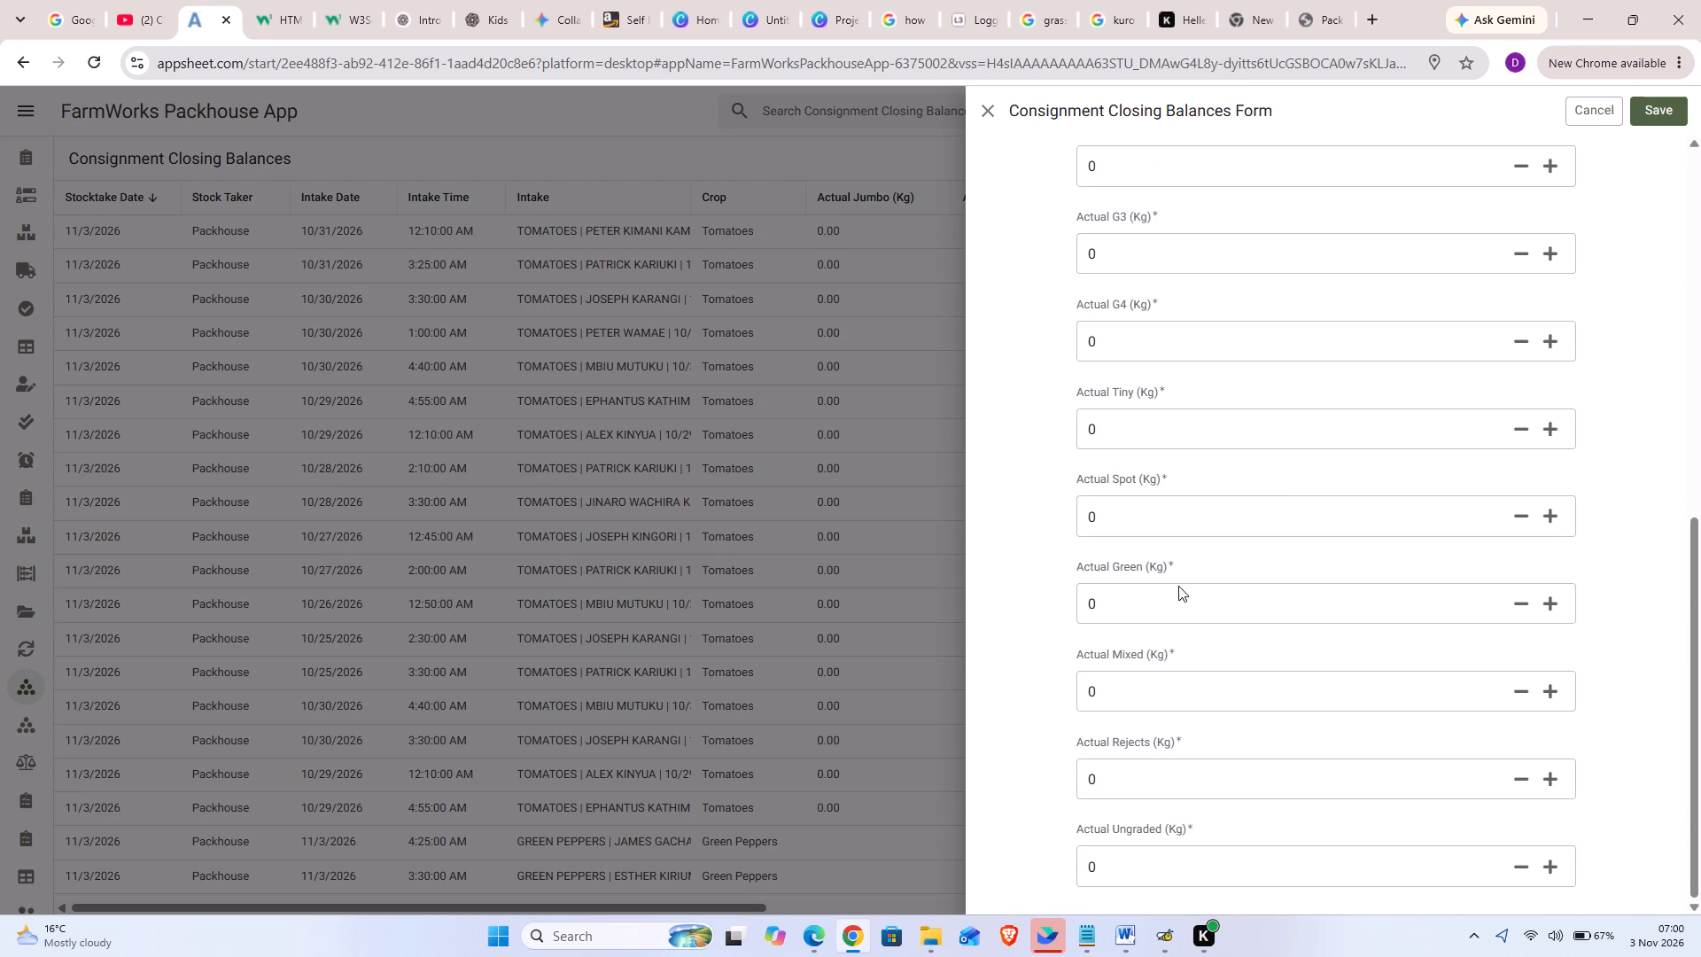
{"action": "left_click", "coordinate": [1128, 769]}
{"action": "key", "text": "BackSpace"}
{"action": "type", "text": "114"}
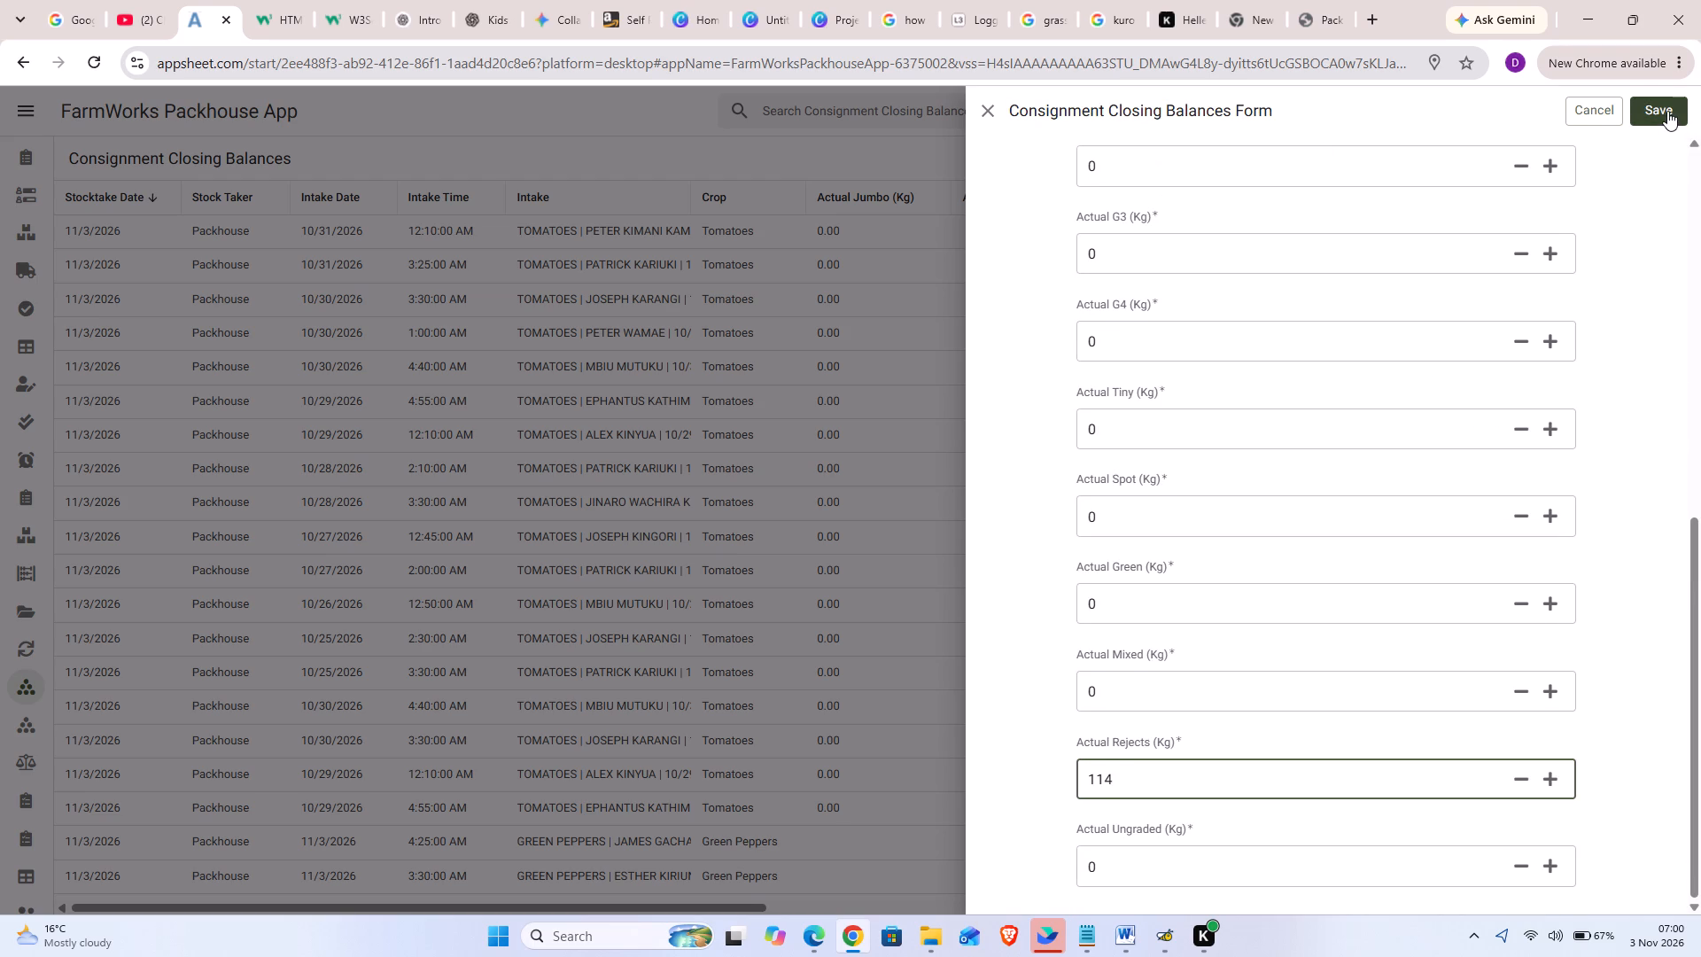
{"action": "left_click", "coordinate": [1667, 111]}
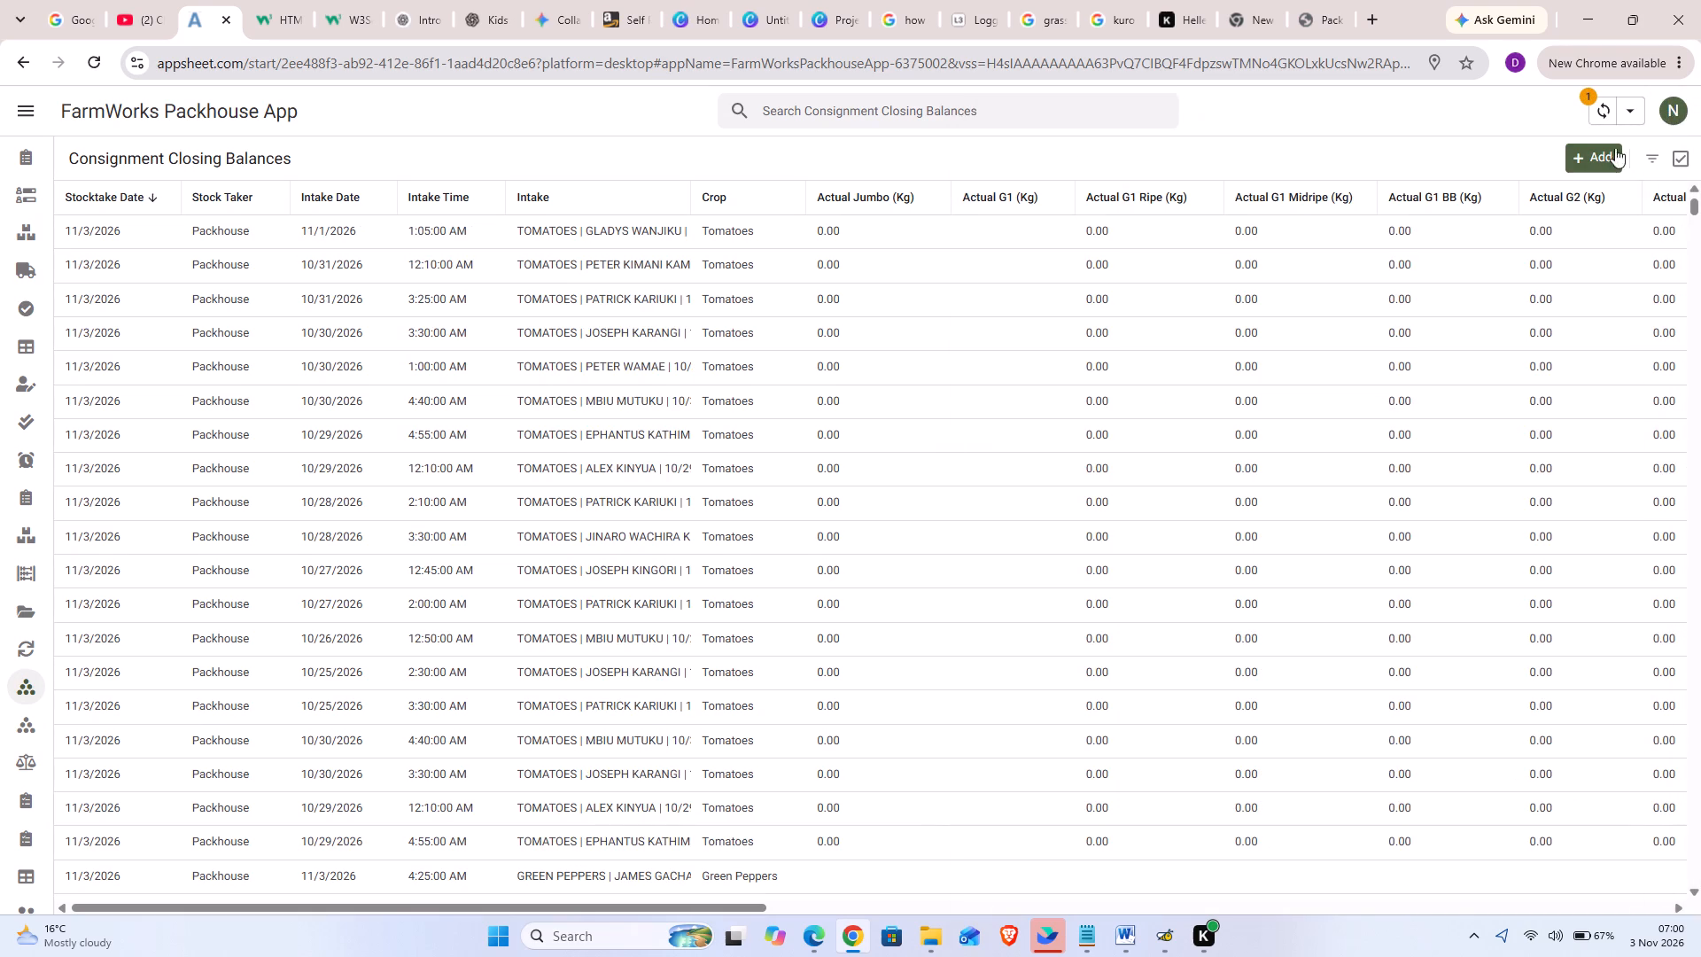
Add and save a closing balance for the 1 Nov 2026, 01:45 tomatoes intake with Actual Rejects 65 kg.
{"action": "left_click", "coordinate": [1596, 155]}
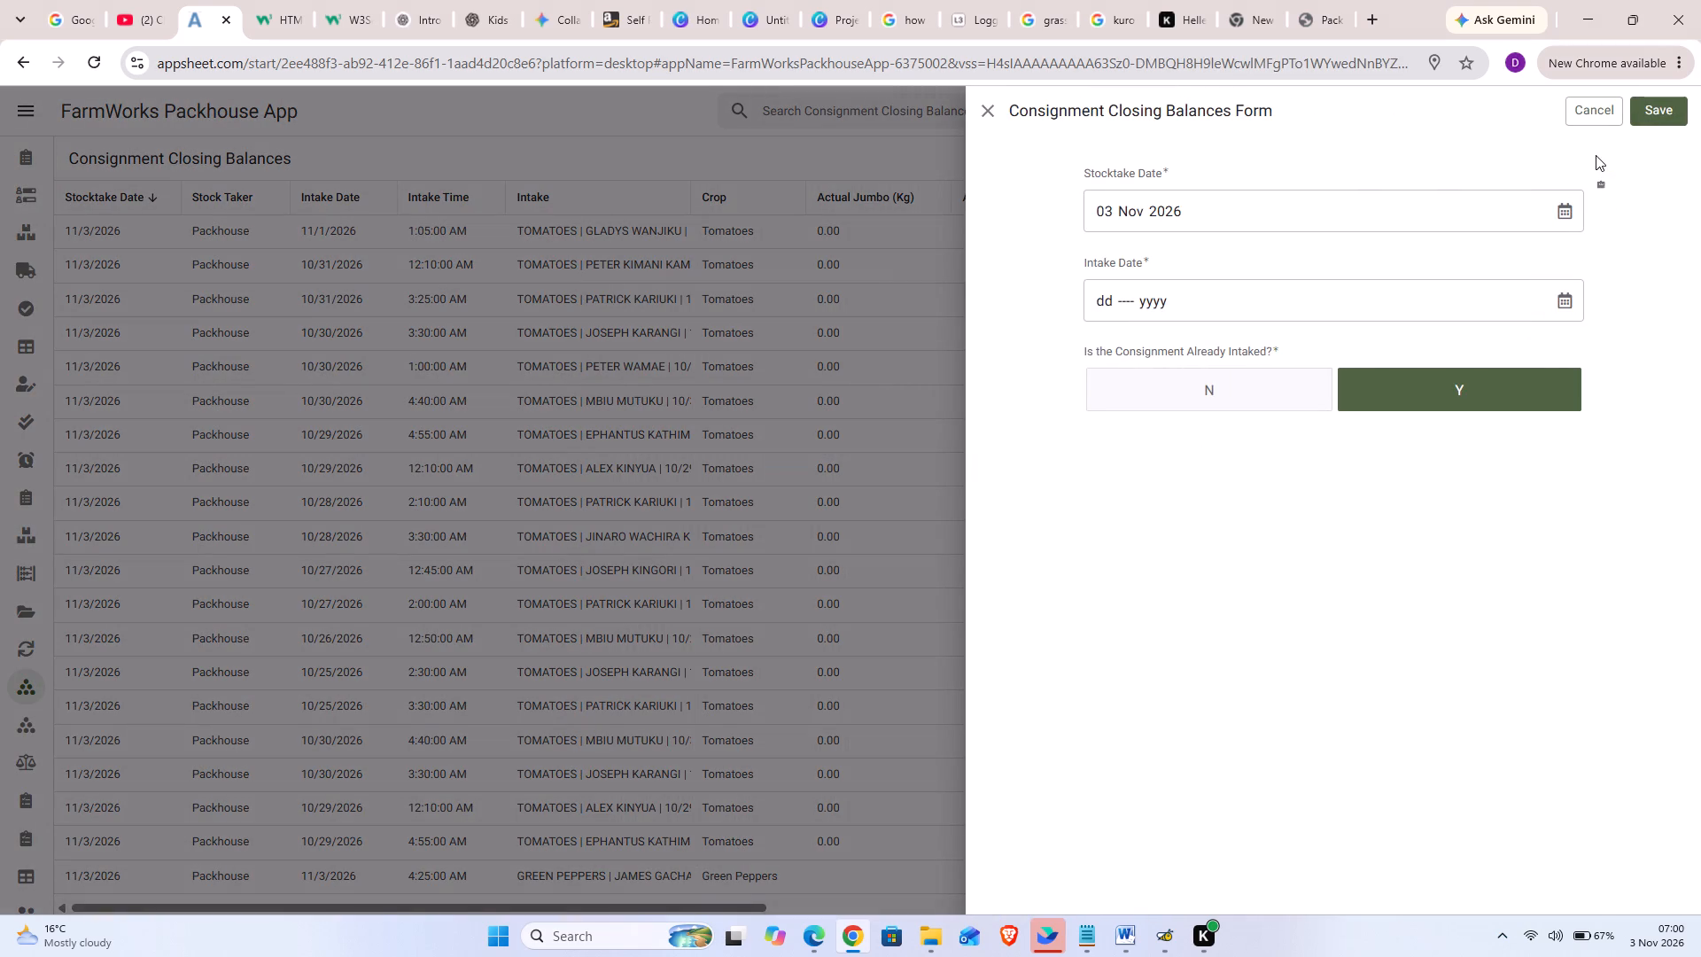
{"action": "left_click", "coordinate": [1565, 299]}
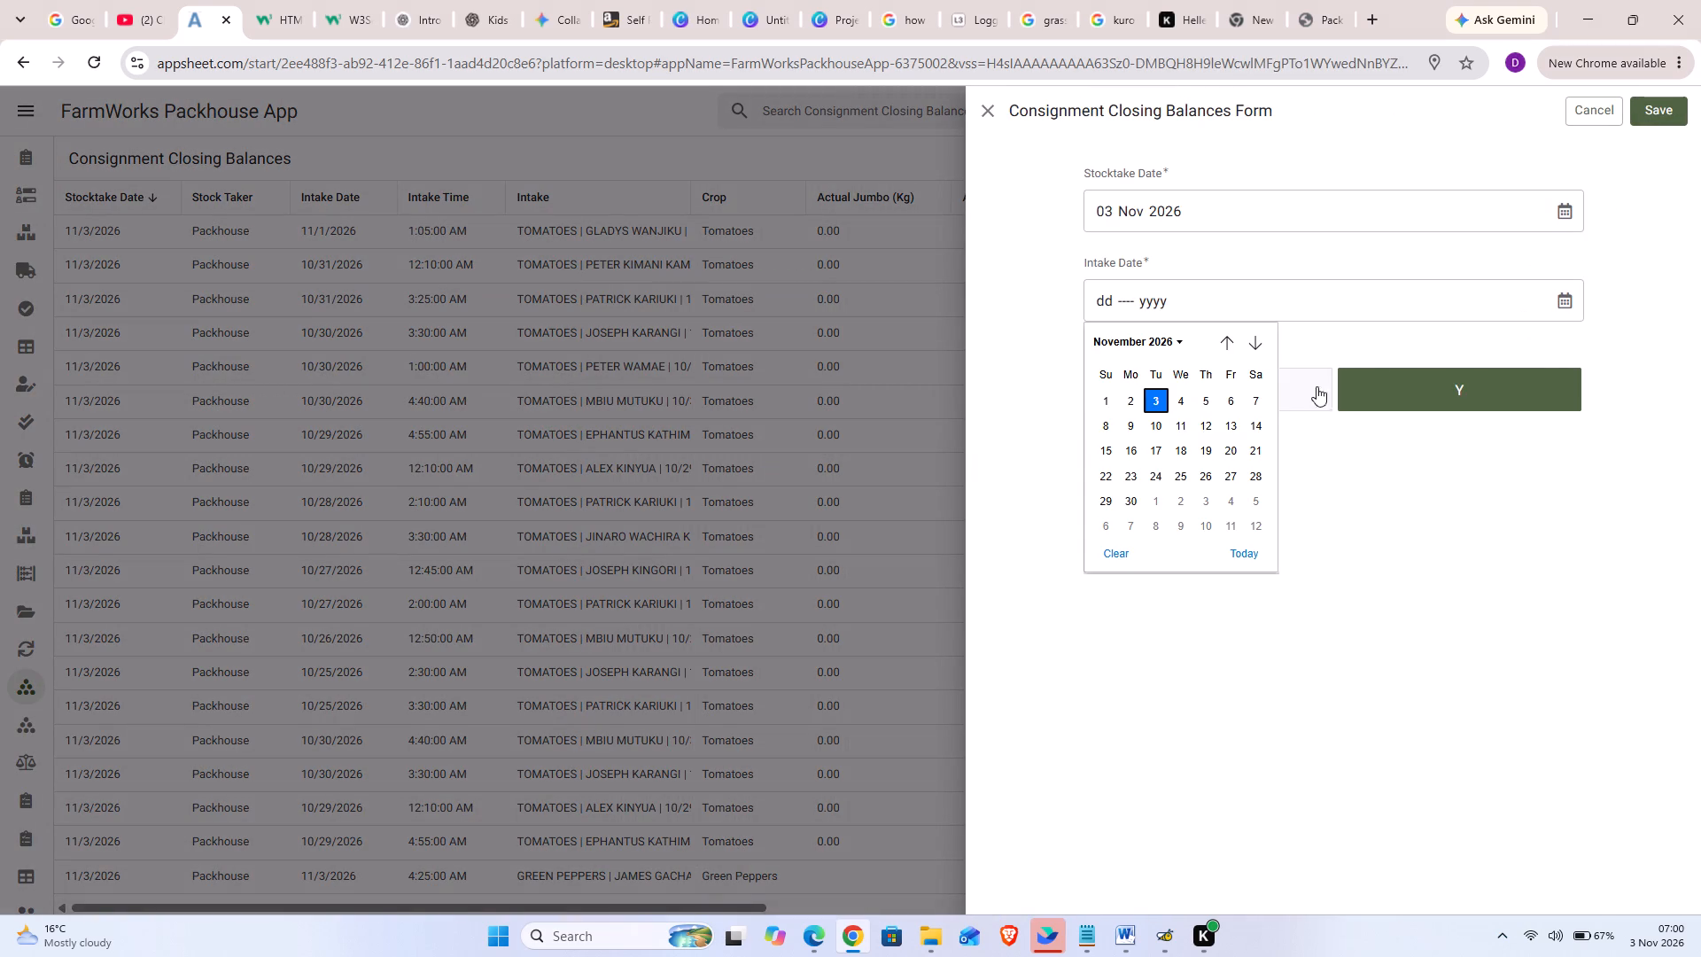
{"action": "left_click", "coordinate": [1112, 399]}
{"action": "left_click", "coordinate": [1461, 401]}
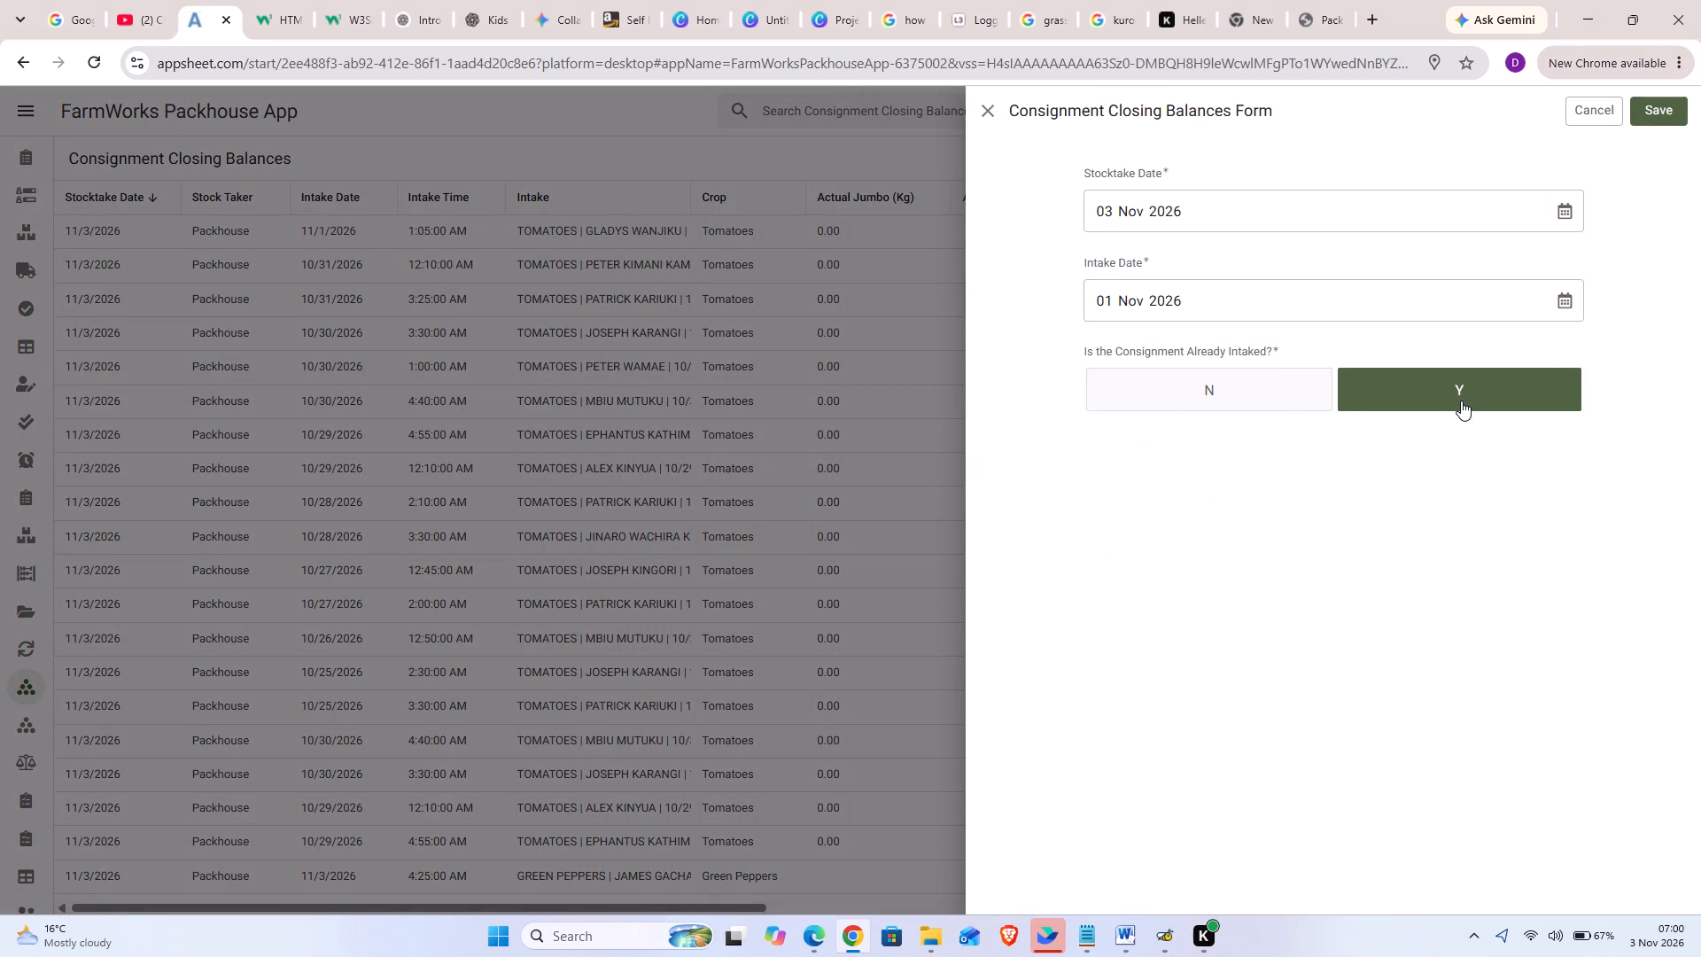
{"action": "left_click", "coordinate": [1461, 401]}
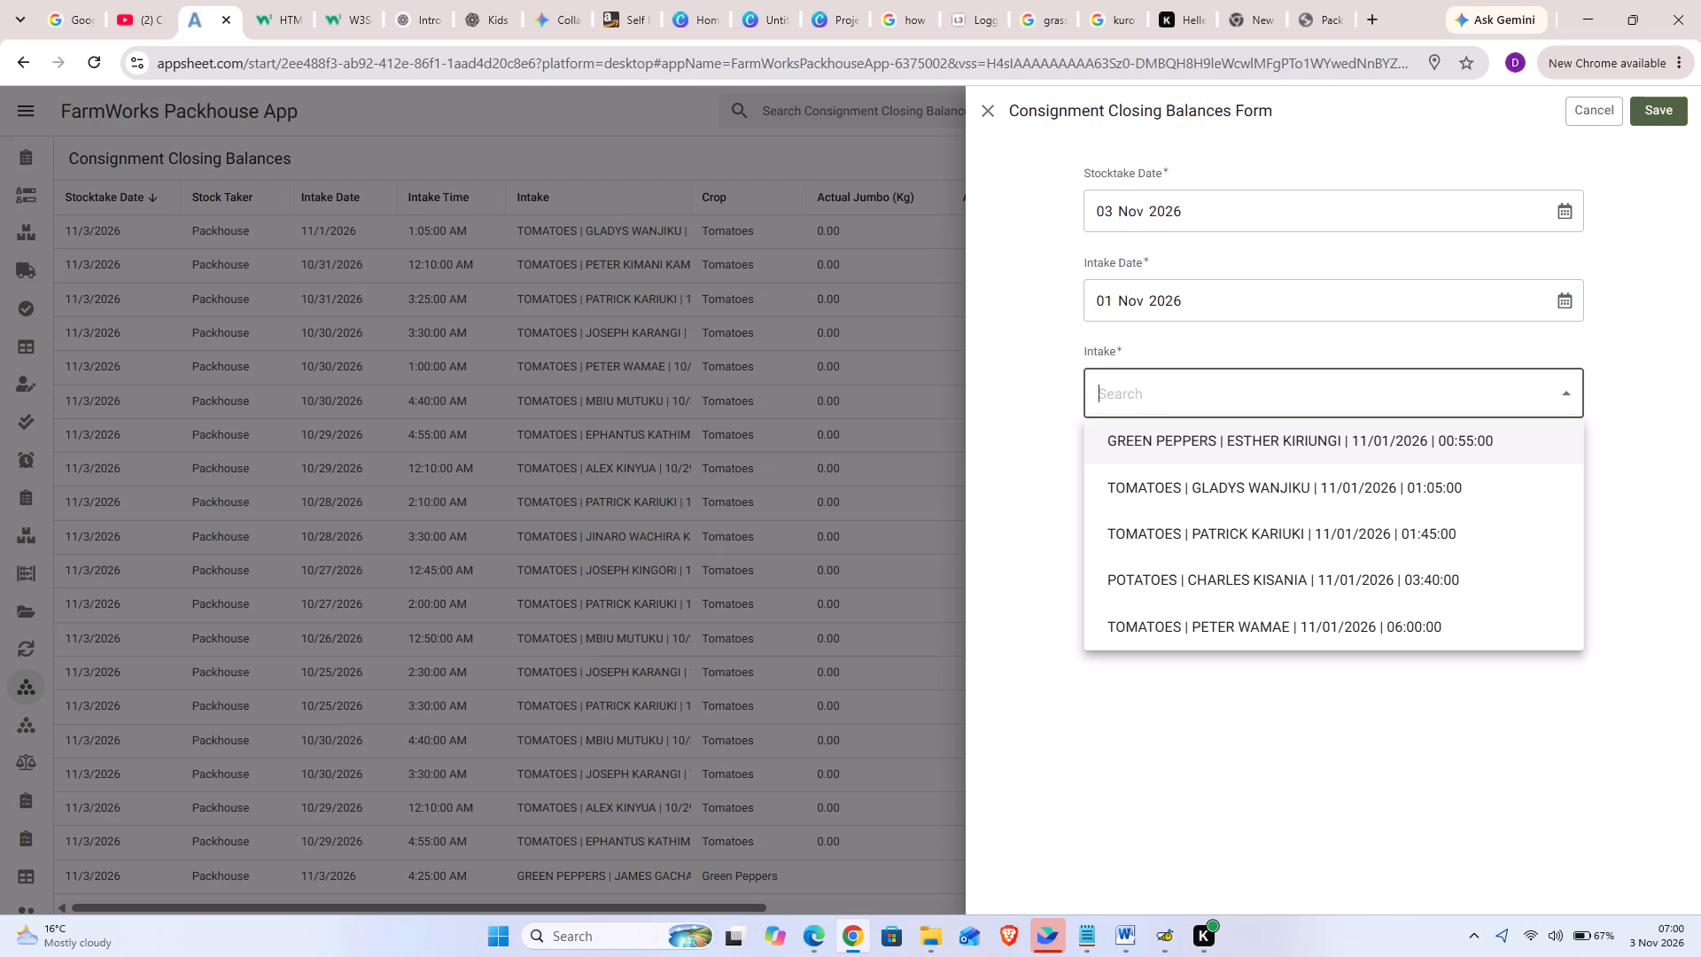
{"action": "left_click", "coordinate": [1293, 525]}
{"action": "scroll", "coordinate": [1293, 525], "scroll_direction": "down", "scroll_amount": 13}
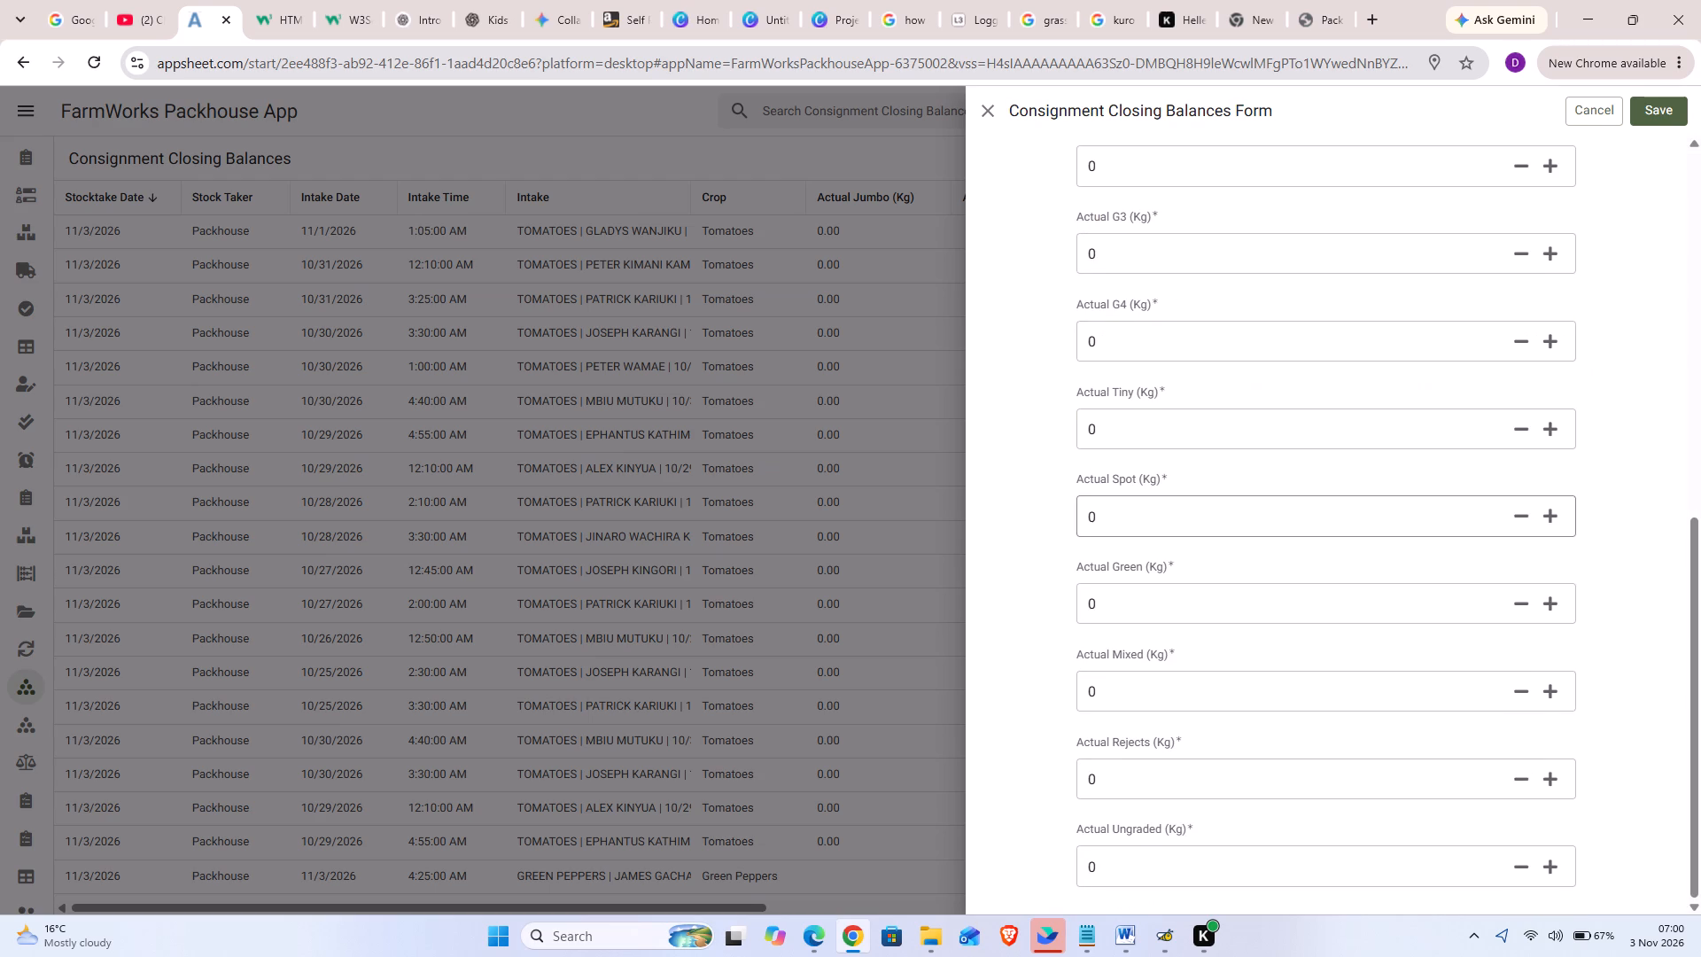
{"action": "scroll", "coordinate": [1293, 525], "scroll_direction": "down", "scroll_amount": 2}
{"action": "left_click", "coordinate": [1129, 782]}
{"action": "key", "text": "BackSpace"}
{"action": "type", "text": "65"}
{"action": "left_click", "coordinate": [1661, 113]}
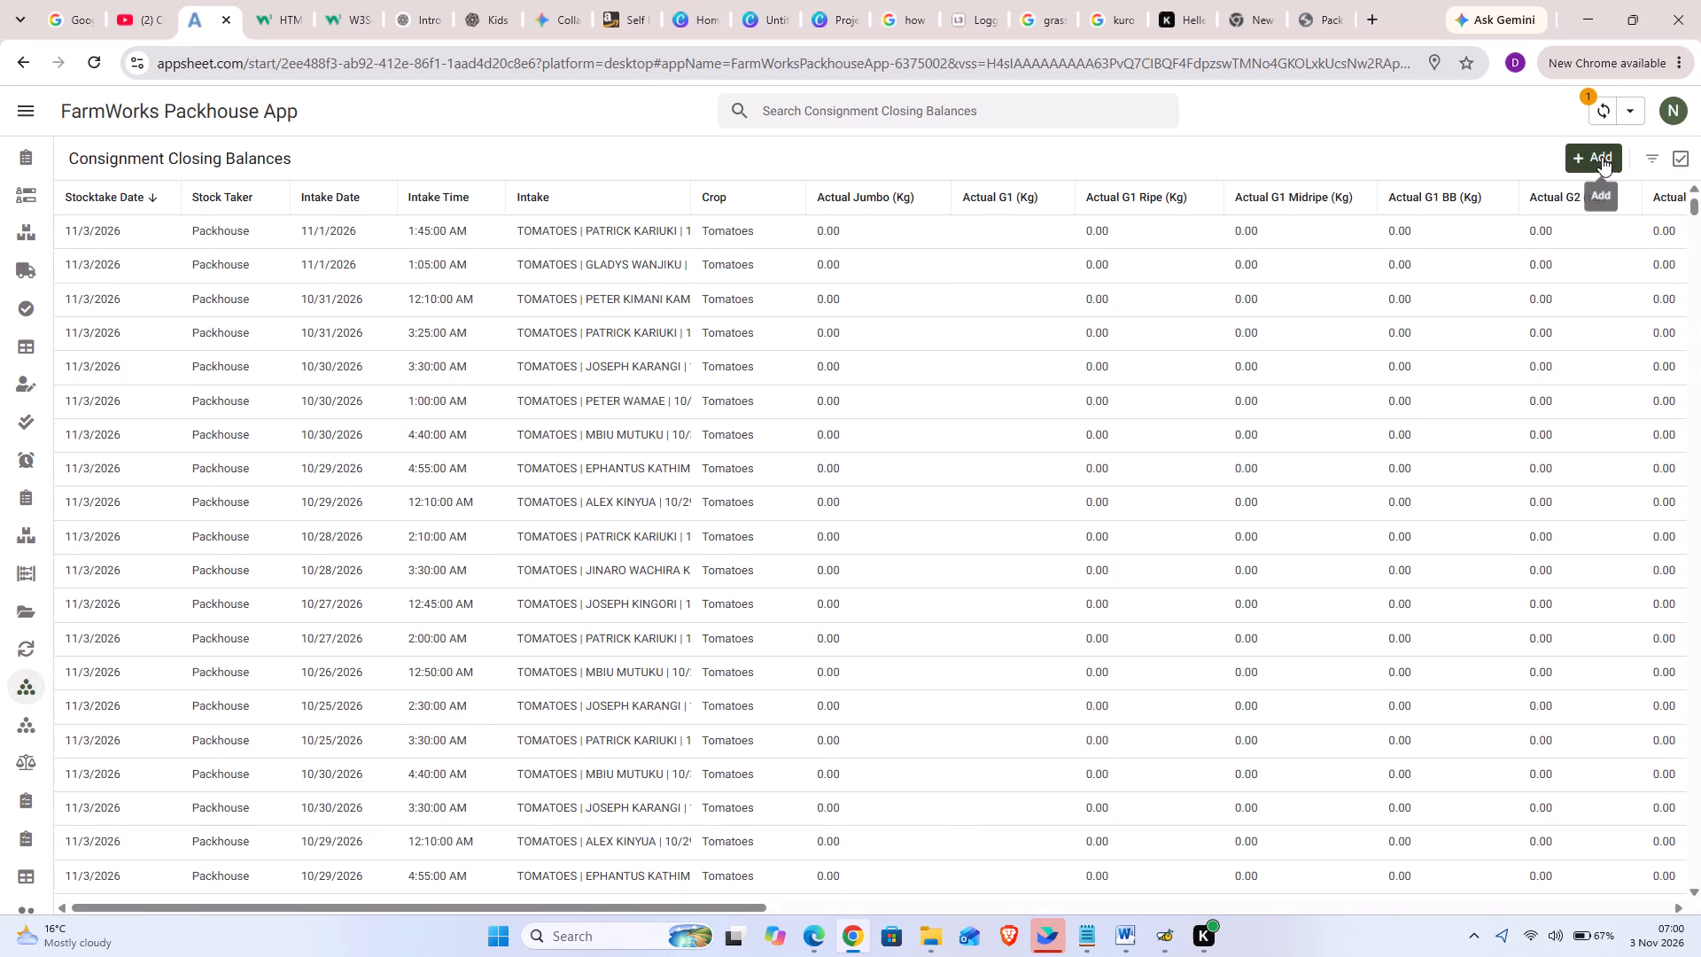
Add and save a closing balance for the 2 Nov 2026, 00:30 tomatoes intake with Actual Rejects 84 kg.
{"action": "left_click", "coordinate": [1602, 157]}
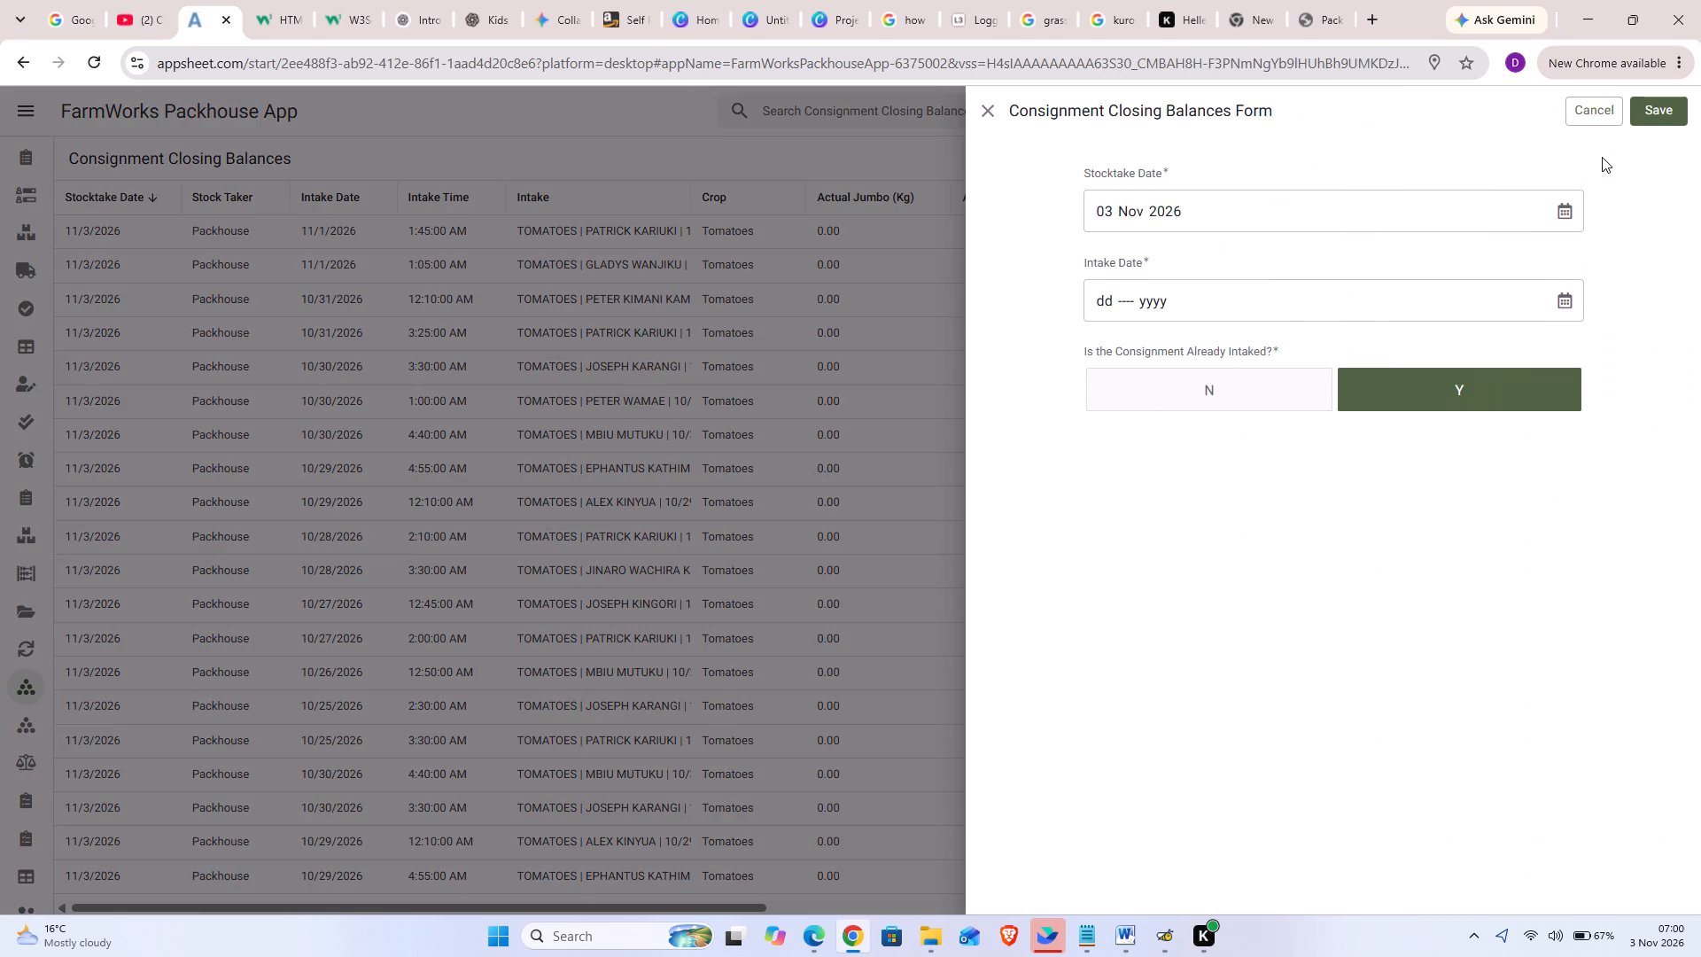
{"action": "left_click", "coordinate": [1560, 298]}
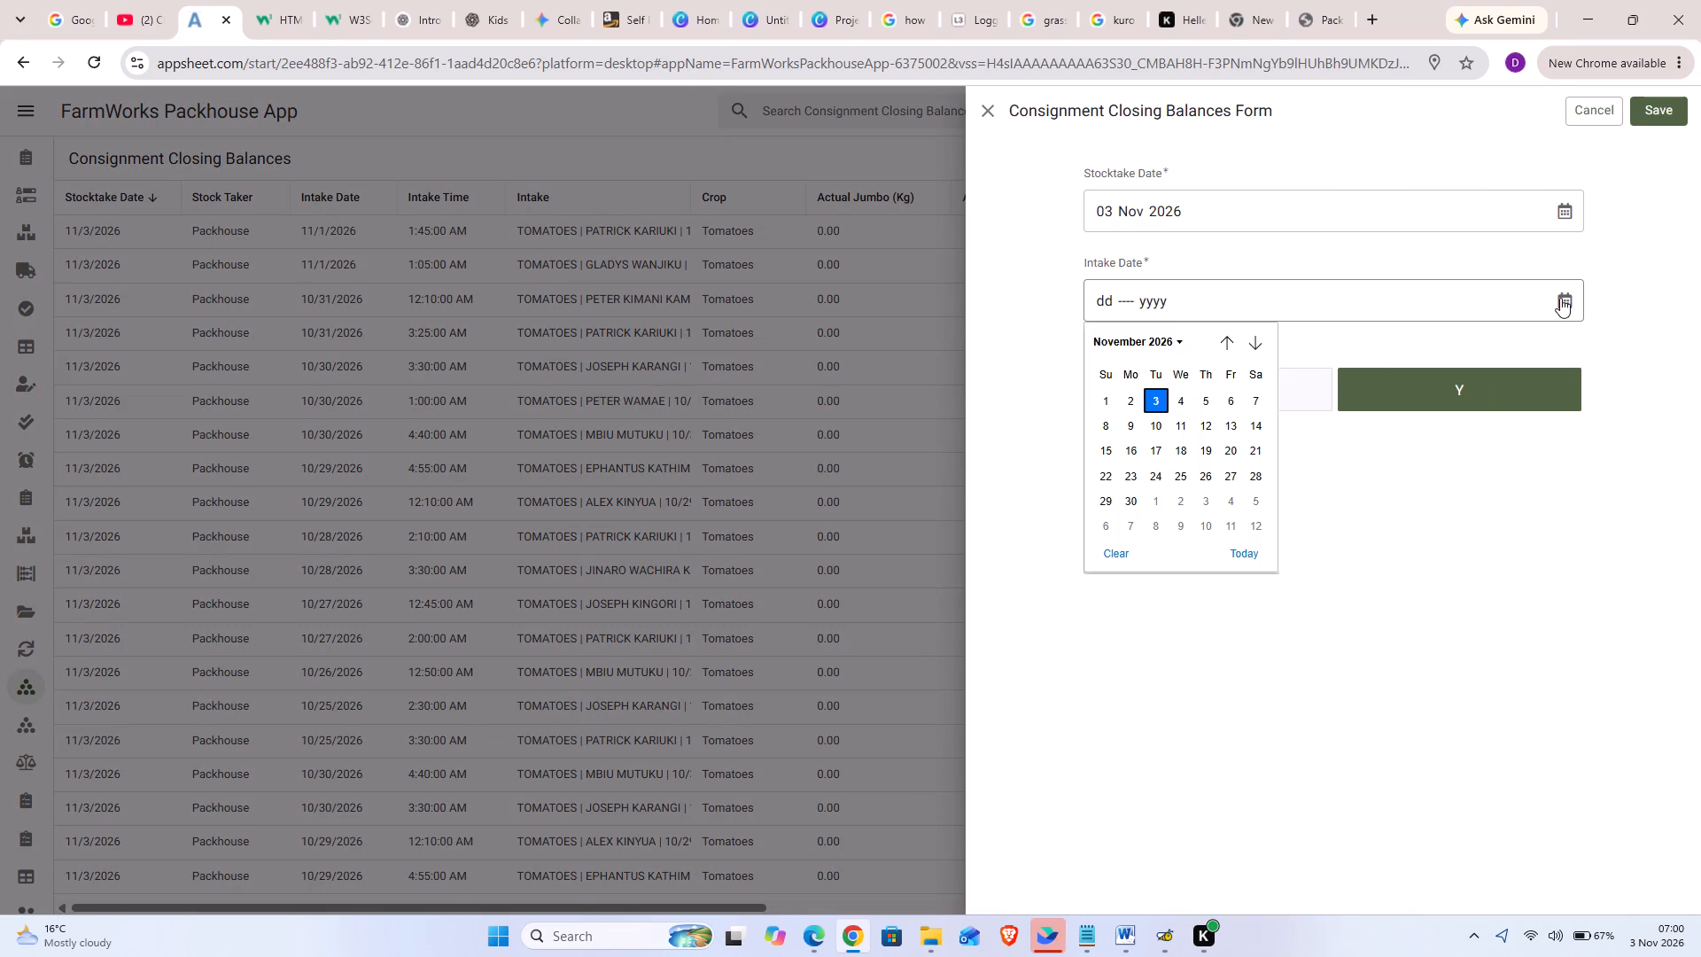
{"action": "left_click", "coordinate": [1128, 401]}
{"action": "left_click", "coordinate": [1466, 401]}
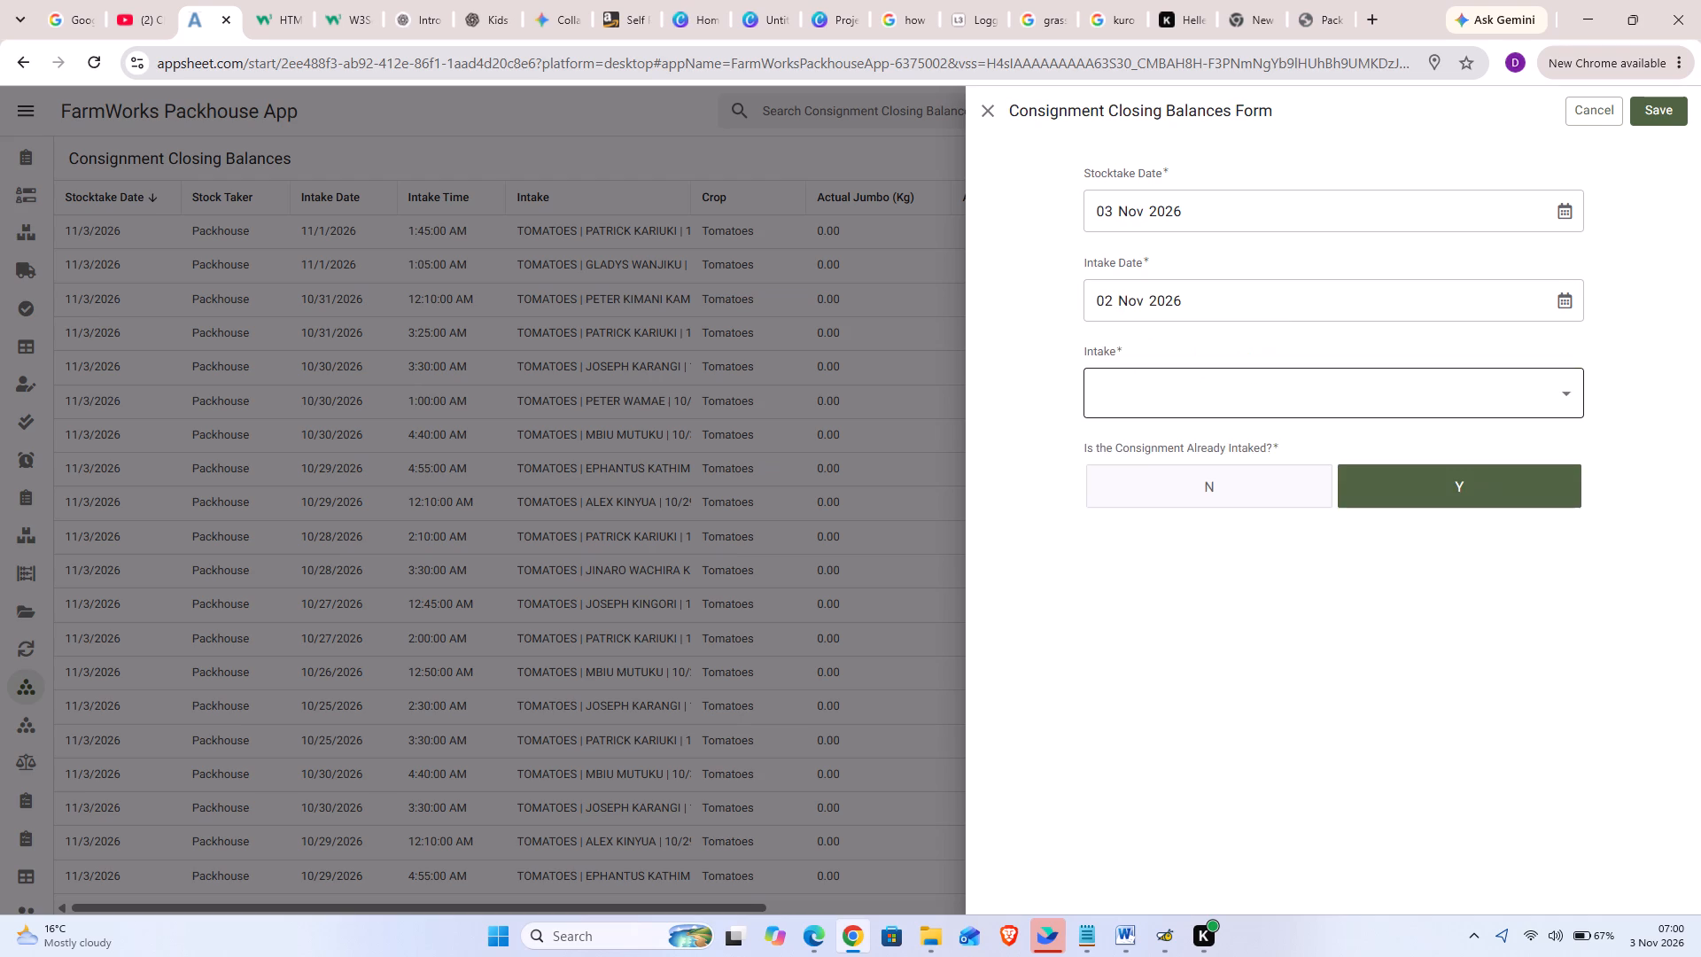
{"action": "left_click", "coordinate": [1466, 401]}
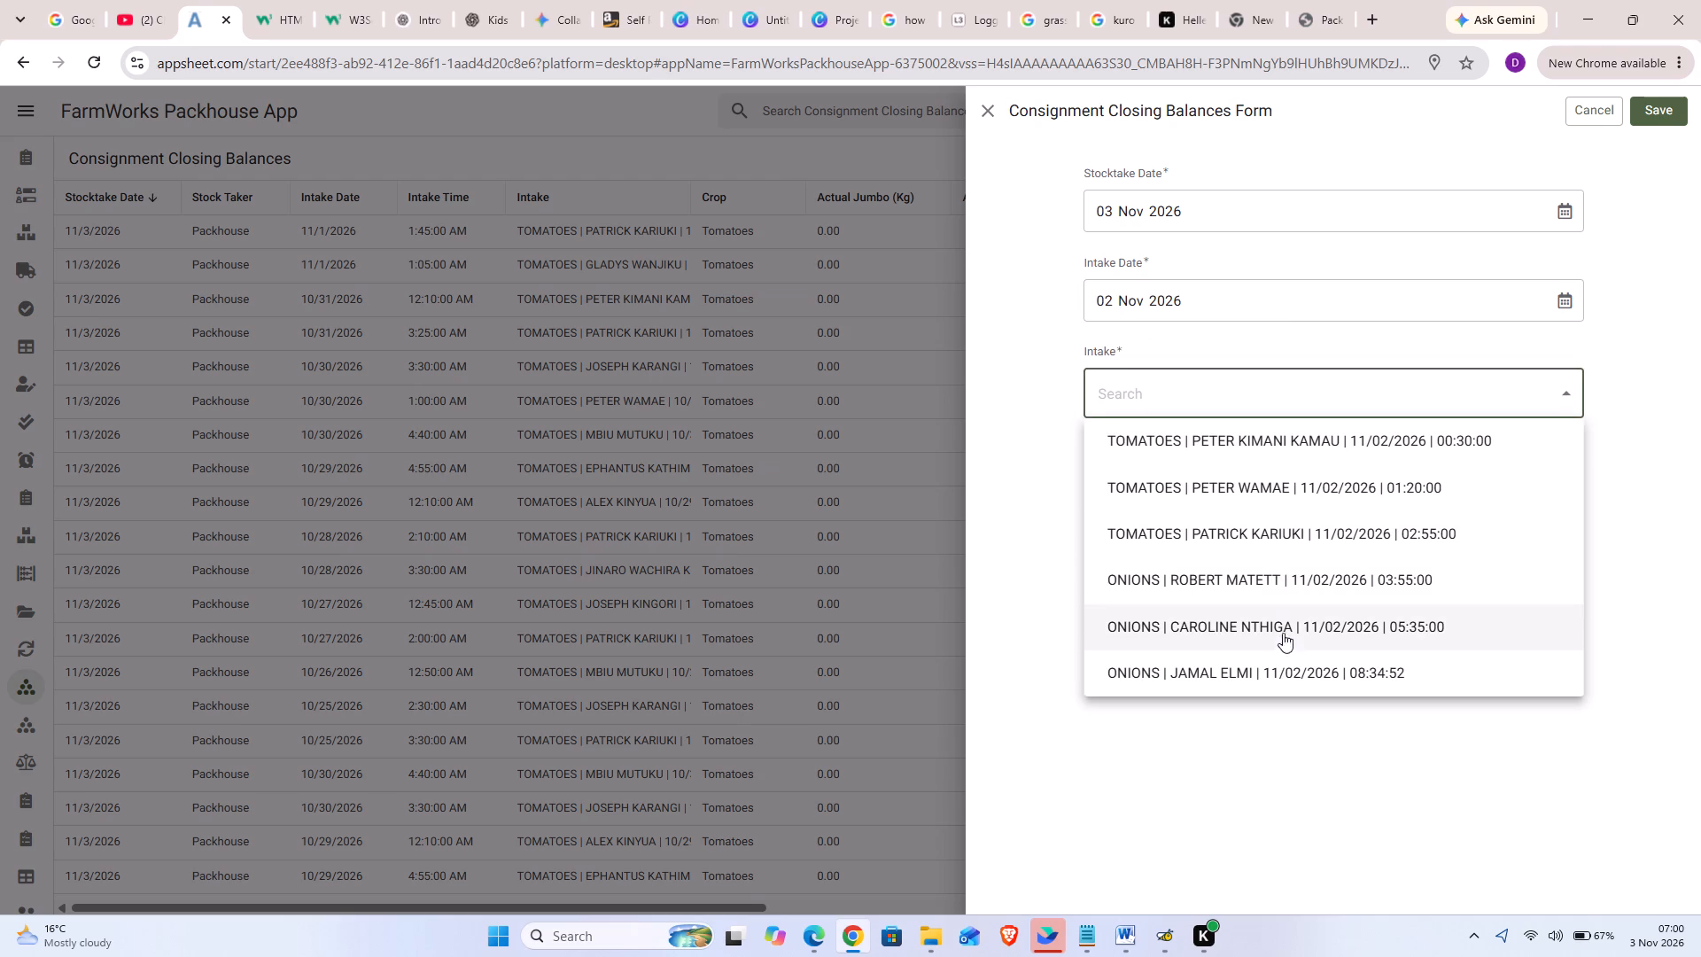
{"action": "left_click", "coordinate": [1293, 440]}
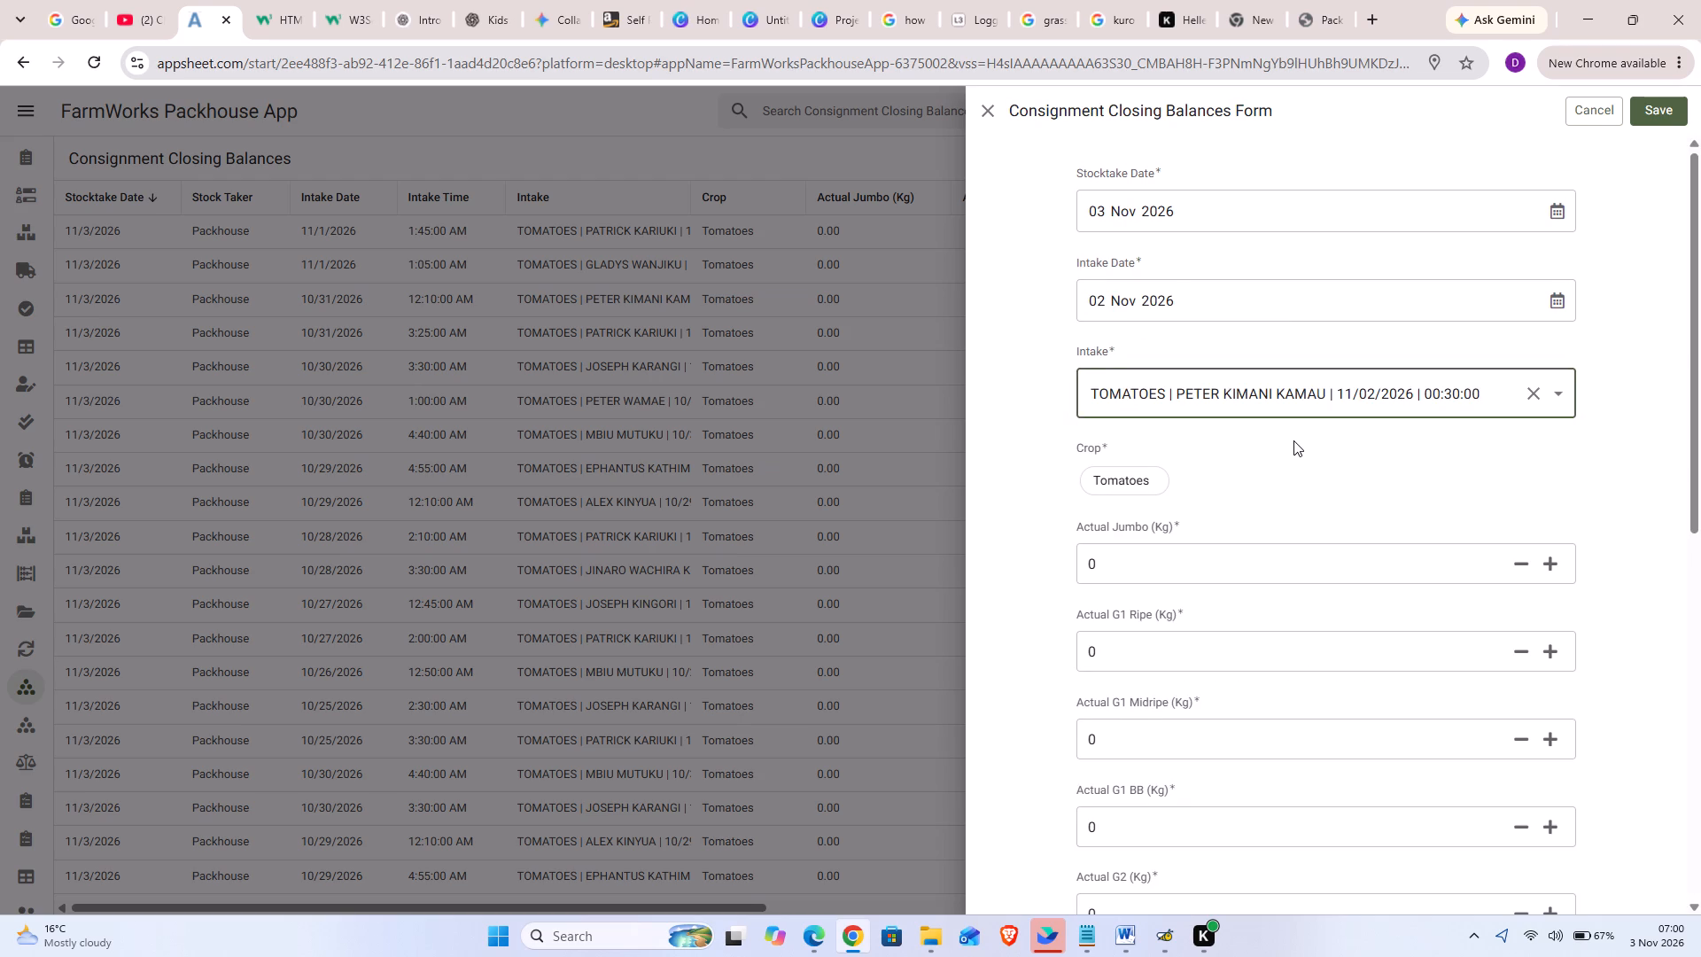
{"action": "scroll", "coordinate": [1293, 440], "scroll_direction": "down", "scroll_amount": 16}
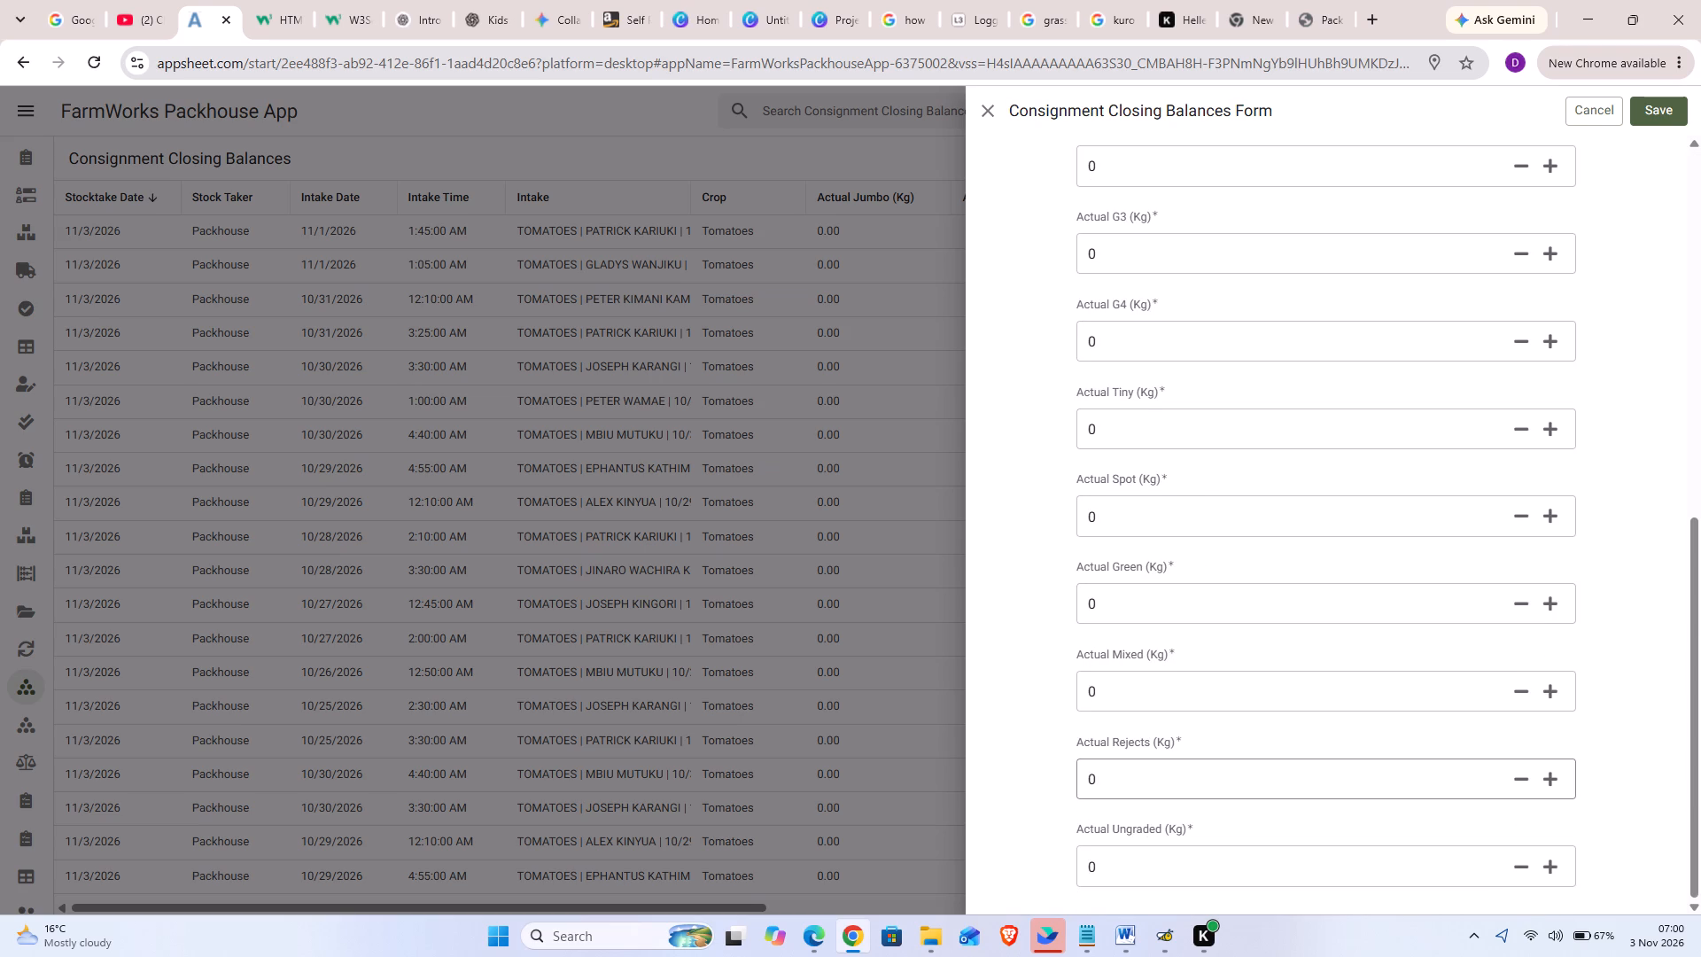
{"action": "left_click", "coordinate": [1147, 777]}
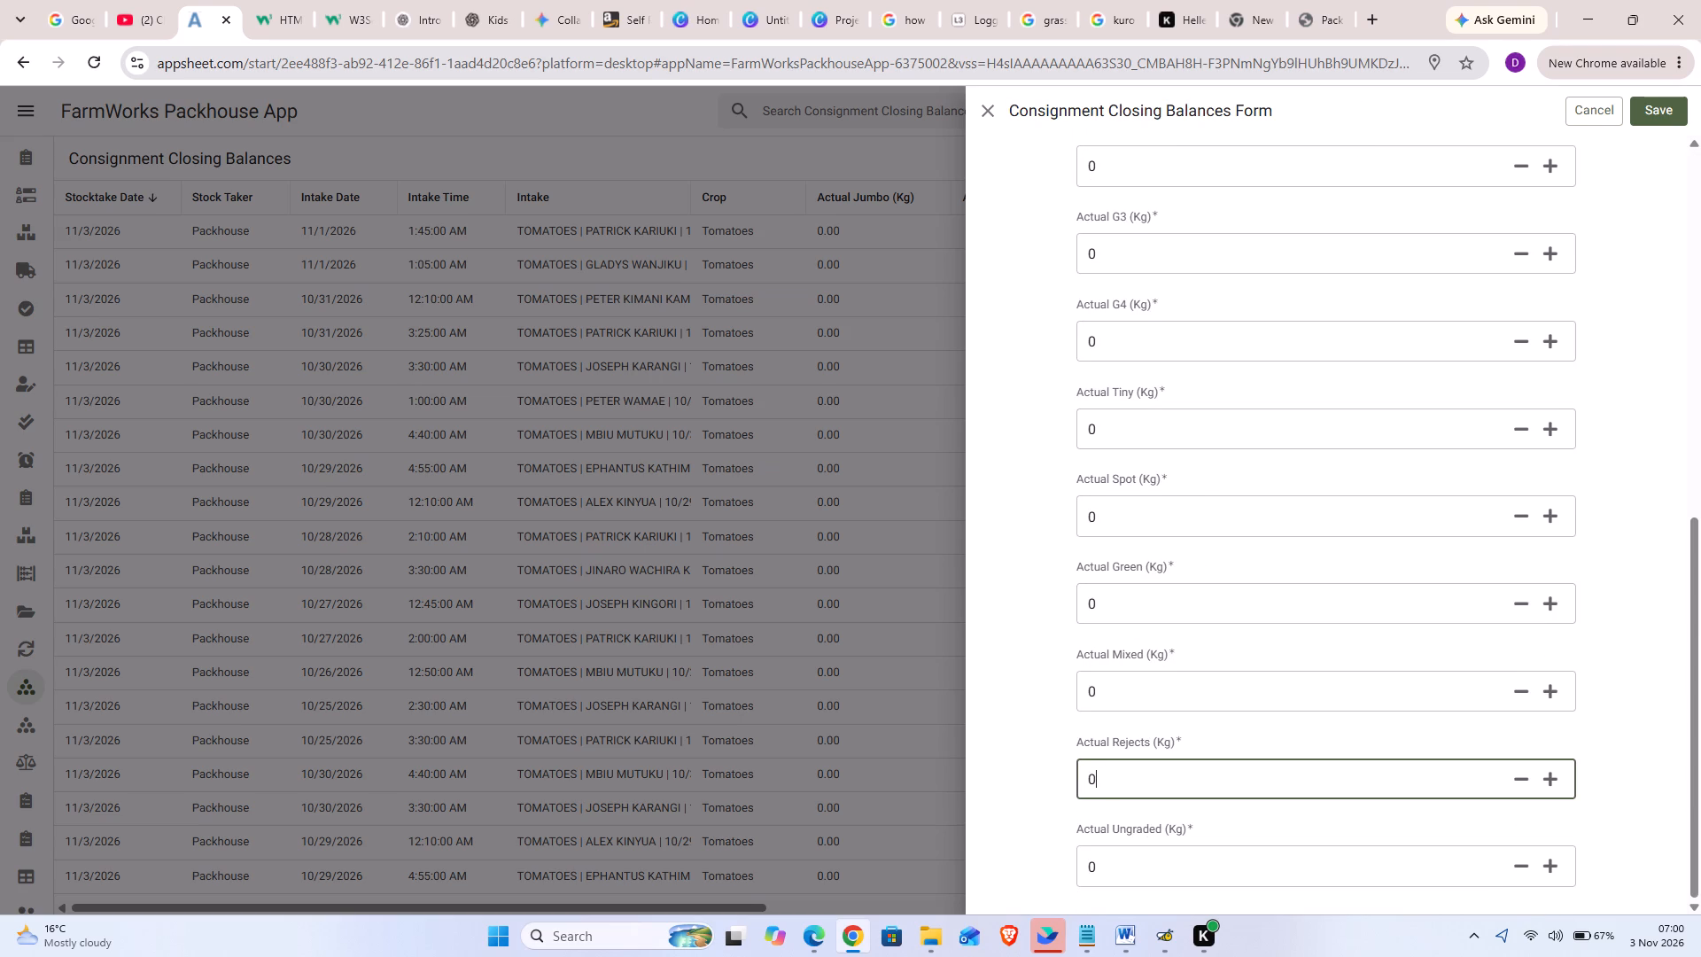
{"action": "key", "text": "BackSpace"}
{"action": "type", "text": "84"}
{"action": "left_click", "coordinate": [1654, 113]}
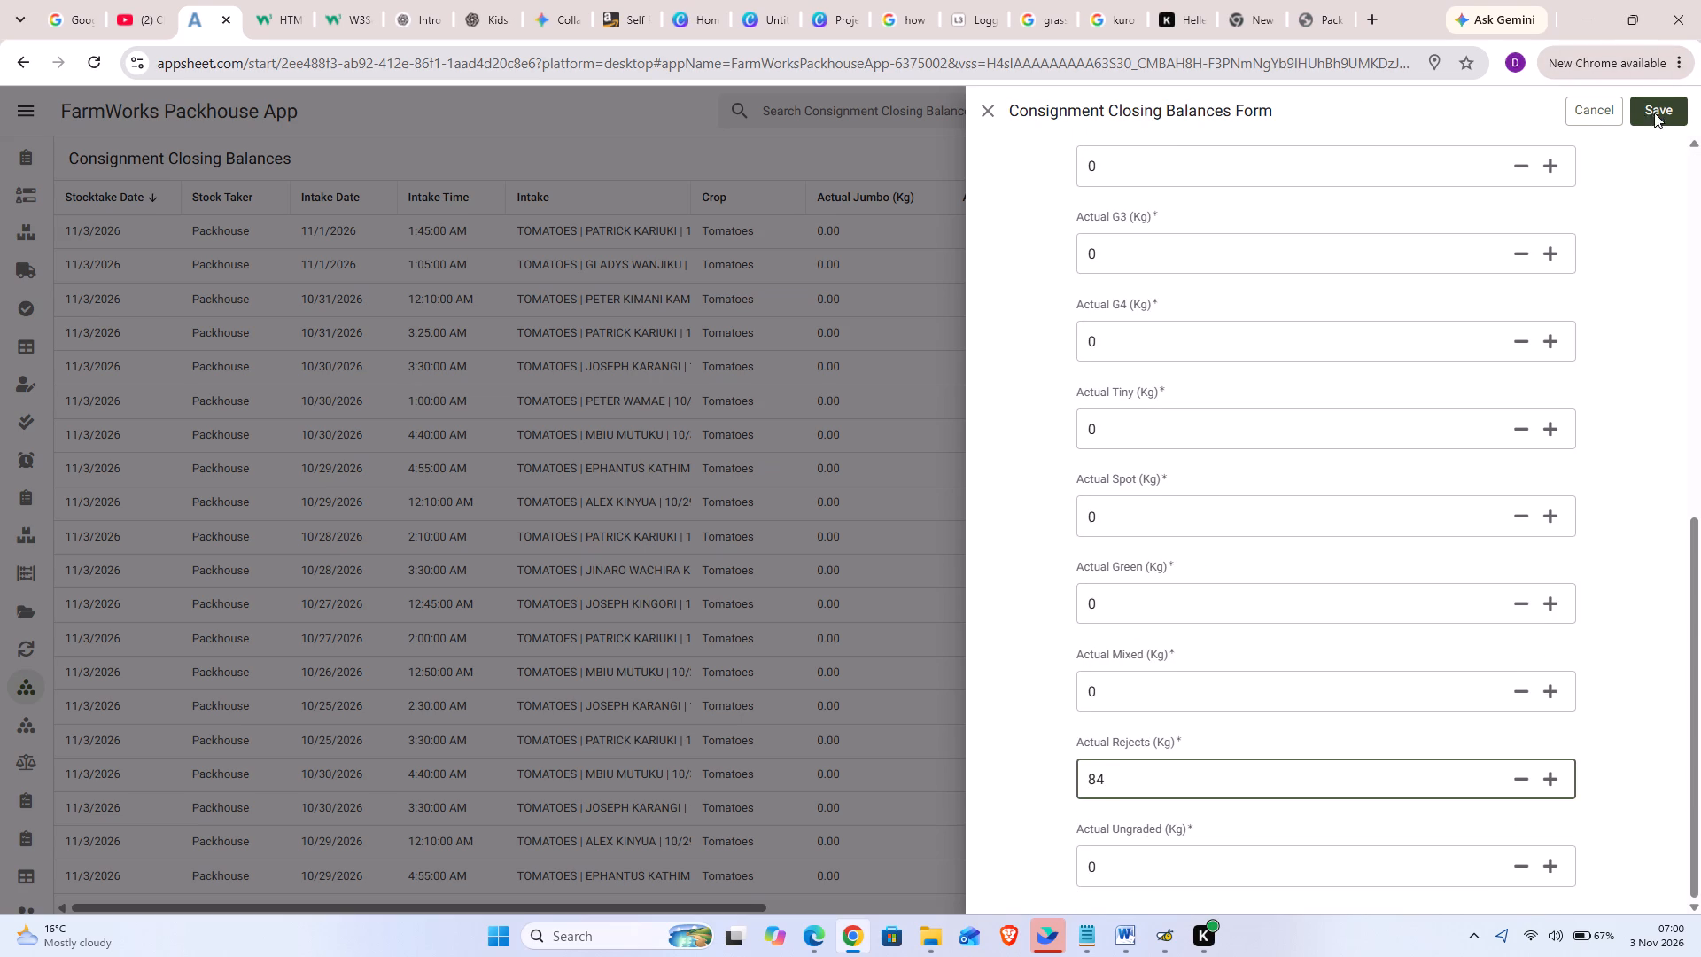
Add and save a closing balance for the 2 Nov 2026, 01:20 tomatoes intake with Actual Rejects 49 kg.
{"action": "left_click", "coordinate": [1596, 160]}
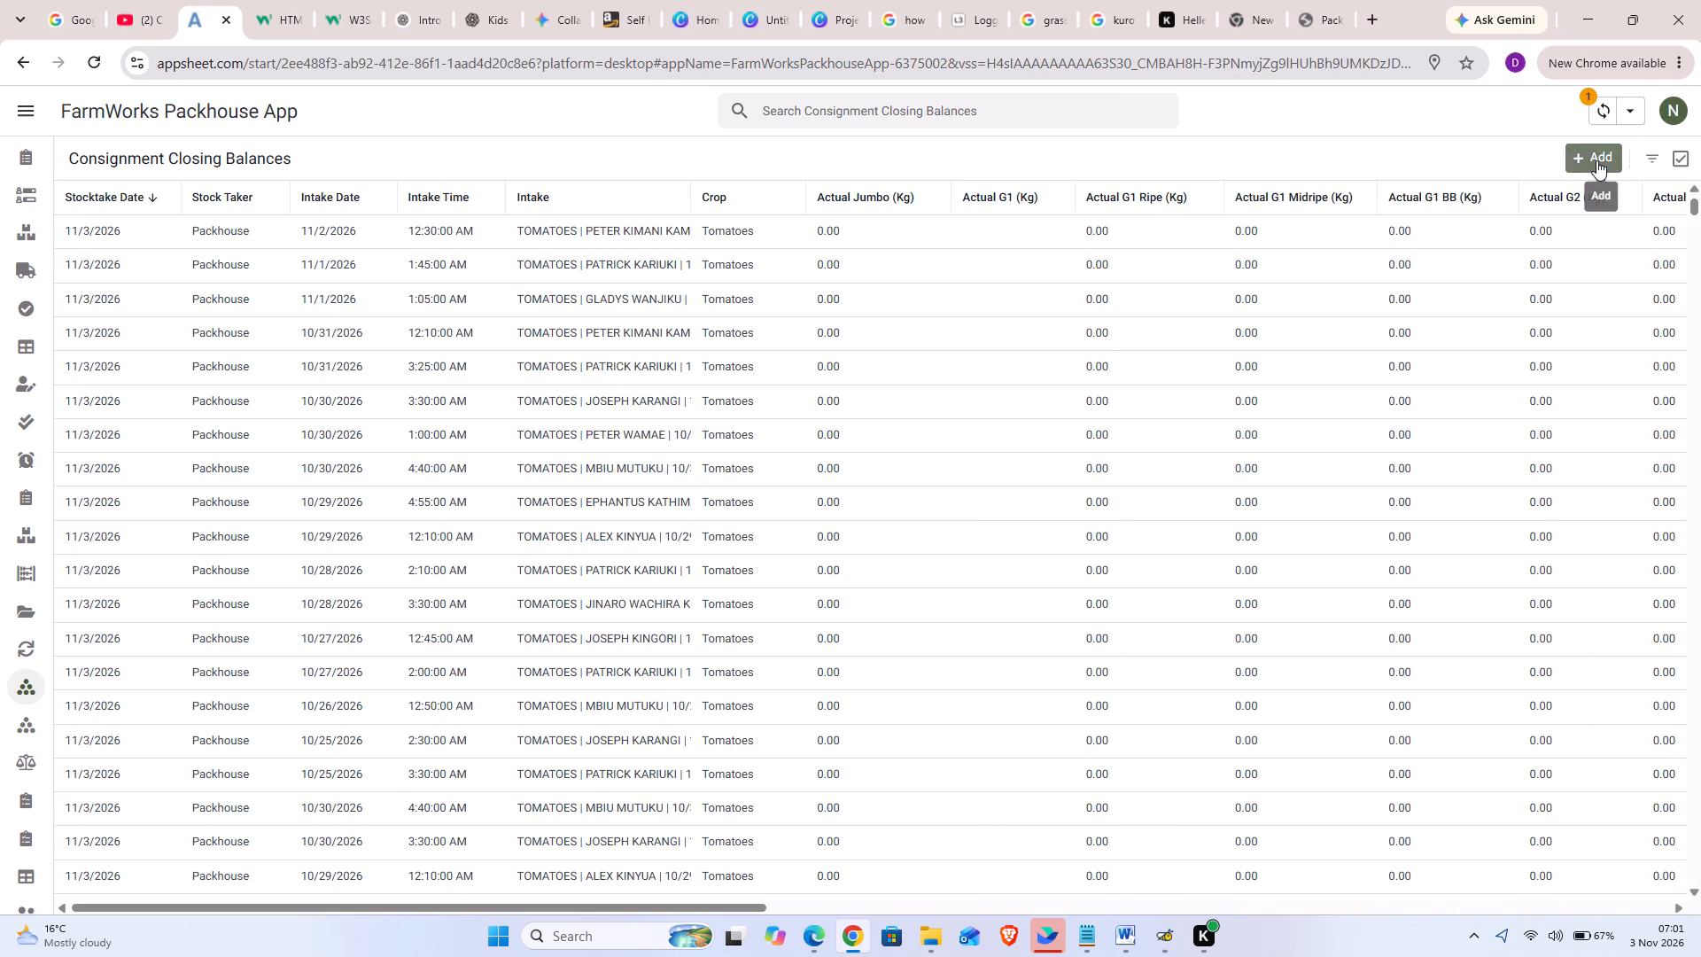
{"action": "left_click", "coordinate": [1560, 299]}
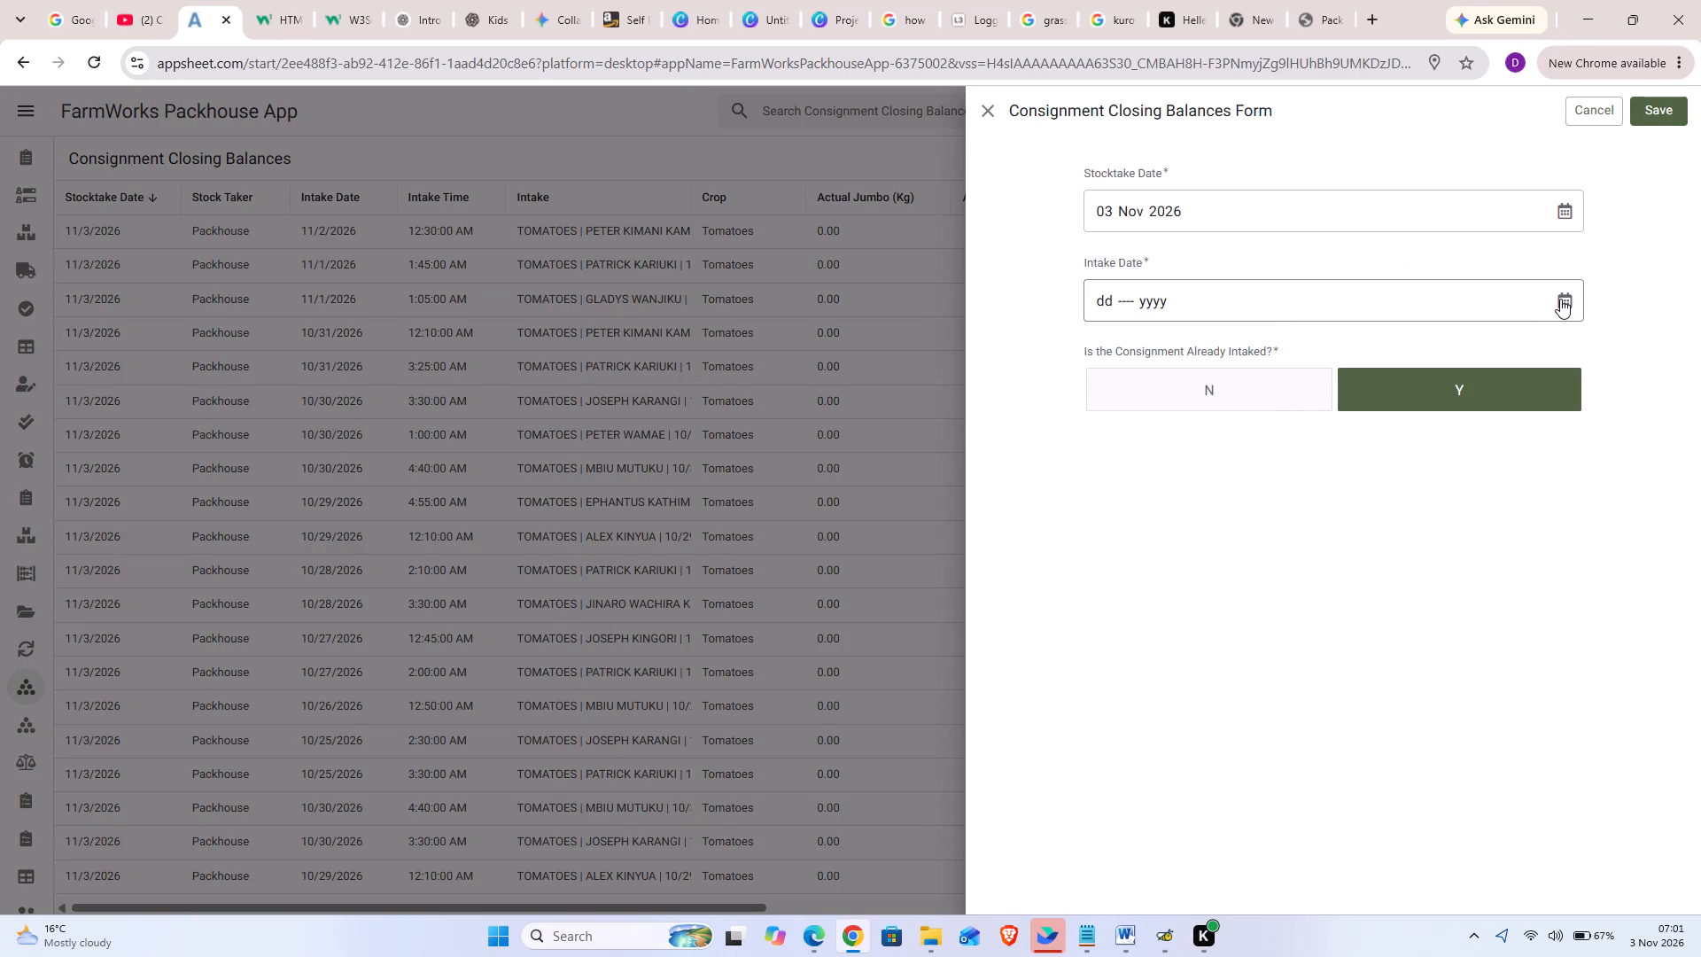
{"action": "left_click", "coordinate": [1123, 393]}
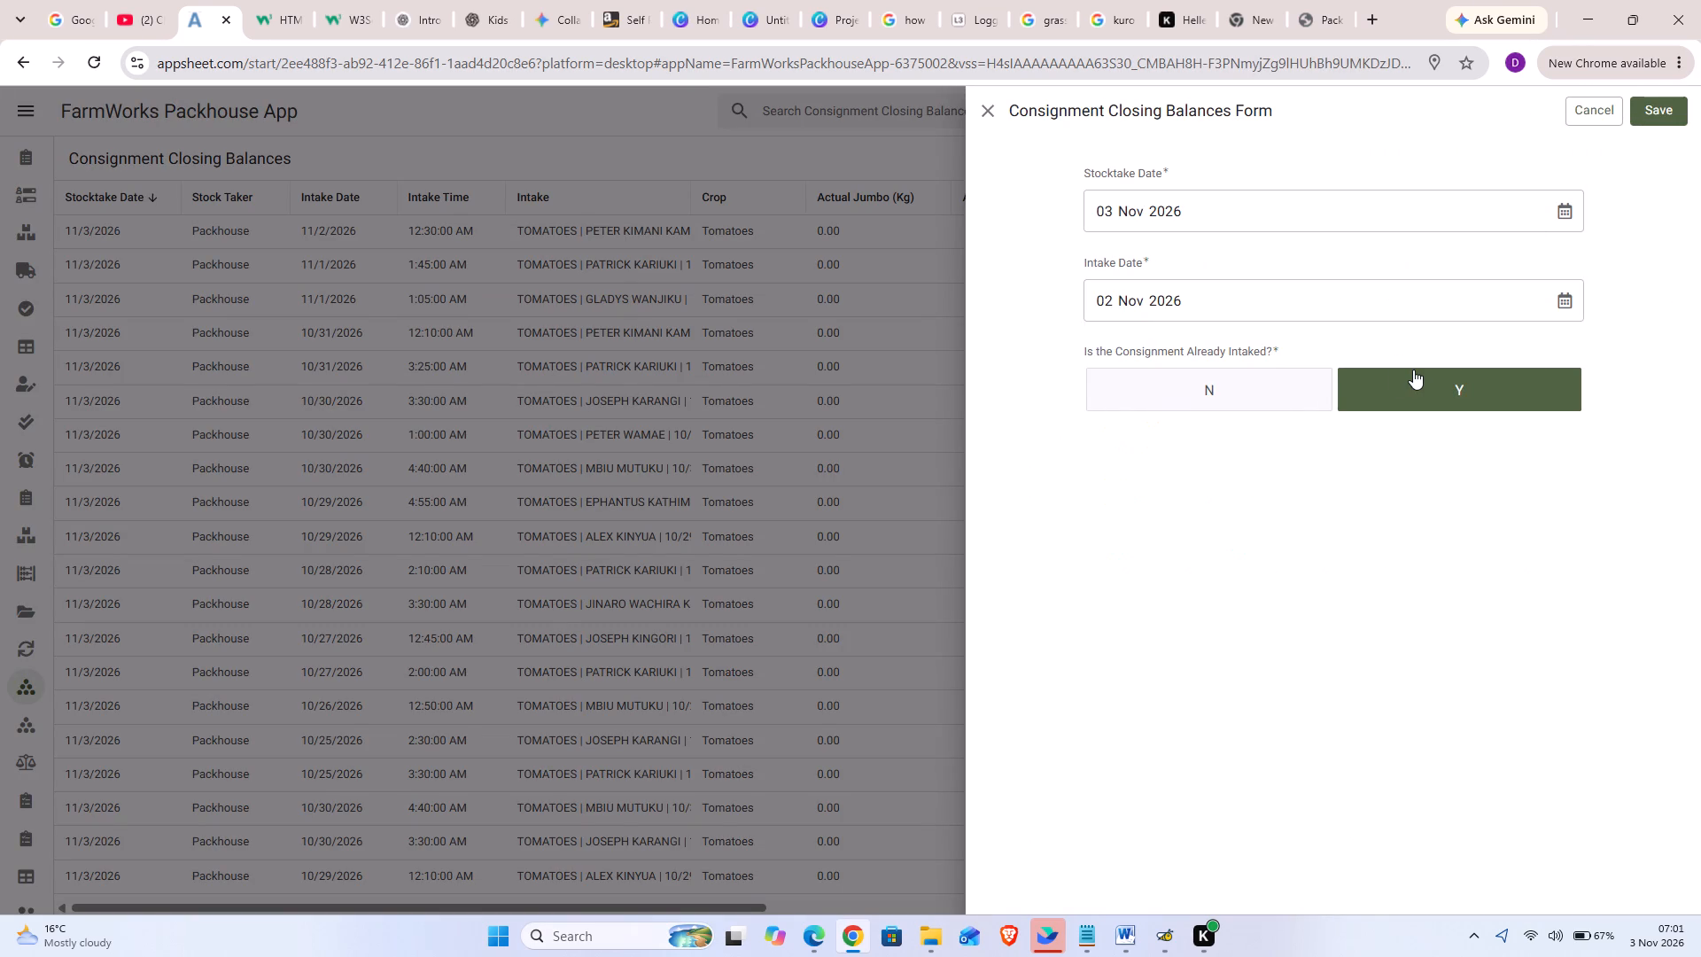
{"action": "left_click", "coordinate": [1419, 370]}
{"action": "left_click", "coordinate": [1419, 370]}
{"action": "left_click", "coordinate": [1423, 380]}
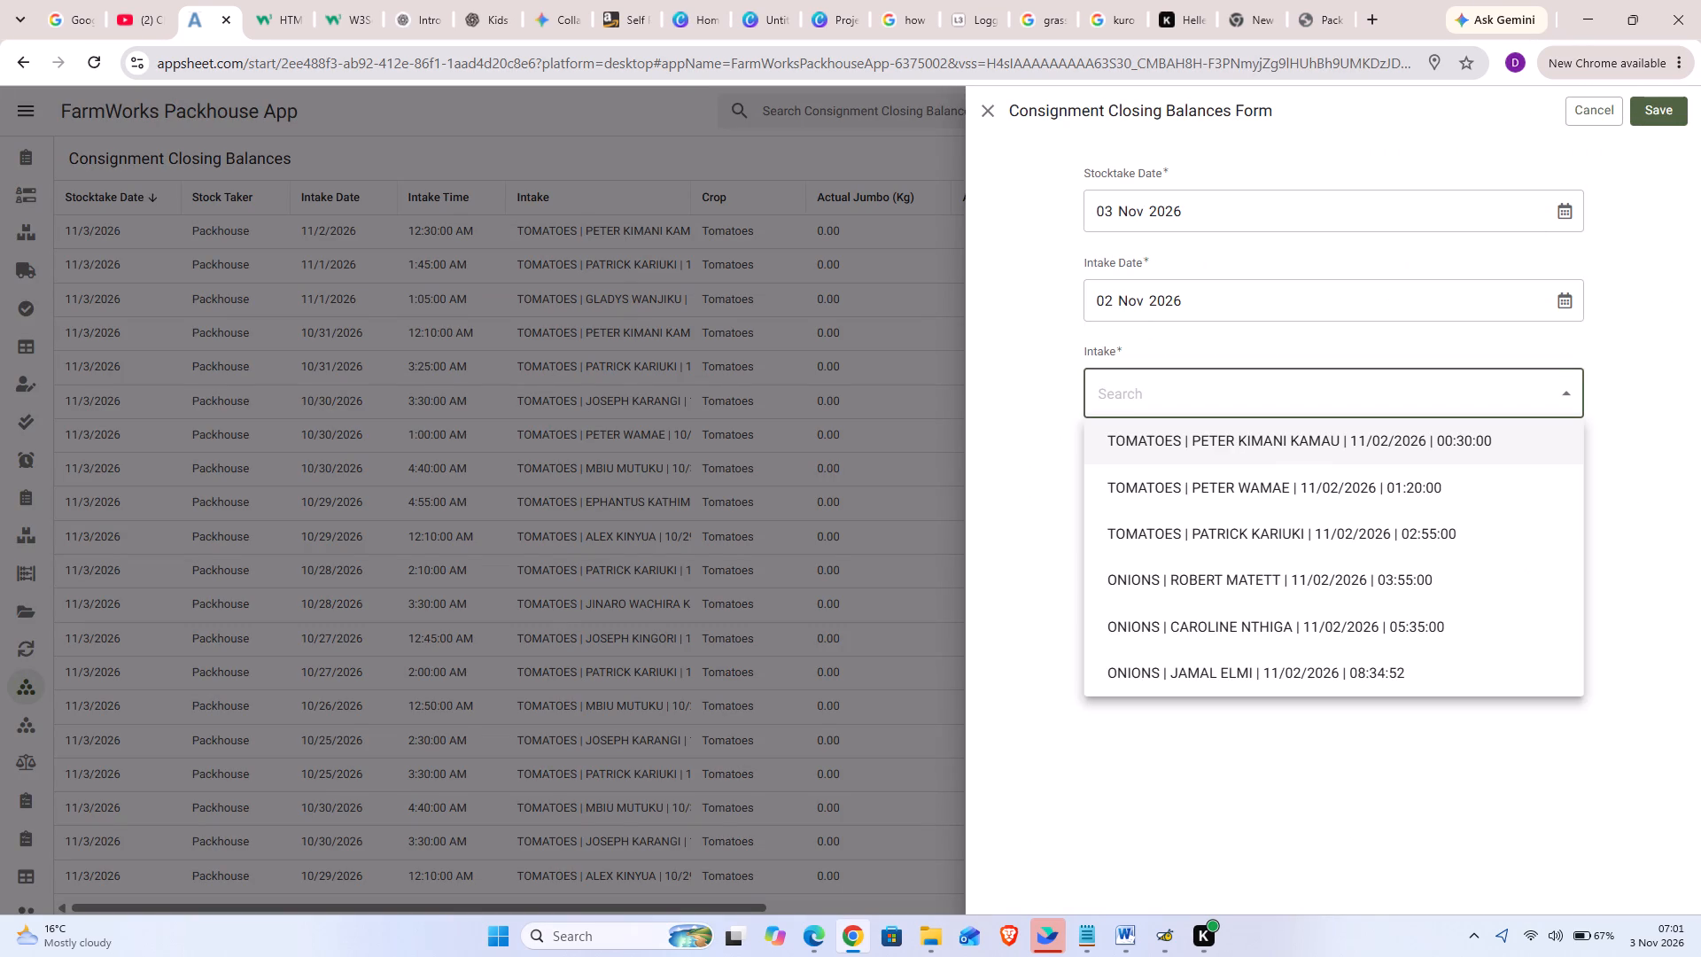
{"action": "left_click", "coordinate": [1279, 491]}
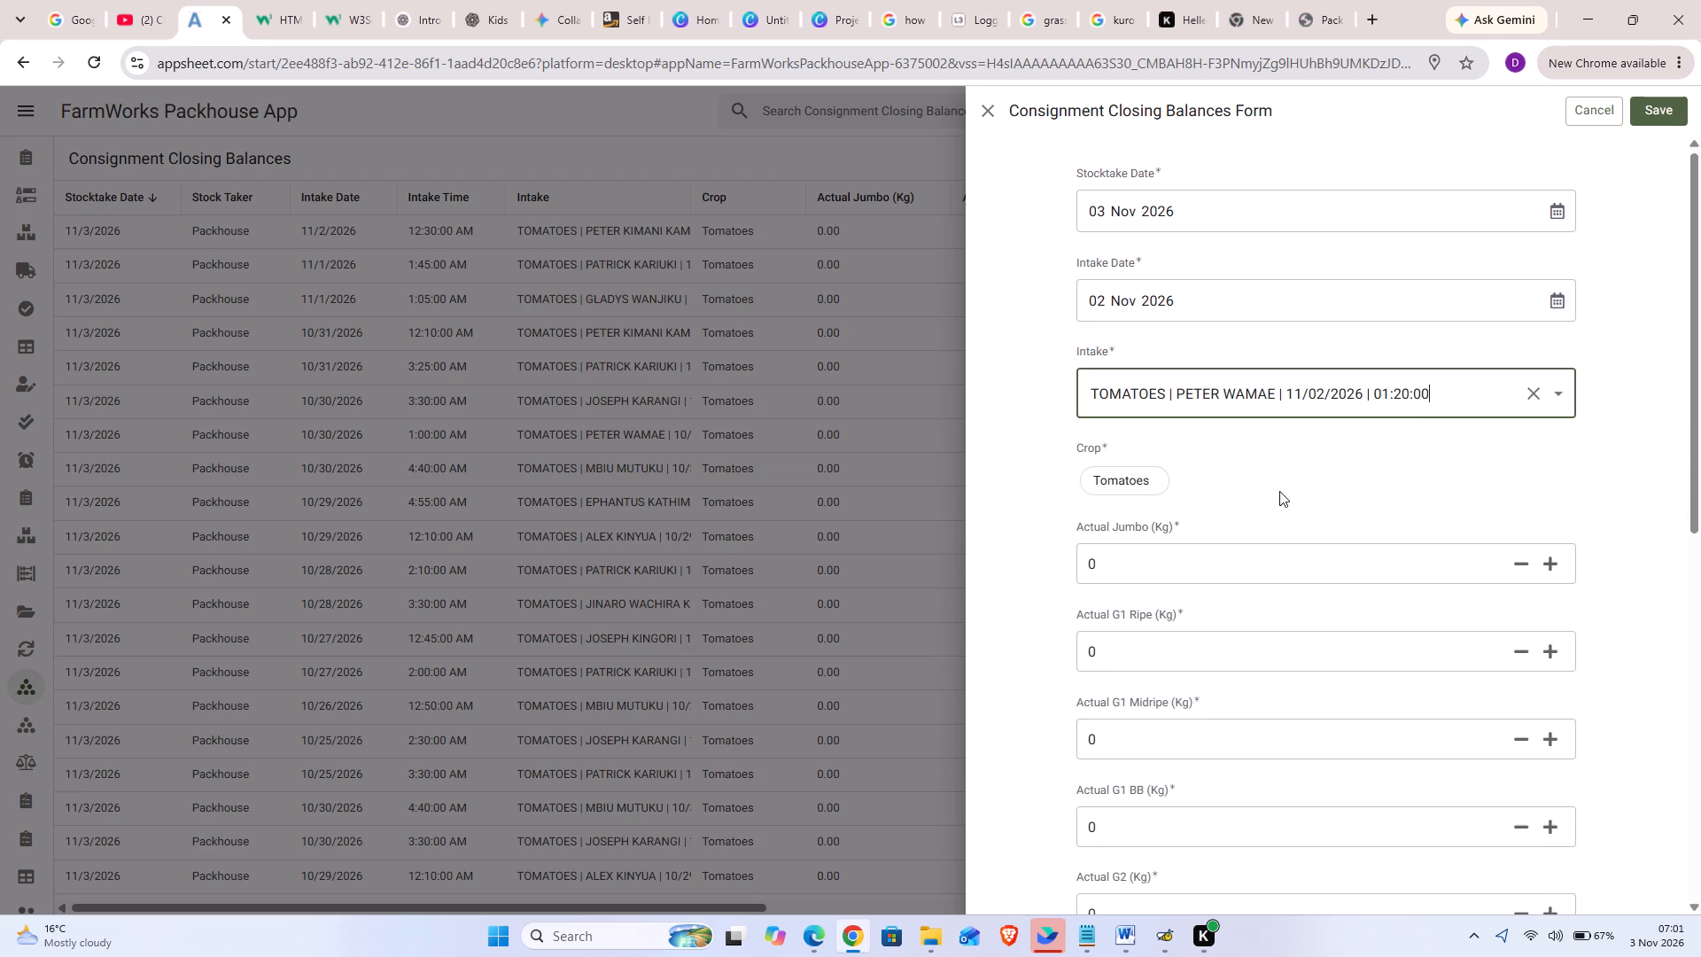
{"action": "scroll", "coordinate": [1284, 690], "scroll_direction": "down", "scroll_amount": 11}
{"action": "left_click", "coordinate": [1163, 780]}
{"action": "key", "text": "BackSpace"}
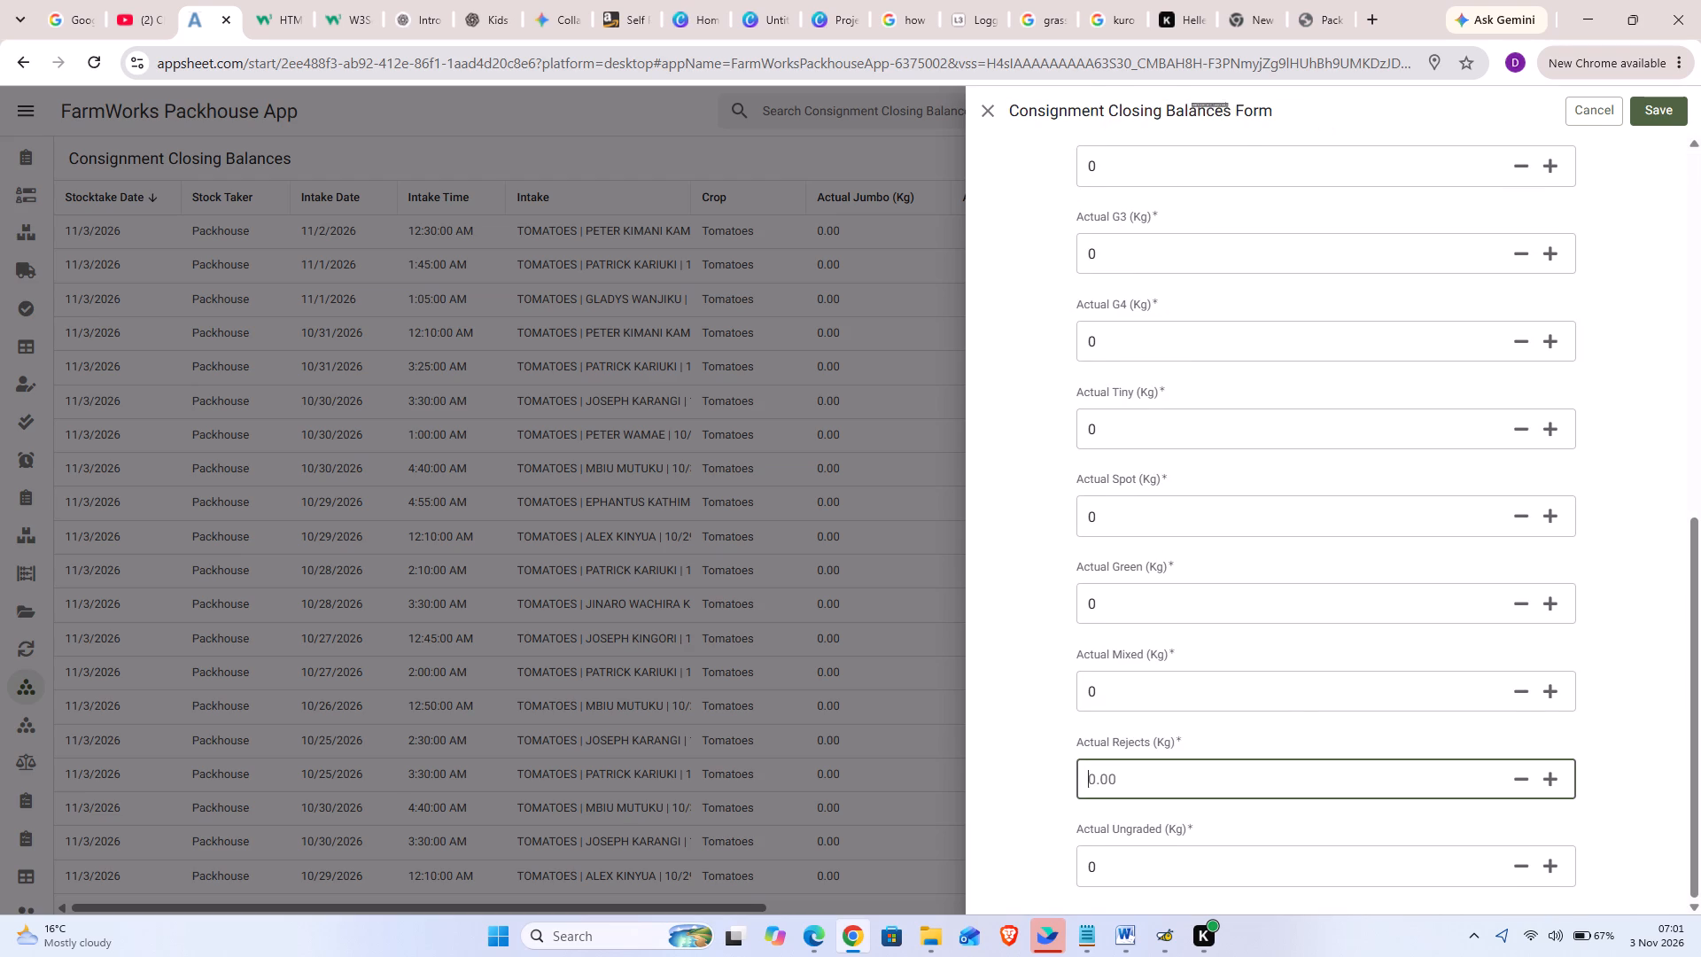
{"action": "type", "text": "49"}
{"action": "left_click", "coordinate": [1665, 106]}
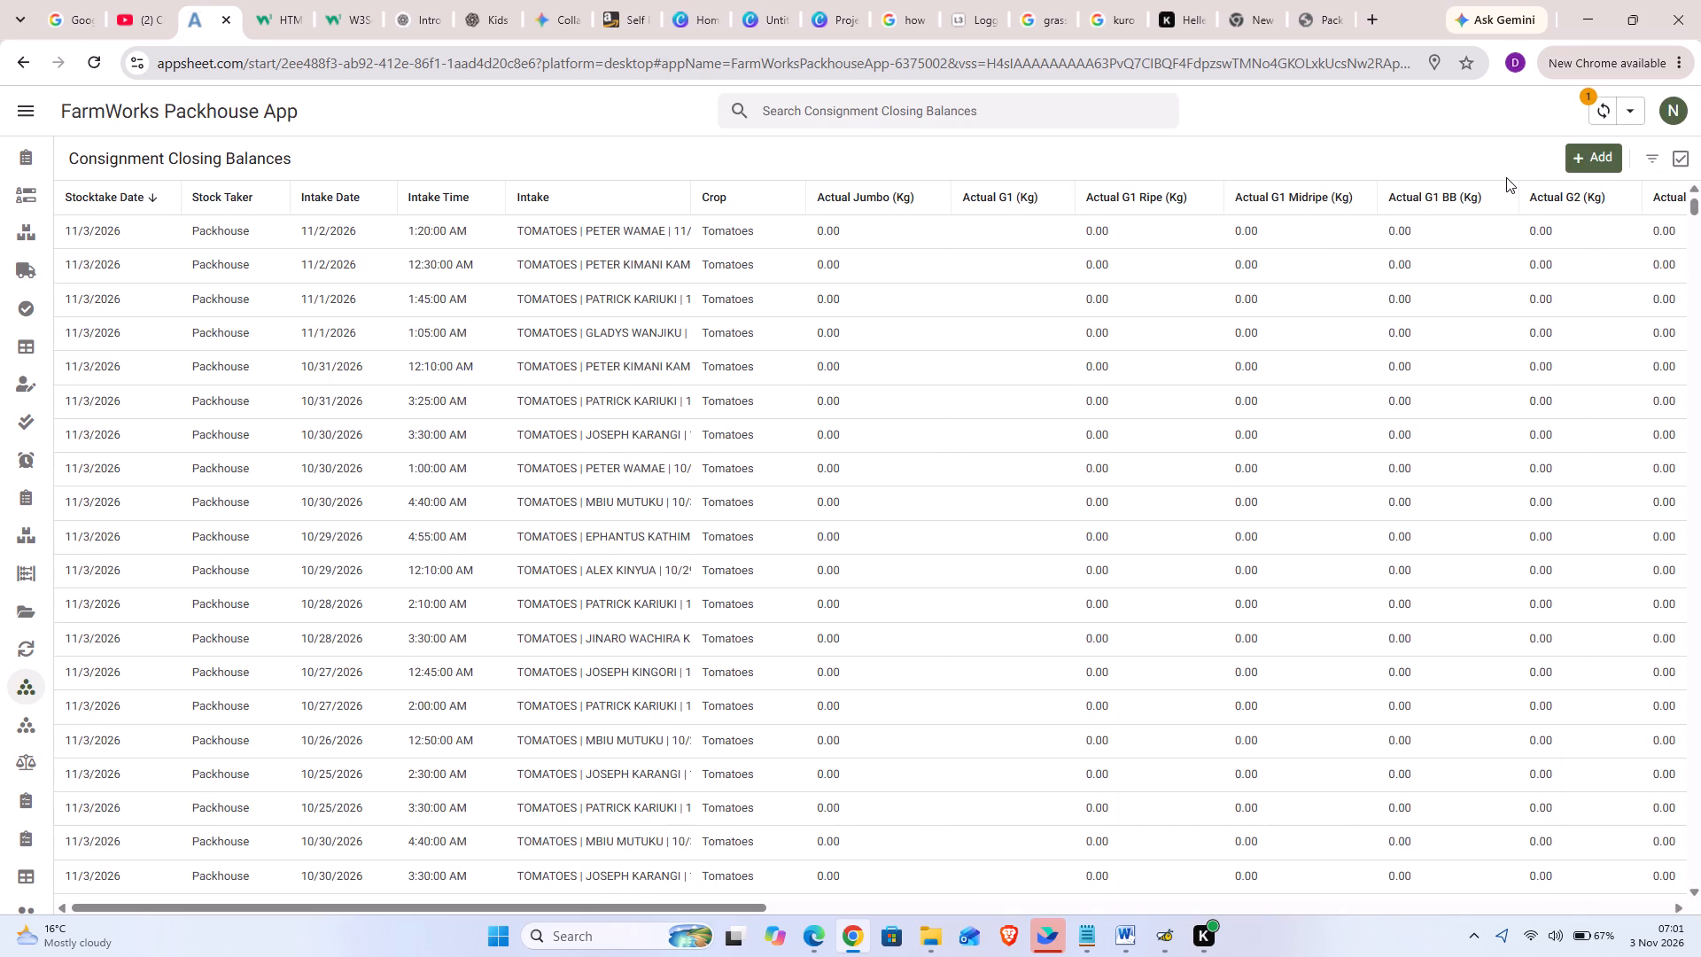
Add and save a closing balance for the 12 Oct 2026, 03:15 onions intake with Actual Rejects 12 kg.
{"action": "left_click", "coordinate": [1600, 151]}
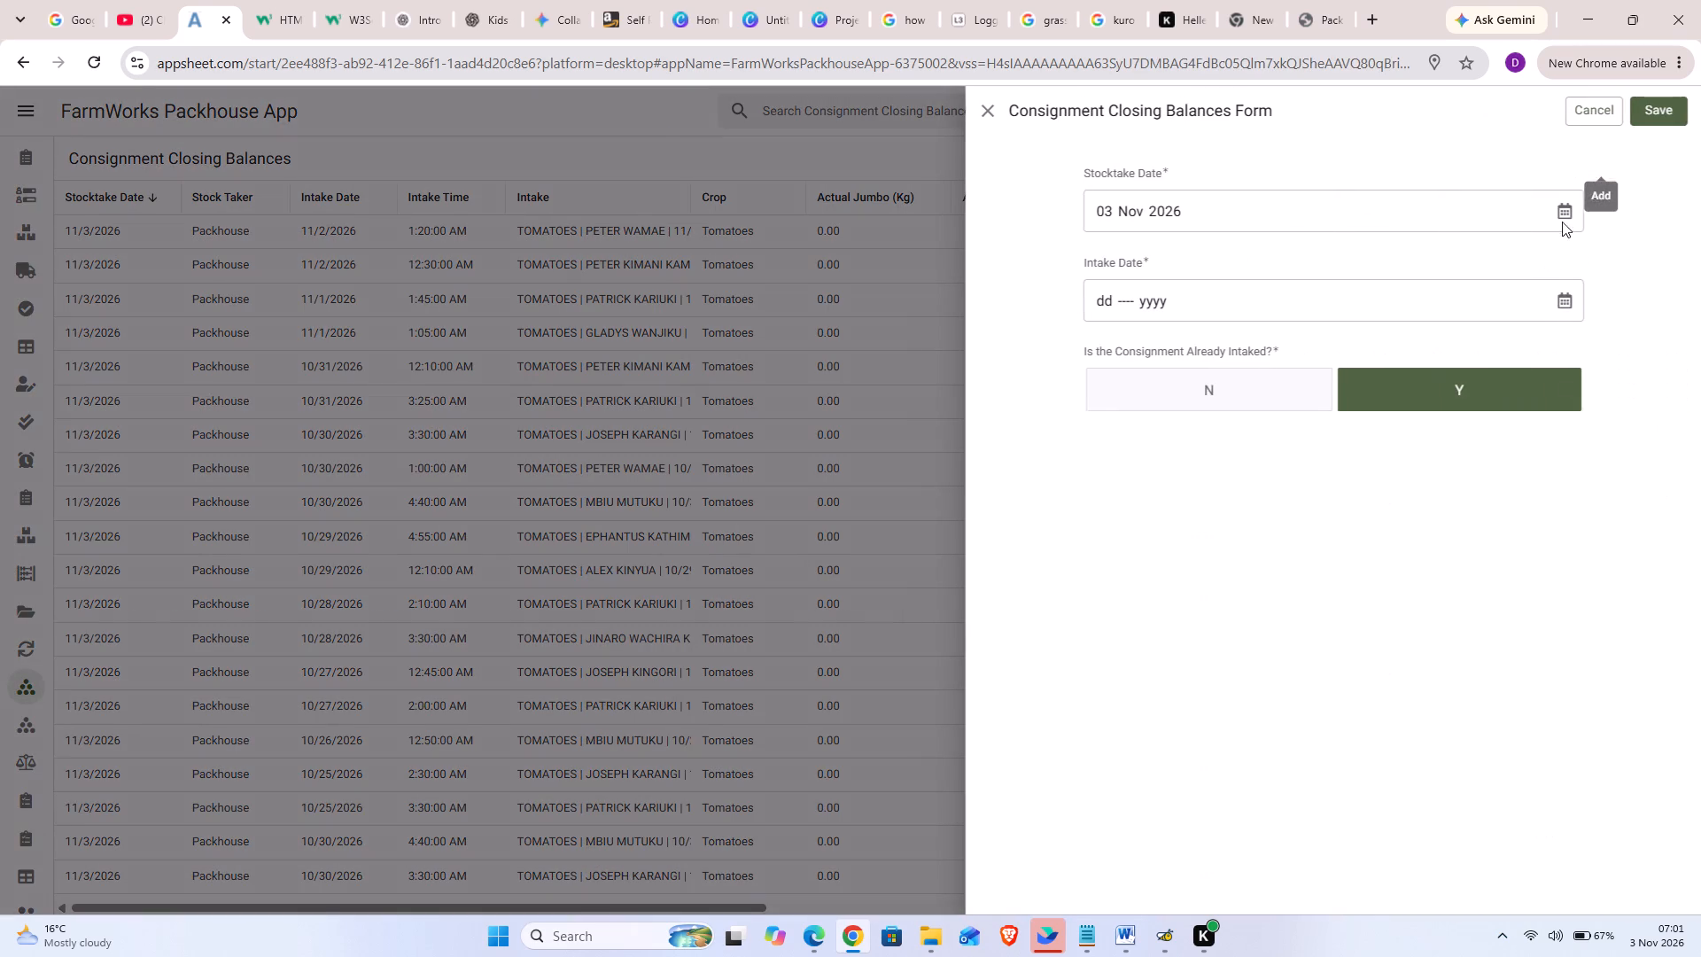
{"action": "left_click", "coordinate": [1564, 302]}
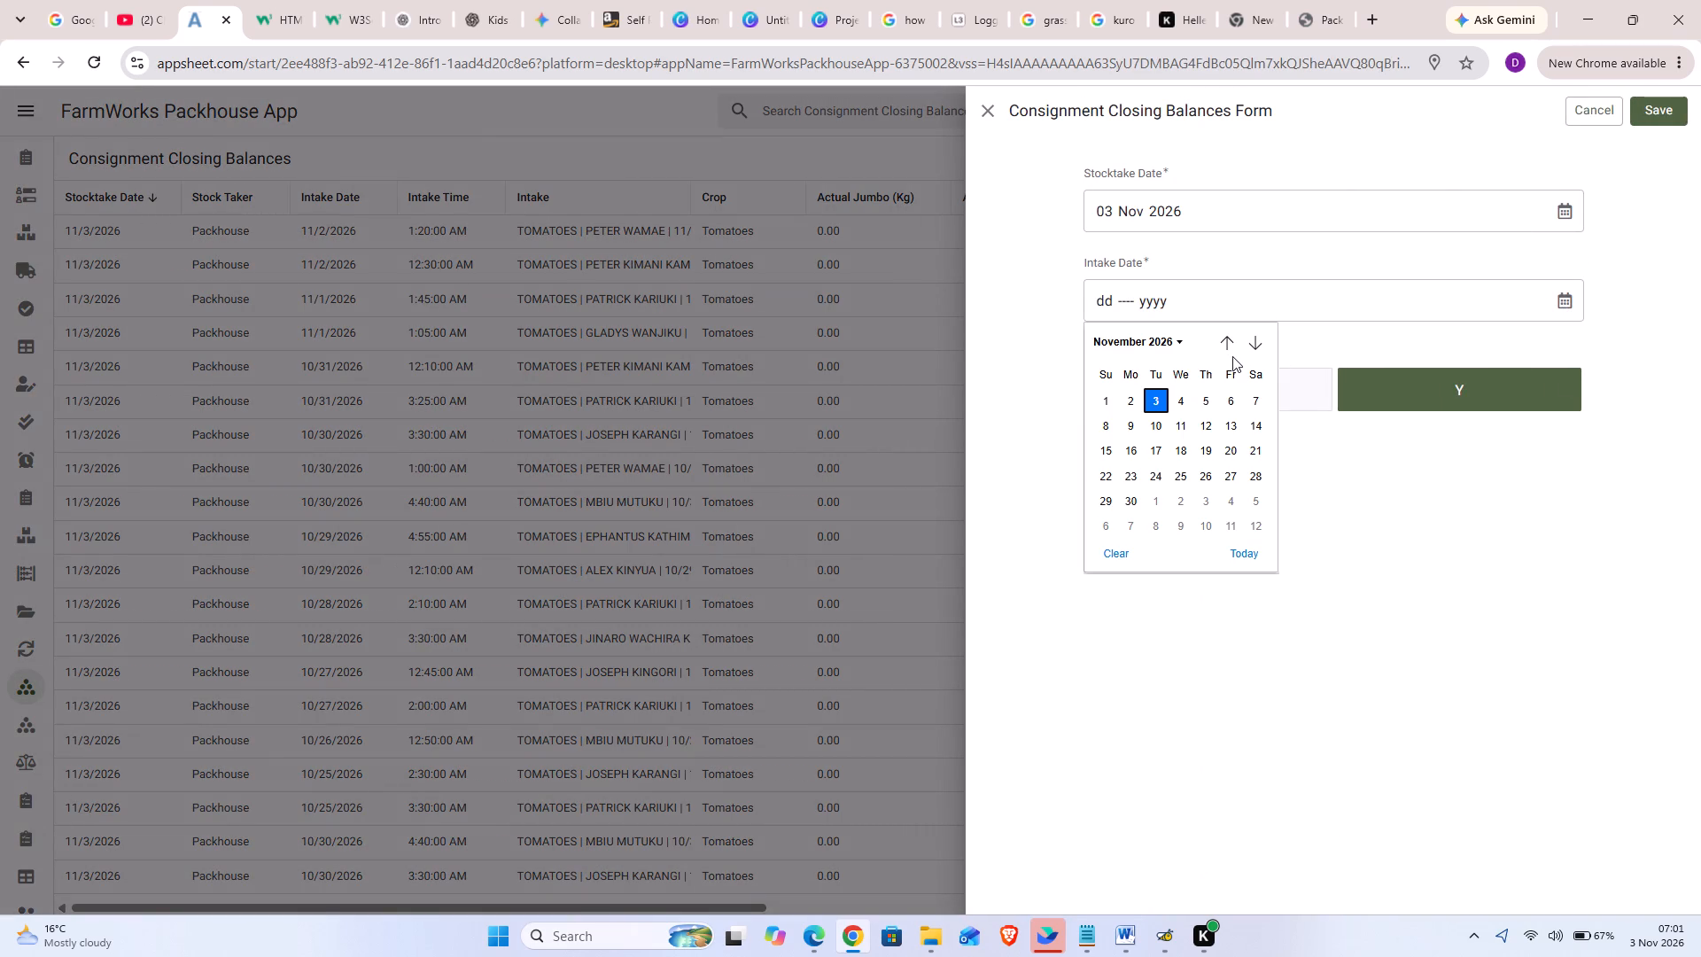
{"action": "left_click", "coordinate": [1221, 346]}
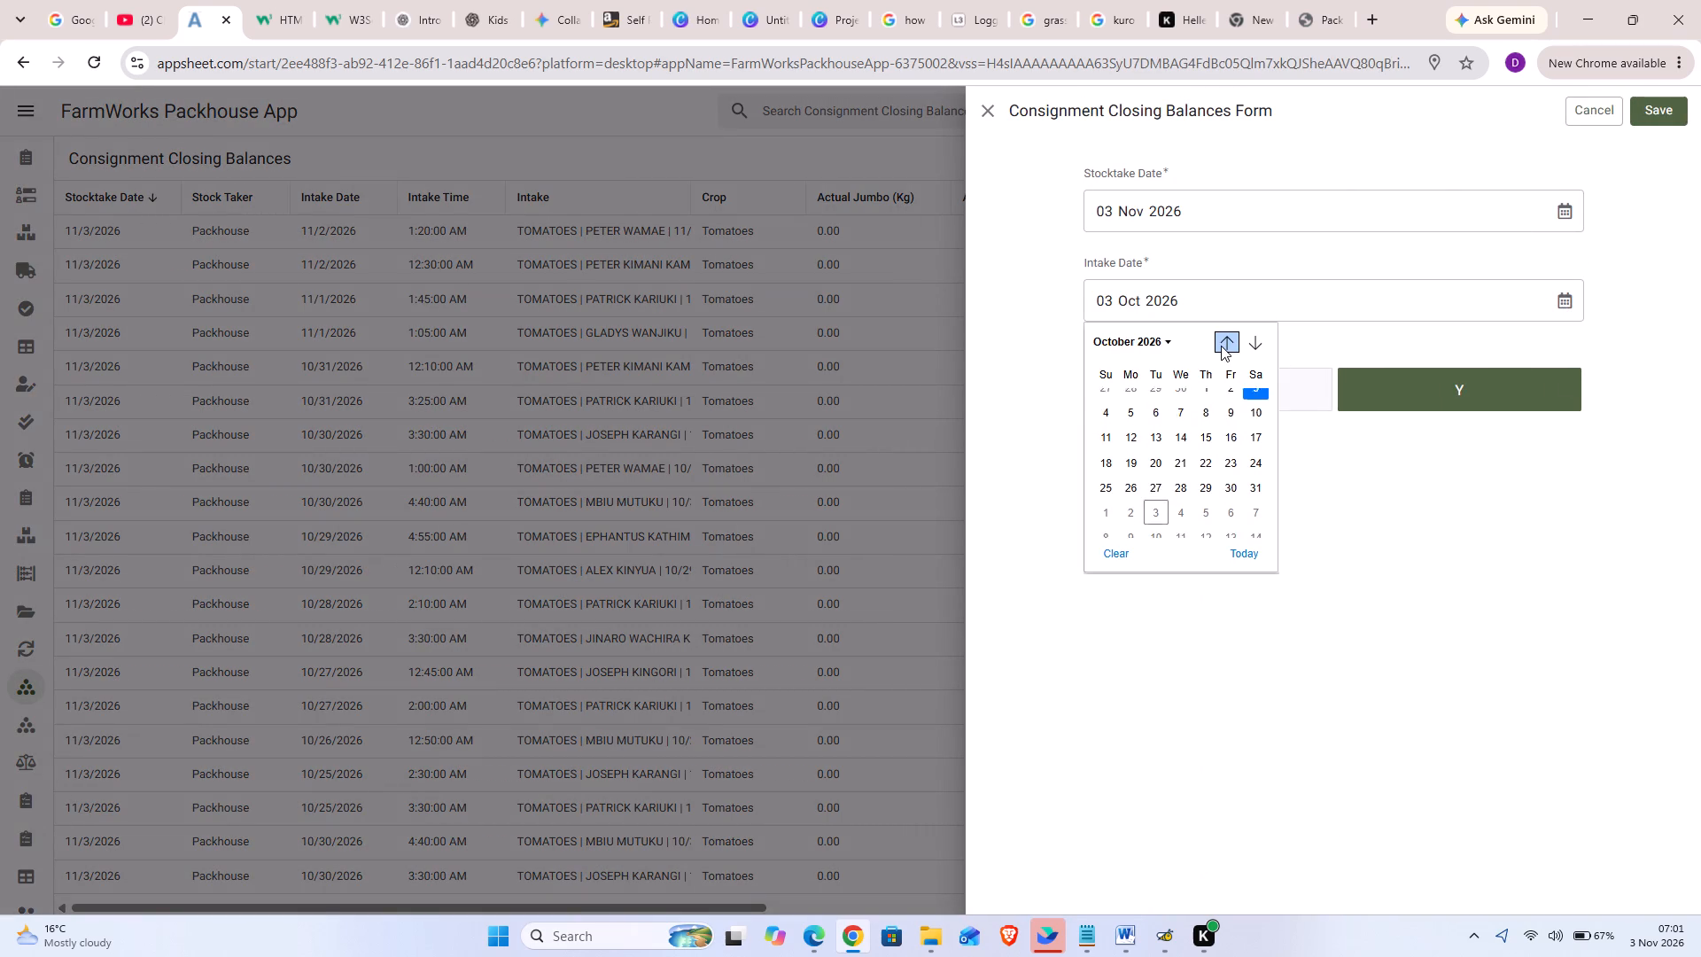
{"action": "left_click", "coordinate": [1129, 455]}
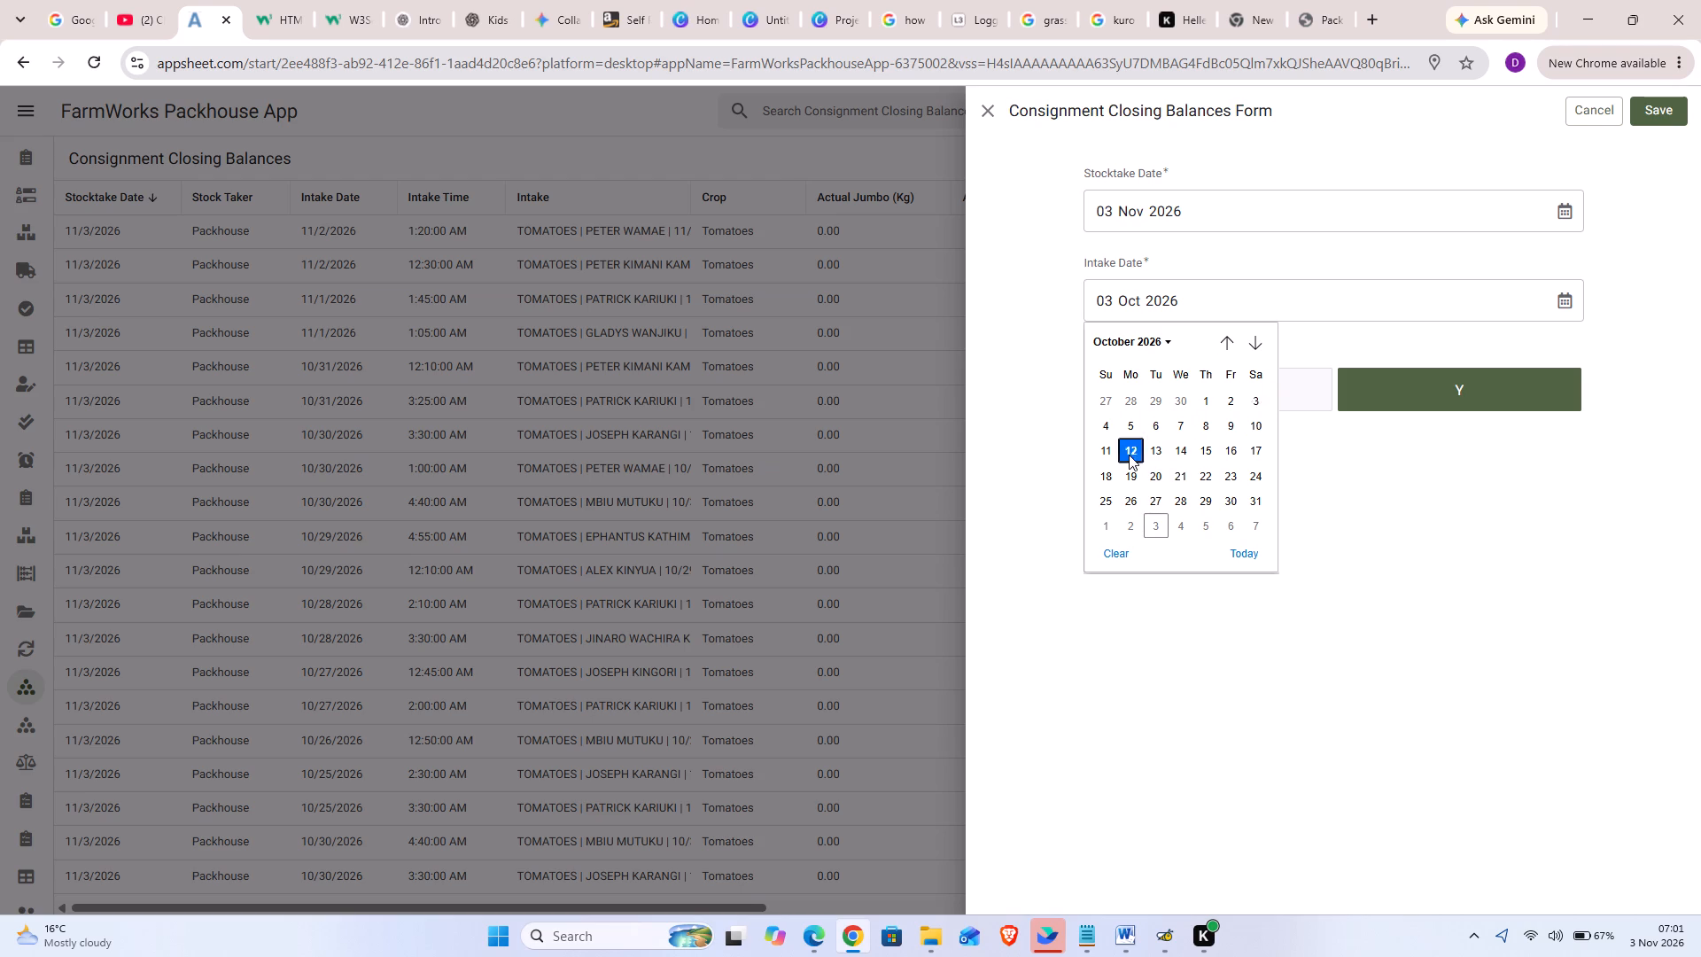
{"action": "left_click", "coordinate": [1461, 385]}
{"action": "left_click", "coordinate": [1461, 385]}
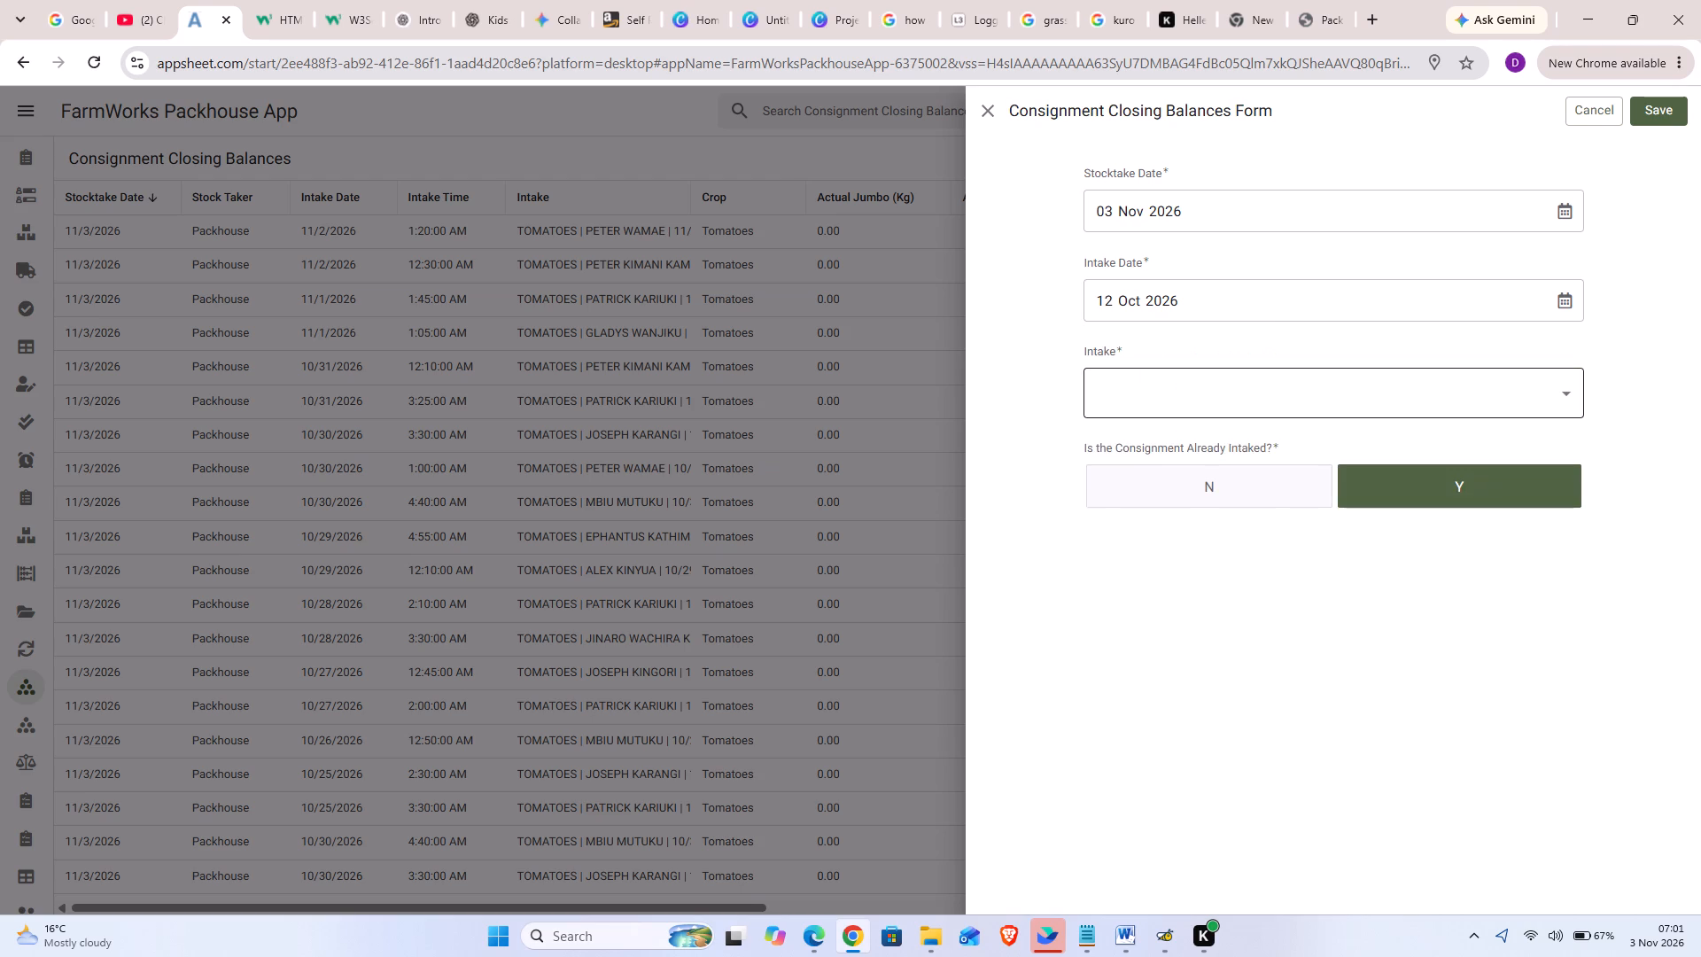
{"action": "left_click", "coordinate": [1268, 532]}
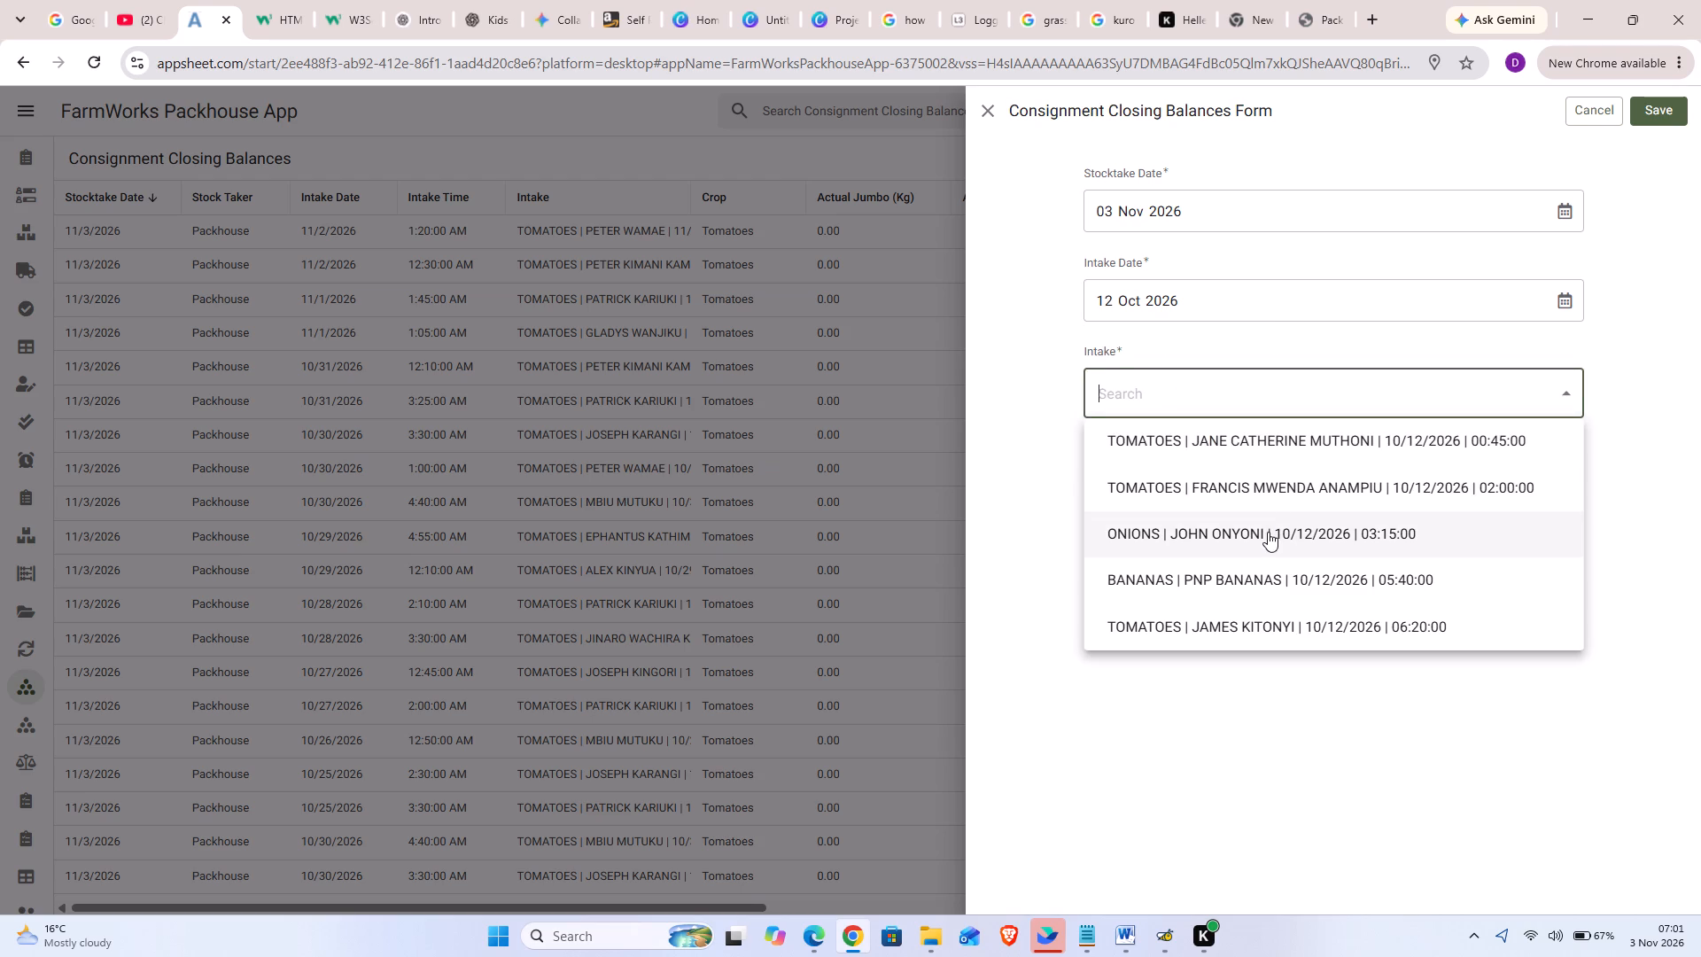
{"action": "scroll", "coordinate": [1268, 532], "scroll_direction": "down", "scroll_amount": 8}
{"action": "left_click", "coordinate": [1114, 776]}
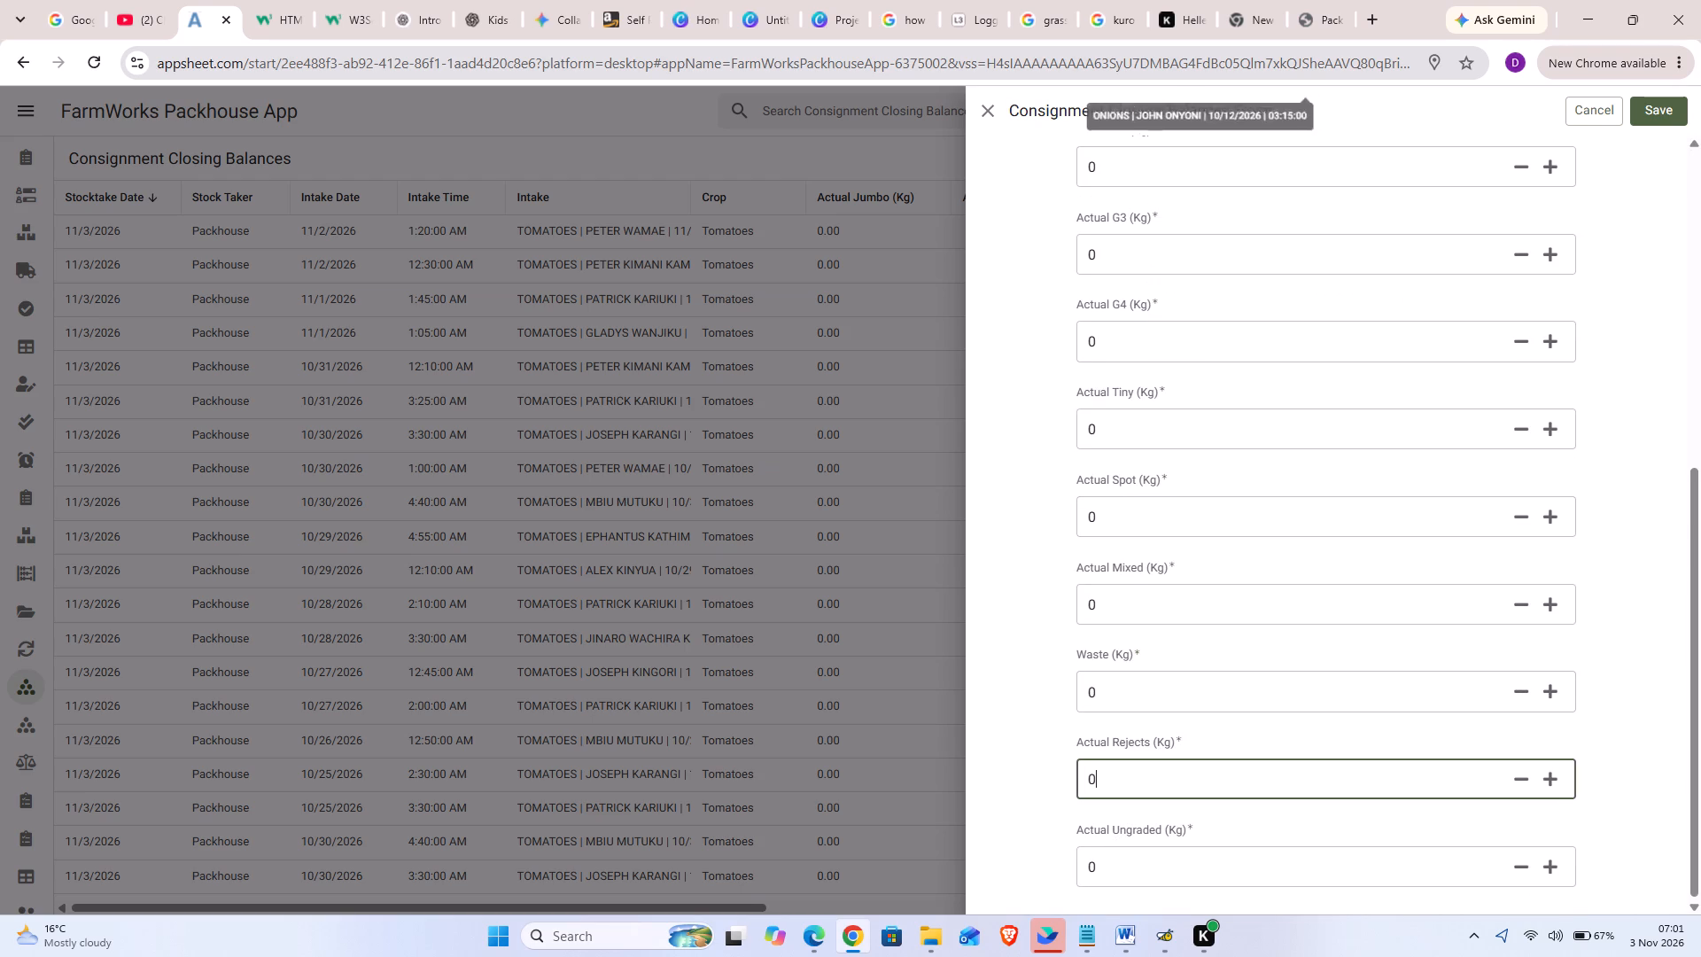
{"action": "key", "text": "BackSpace"}
{"action": "type", "text": "12"}
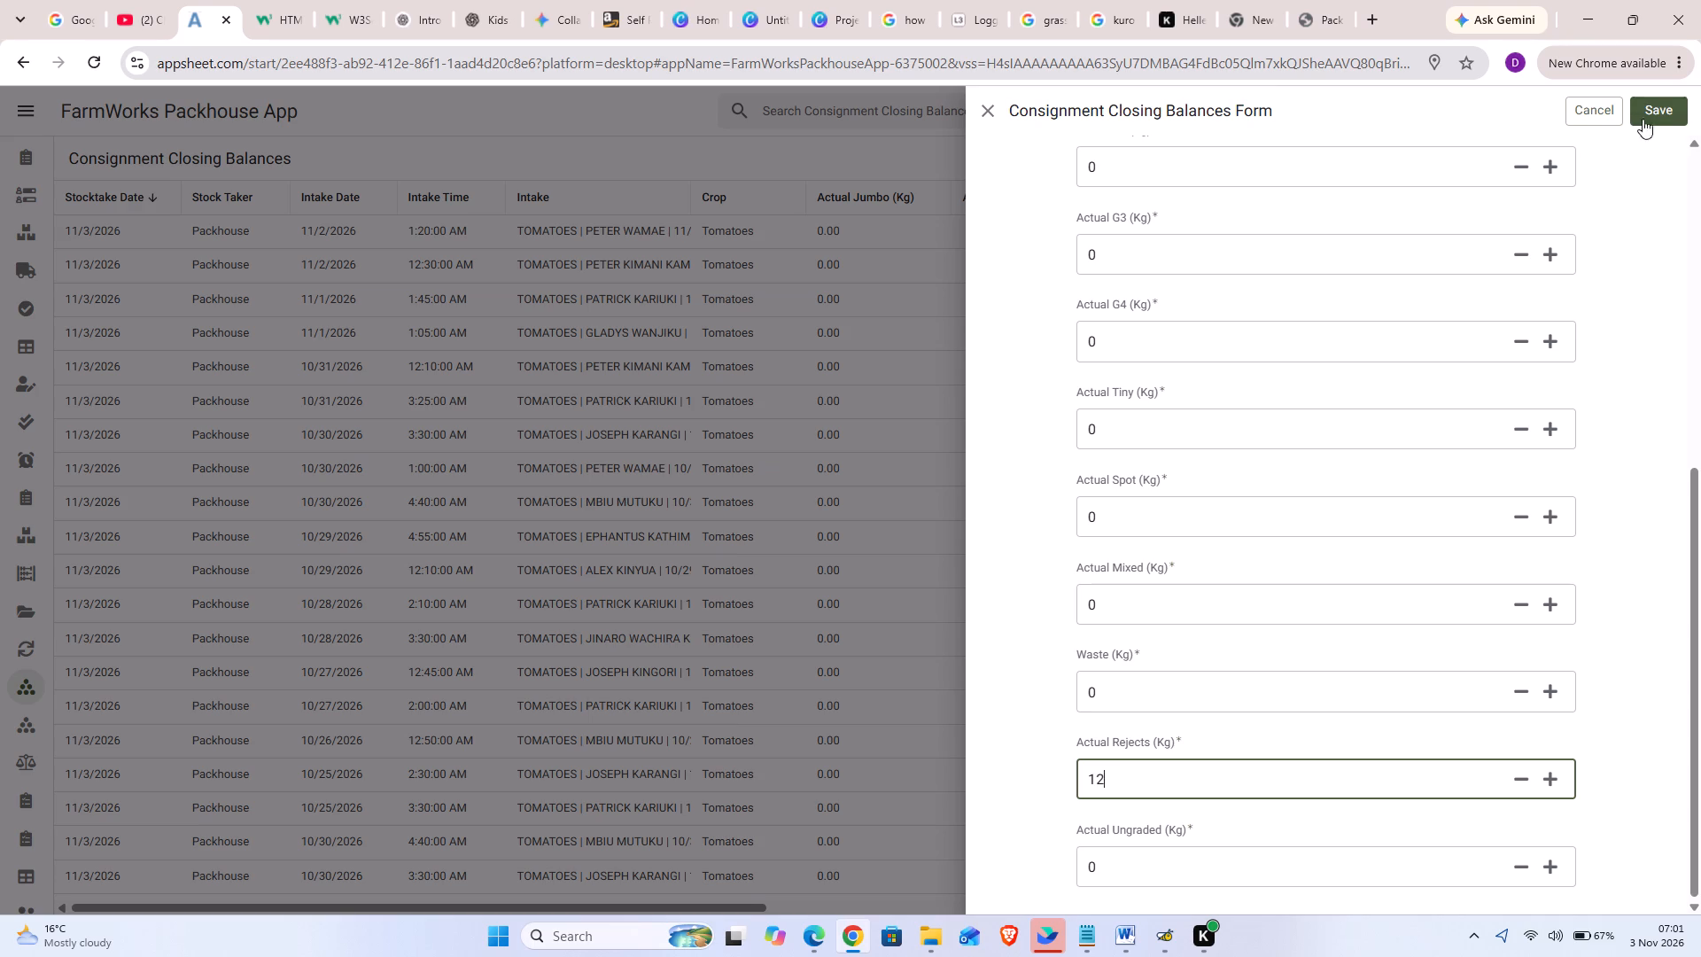
{"action": "left_click", "coordinate": [1663, 101]}
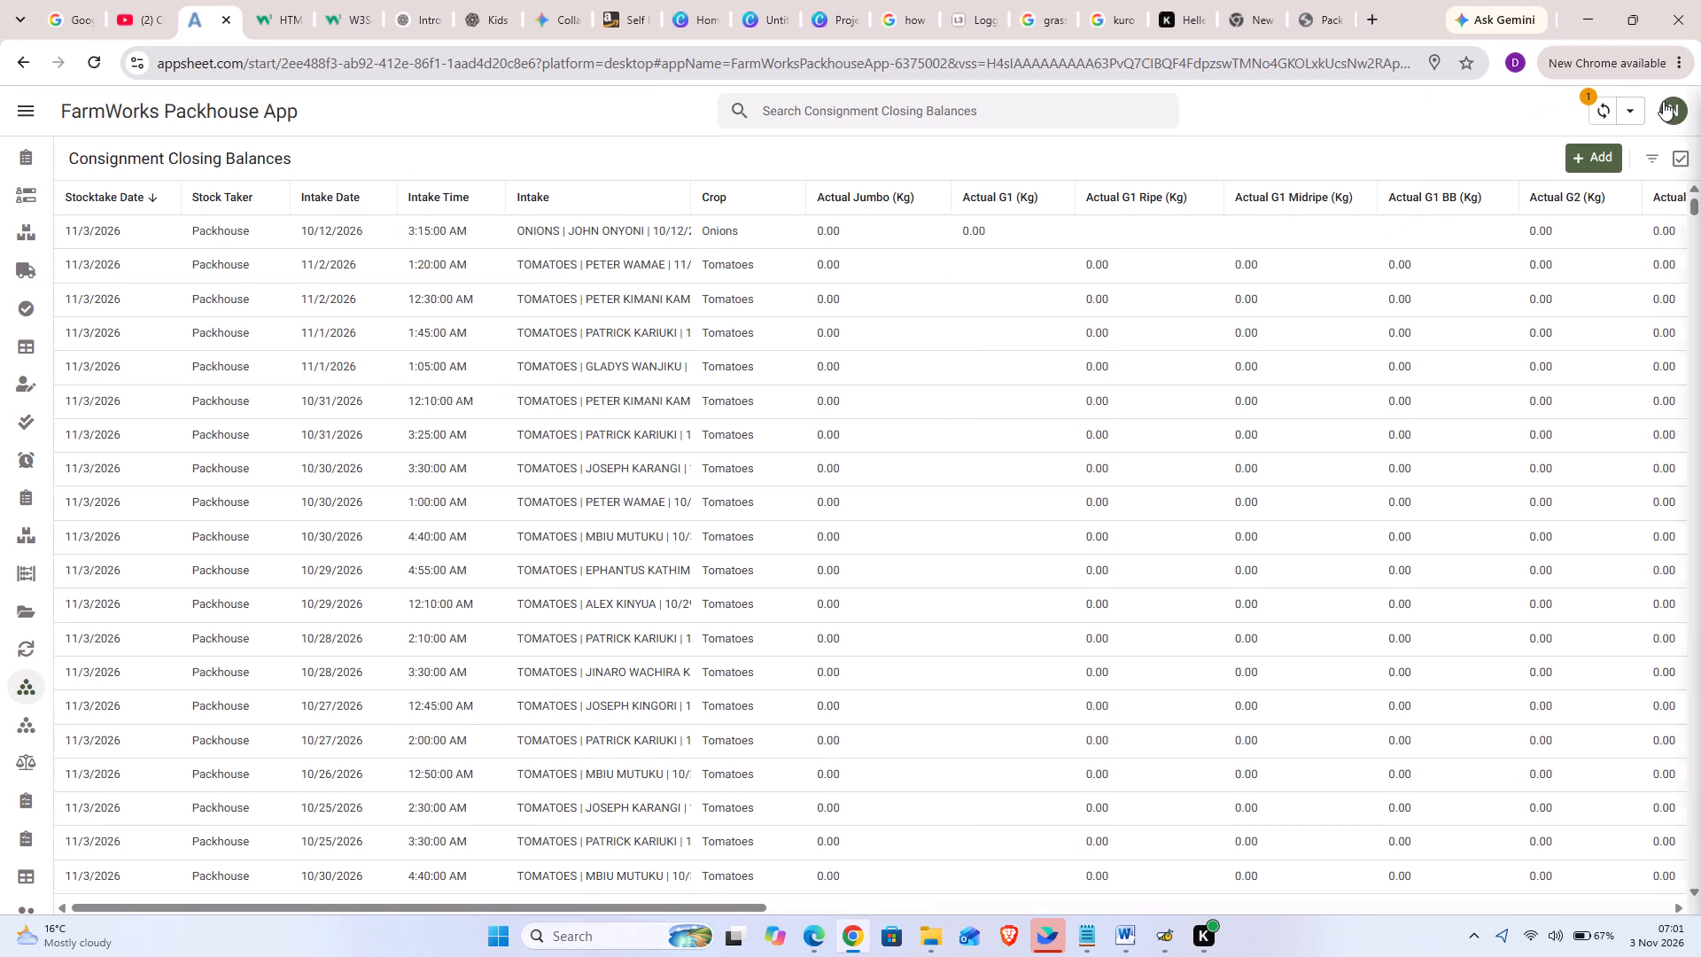
Add and save a closing balance for the 24 Oct 2026, 05:10 onions intake with Actual Rejects 21 kg.
{"action": "left_click", "coordinate": [1586, 161]}
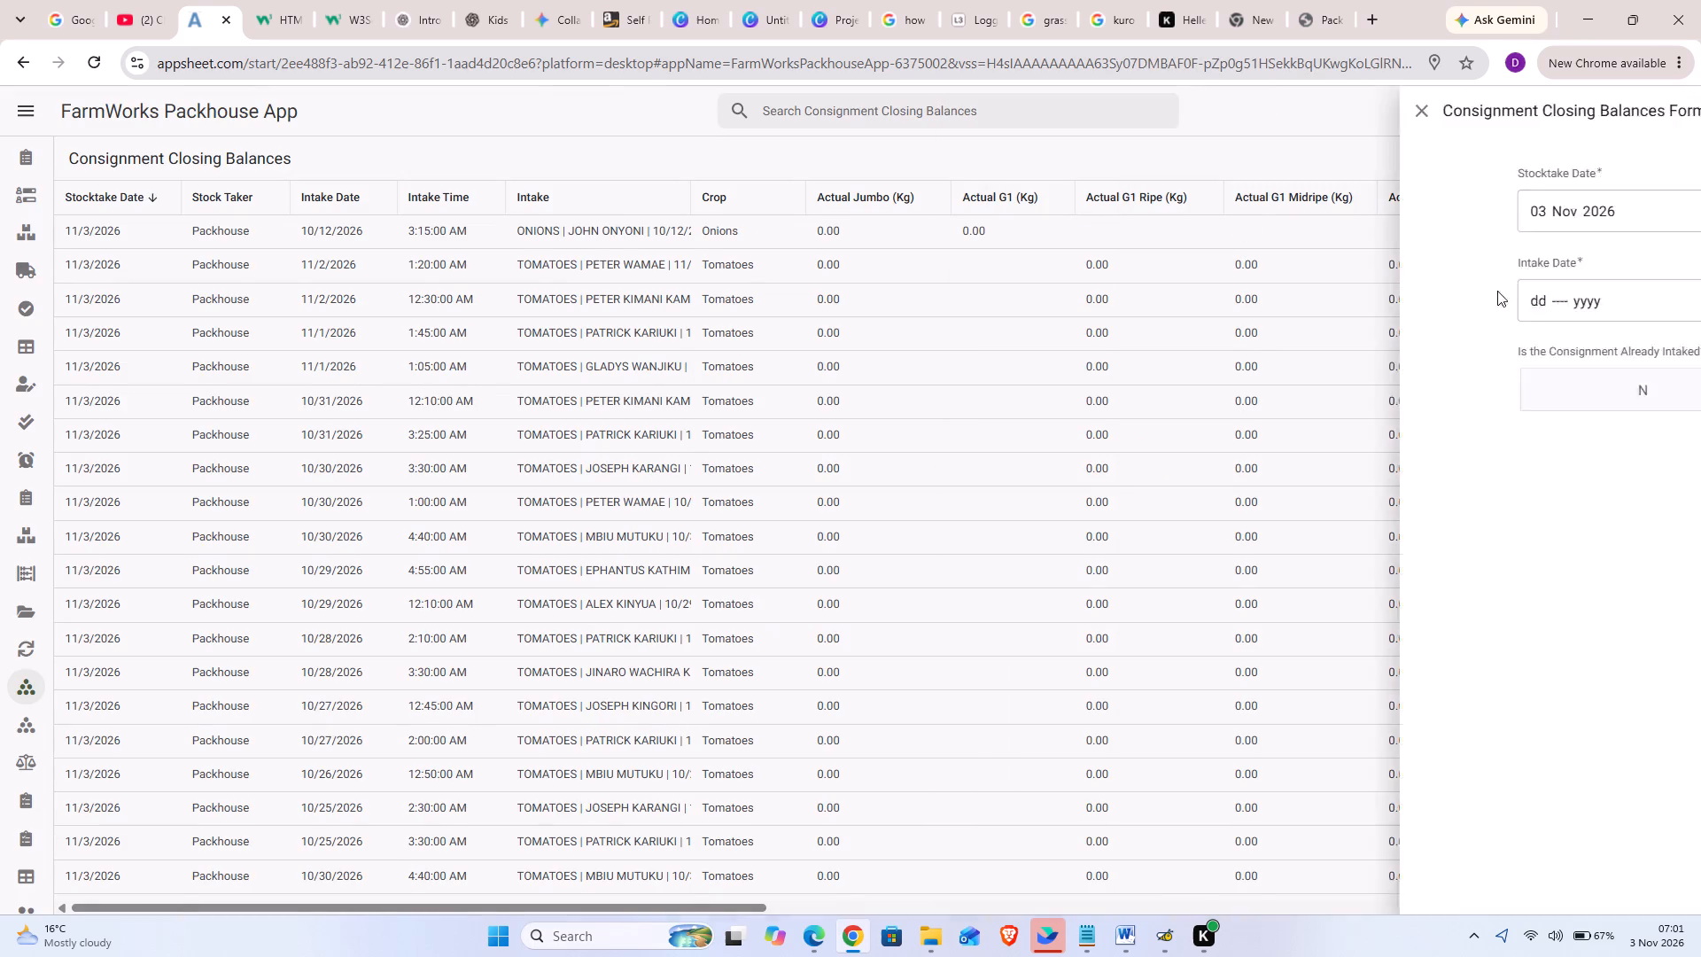
{"action": "left_click", "coordinate": [1567, 305]}
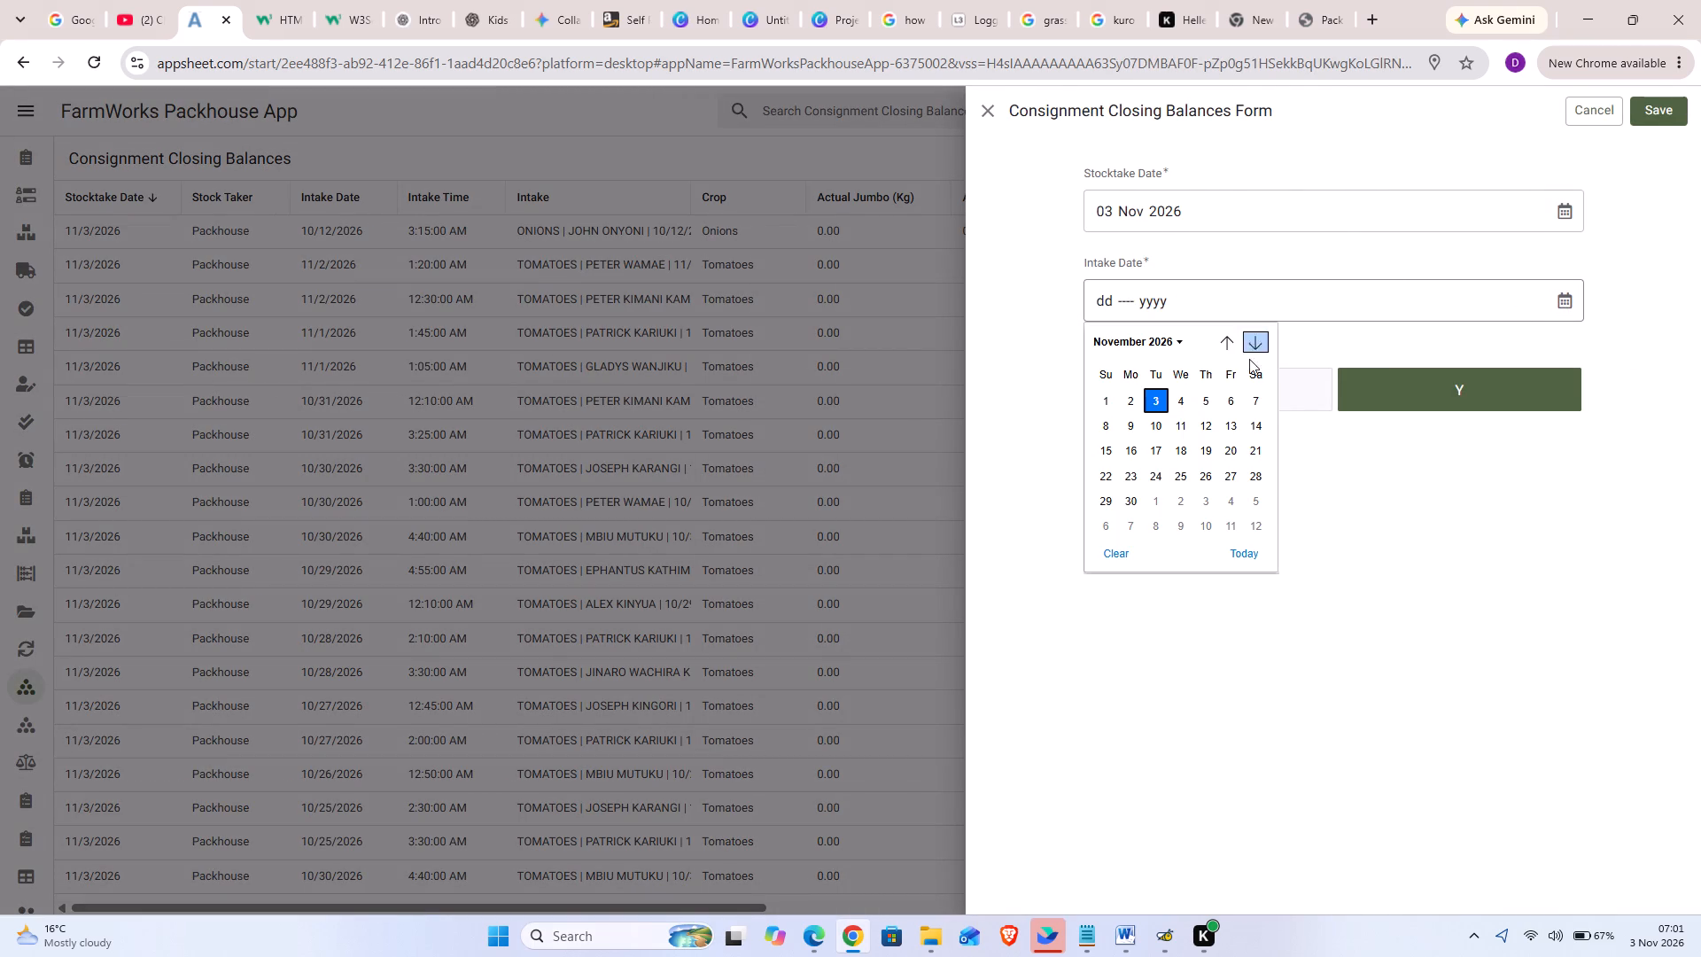
{"action": "left_click", "coordinate": [1225, 350]}
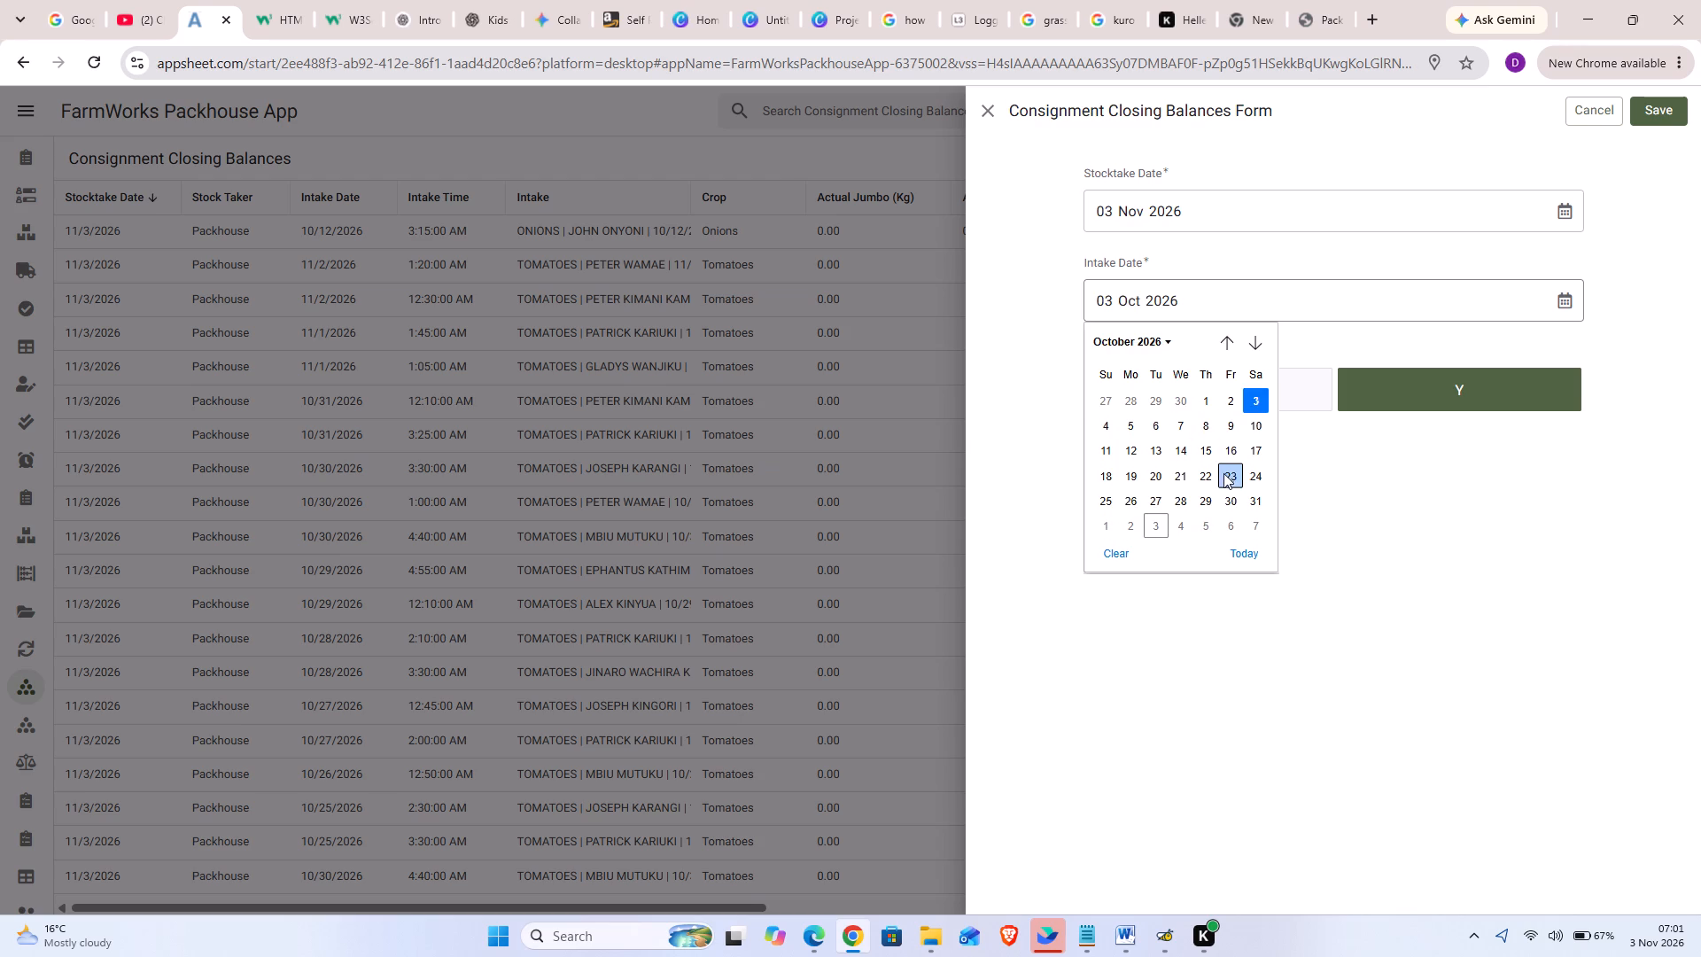
{"action": "left_click", "coordinate": [1251, 470]}
{"action": "left_click", "coordinate": [1503, 377]}
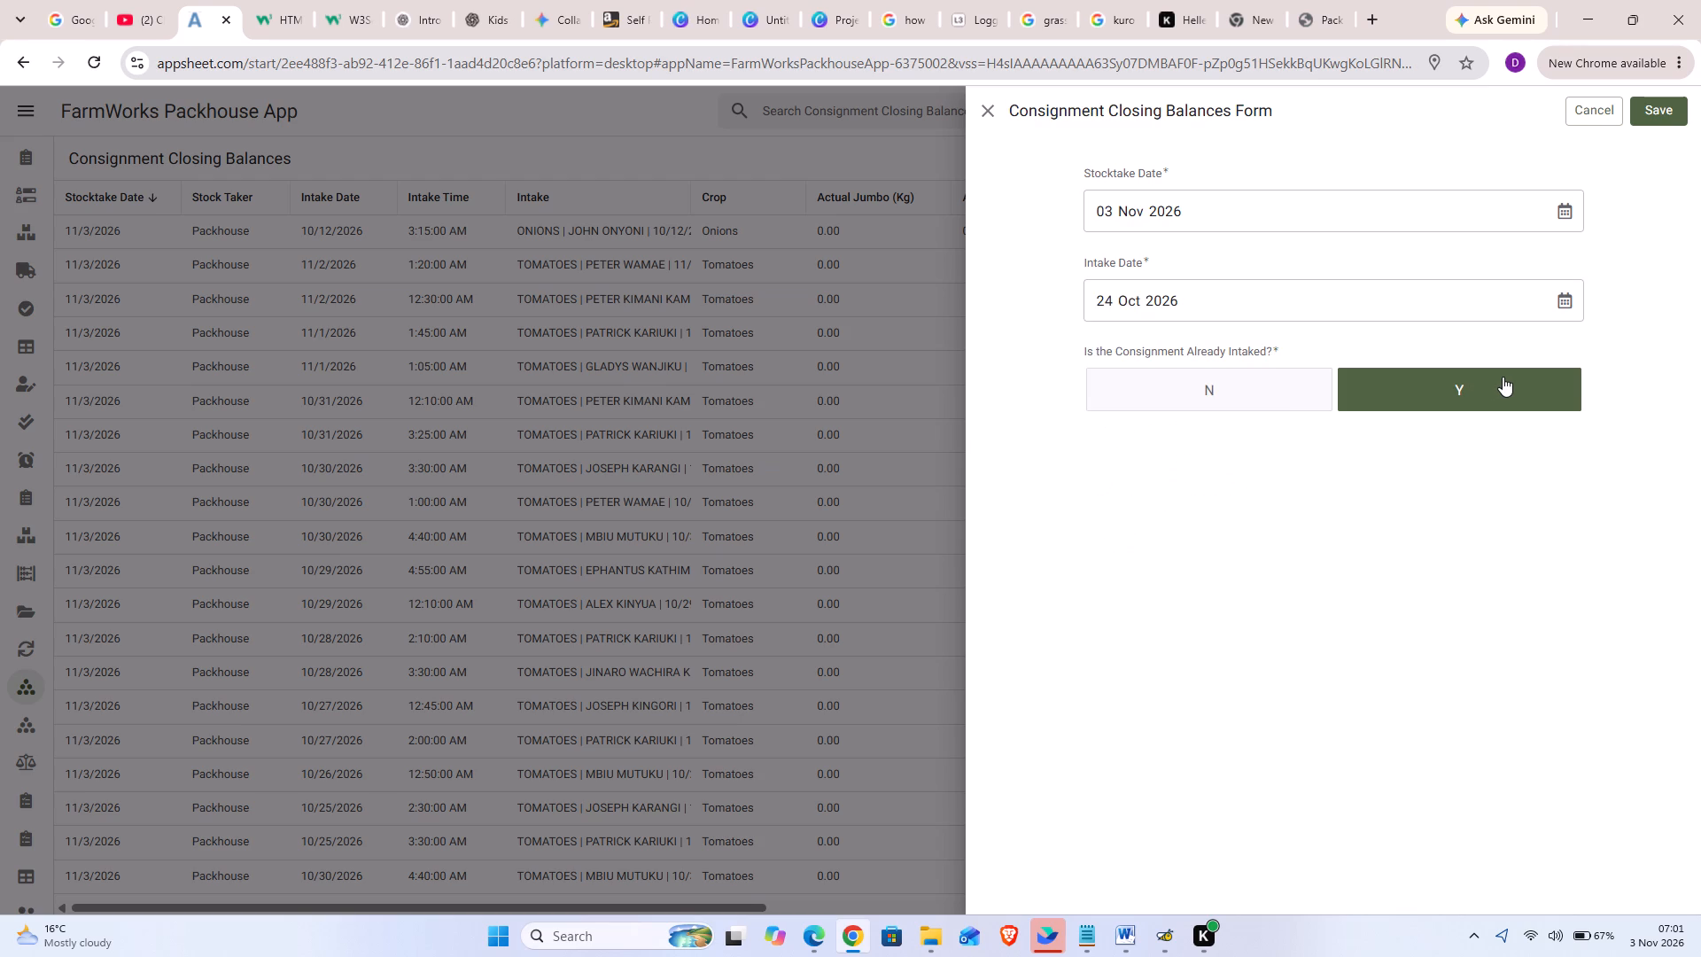
{"action": "left_click", "coordinate": [1503, 377]}
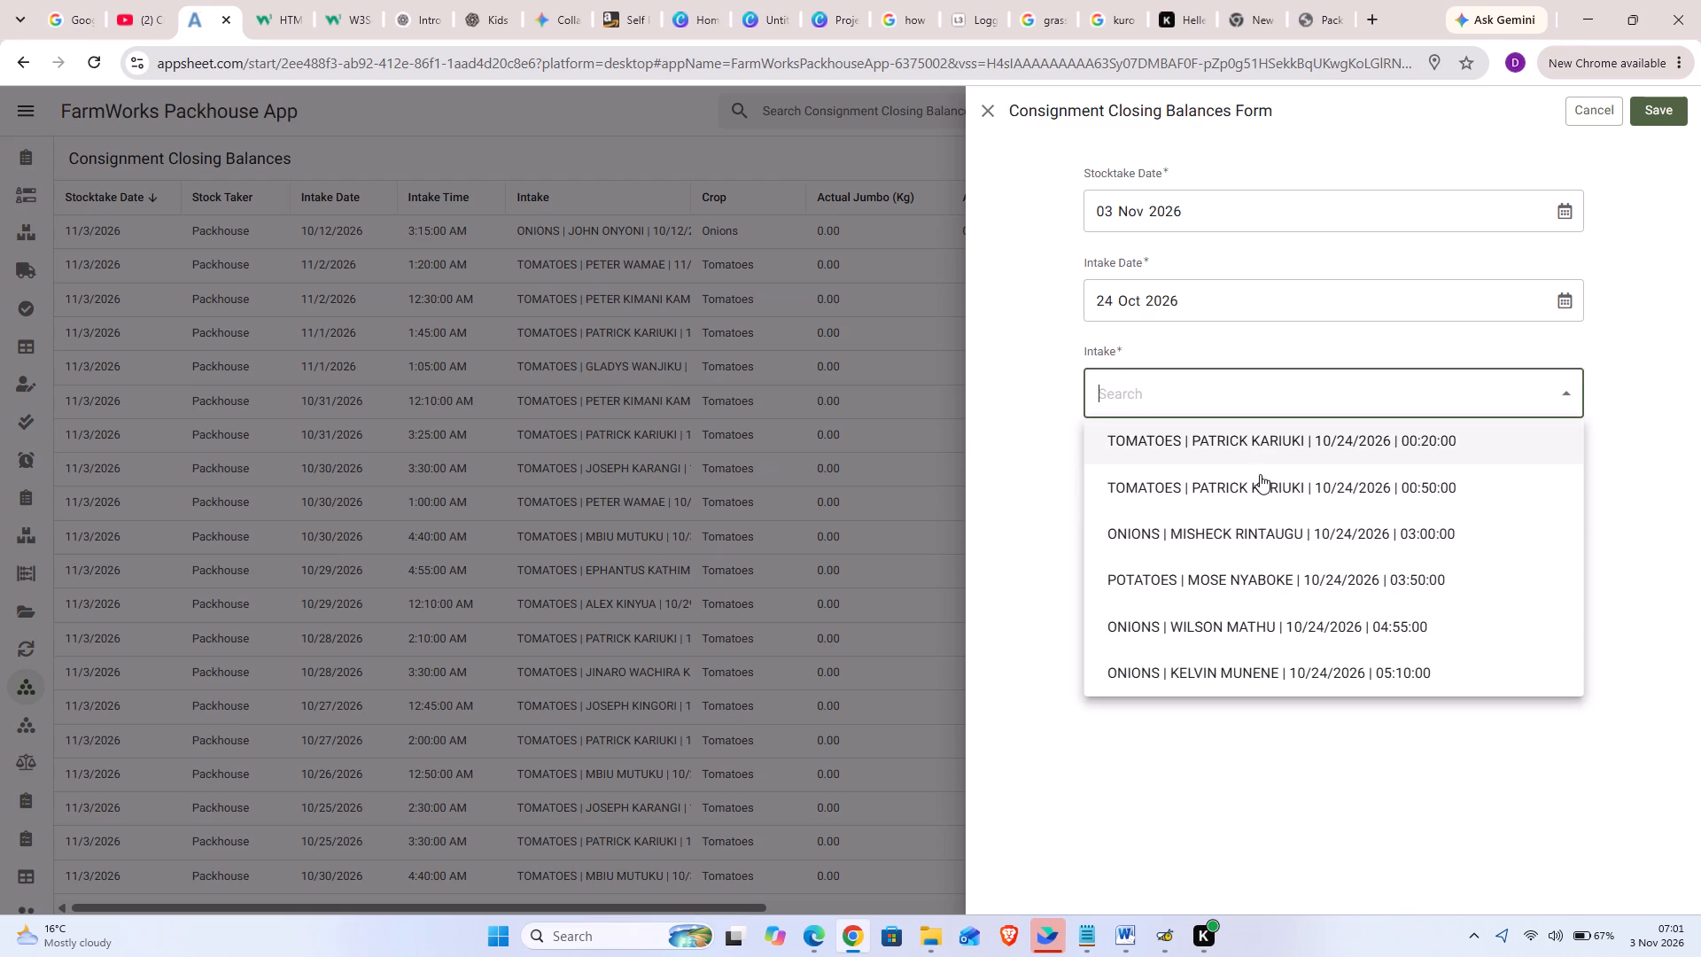
{"action": "left_click", "coordinate": [1273, 674]}
{"action": "scroll", "coordinate": [1273, 674], "scroll_direction": "down", "scroll_amount": 5}
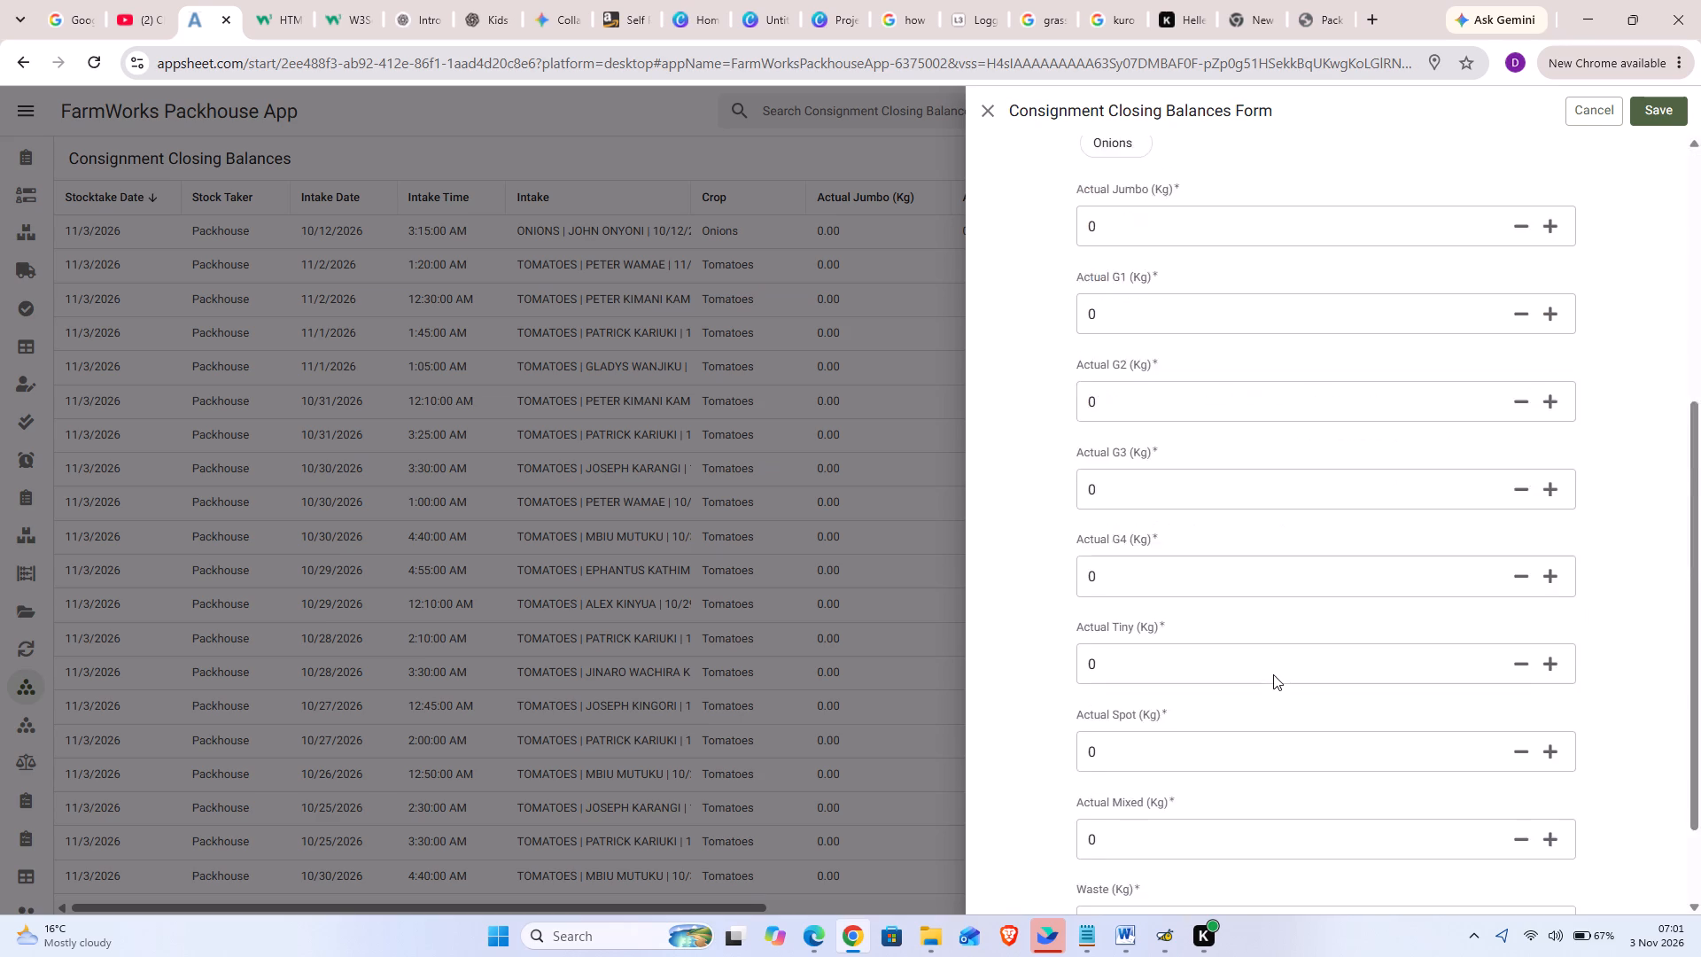
{"action": "scroll", "coordinate": [1273, 674], "scroll_direction": "down", "scroll_amount": 4}
{"action": "left_click", "coordinate": [1126, 770]}
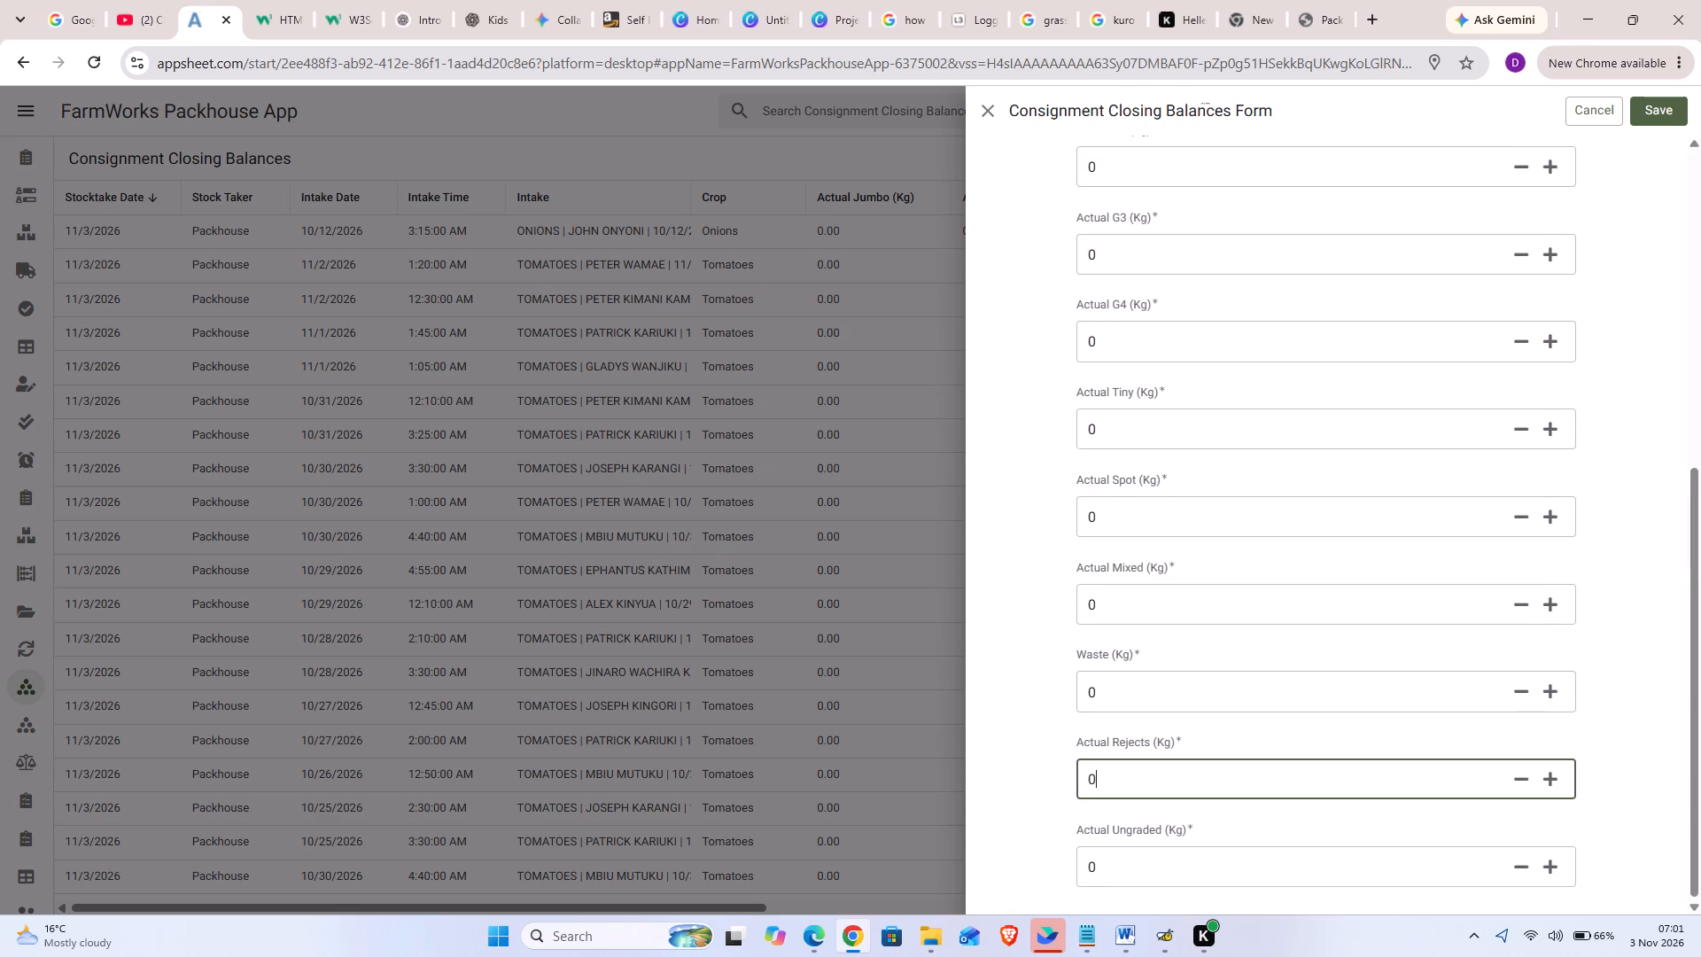
{"action": "key", "text": "BackSpace"}
{"action": "type", "text": "21"}
{"action": "left_click", "coordinate": [1664, 115]}
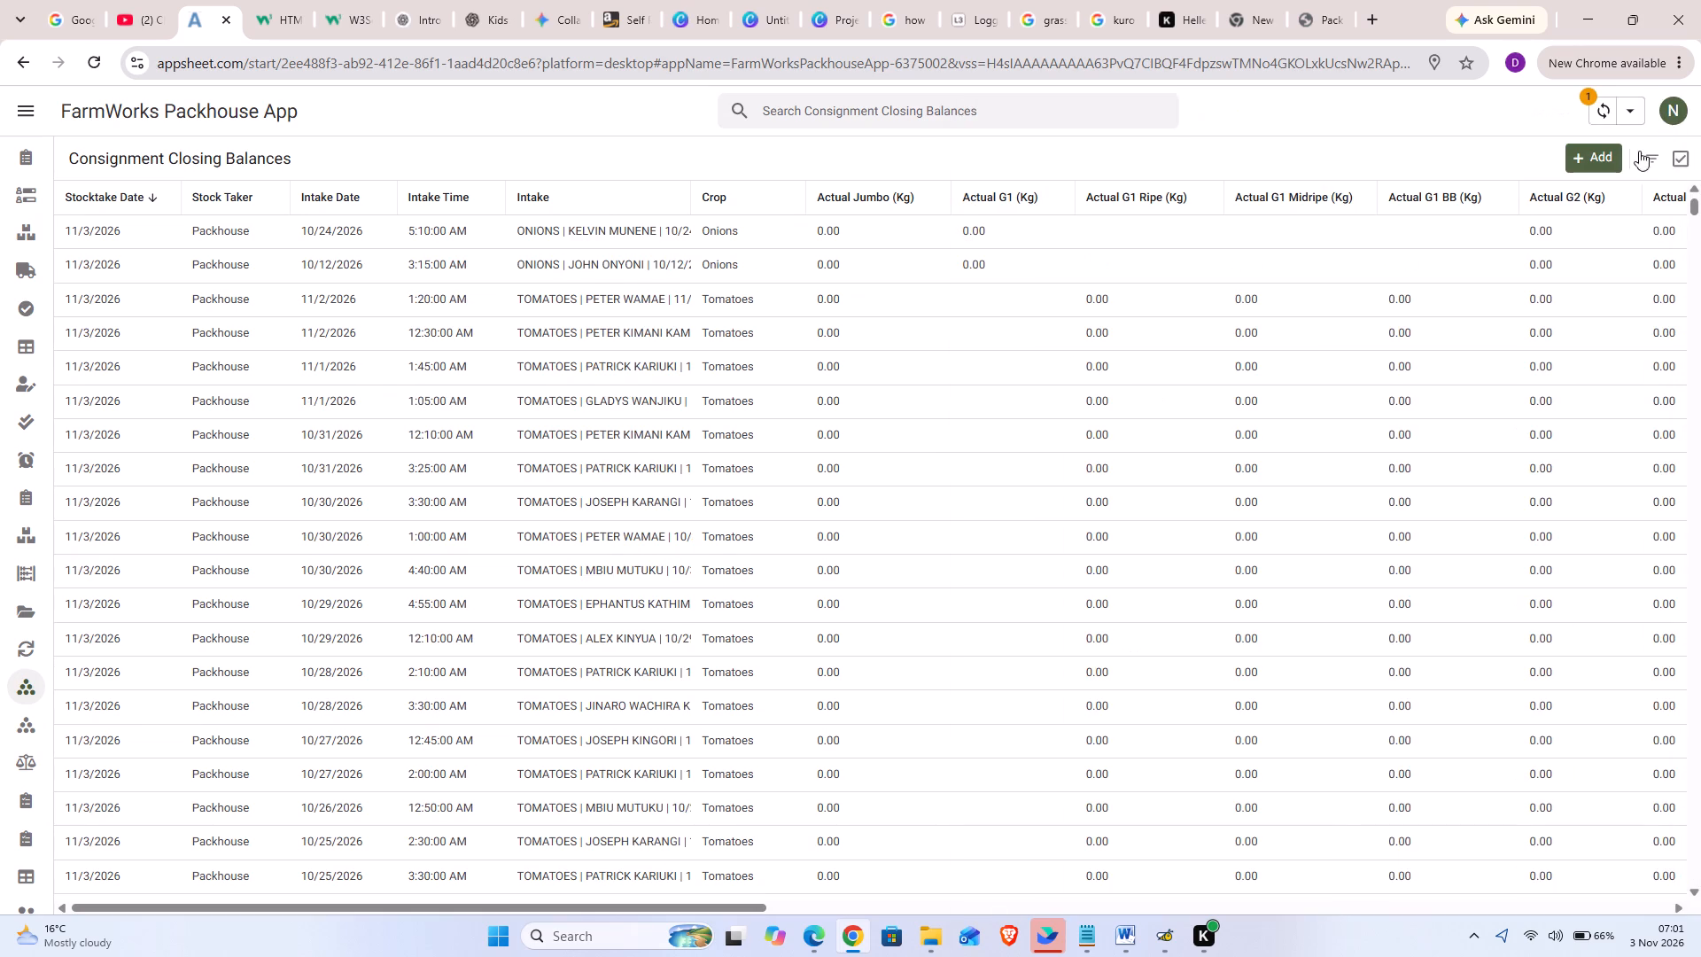
Add and save a closing balance for the 28 Oct 2026, 04:55 onions intake with Actual Rejects 17 kg.
{"action": "left_click", "coordinate": [1600, 166]}
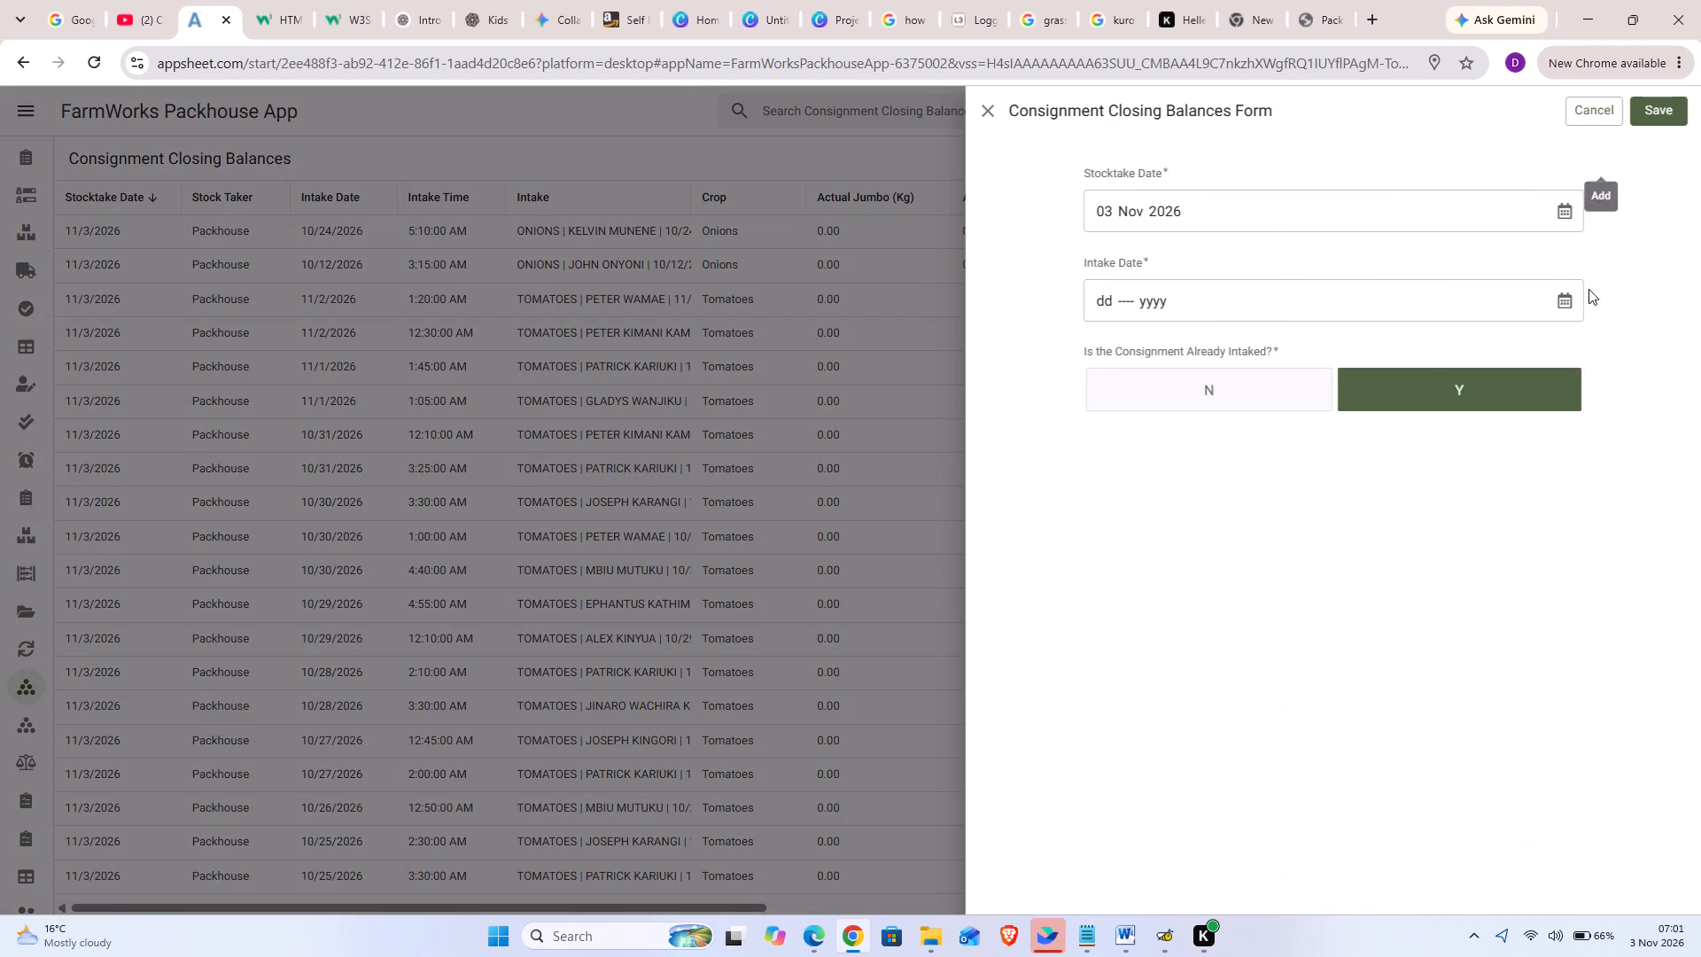
{"action": "left_click", "coordinate": [1565, 299]}
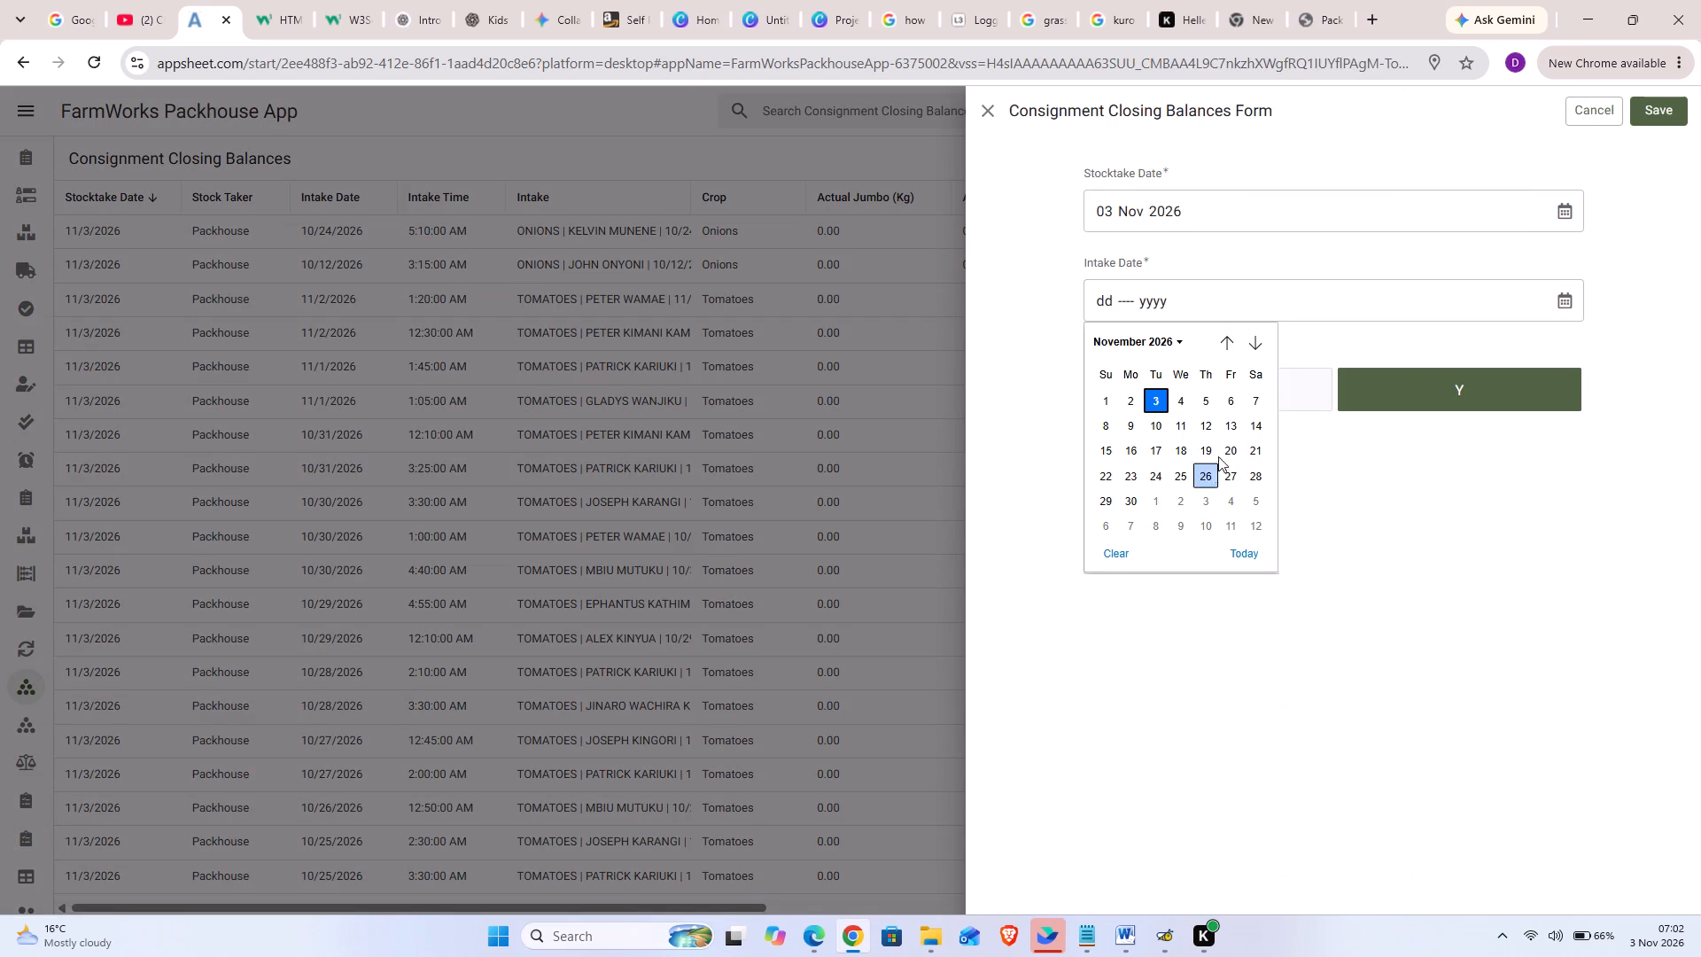
{"action": "left_click", "coordinate": [1223, 346]}
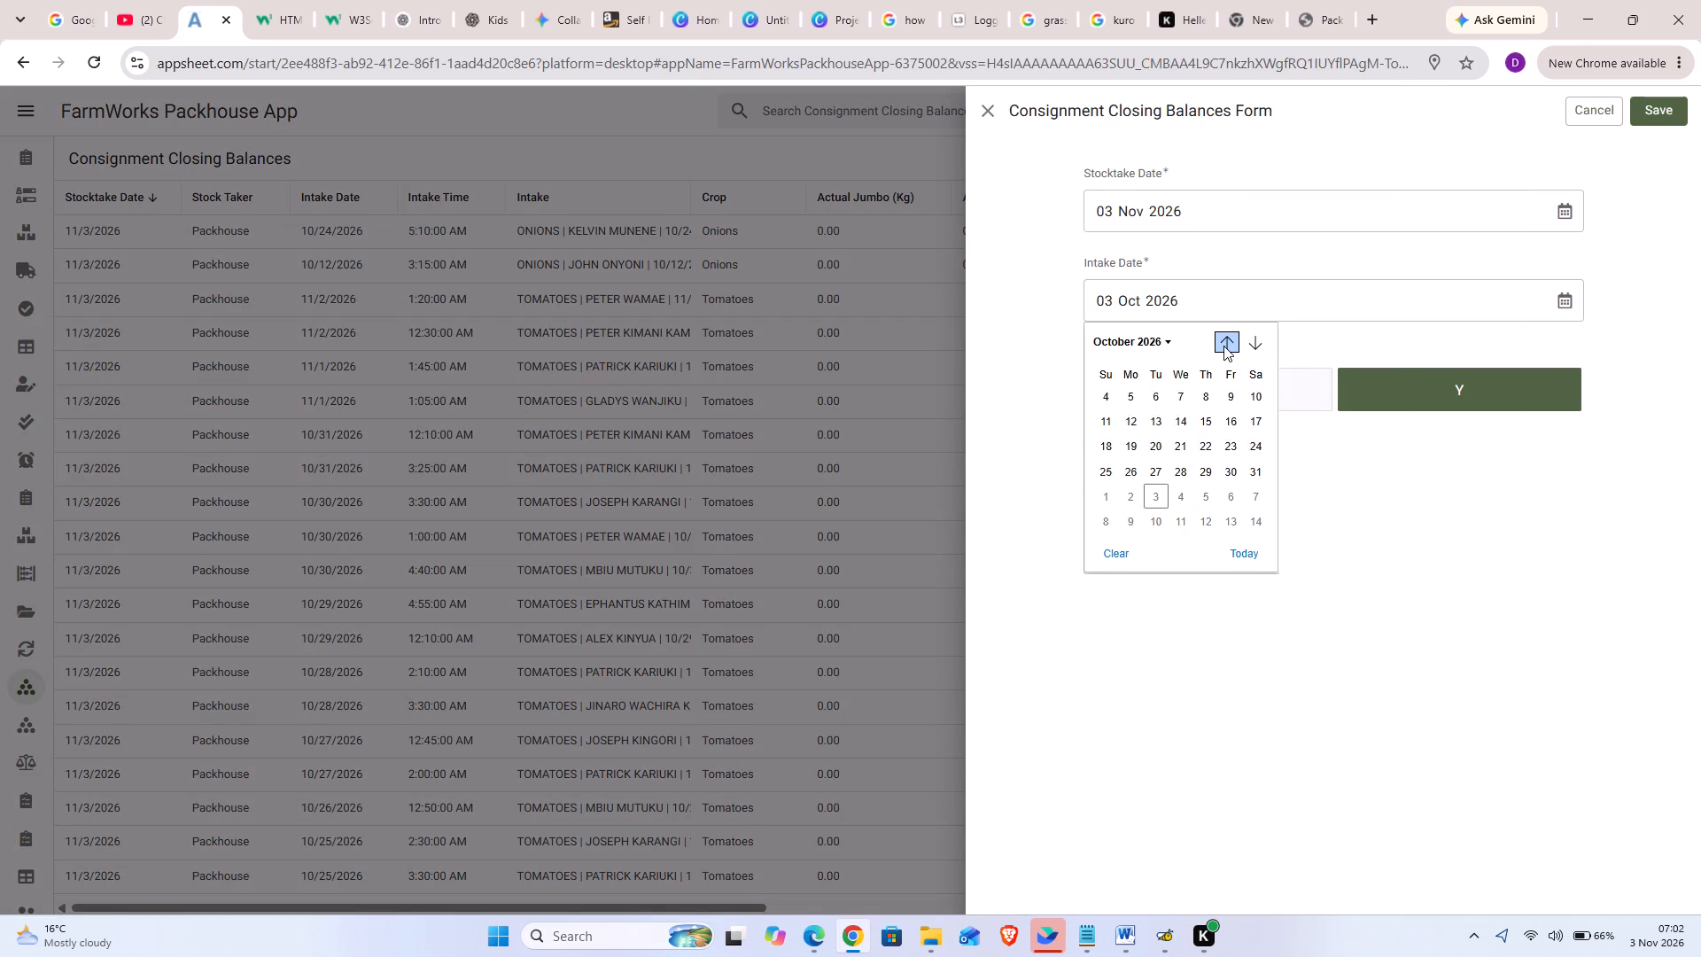
{"action": "left_click", "coordinate": [1184, 497]}
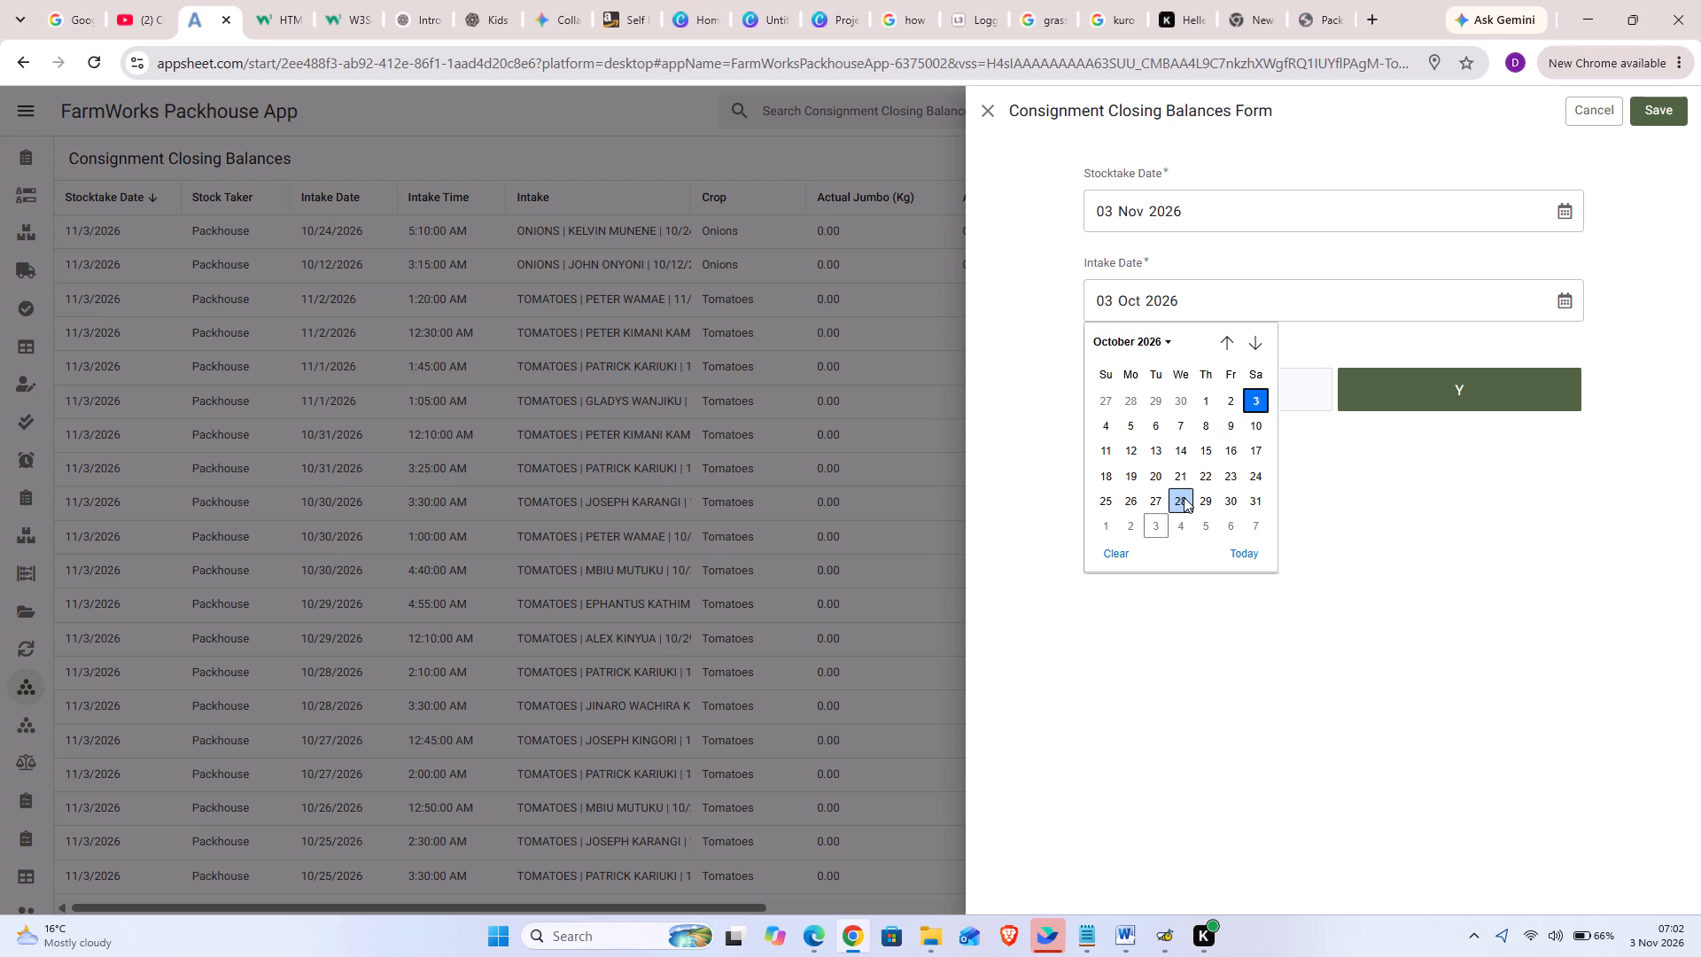
{"action": "left_click", "coordinate": [1481, 383]}
{"action": "left_click", "coordinate": [1481, 383]}
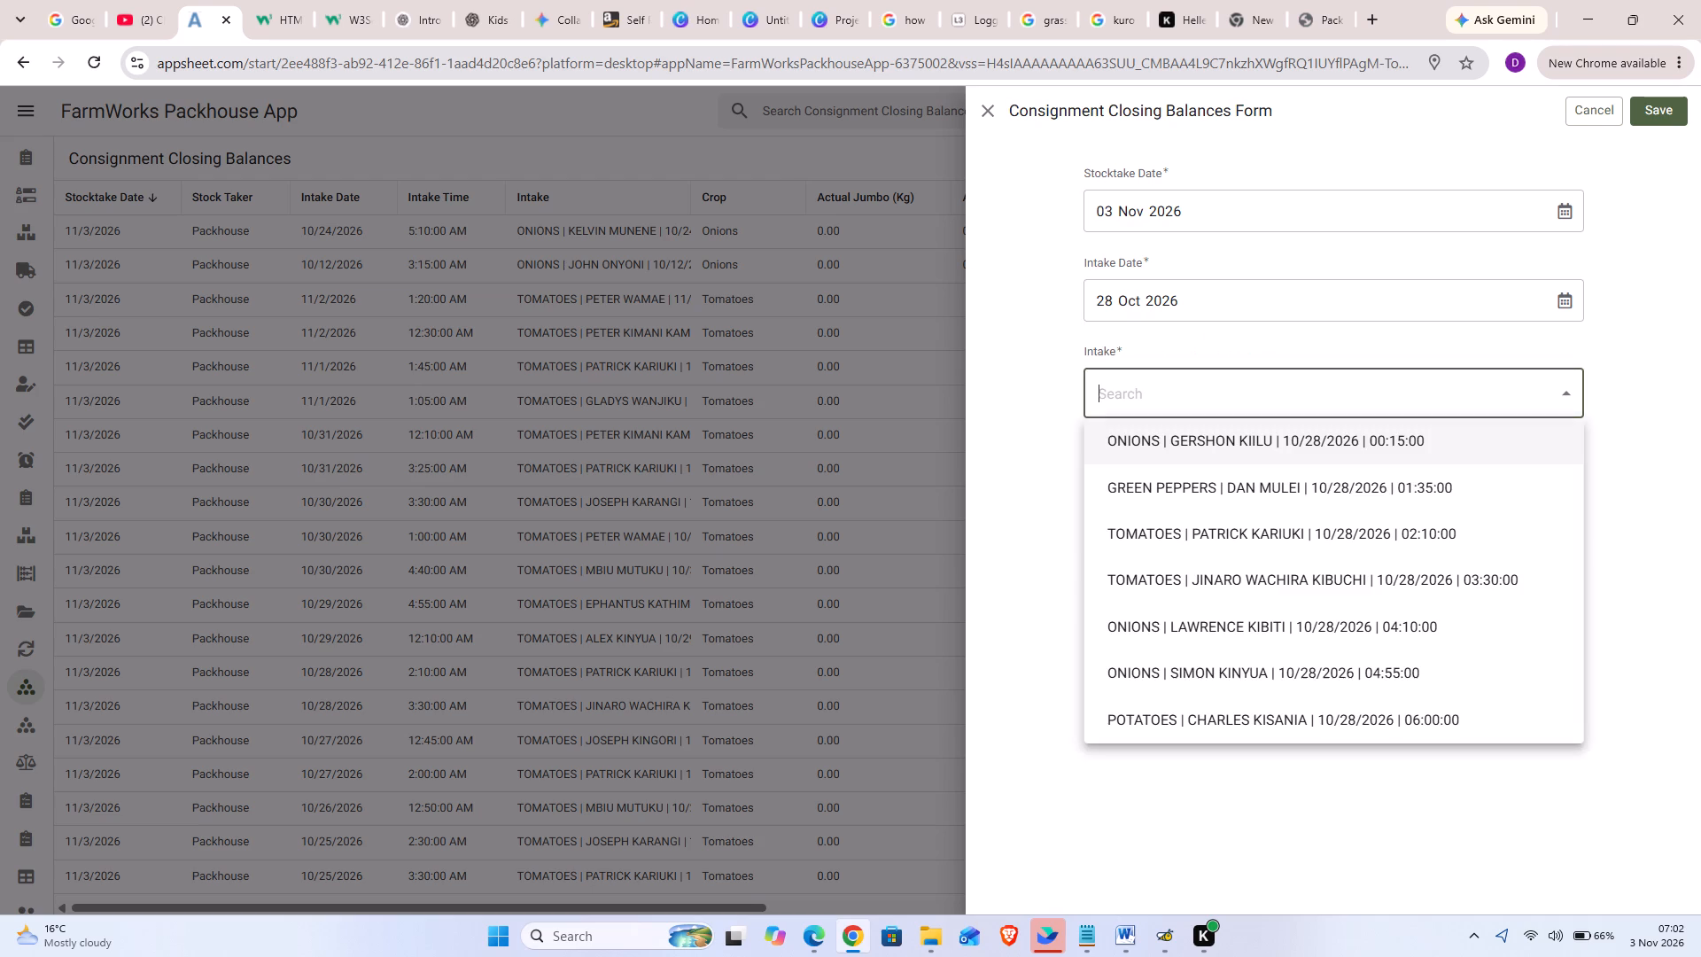
{"action": "left_click", "coordinate": [1257, 671]}
{"action": "scroll", "coordinate": [1257, 671], "scroll_direction": "down", "scroll_amount": 9}
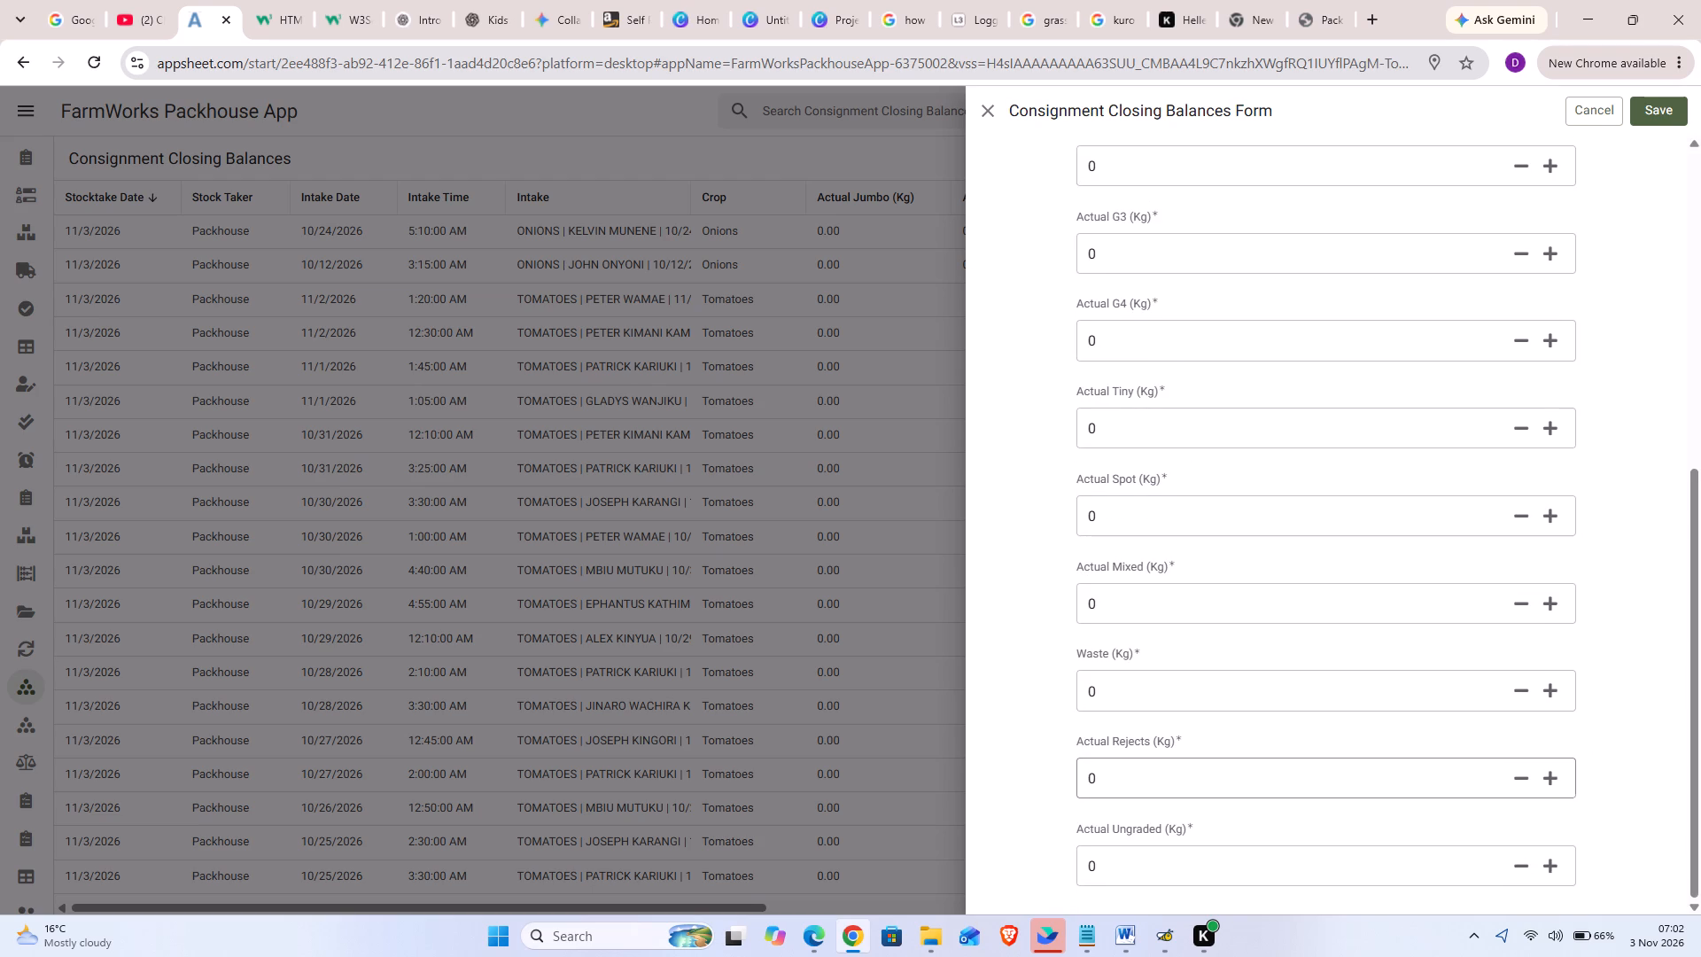
{"action": "left_click", "coordinate": [1128, 784]}
{"action": "key", "text": "BackSpace"}
{"action": "type", "text": "17"}
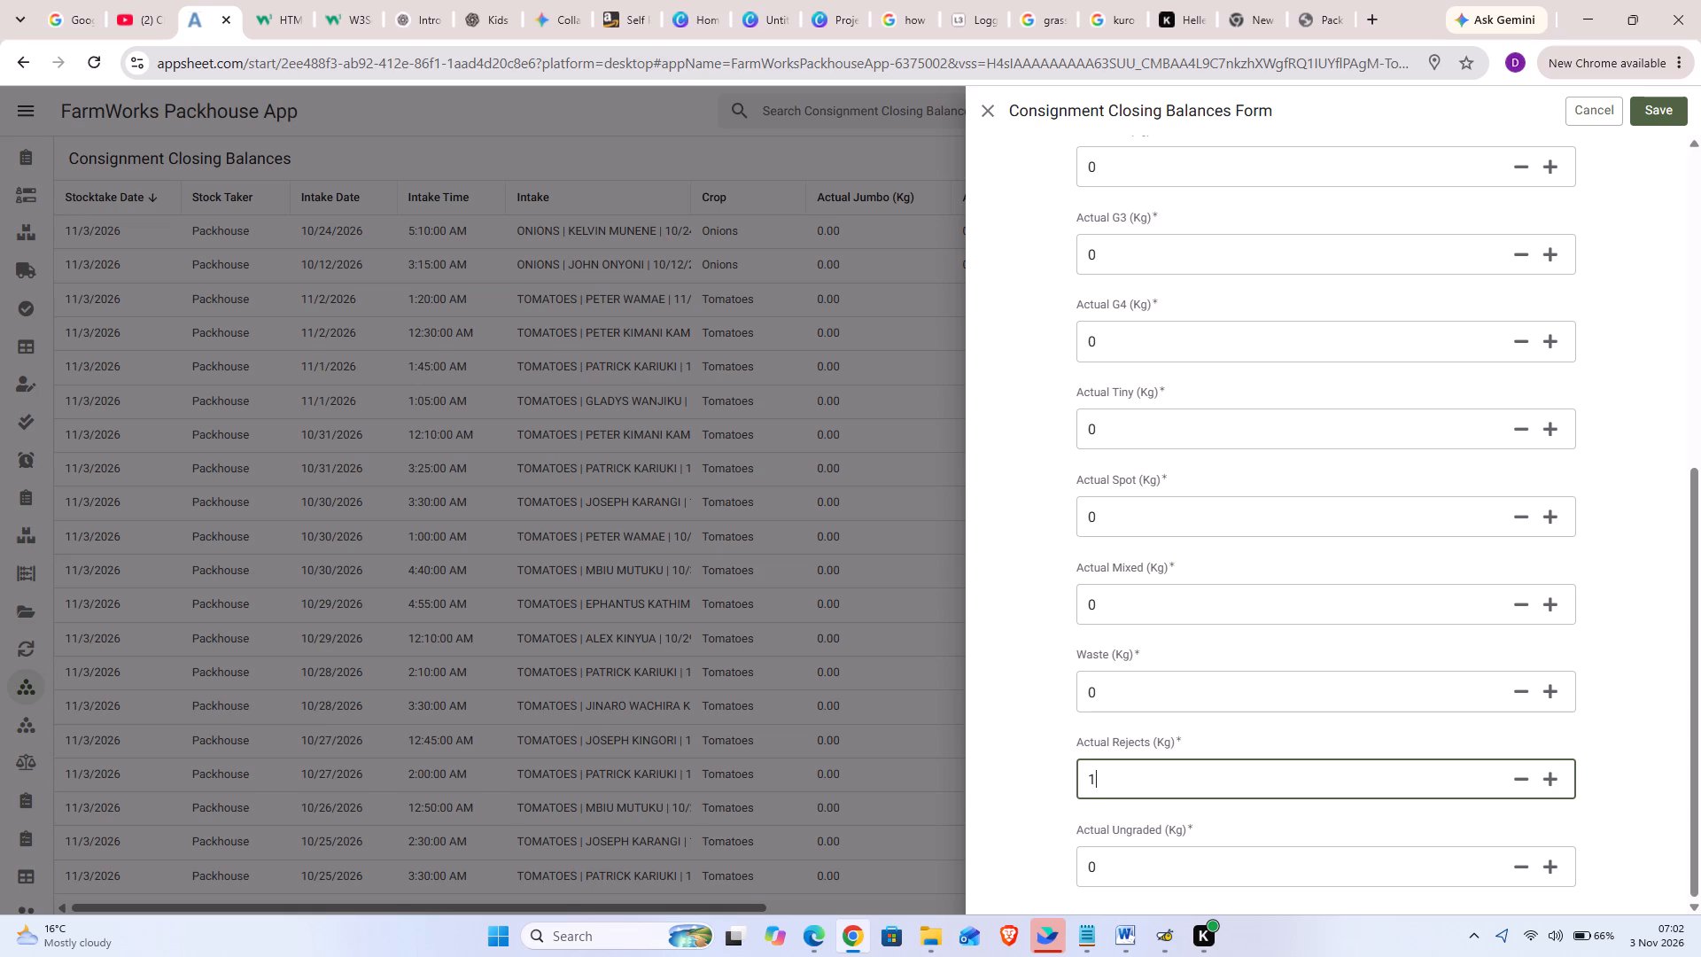
{"action": "left_click", "coordinate": [1658, 113]}
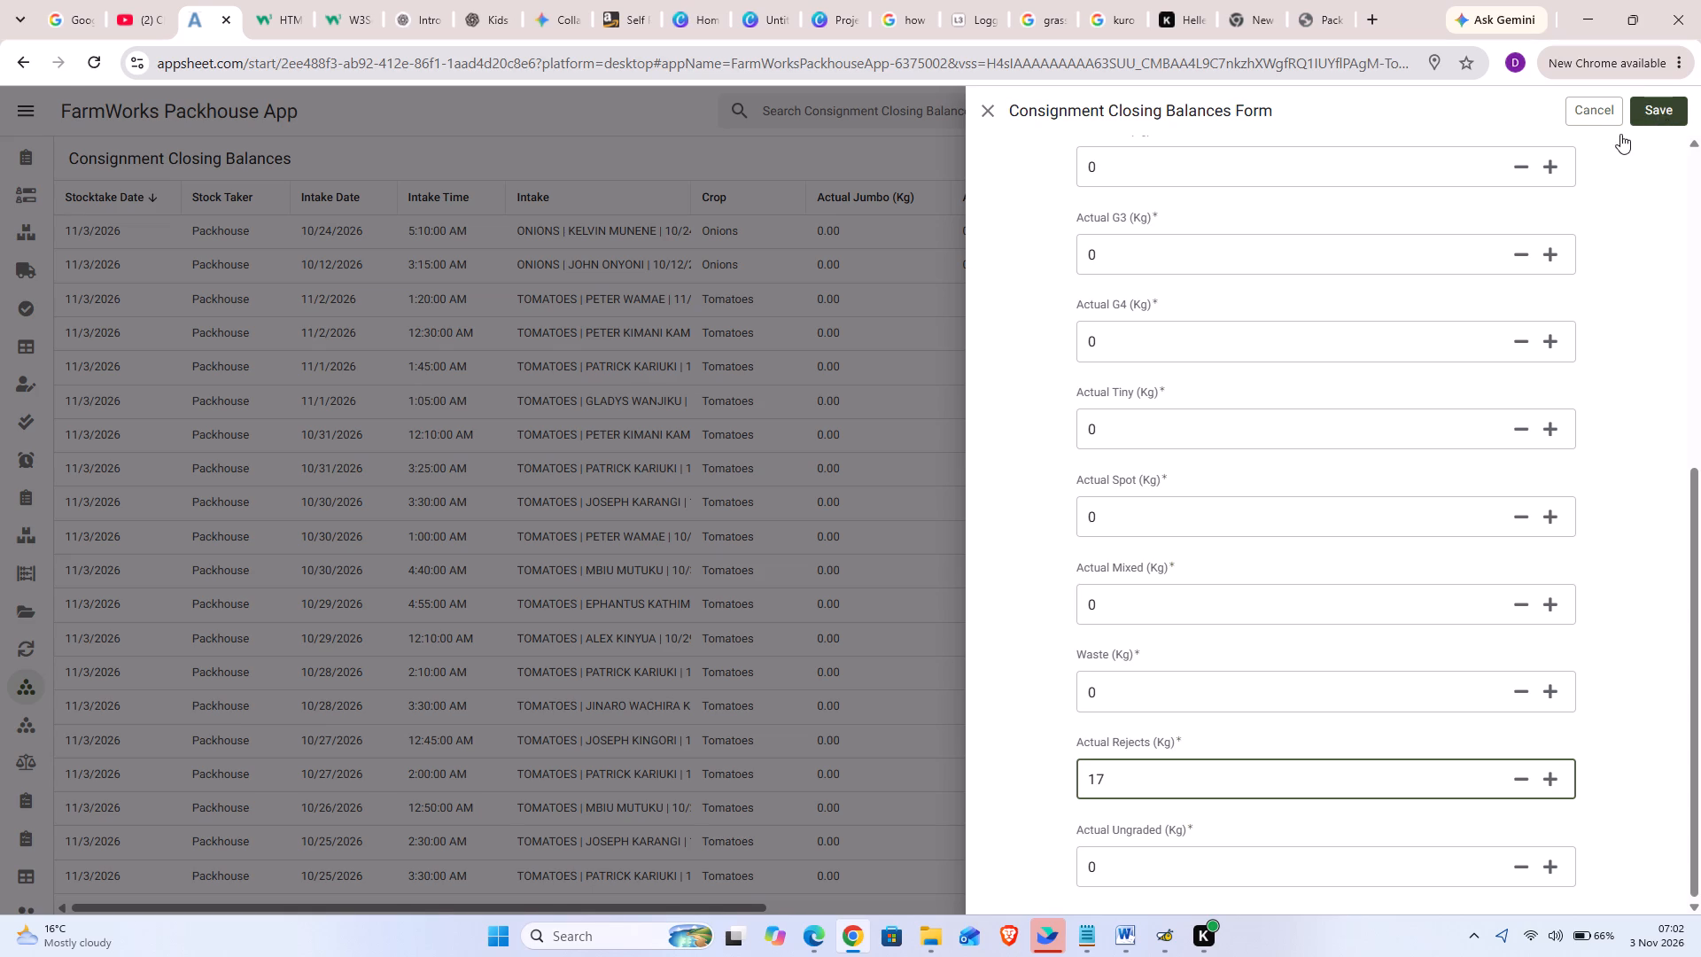
Add and save a closing balance for the 28 Oct 2026, 00:15 onions intake with Actual Rejects 11 kg.
{"action": "left_click", "coordinate": [1600, 161]}
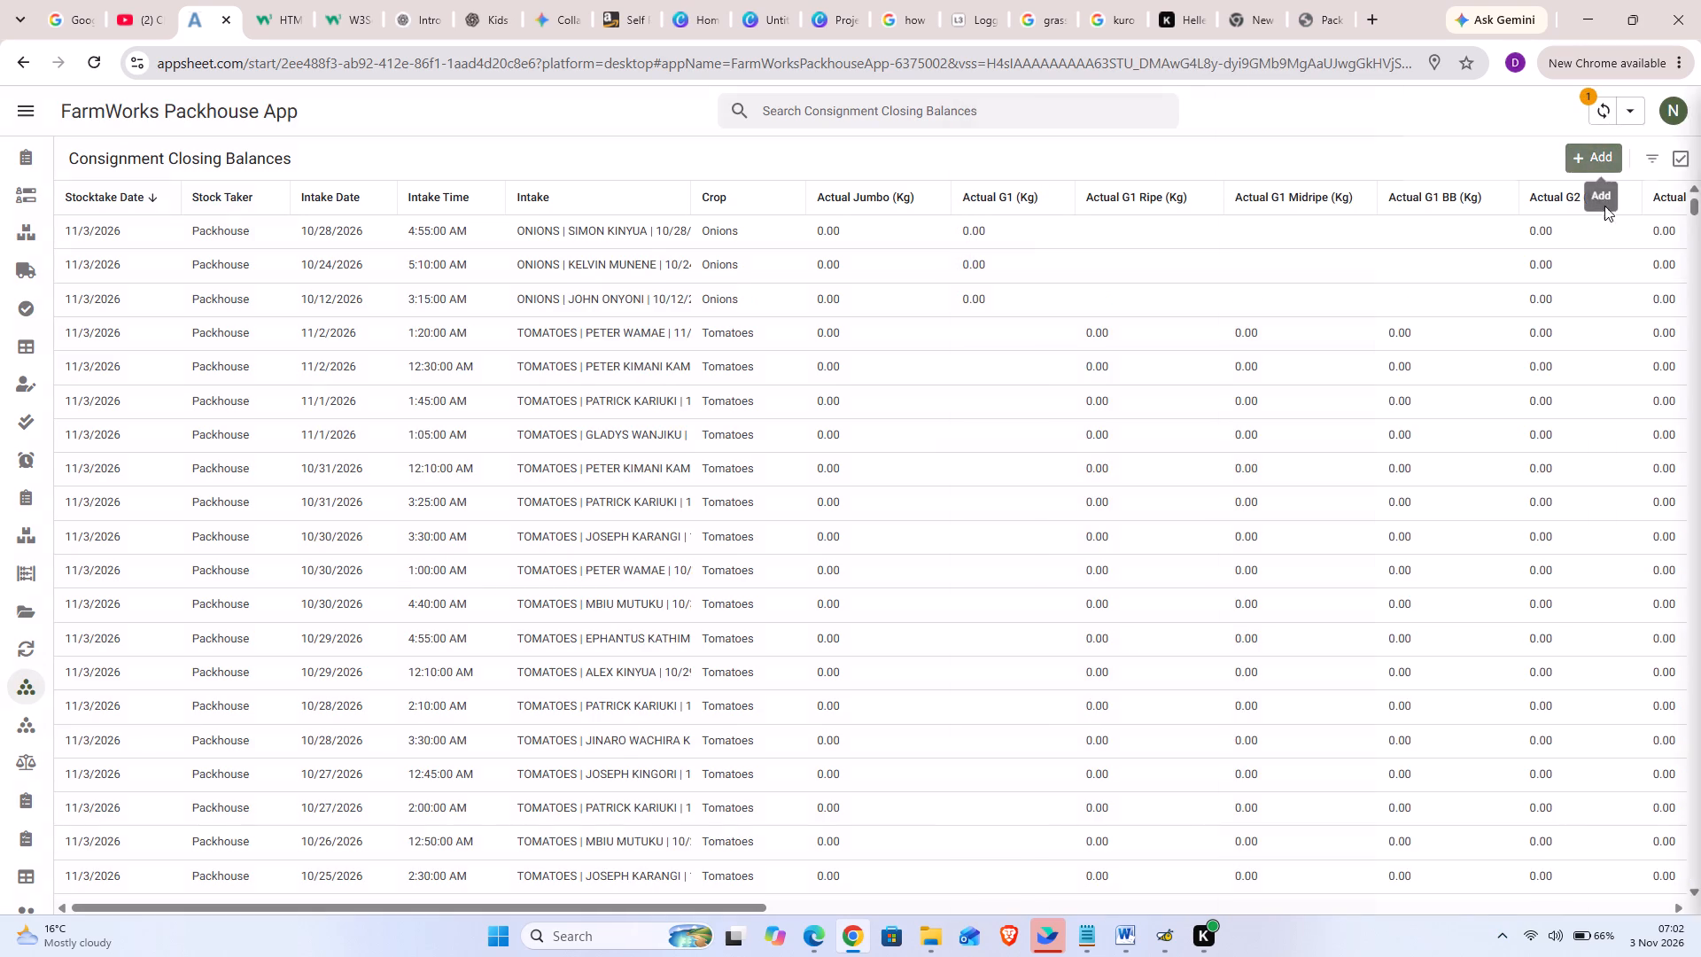
{"action": "left_click", "coordinate": [1559, 300]}
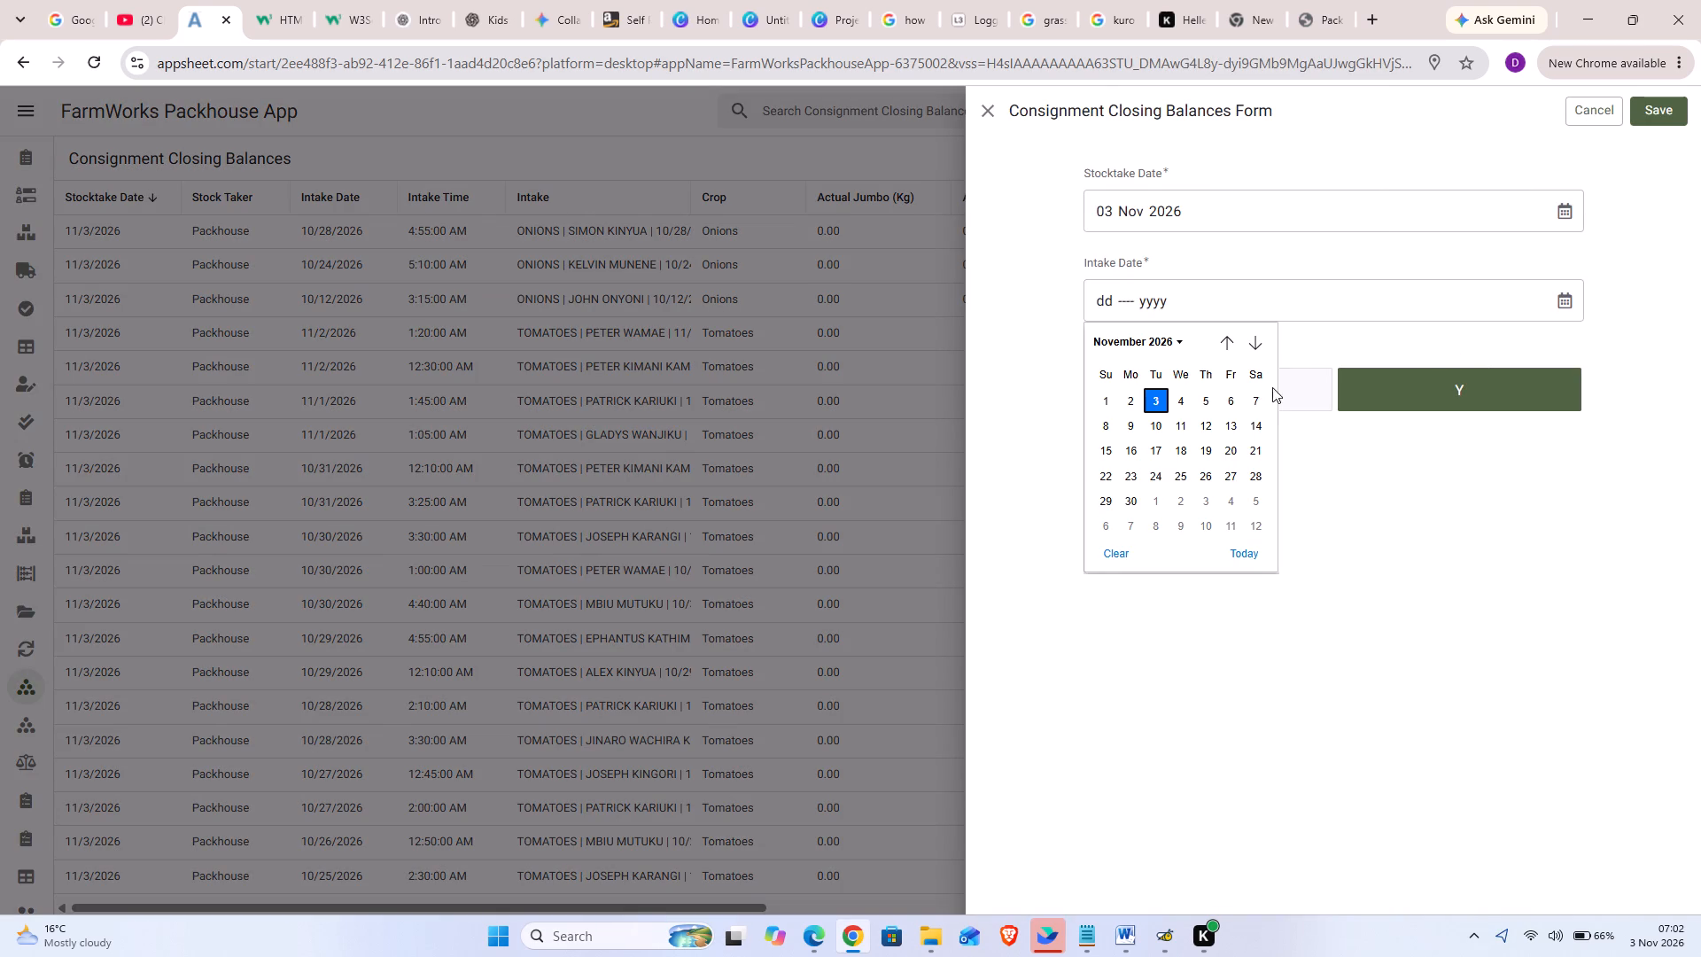
{"action": "left_click", "coordinate": [1223, 345]}
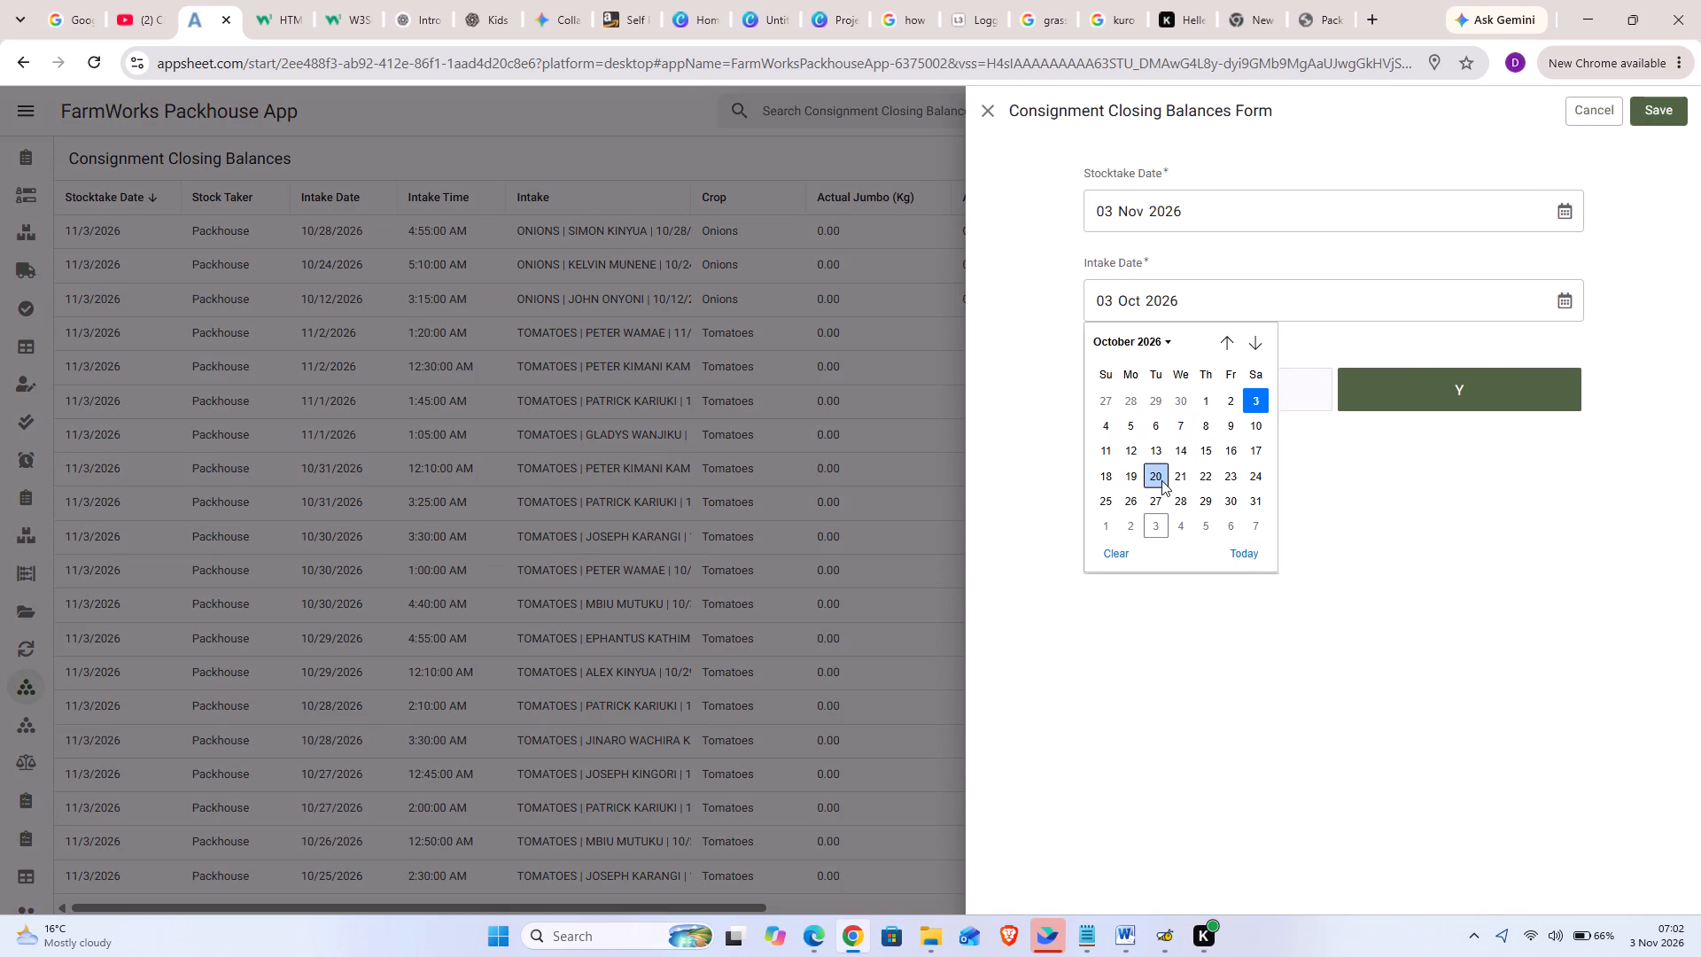
{"action": "left_click", "coordinate": [1184, 499]}
{"action": "left_click", "coordinate": [1456, 377]}
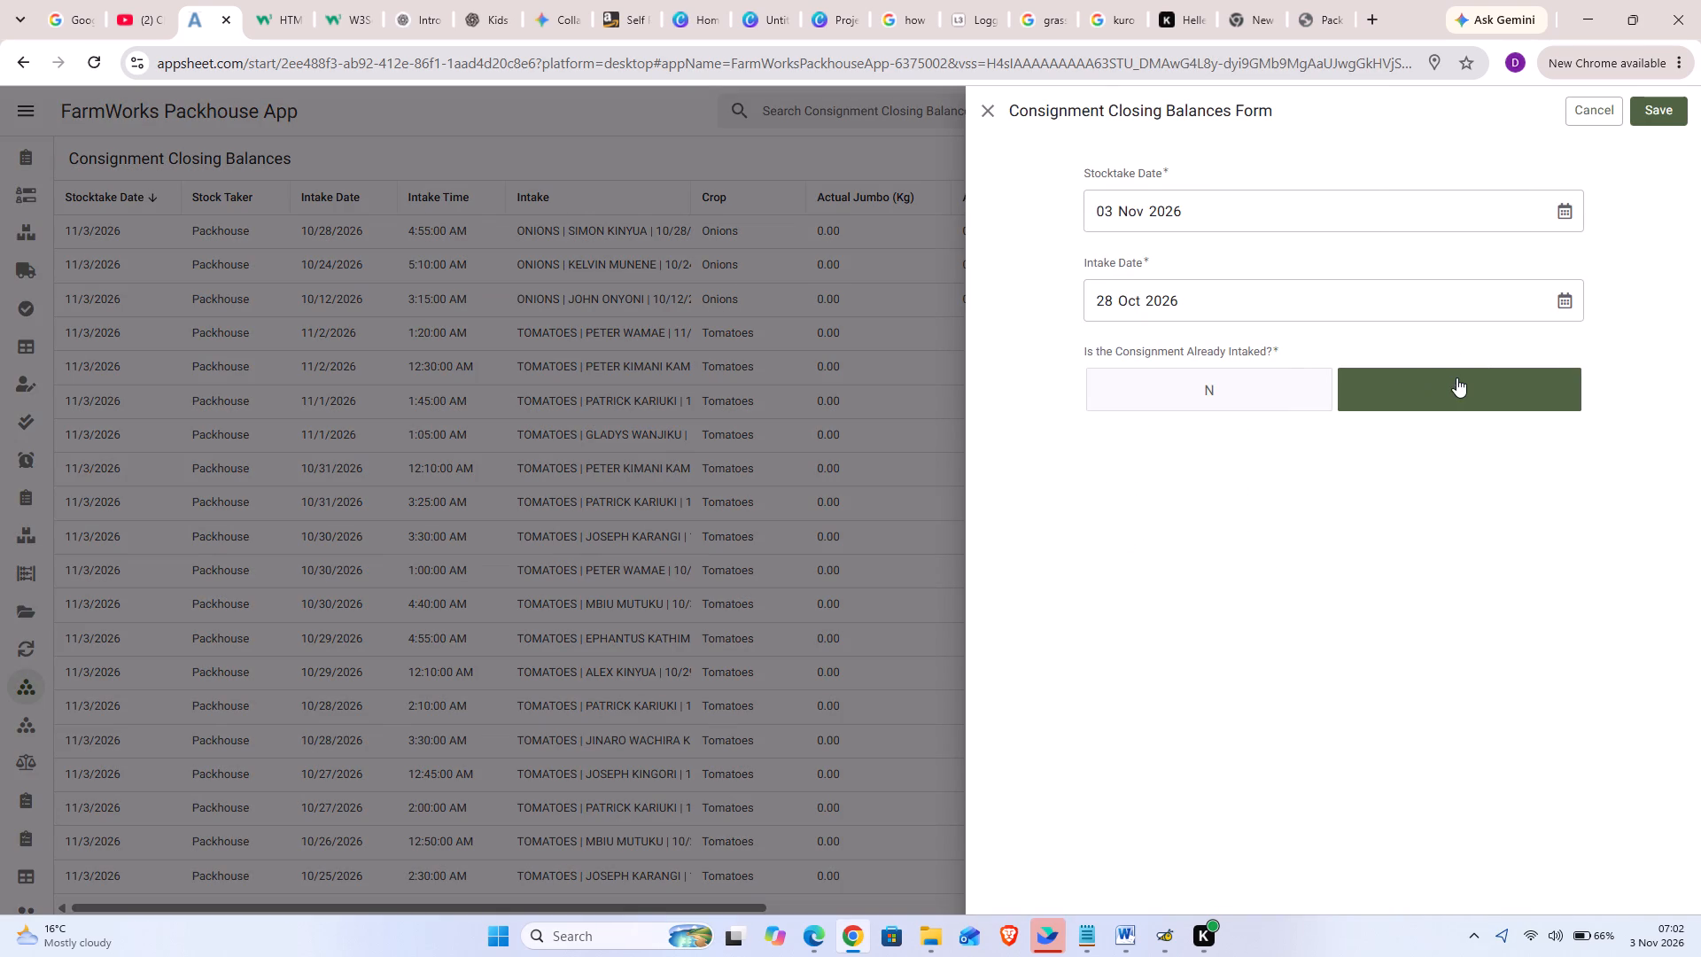
{"action": "left_click", "coordinate": [1456, 377]}
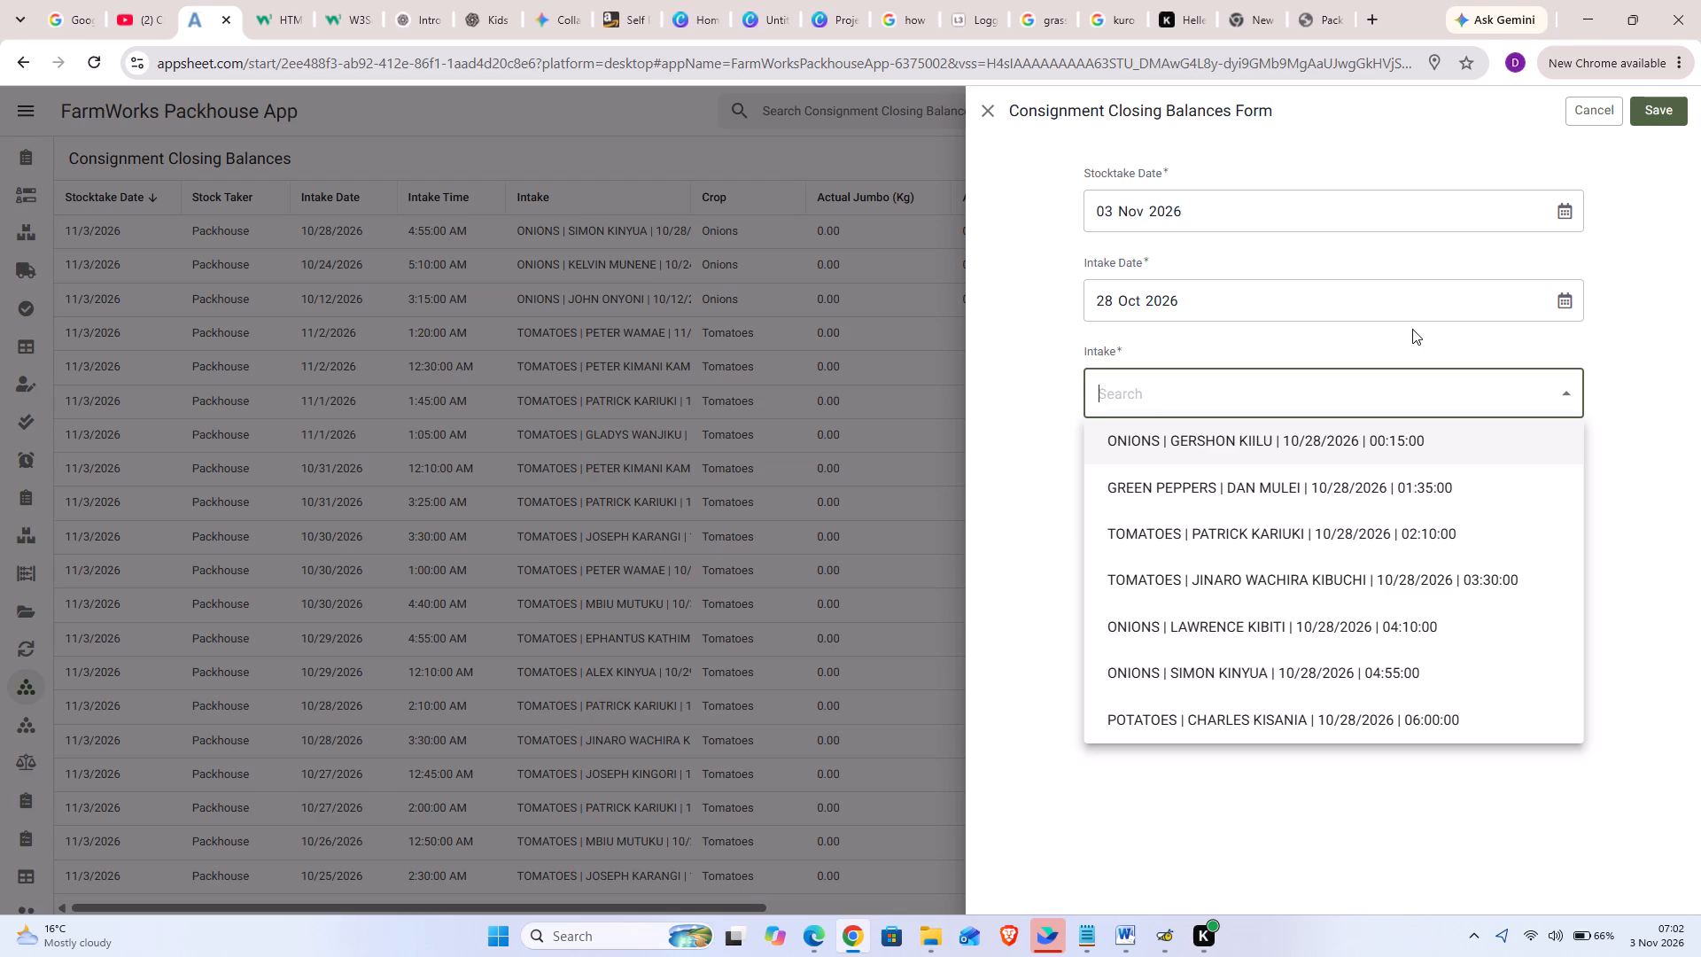
{"action": "left_click", "coordinate": [1311, 448]}
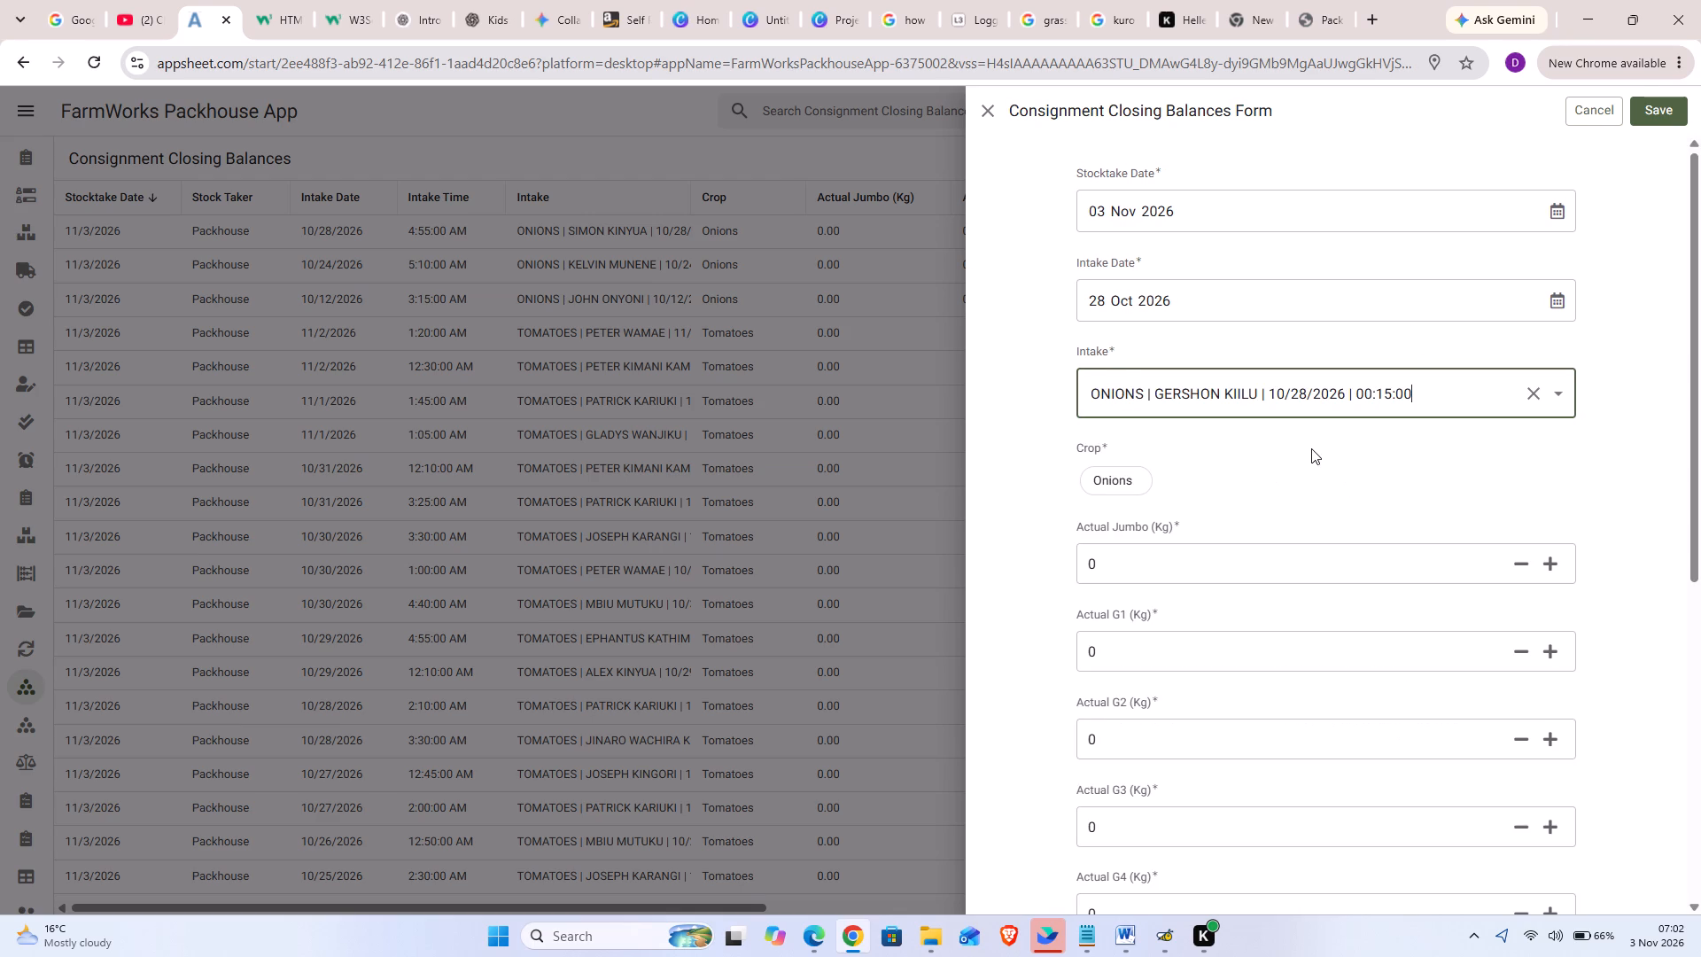
{"action": "scroll", "coordinate": [1322, 759], "scroll_direction": "down", "scroll_amount": 12}
{"action": "left_click", "coordinate": [1156, 780]}
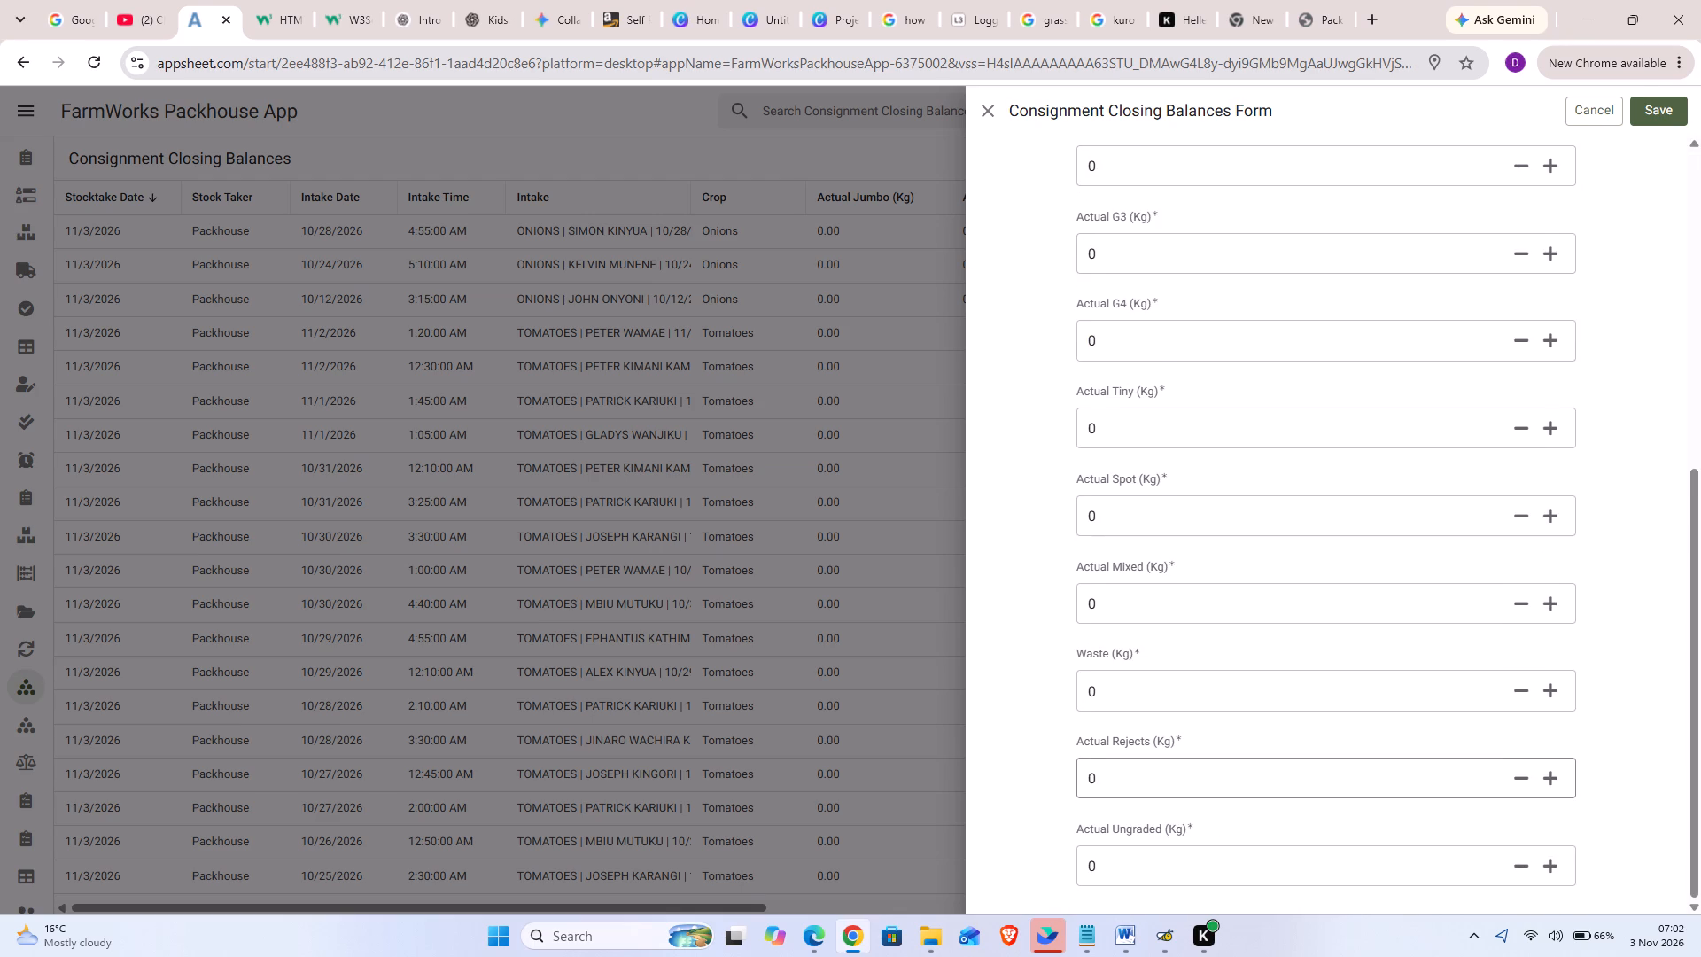
{"action": "key", "text": "BackSpace"}
{"action": "type", "text": "11"}
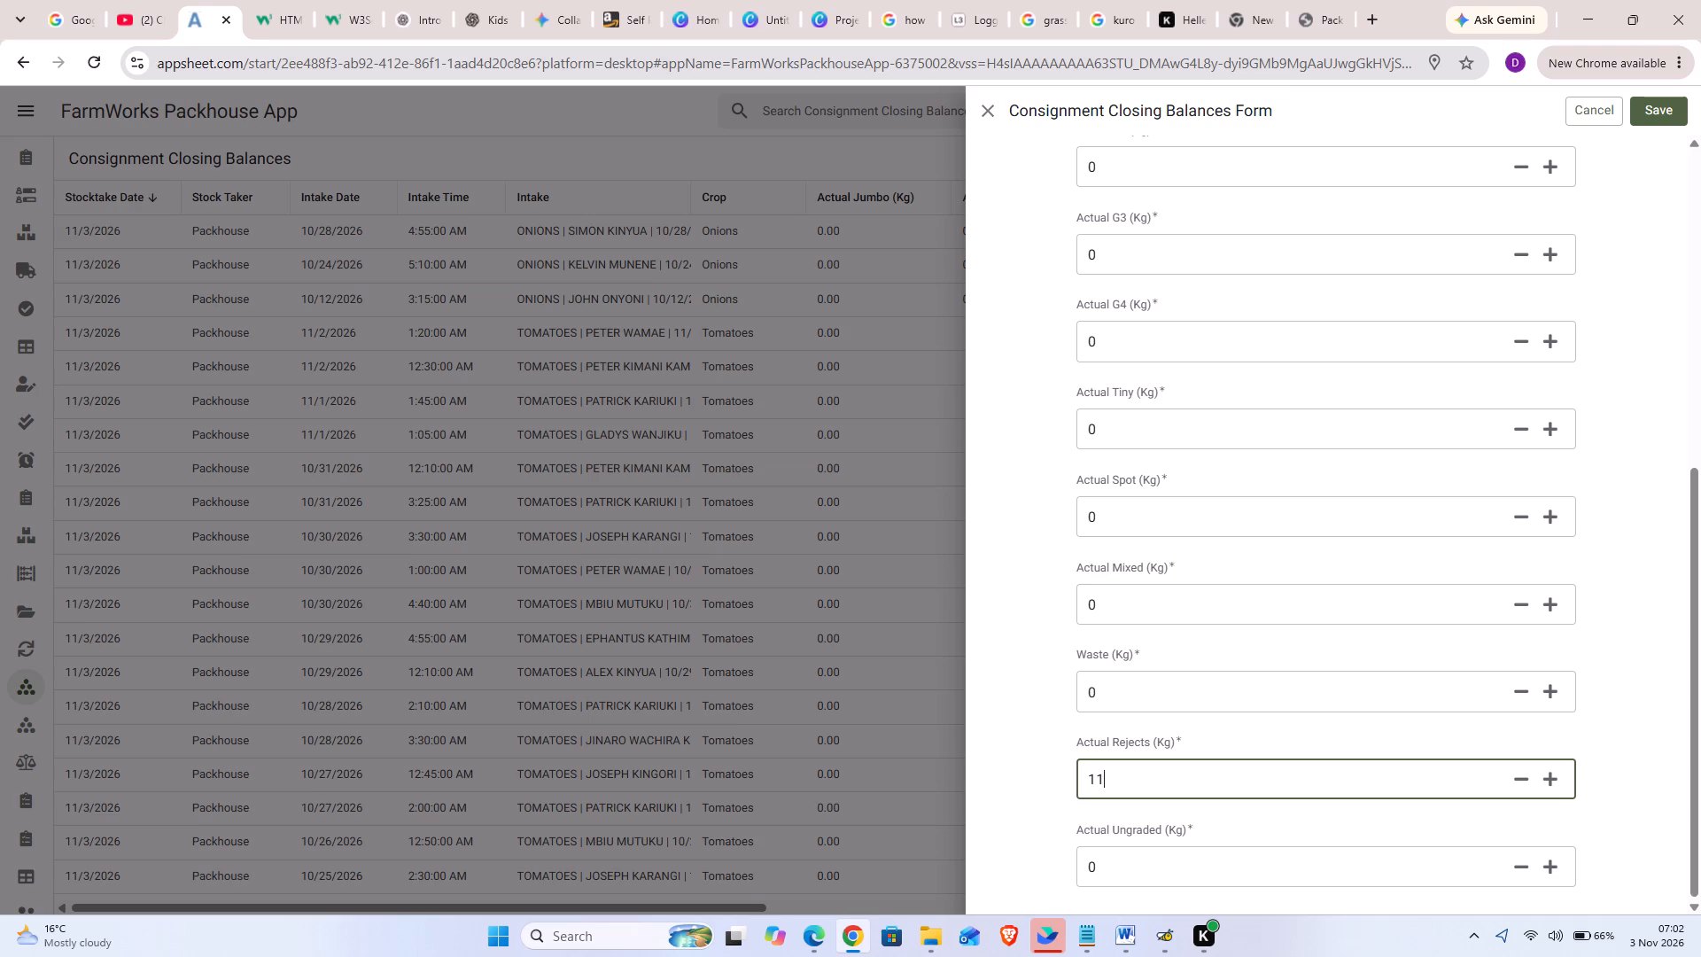
{"action": "left_click", "coordinate": [1655, 106]}
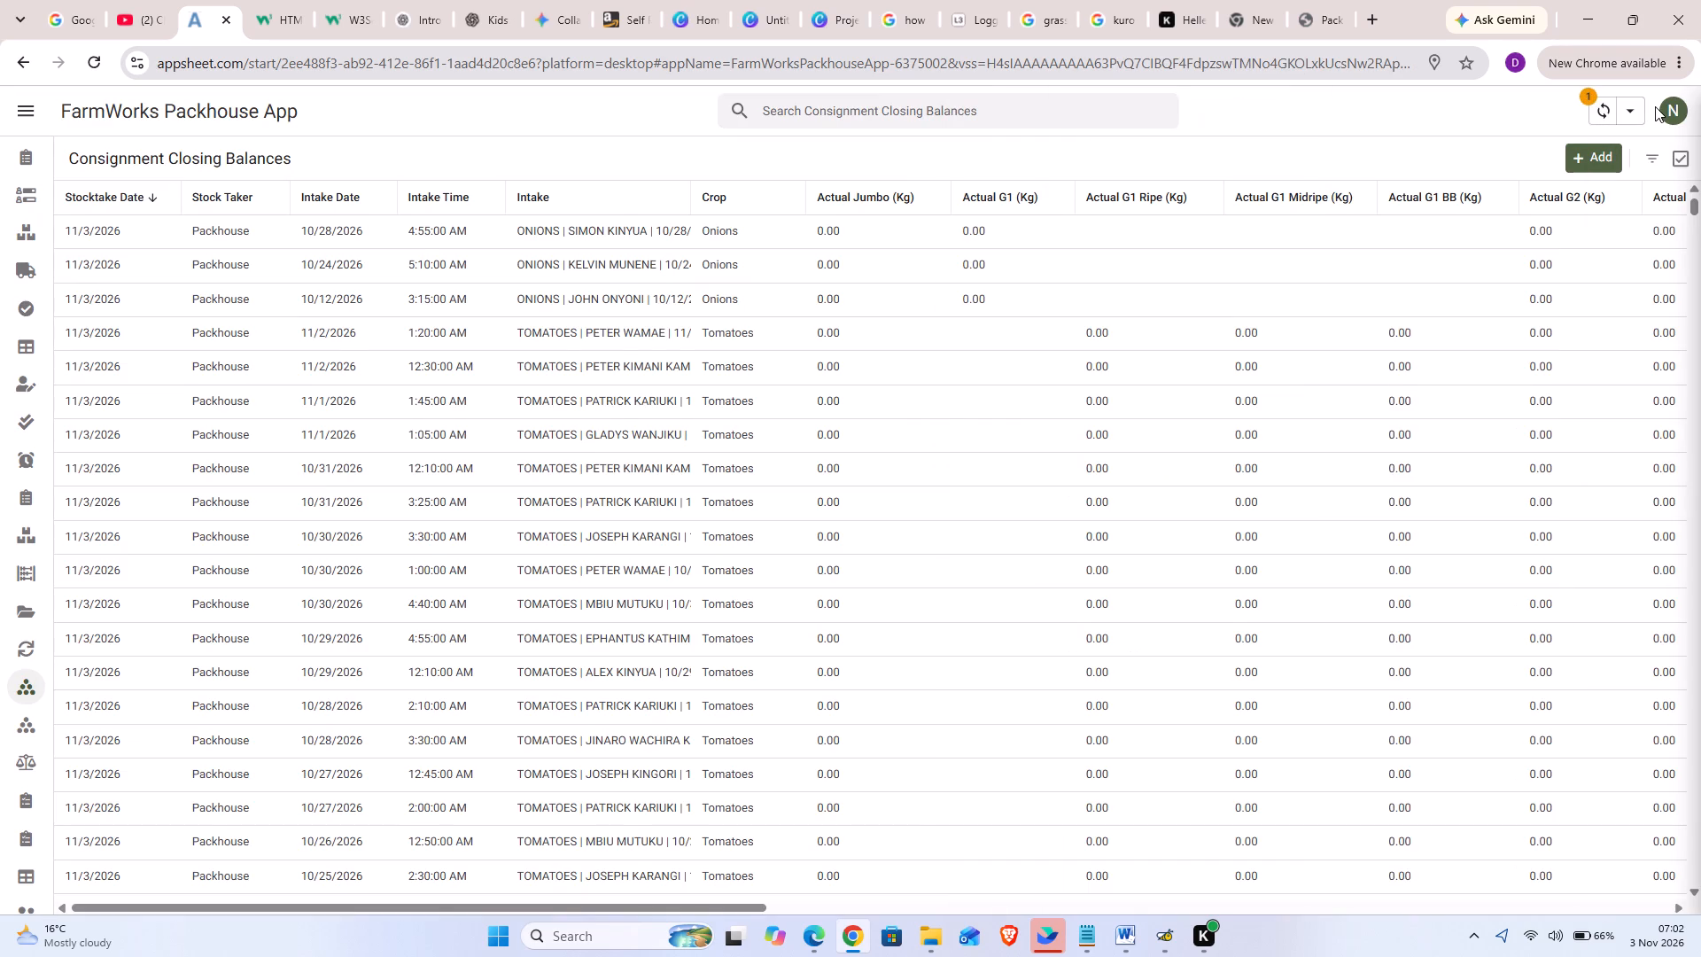
Add and save a closing balance for the 29 Oct 2026, 09:30 onions intake with Actual Rejects 17 kg.
{"action": "left_click", "coordinate": [1592, 154]}
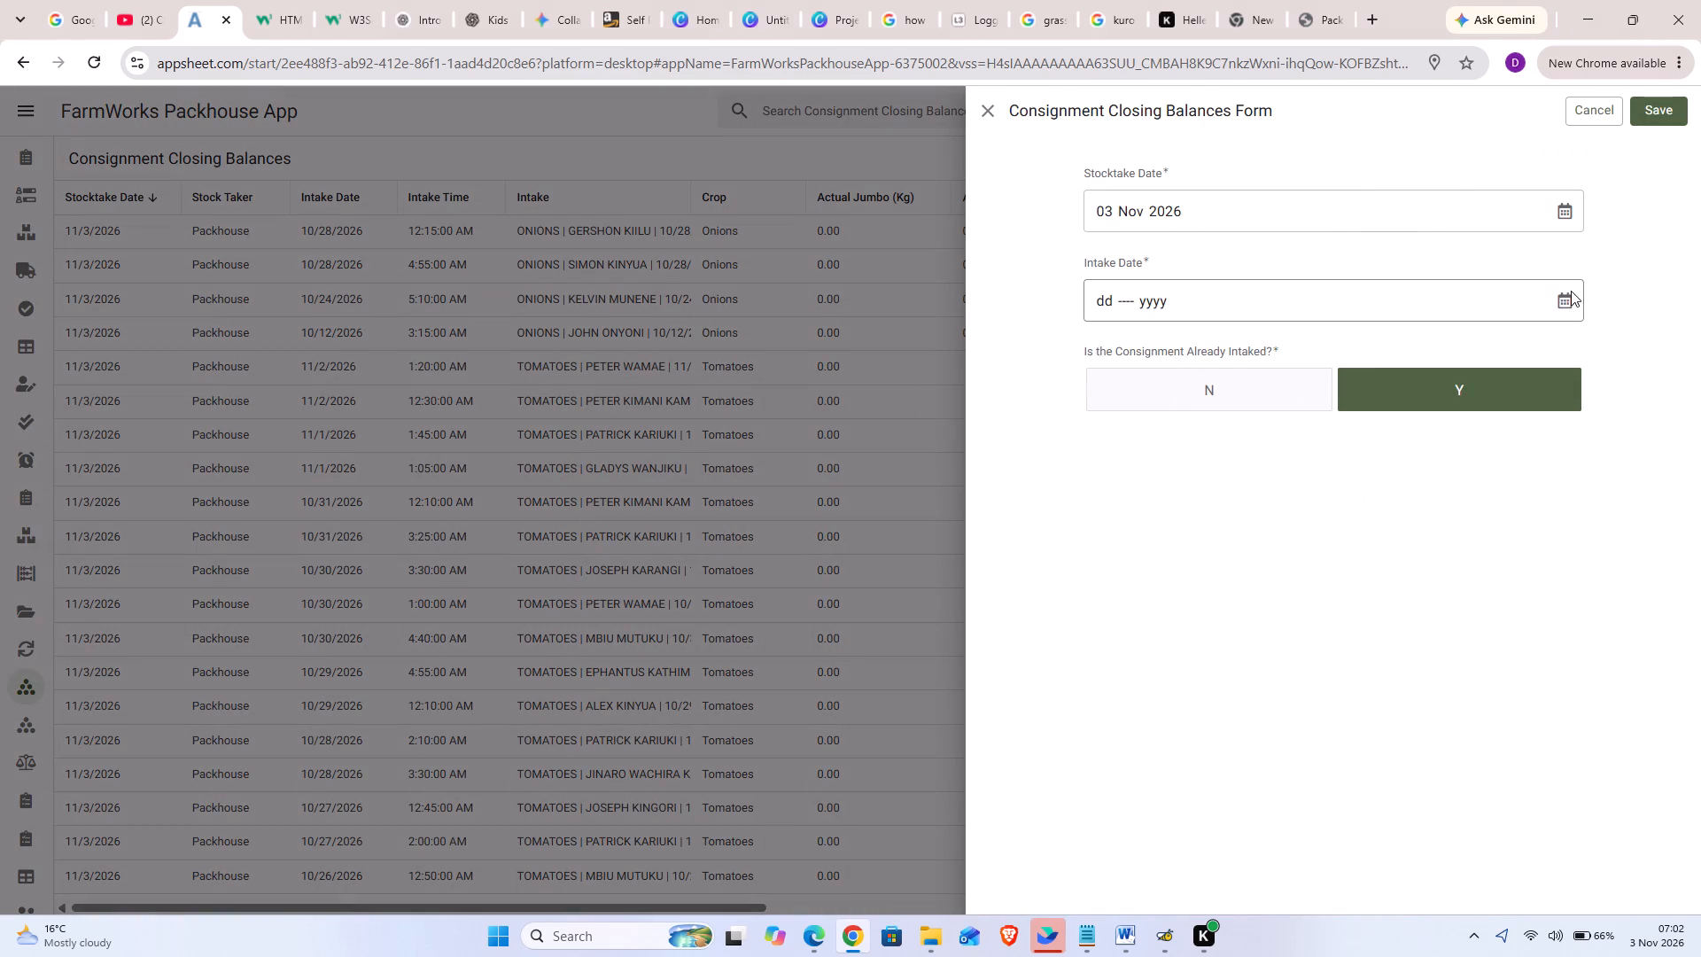
{"action": "left_click", "coordinate": [1564, 303]}
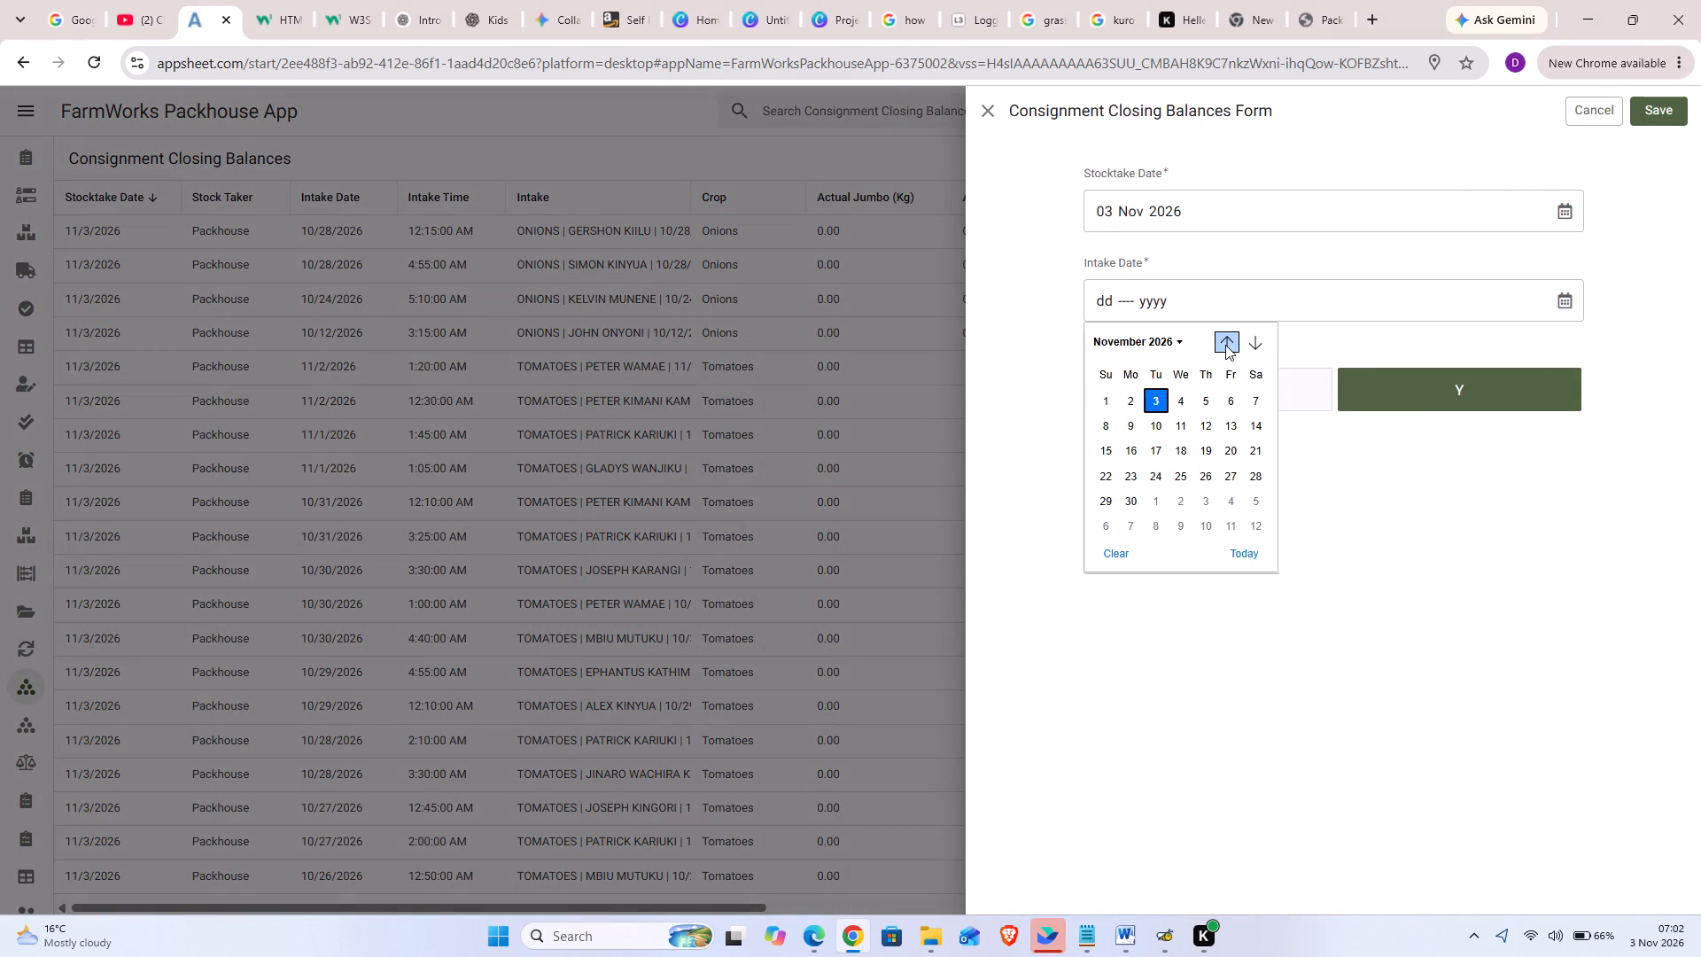
{"action": "left_click", "coordinate": [1225, 346]}
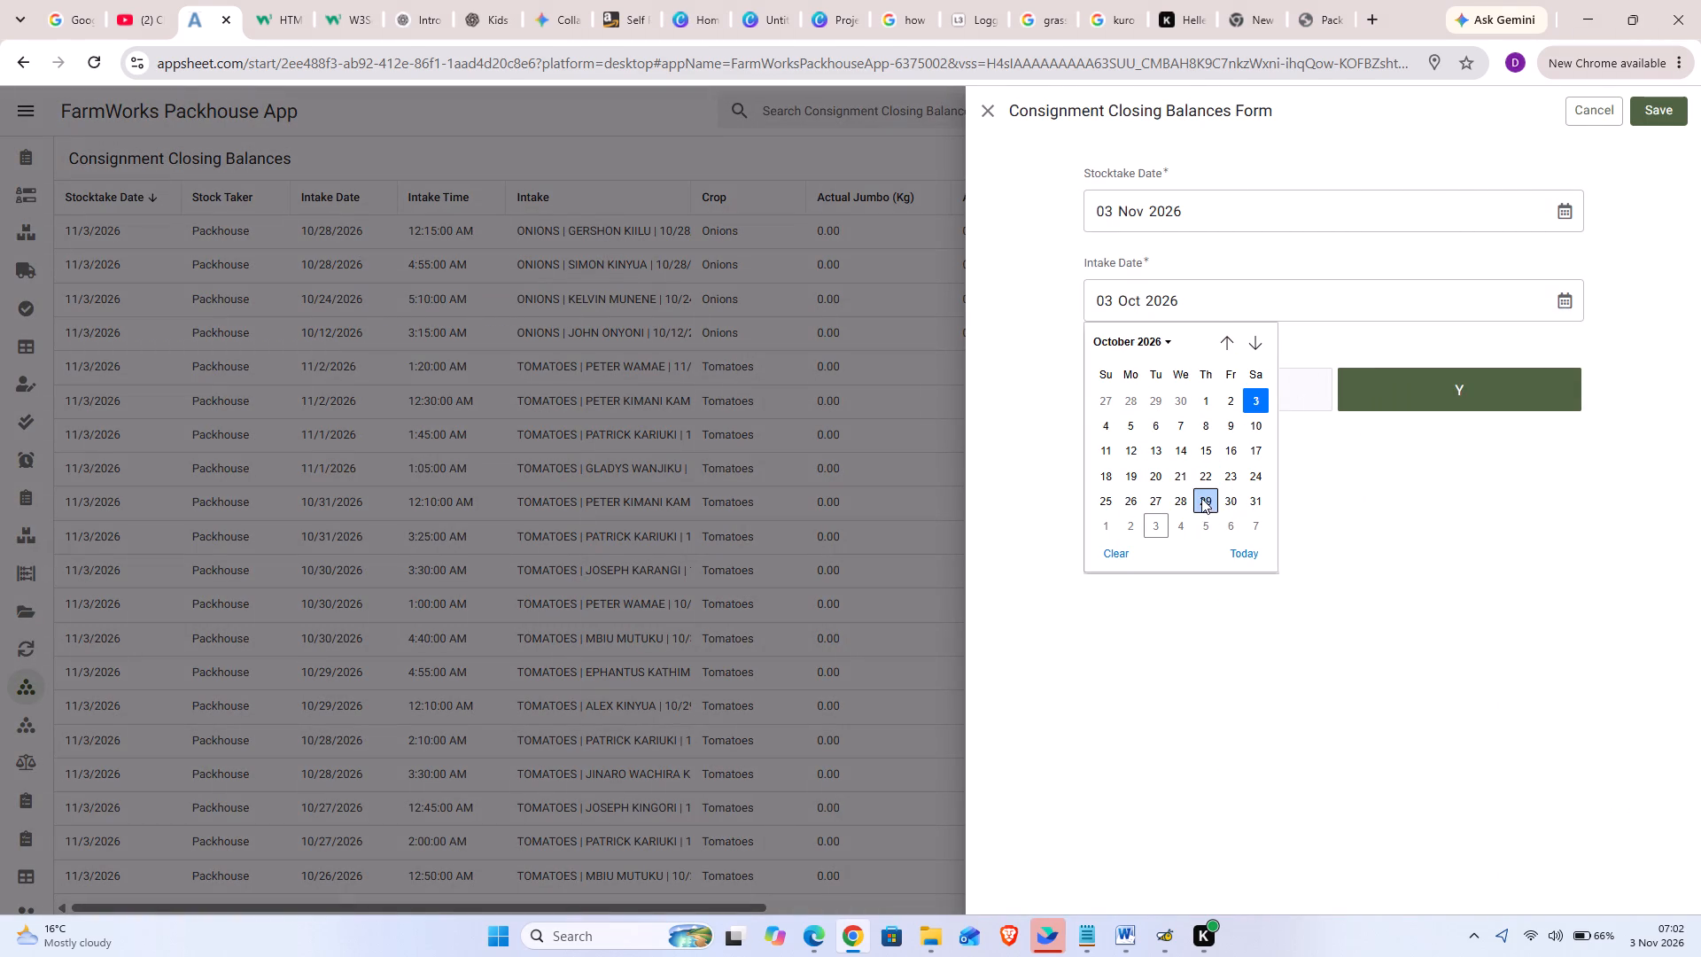
{"action": "left_click", "coordinate": [1201, 498]}
{"action": "left_click", "coordinate": [1490, 401]}
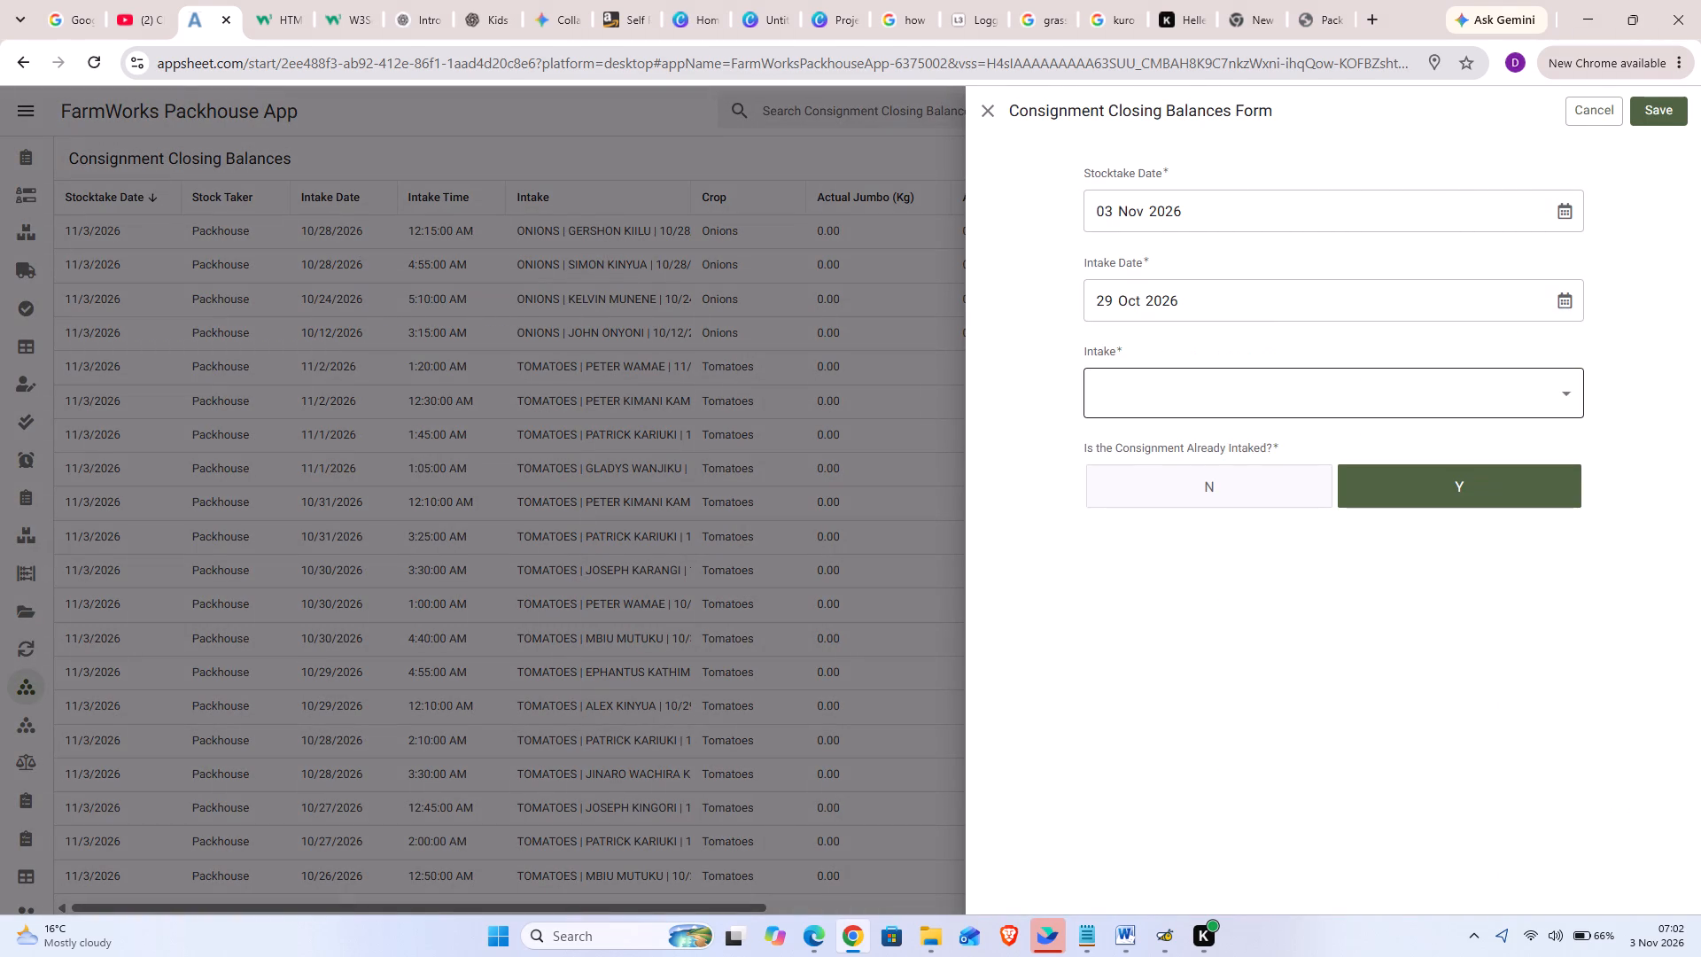
{"action": "left_click", "coordinate": [1490, 401]}
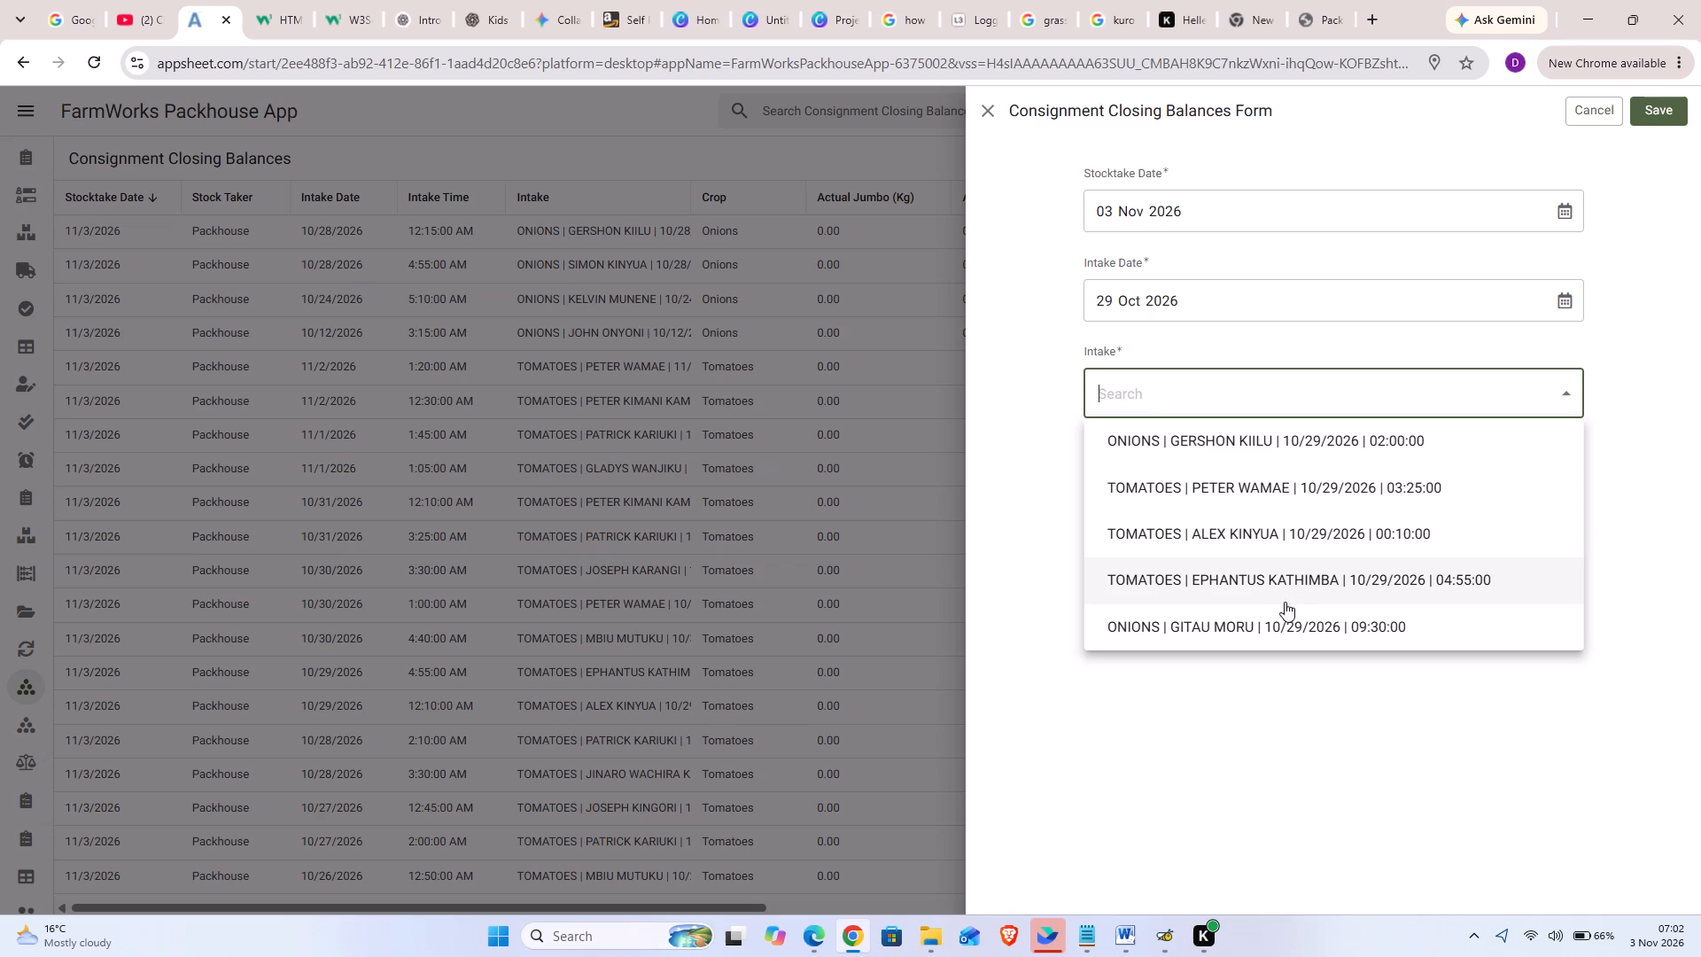
{"action": "left_click", "coordinate": [1249, 624]}
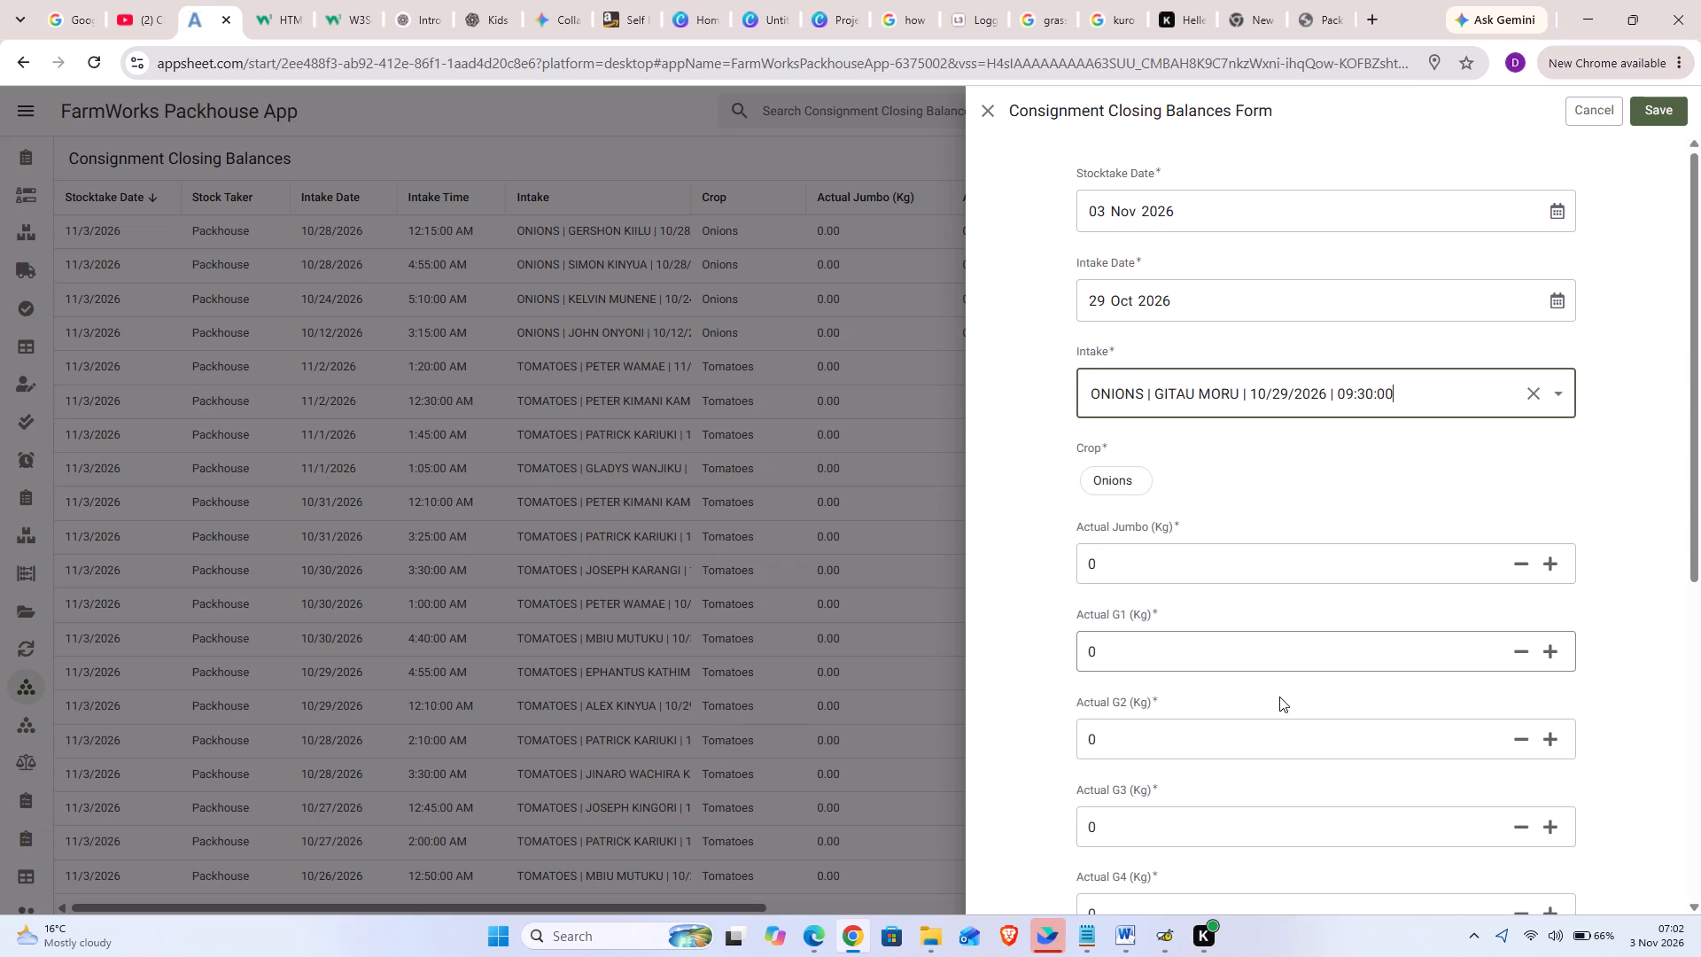
{"action": "scroll", "coordinate": [1279, 698], "scroll_direction": "down", "scroll_amount": 10}
{"action": "left_click", "coordinate": [1144, 778]}
{"action": "key", "text": "BackSpace"}
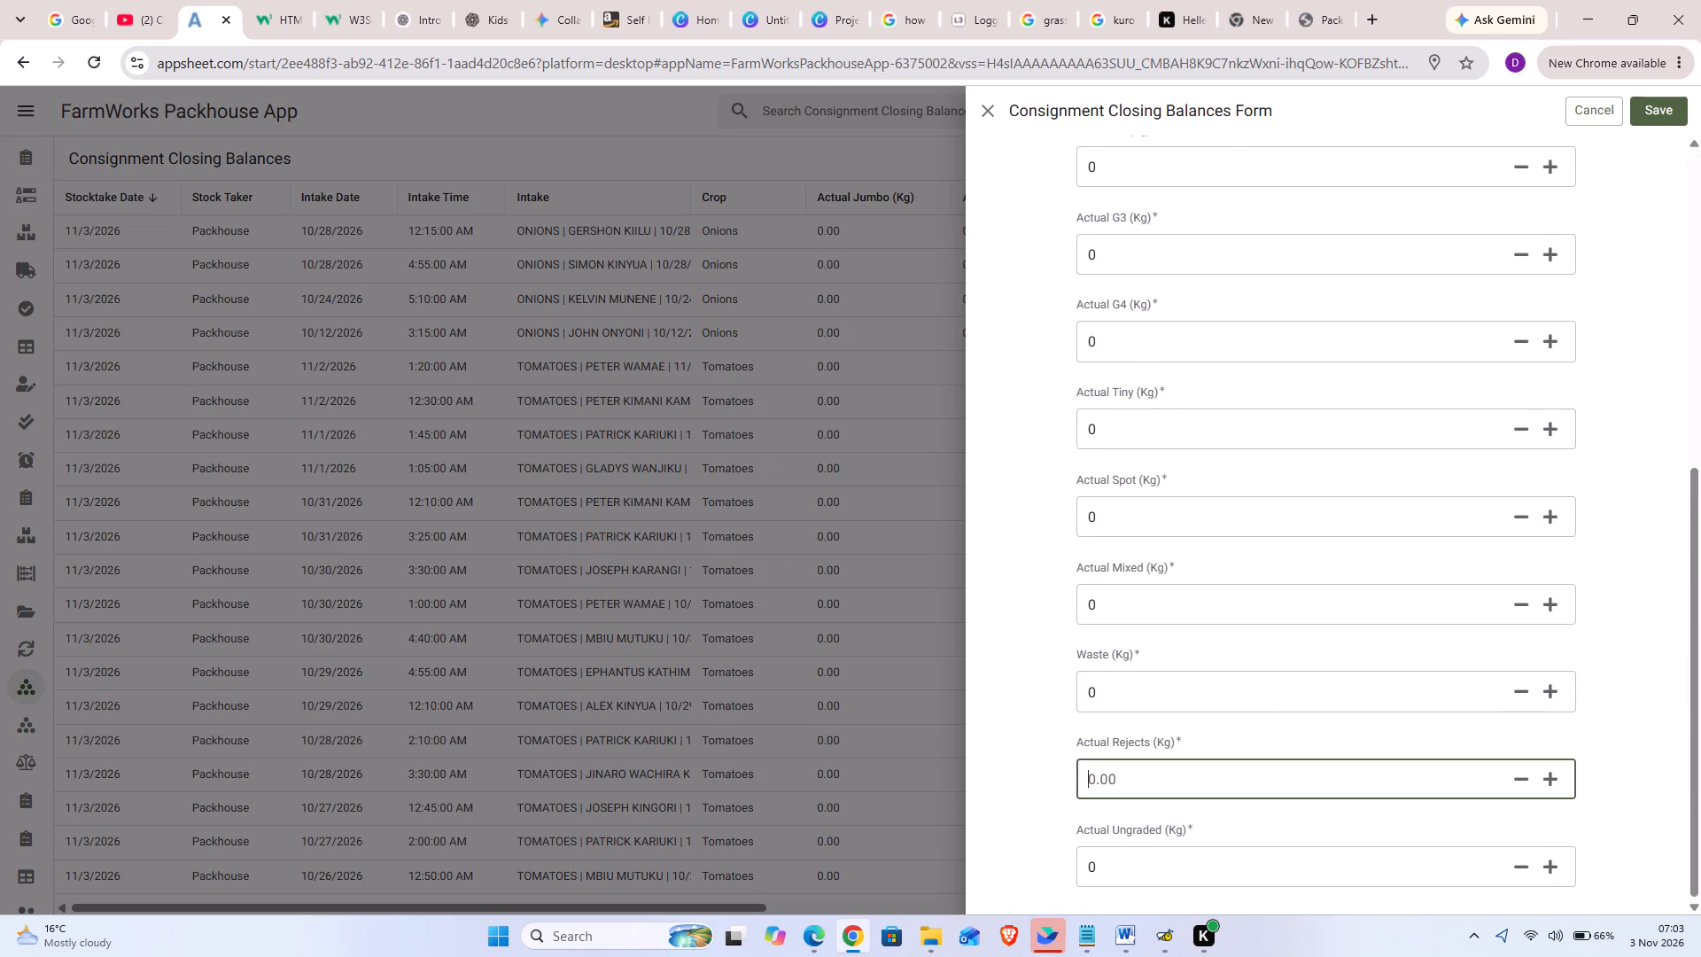
{"action": "type", "text": "17"}
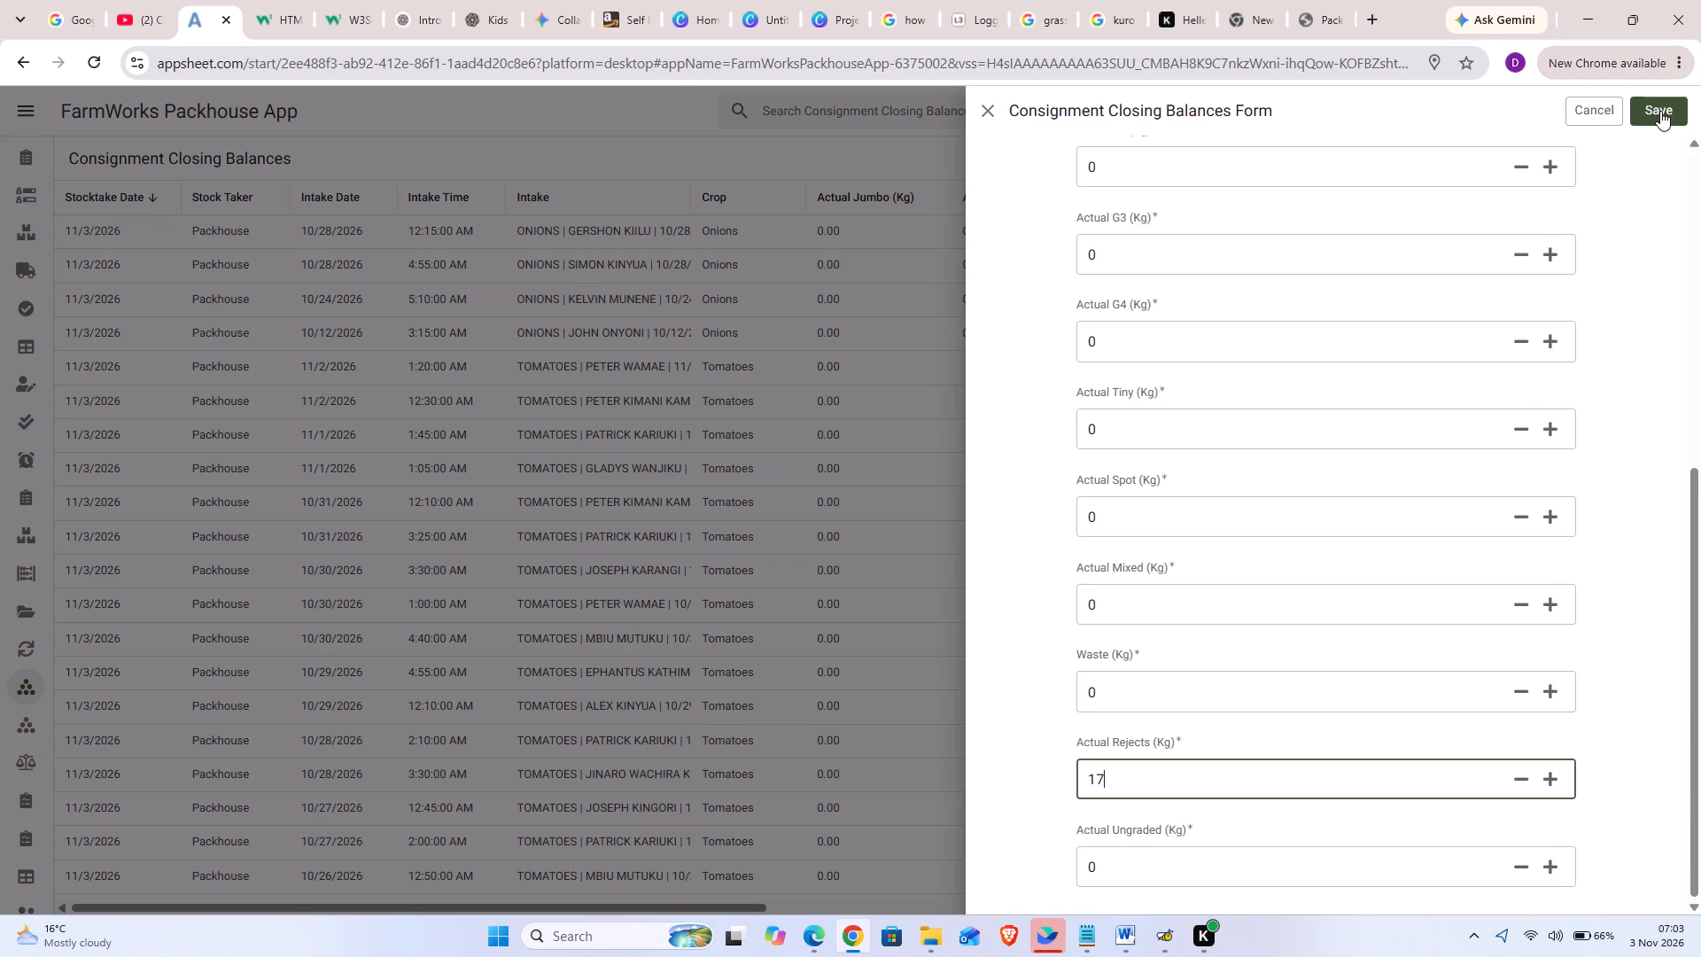
{"action": "left_click", "coordinate": [1660, 114]}
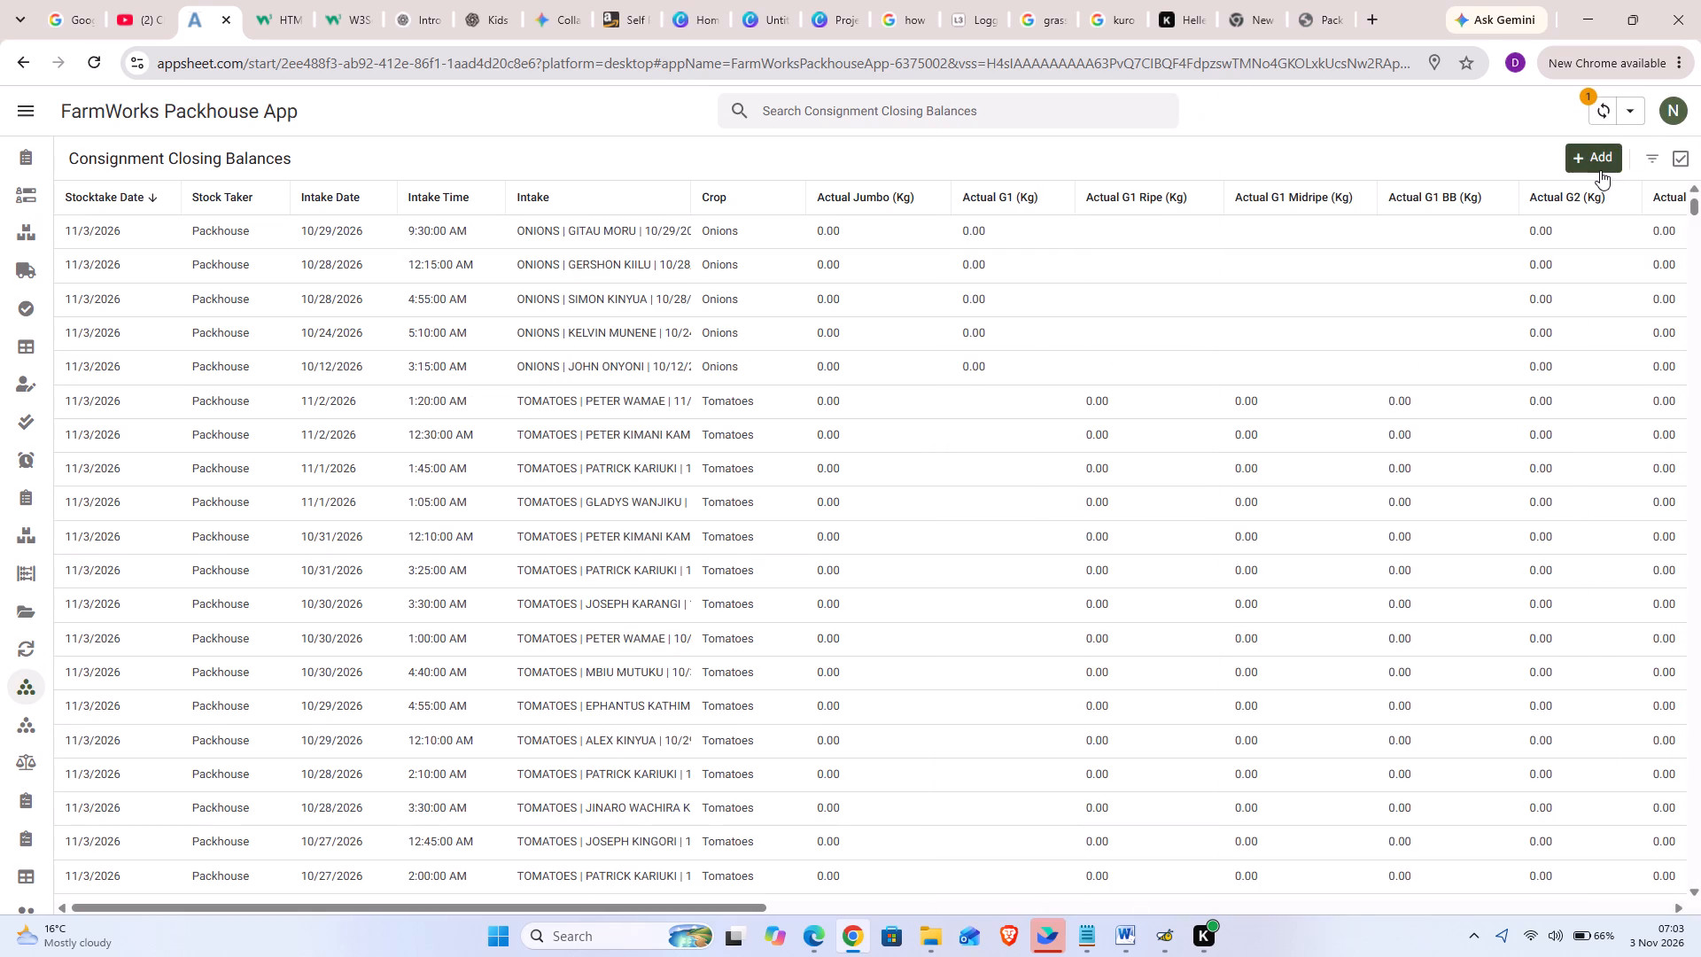
Add and save a closing balance for the 30 Oct 2026, 14:55:56 onions intake with Actual Rejects 30 kg.
{"action": "left_click", "coordinate": [1600, 170]}
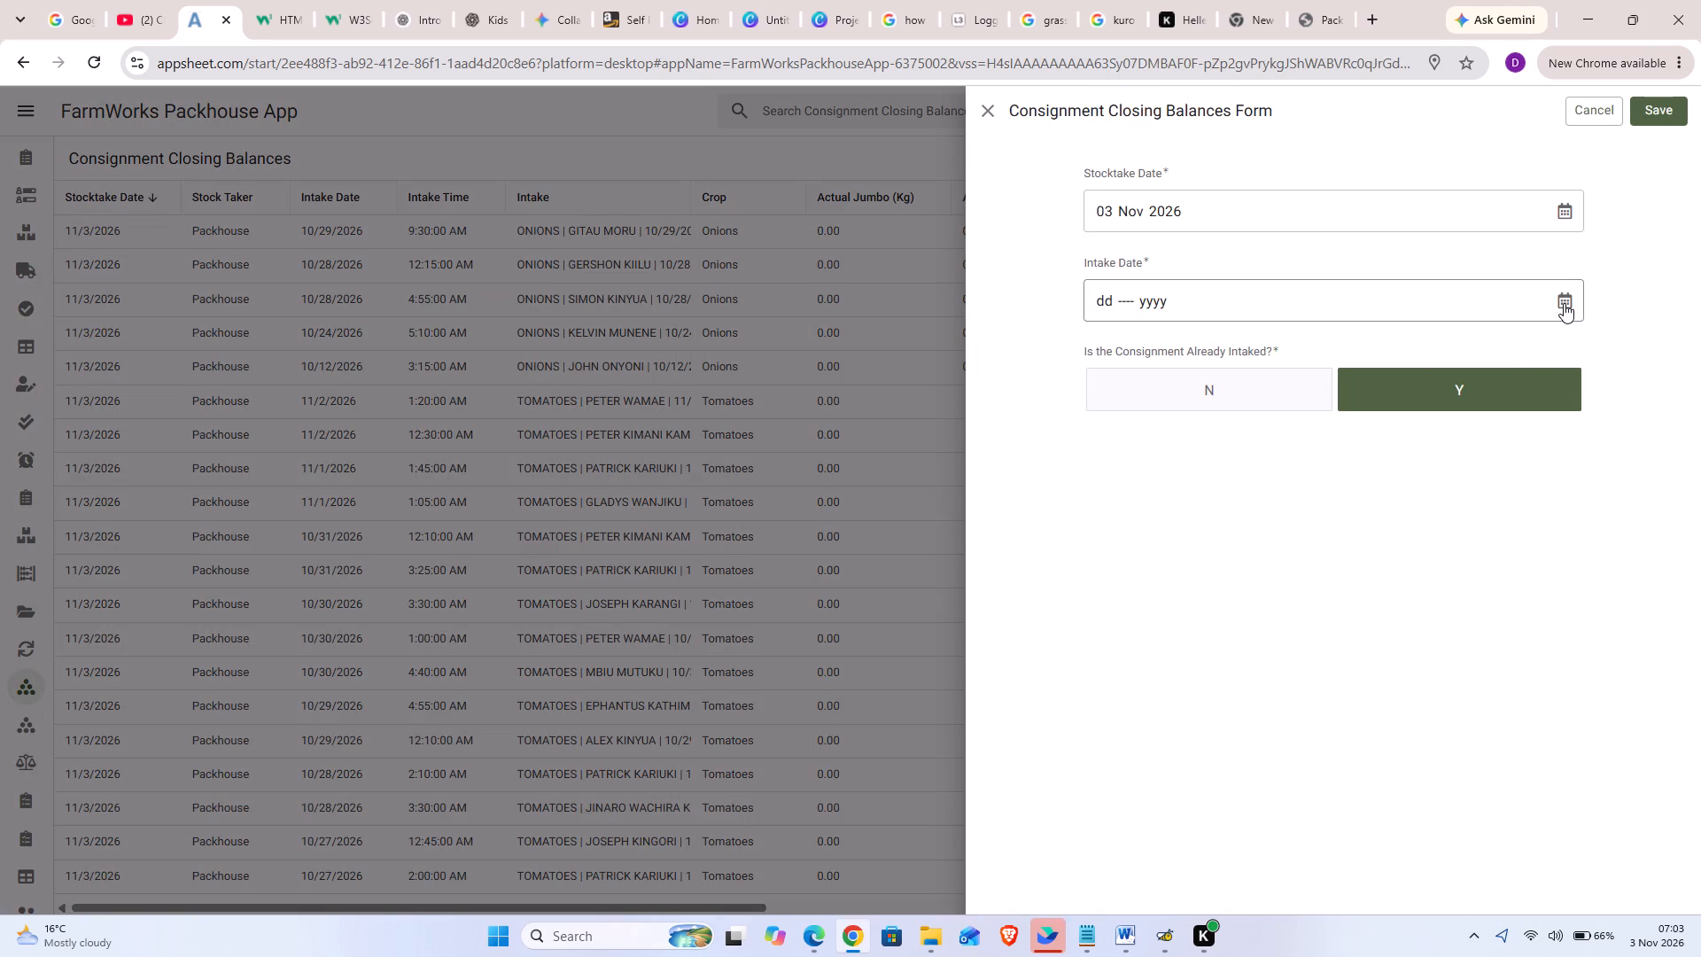
{"action": "left_click", "coordinate": [1564, 303]}
{"action": "left_click", "coordinate": [1224, 336]}
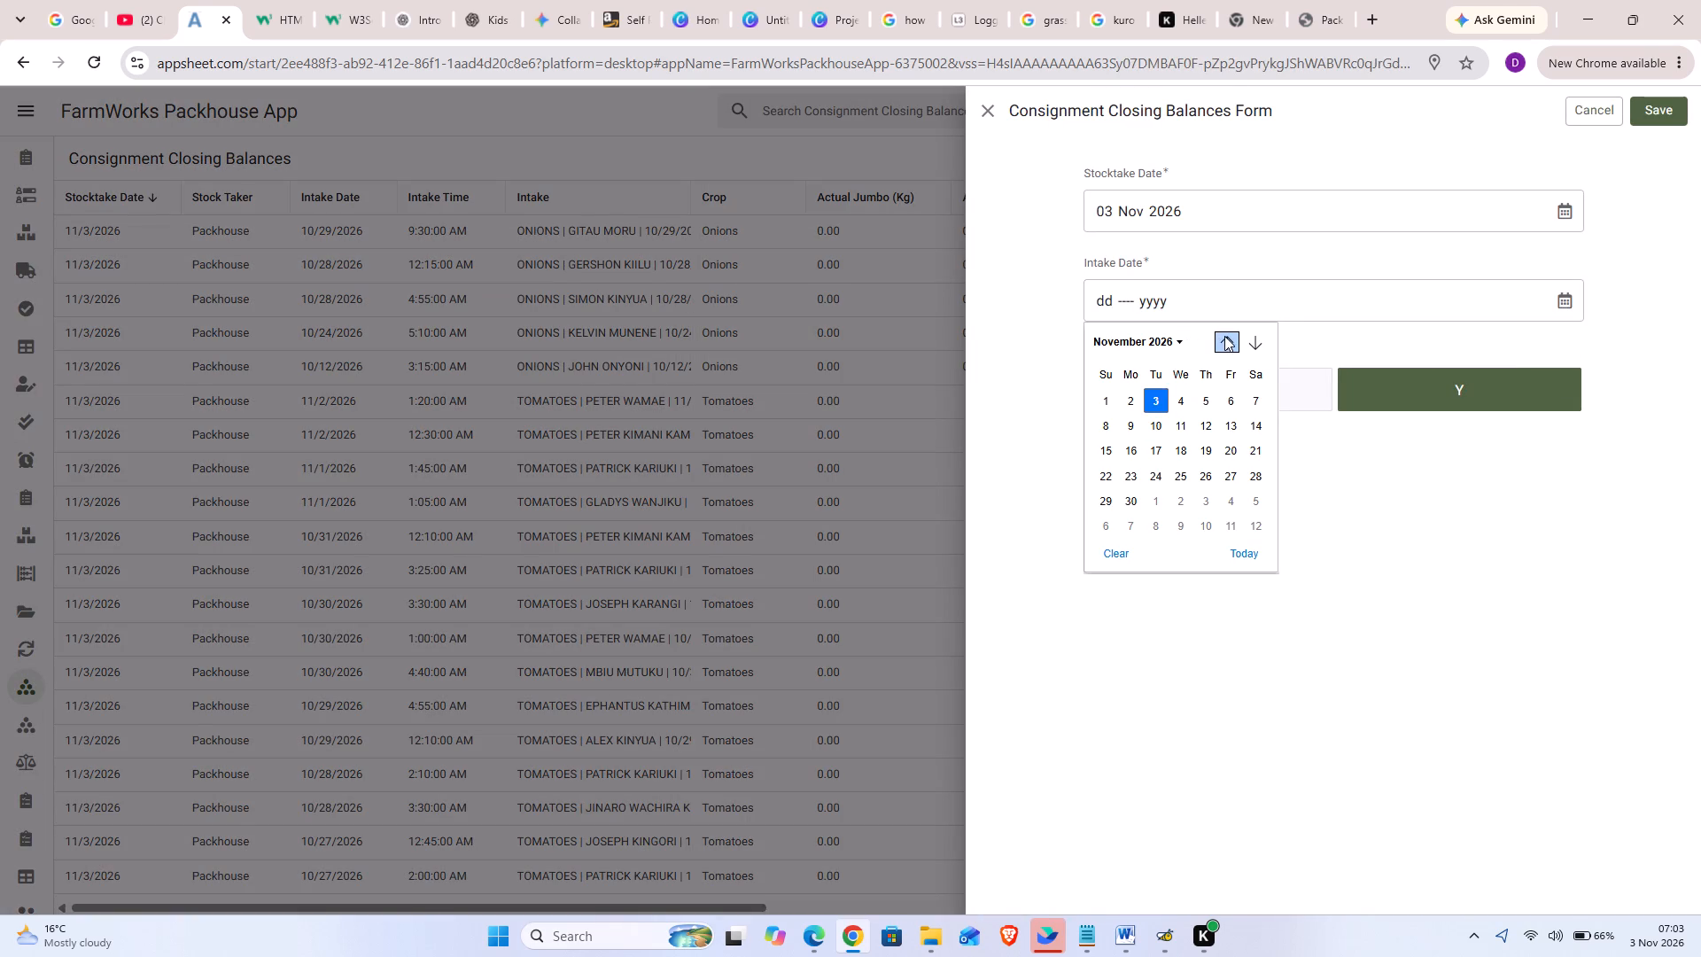
{"action": "left_click", "coordinate": [1231, 498]}
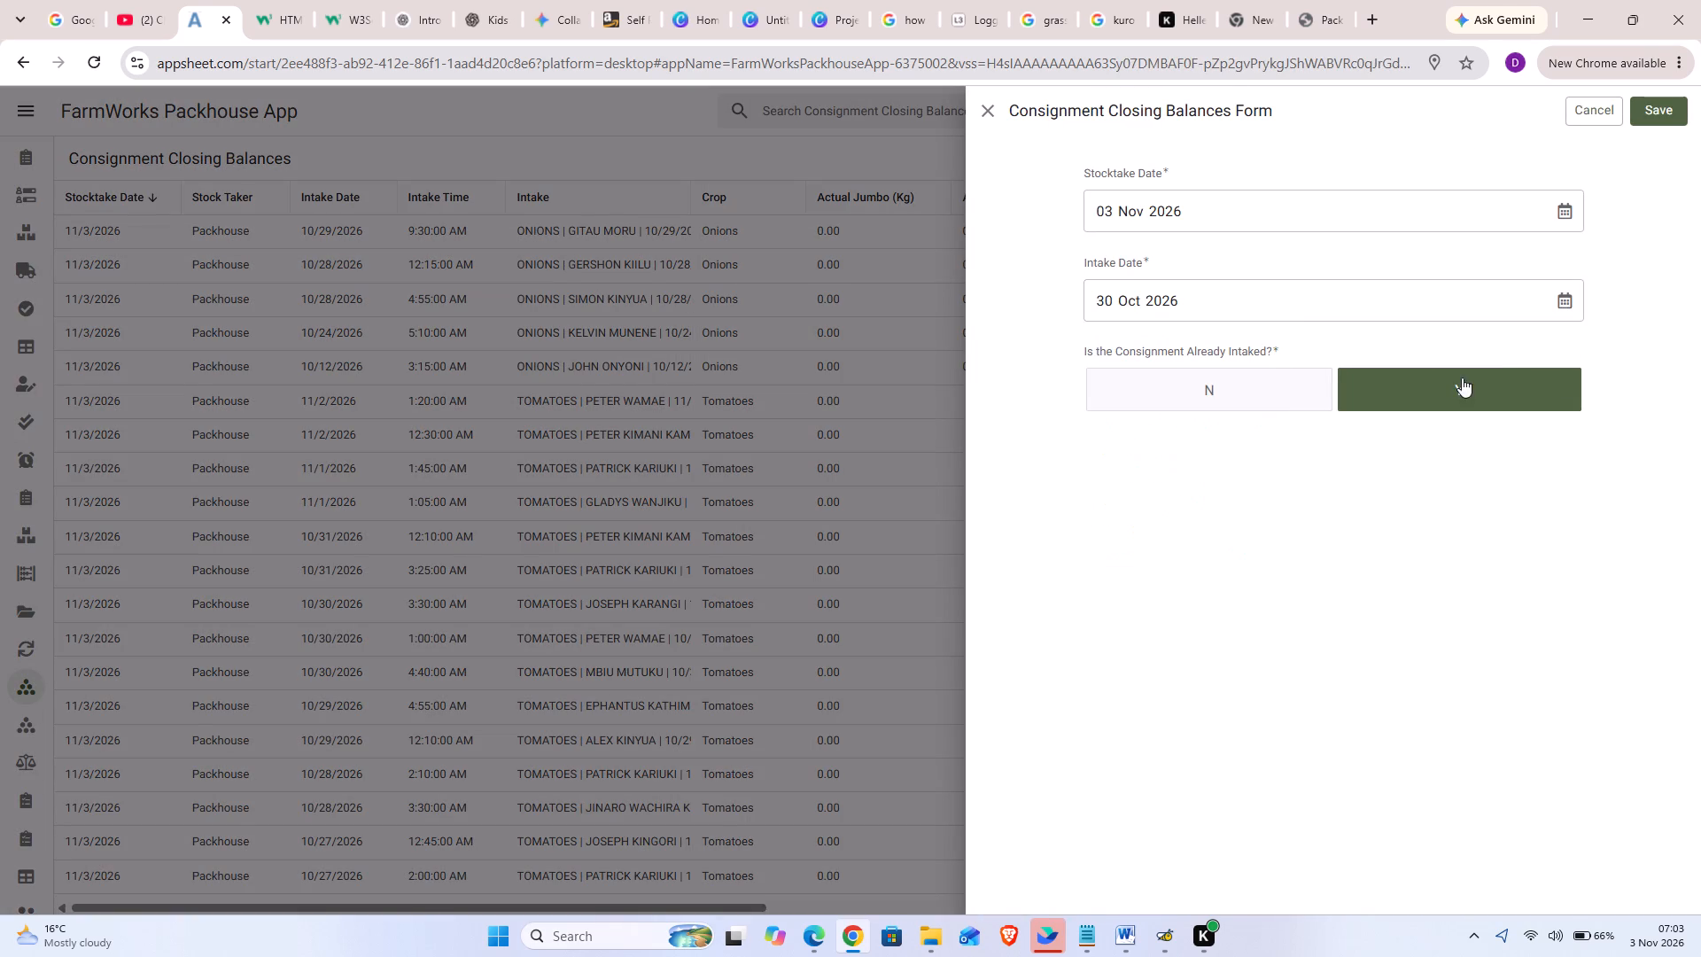
{"action": "left_click", "coordinate": [1511, 387]}
{"action": "left_click", "coordinate": [1511, 387]}
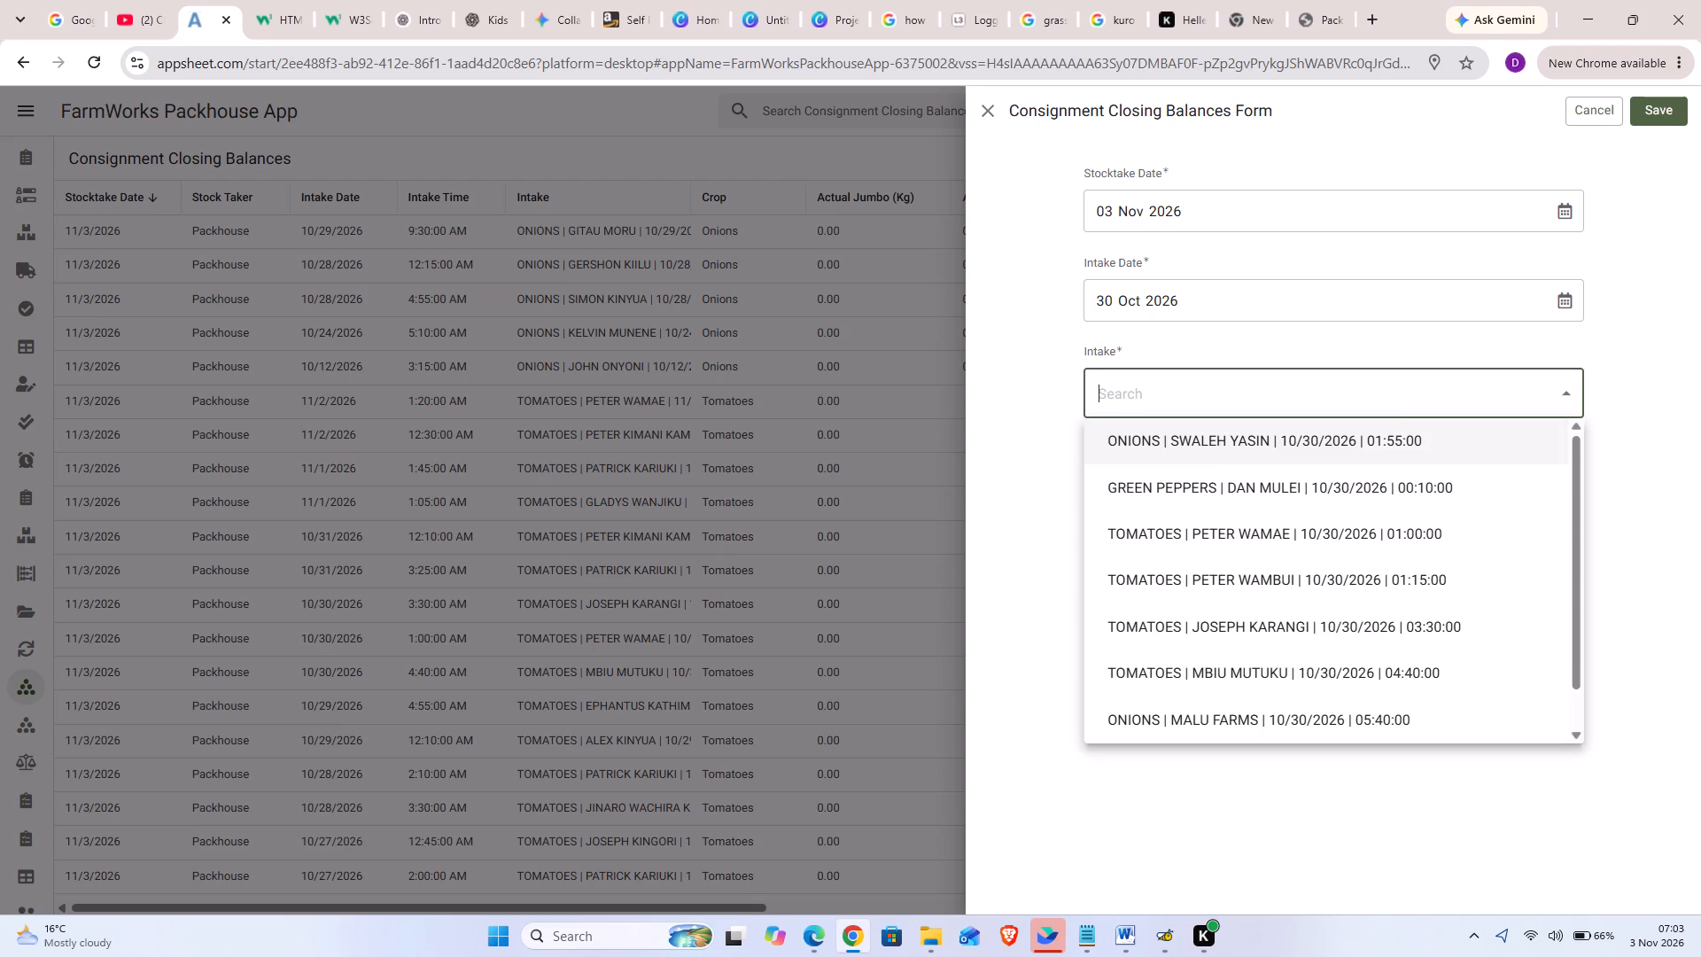
{"action": "scroll", "coordinate": [1330, 628], "scroll_direction": "down", "scroll_amount": 2}
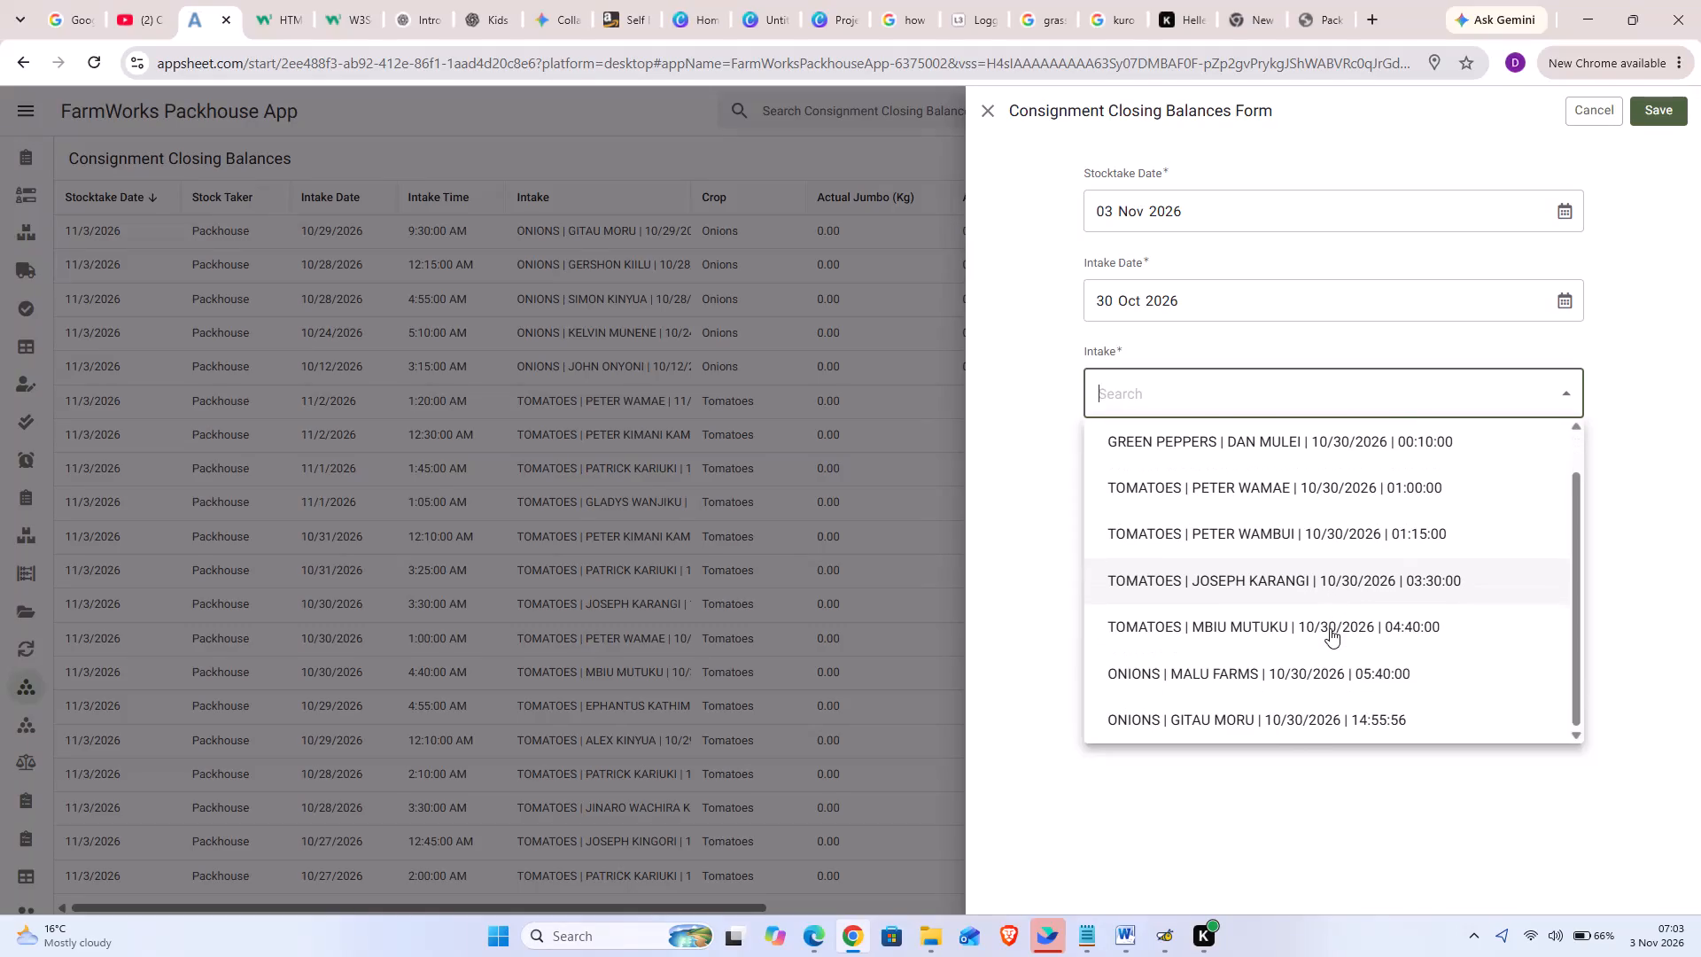
{"action": "scroll", "coordinate": [1330, 628], "scroll_direction": "down", "scroll_amount": 1}
{"action": "left_click", "coordinate": [1249, 721]}
{"action": "scroll", "coordinate": [1249, 721], "scroll_direction": "down", "scroll_amount": 2}
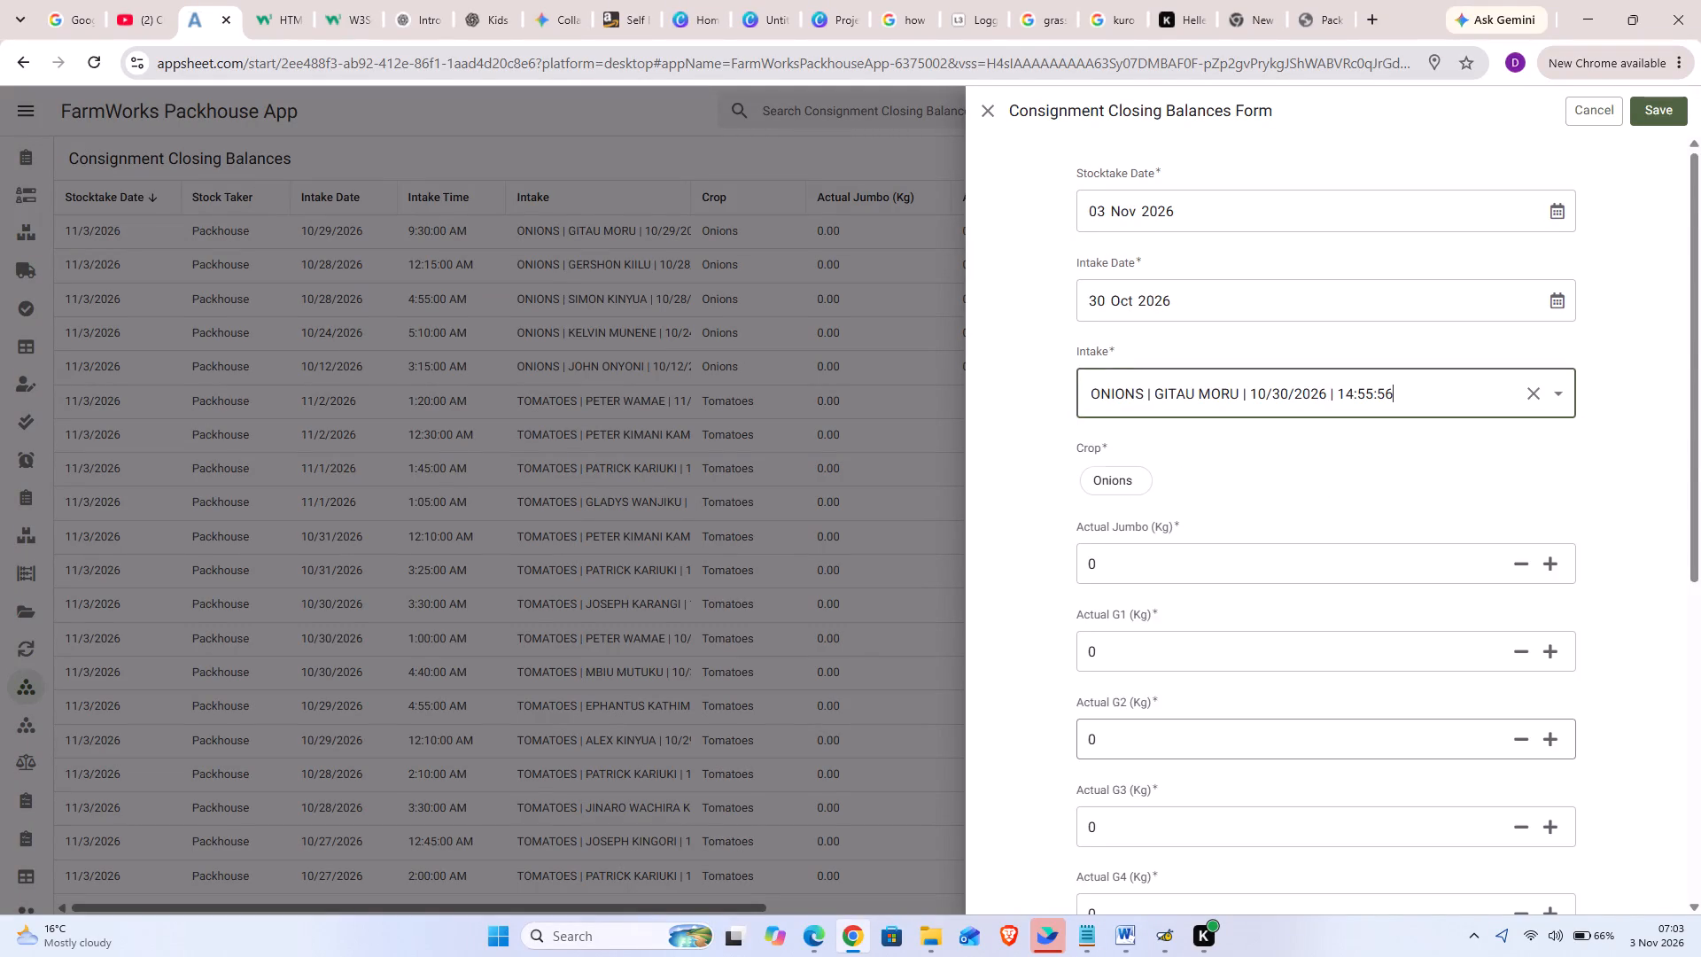
{"action": "scroll", "coordinate": [1249, 721], "scroll_direction": "down", "scroll_amount": 3}
{"action": "left_click", "coordinate": [1084, 776]}
{"action": "key", "text": "3"}
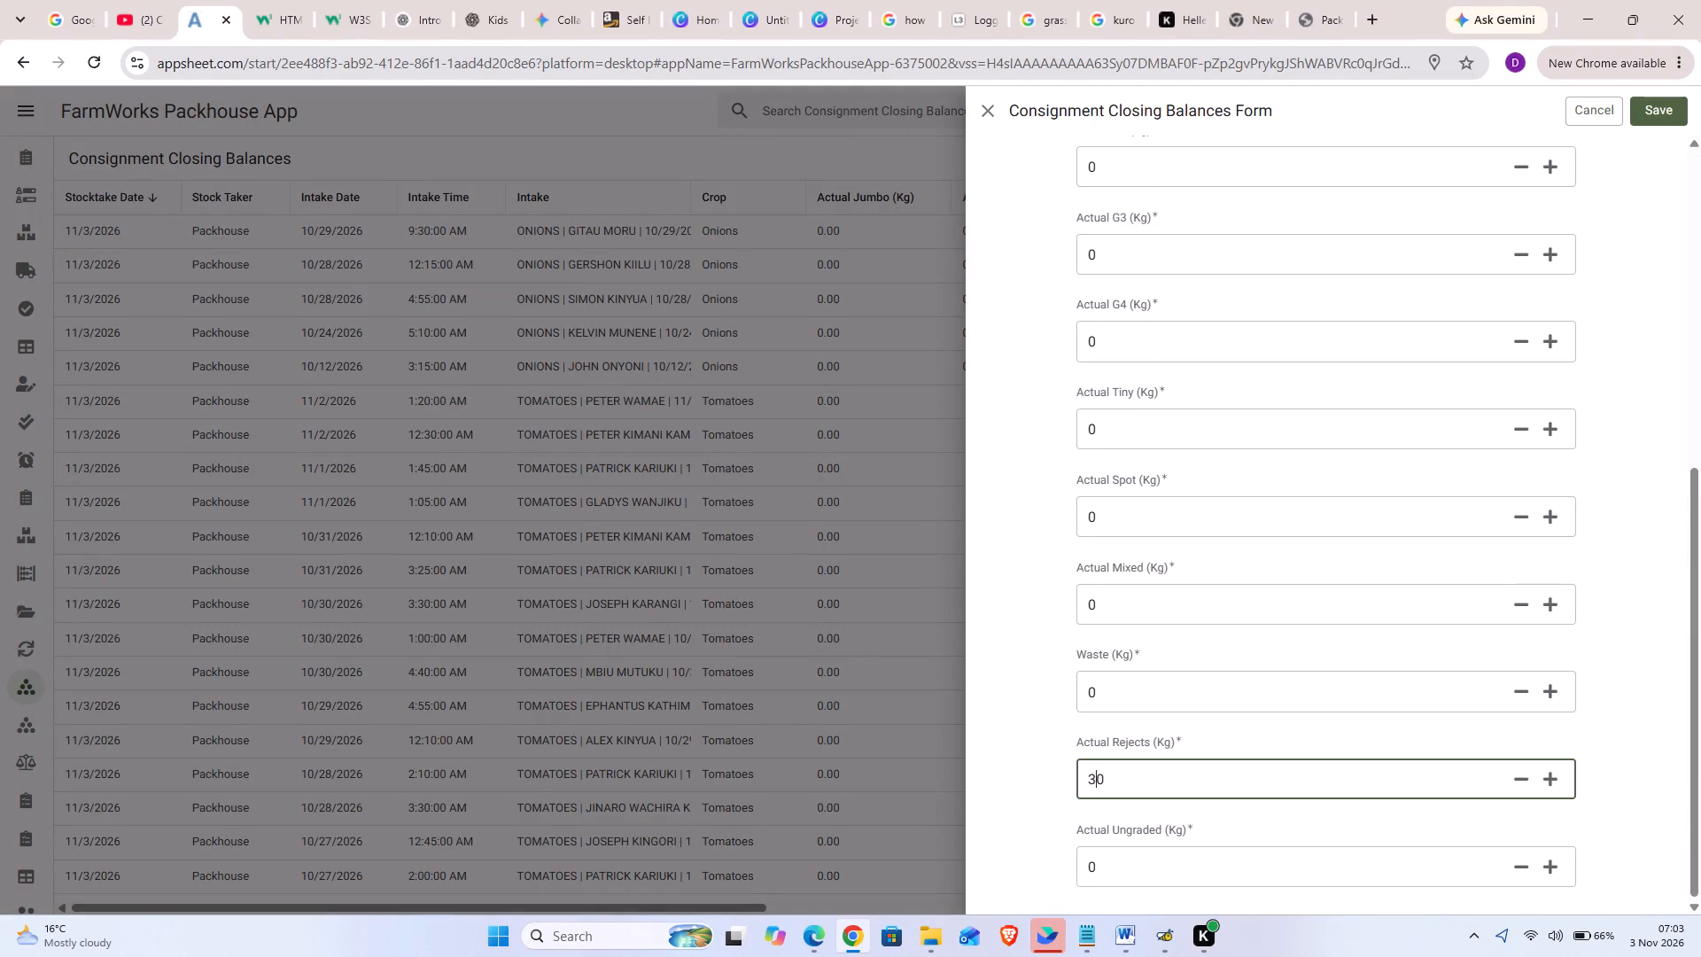
{"action": "left_click", "coordinate": [1651, 114]}
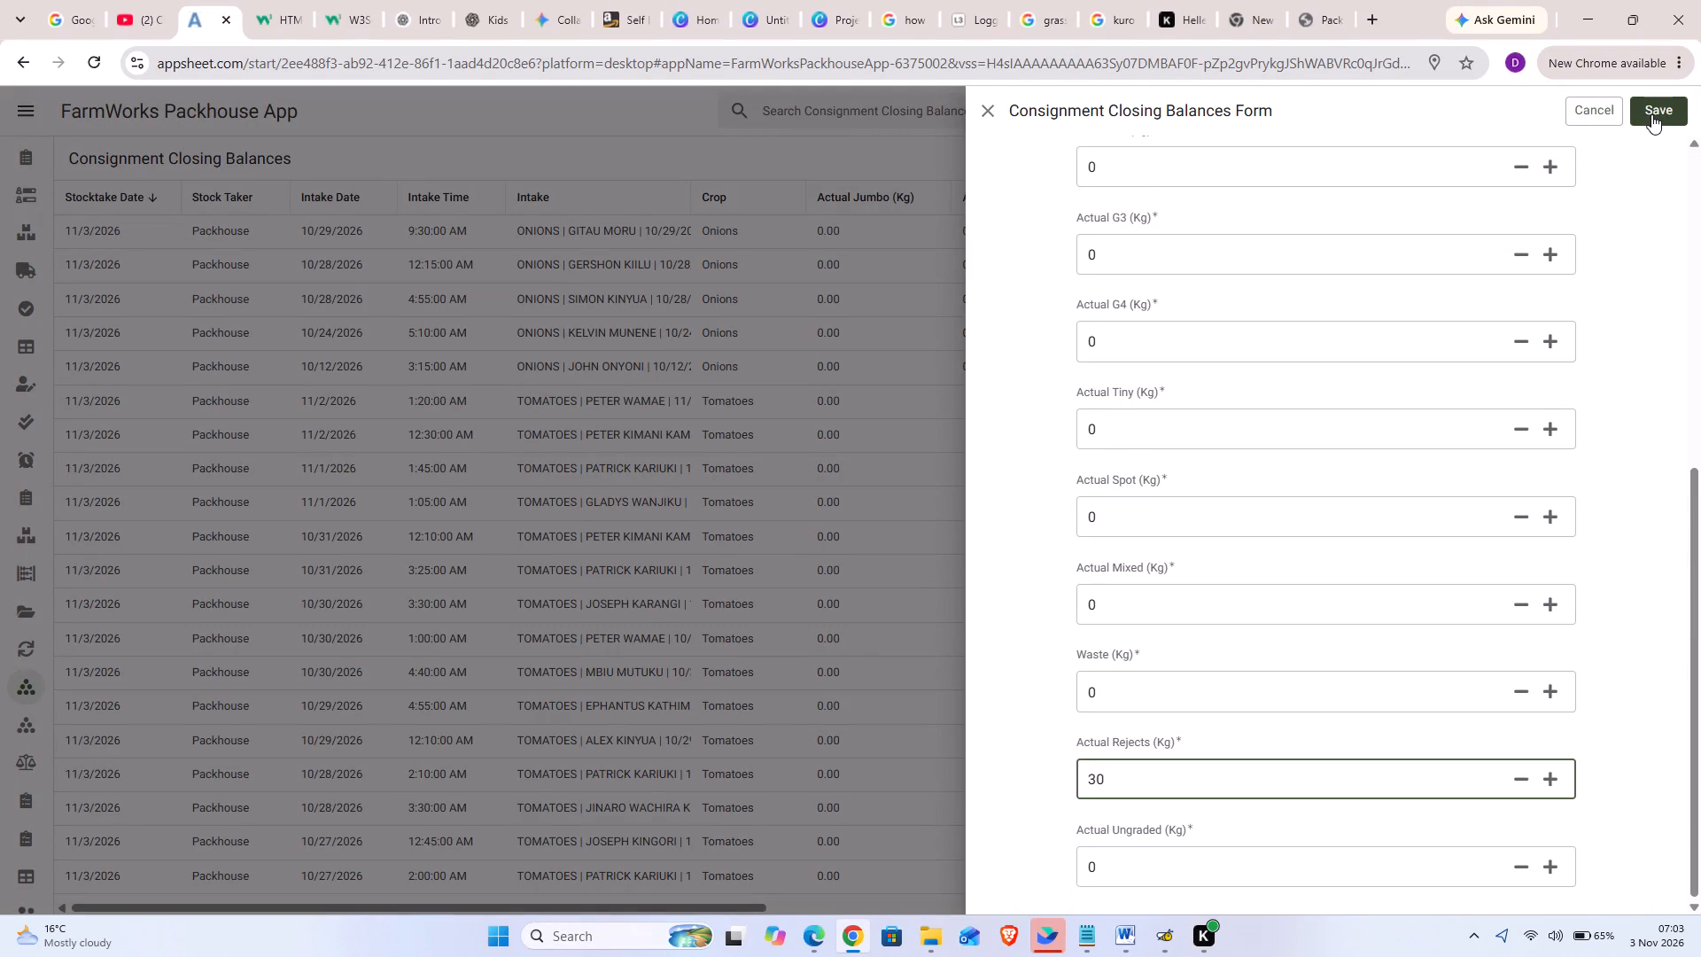
Add and save a closing balance for the 24 Oct 2026, 03:50 potatoes intake with Actual Rejects 86 kg.
{"action": "left_click", "coordinate": [1603, 153]}
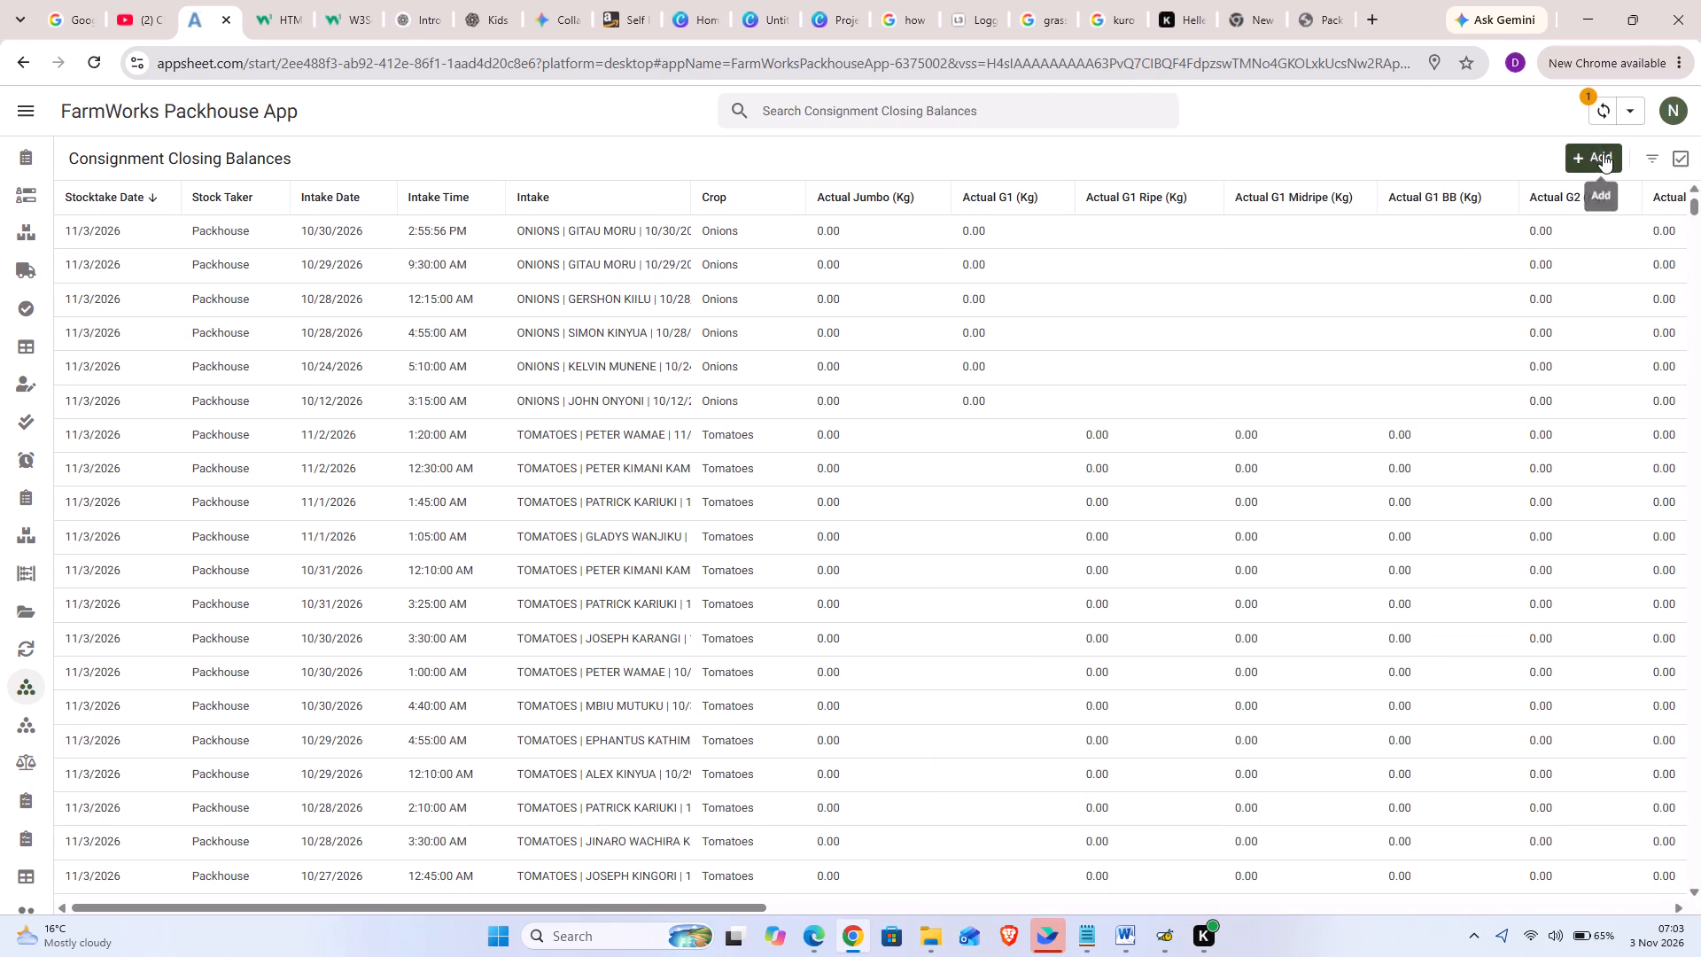
{"action": "left_click", "coordinate": [1564, 300]}
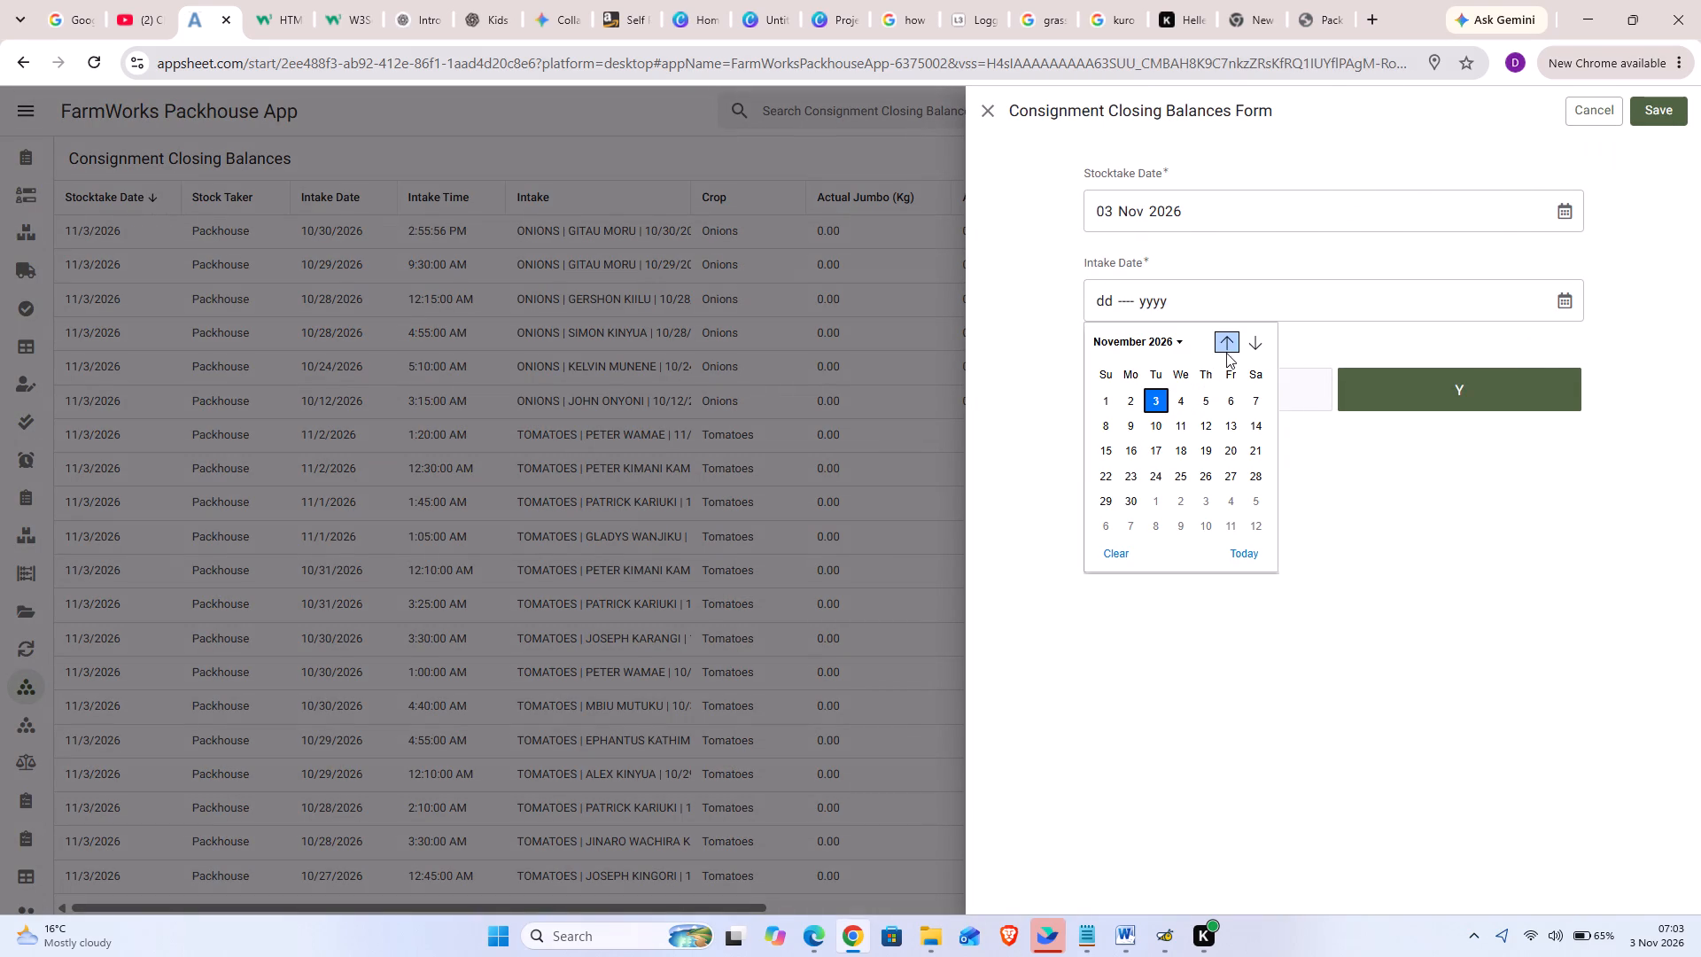
{"action": "left_click", "coordinate": [1229, 346]}
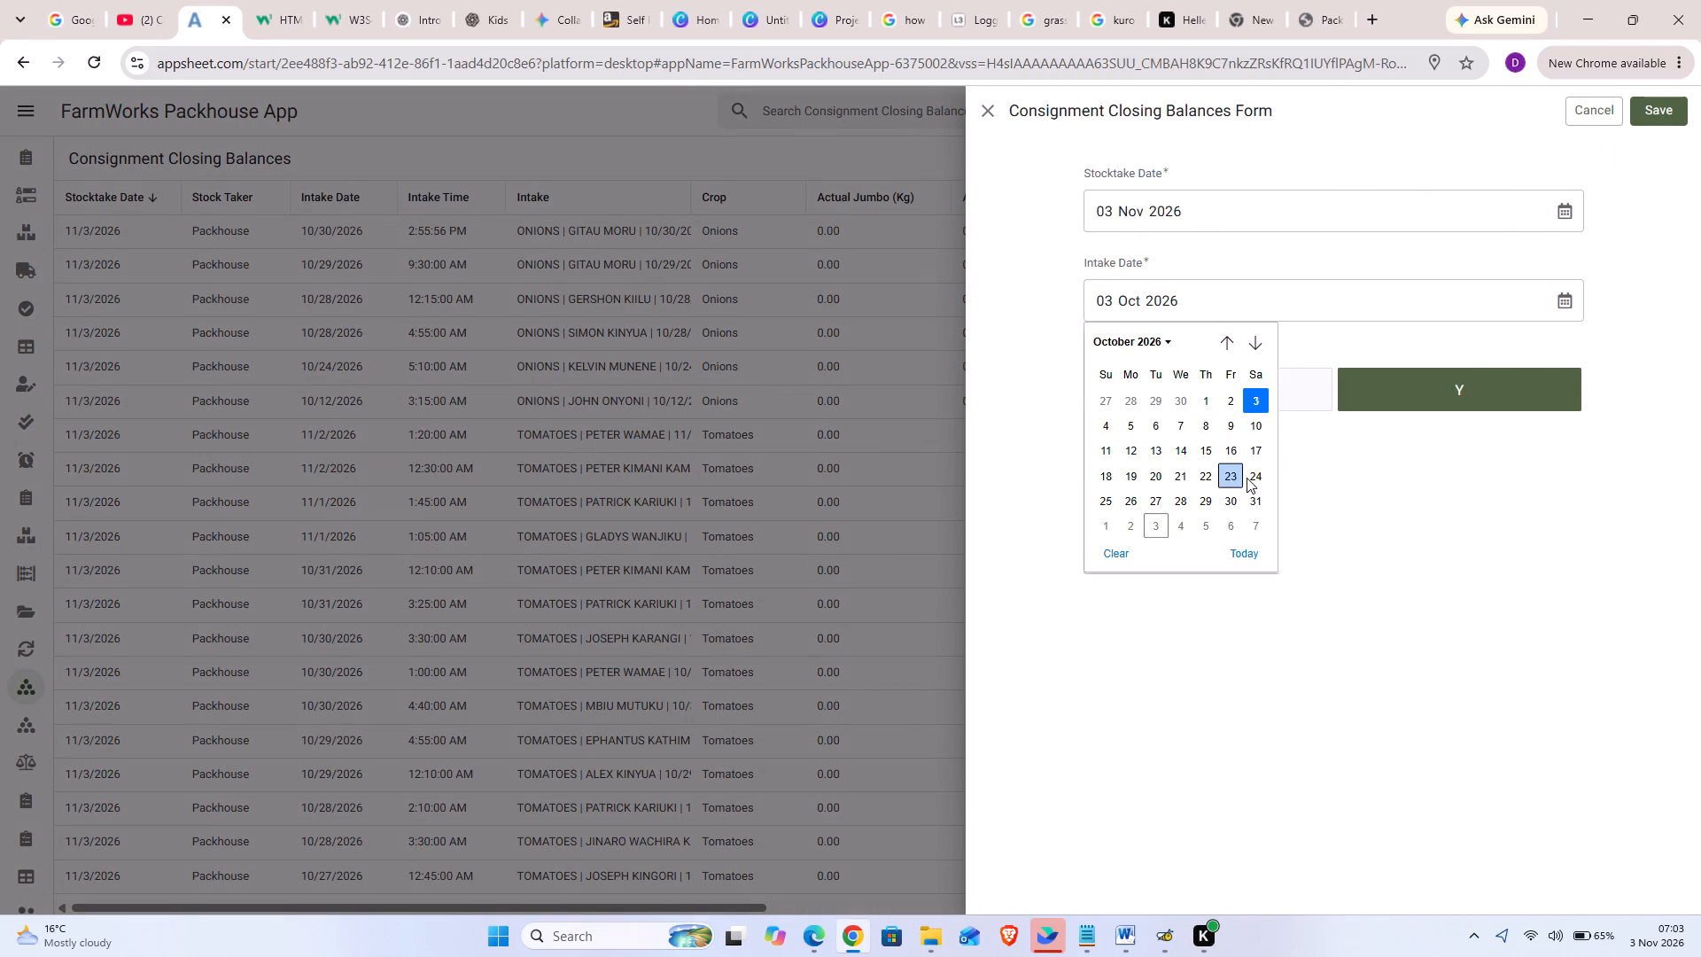
{"action": "left_click", "coordinate": [1264, 476]}
{"action": "left_click", "coordinate": [1501, 377]}
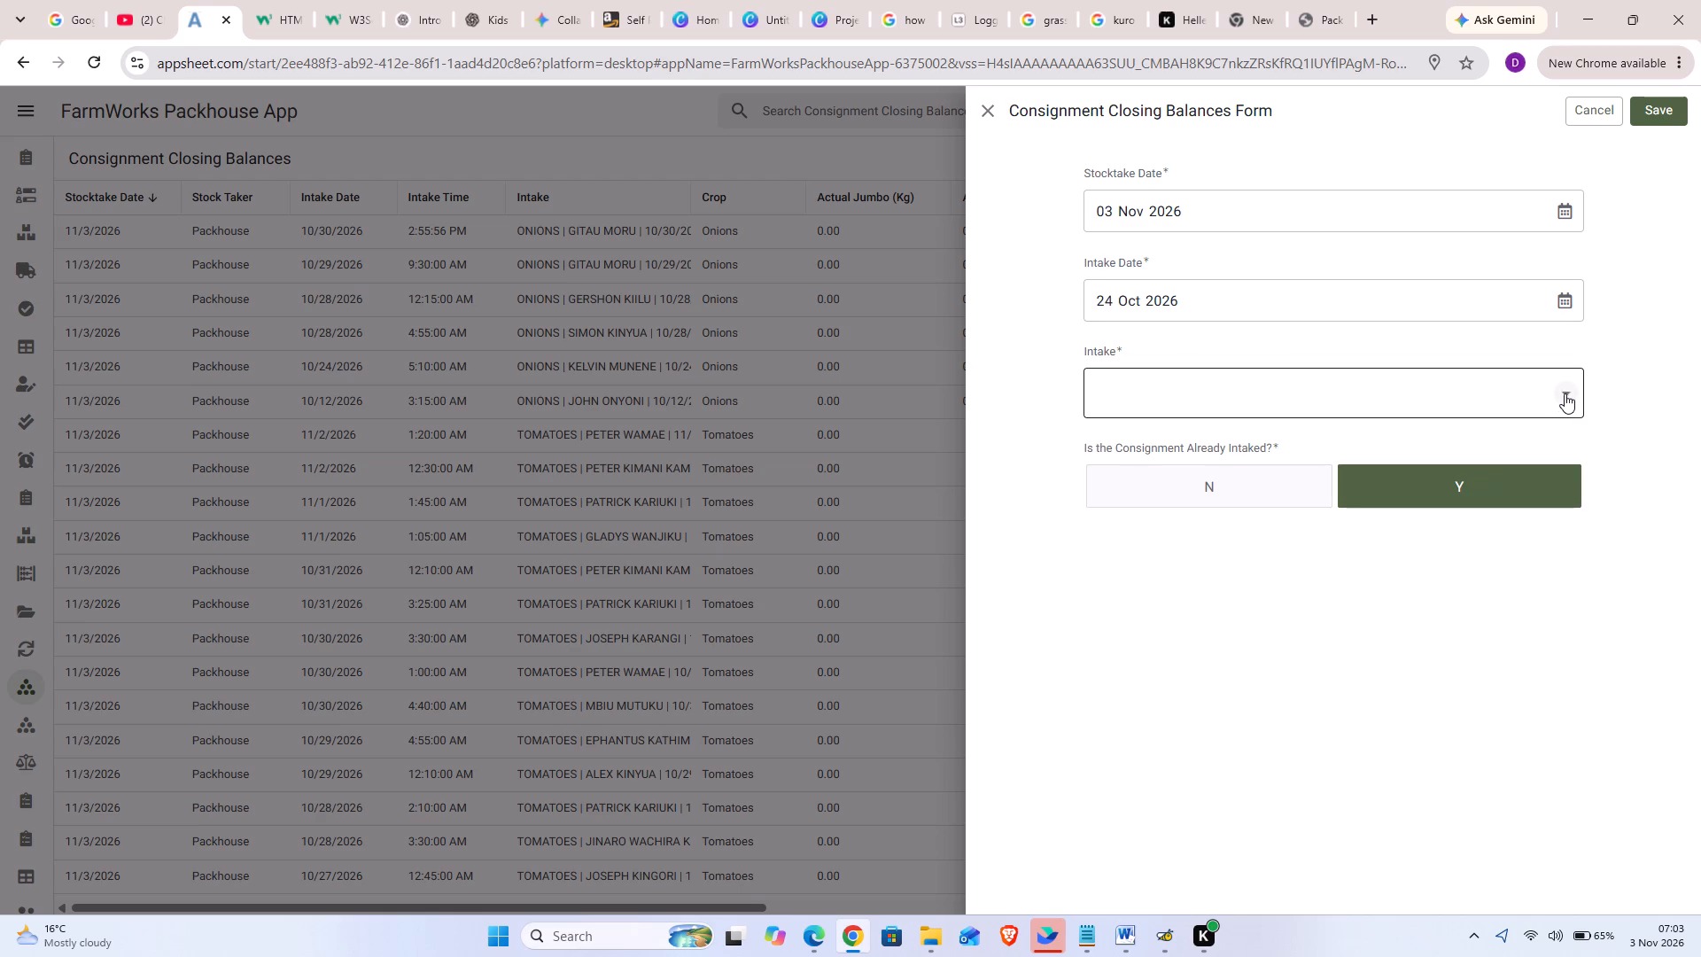
{"action": "left_click", "coordinate": [1565, 393]}
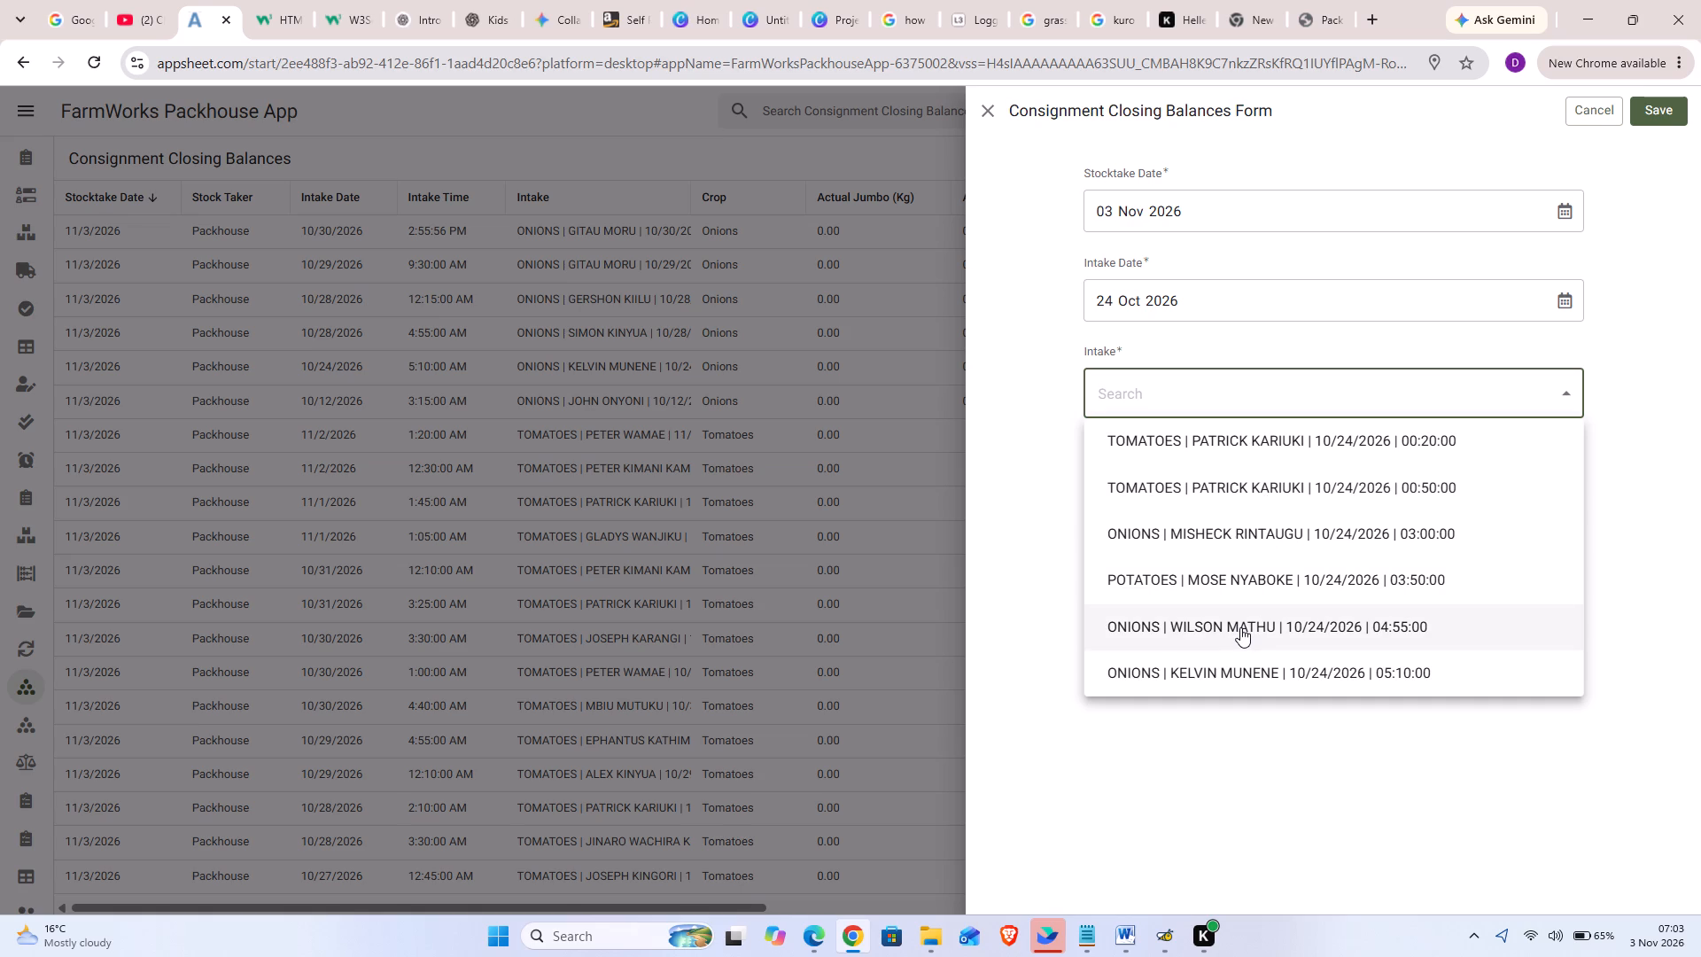
{"action": "scroll", "coordinate": [1240, 627], "scroll_direction": "down", "scroll_amount": 2}
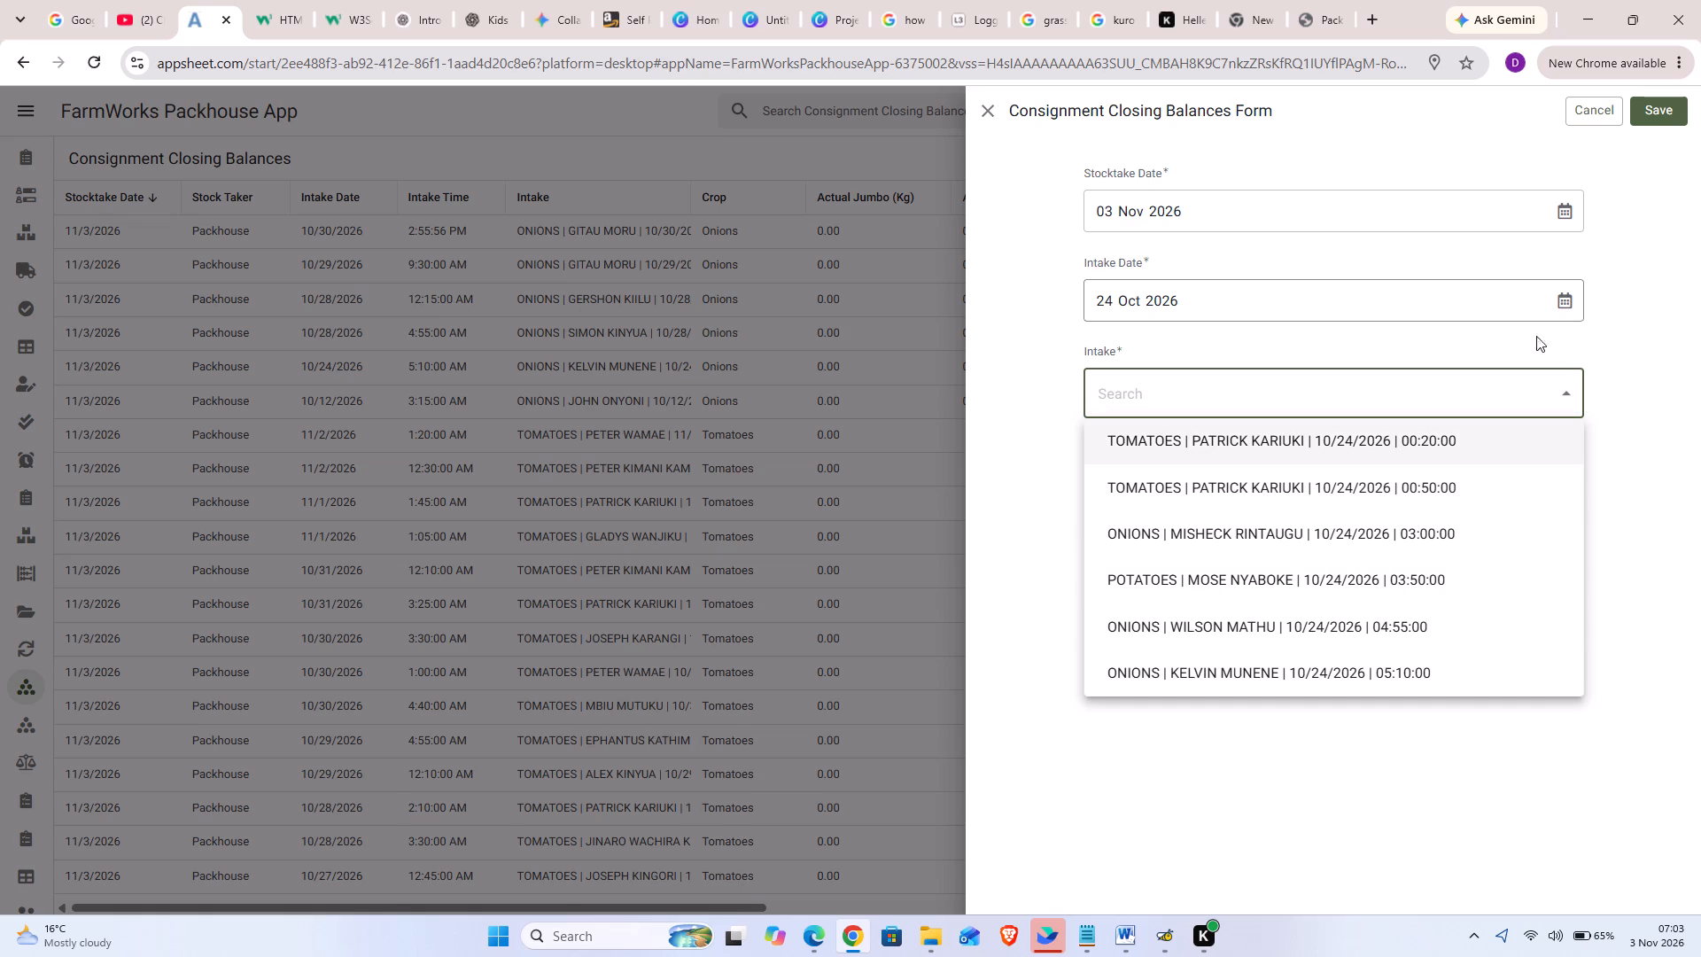
{"action": "left_click", "coordinate": [1243, 581]}
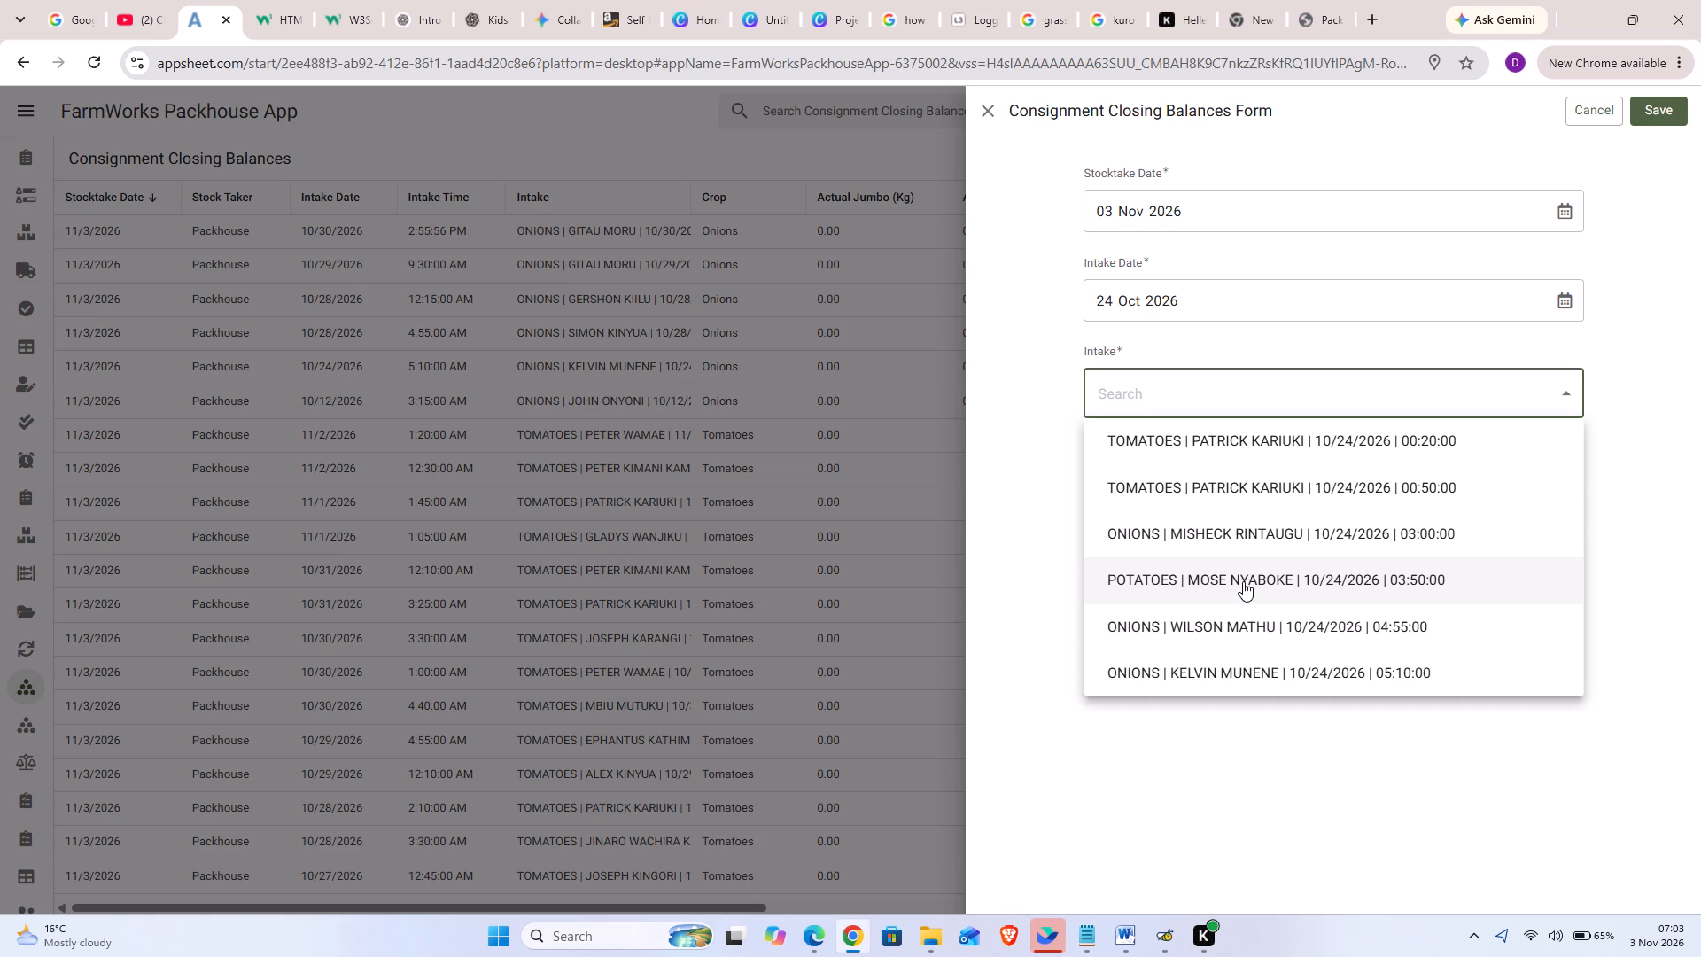
{"action": "scroll", "coordinate": [1247, 672], "scroll_direction": "down", "scroll_amount": 8}
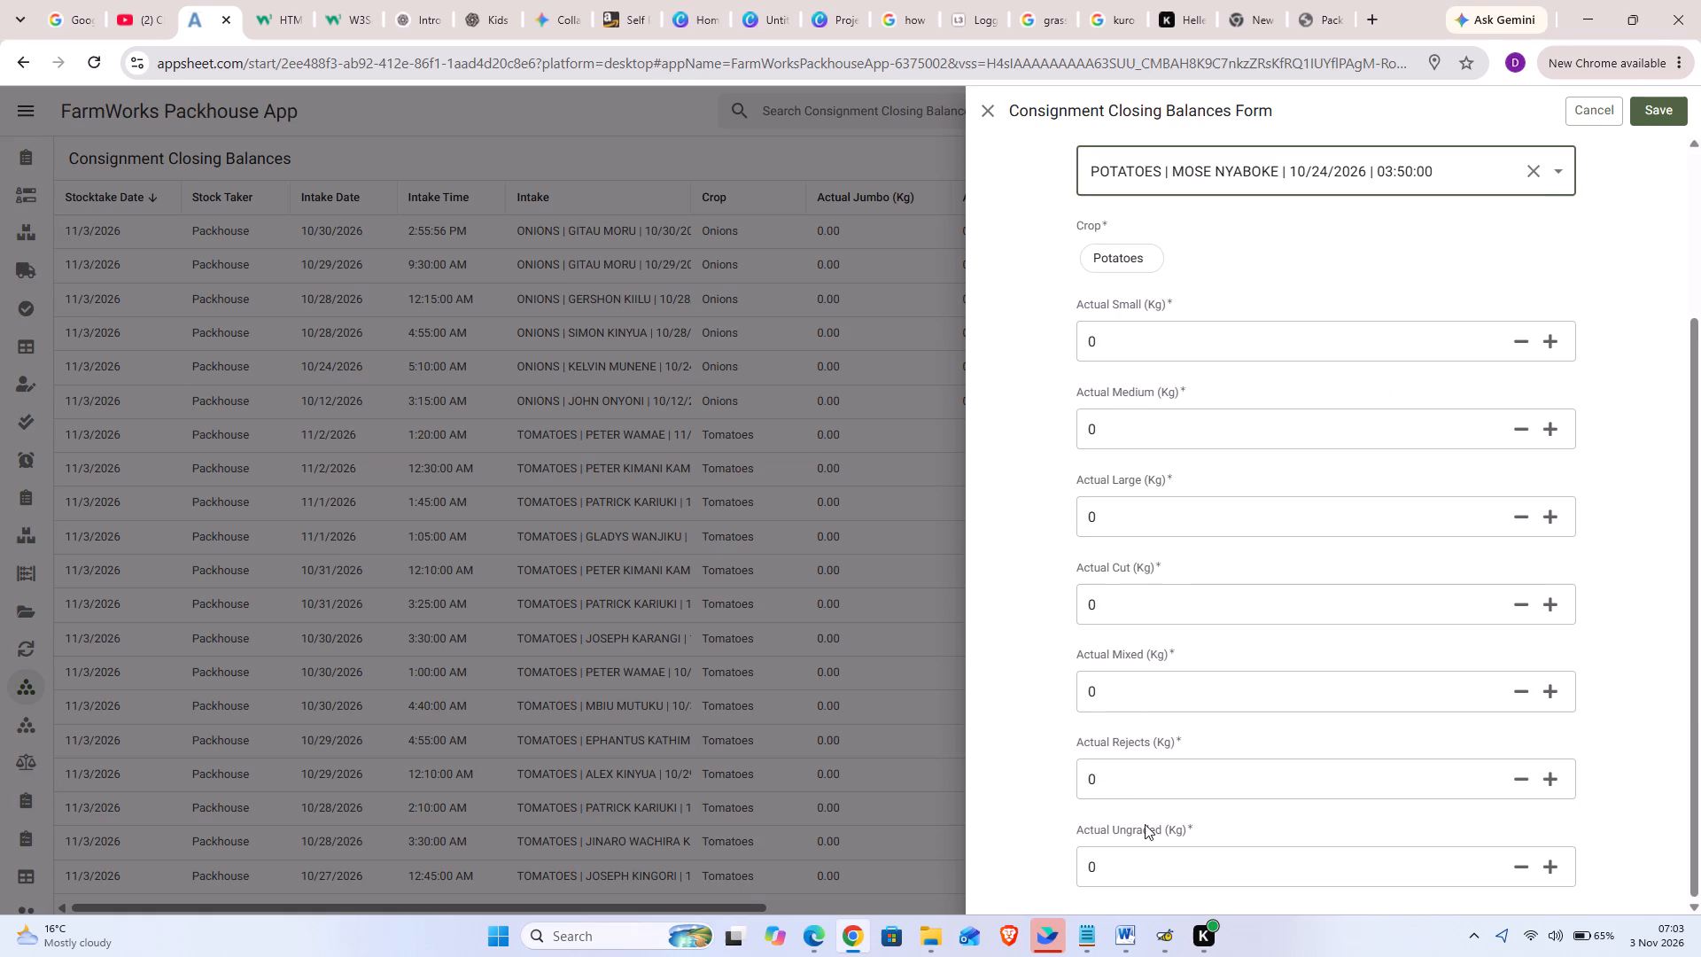
{"action": "left_click", "coordinate": [1117, 781]}
{"action": "key", "text": "BackSpace"}
{"action": "type", "text": "86"}
{"action": "left_click", "coordinate": [1661, 113]}
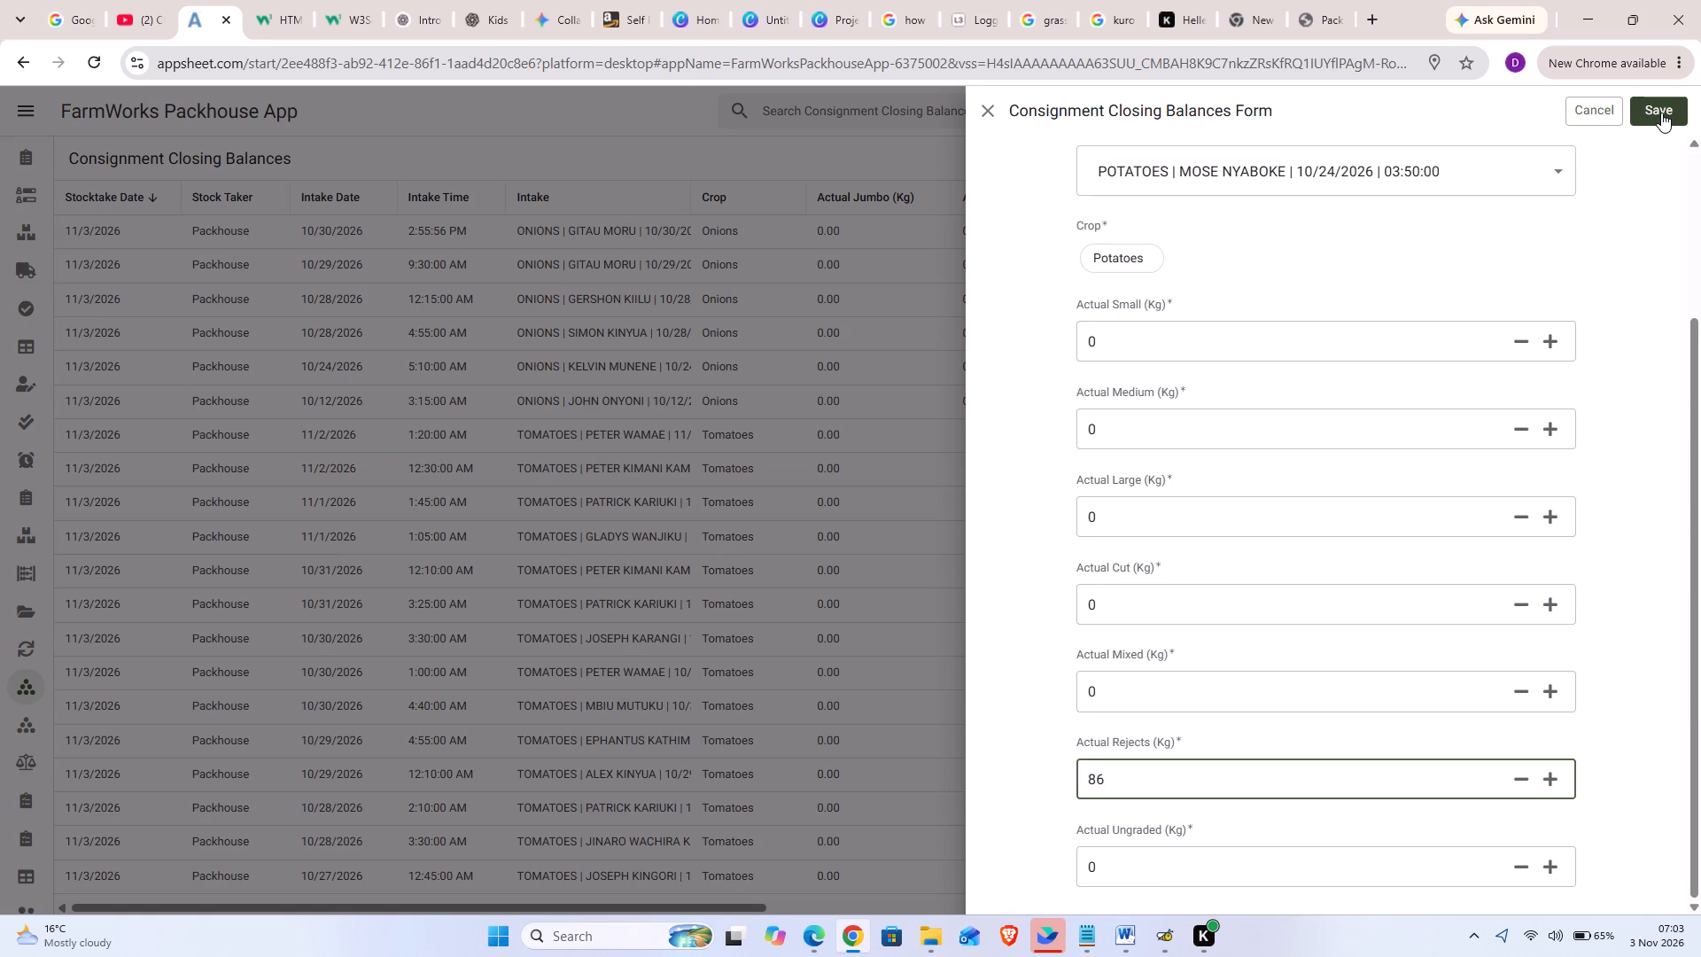
Add and save a closing balance for the 23 Oct 2026, 01:30 green peppers intake with Actual Rejects 119 kg.
{"action": "left_click", "coordinate": [1591, 155]}
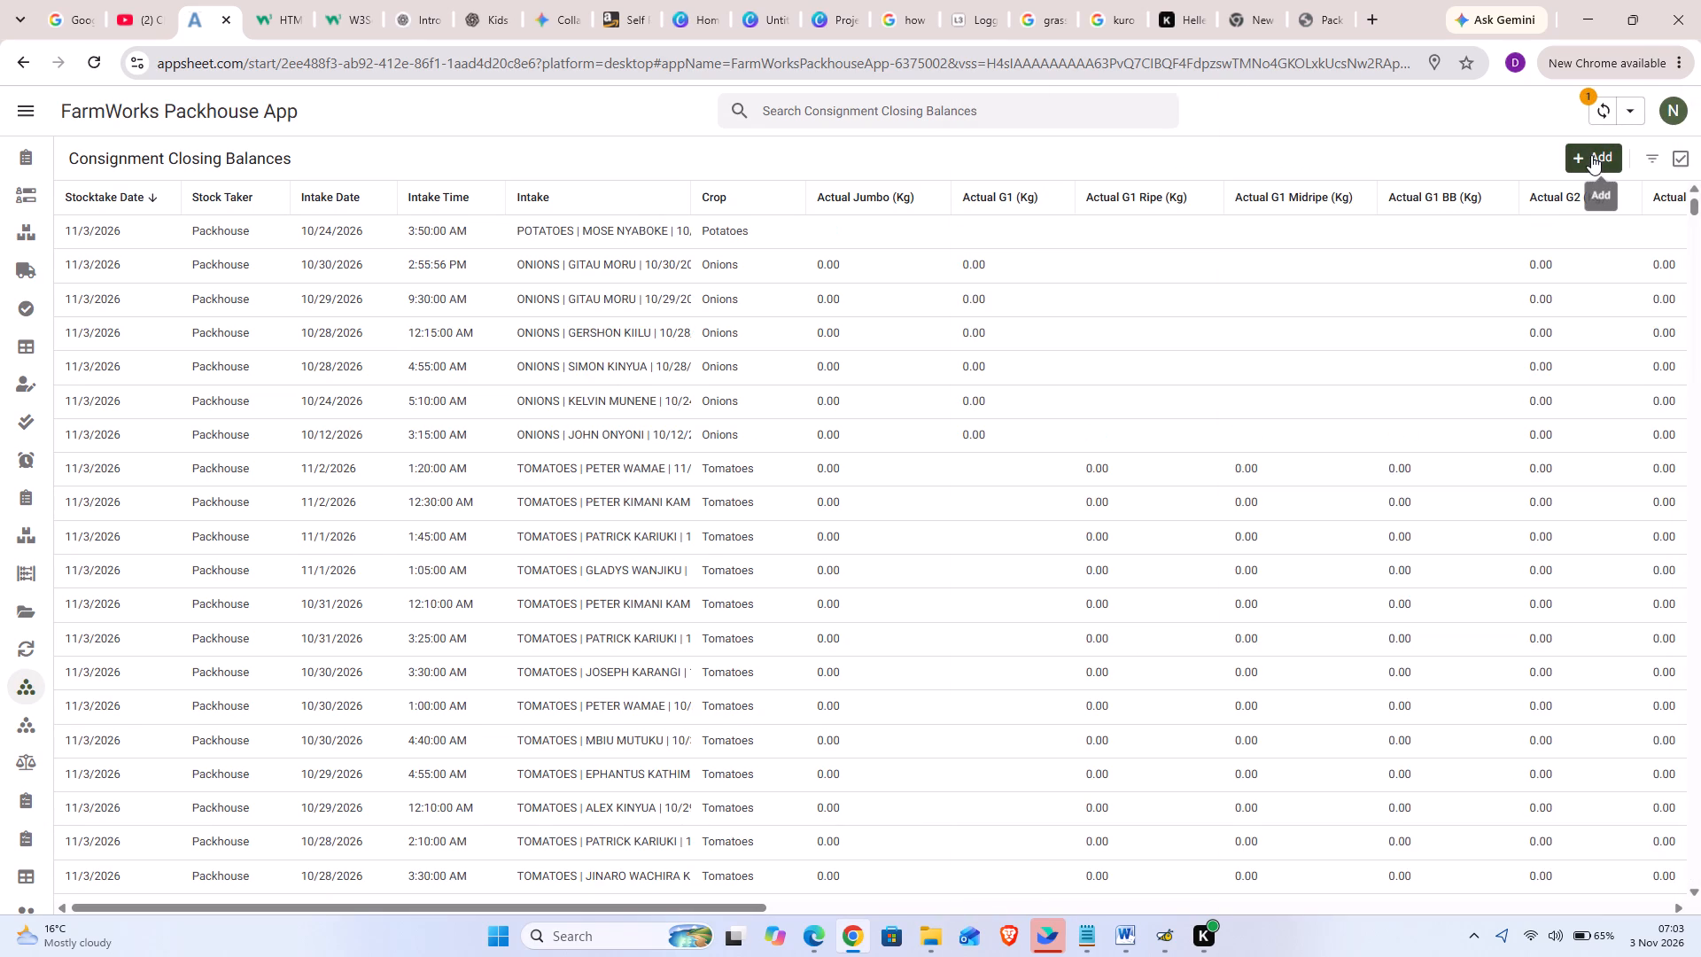
{"action": "left_click", "coordinate": [1596, 163]}
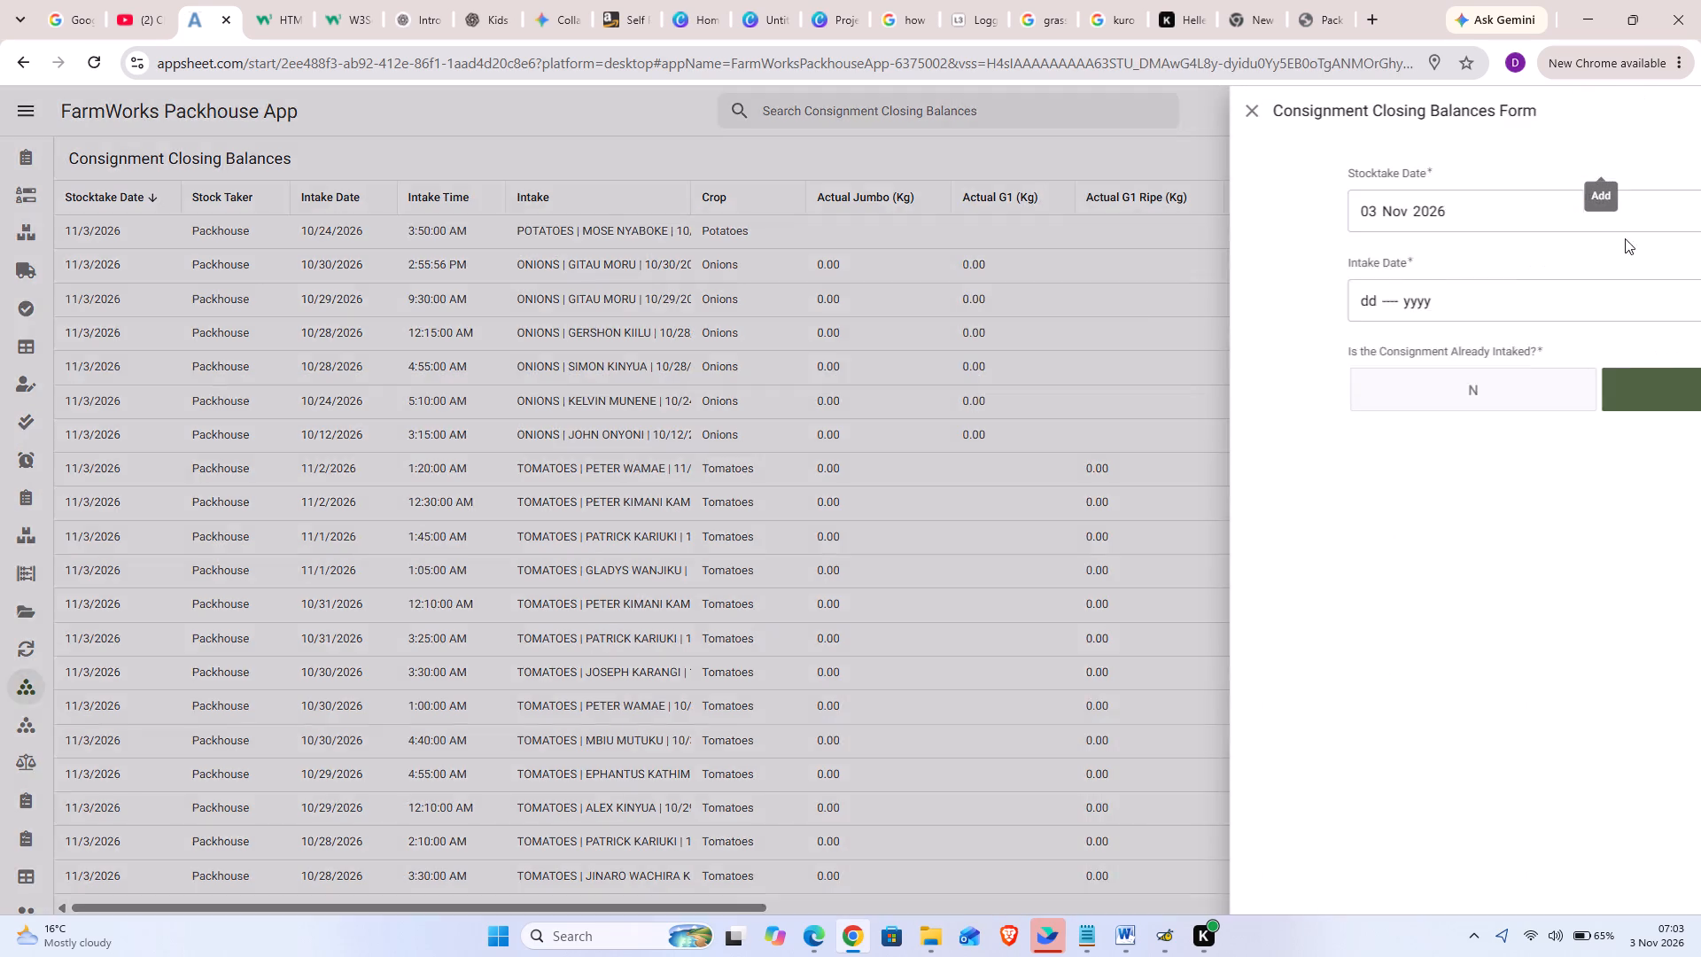
{"action": "left_click", "coordinate": [1565, 300]}
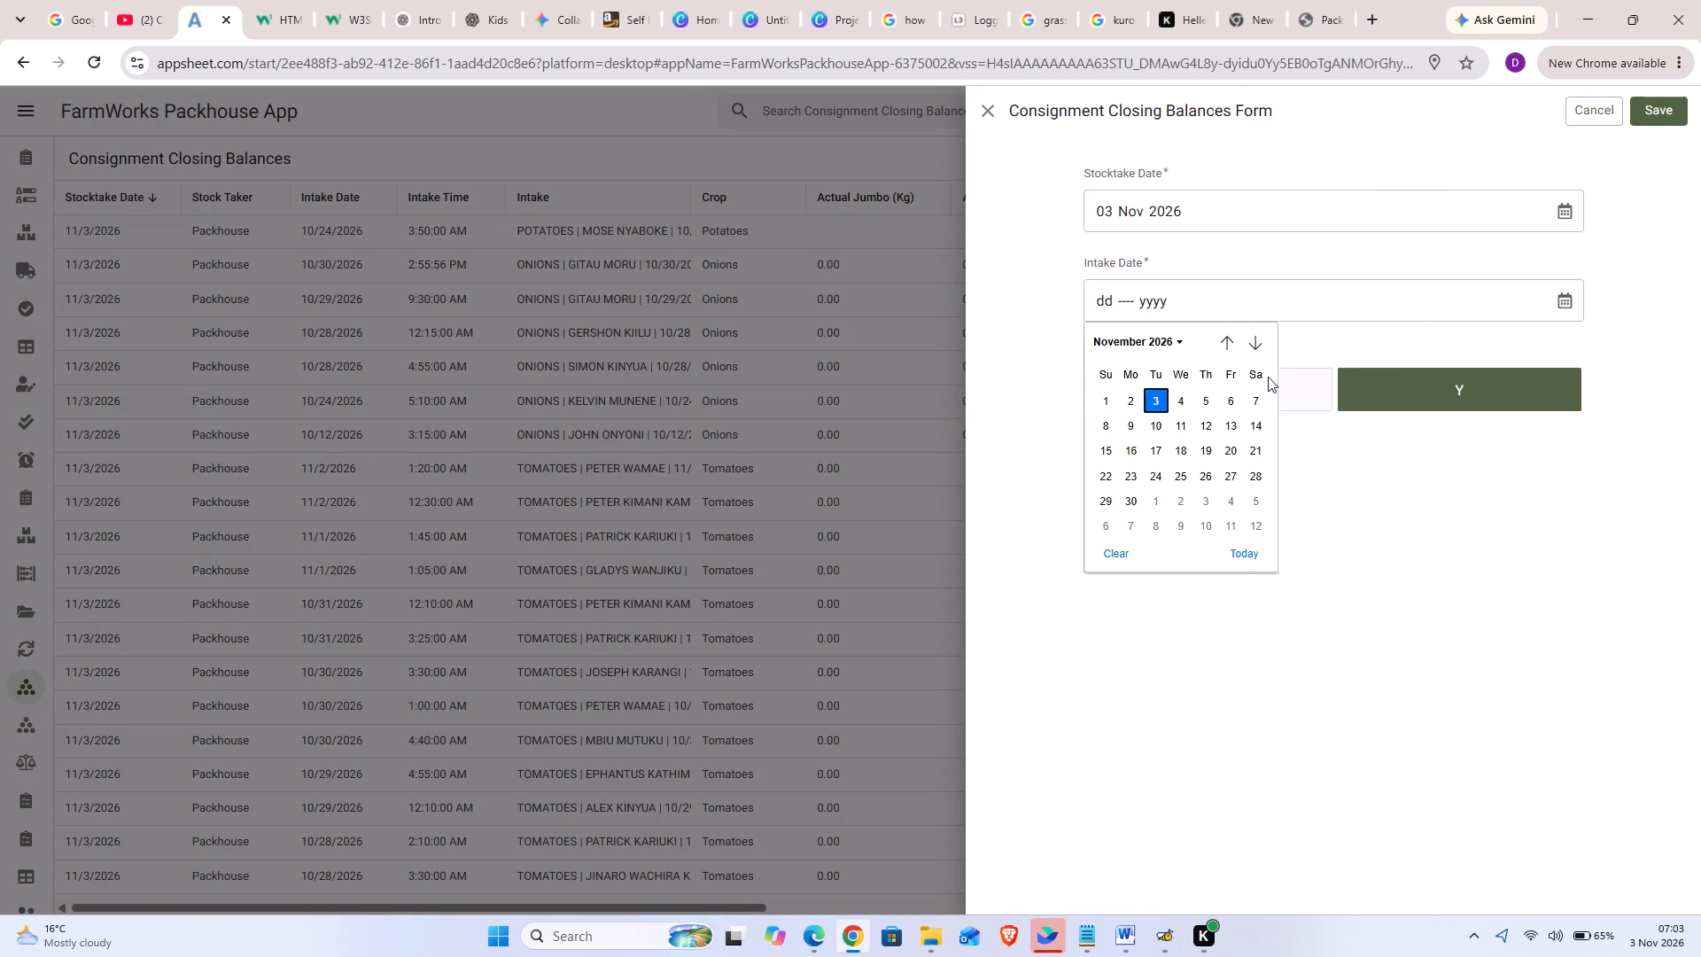
{"action": "left_click", "coordinate": [1231, 346]}
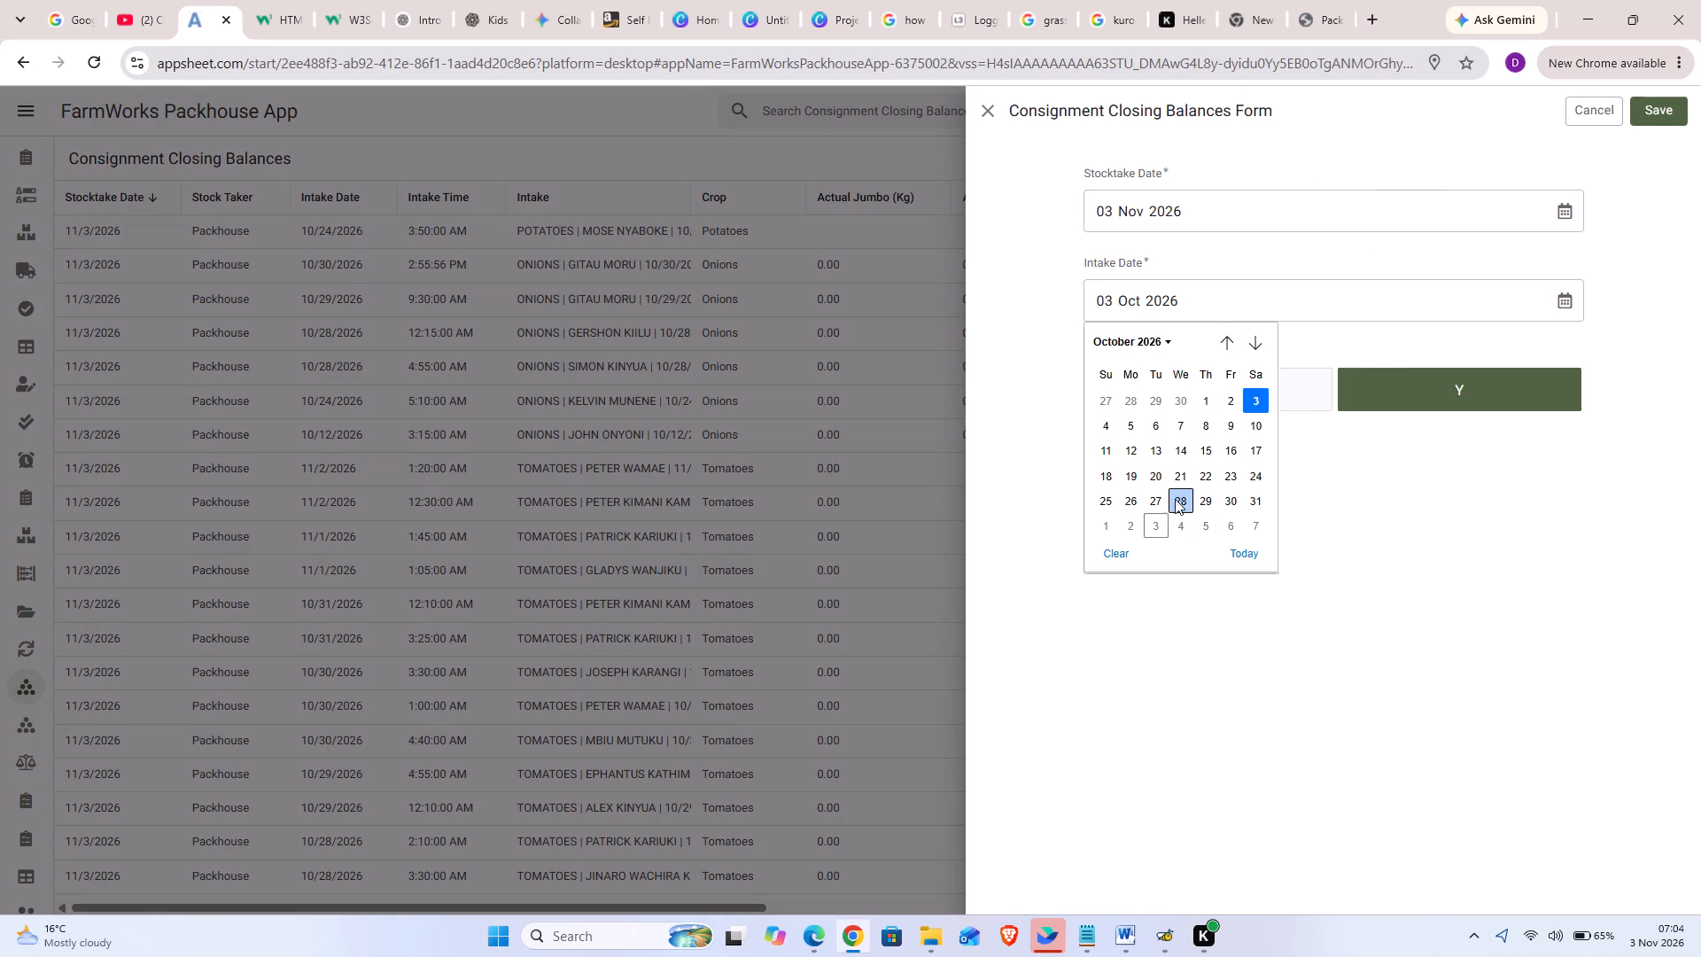
{"action": "left_click", "coordinate": [1227, 470]}
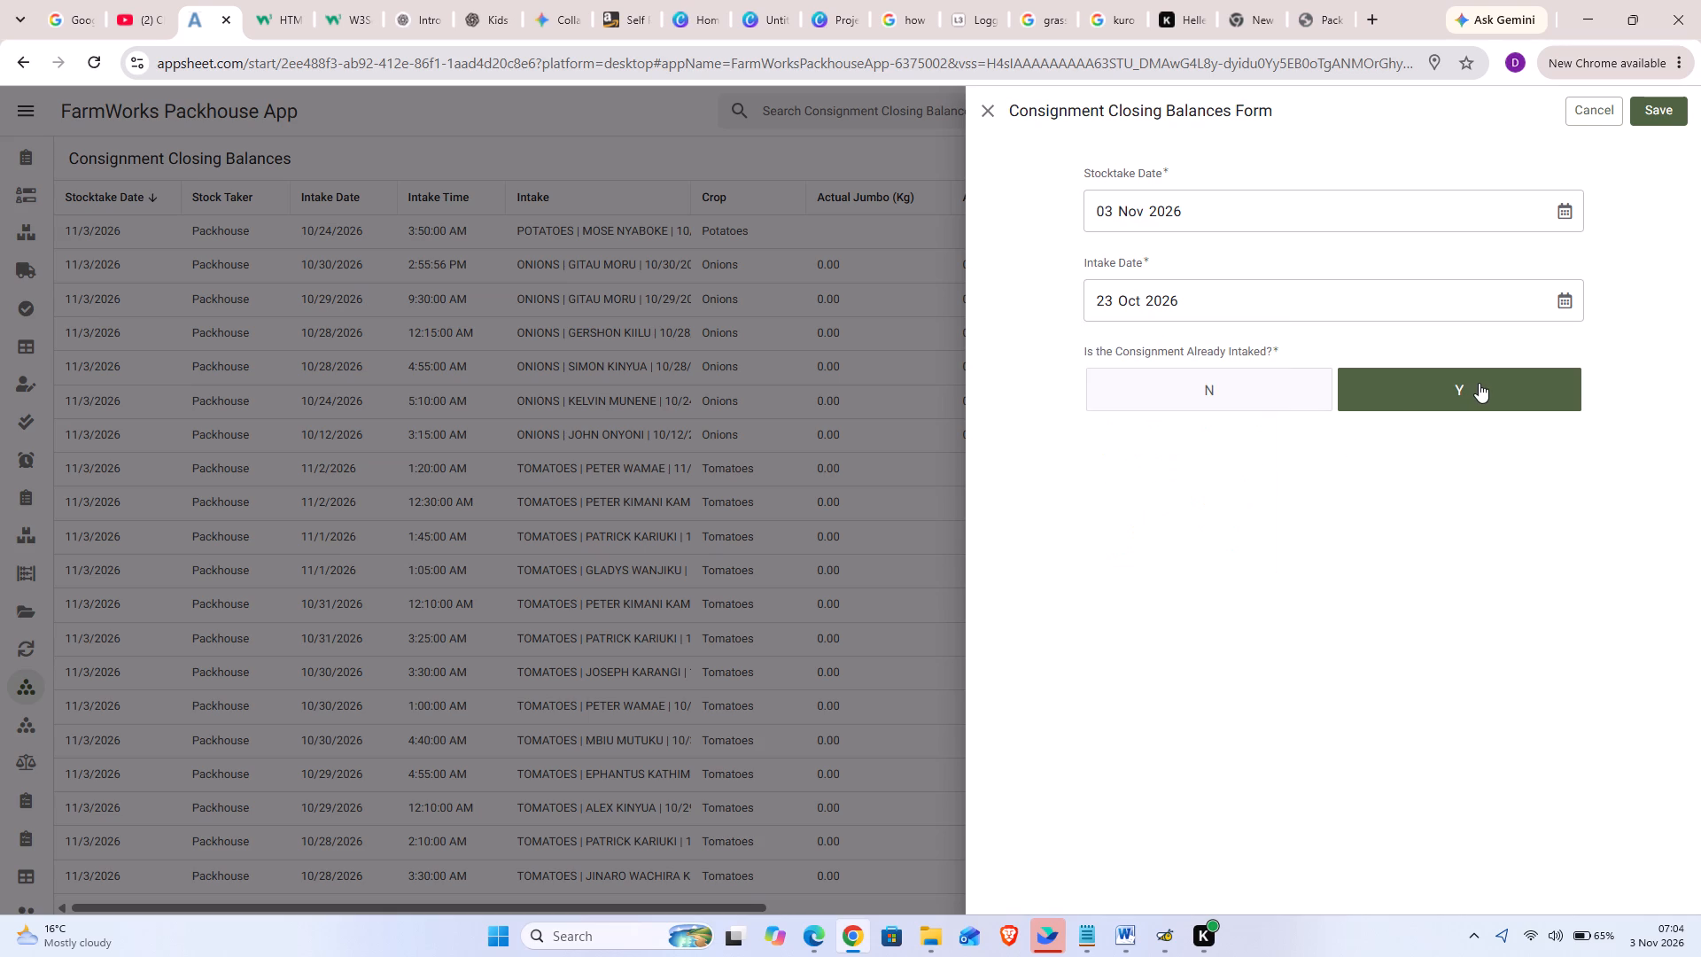
{"action": "left_click", "coordinate": [1479, 383]}
{"action": "left_click", "coordinate": [1479, 383]}
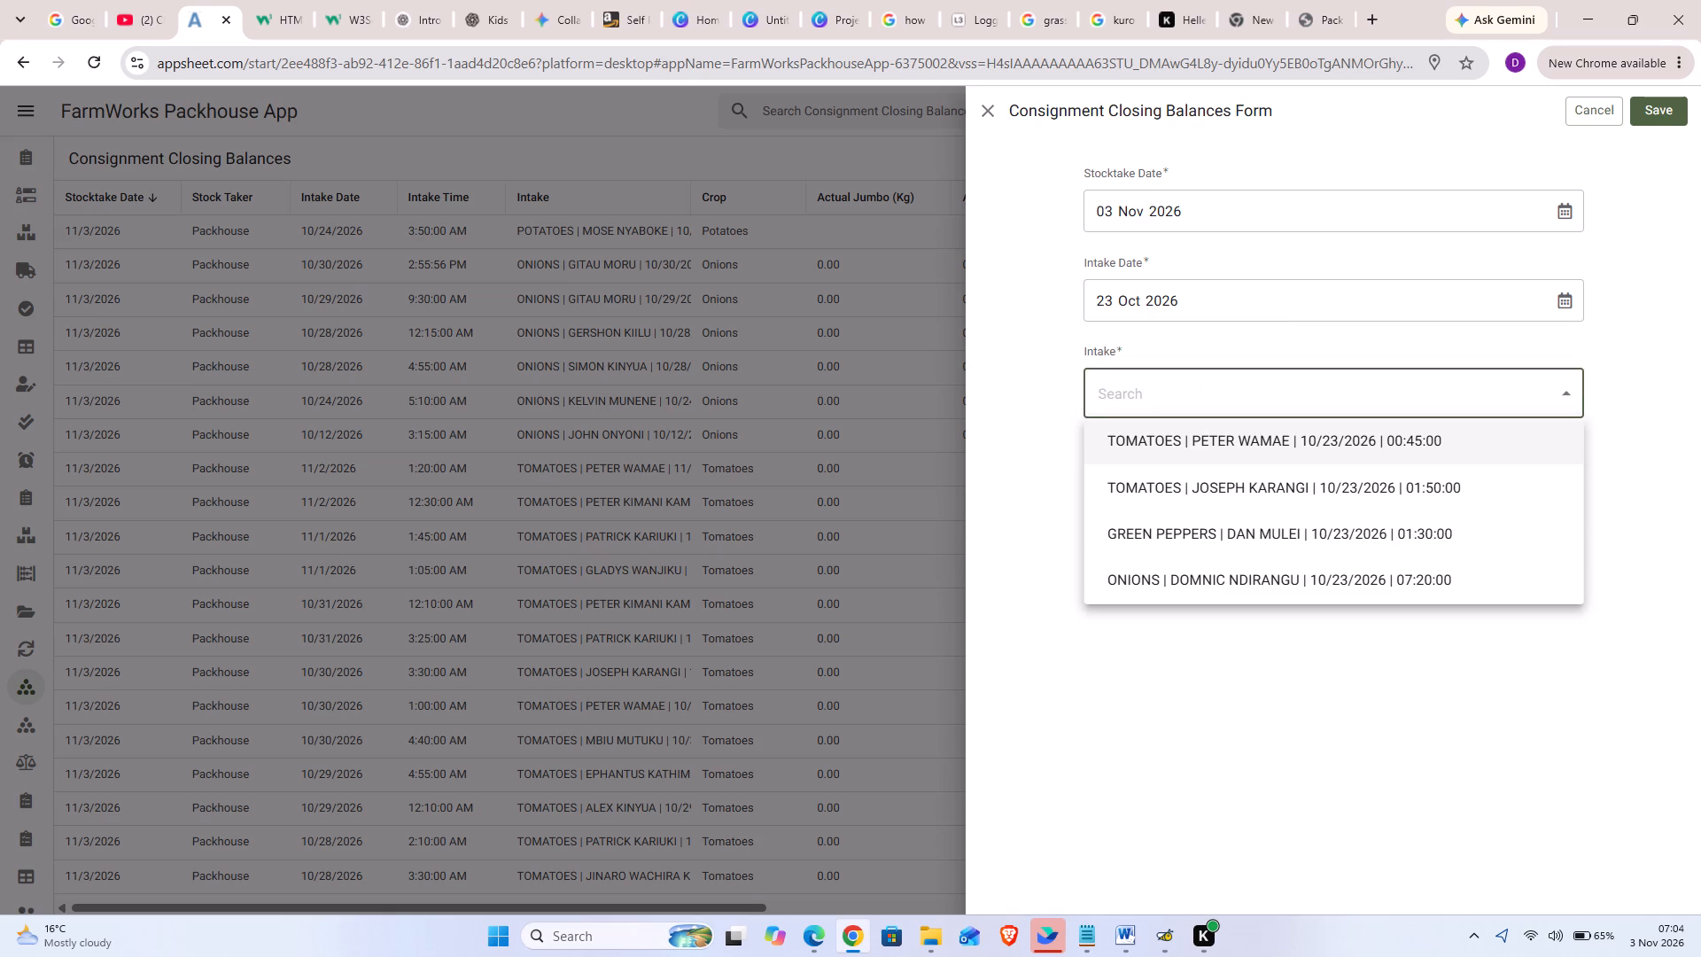
{"action": "left_click", "coordinate": [1285, 533]}
{"action": "scroll", "coordinate": [1330, 646], "scroll_direction": "down", "scroll_amount": 10}
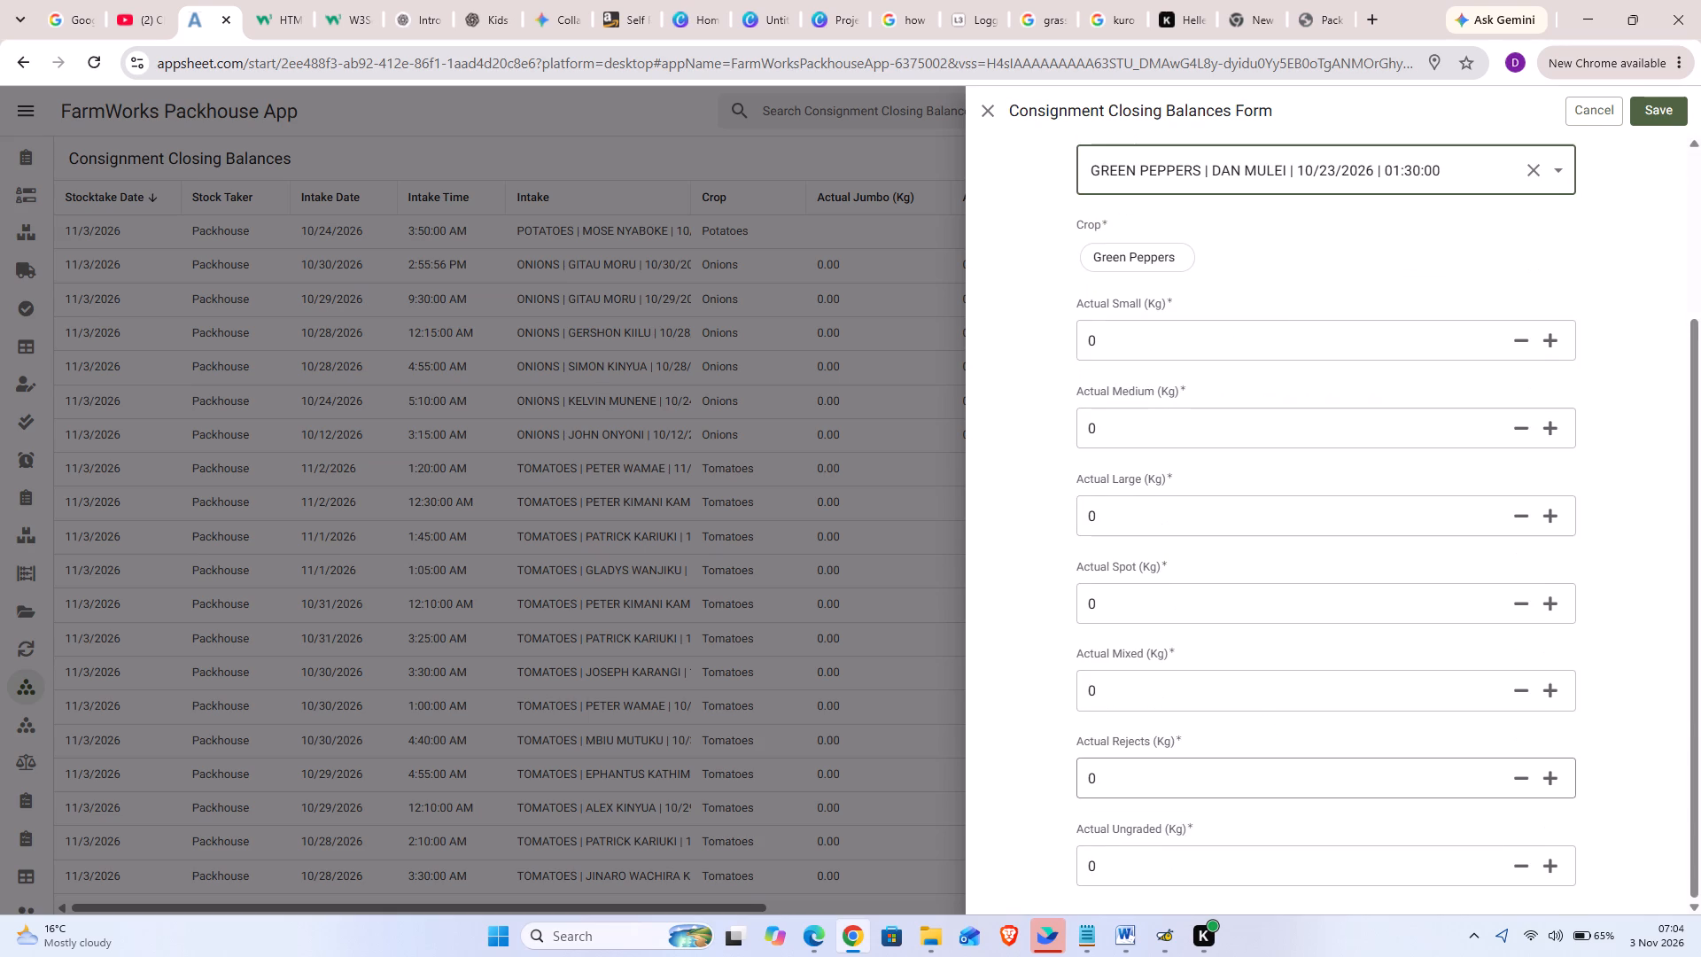
{"action": "left_click", "coordinate": [1144, 775]}
{"action": "key", "text": "BackSpace"}
{"action": "type", "text": "119"}
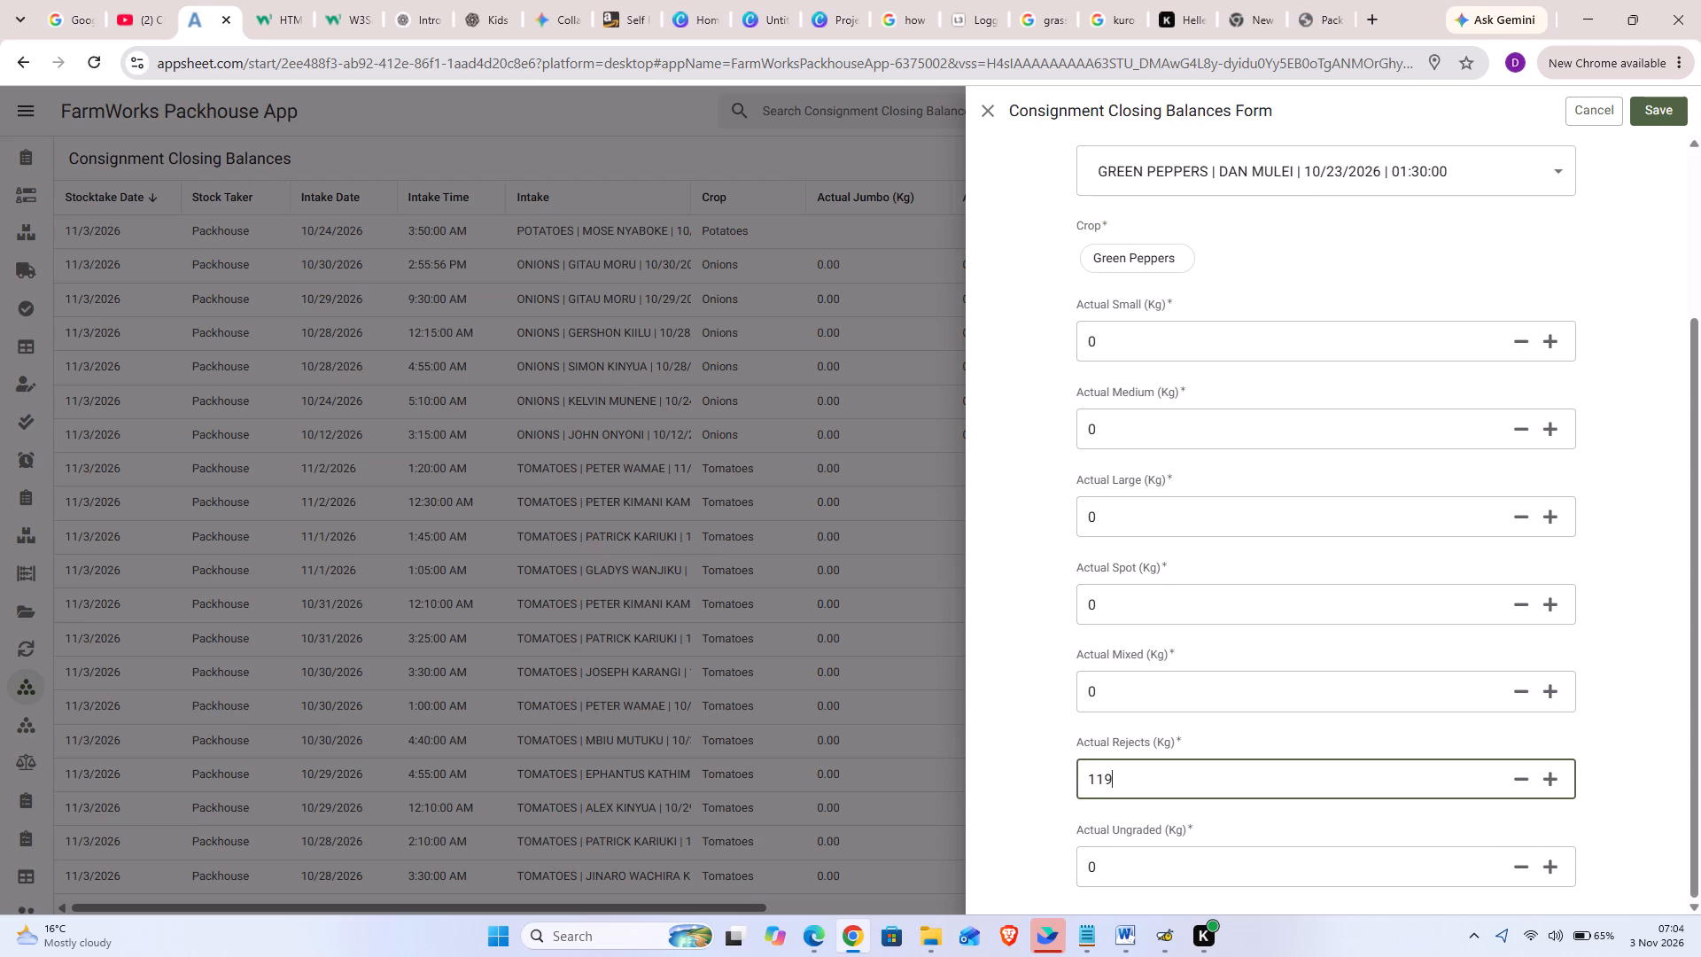
{"action": "left_click", "coordinate": [1656, 117]}
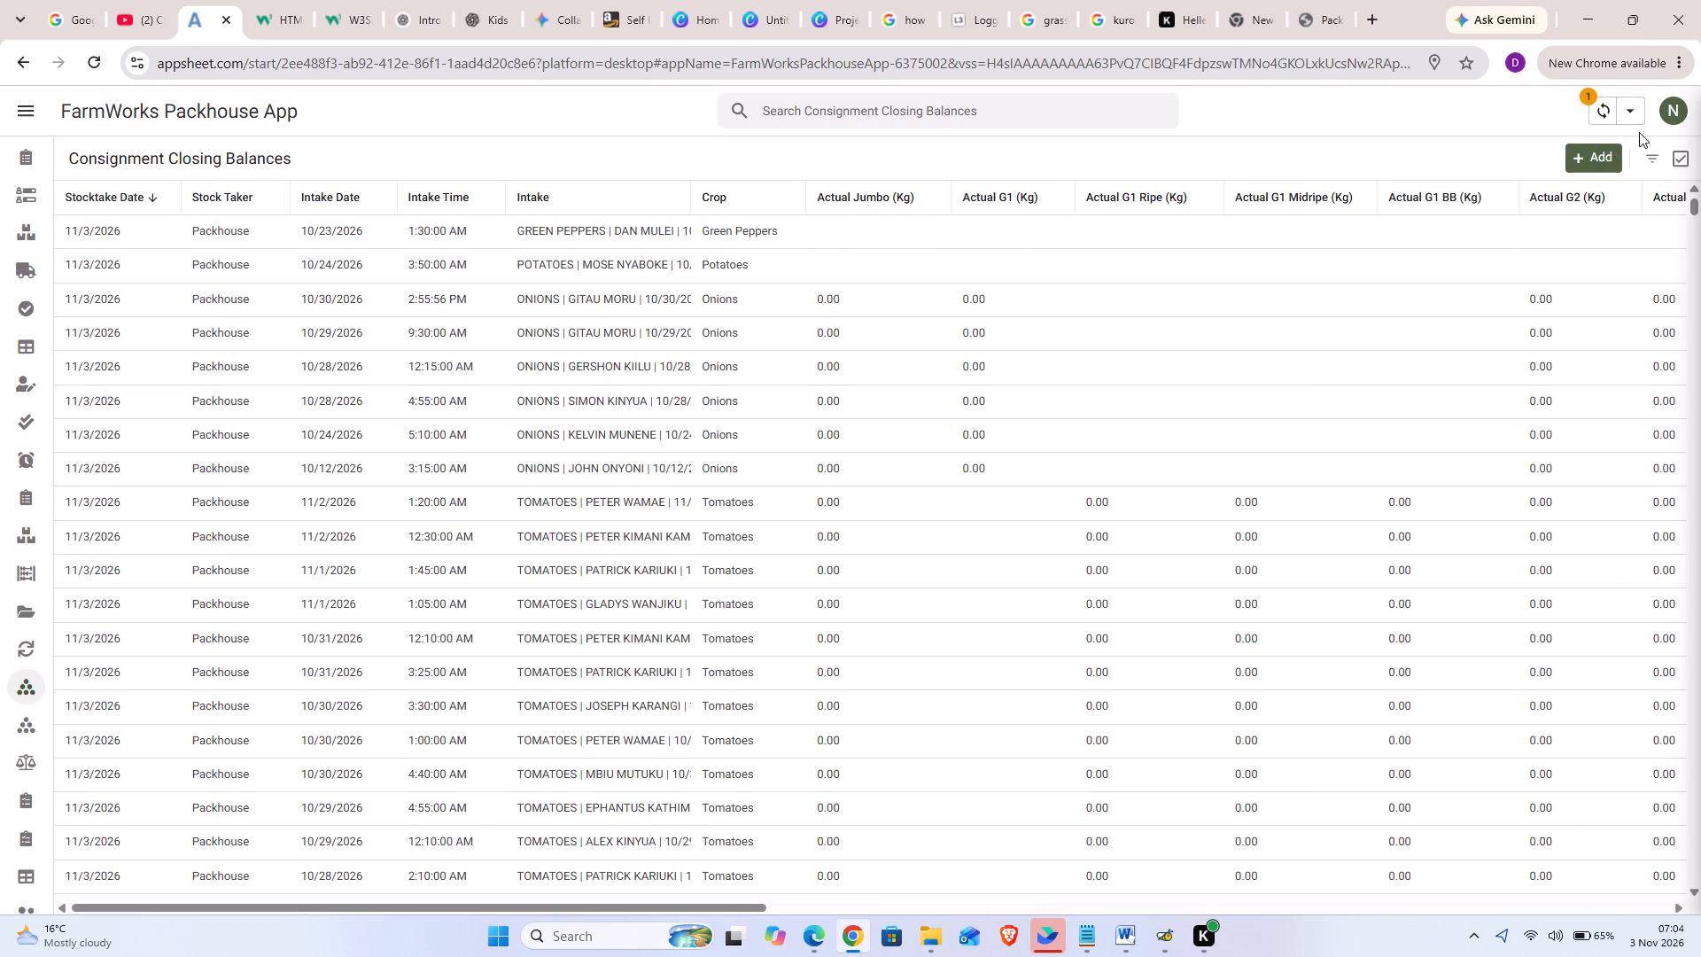
Add and save a closing balance for the 28 Oct 2026, 01:35 green peppers intake with Actual Rejects 214 kg.
{"action": "left_click", "coordinate": [1601, 154]}
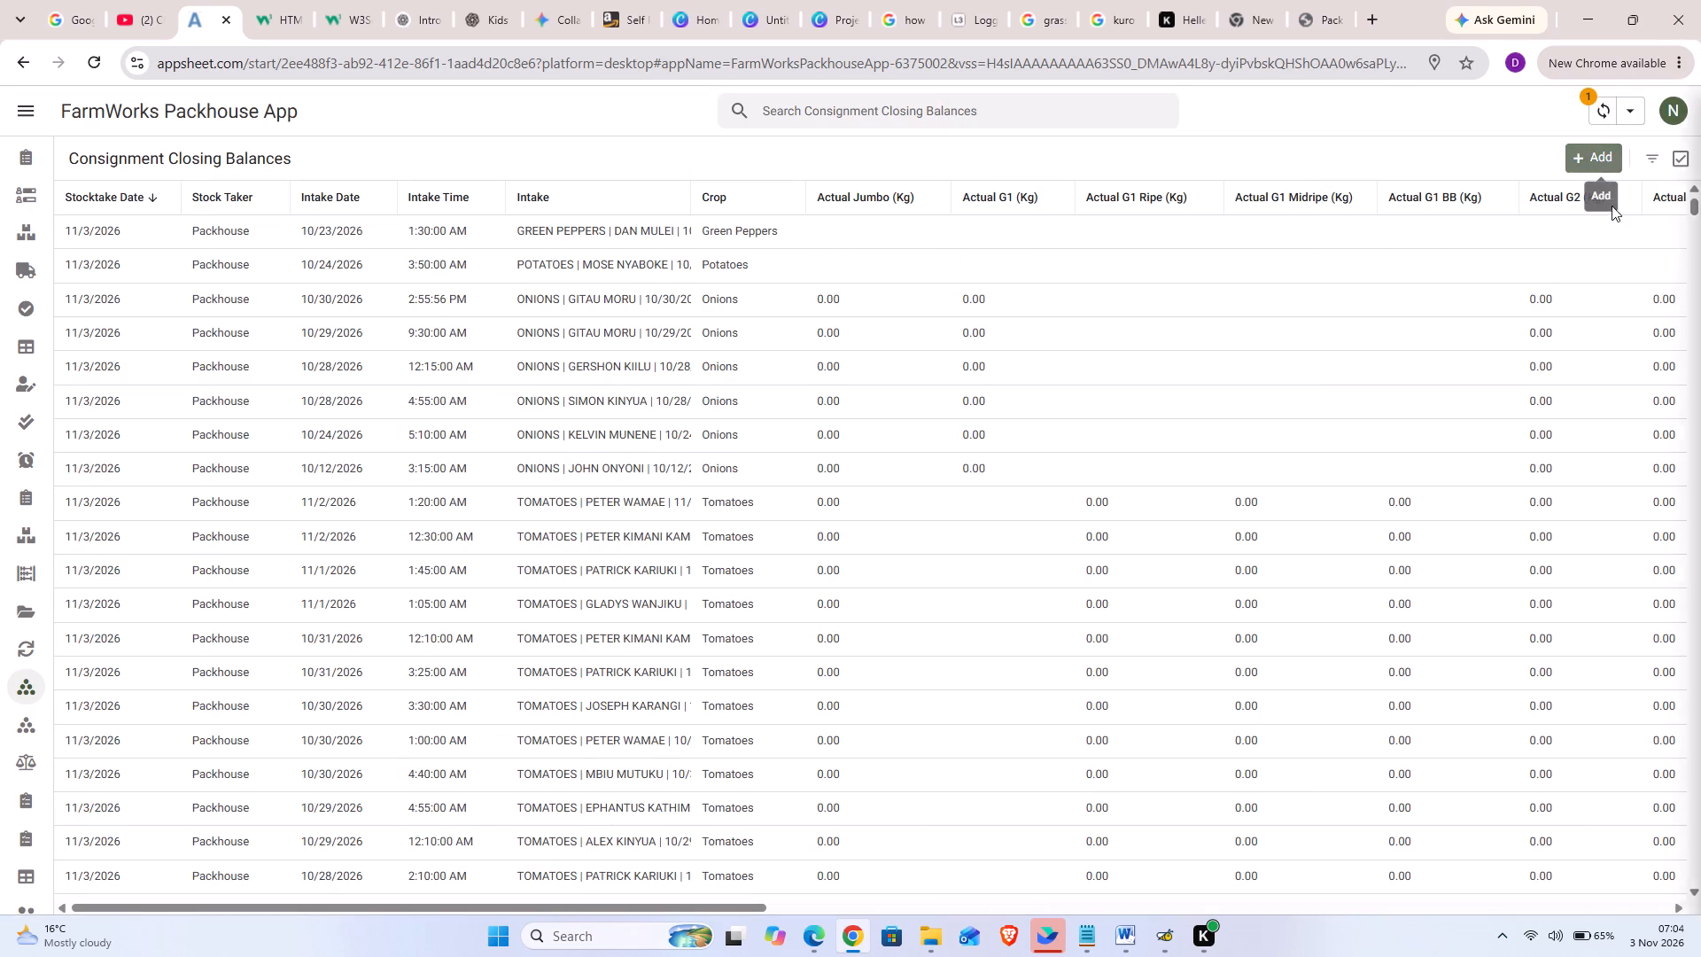
{"action": "left_click", "coordinate": [1565, 304]}
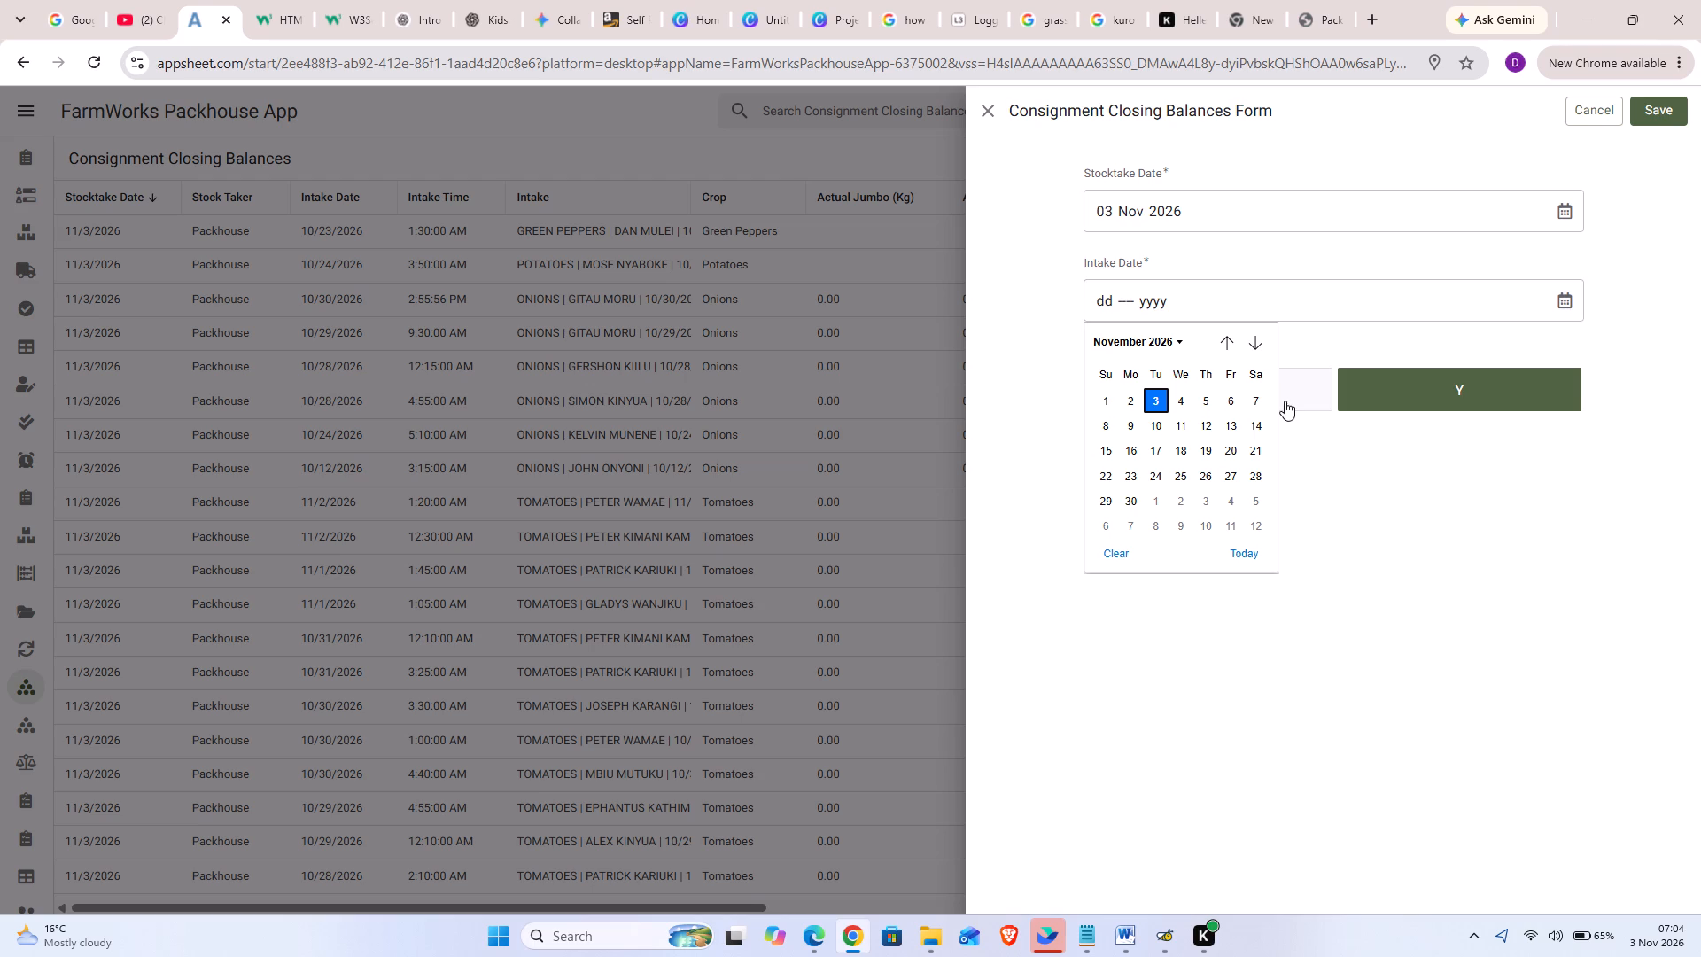
{"action": "left_click", "coordinate": [1229, 349]}
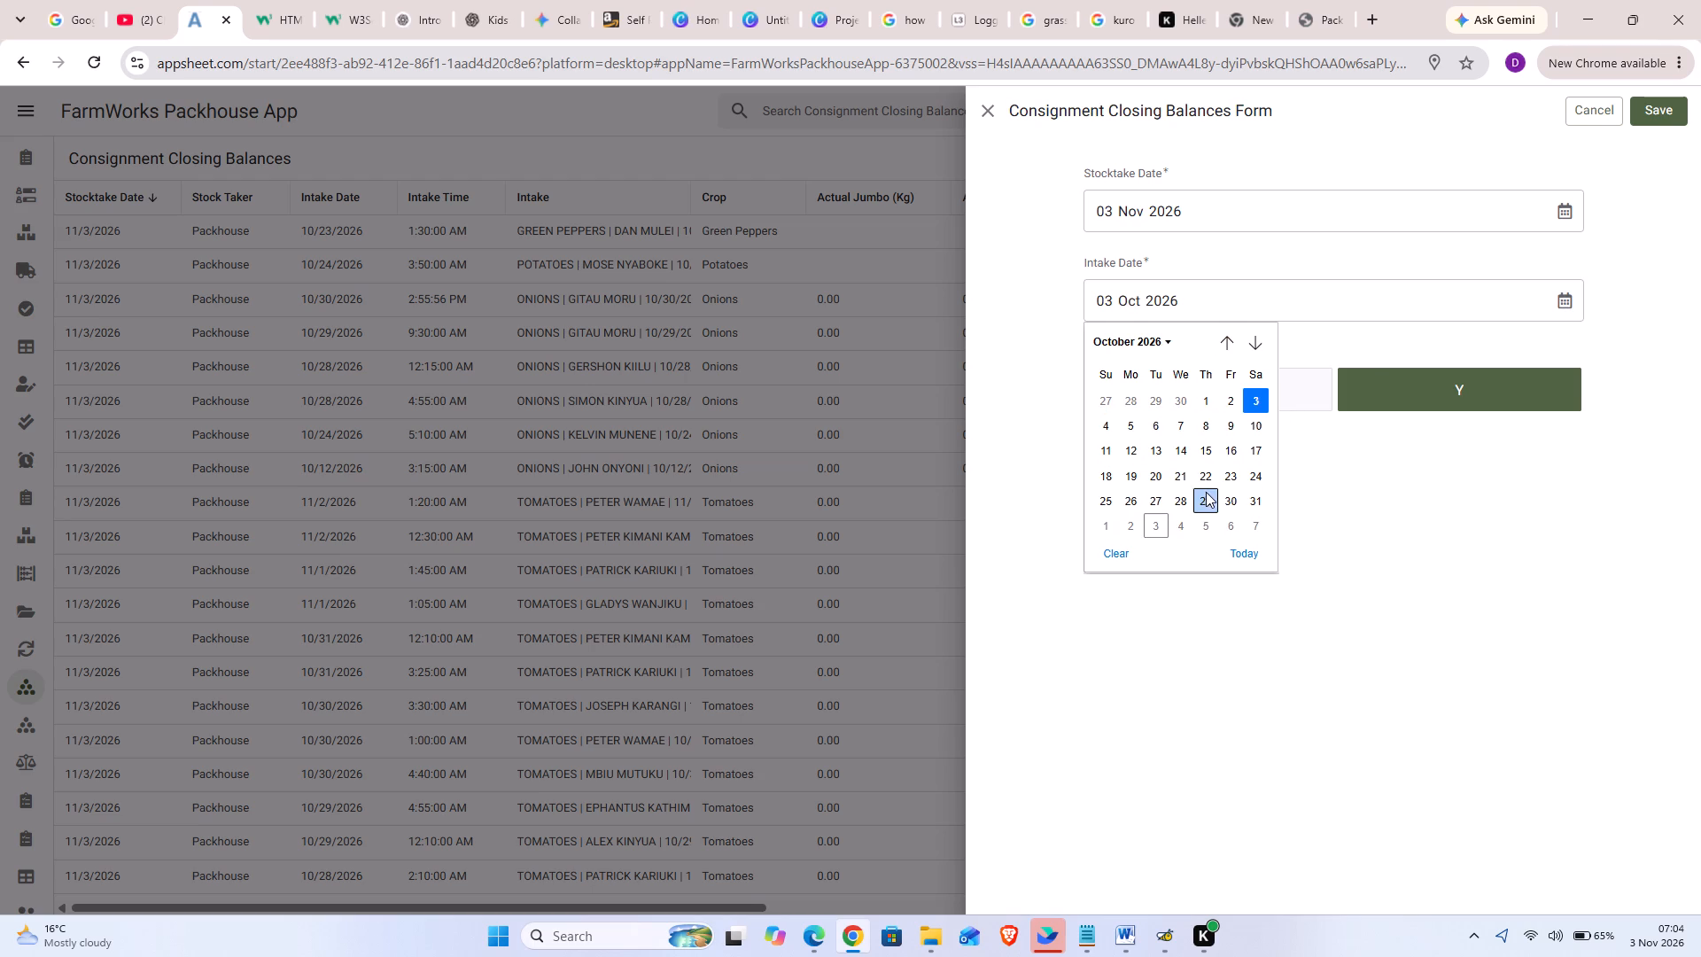
{"action": "left_click", "coordinate": [1173, 499]}
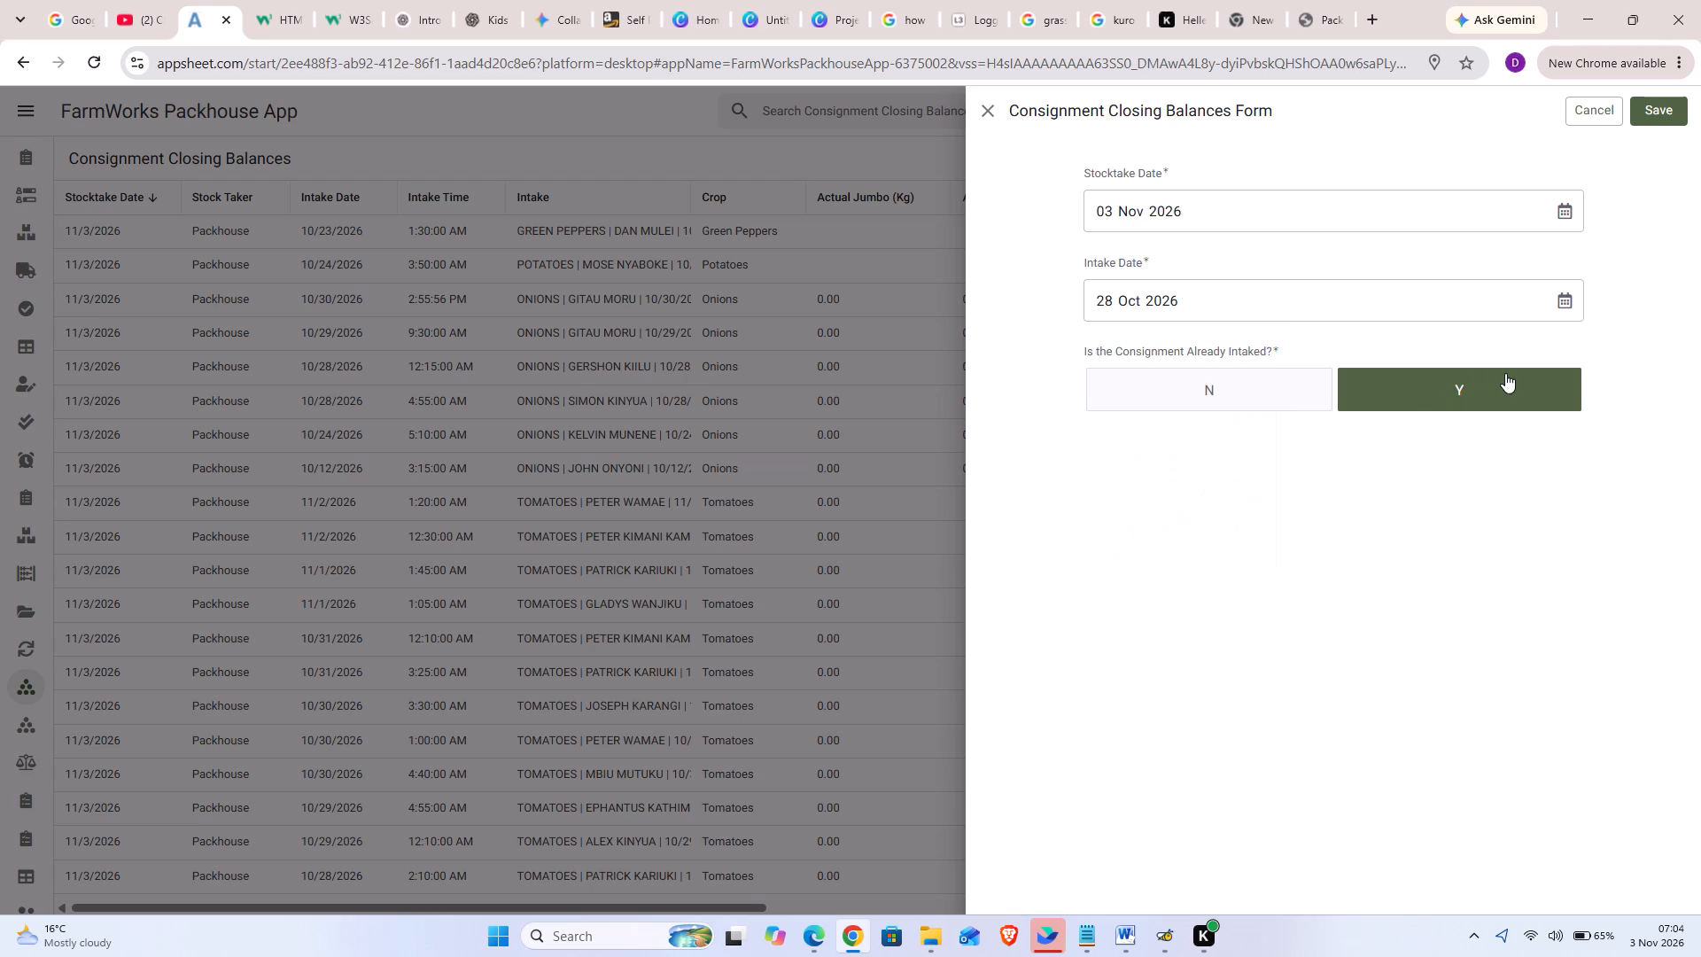
{"action": "left_click", "coordinate": [1505, 373]}
{"action": "left_click", "coordinate": [1569, 400]}
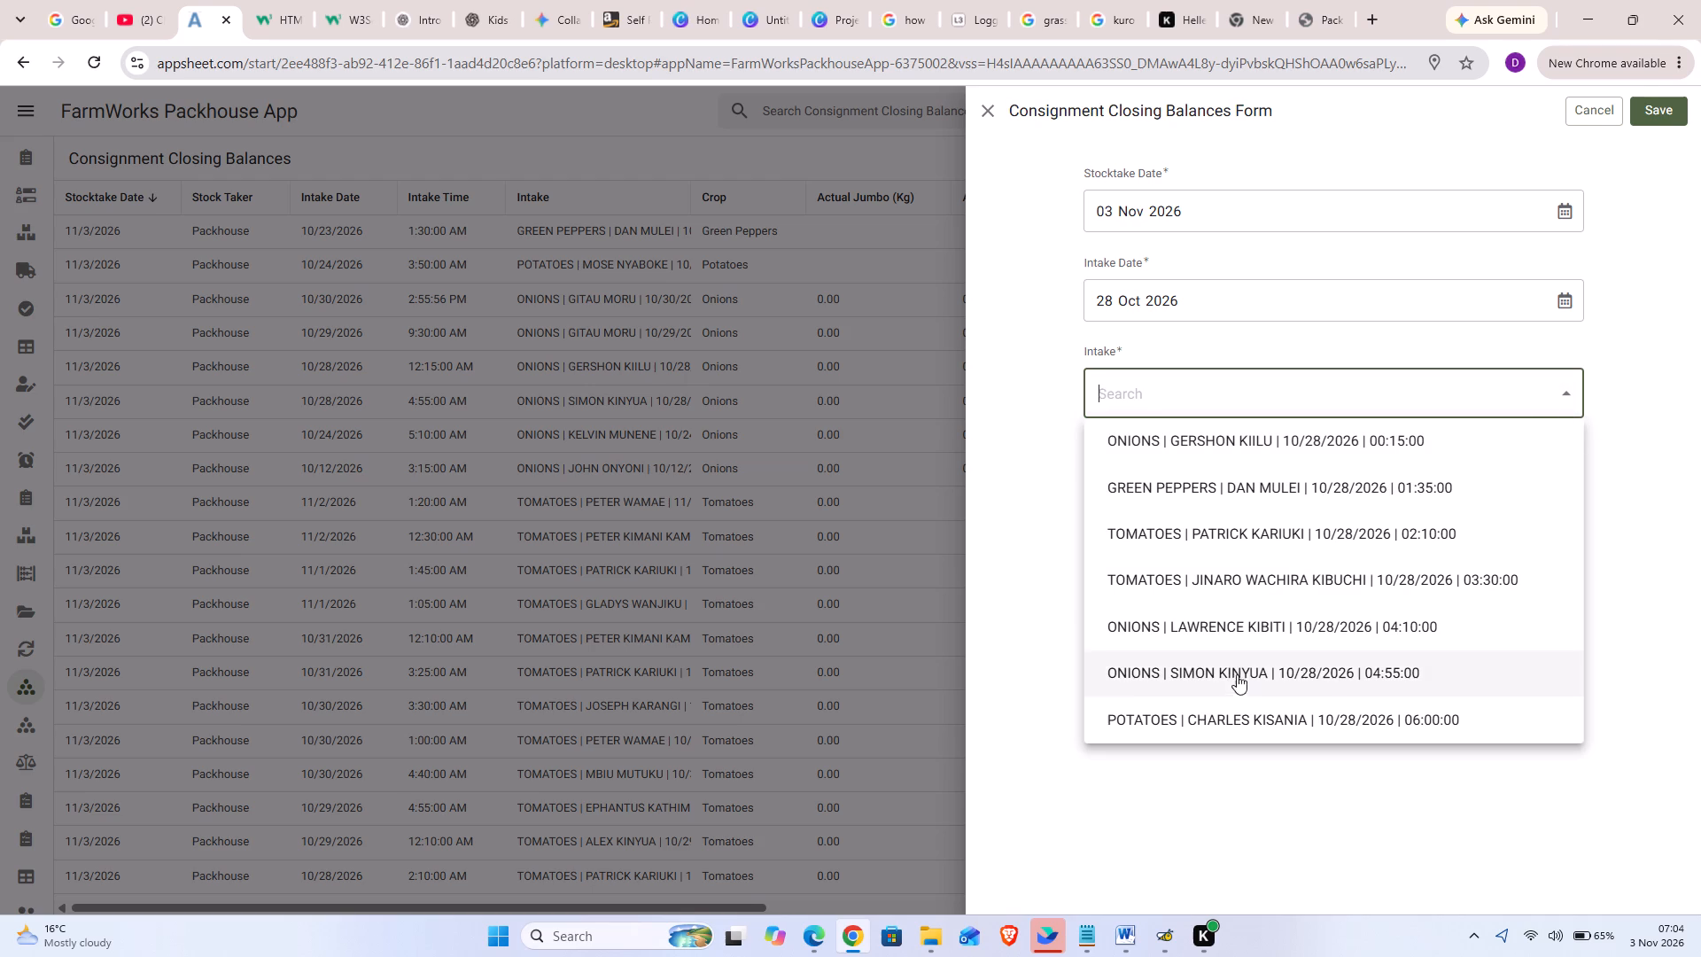
{"action": "left_click", "coordinate": [1270, 482]}
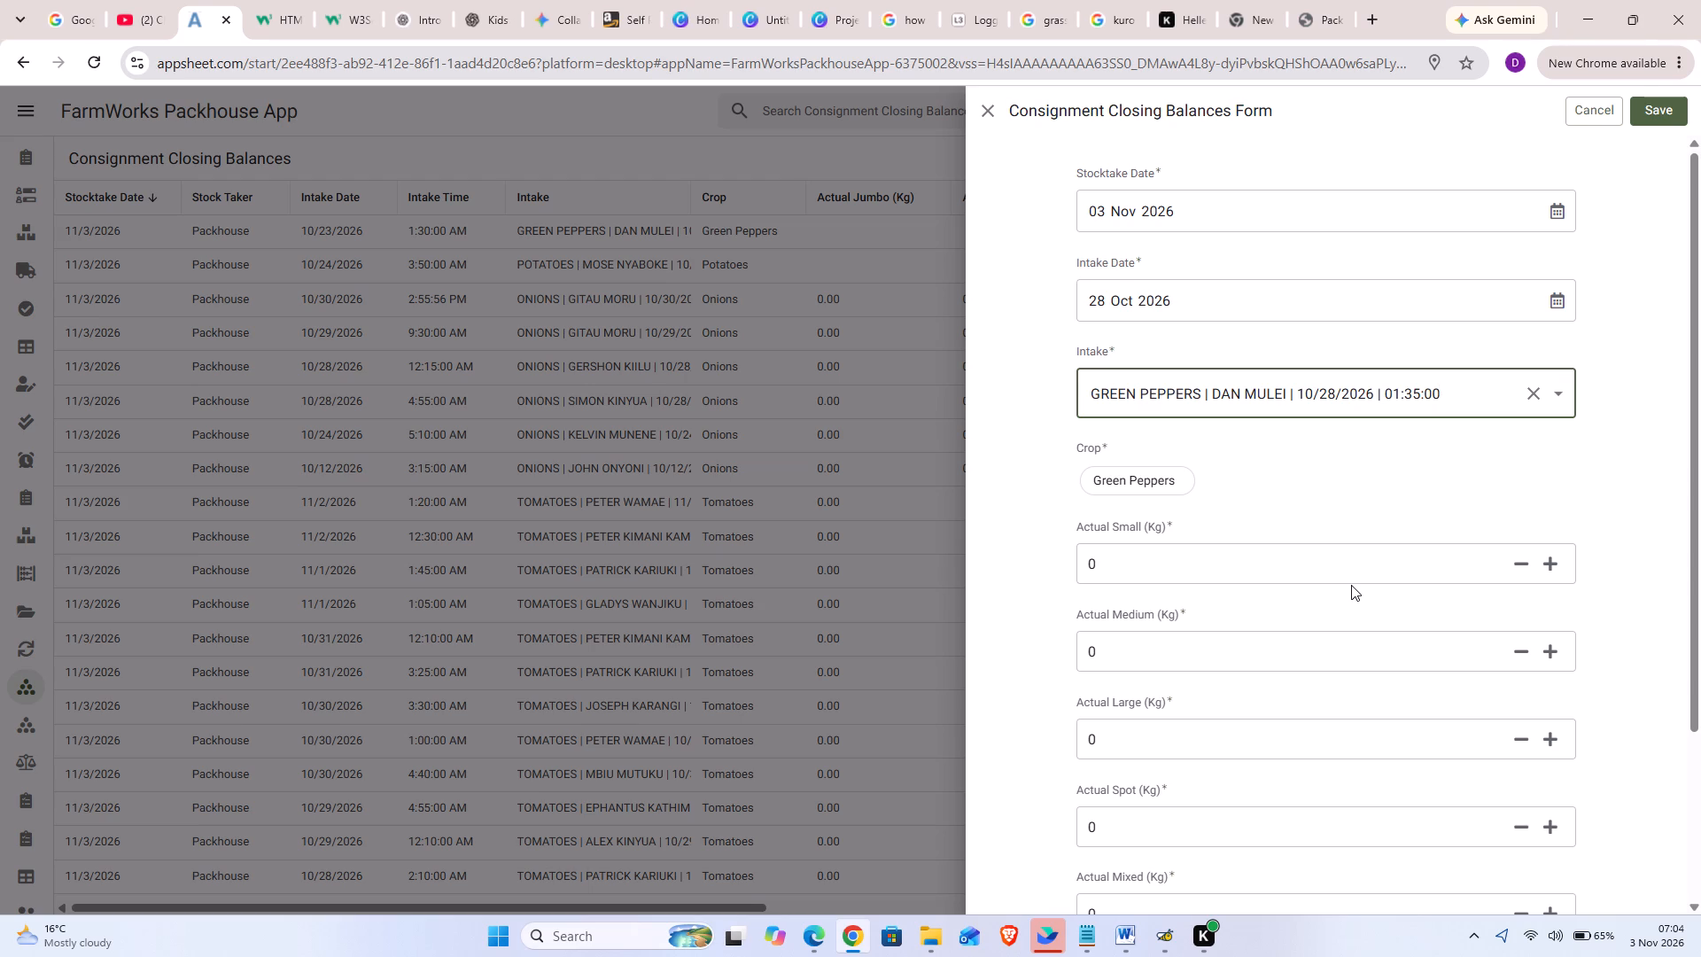
{"action": "scroll", "coordinate": [1351, 585], "scroll_direction": "down", "scroll_amount": 4}
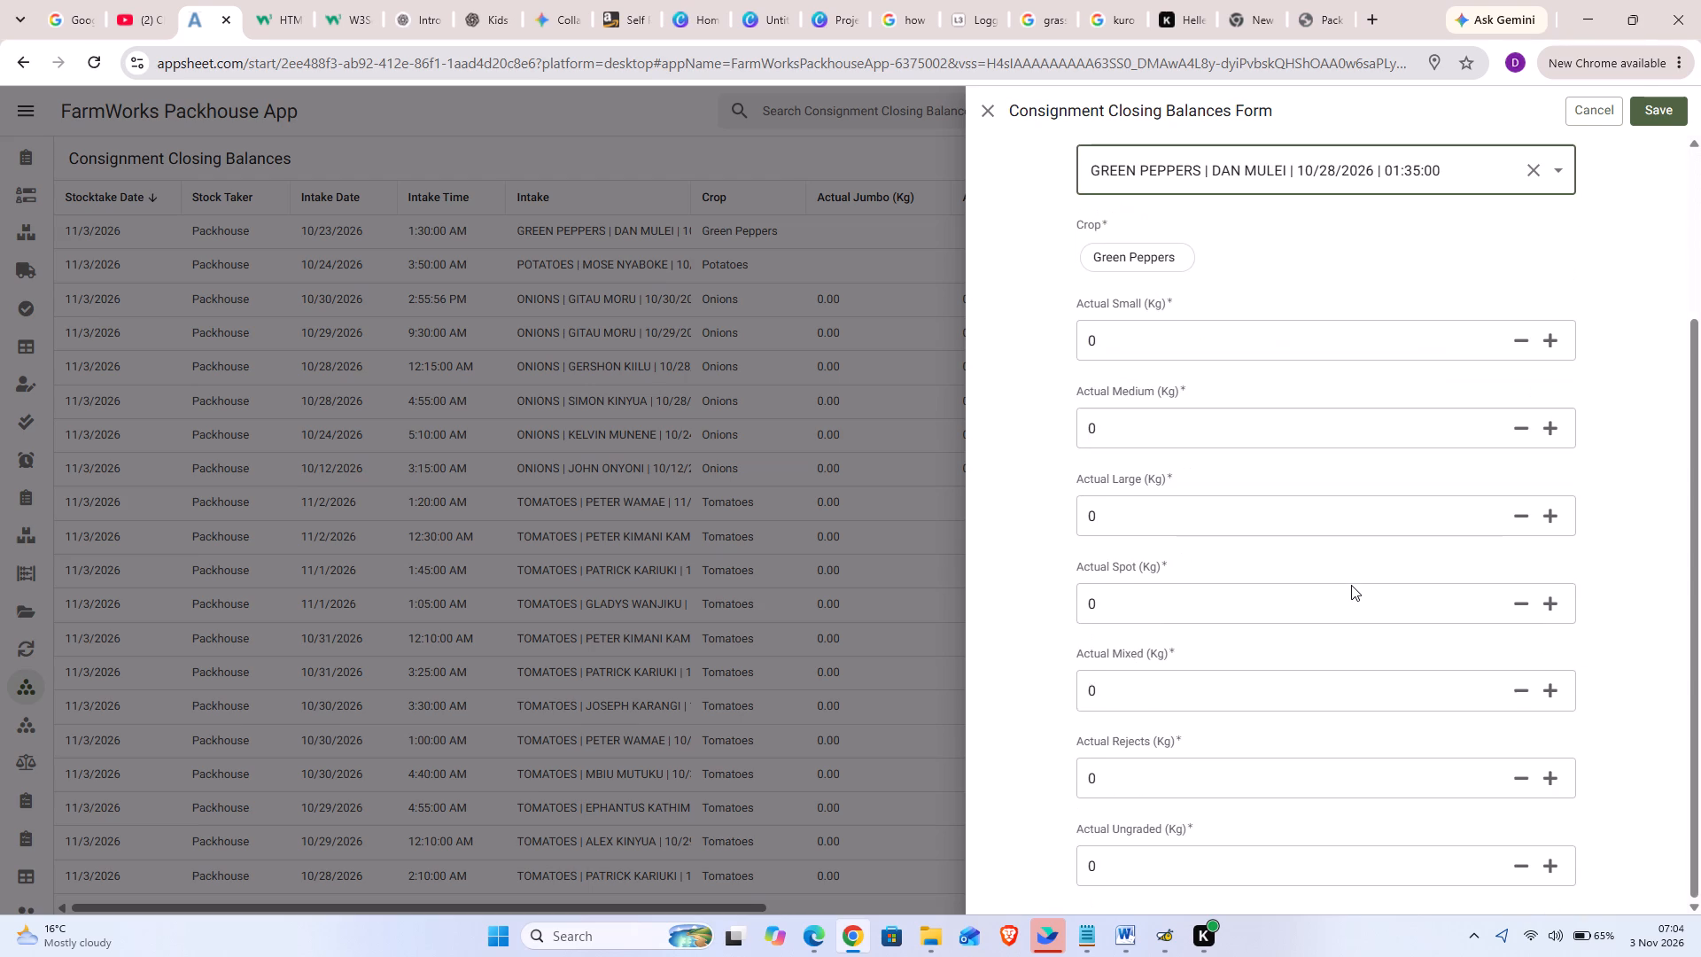
{"action": "scroll", "coordinate": [1351, 585], "scroll_direction": "down", "scroll_amount": 3}
{"action": "left_click", "coordinate": [1132, 781]}
{"action": "key", "text": "BackSpace"}
{"action": "type", "text": "214"}
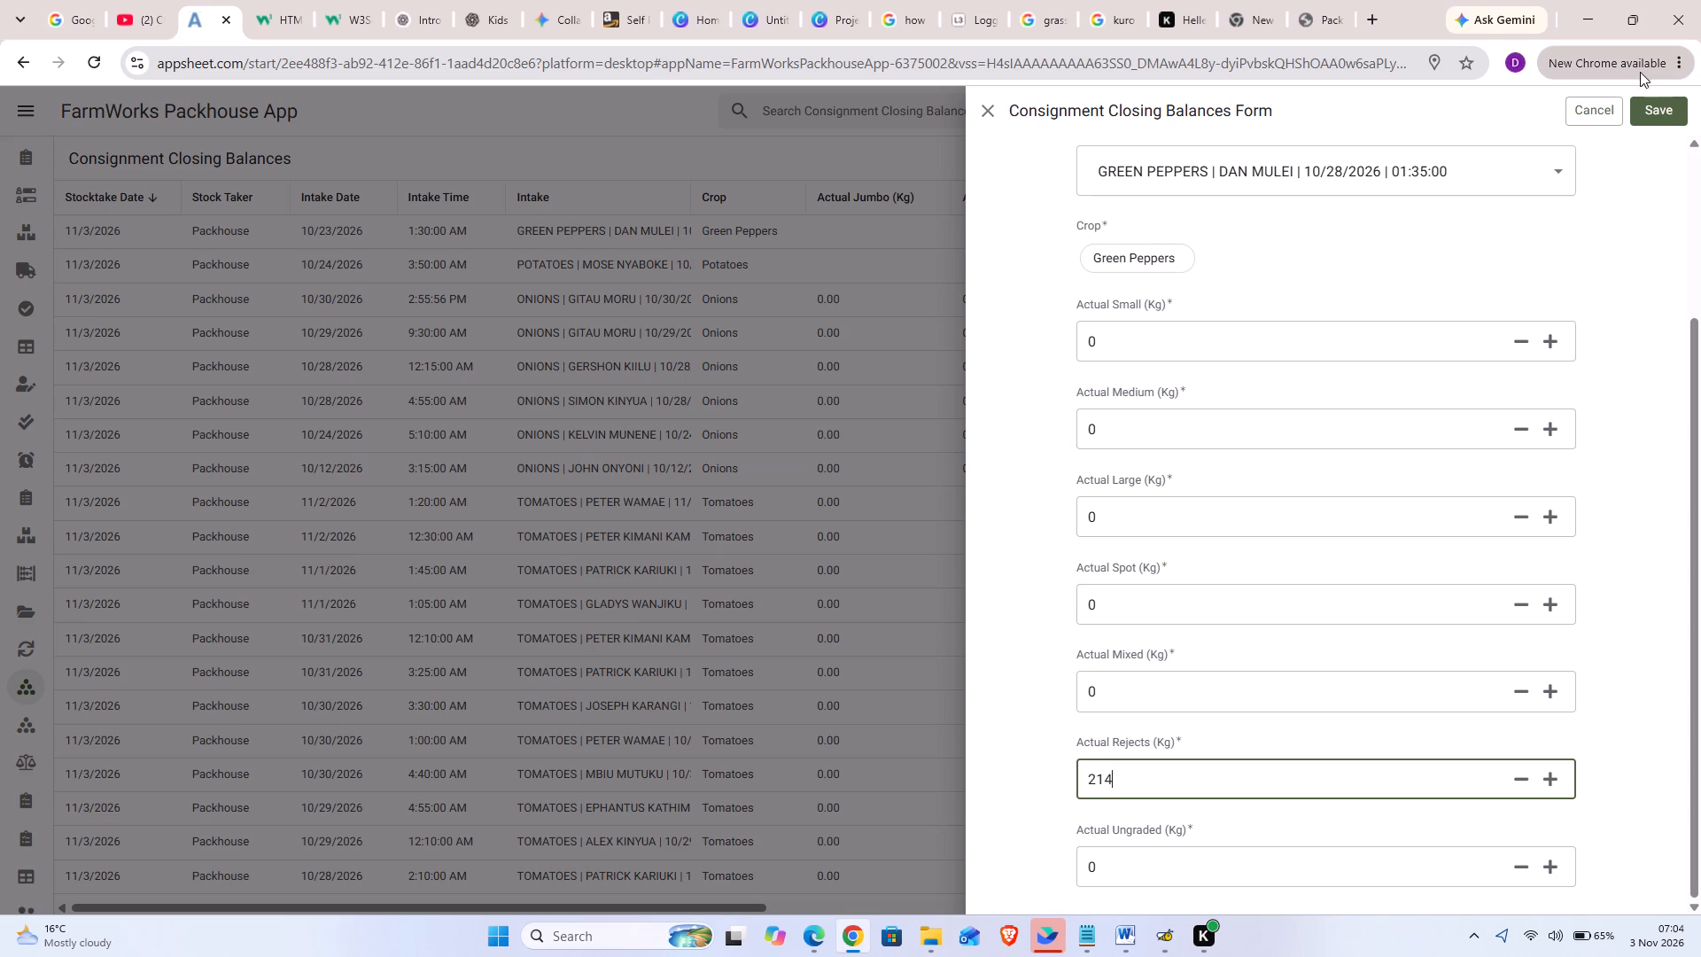
{"action": "left_click", "coordinate": [1655, 111]}
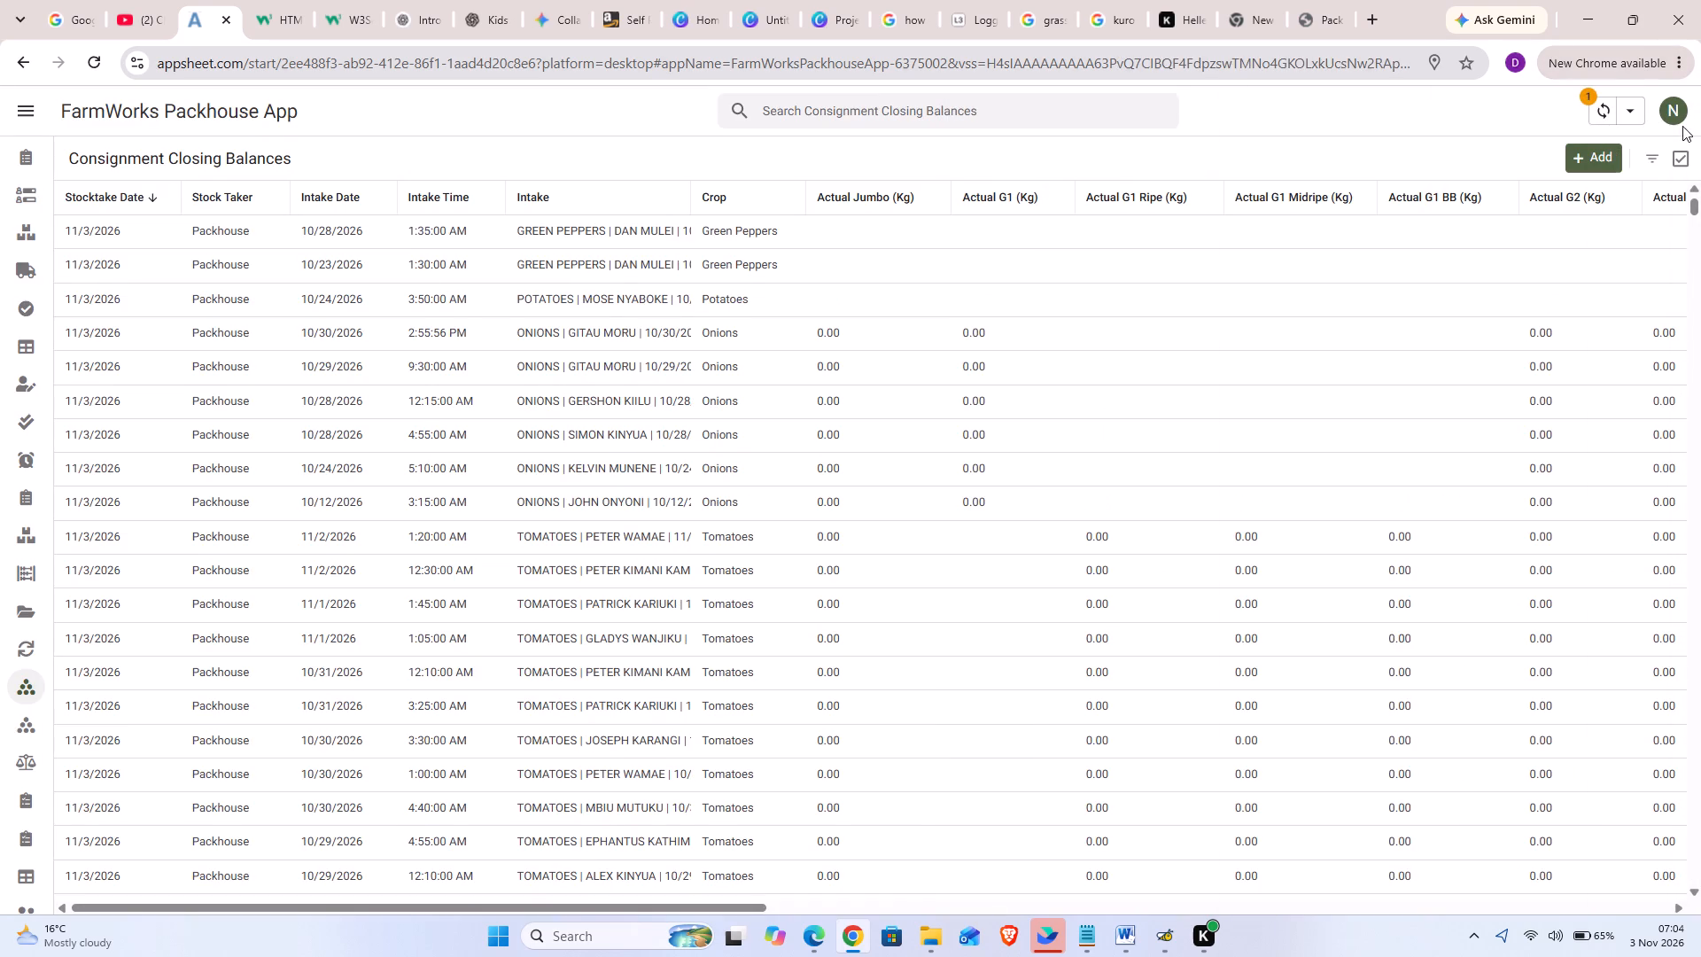
Add and save a closing balance for the 1 Nov 2026, 00:55 green peppers intake with Actual Rejects 25 kg.
{"action": "left_click", "coordinate": [1603, 159]}
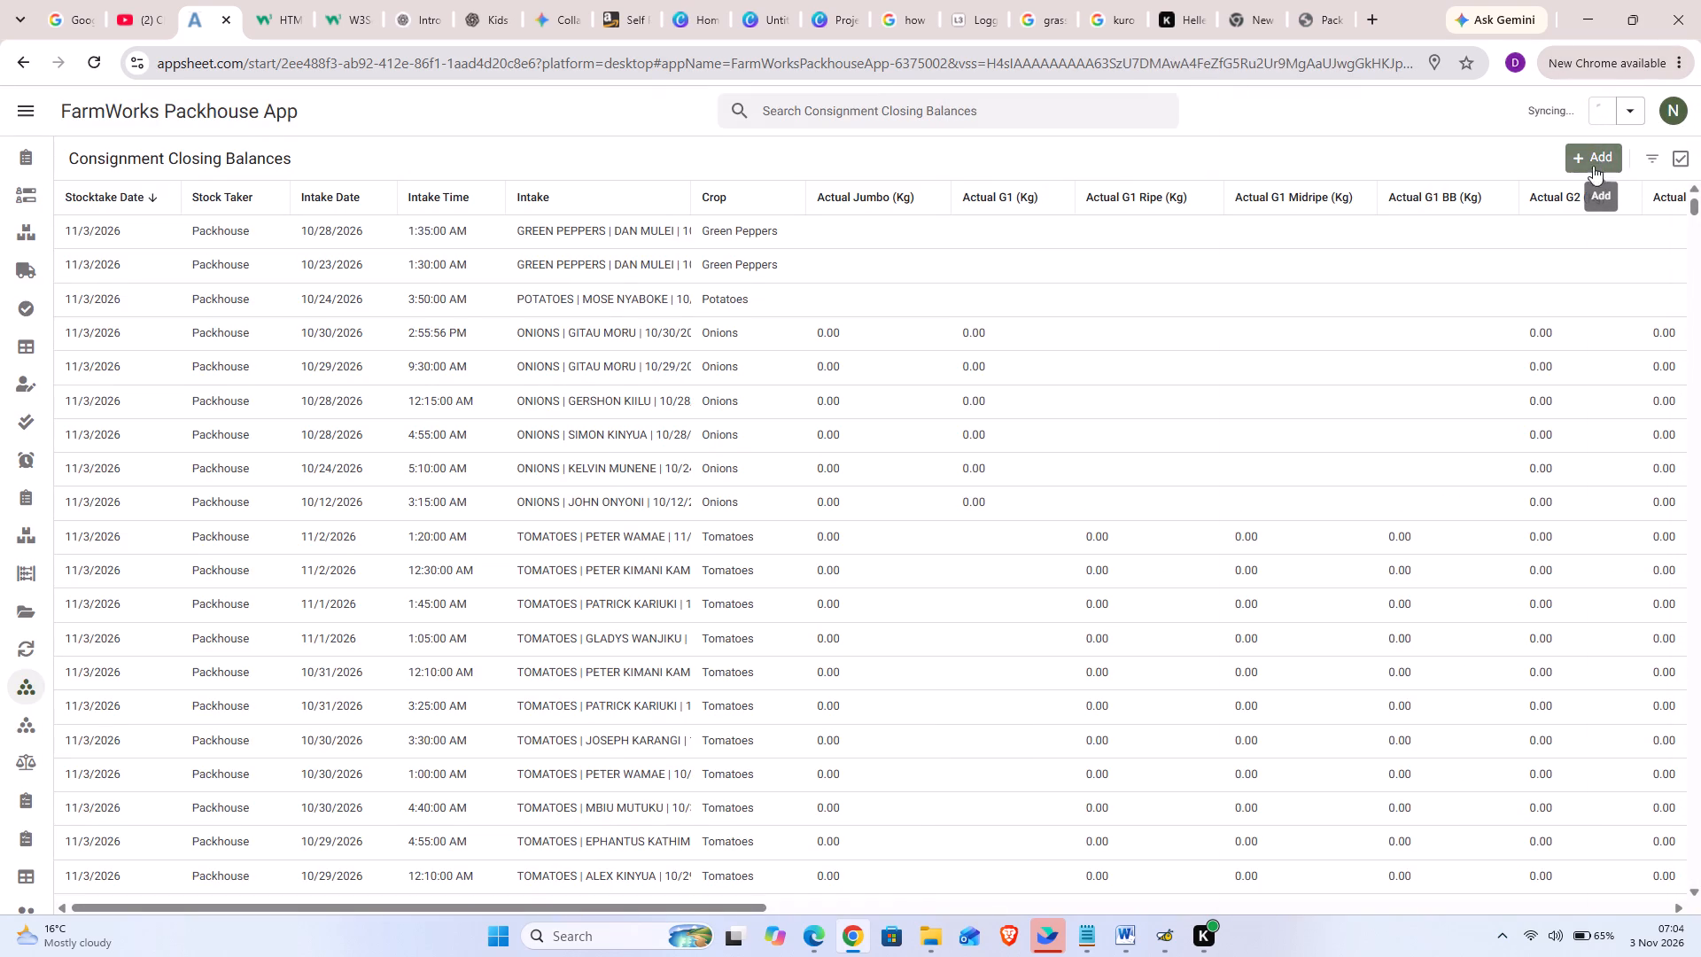
{"action": "left_click", "coordinate": [1567, 302]}
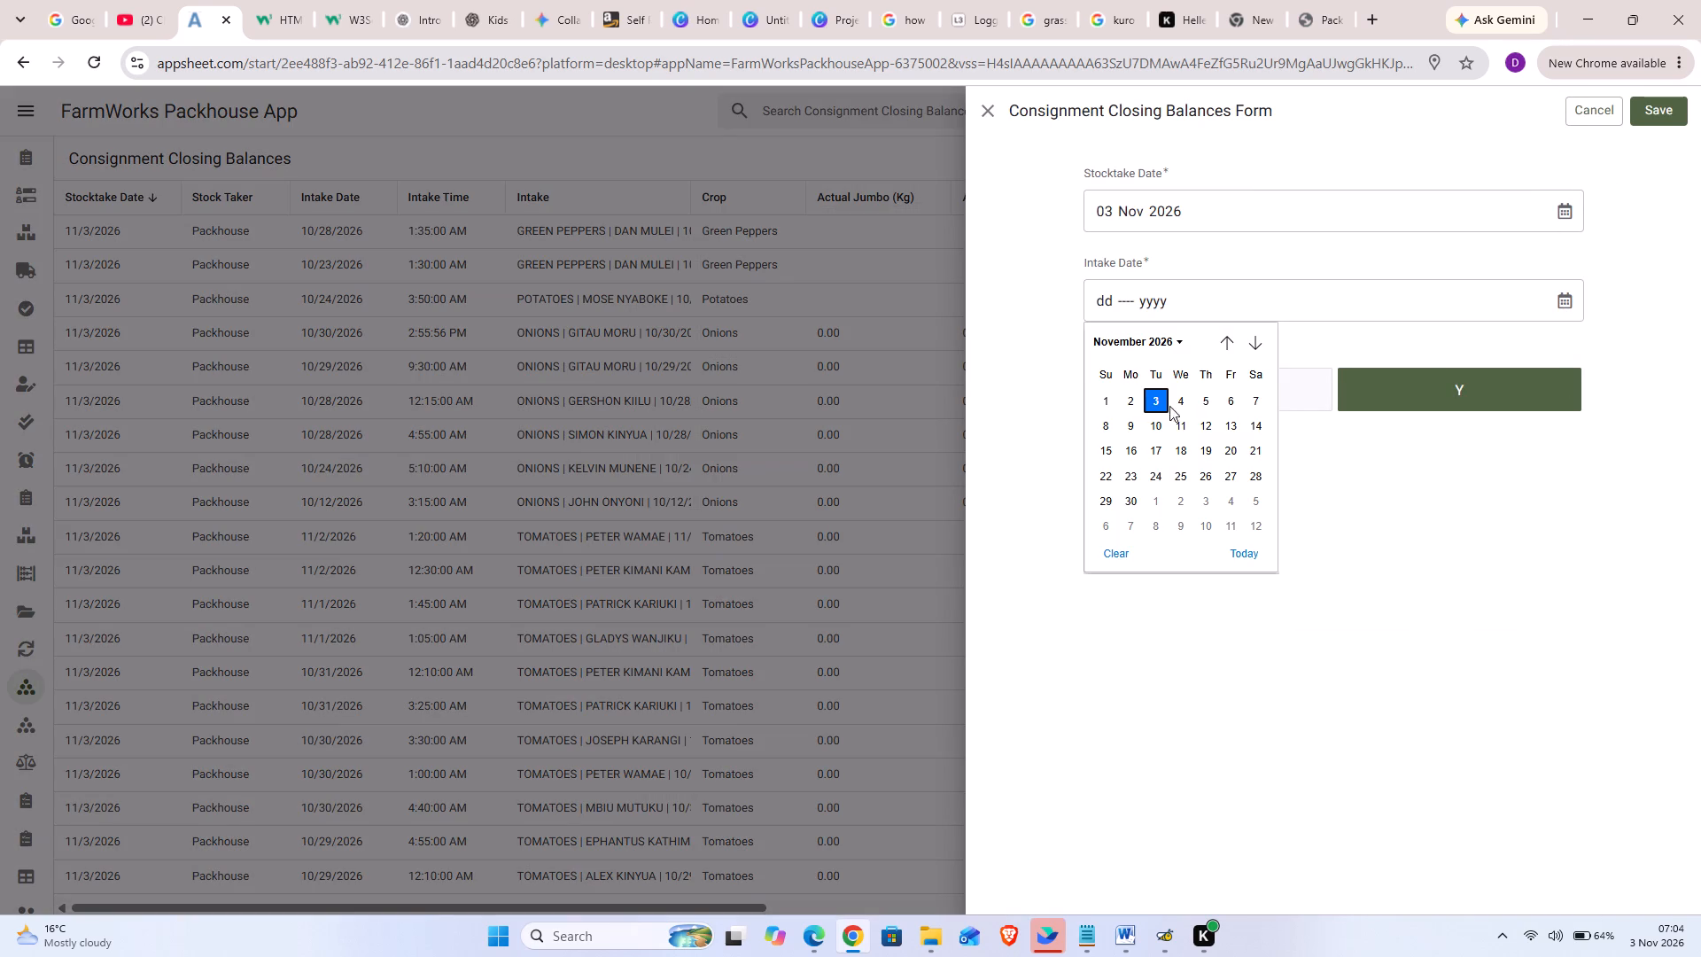
{"action": "left_click", "coordinate": [1115, 393]}
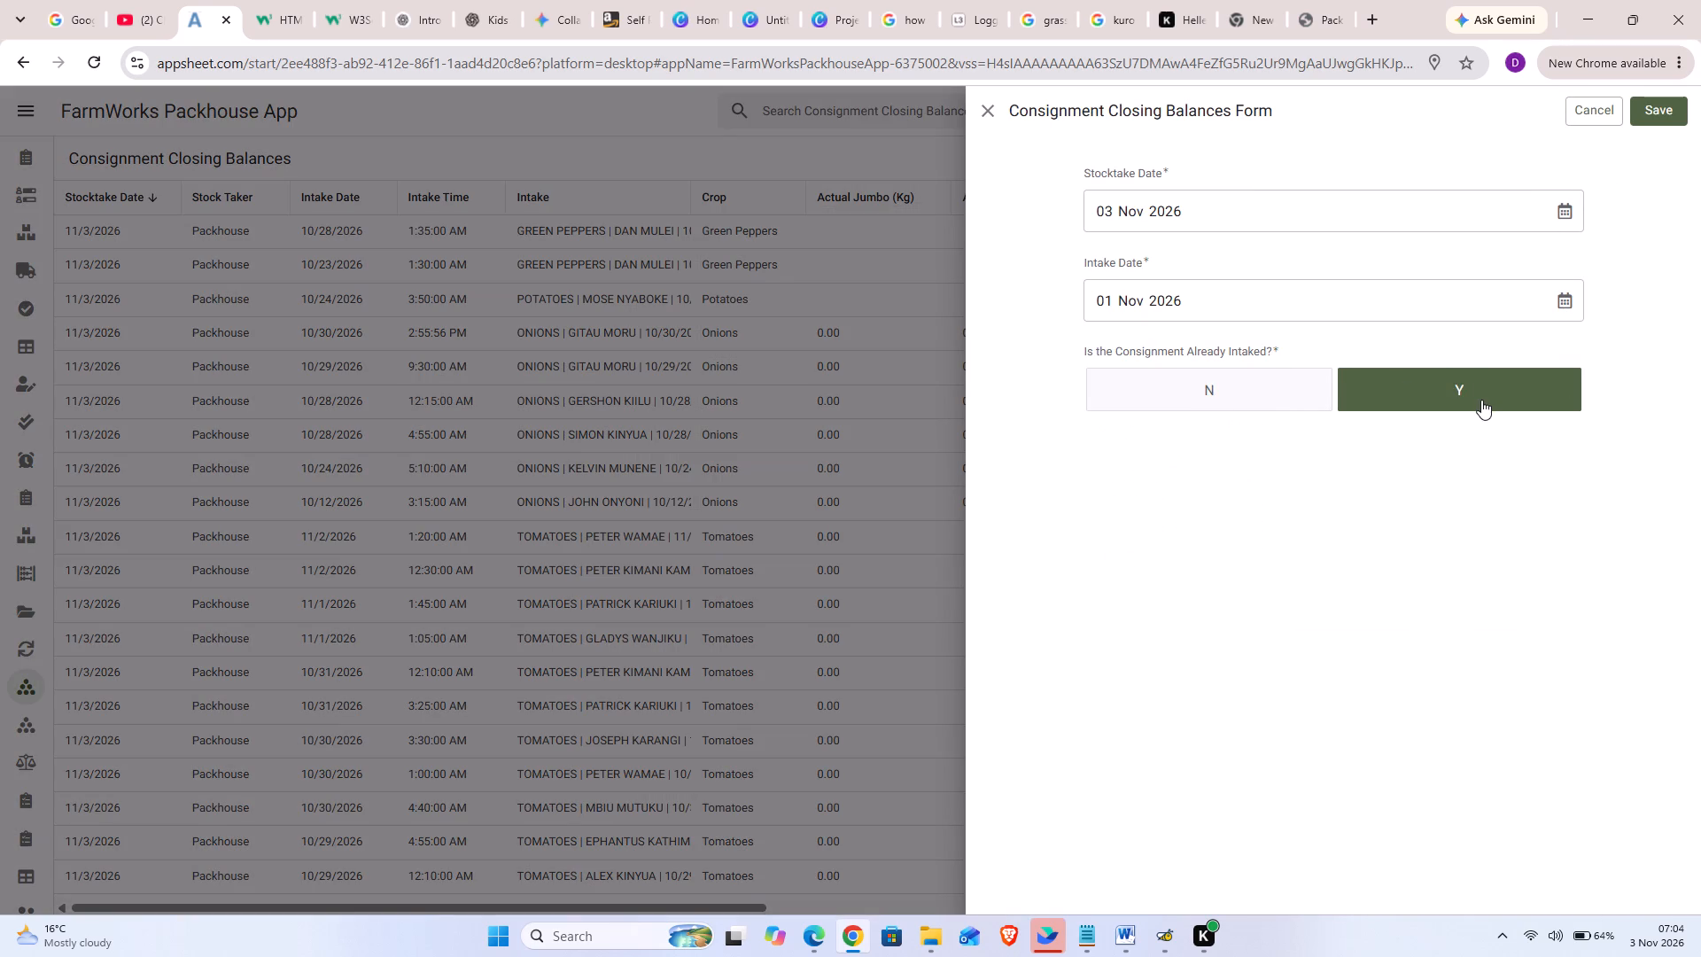
{"action": "left_click", "coordinate": [1481, 400]}
{"action": "left_click", "coordinate": [1481, 400]}
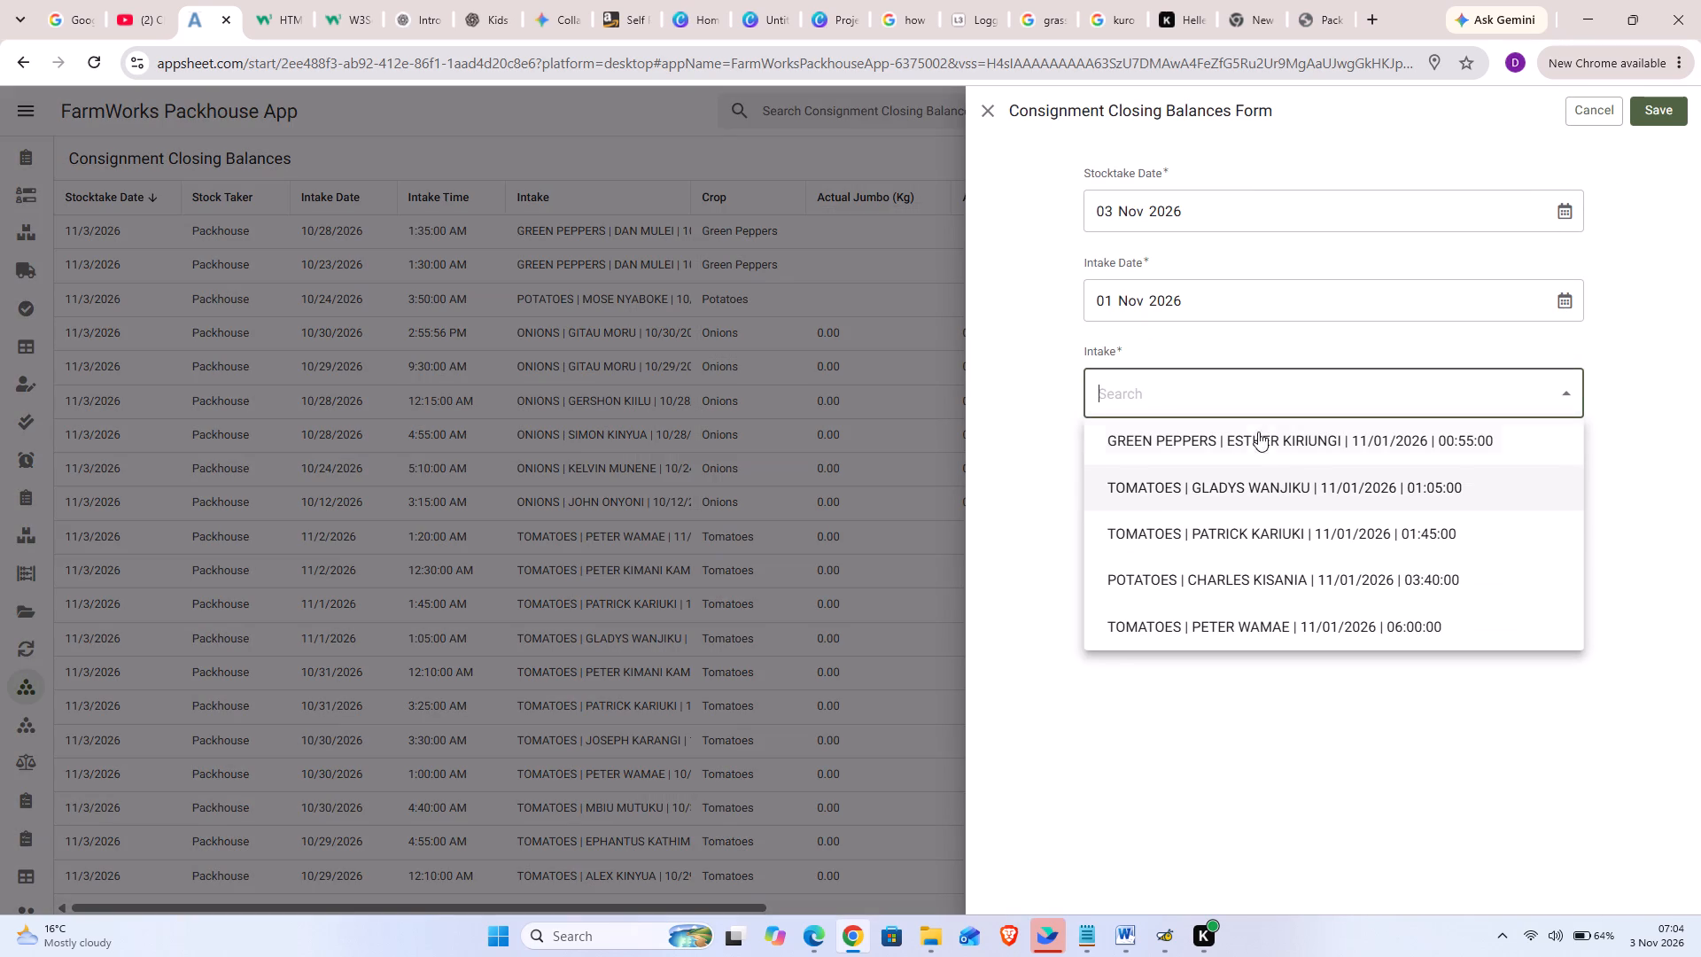
{"action": "left_click", "coordinate": [1270, 427]}
{"action": "scroll", "coordinate": [1263, 657], "scroll_direction": "down", "scroll_amount": 7}
{"action": "left_click", "coordinate": [1134, 782]}
{"action": "key", "text": "BackSpace"}
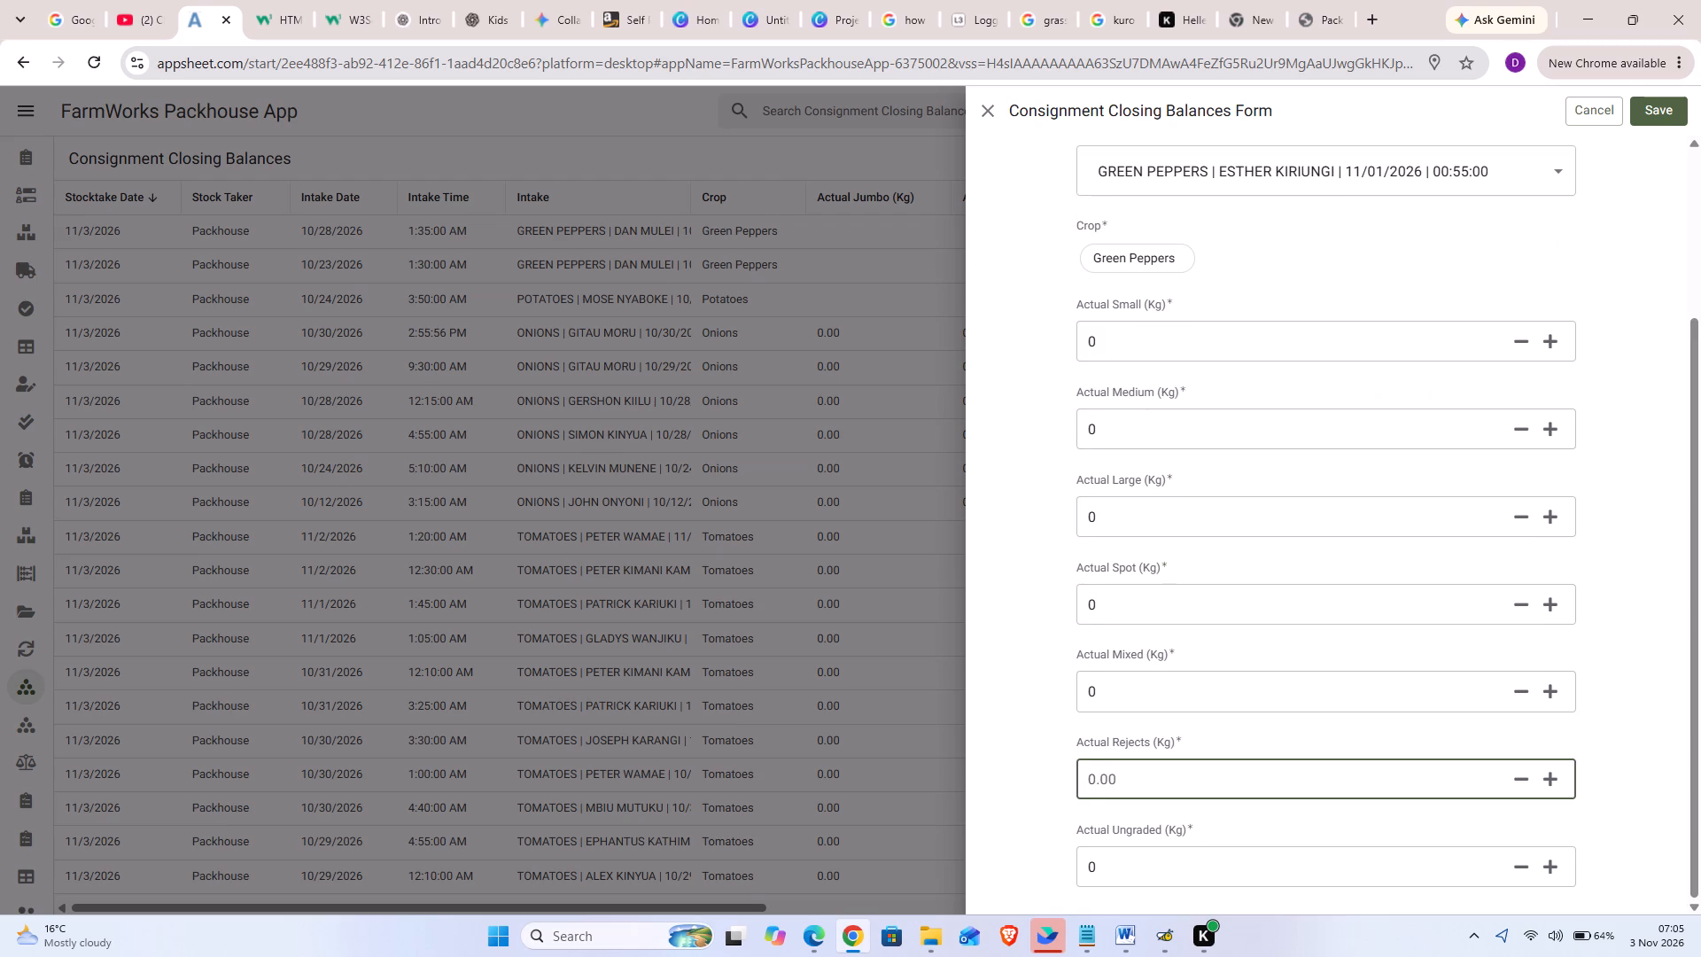
{"action": "type", "text": "25"}
{"action": "left_click", "coordinate": [1664, 105]}
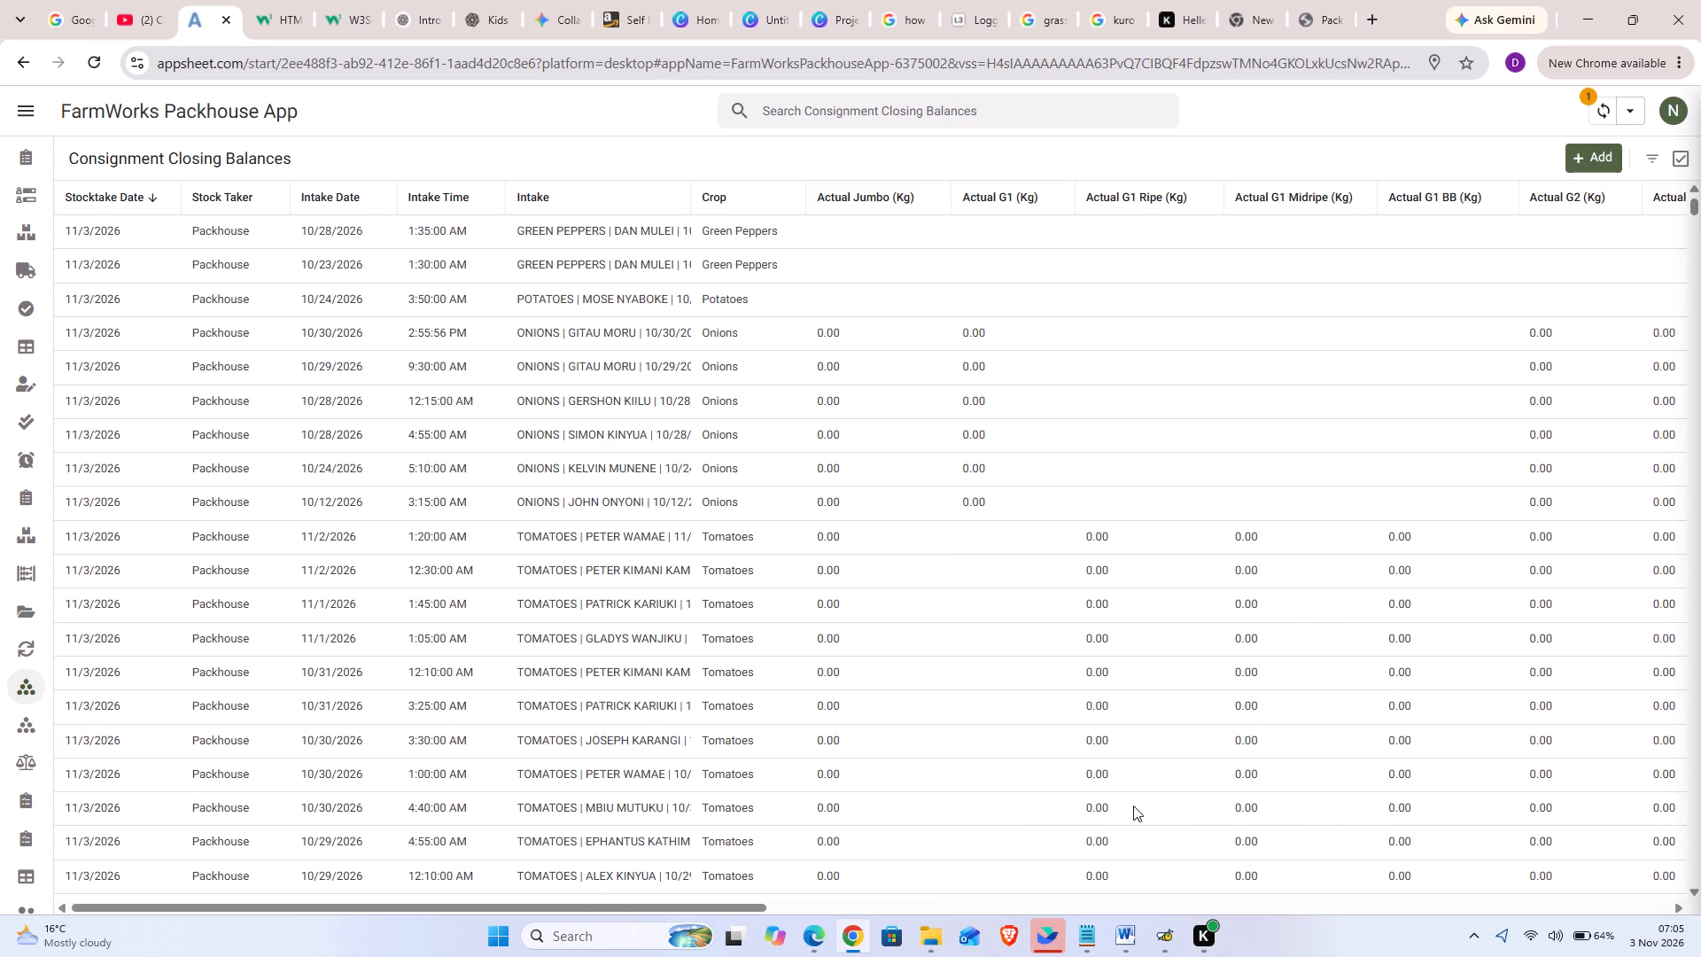
Switch to the closing stocktake report in Edge and correct the date of the 25 kg HOHO rejects entry to 1/11/2026.
{"action": "left_click", "coordinate": [809, 945]}
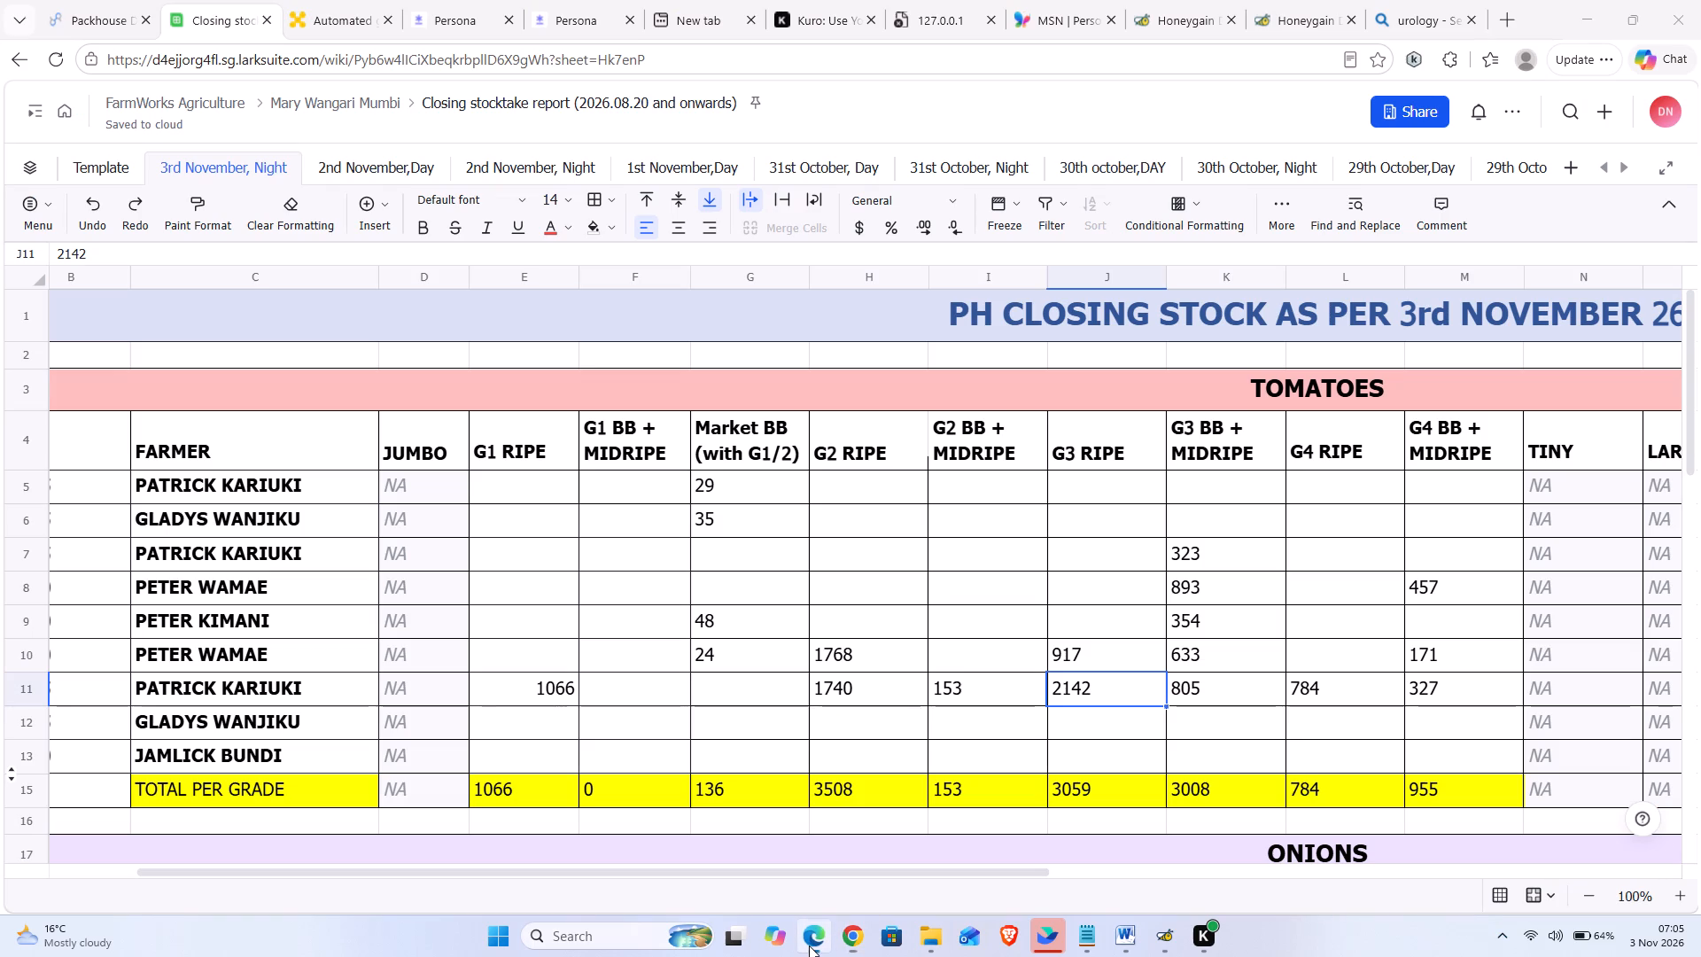
{"action": "scroll", "coordinate": [1264, 778], "scroll_direction": "down", "scroll_amount": 11}
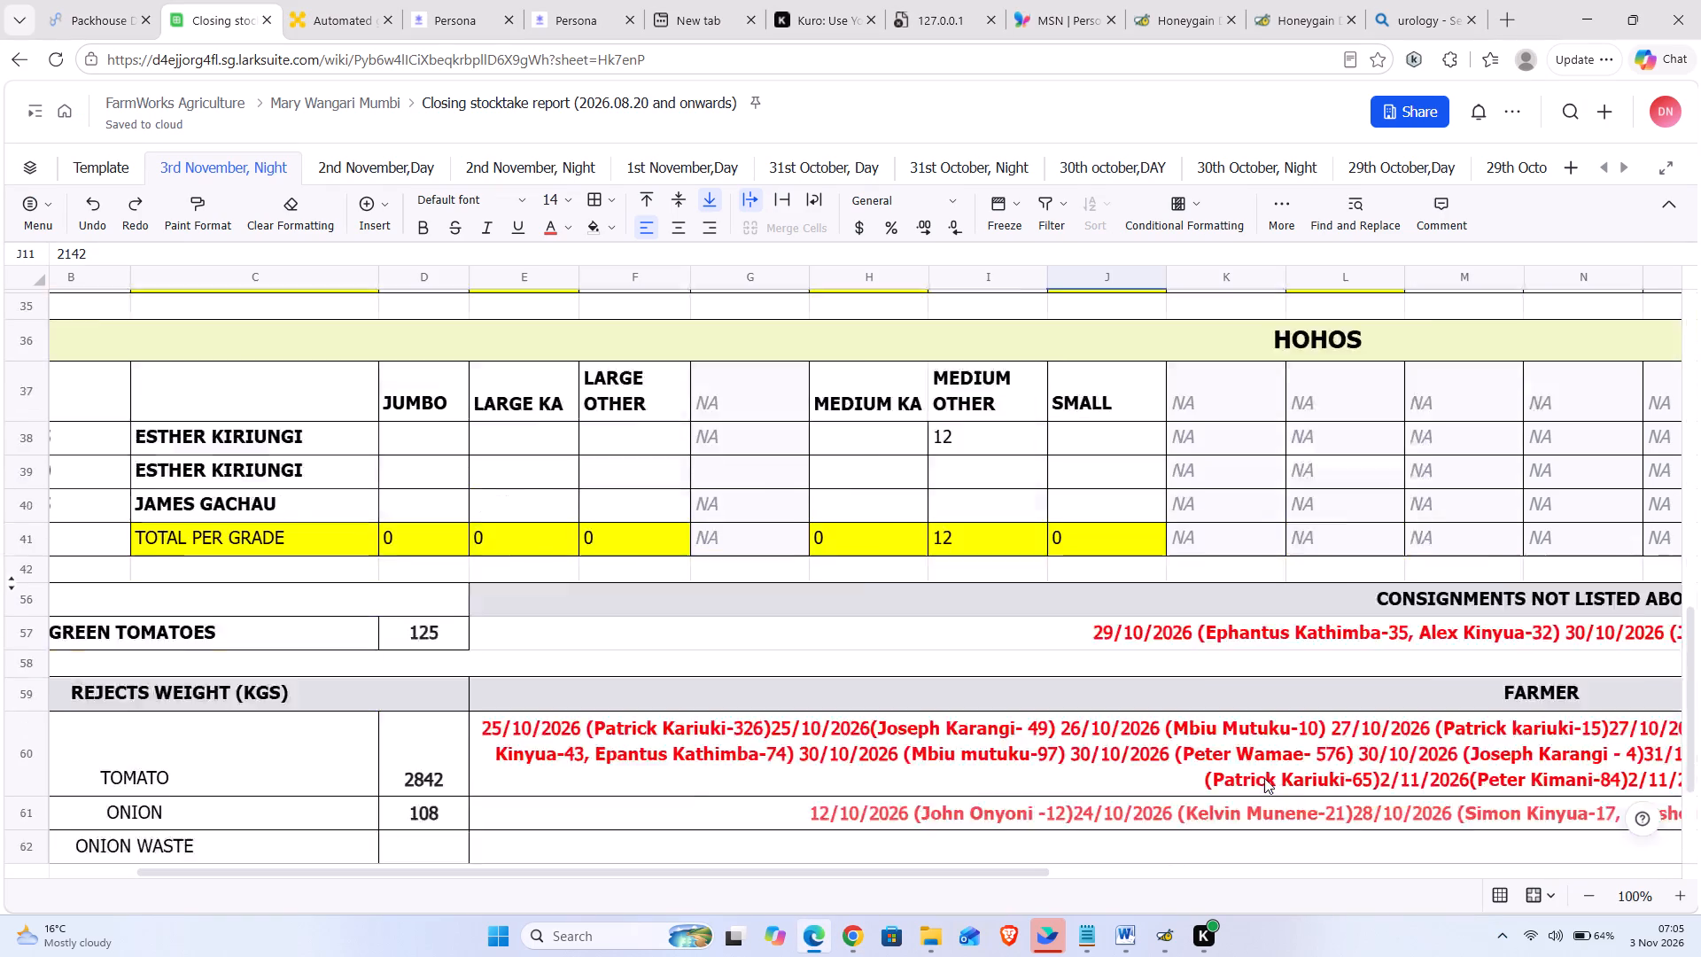
{"action": "scroll", "coordinate": [1264, 778], "scroll_direction": "down", "scroll_amount": 4}
{"action": "double_click", "coordinate": [1419, 690]}
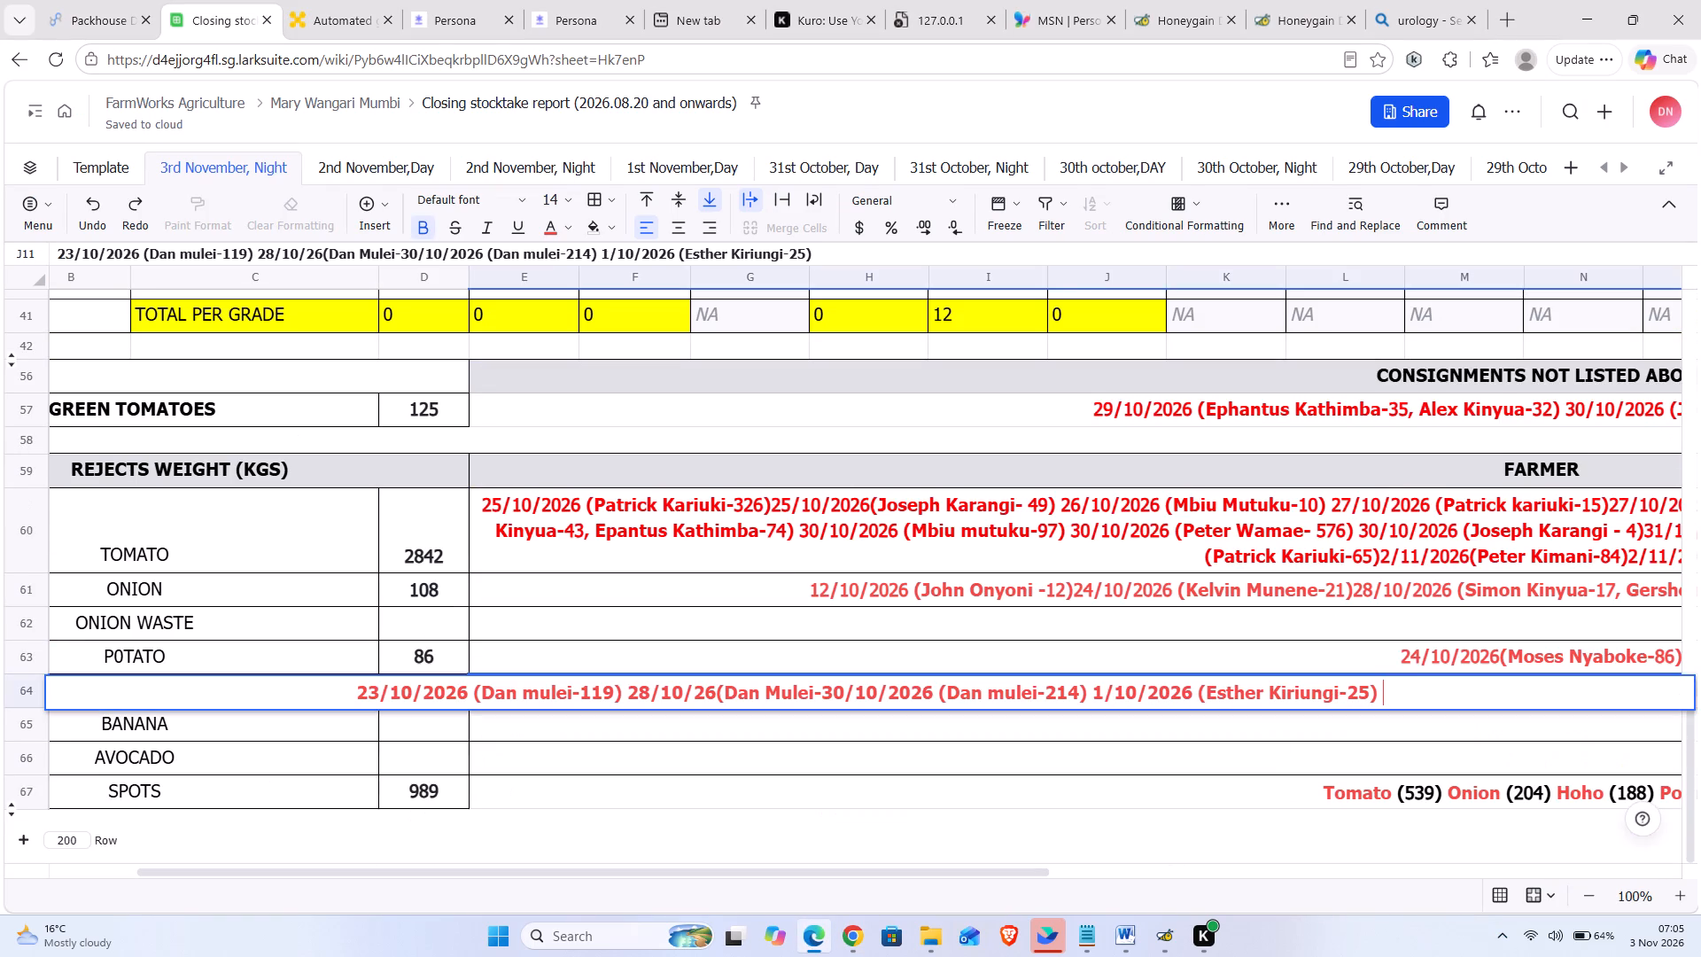
{"action": "left_click", "coordinate": [1137, 696]}
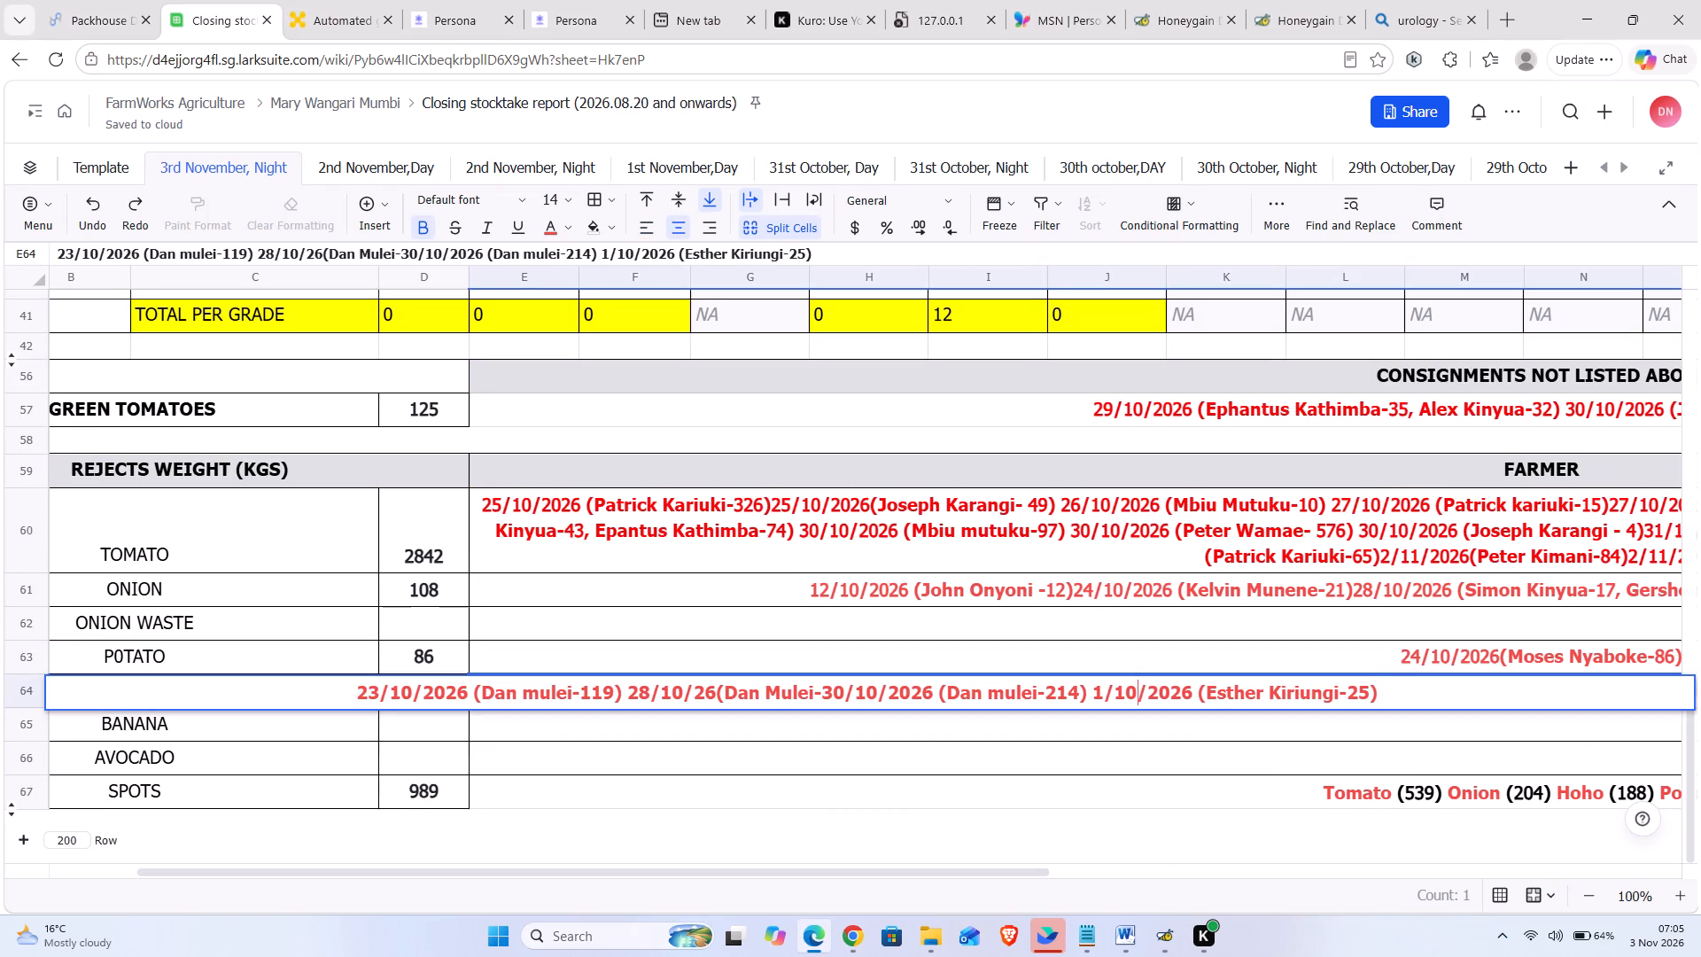
{"action": "key", "text": "BackSpace"}
{"action": "key", "text": "1"}
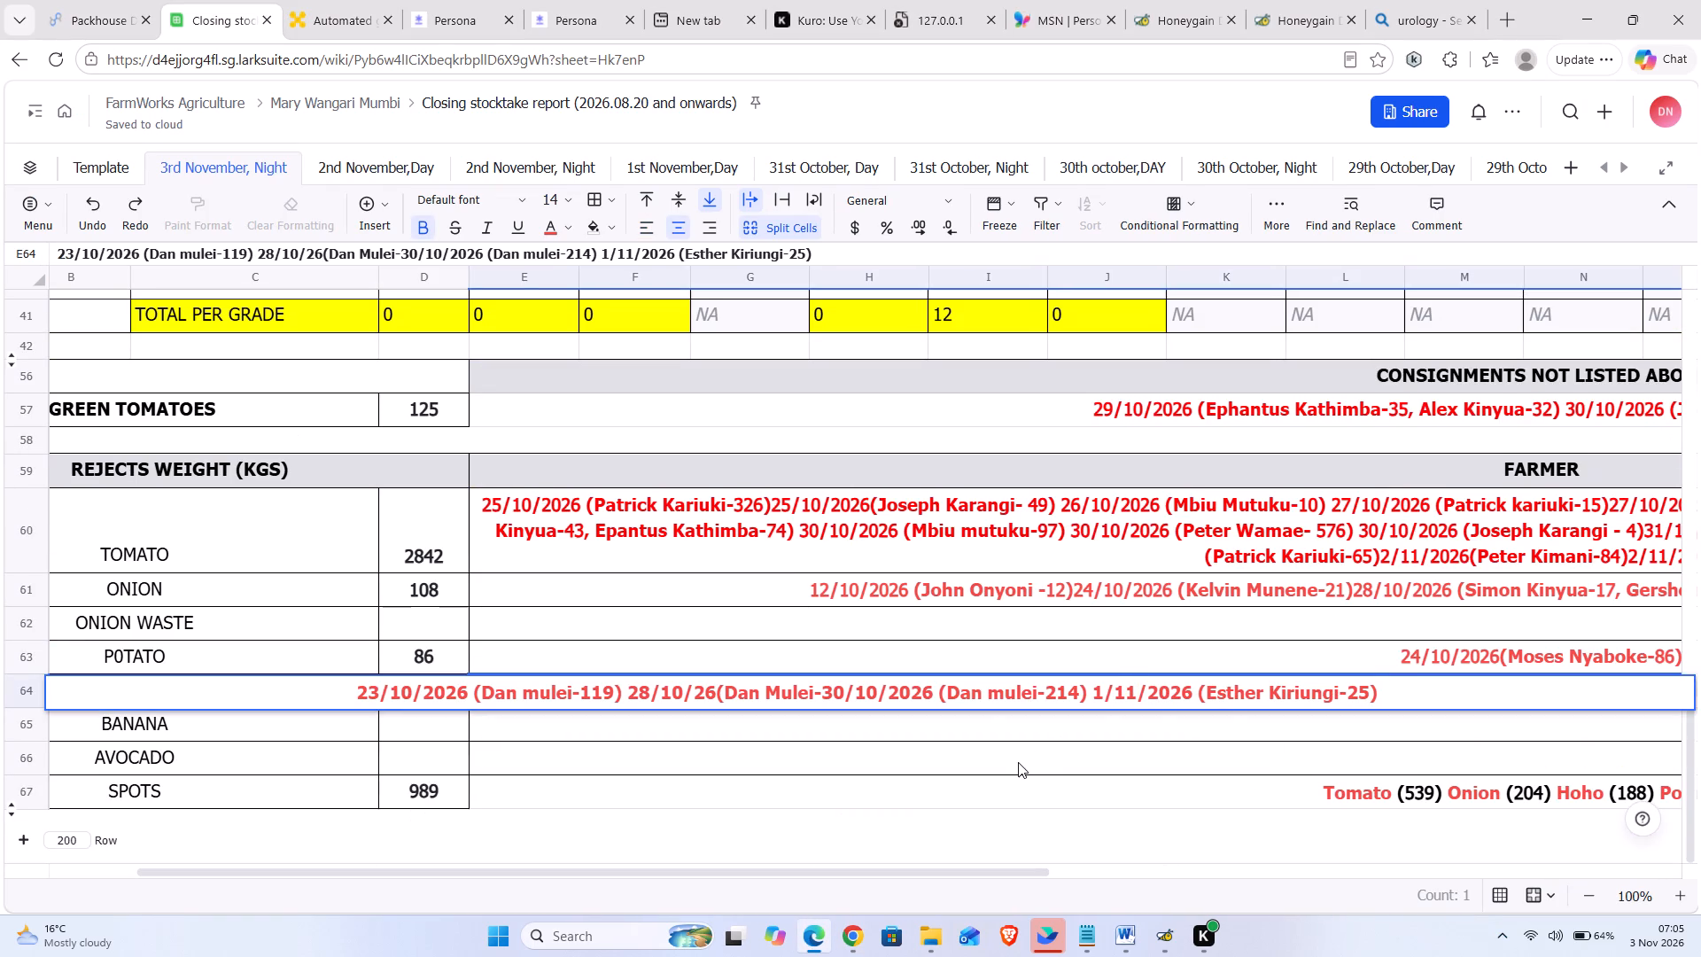
{"action": "left_click", "coordinate": [1018, 762]}
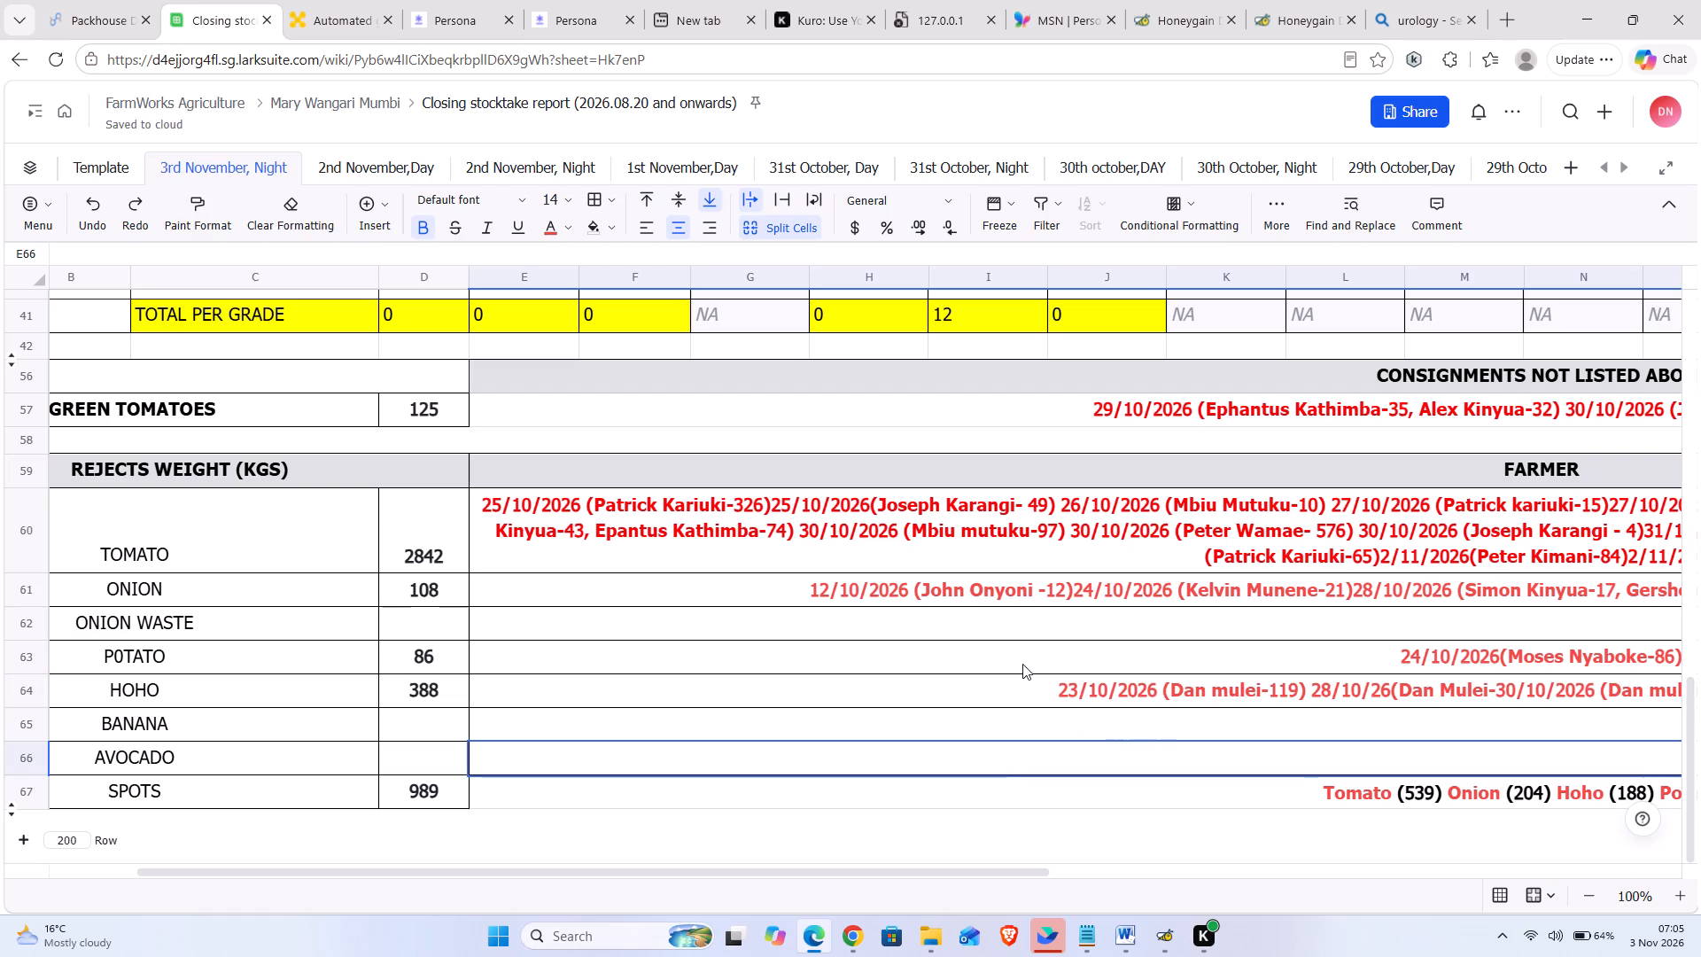
Return to FarmWorks Packhouse App in Chrome and open the closing balance of the 28 Oct 2026, 04:55 onions intake.
{"action": "left_click", "coordinate": [855, 939]}
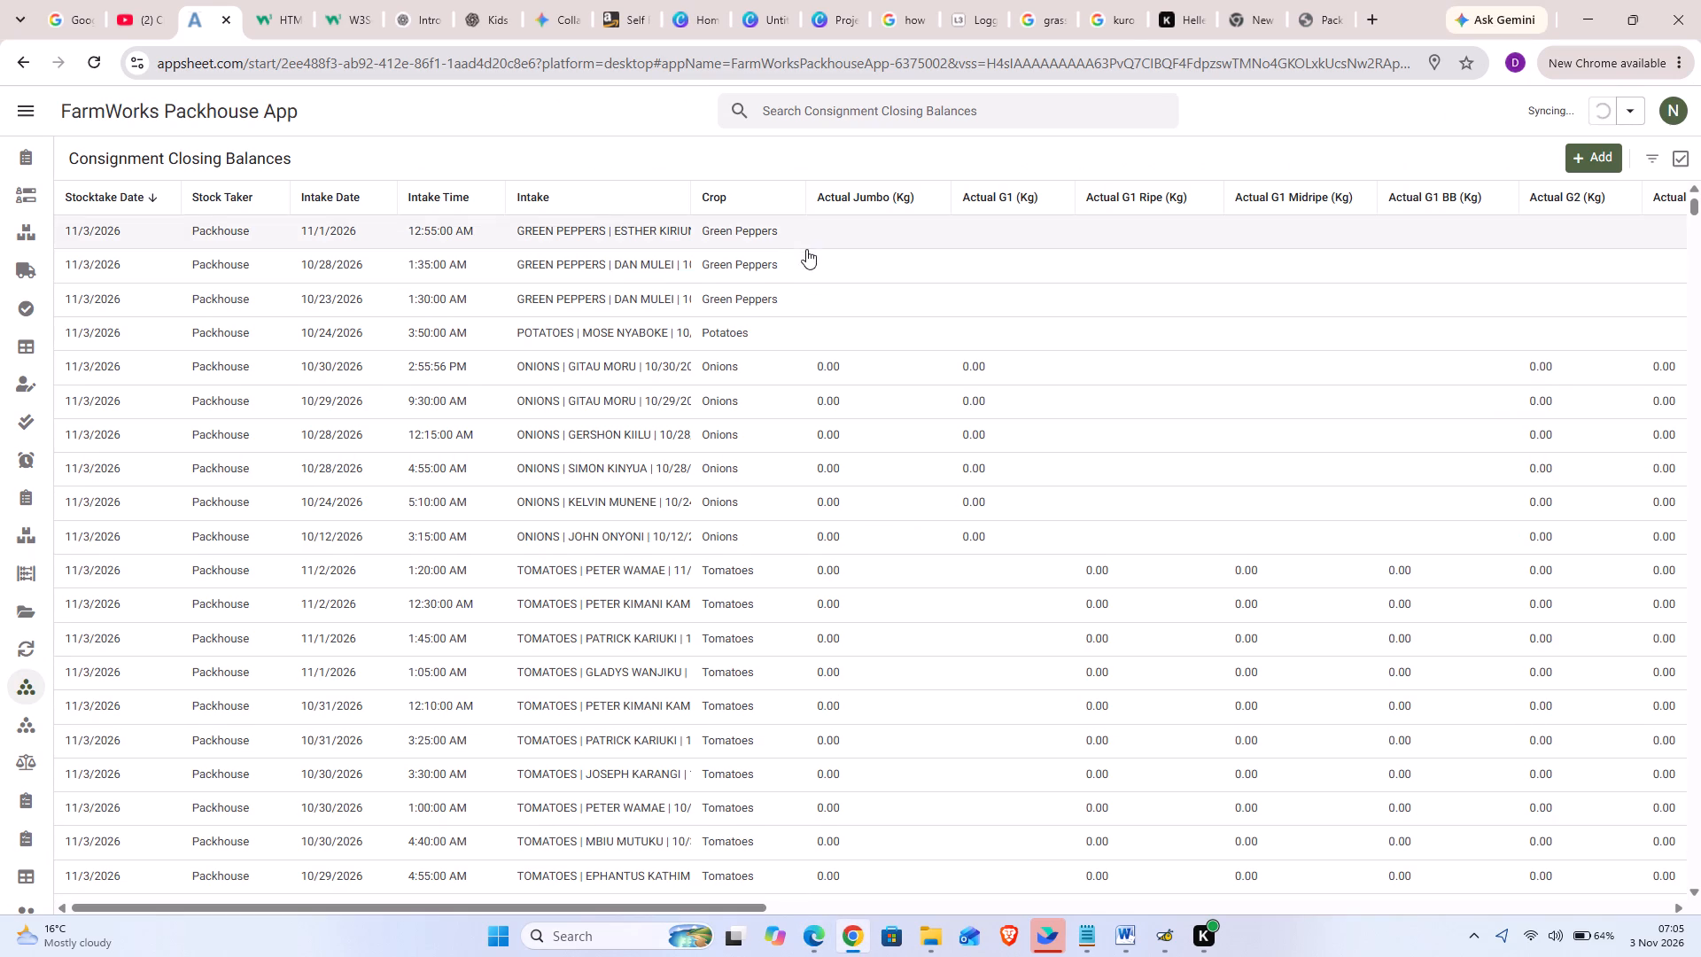
{"action": "left_click", "coordinate": [850, 472]}
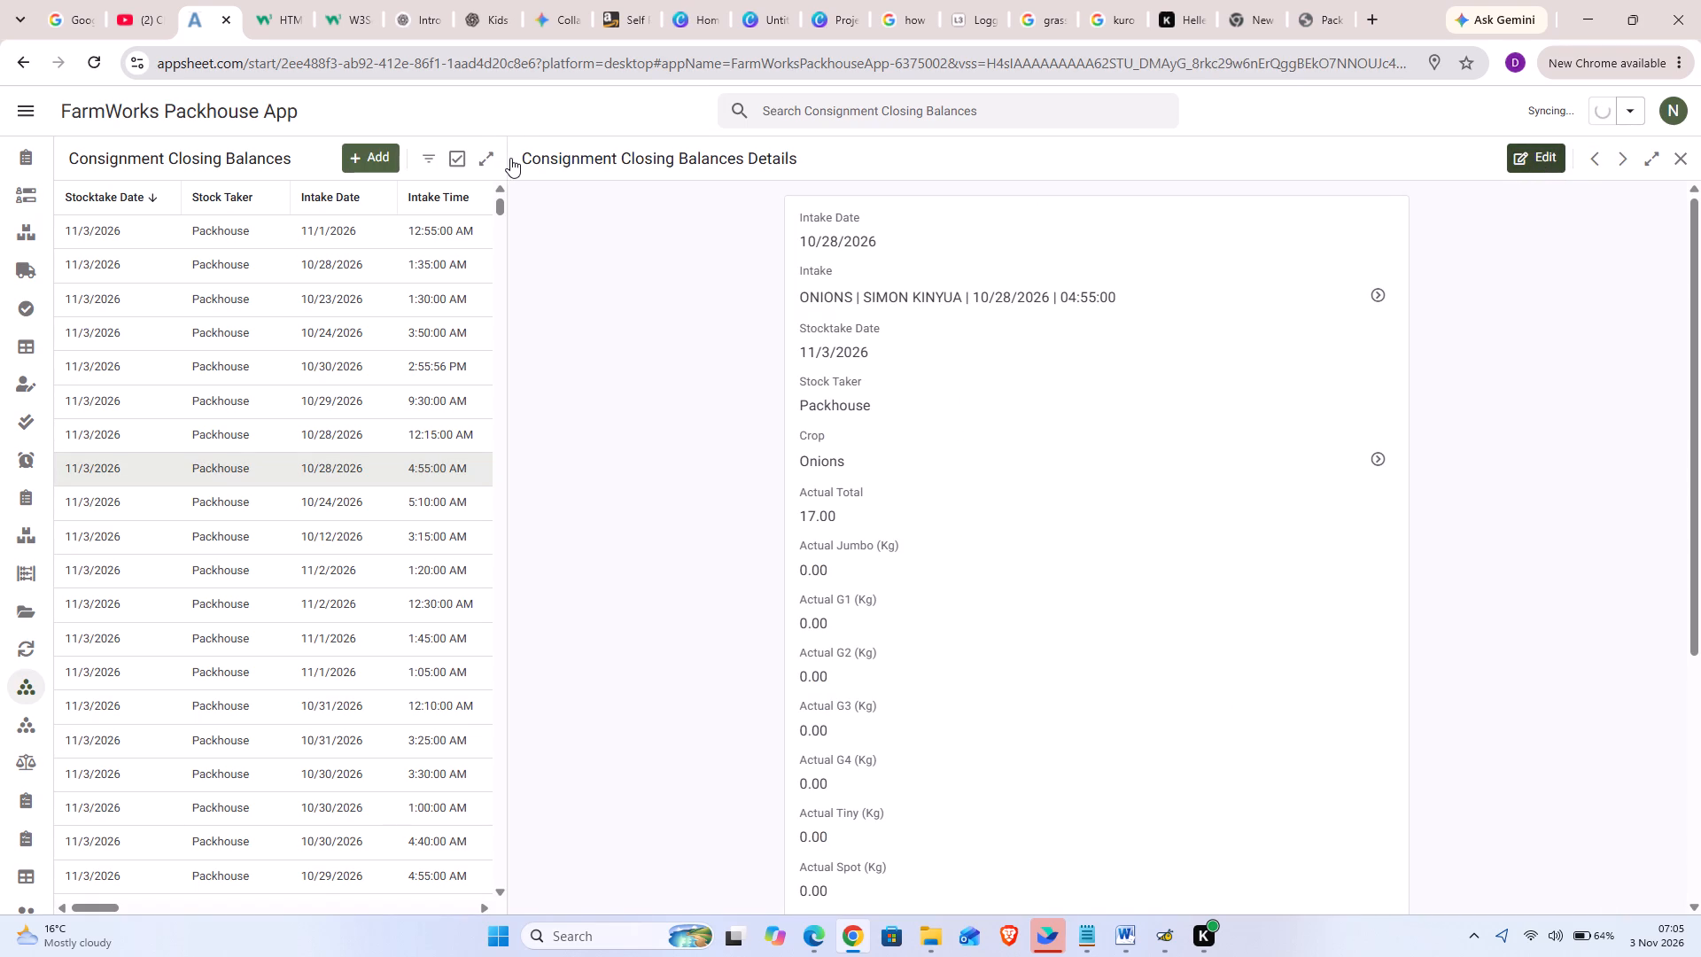
Widen the Consignment Closing Balances list beside the details pane so the Intake and Crop columns show.
{"action": "left_click_drag", "start_coordinate": [501, 161], "coordinate": [863, 199]}
{"action": "left_click", "coordinate": [577, 215]}
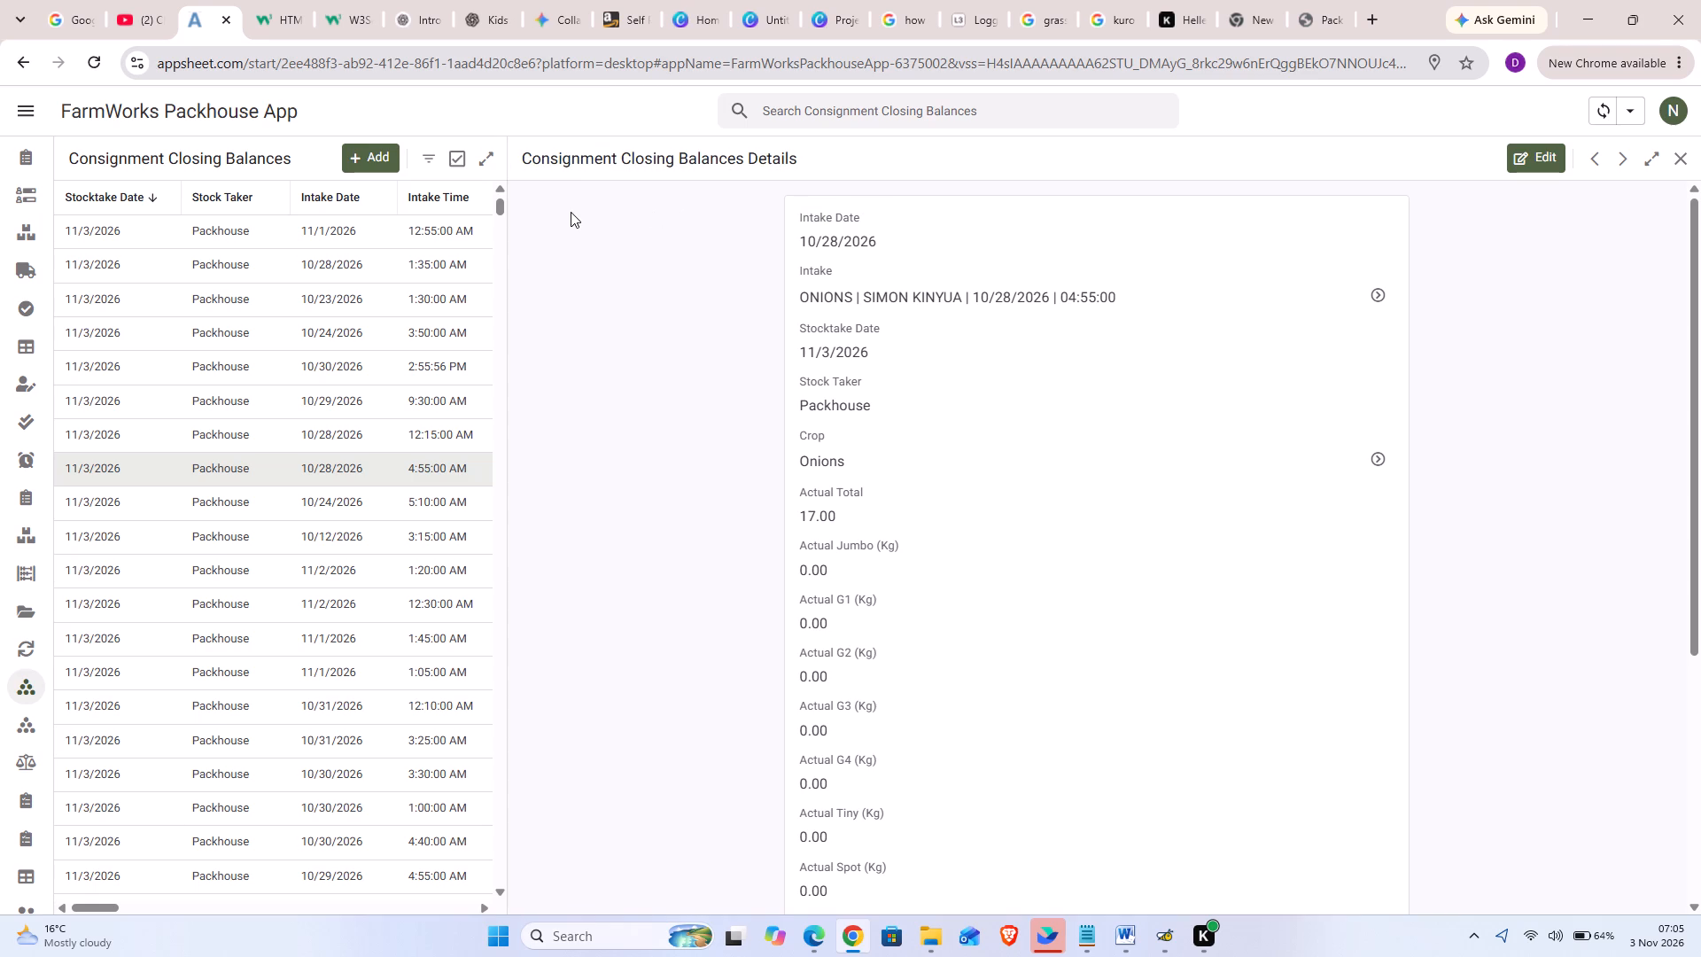
{"action": "left_click_drag", "start_coordinate": [508, 159], "coordinate": [858, 198]}
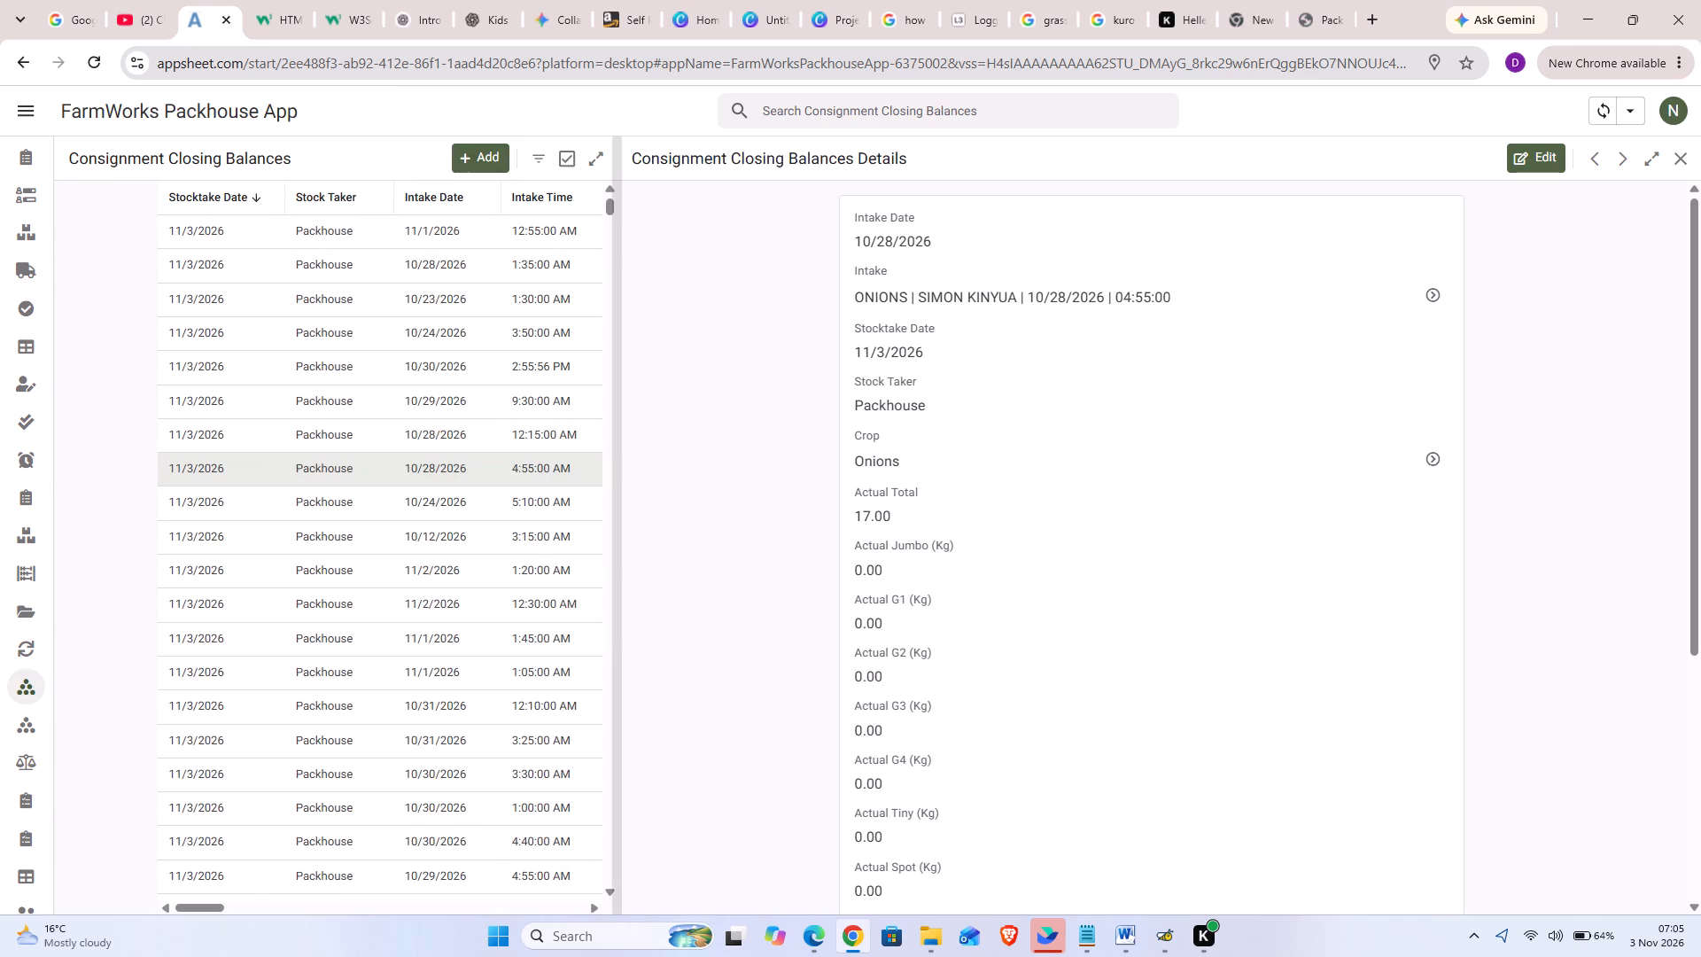
{"action": "left_click_drag", "start_coordinate": [858, 198], "coordinate": [1017, 195]}
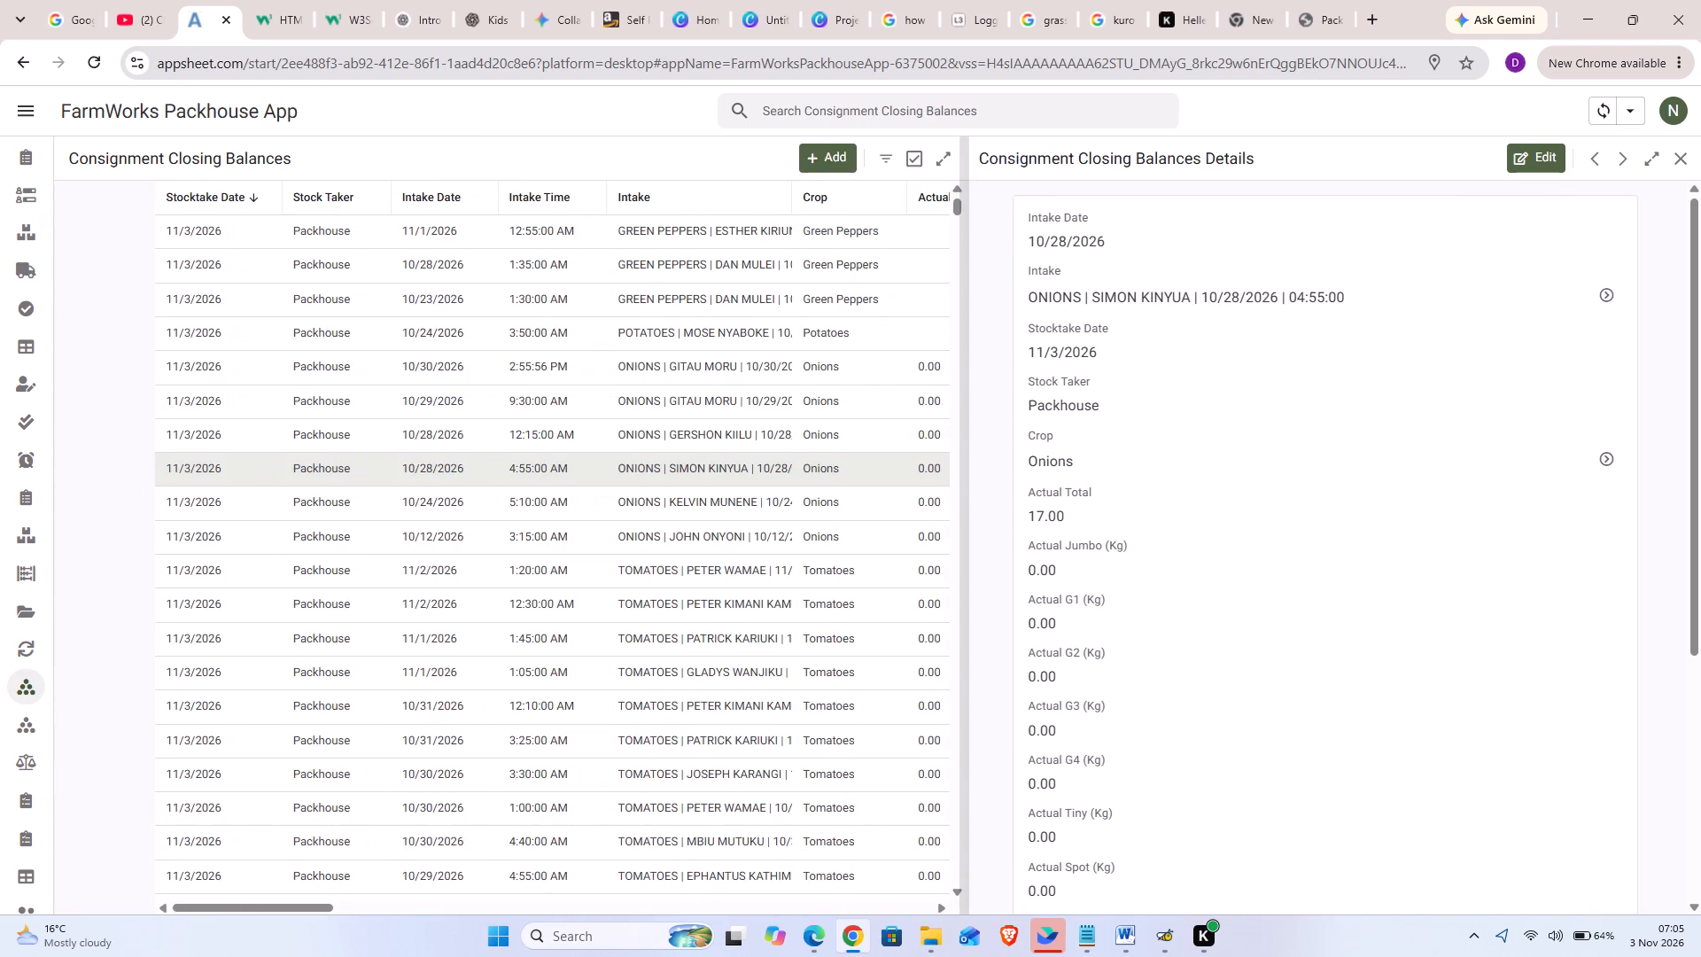
{"action": "left_click_drag", "start_coordinate": [1017, 195], "coordinate": [1028, 207]}
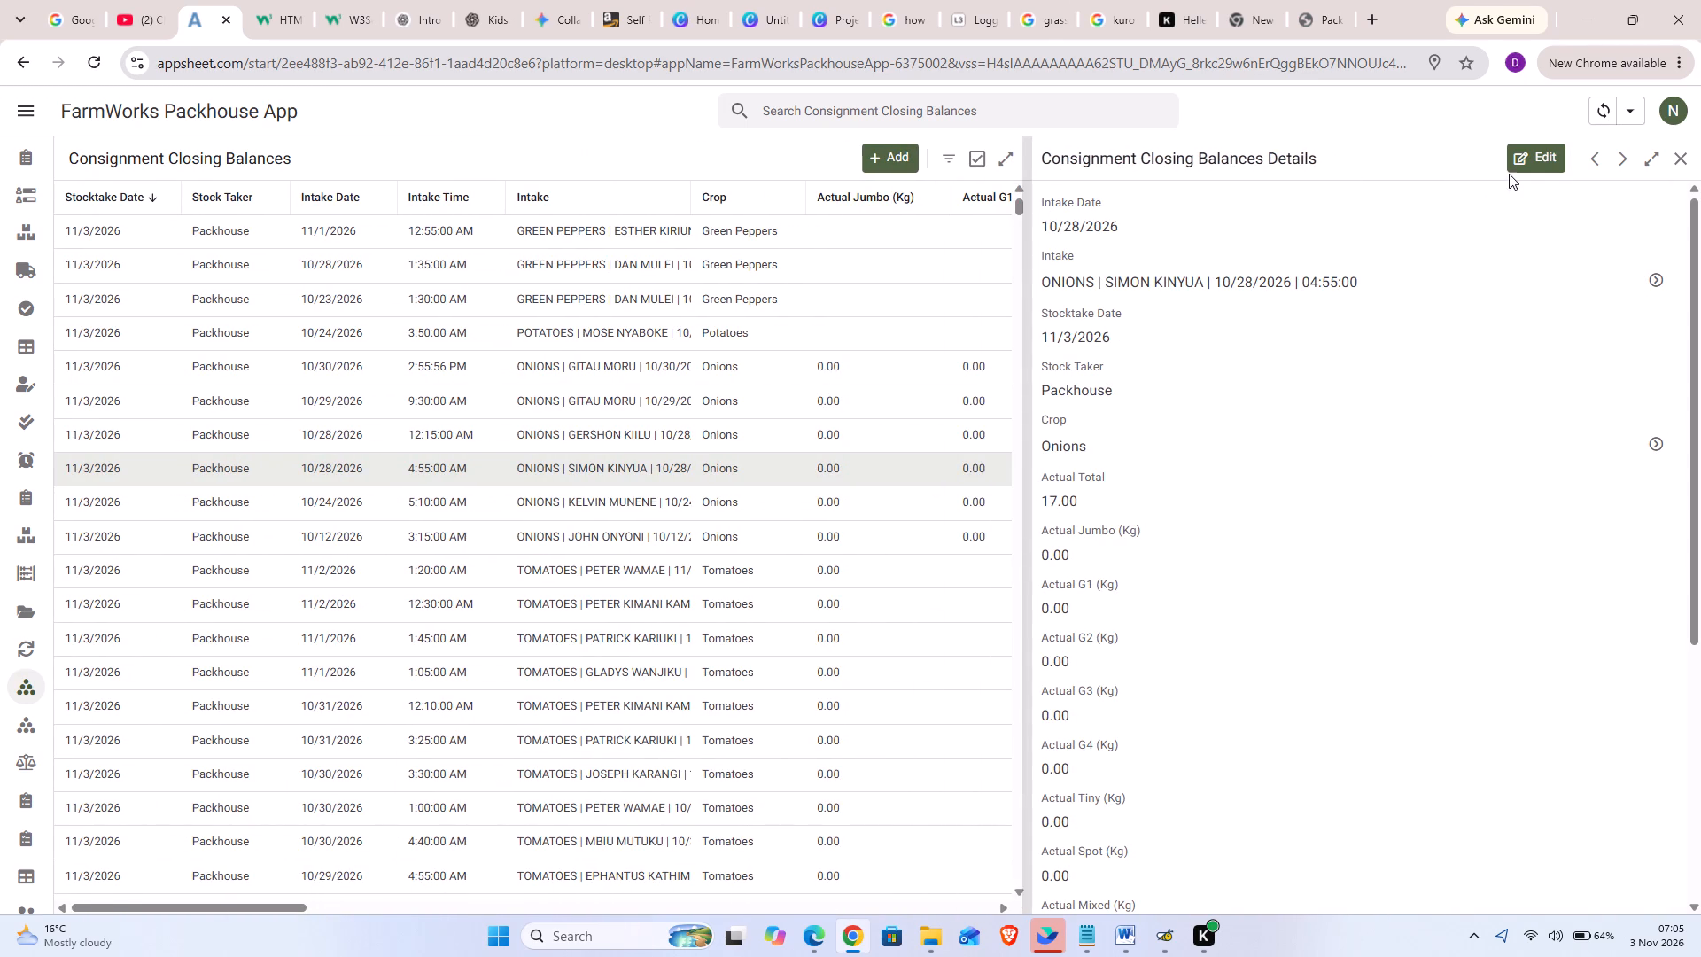
Set Actual Spot to 204 kg in the closing balance of the 28 Oct 2026, 04:55 onions intake and save it.
{"action": "left_click", "coordinate": [1533, 155]}
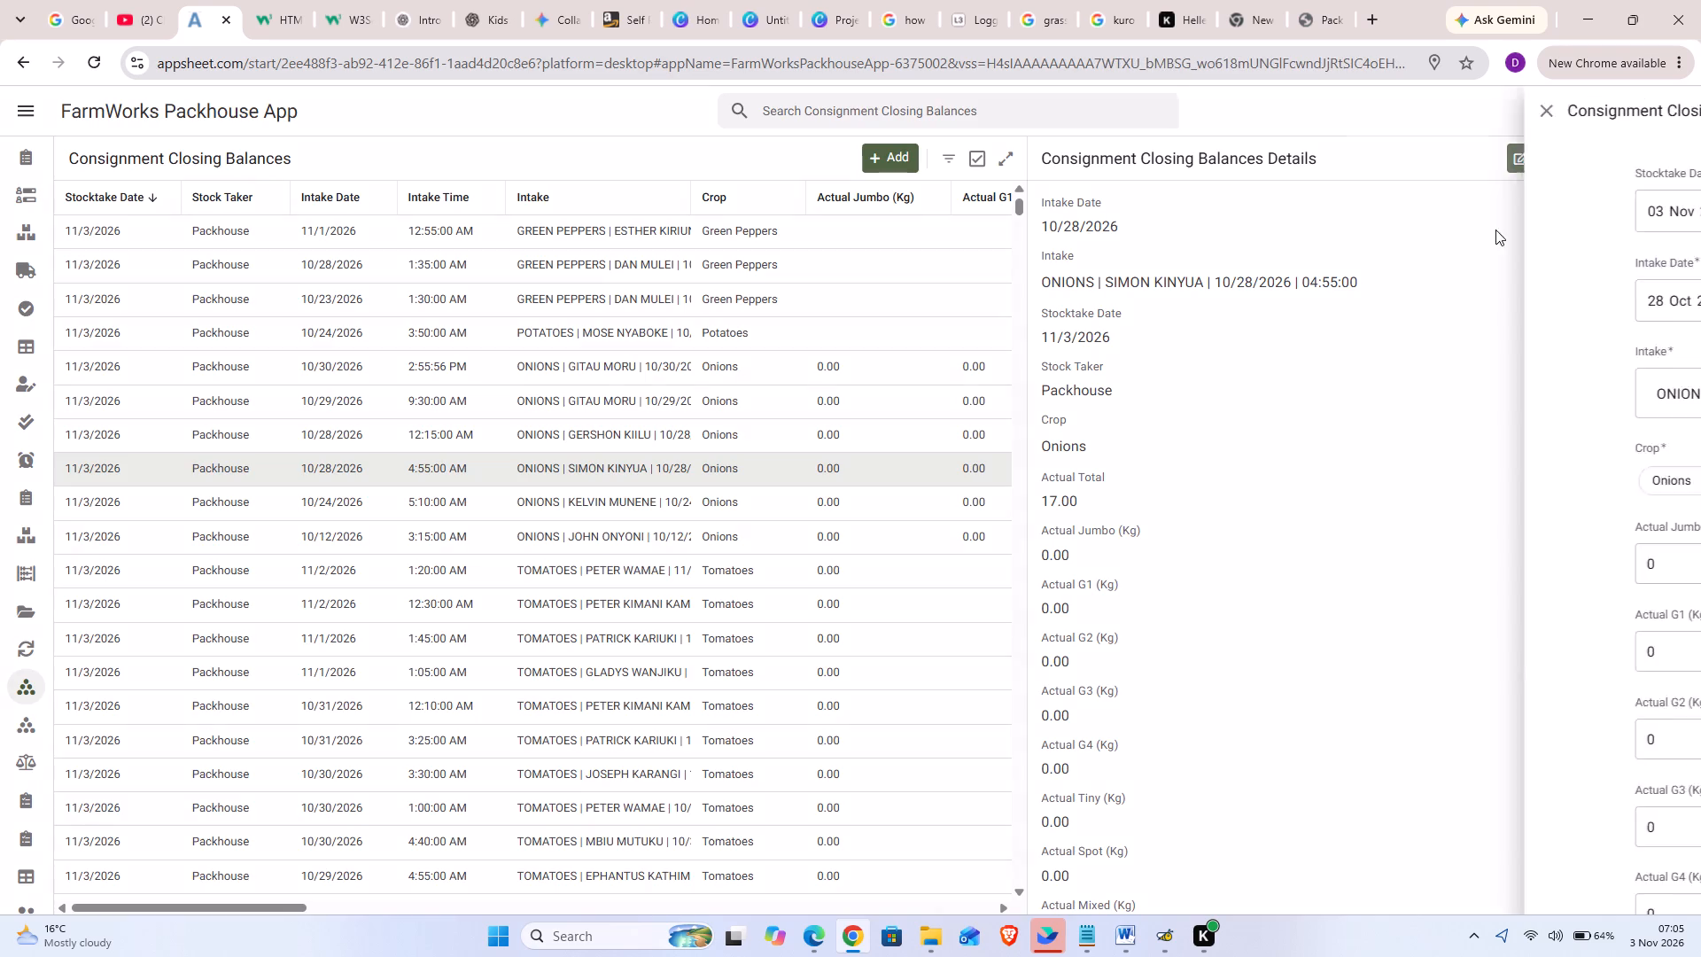
{"action": "scroll", "coordinate": [1443, 463], "scroll_direction": "down", "scroll_amount": 9}
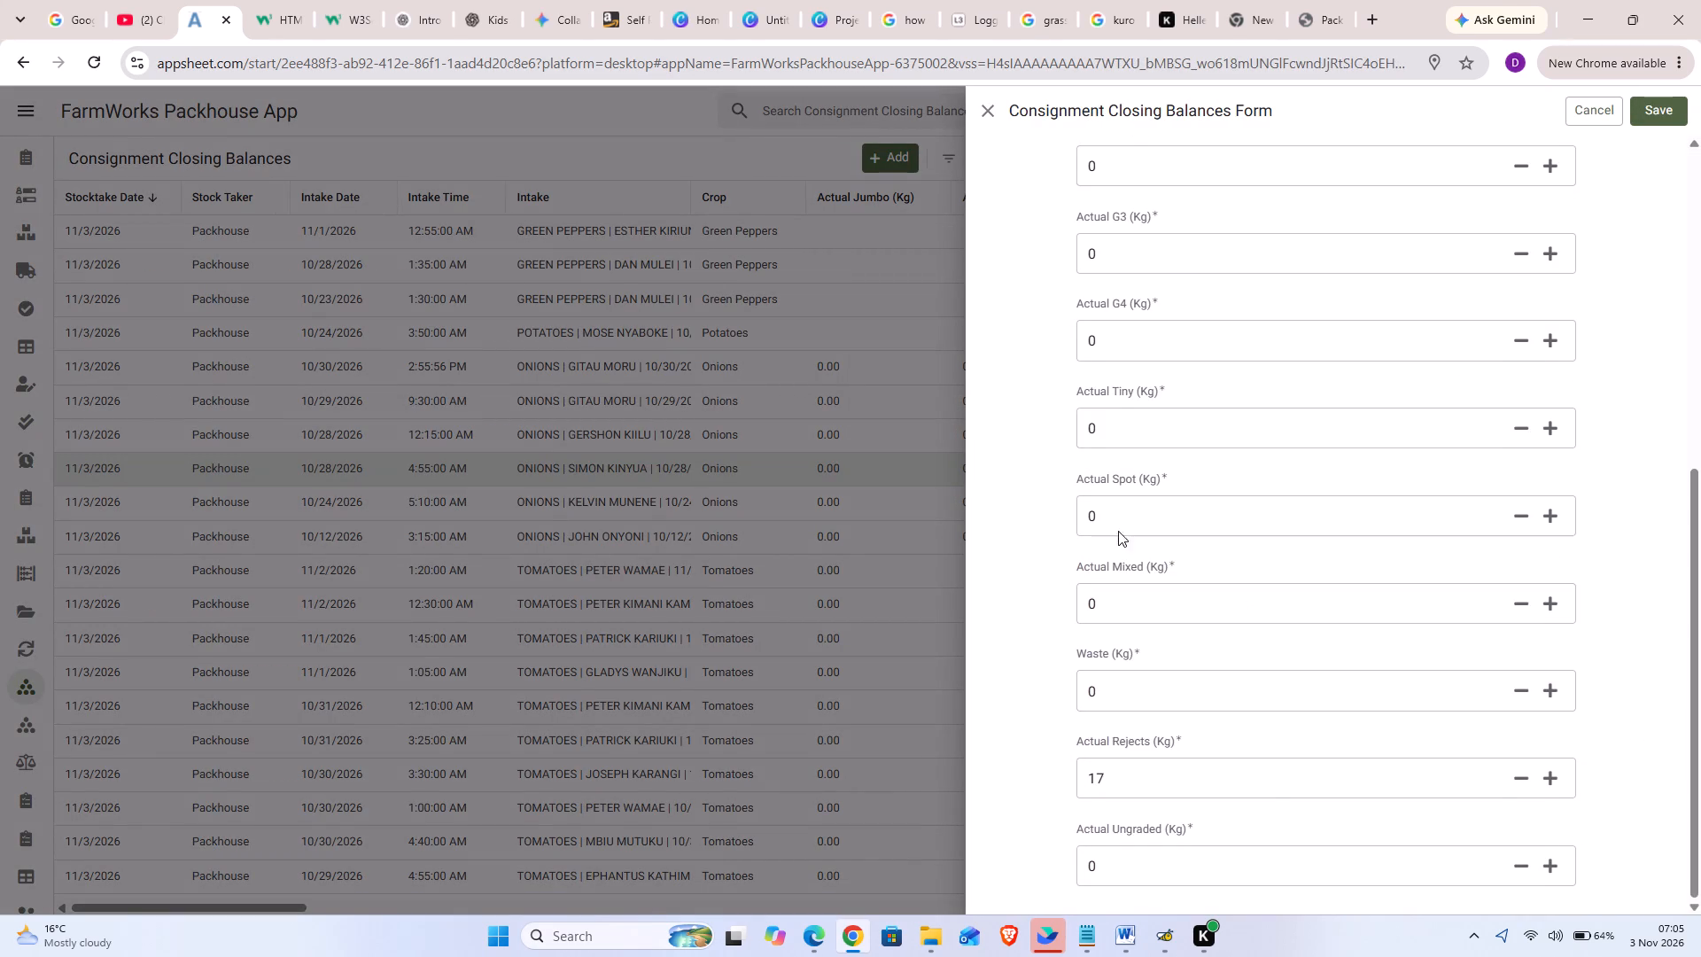
{"action": "left_click", "coordinate": [1122, 511]}
{"action": "key", "text": "BackSpace"}
{"action": "type", "text": "204"}
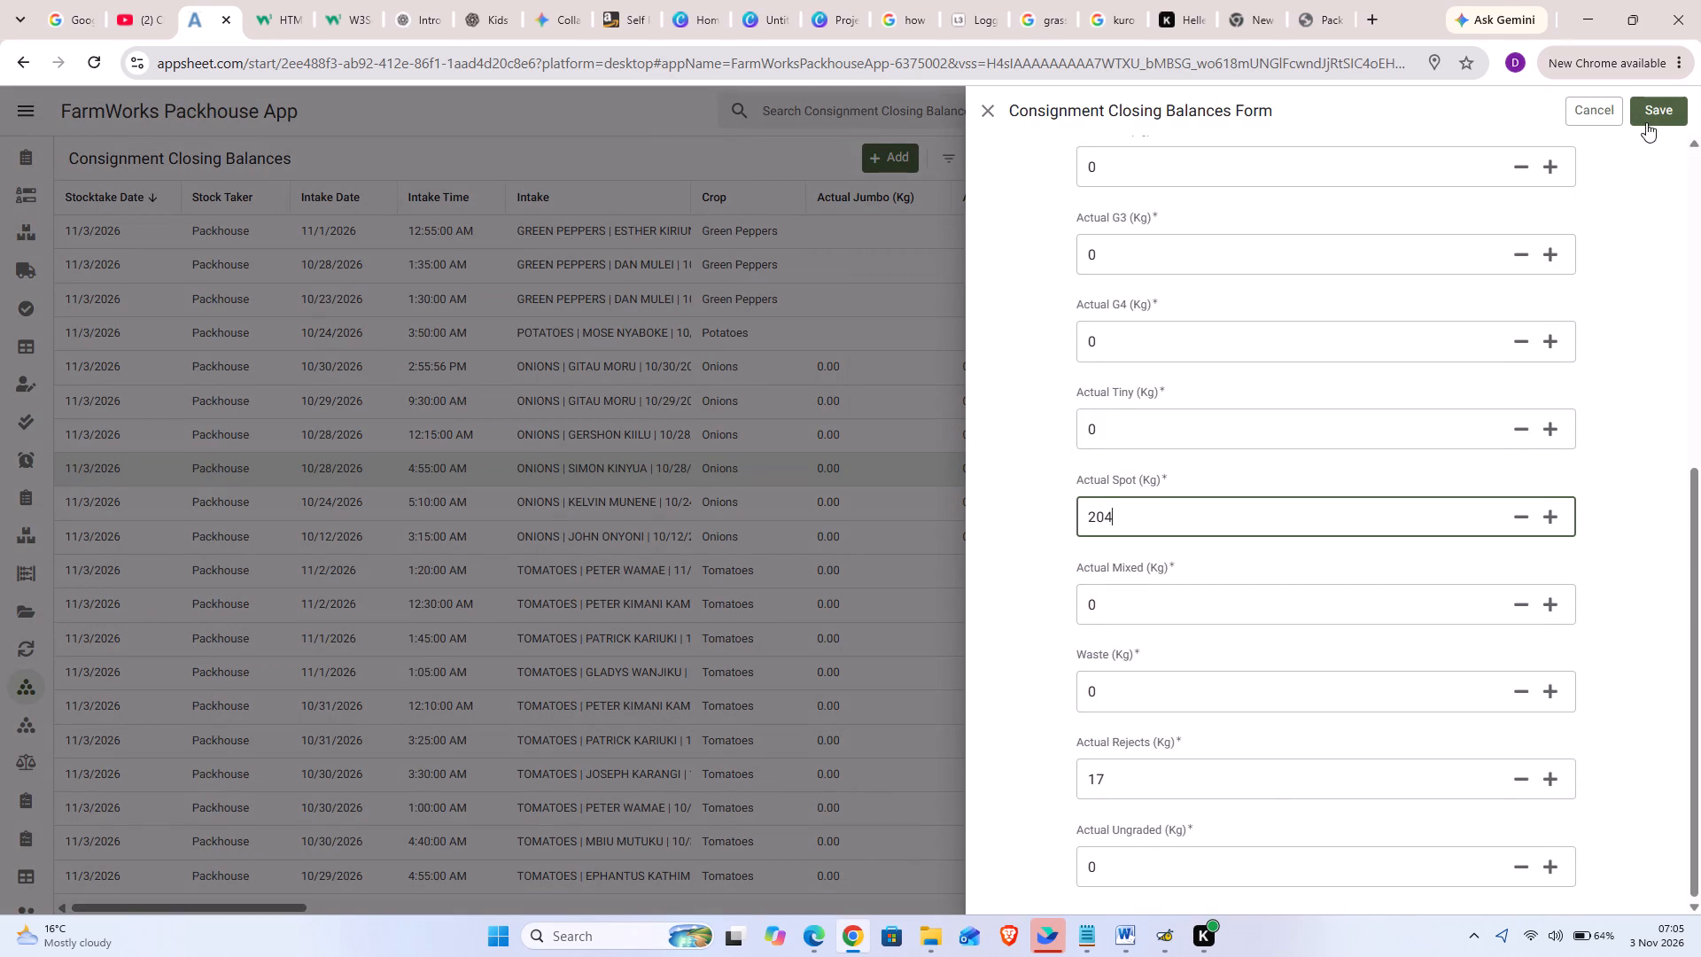
{"action": "left_click", "coordinate": [1660, 114]}
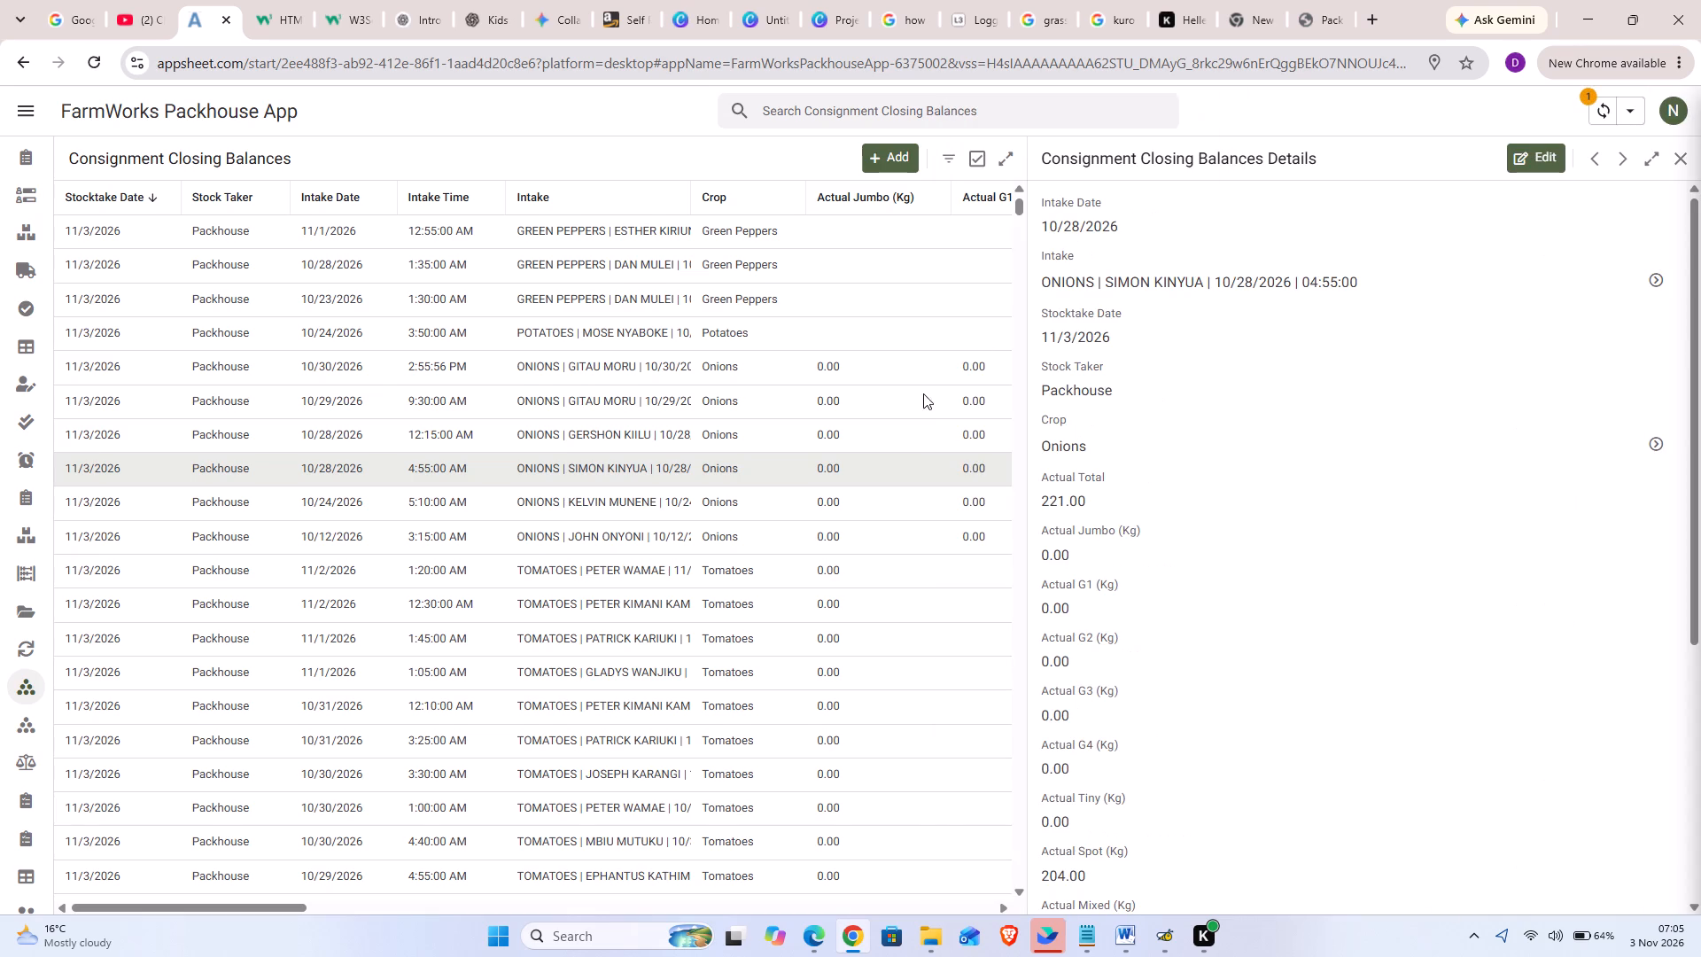
Set Actual Spot to 539 kg in the closing balance of the 2 Nov 2026, 00:30 tomatoes intake and save it.
{"action": "left_click", "coordinate": [678, 610]}
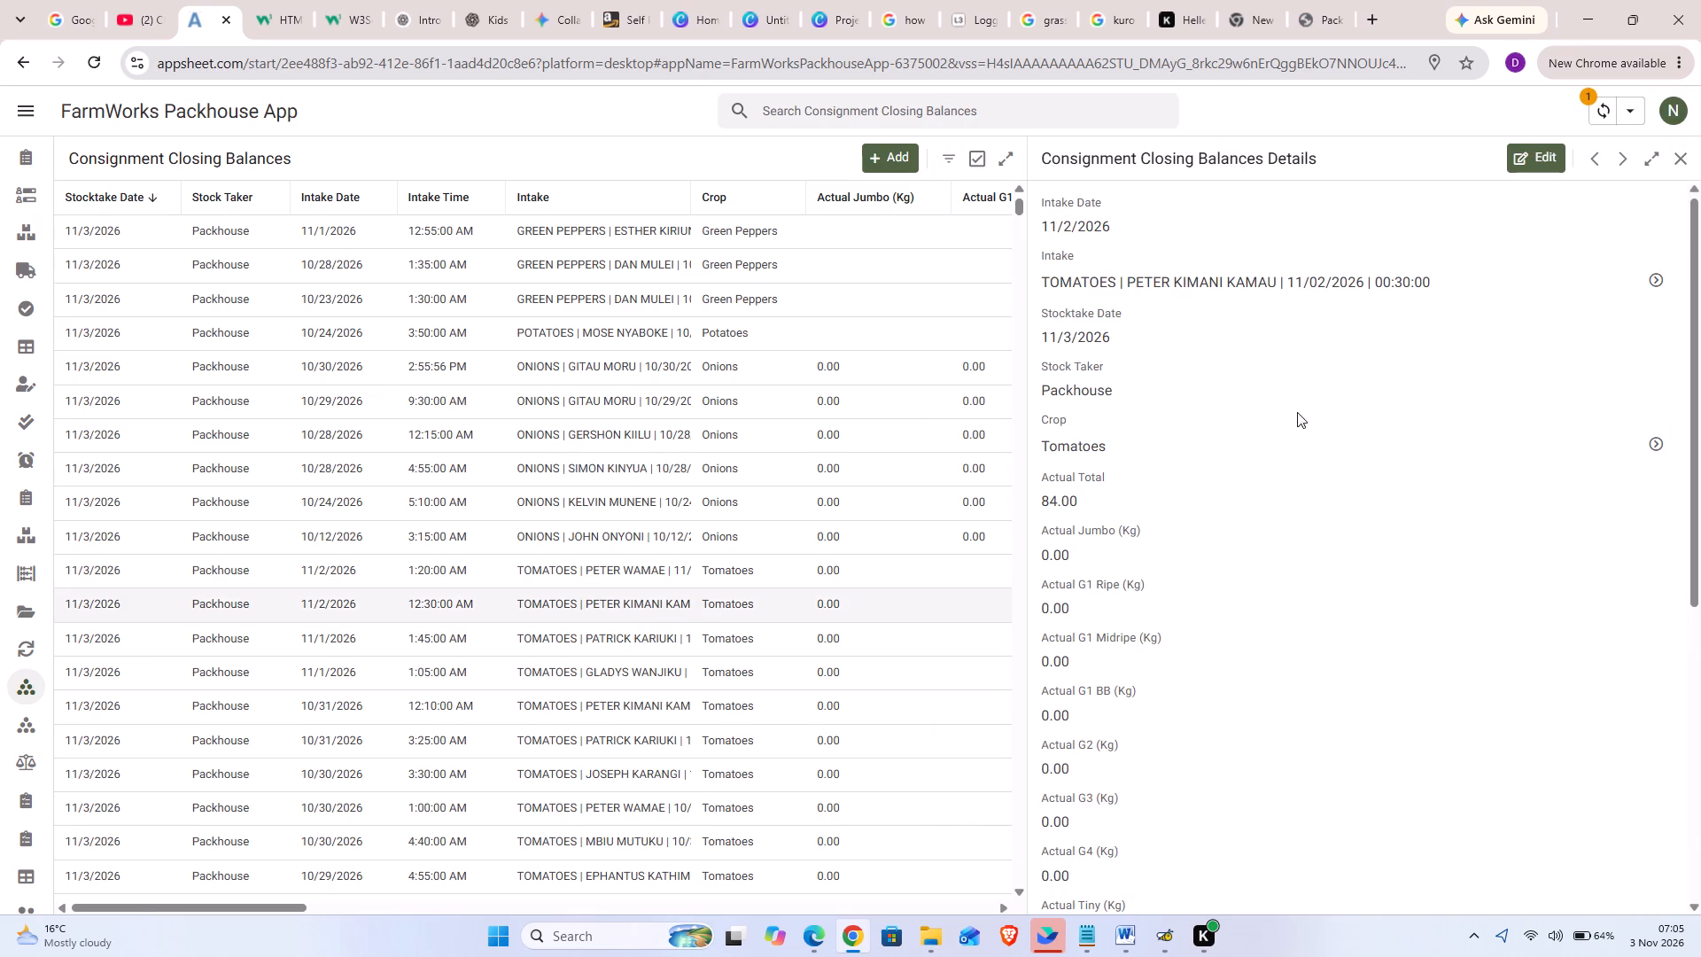
{"action": "left_click", "coordinate": [1545, 155]}
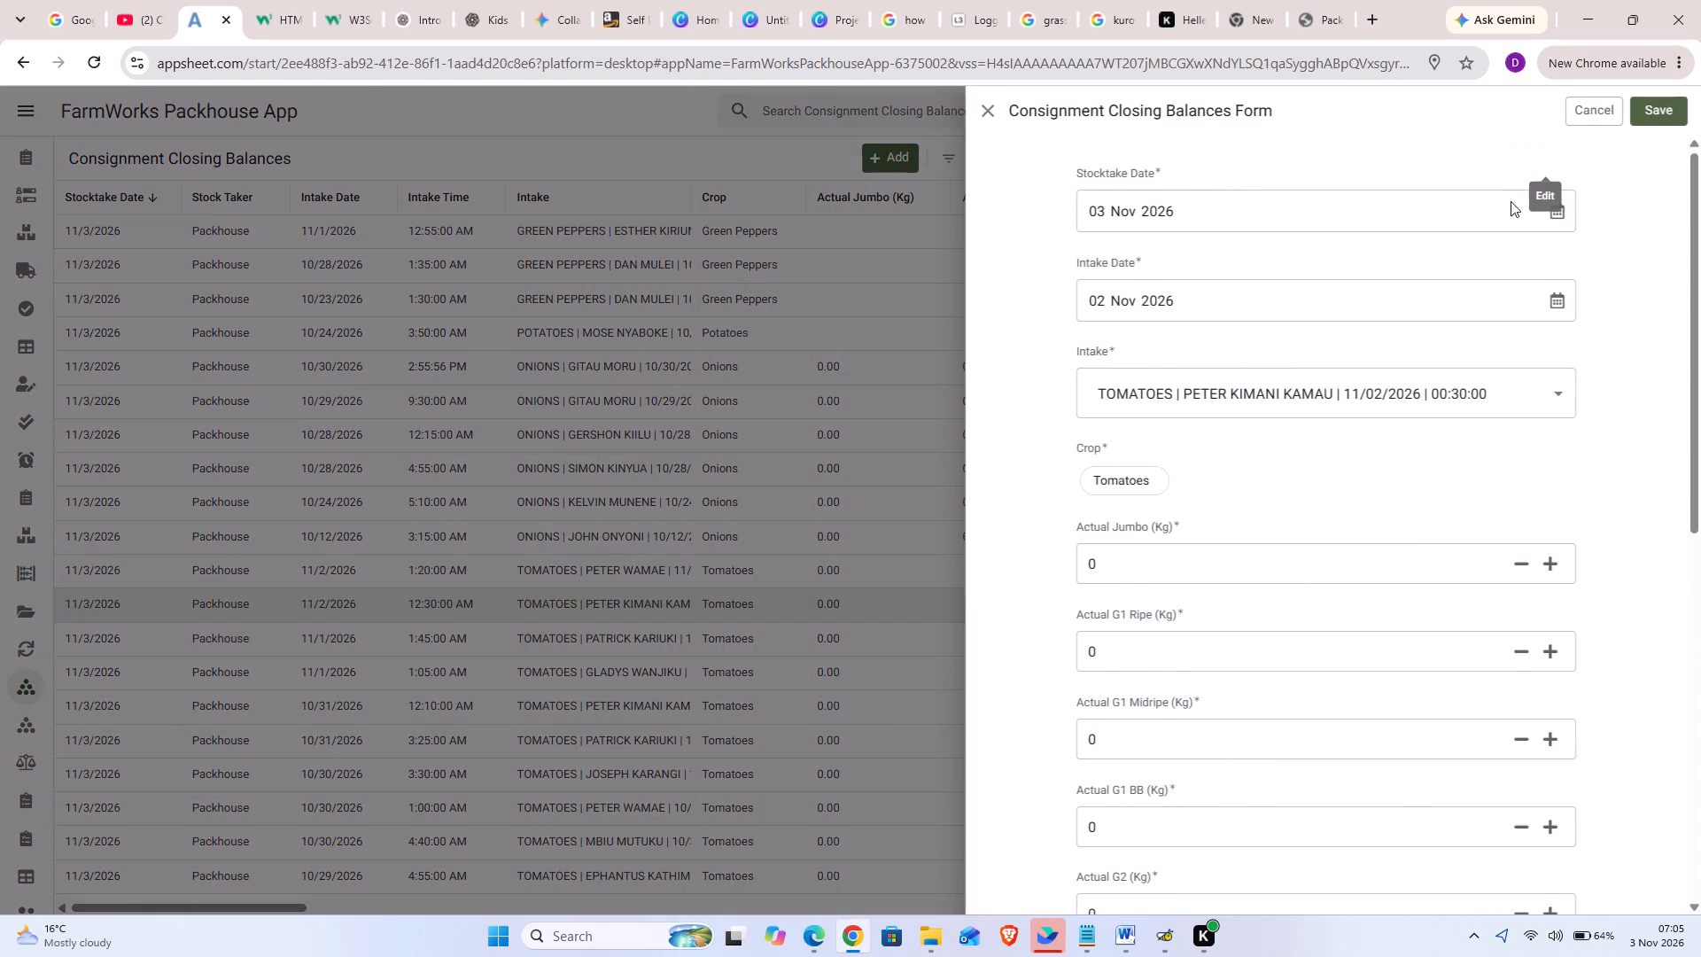
{"action": "scroll", "coordinate": [1463, 594], "scroll_direction": "down", "scroll_amount": 6}
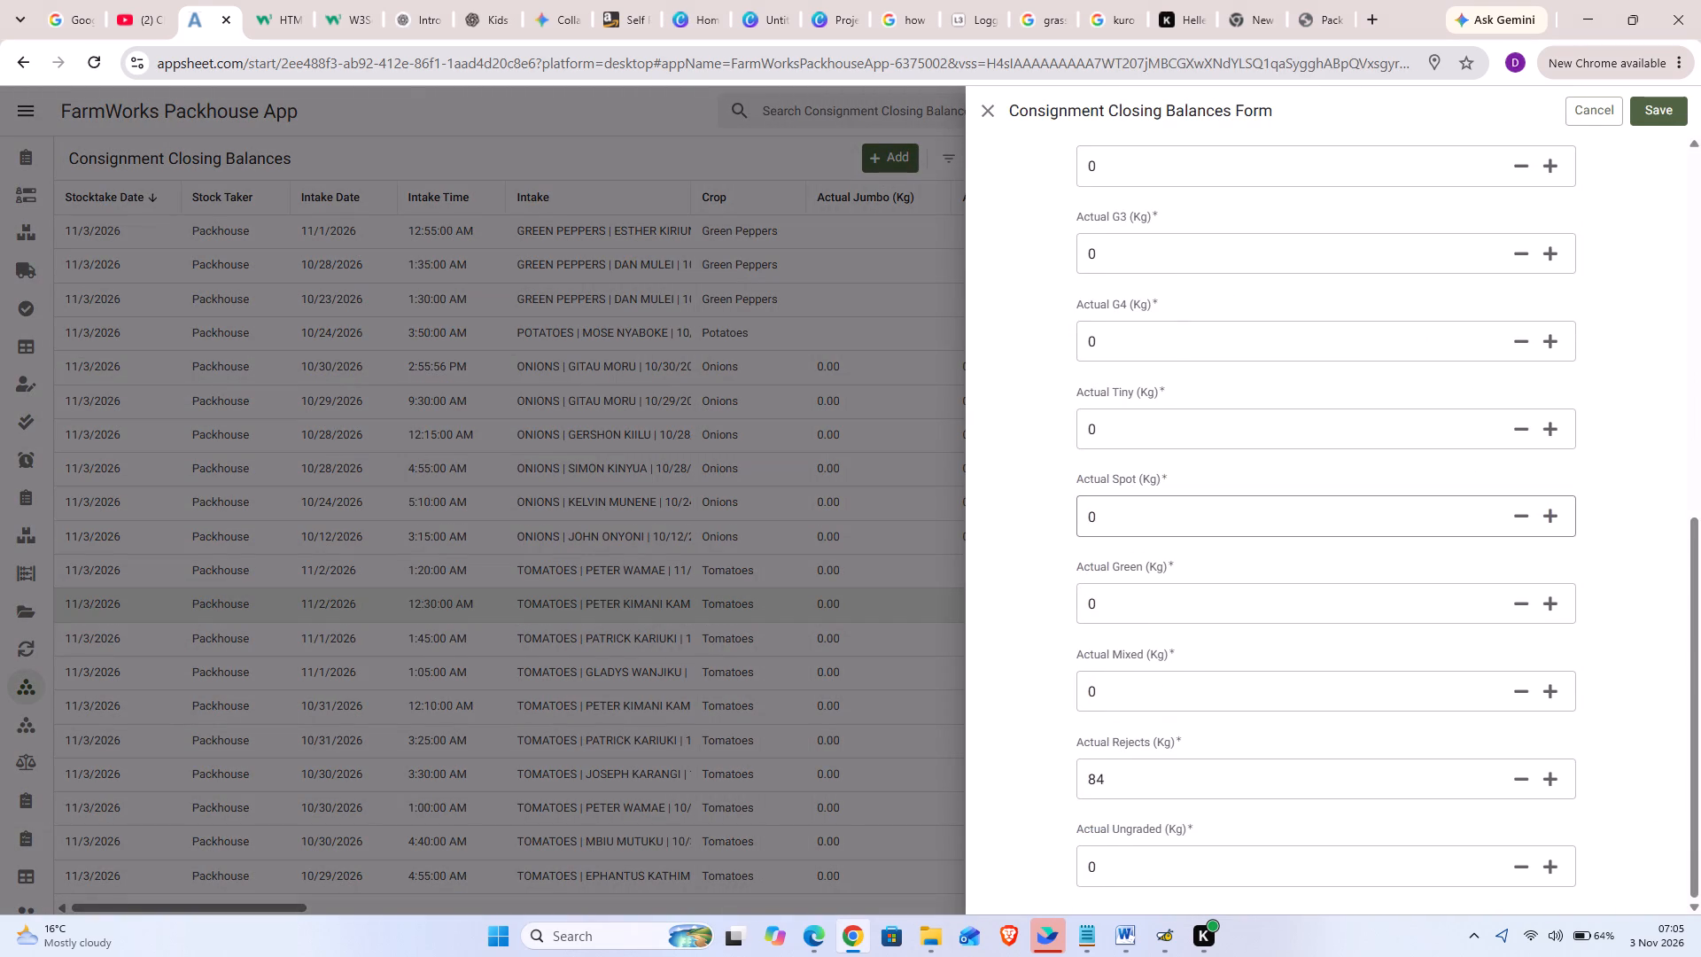
{"action": "left_click", "coordinate": [1131, 510]}
{"action": "key", "text": "BackSpace"}
{"action": "type", "text": "539"}
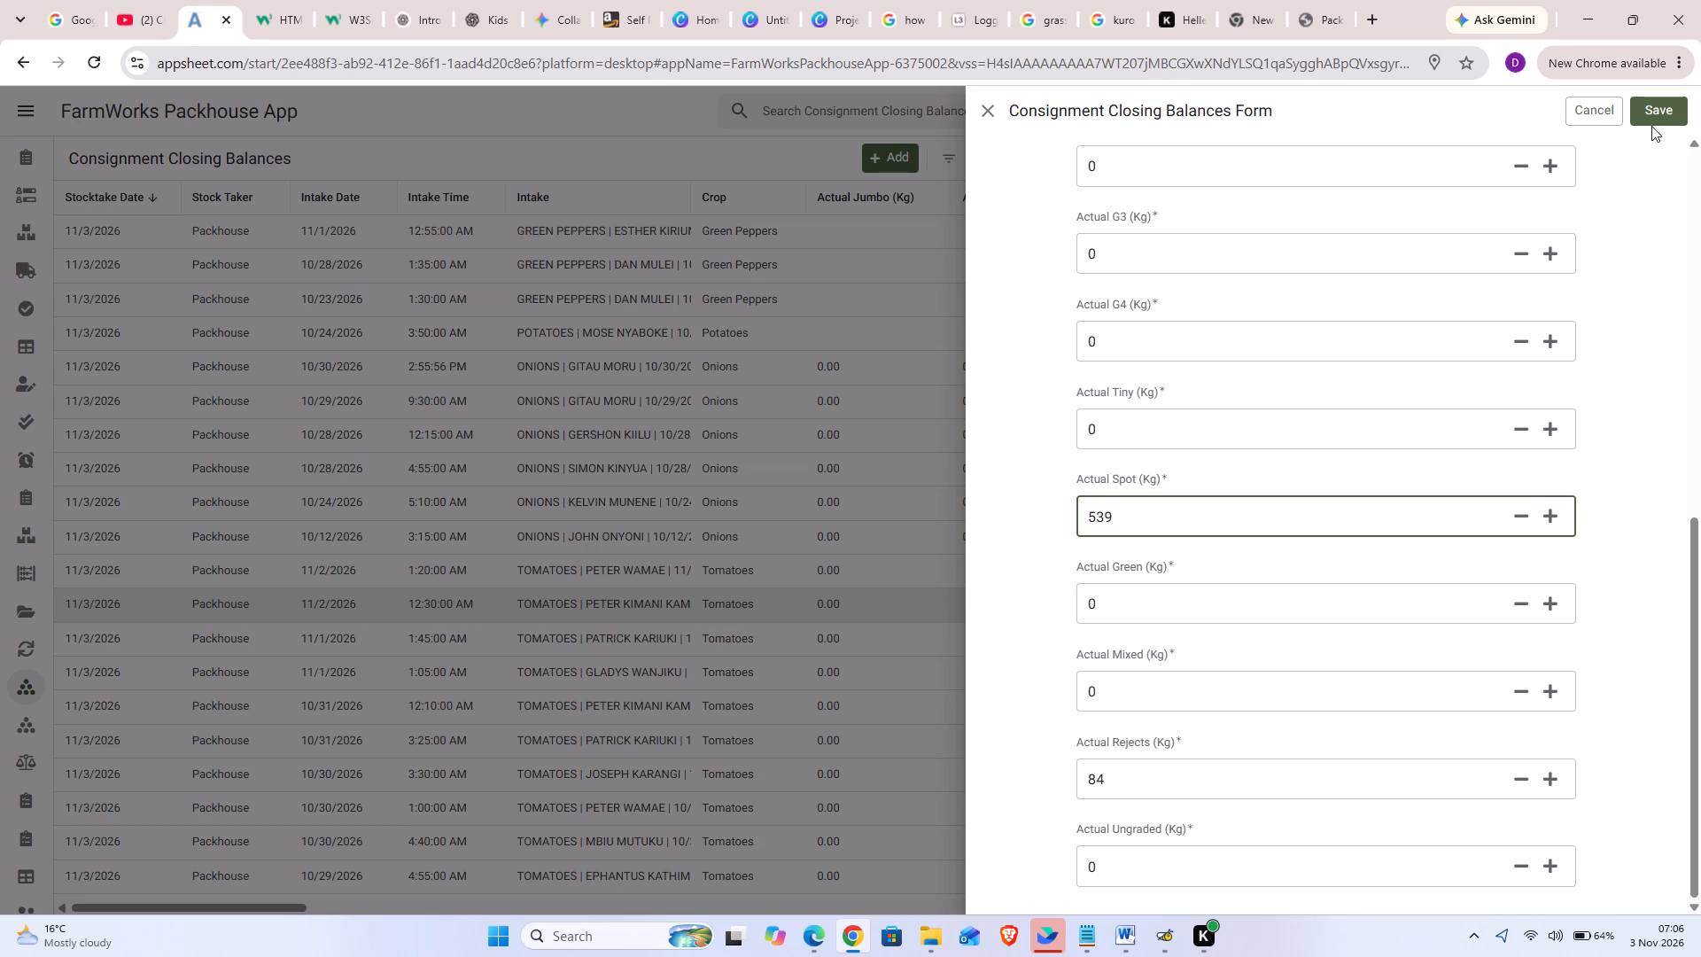
{"action": "left_click", "coordinate": [1658, 109]}
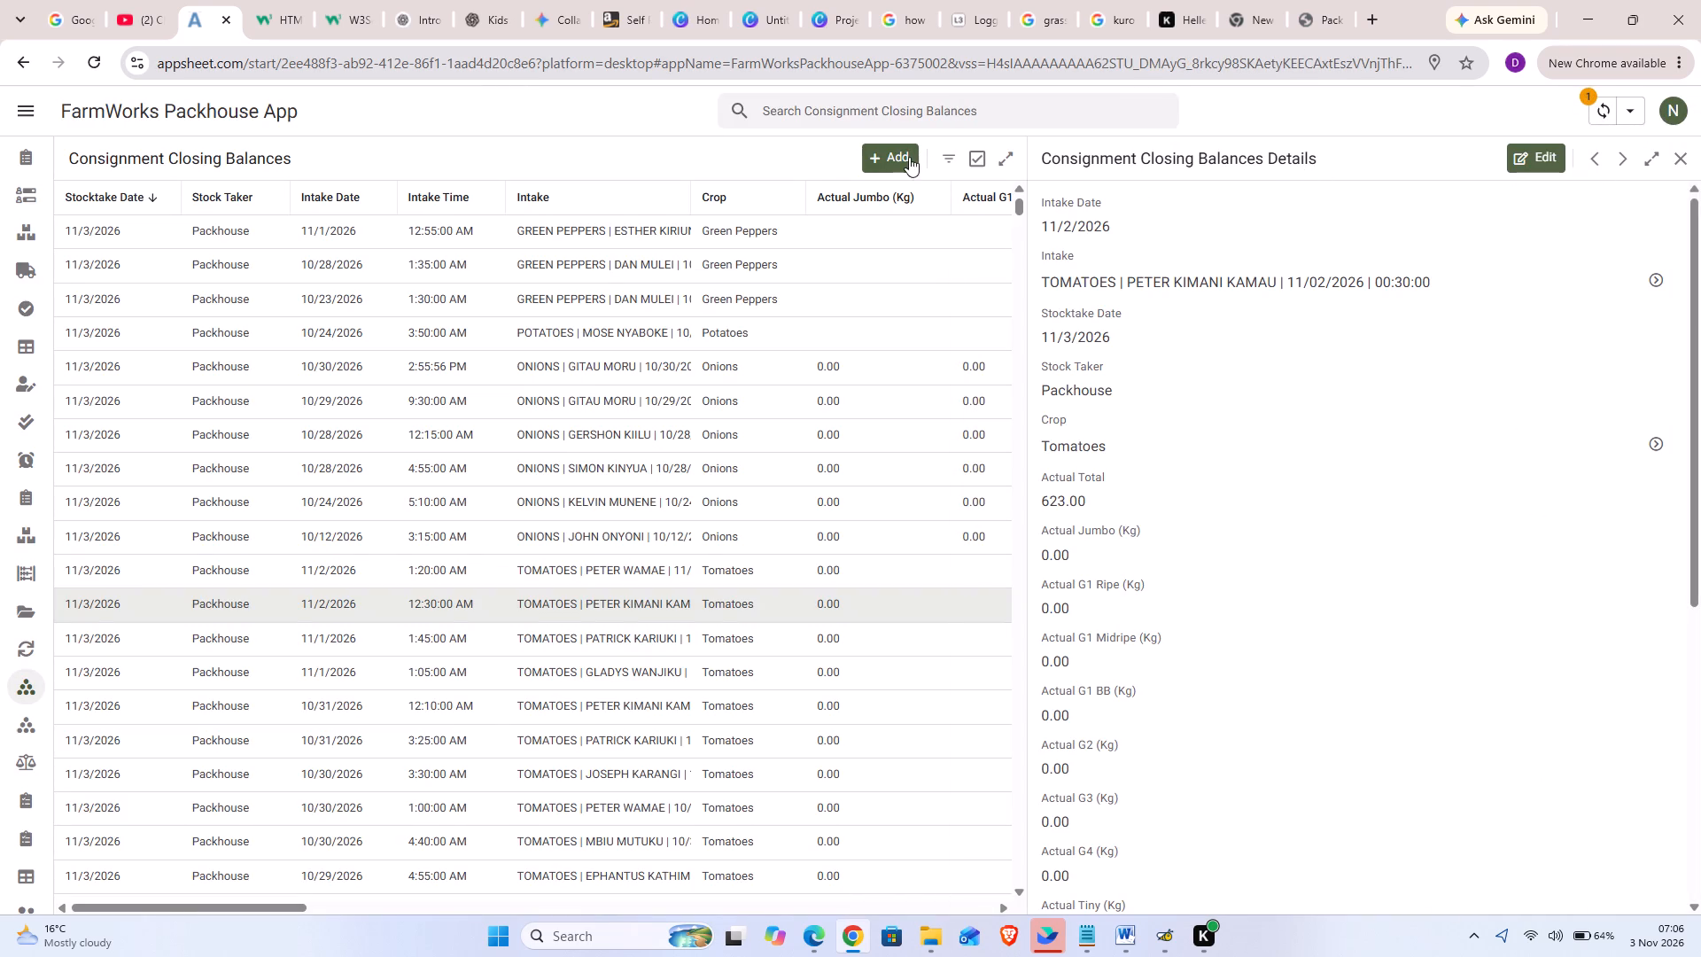
Set Actual Spot to 188 kg in the closing balance of the 1 Nov 2026, 00:55 green peppers intake and save it.
{"action": "left_click", "coordinate": [708, 241]}
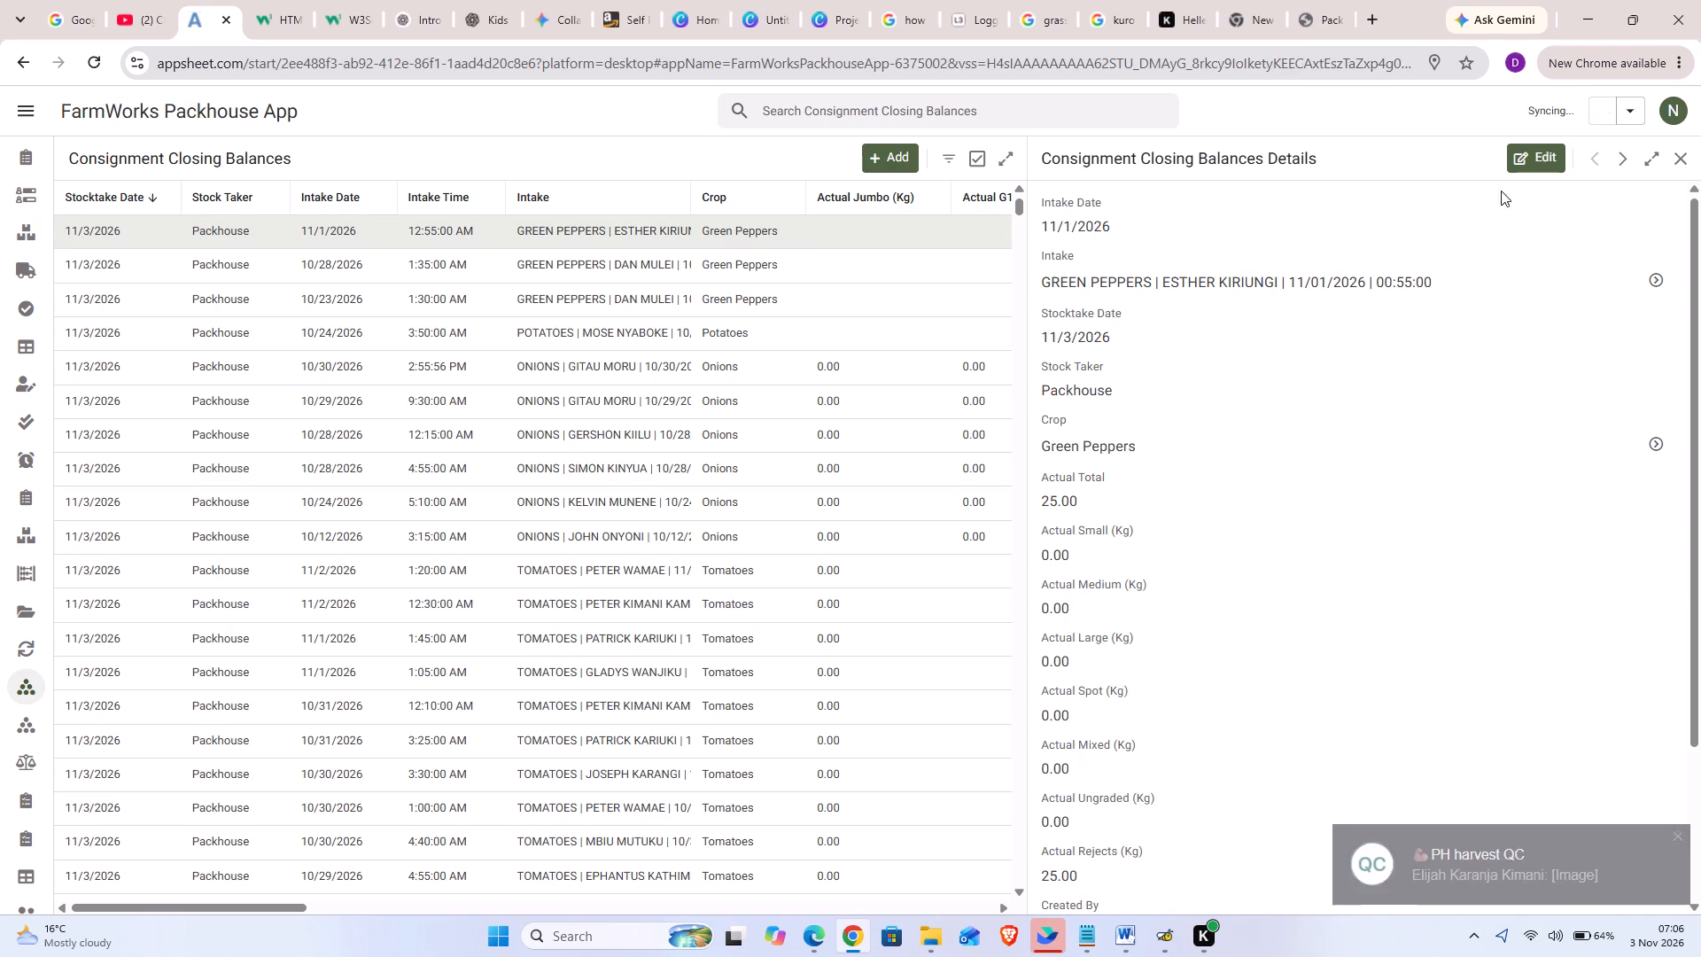
{"action": "left_click", "coordinate": [1545, 152]}
{"action": "scroll", "coordinate": [1438, 556], "scroll_direction": "down", "scroll_amount": 4}
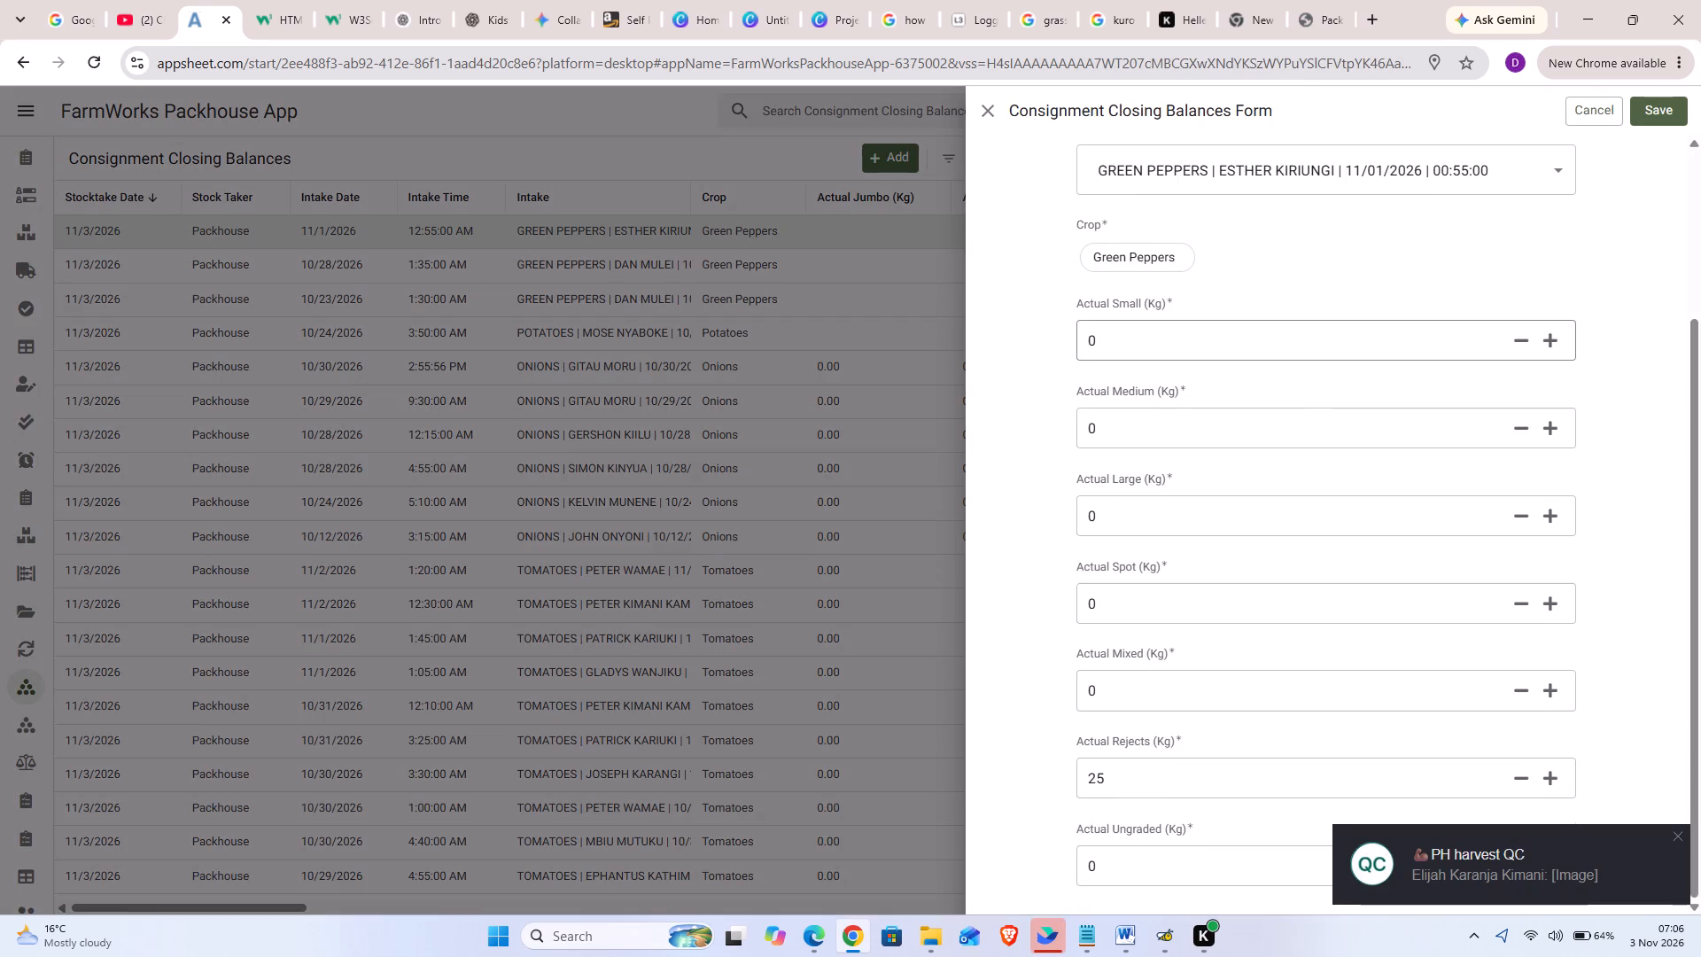
{"action": "scroll", "coordinate": [1438, 556], "scroll_direction": "down", "scroll_amount": 4}
{"action": "left_click", "coordinate": [1116, 603]}
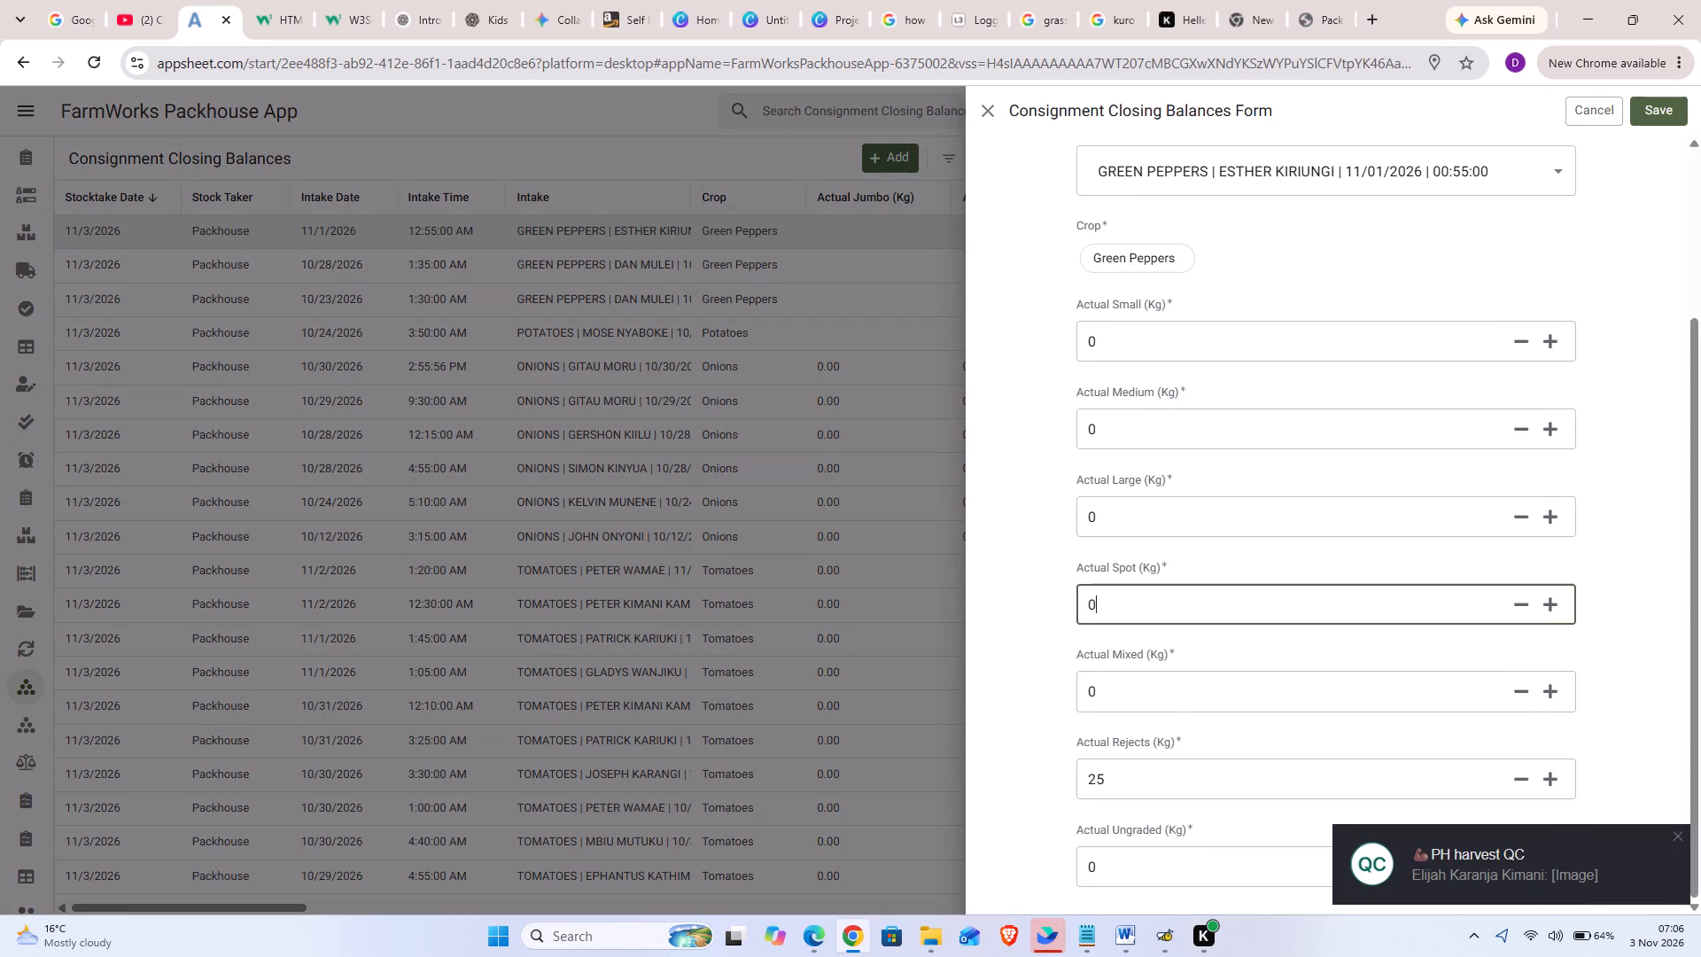
{"action": "key", "text": "BackSpace"}
{"action": "type", "text": "188"}
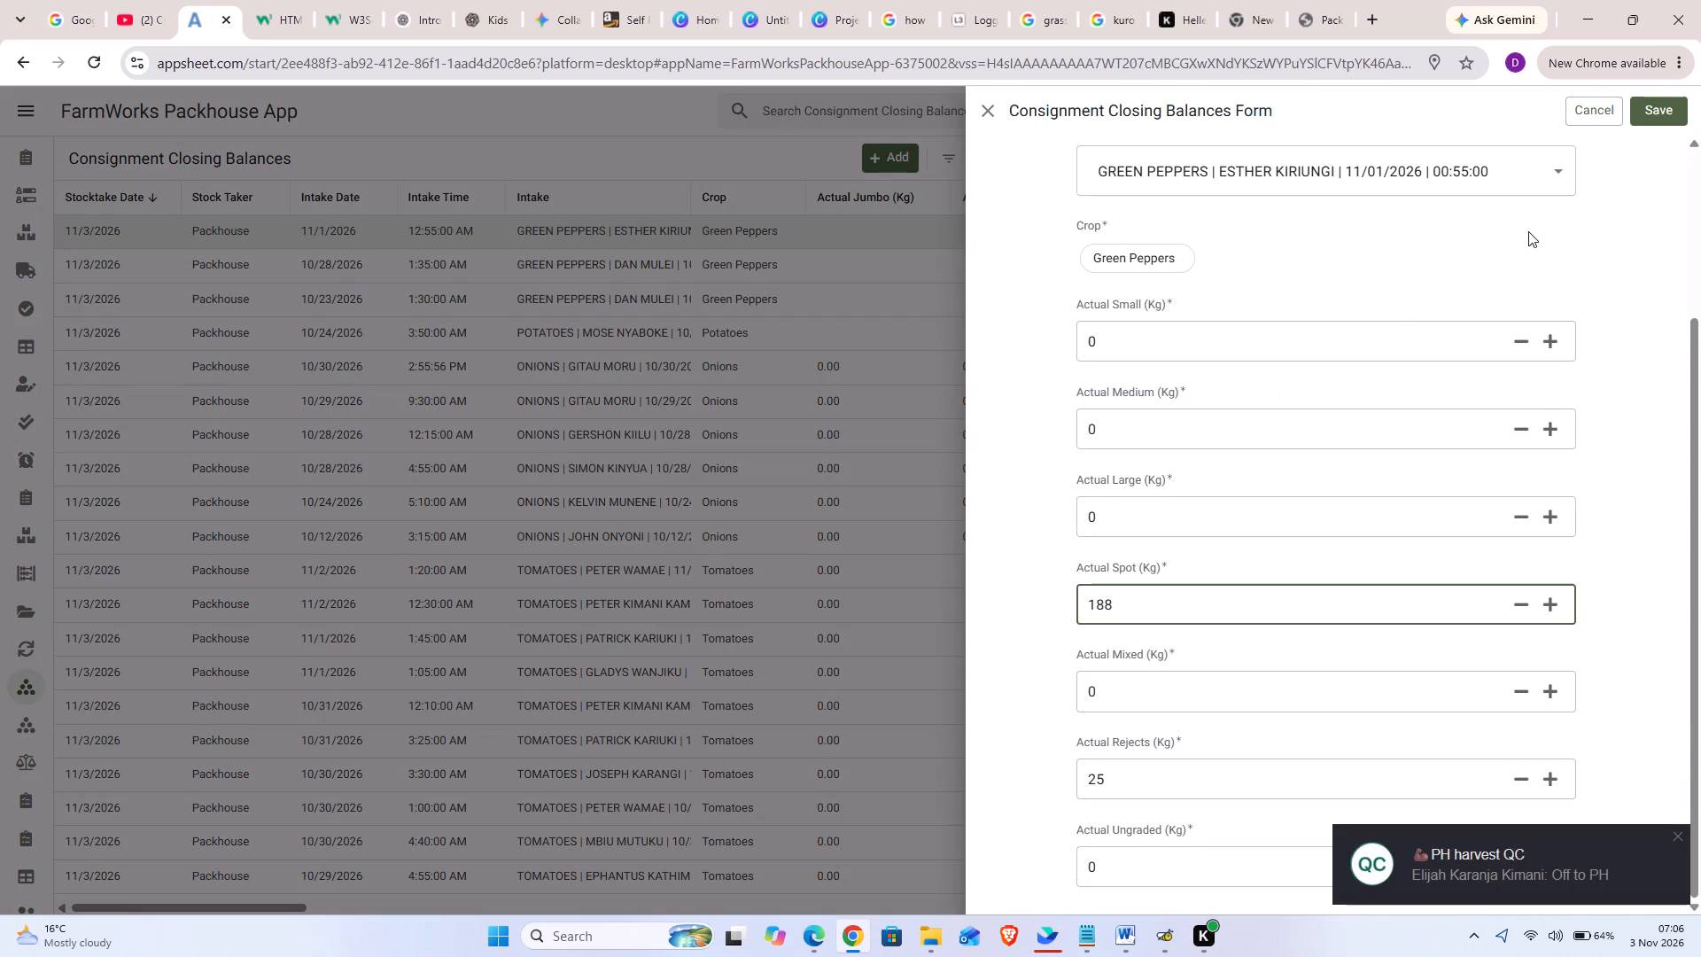
{"action": "left_click", "coordinate": [1660, 109]}
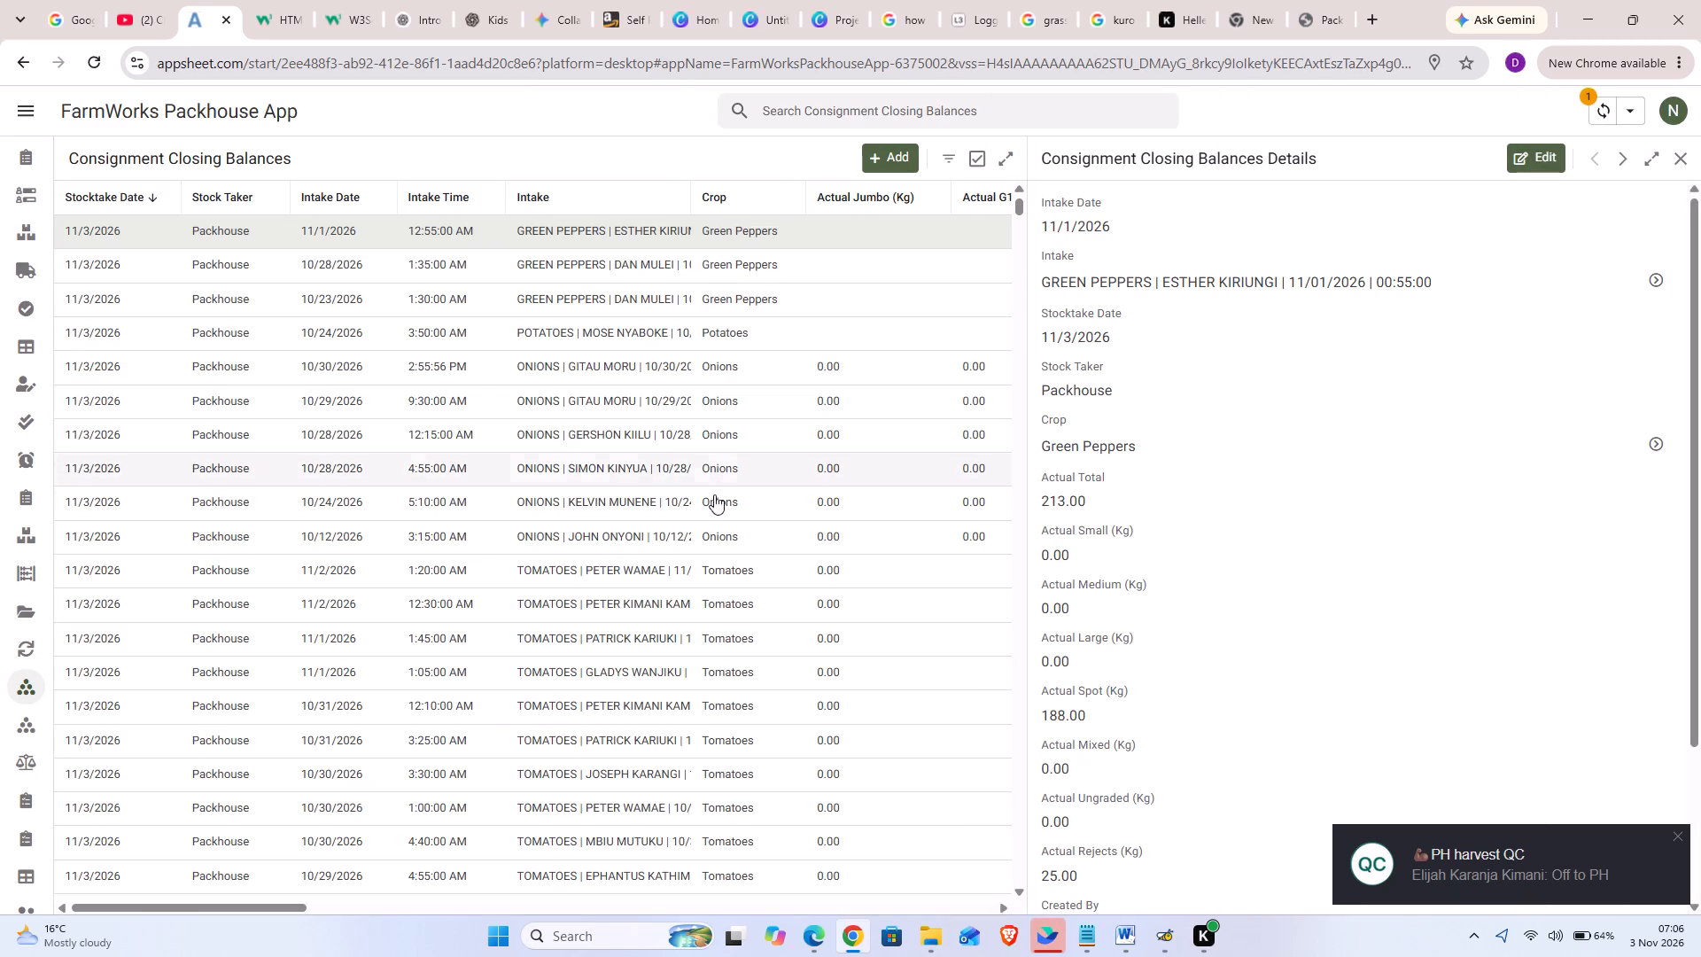
Search the closing balances for "charles" and check the quantities of the 1 Nov 2026, 03:40 potatoes intake, then clear the search.
{"action": "left_click", "coordinate": [905, 108]}
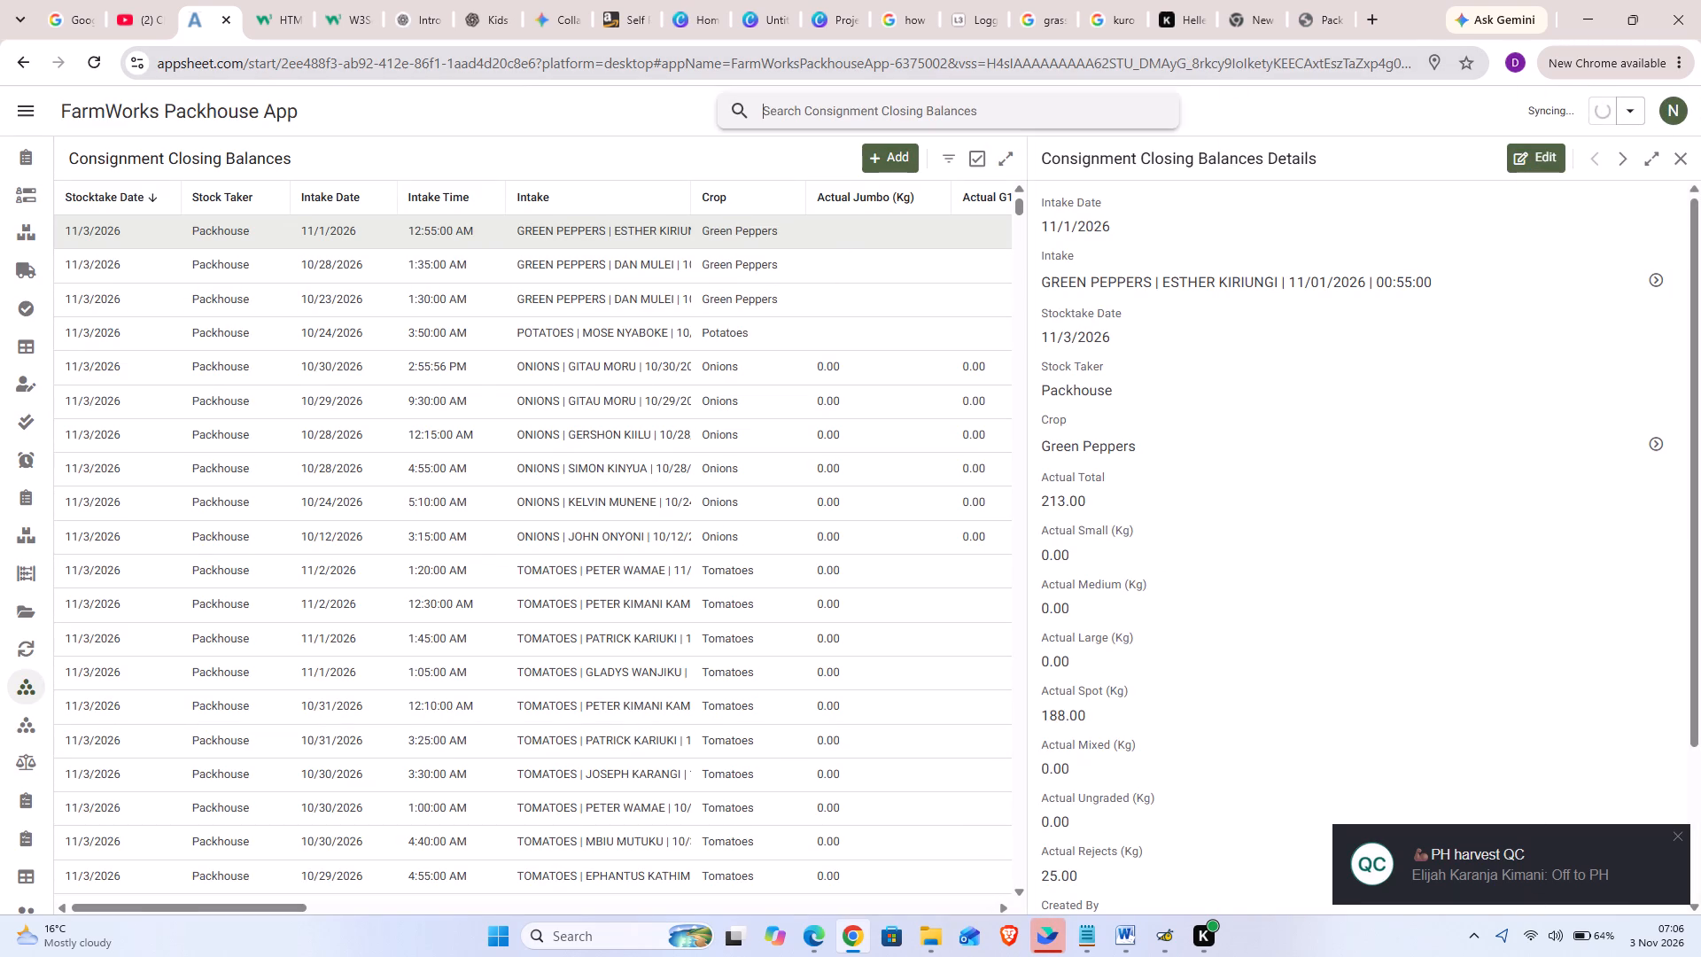
{"action": "type", "text": "charles"}
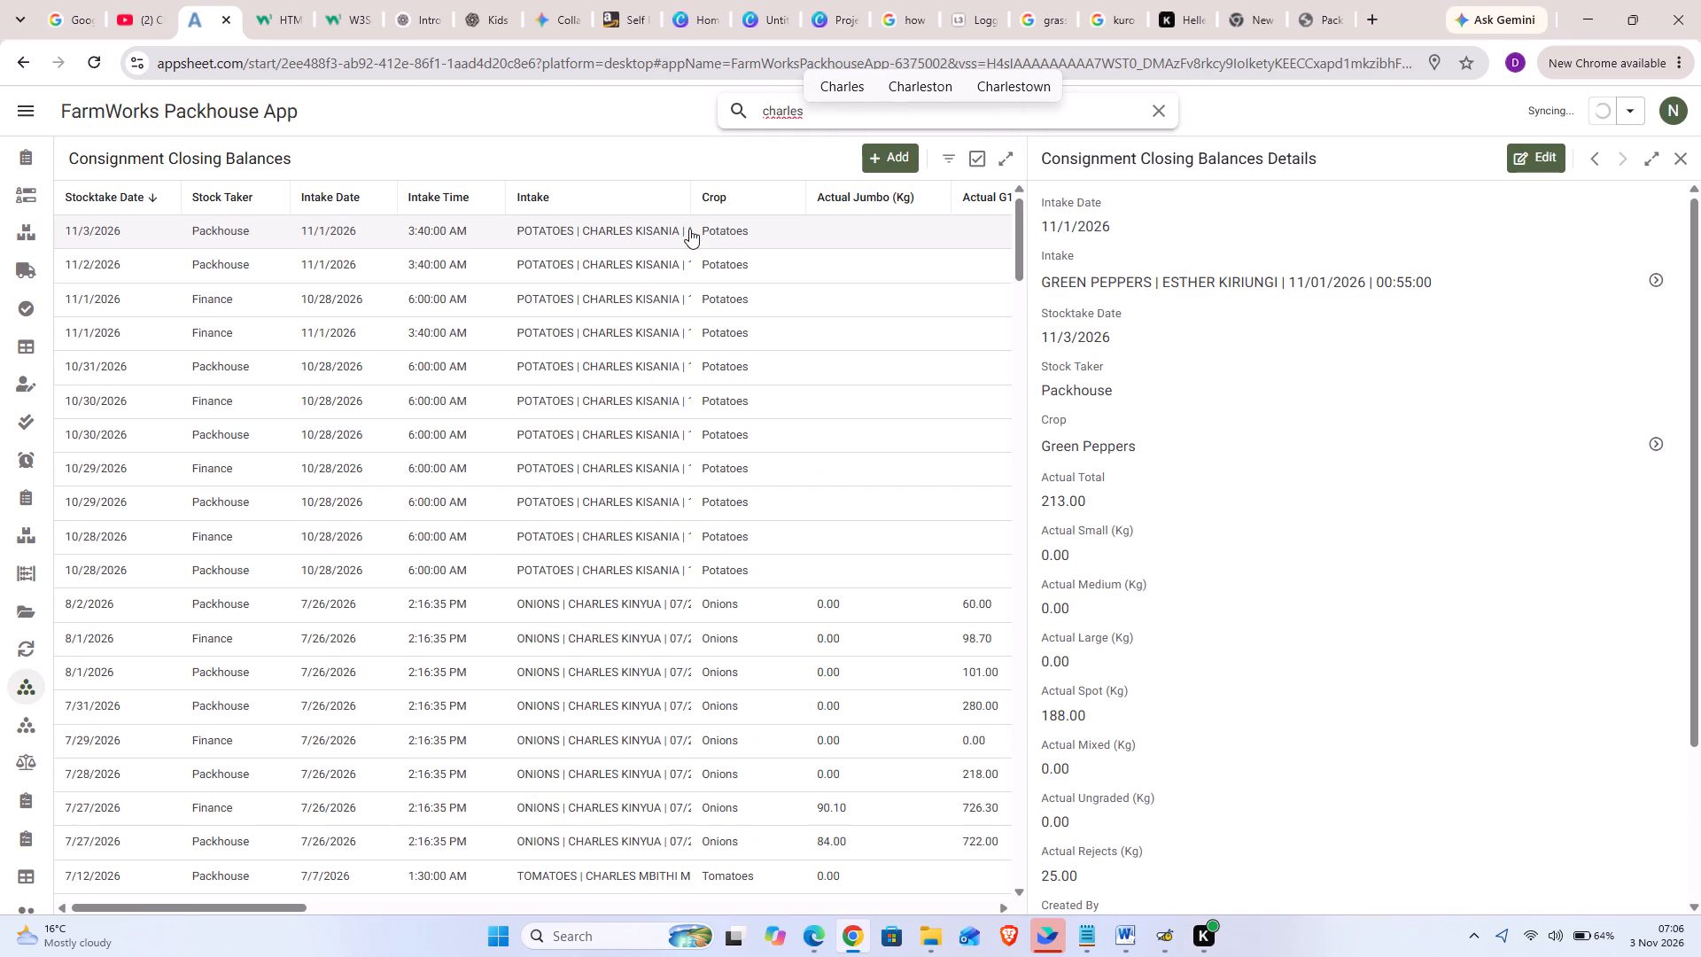
{"action": "left_click", "coordinate": [690, 229]}
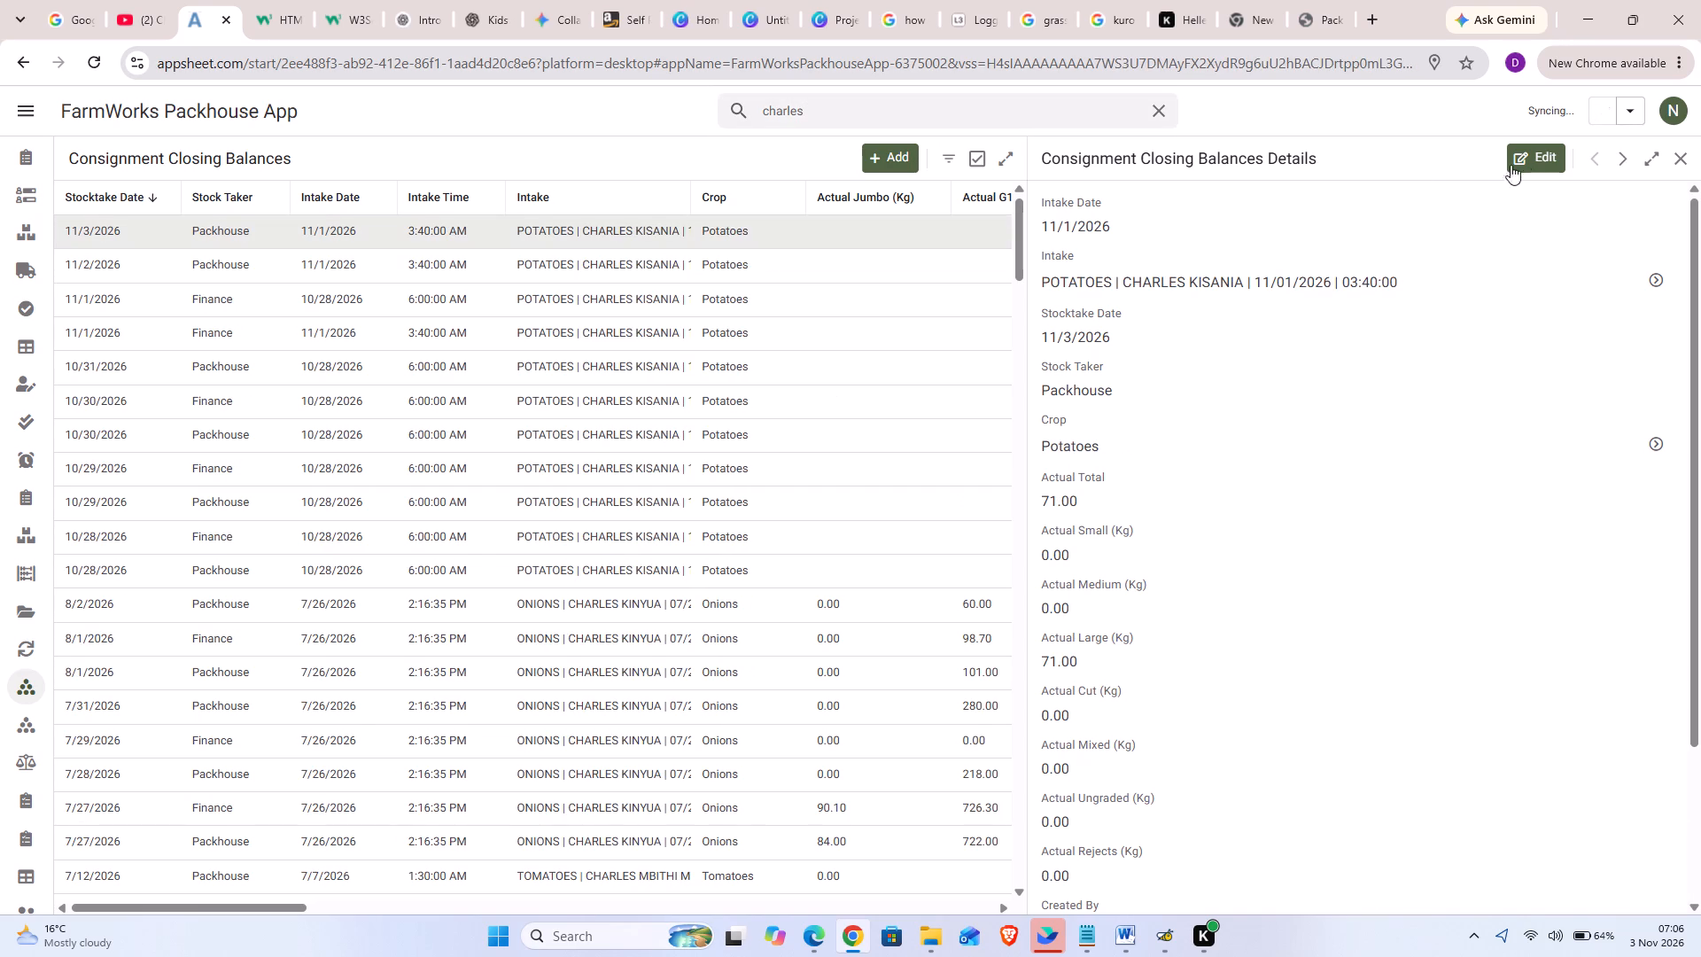
{"action": "left_click", "coordinate": [1534, 159]}
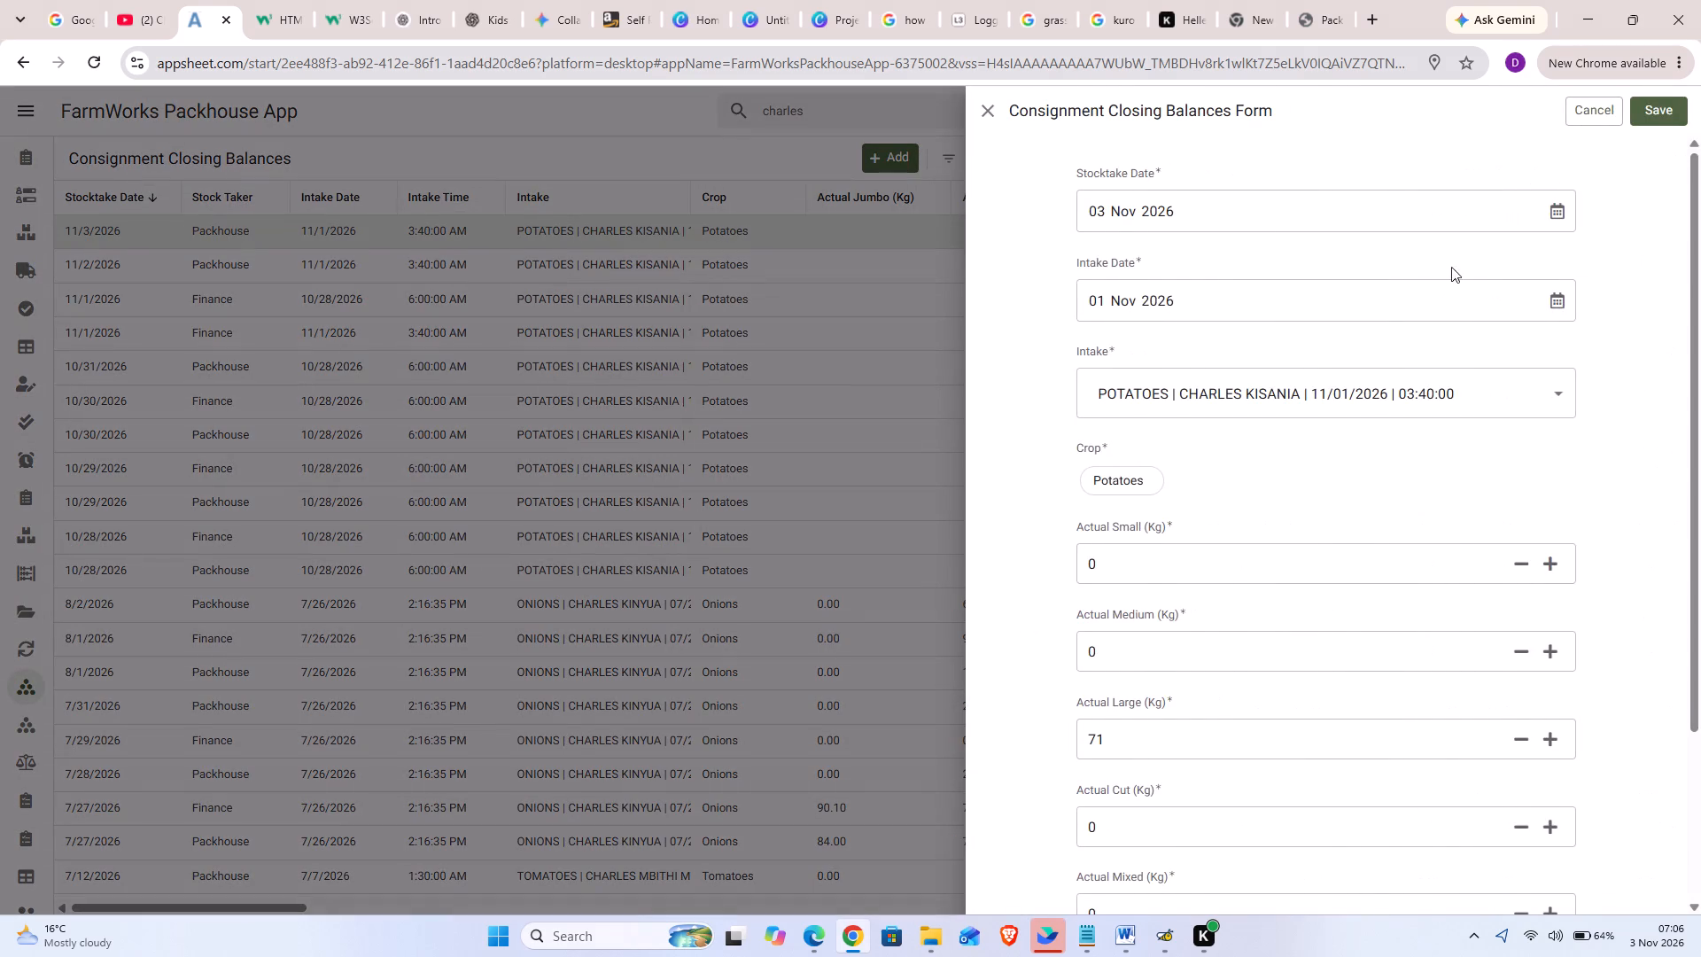
{"action": "scroll", "coordinate": [1368, 536], "scroll_direction": "down", "scroll_amount": 11}
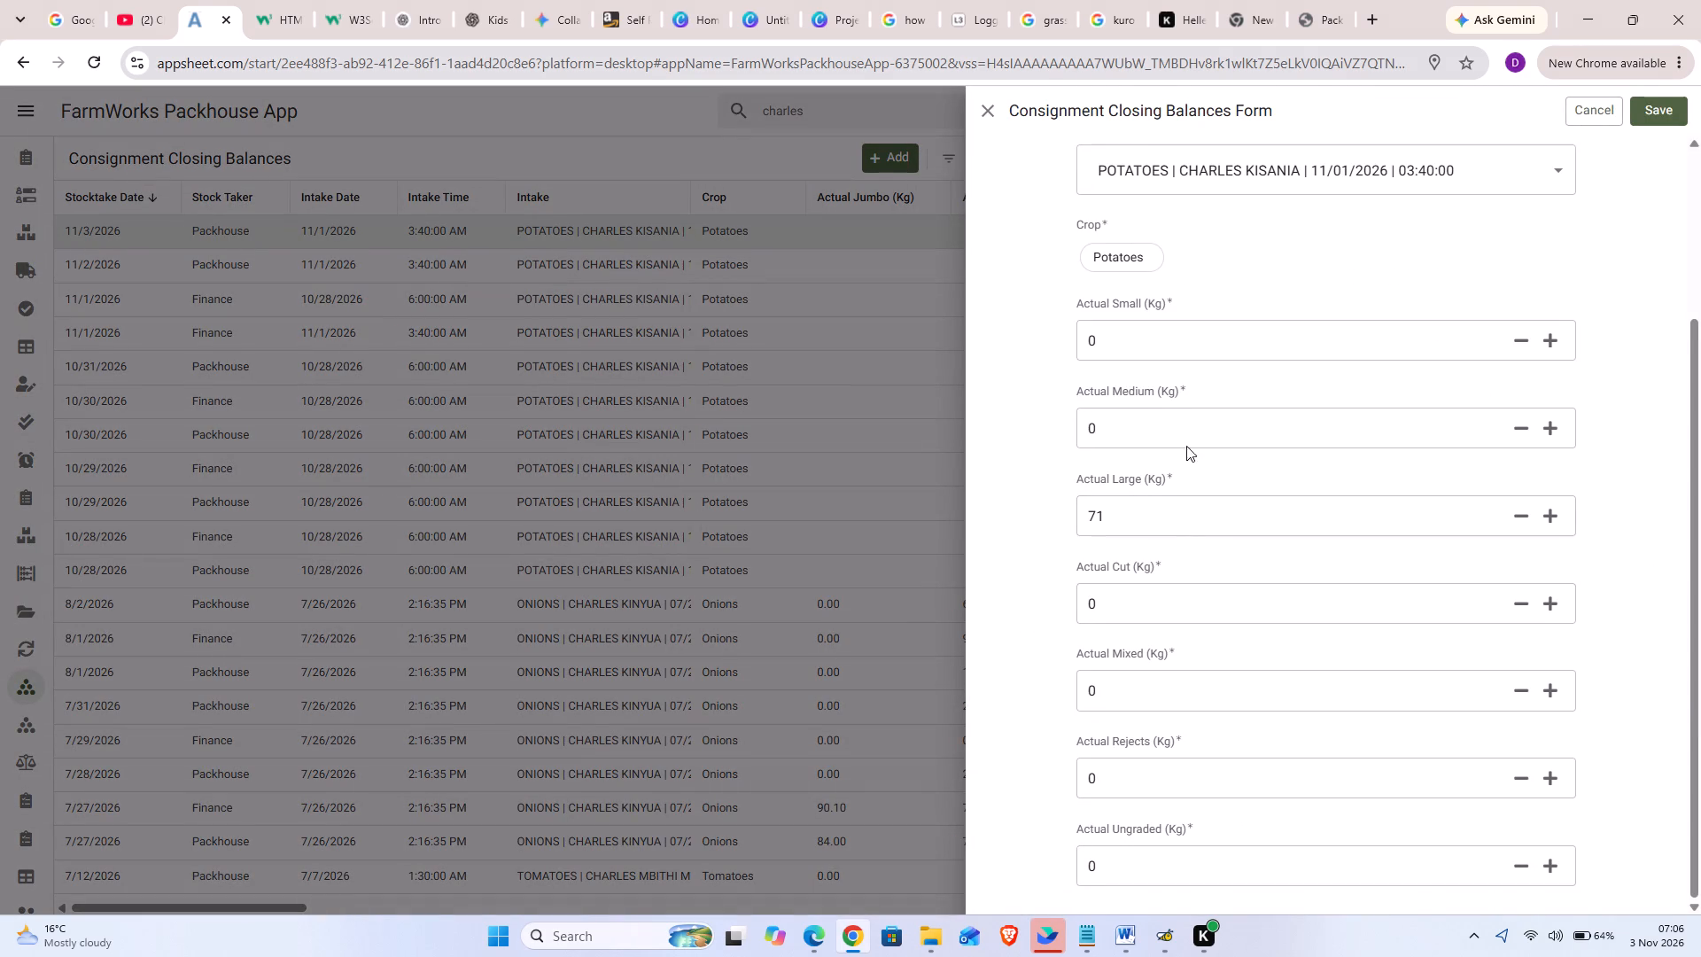
{"action": "scroll", "coordinate": [1195, 420], "scroll_direction": "down", "scroll_amount": 1}
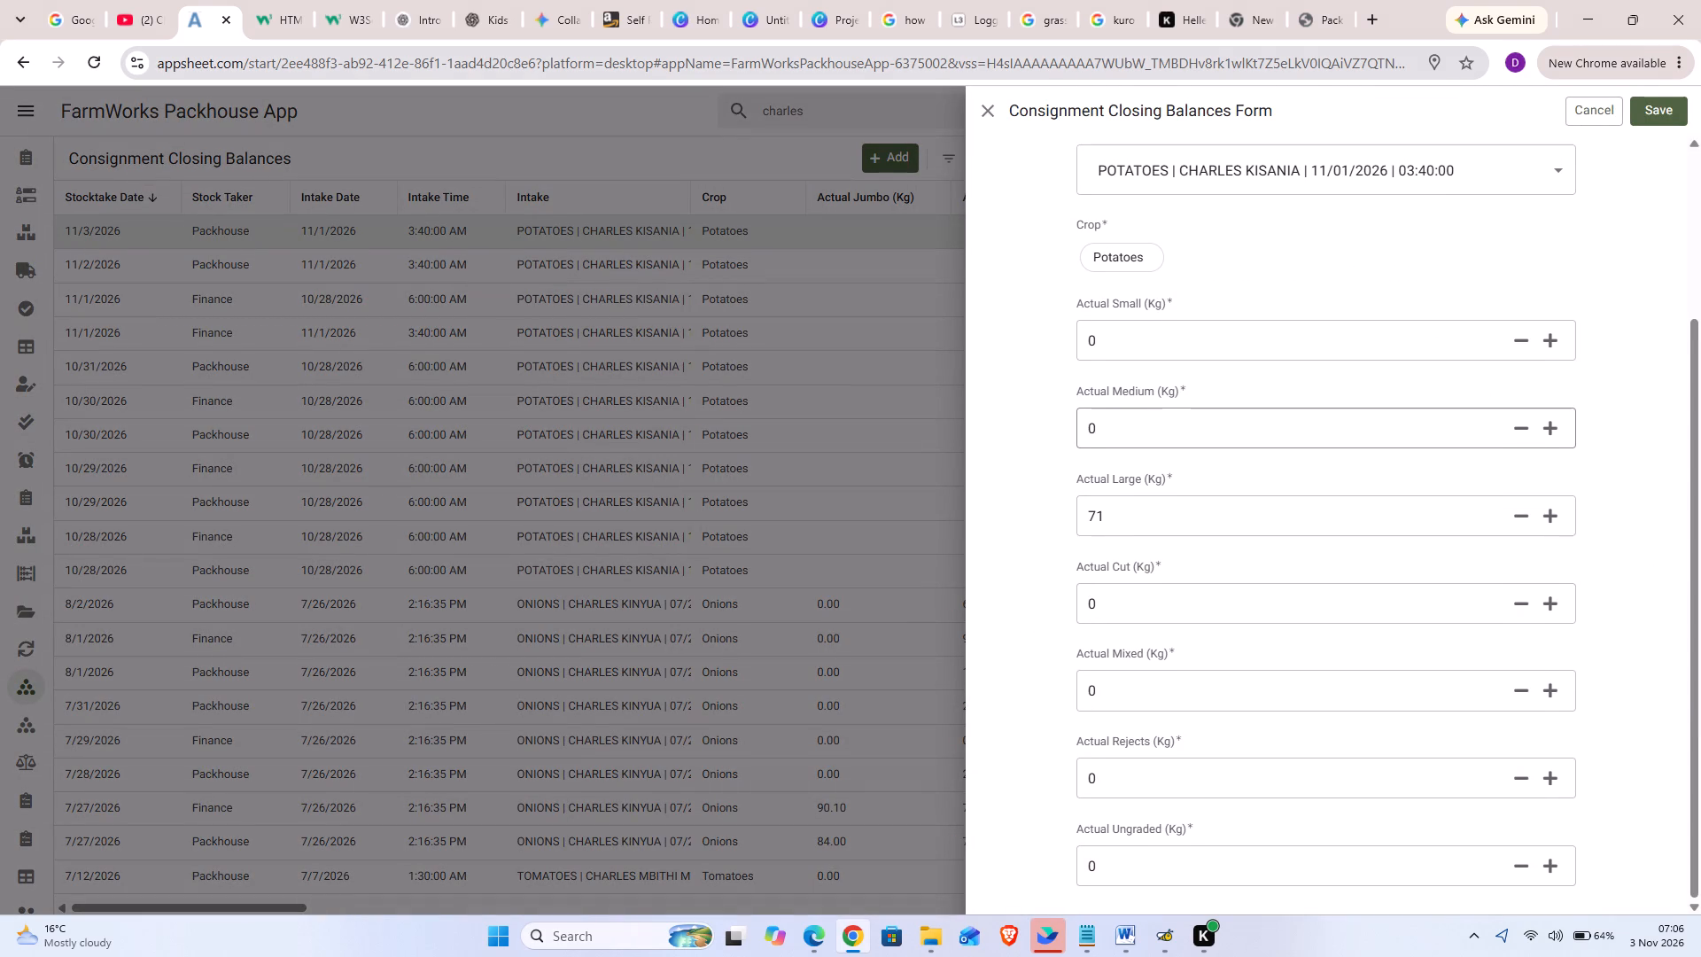
{"action": "left_click", "coordinate": [986, 108]}
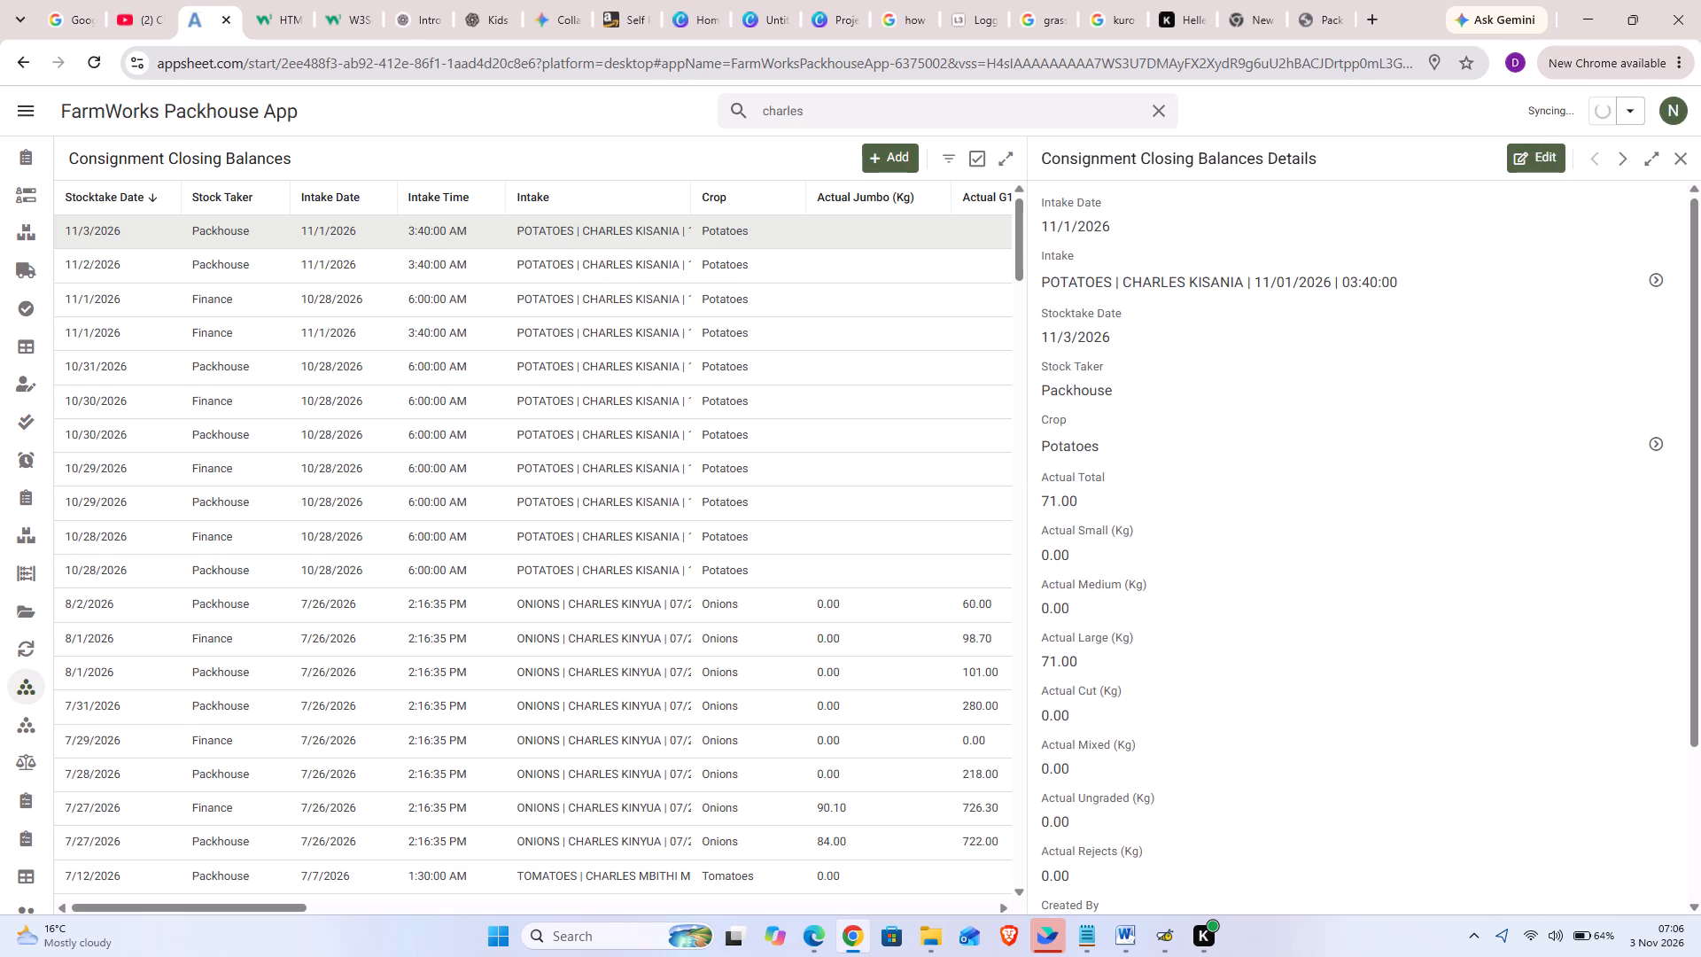
{"action": "left_click", "coordinate": [1154, 110]}
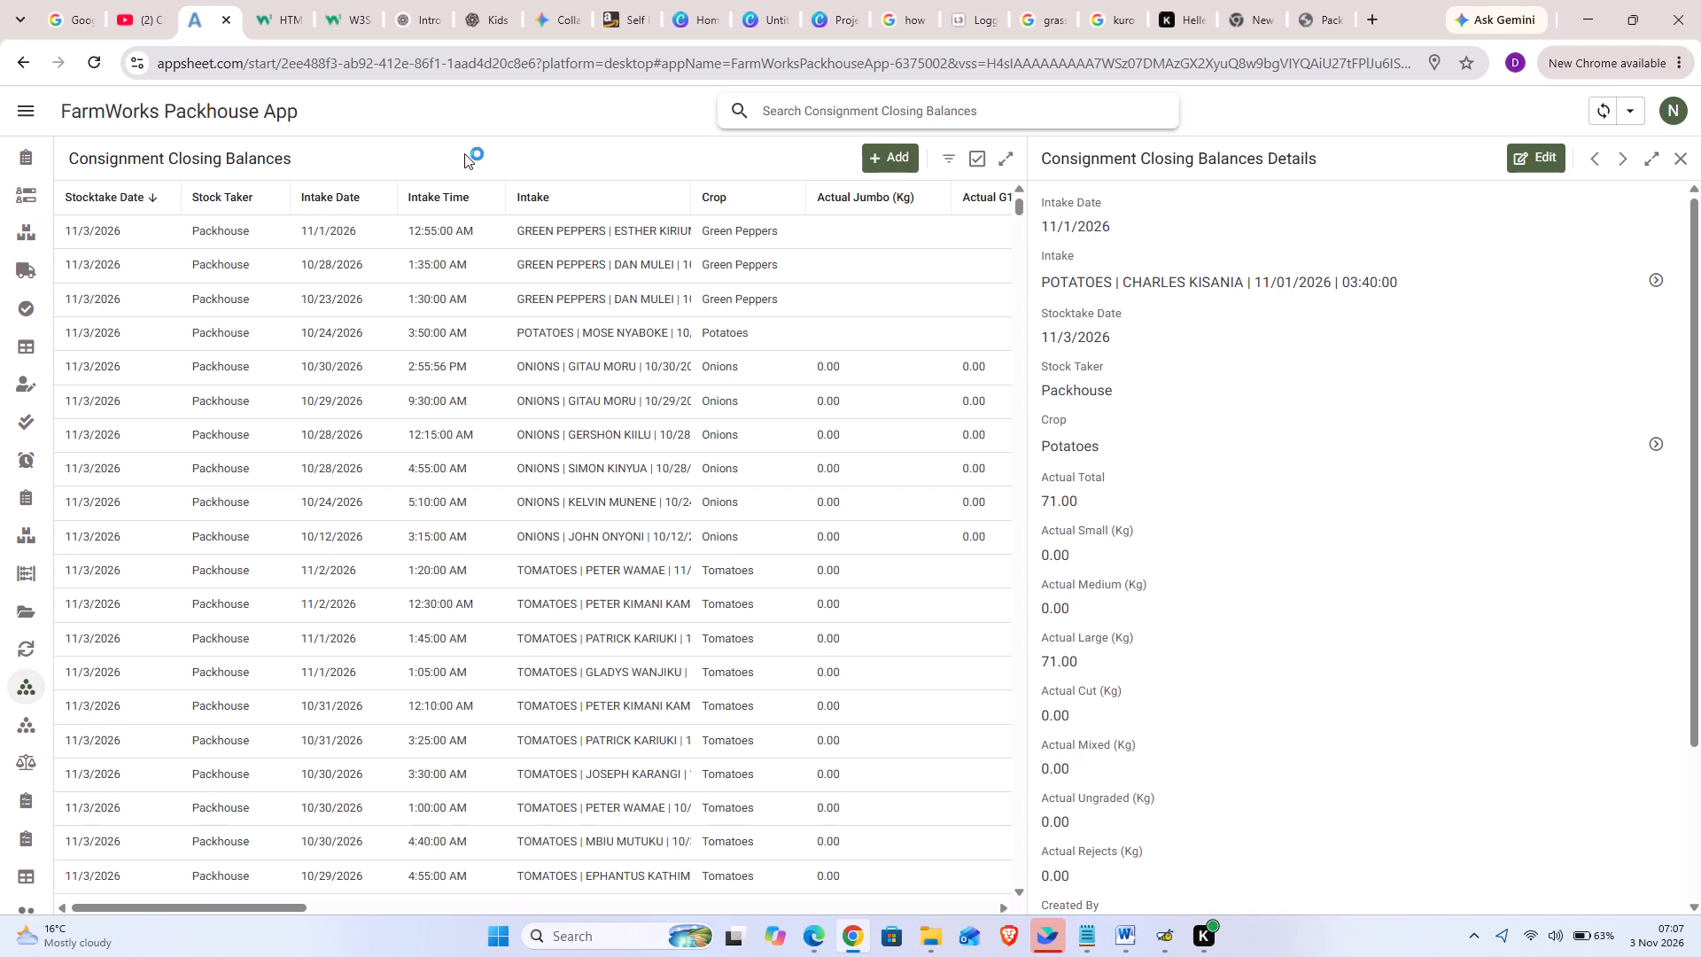
{"action": "left_click", "coordinate": [593, 151]}
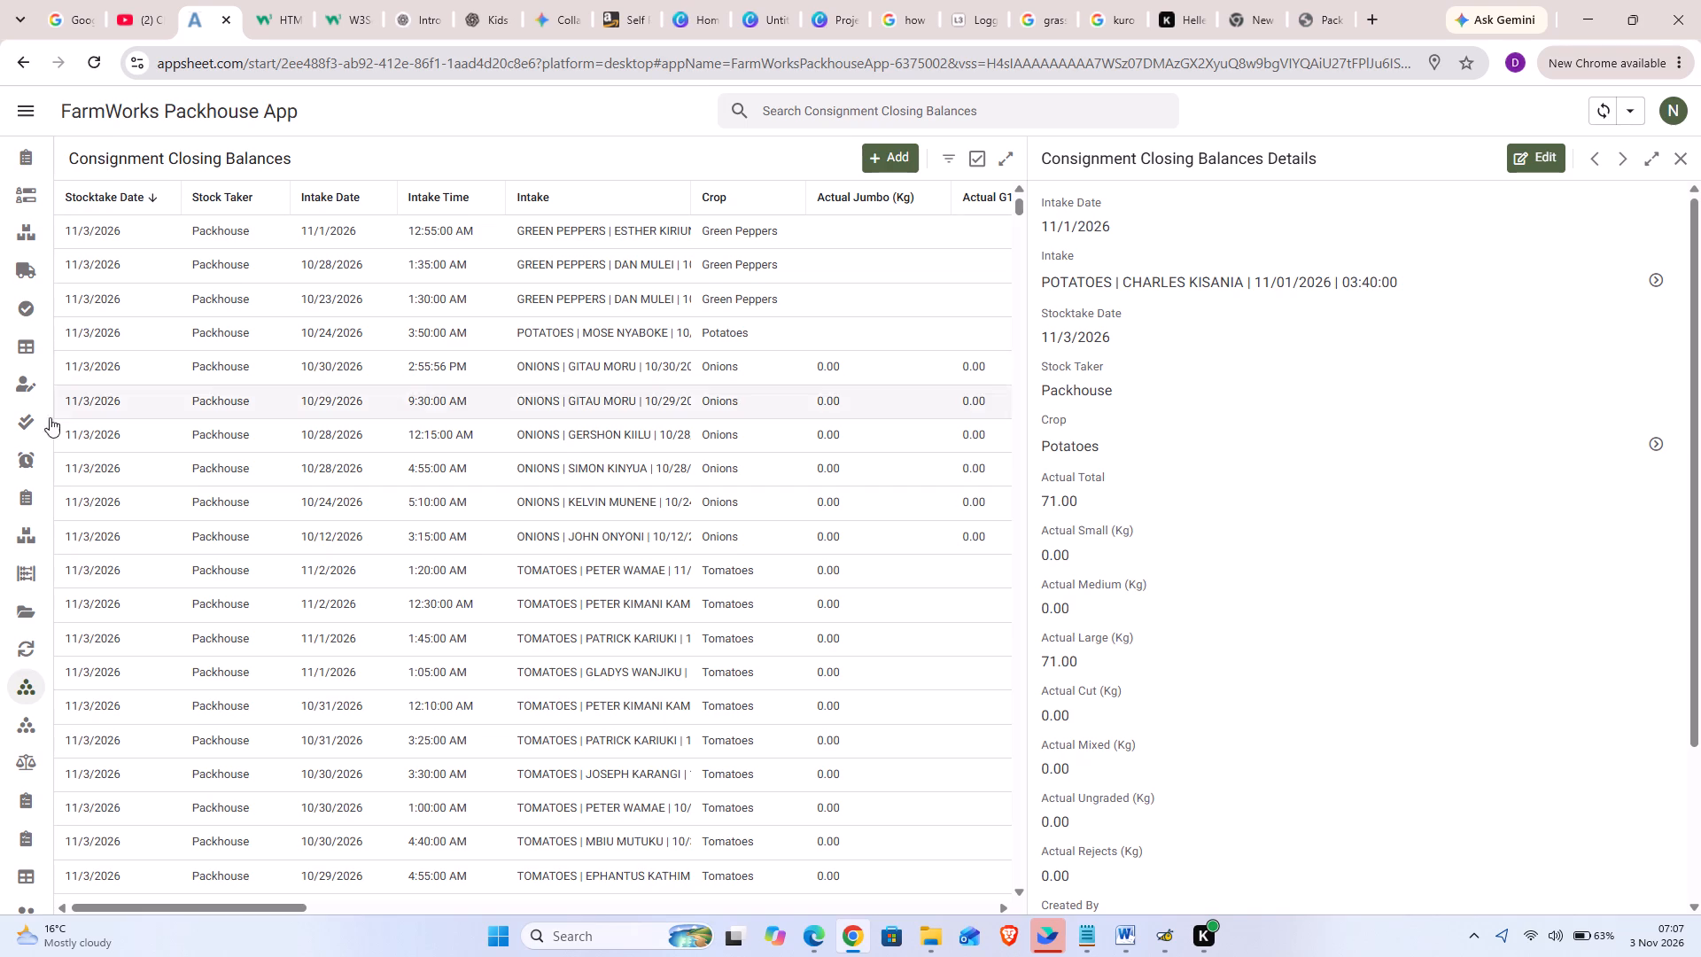
Start a new Closing Stock record dated 03 Nov 2026 and proceed to its quantities page.
{"action": "left_click", "coordinate": [14, 468]}
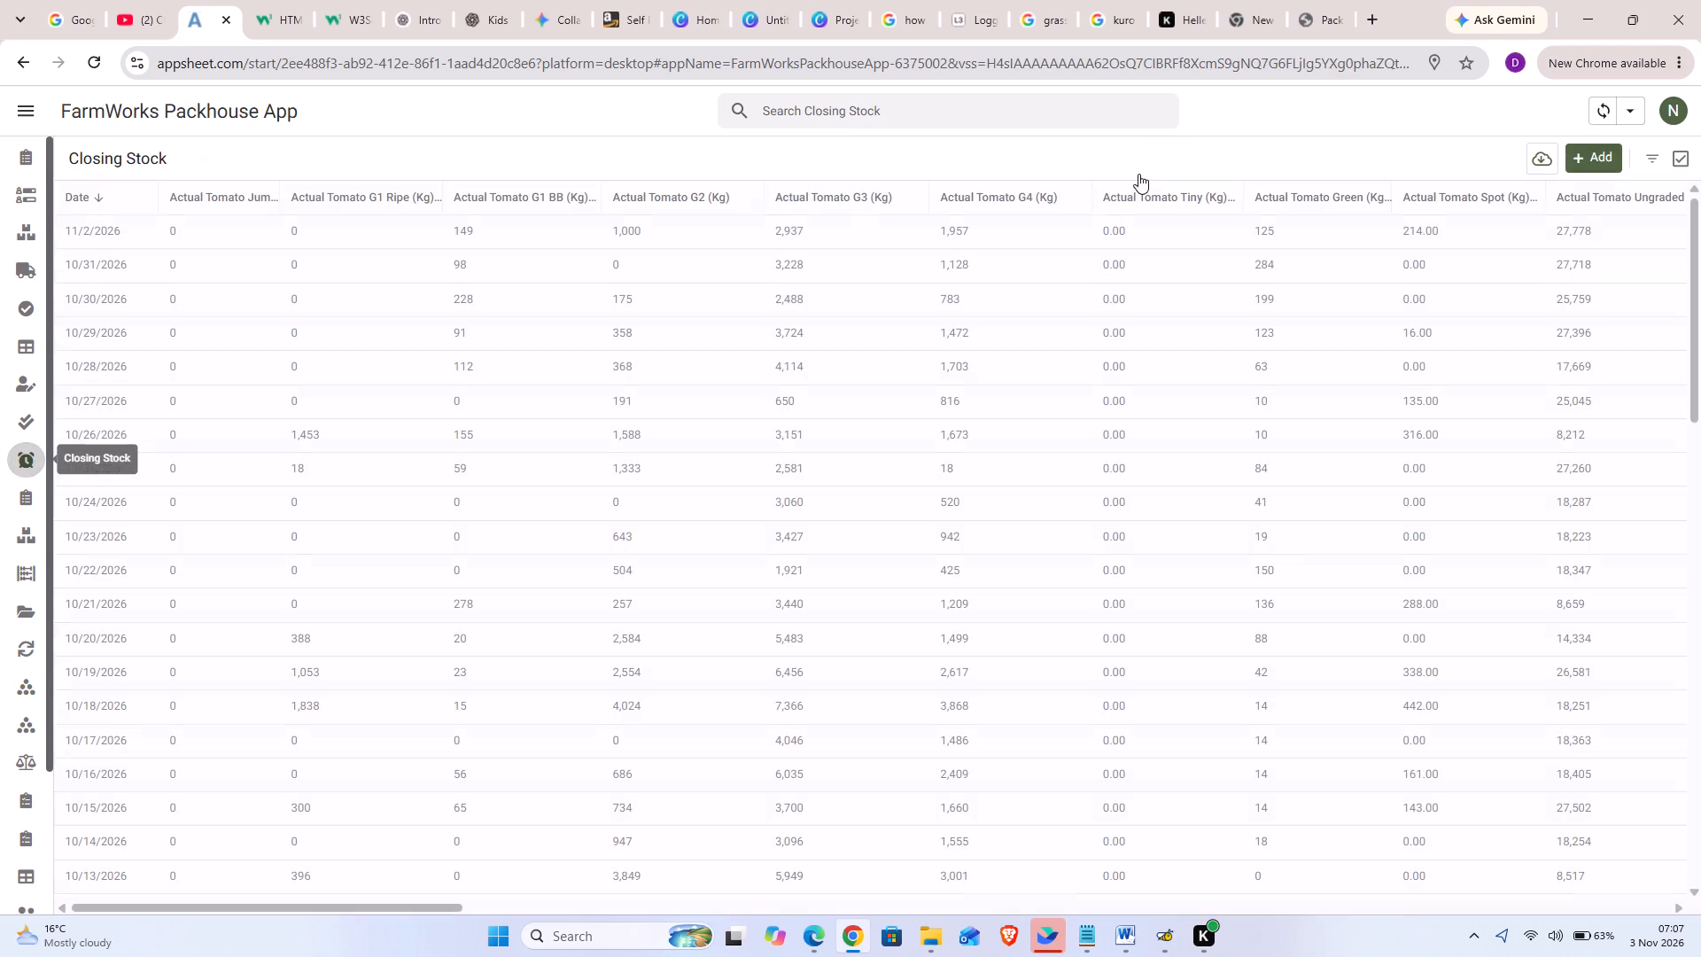
{"action": "left_click", "coordinate": [1594, 157]}
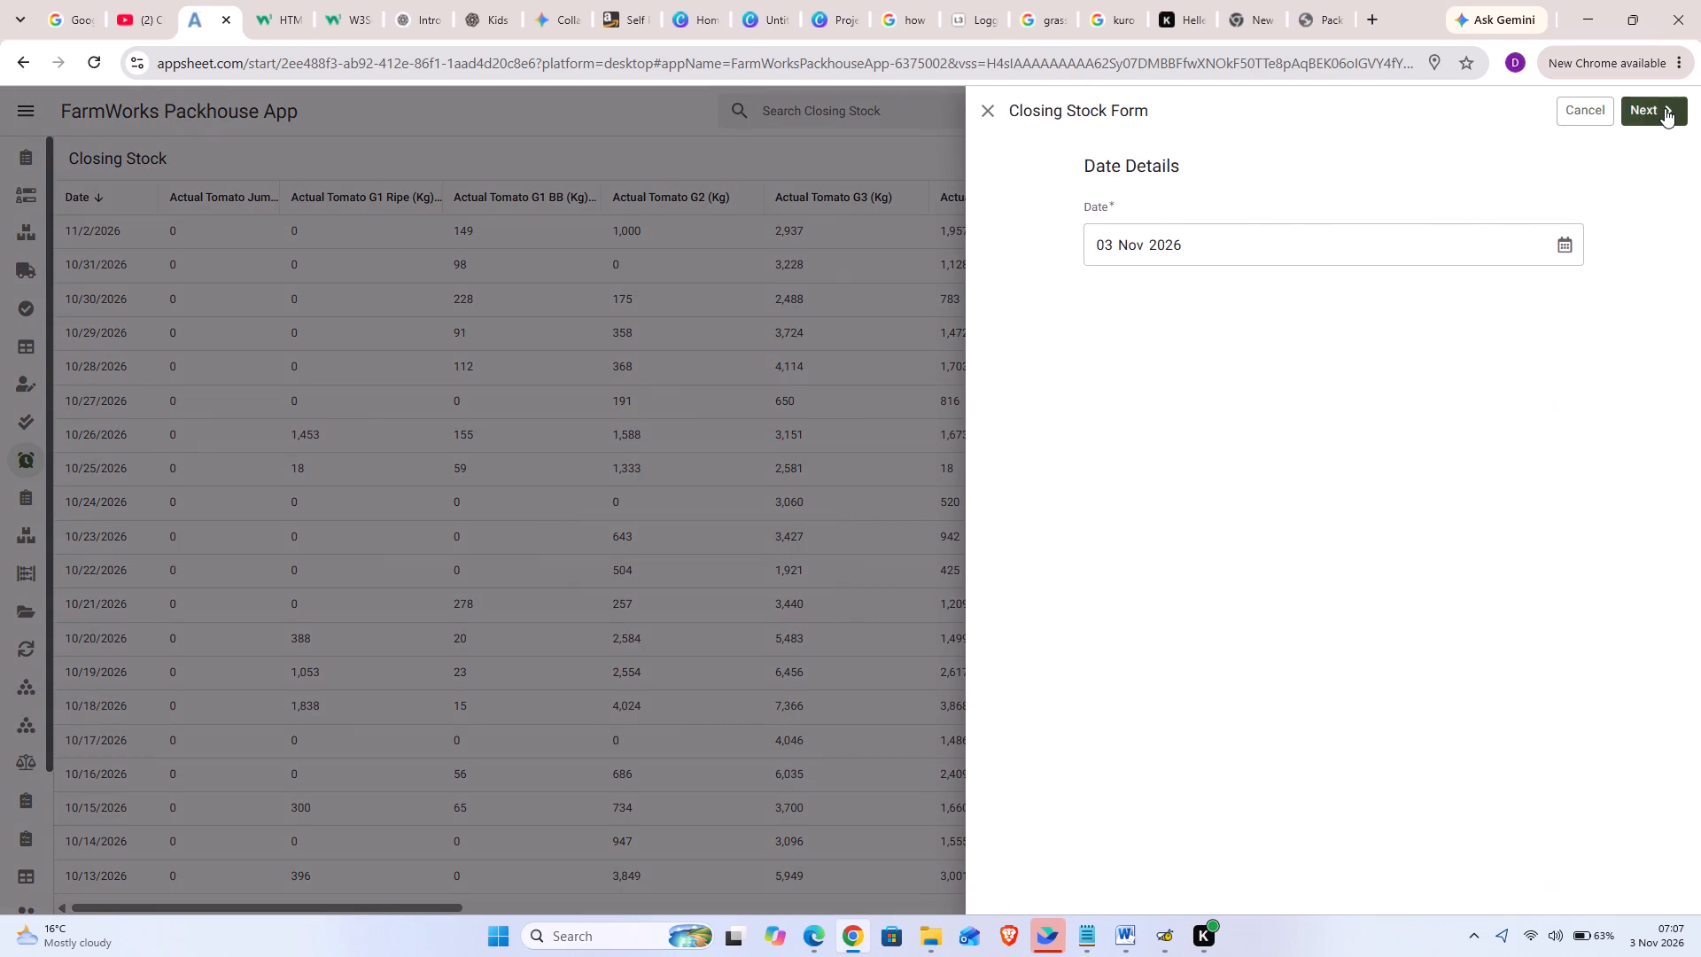
{"action": "left_click", "coordinate": [1665, 108]}
Enter the actual tomato quantities: Jumbo 0 kg, G1 Ripe 1066 kg, G1 Midripe 0 kg and G1 BB 136 kg.
{"action": "left_click", "coordinate": [1243, 329]}
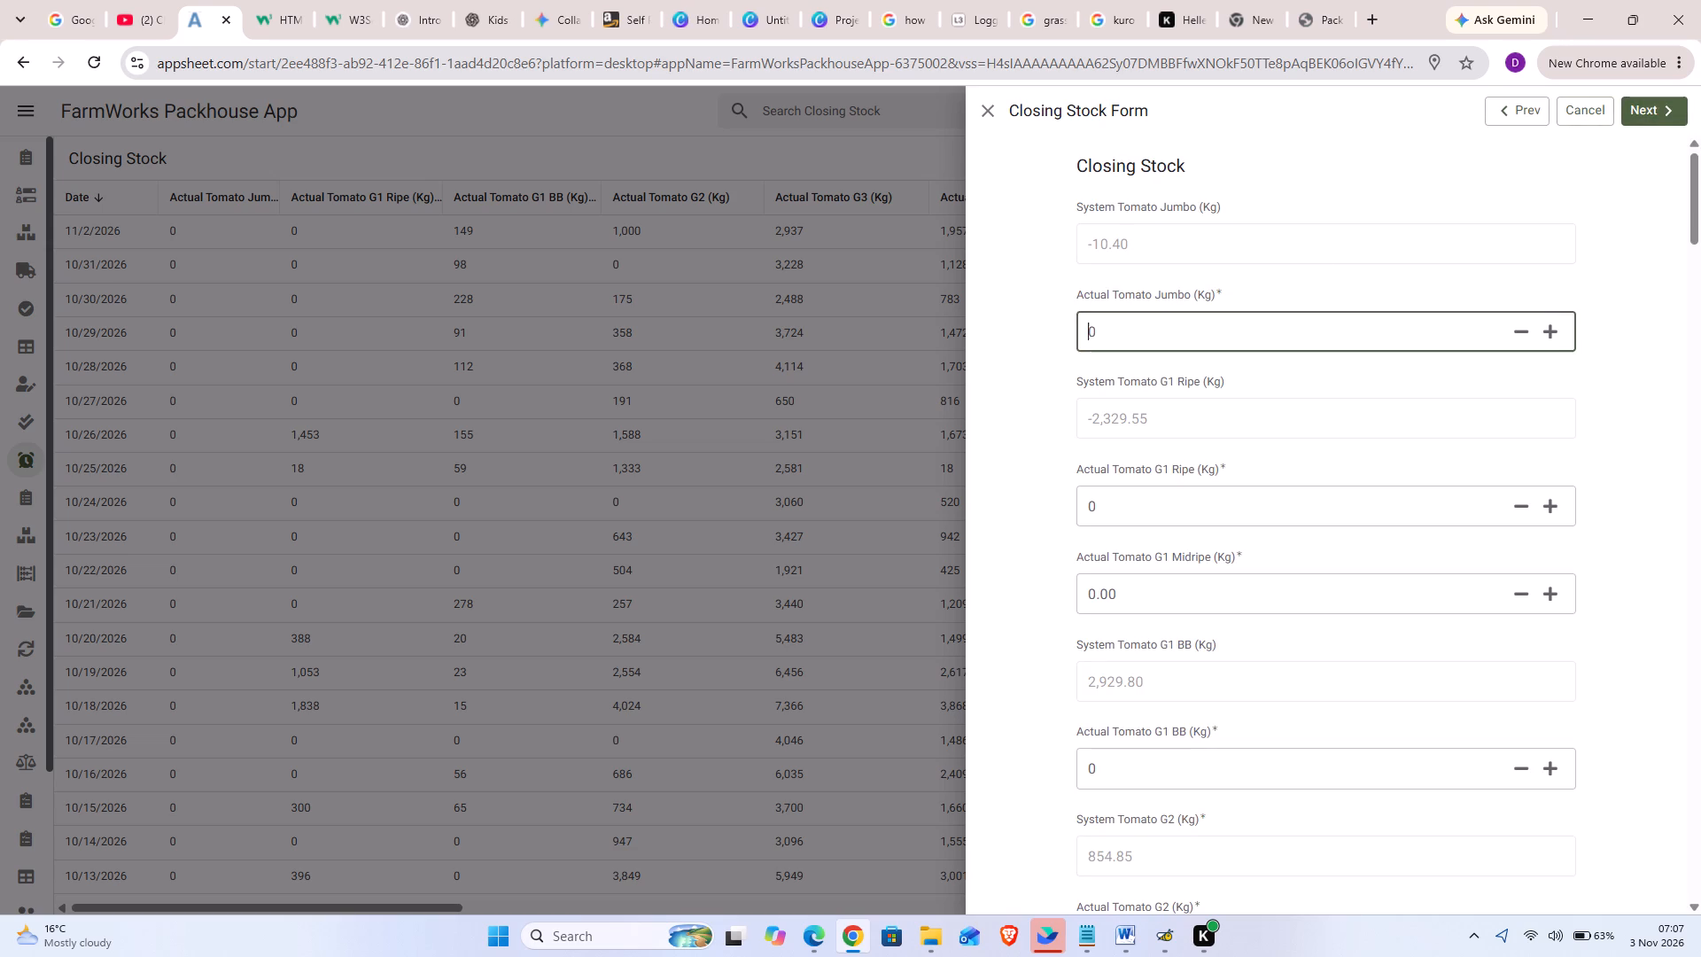
{"action": "key", "text": "0"}
{"action": "left_click", "coordinate": [1170, 505]}
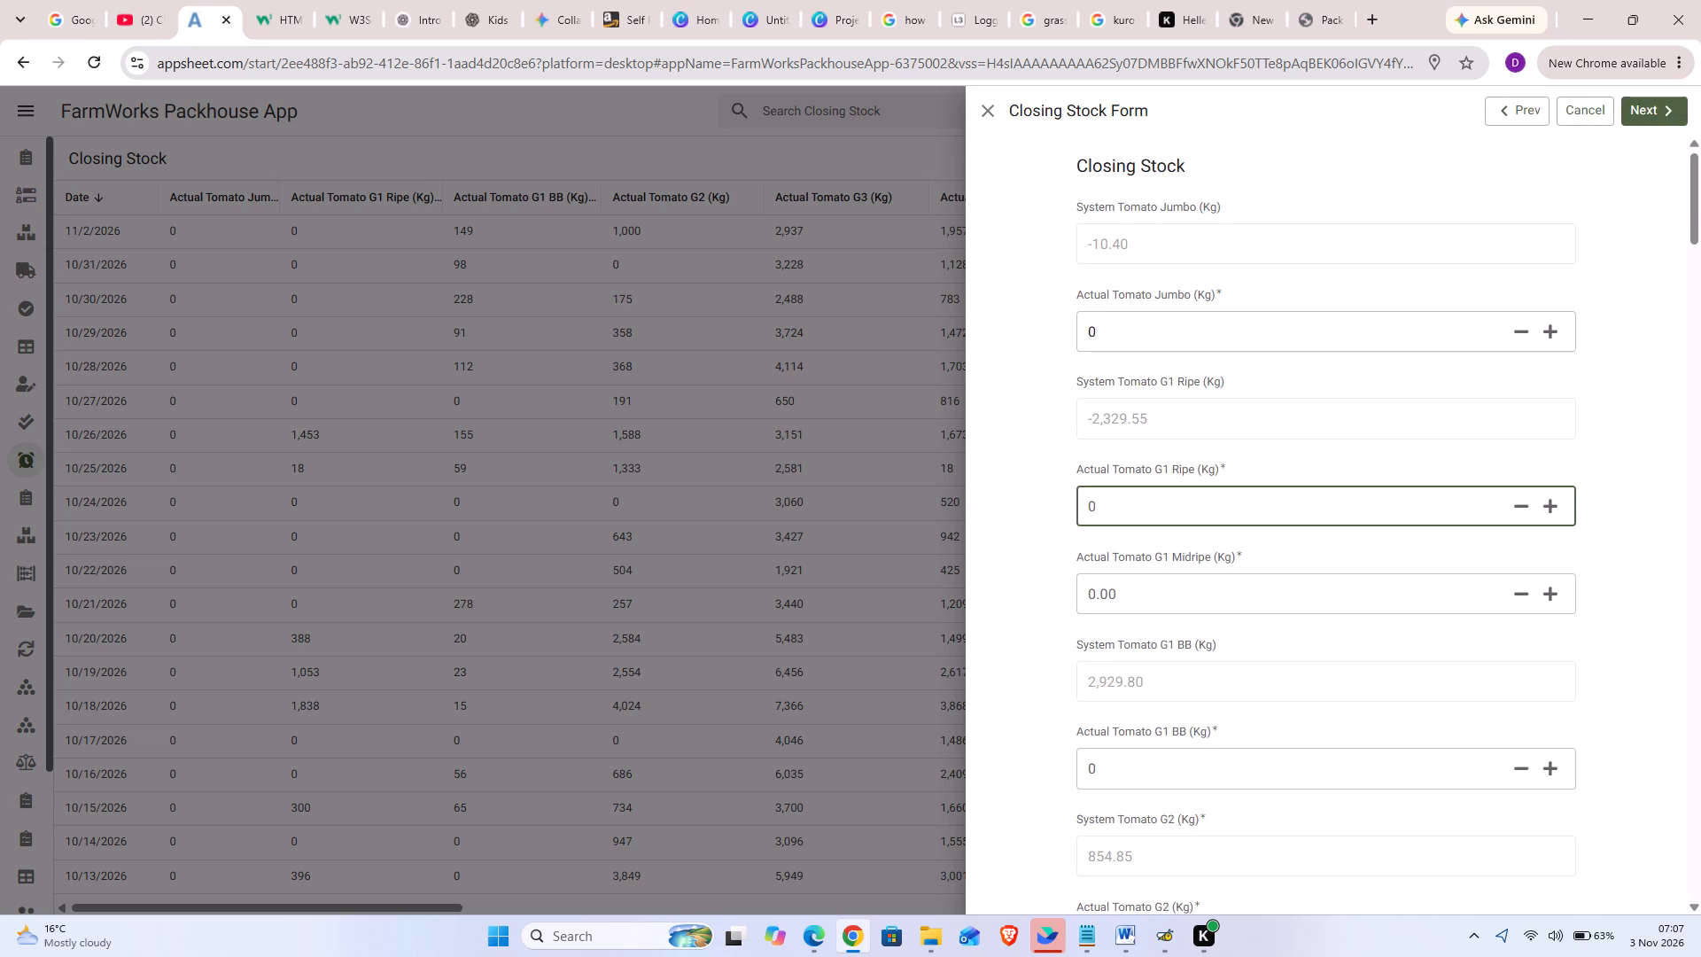
{"action": "type", "text": "1066"}
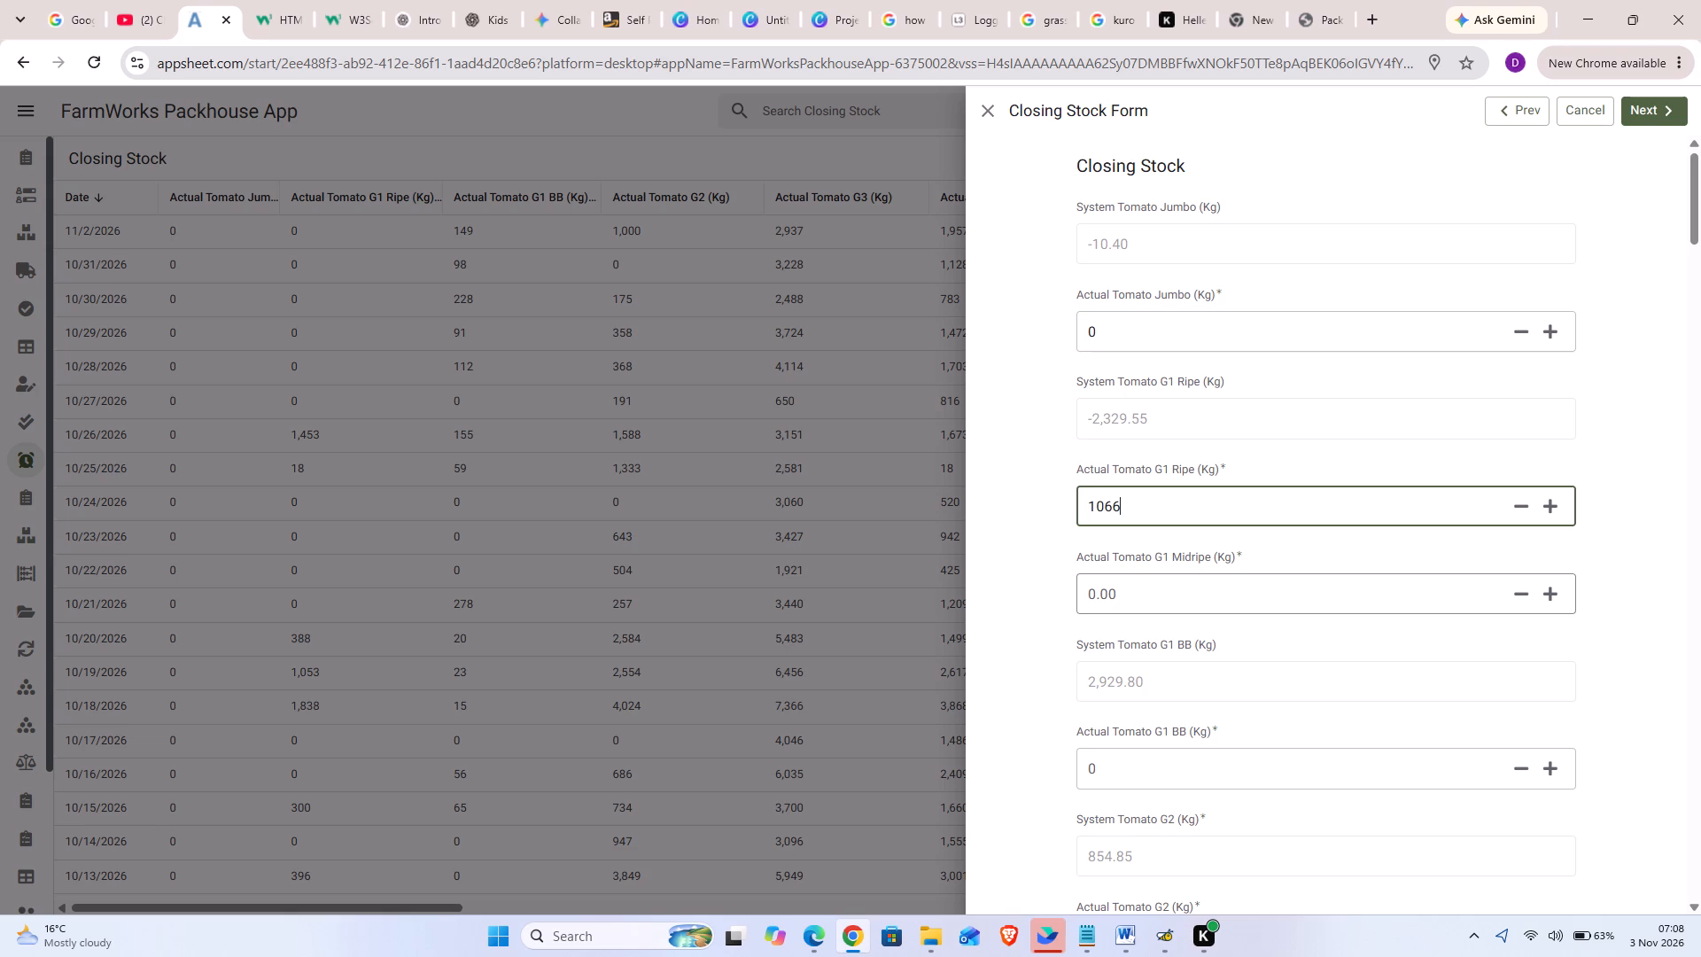
{"action": "left_click", "coordinate": [1164, 599]}
{"action": "key", "text": "0"}
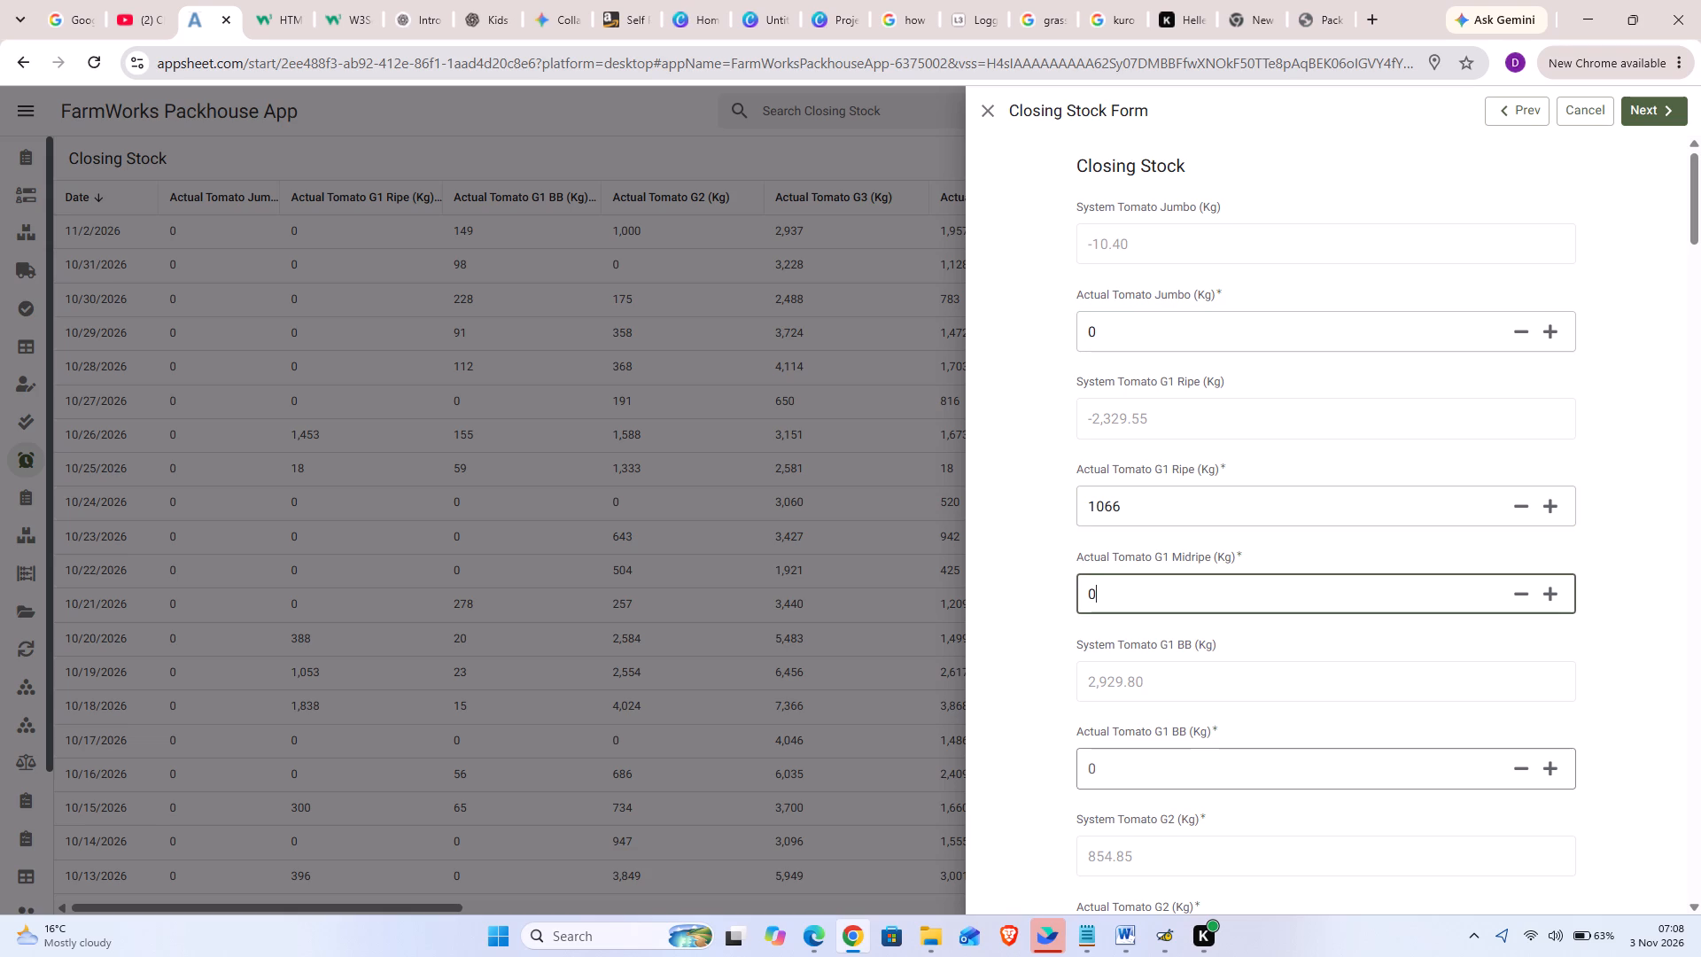
{"action": "left_click", "coordinate": [1152, 777]}
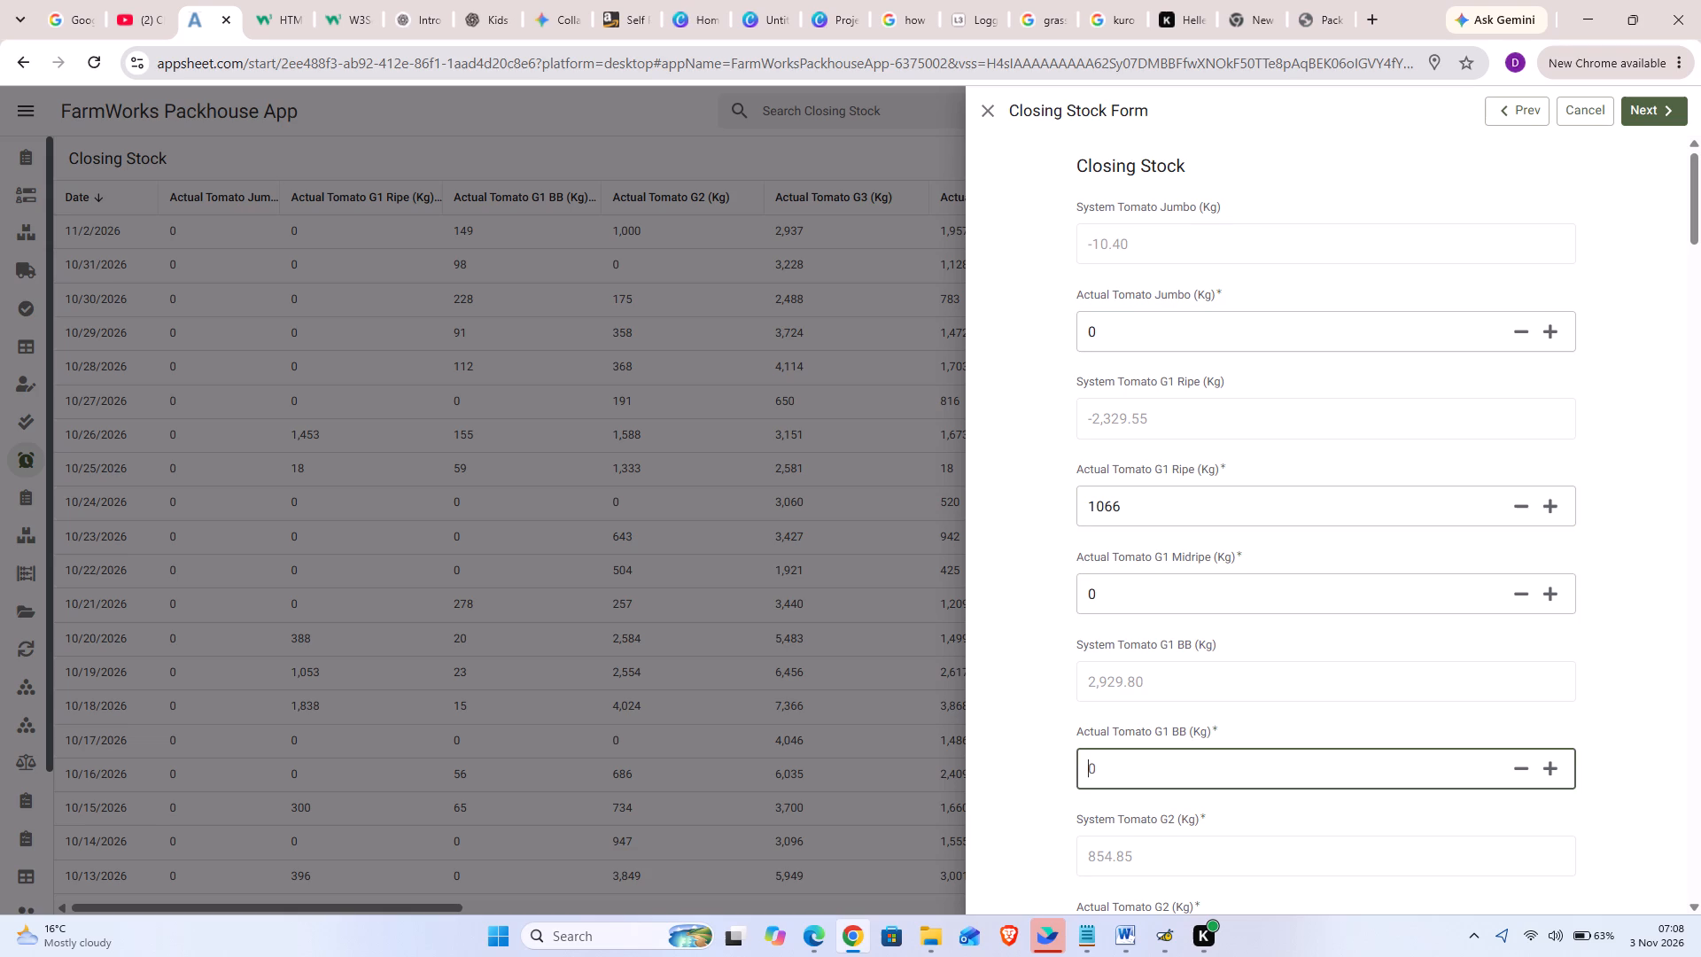
{"action": "type", "text": "136"}
Enter the actual tomato quantities for the lower grades: G2 3661 kg, G3 6067 kg and G4 1739 kg.
{"action": "scroll", "coordinate": [1471, 674], "scroll_direction": "down", "scroll_amount": 4}
{"action": "left_click", "coordinate": [1194, 649]}
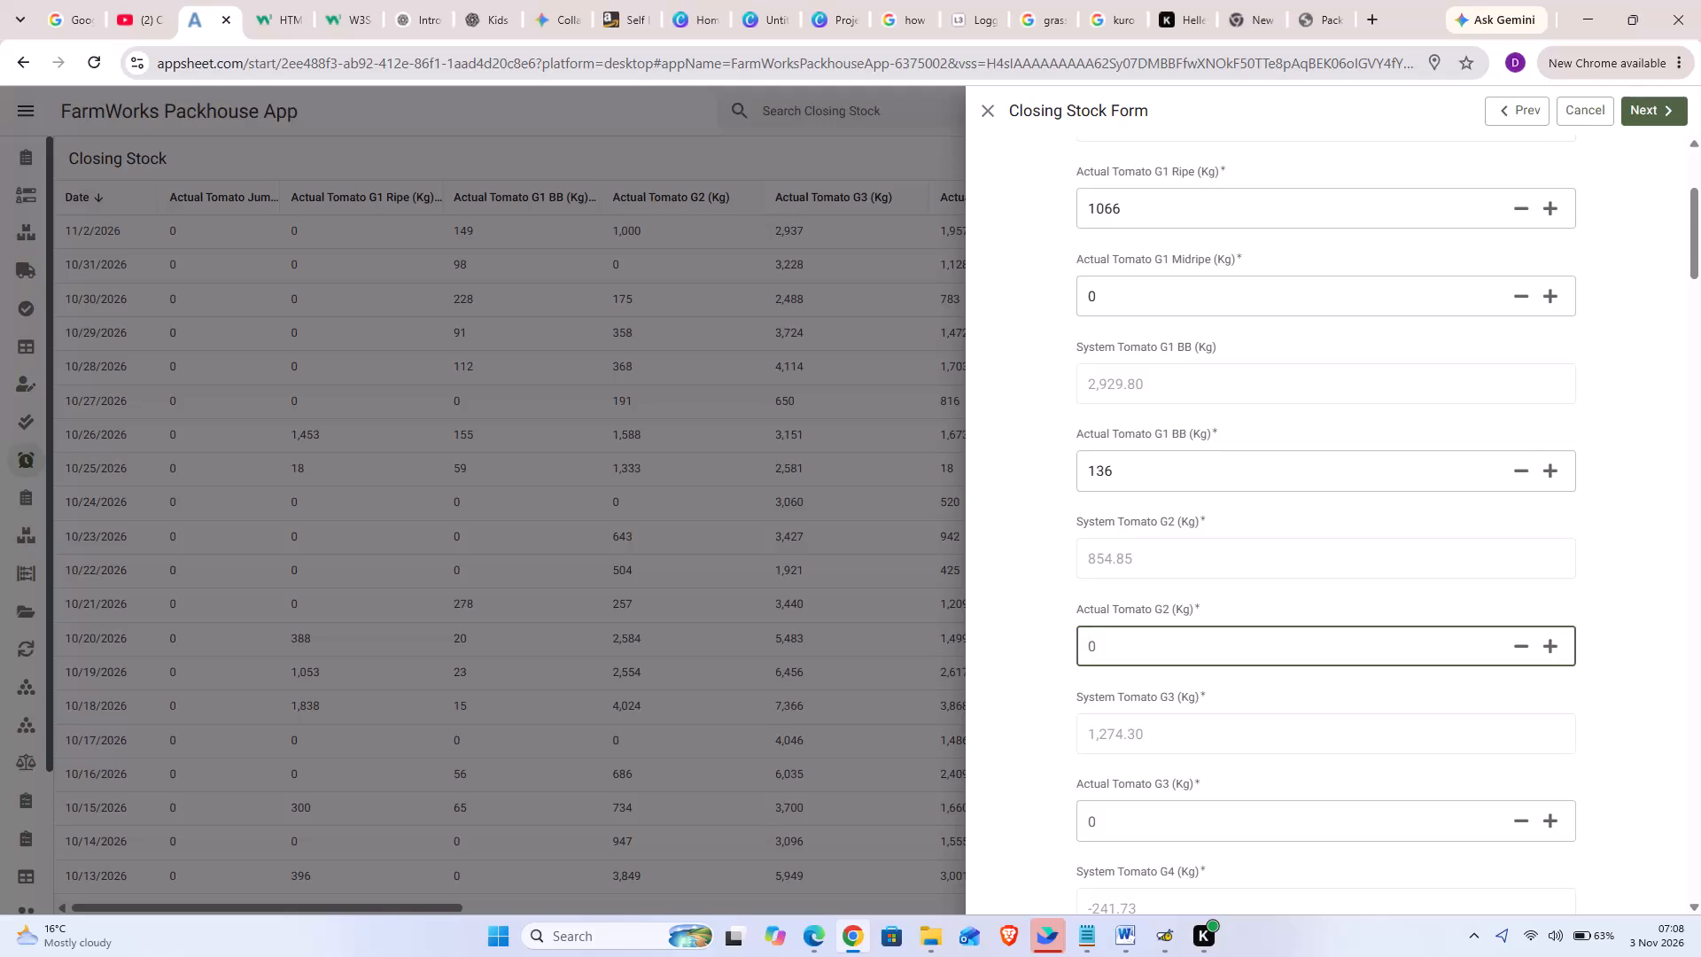
{"action": "type", "text": "3661"}
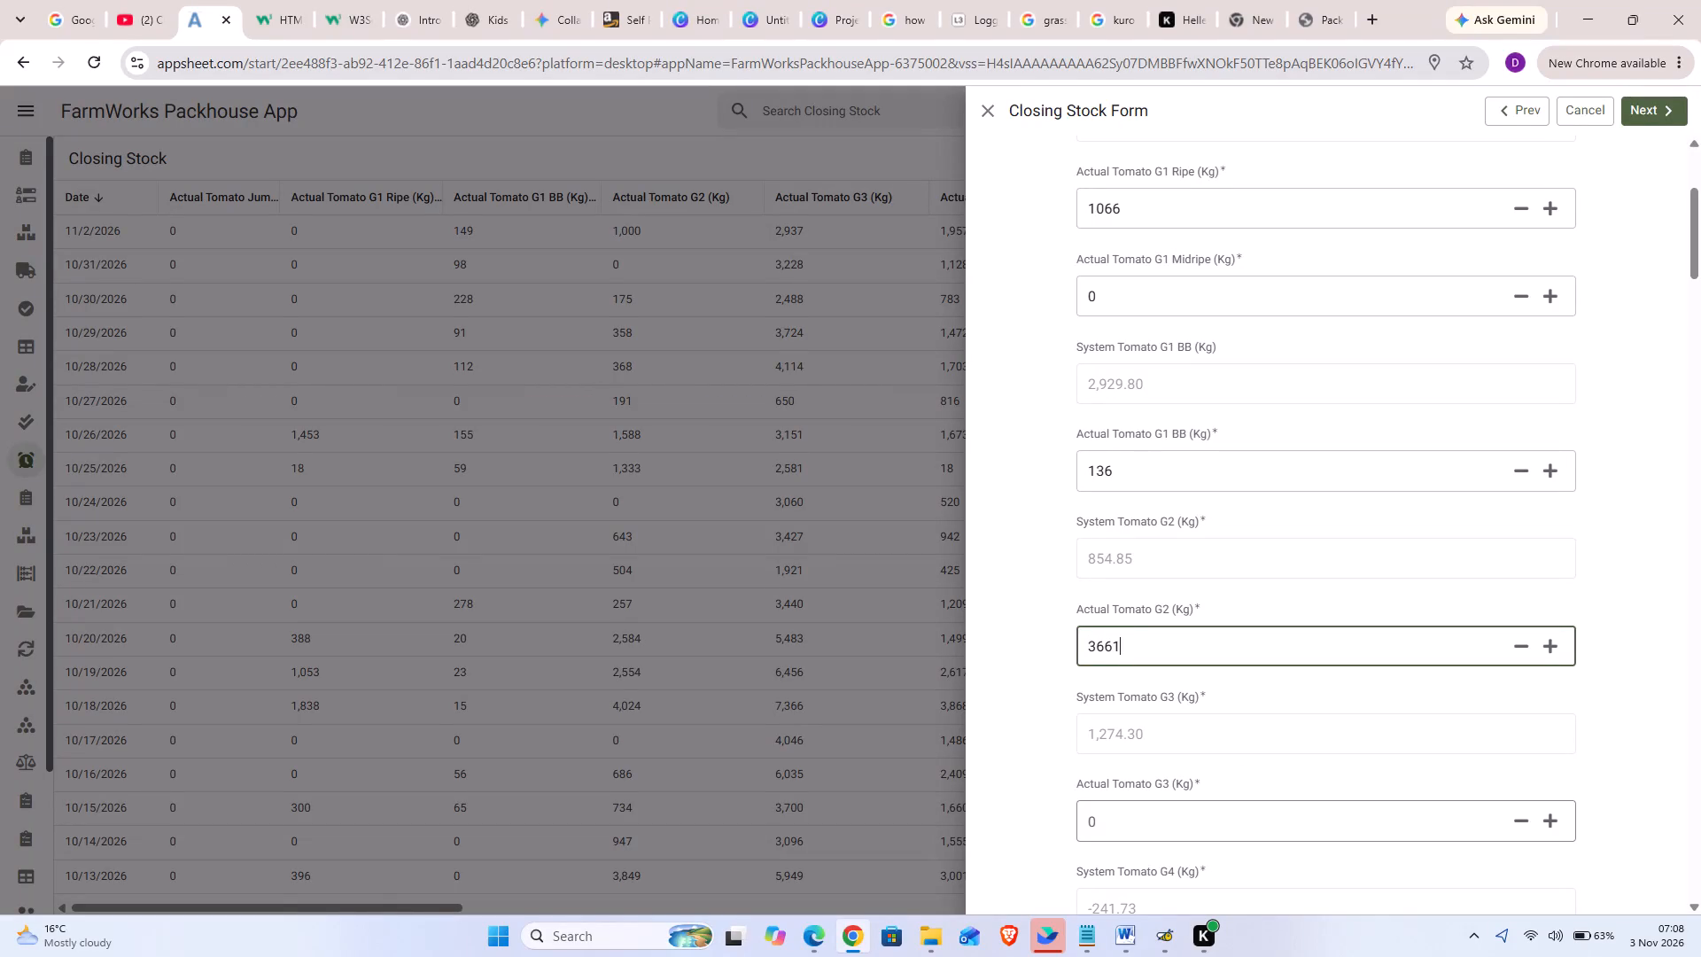
{"action": "left_click", "coordinate": [1183, 831]}
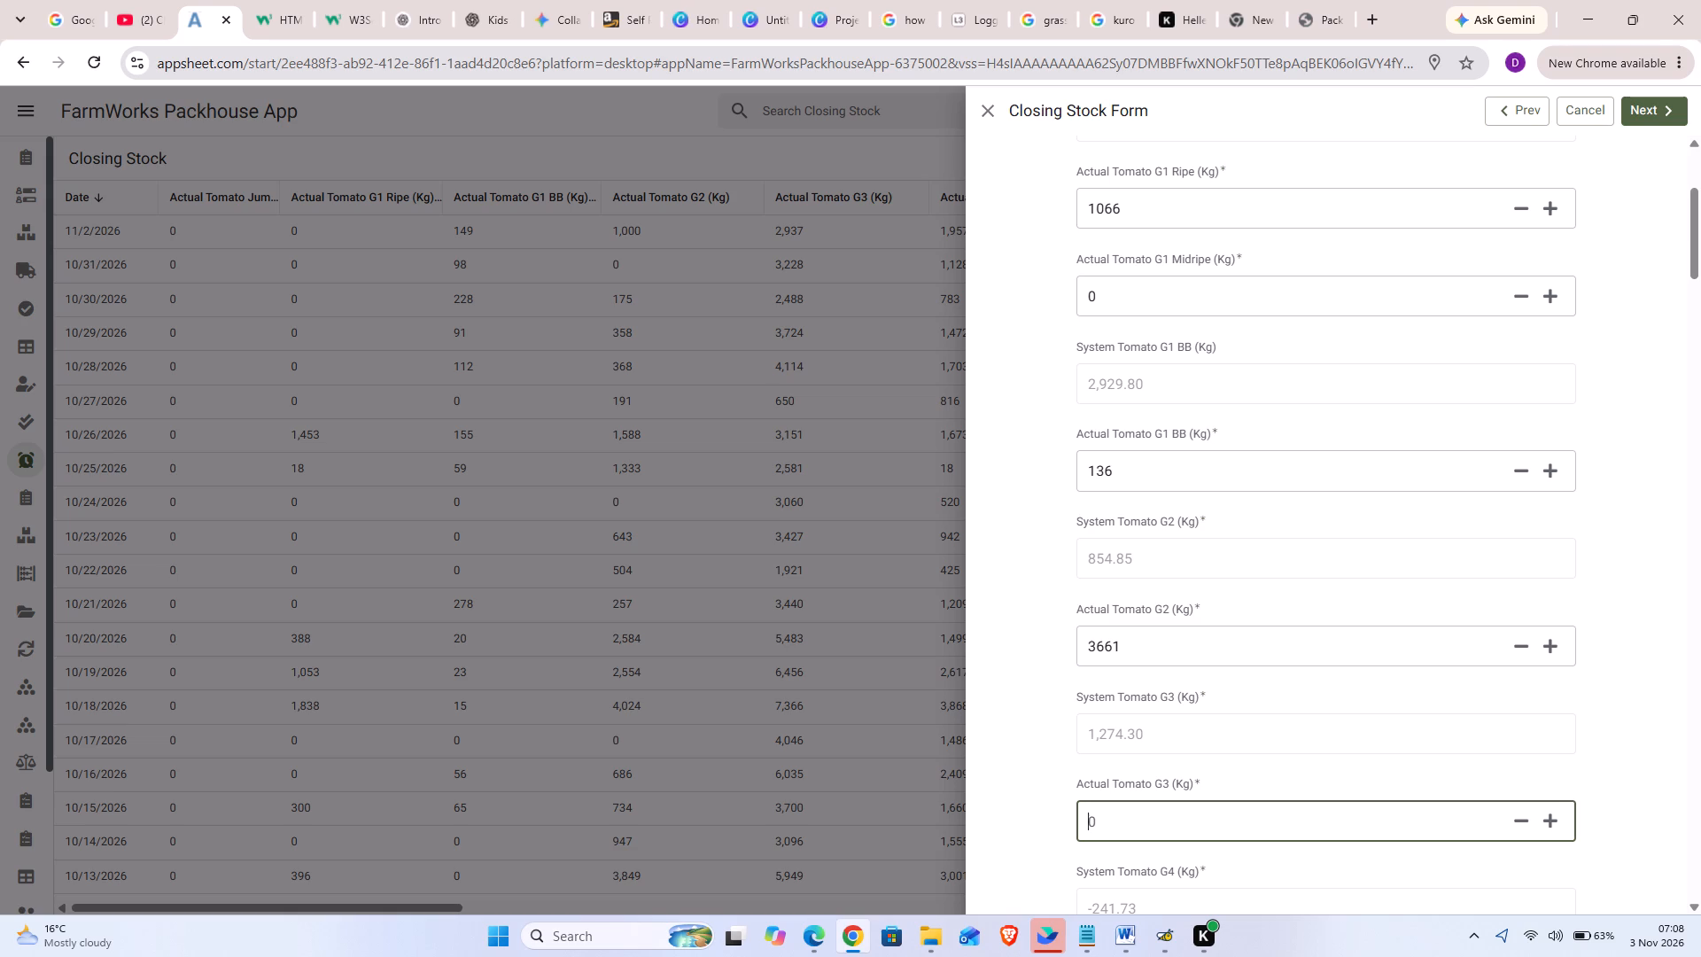
{"action": "type", "text": "6-"}
{"action": "key", "text": "BackSpace"}
{"action": "type", "text": "067"}
{"action": "scroll", "coordinate": [1377, 736], "scroll_direction": "down", "scroll_amount": 5}
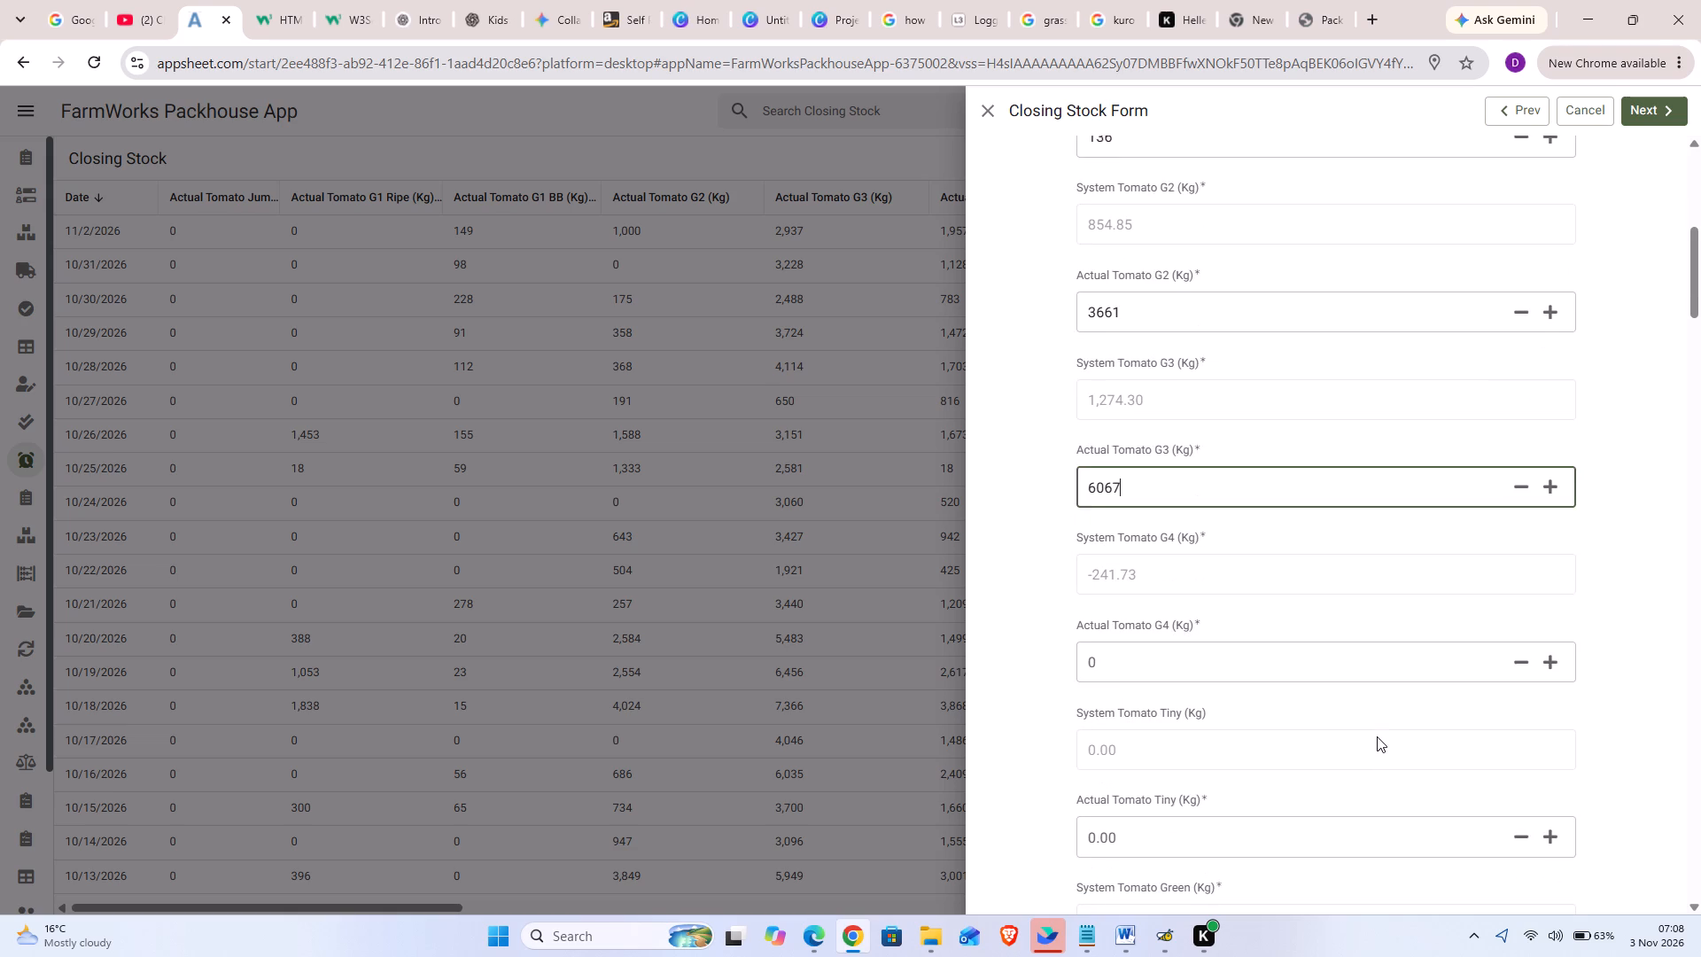
{"action": "left_click", "coordinate": [1157, 653]}
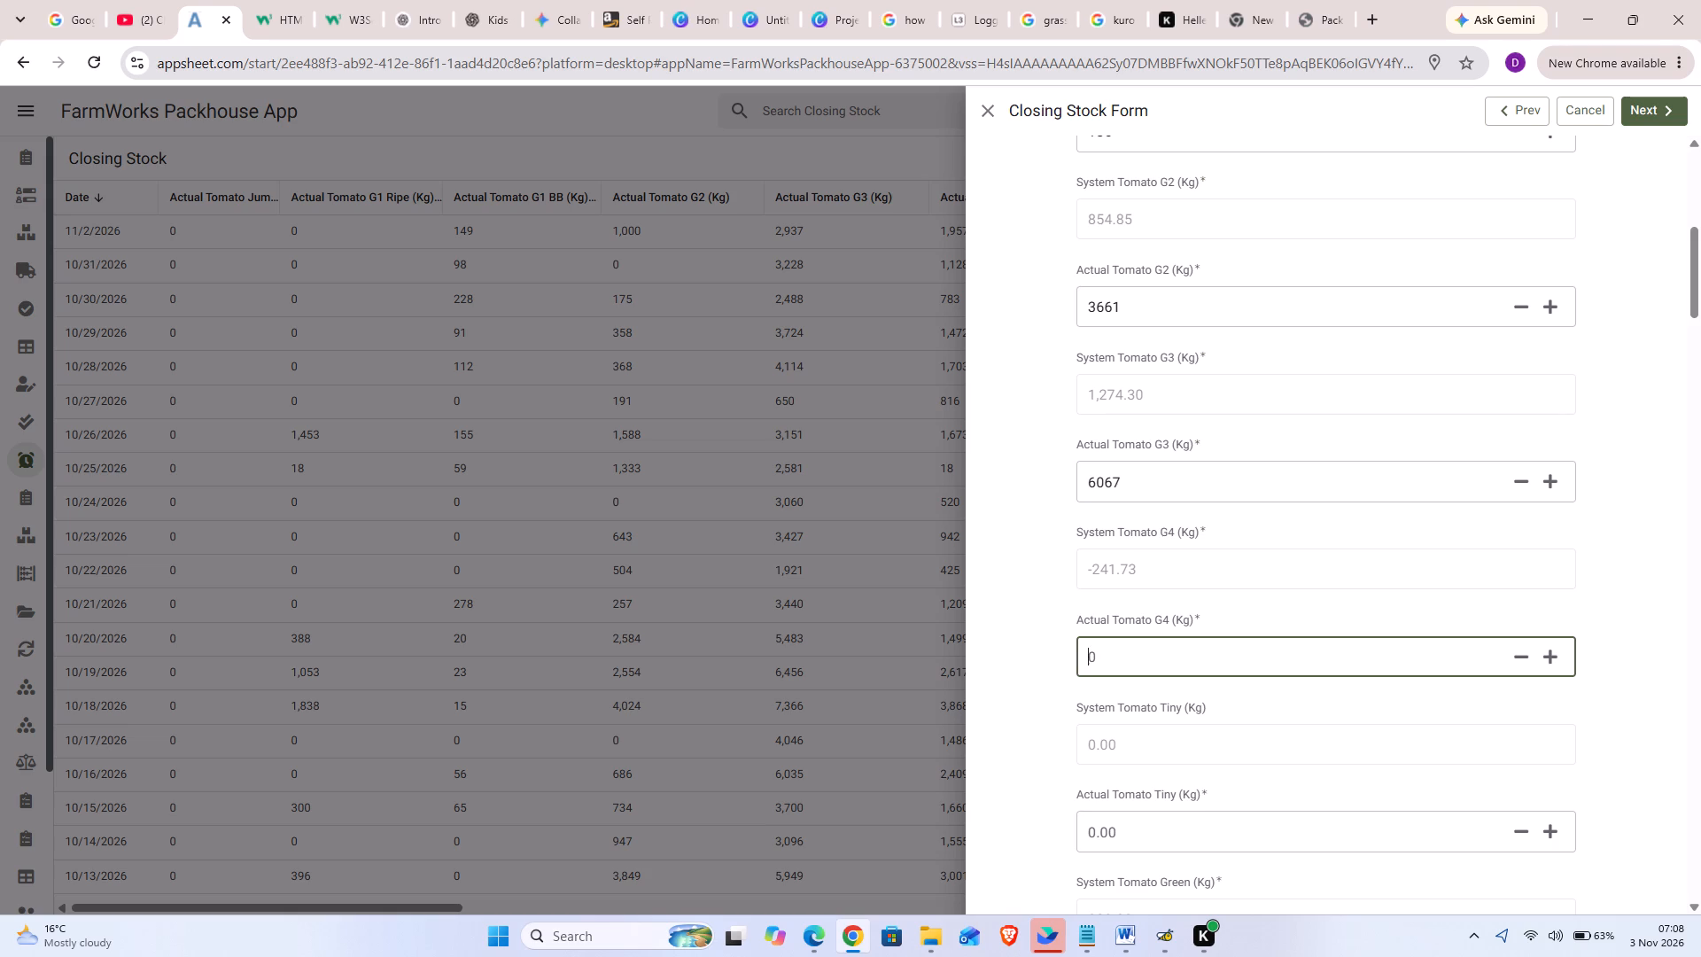
{"action": "type", "text": "1739"}
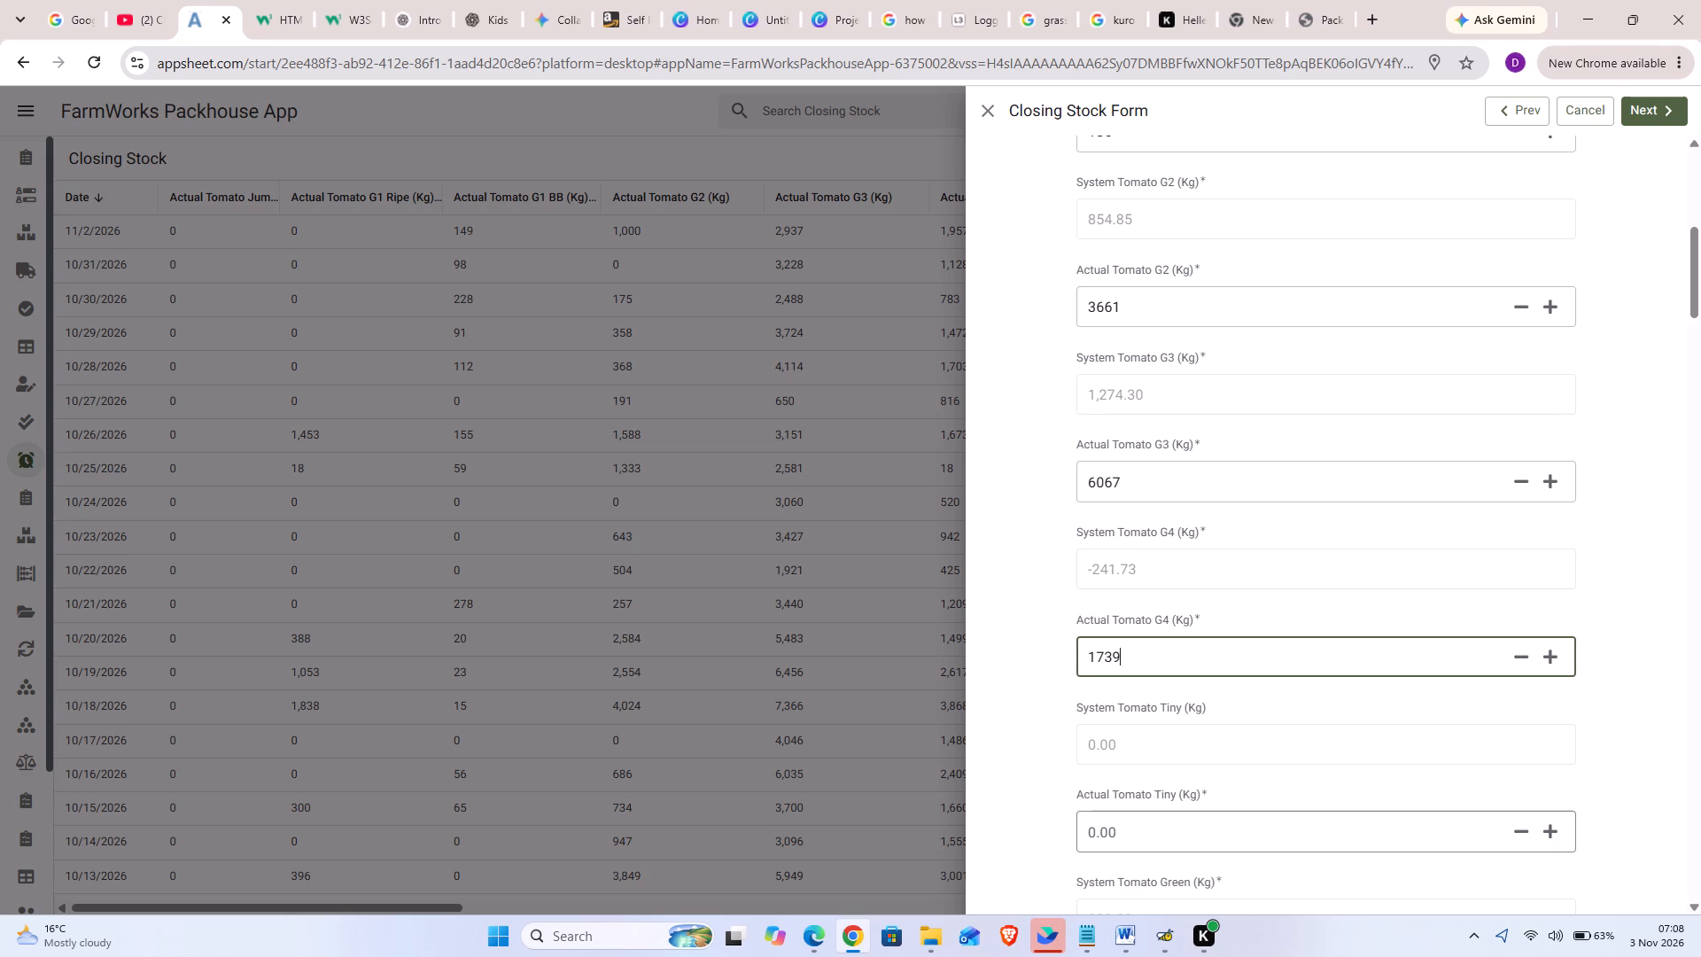
Set Actual Tomato Tiny to 0 kg, Actual Tomato Green to 125 kg and Actual Tomato Spot to 539 kg.
{"action": "left_click", "coordinate": [1152, 841]}
{"action": "key", "text": "0"}
{"action": "scroll", "coordinate": [1302, 782], "scroll_direction": "down", "scroll_amount": 5}
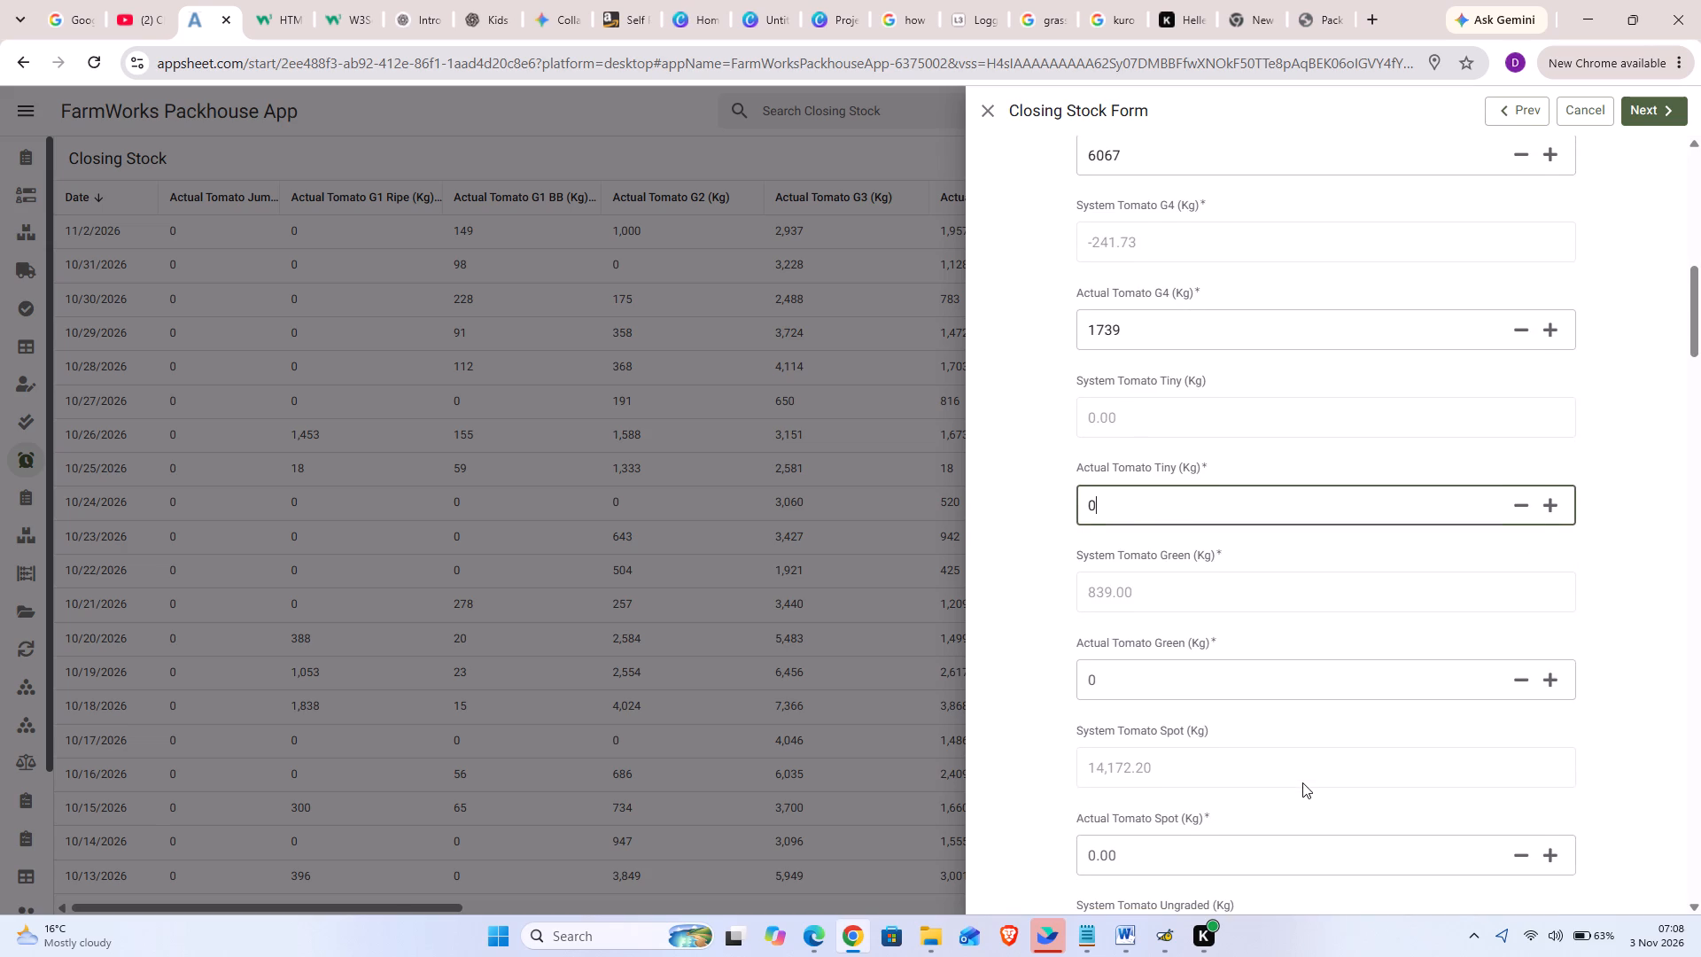
{"action": "left_click", "coordinate": [1194, 674]}
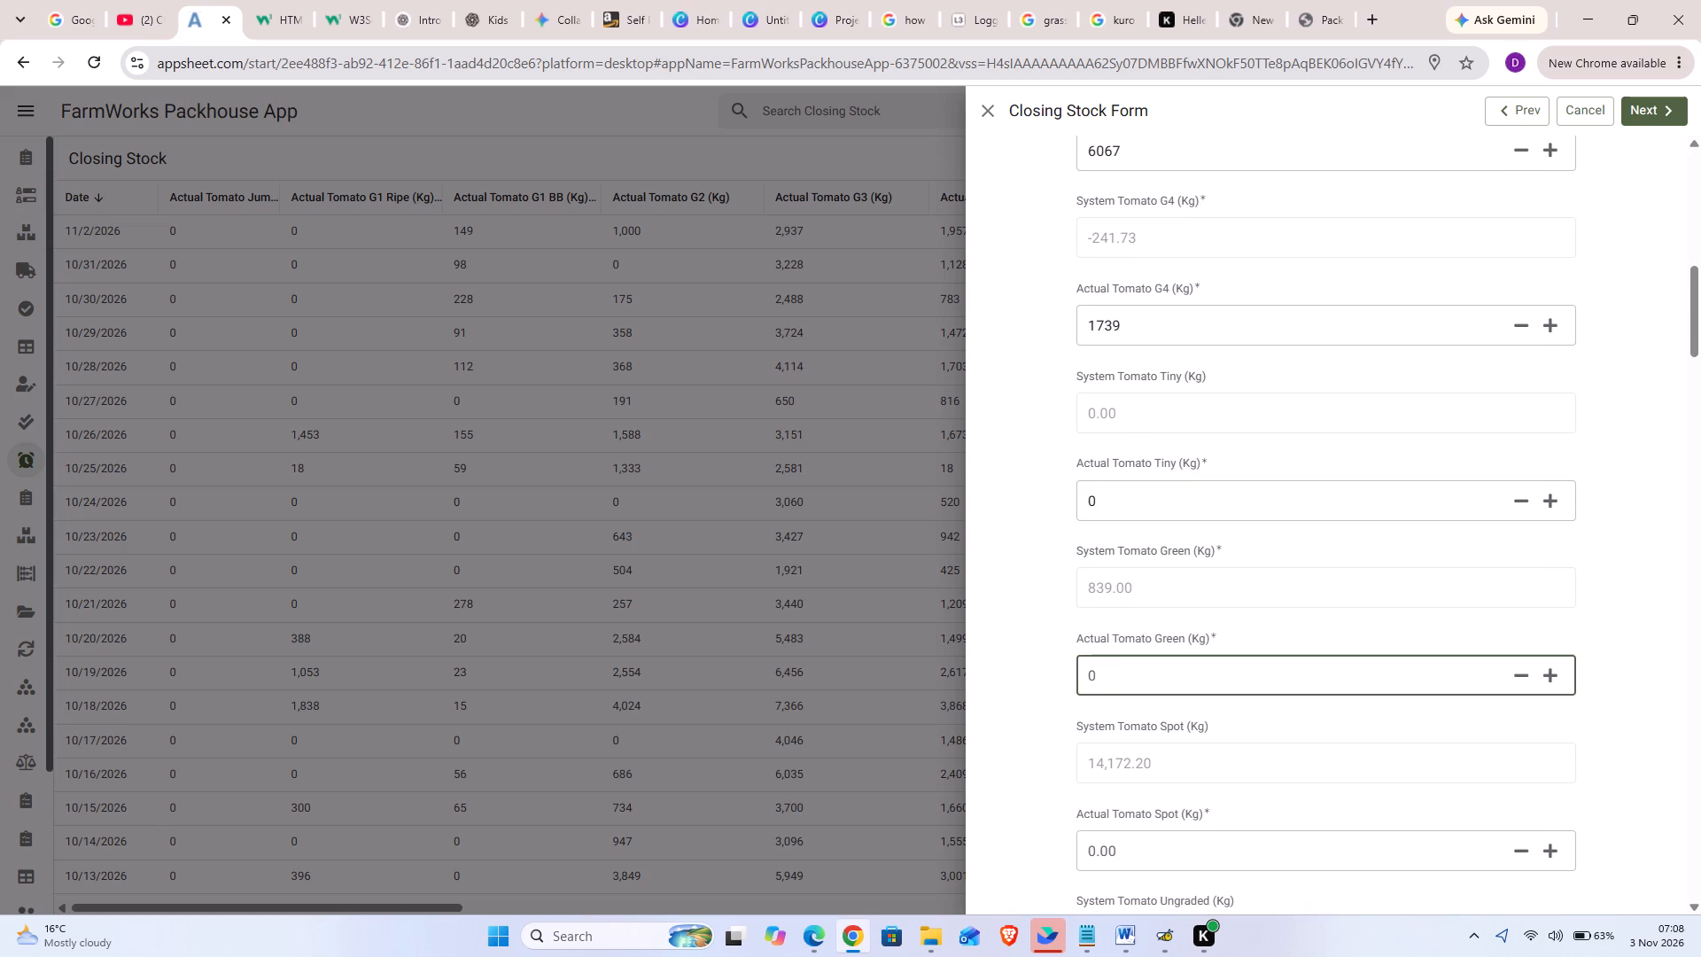
{"action": "type", "text": "125"}
{"action": "scroll", "coordinate": [1272, 783], "scroll_direction": "down", "scroll_amount": 4}
{"action": "left_click", "coordinate": [1160, 550]}
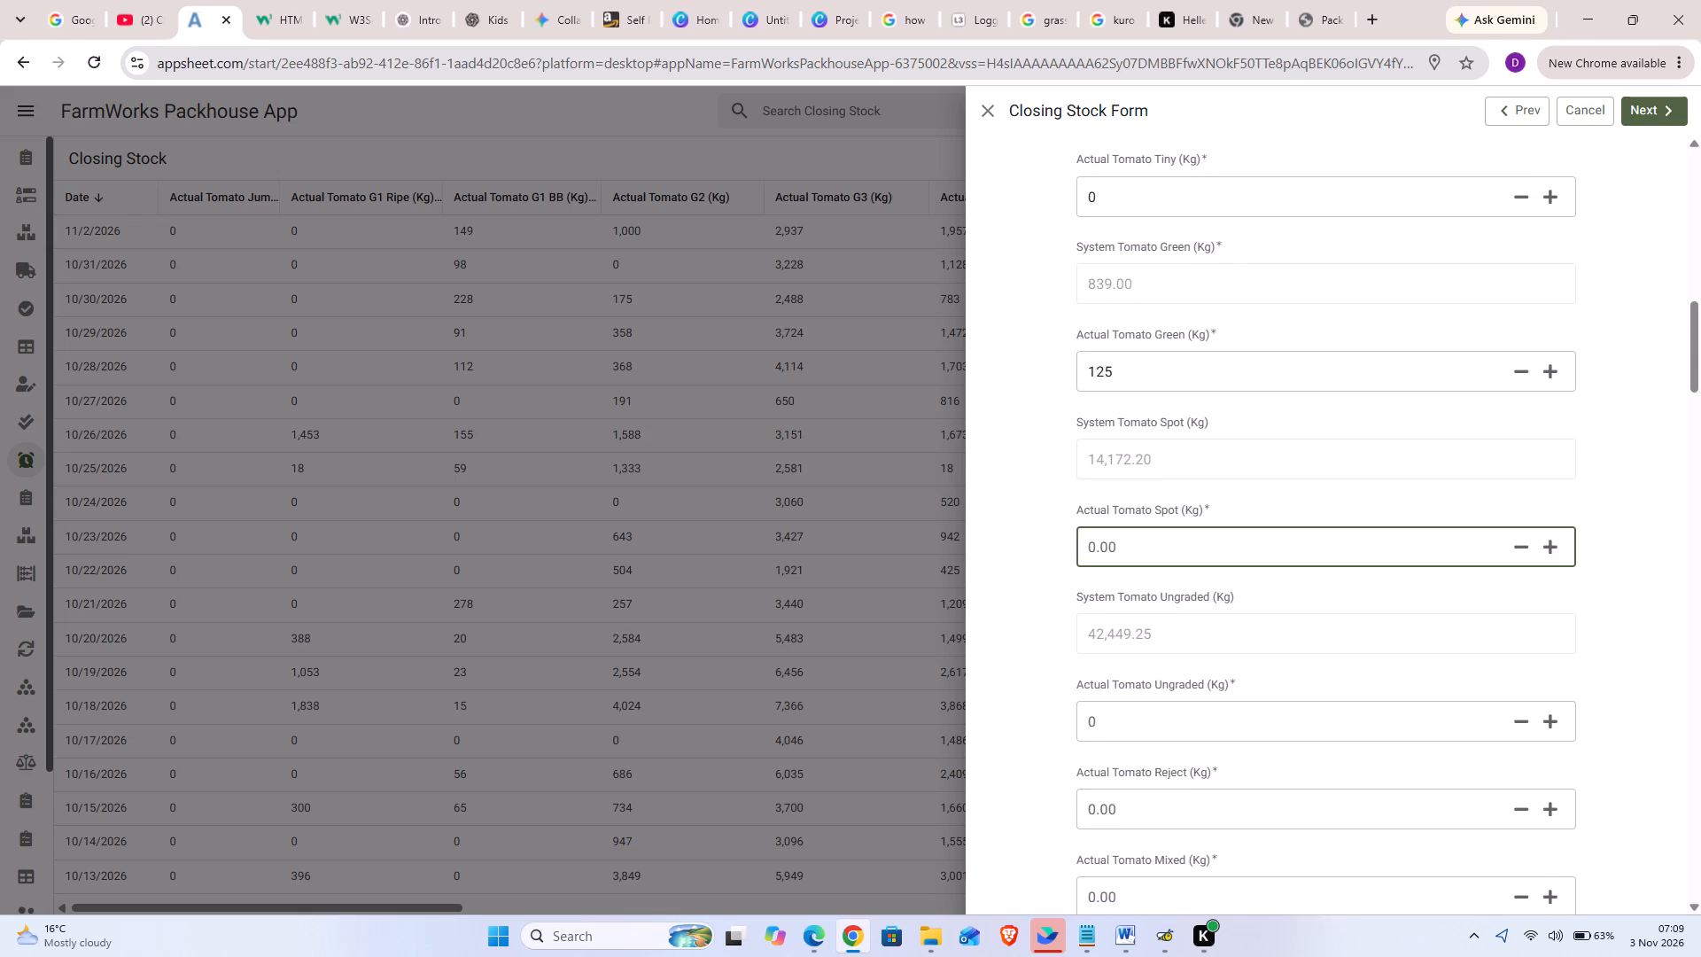
{"action": "type", "text": "539"}
Set Actual Tomato Ungraded to 16965 kg, Actual Tomato Reject to 2842 kg and Actual Tomato Mixed to 0 kg.
{"action": "left_click", "coordinate": [1141, 727]}
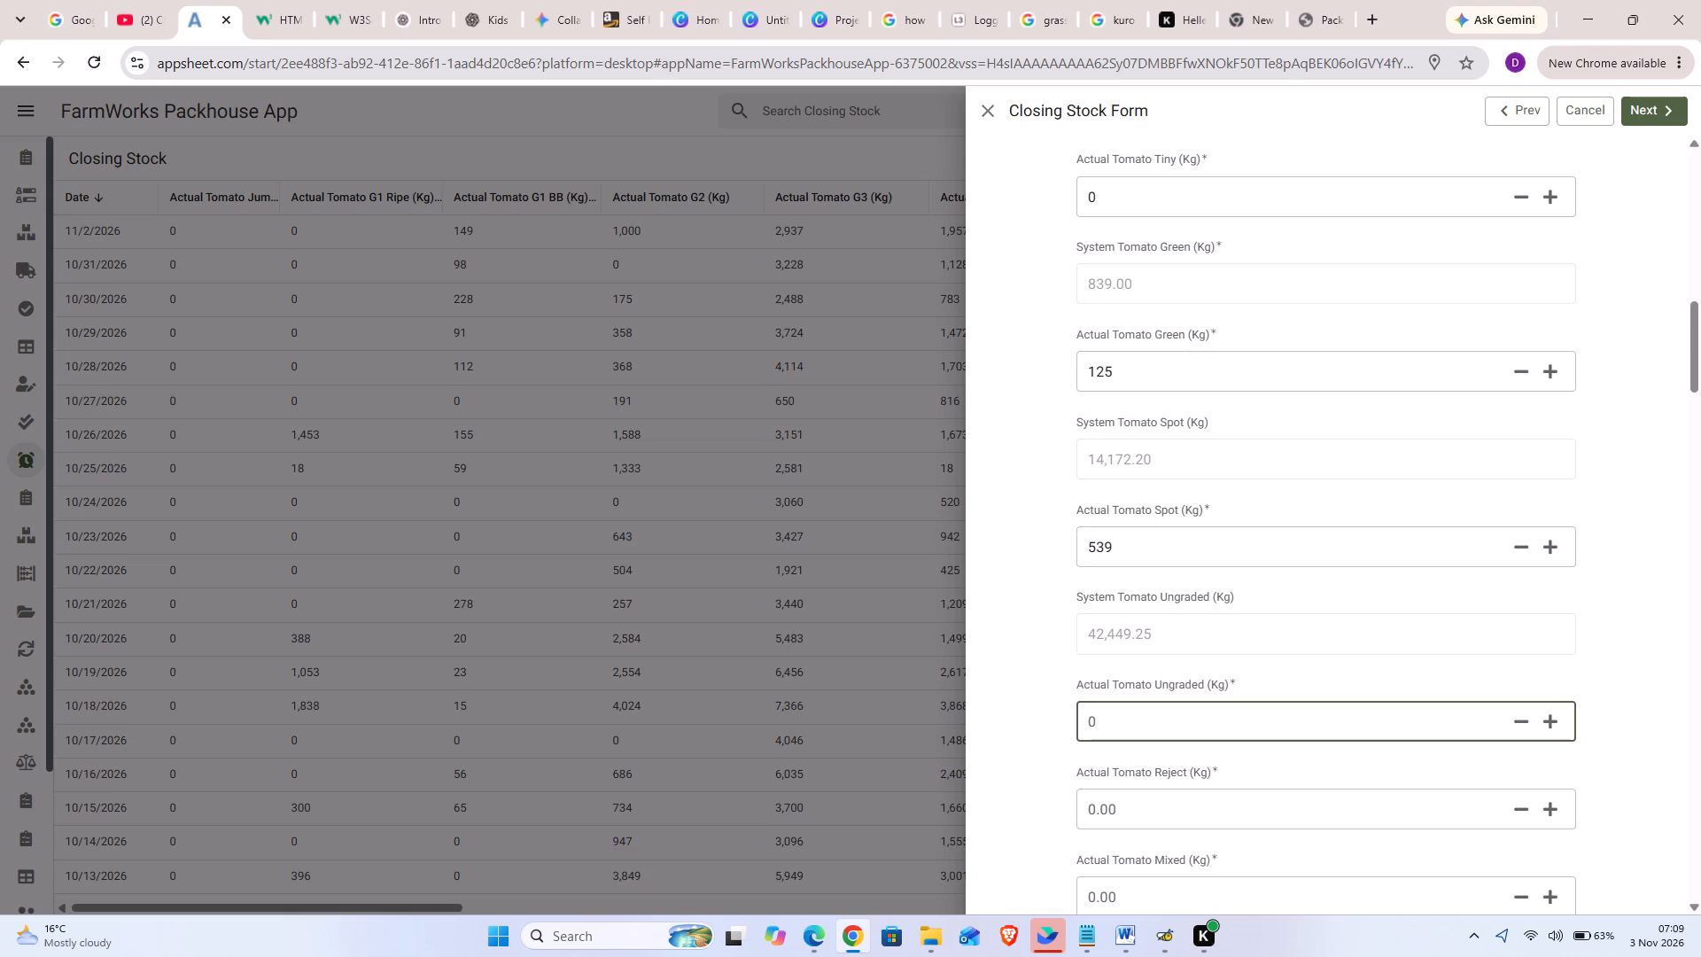
{"action": "type", "text": "16"}
{"action": "type", "text": "965"}
{"action": "left_click", "coordinate": [1169, 813]}
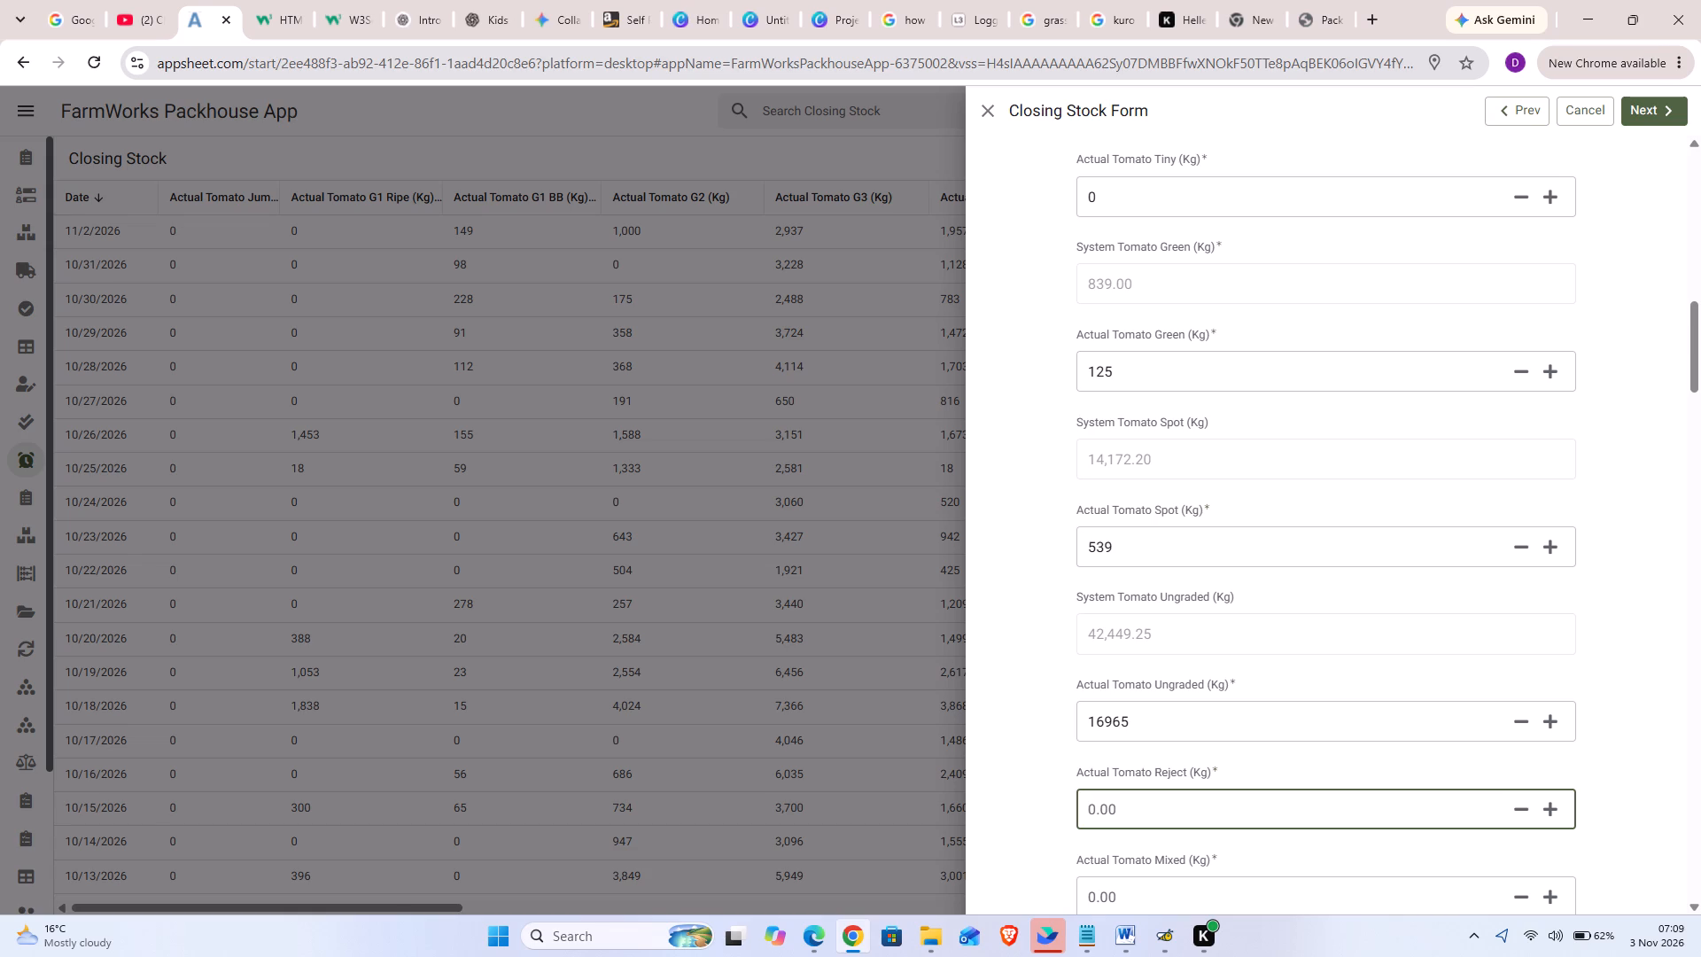
{"action": "type", "text": "2842"}
{"action": "scroll", "coordinate": [1417, 597], "scroll_direction": "down", "scroll_amount": 4}
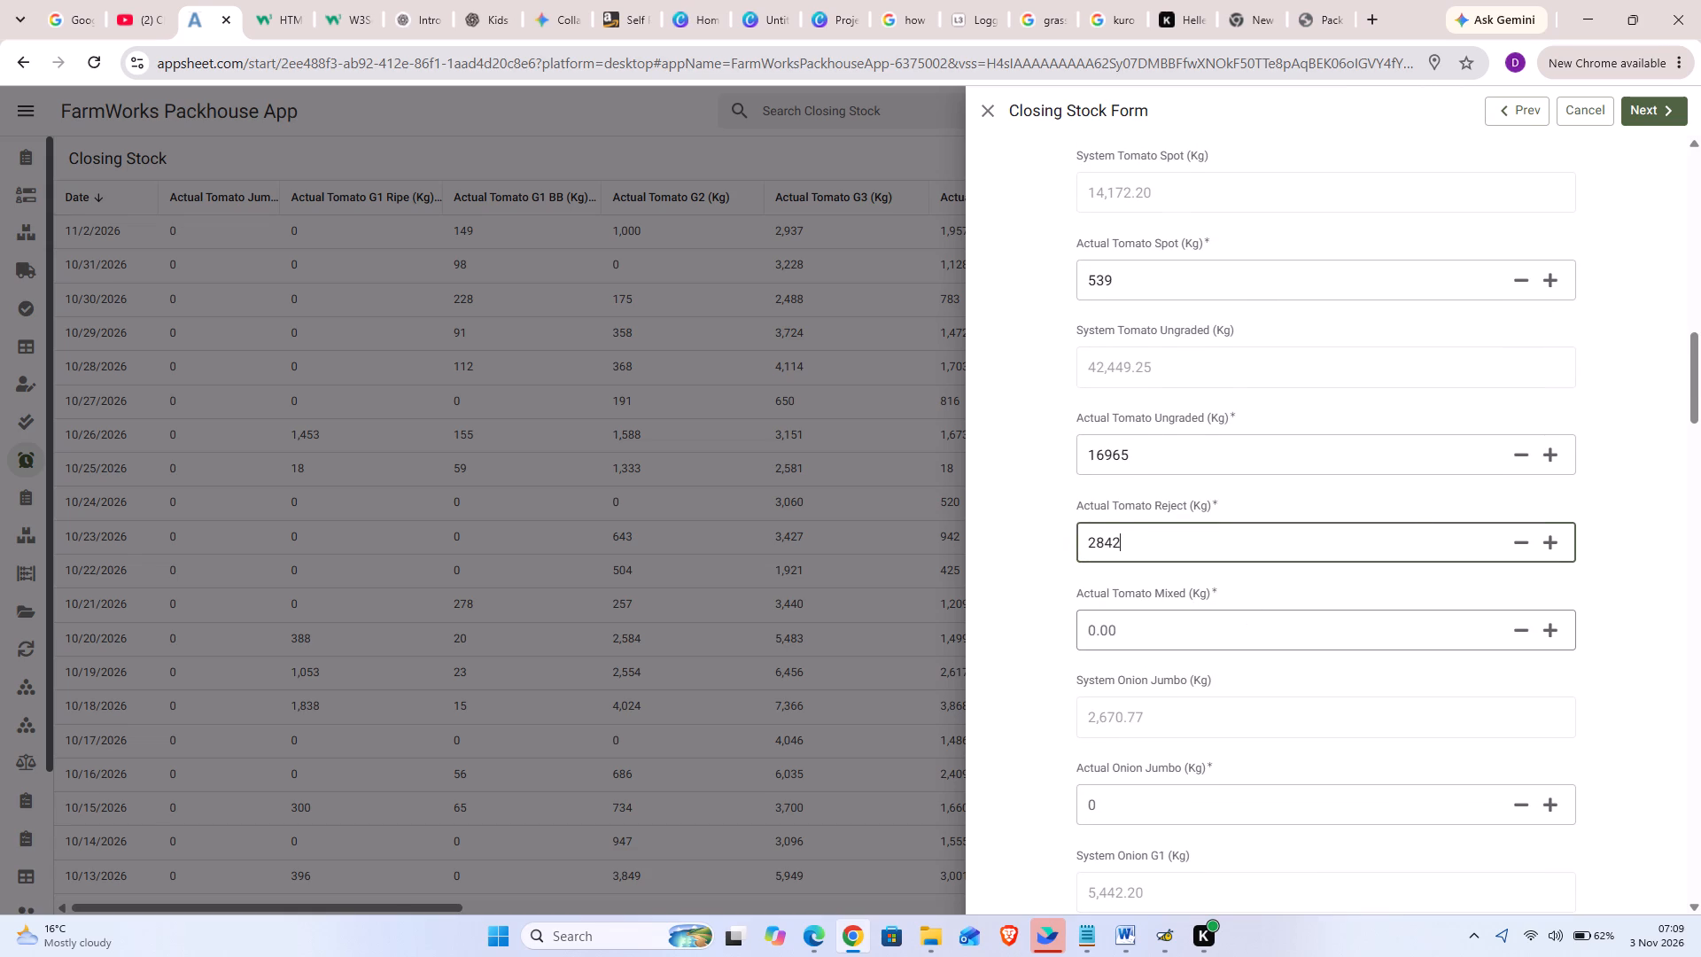
{"action": "left_click", "coordinate": [1211, 626]}
{"action": "key", "text": "0"}
Enter the actual onion quantities: Jumbo 3034 kg, G1 0 kg, G2 417 kg, G3 0 kg and G4 9381 kg.
{"action": "left_click", "coordinate": [1112, 804]}
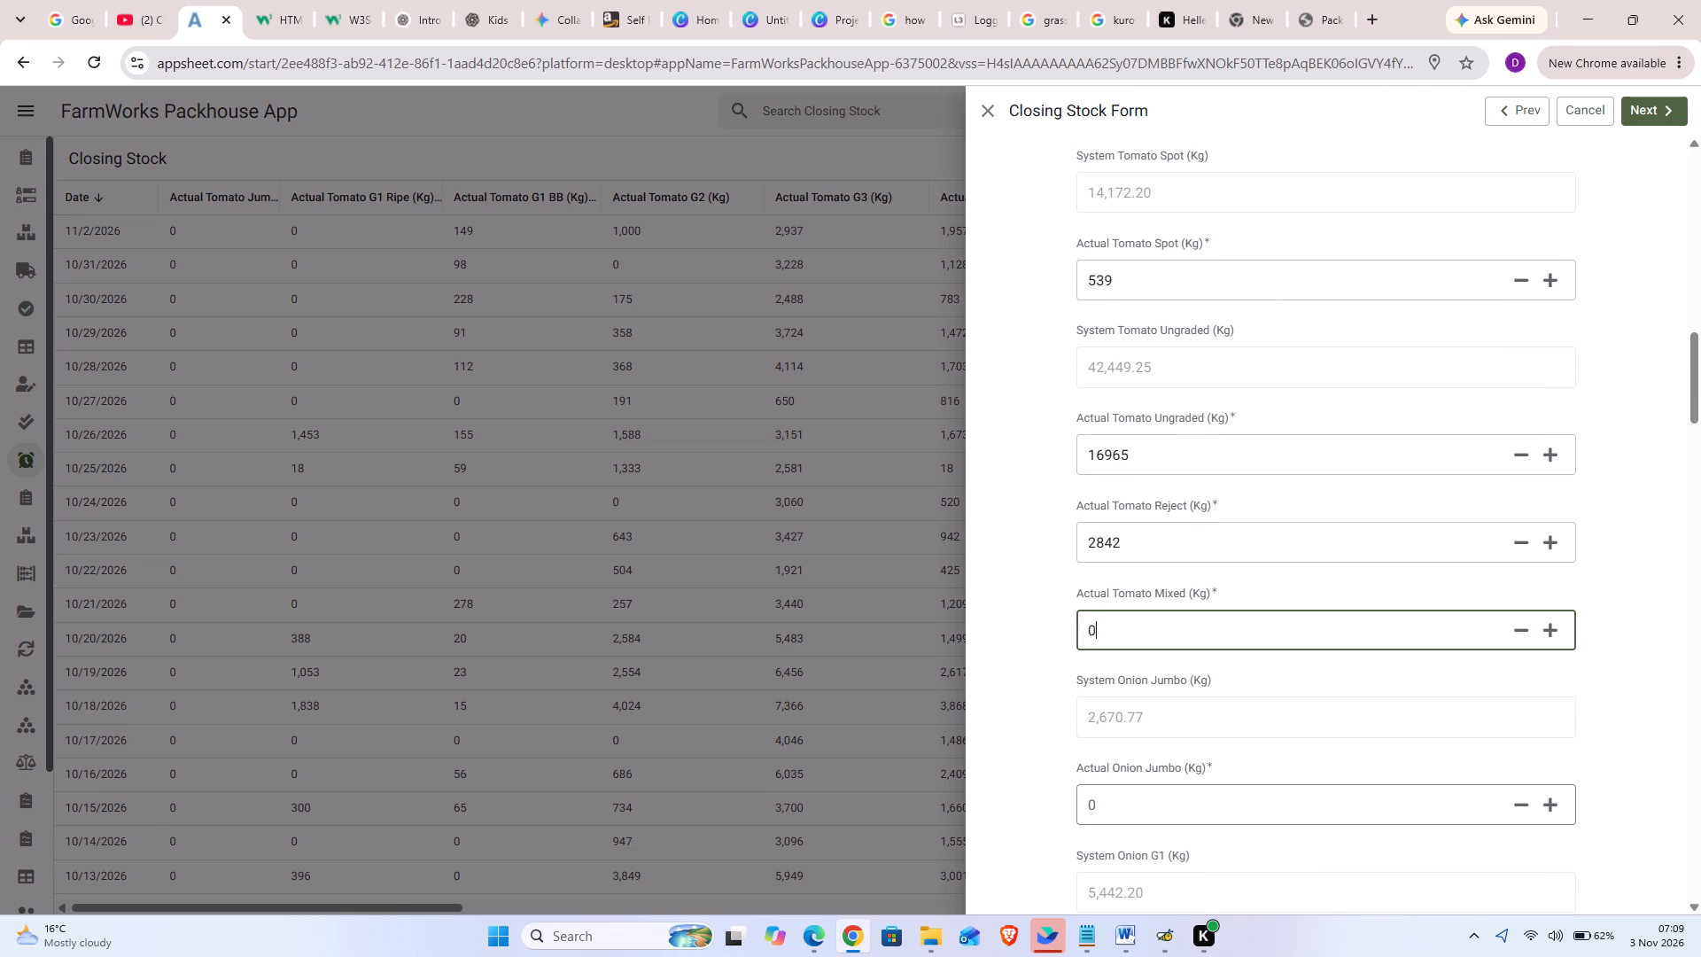
{"action": "type", "text": "3034"}
{"action": "scroll", "coordinate": [1324, 696], "scroll_direction": "down", "scroll_amount": 5}
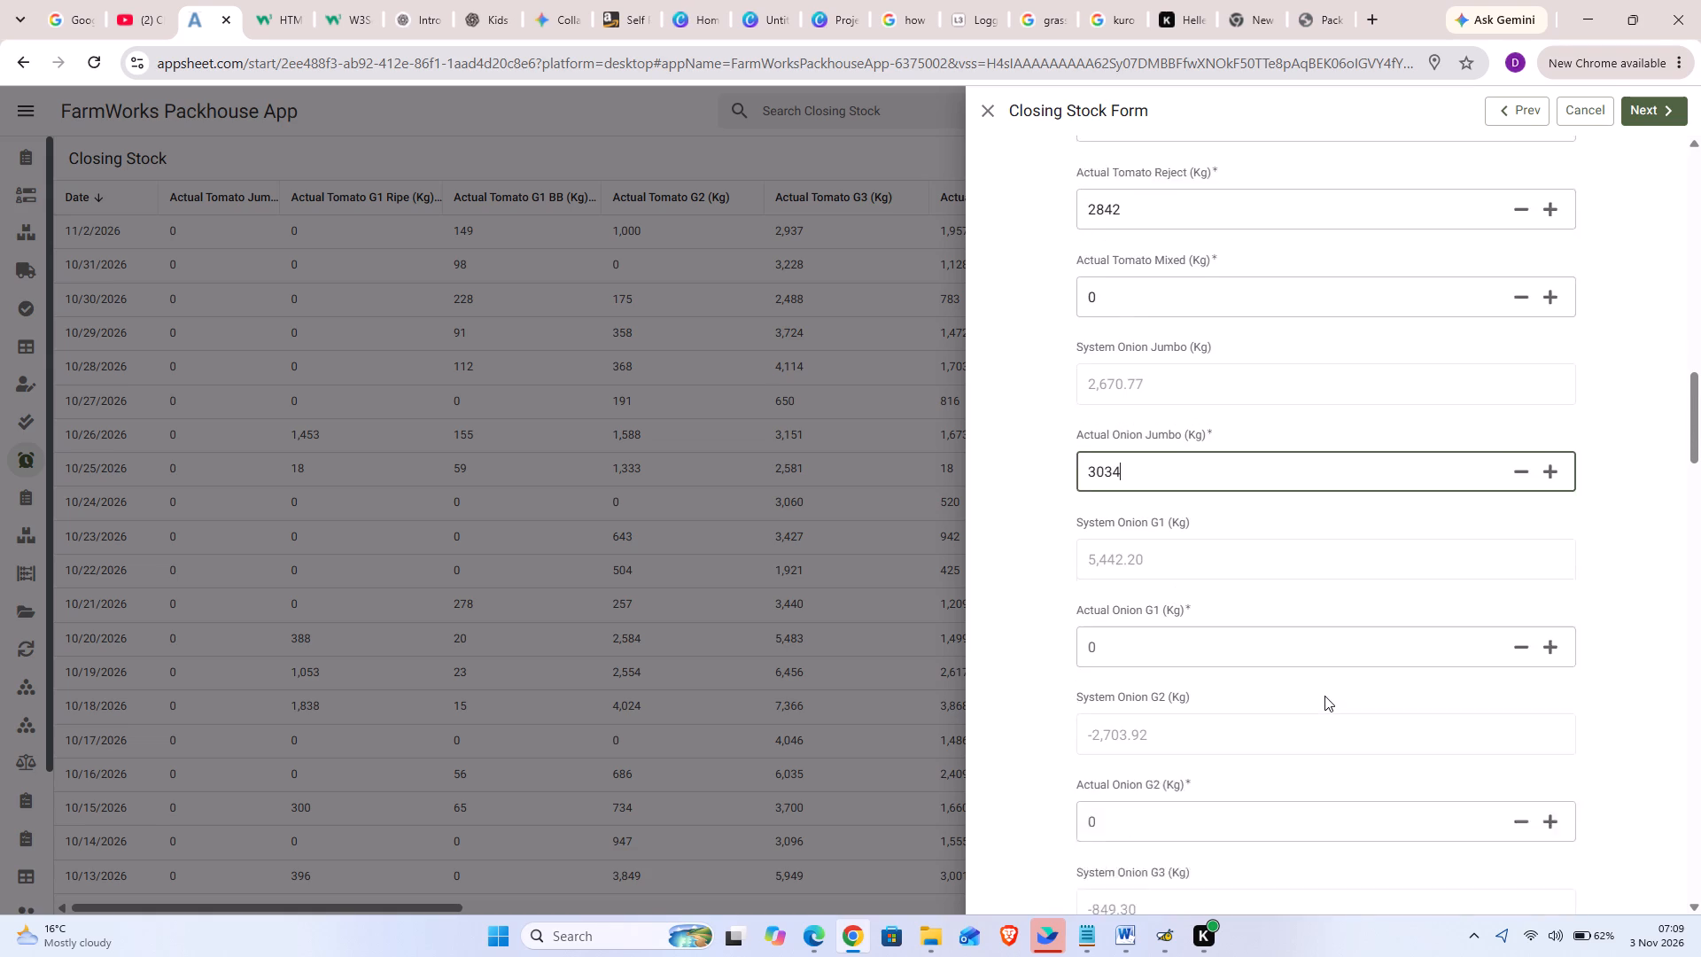
{"action": "left_click", "coordinate": [1152, 617]}
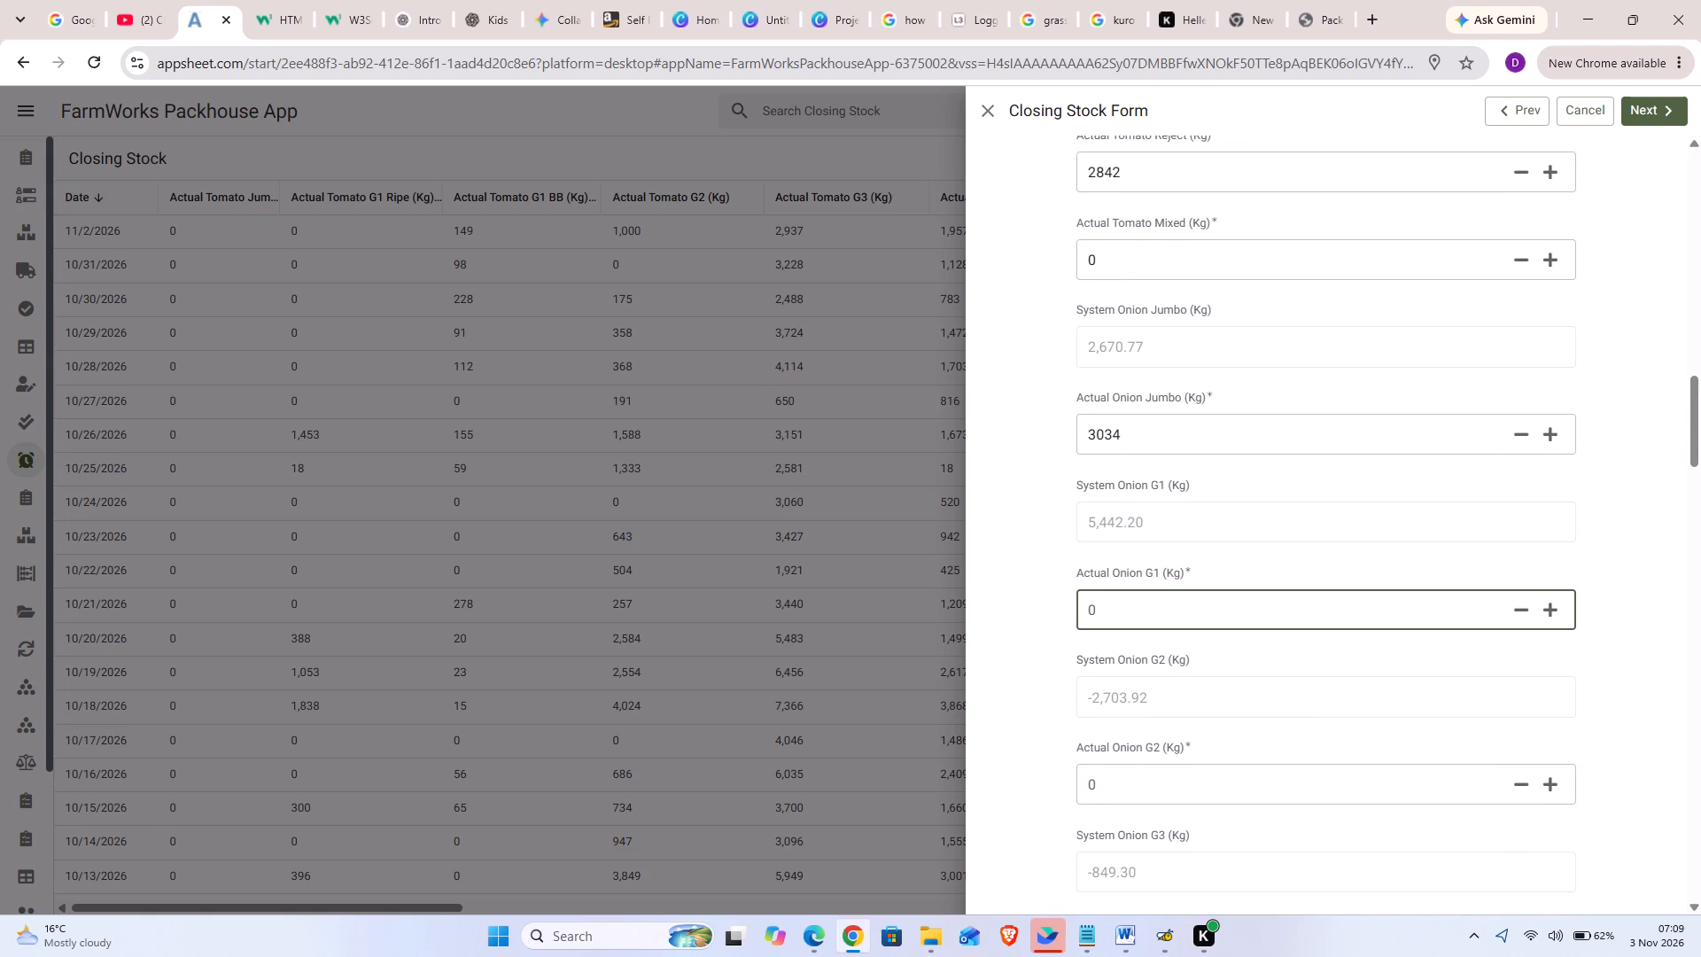
{"action": "key", "text": "0"}
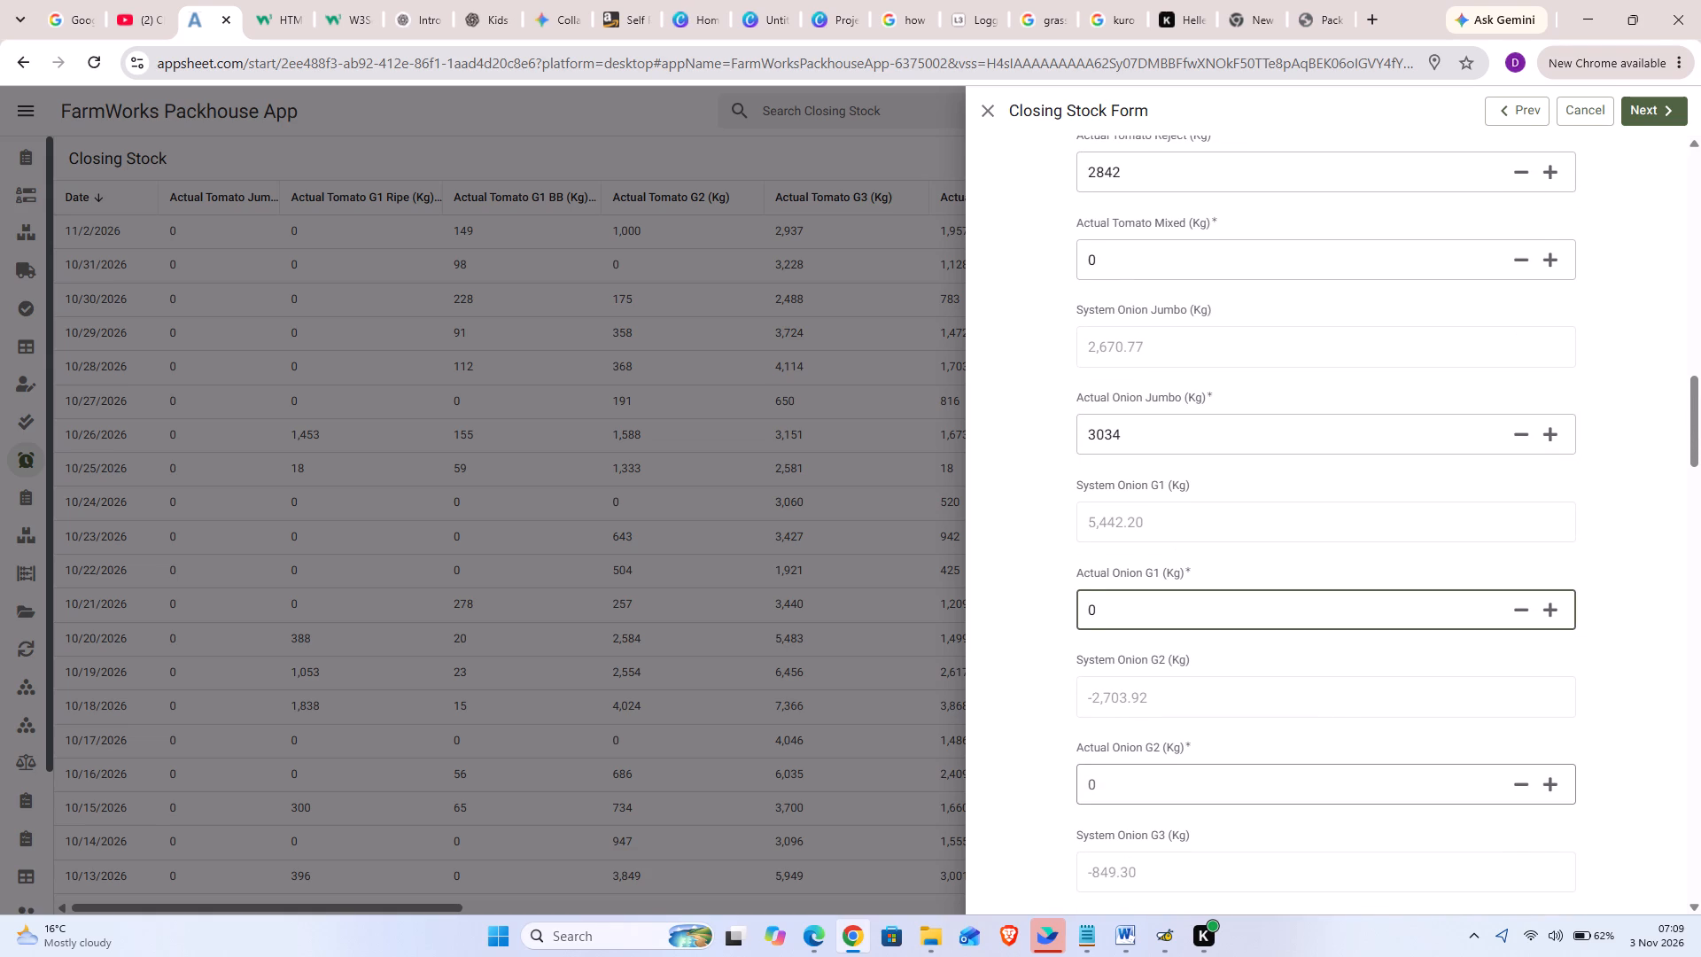
{"action": "left_click", "coordinate": [1120, 781]}
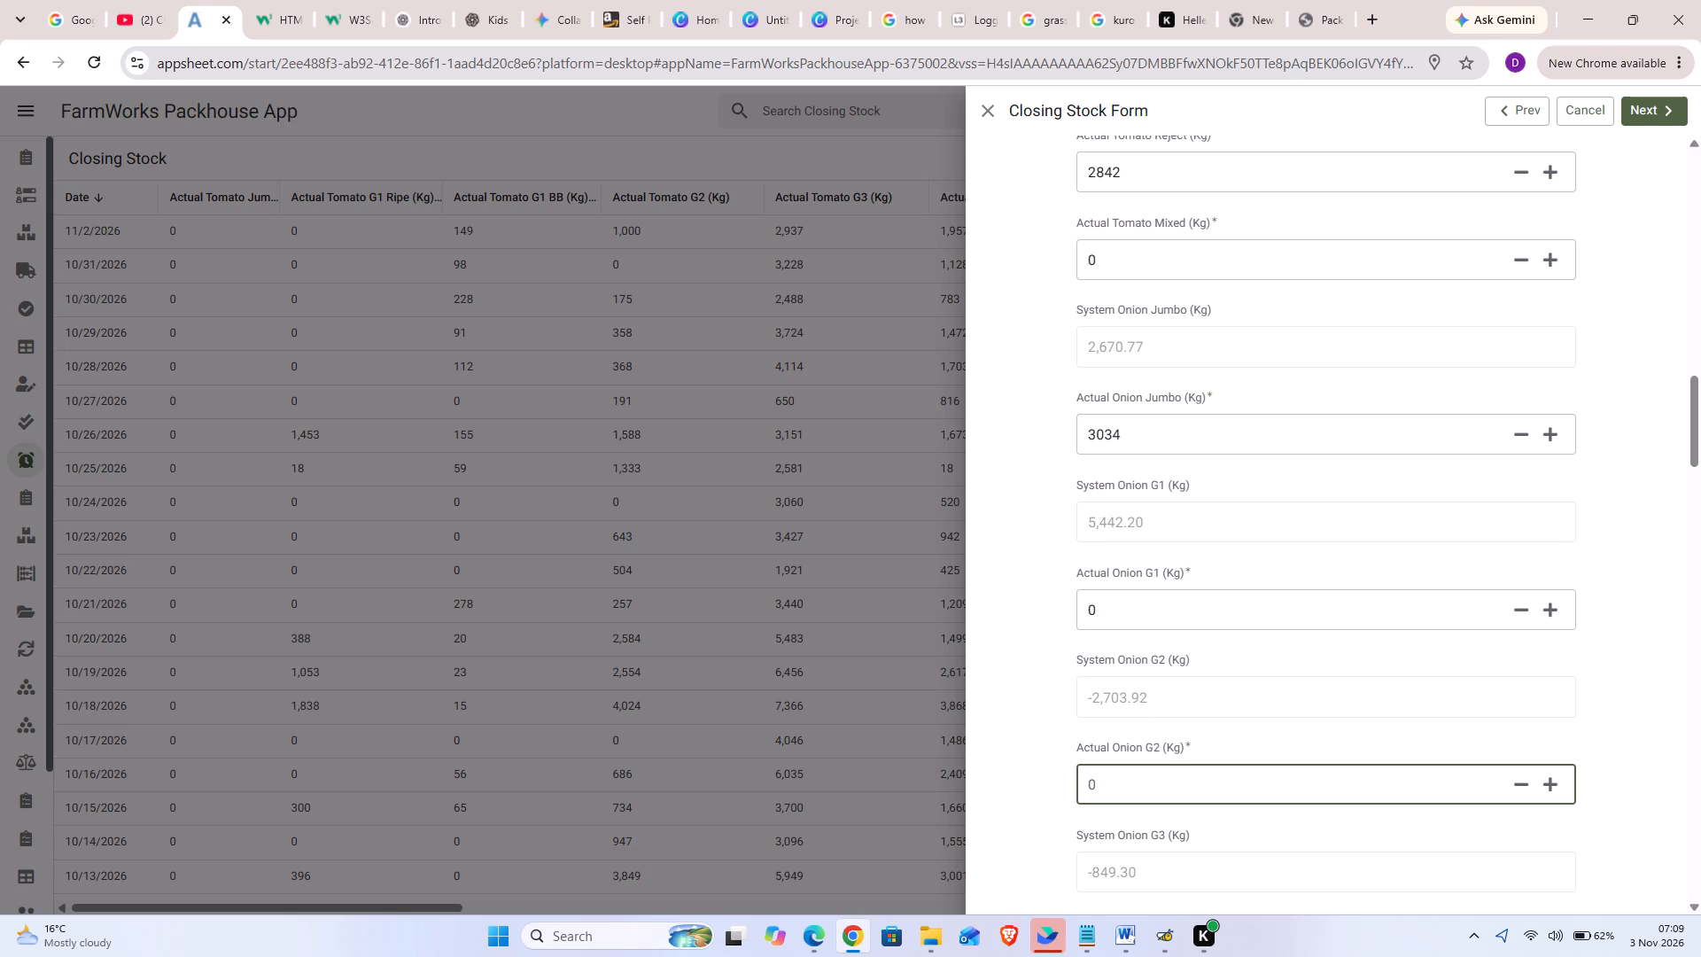
{"action": "type", "text": "417"}
{"action": "scroll", "coordinate": [1393, 665], "scroll_direction": "down", "scroll_amount": 4}
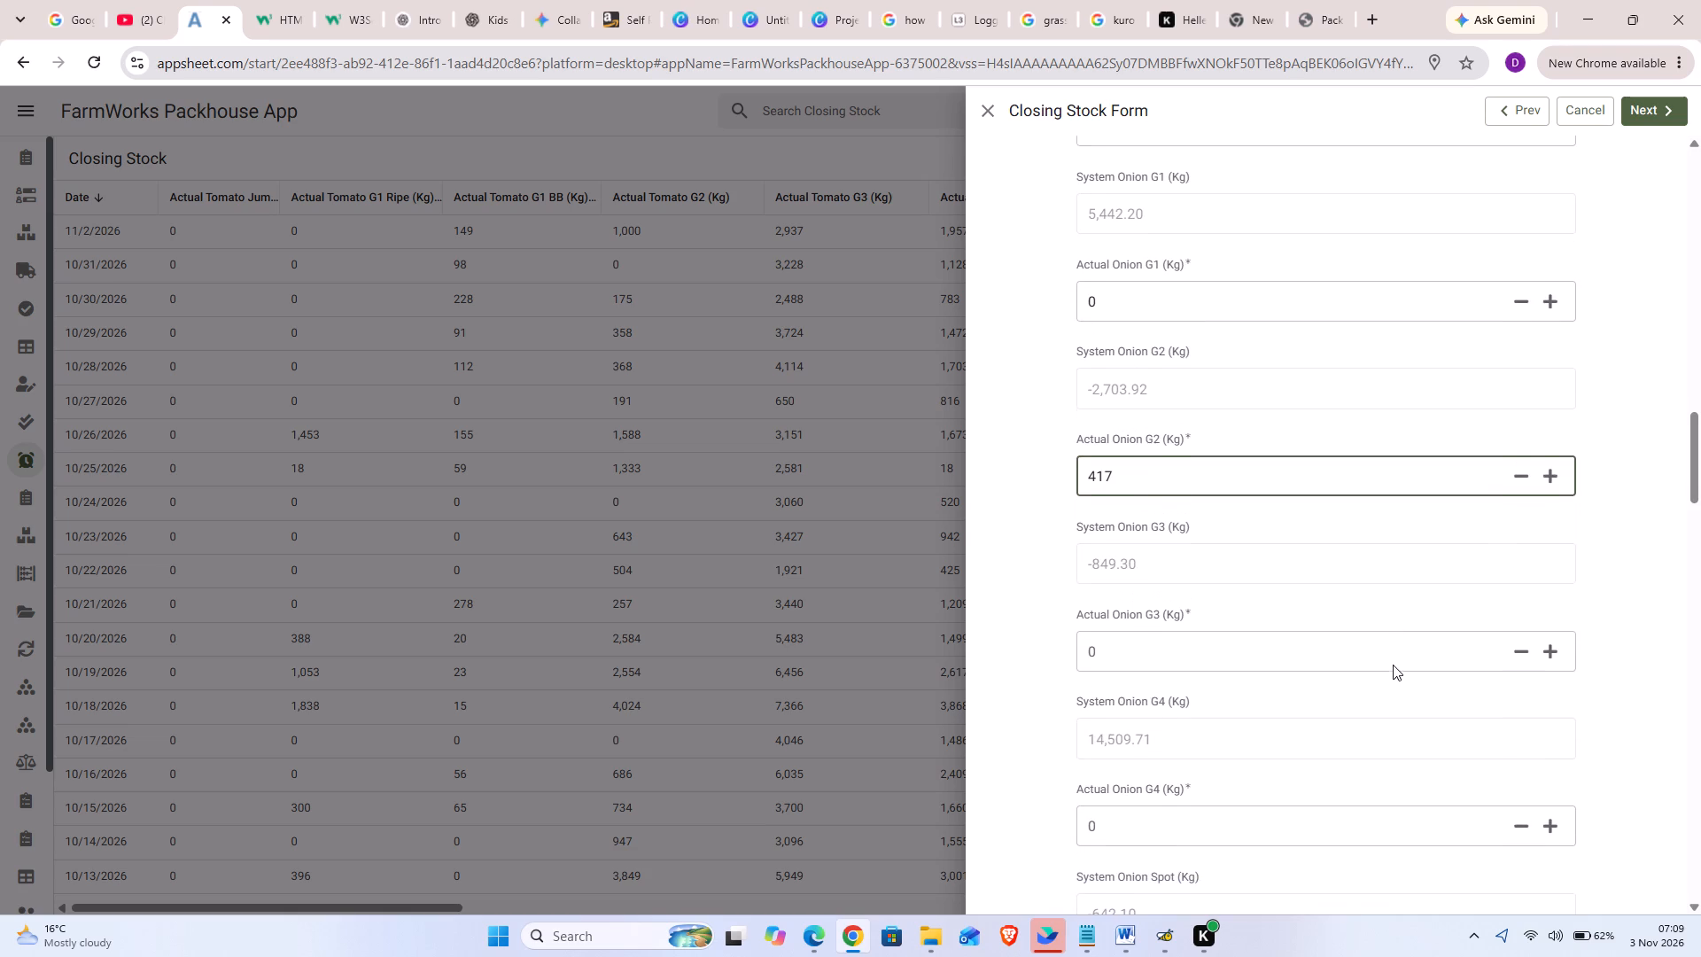
{"action": "left_click", "coordinate": [1163, 648]}
{"action": "key", "text": "0"}
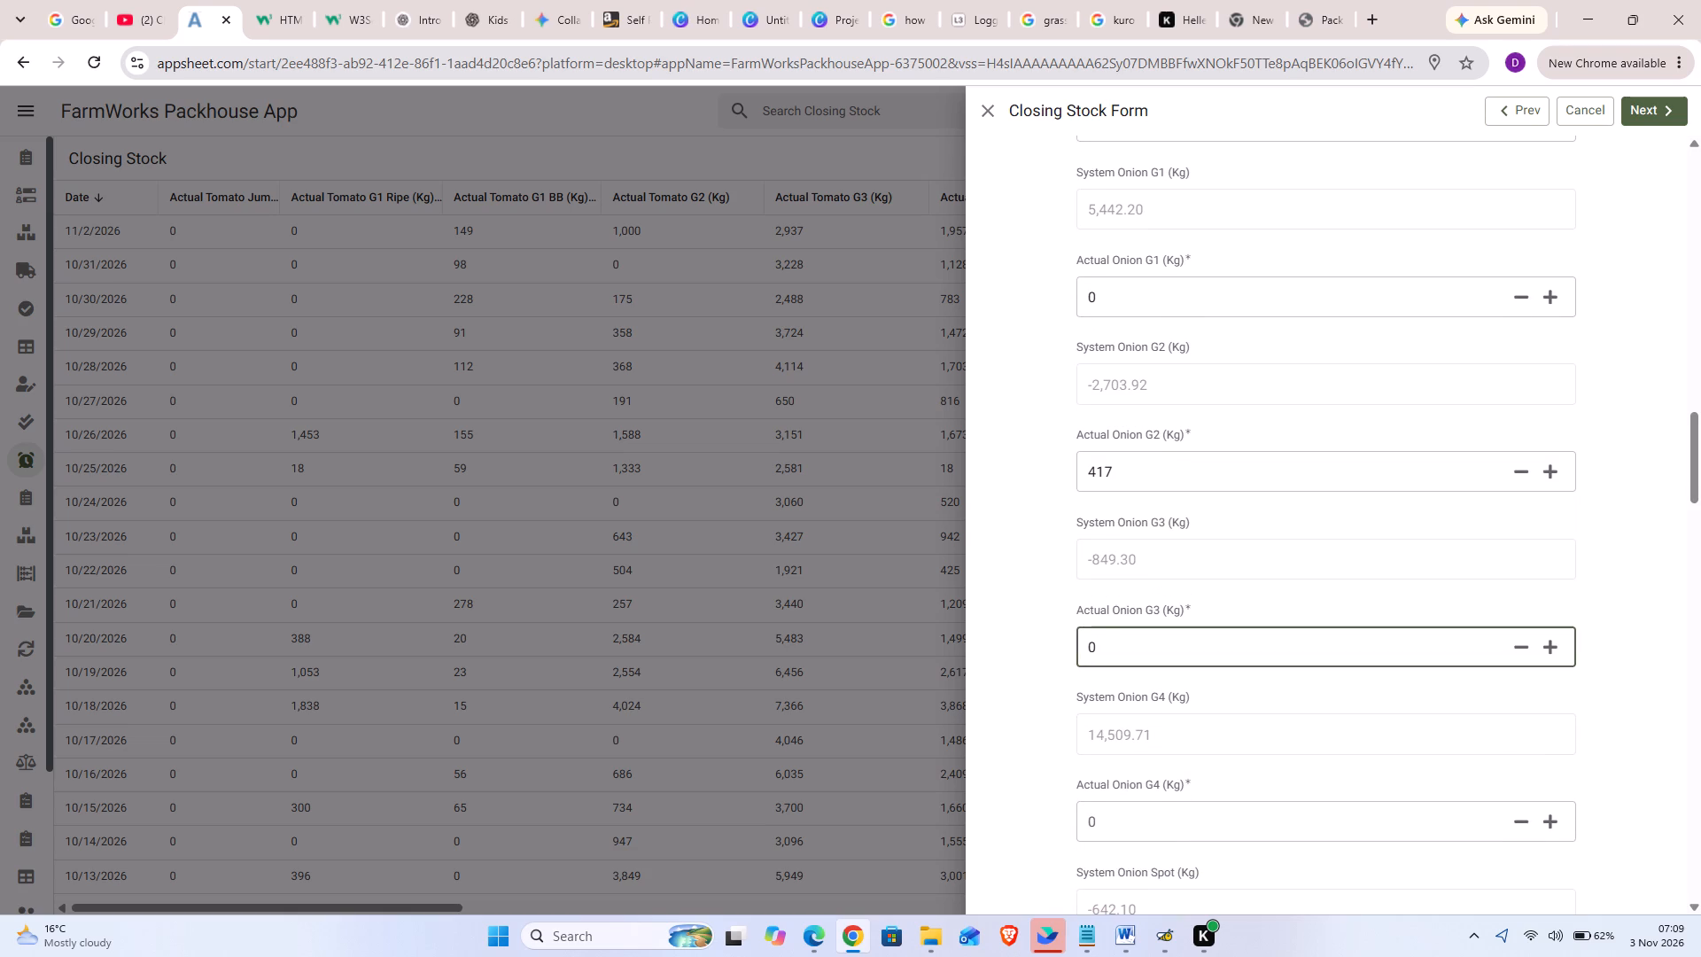
{"action": "left_click", "coordinate": [1135, 817]}
{"action": "type", "text": "9381"}
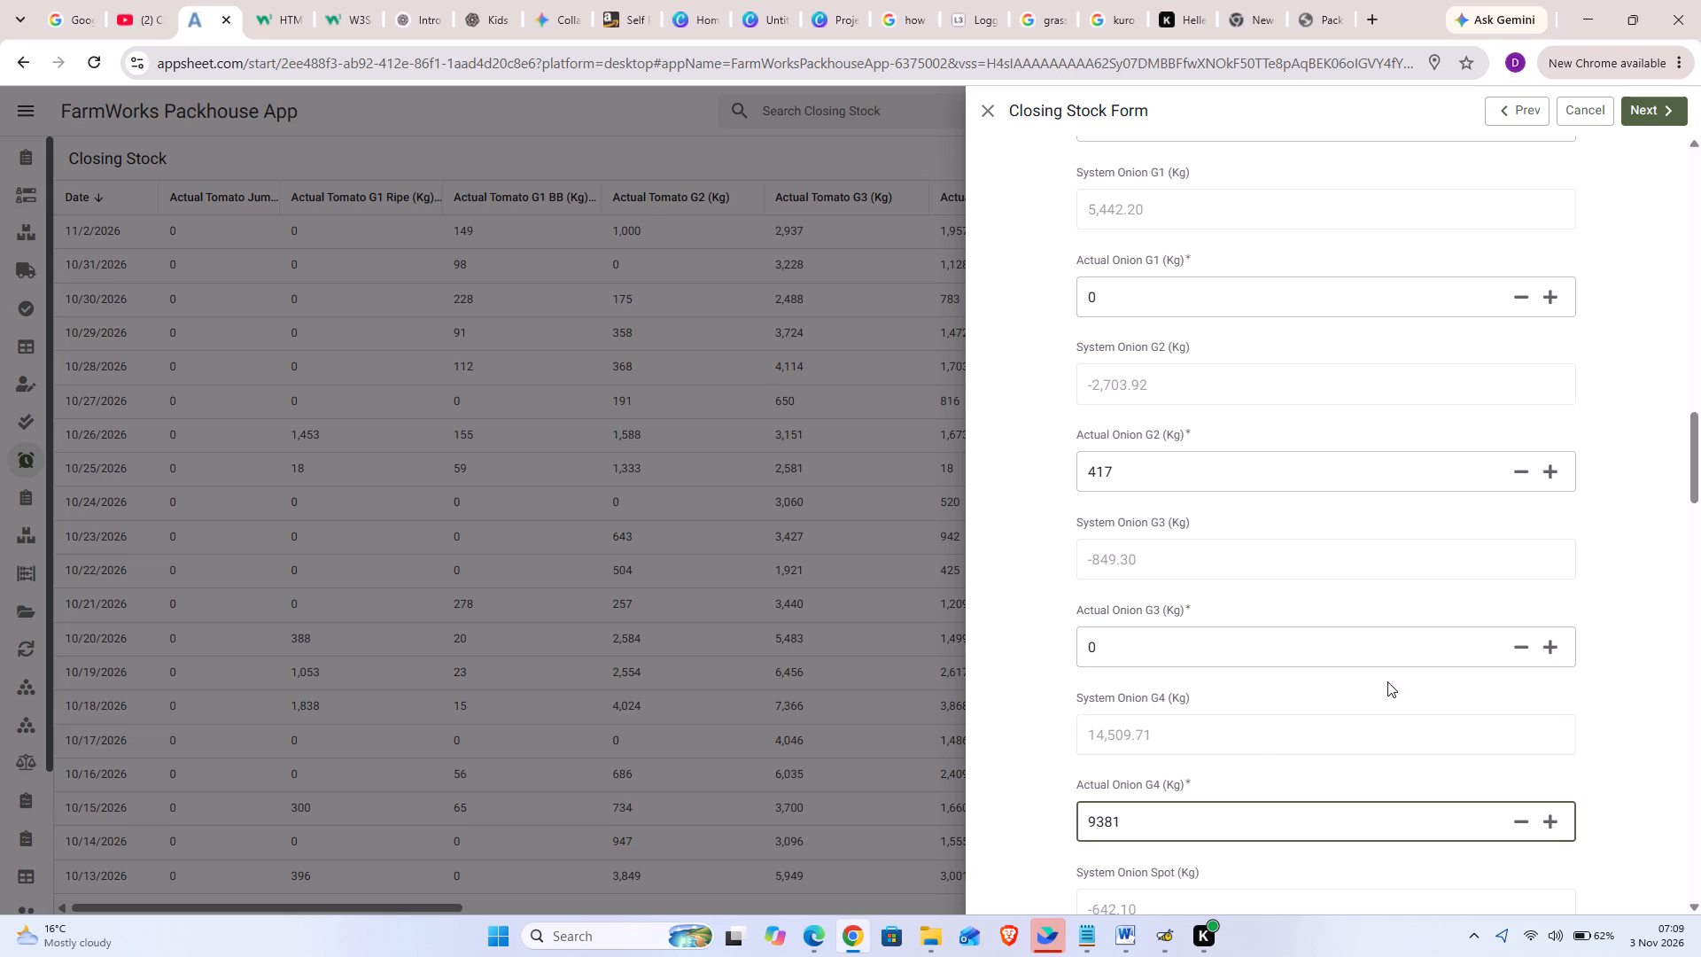
{"action": "scroll", "coordinate": [1433, 717], "scroll_direction": "down", "scroll_amount": 6}
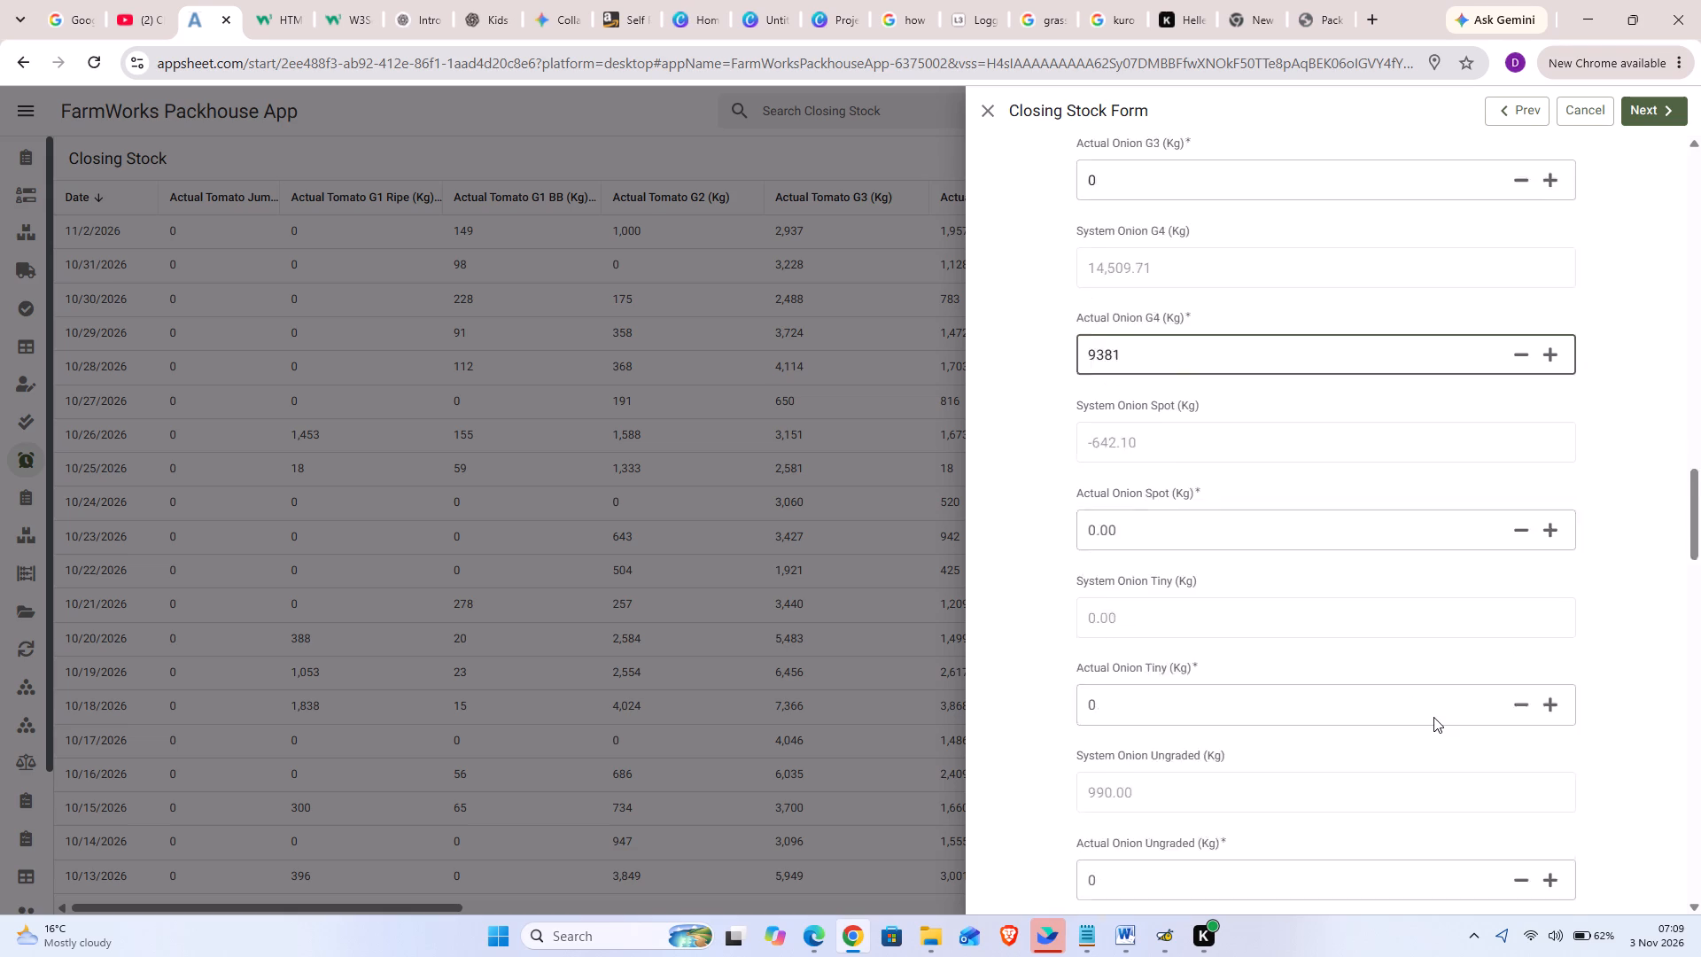
Set Actual Onion Spot to 204 kg, Actual Onion Tiny to 0 kg and Actual Onion Ungraded to 0 kg.
{"action": "left_click", "coordinate": [1151, 407]}
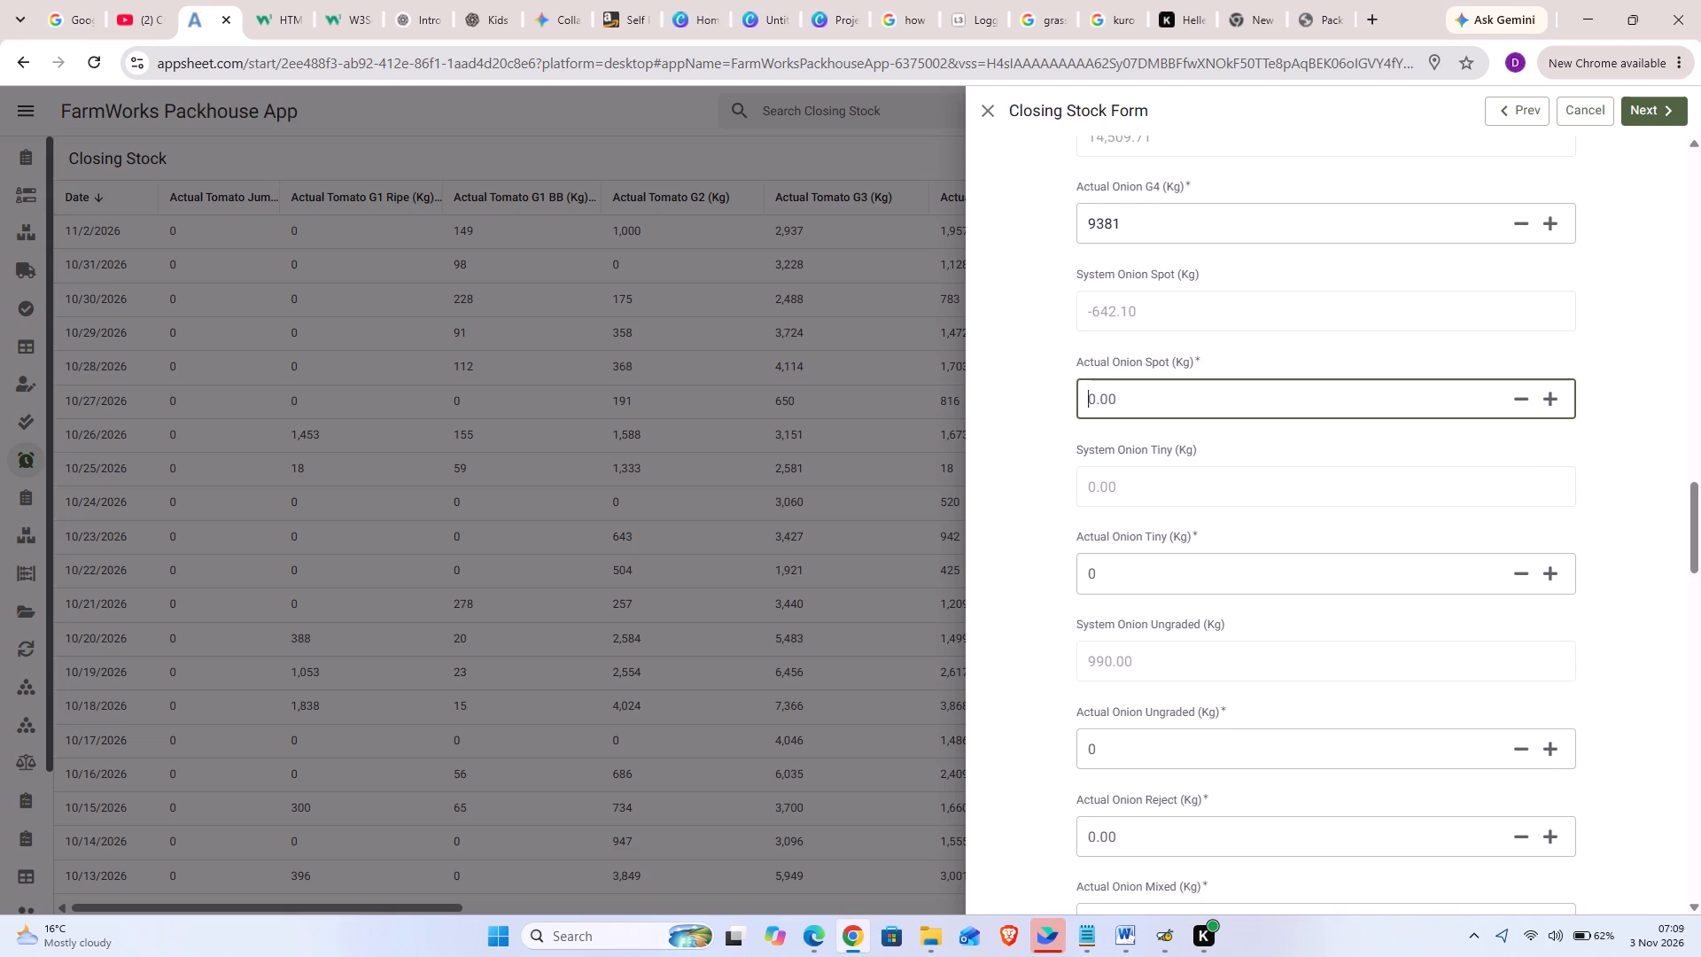
{"action": "type", "text": "204"}
{"action": "left_click", "coordinate": [1123, 574]}
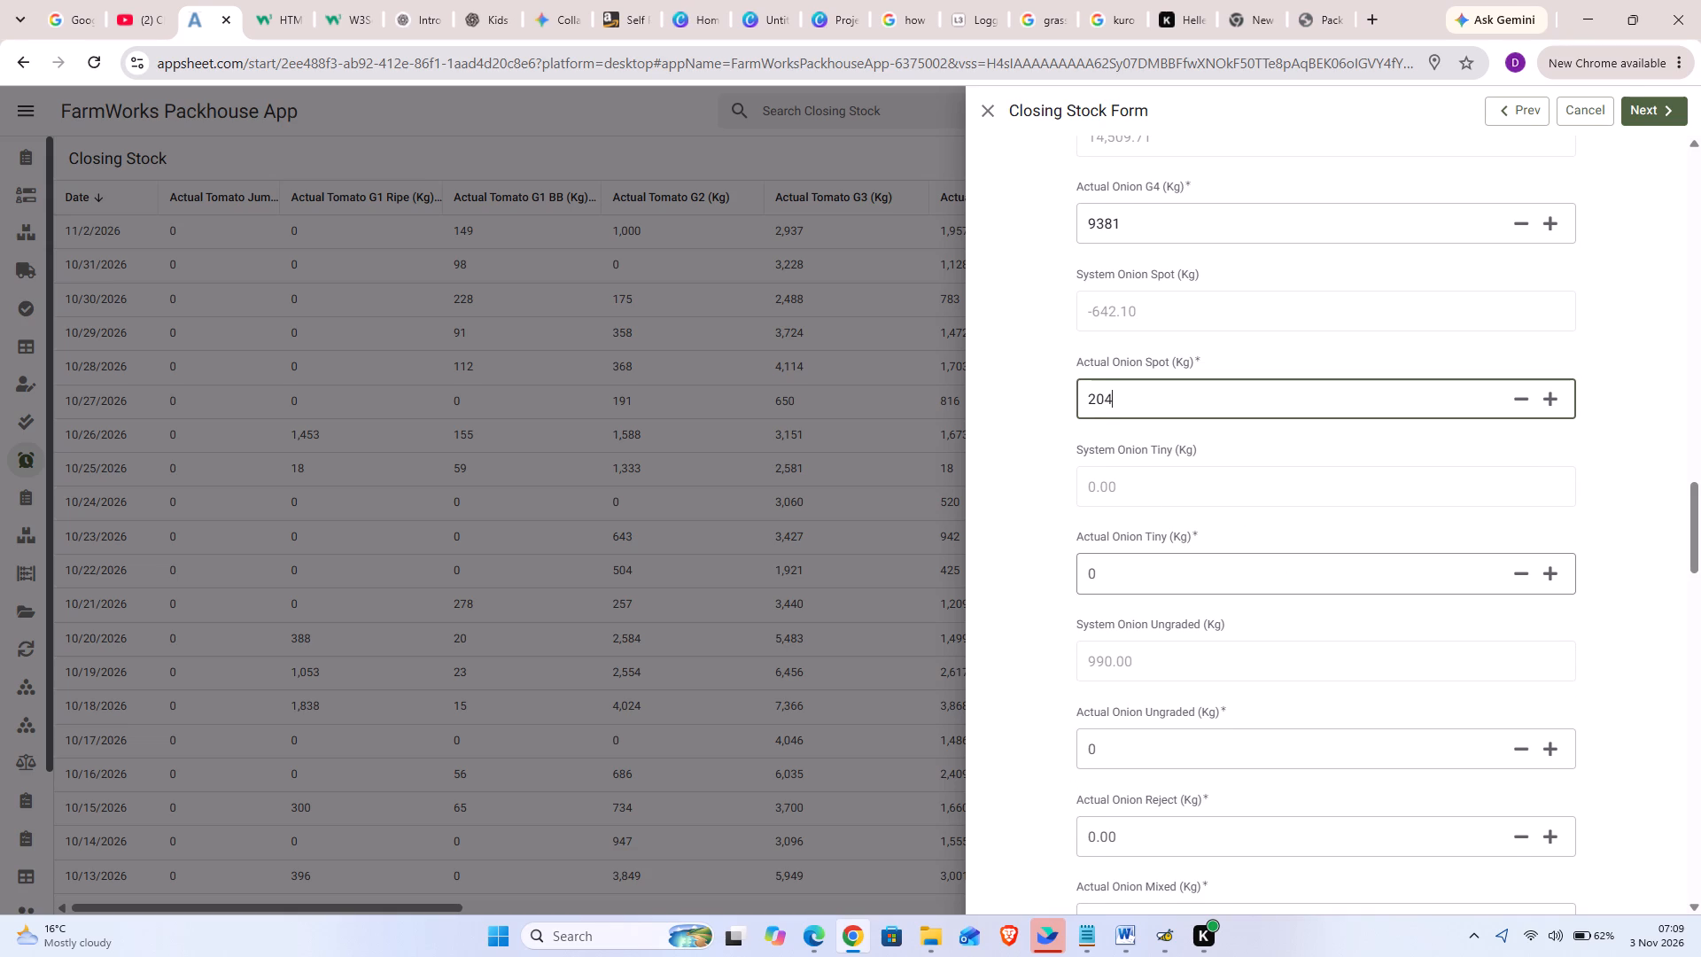
{"action": "key", "text": "0"}
{"action": "left_click", "coordinate": [1133, 752]}
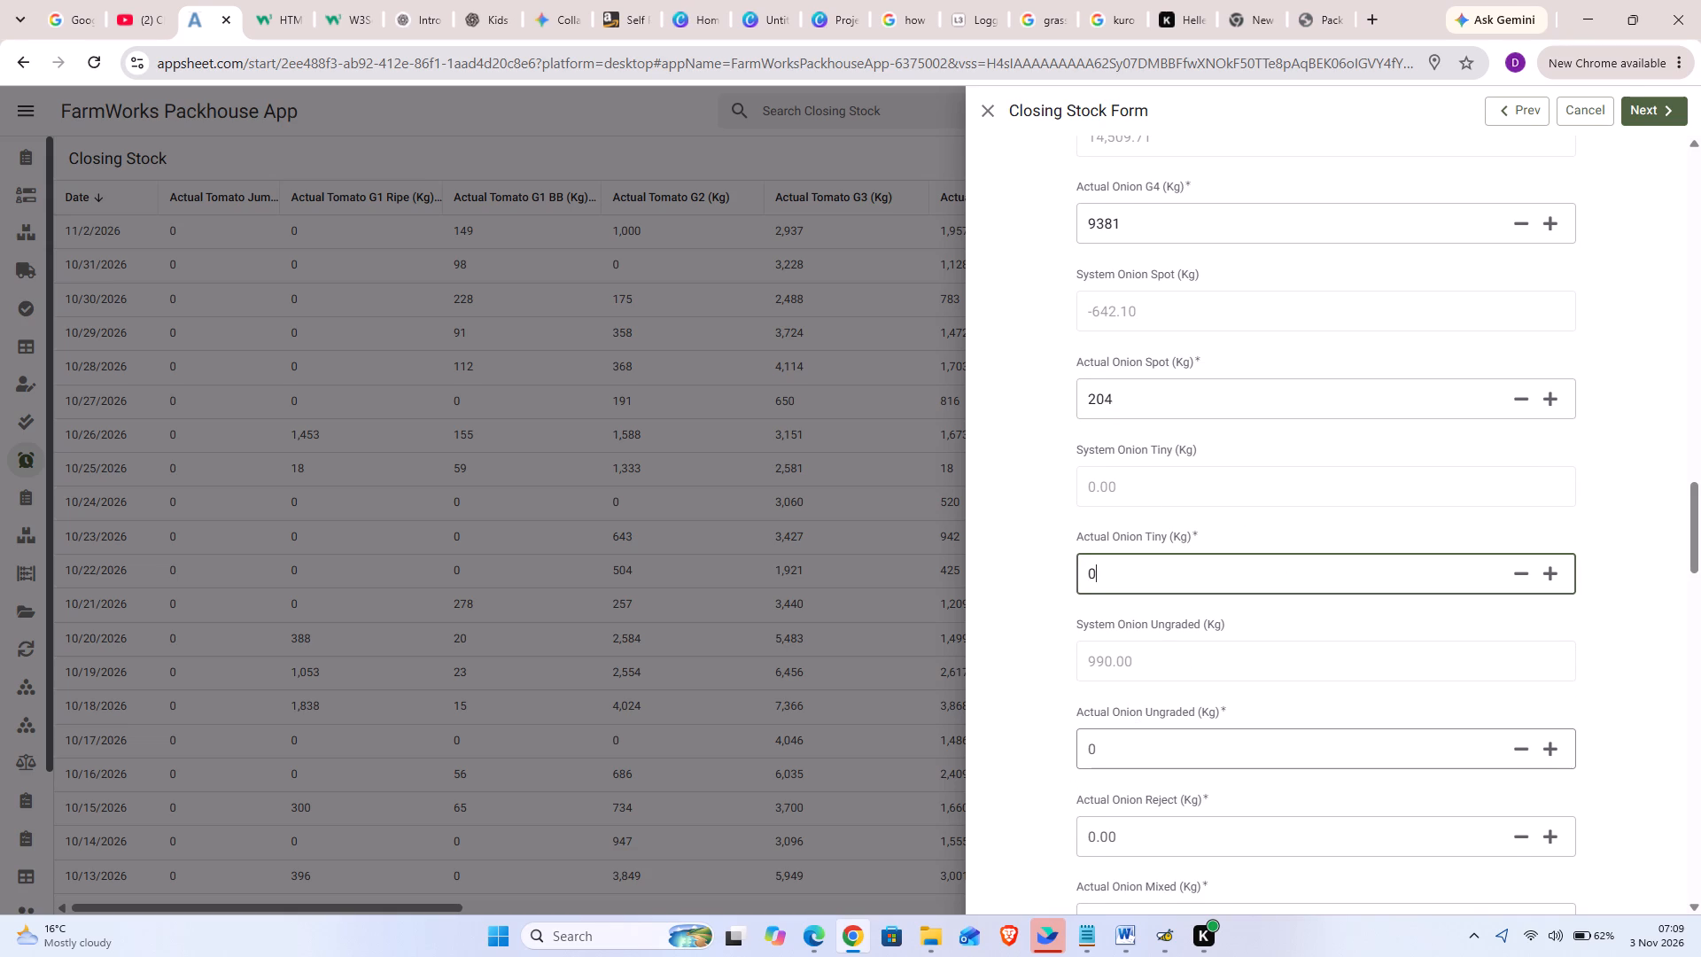
{"action": "key", "text": "0"}
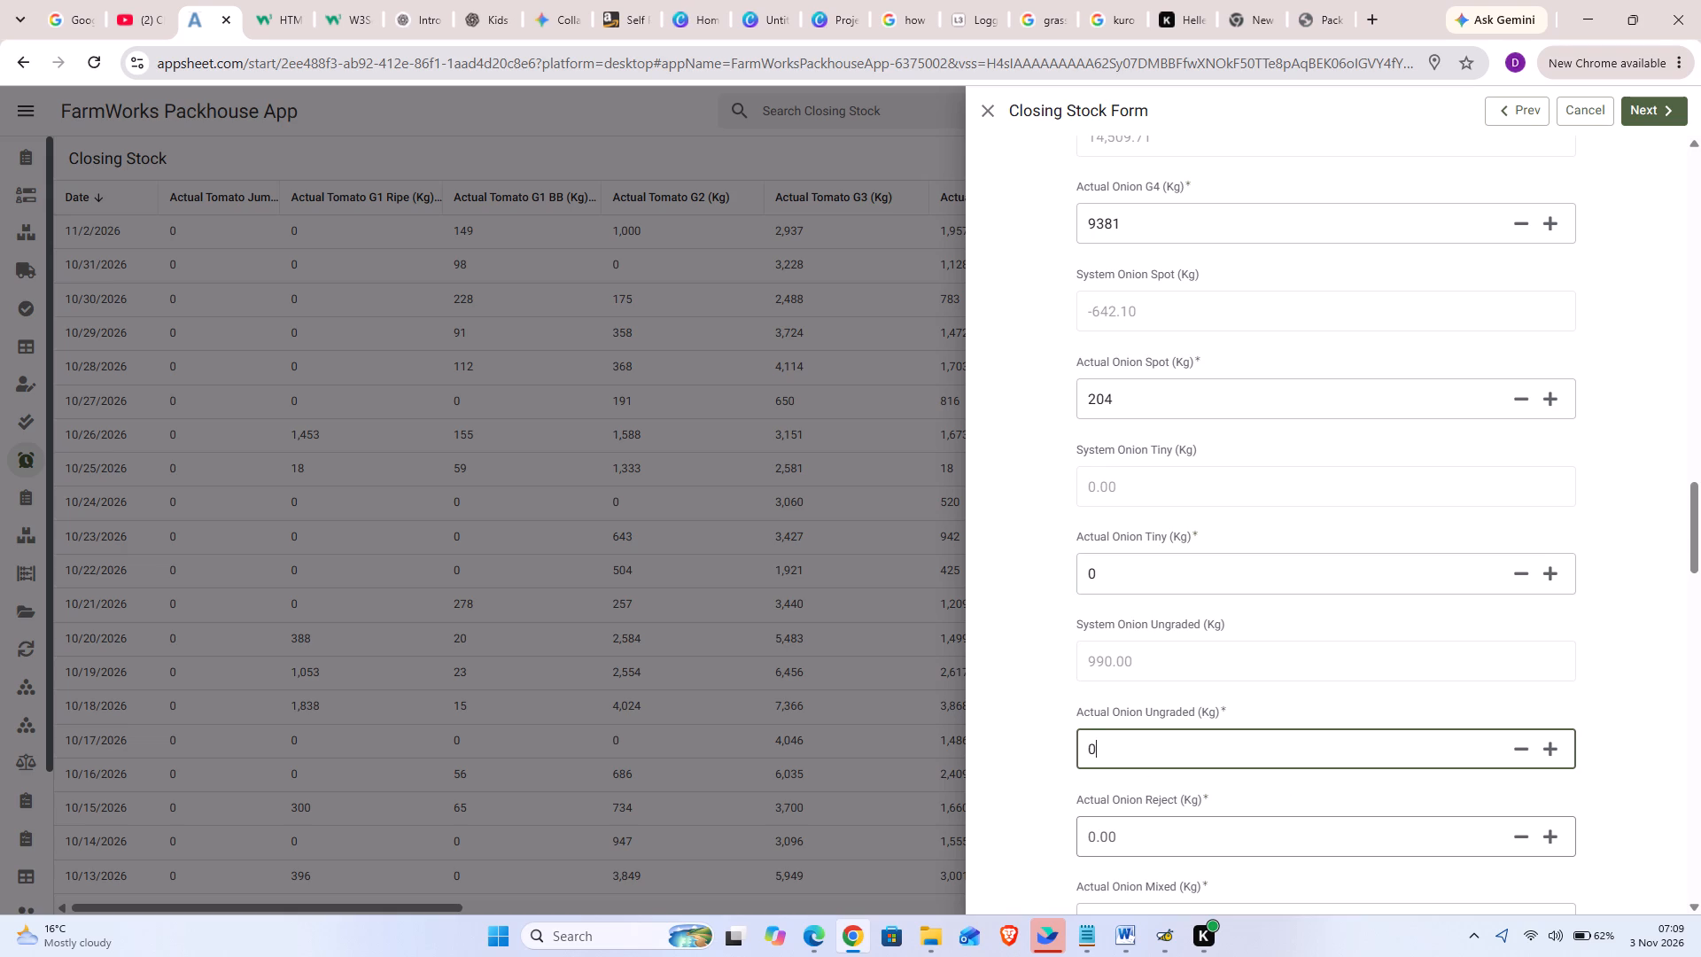
Set Actual Onion Reject to 108 kg, Actual Onion Mixed to 0 kg and Actual Onion Waste to 0 kg.
{"action": "left_click", "coordinate": [1202, 839]}
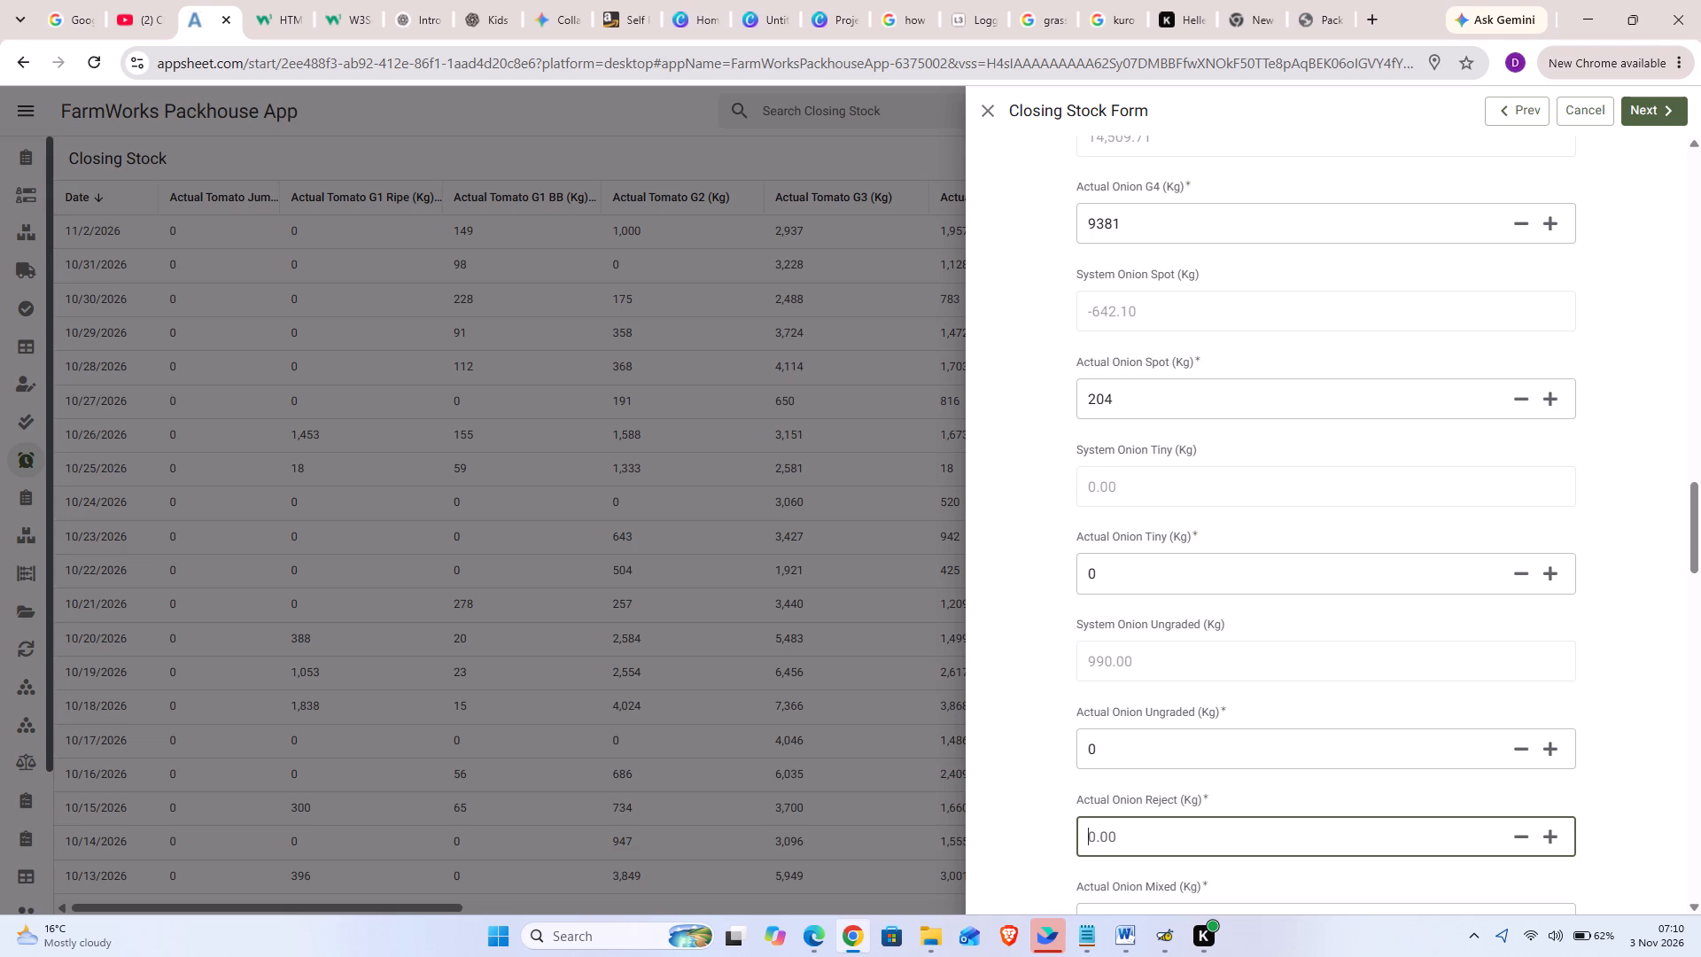
{"action": "type", "text": "108"}
{"action": "scroll", "coordinate": [1425, 729], "scroll_direction": "down", "scroll_amount": 4}
{"action": "scroll", "coordinate": [1405, 648], "scroll_direction": "down", "scroll_amount": 1}
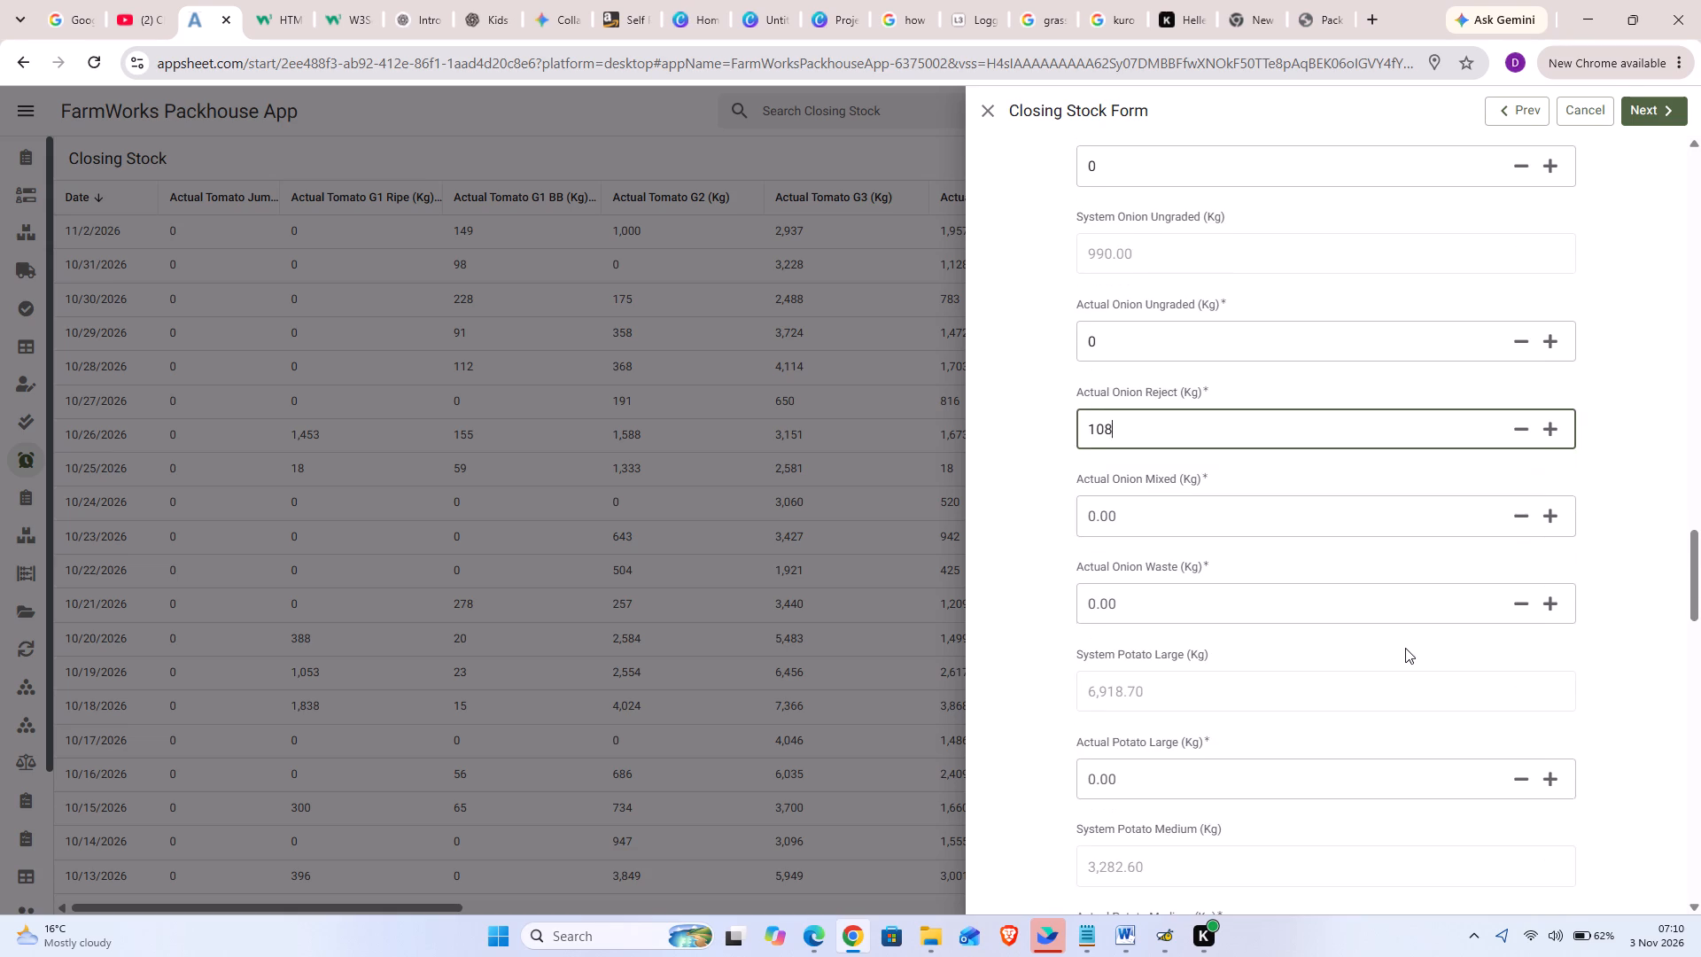
{"action": "scroll", "coordinate": [1405, 648], "scroll_direction": "down", "scroll_amount": 1}
{"action": "left_click", "coordinate": [1306, 506]}
{"action": "key", "text": "0"}
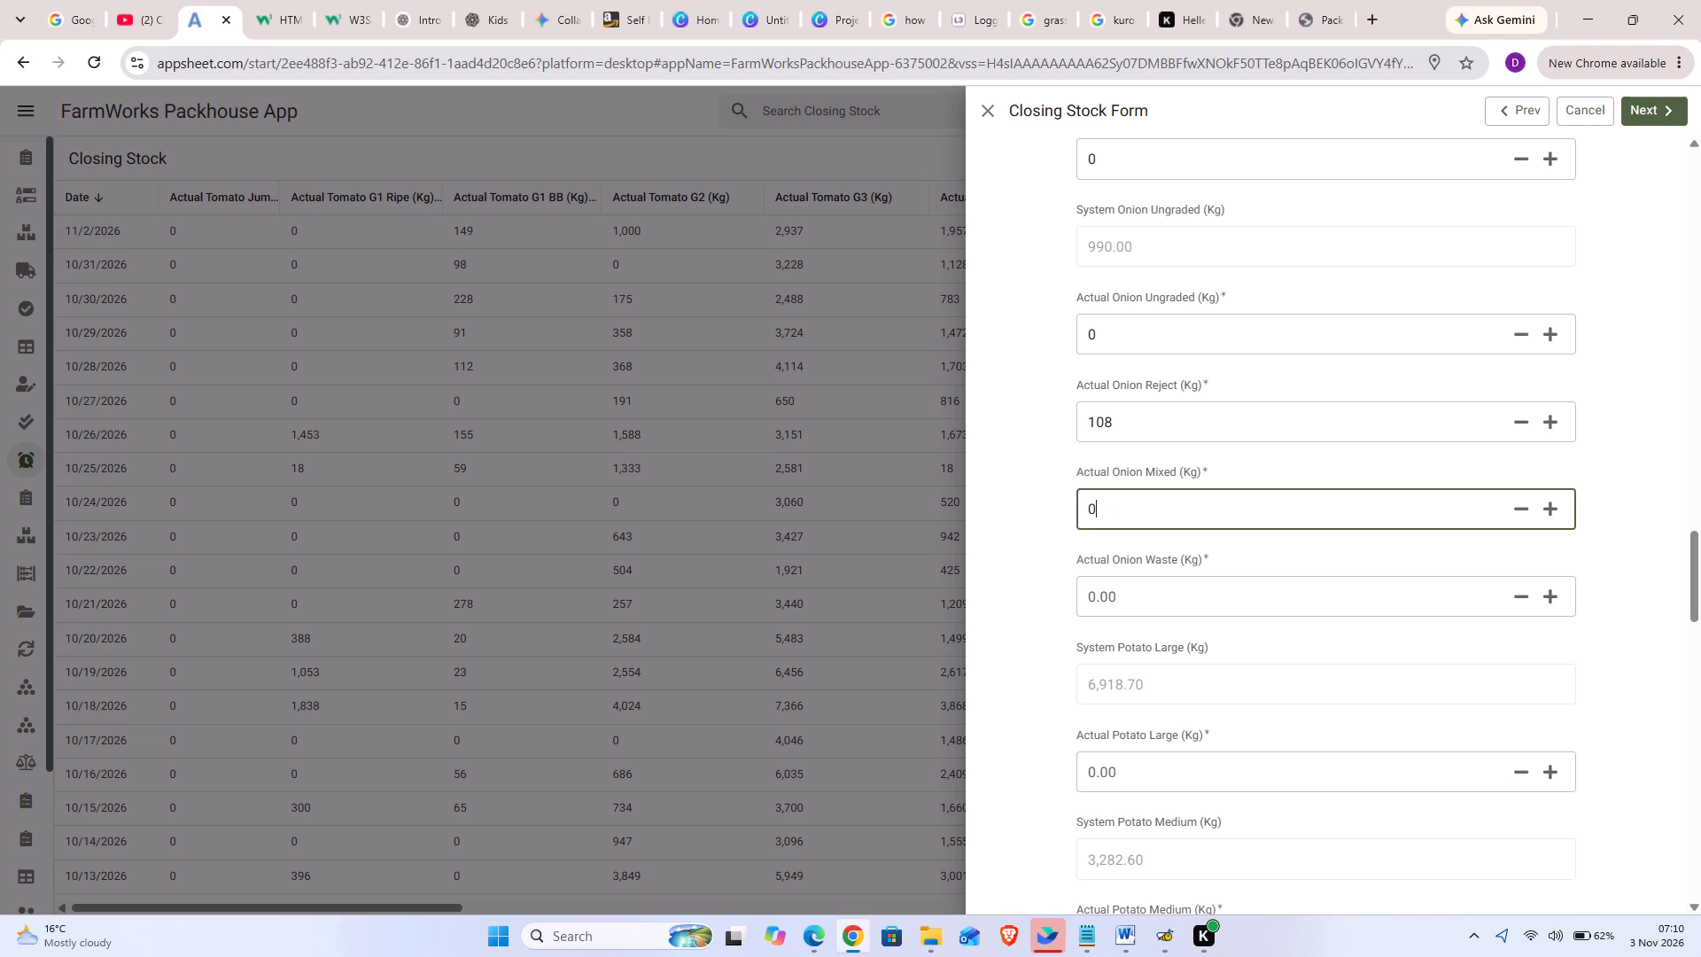
{"action": "left_click", "coordinate": [1178, 600]}
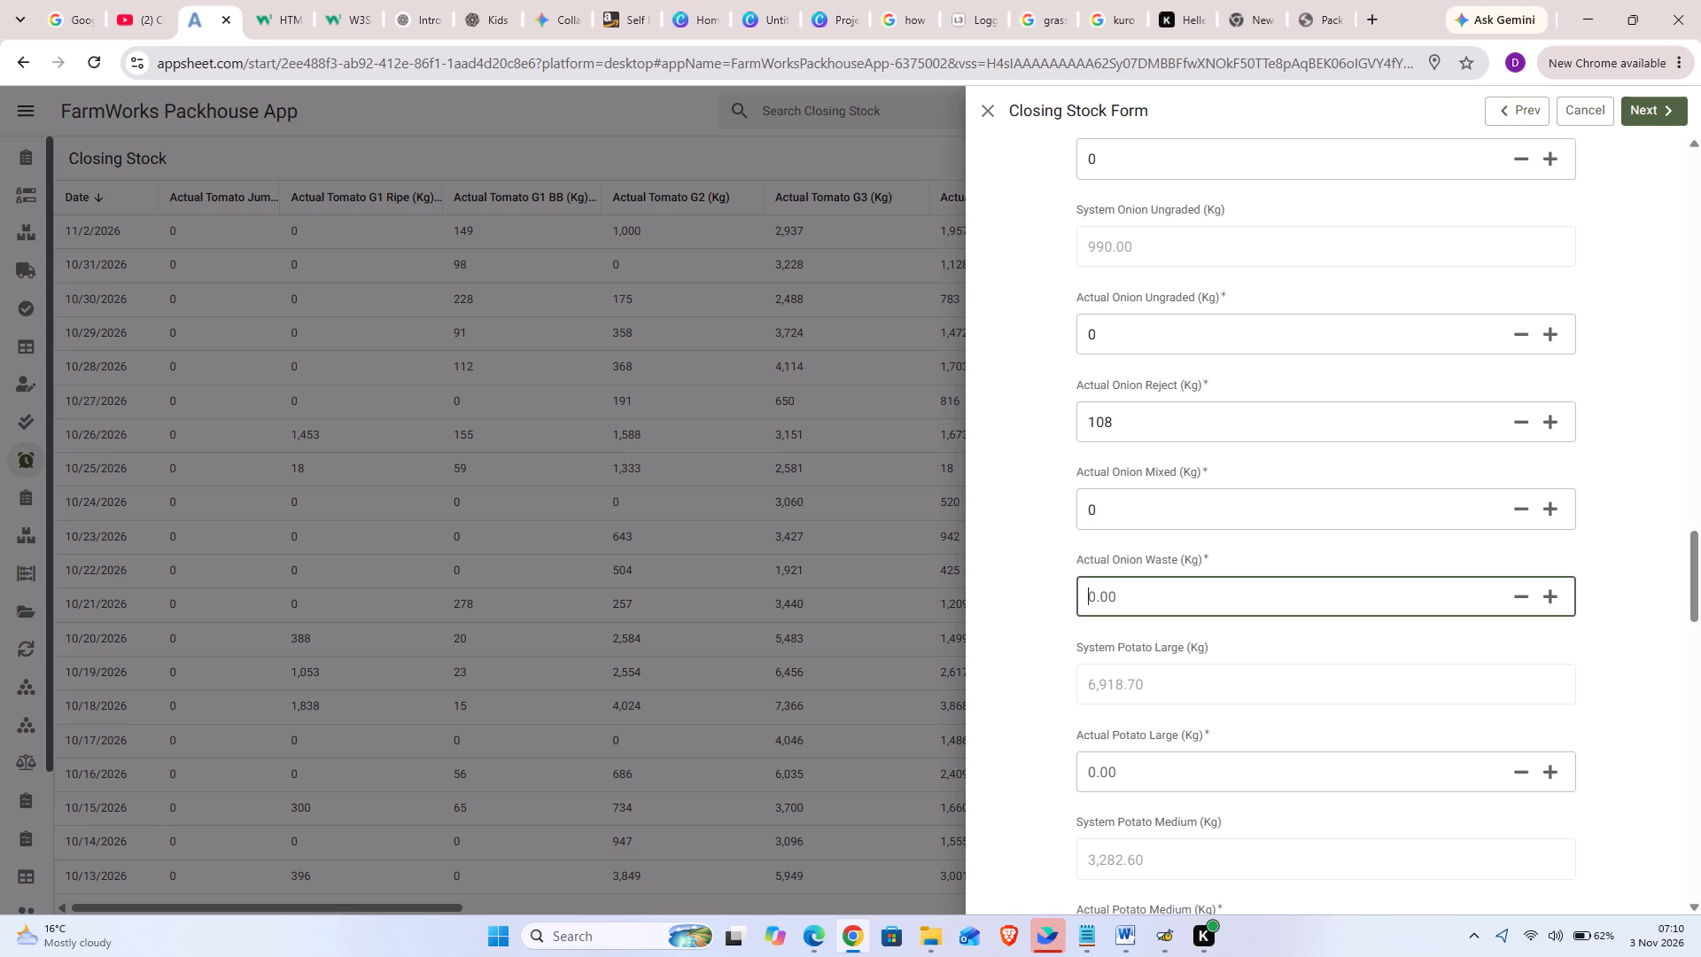
{"action": "key", "text": "0"}
Enter the actual potato quantities by size: Large 7879 kg, Medium 0 kg, Small 0 kg and Cut 0 kg.
{"action": "left_click", "coordinate": [1127, 772]}
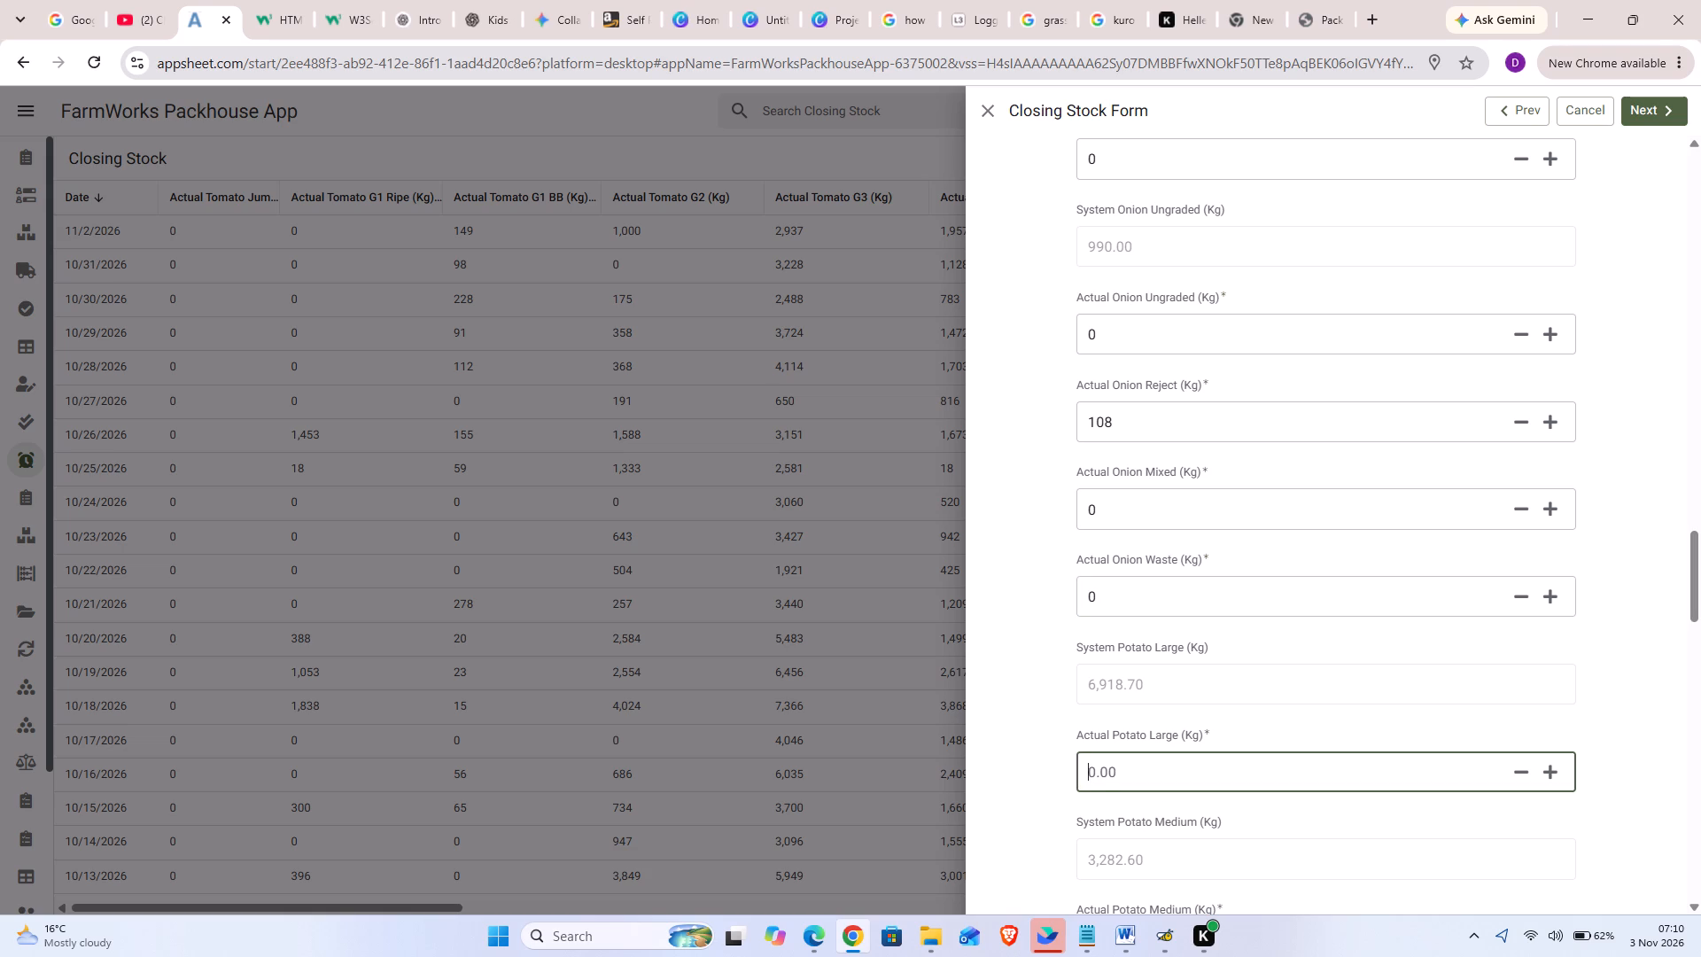
{"action": "type", "text": "78"}
{"action": "type", "text": "79"}
{"action": "scroll", "coordinate": [1673, 731], "scroll_direction": "down", "scroll_amount": 5}
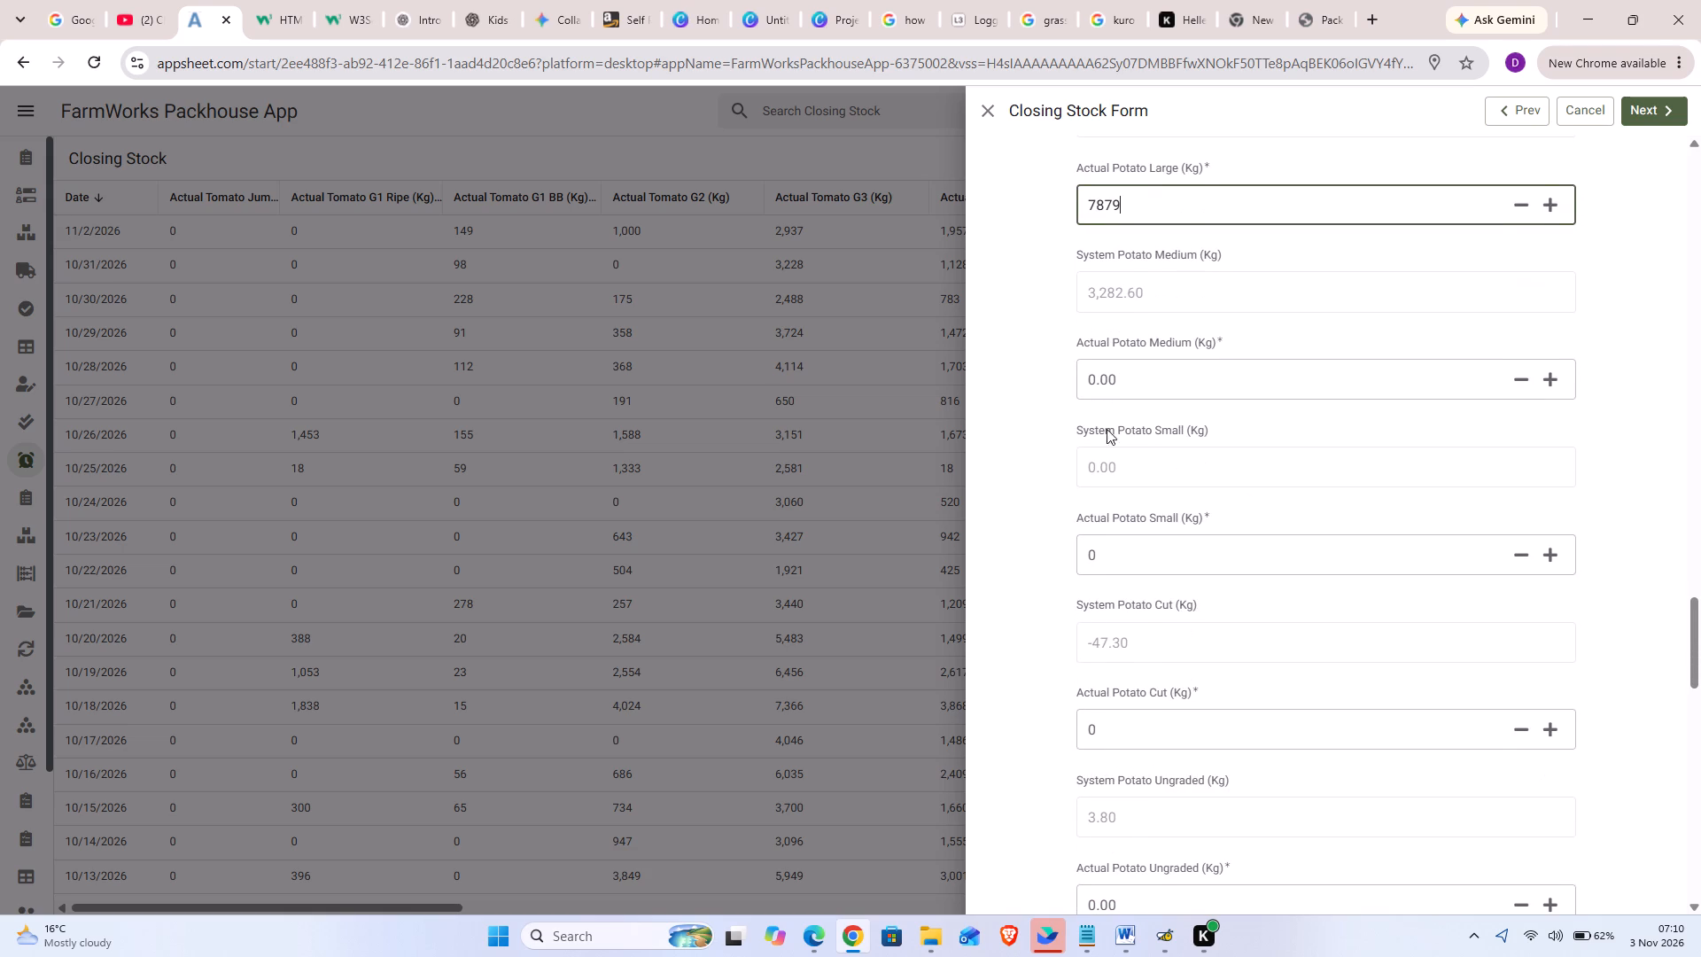
{"action": "left_click", "coordinate": [1133, 379]}
{"action": "key", "text": "0"}
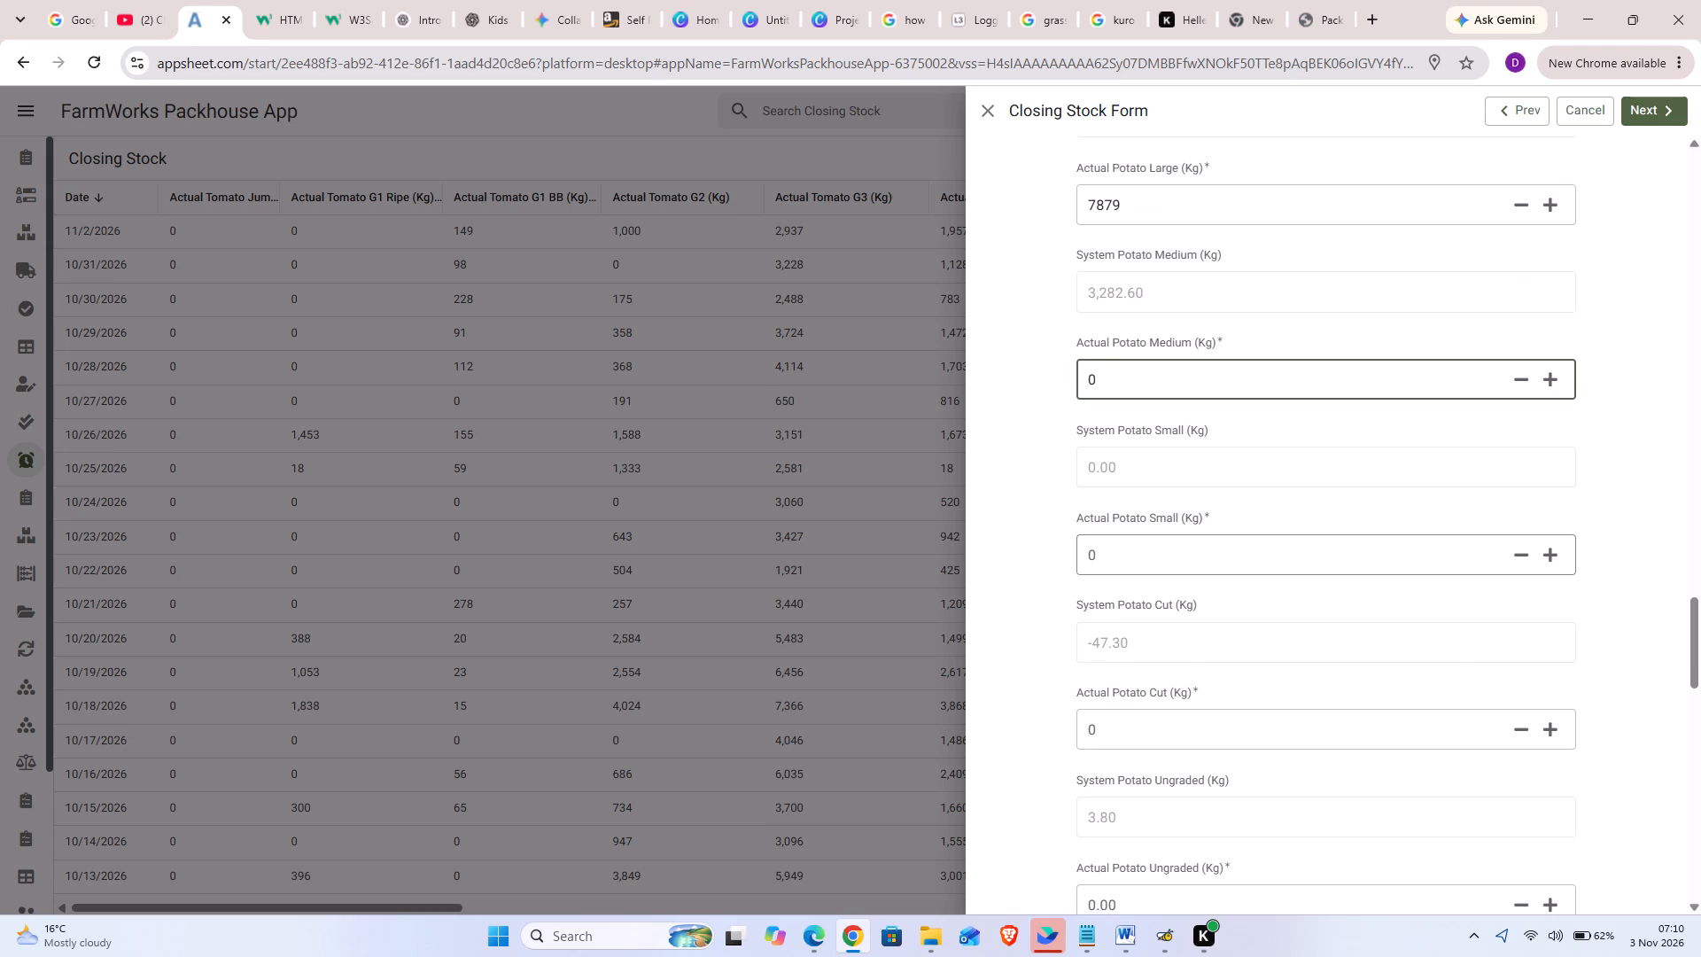
{"action": "left_click", "coordinate": [1121, 552]}
{"action": "key", "text": "0"}
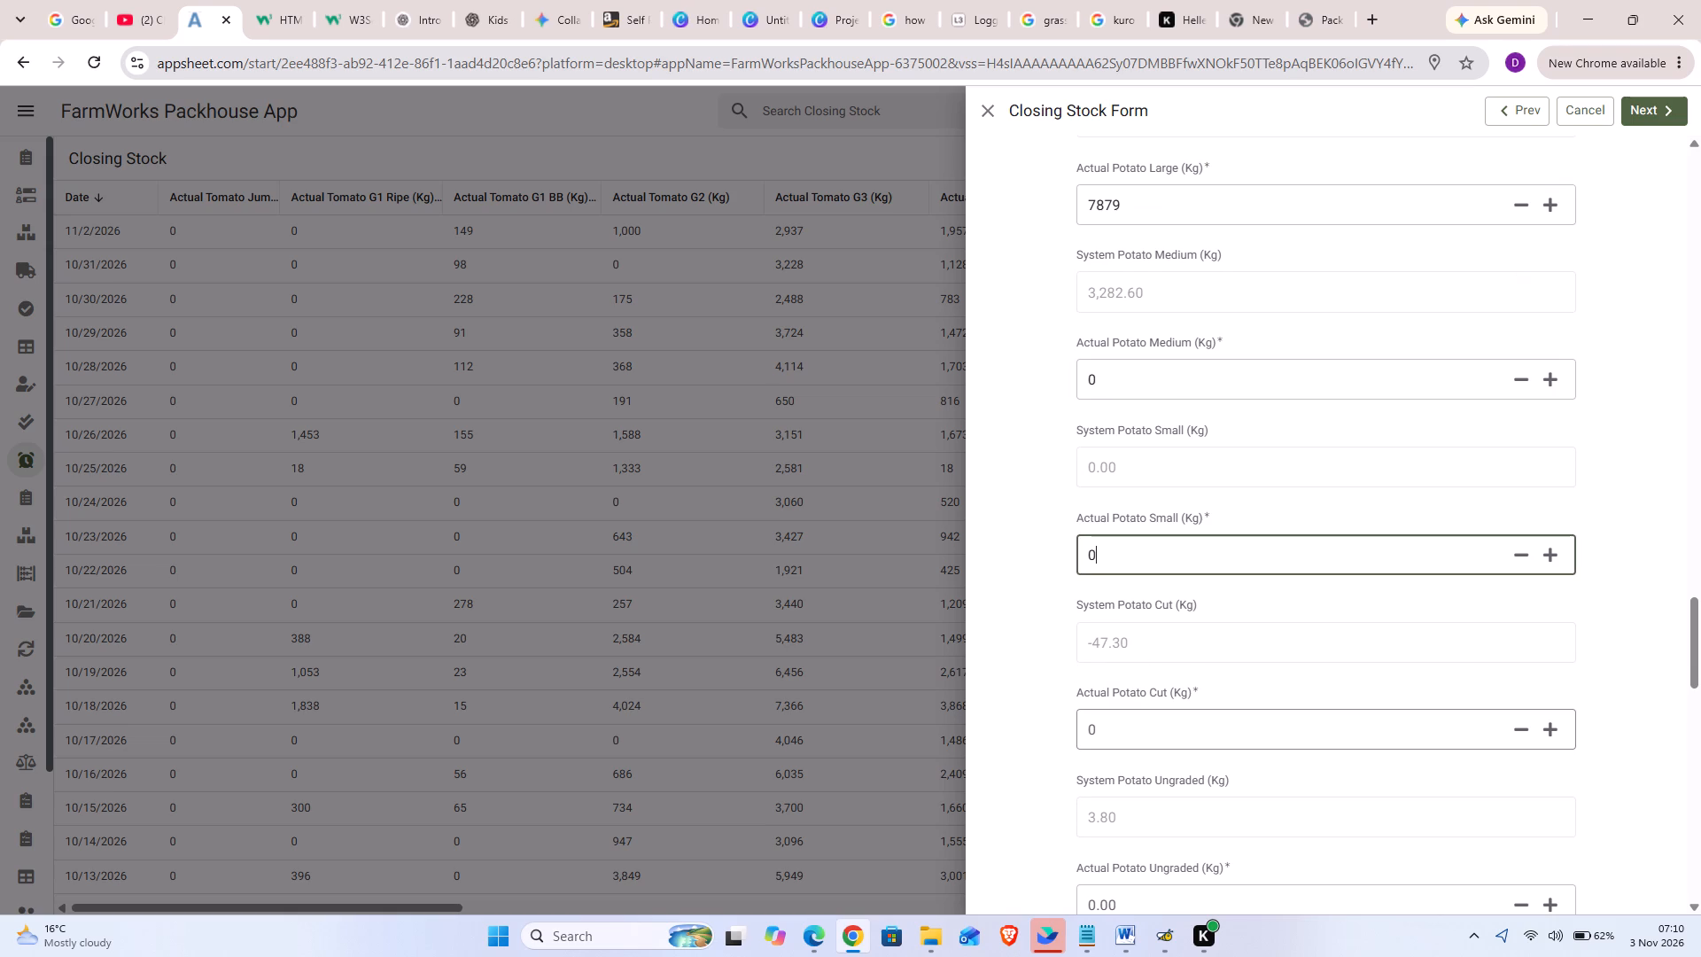
{"action": "left_click", "coordinate": [1147, 720]}
{"action": "key", "text": "0"}
Set Actual Potato Ungraded to 0 kg, Actual Potato Reject to 86 kg and Actual Potato Mixed to 0 kg.
{"action": "scroll", "coordinate": [1328, 793], "scroll_direction": "down", "scroll_amount": 2}
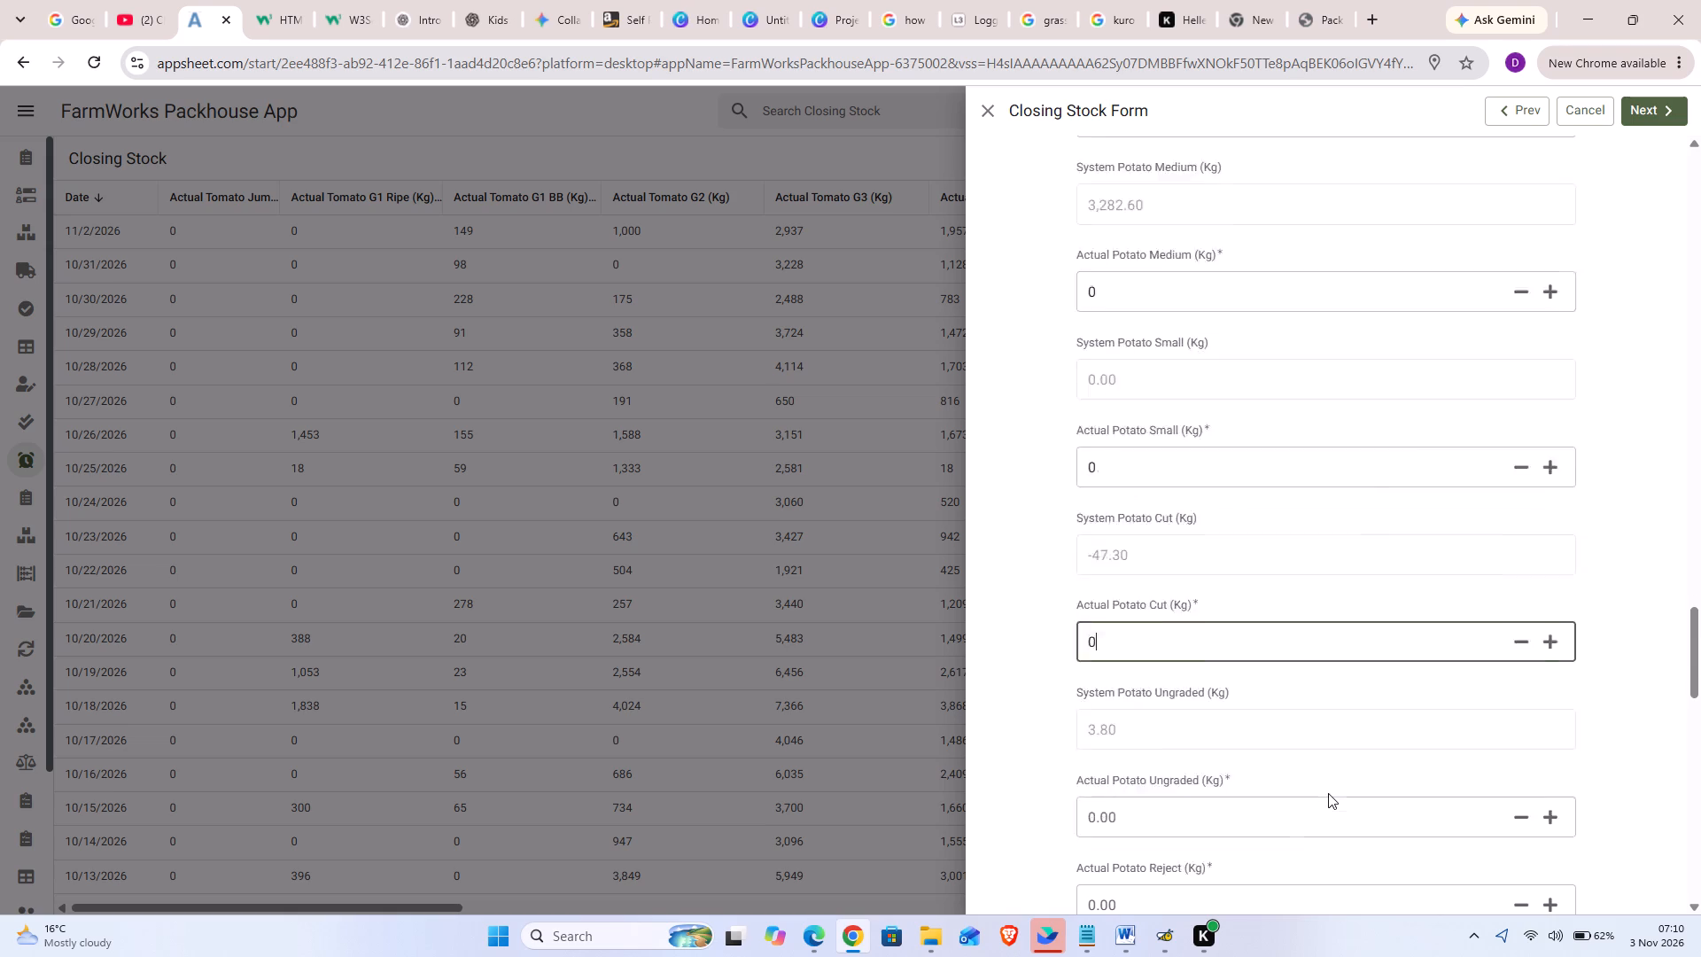
{"action": "scroll", "coordinate": [1328, 793], "scroll_direction": "down", "scroll_amount": 2}
{"action": "left_click", "coordinate": [1146, 577]}
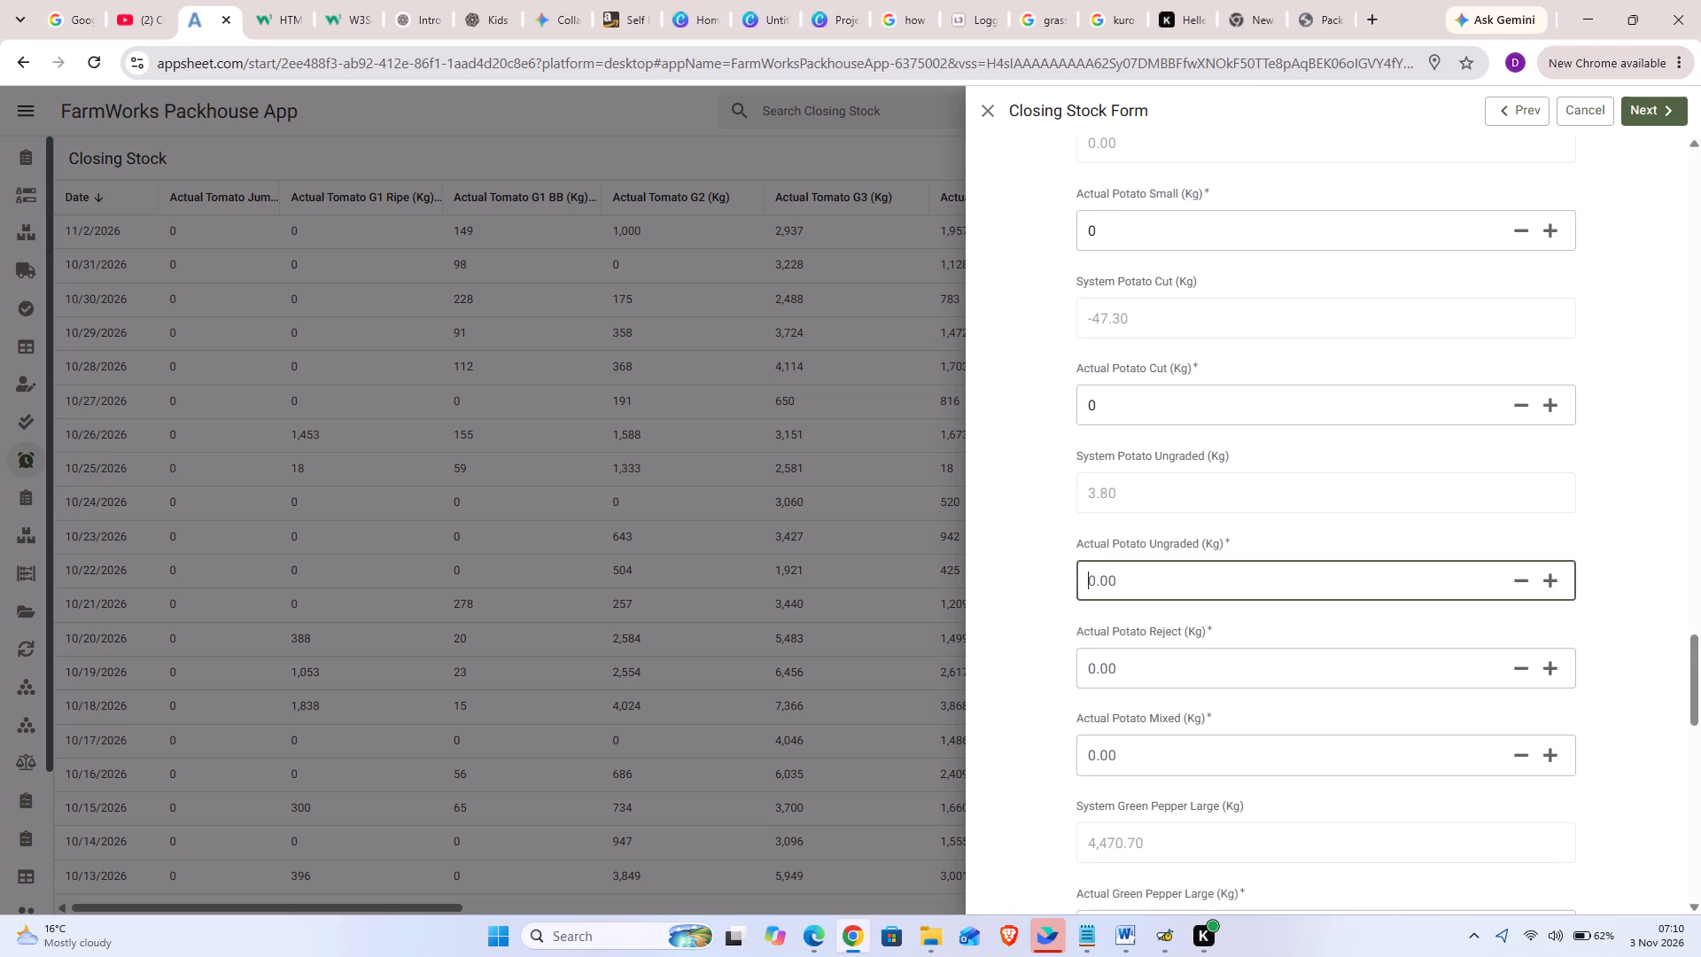
{"action": "key", "text": "0"}
{"action": "left_click", "coordinate": [1119, 666]}
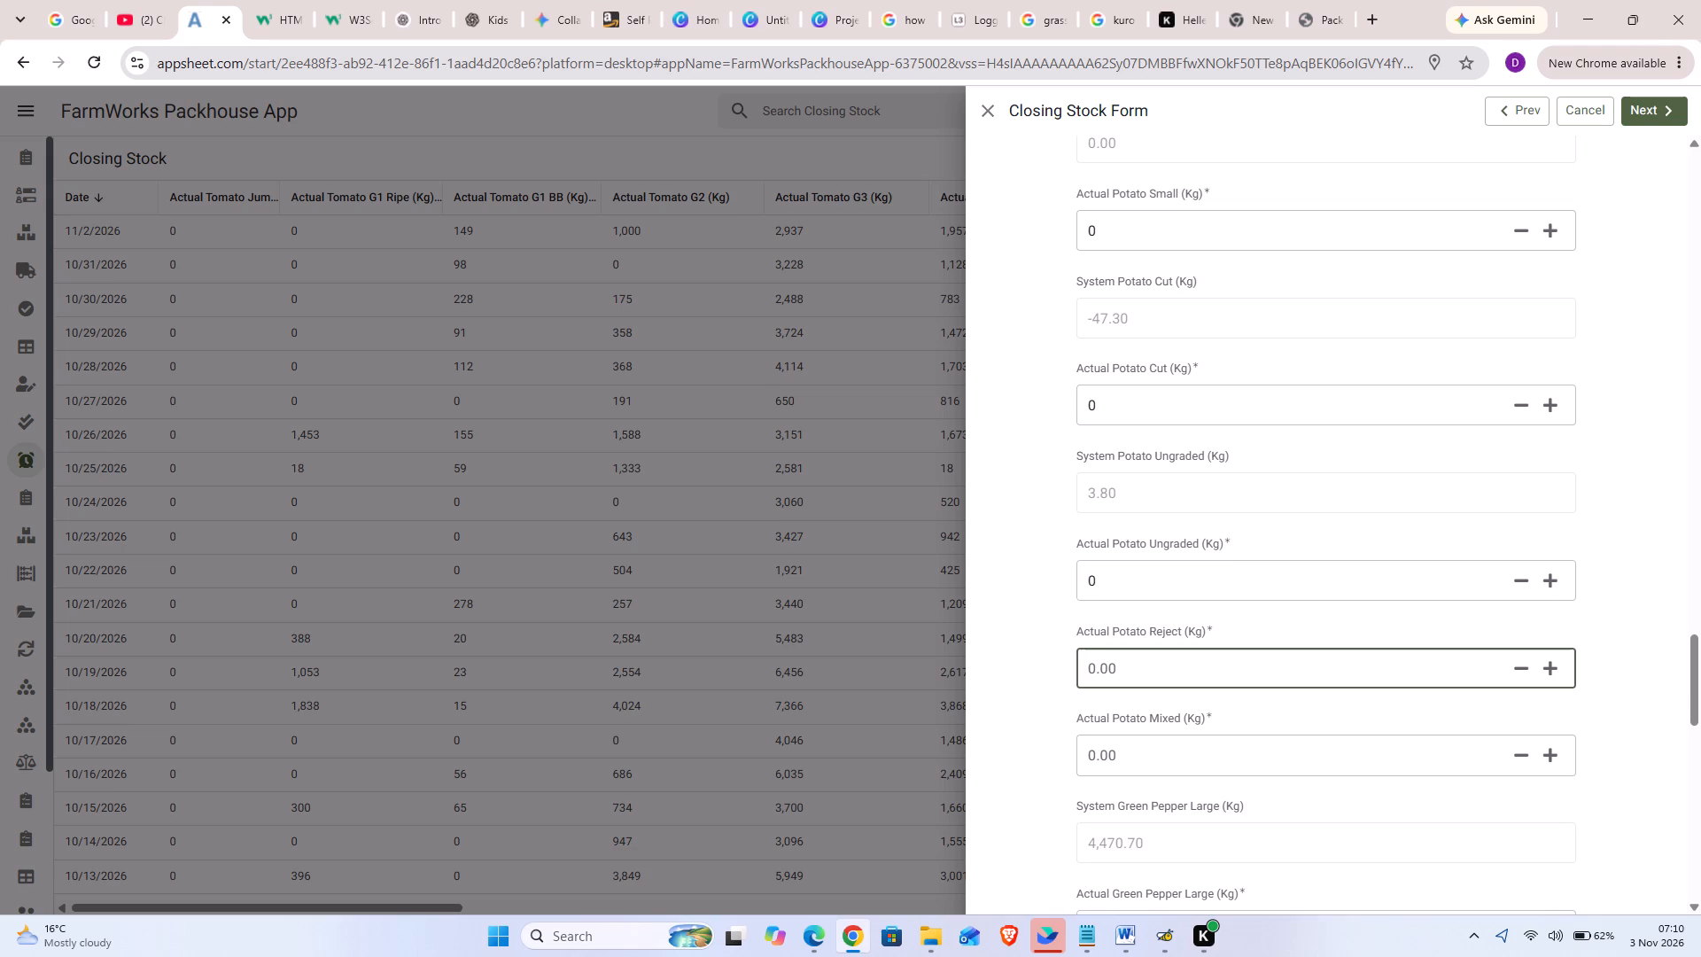
{"action": "type", "text": "86"}
{"action": "left_click", "coordinate": [1155, 767]}
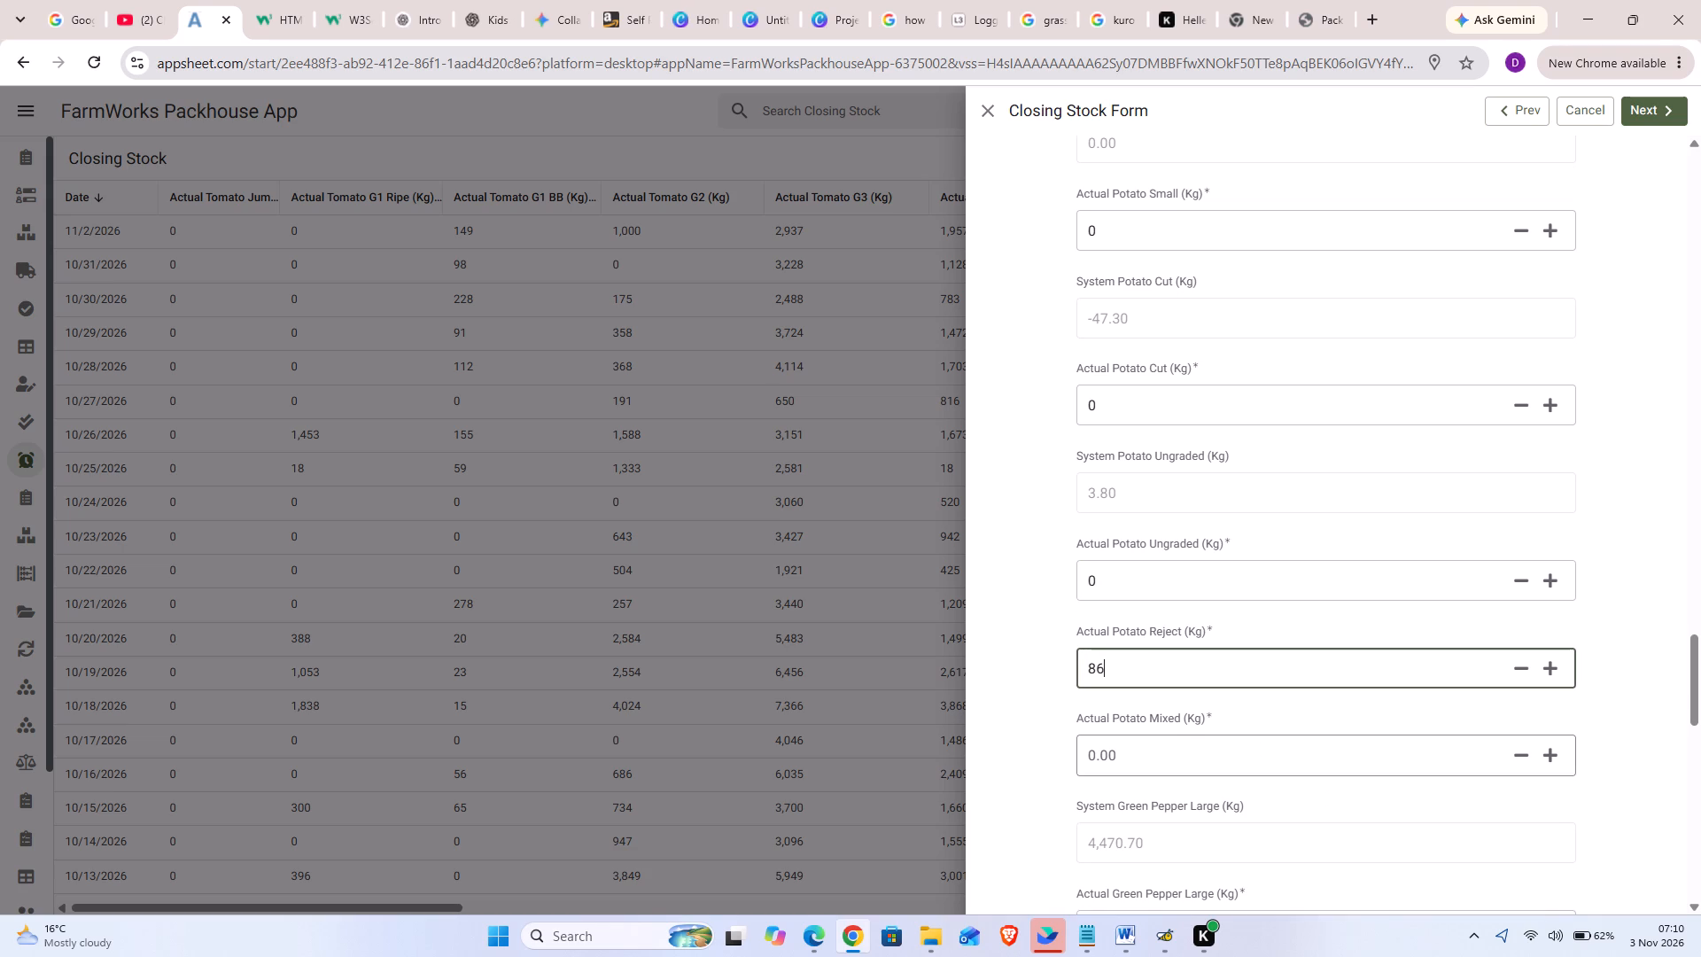
{"action": "key", "text": "0"}
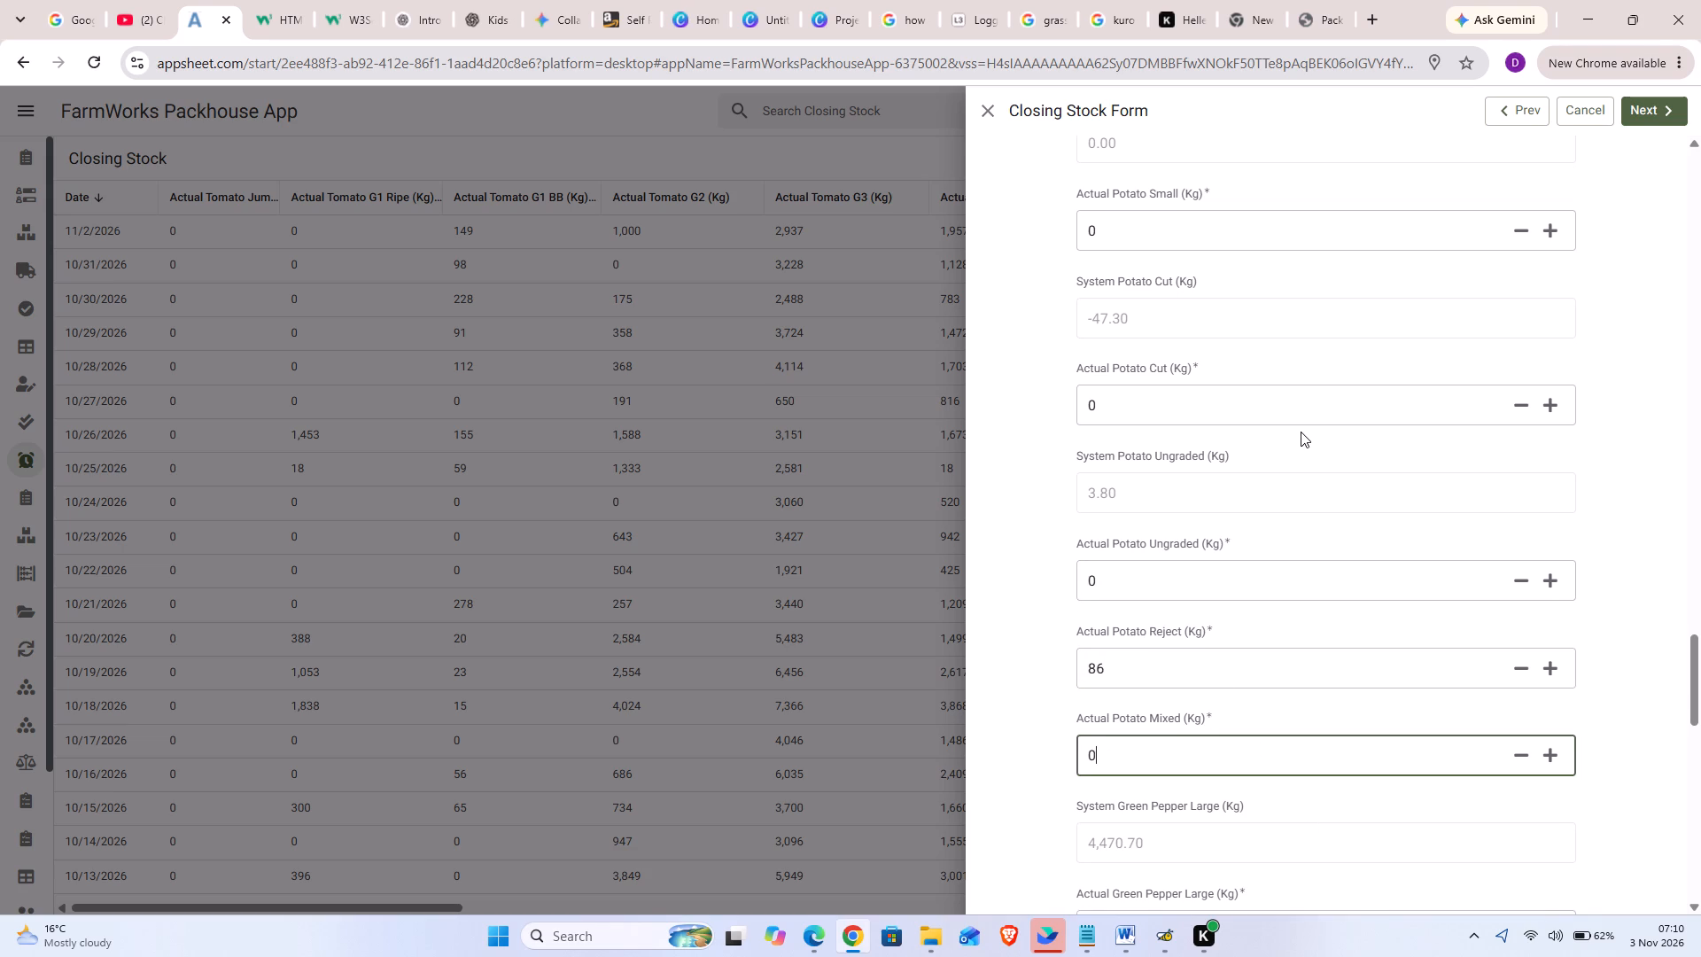
Enter the actual green pepper quantities: Large 0 kg, Medium 12 kg, Small 0 kg and Spot 188 kg.
{"action": "scroll", "coordinate": [1301, 432], "scroll_direction": "down", "scroll_amount": 5}
{"action": "scroll", "coordinate": [1307, 518], "scroll_direction": "down", "scroll_amount": 3}
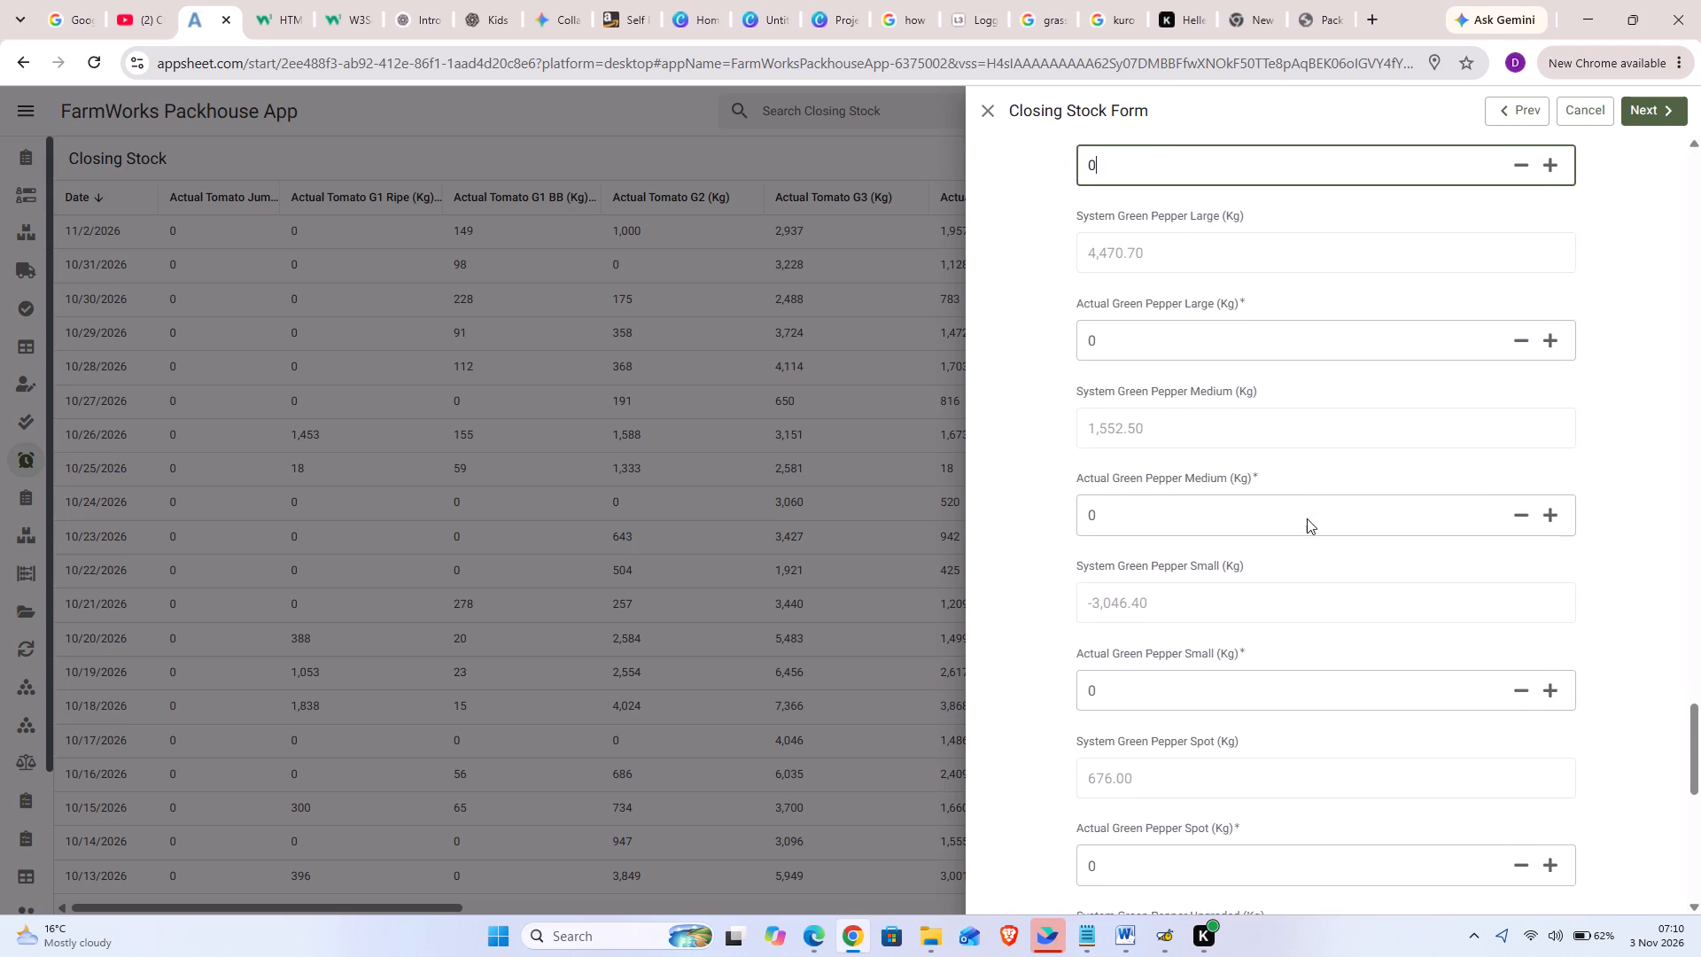
{"action": "left_click", "coordinate": [1137, 329]}
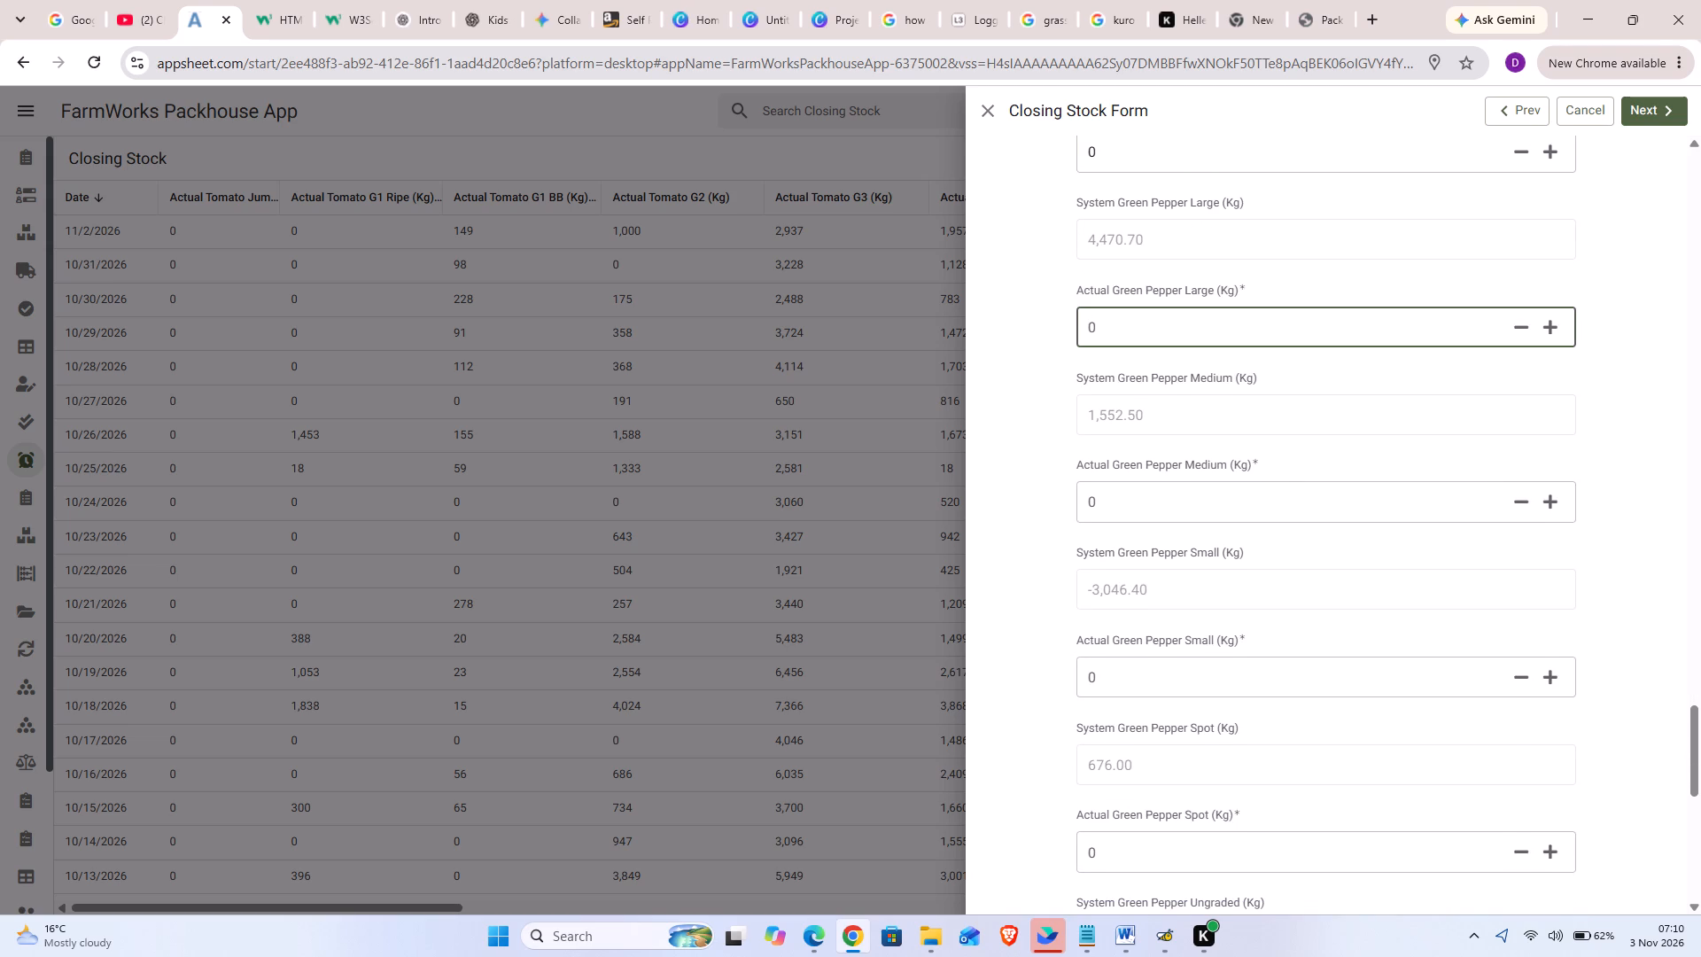
{"action": "key", "text": "0"}
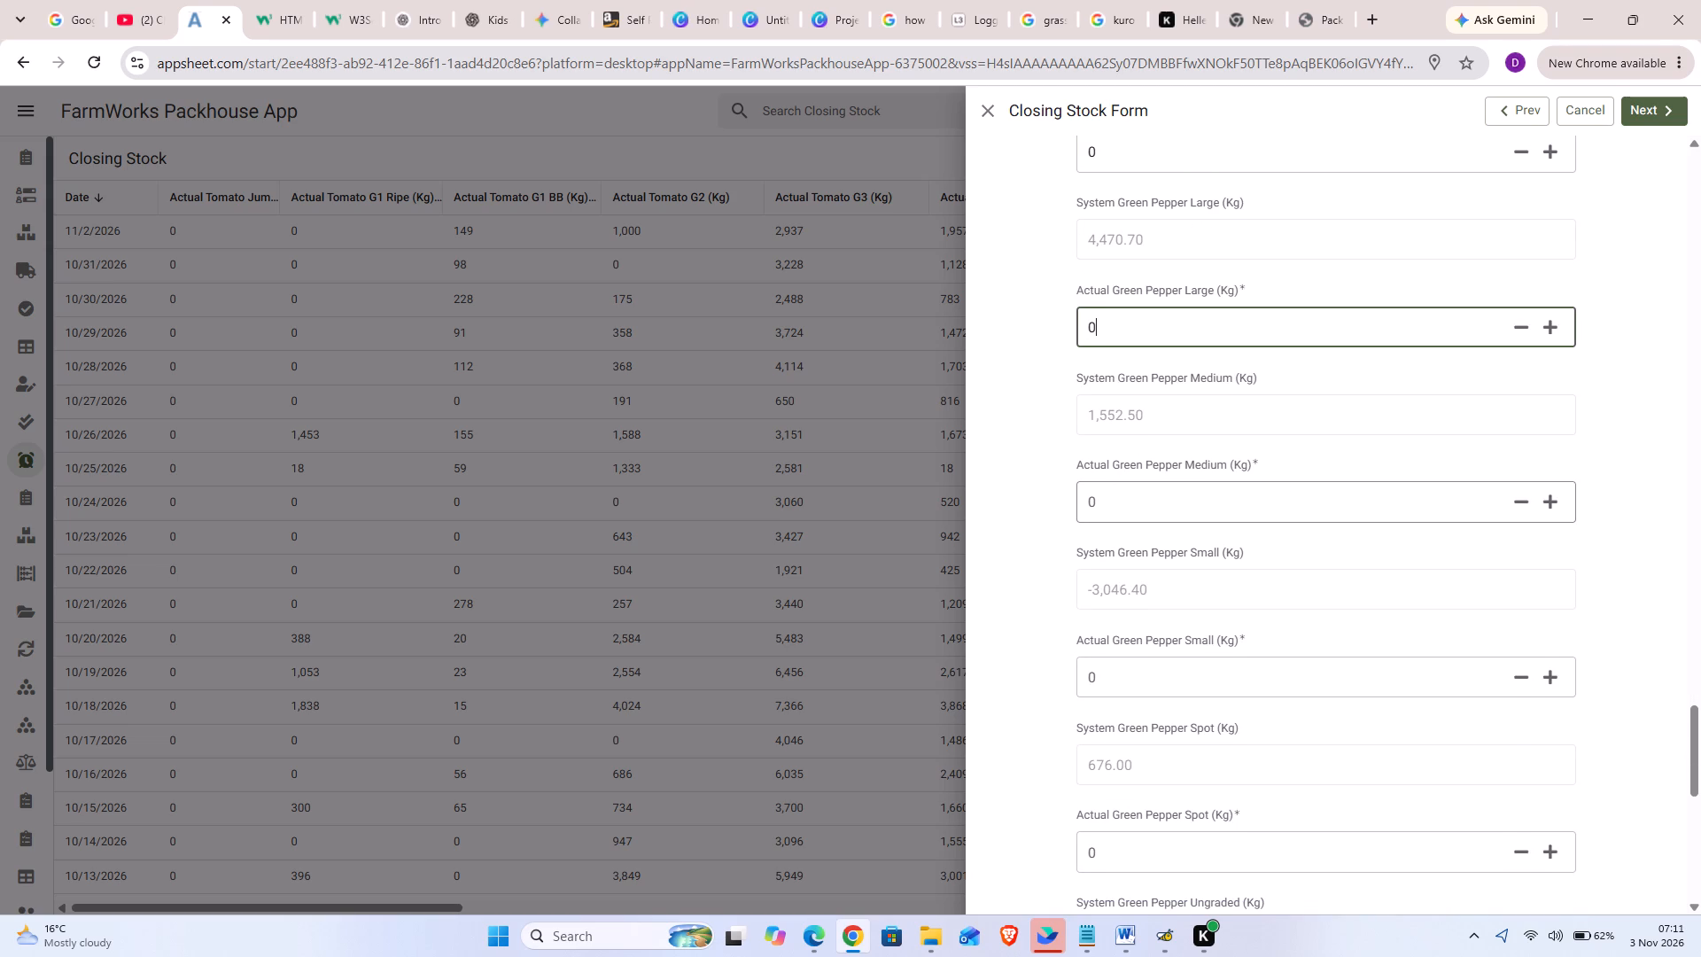
{"action": "left_click", "coordinate": [1116, 499]}
{"action": "key", "text": "0"}
{"action": "key", "text": "BackSpace"}
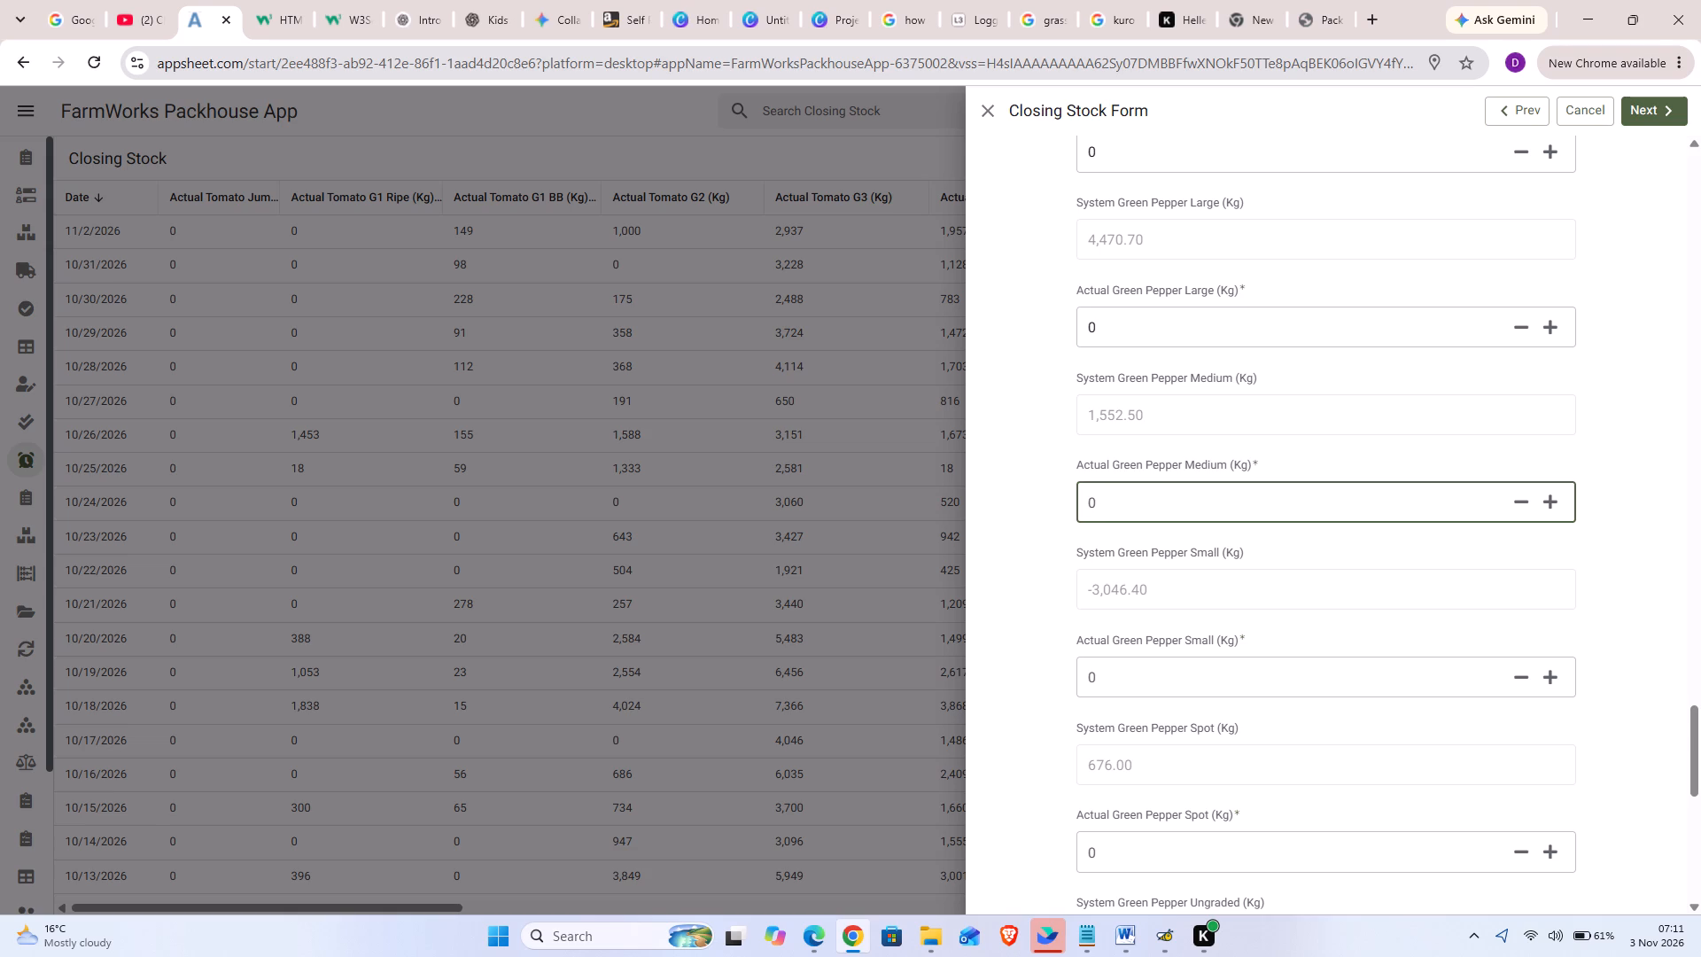
{"action": "type", "text": "12"}
{"action": "left_click", "coordinate": [1157, 676]}
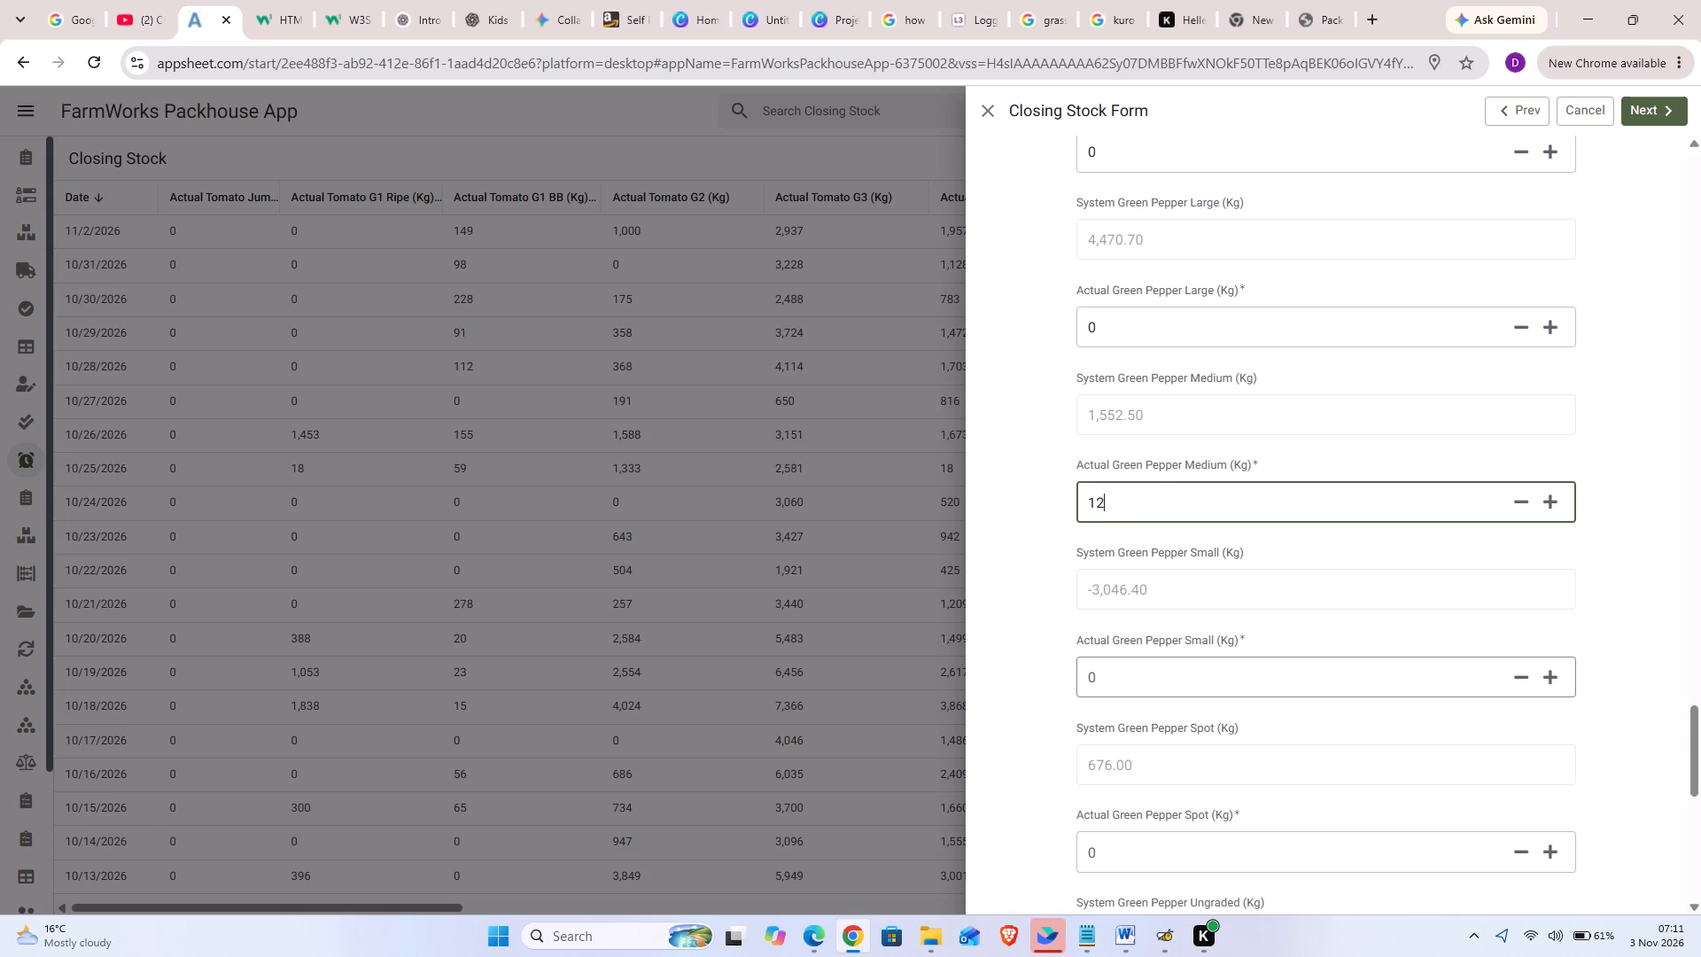
{"action": "key", "text": "0"}
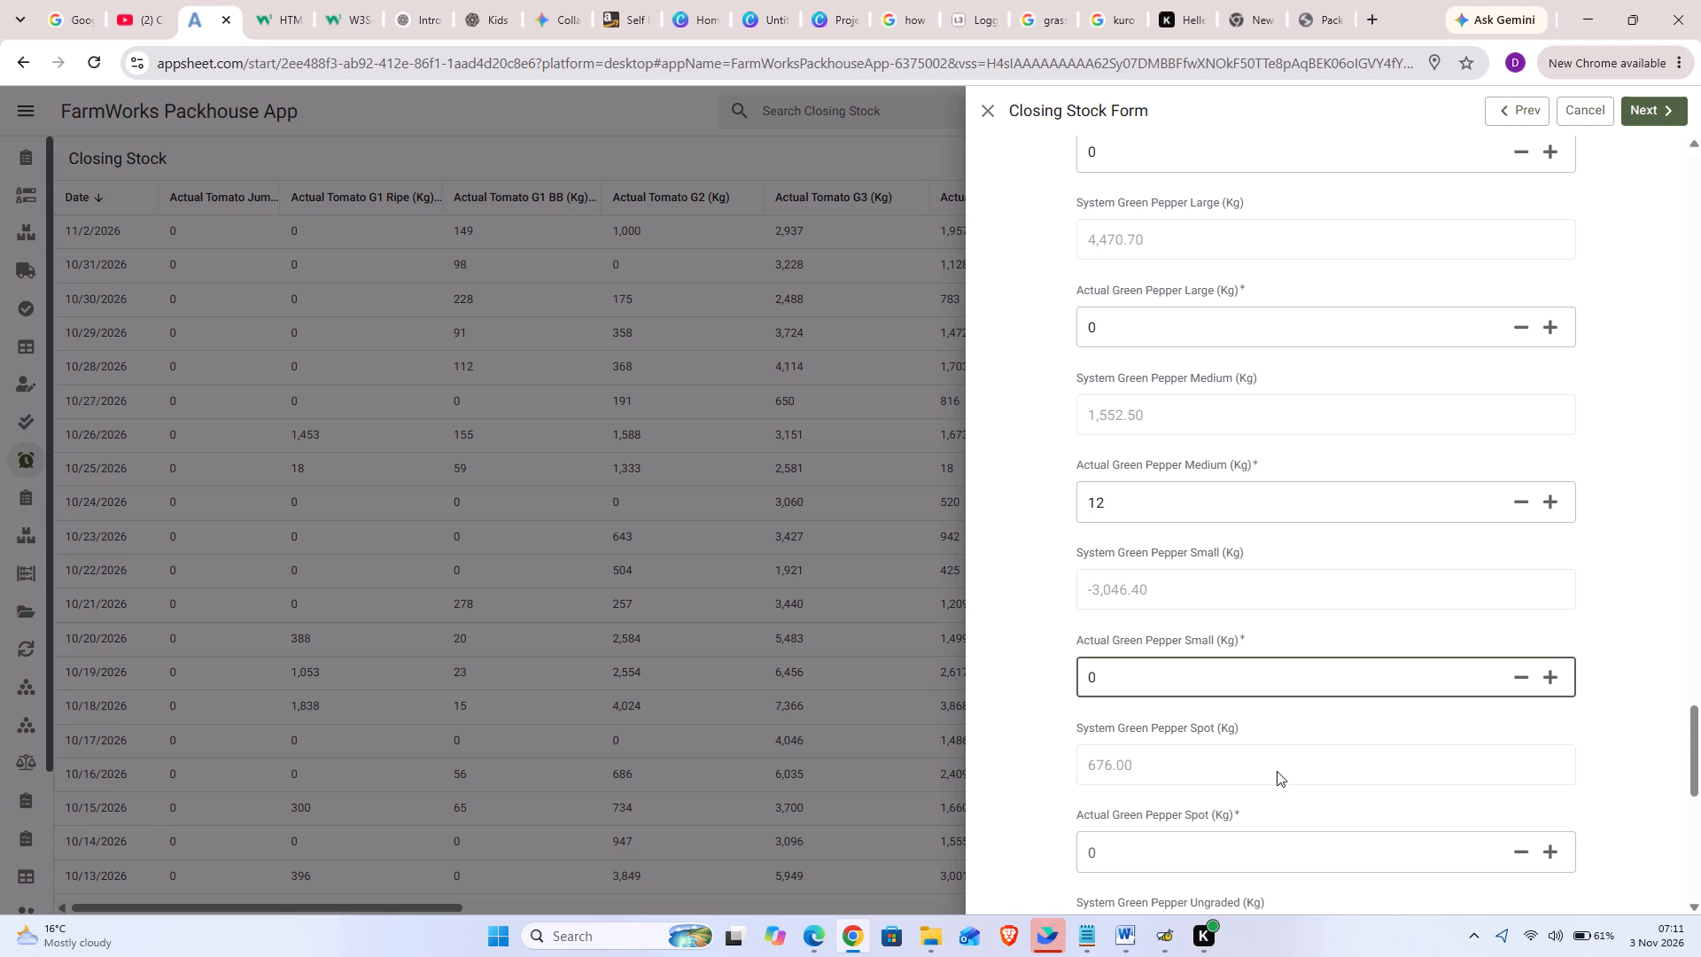
{"action": "scroll", "coordinate": [1277, 771], "scroll_direction": "down", "scroll_amount": 3}
{"action": "left_click", "coordinate": [1156, 611]}
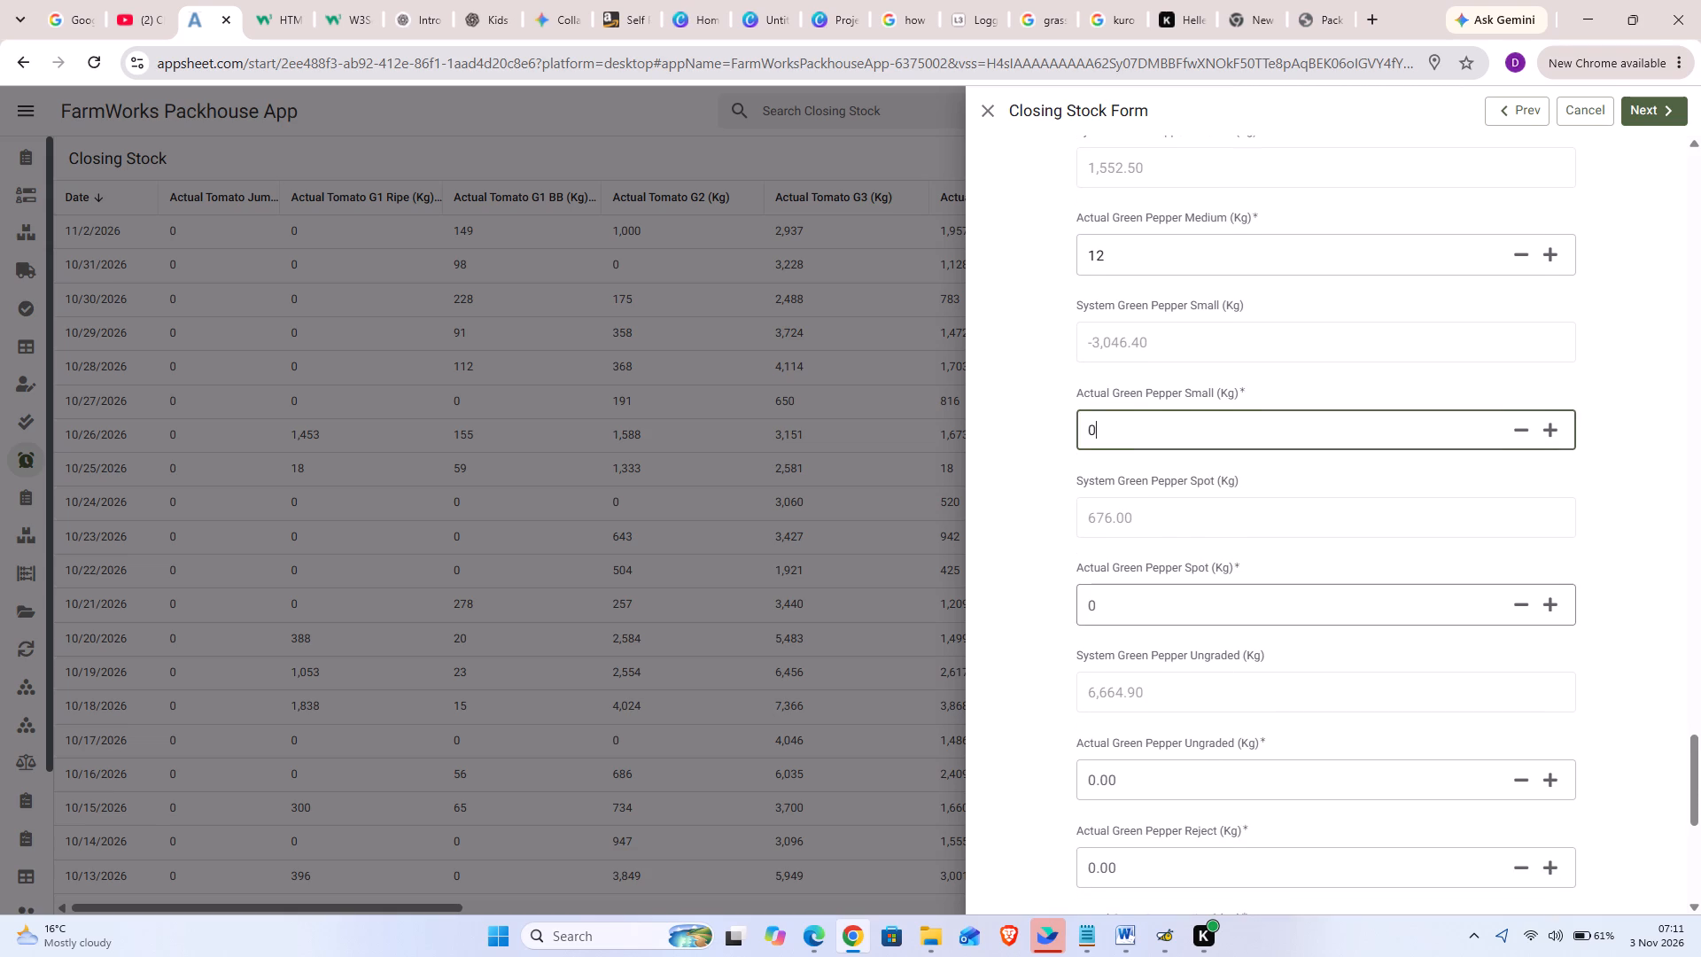
{"action": "type", "text": "188"}
Set Actual Green Pepper Ungraded to 4354 kg, Reject to 388 kg and Mixed to 0 kg.
{"action": "scroll", "coordinate": [1308, 701], "scroll_direction": "down", "scroll_amount": 3}
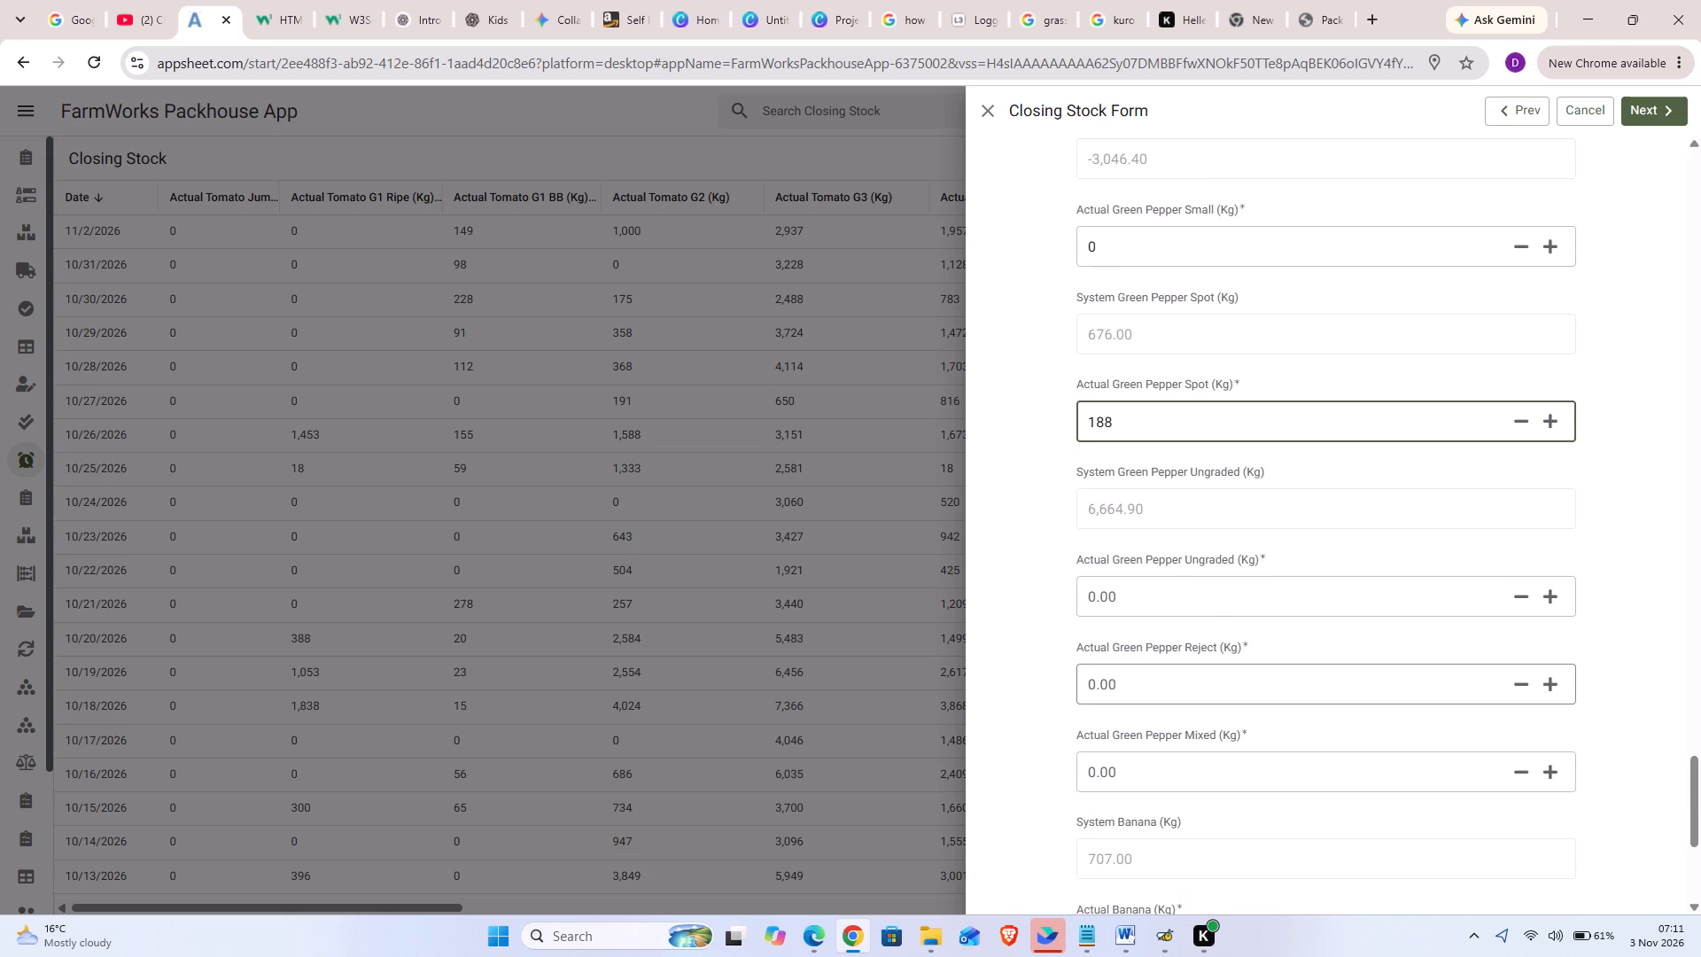
{"action": "left_click", "coordinate": [1161, 597]}
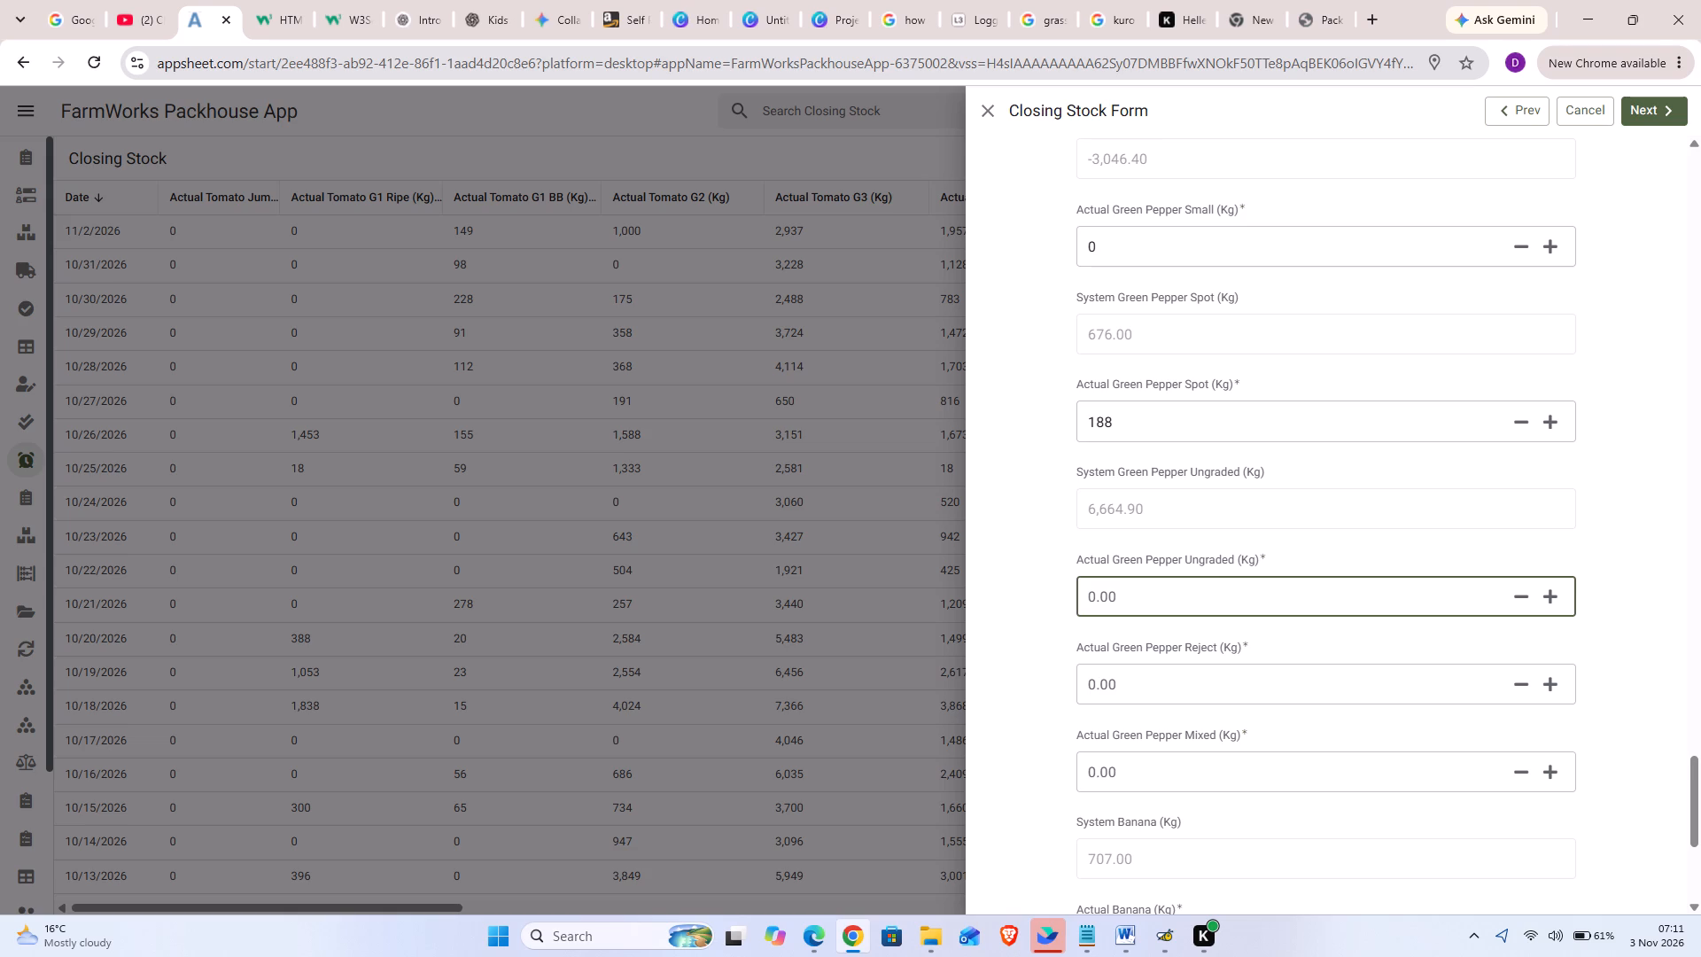
{"action": "type", "text": "4354"}
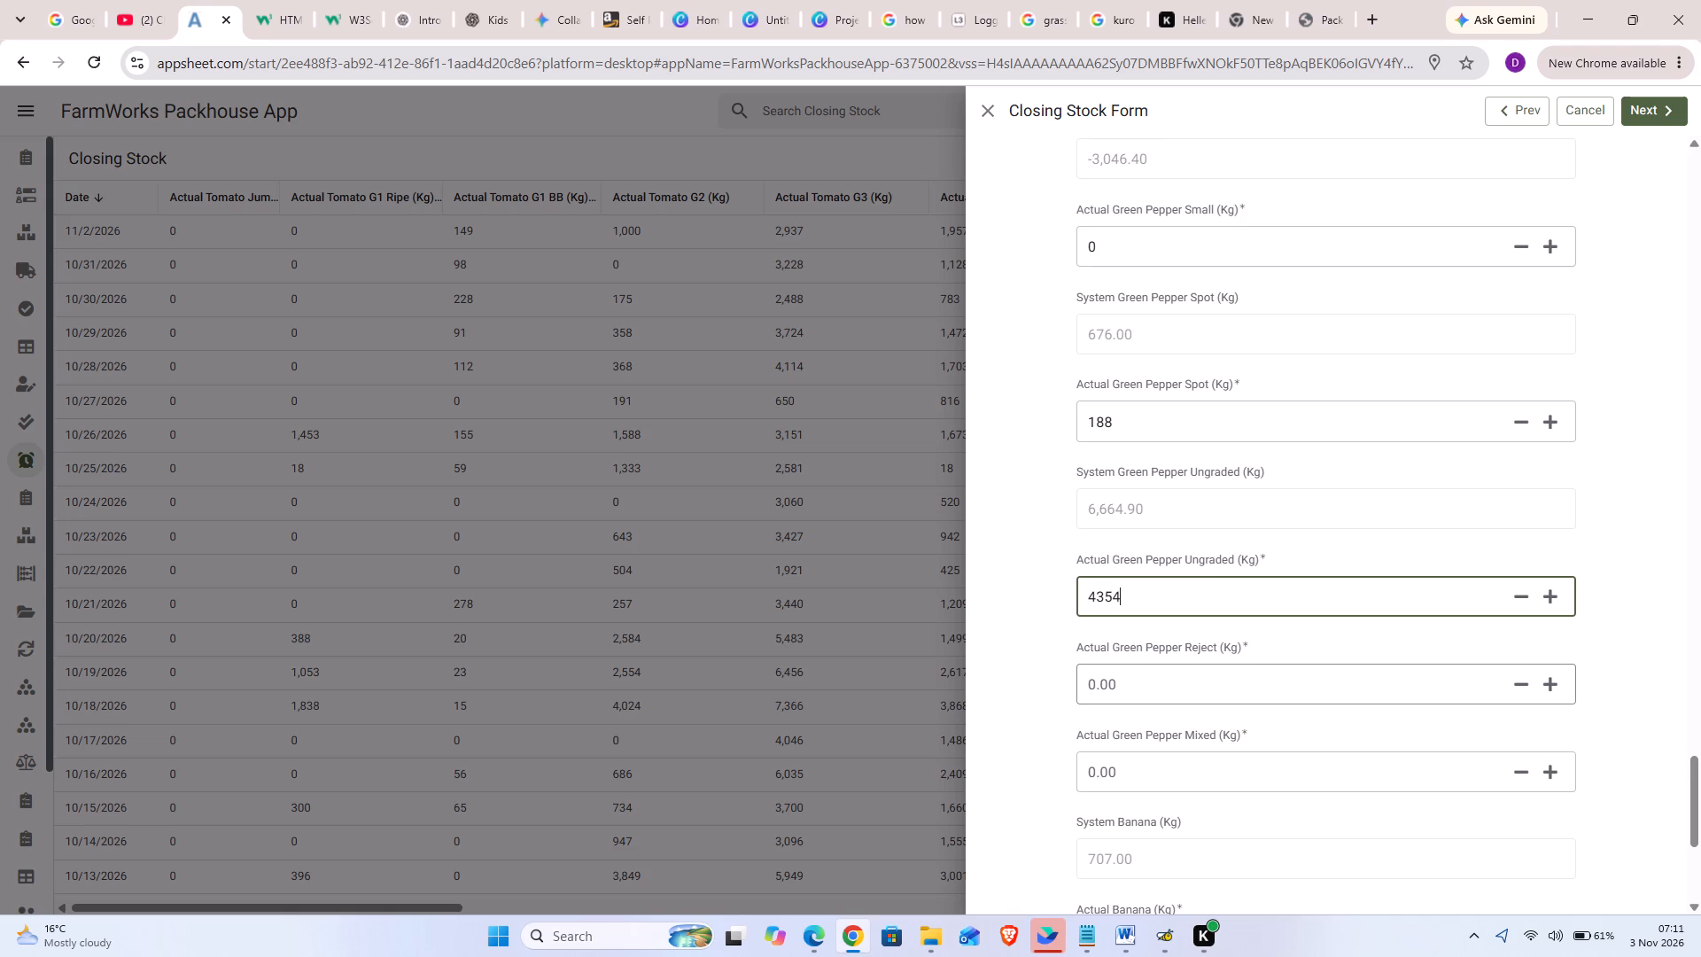
{"action": "left_click", "coordinate": [1151, 685]}
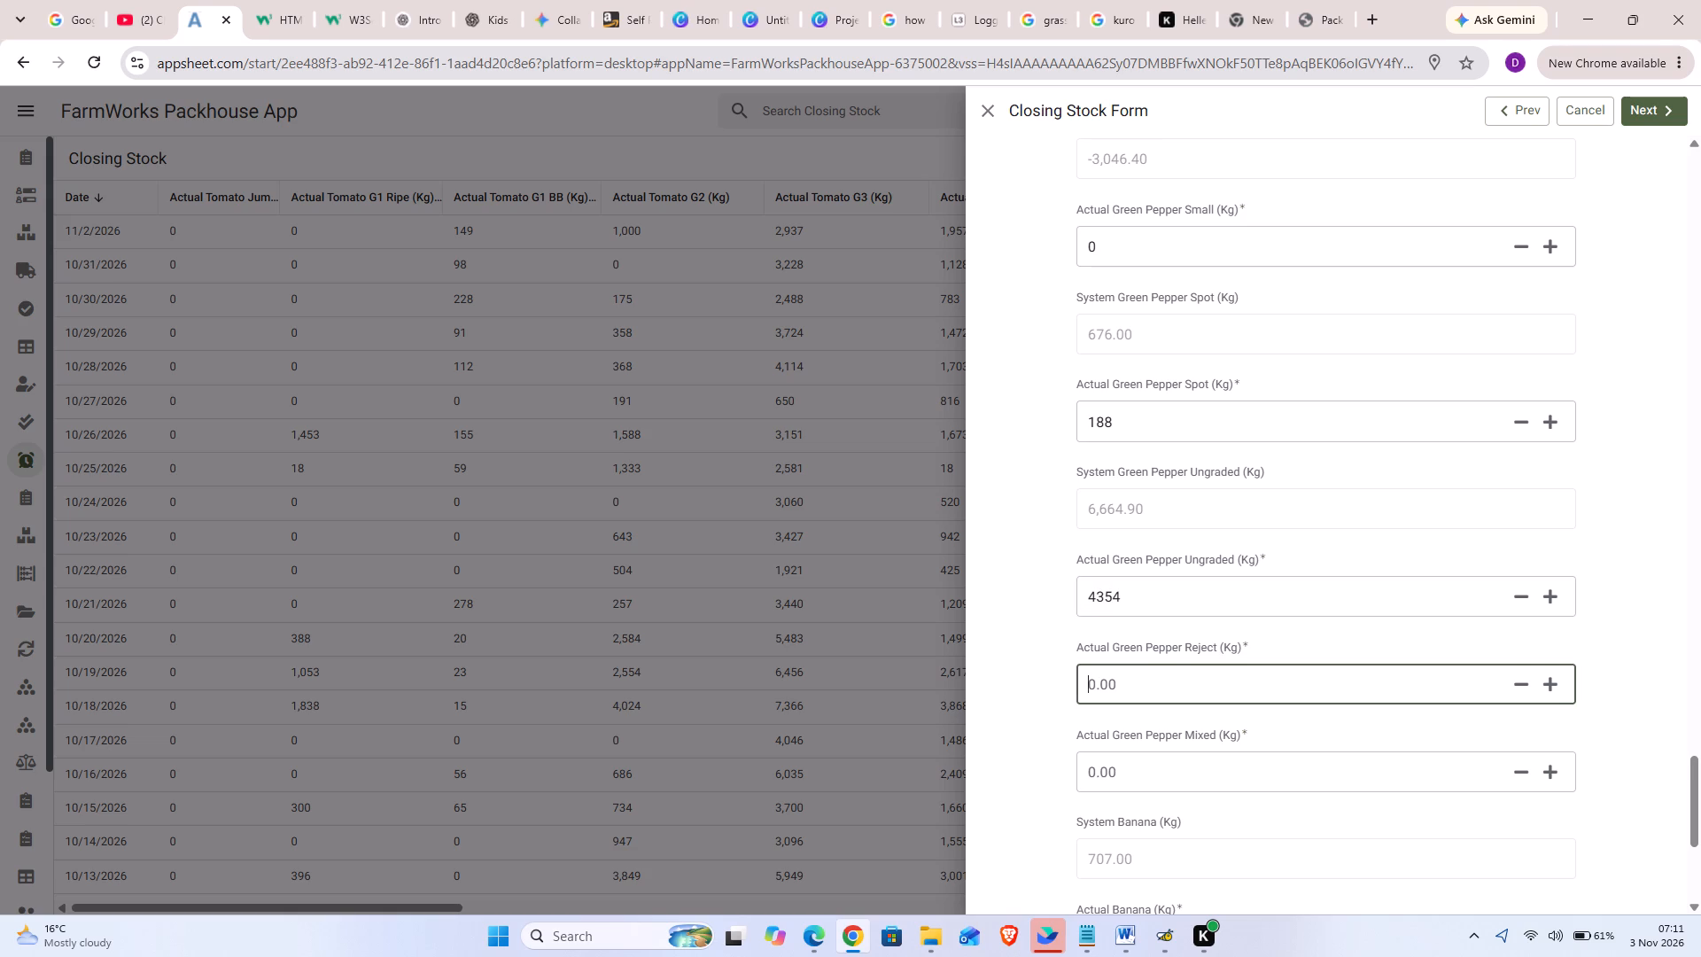
{"action": "type", "text": "388"}
{"action": "left_click", "coordinate": [1154, 765]}
{"action": "key", "text": "0"}
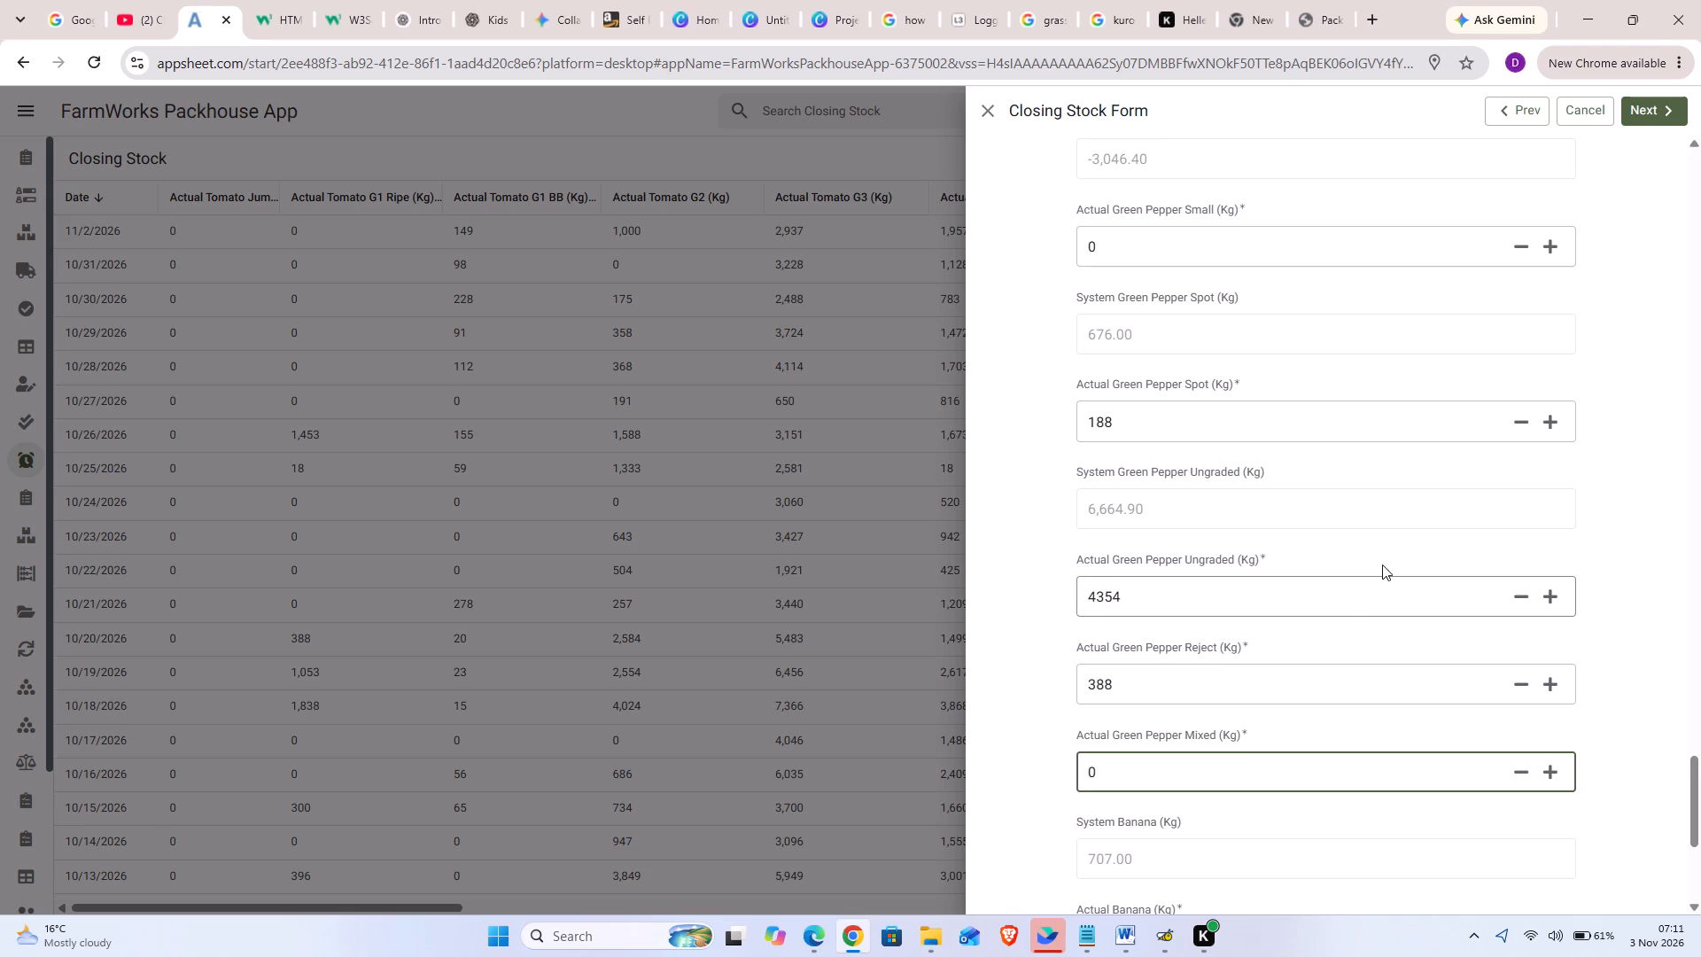
Set Actual Banana and Actual Banana Reject to 0 kg each in the Closing Stock Form.
{"action": "scroll", "coordinate": [1382, 564], "scroll_direction": "down", "scroll_amount": 8}
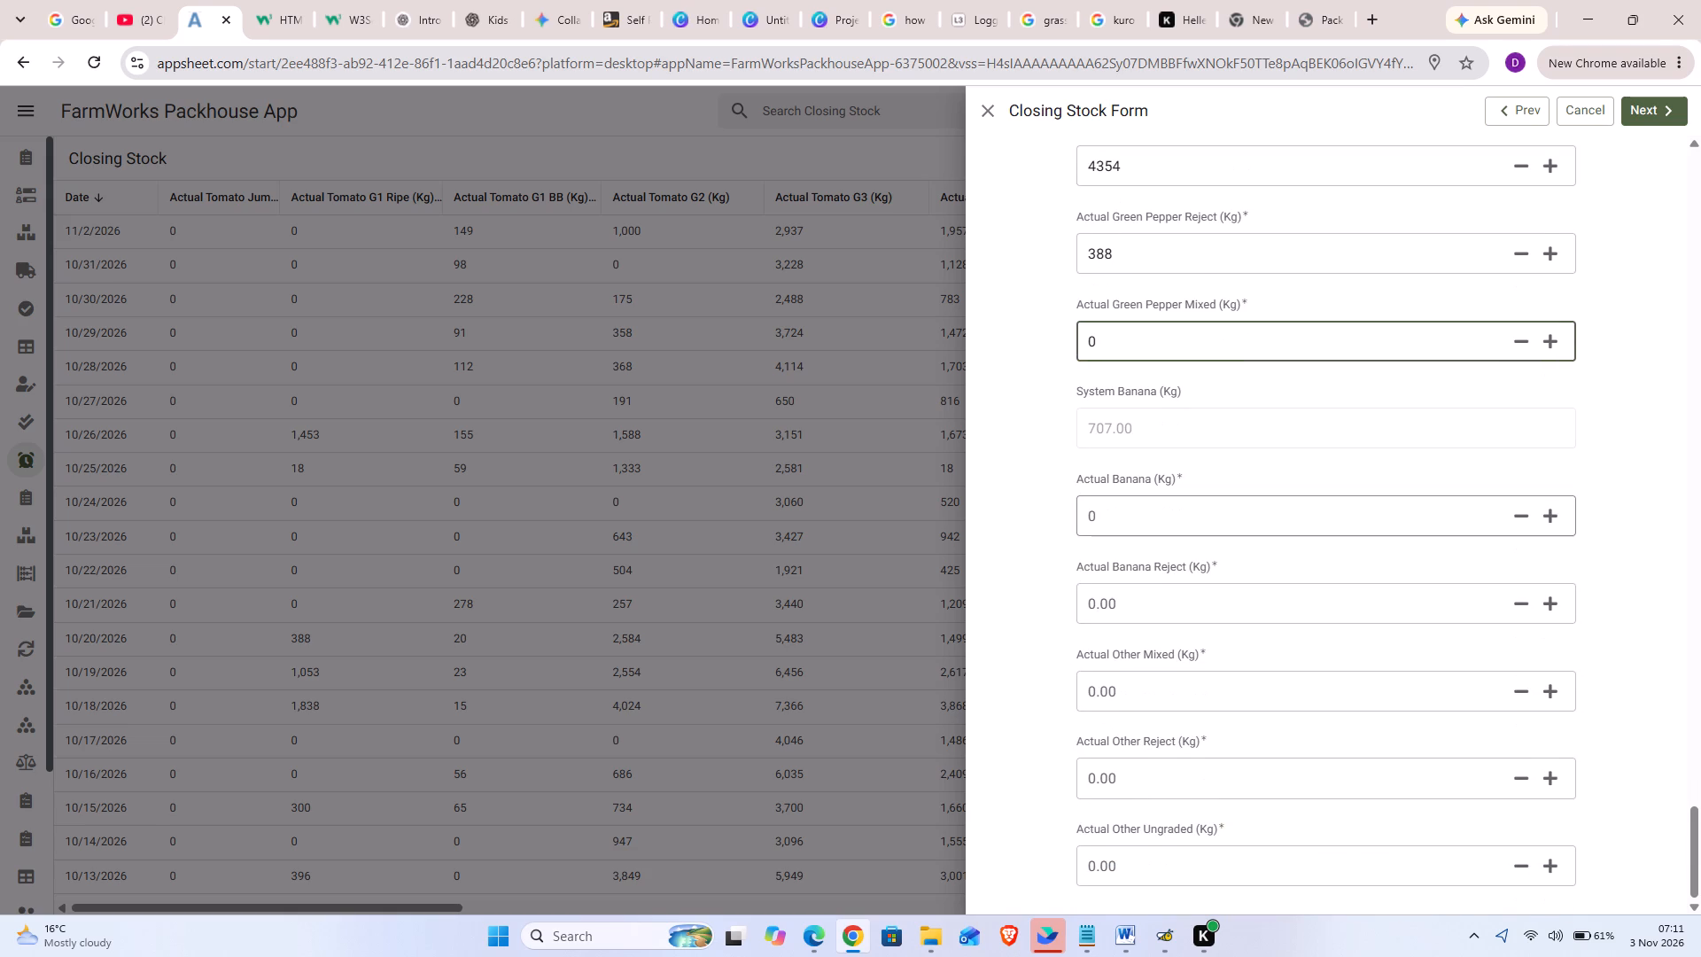
{"action": "left_click", "coordinate": [1171, 519]}
{"action": "key", "text": "0"}
{"action": "left_click", "coordinate": [1147, 606]}
{"action": "key", "text": "0"}
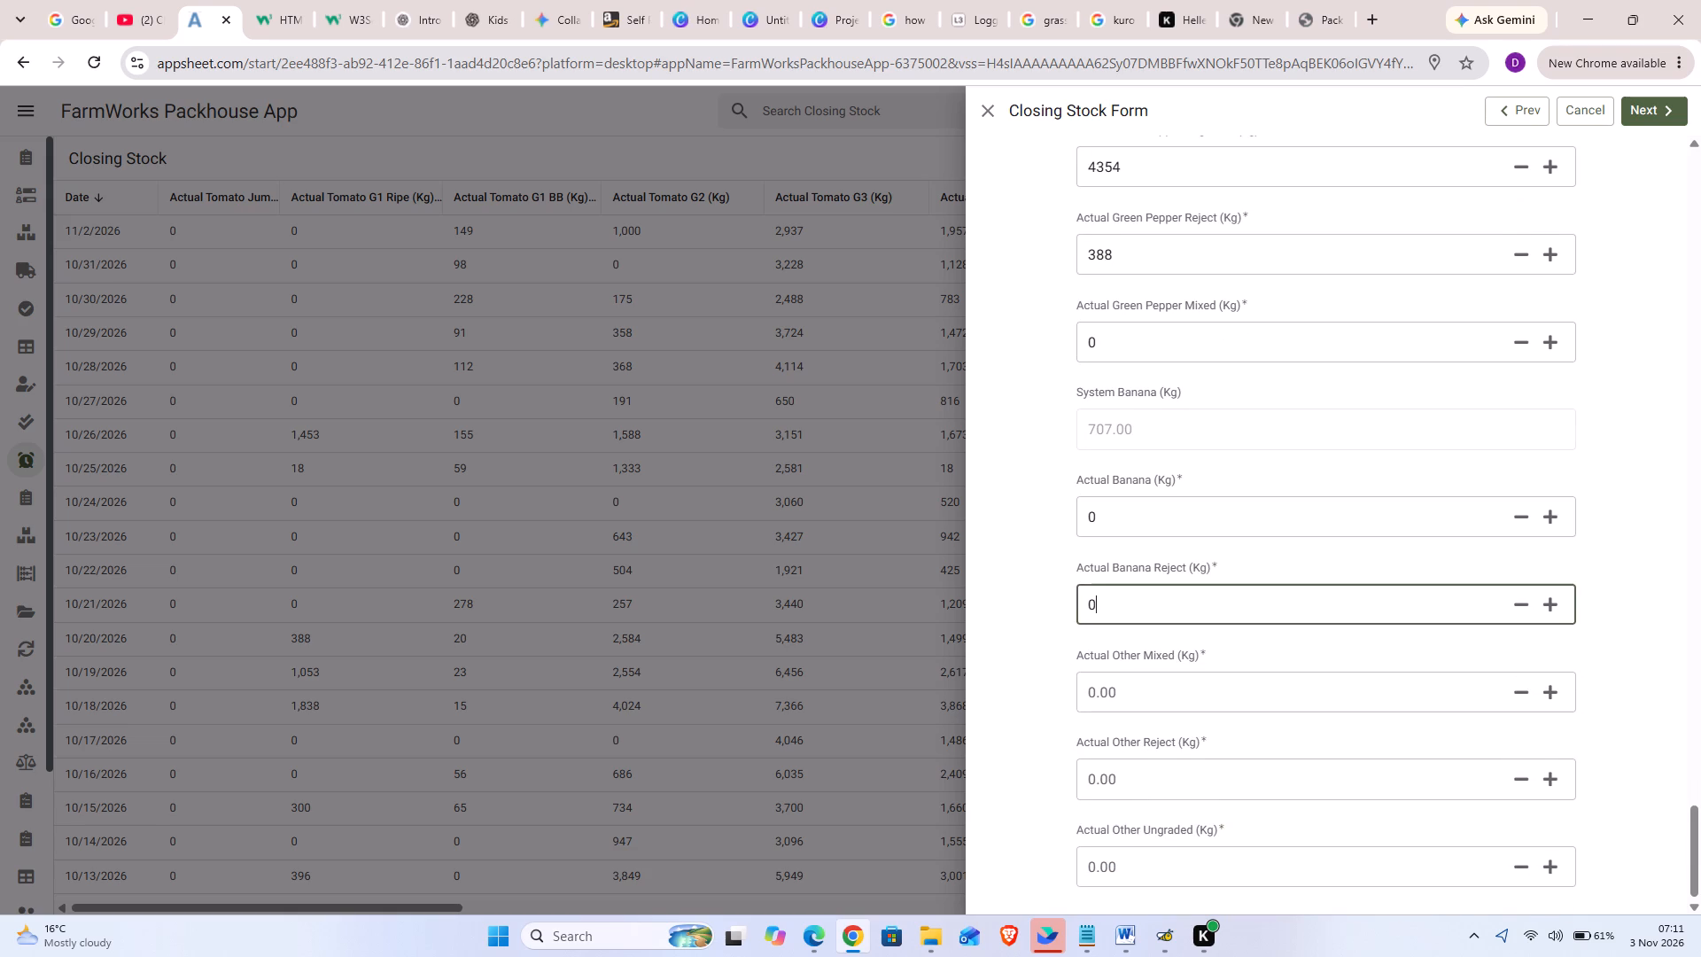
Set Actual Other Mixed, Other Reject and Other Ungraded to 0 kg each, and advance to the Sourcing Volume page.
{"action": "left_click", "coordinate": [1118, 698]}
{"action": "key", "text": "0"}
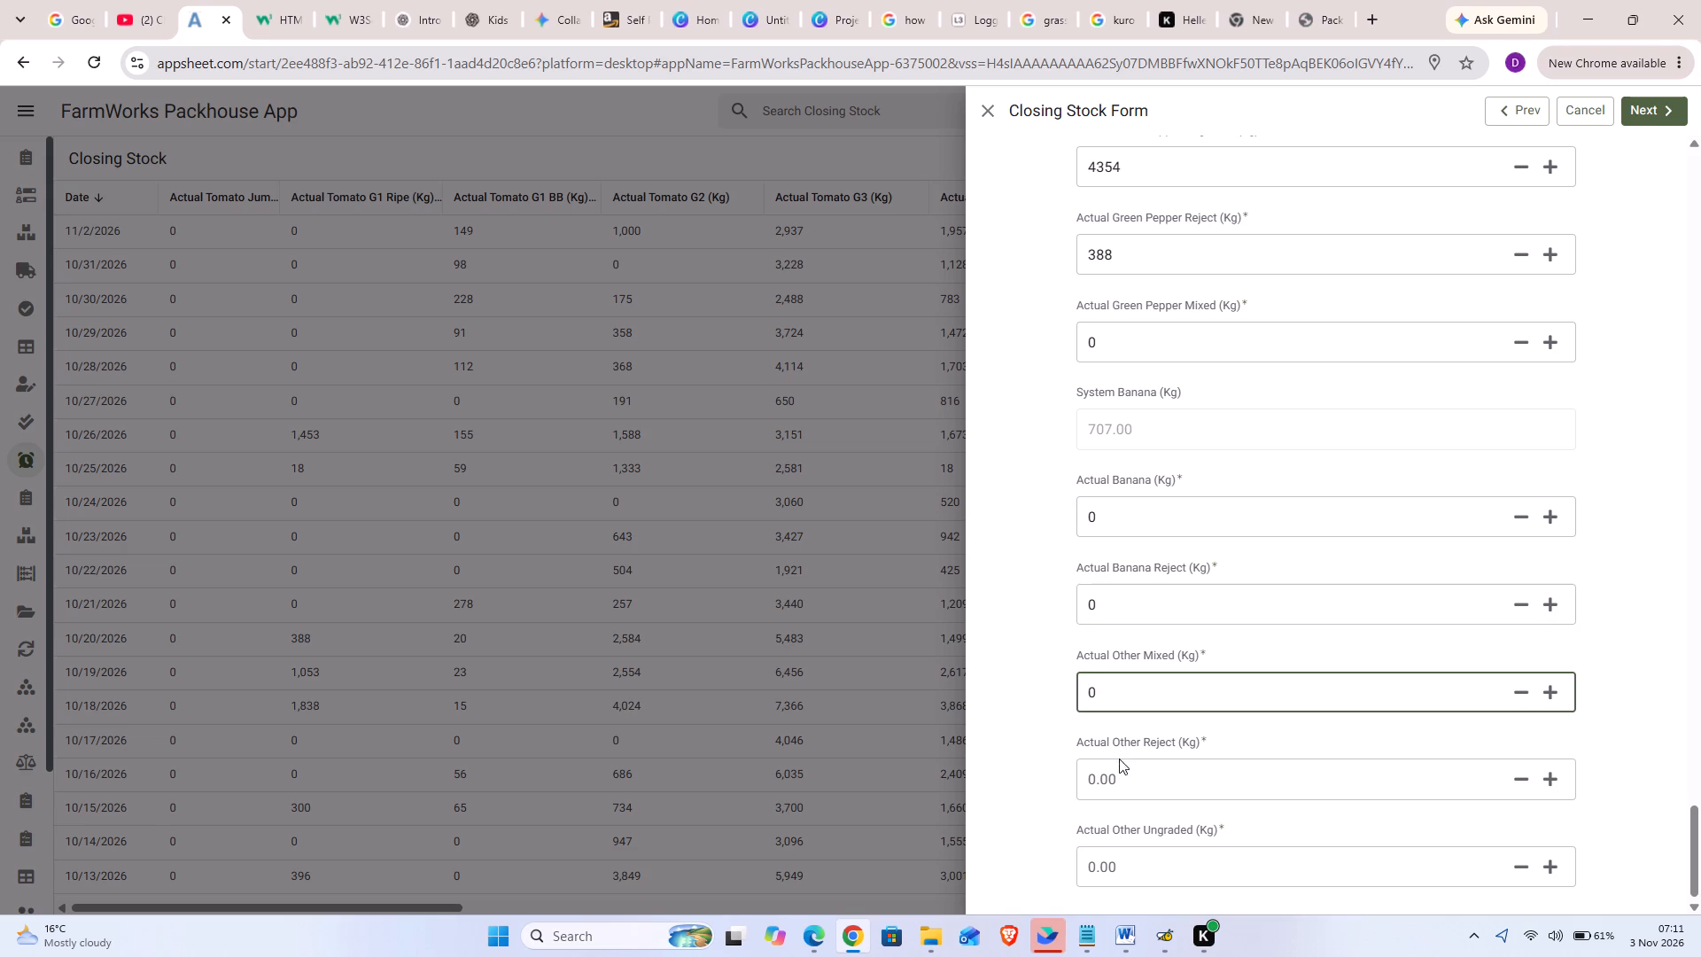
{"action": "left_click", "coordinate": [1122, 778]}
{"action": "key", "text": "0"}
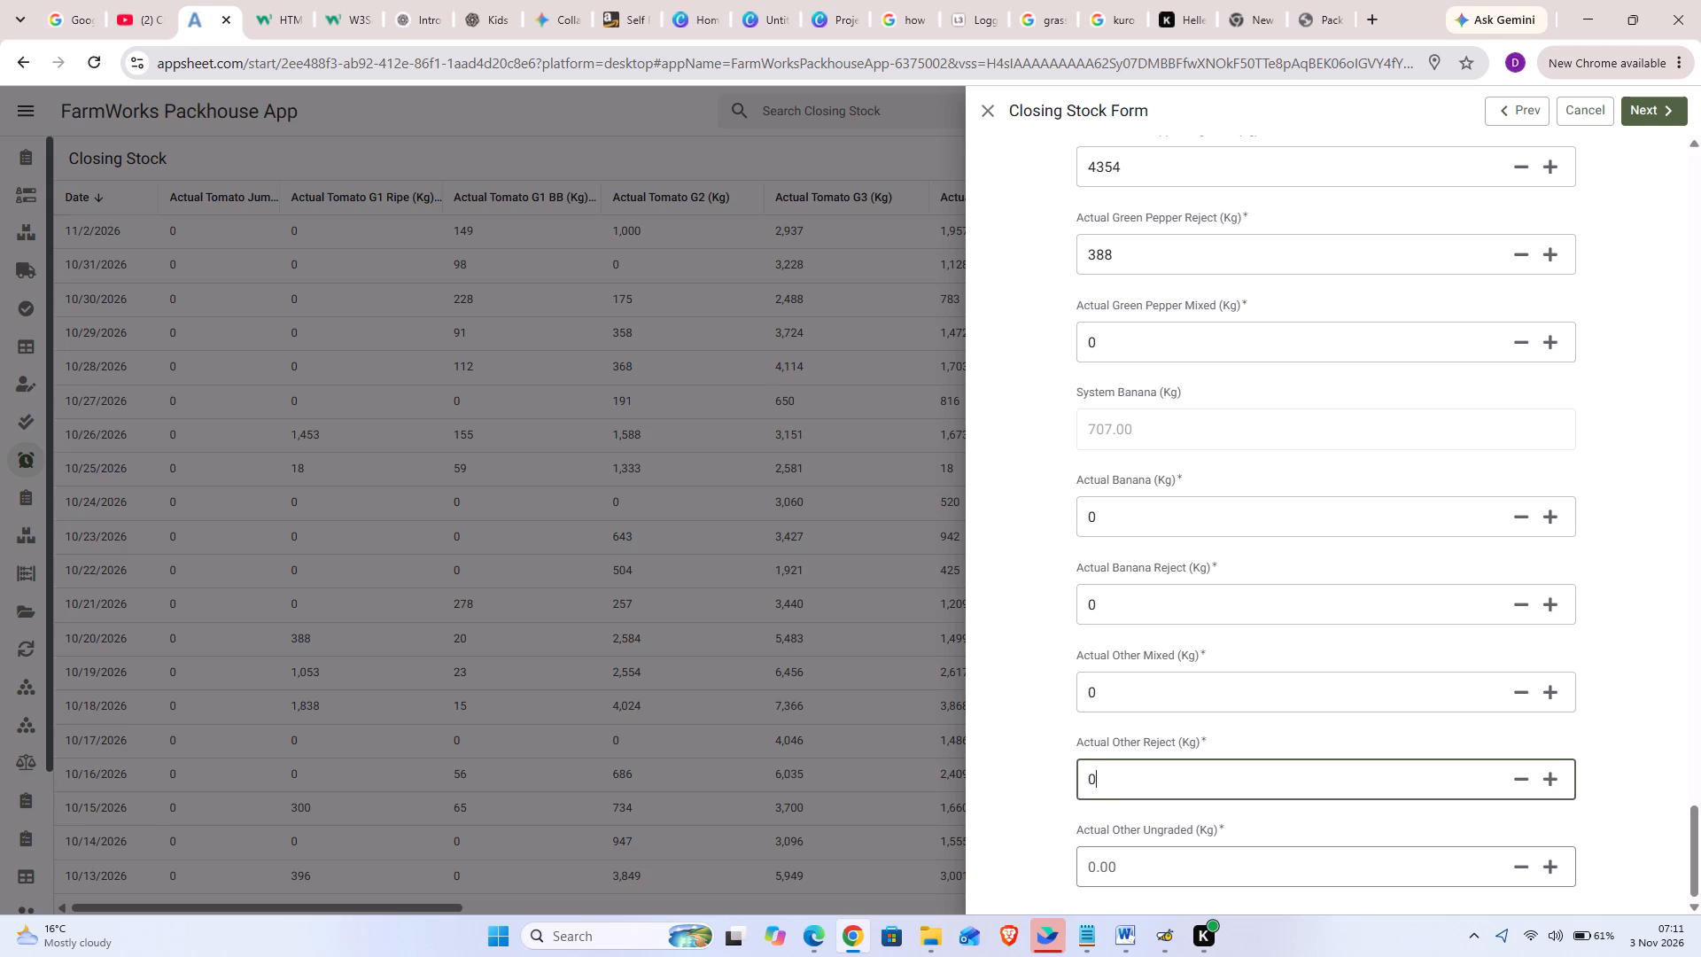
{"action": "left_click", "coordinate": [1110, 863]}
{"action": "key", "text": "0"}
{"action": "scroll", "coordinate": [1340, 738], "scroll_direction": "down", "scroll_amount": 4}
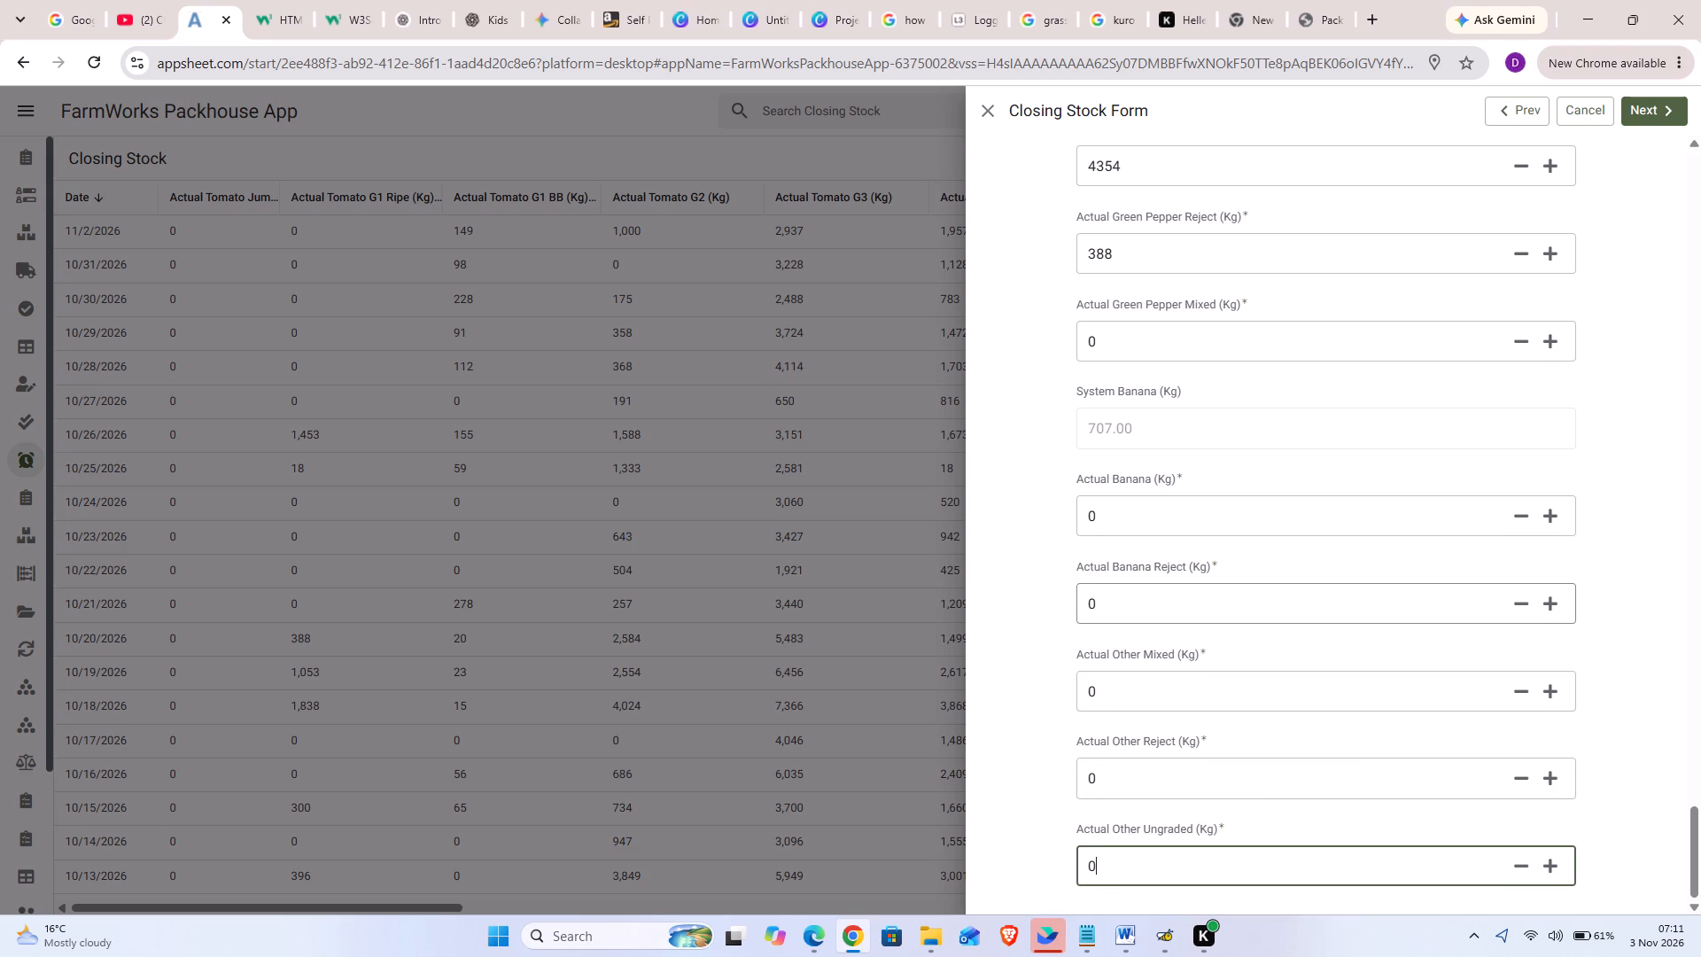
{"action": "left_click", "coordinate": [1656, 107]}
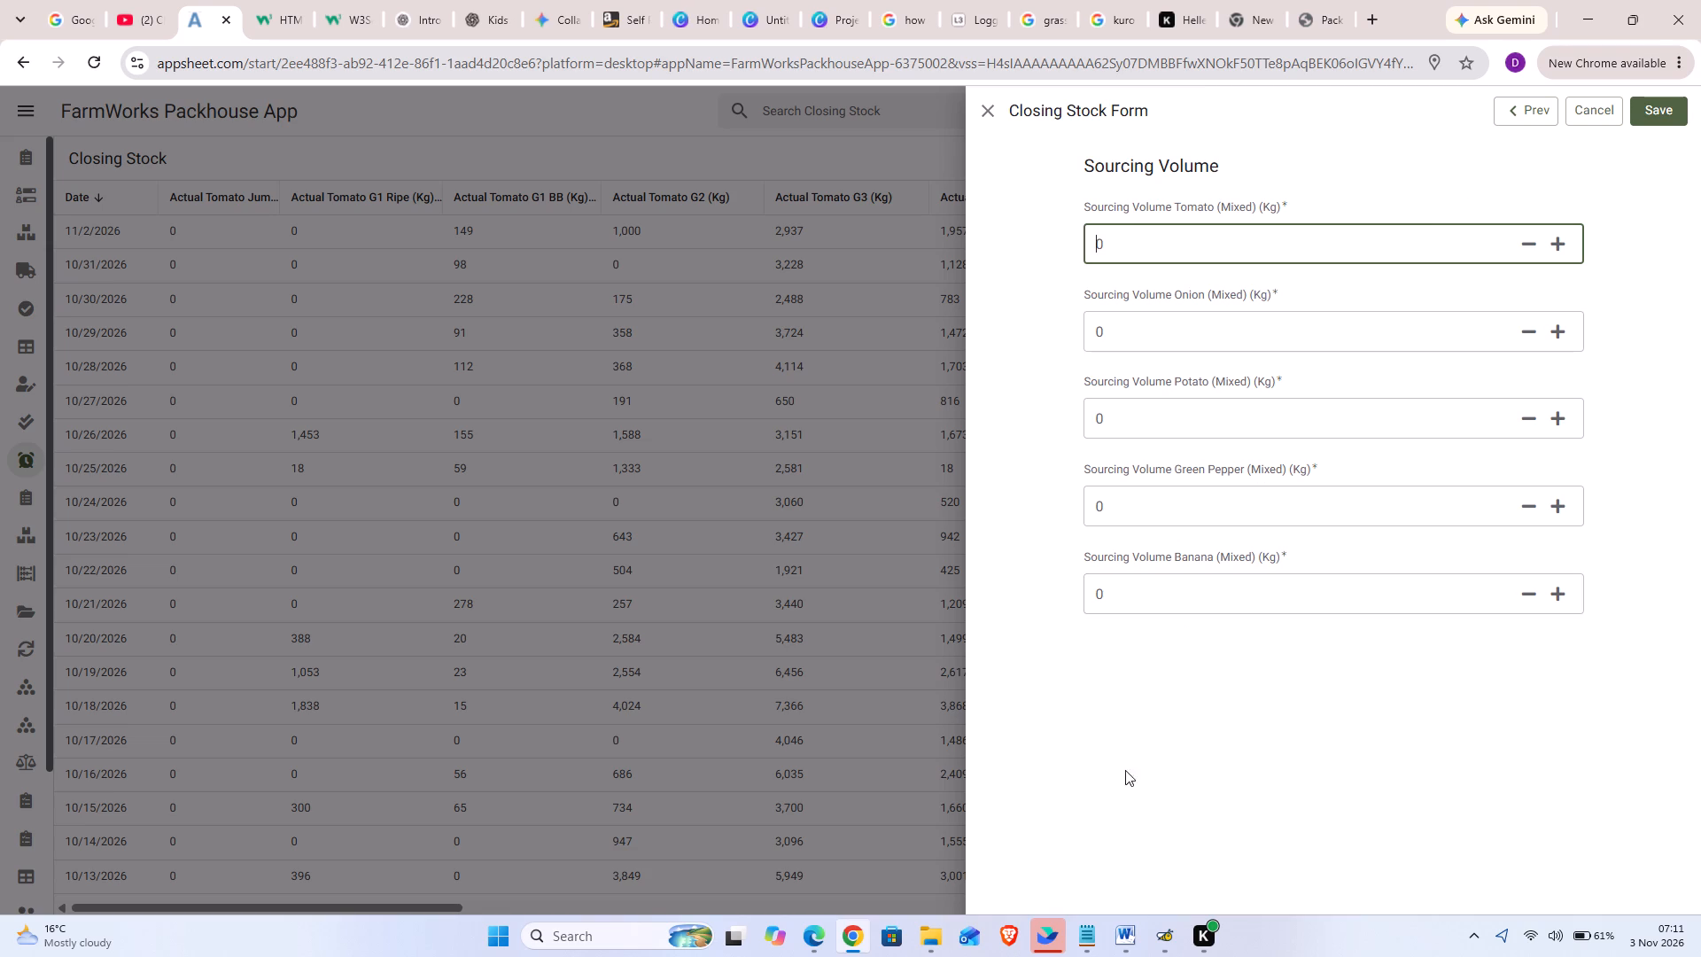
Switch to Lark and post the copied 3rd November closing stock image in the Market Stock Allocation chat.
{"action": "left_click", "coordinate": [810, 944]}
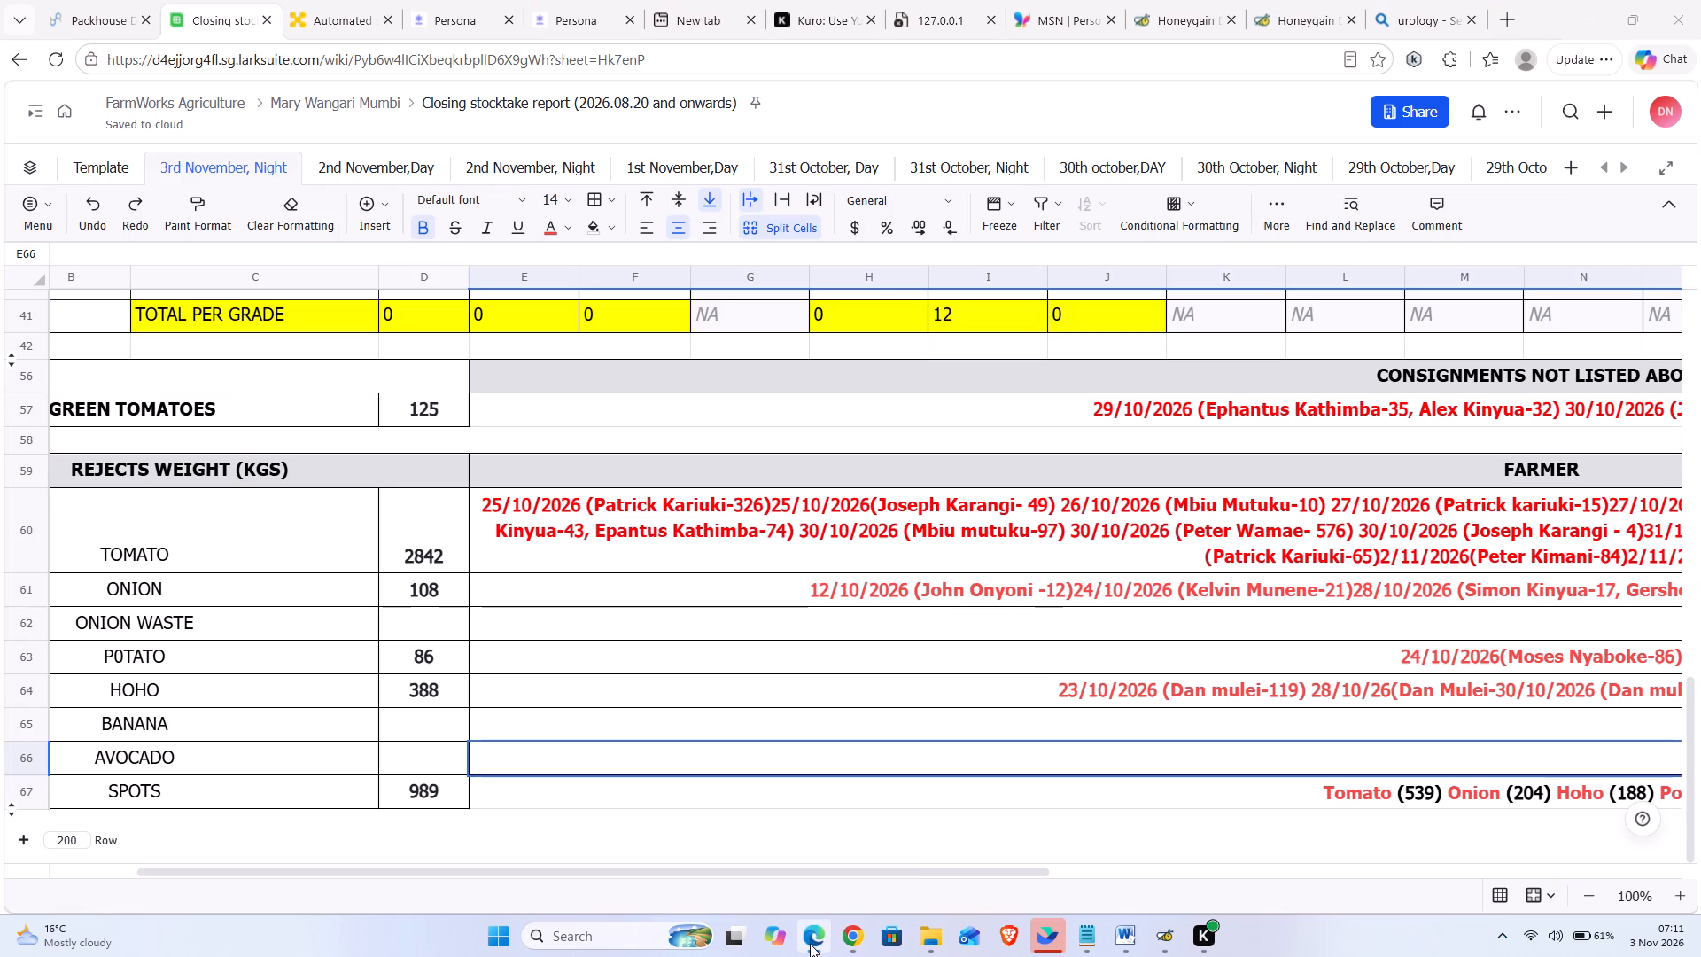
{"action": "left_click", "coordinate": [1047, 935]}
{"action": "left_click", "coordinate": [679, 502]}
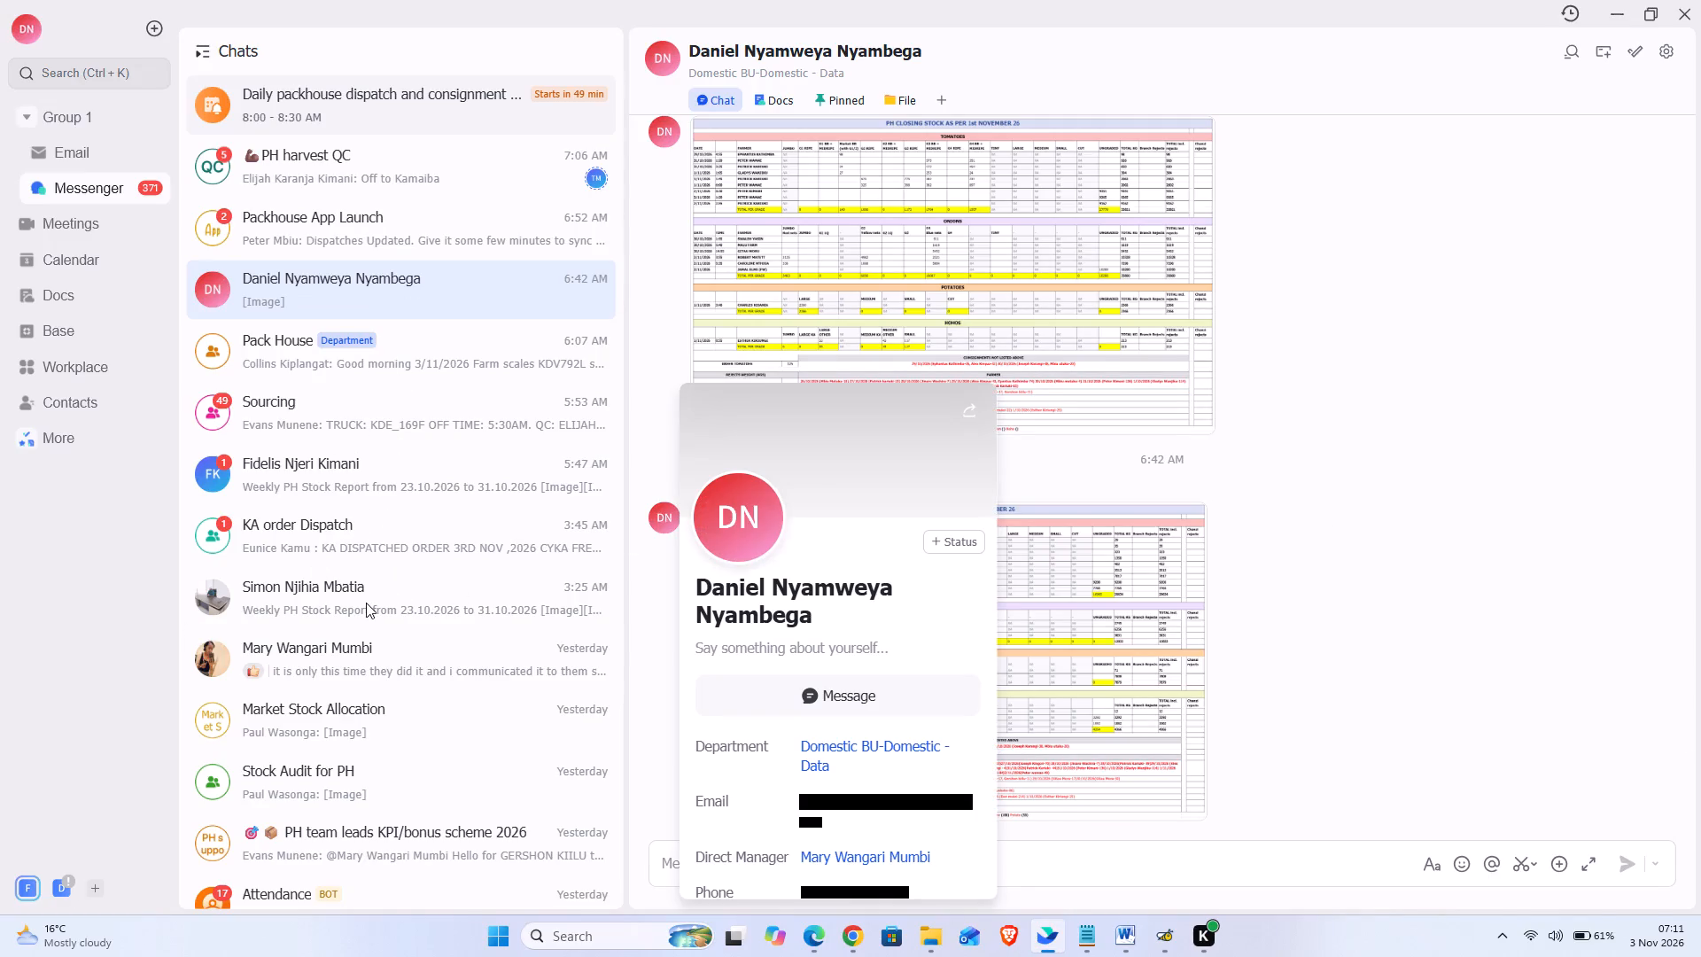
{"action": "left_click", "coordinate": [361, 710]}
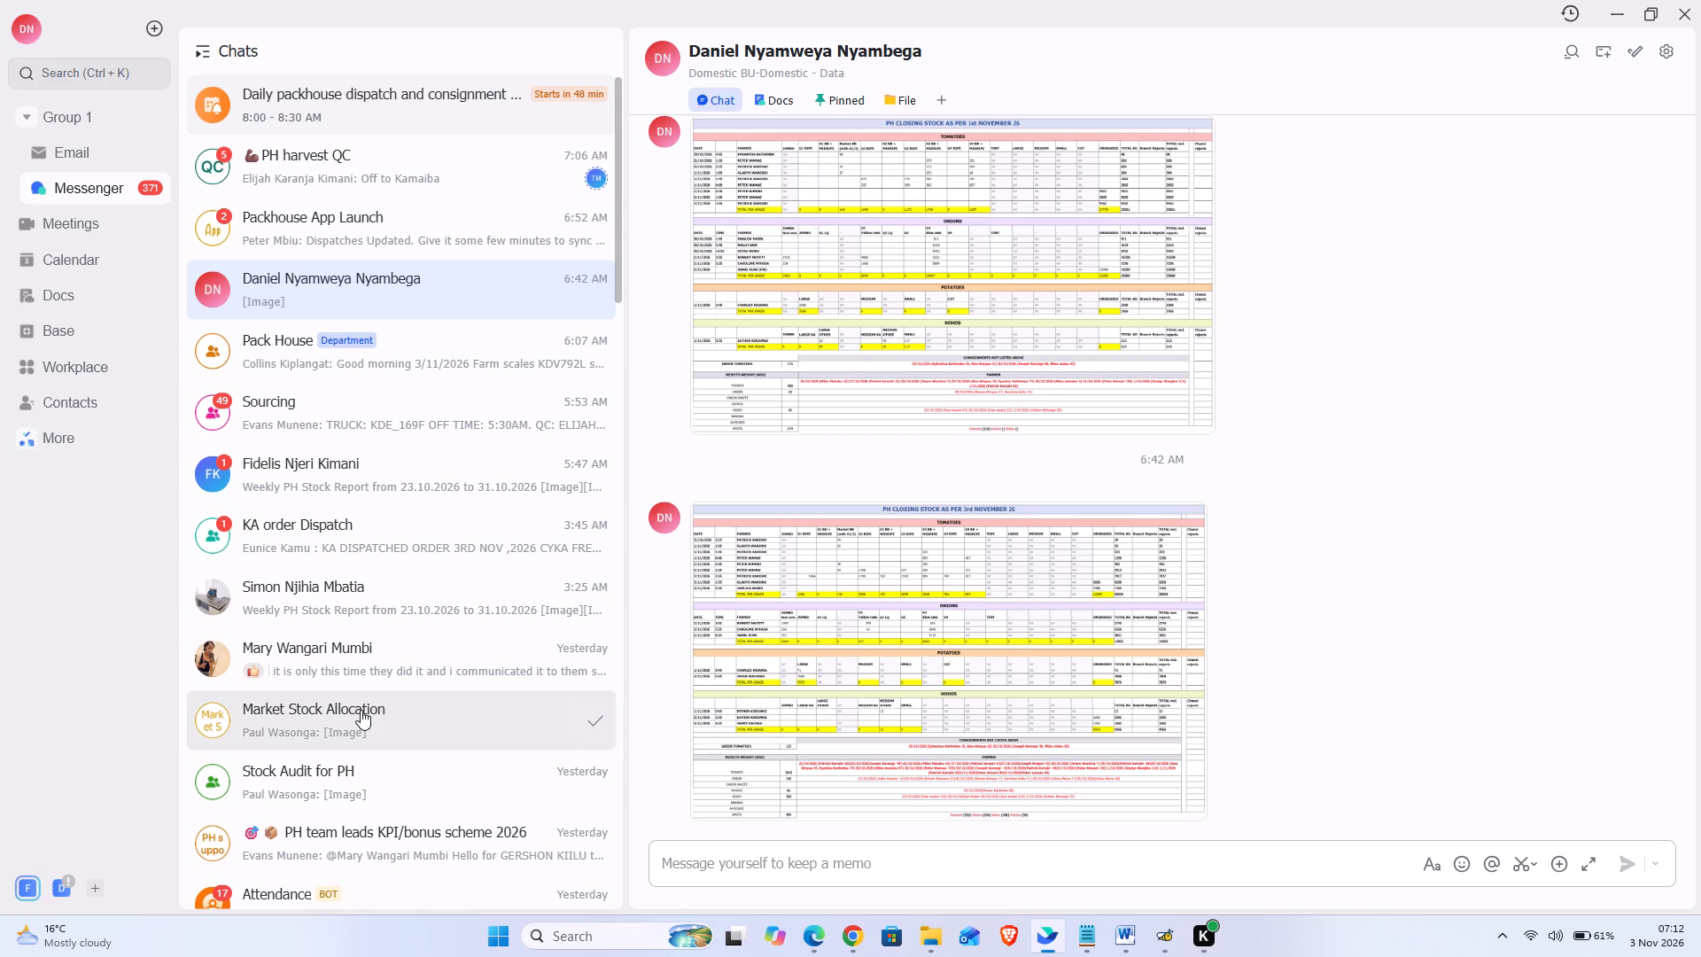
{"action": "left_click", "coordinate": [361, 710]}
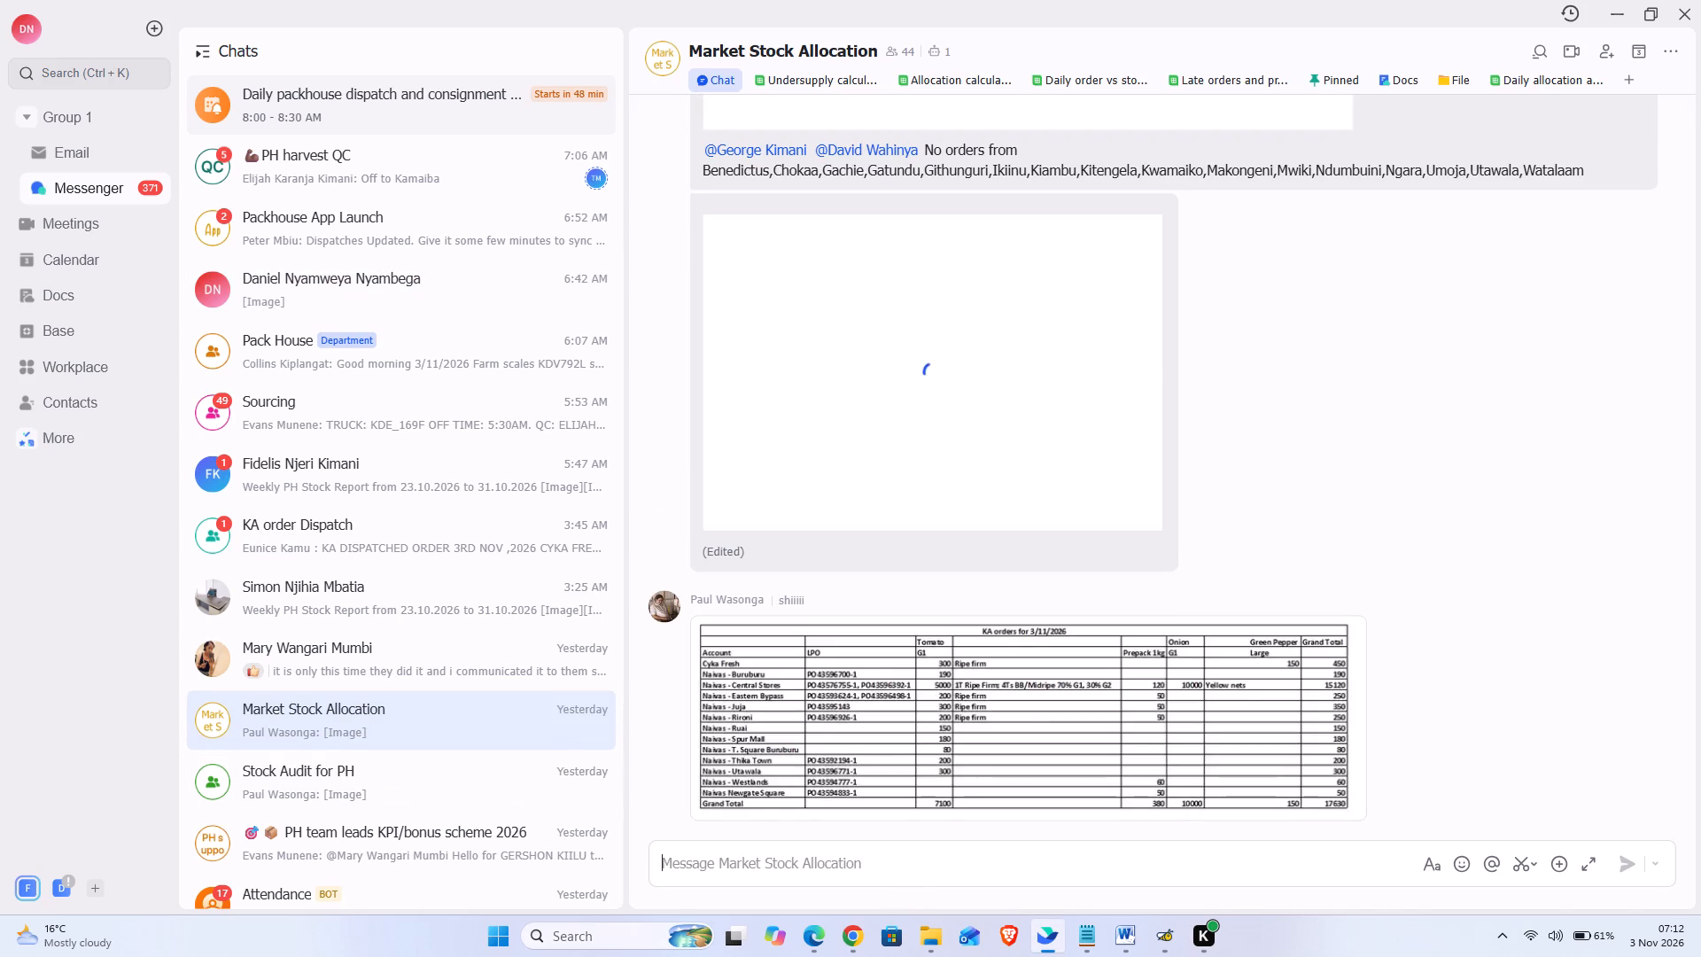
{"action": "left_click", "coordinate": [897, 859]}
{"action": "right_click", "coordinate": [897, 859]}
{"action": "left_click", "coordinate": [954, 880]}
{"action": "key", "text": "Return"}
{"action": "key", "text": "Return"}
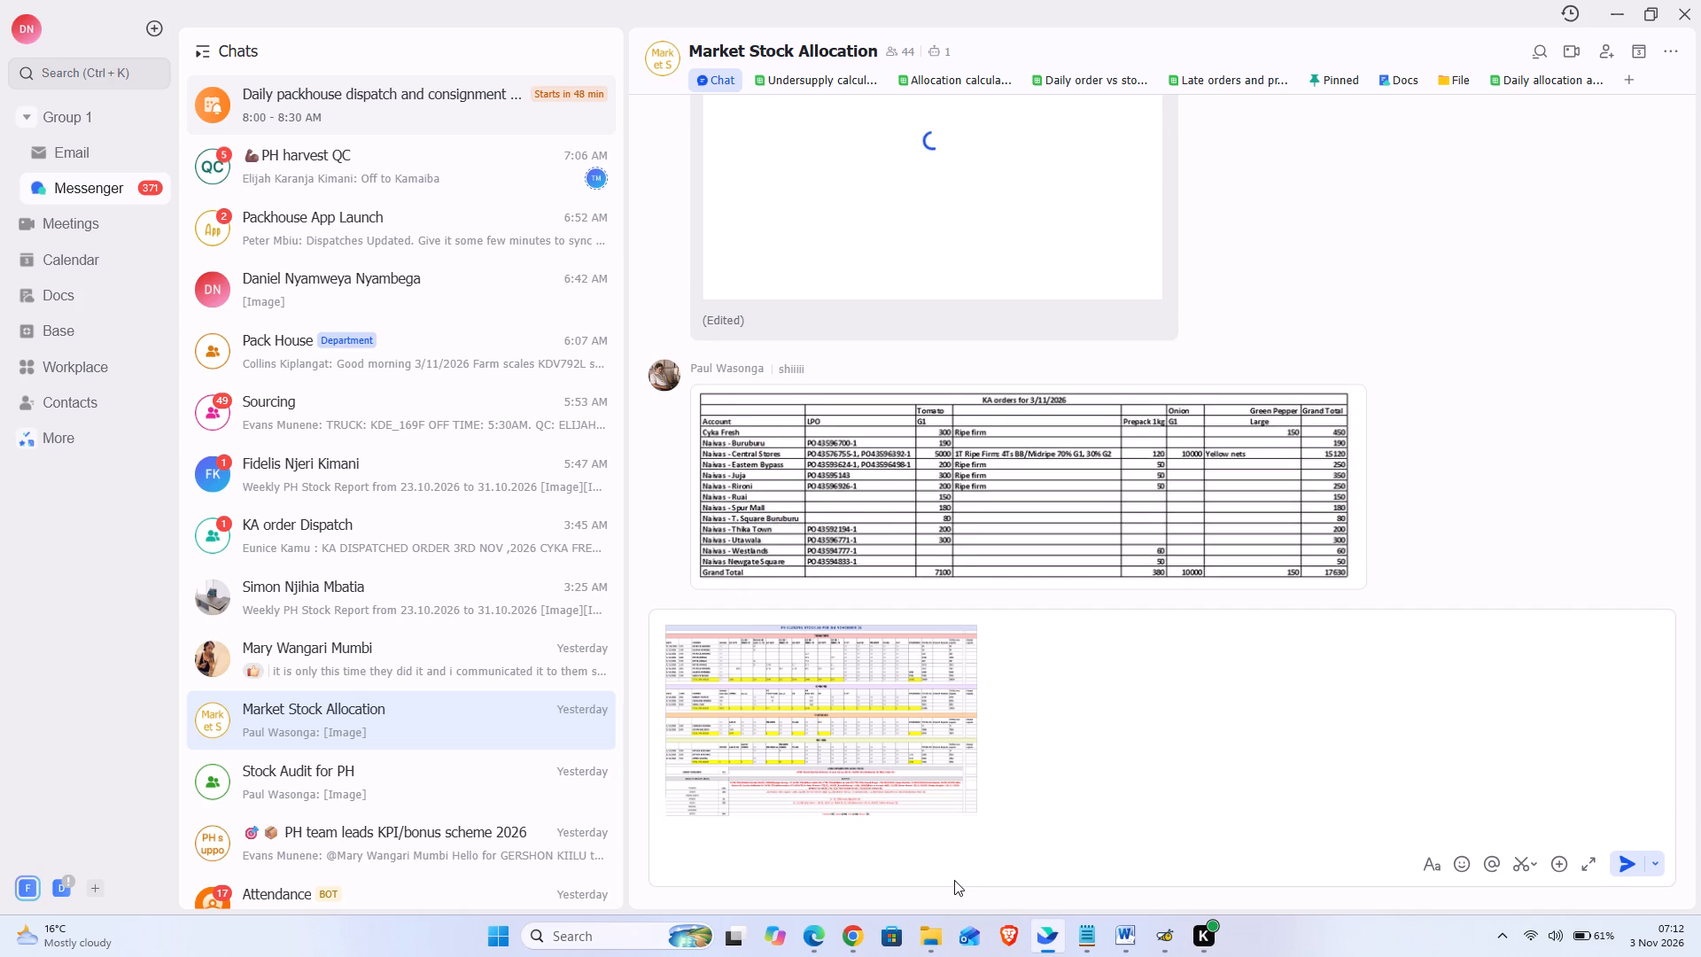
Resend the closing stock image in the Market Stock Allocation chat and pin it for the group.
{"action": "right_click", "coordinate": [853, 693]}
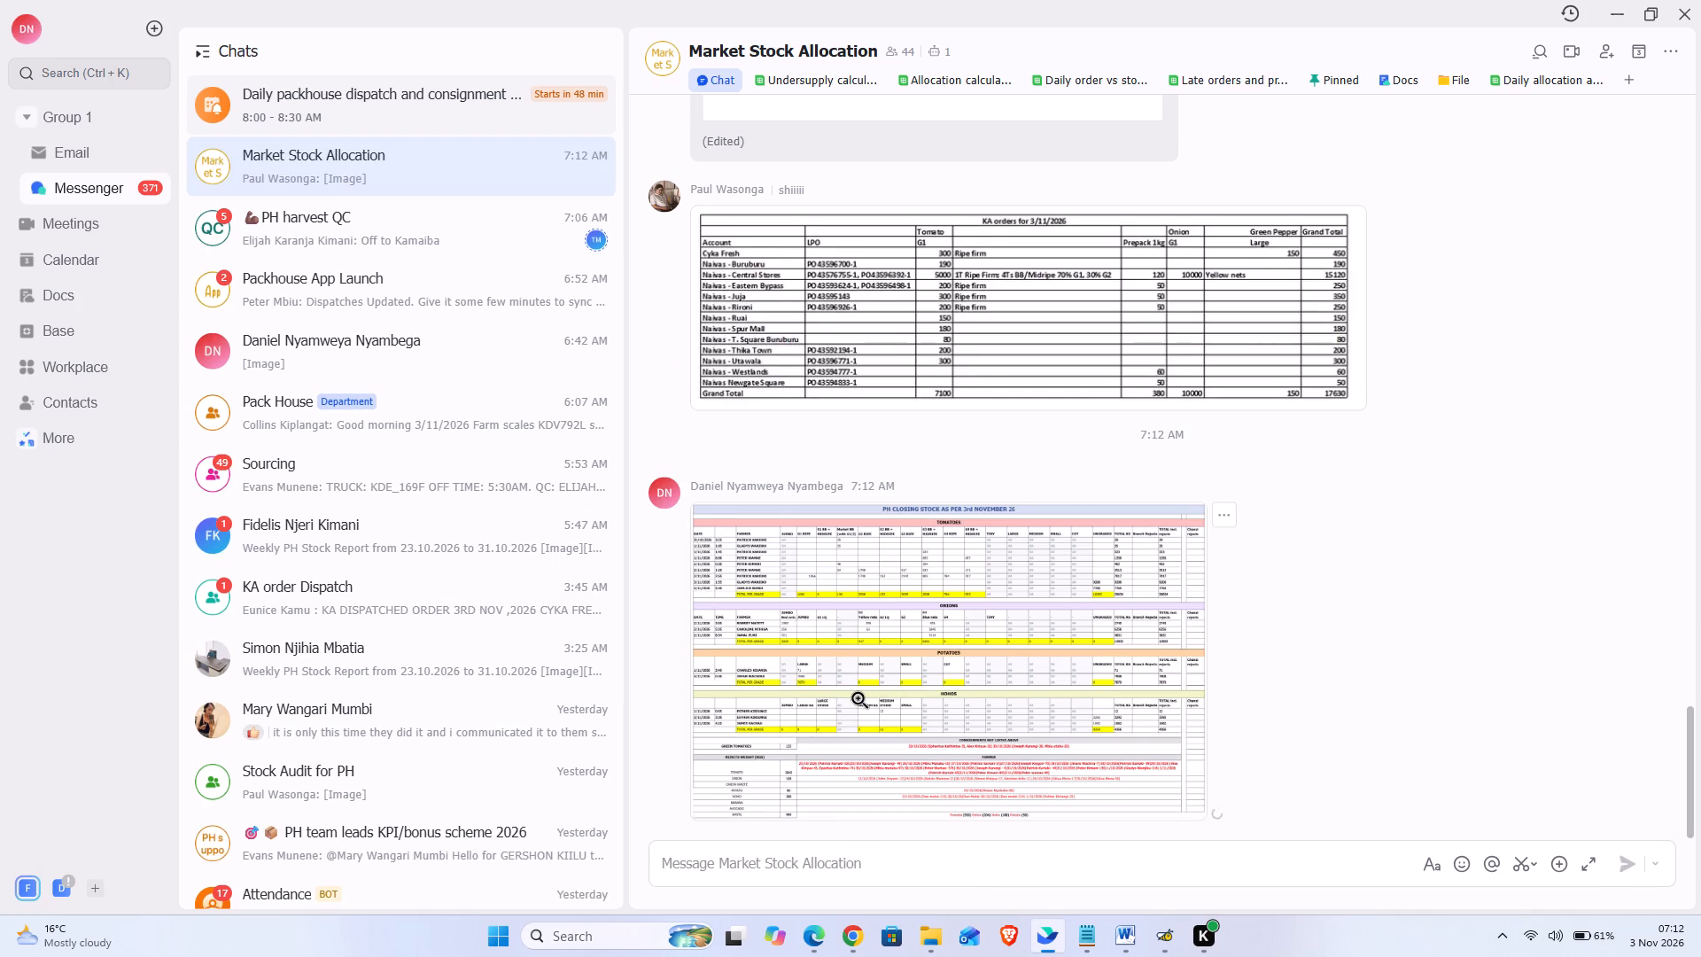
{"action": "left_click", "coordinate": [1344, 573]}
{"action": "left_click", "coordinate": [1216, 812]}
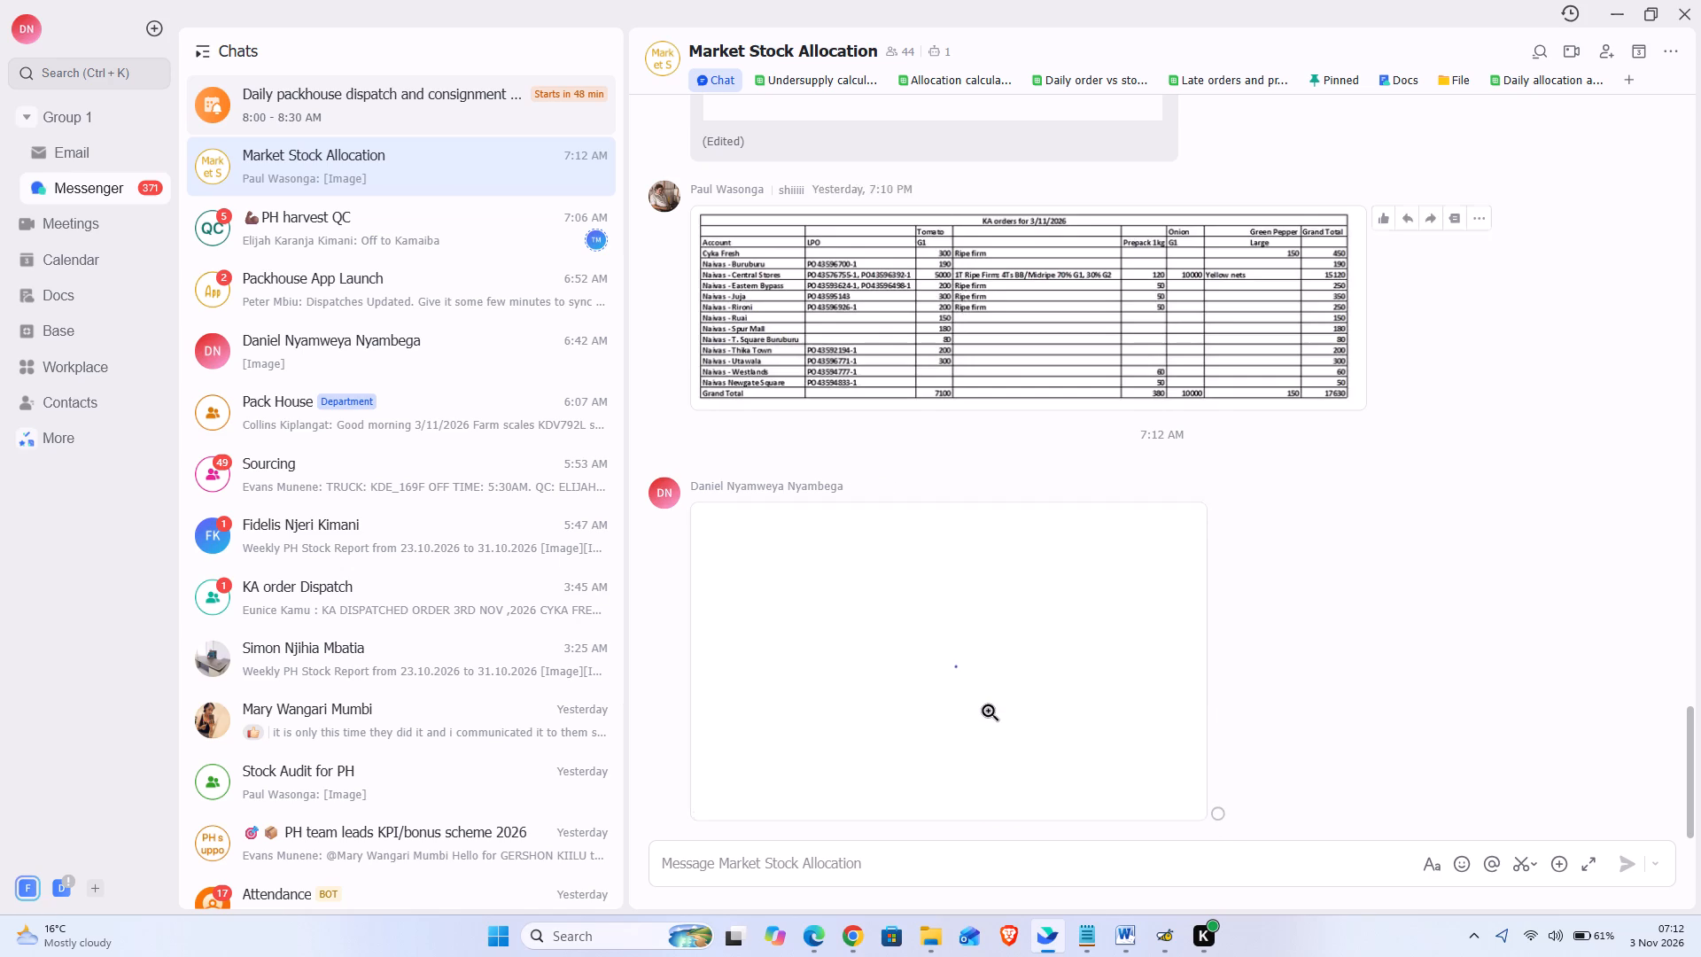
{"action": "right_click", "coordinate": [983, 705]}
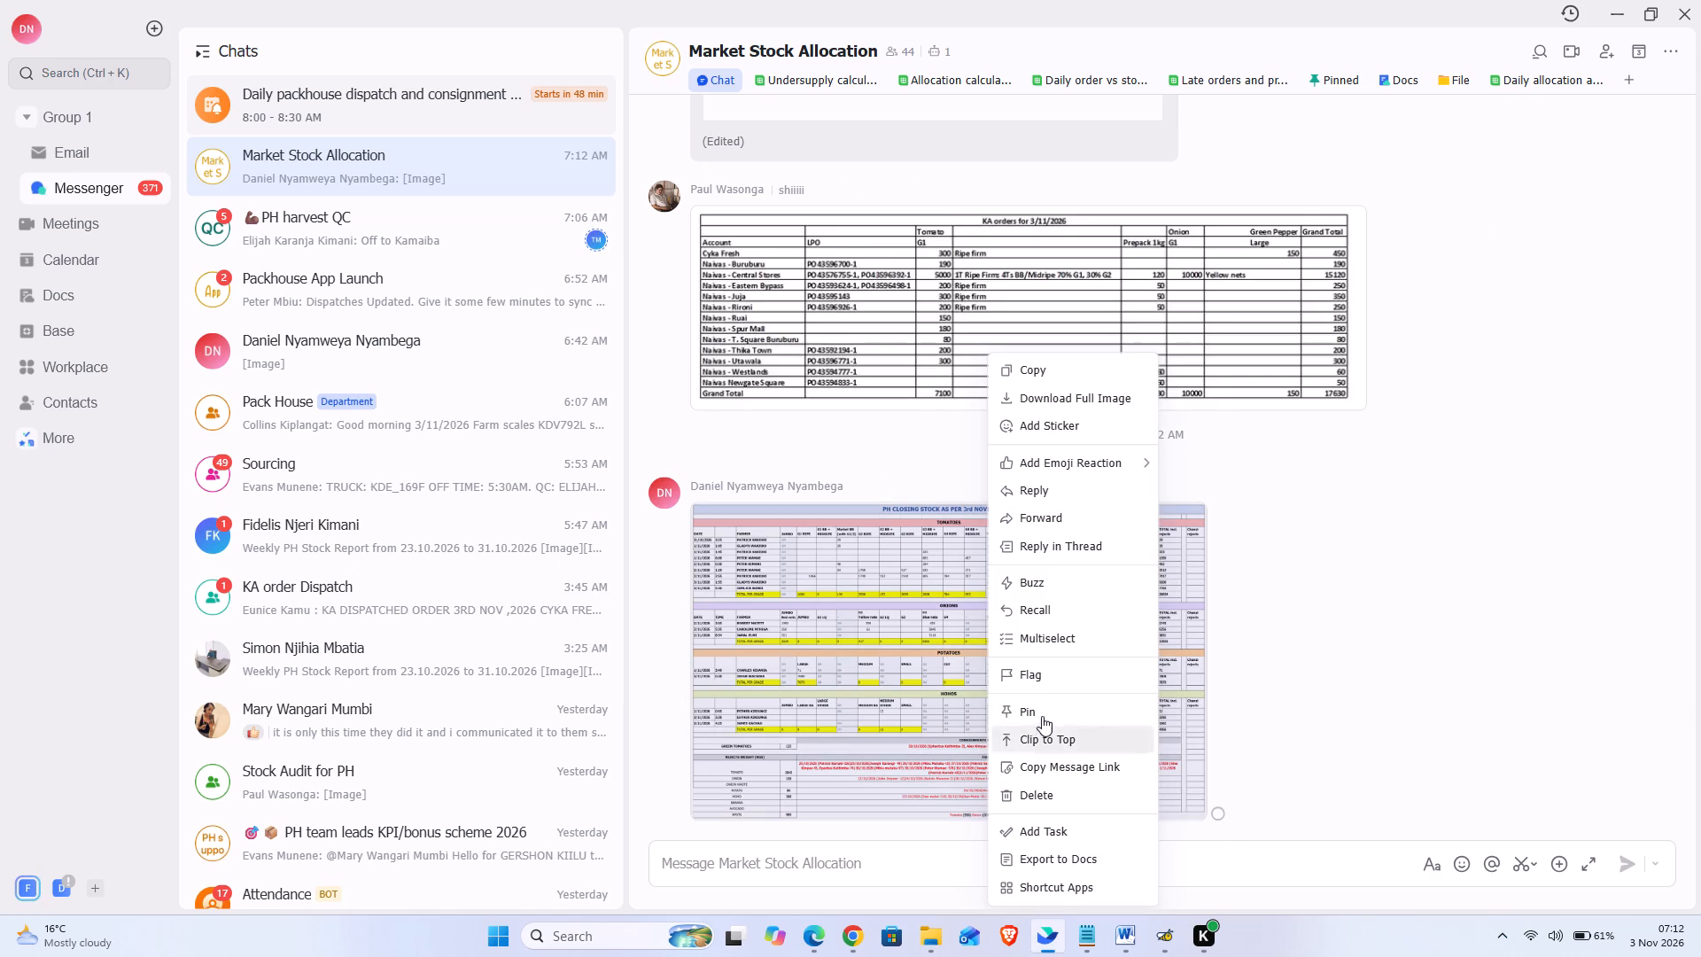
{"action": "left_click", "coordinate": [1042, 709]}
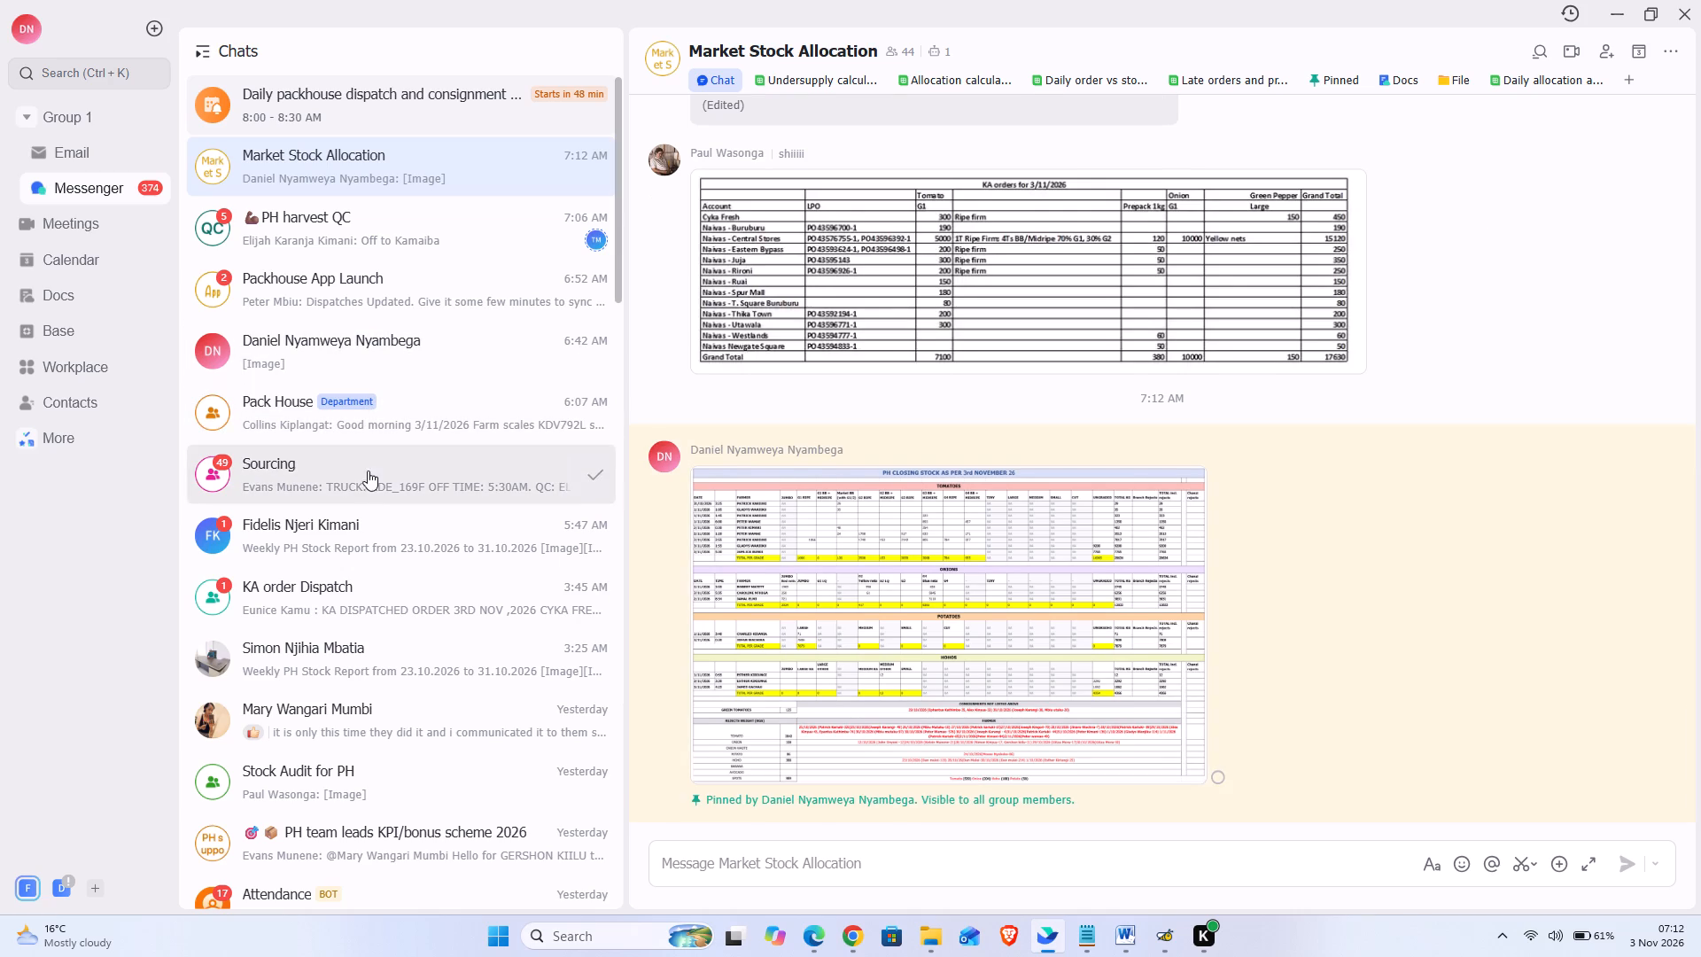
Post the copied 3rd November closing stock image in the KA order Dispatch chat.
{"action": "left_click", "coordinate": [399, 606]}
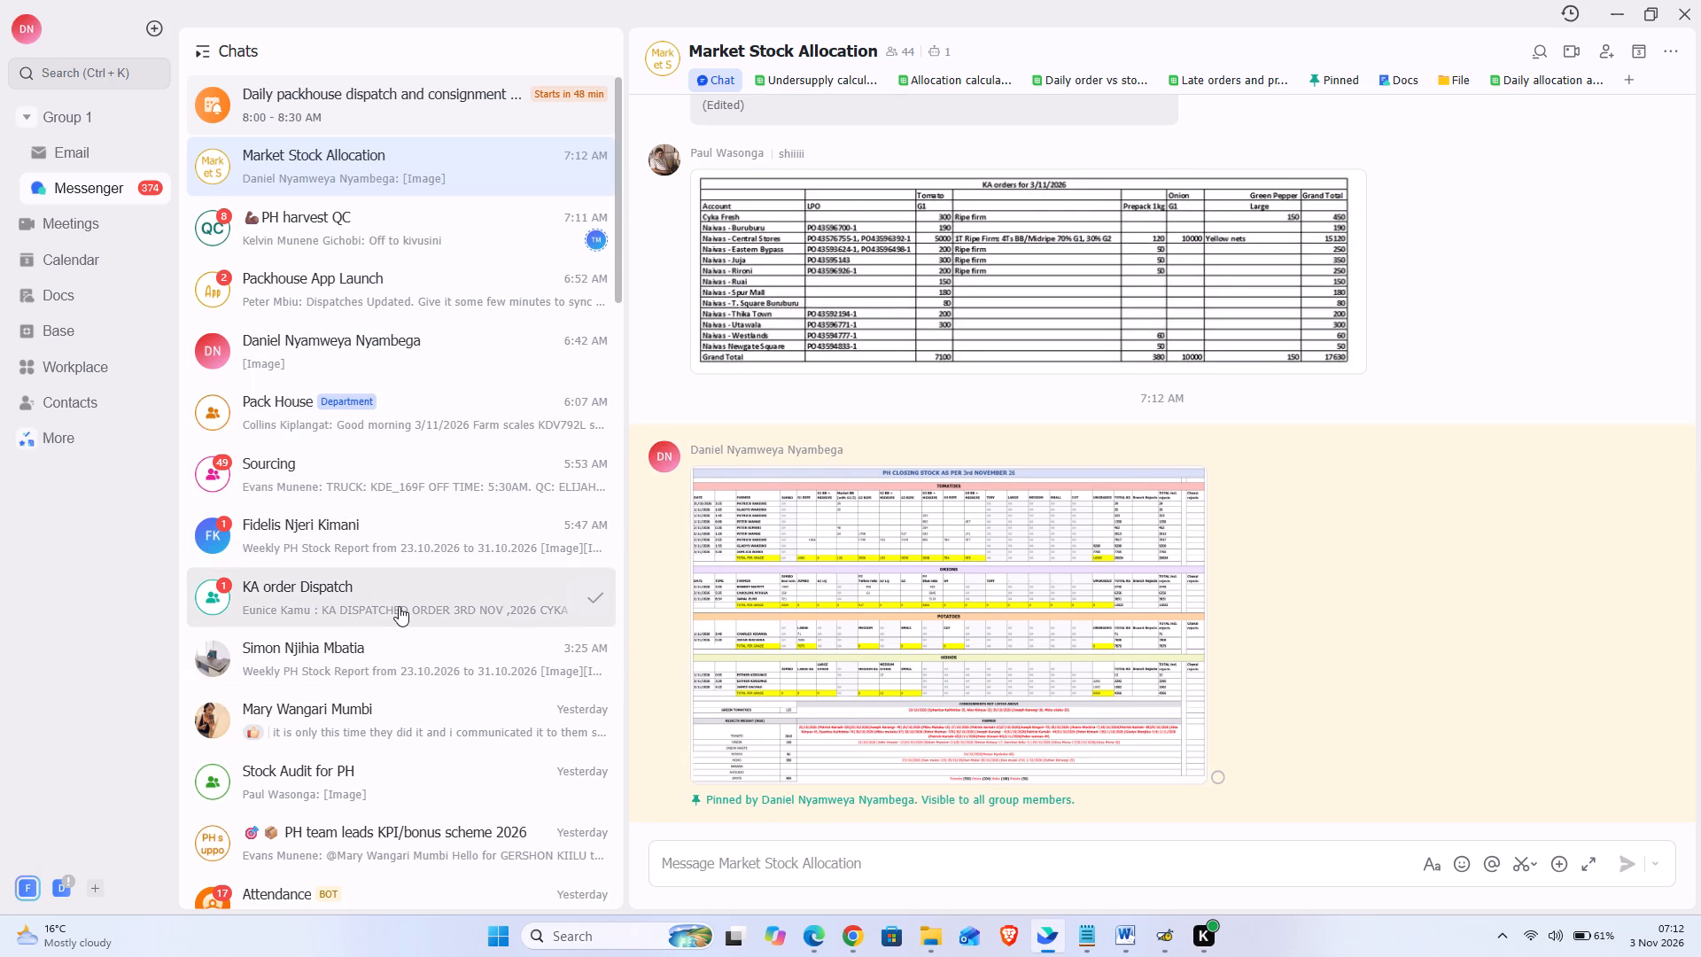
{"action": "left_click", "coordinate": [981, 869]}
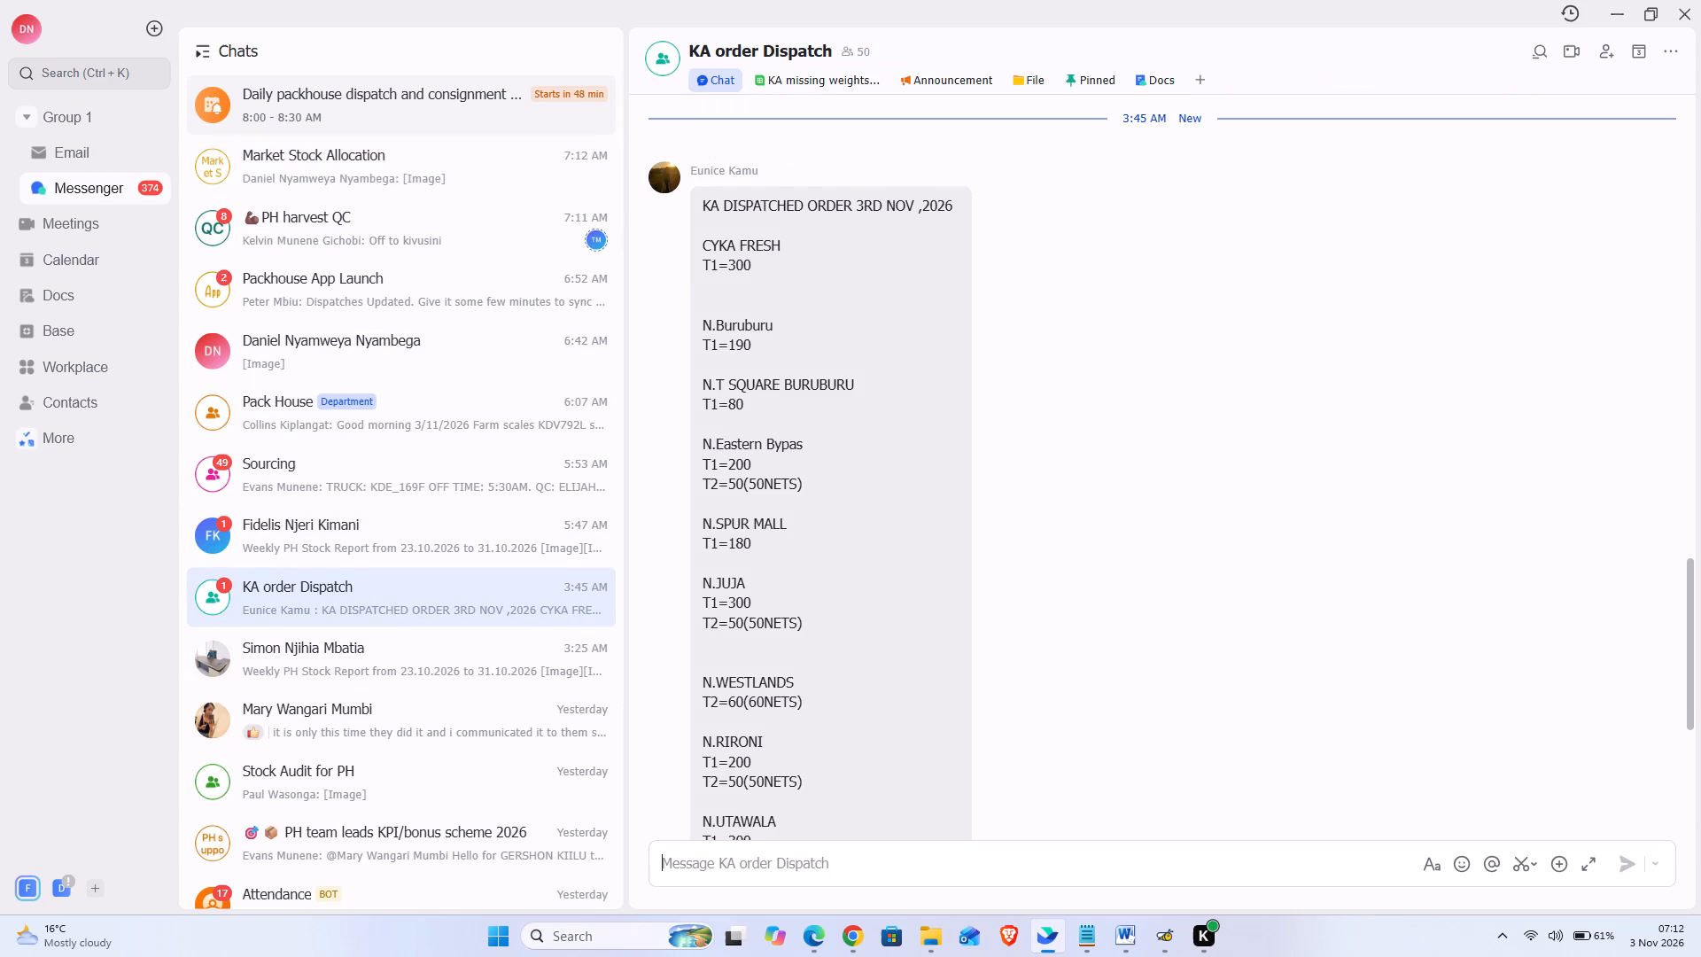
{"action": "right_click", "coordinate": [981, 869]}
{"action": "left_click", "coordinate": [1031, 889]}
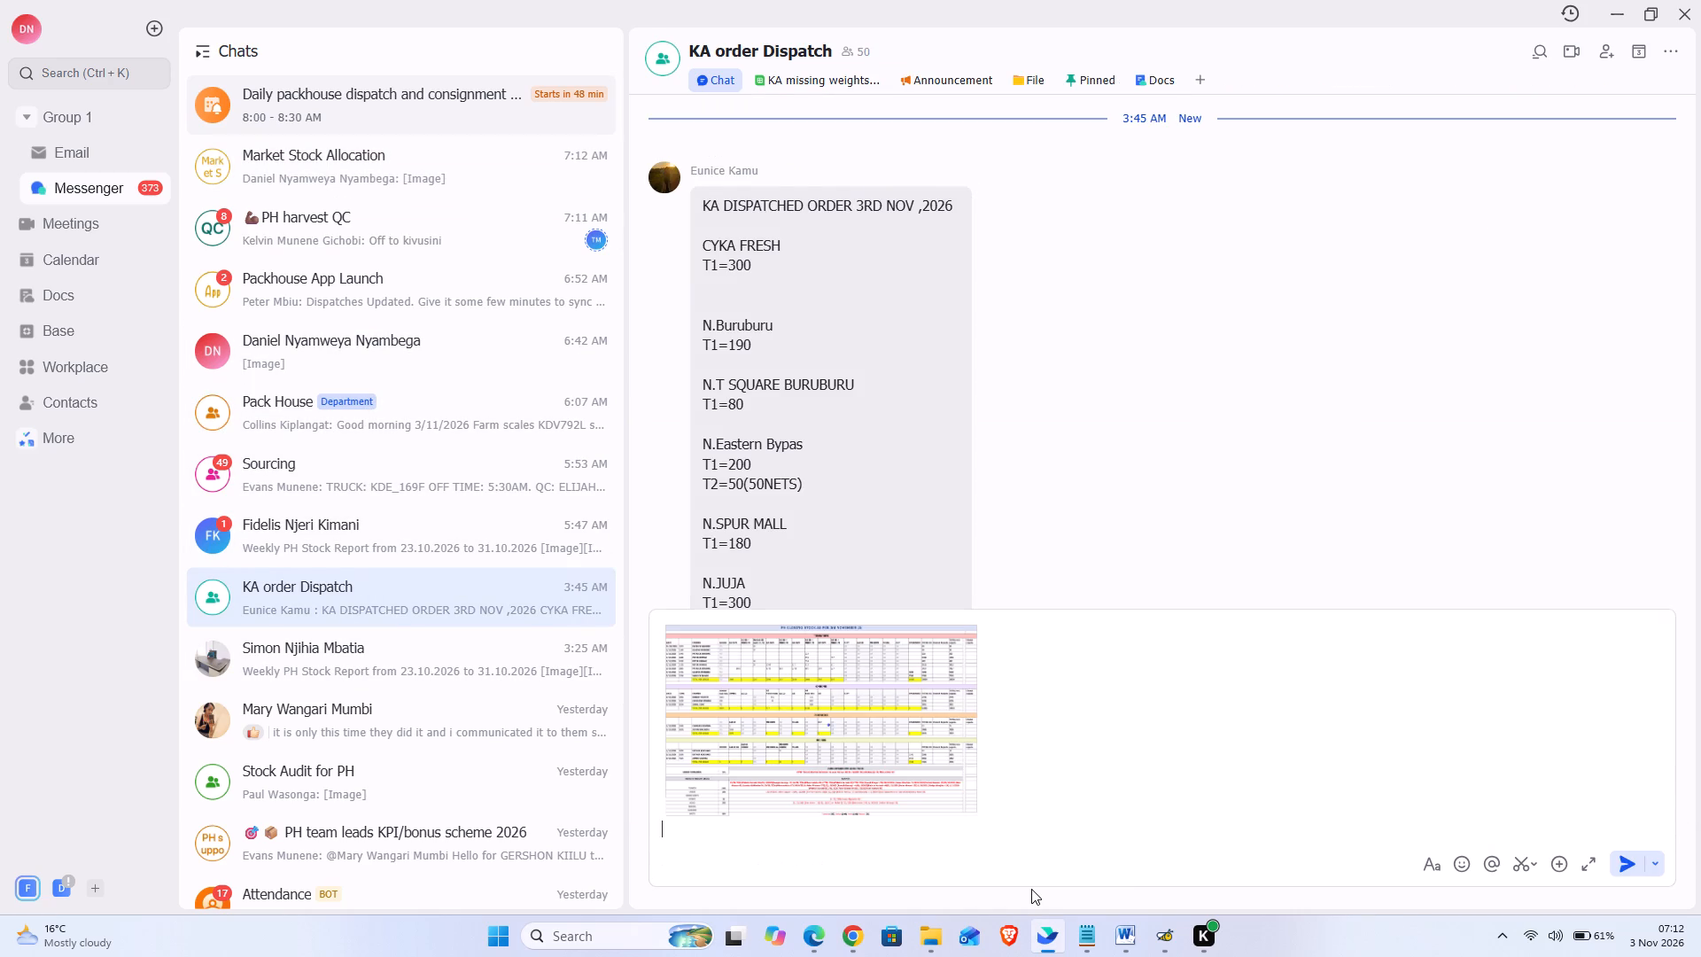
{"action": "key", "text": "Return"}
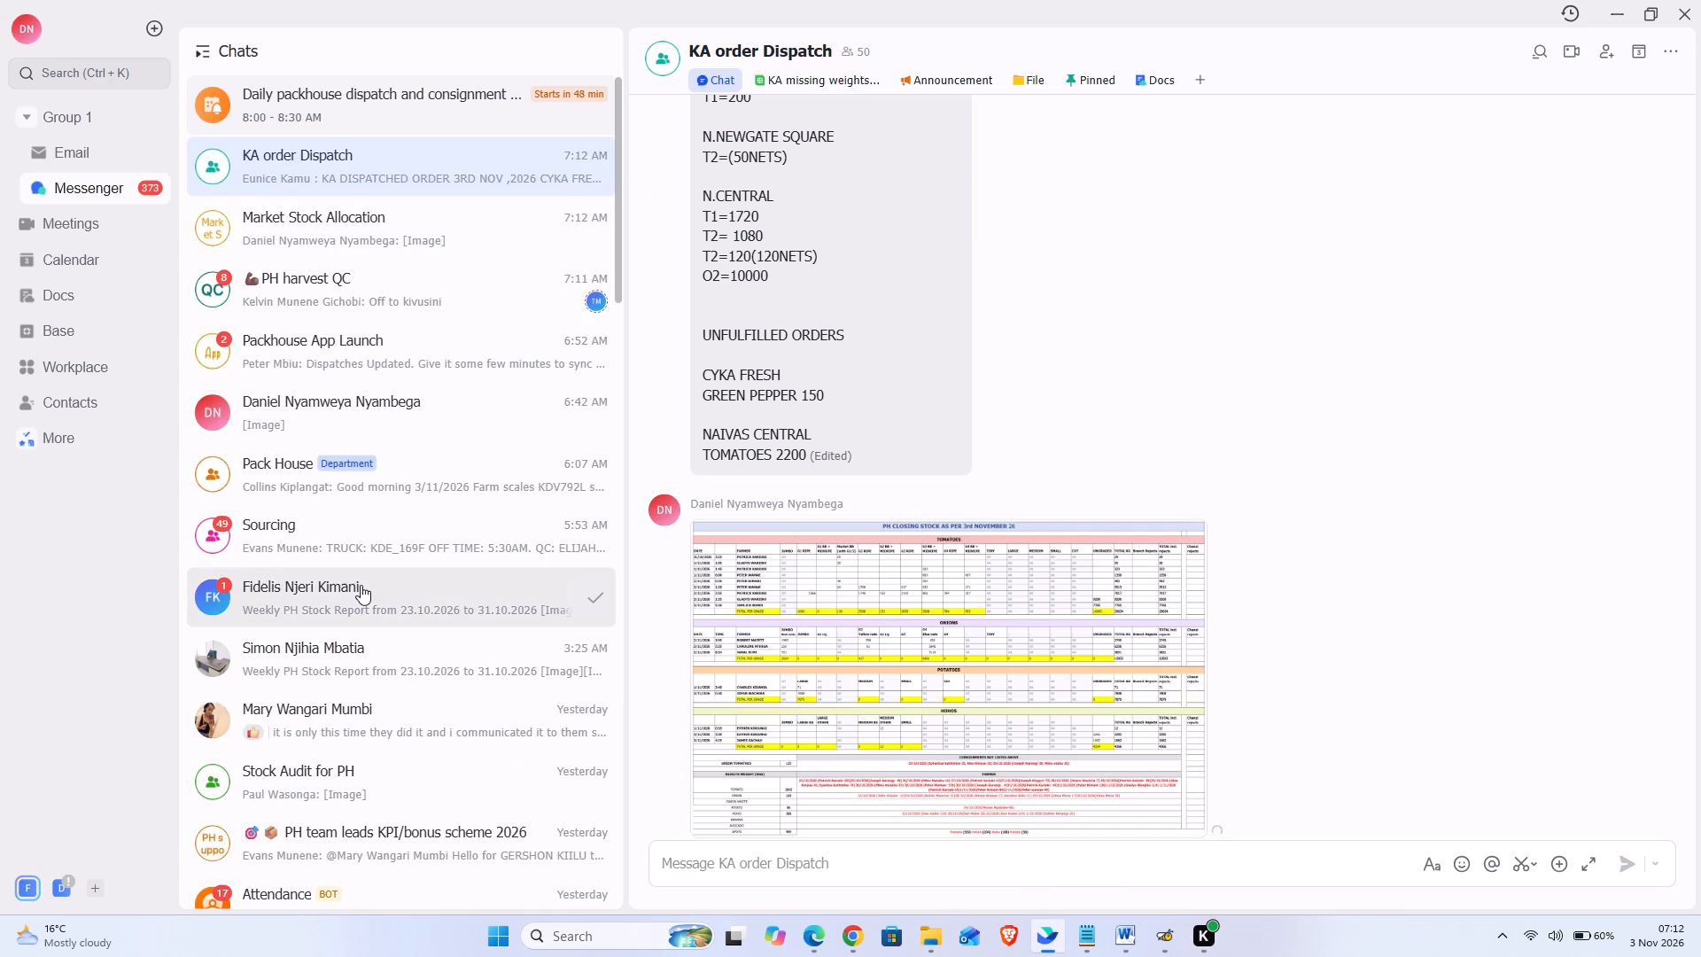
Post the copied 3rd November closing stock image in the Pack House department chat.
{"action": "left_click", "coordinate": [410, 486]}
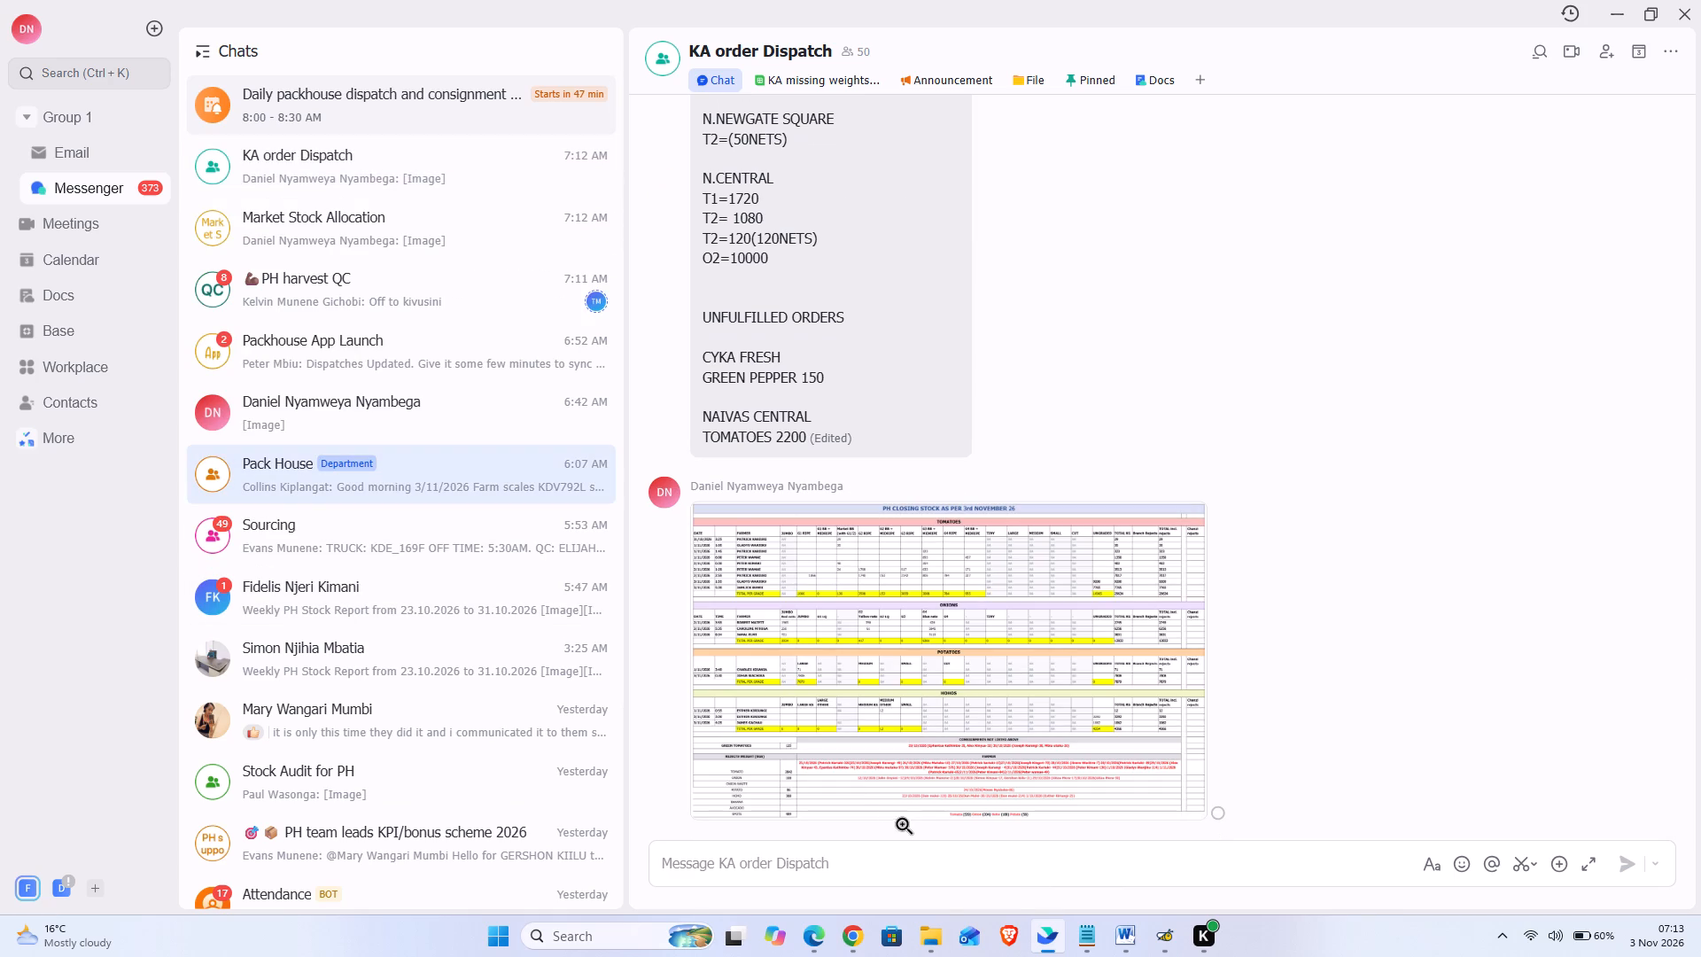
{"action": "left_click", "coordinate": [939, 862]}
{"action": "right_click", "coordinate": [939, 862]}
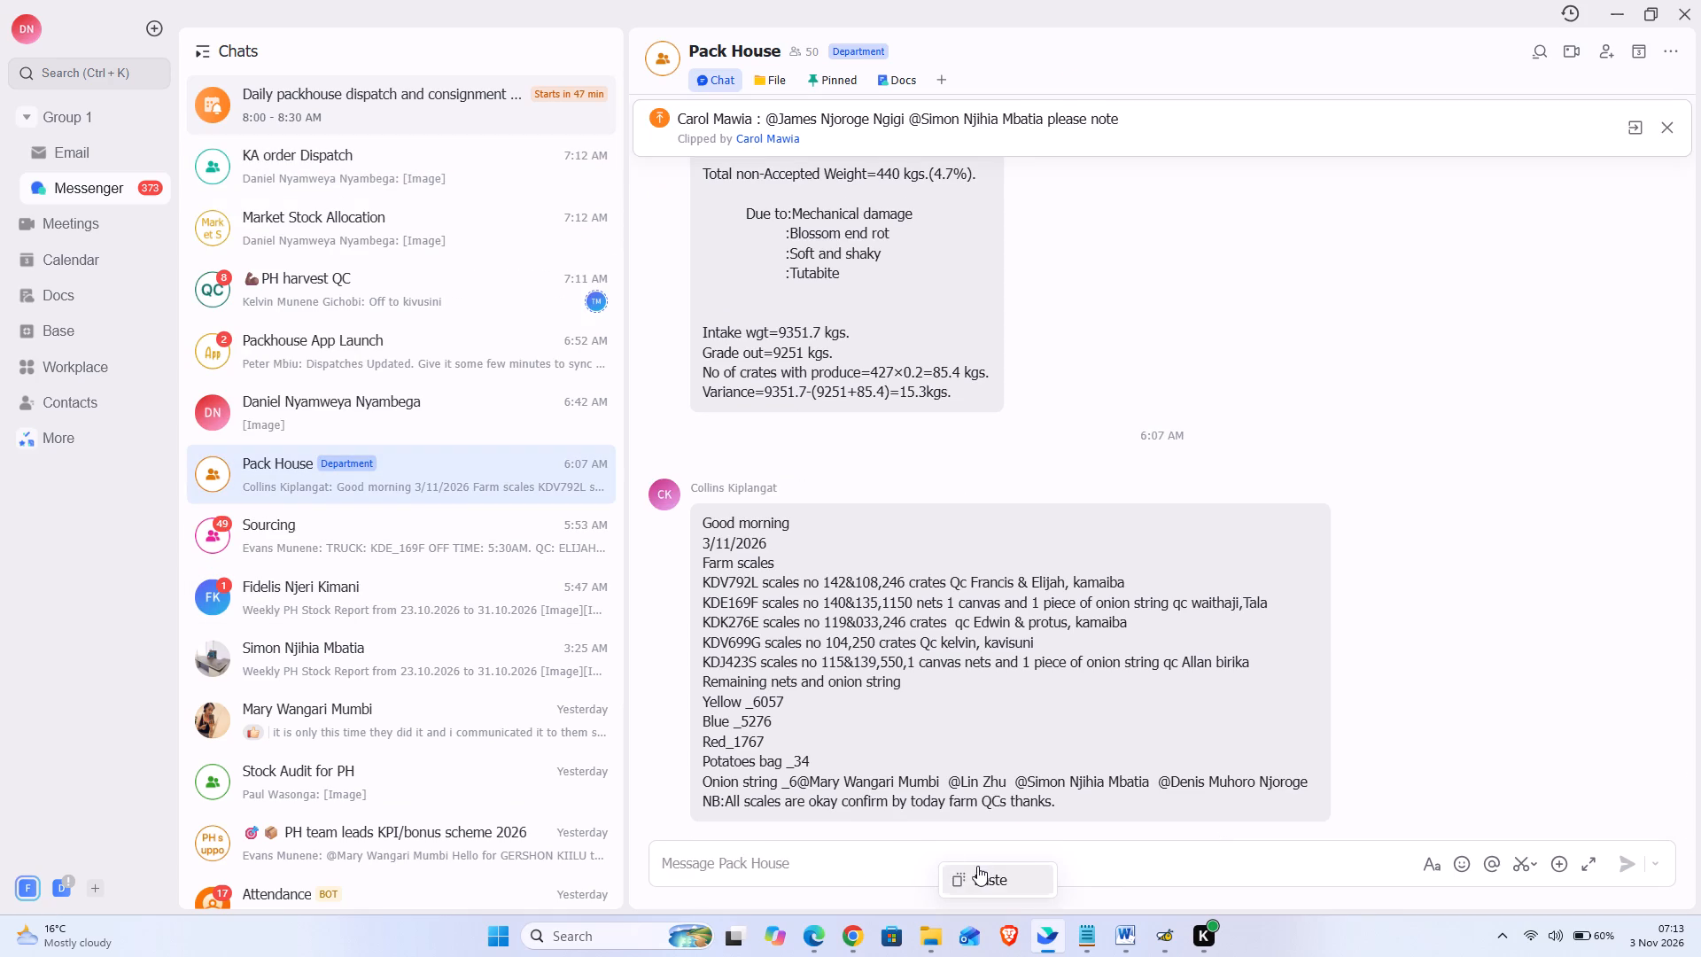
{"action": "left_click", "coordinate": [983, 871]}
{"action": "key", "text": "Return"}
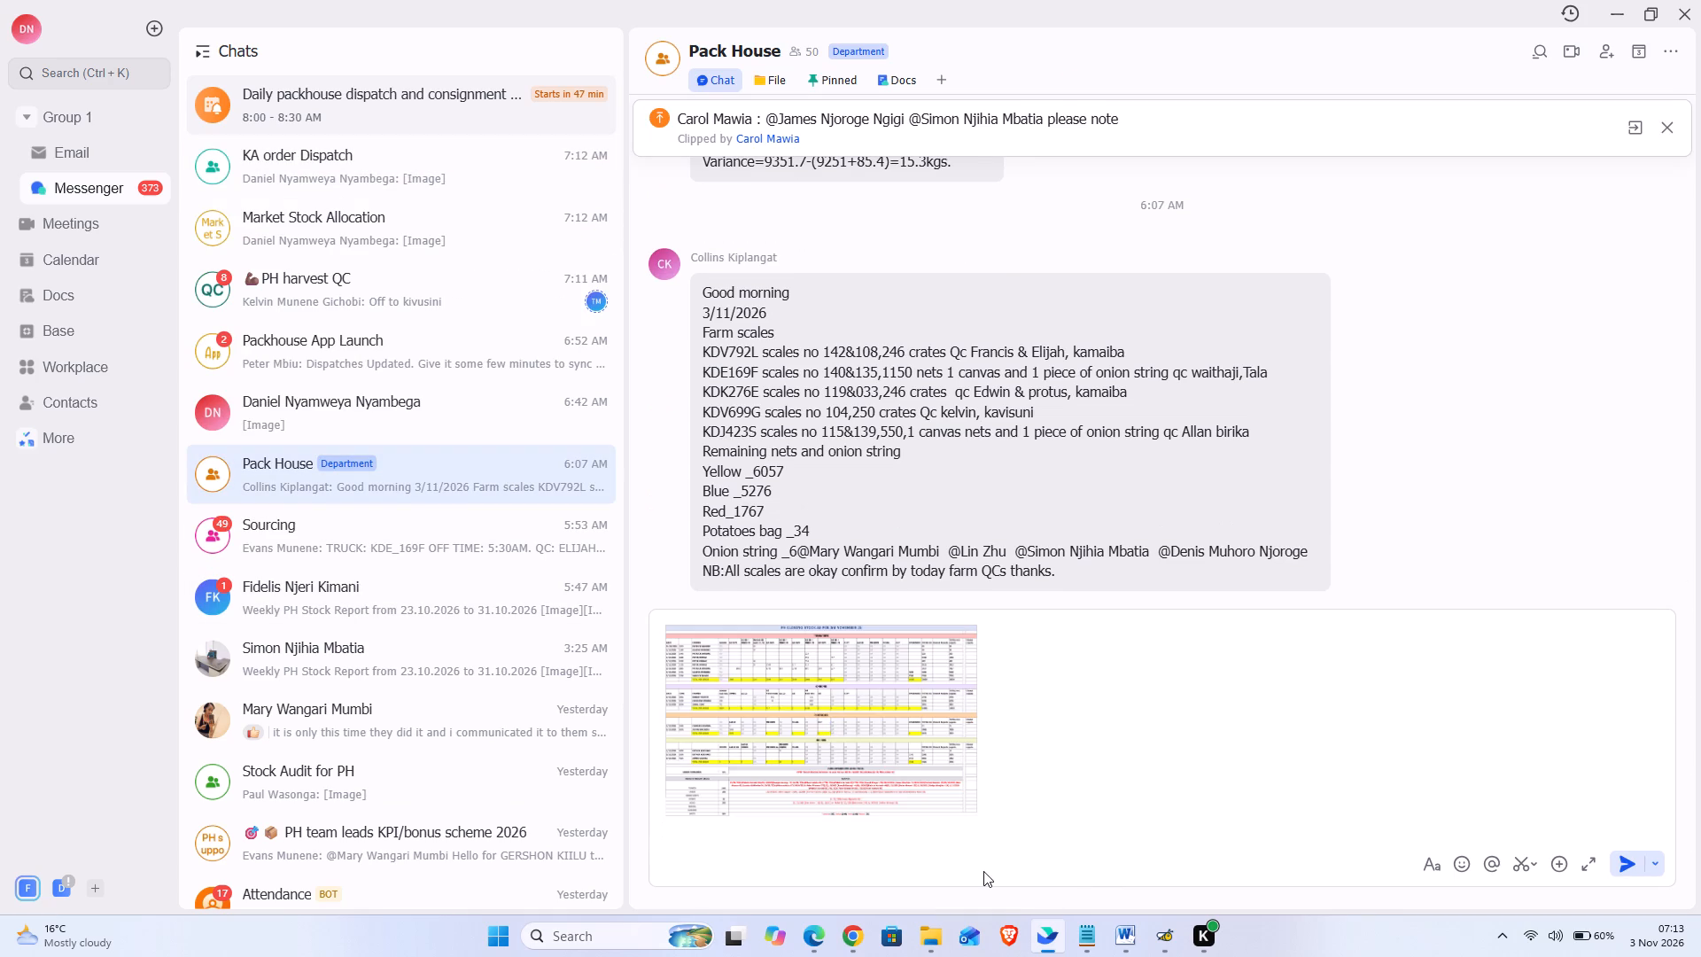
{"action": "key", "text": "Return"}
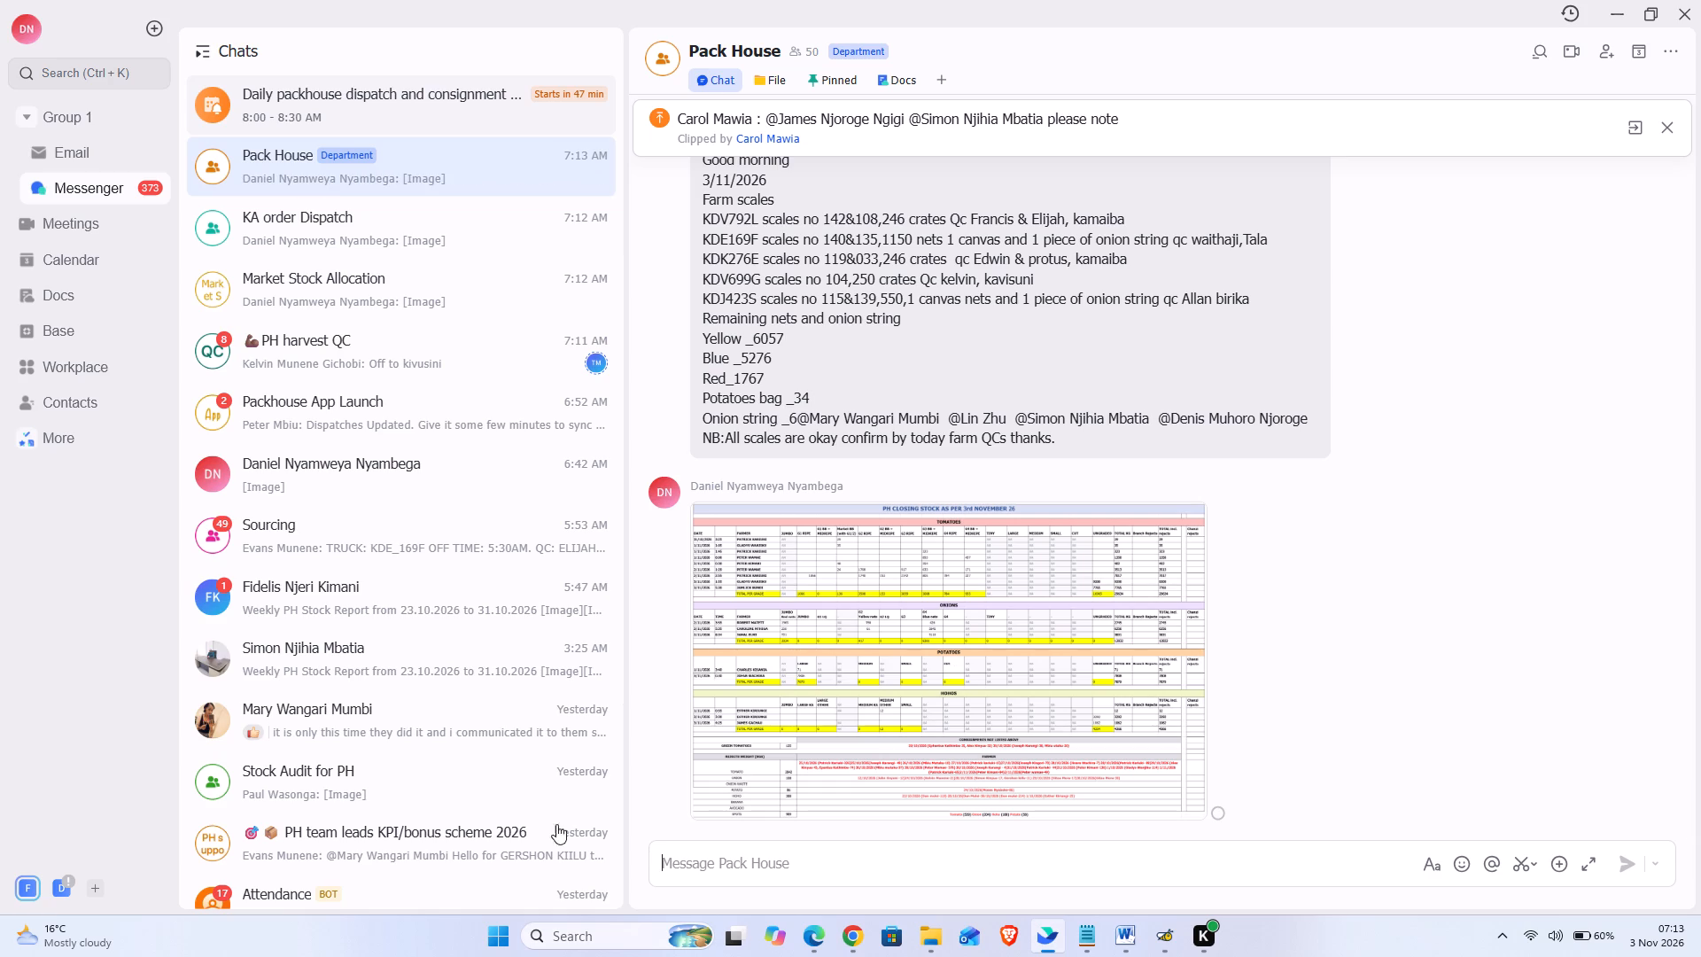
{"action": "scroll", "coordinate": [431, 698], "scroll_direction": "up", "scroll_amount": 1}
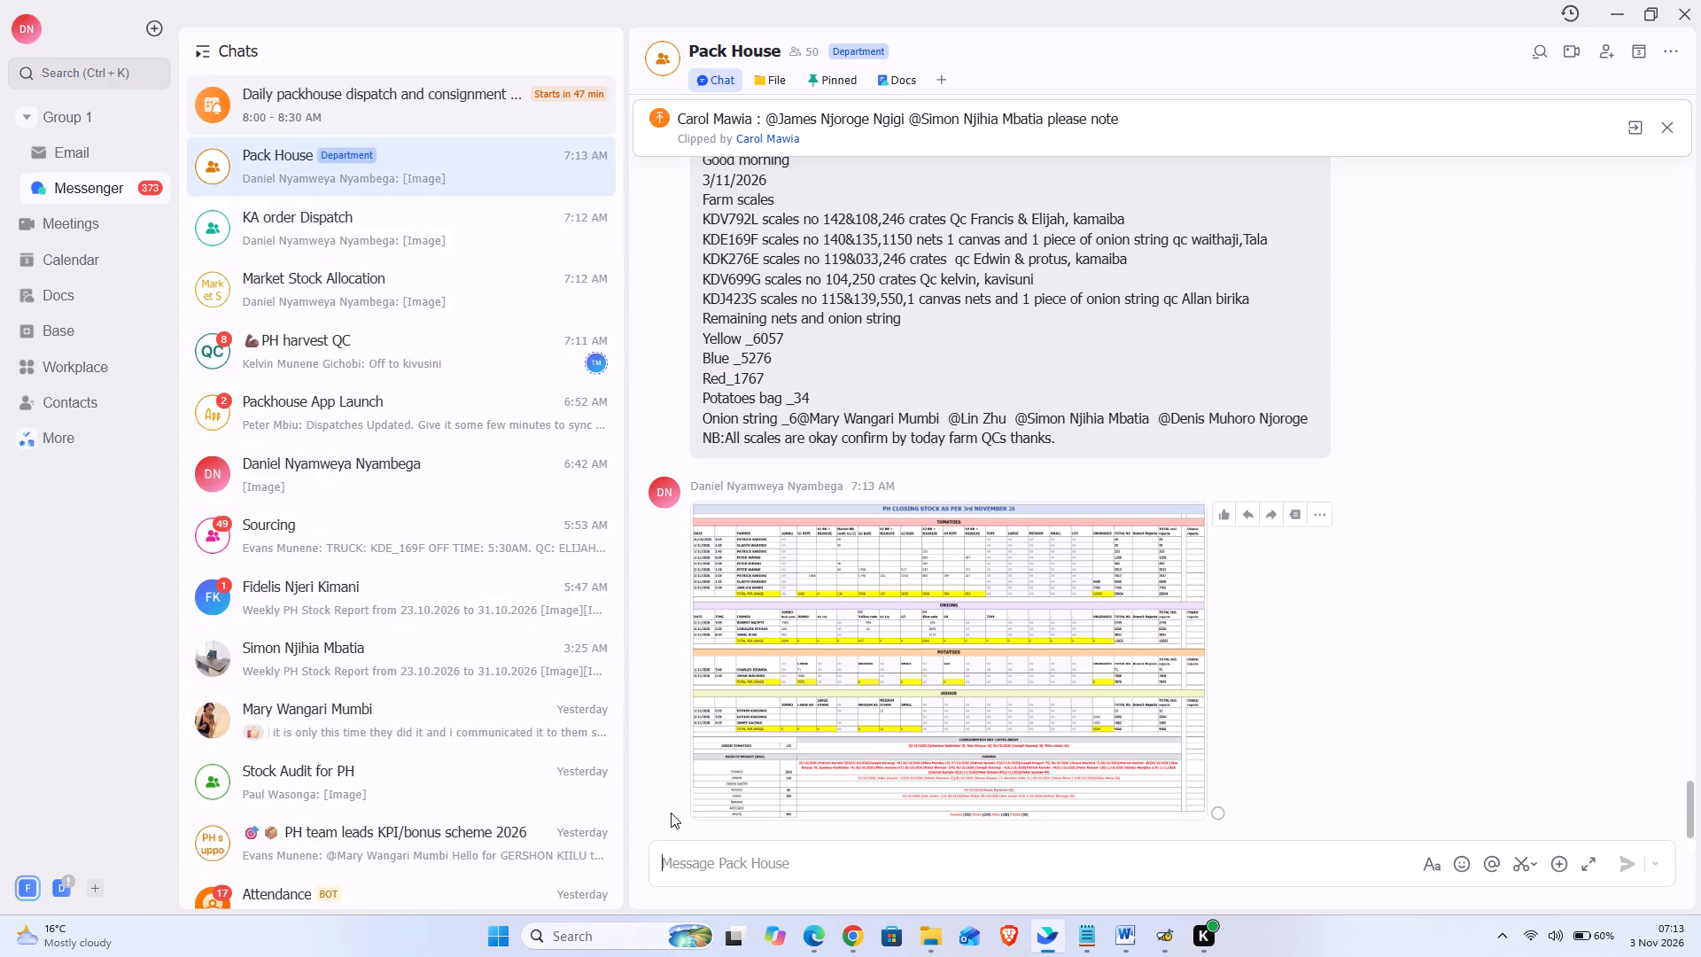
Switch back to the Closing Stock Form's Sourcing Volume page in Google Chrome.
{"action": "left_click", "coordinate": [848, 933]}
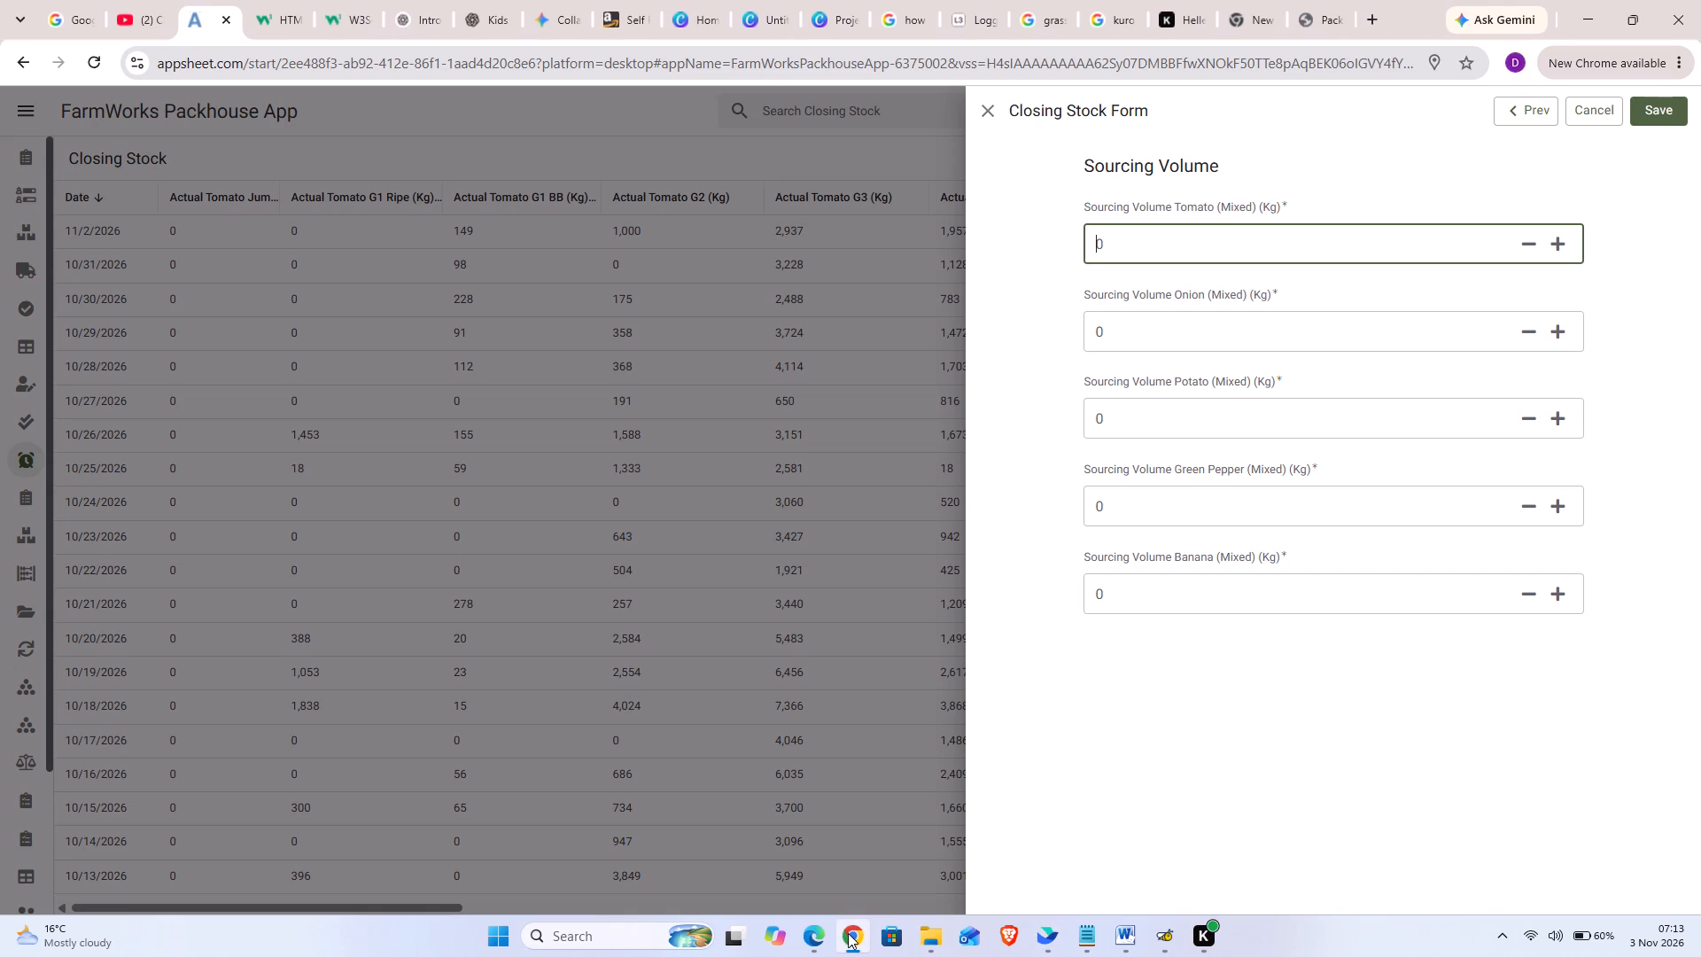
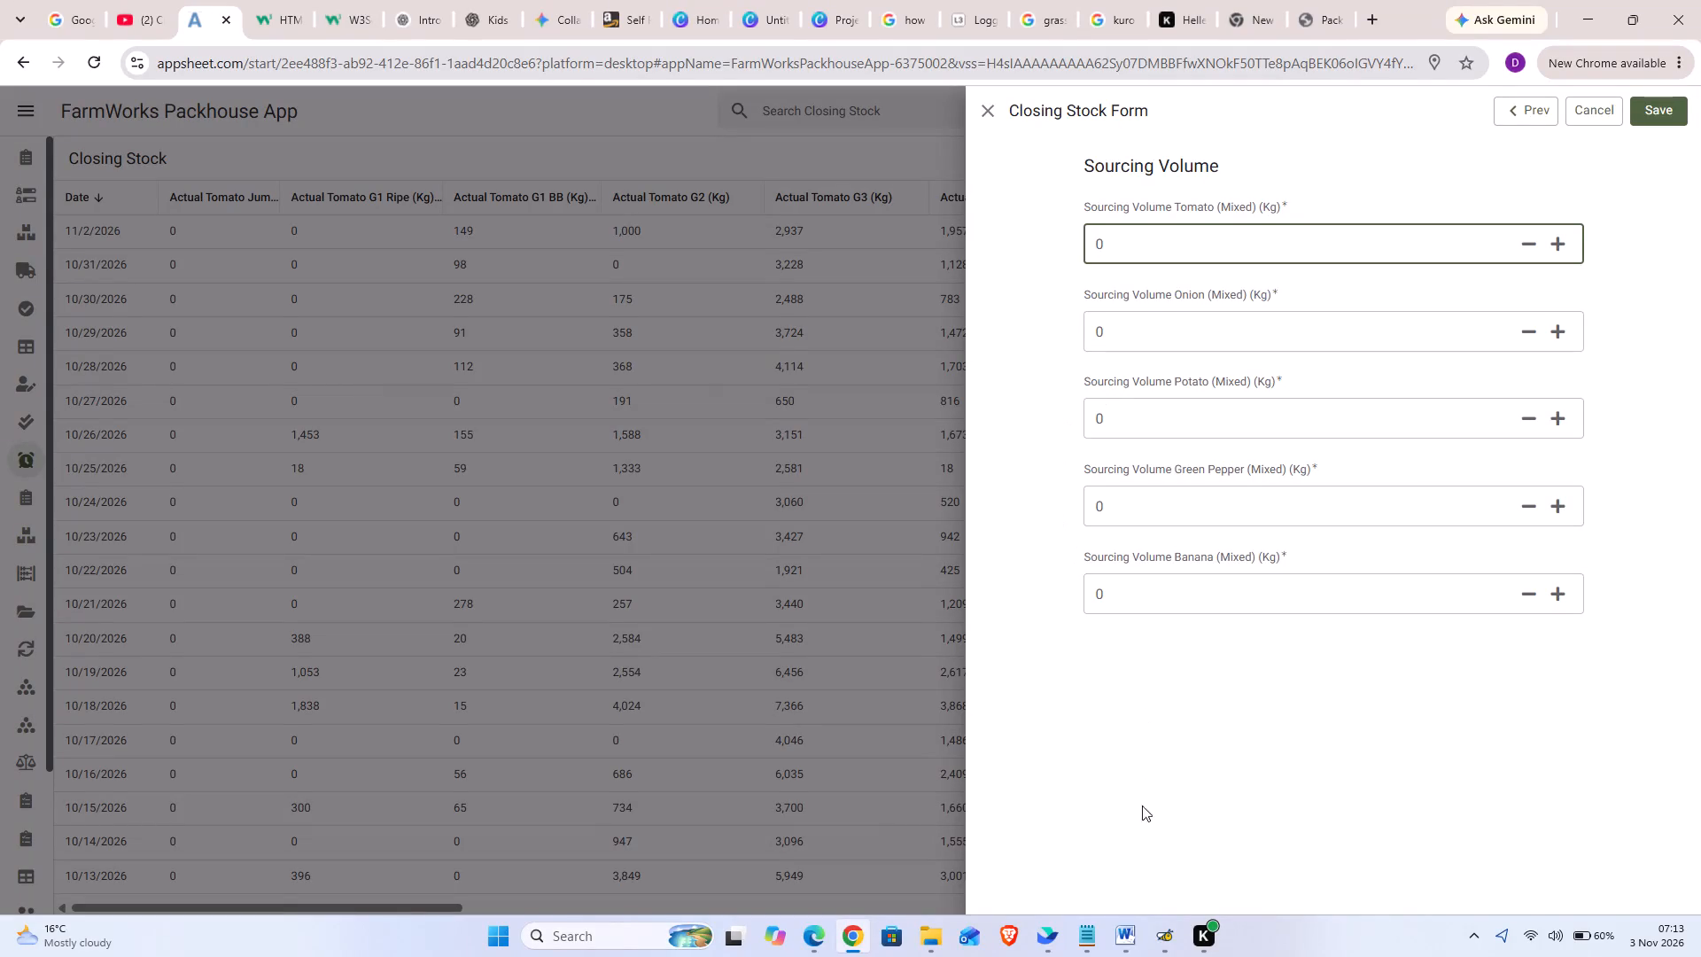
Check the Honeygain and JumpTask balances in Honeygain, and return to the Closing Stock form.
{"action": "left_click", "coordinate": [1163, 942]}
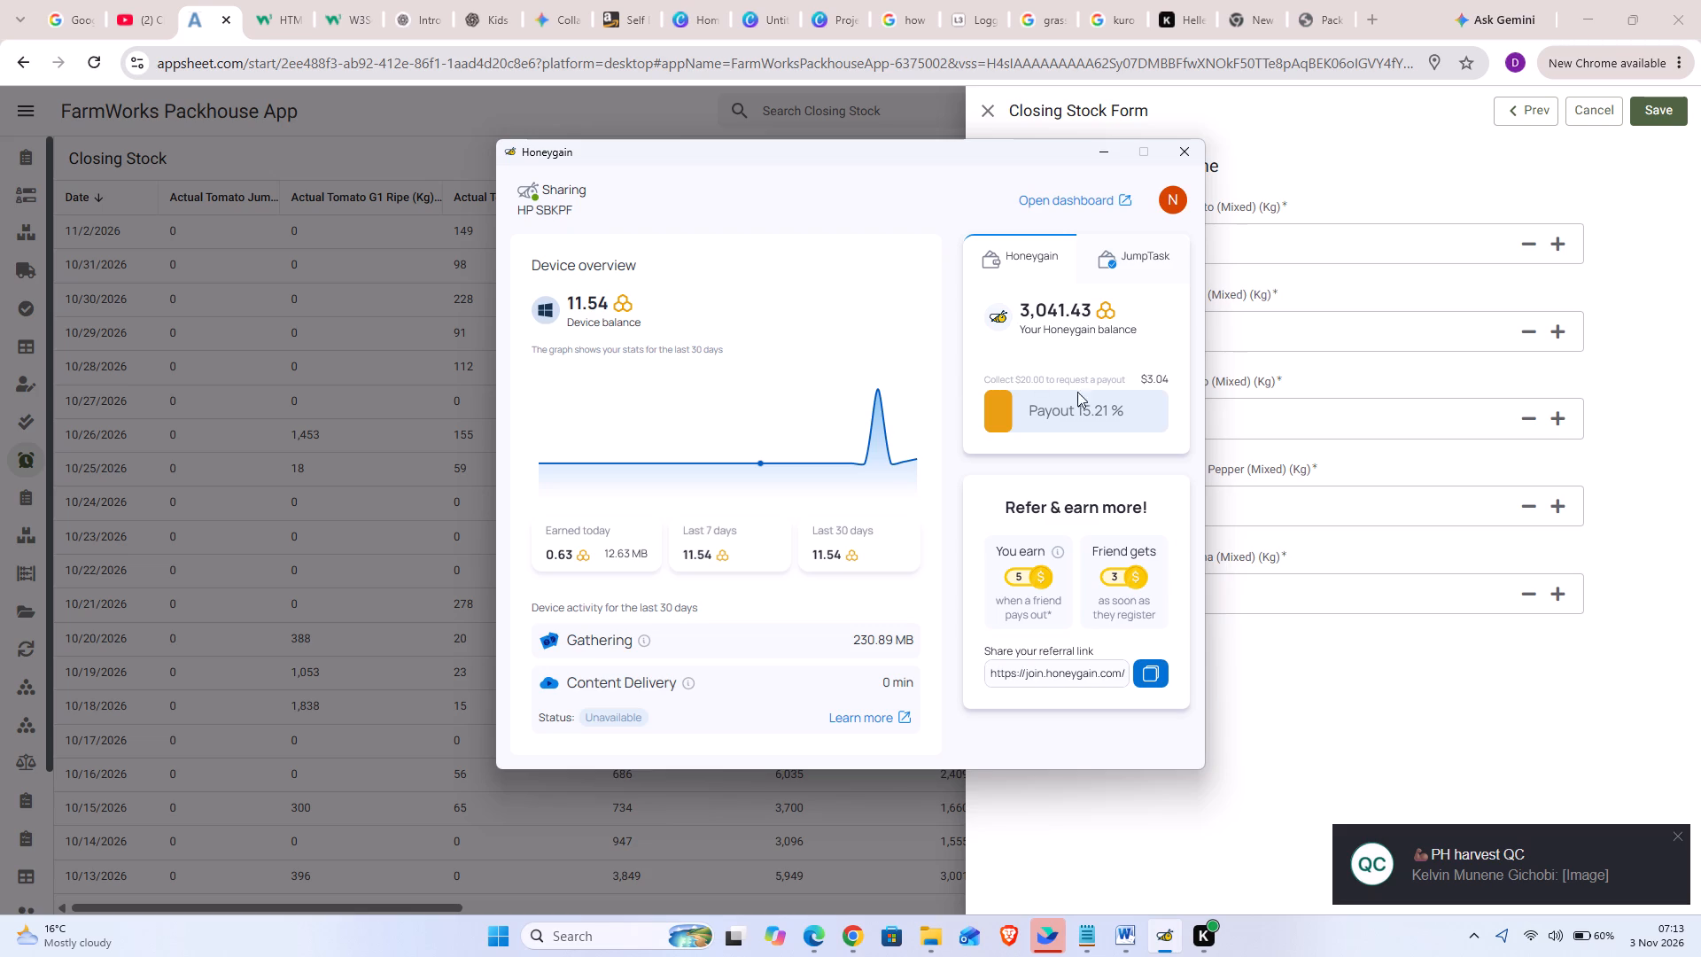
{"action": "left_click", "coordinate": [1029, 254]}
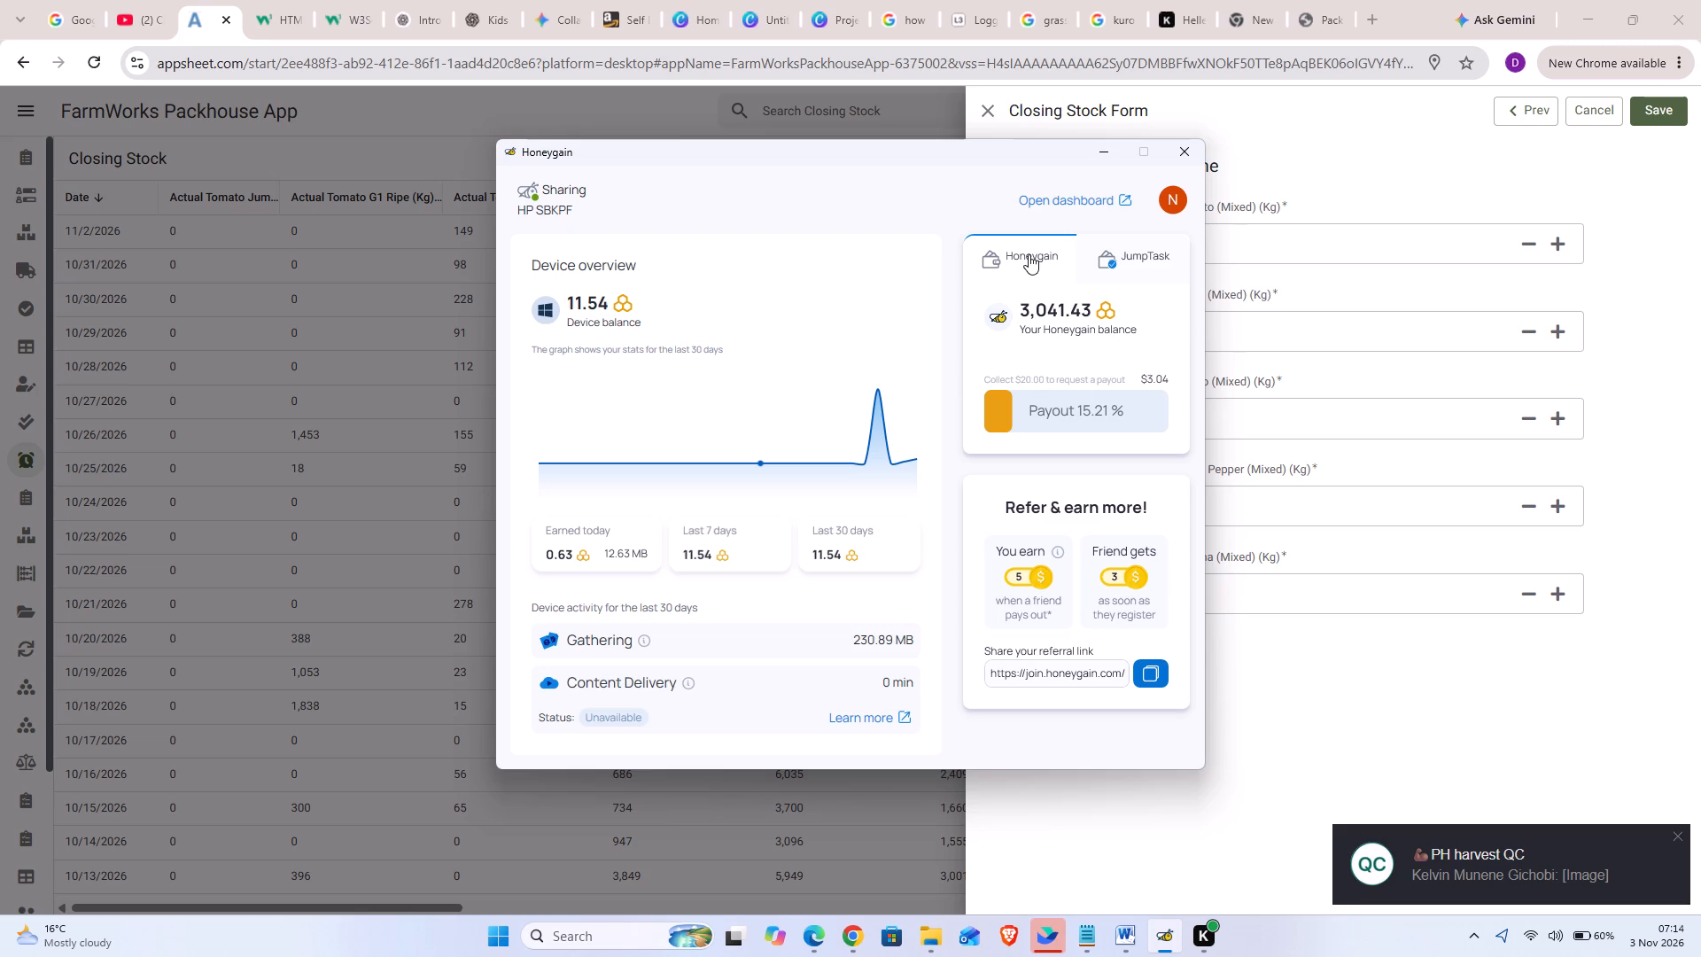
{"action": "left_click", "coordinate": [1029, 254]}
{"action": "left_click", "coordinate": [1134, 253]}
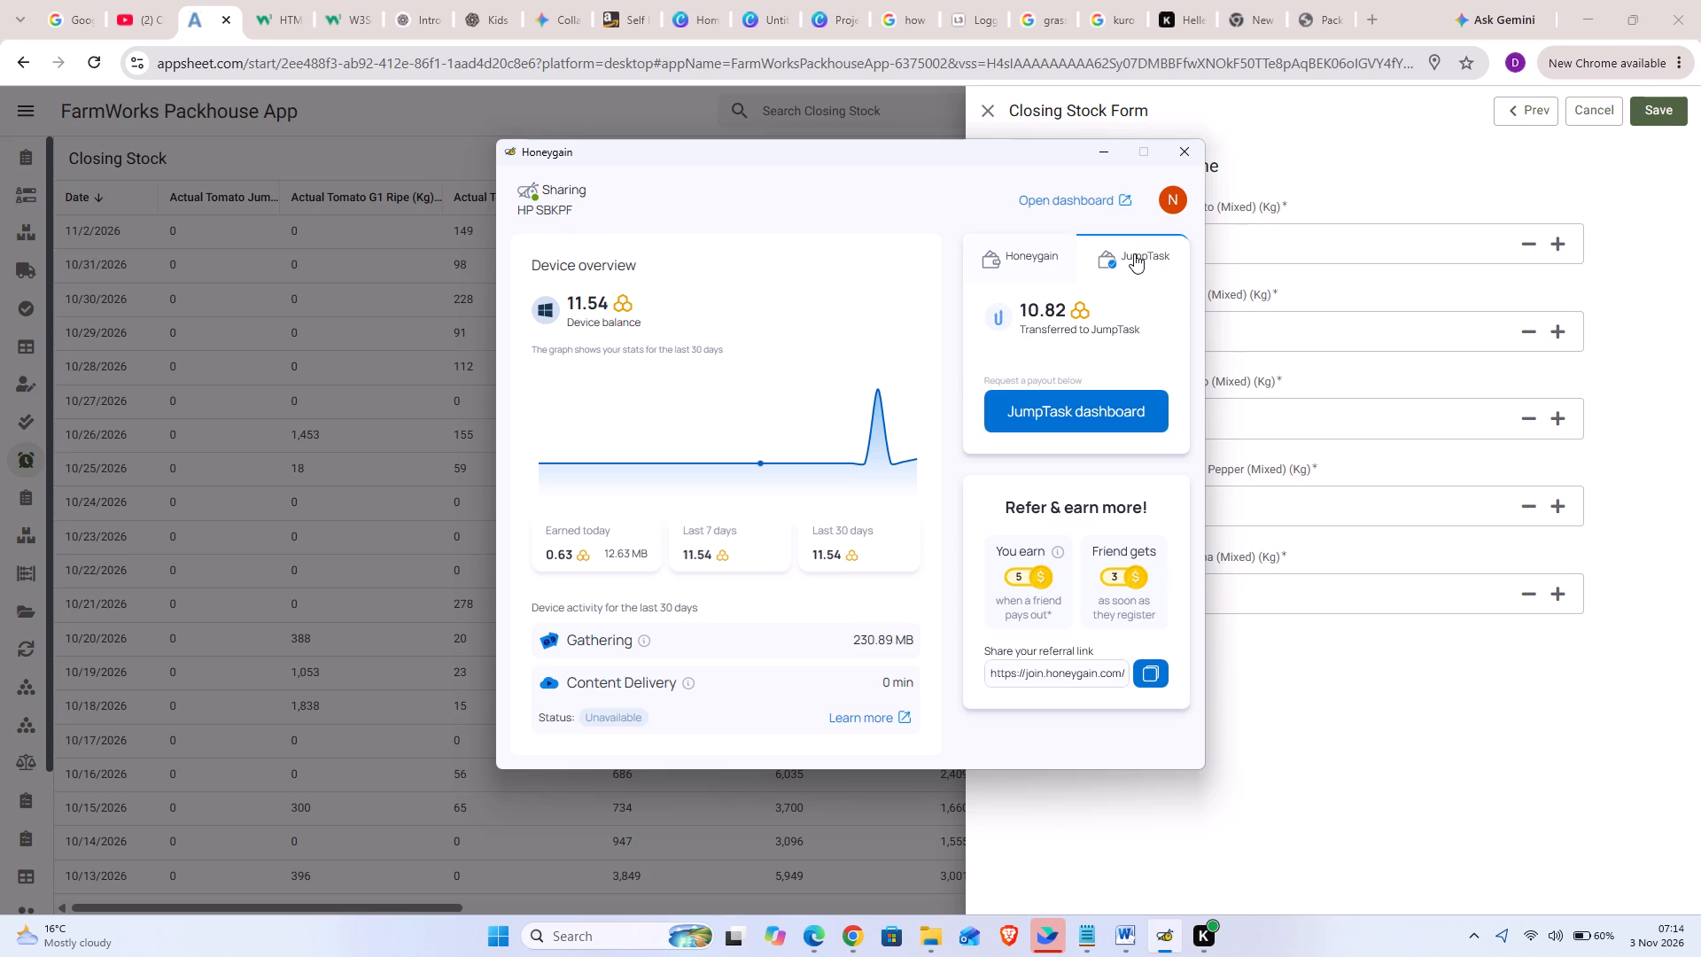
{"action": "left_click", "coordinate": [1028, 250]}
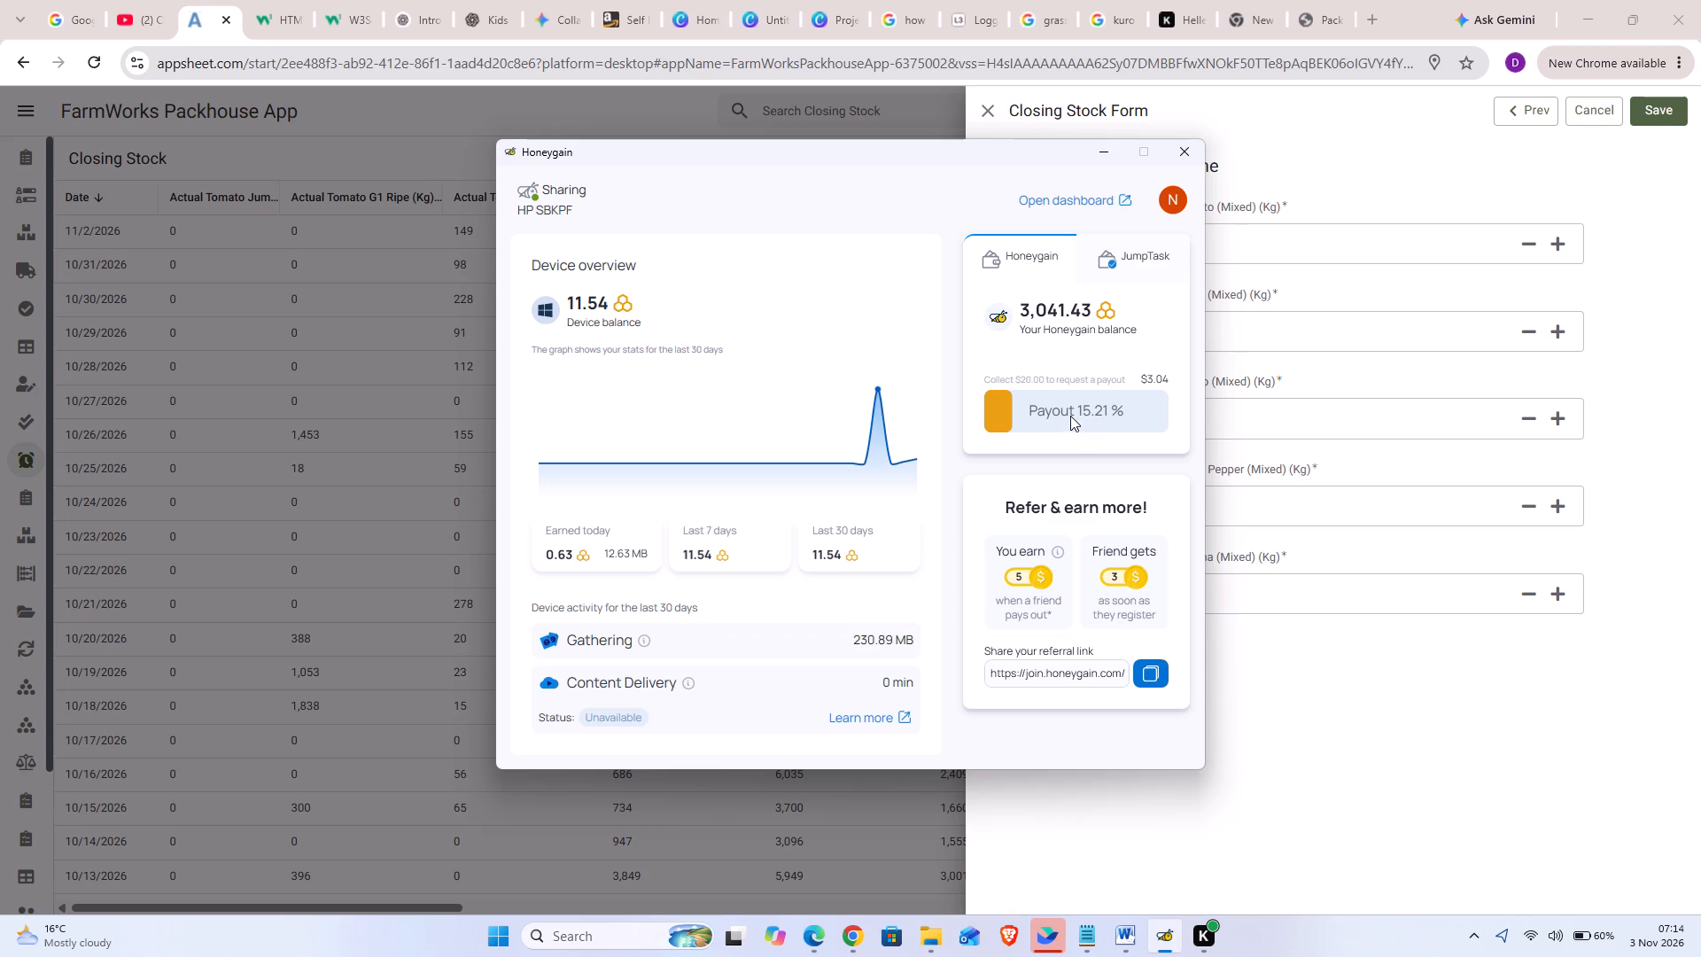
{"action": "left_click", "coordinate": [1138, 261]}
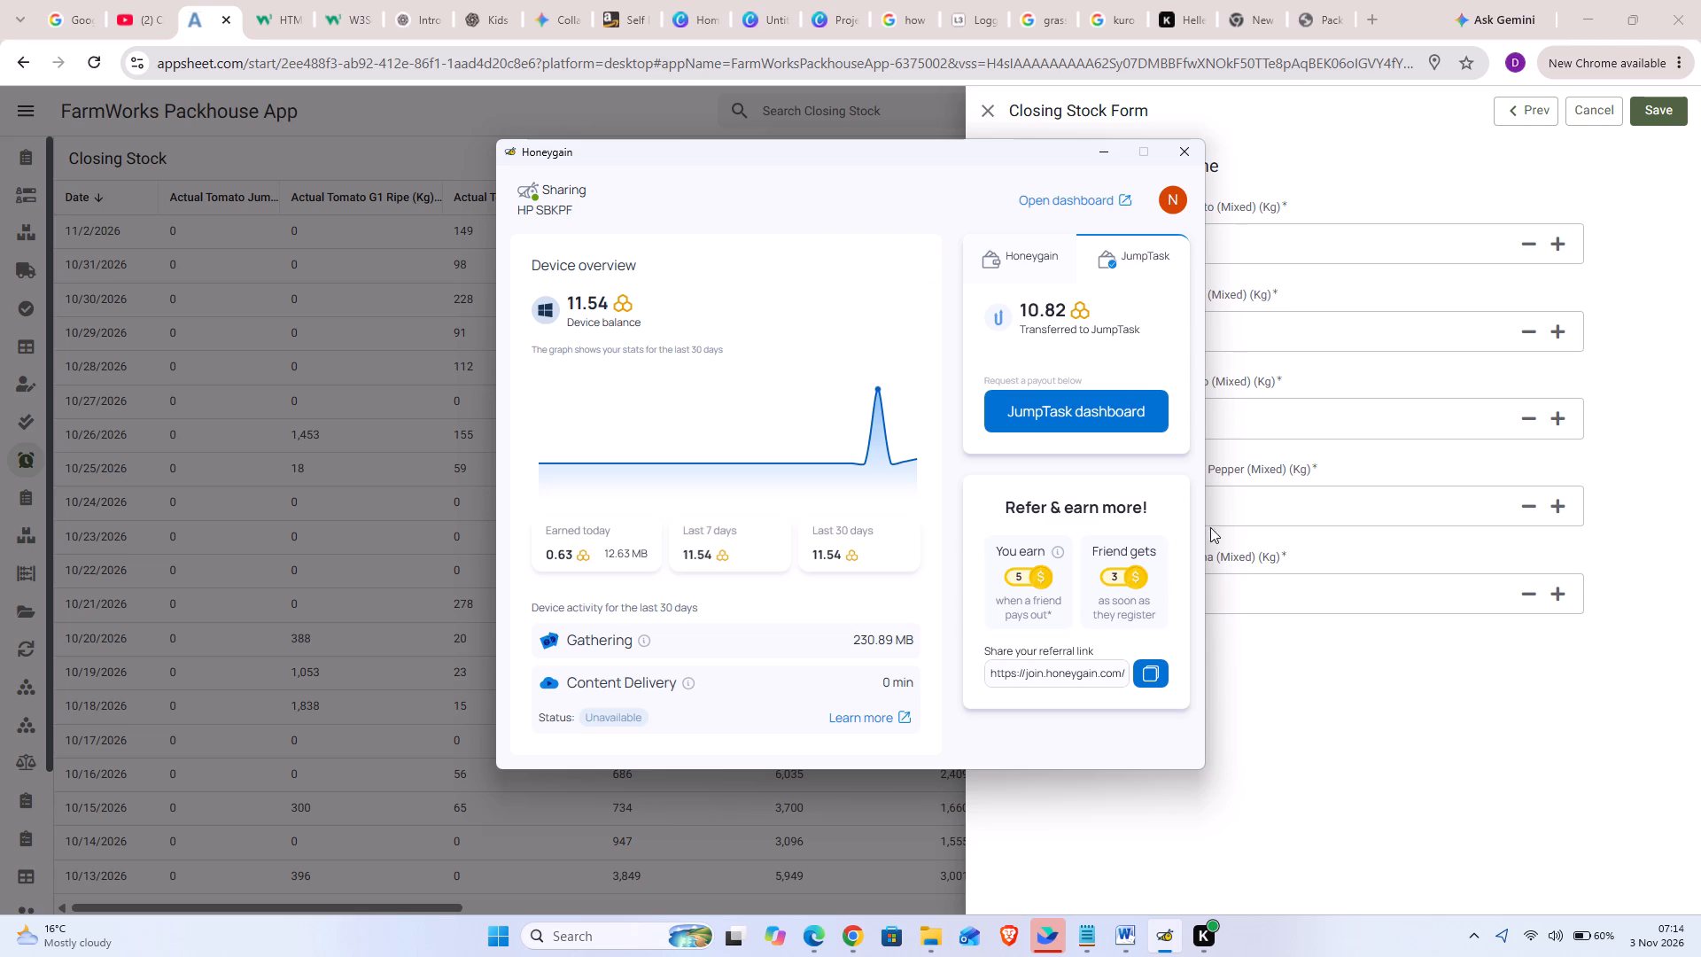
{"action": "left_click", "coordinate": [1351, 698]}
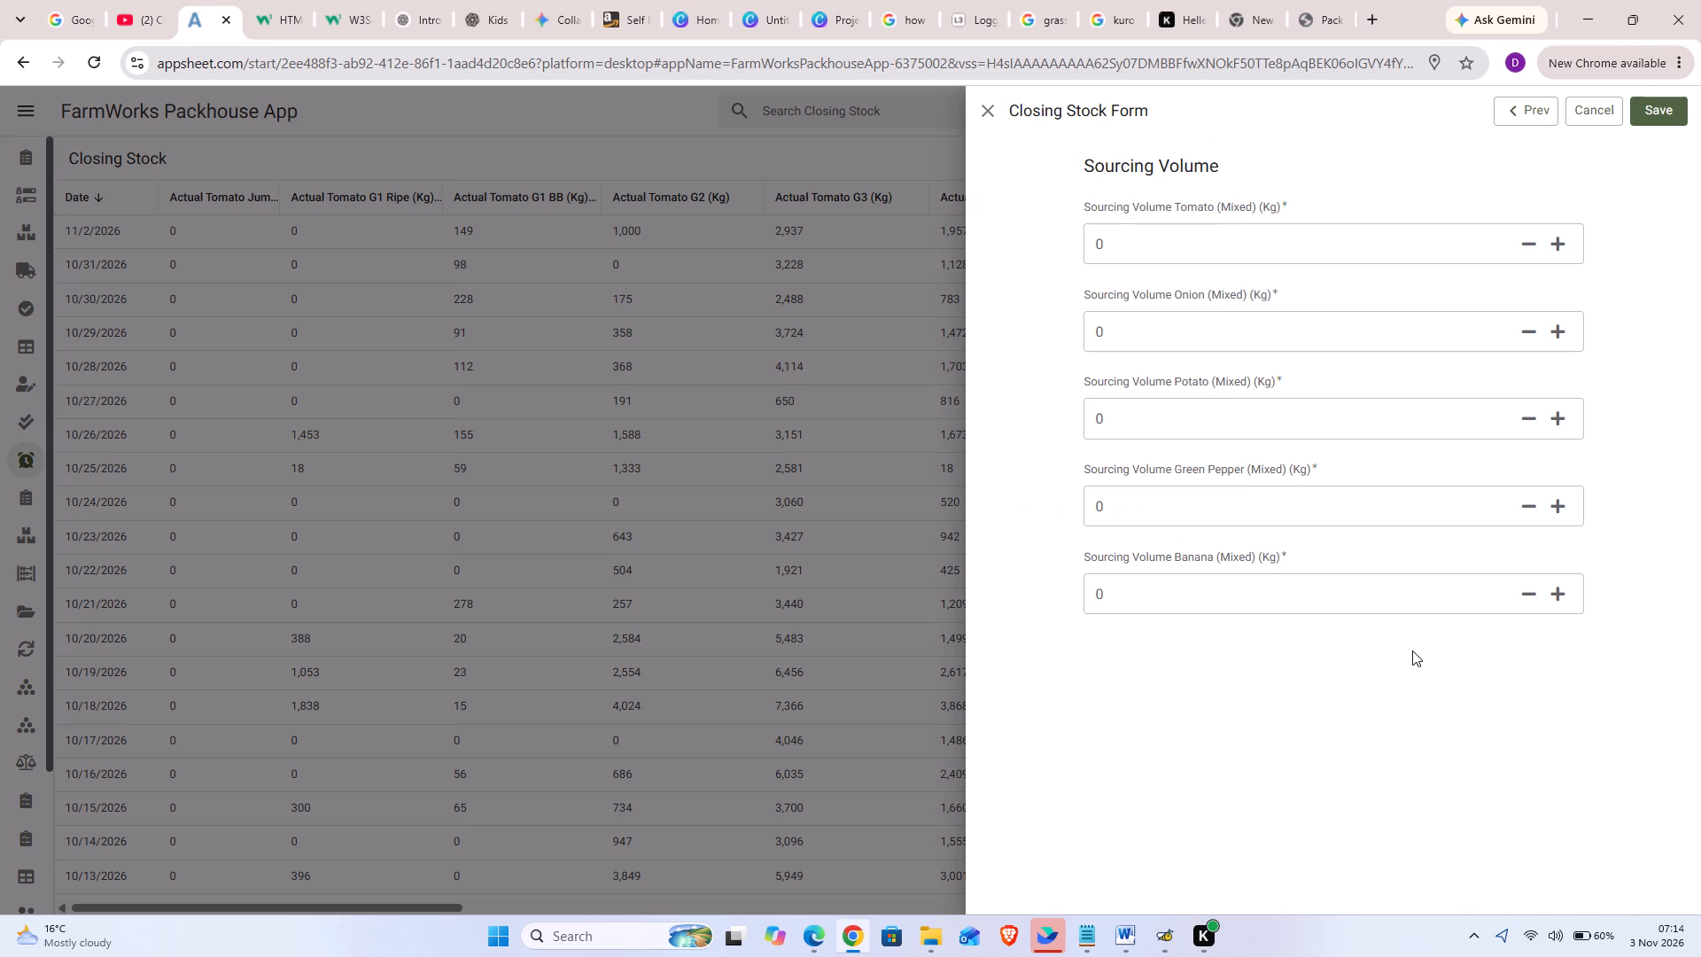
Enter the mixed sourcing volumes as tomato 18200, onion 26000, potato 0, green pepper 4500 and banana 0 kg, and save the Closing Stock form.
{"action": "left_click", "coordinate": [1200, 247]}
{"action": "type", "text": "18200"}
{"action": "left_click", "coordinate": [1176, 329]}
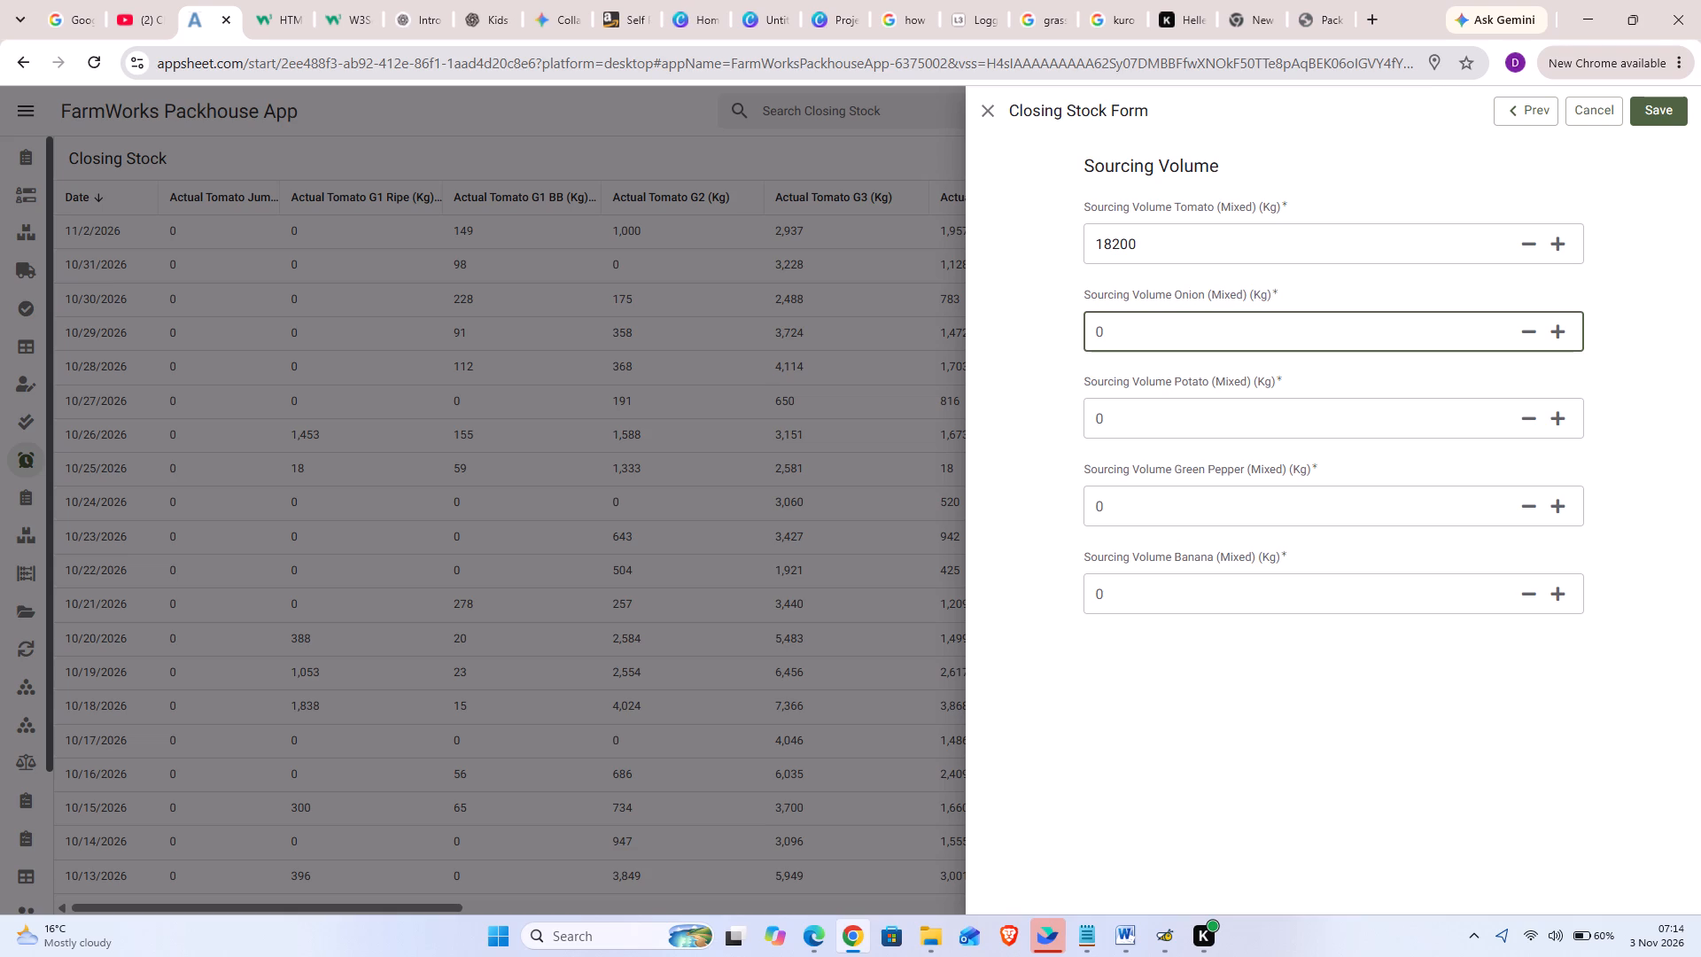
{"action": "type", "text": "26"}
{"action": "type", "text": "000"}
{"action": "left_click", "coordinate": [1155, 414]}
{"action": "key", "text": "0"}
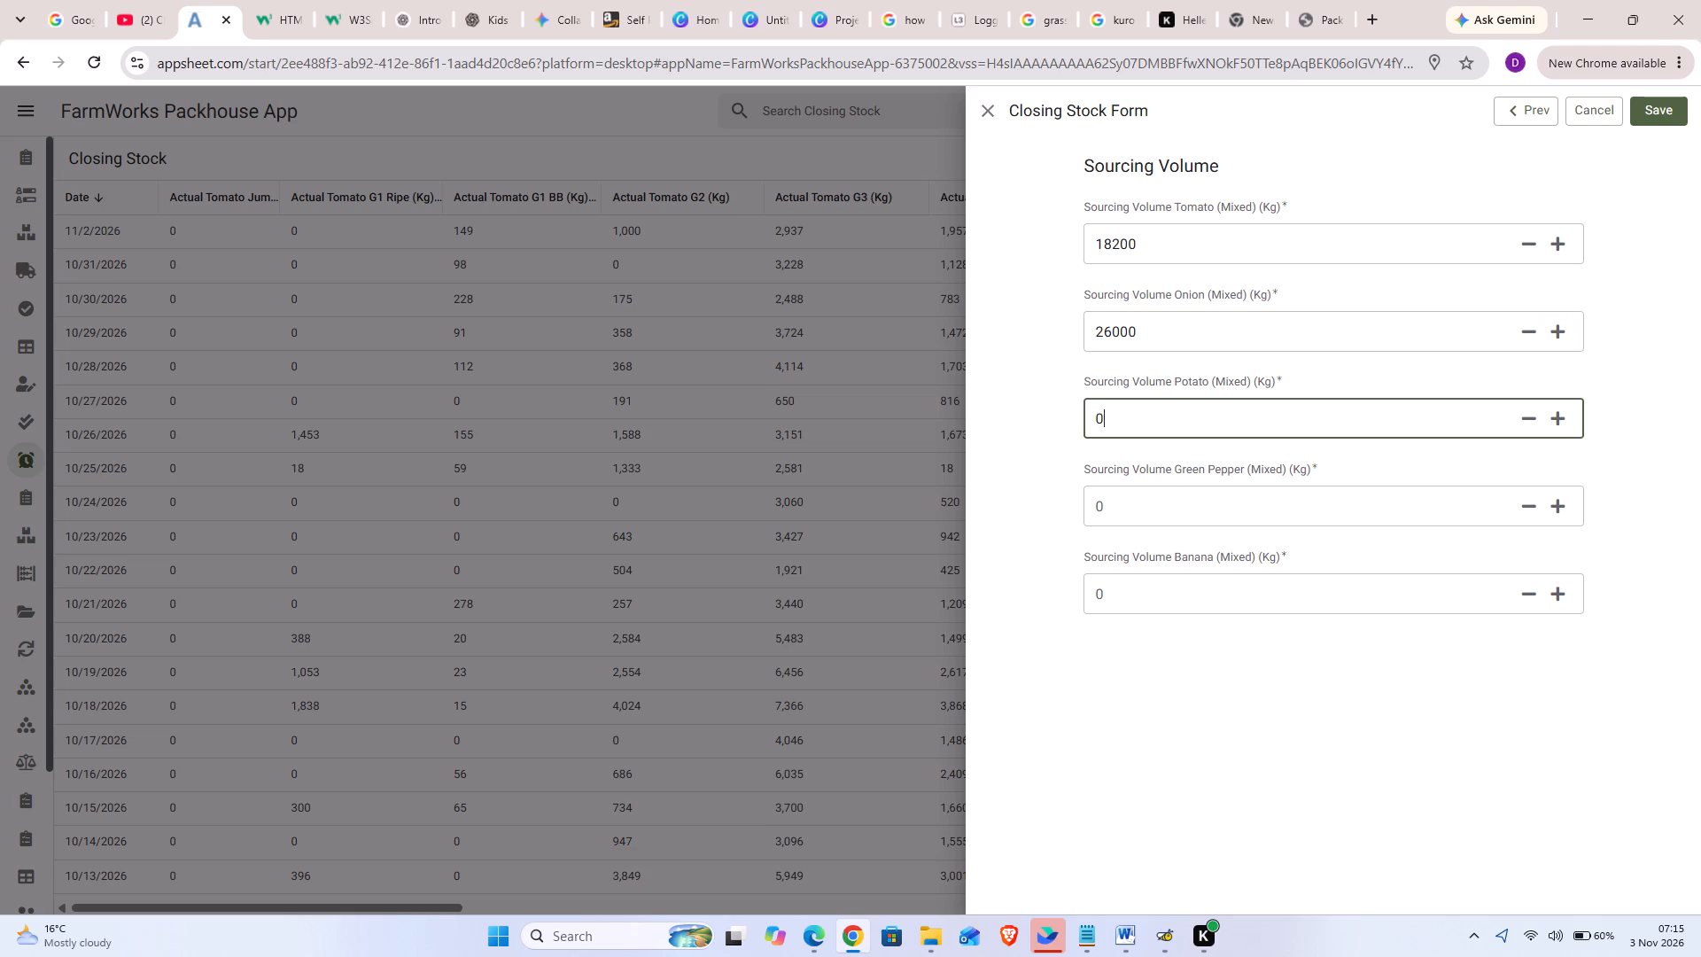
{"action": "left_click", "coordinate": [1160, 517]}
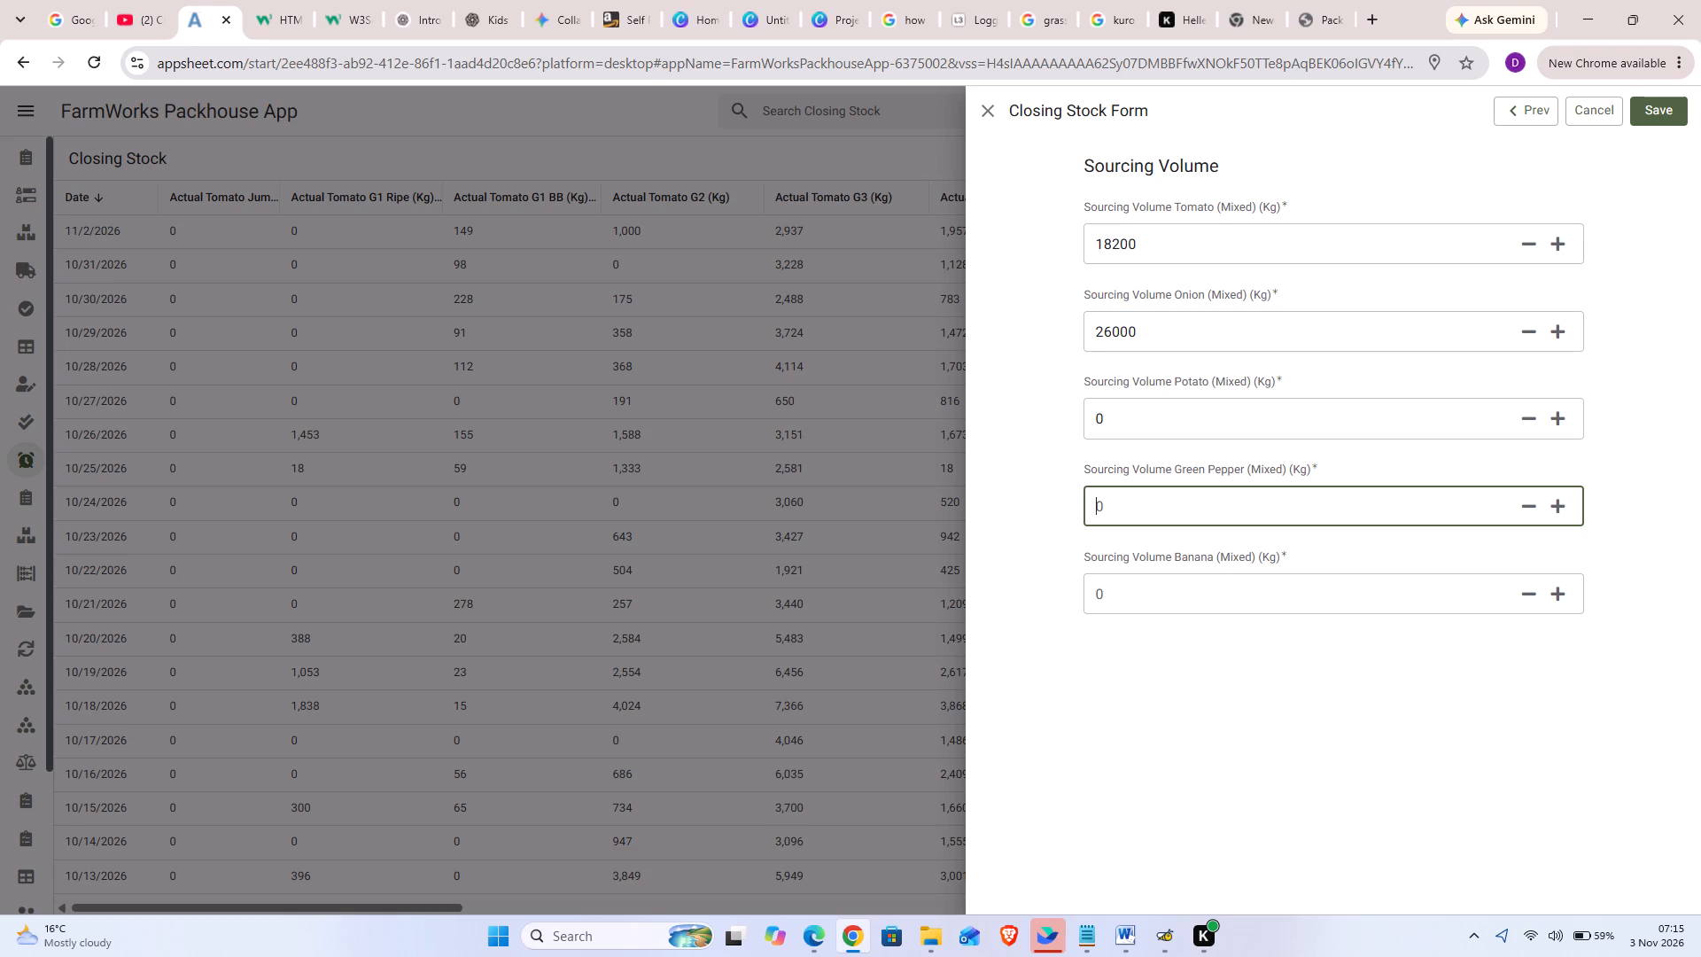
{"action": "type", "text": "4500"}
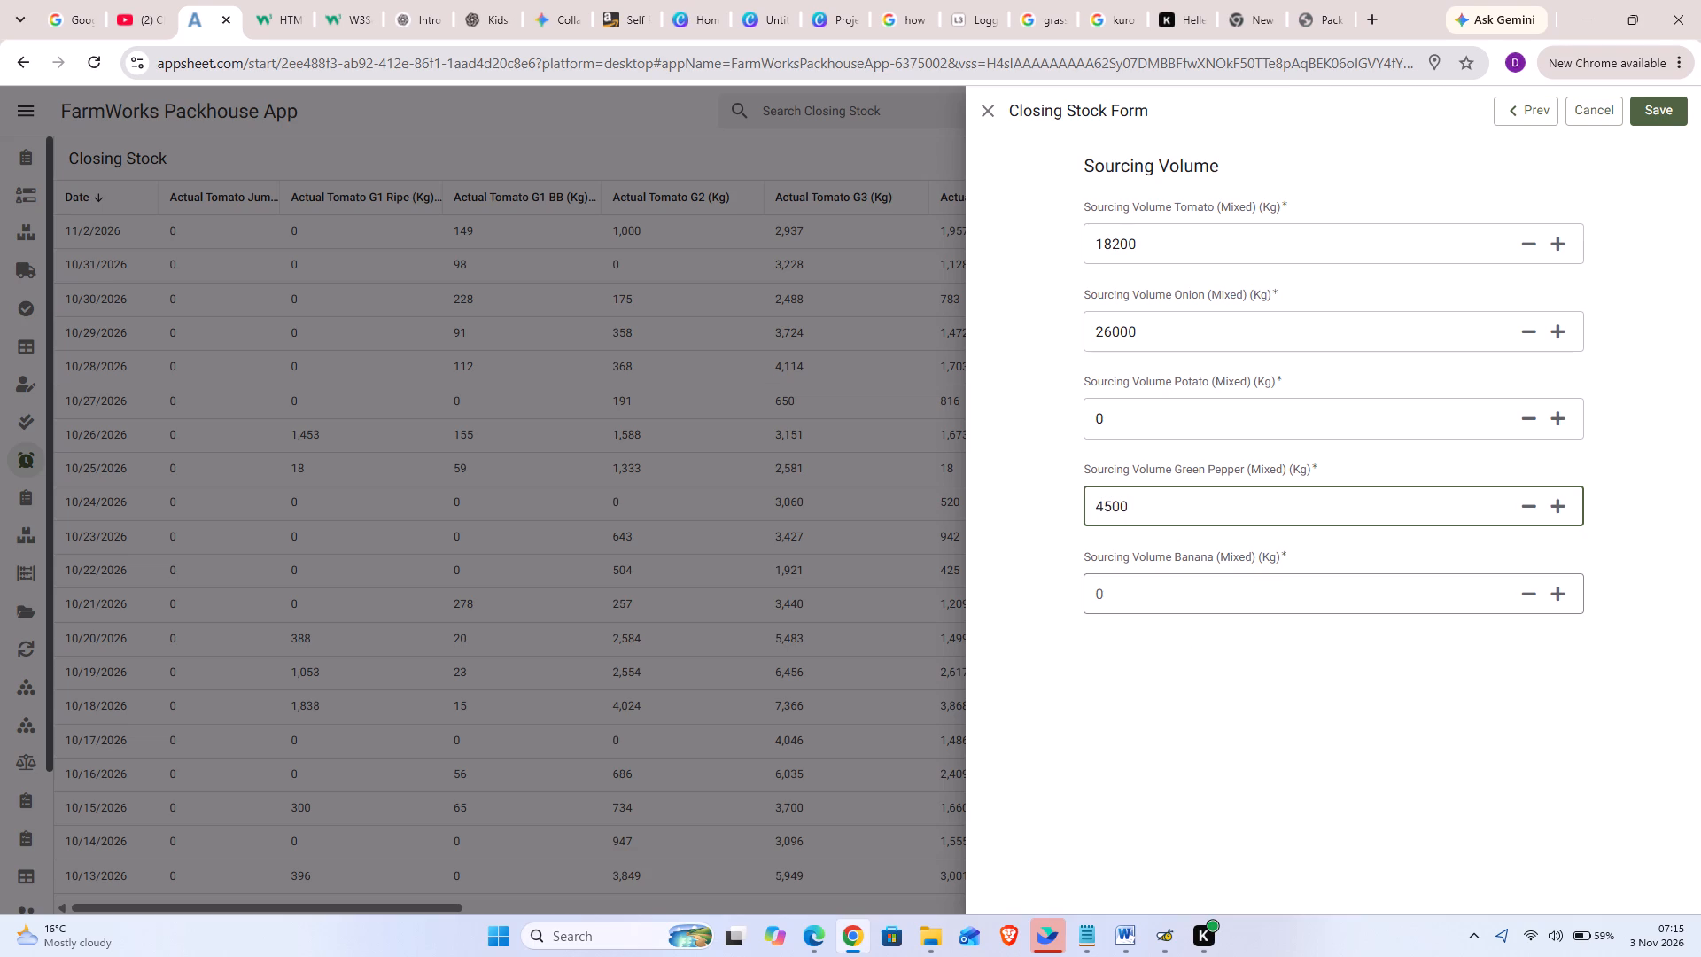
{"action": "left_click", "coordinate": [1145, 586]}
{"action": "key", "text": "0"}
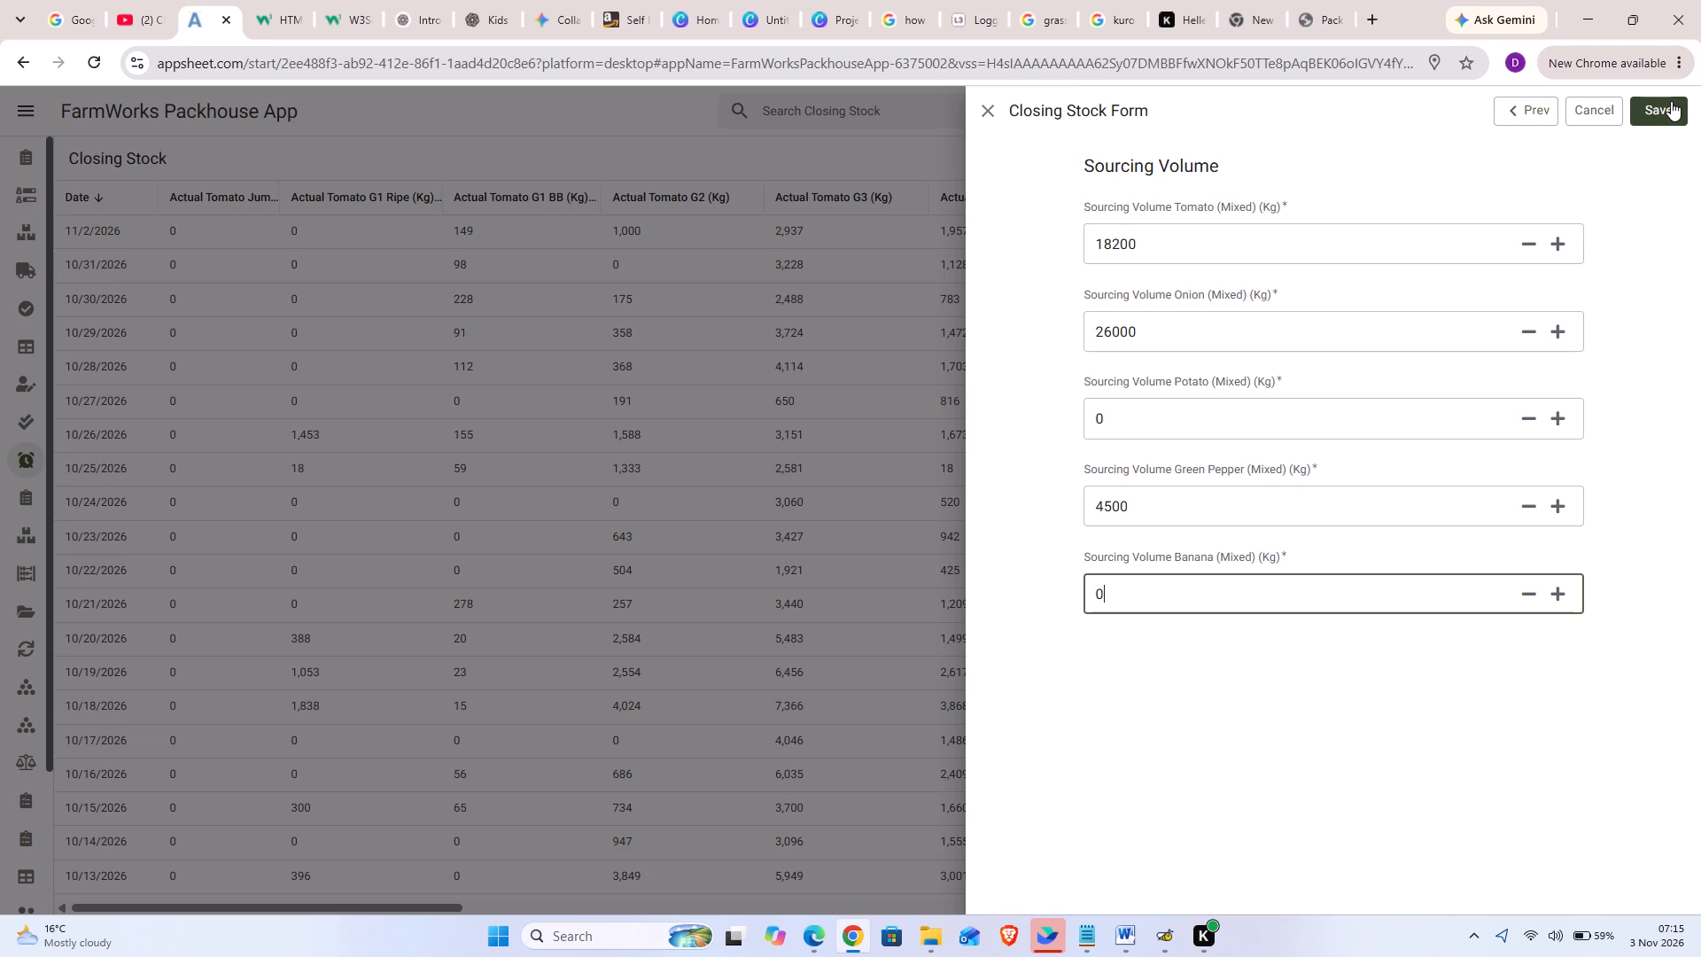
{"action": "left_click", "coordinate": [1671, 101]}
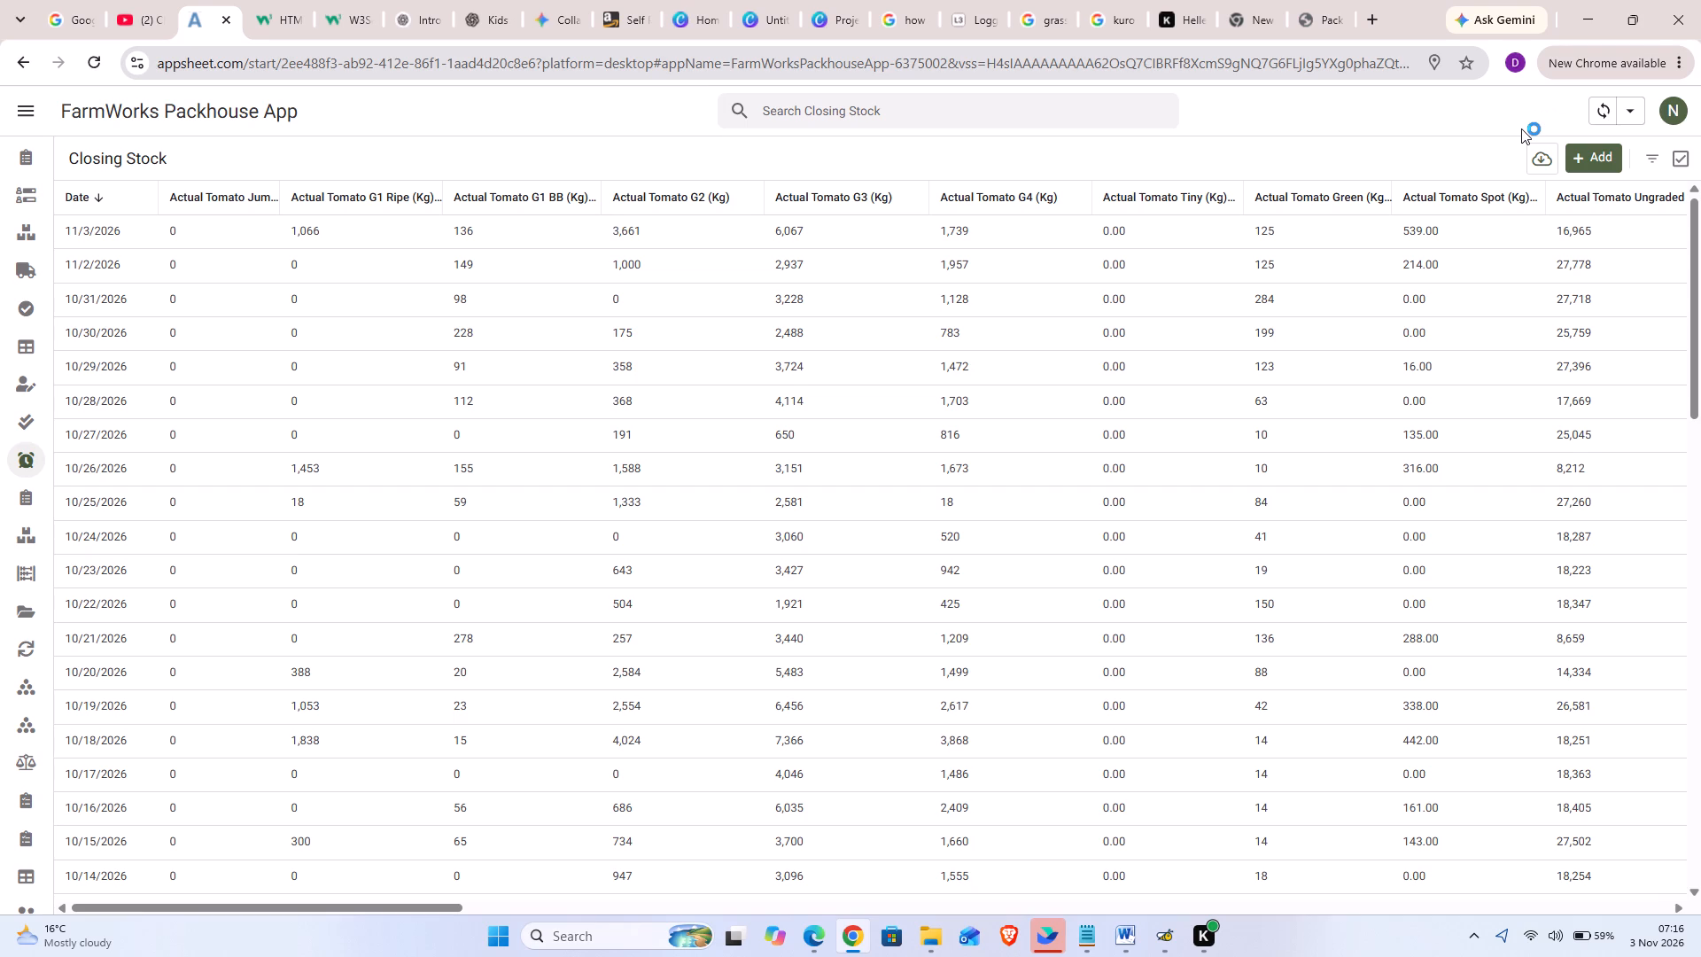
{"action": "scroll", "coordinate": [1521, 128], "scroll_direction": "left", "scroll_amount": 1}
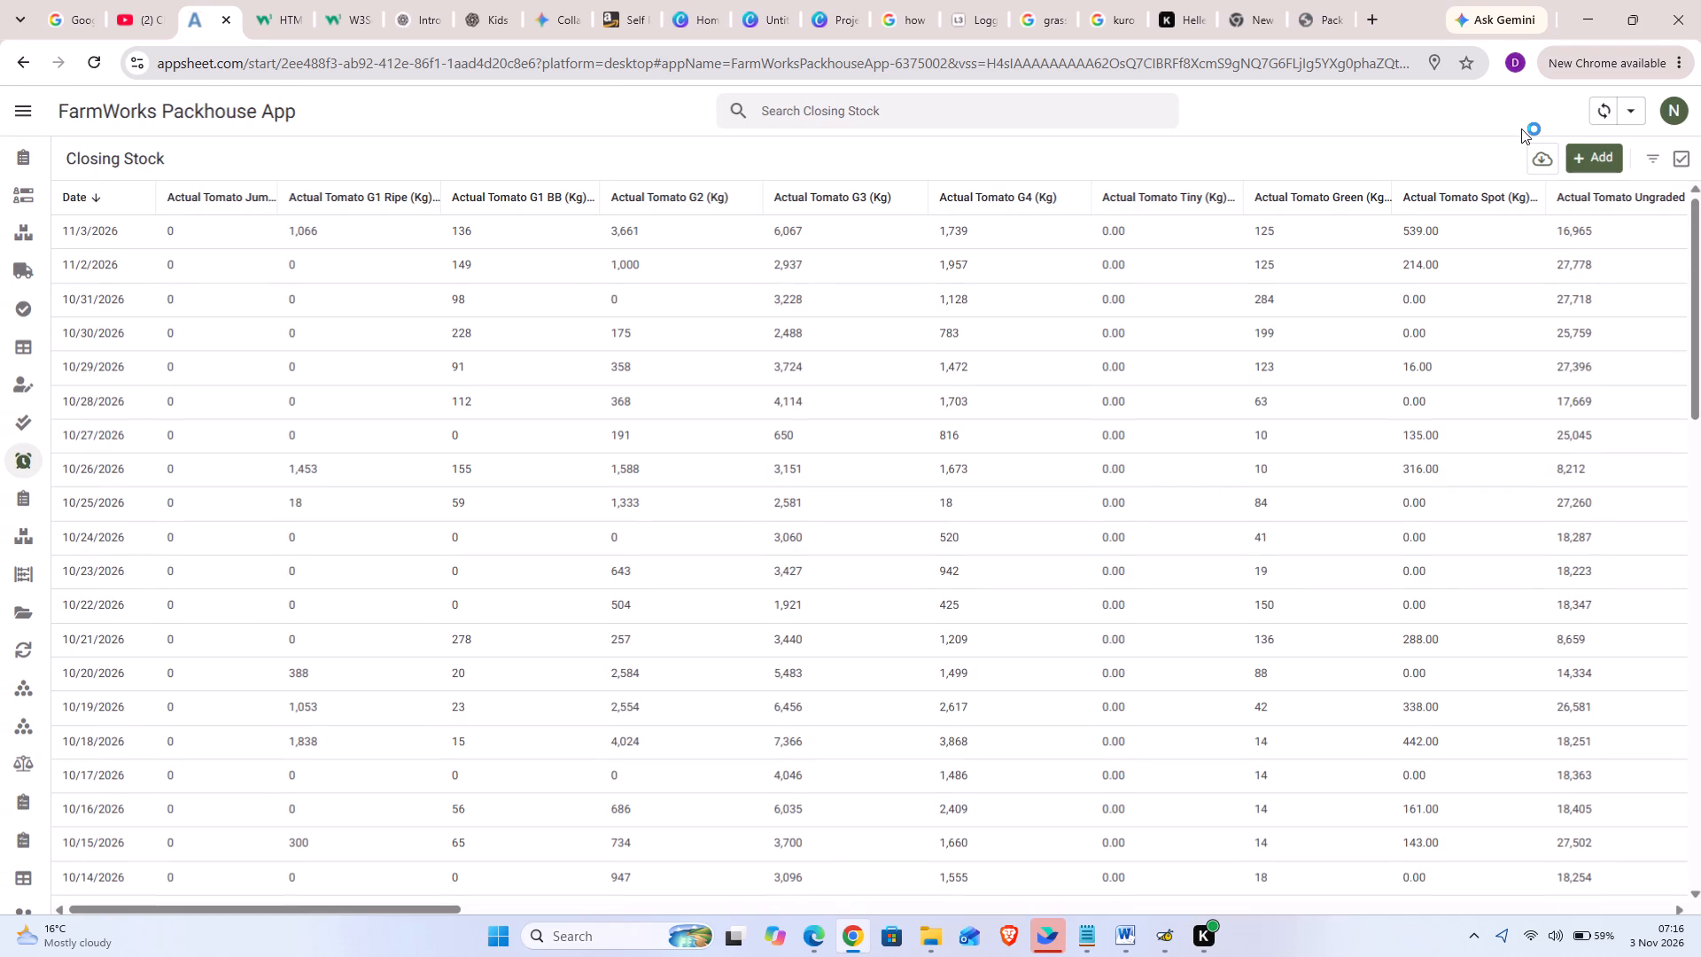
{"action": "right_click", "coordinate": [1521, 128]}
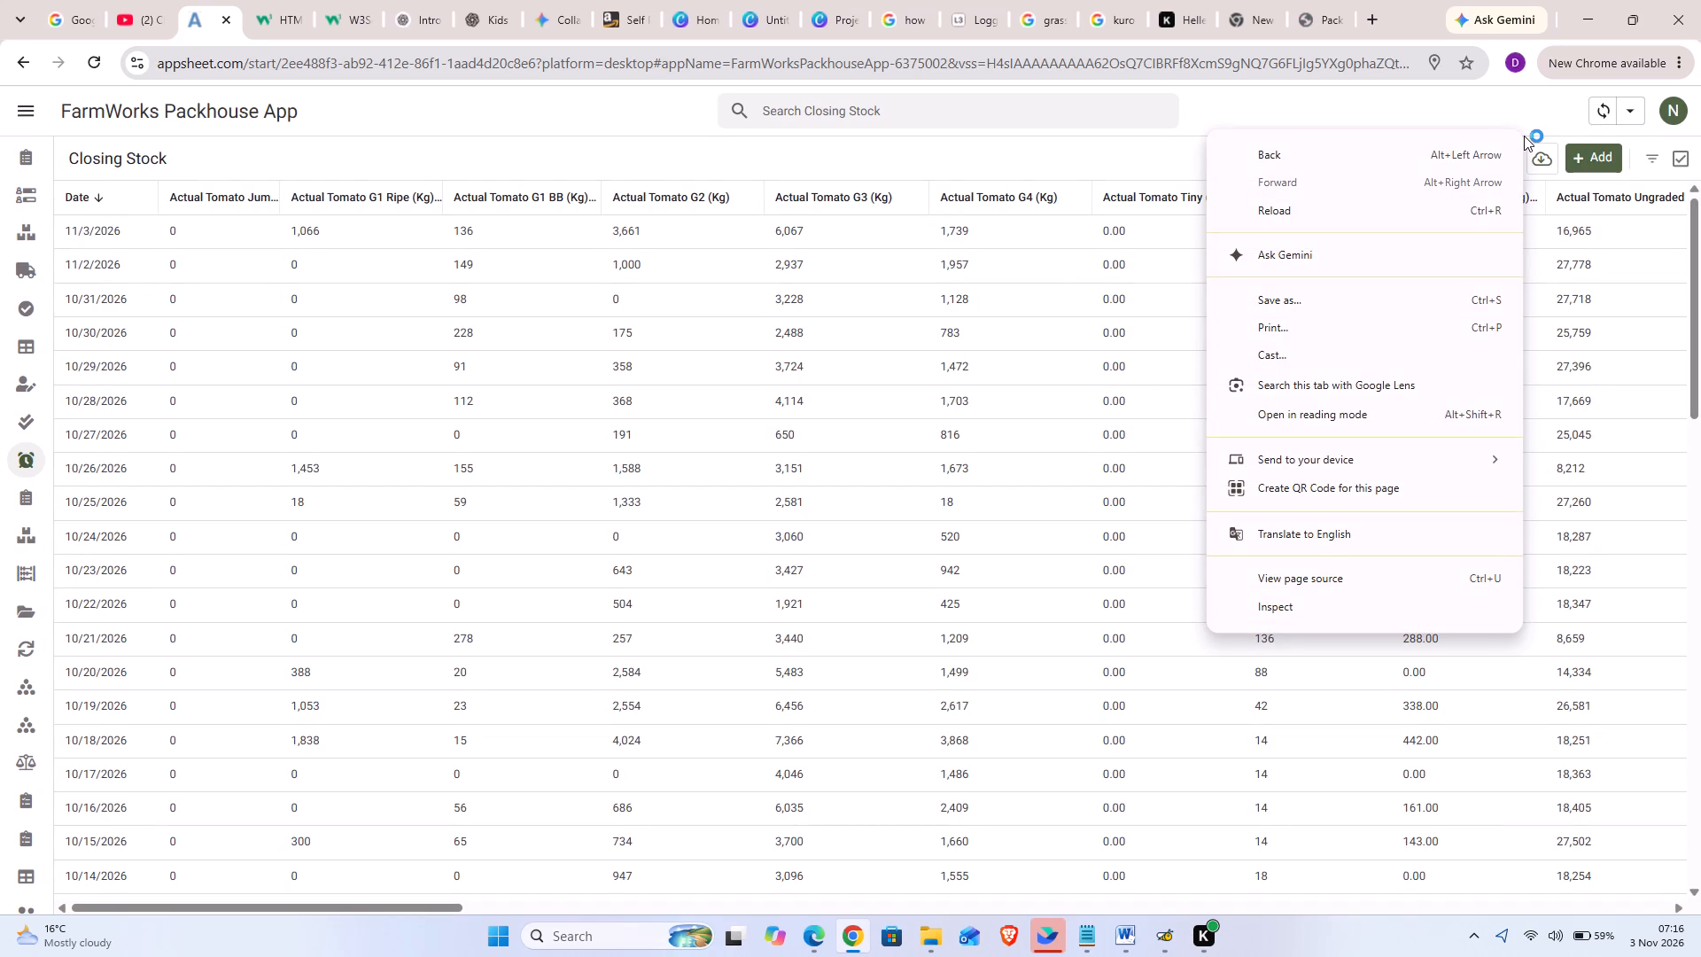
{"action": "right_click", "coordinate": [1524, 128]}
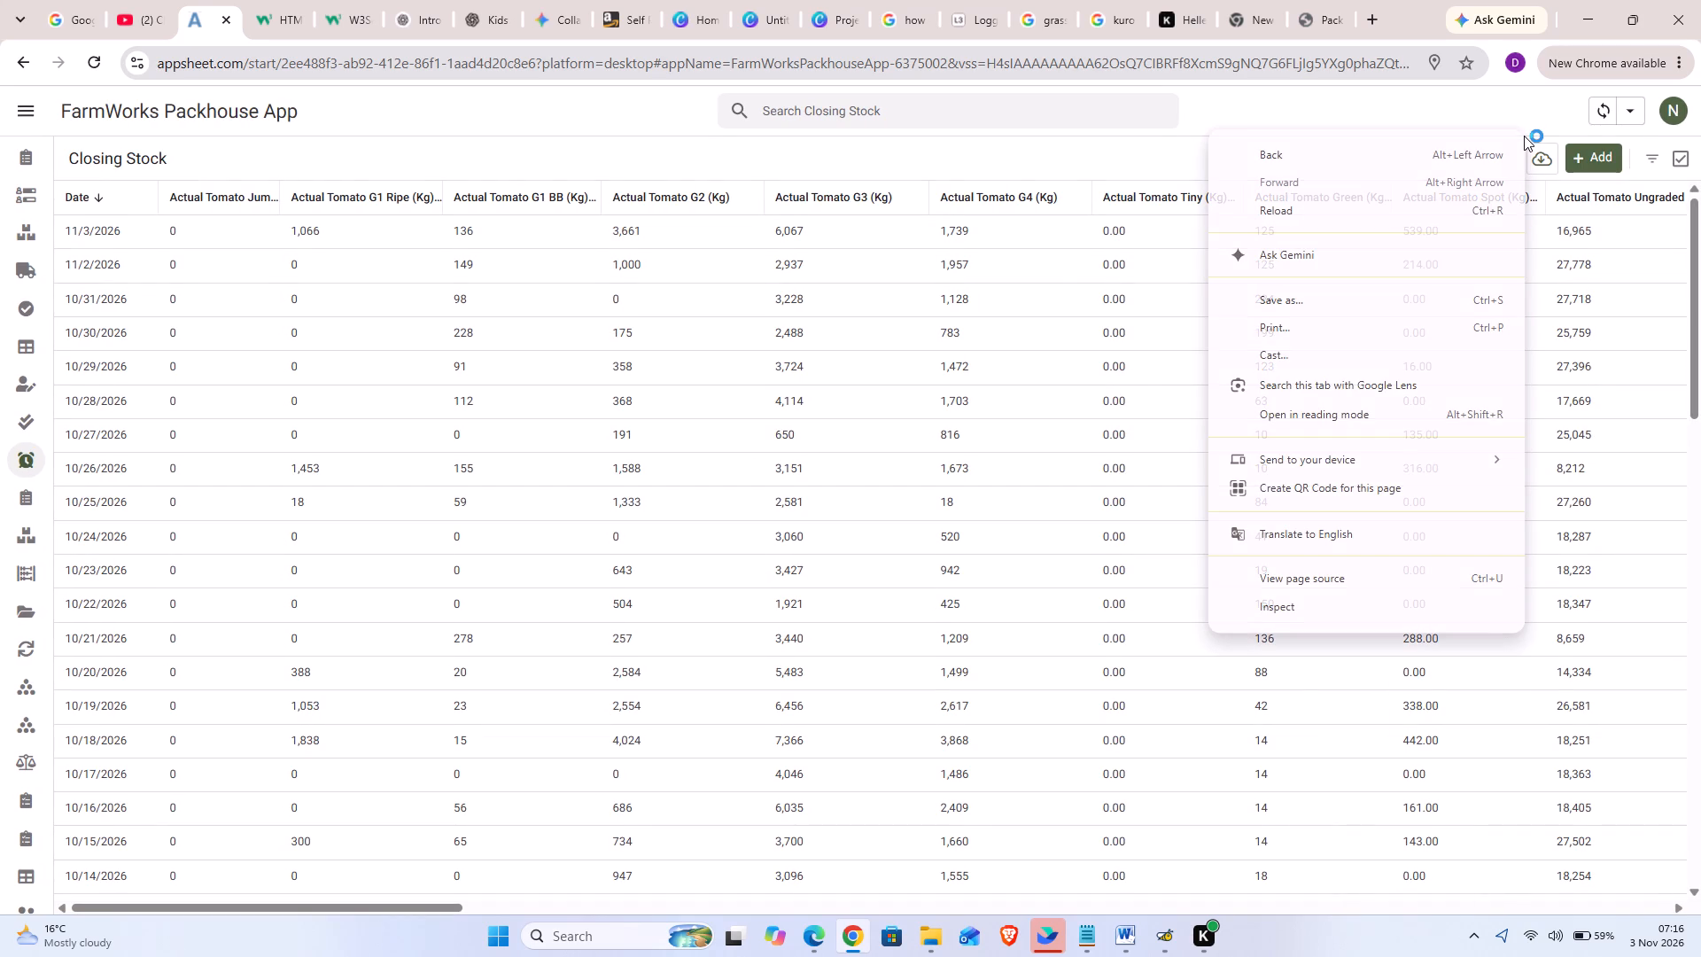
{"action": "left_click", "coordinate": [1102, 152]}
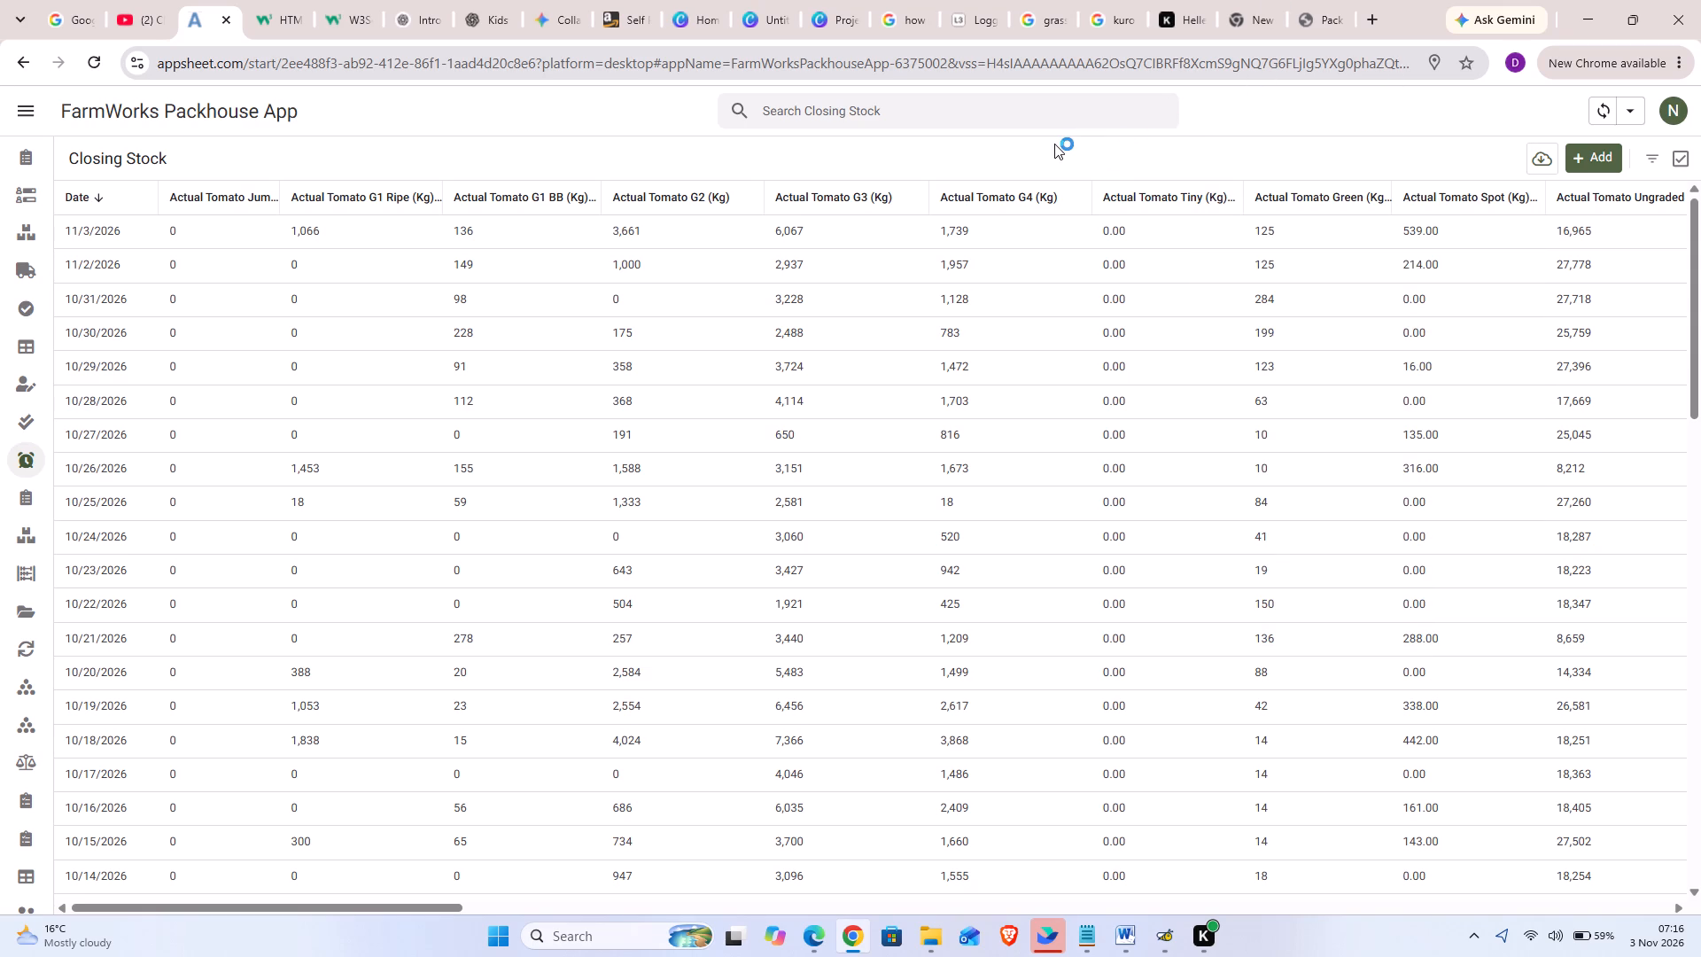
Sync the FarmWorks Packhouse App data.
{"action": "left_click", "coordinate": [1604, 111]}
{"action": "left_click", "coordinate": [1293, 150]}
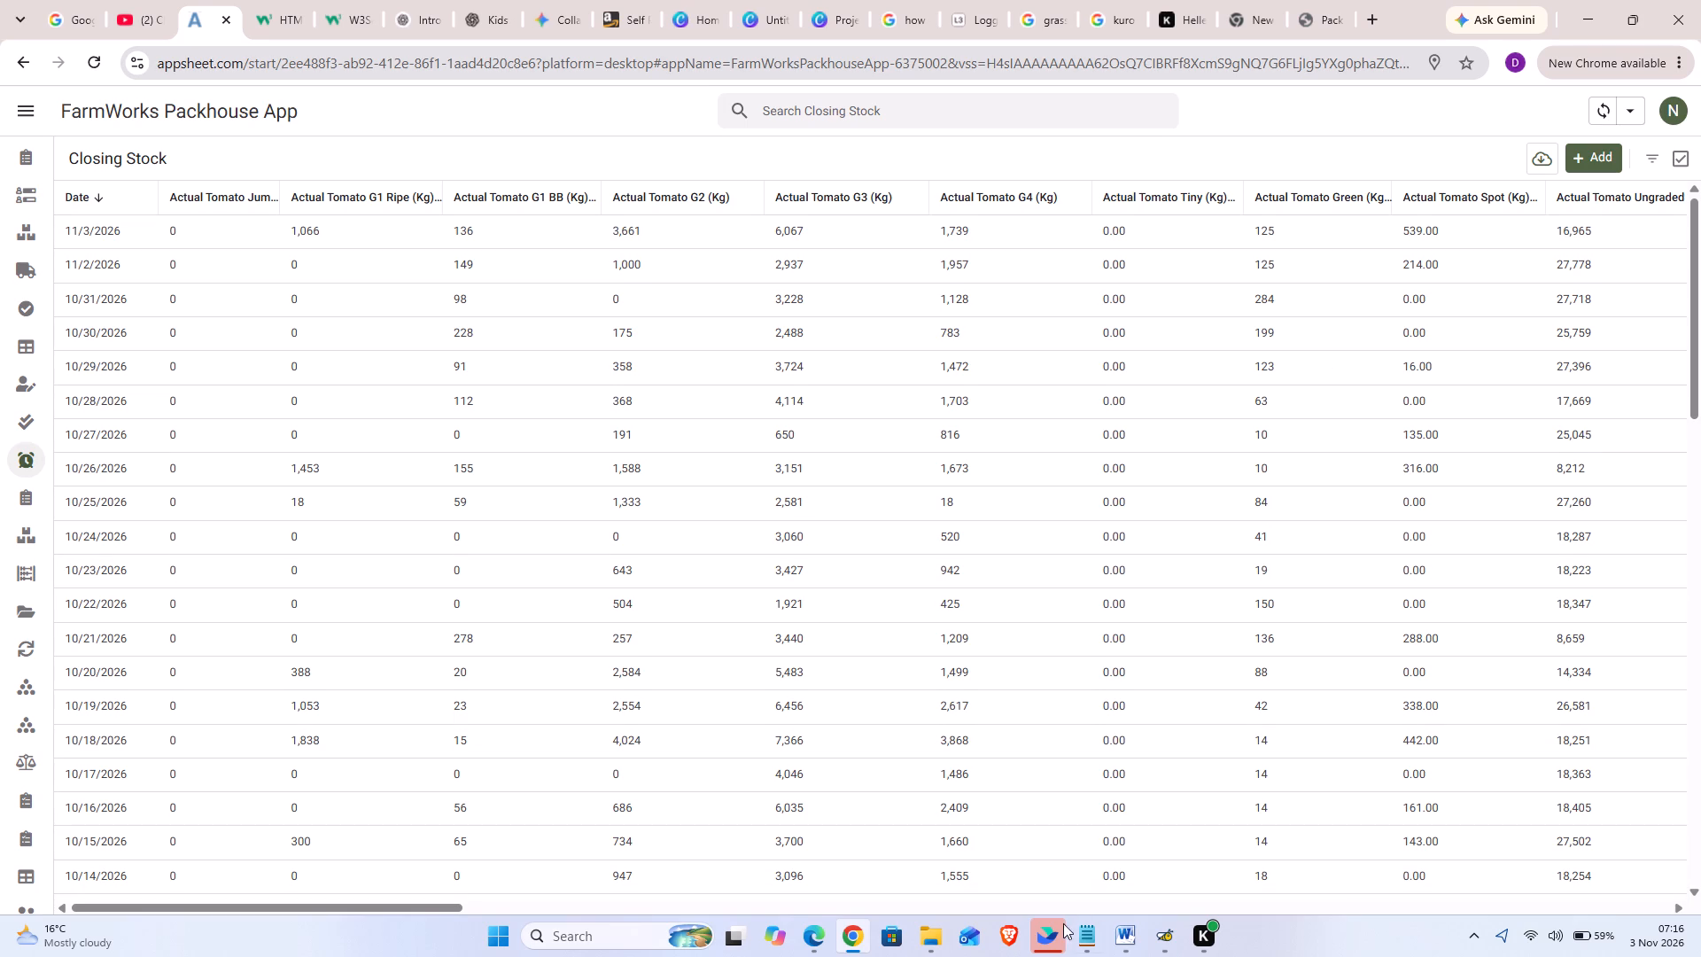
Switch to Lark, open the Packhouse App Launch group chat and start a message with a mention of Timothy.
{"action": "left_click", "coordinate": [1051, 943]}
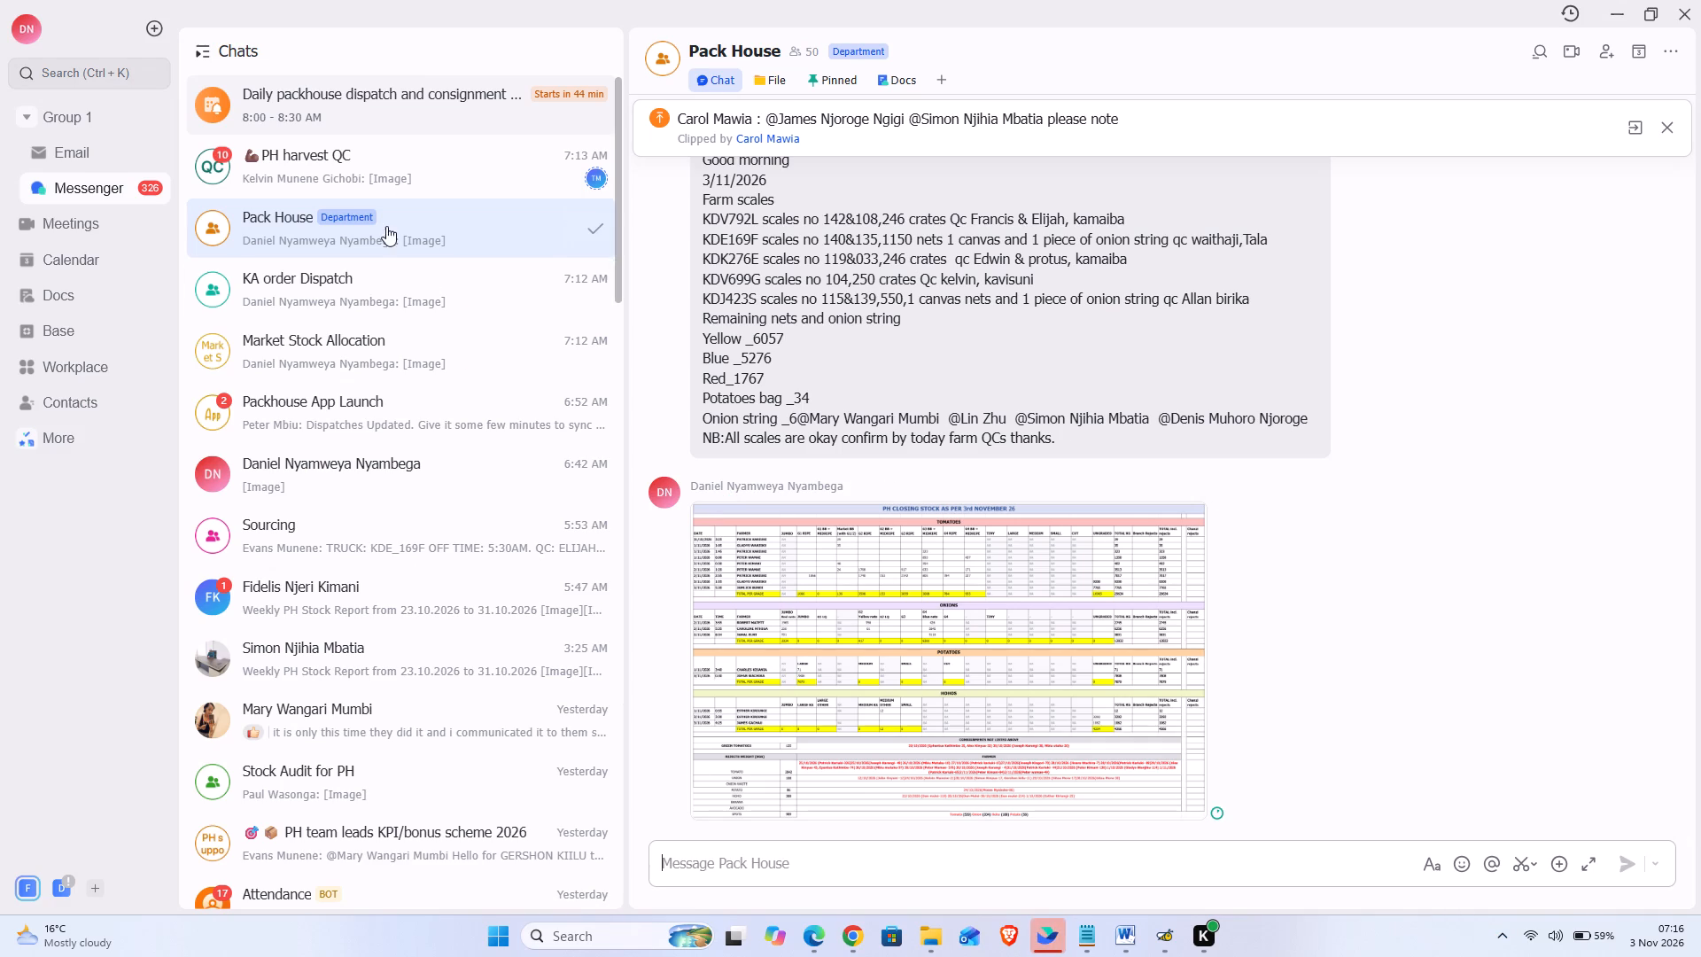
{"action": "left_click", "coordinate": [451, 420]}
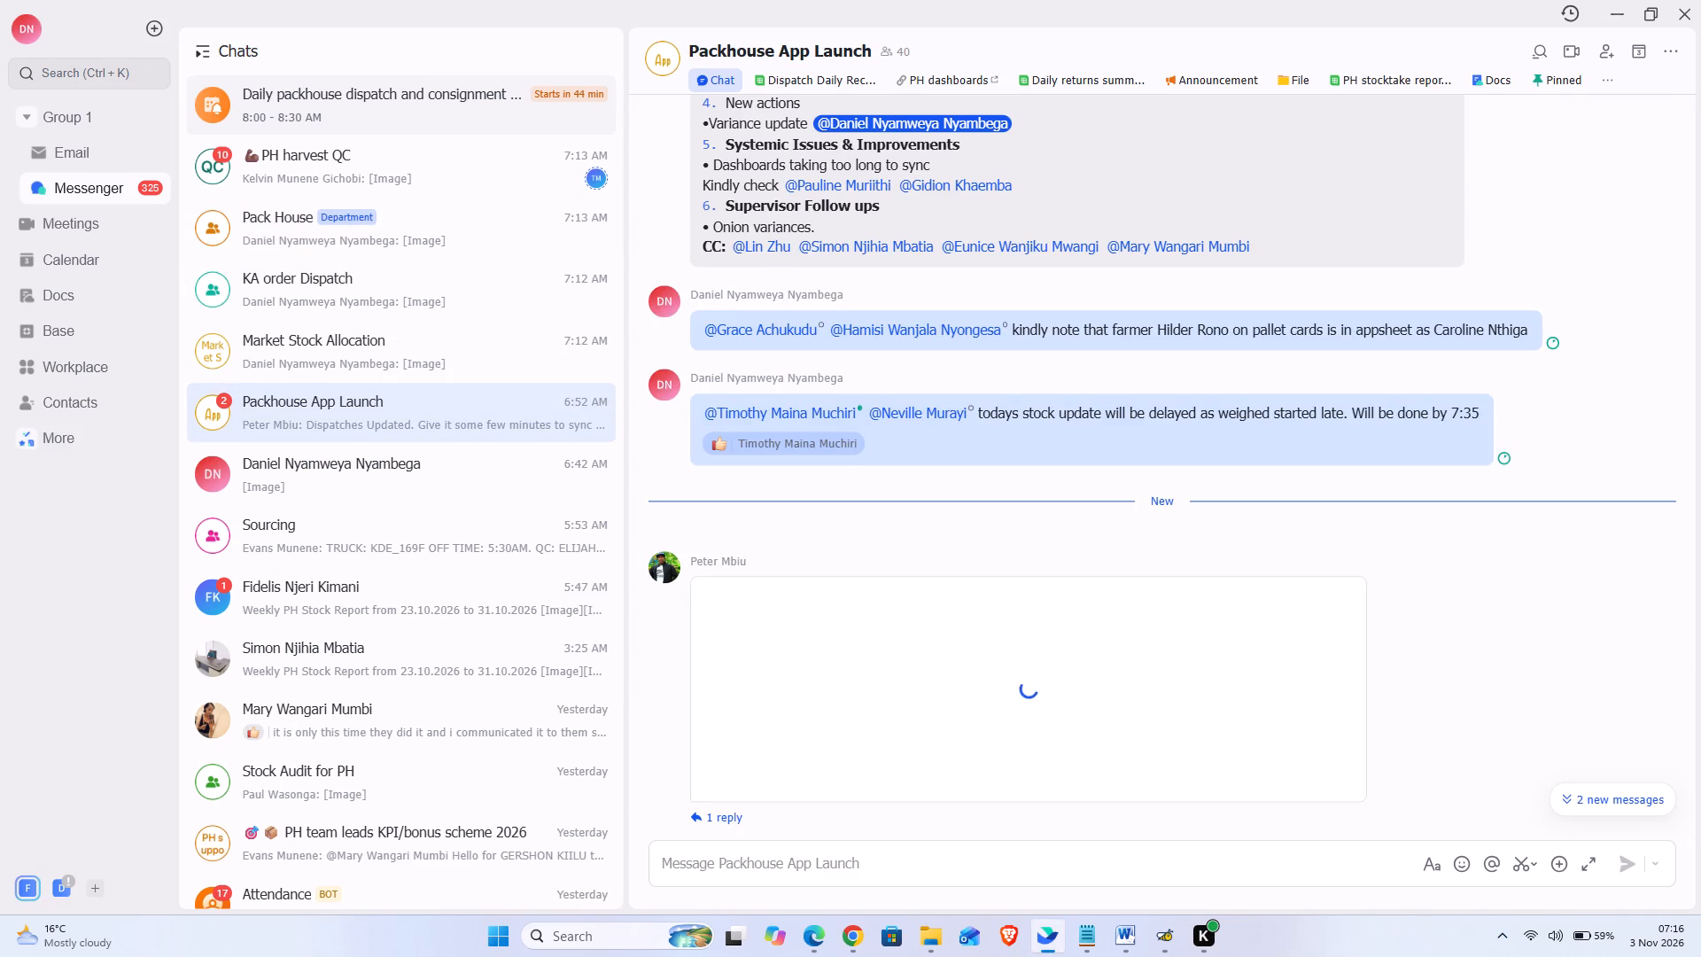
{"action": "left_click", "coordinate": [855, 862]}
{"action": "key", "text": "shift+at"}
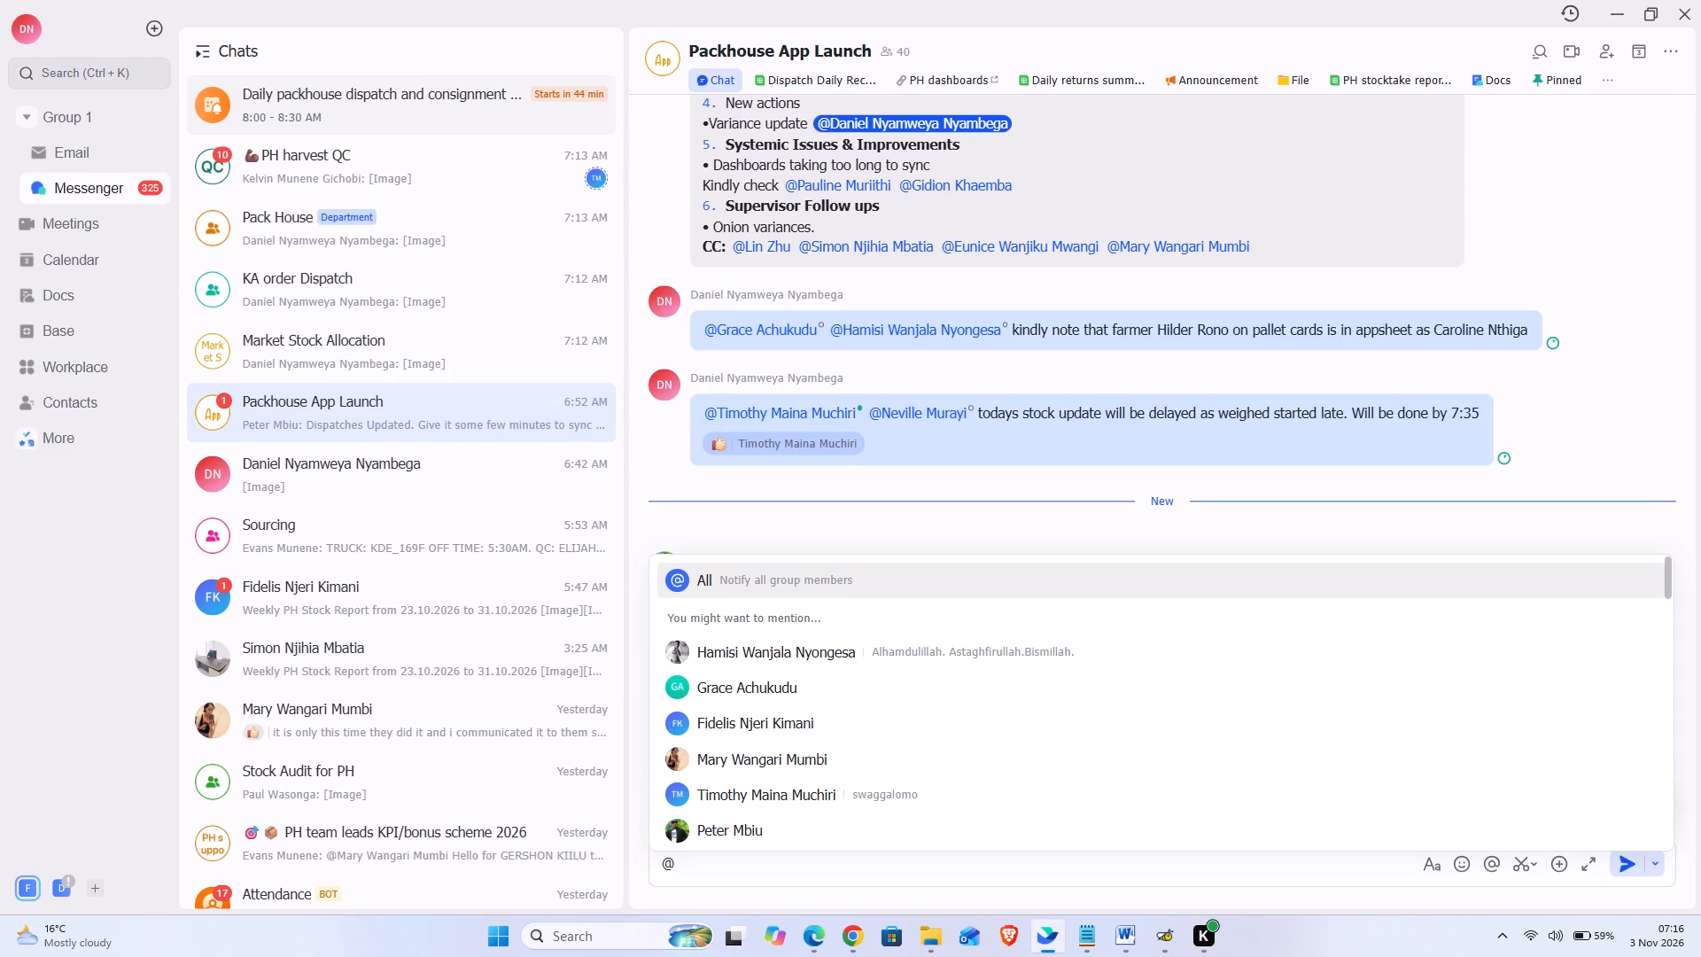
{"action": "type", "text": "timothy"}
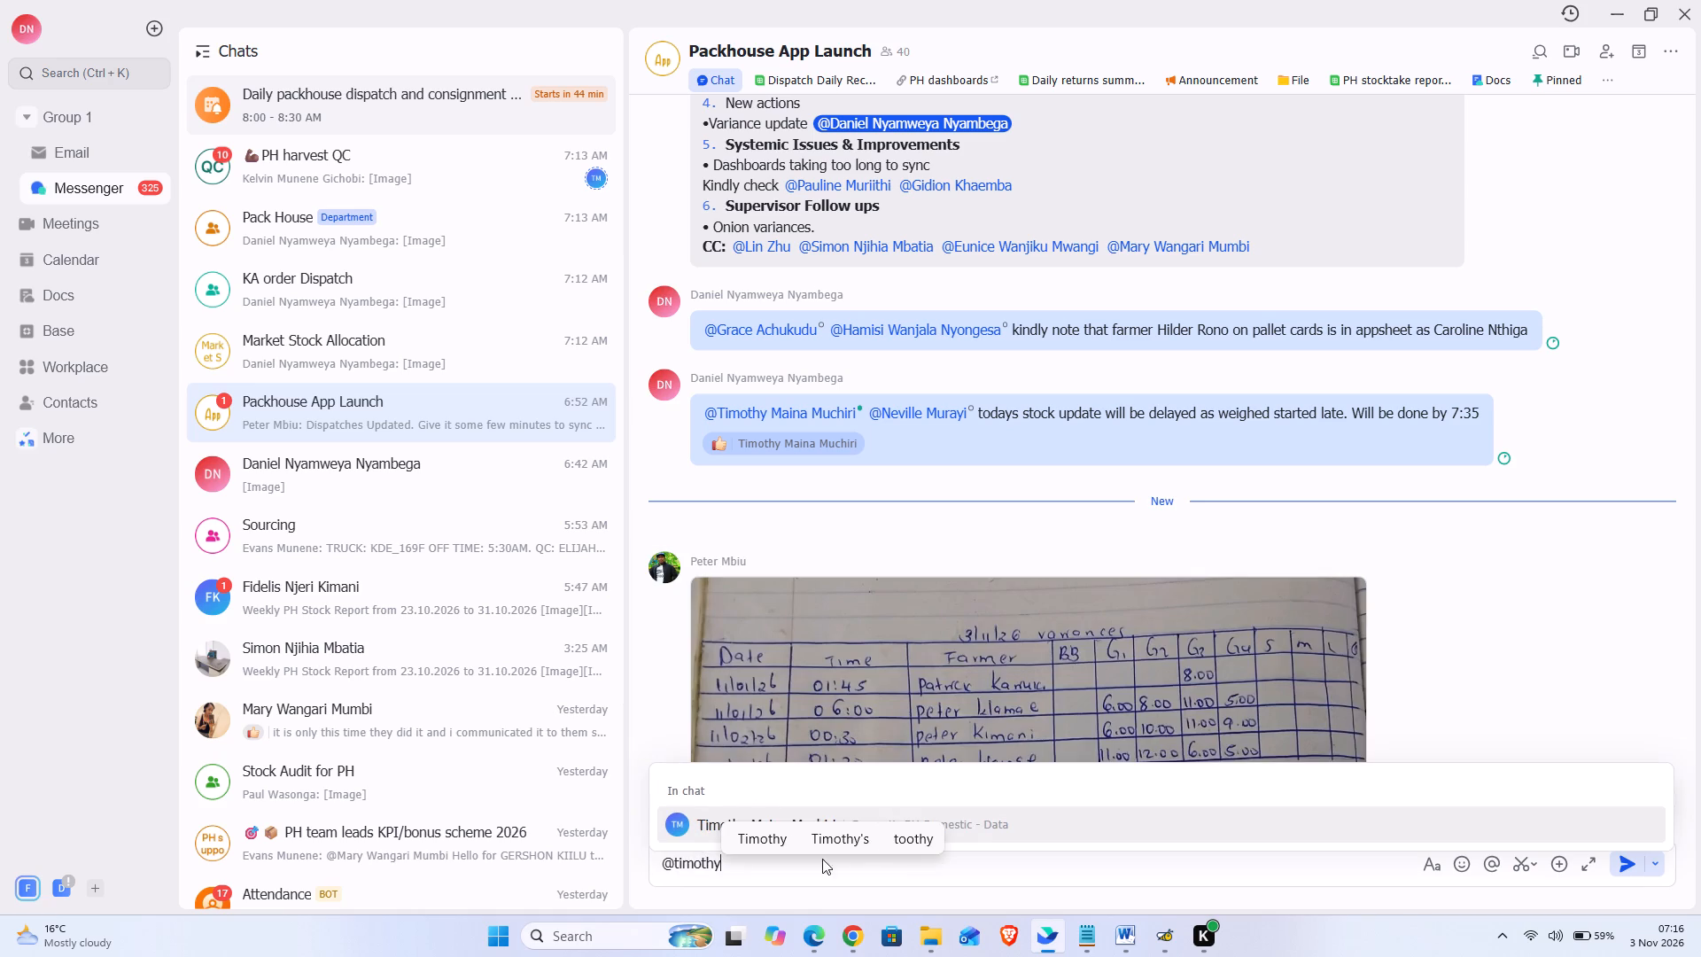
{"action": "left_click", "coordinate": [1028, 820]}
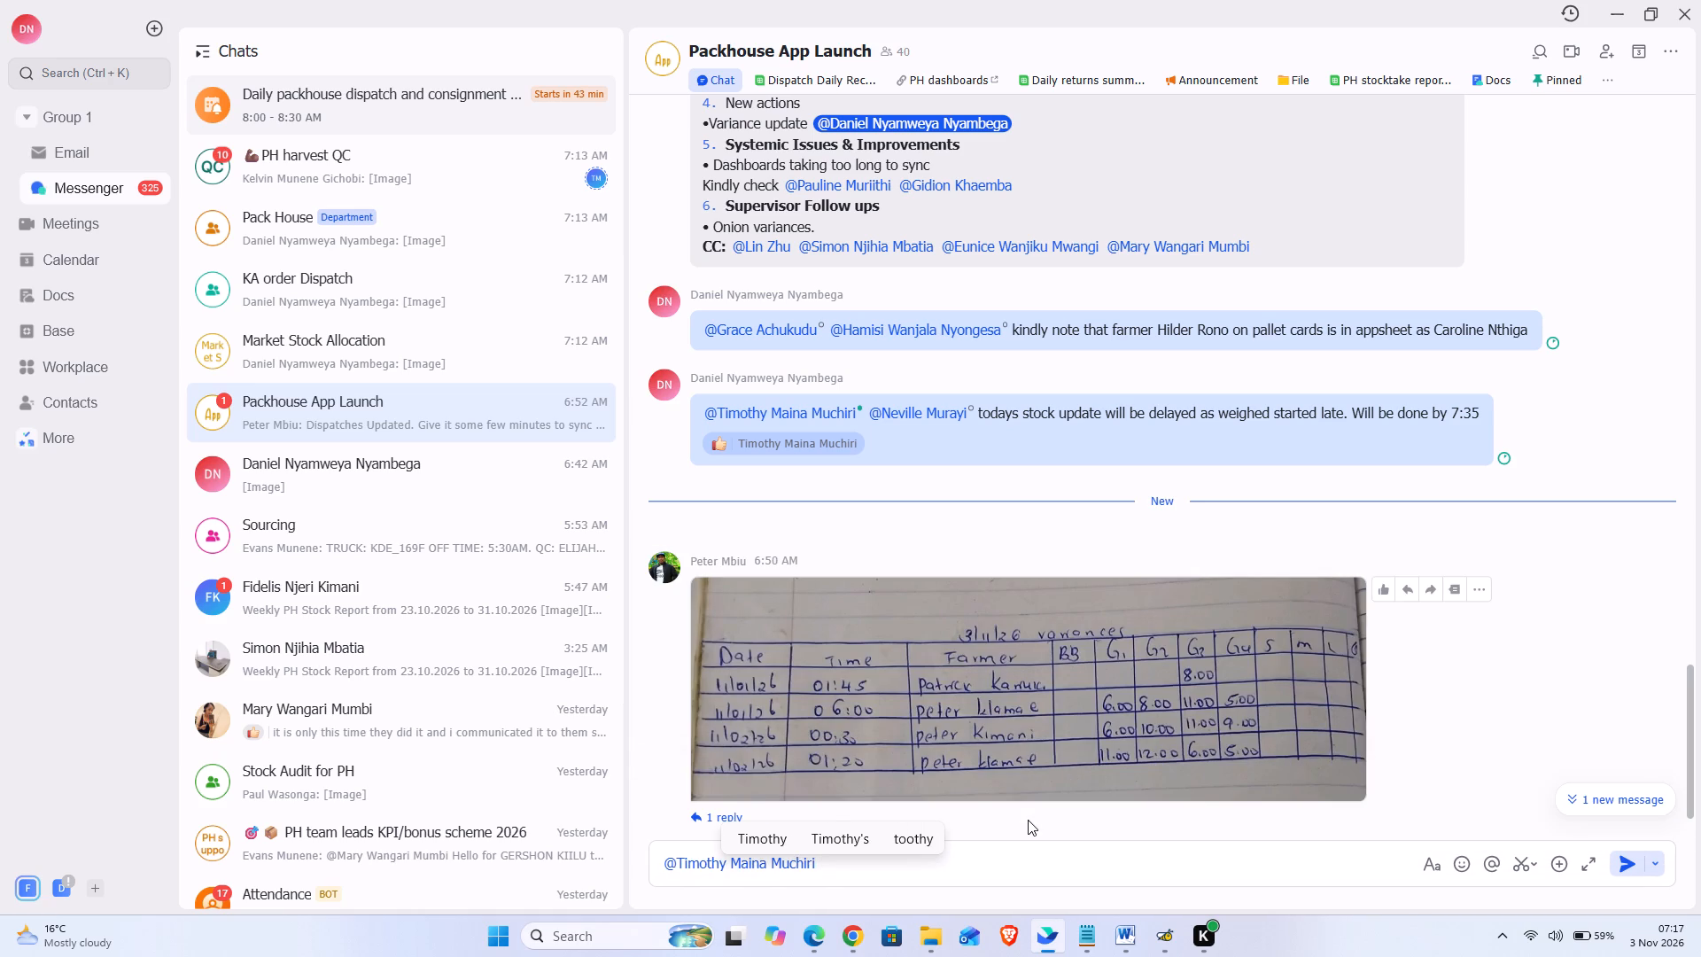
Write "there will be an error on pinned post comparsion for potato spot as there is no option to add it in appsheet" after the mention.
{"action": "type", "text": "there"}
{"action": "key", "text": "space"}
{"action": "type", "text": "will be an error on pinned post"}
{"action": "key", "text": "space"}
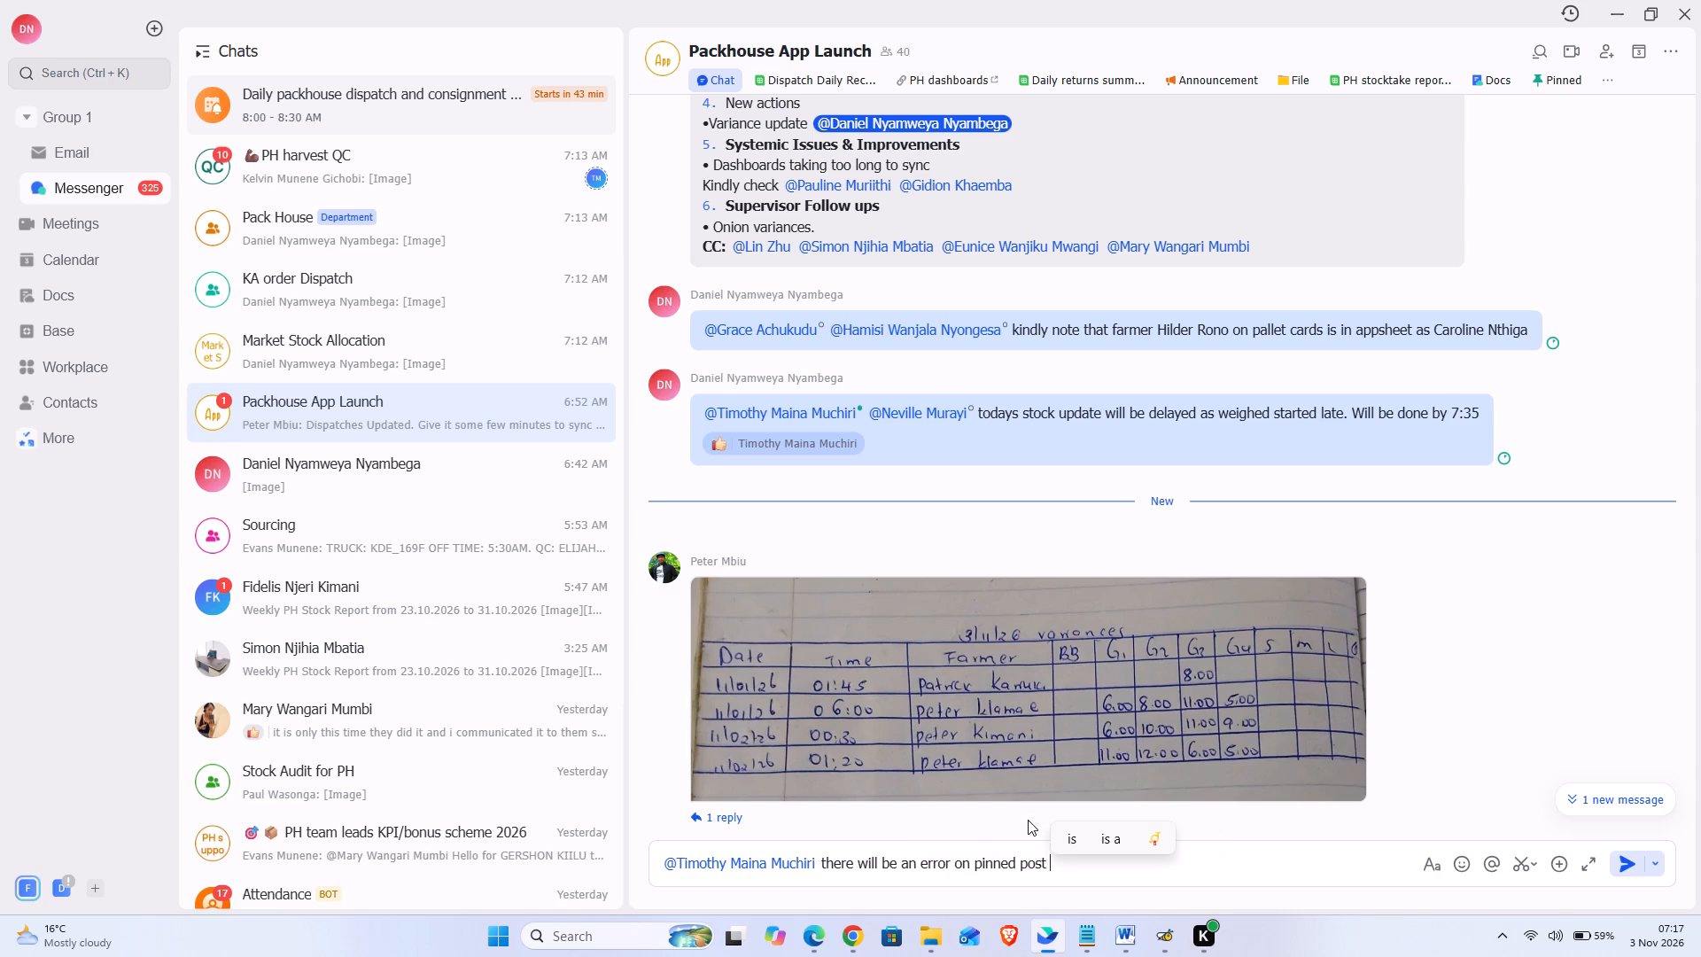
{"action": "type", "text": "comparsio"}
{"action": "type", "text": "n for potato spot"}
{"action": "key", "text": "space"}
{"action": "type", "text": "as there is no"}
{"action": "key", "text": "space"}
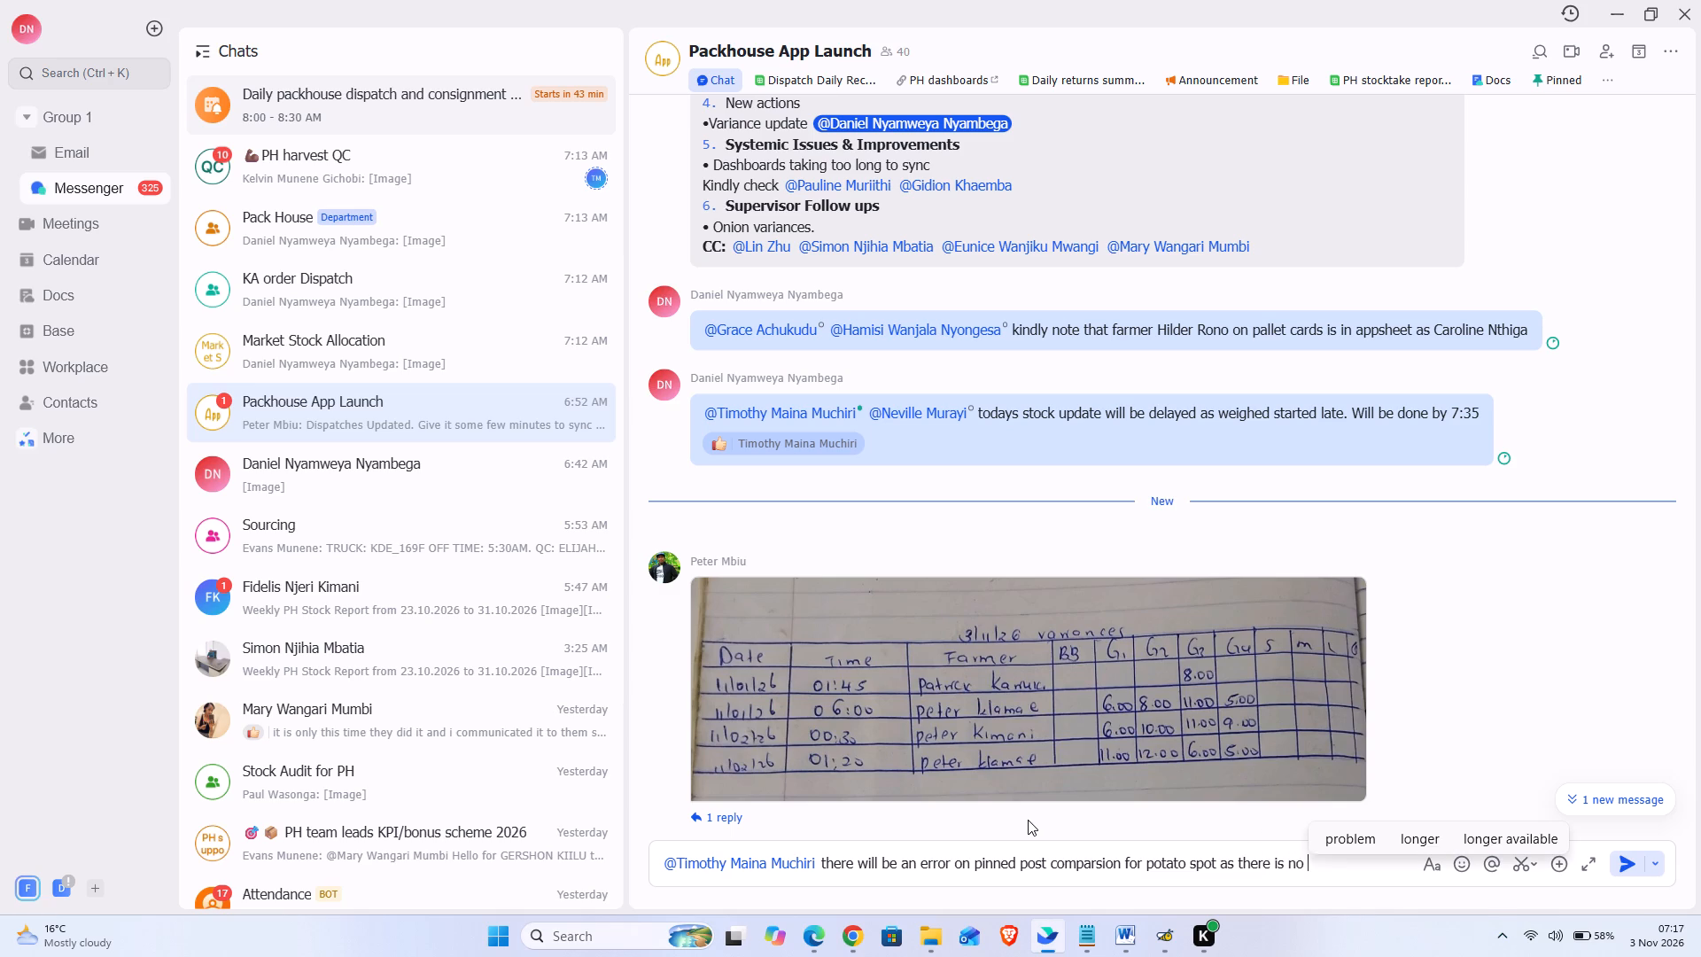
{"action": "type", "text": "opt"}
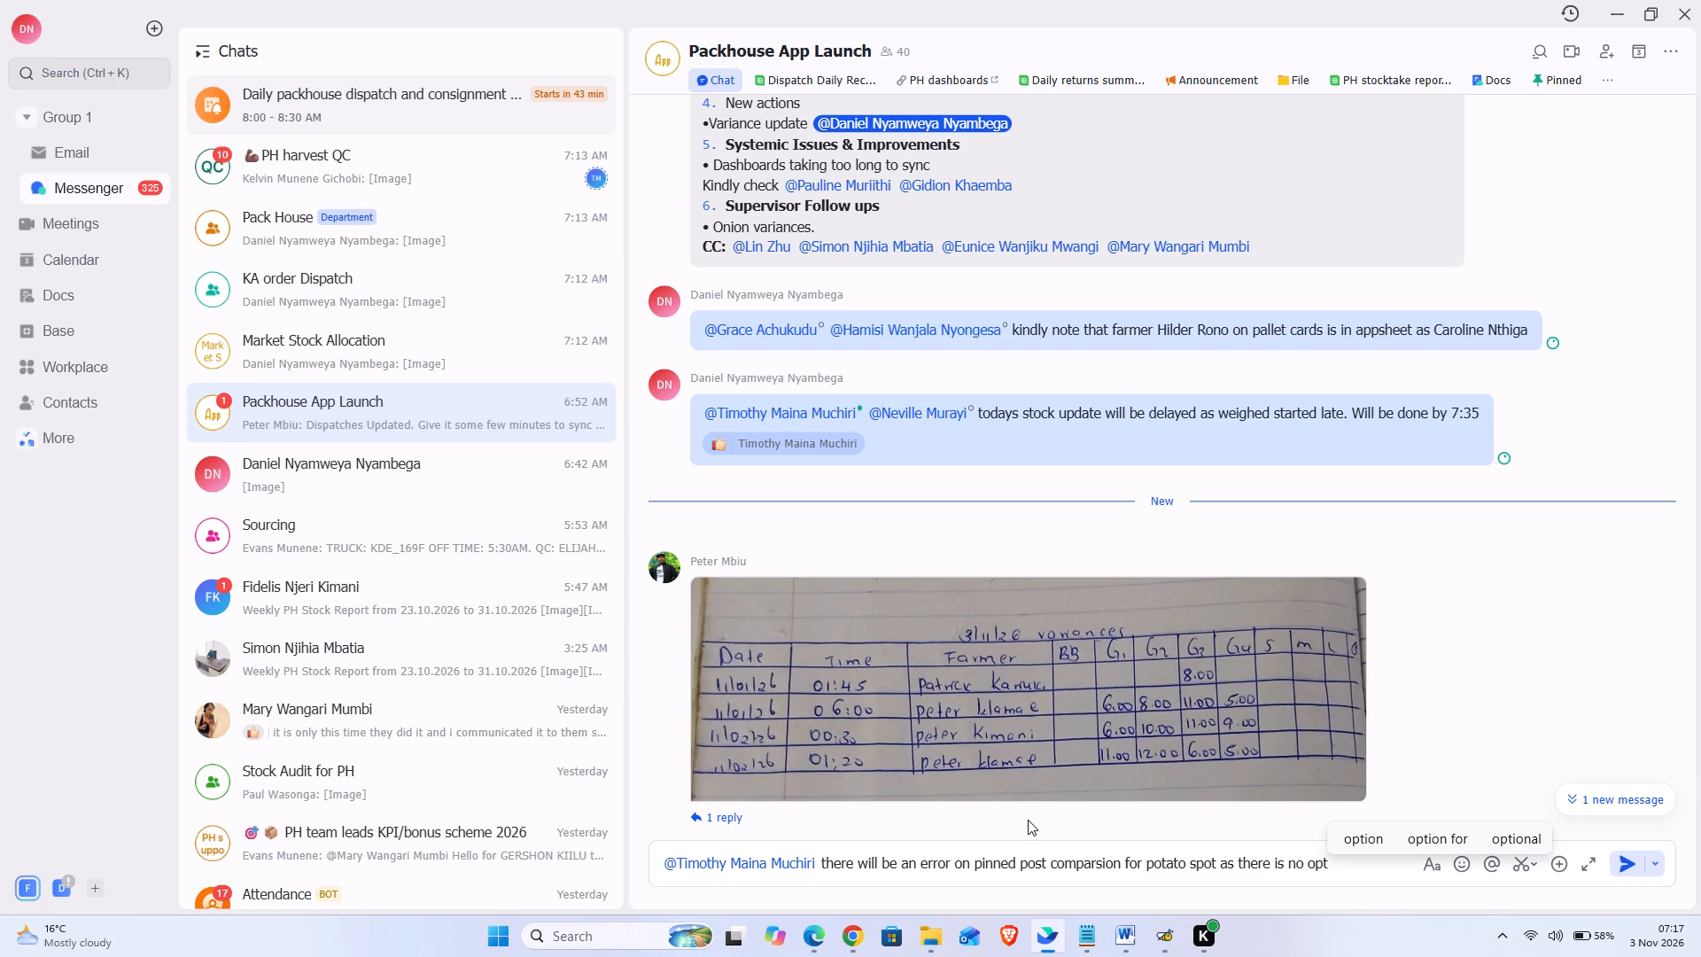
{"action": "type", "text": "ion to add it in appsheet"}
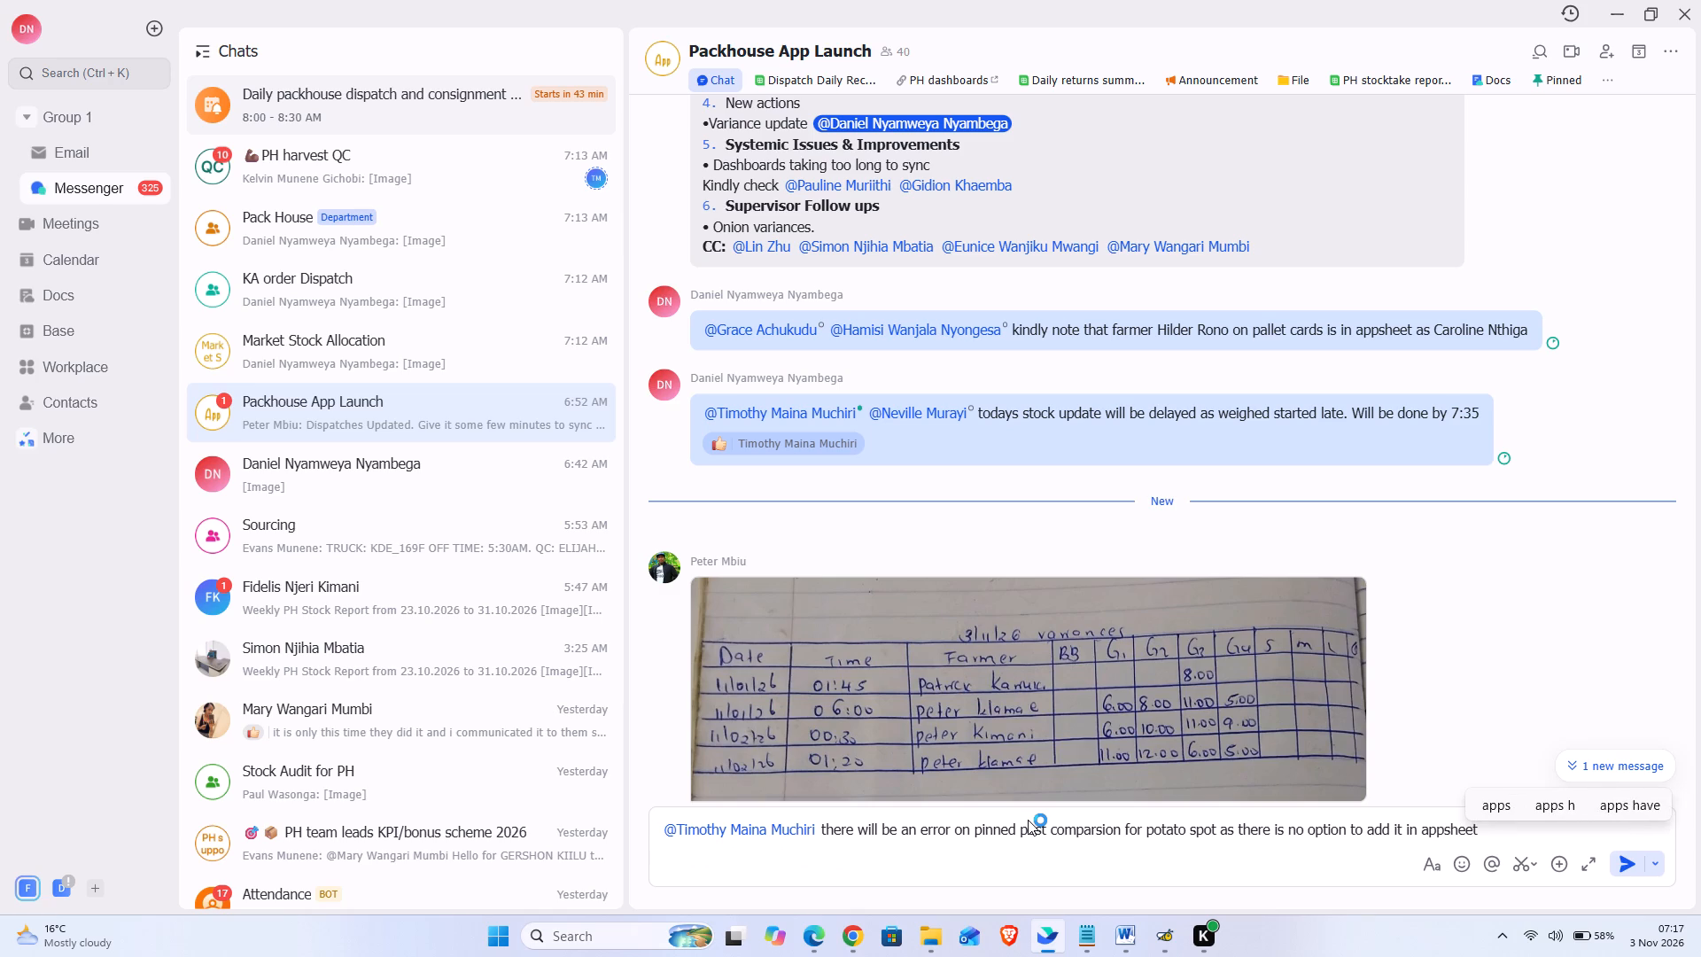
Add a mention of Mary, from the Domestic BU Data team, at the start of the drafted message before Timothy's.
{"action": "left_click", "coordinate": [661, 826]}
{"action": "key", "text": "shift+at"}
{"action": "type", "text": "mary"}
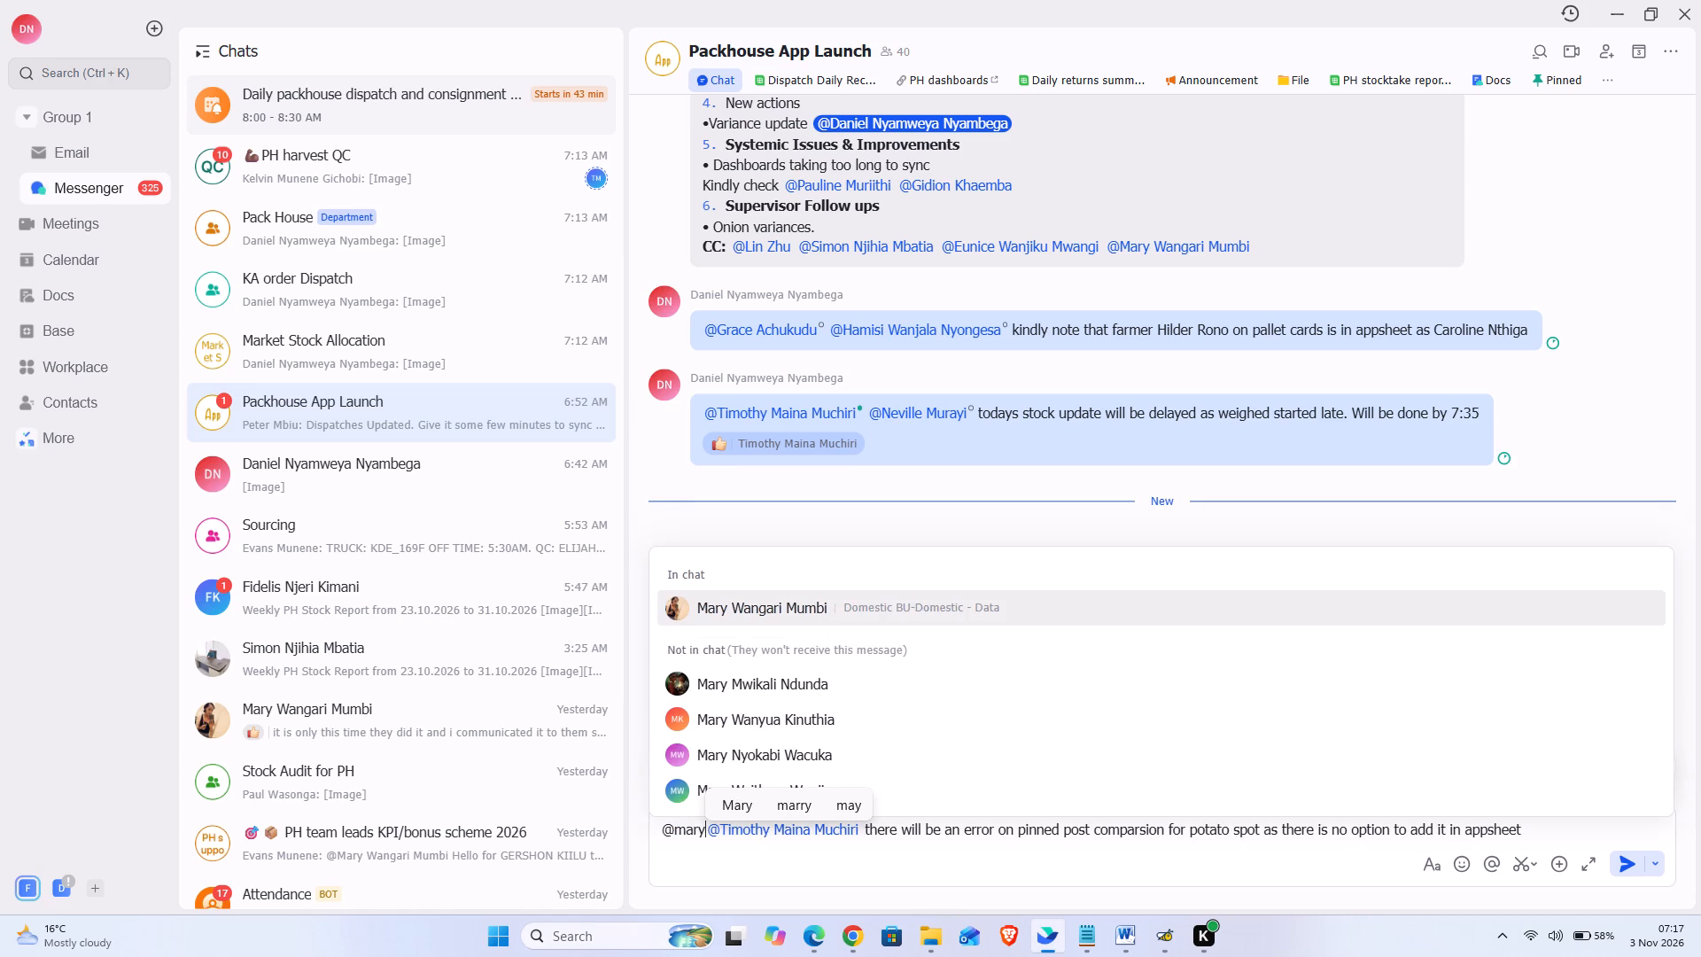
{"action": "left_click", "coordinate": [956, 610]}
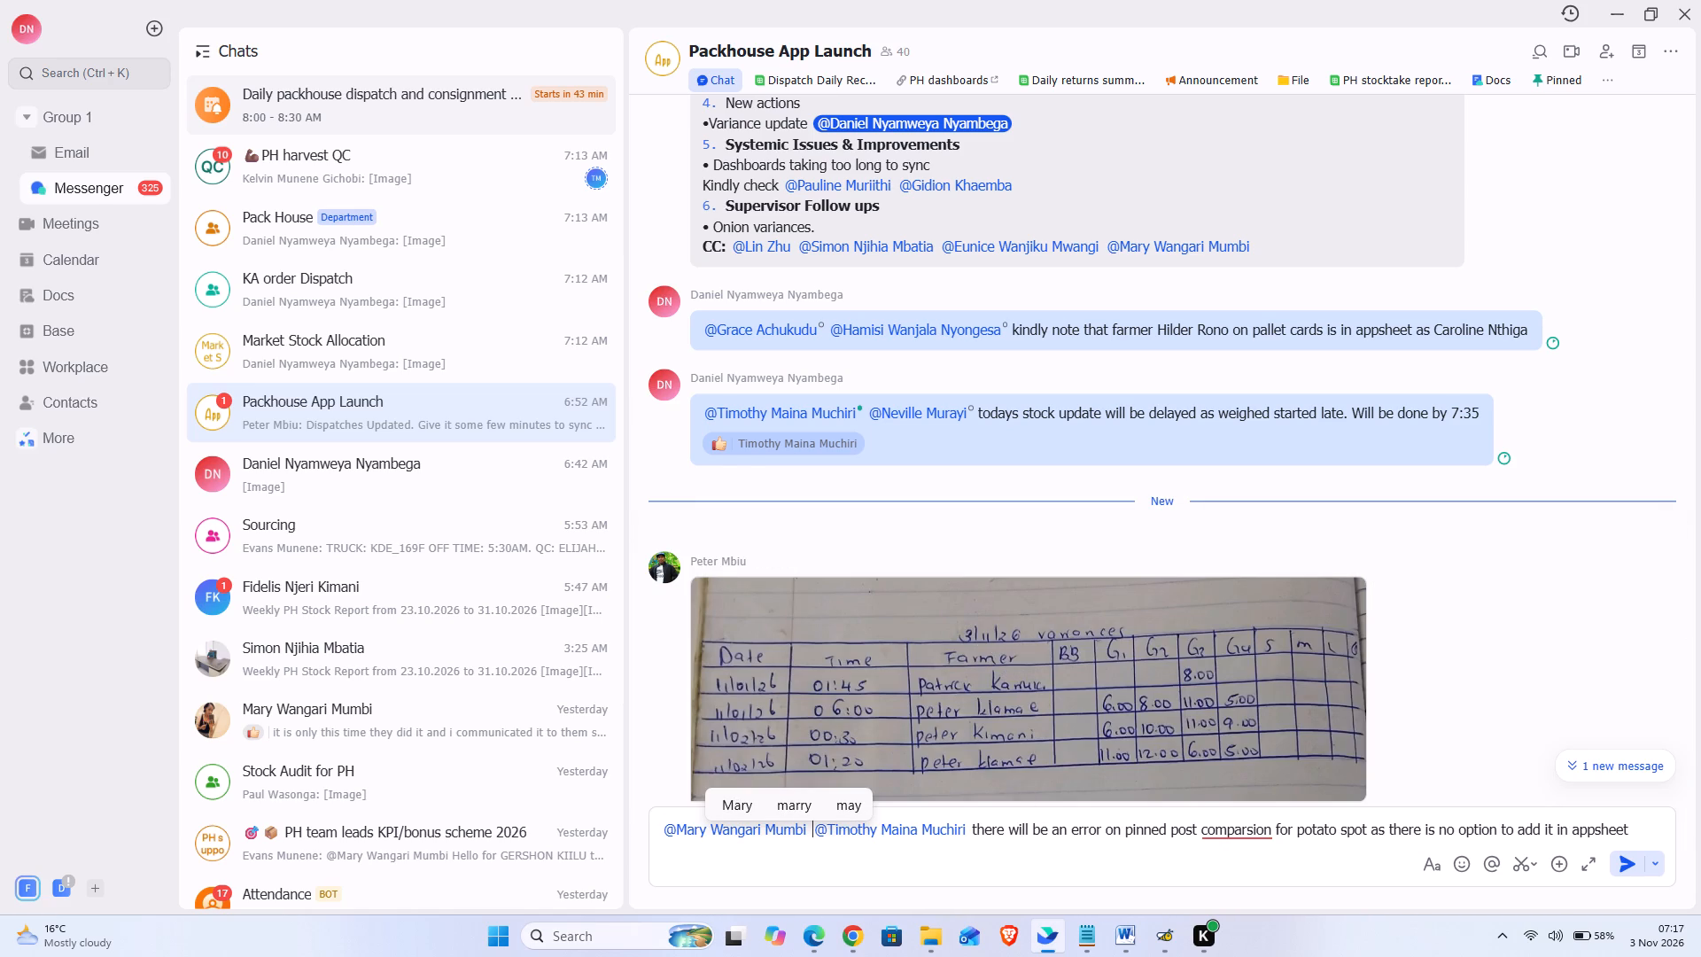
Correct the misspelled word "comparsion" to "comparison" in the drafted message and send it to the group.
{"action": "left_click", "coordinate": [1258, 829]}
{"action": "key", "text": "BackSpace"}
{"action": "key", "text": "BackSpace"}
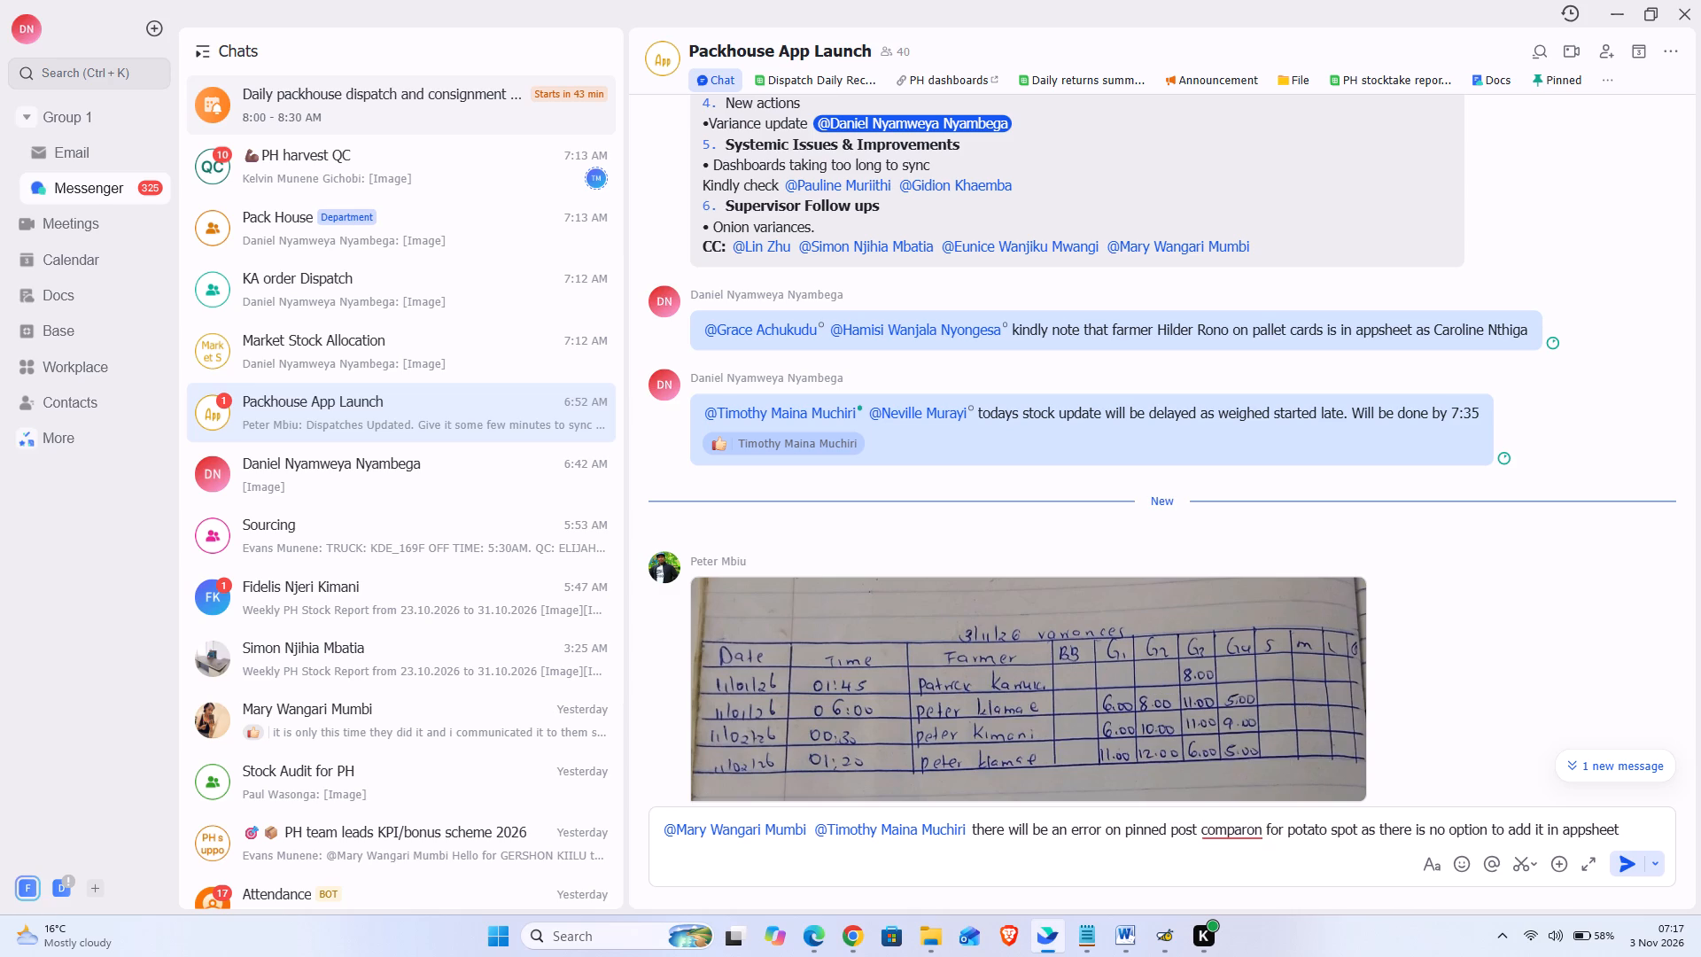
{"action": "key", "text": "BackSpace"}
{"action": "type", "text": "rid"}
{"action": "key", "text": "BackSpace"}
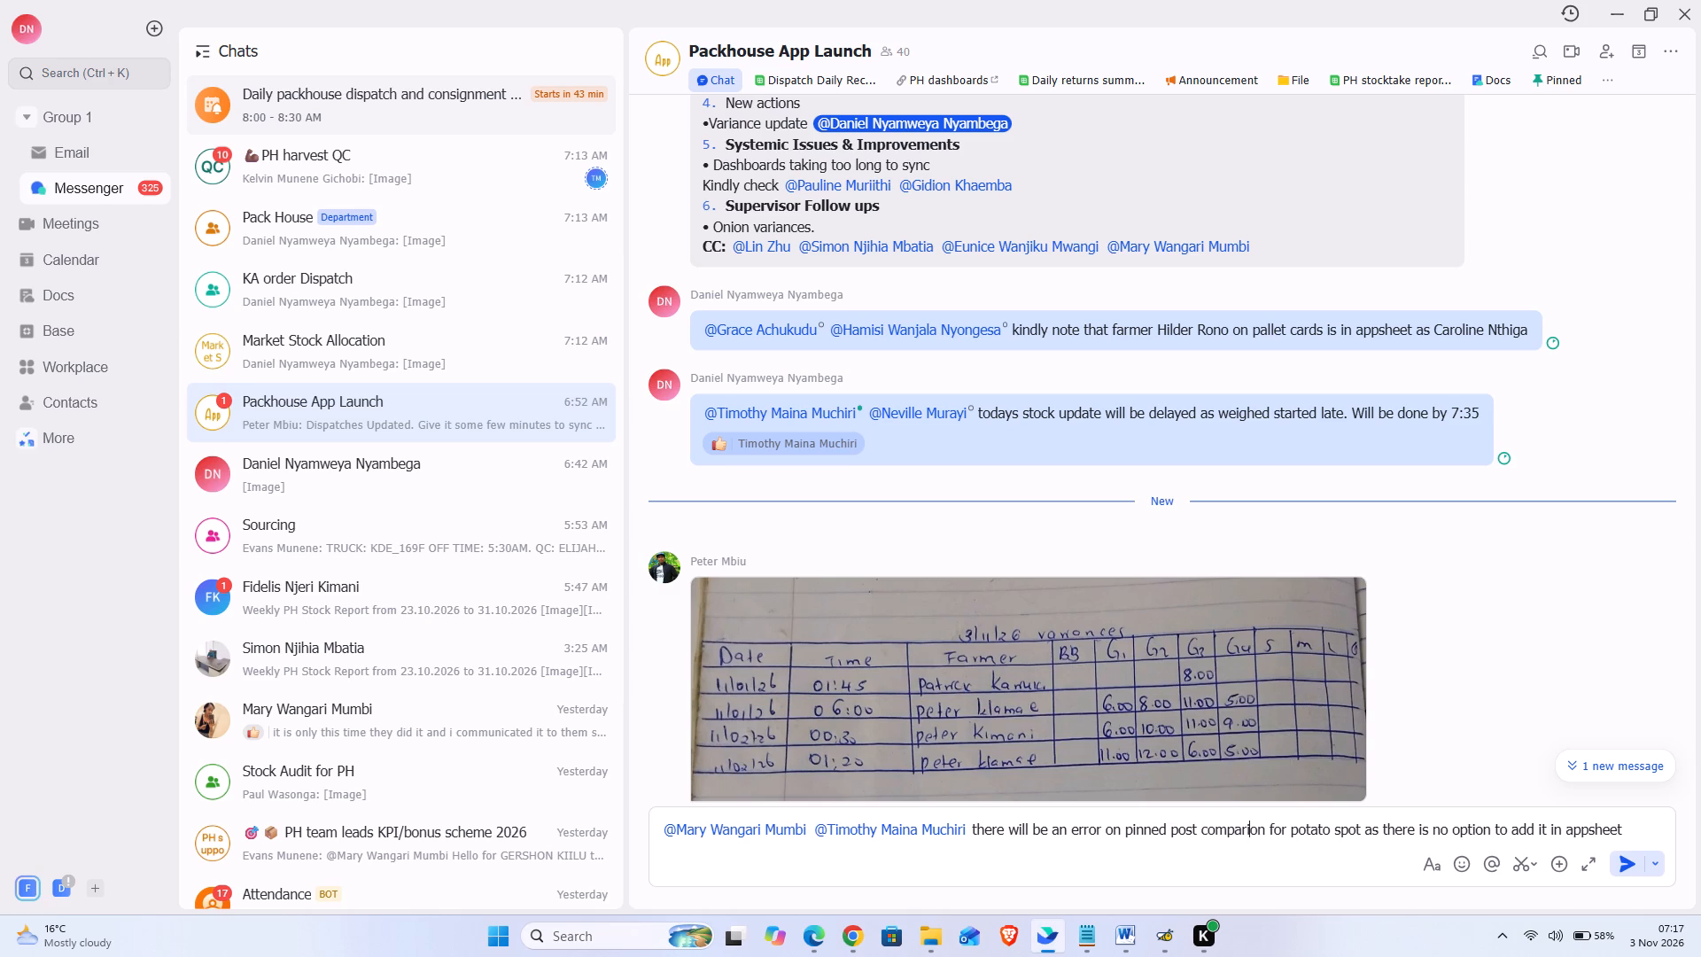
{"action": "key", "text": "s"}
{"action": "key", "text": "Return"}
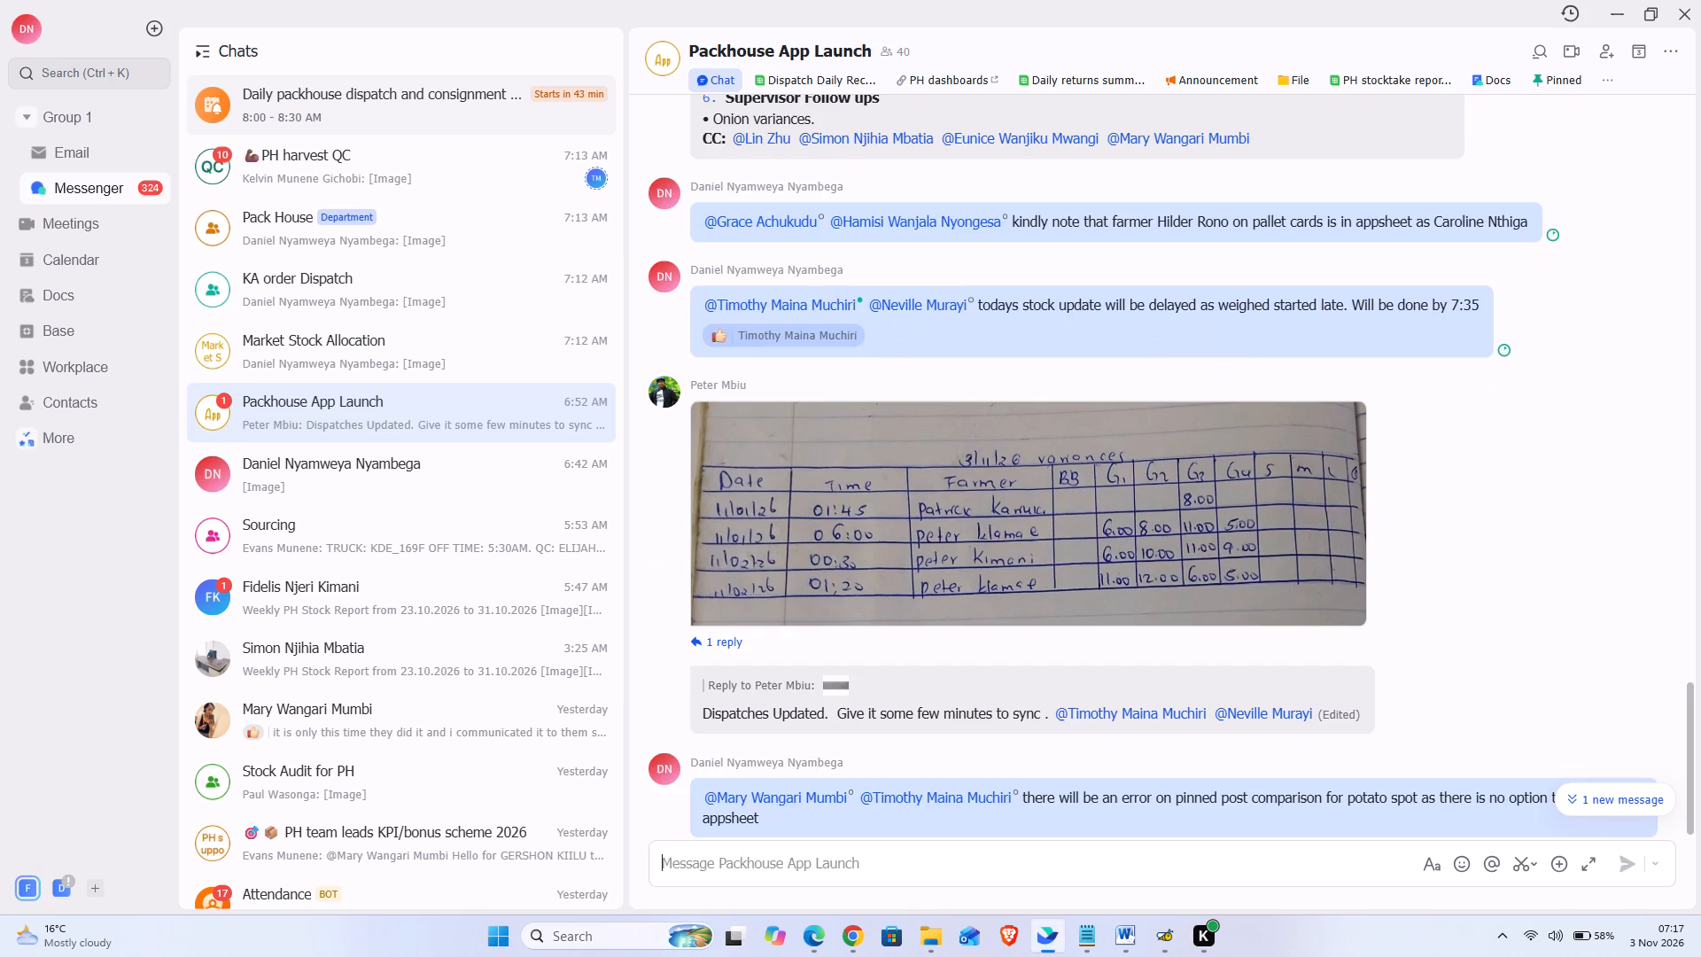
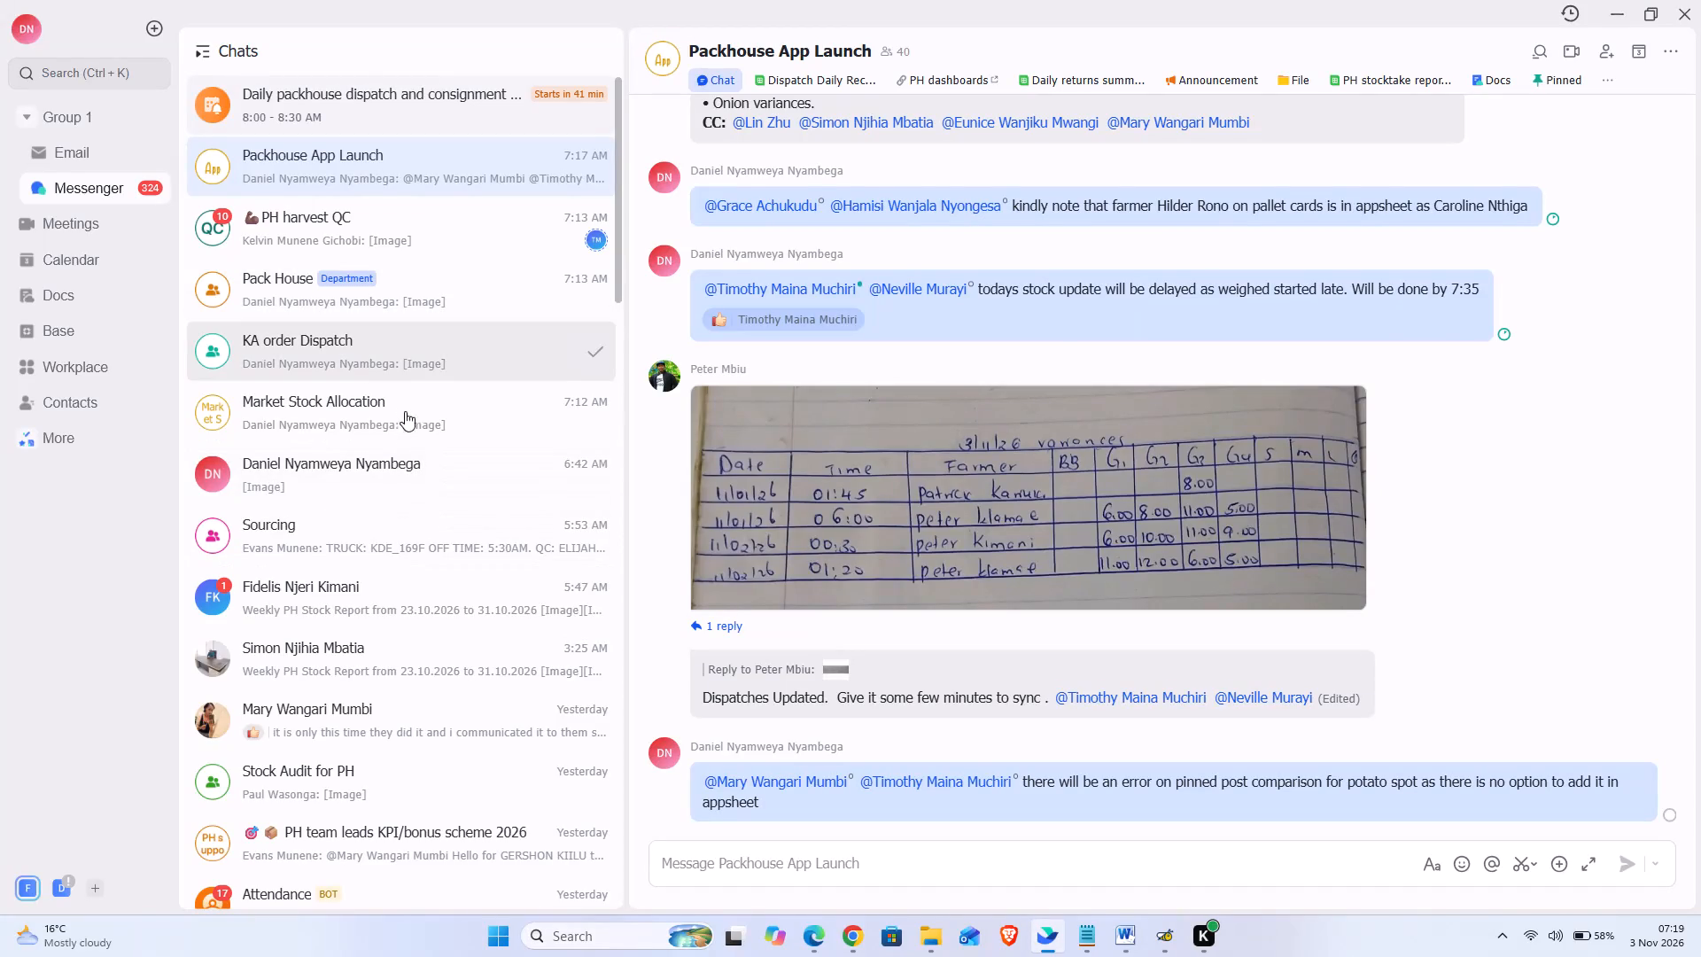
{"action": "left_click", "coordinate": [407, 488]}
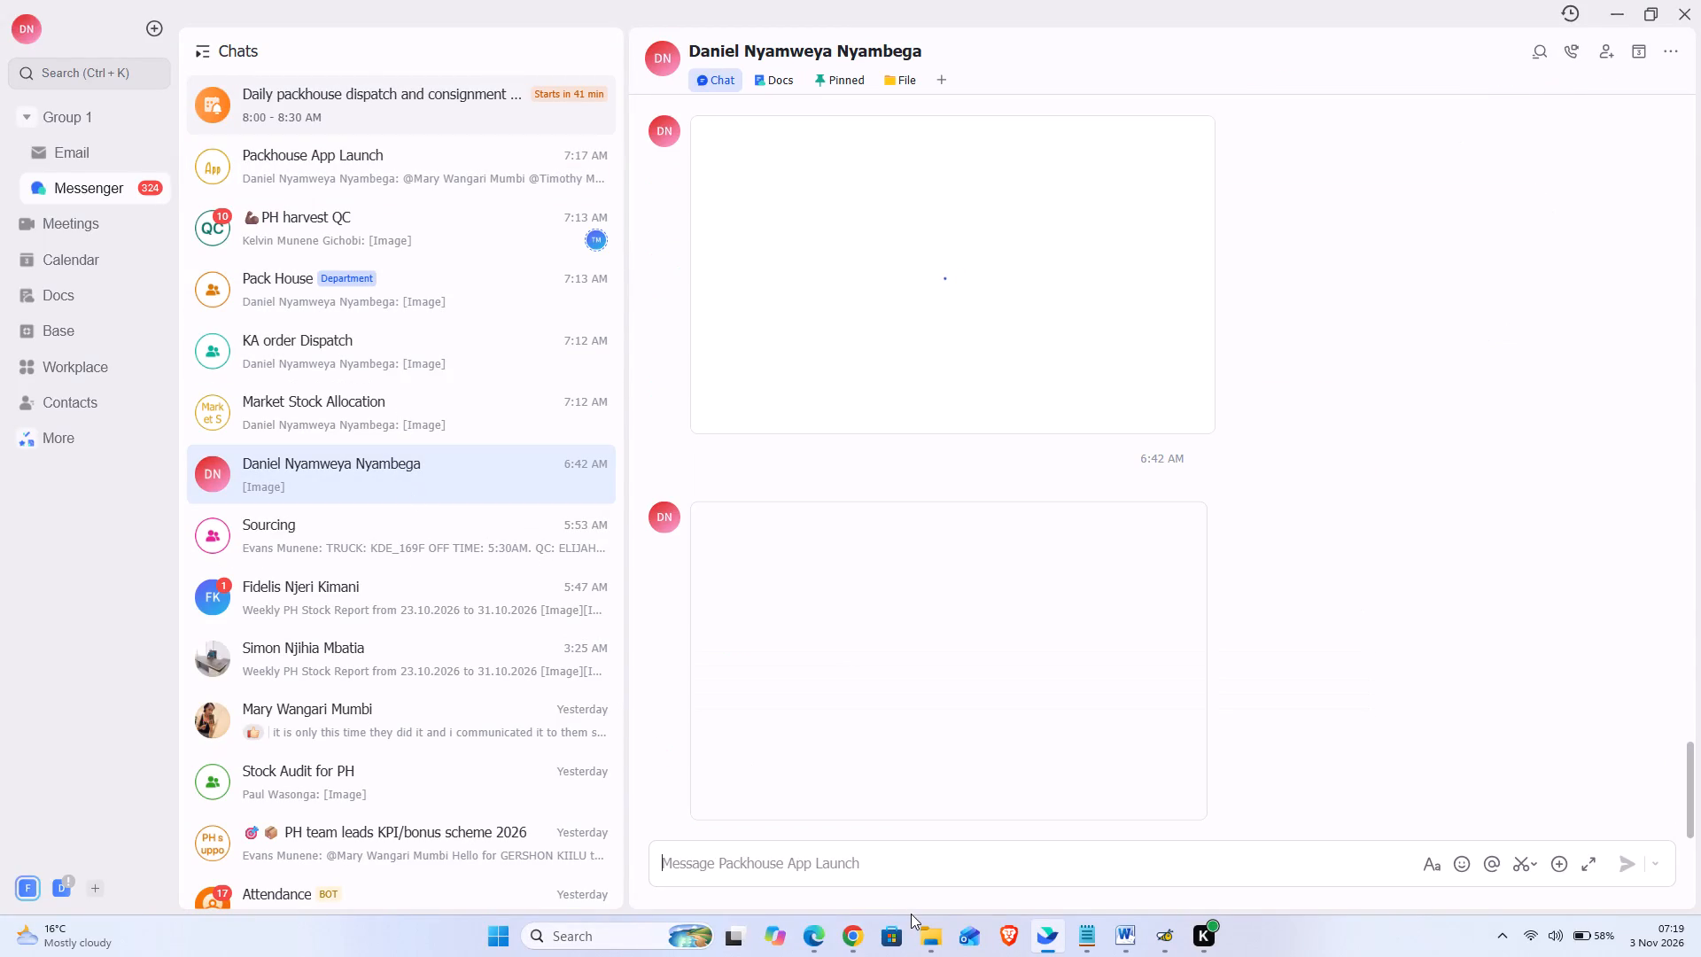
Switch to the FarmWorks Packhouse App in Chrome and sync it from the Closing Stock view.
{"action": "left_click", "coordinate": [863, 938]}
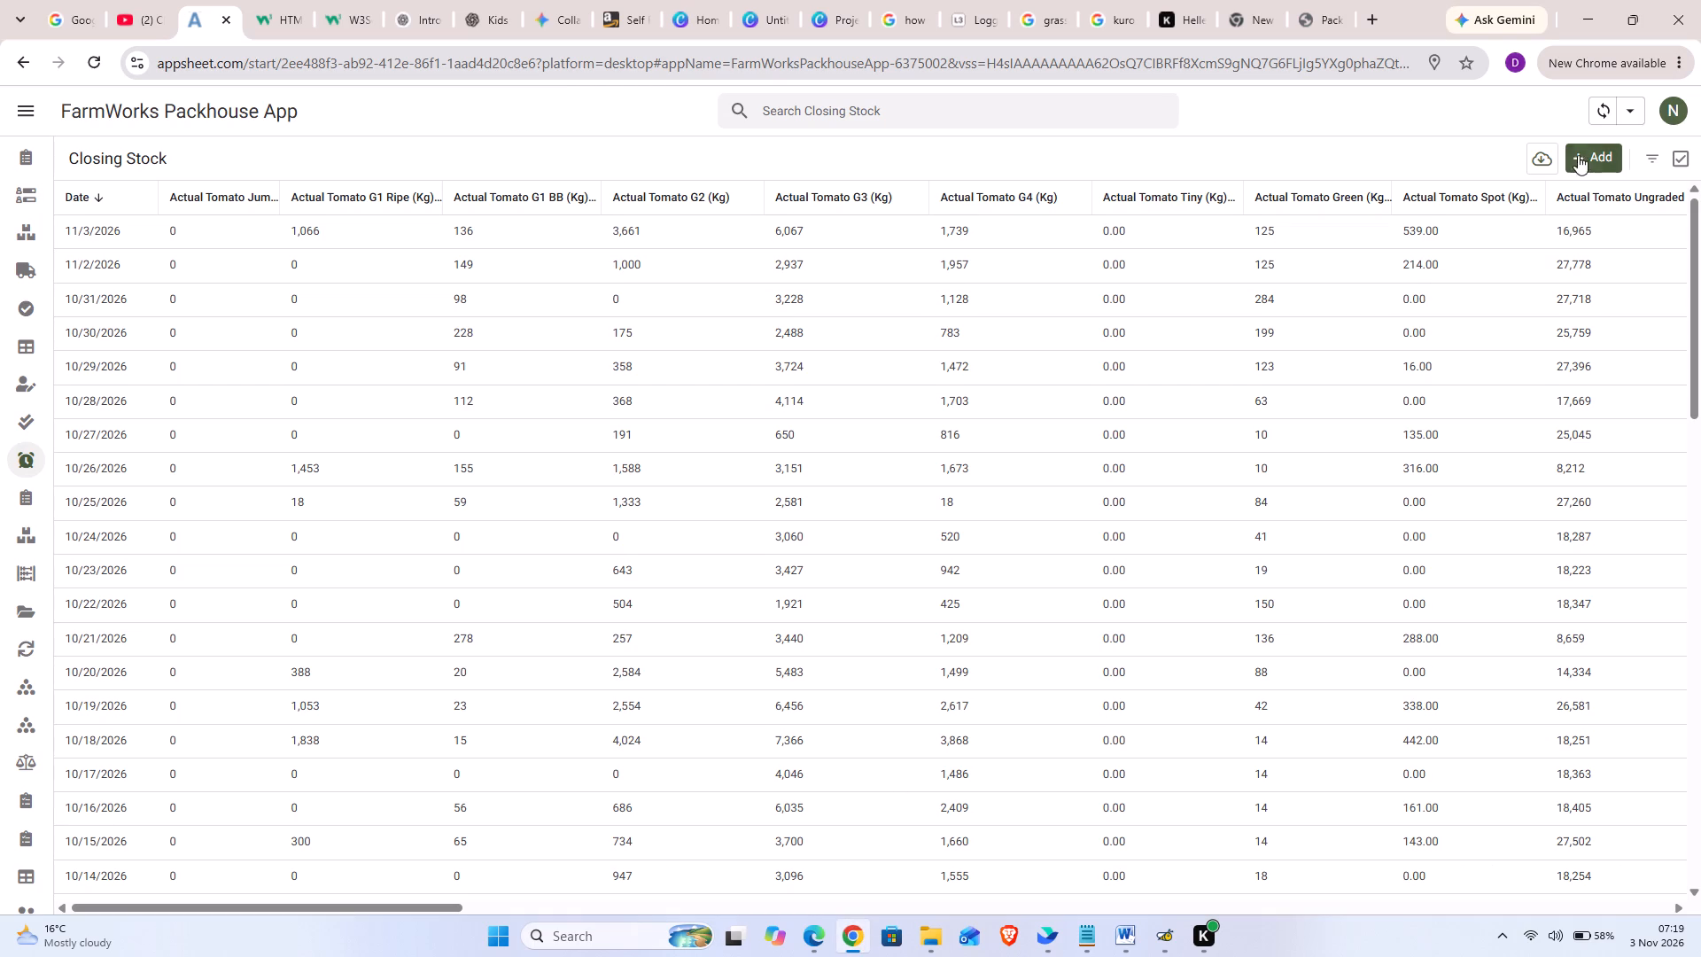
{"action": "left_click", "coordinate": [1596, 110]}
Open the Consignment Closing Balances view and sync the app's data again.
{"action": "left_click", "coordinate": [27, 679]}
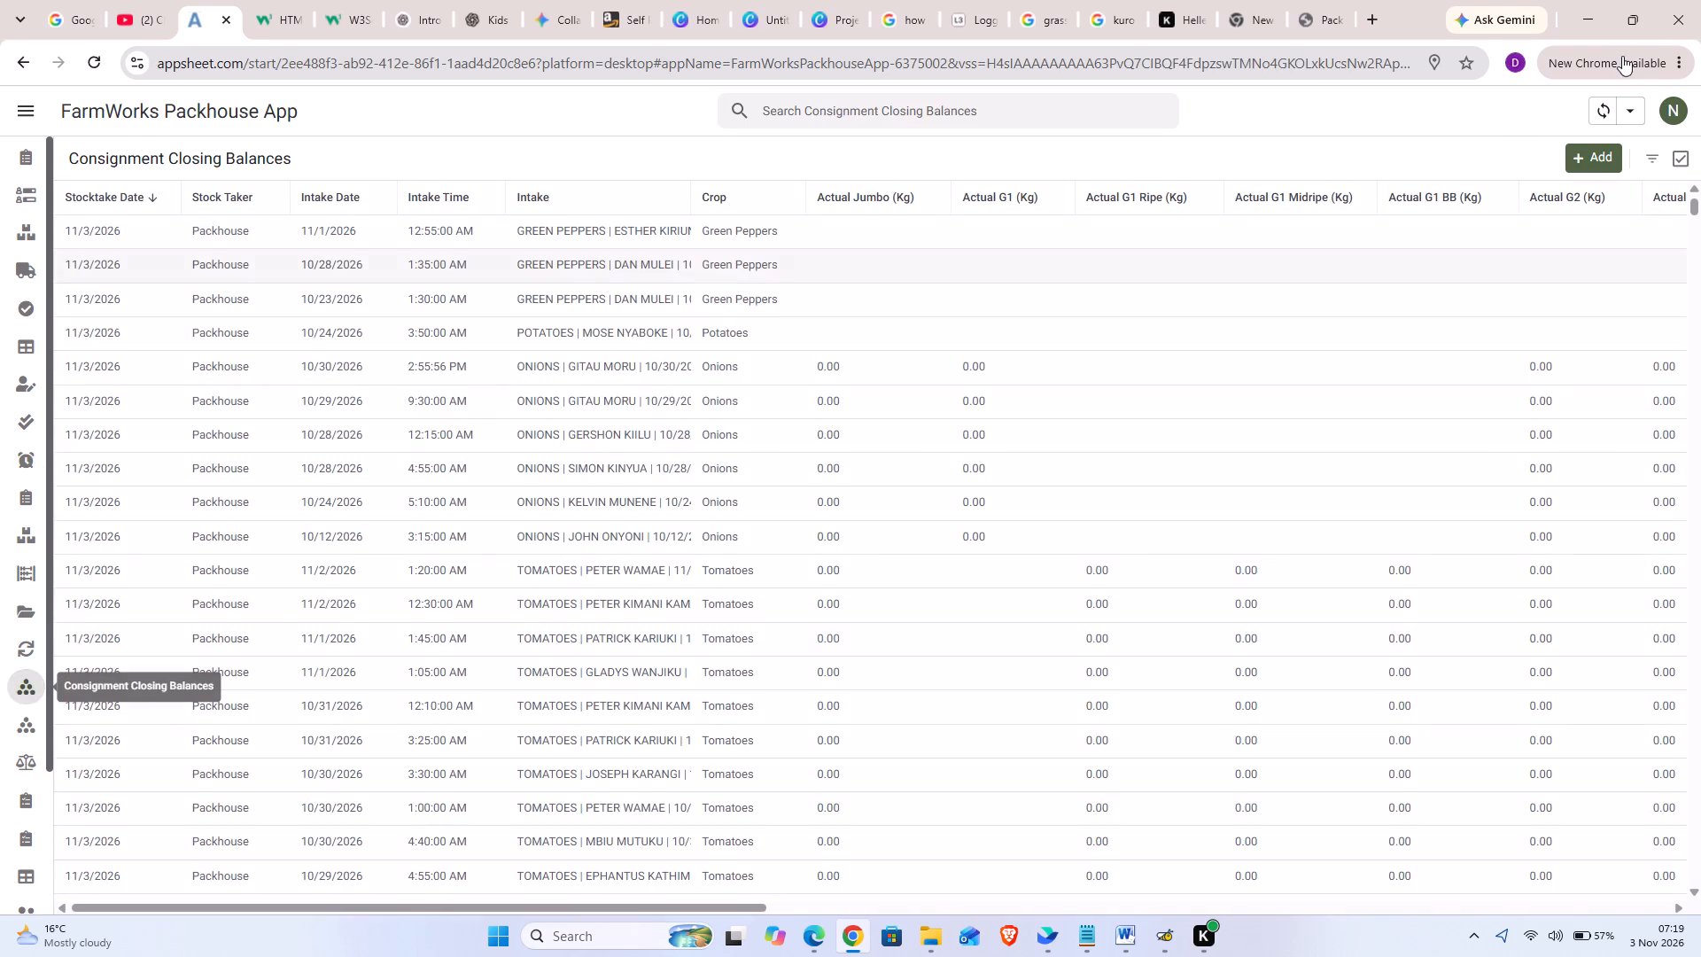
{"action": "left_click", "coordinate": [1602, 118]}
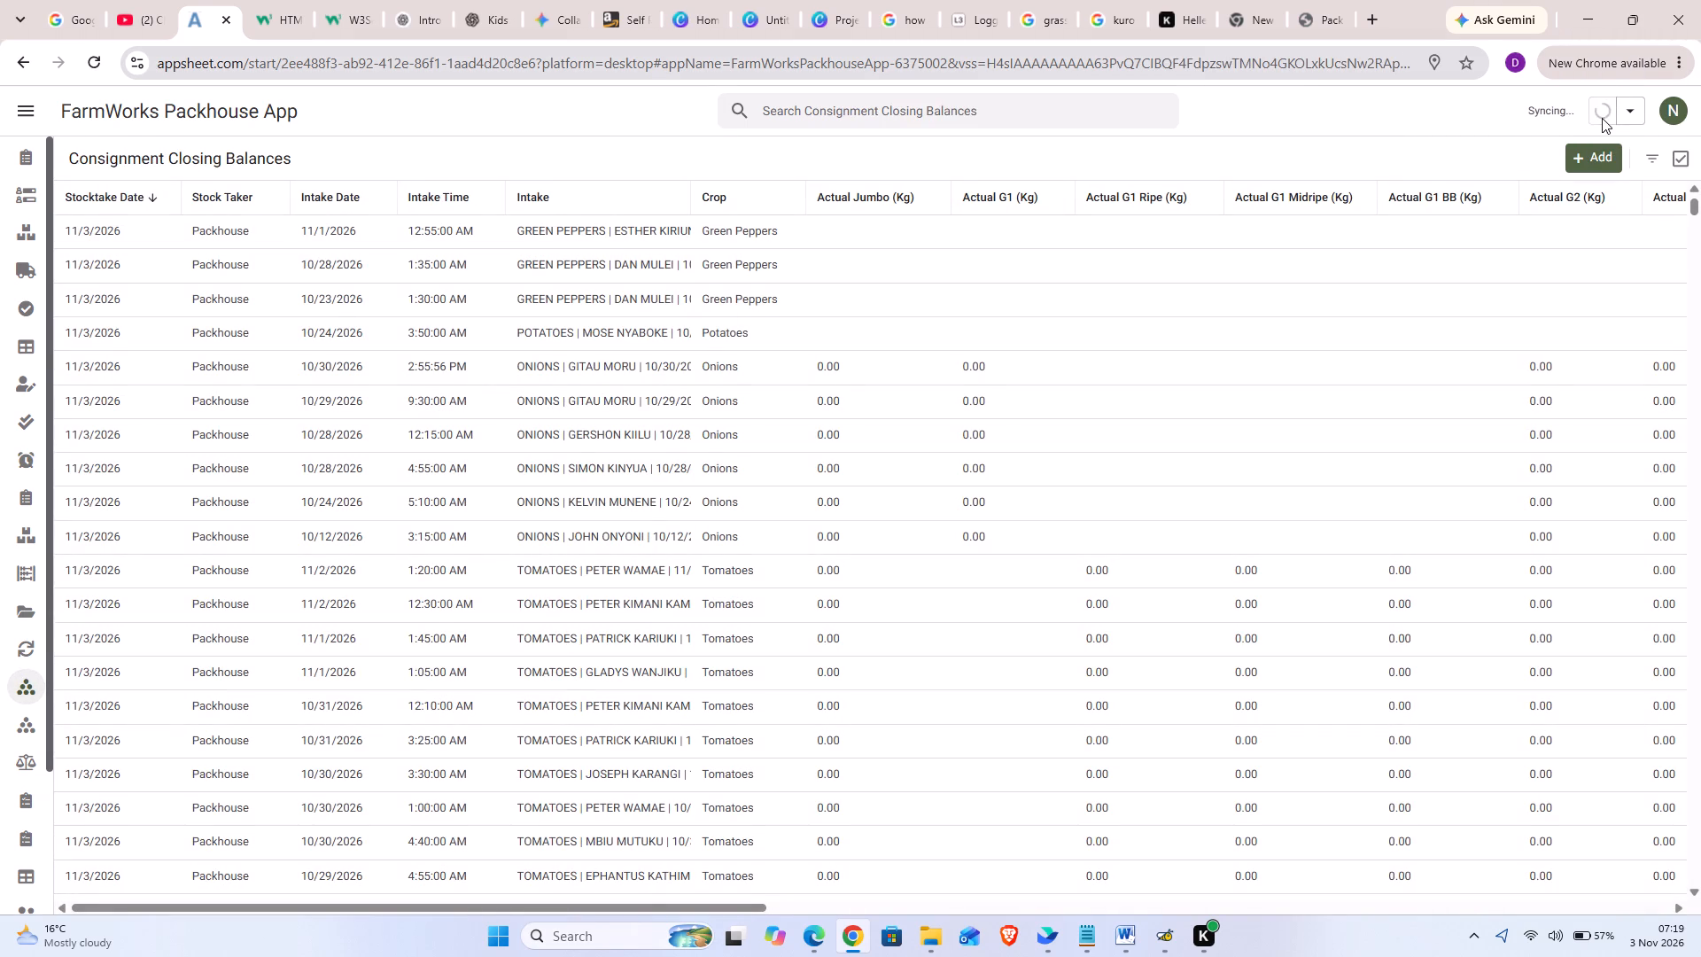
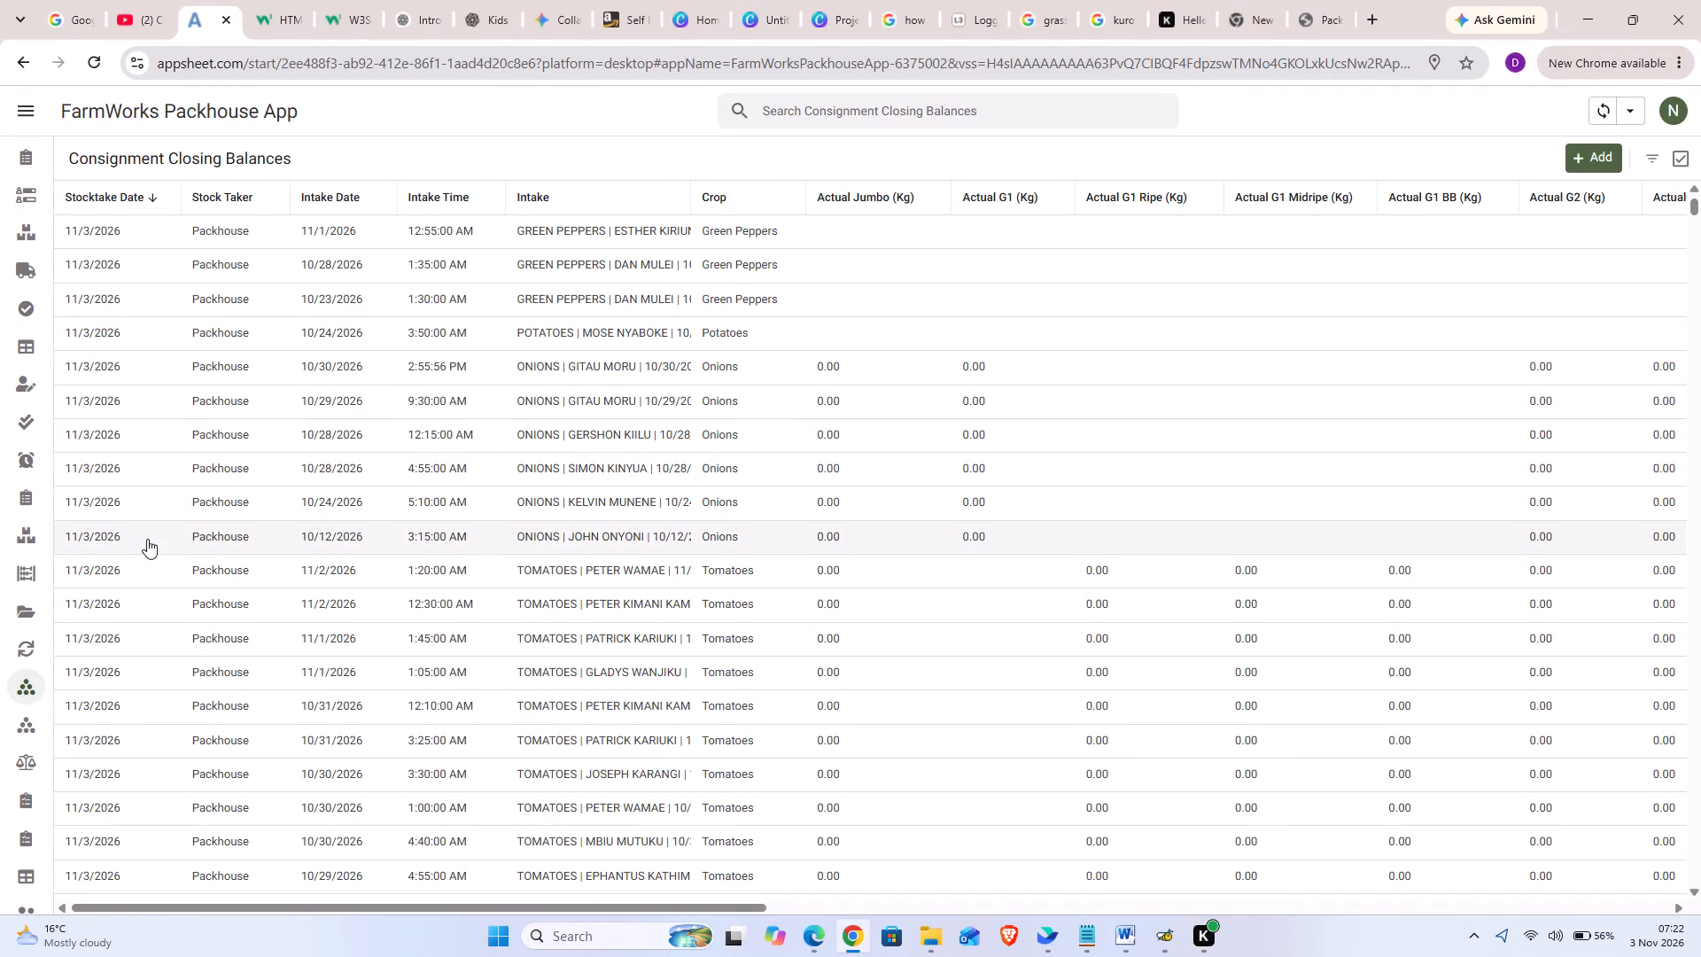
Switch to the Packhouse Dashboards in Edge and reload the Closing stock comparison page.
{"action": "left_click", "coordinate": [811, 935]}
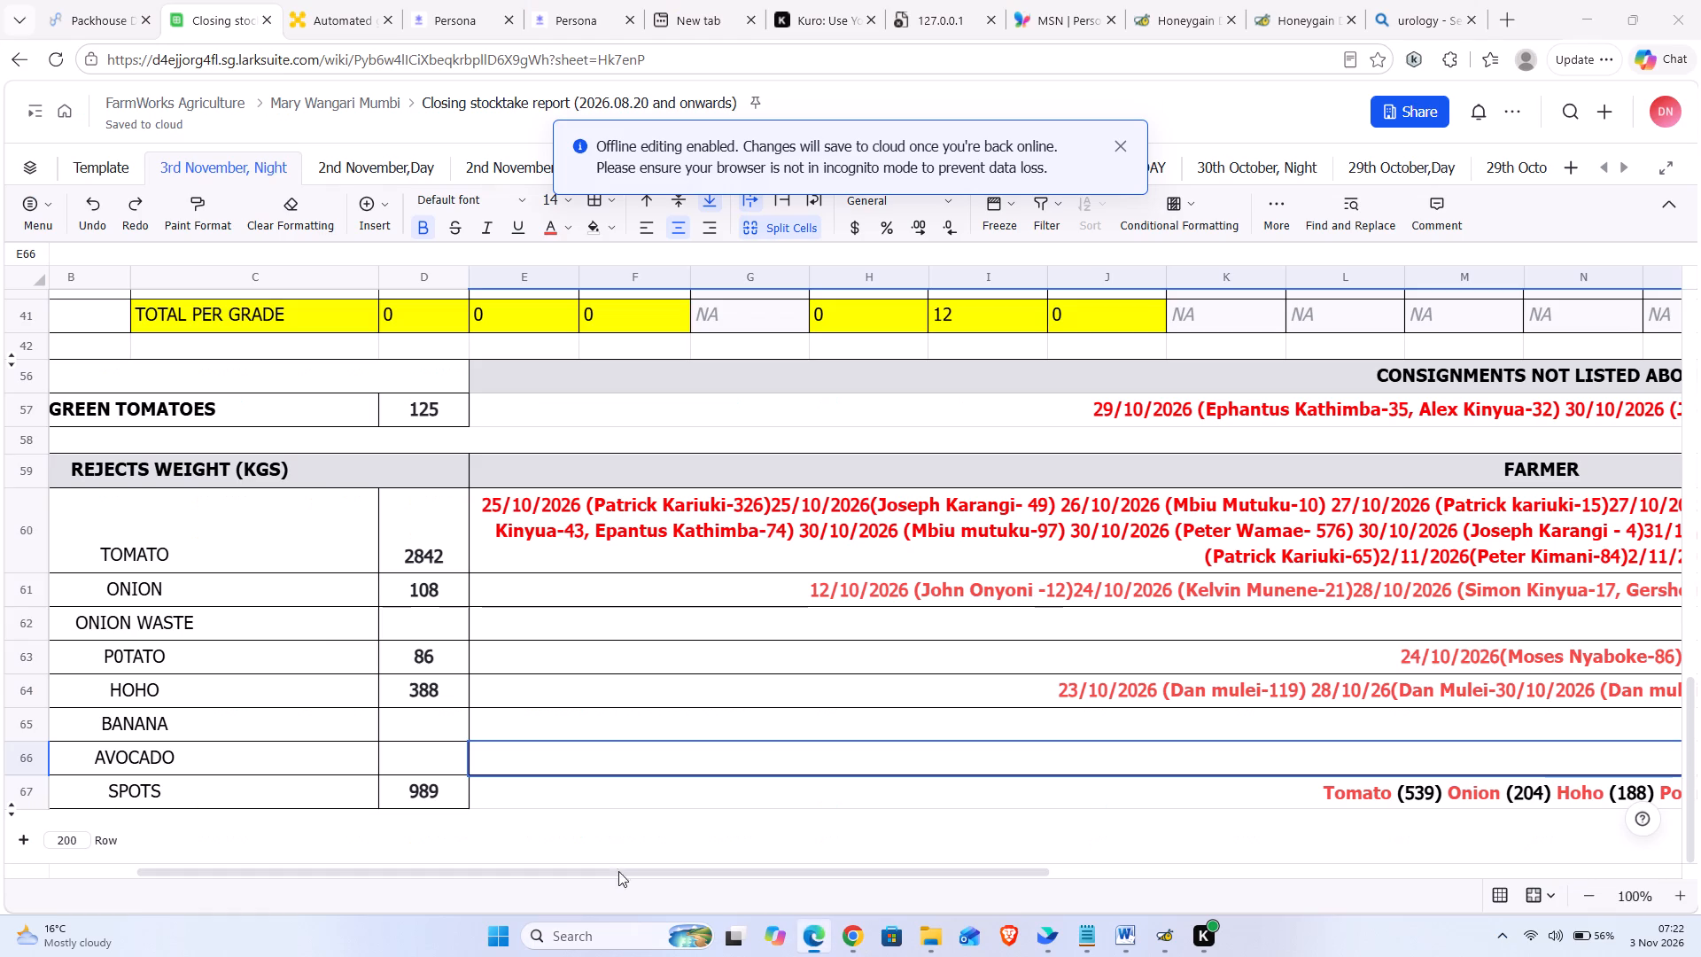
{"action": "left_click", "coordinate": [99, 23]}
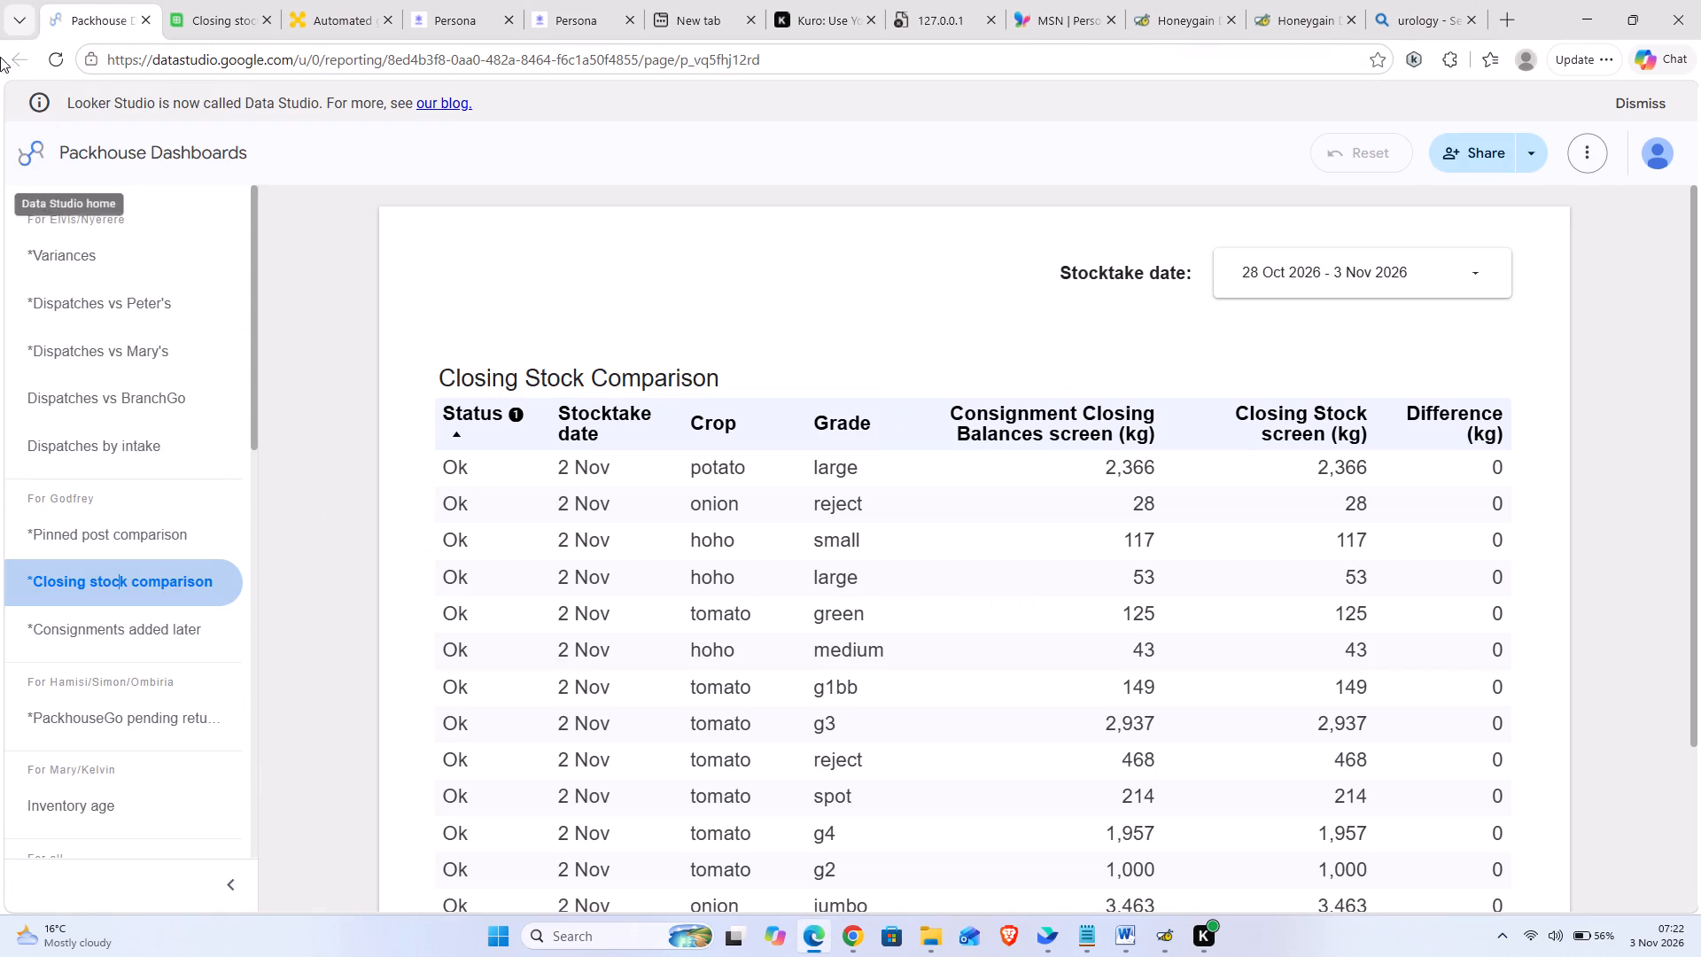
{"action": "left_click", "coordinate": [56, 59]}
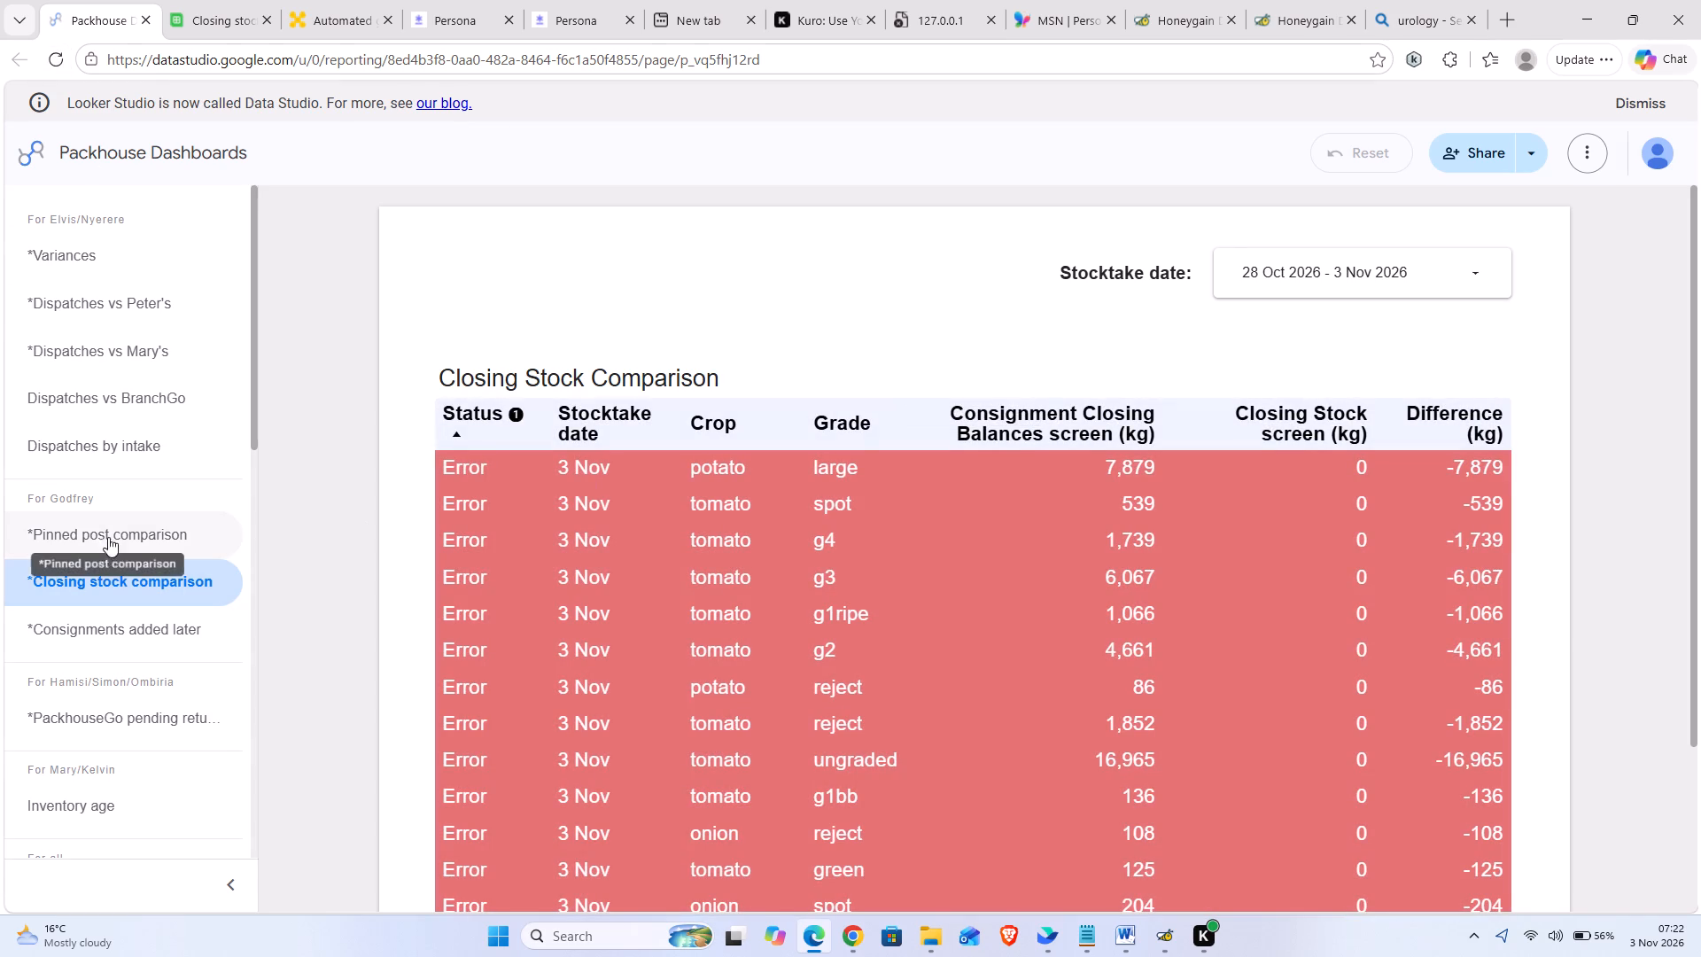
Open the Pinned post comparison page and examine the per-farmer grade weights in the Tomatoes table for 3 Nov 2026.
{"action": "left_click", "coordinate": [136, 538]}
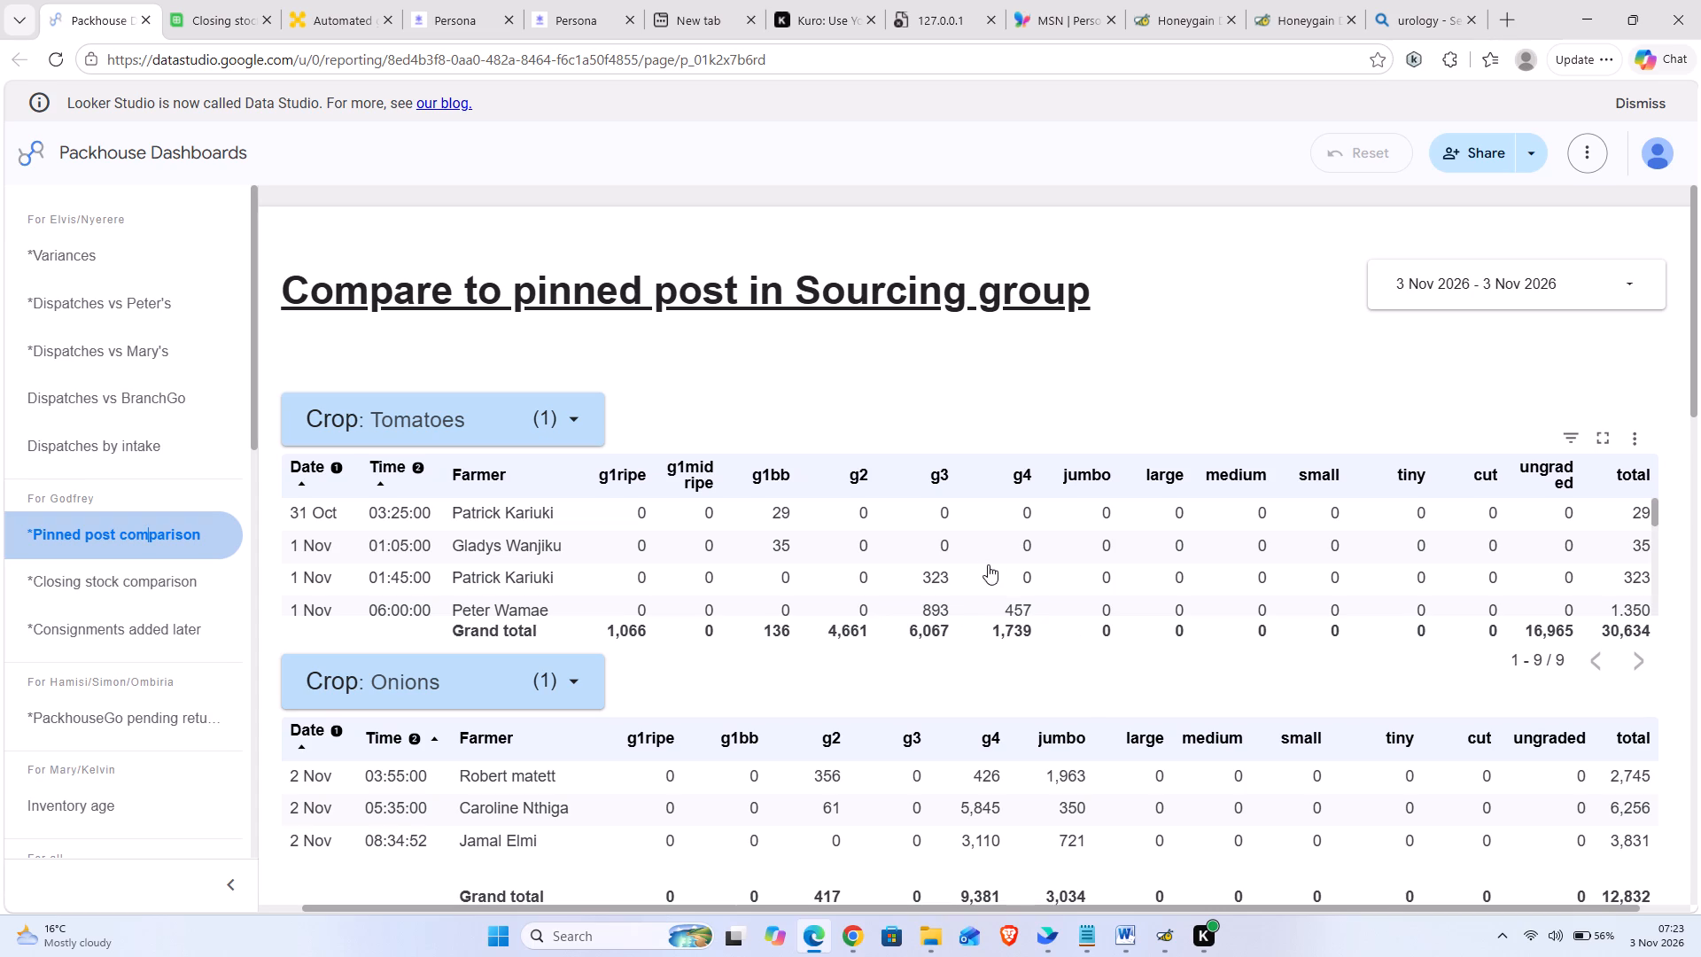
{"action": "scroll", "coordinate": [953, 572], "scroll_direction": "down", "scroll_amount": 1}
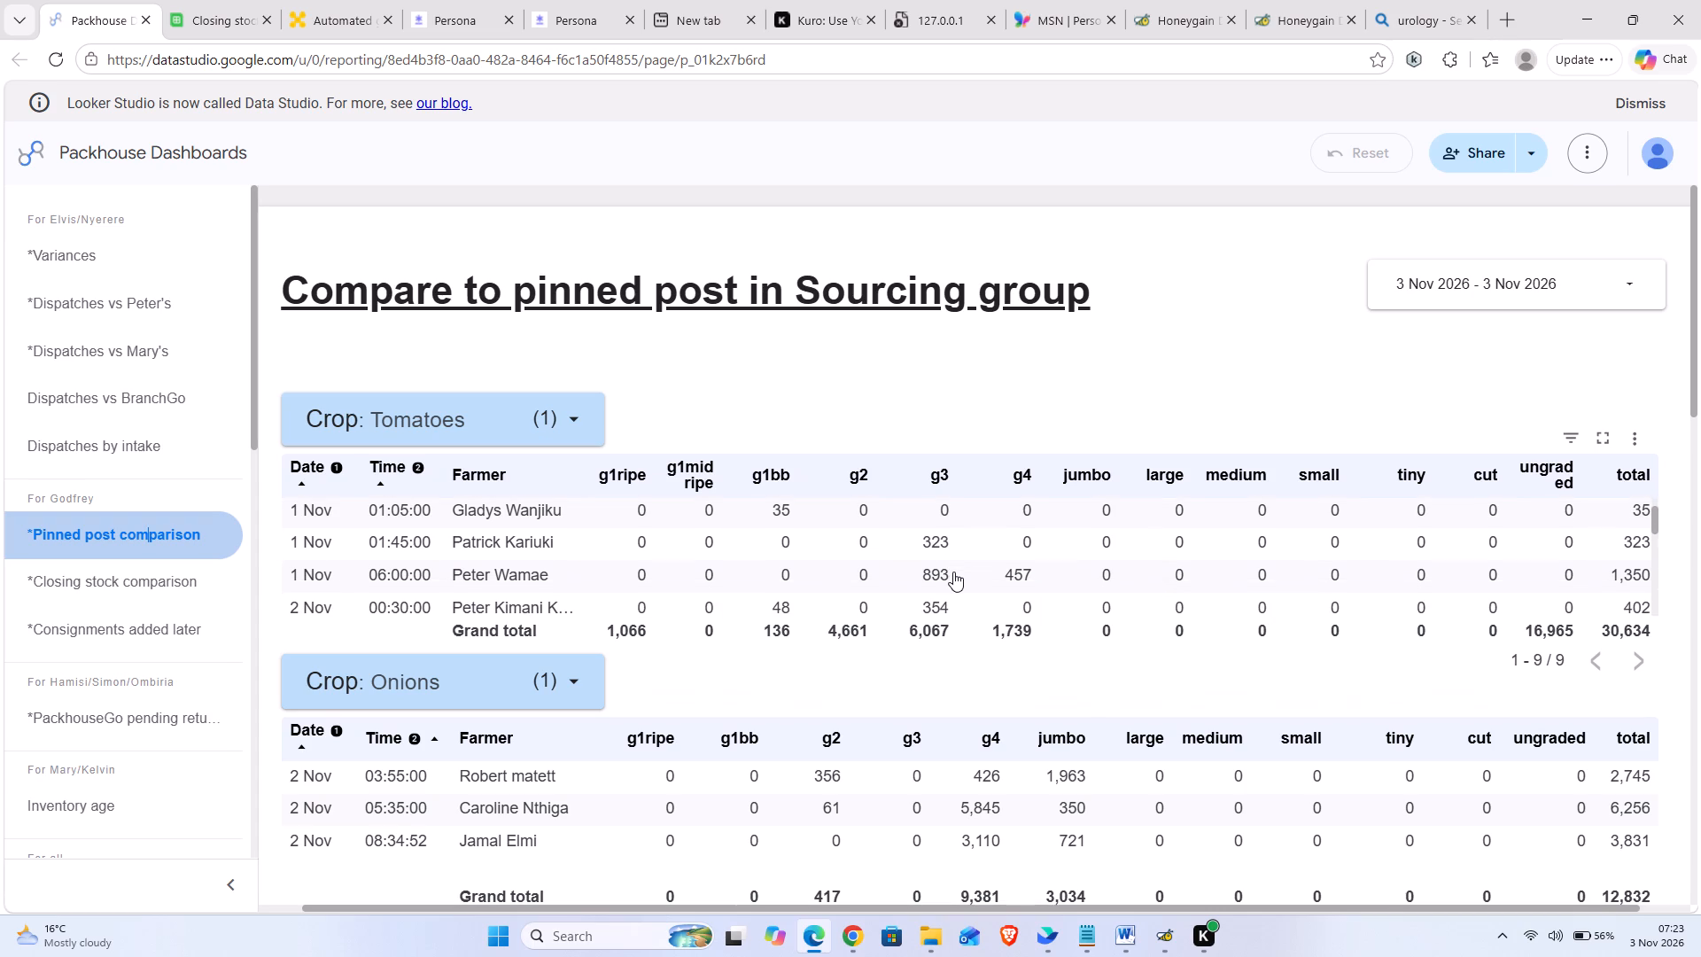
{"action": "scroll", "coordinate": [953, 572], "scroll_direction": "down", "scroll_amount": 1}
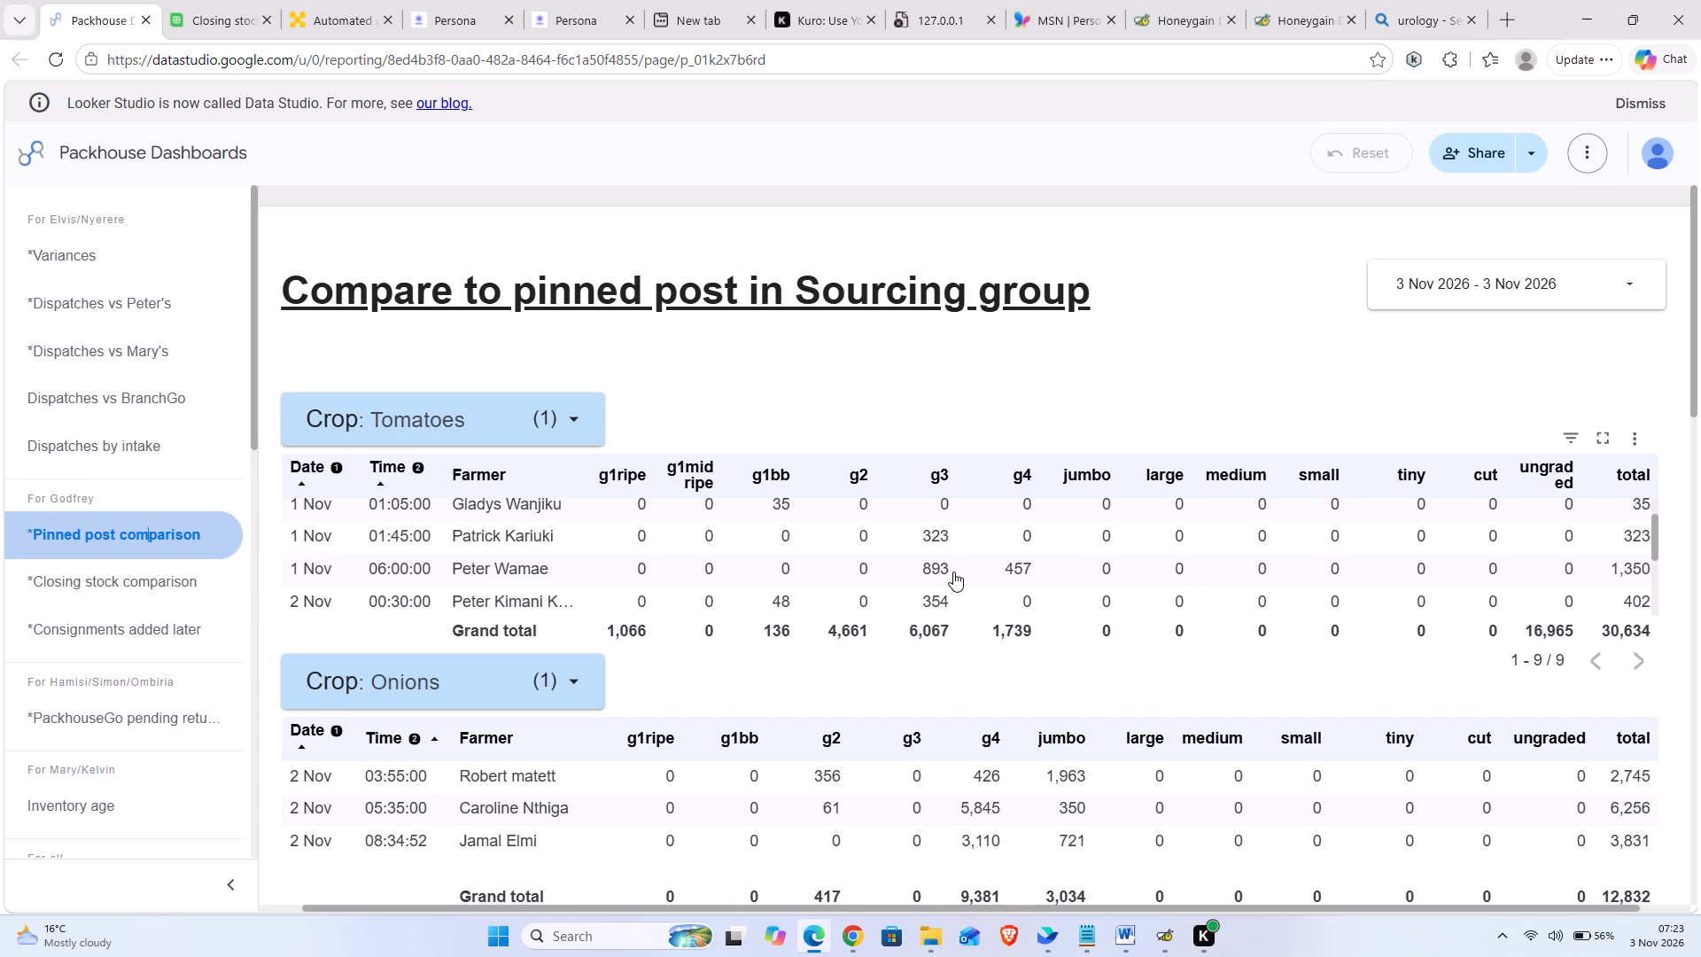
{"action": "scroll", "coordinate": [953, 572], "scroll_direction": "down", "scroll_amount": 1}
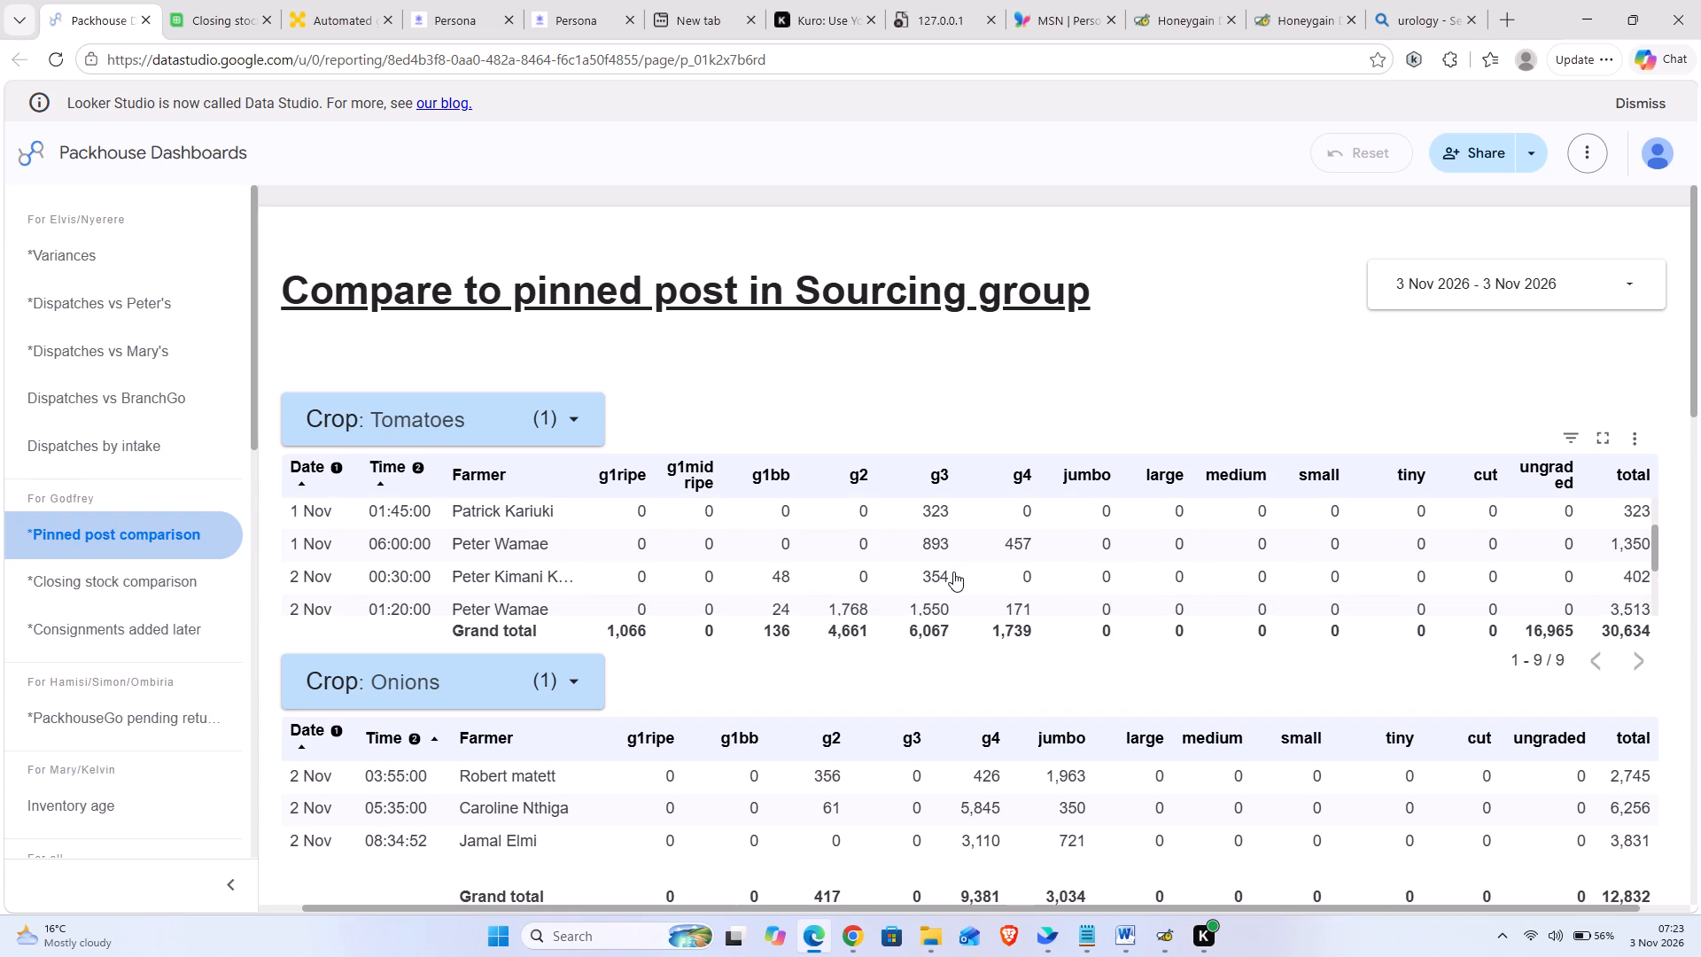
{"action": "scroll", "coordinate": [953, 572], "scroll_direction": "down", "scroll_amount": 1}
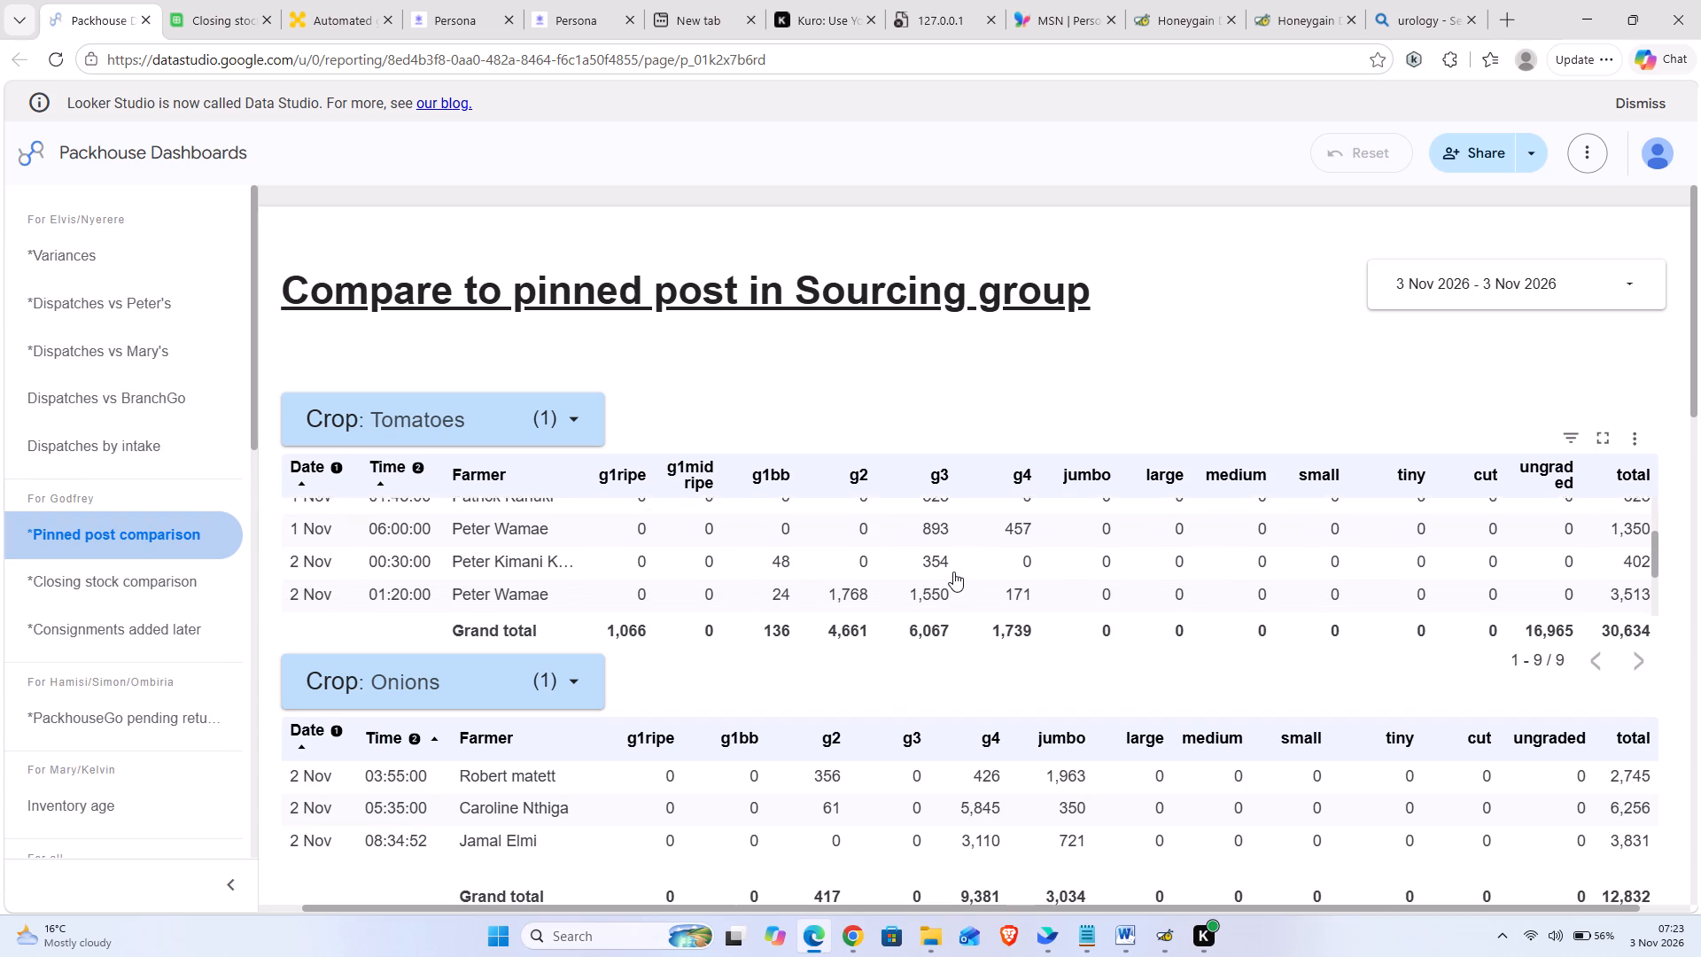
{"action": "scroll", "coordinate": [953, 572], "scroll_direction": "down", "scroll_amount": 2}
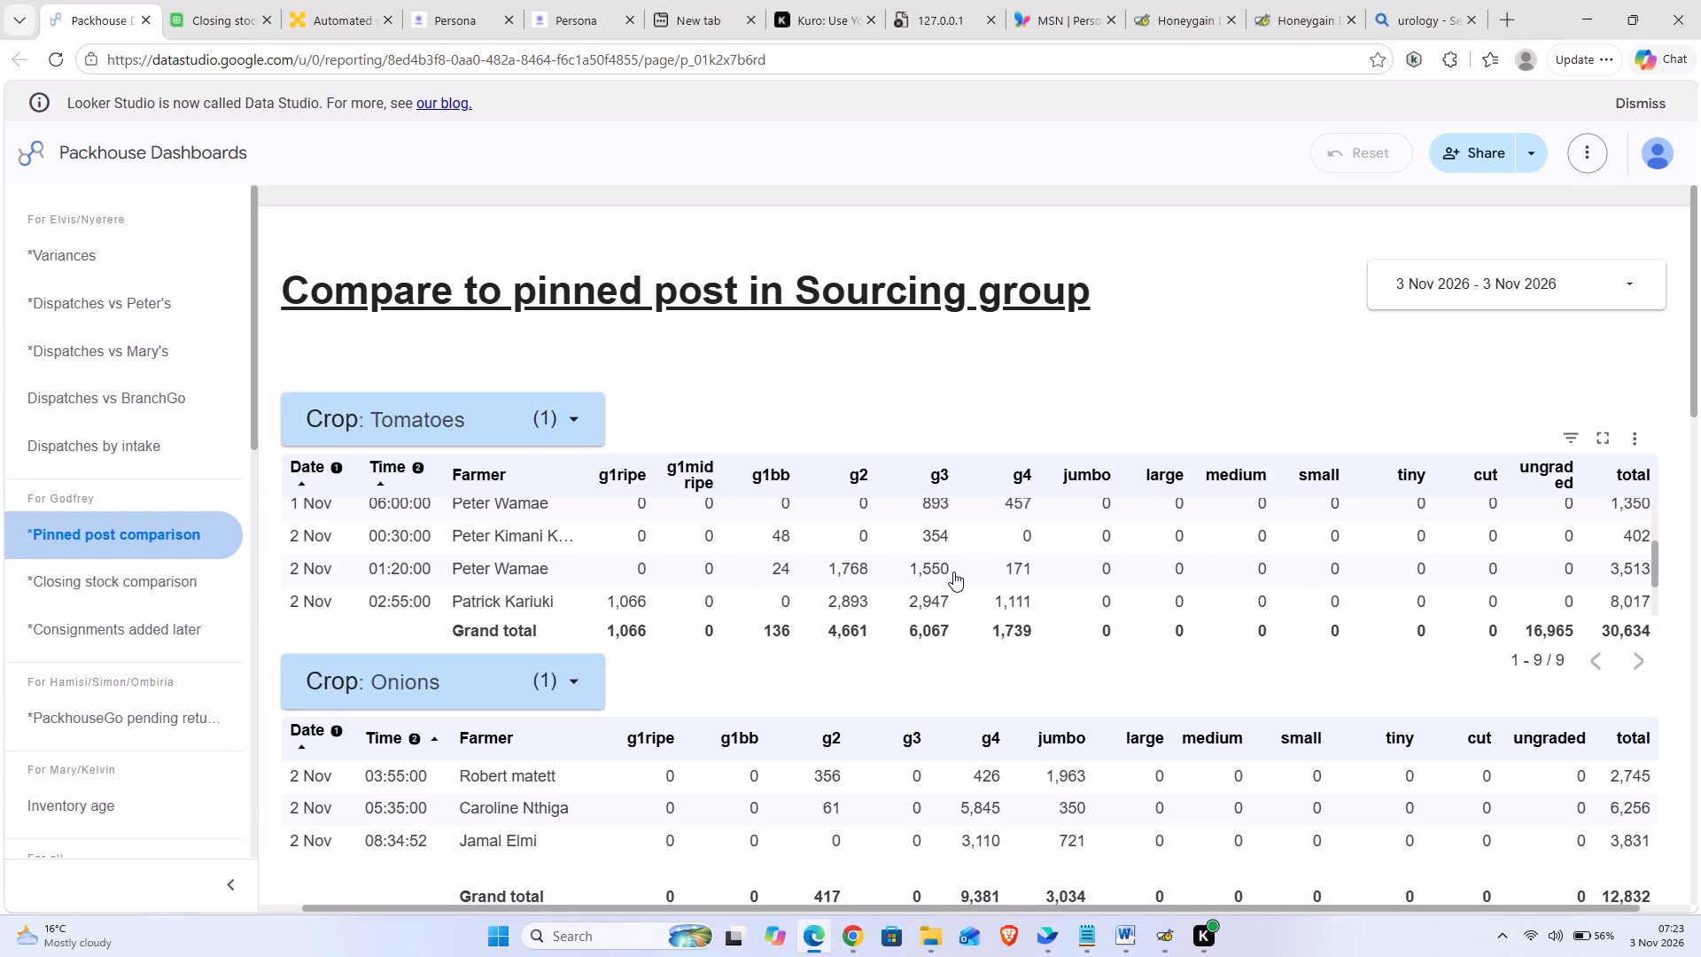
{"action": "scroll", "coordinate": [953, 572], "scroll_direction": "down", "scroll_amount": 2}
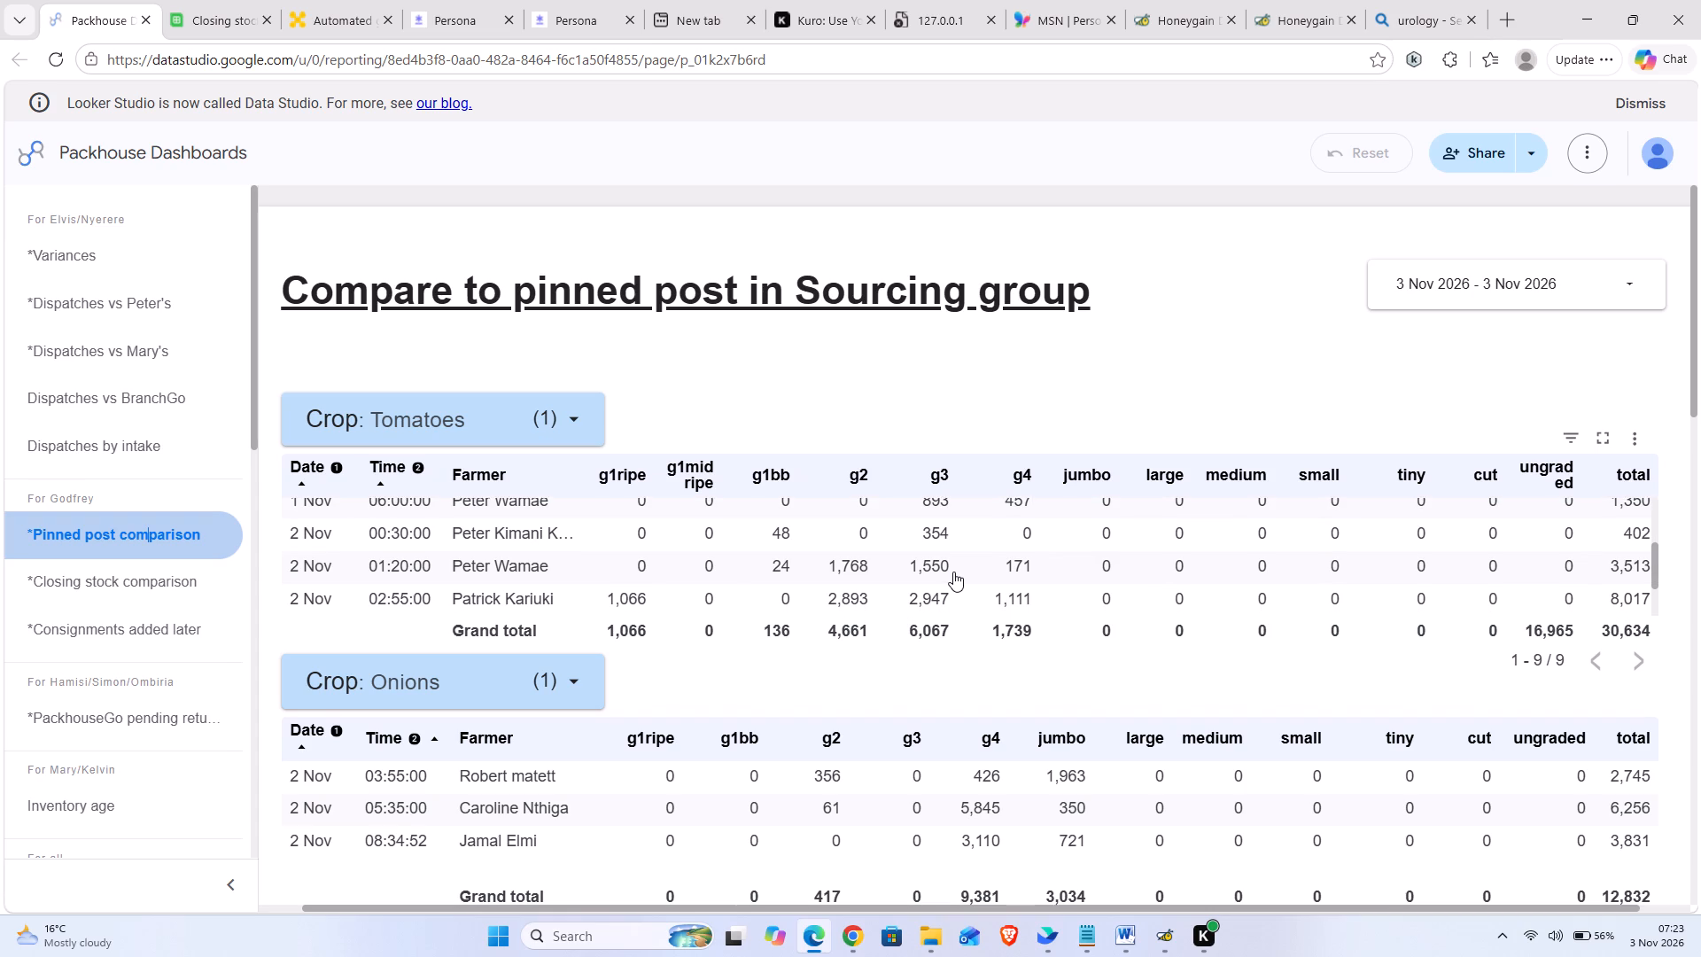
{"action": "scroll", "coordinate": [953, 572], "scroll_direction": "down", "scroll_amount": 2}
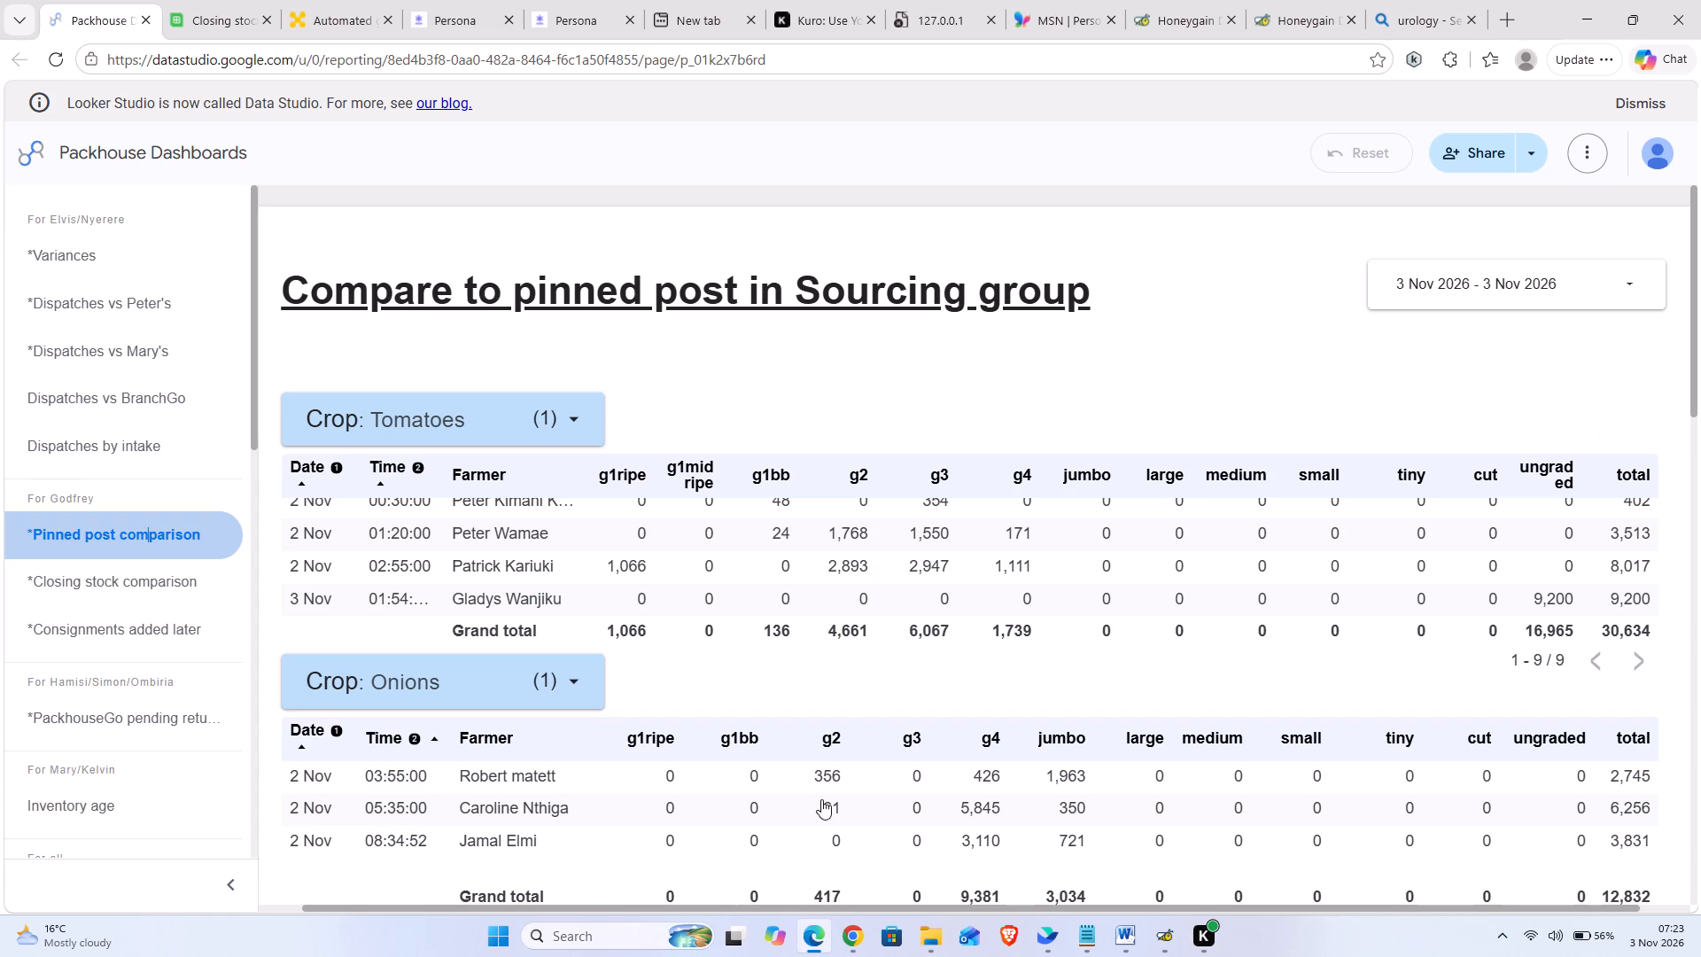
In the FarmWorks Packhouse App in Chrome, search Consignment Closing Balances for "patrick" and open the 11/3/2026 stocktake record for the 11/2/2026, 2:55 AM tomato intake.
{"action": "left_click", "coordinate": [852, 938]}
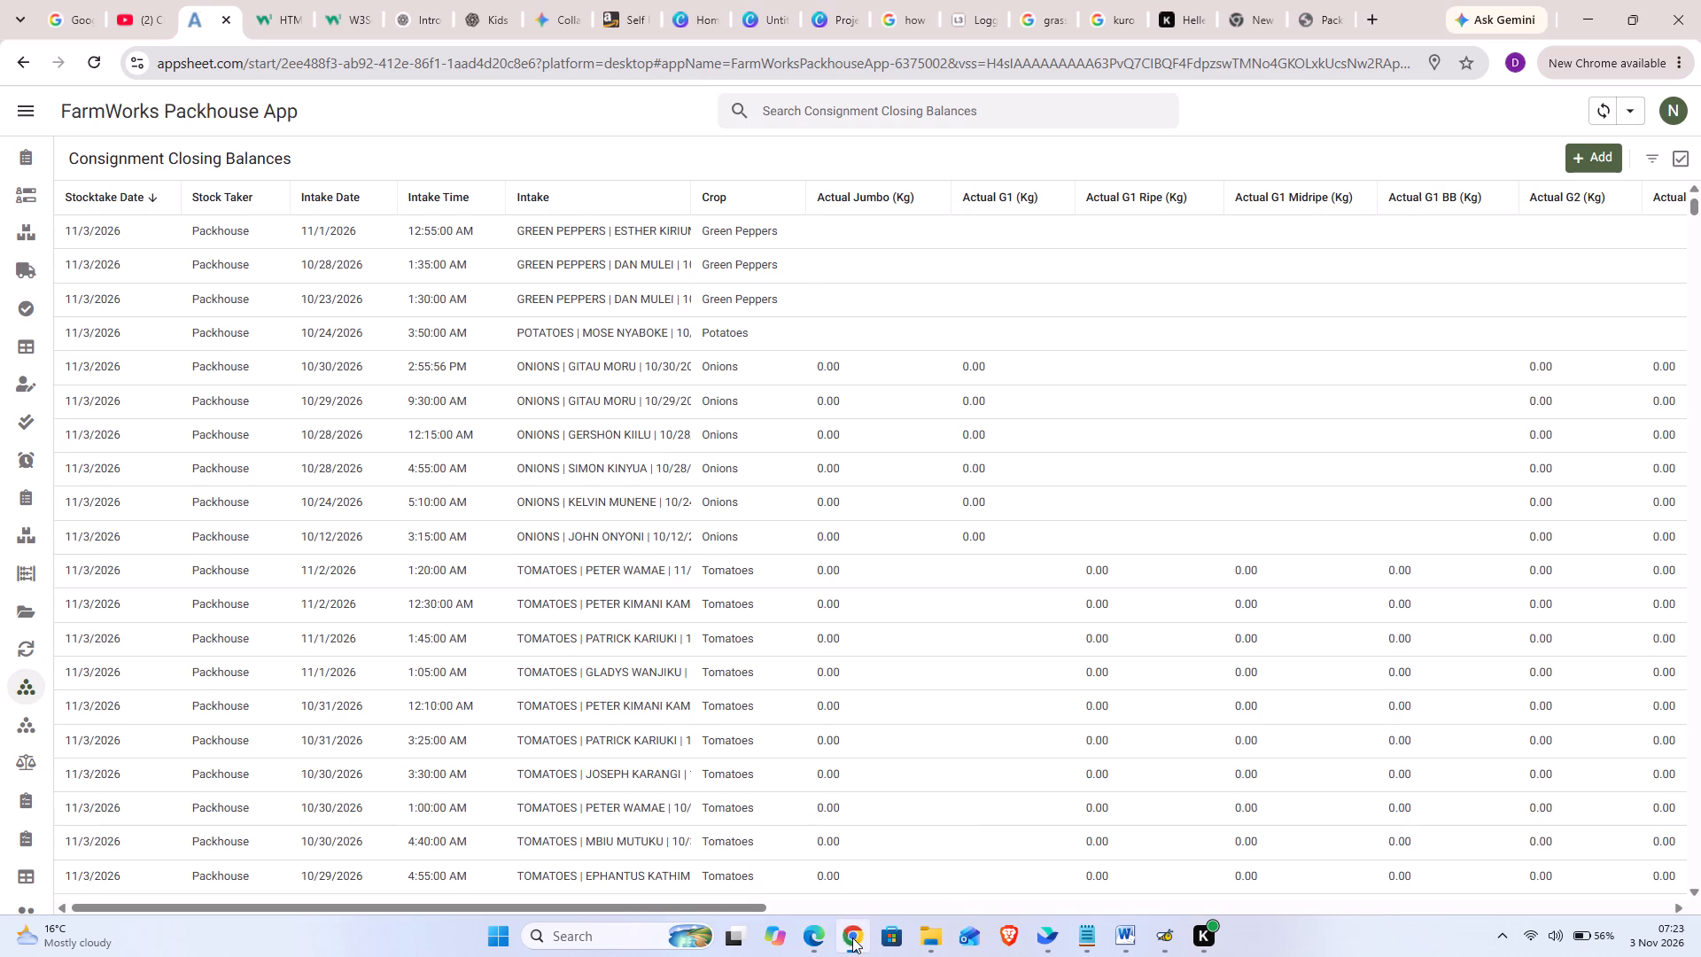
{"action": "left_click", "coordinate": [873, 112]}
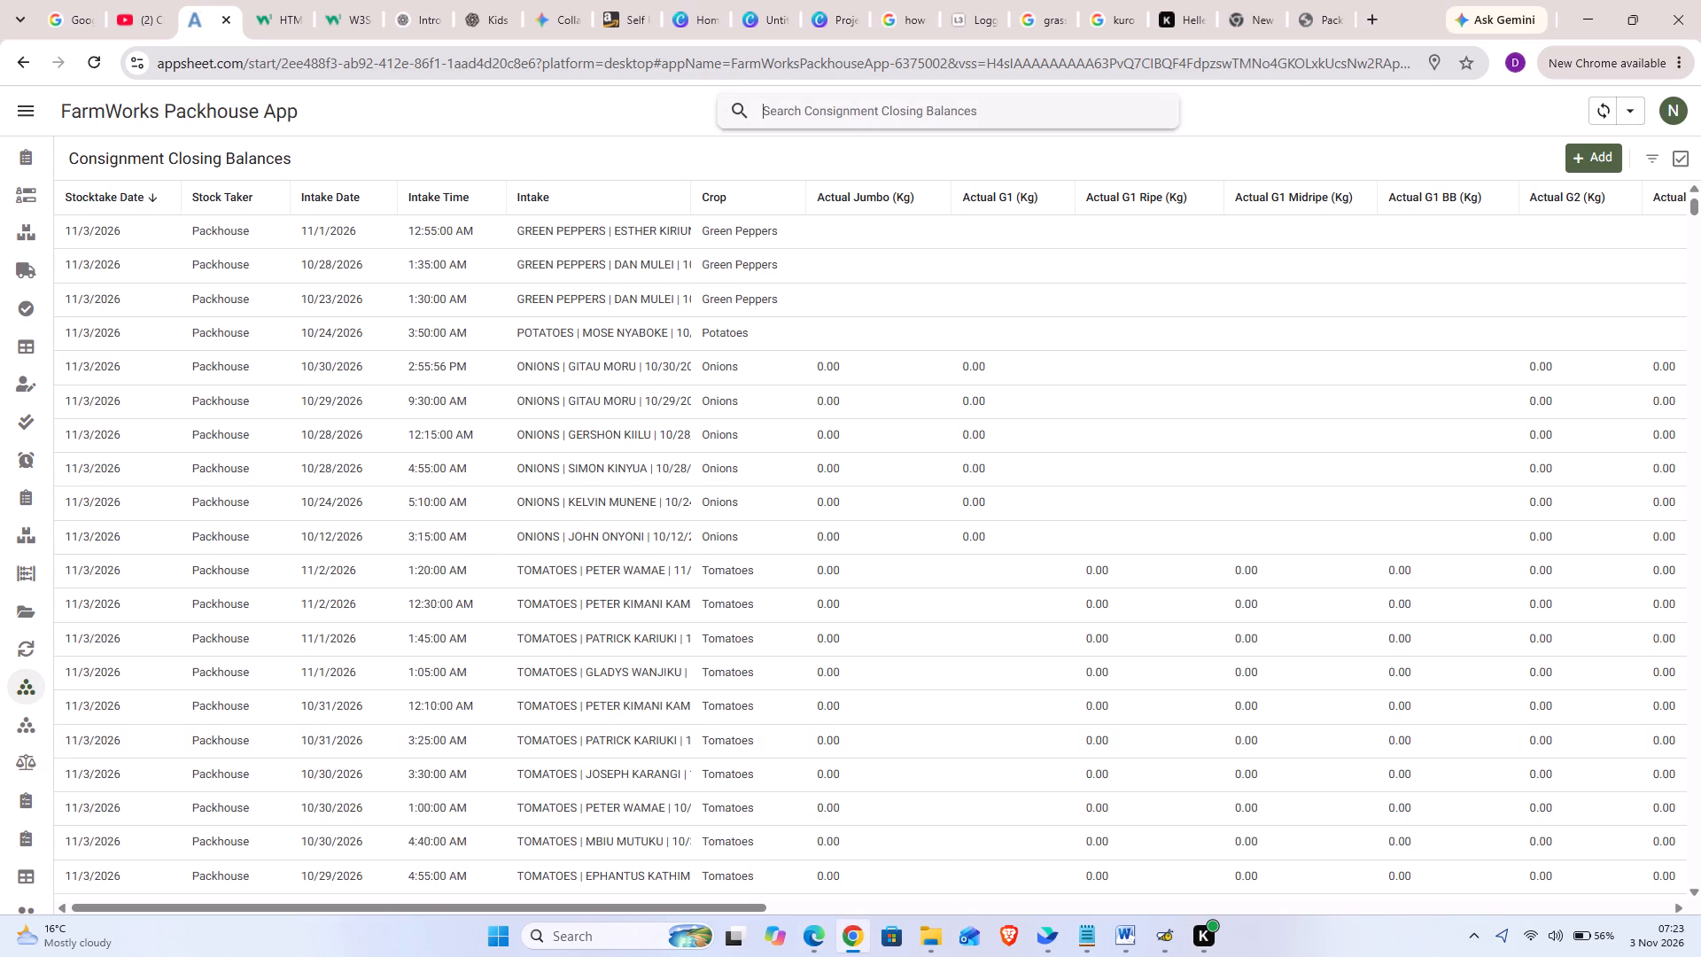
{"action": "type", "text": "pt"}
{"action": "key", "text": "BackSpace"}
{"action": "type", "text": "atrick"}
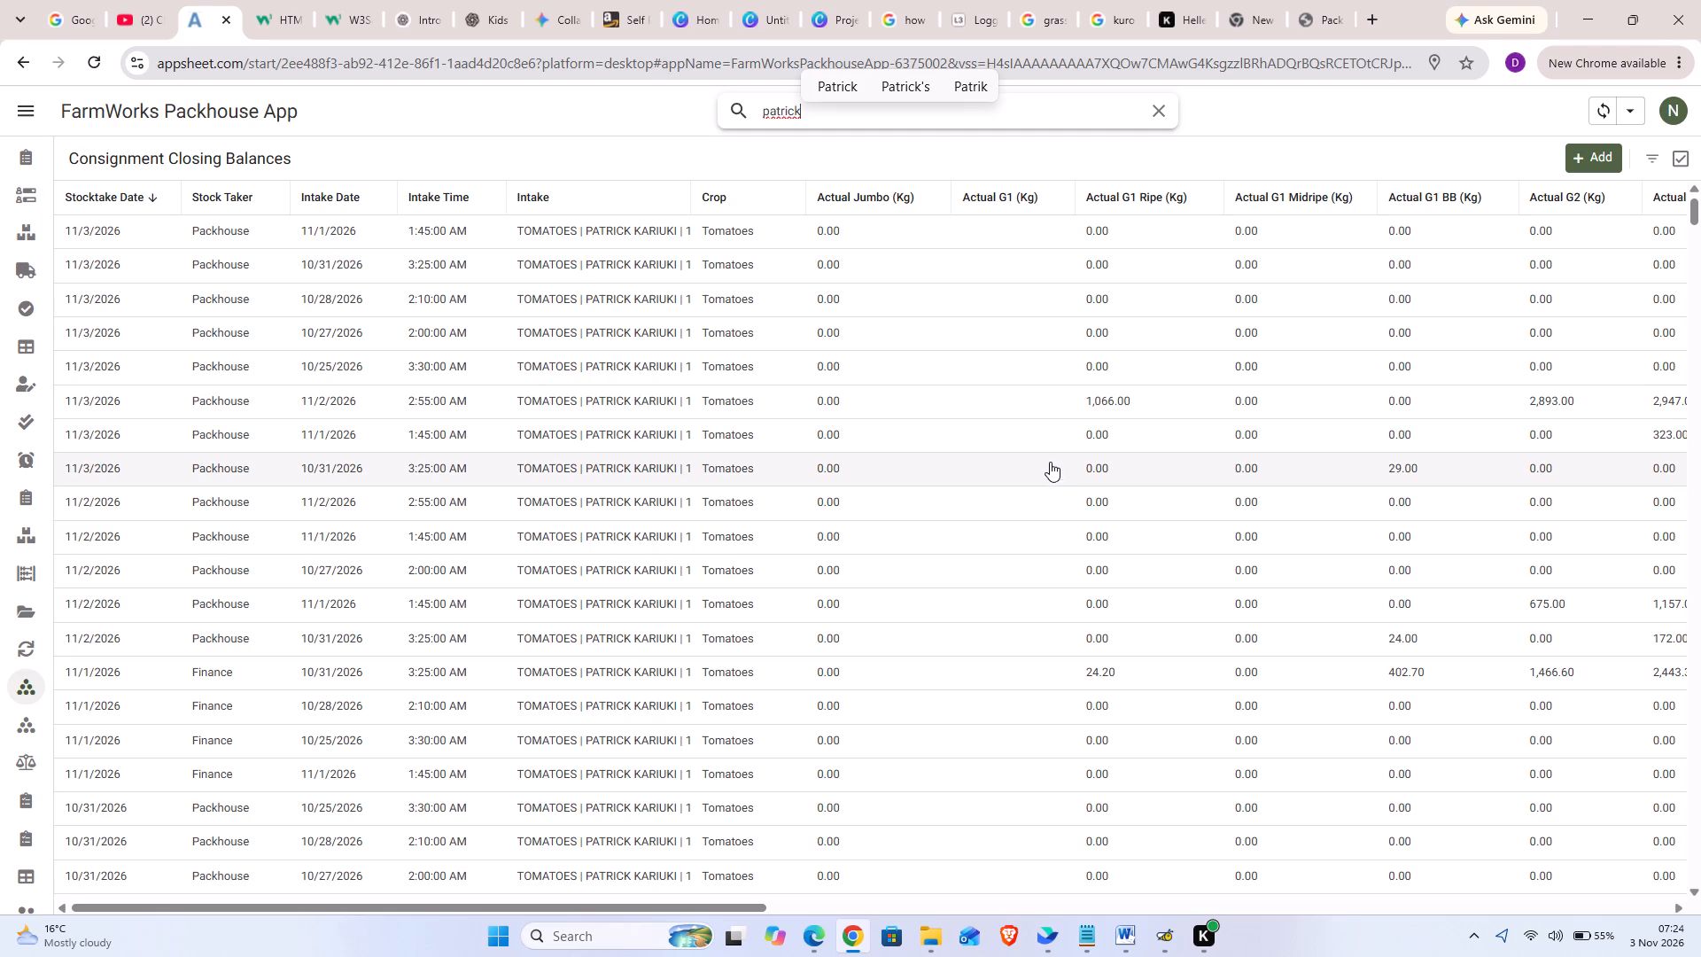
{"action": "left_click", "coordinate": [1020, 407]}
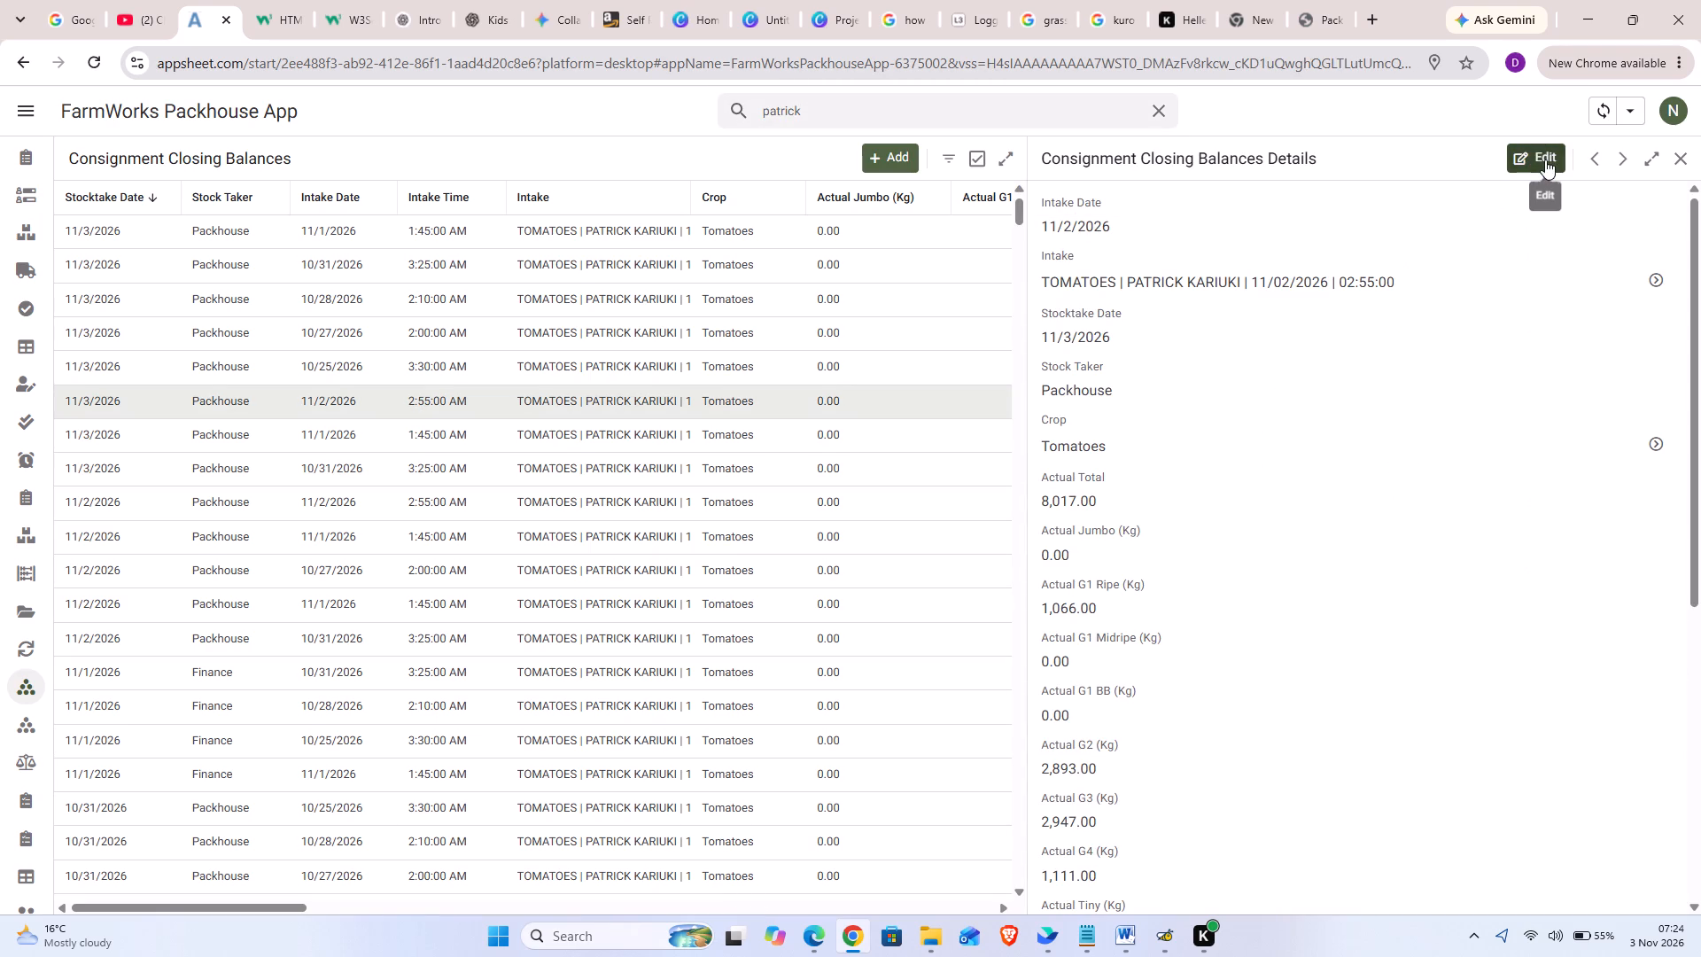
Set the tomato consignment's Actual G2 to 1893 kg, save the record and sync the app.
{"action": "left_click", "coordinate": [1545, 159]}
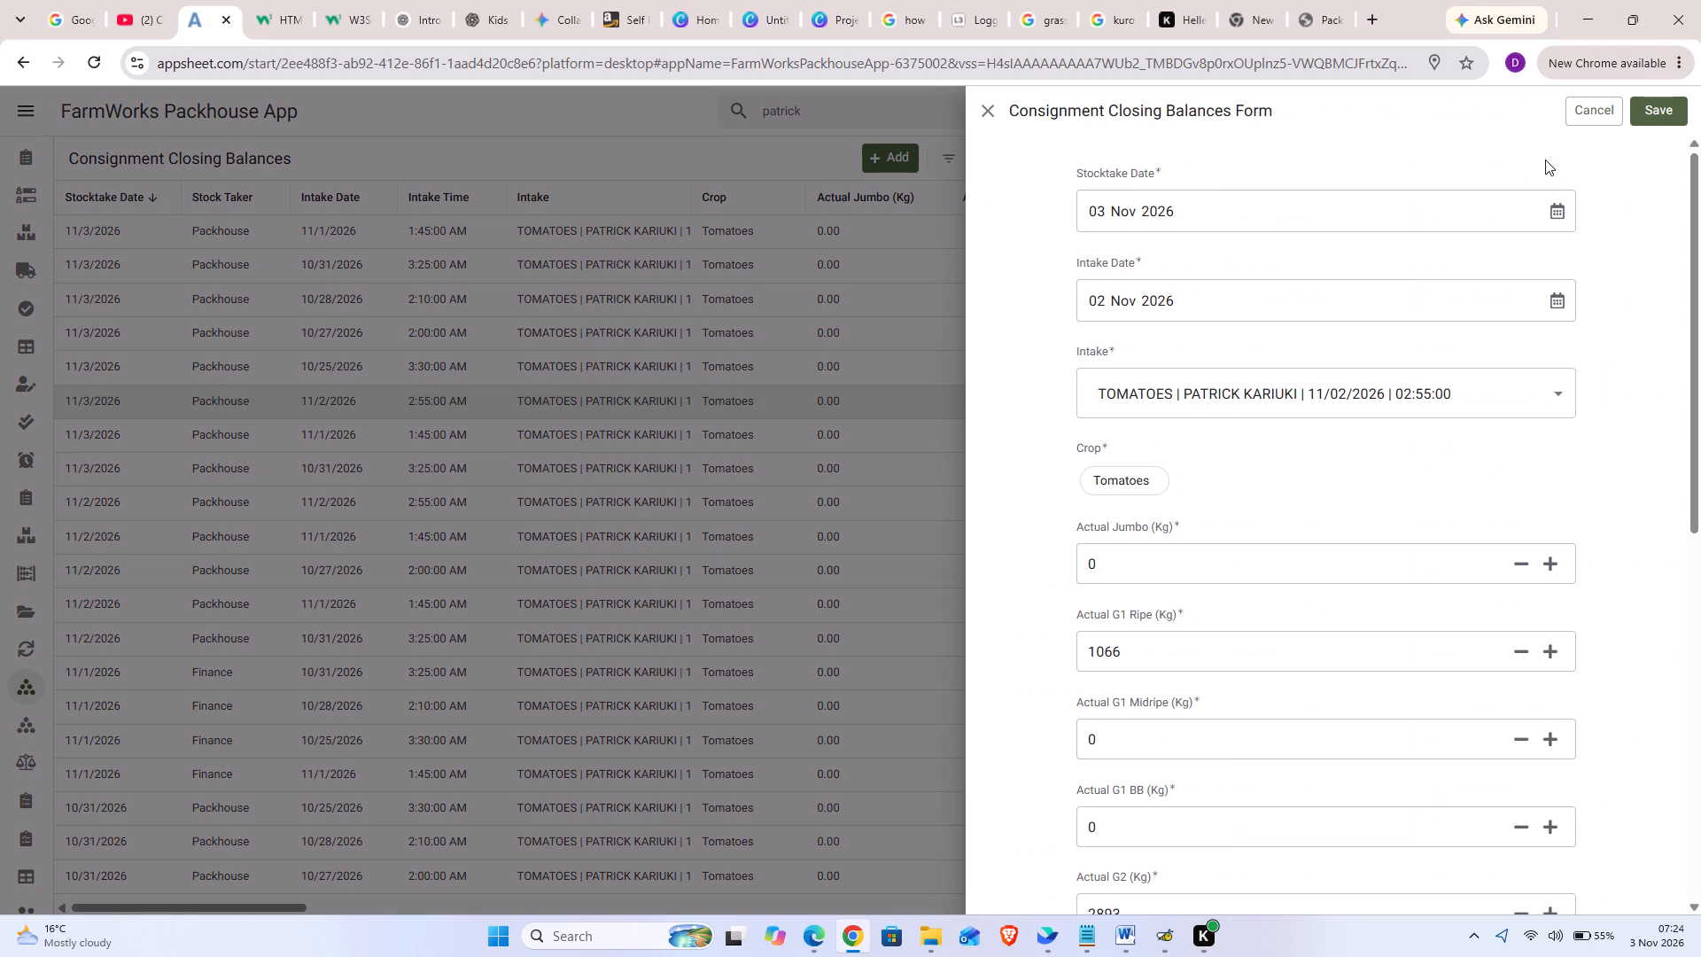
{"action": "scroll", "coordinate": [1451, 716], "scroll_direction": "down", "scroll_amount": 3}
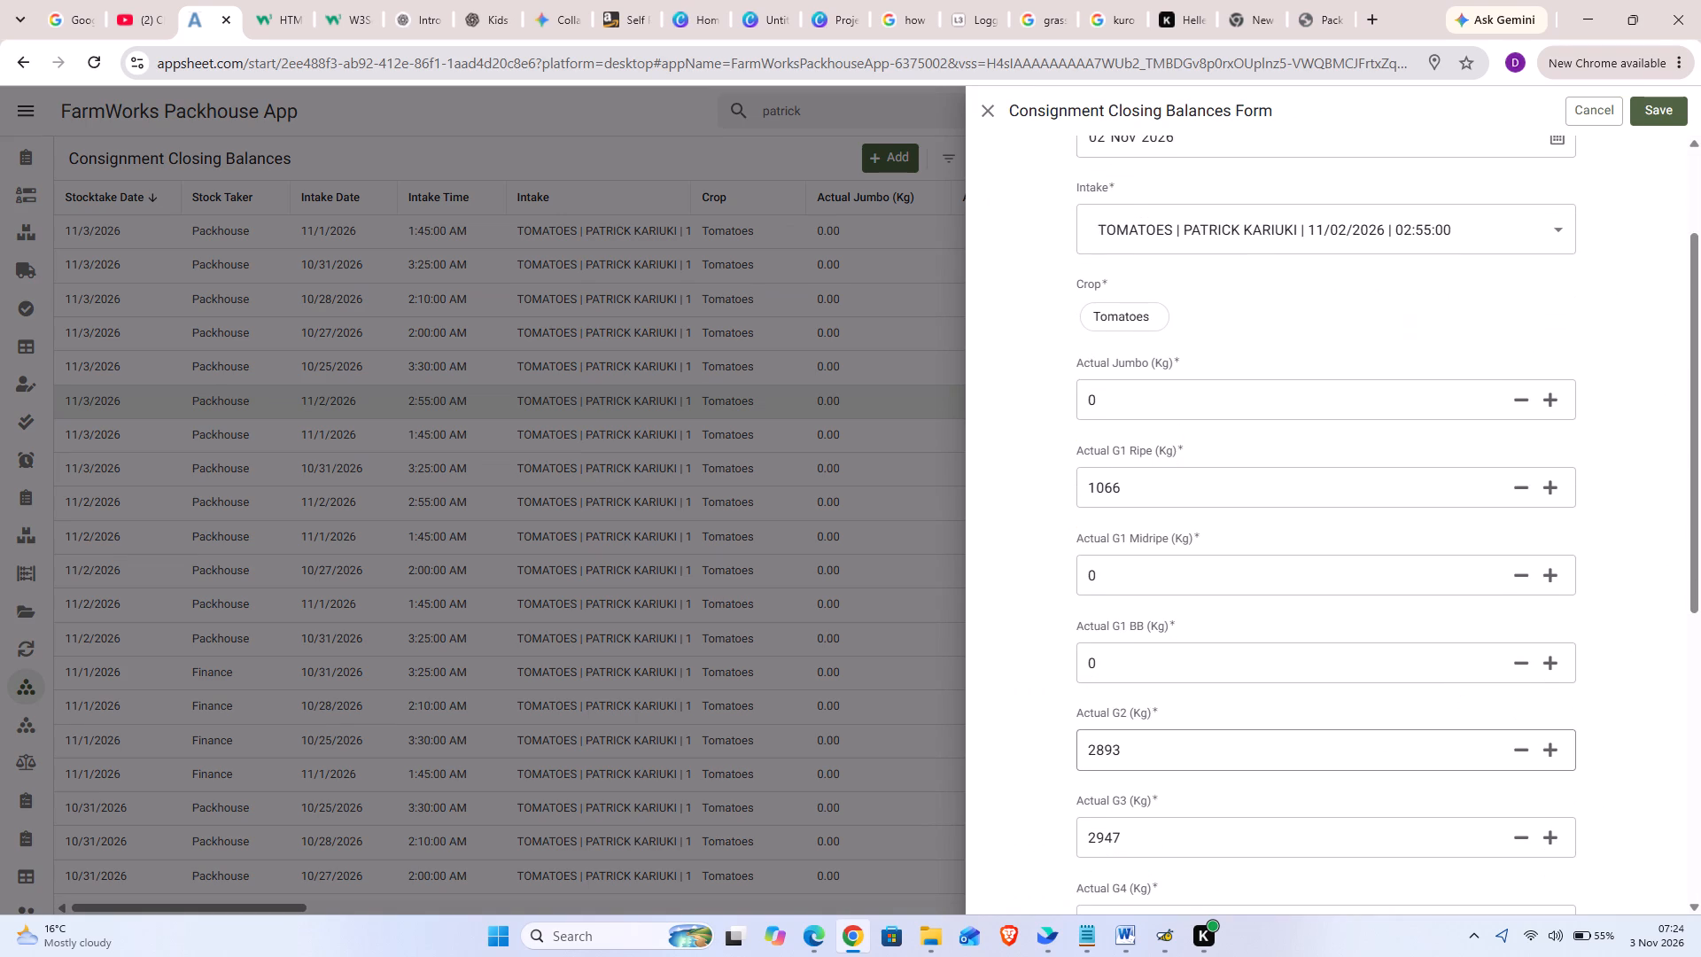
{"action": "left_click", "coordinate": [1095, 743]}
{"action": "key", "text": "BackSpace"}
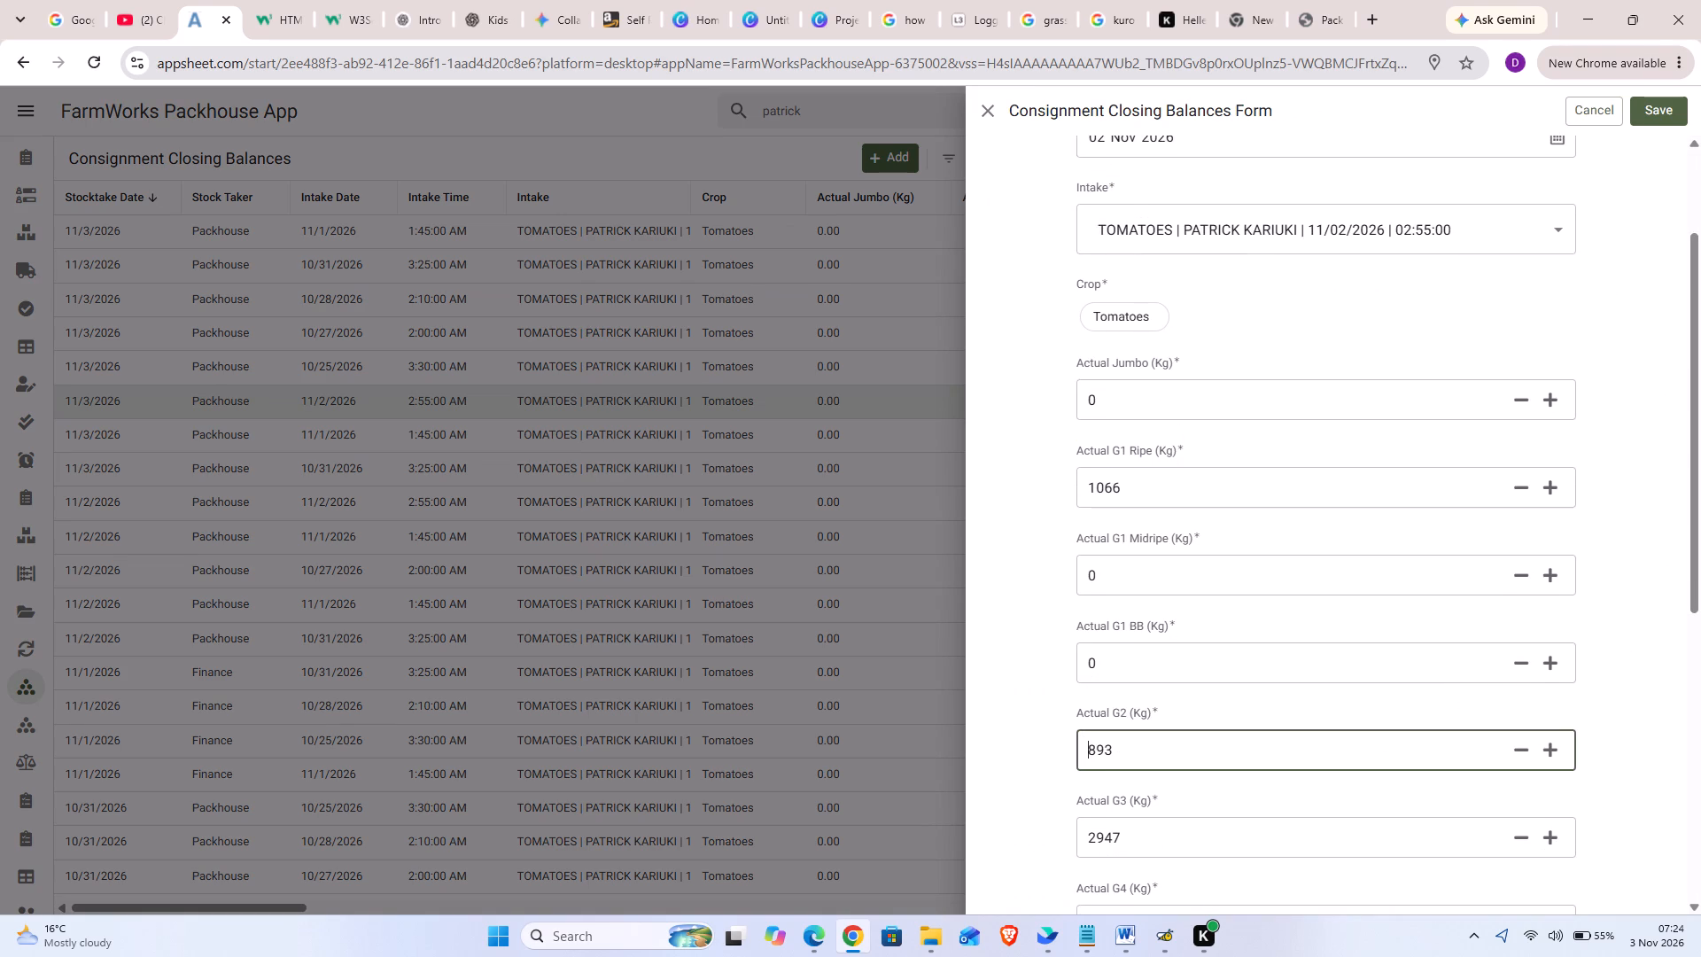
{"action": "key", "text": "1"}
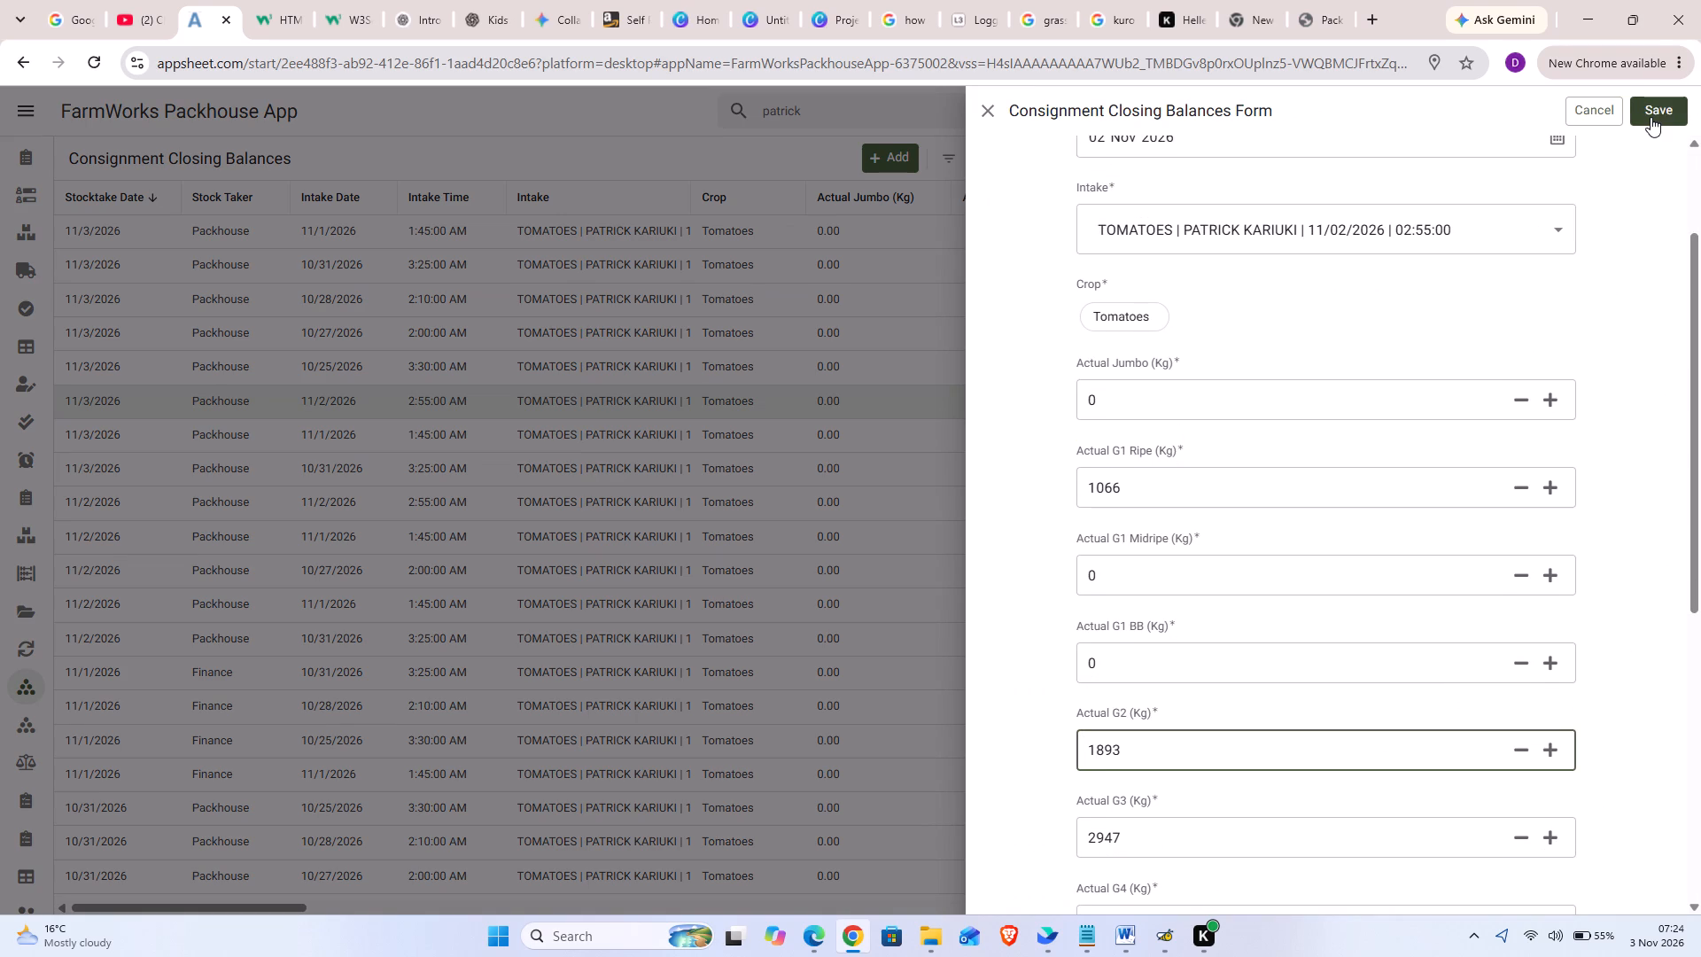
{"action": "left_click", "coordinate": [1651, 117]}
{"action": "left_click", "coordinate": [1596, 117]}
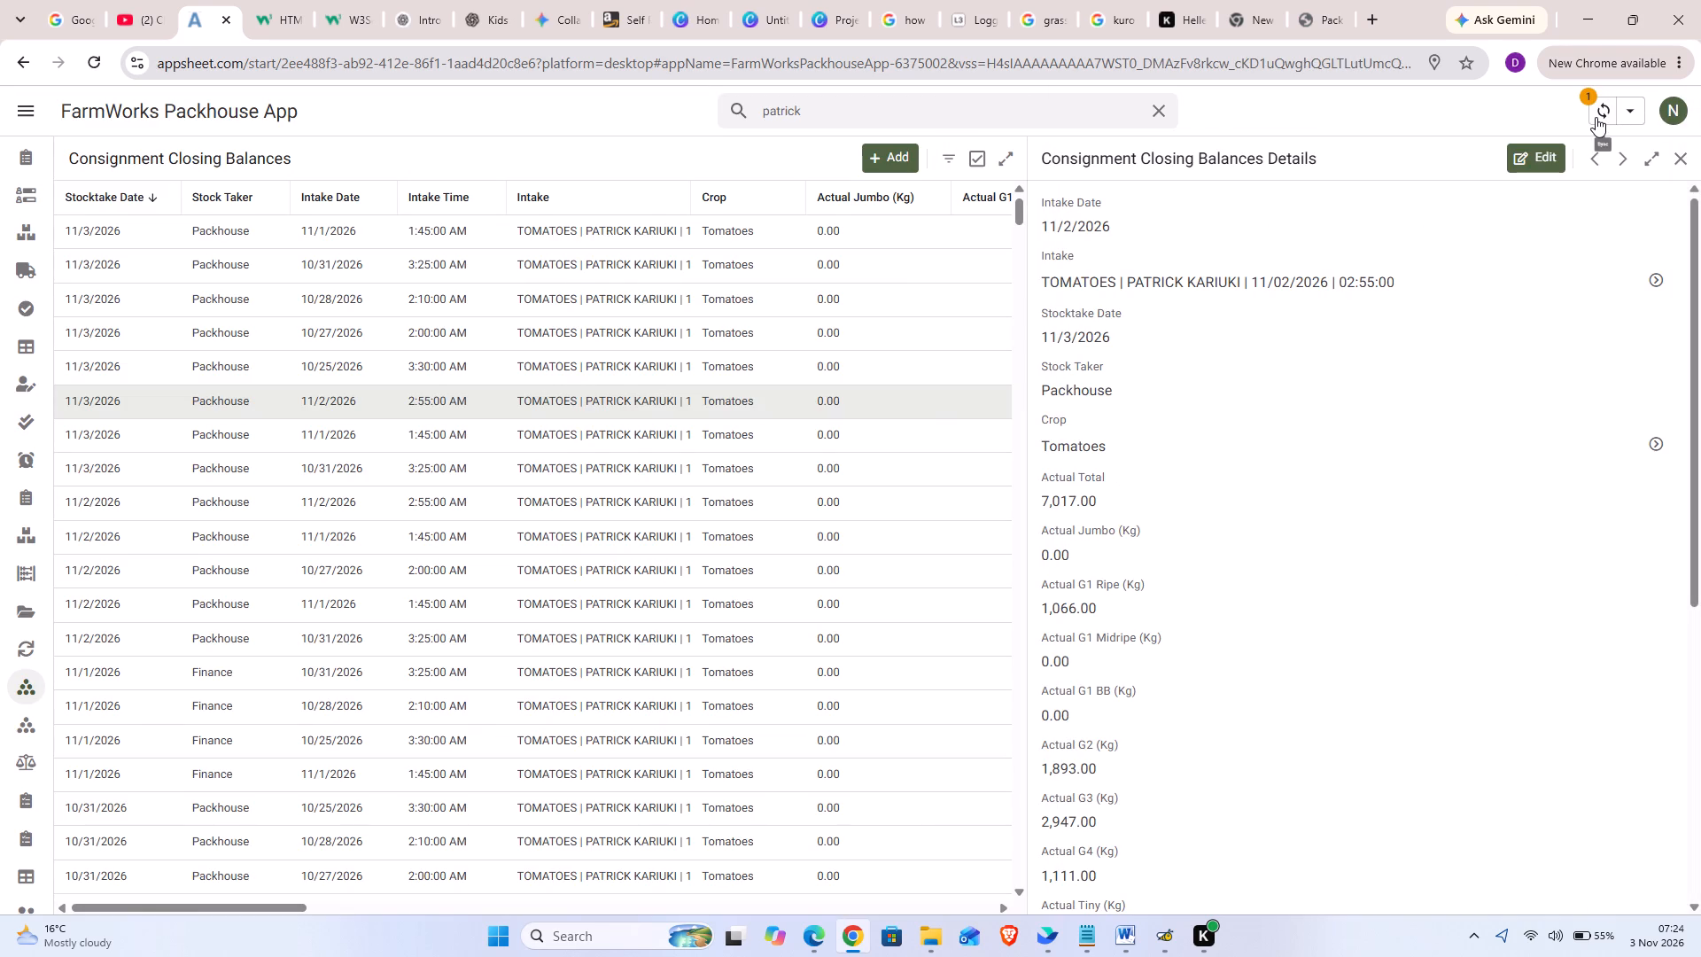
{"action": "left_click", "coordinate": [1596, 117]}
Back in the Edge dashboard, review the rest of the pinned post comparison, from the remaining tomato rows through each crop to green tomatoes and rejects weight.
{"action": "left_click", "coordinate": [809, 935]}
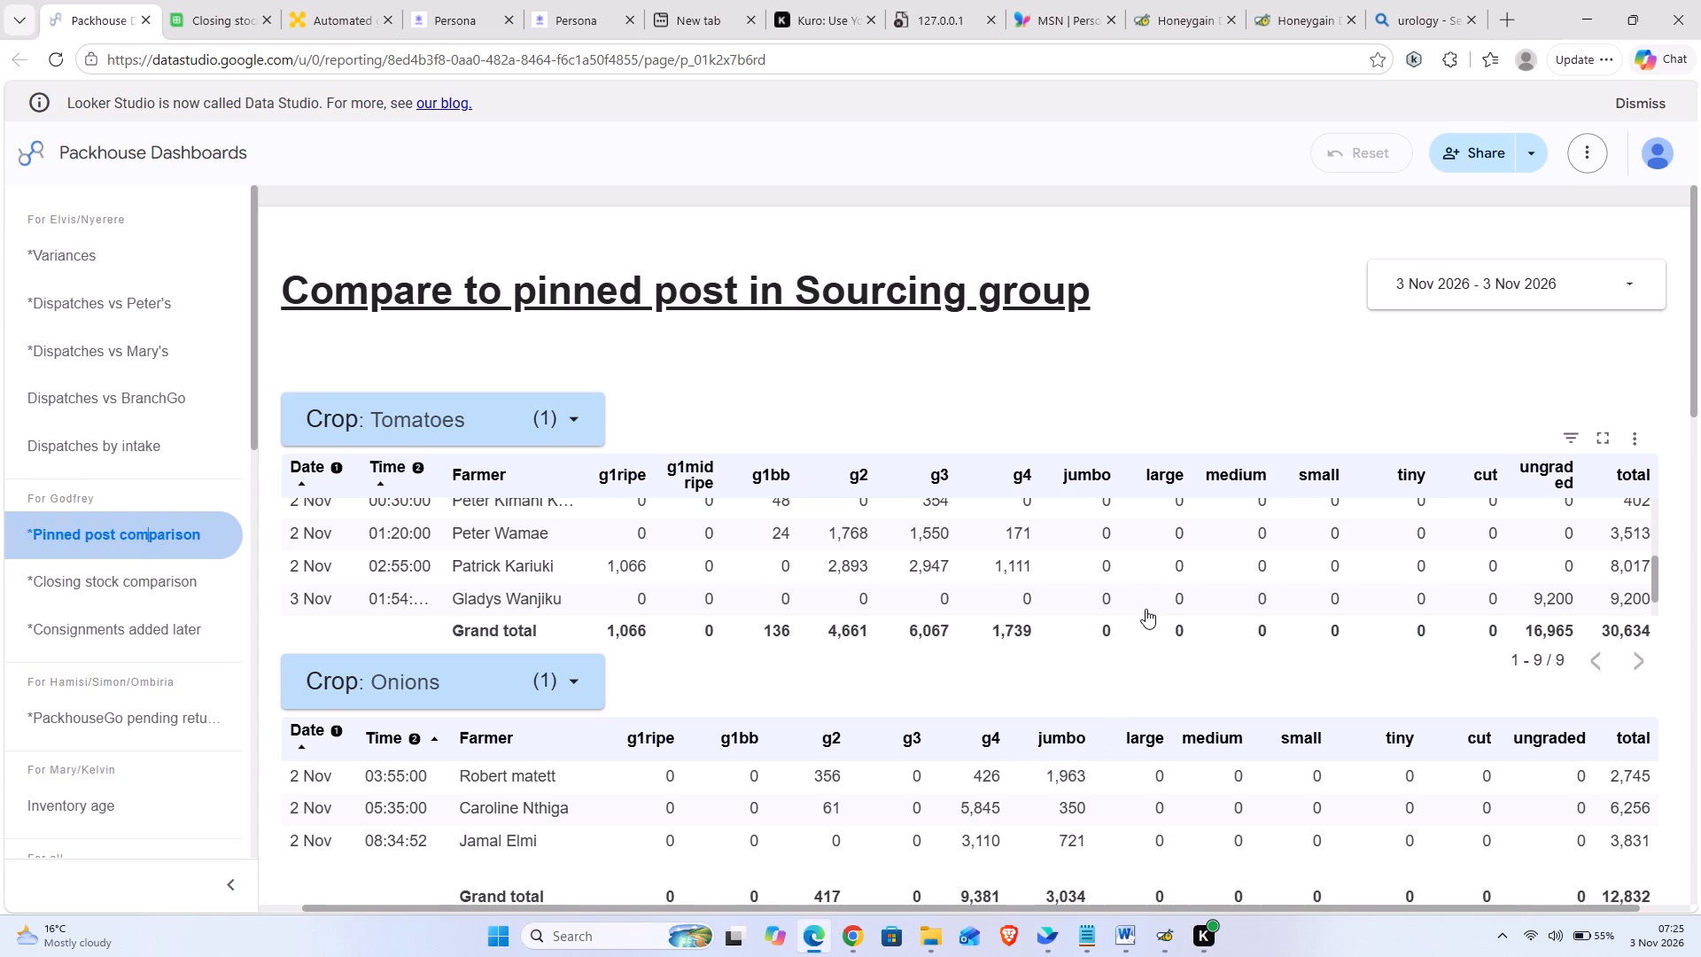
{"action": "scroll", "coordinate": [1169, 577], "scroll_direction": "down", "scroll_amount": 2}
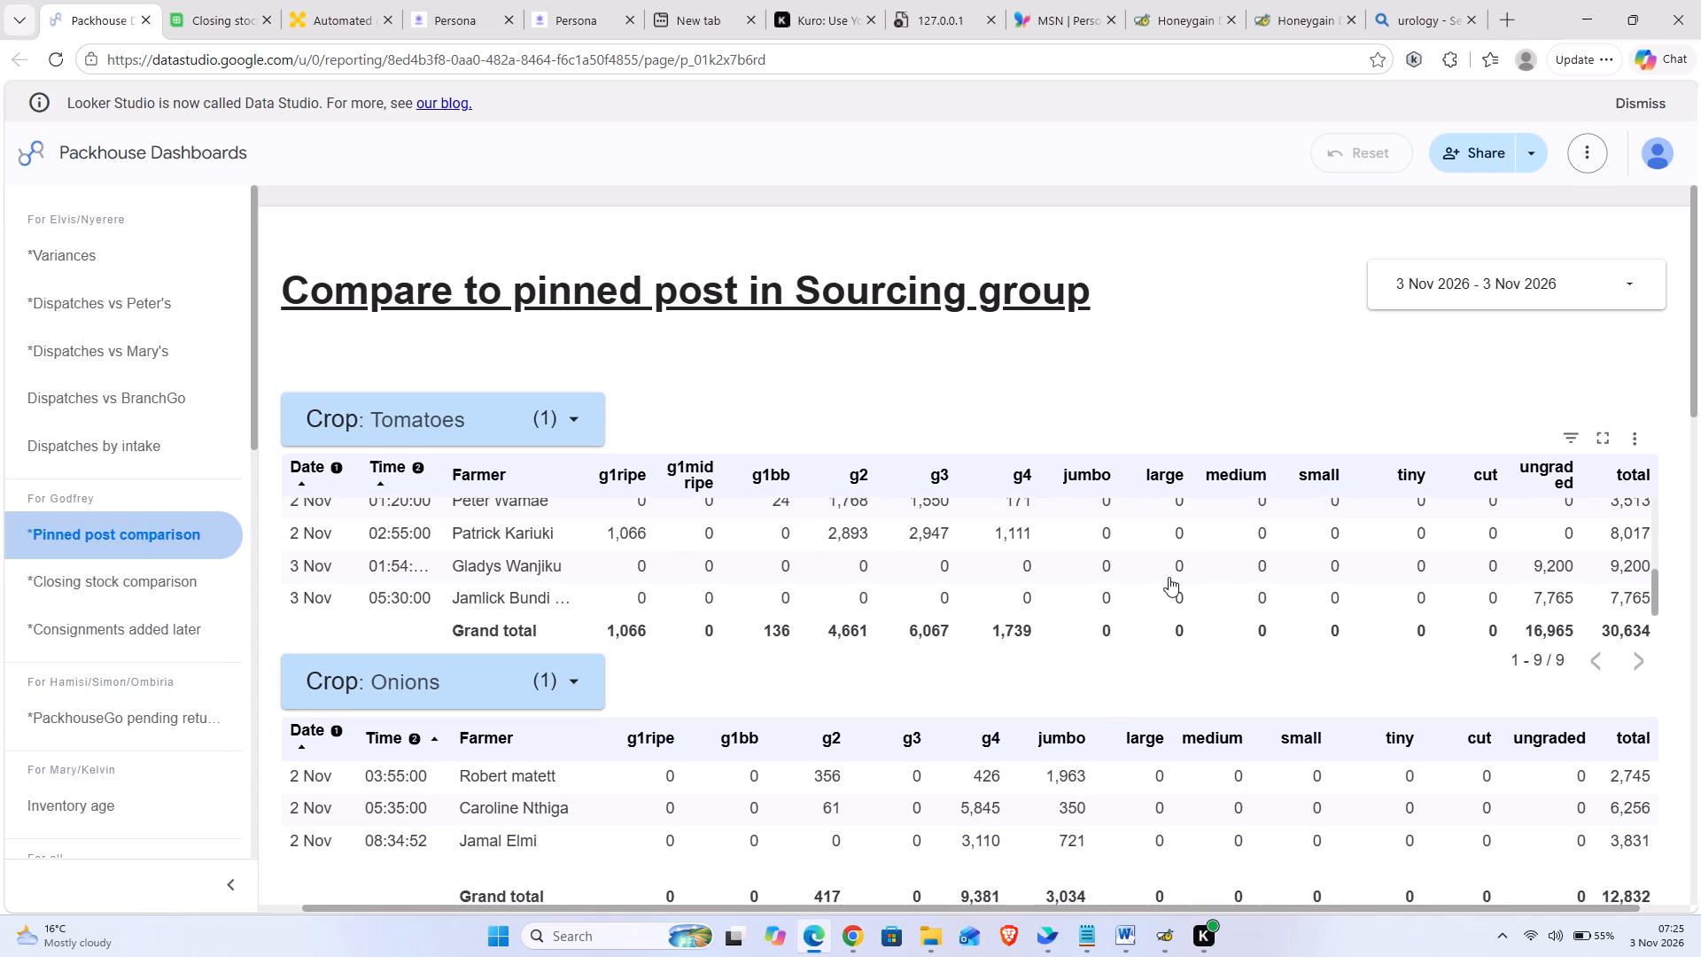
{"action": "scroll", "coordinate": [1137, 693], "scroll_direction": "down", "scroll_amount": 4}
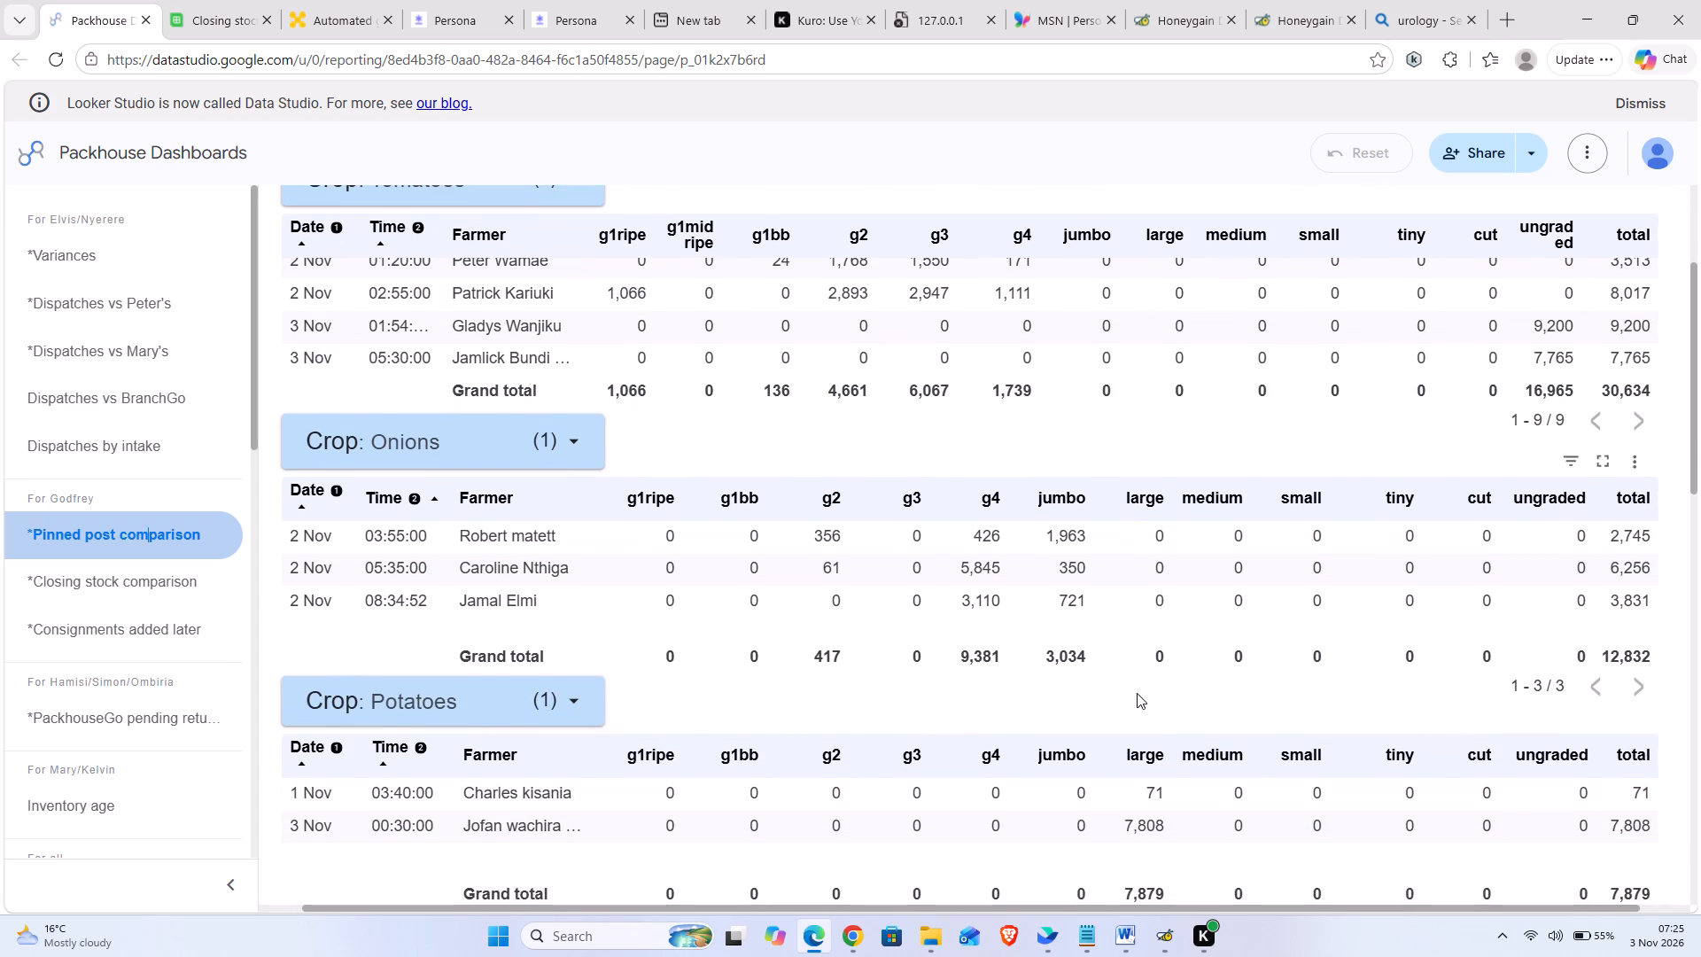
{"action": "scroll", "coordinate": [1139, 714], "scroll_direction": "down", "scroll_amount": 1}
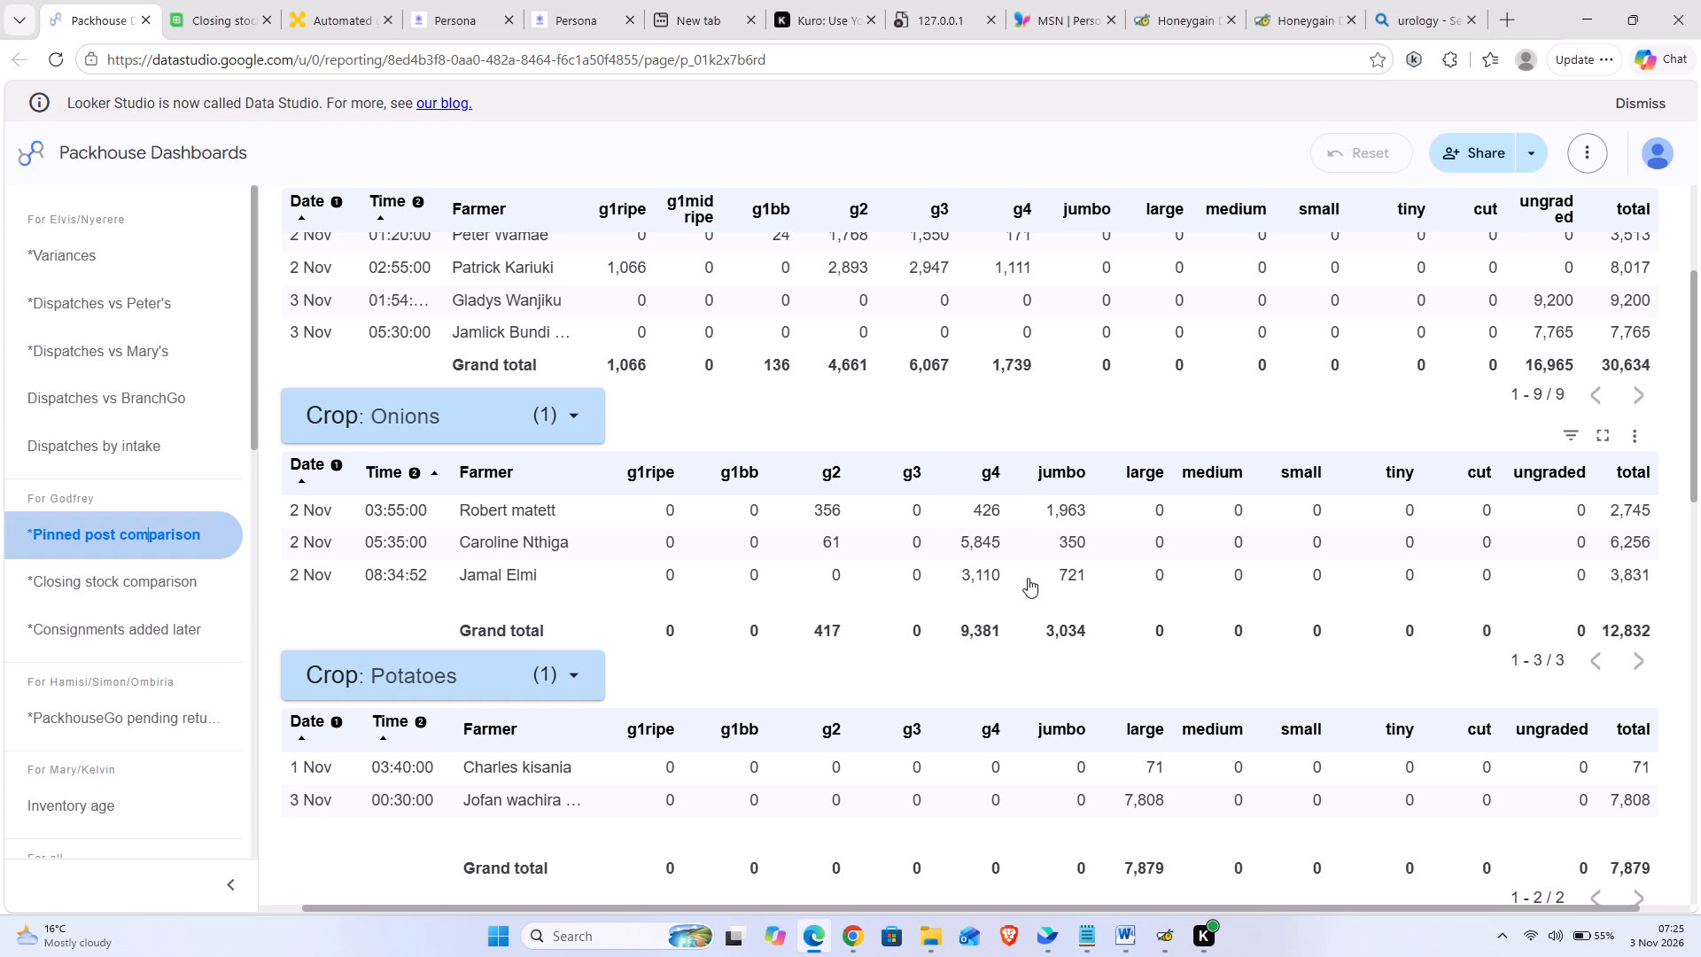
{"action": "scroll", "coordinate": [1052, 672], "scroll_direction": "down", "scroll_amount": 4}
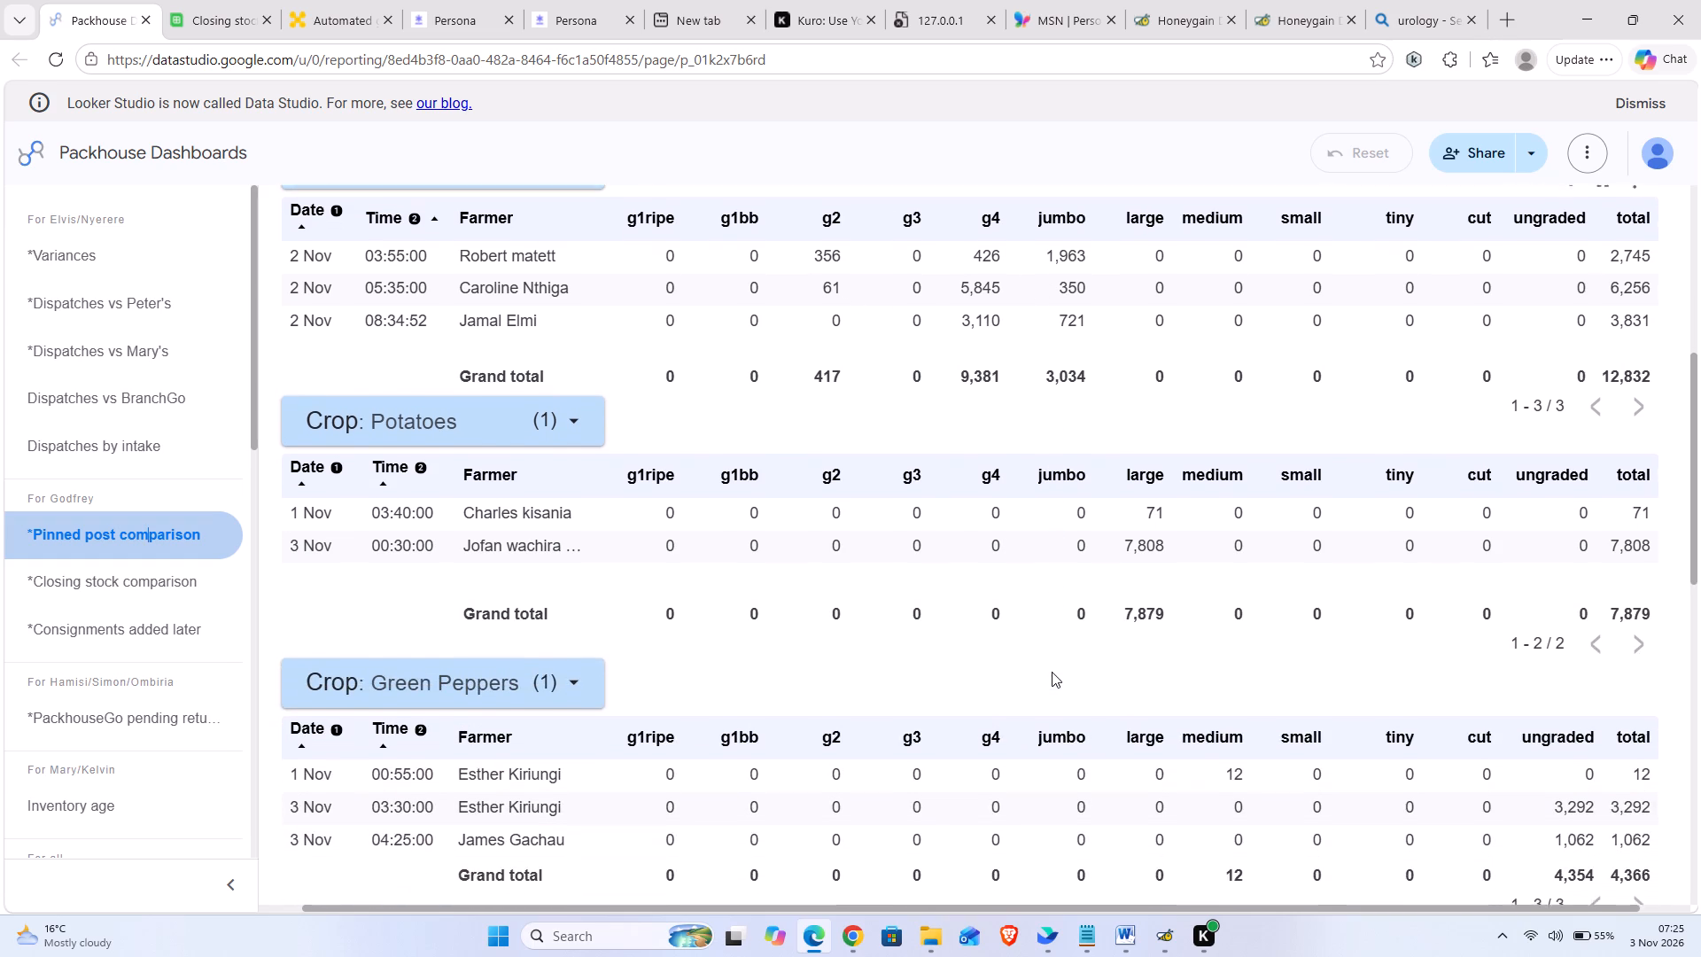
{"action": "scroll", "coordinate": [1097, 665], "scroll_direction": "down", "scroll_amount": 4}
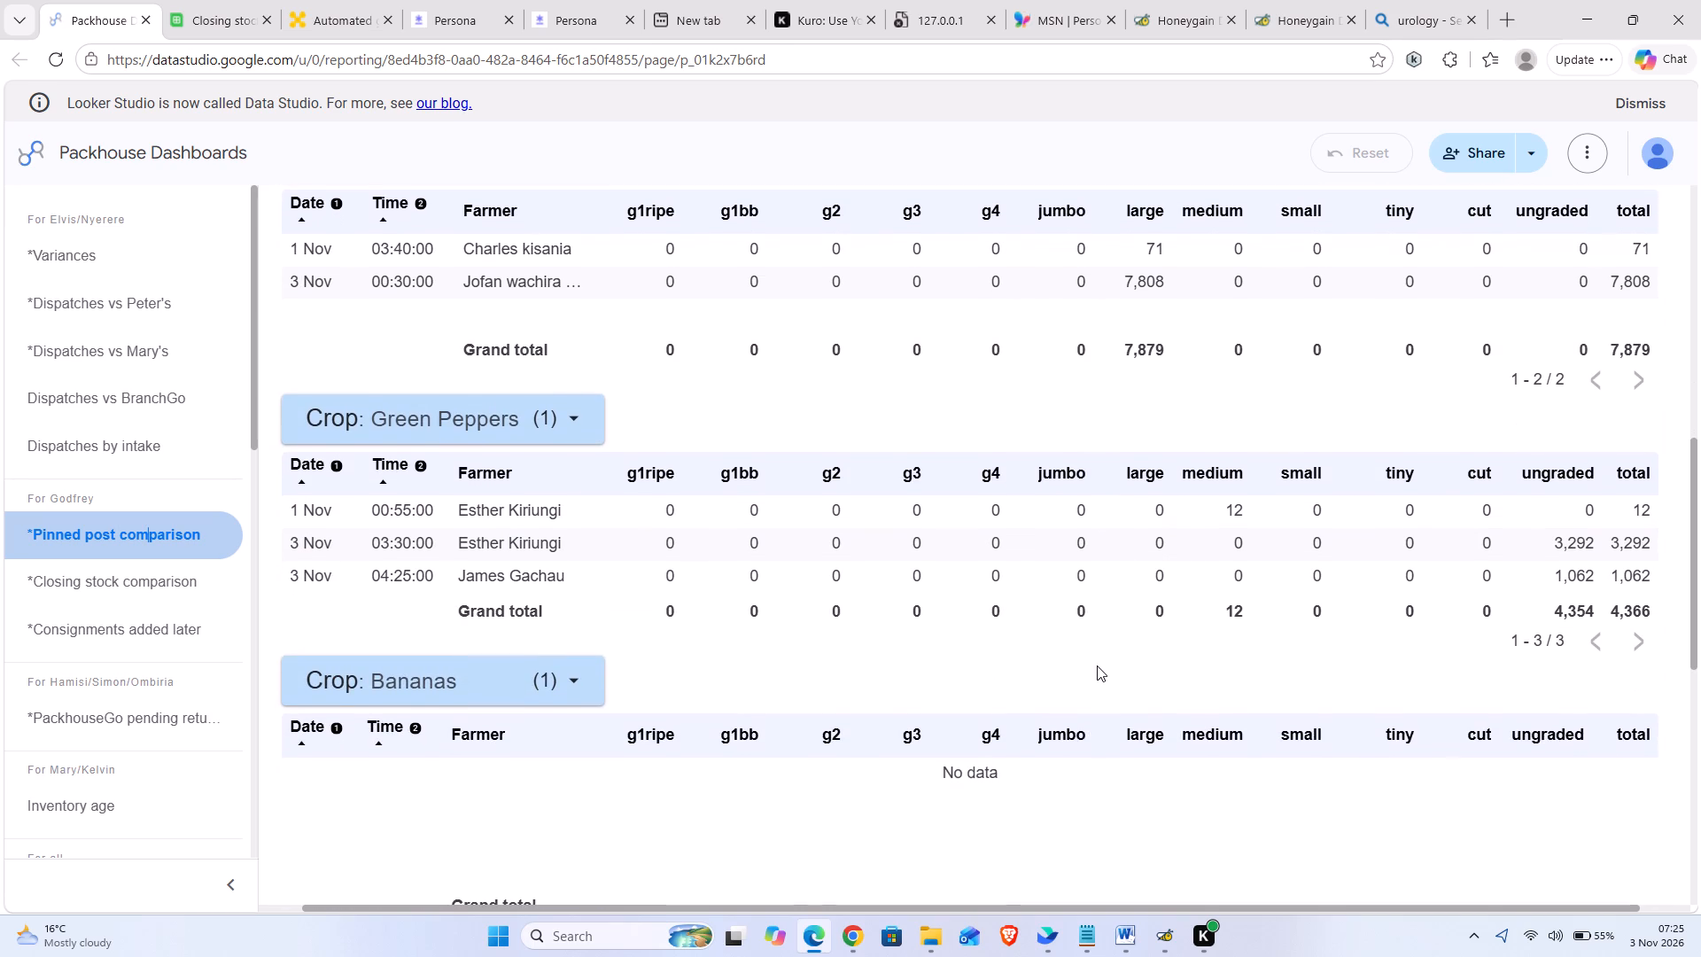
{"action": "scroll", "coordinate": [1103, 704], "scroll_direction": "down", "scroll_amount": 10}
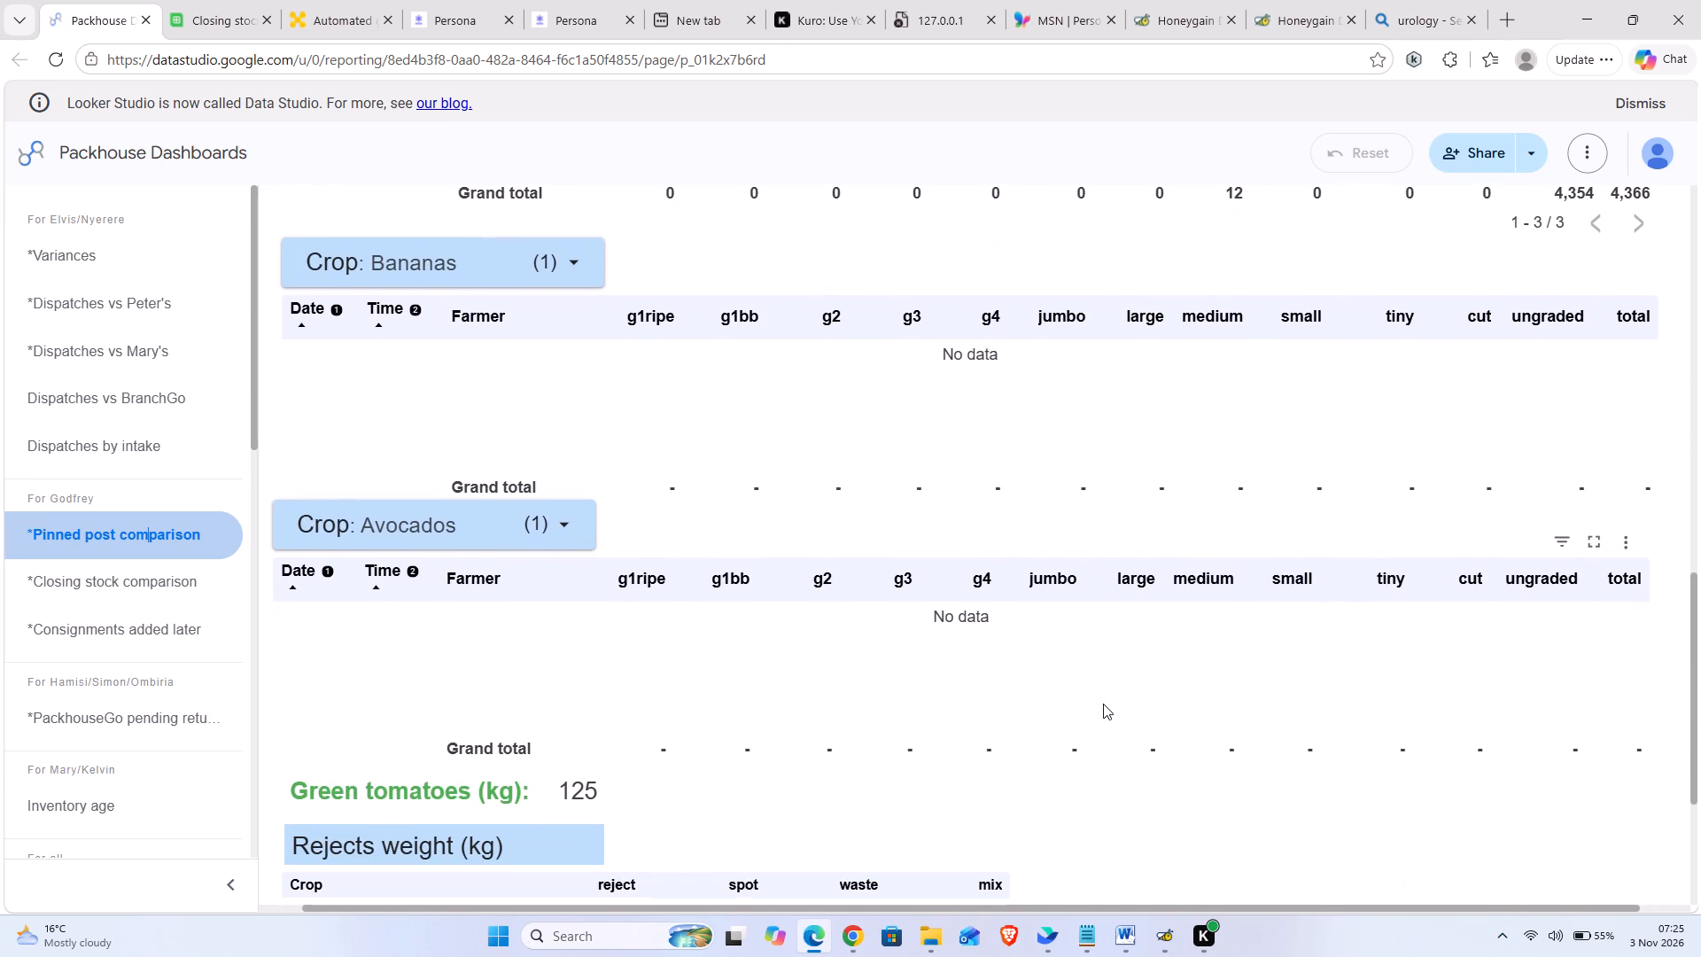
{"action": "scroll", "coordinate": [1103, 704], "scroll_direction": "down", "scroll_amount": 2}
{"action": "scroll", "coordinate": [1040, 836], "scroll_direction": "down", "scroll_amount": 5}
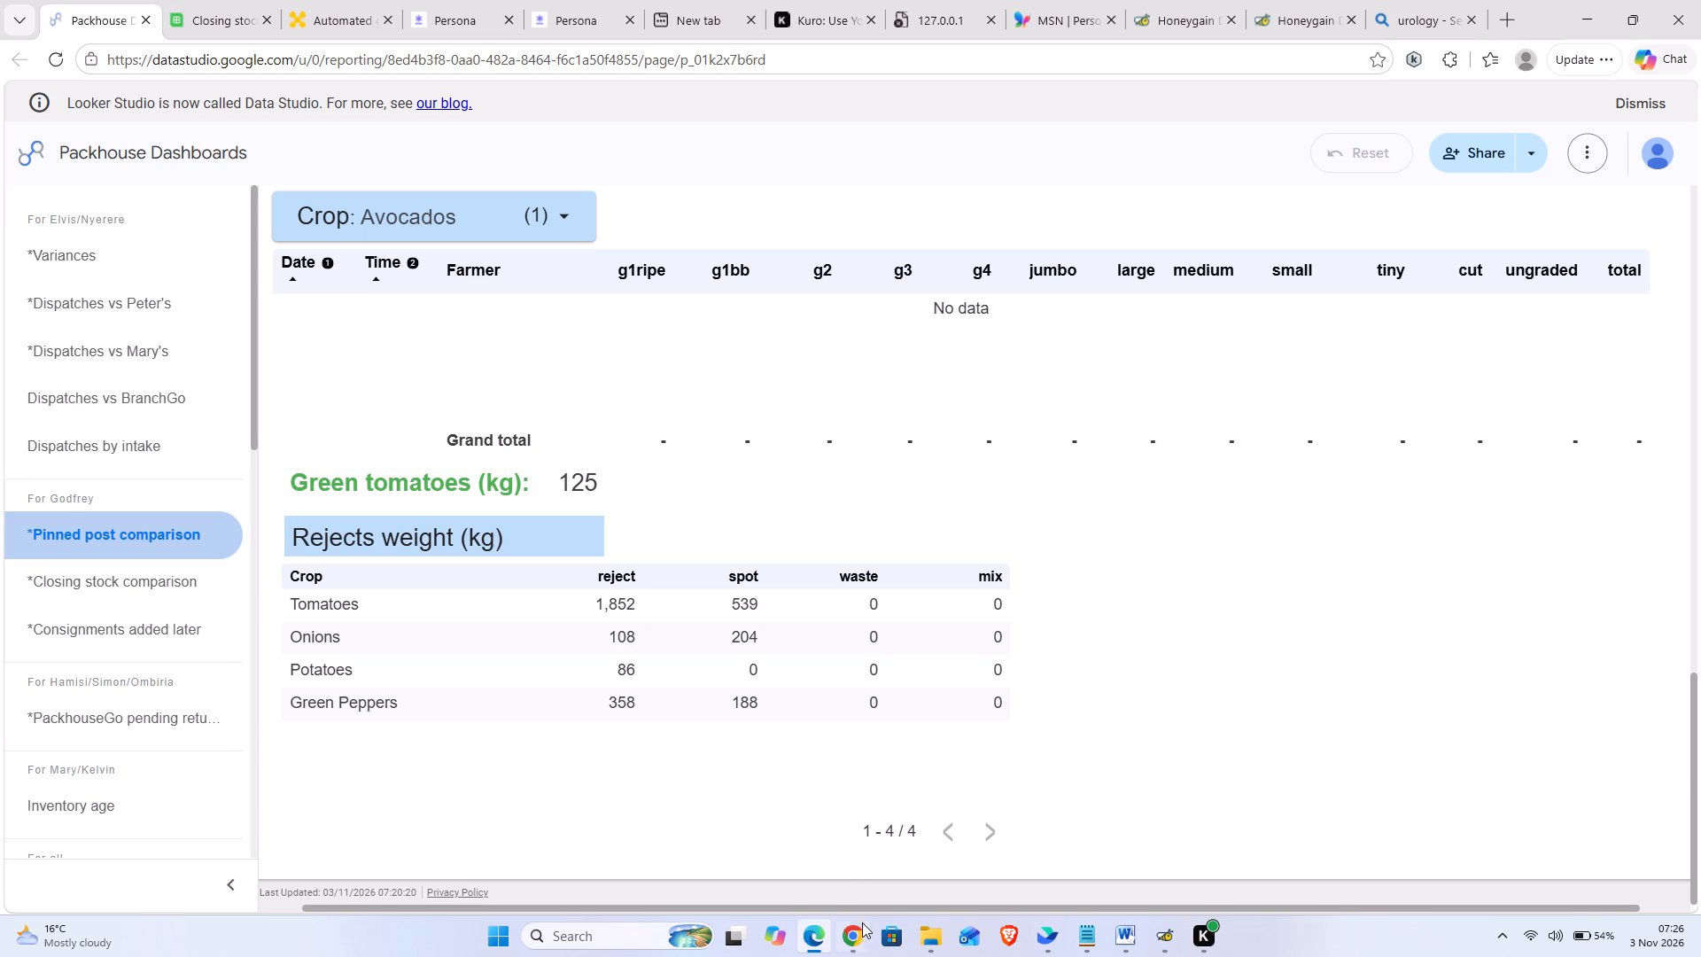
Switch to the closing stocktake report and open the farmer breakdown cell for tomato rejects on the 3rd November, Night sheet.
{"action": "left_click", "coordinate": [209, 15]}
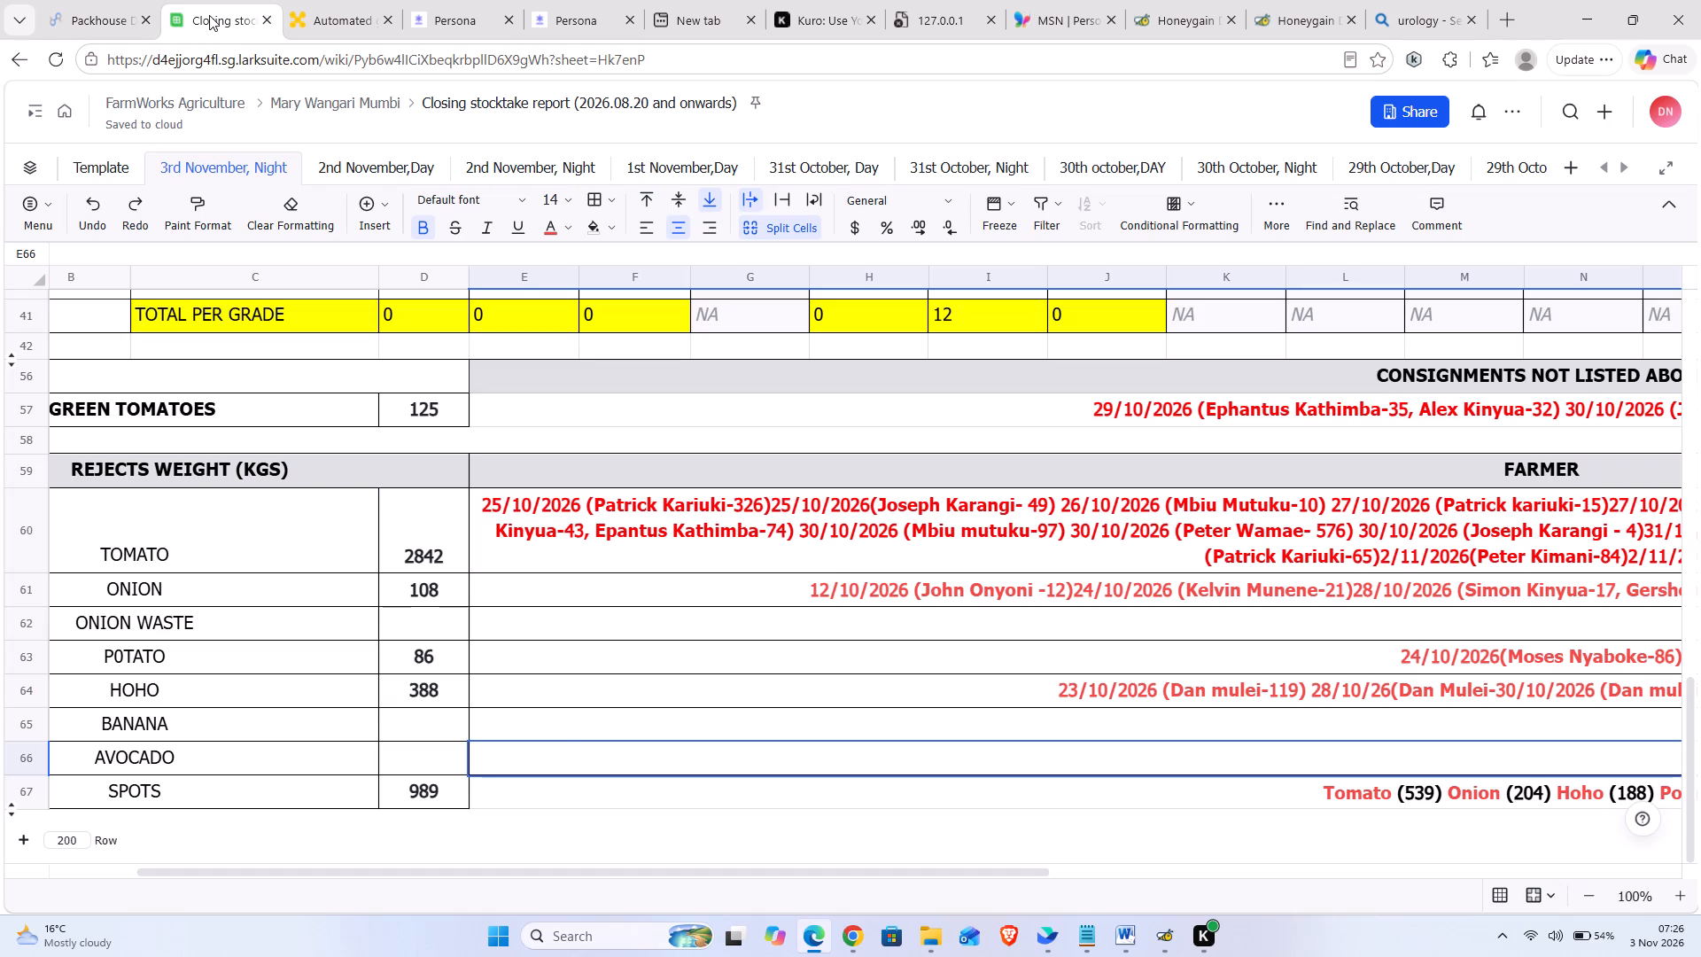
{"action": "double_click", "coordinate": [874, 537]}
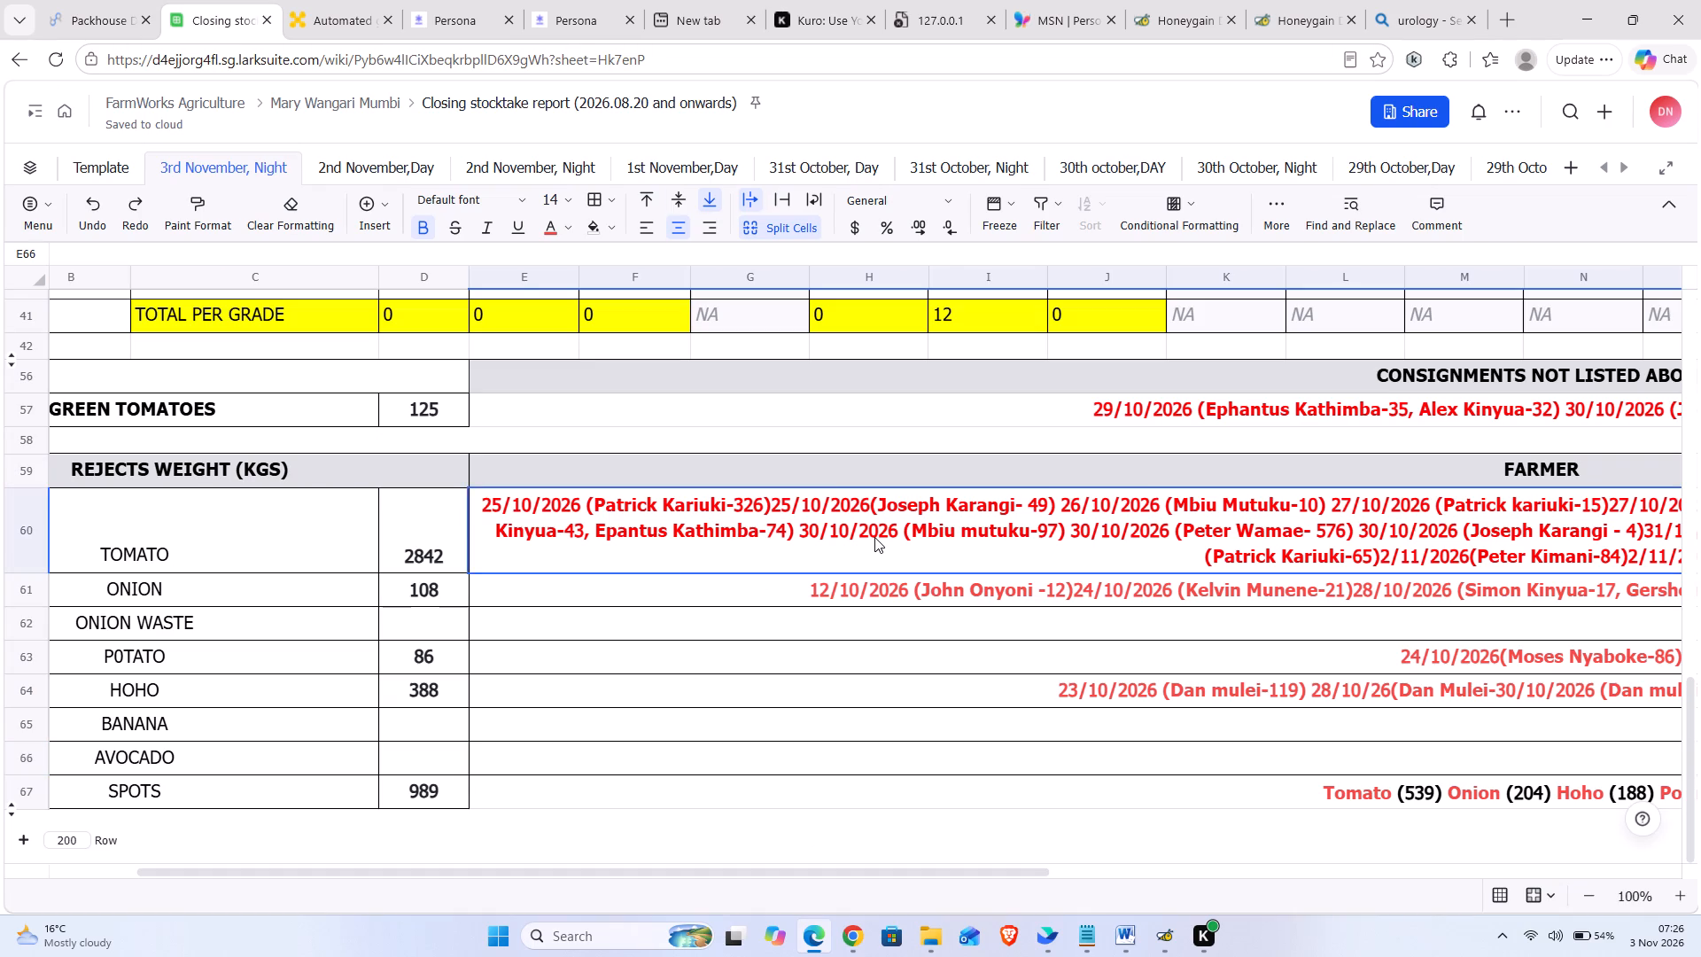
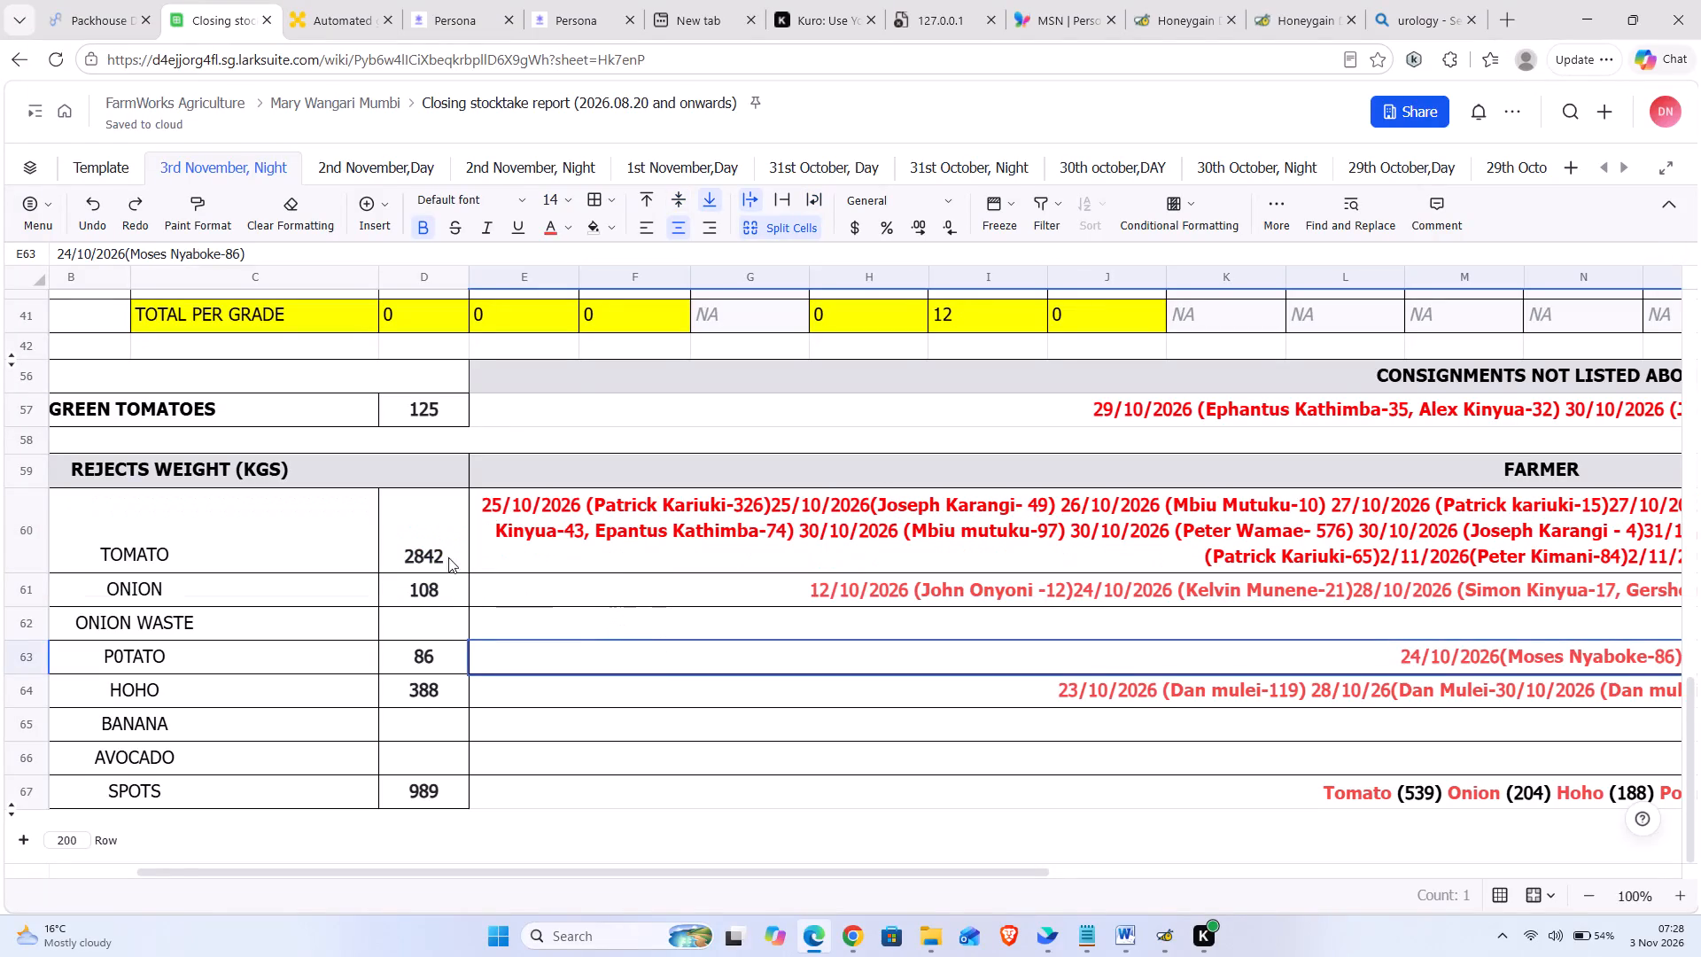
Set the tomato rejects weight to 1852 on the 3rd November, Night sheet.
{"action": "left_click", "coordinate": [415, 559]}
{"action": "type", "text": "1852"}
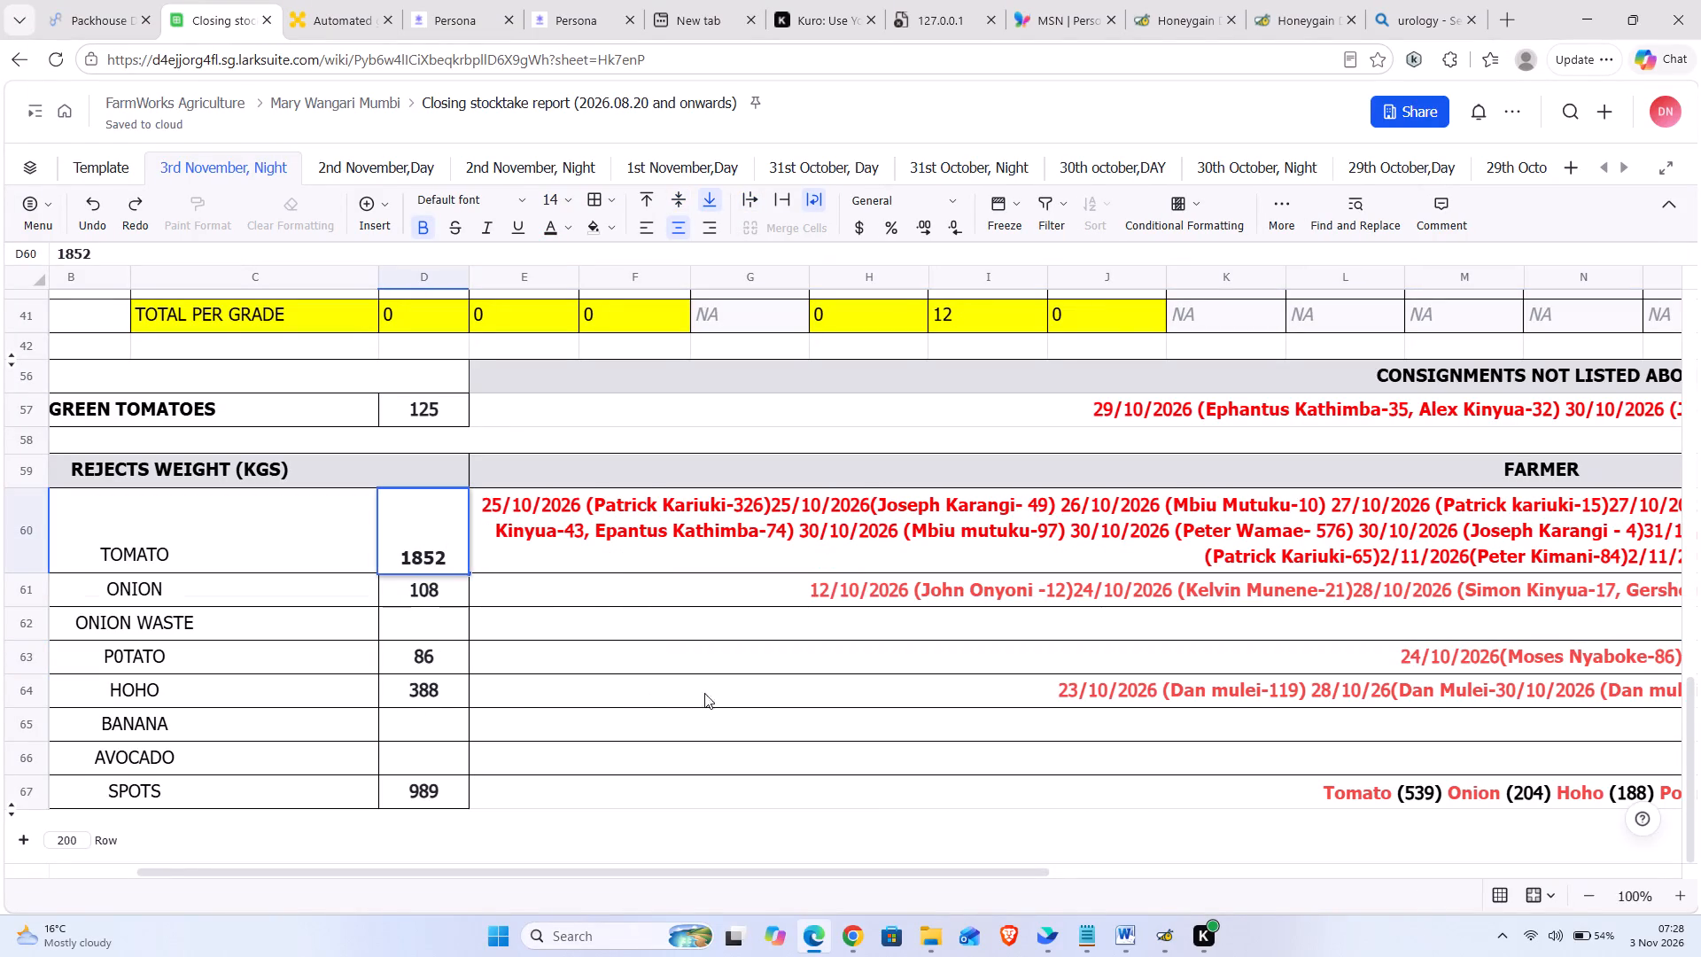
In the hoho rejects farmer cell, close the 28/10/26 entry's bracket after 30 and restore the following entry's date as 30/10/2026.
{"action": "double_click", "coordinate": [760, 702]}
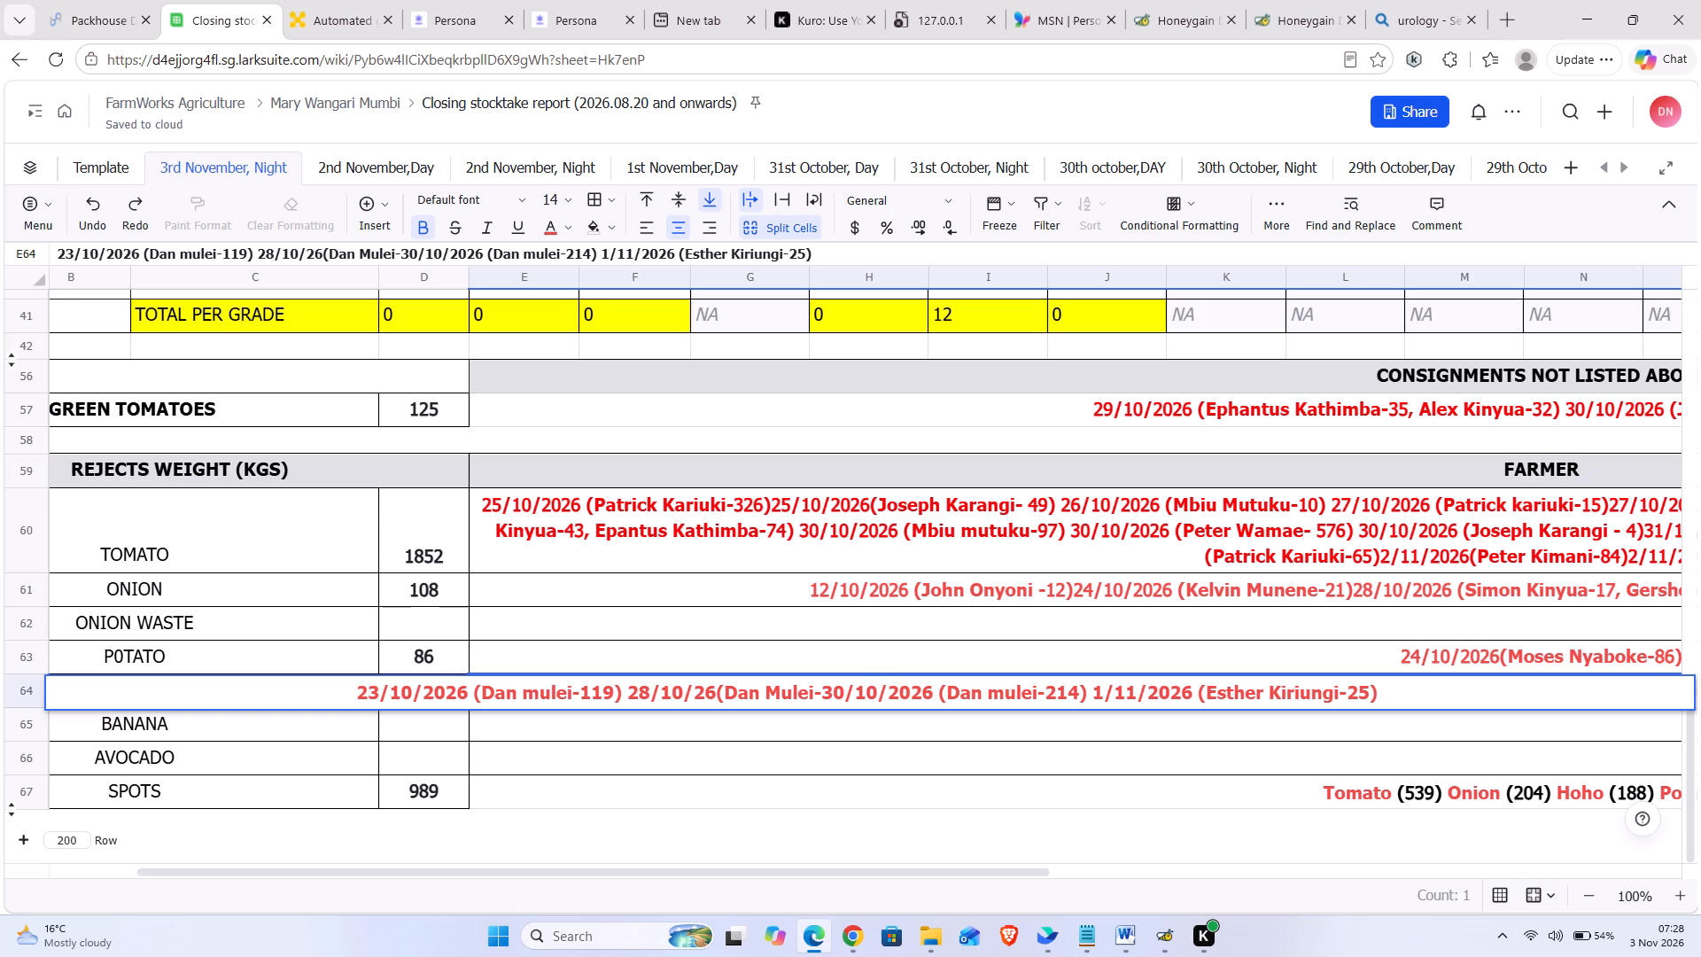
{"action": "left_click_drag", "start_coordinate": [822, 688], "coordinate": [750, 691]}
{"action": "left_click_drag", "start_coordinate": [750, 691], "coordinate": [725, 694]}
{"action": "left_click", "coordinate": [846, 688]}
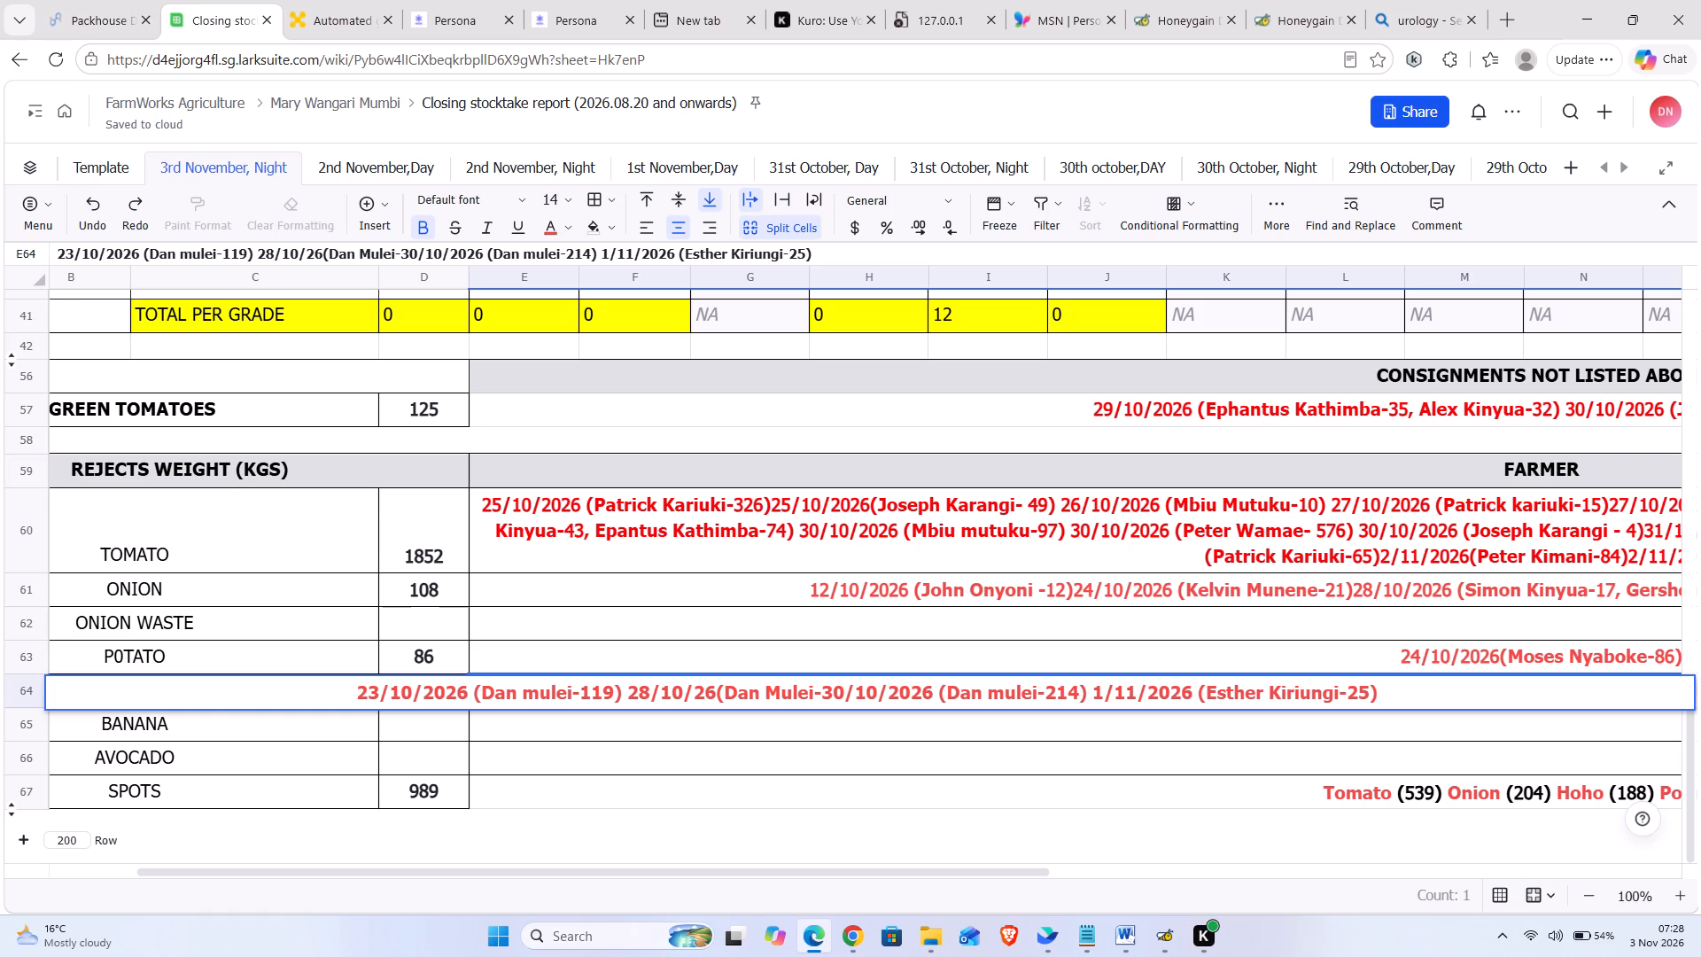
{"action": "key", "text": "shift+parenright"}
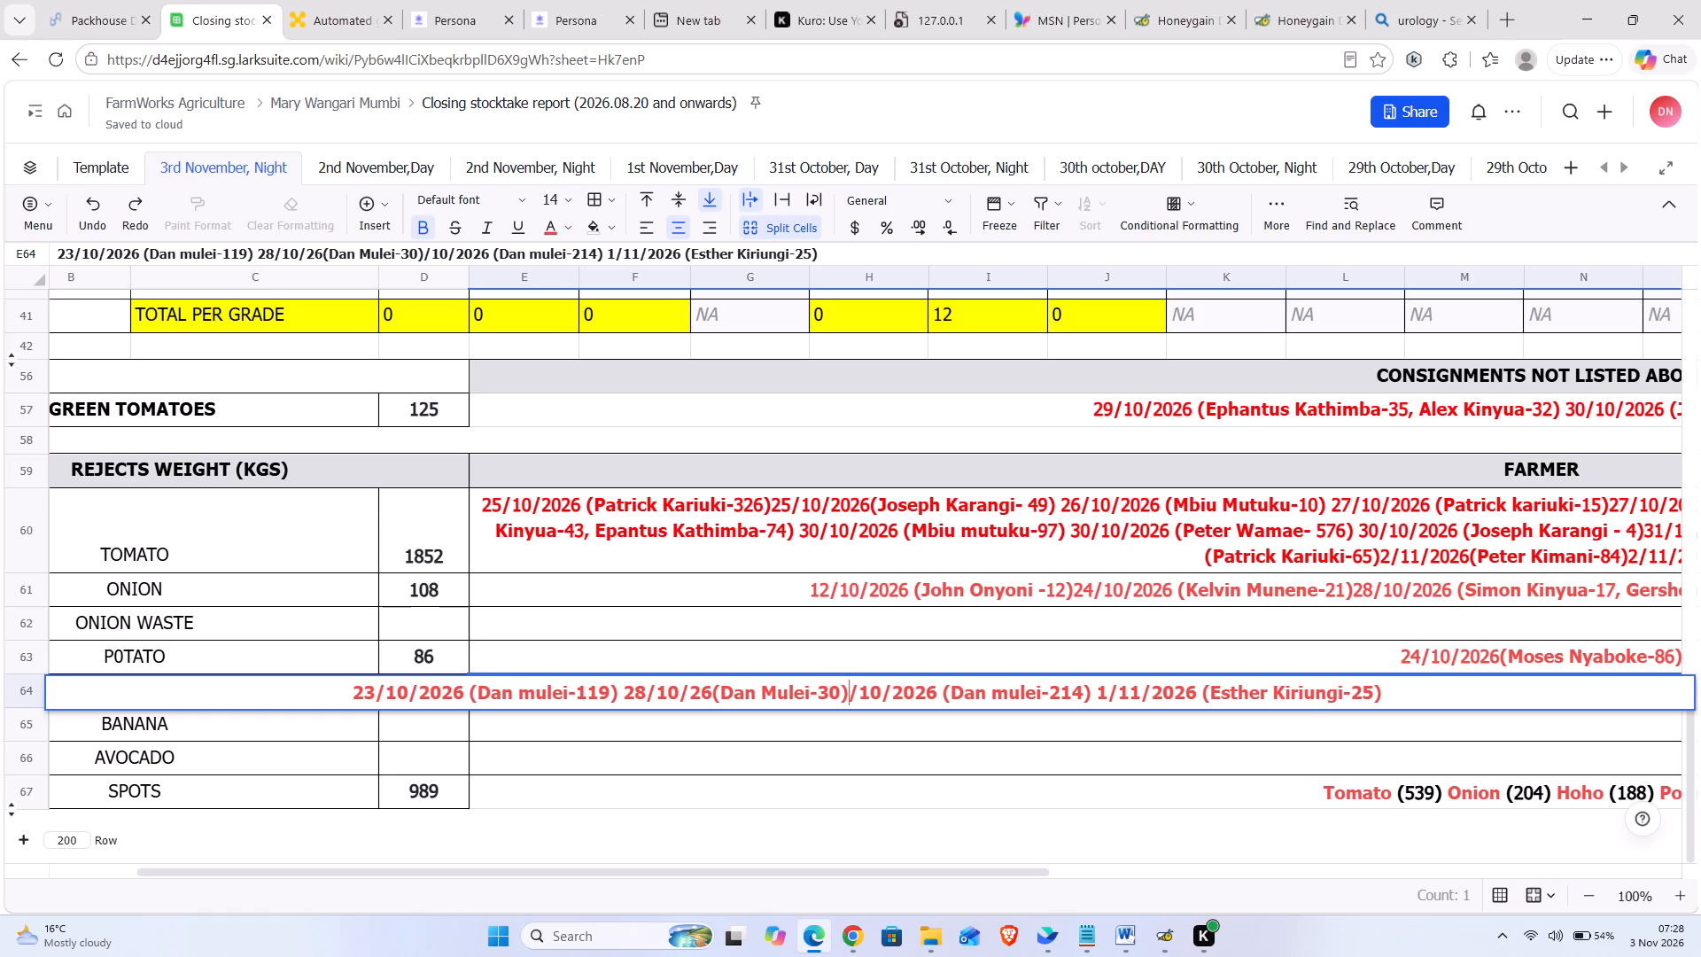
{"action": "key", "text": "space"}
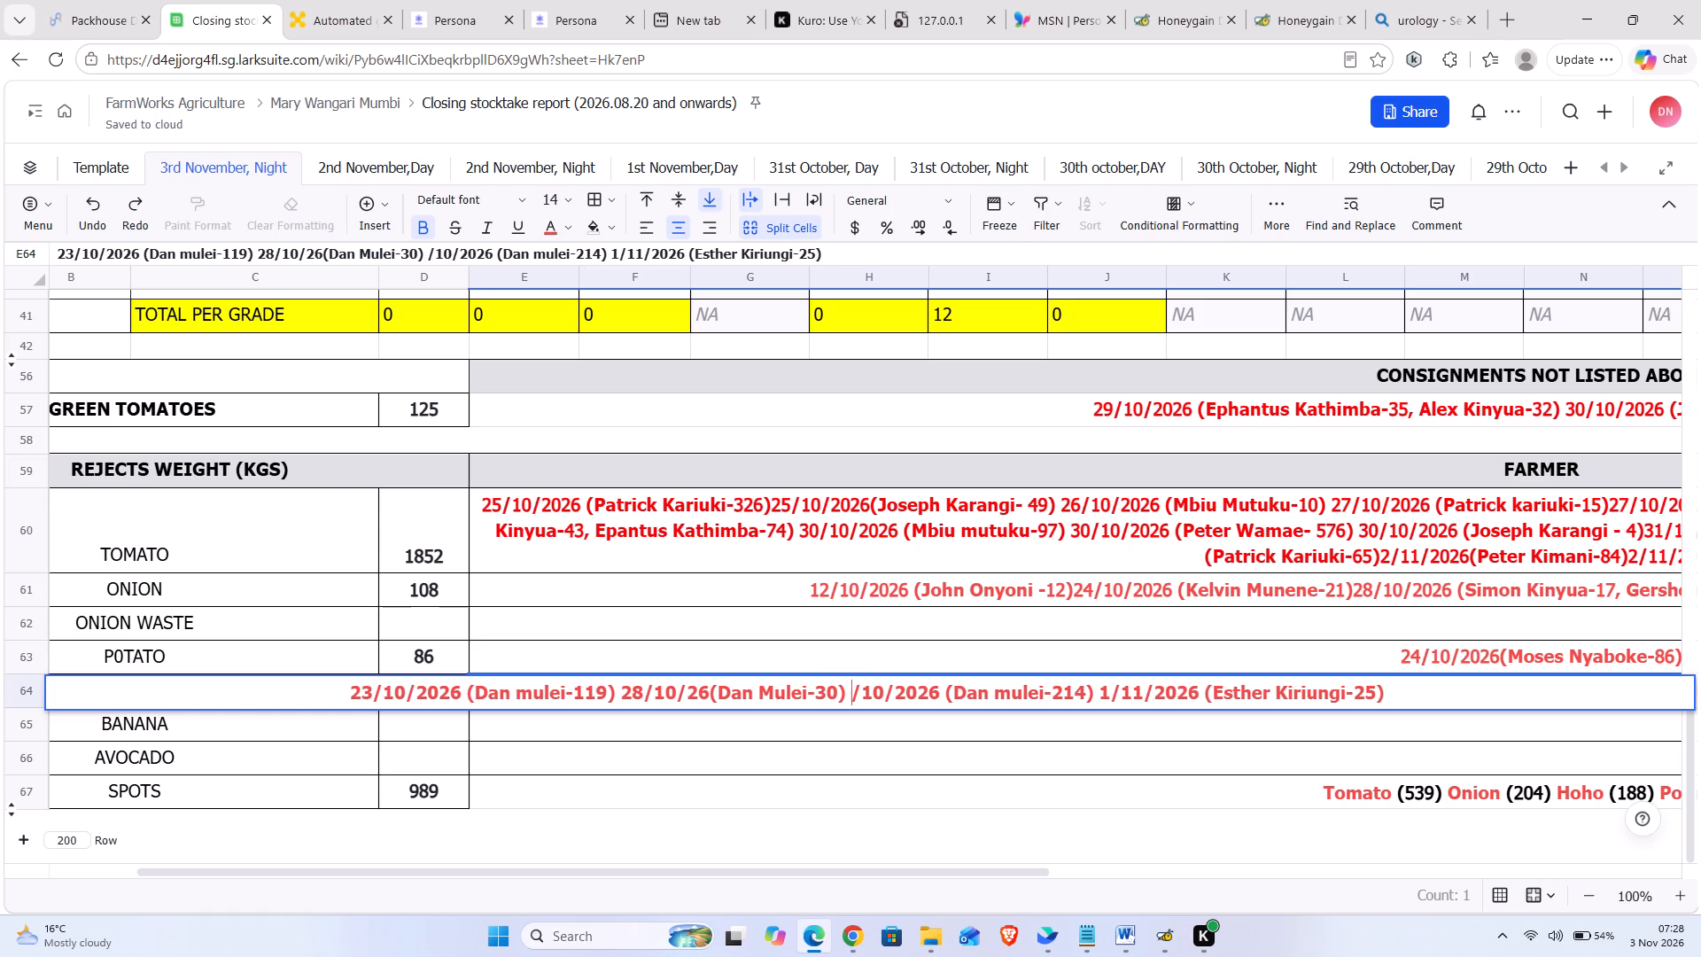
{"action": "type", "text": "30"}
{"action": "key", "text": "space"}
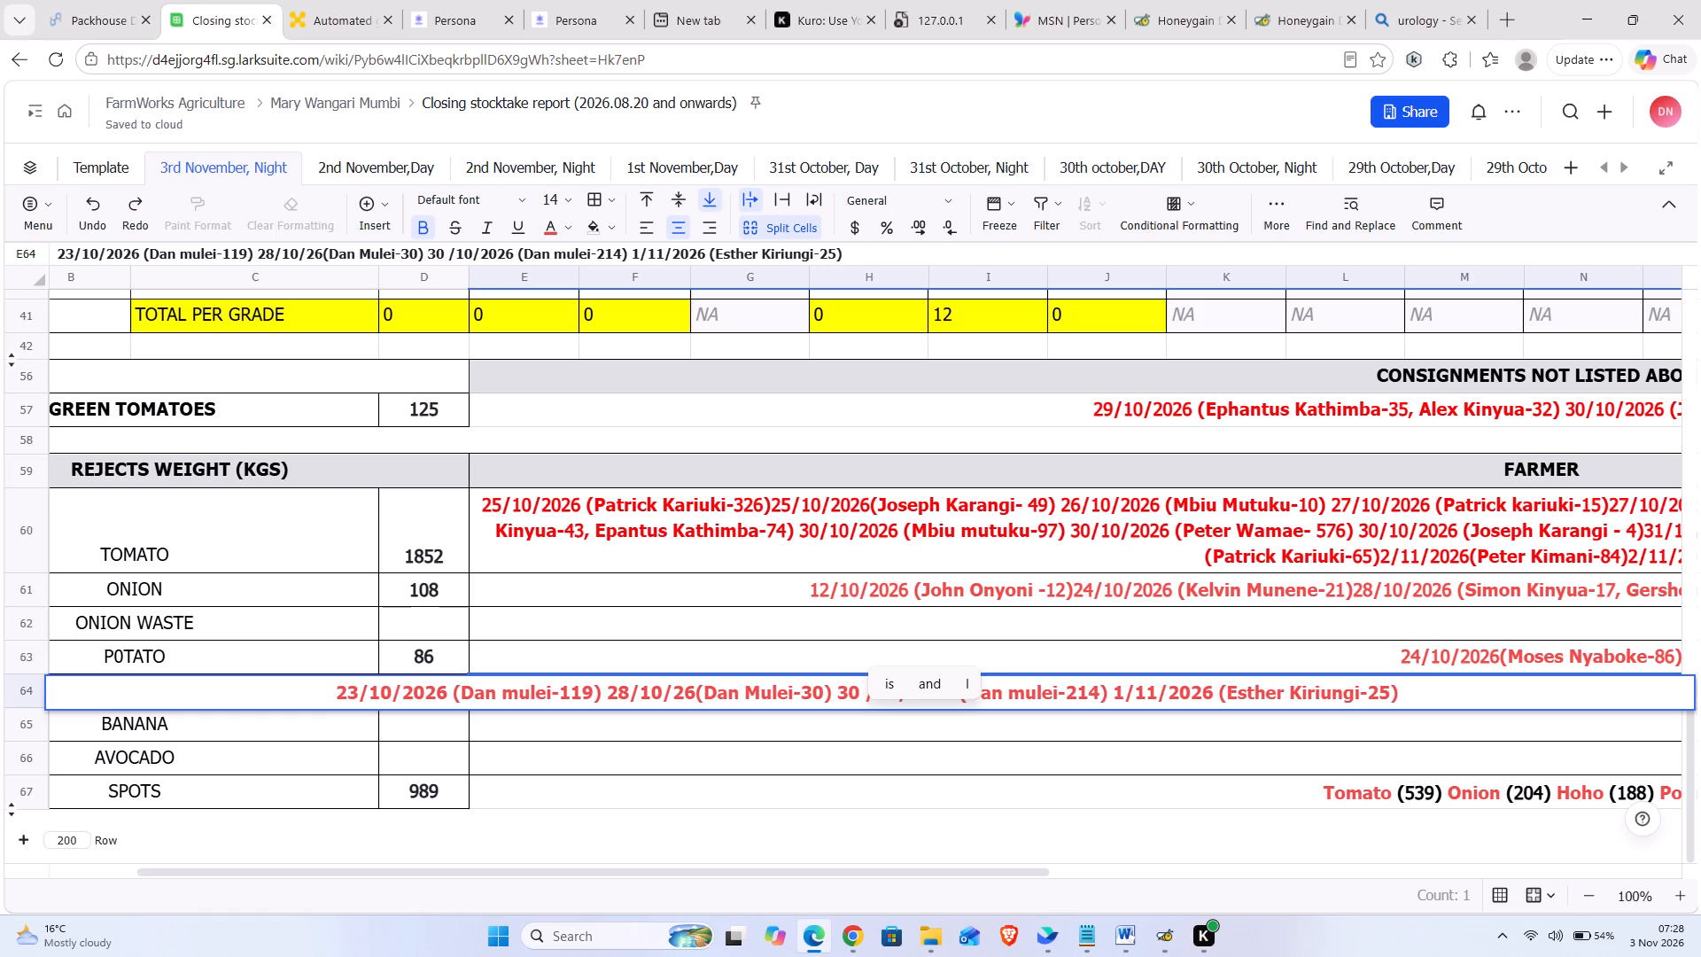
{"action": "key", "text": "BackSpace"}
{"action": "left_click", "coordinate": [744, 734]}
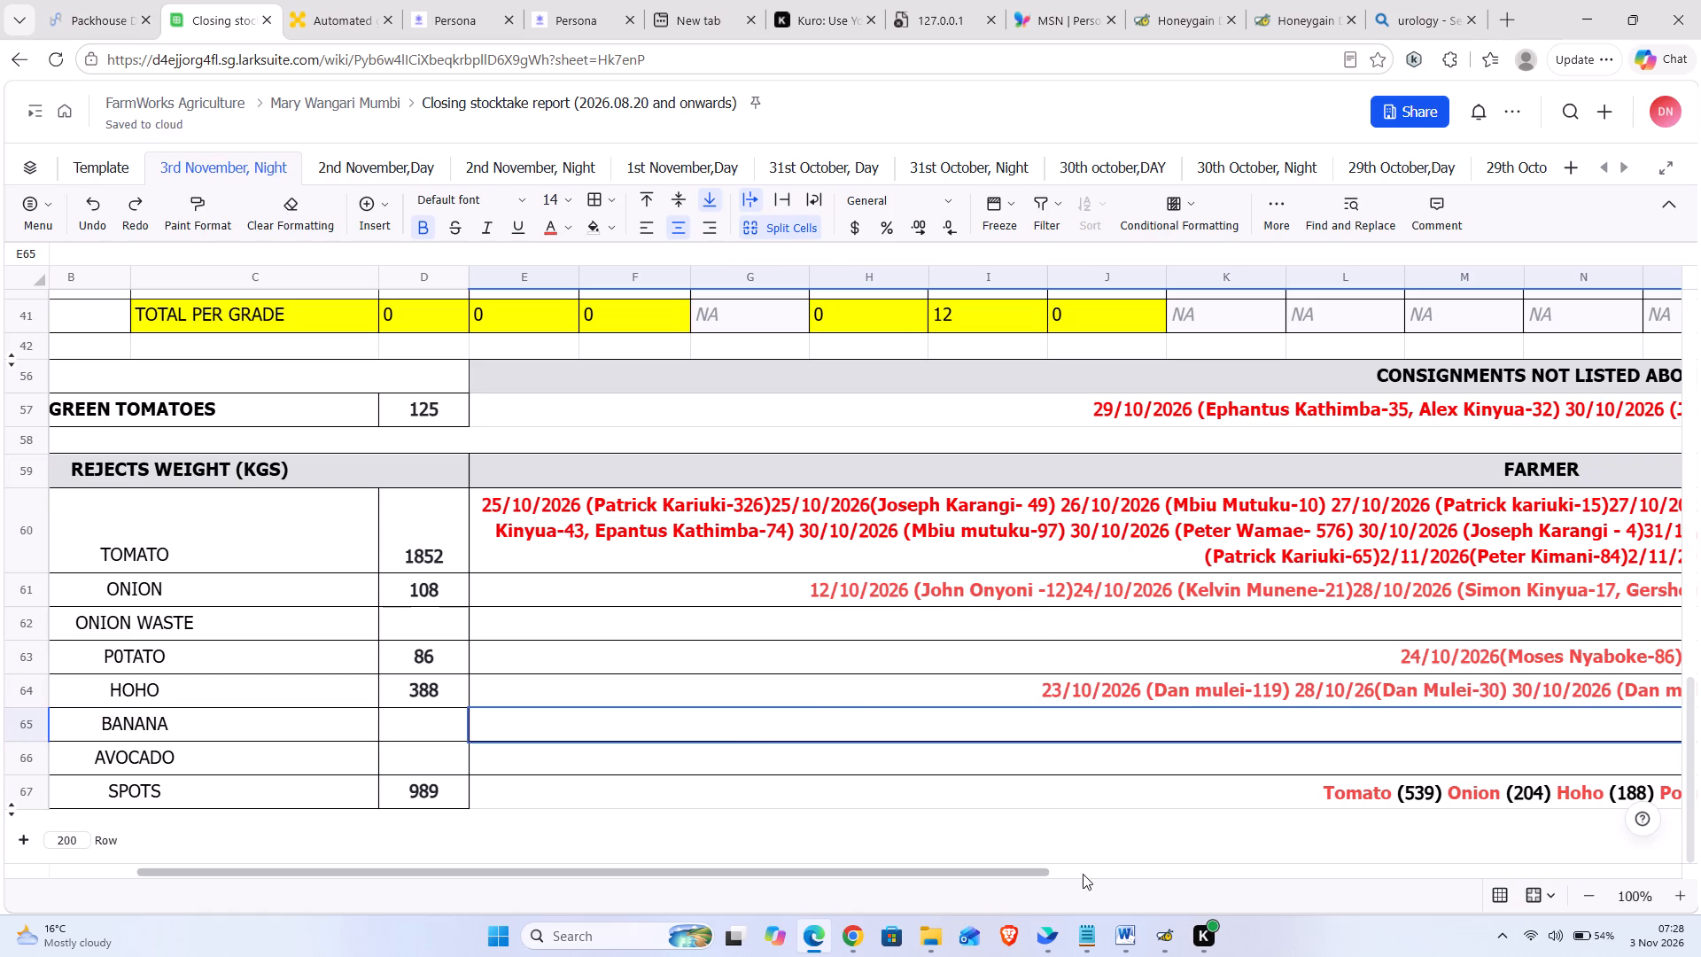
In the FarmWorks Packhouse App in Chrome, check the intakes offered for 30 Oct 2026 in a new closing balances form, and discard it.
{"action": "left_click", "coordinate": [850, 942]}
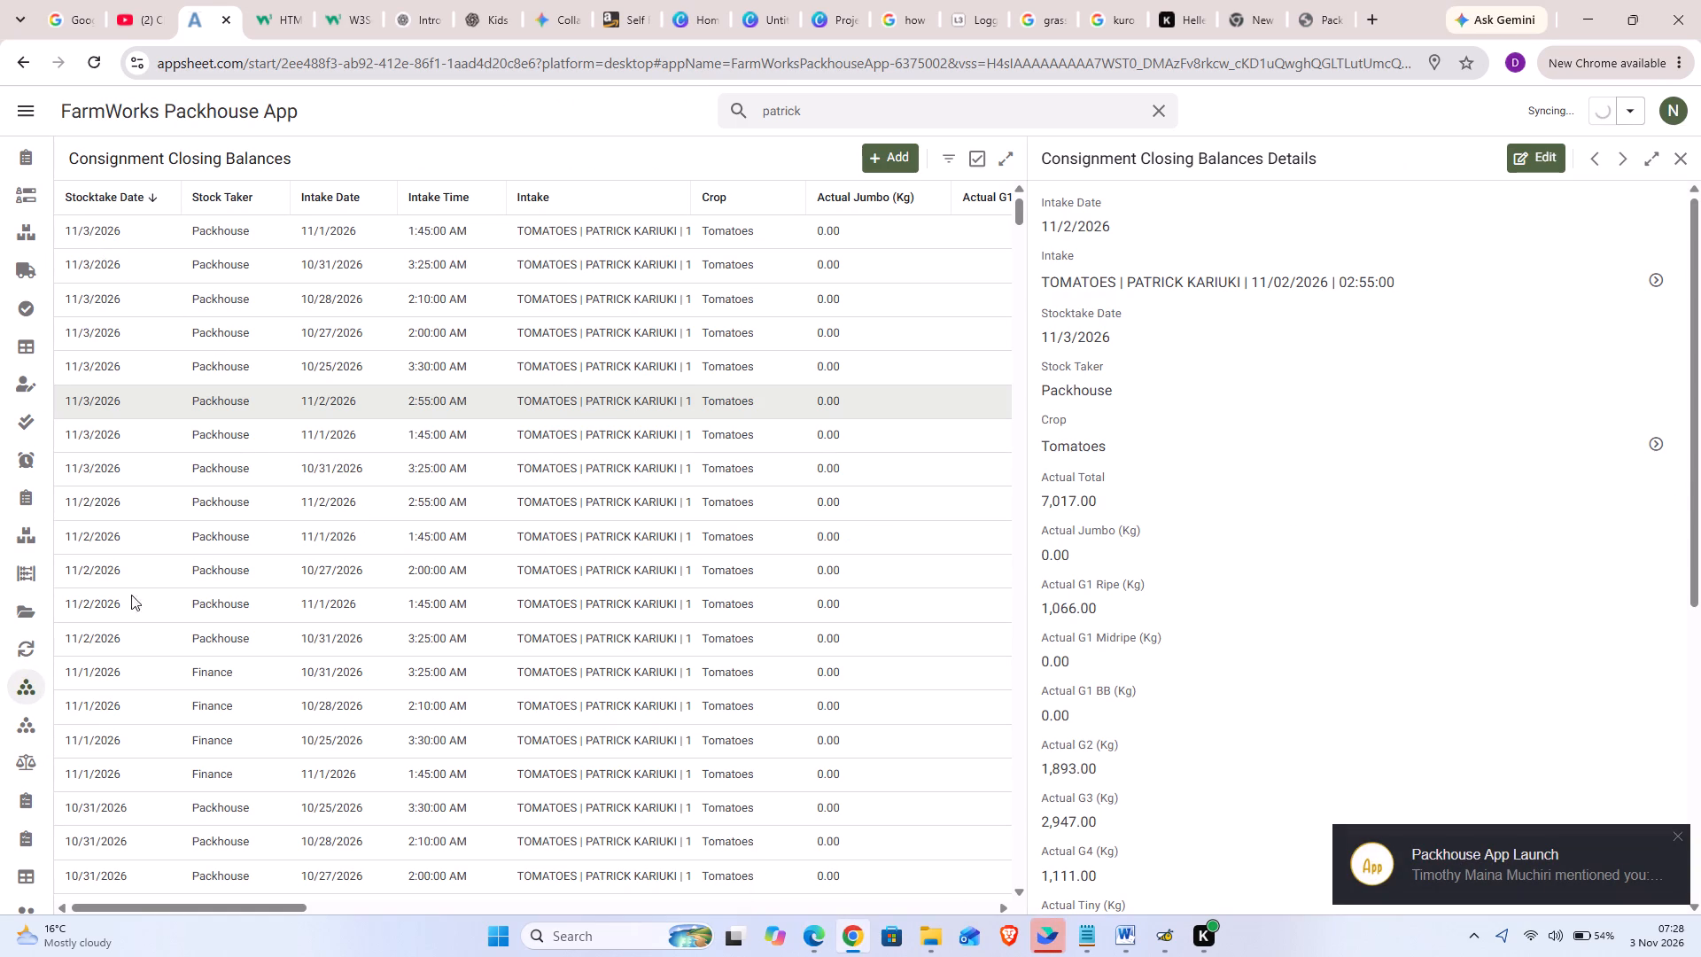
{"action": "left_click", "coordinate": [898, 159]}
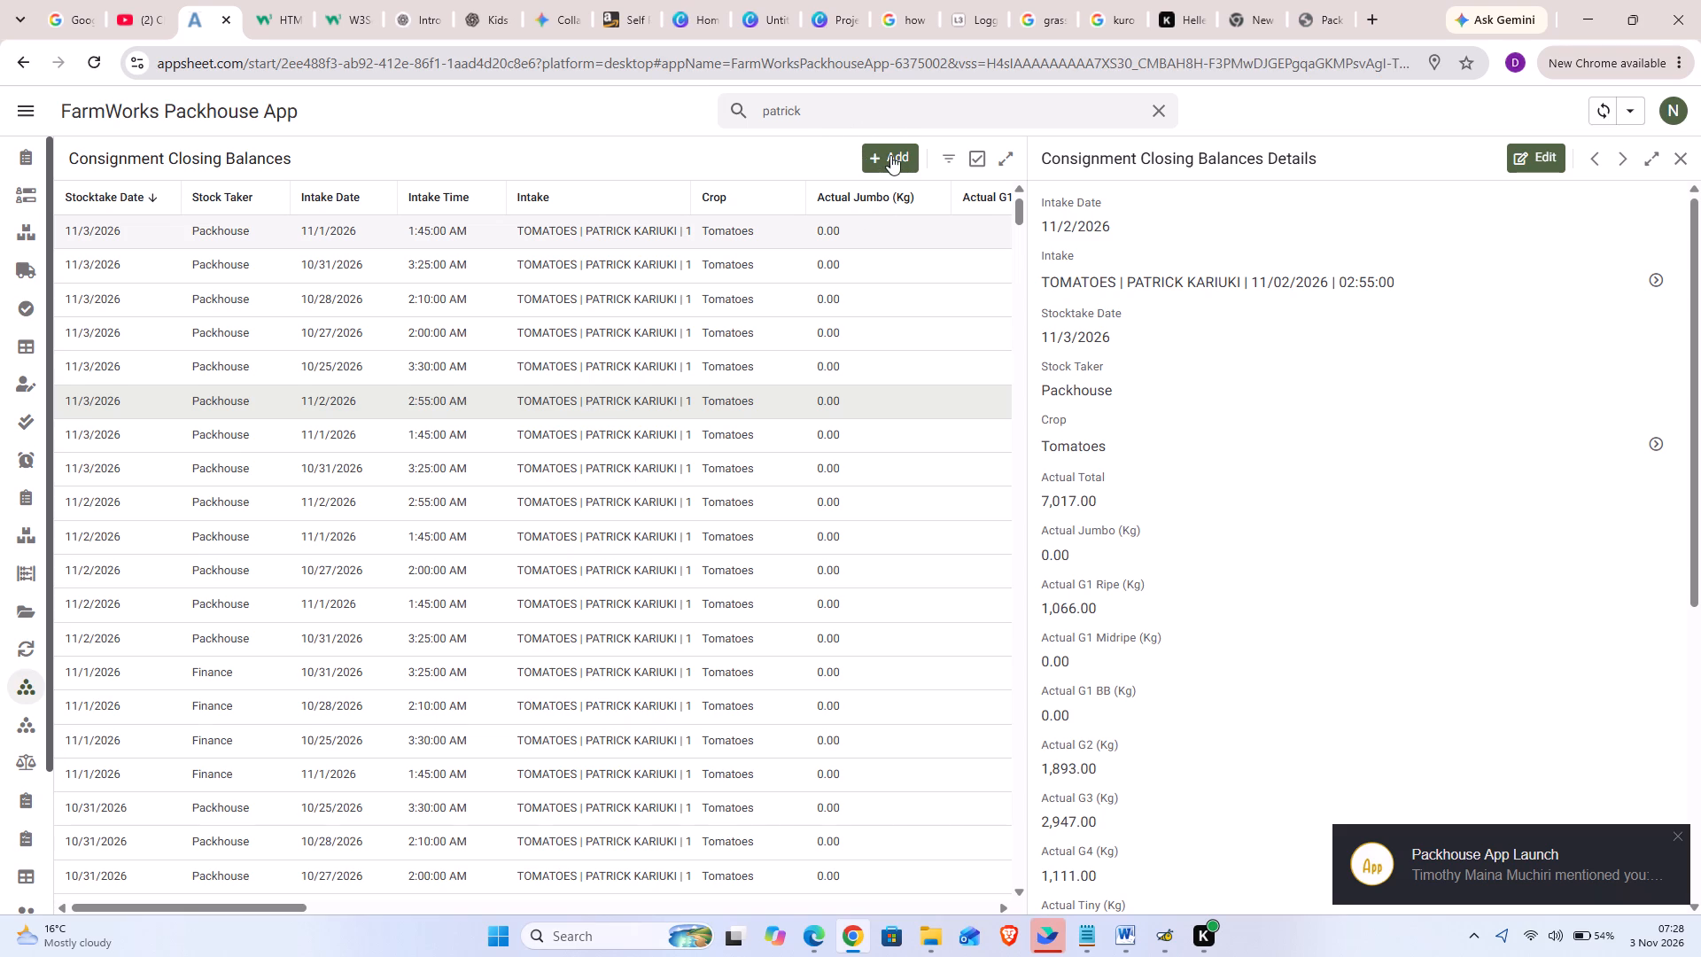
{"action": "left_click", "coordinate": [890, 155]}
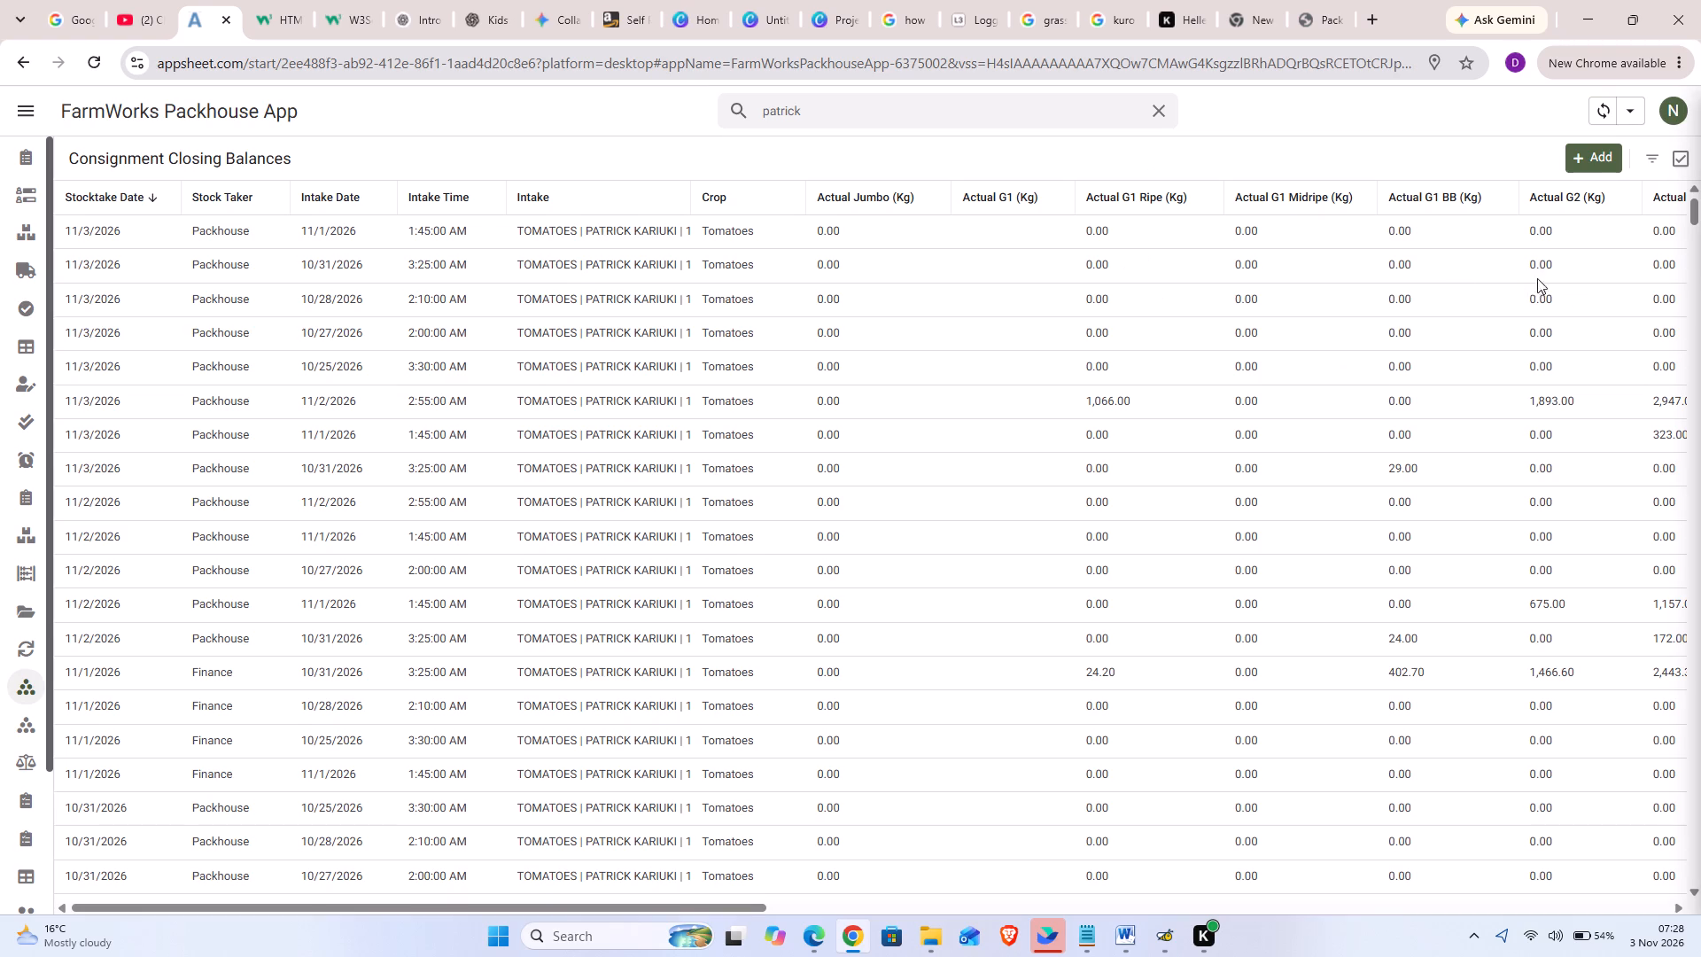
{"action": "left_click", "coordinate": [1595, 153]}
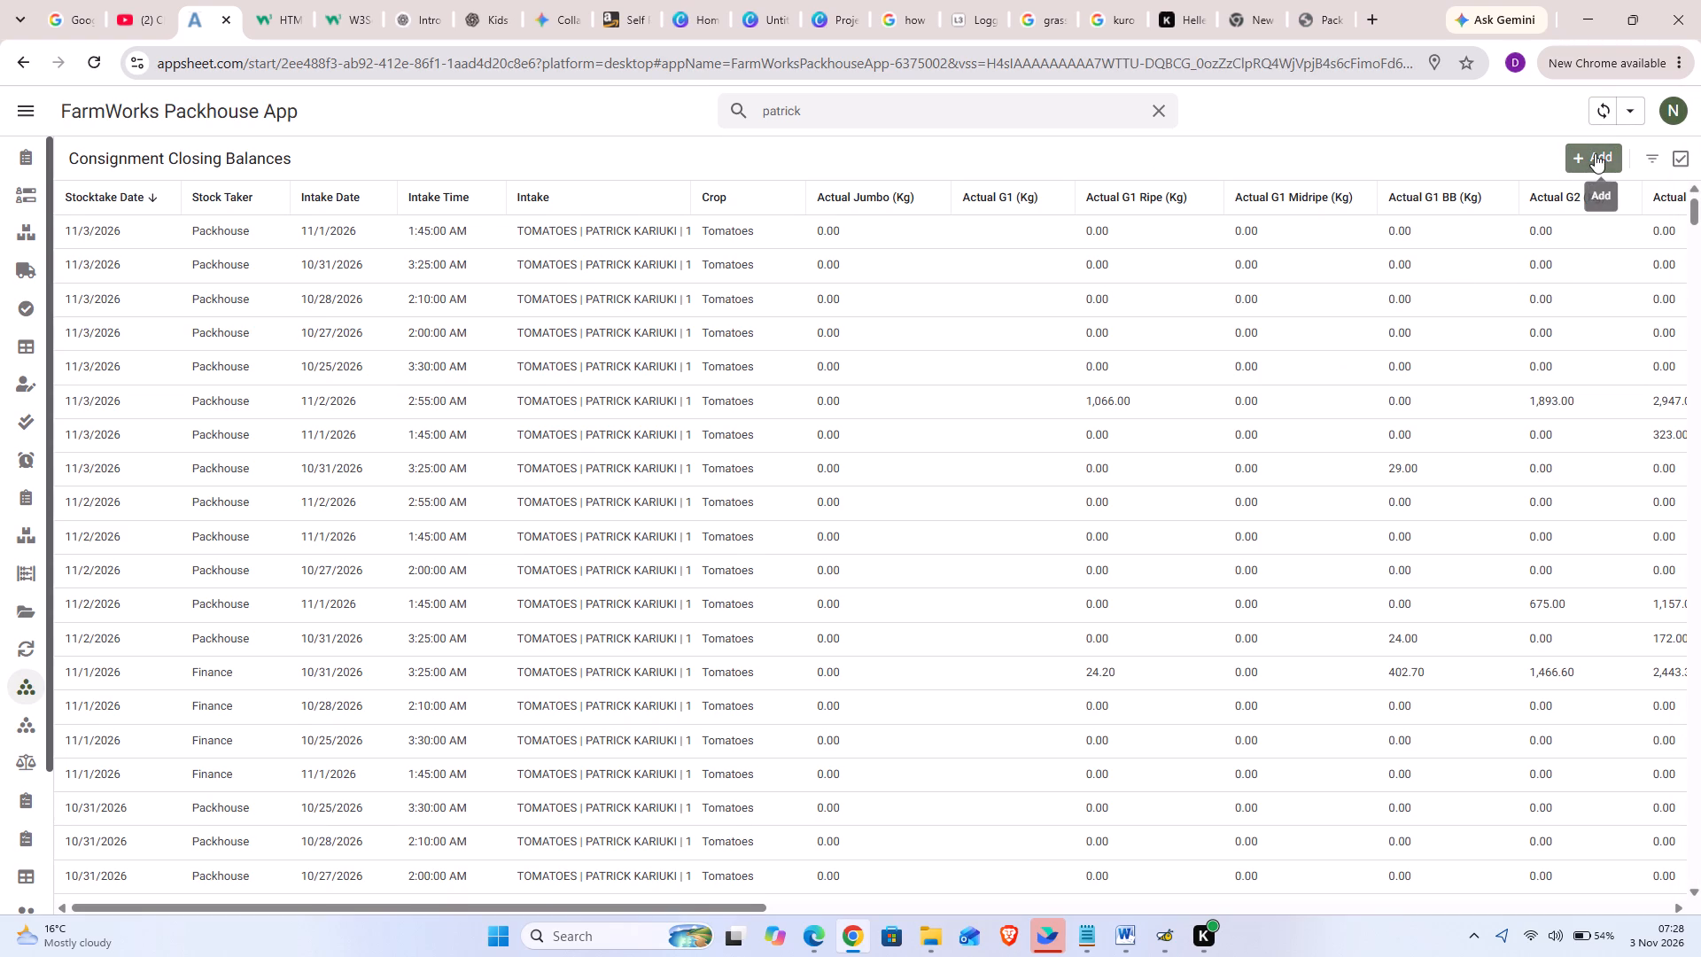
{"action": "left_click", "coordinate": [1573, 302]}
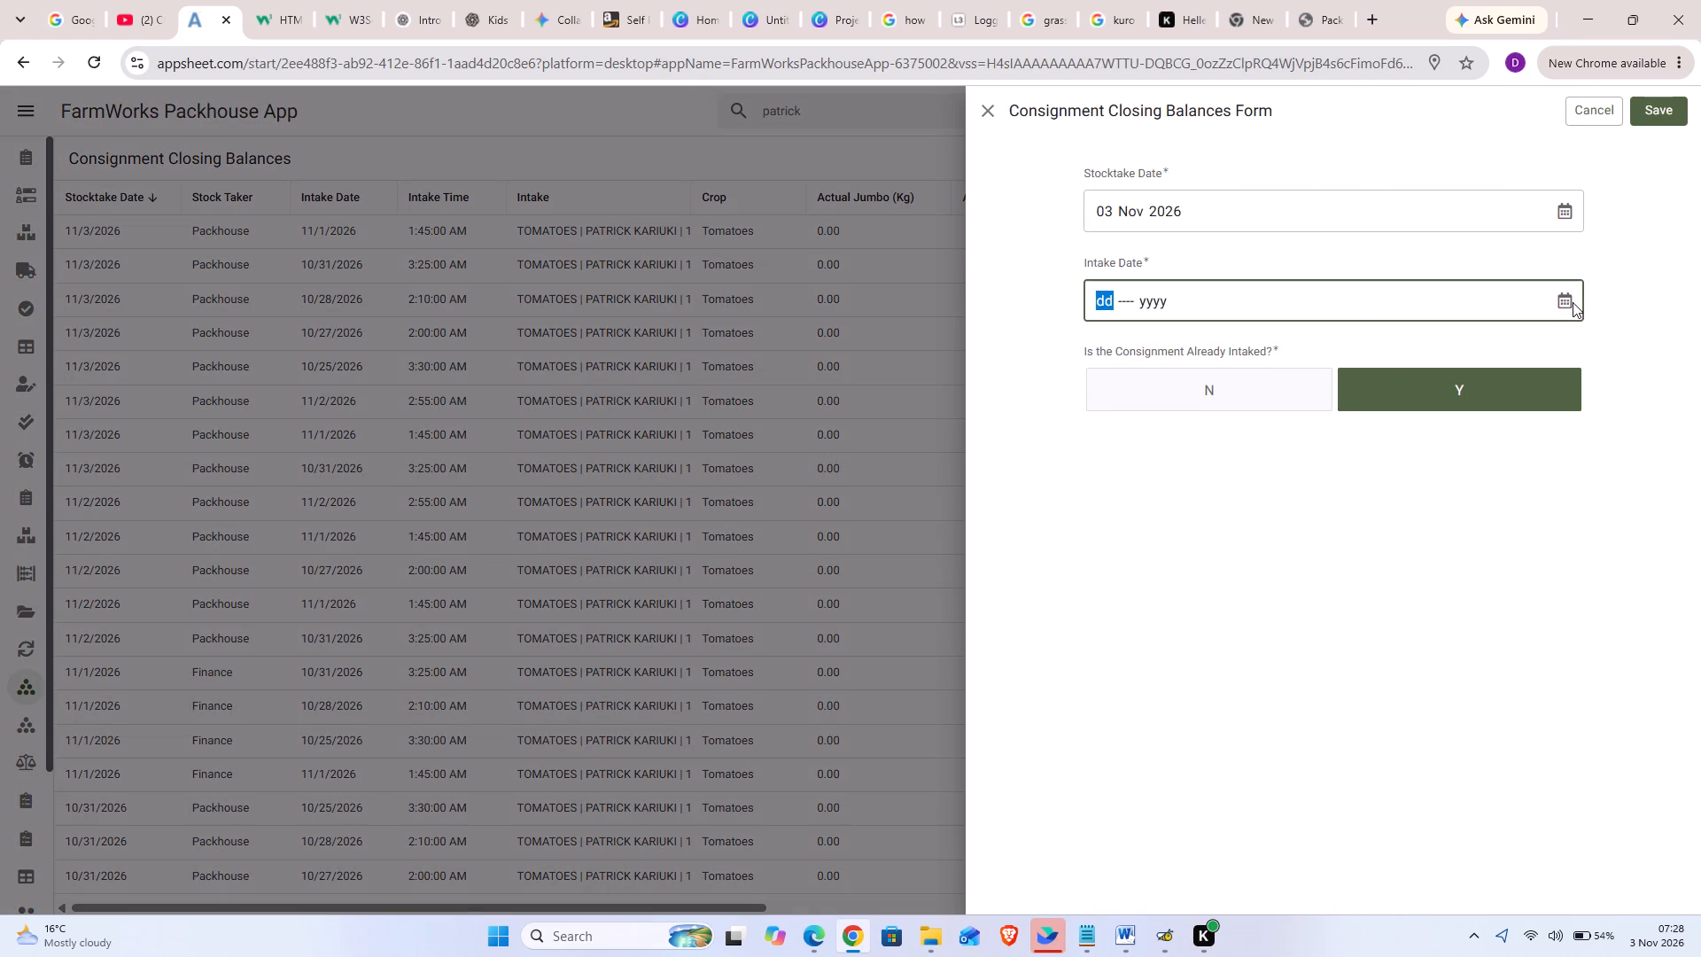
{"action": "left_click", "coordinate": [1563, 302]}
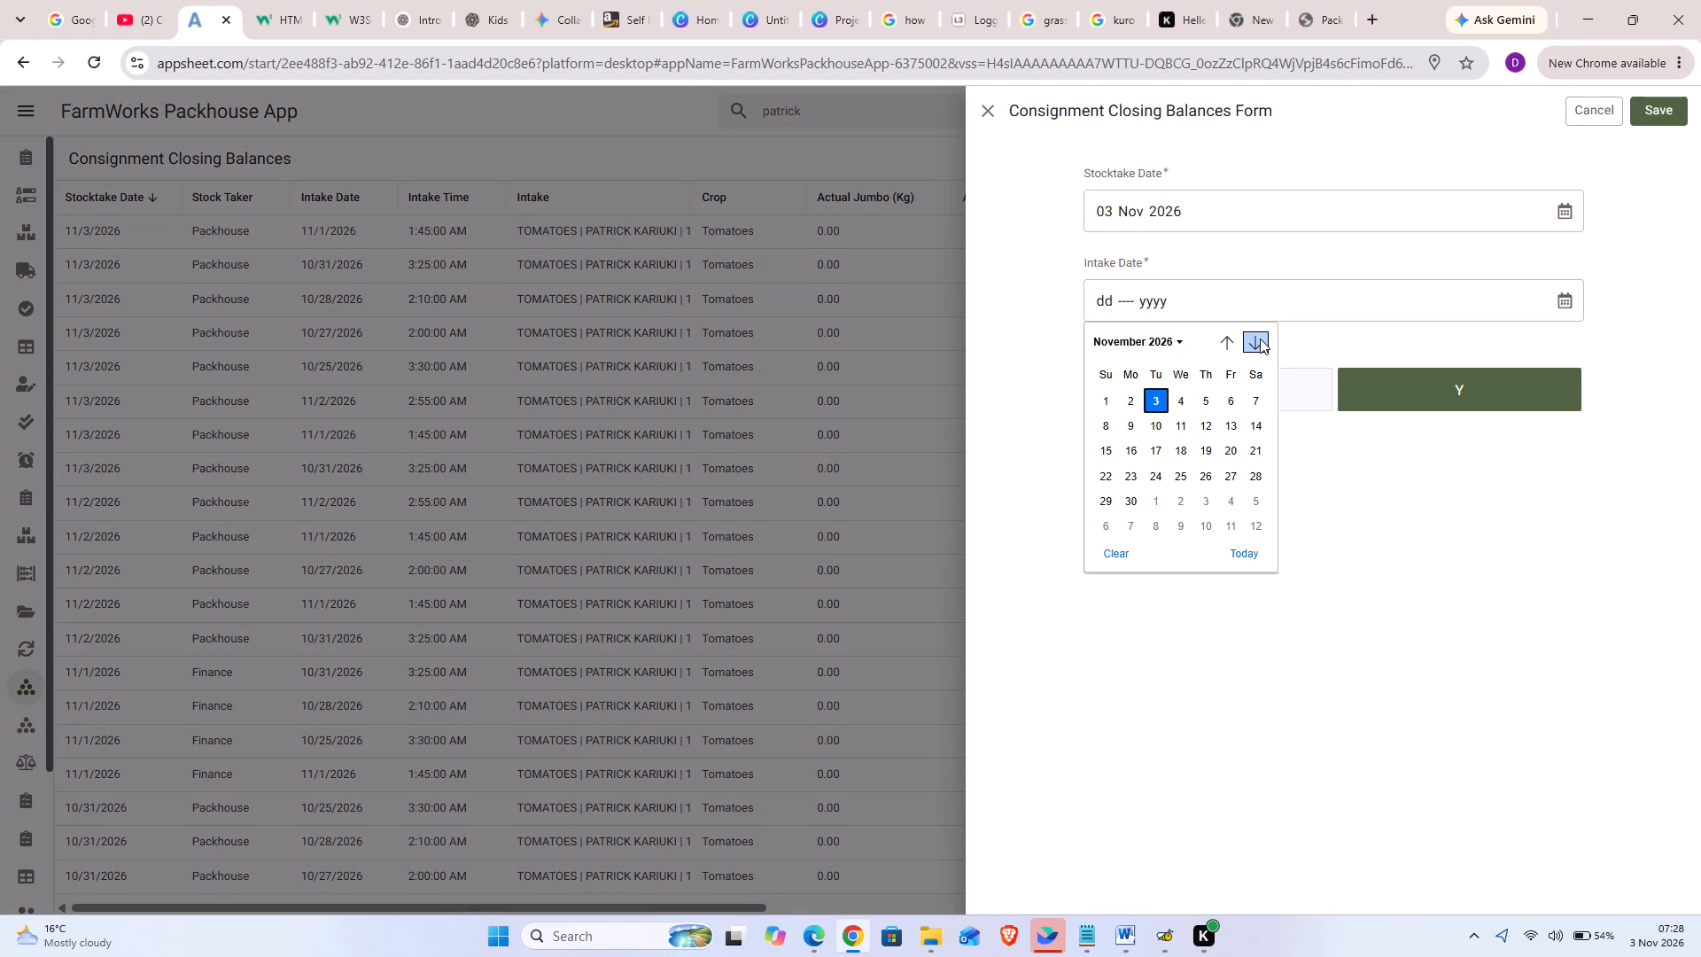
{"action": "left_click", "coordinate": [1228, 338]}
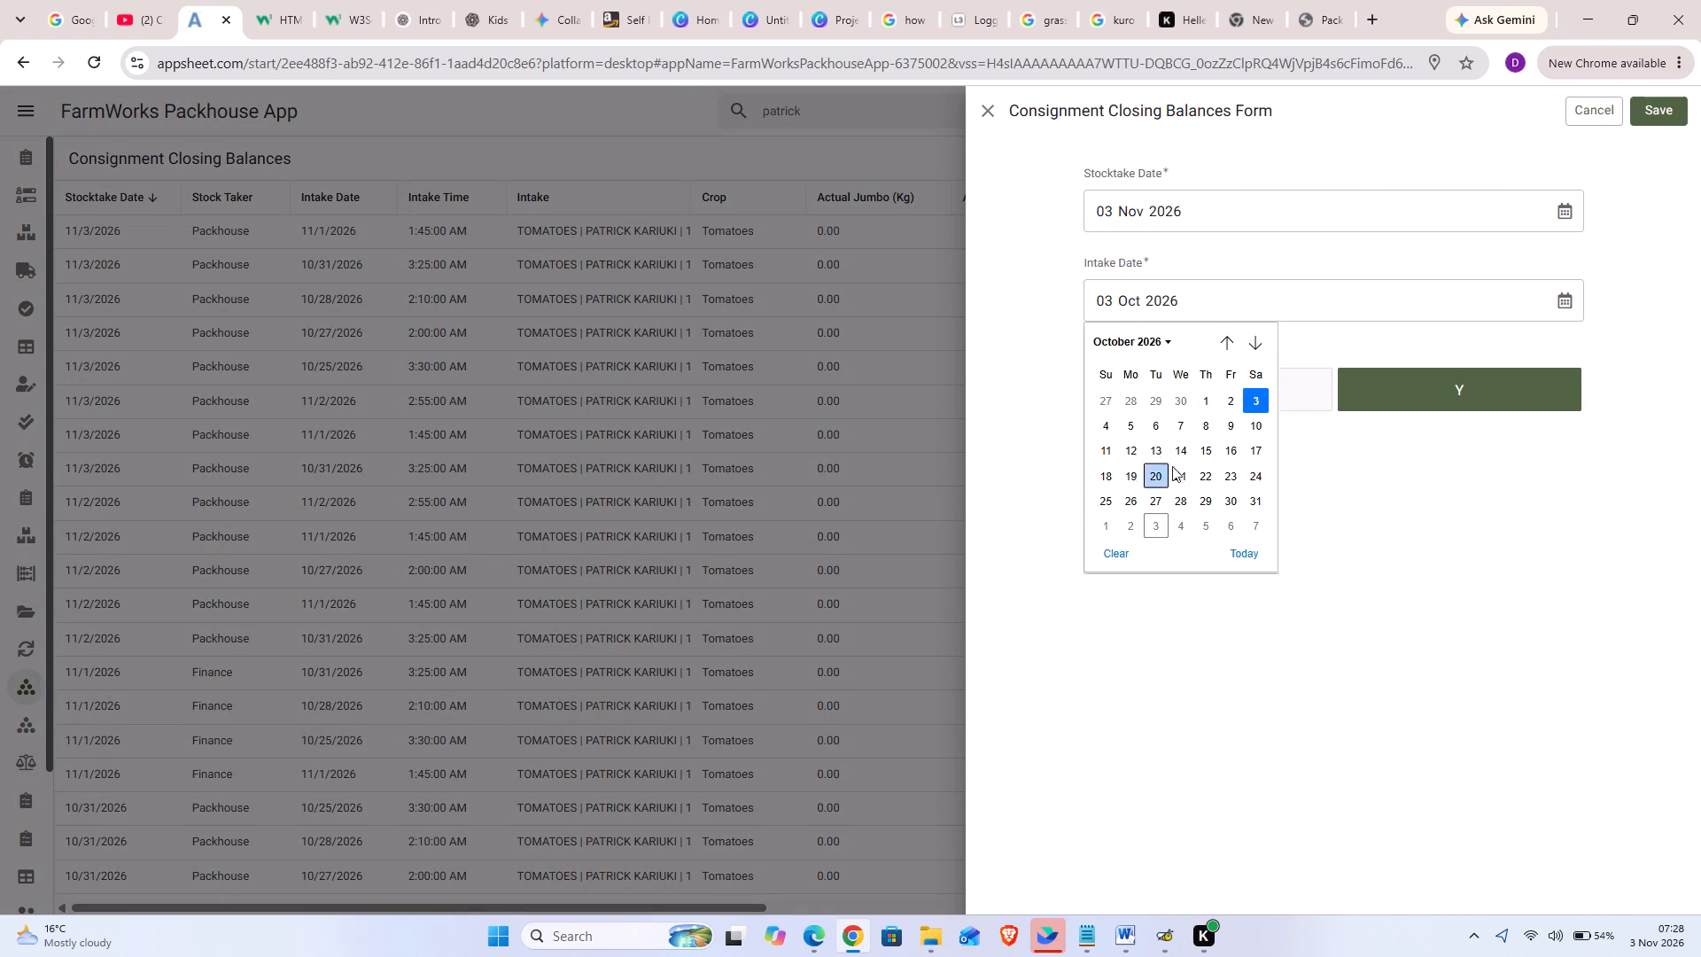
{"action": "left_click", "coordinate": [1231, 504]}
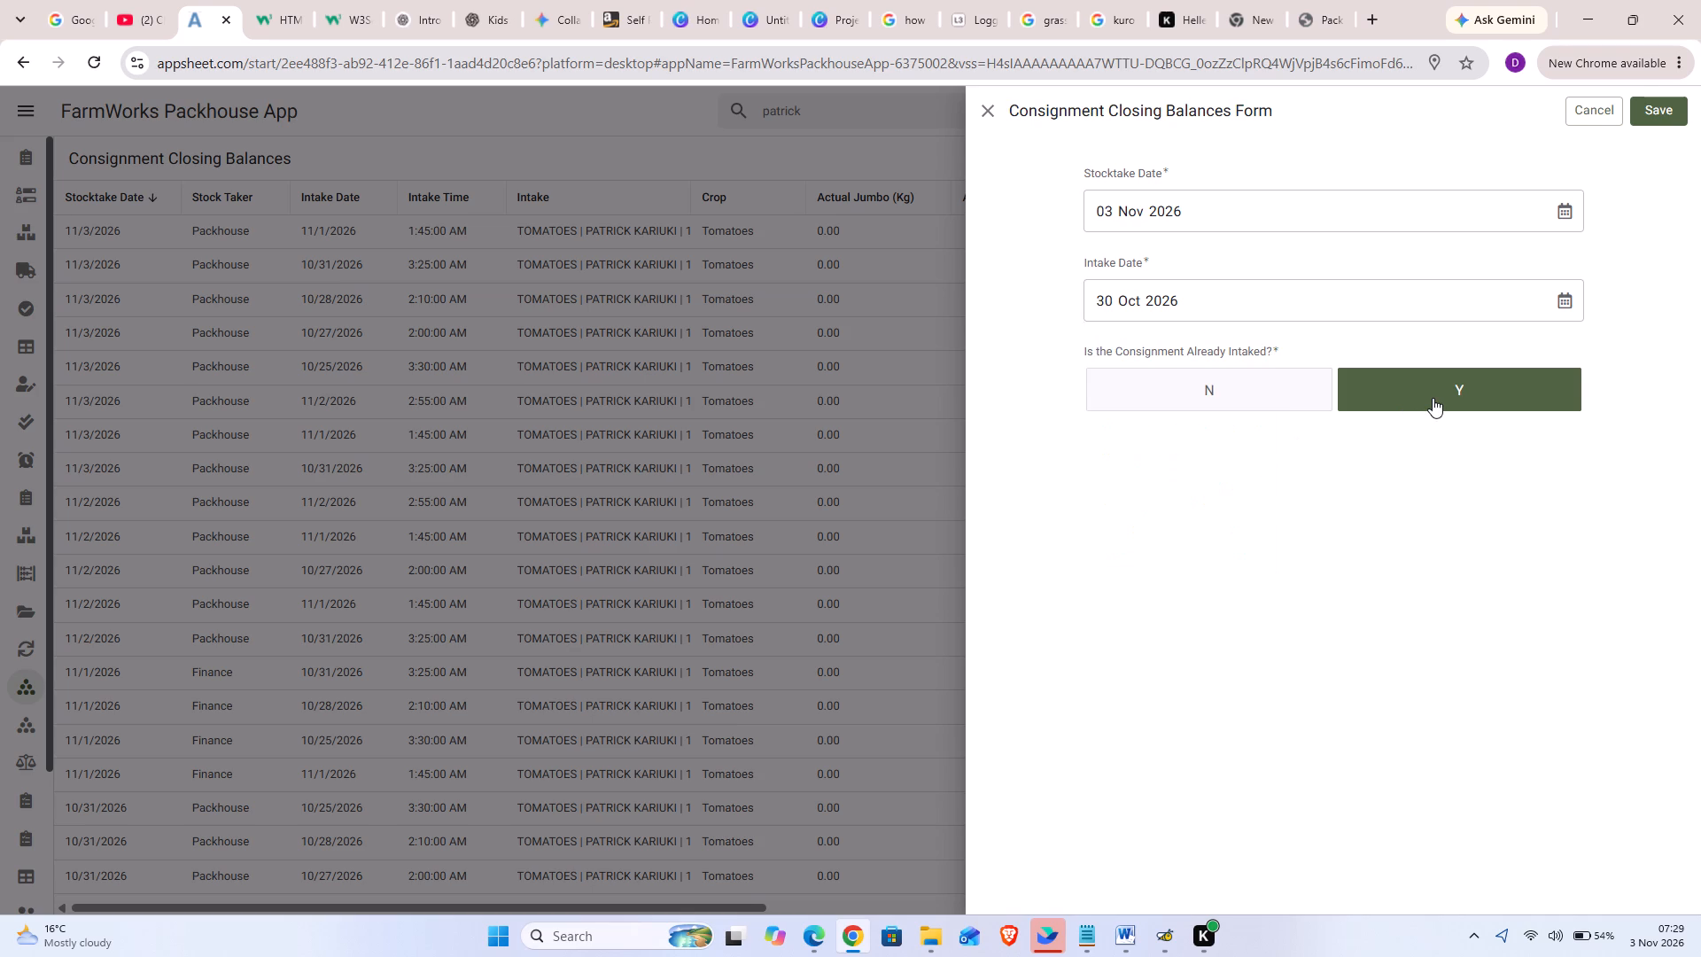
{"action": "left_click", "coordinate": [1433, 398]}
{"action": "left_click", "coordinate": [1433, 398]}
{"action": "left_click", "coordinate": [1433, 398]}
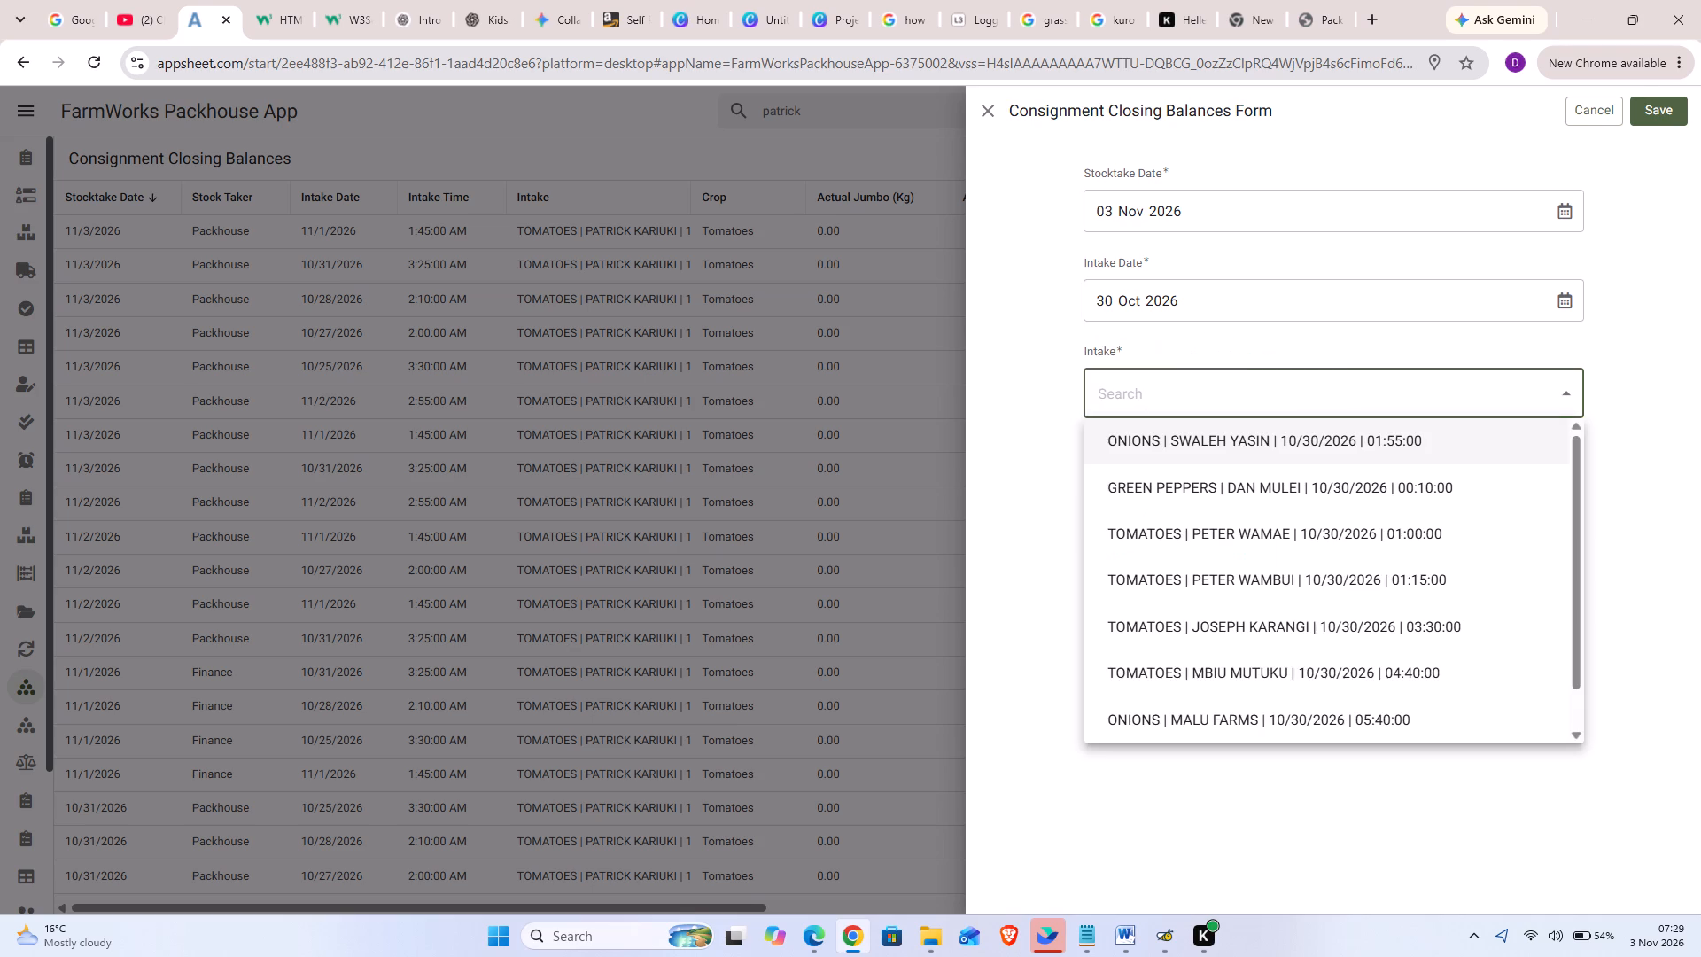
{"action": "scroll", "coordinate": [1378, 655], "scroll_direction": "down", "scroll_amount": 4}
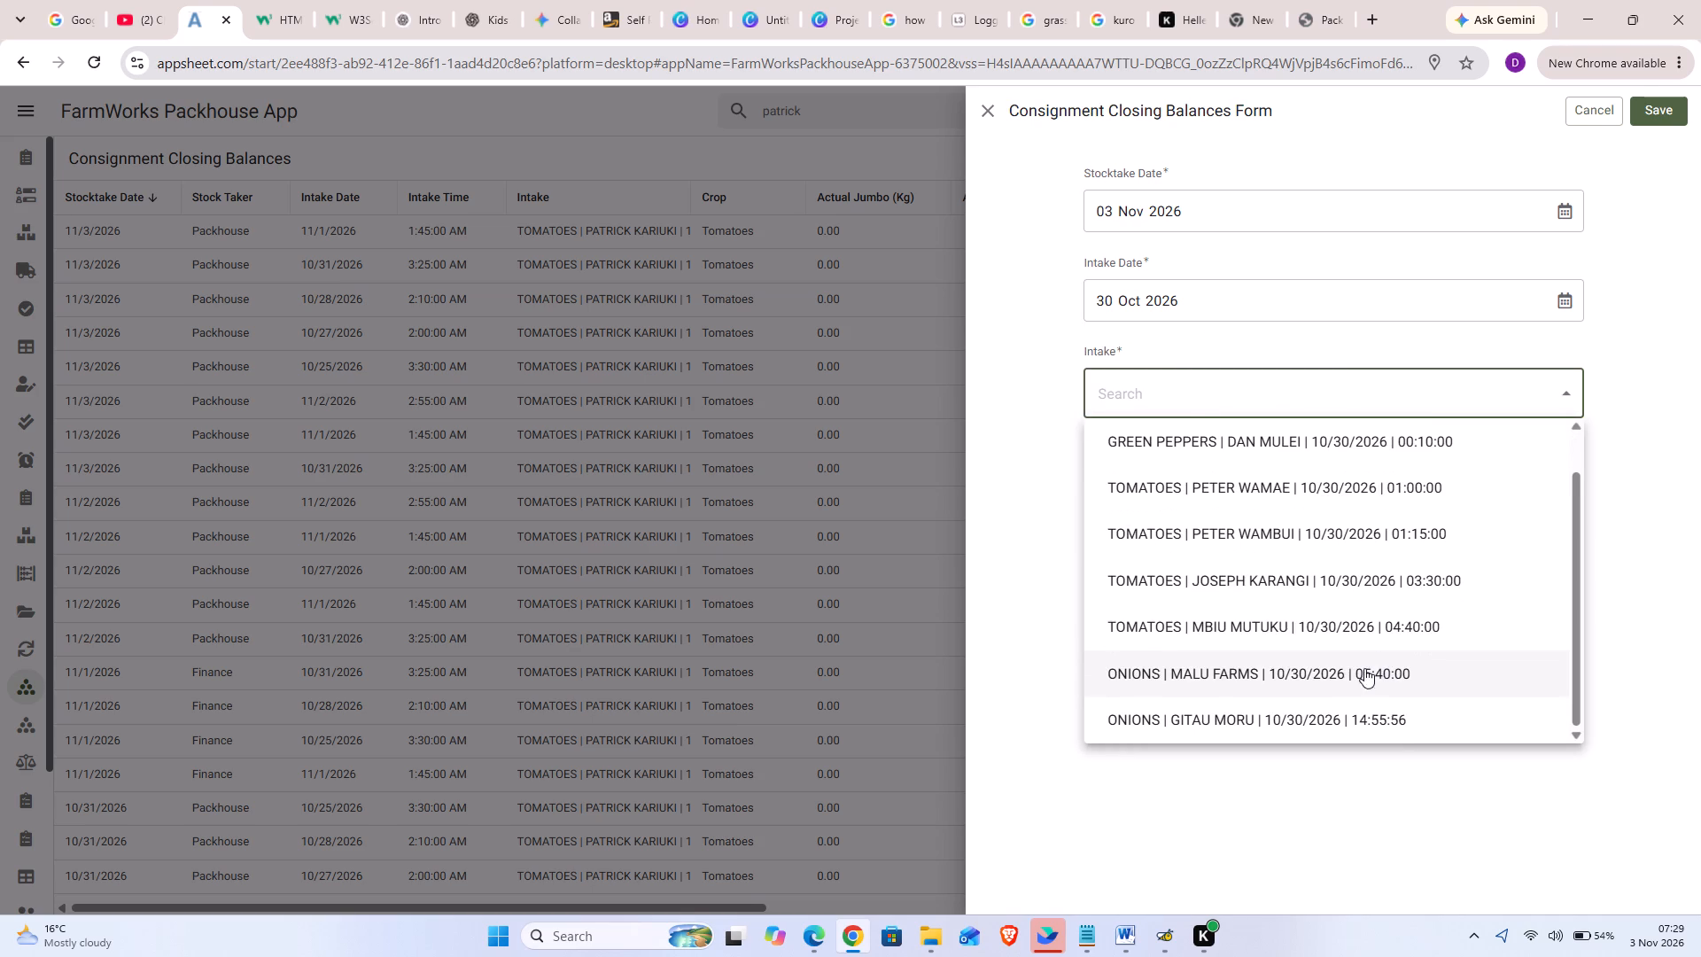
{"action": "scroll", "coordinate": [1332, 599], "scroll_direction": "up", "scroll_amount": 3}
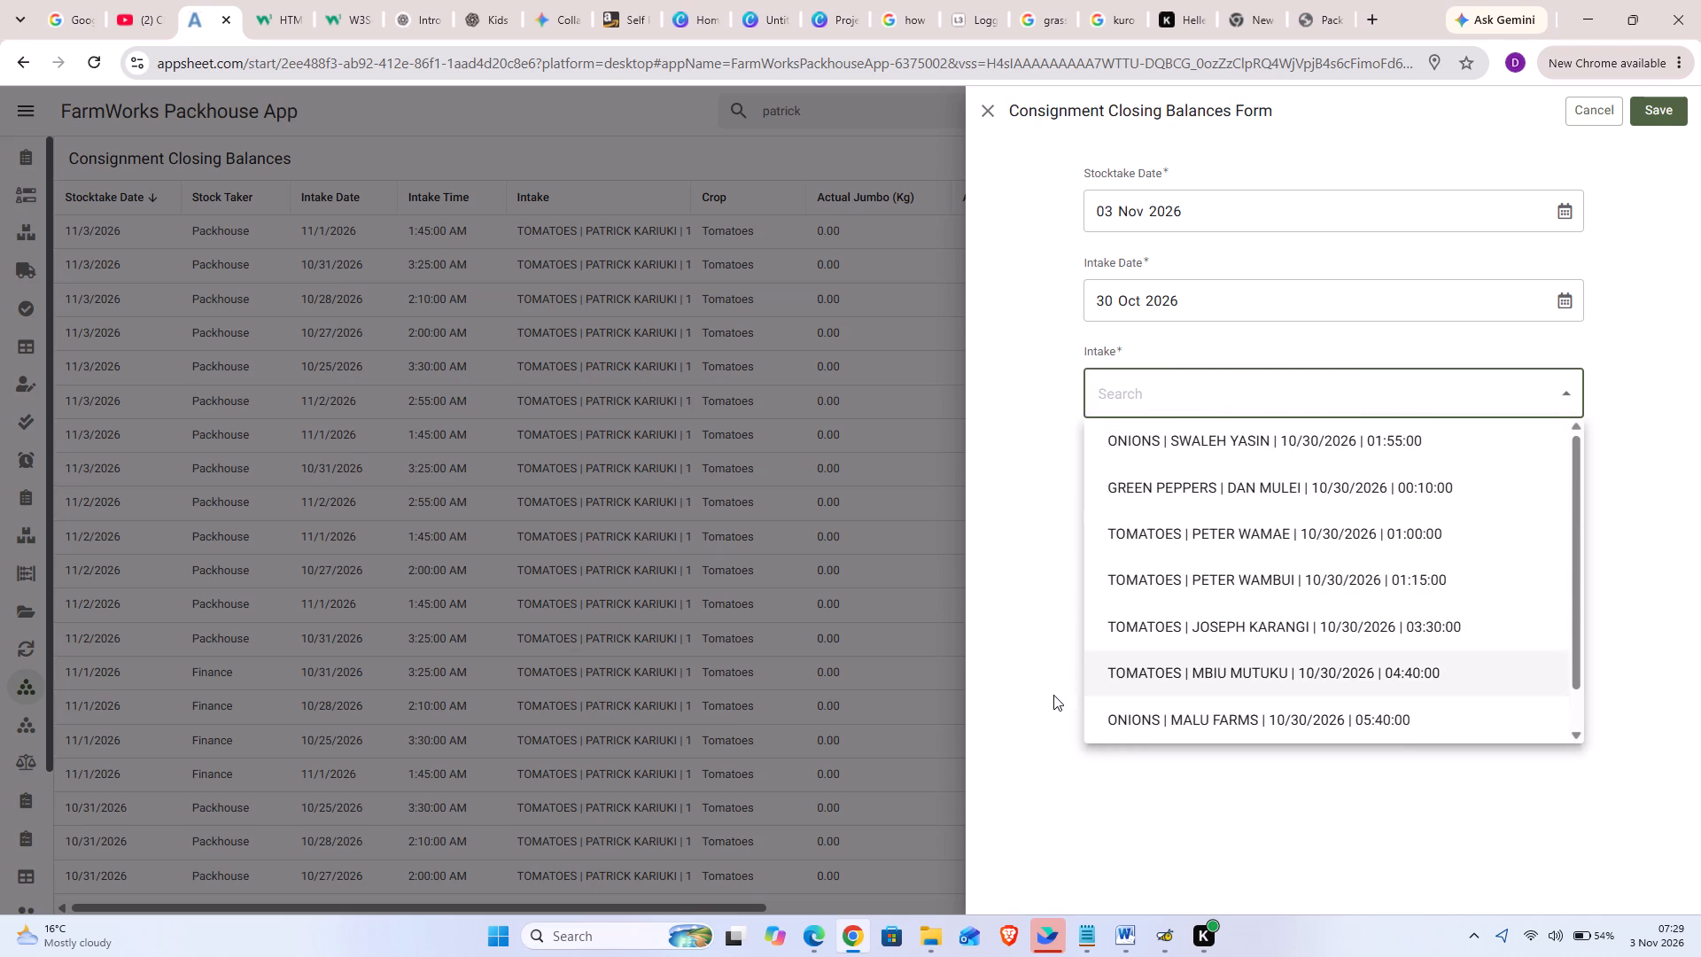
{"action": "left_click", "coordinate": [1053, 695]}
{"action": "left_click", "coordinate": [985, 119]}
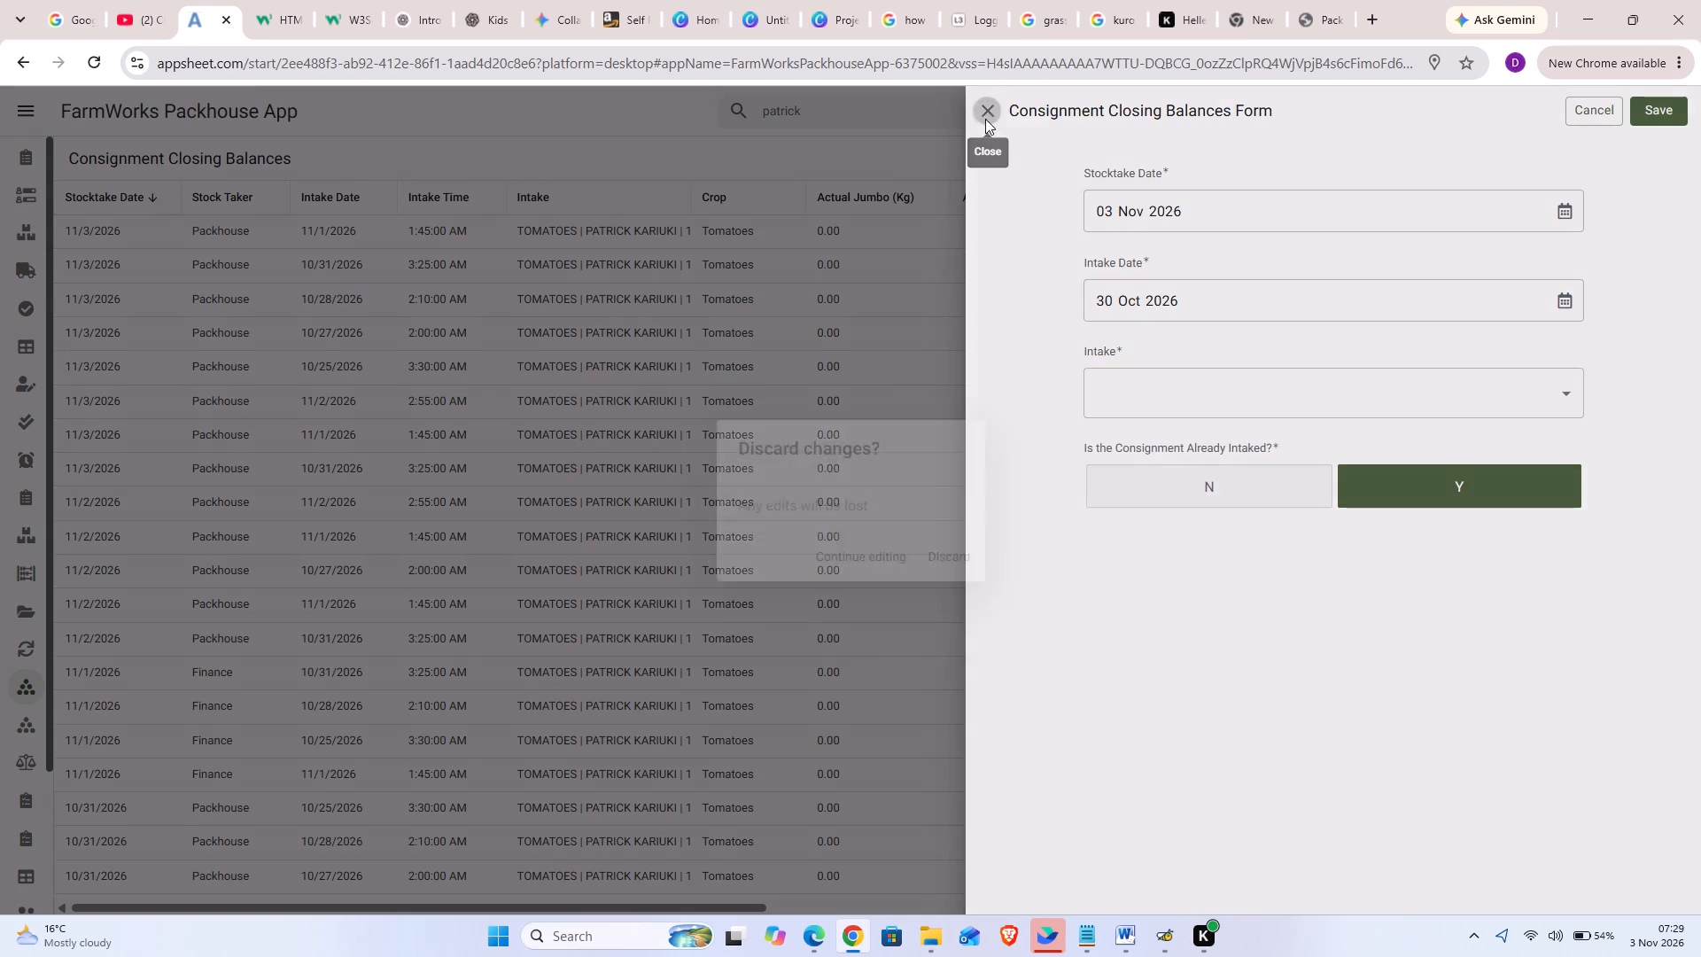
{"action": "left_click", "coordinate": [951, 559]}
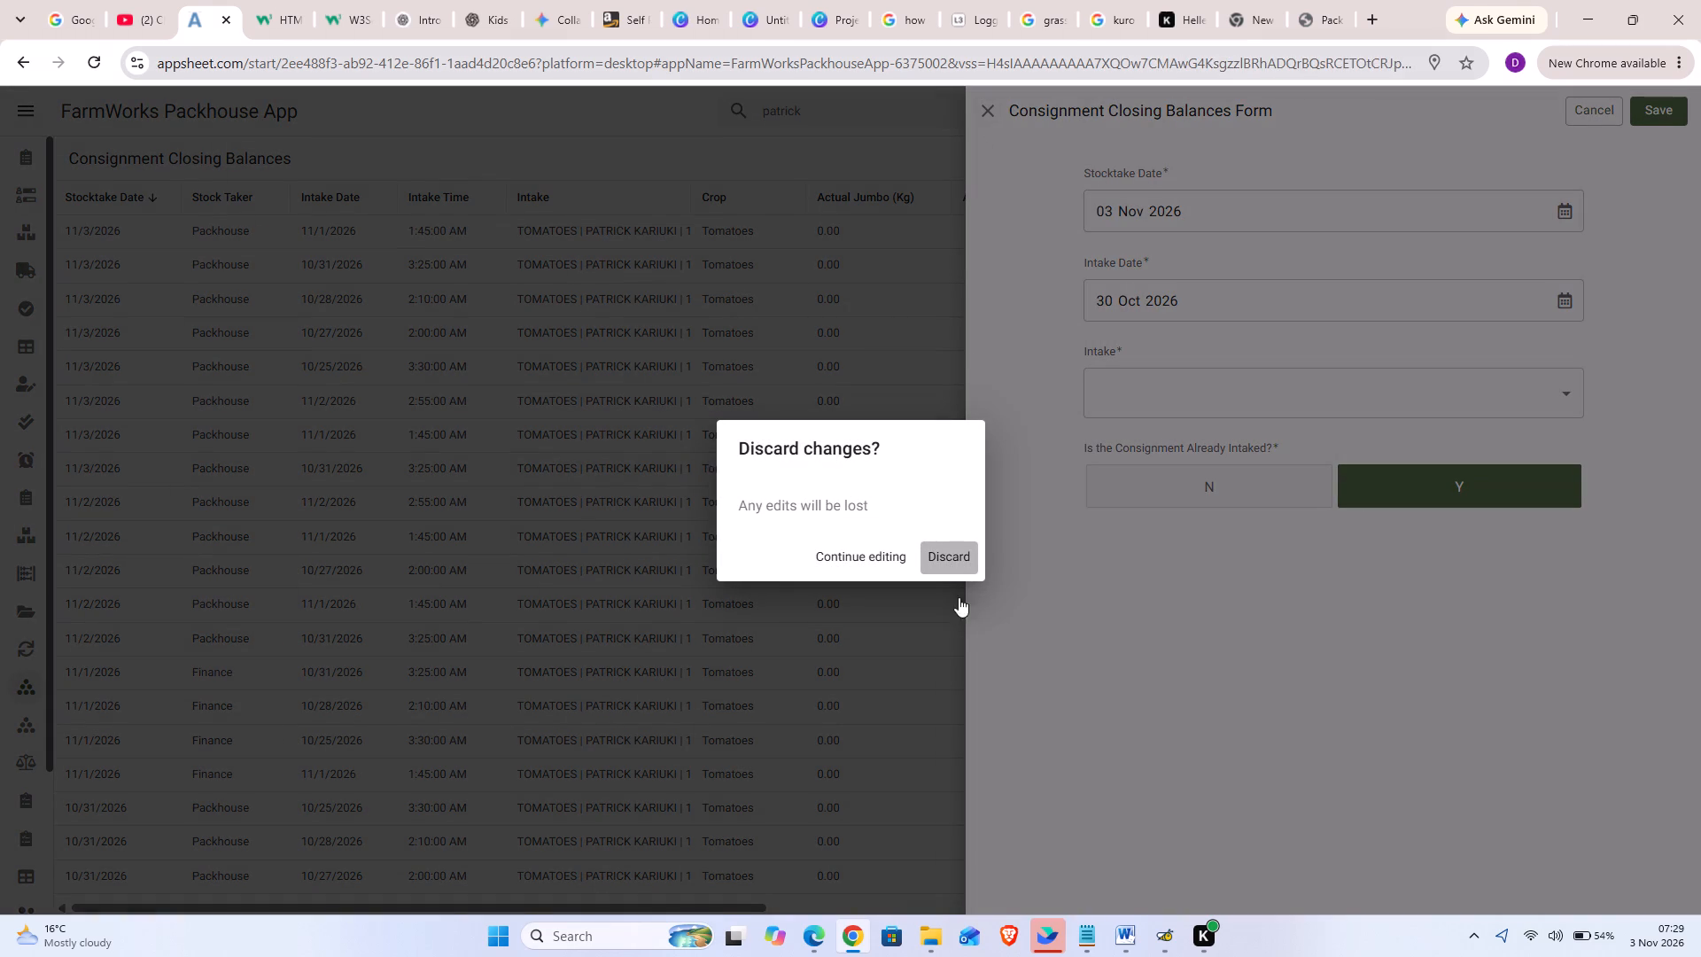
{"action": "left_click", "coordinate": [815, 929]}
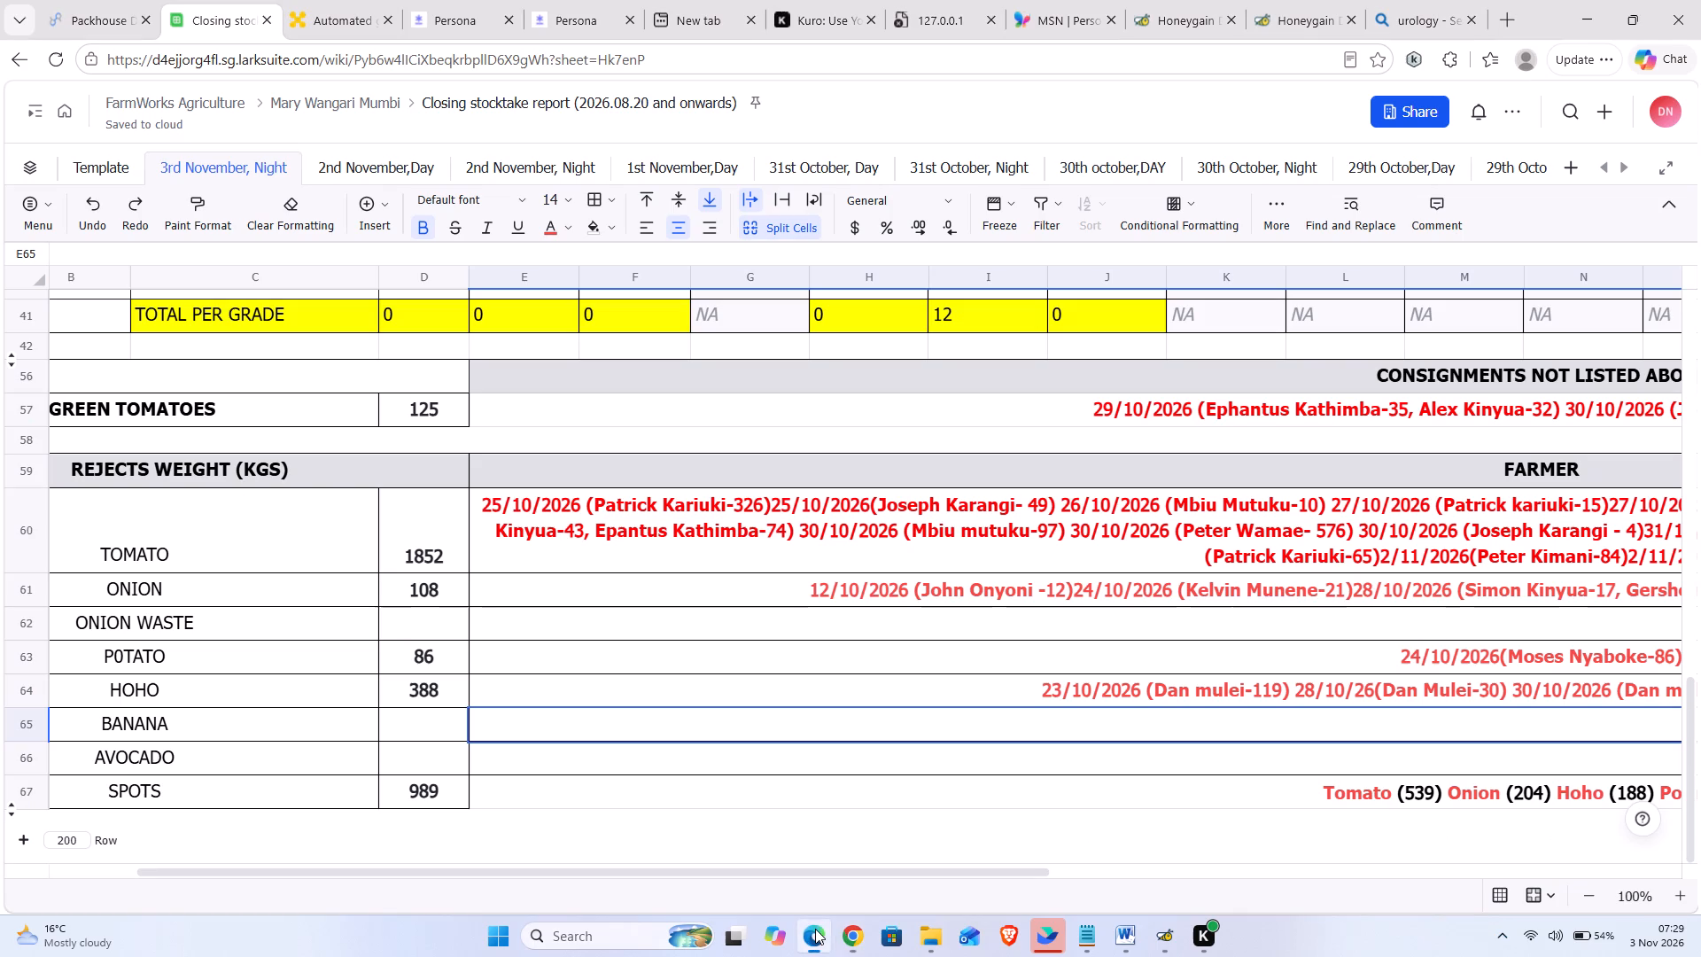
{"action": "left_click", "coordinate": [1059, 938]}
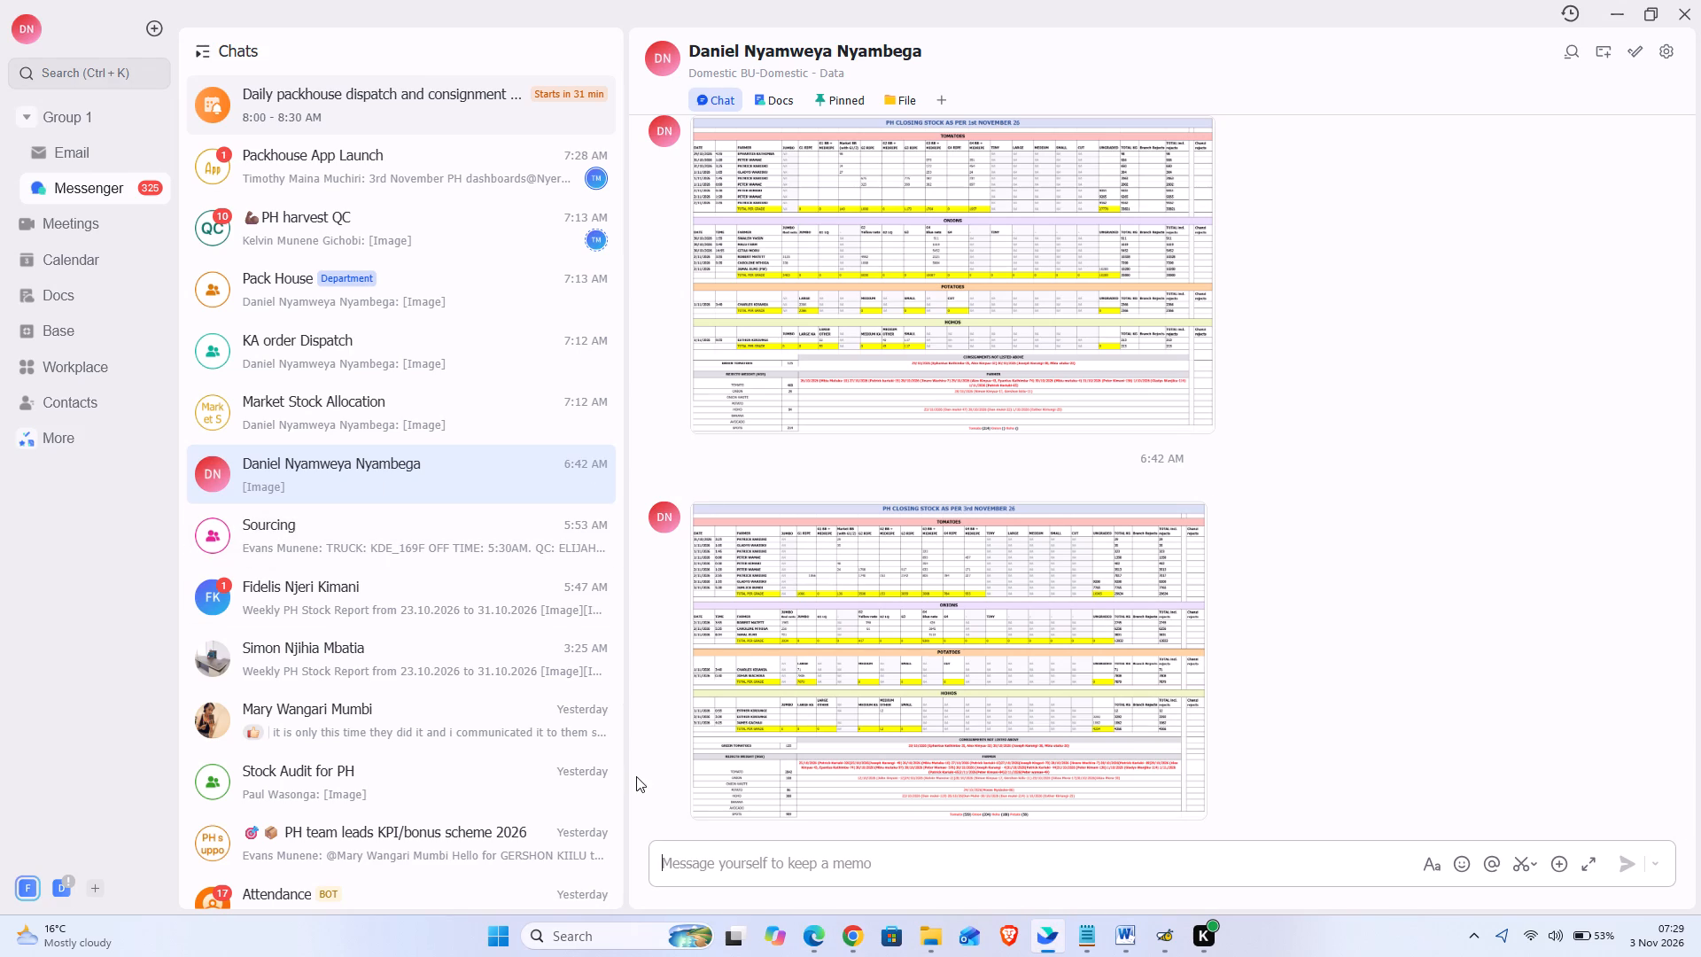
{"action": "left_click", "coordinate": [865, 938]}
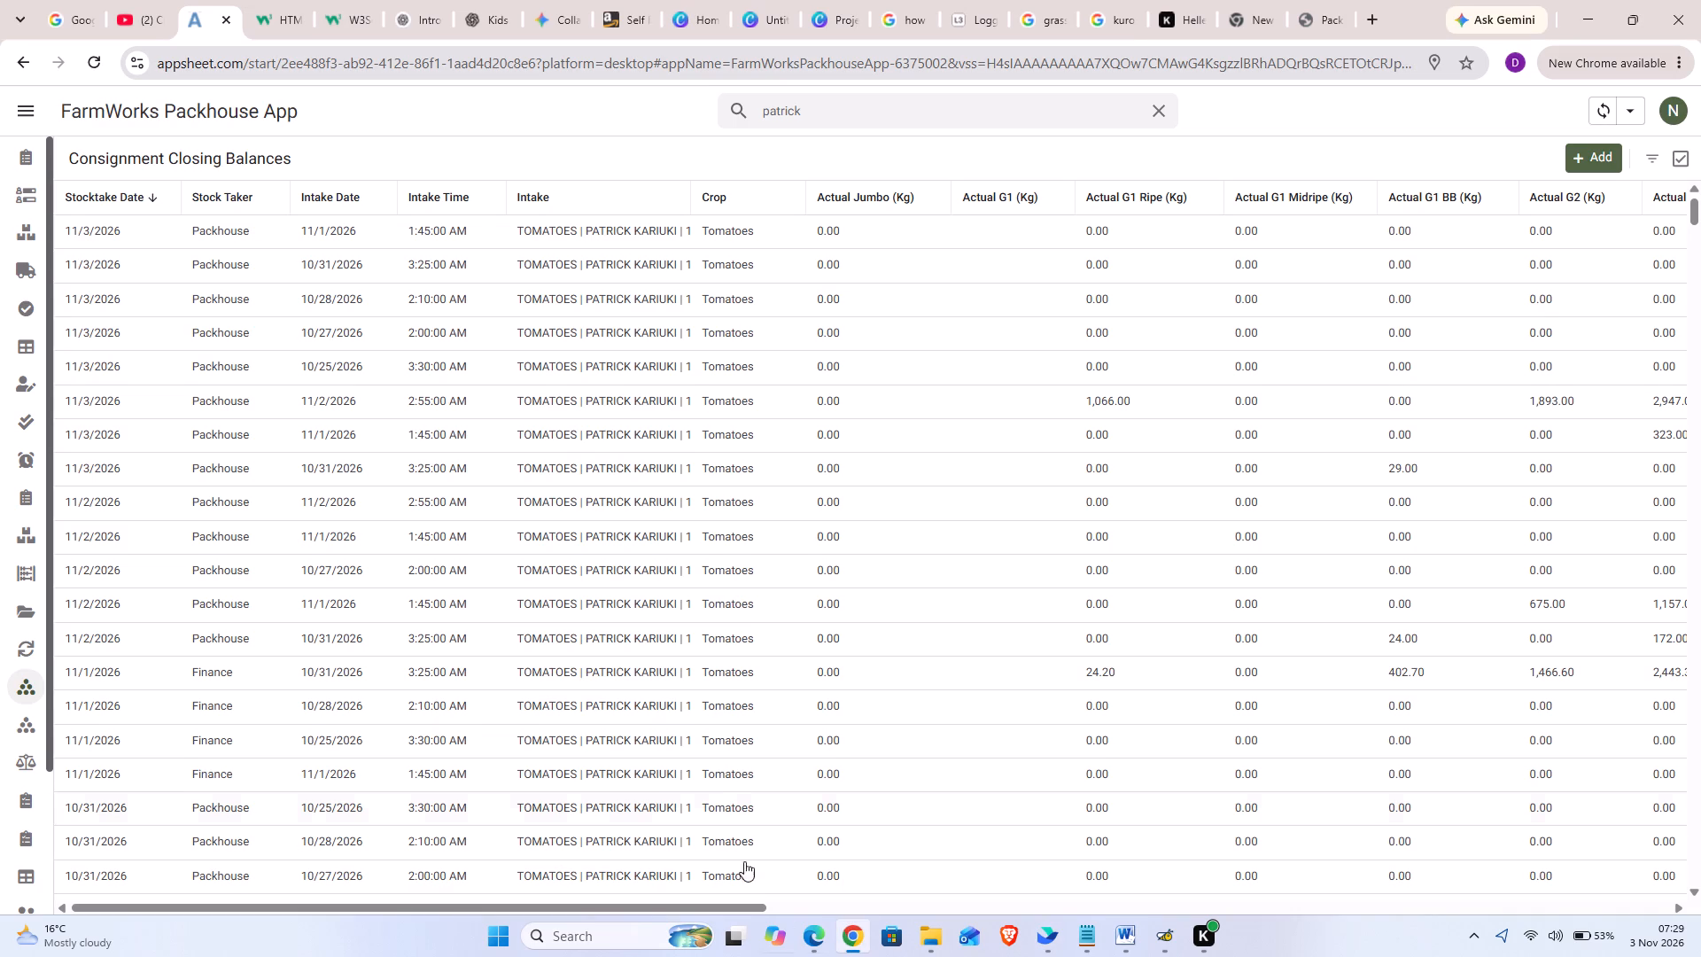
Back in the closing stocktake report in Edge, set the hoho rejects weight to 358.
{"action": "left_click", "coordinate": [822, 945]}
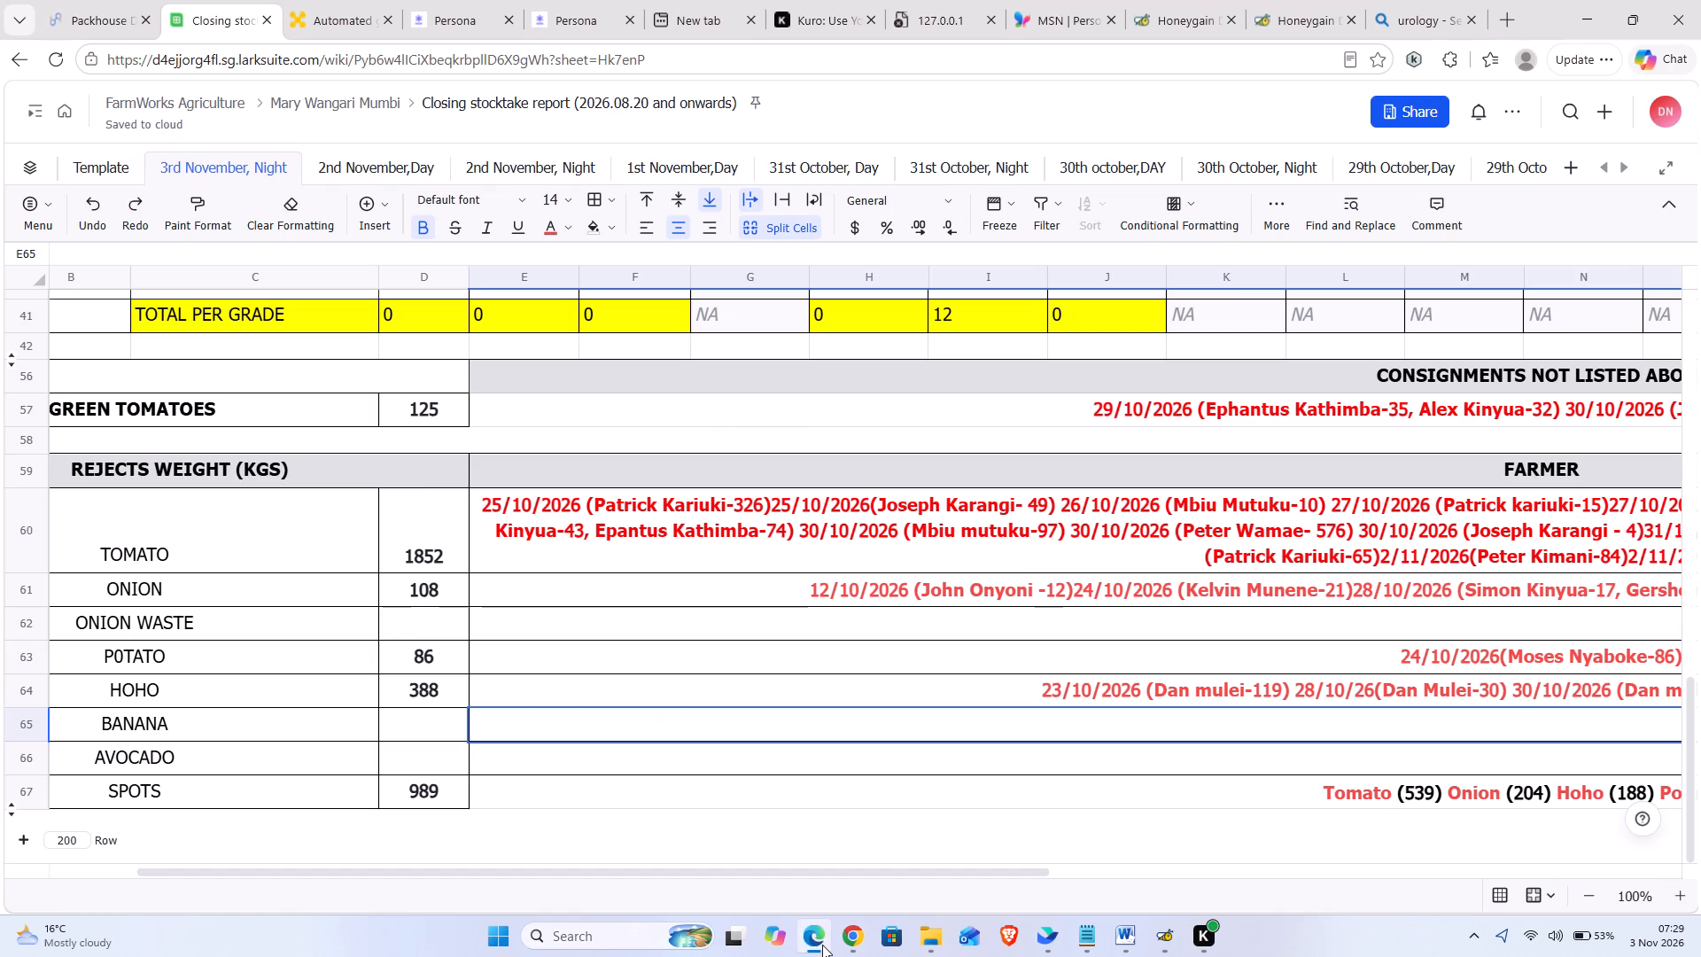
{"action": "double_click", "coordinate": [428, 695]}
{"action": "left_click", "coordinate": [428, 695]}
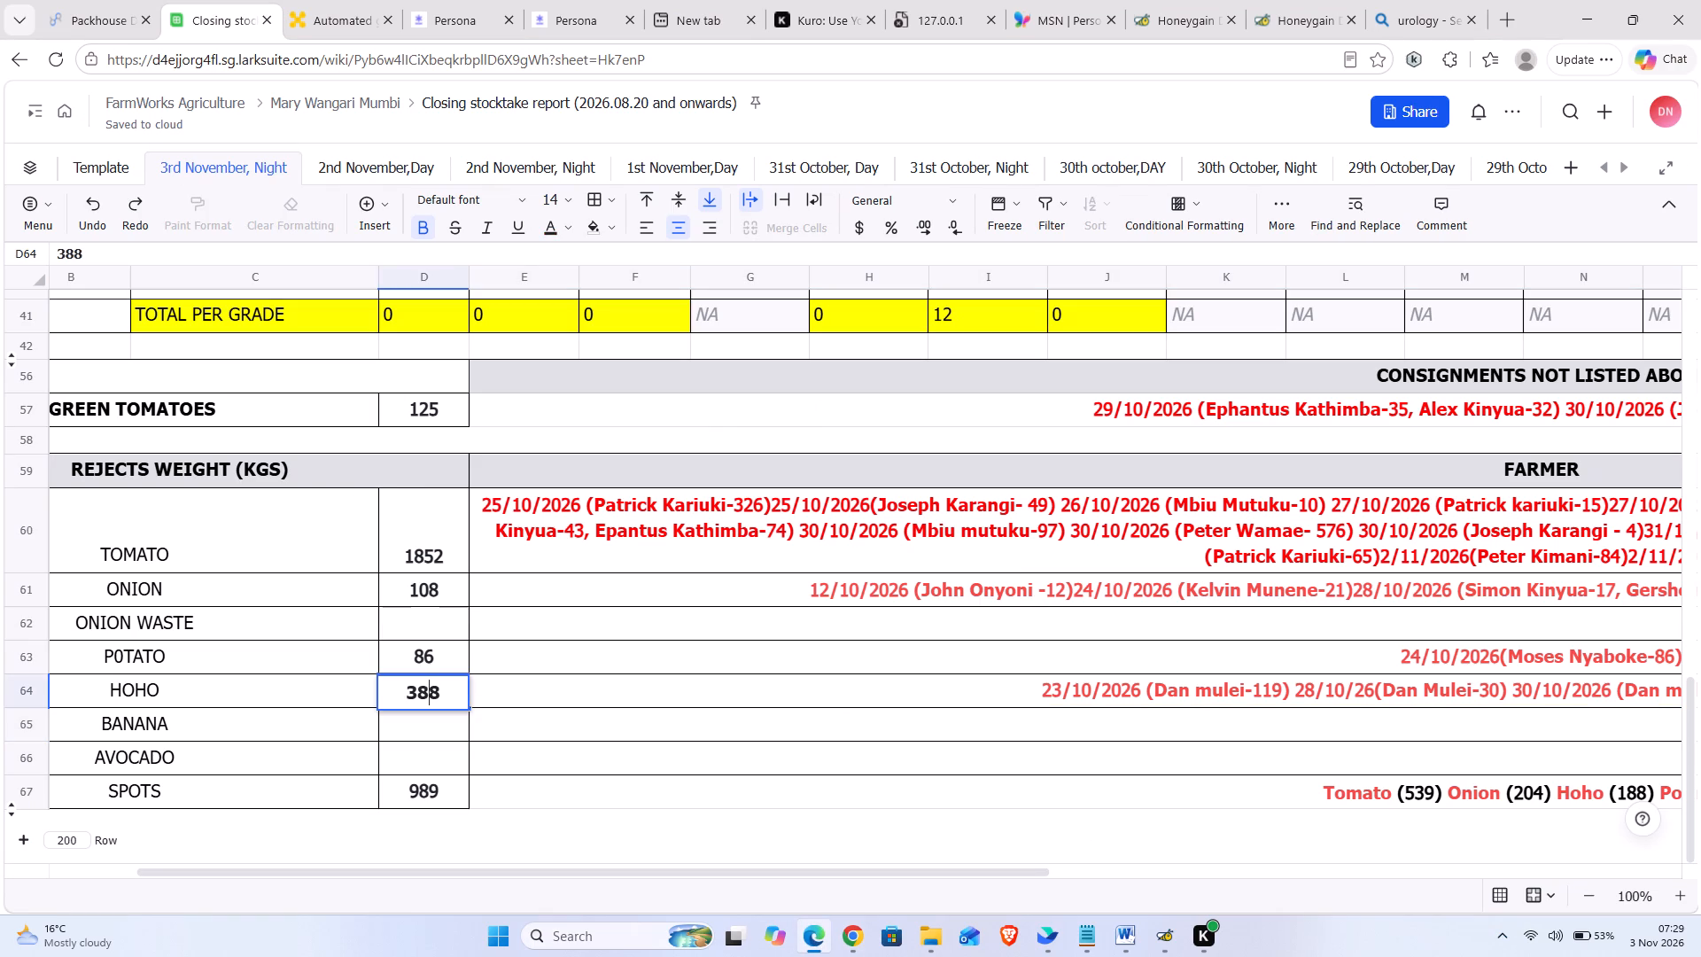
{"action": "key", "text": "BackSpace"}
{"action": "key", "text": "5"}
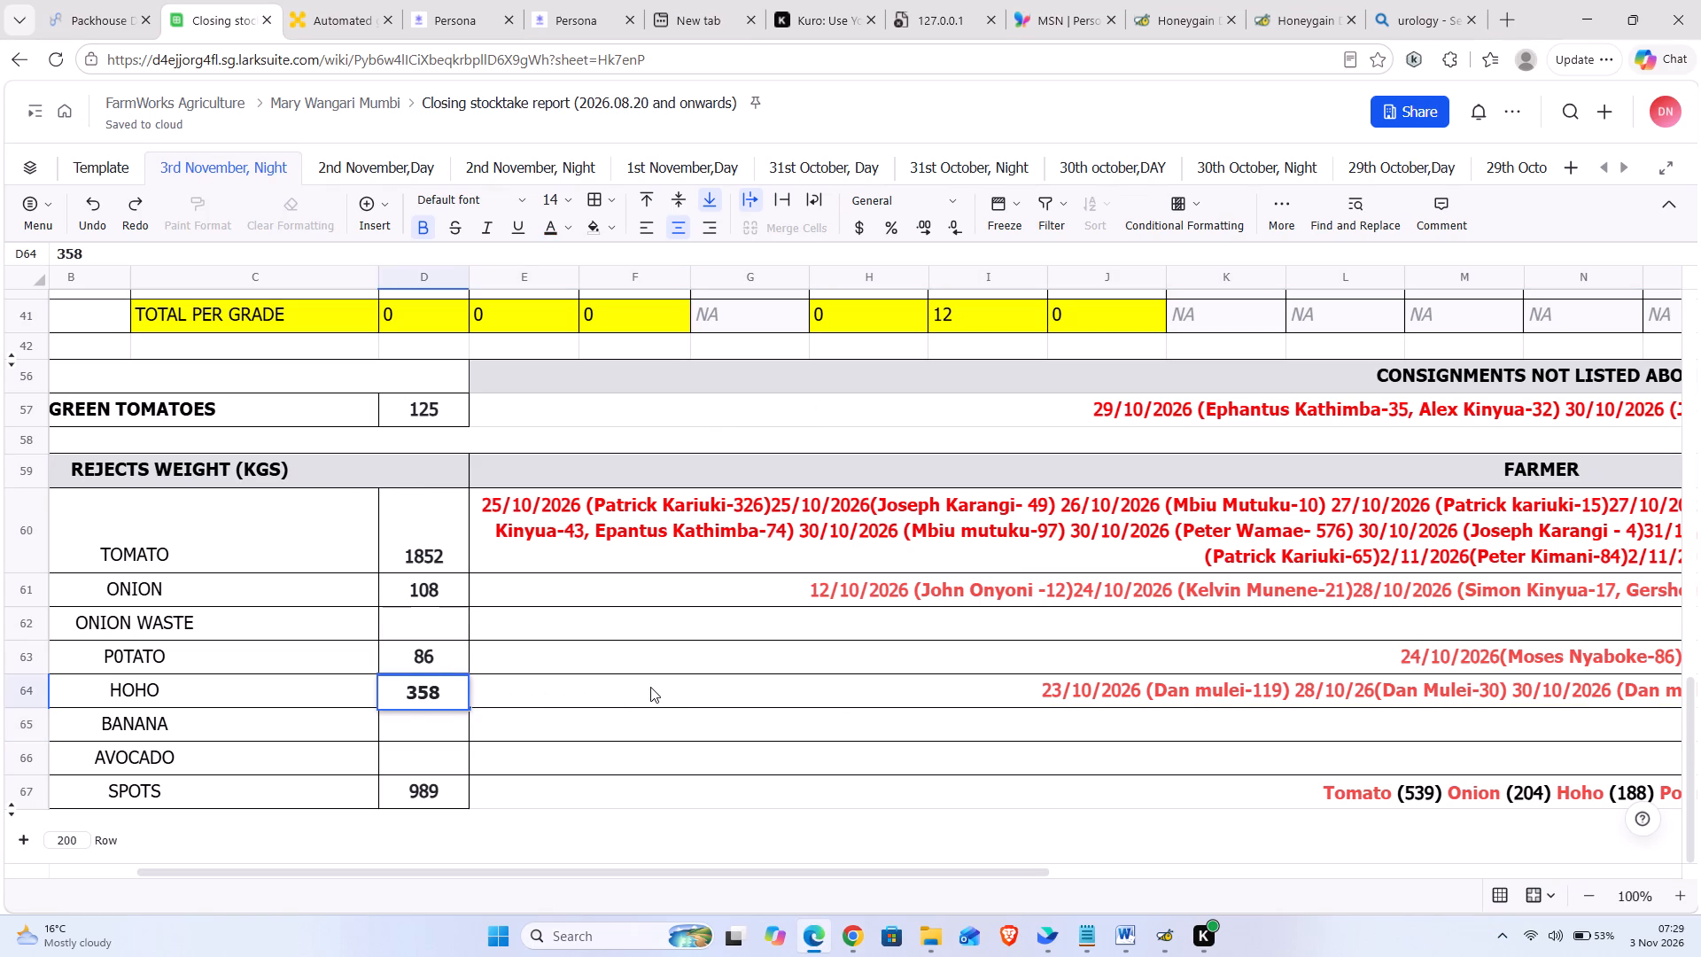
{"action": "left_click", "coordinate": [659, 690]}
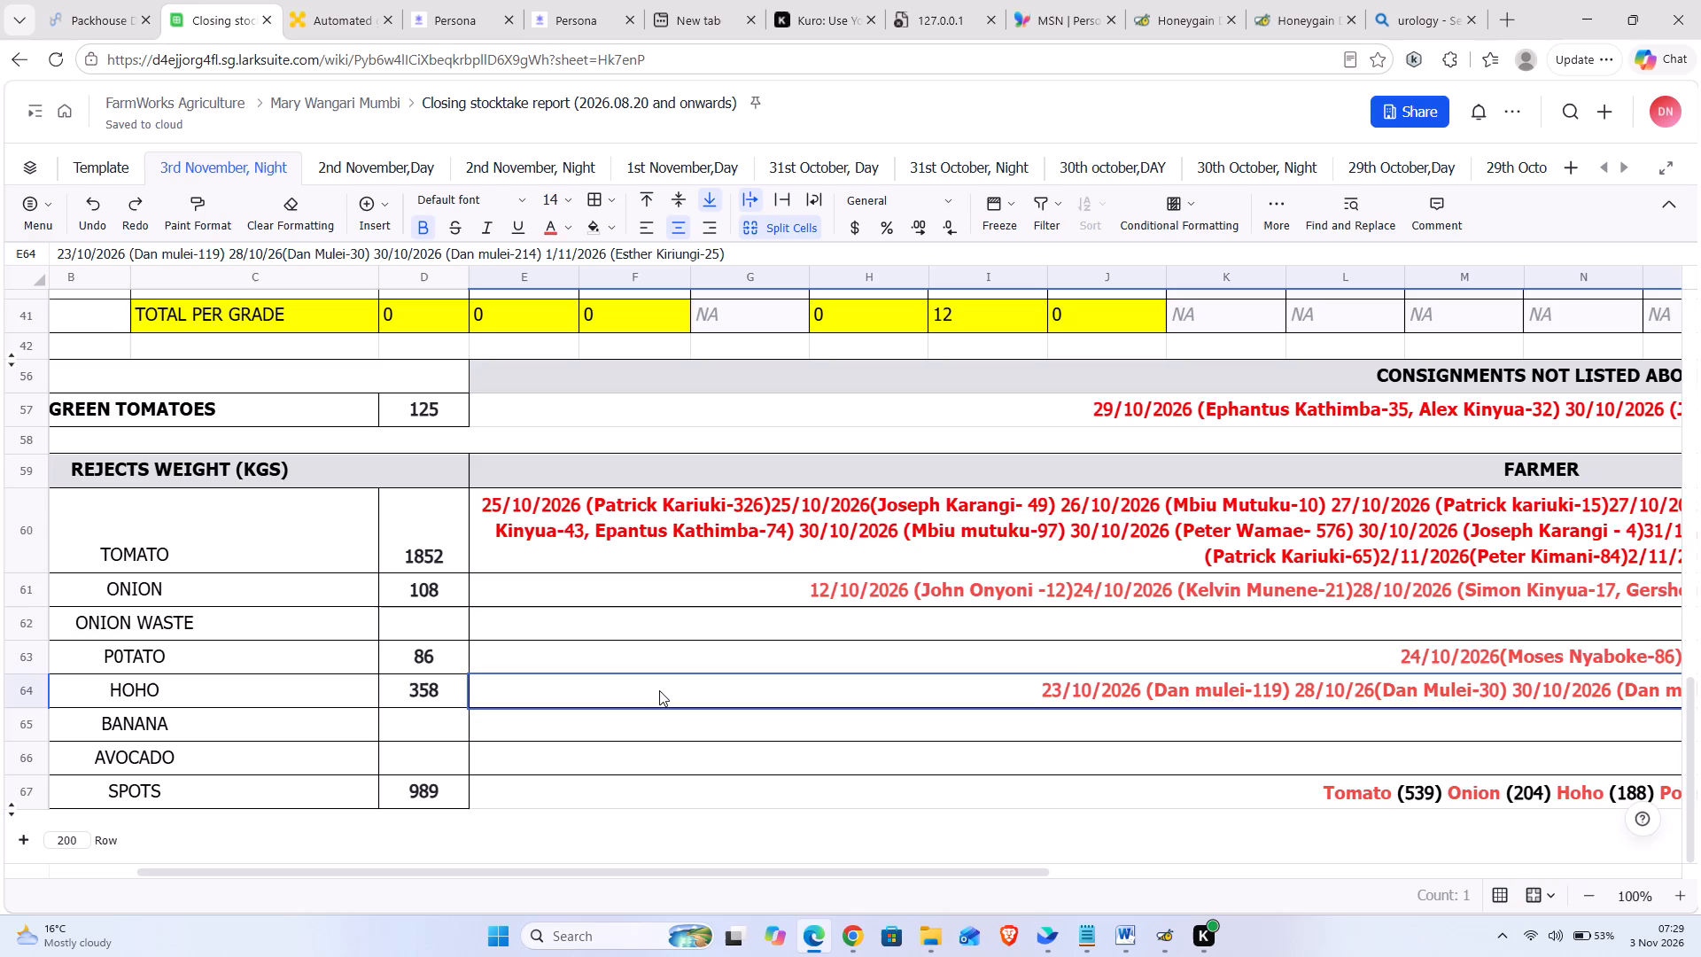
Delete the whole 28/10/26 entry of 30 kg from the hoho rejects farmer cell.
{"action": "scroll", "coordinate": [659, 690], "scroll_direction": "left", "scroll_amount": 4}
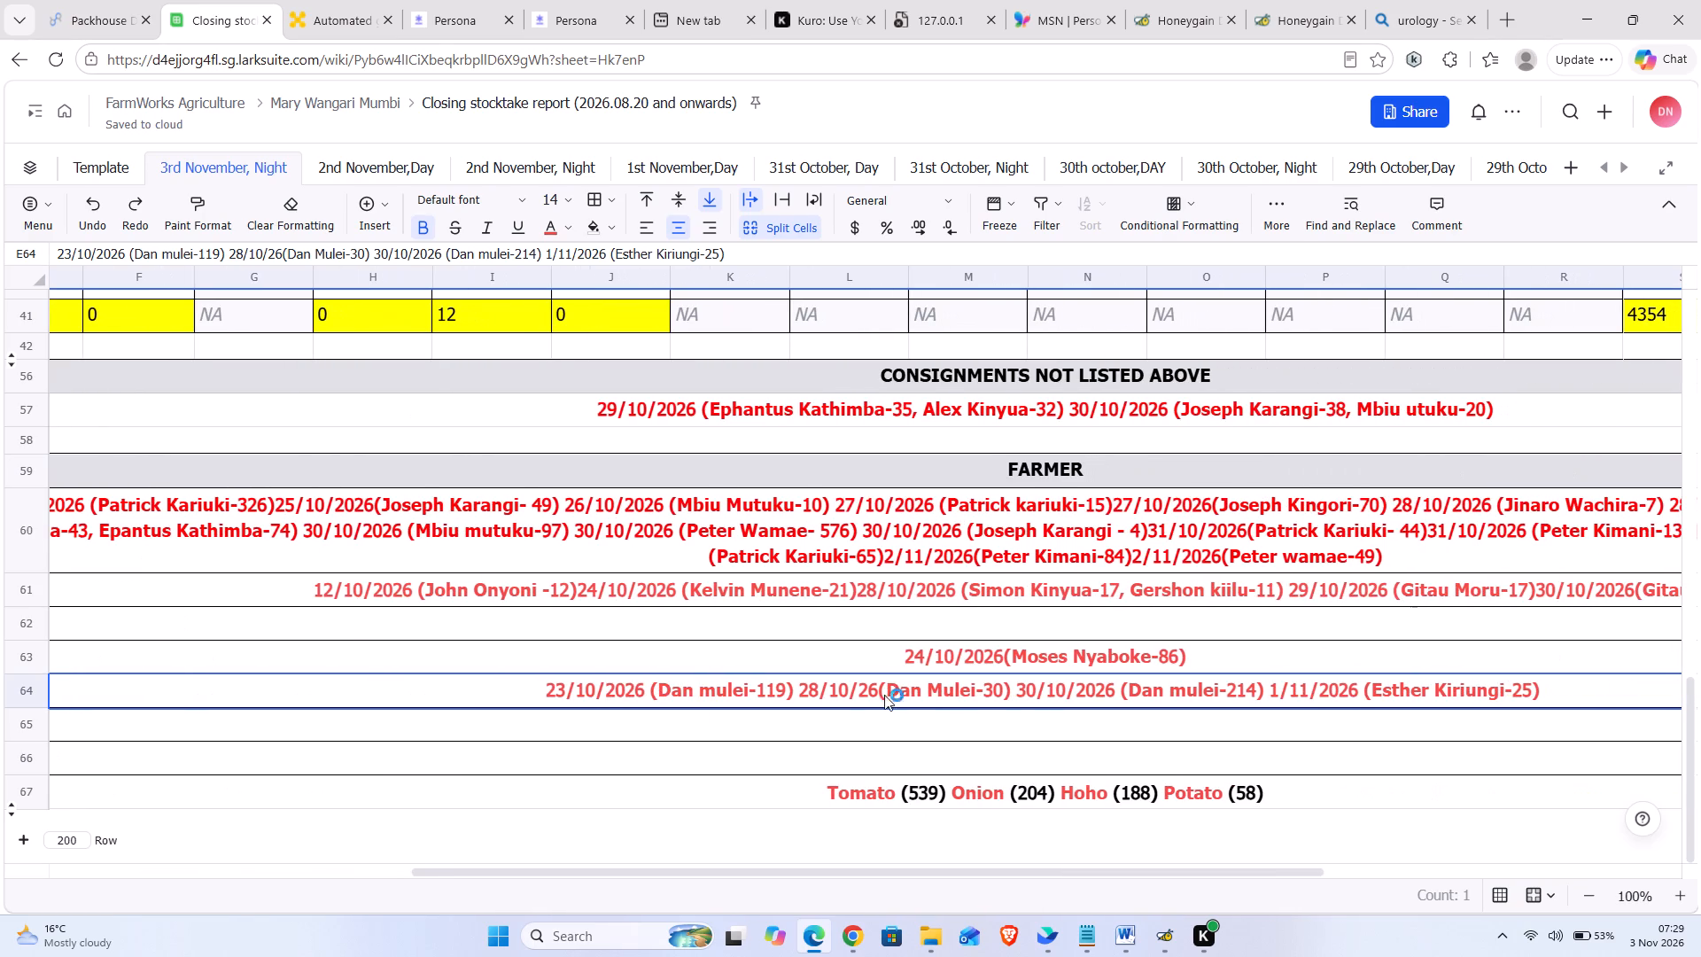
{"action": "double_click", "coordinate": [1011, 691]}
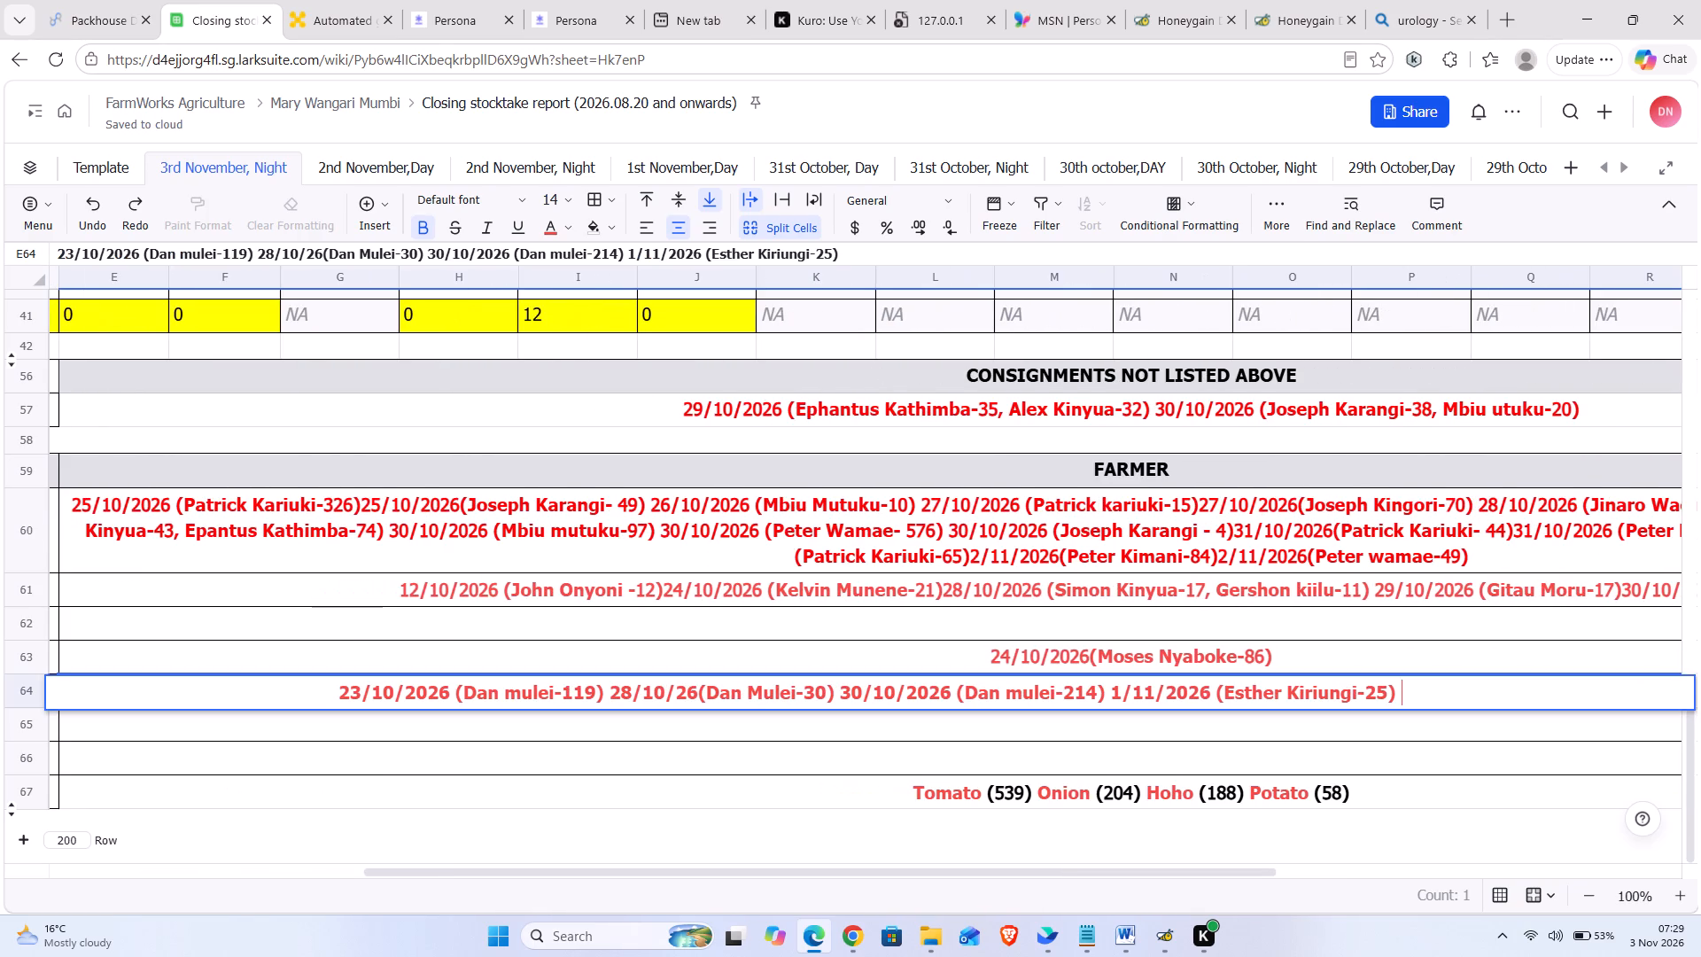
{"action": "left_click_drag", "start_coordinate": [838, 690], "coordinate": [617, 703]}
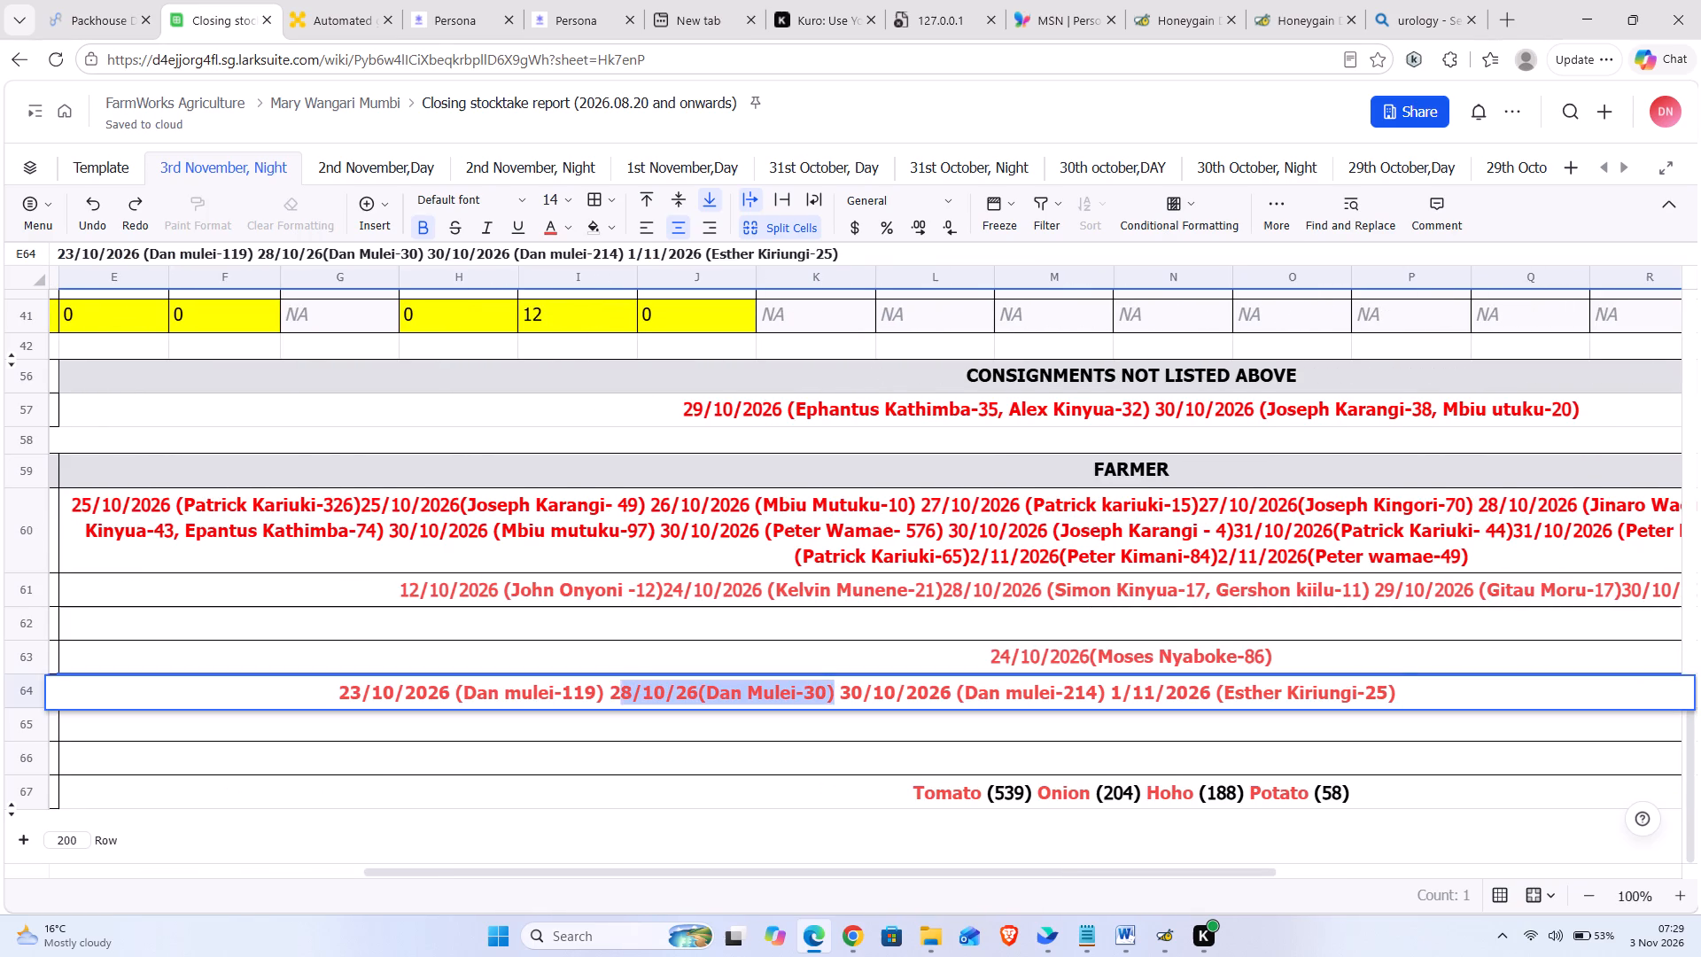
{"action": "left_click_drag", "start_coordinate": [617, 703], "coordinate": [608, 701]}
{"action": "key", "text": "BackSpace"}
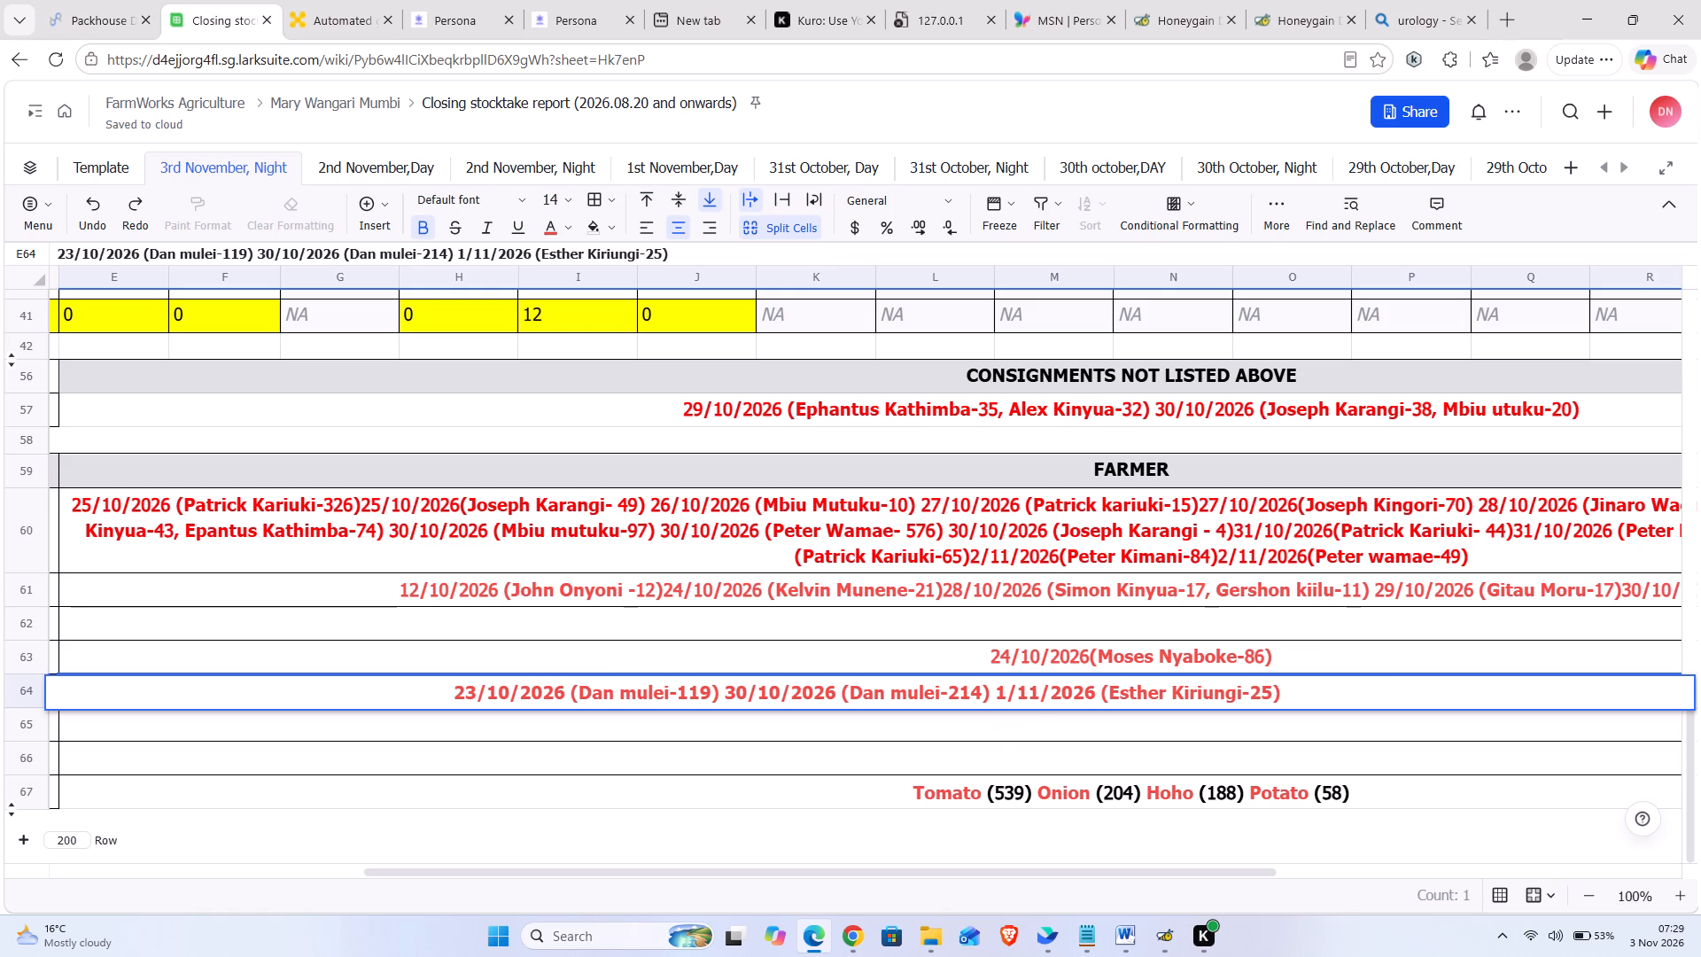
{"action": "left_click", "coordinate": [981, 766]}
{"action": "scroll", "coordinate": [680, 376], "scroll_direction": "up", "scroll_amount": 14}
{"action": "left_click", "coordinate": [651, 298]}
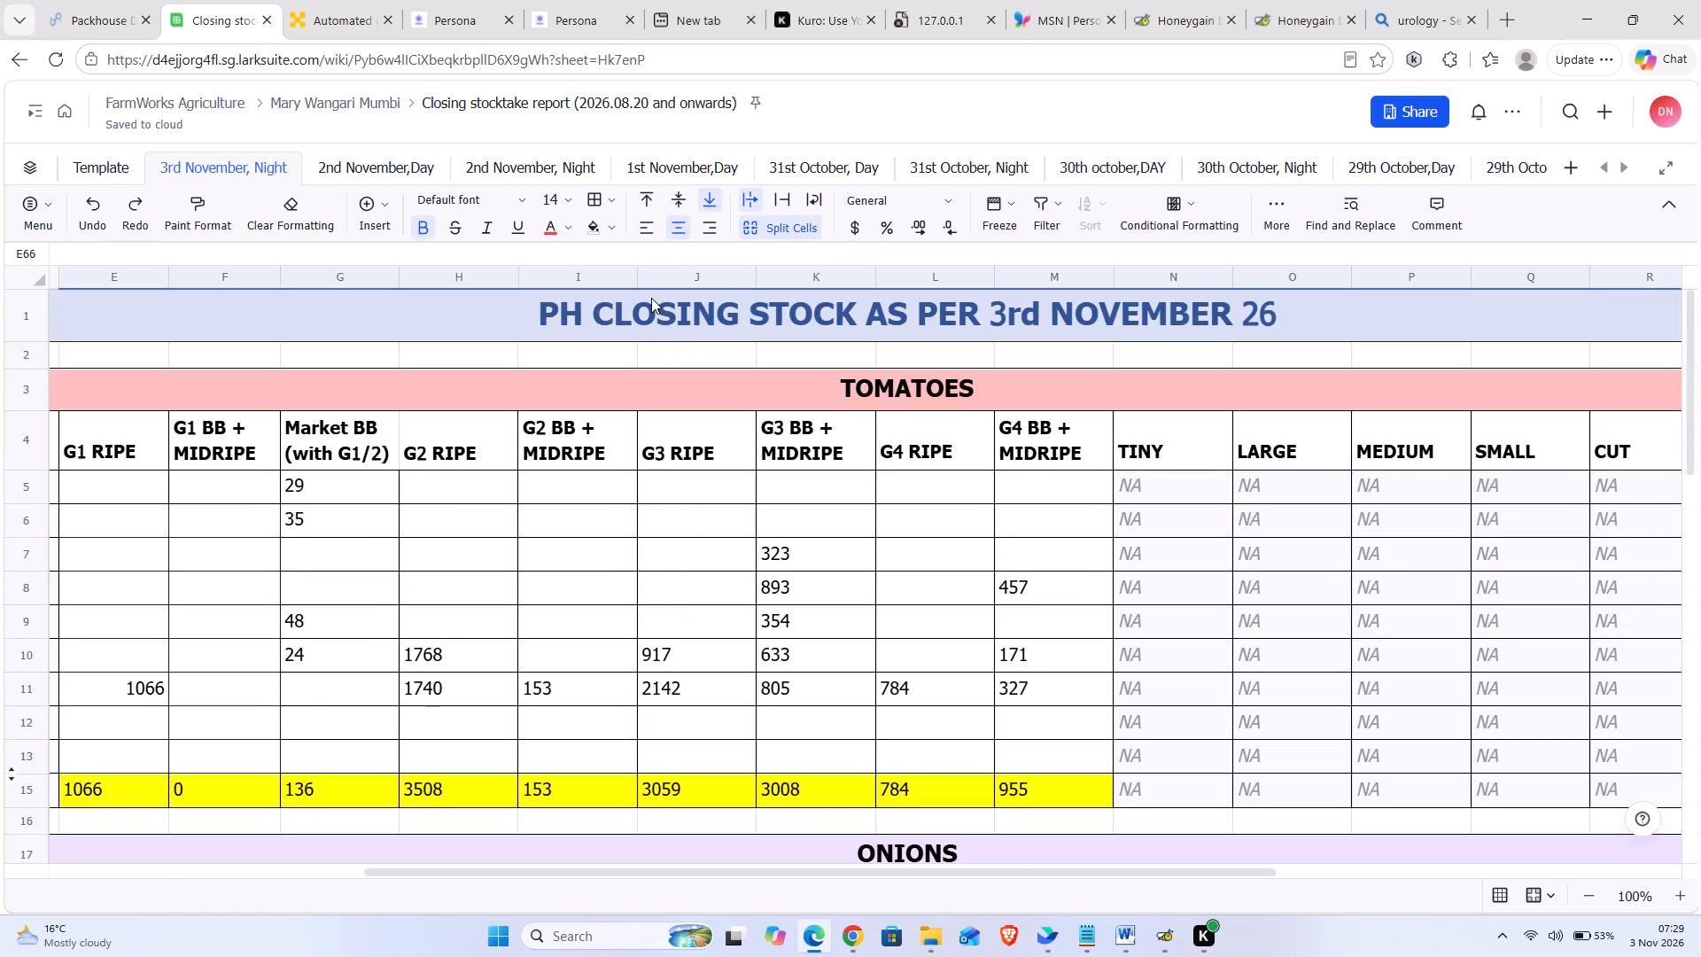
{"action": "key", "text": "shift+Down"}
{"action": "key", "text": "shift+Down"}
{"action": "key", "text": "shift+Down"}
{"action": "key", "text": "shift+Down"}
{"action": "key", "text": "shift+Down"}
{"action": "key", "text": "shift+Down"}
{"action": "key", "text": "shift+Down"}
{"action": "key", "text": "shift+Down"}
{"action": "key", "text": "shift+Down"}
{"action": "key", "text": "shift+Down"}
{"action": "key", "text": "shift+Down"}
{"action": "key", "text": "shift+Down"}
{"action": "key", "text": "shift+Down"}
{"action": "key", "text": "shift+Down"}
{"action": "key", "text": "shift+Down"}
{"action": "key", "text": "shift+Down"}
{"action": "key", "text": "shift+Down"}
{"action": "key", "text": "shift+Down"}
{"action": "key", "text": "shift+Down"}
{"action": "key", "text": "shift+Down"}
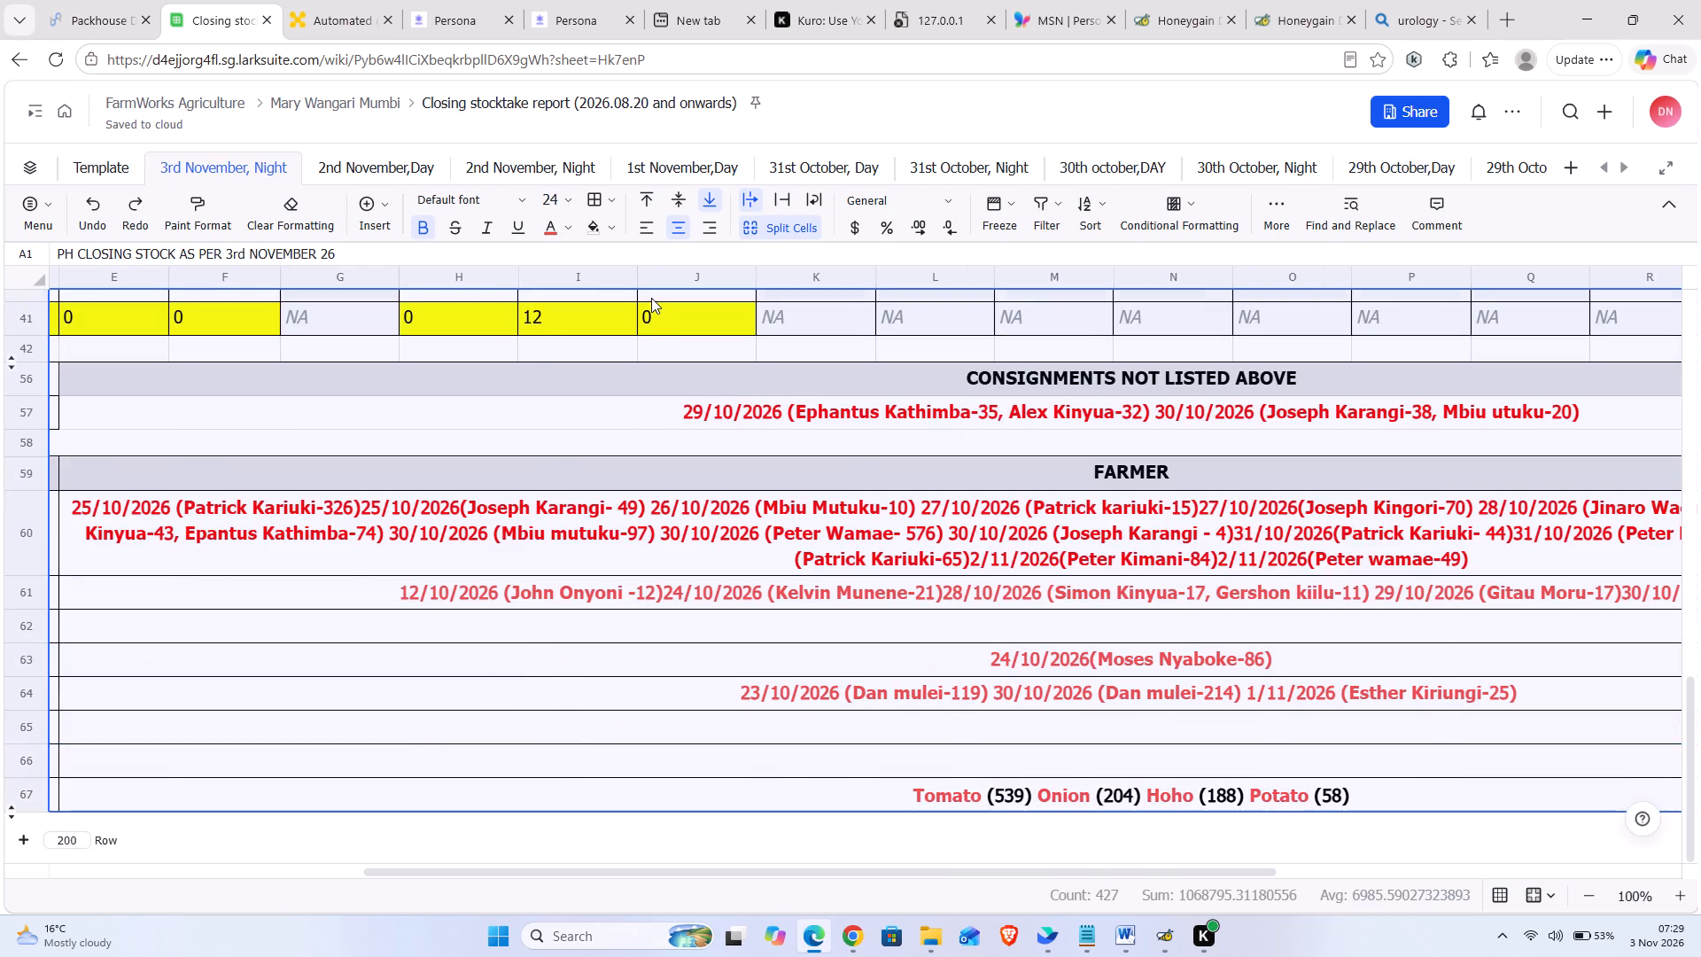
Select the whole 3rd November, Night closing stock report from its title row through the SPOTS row and copy it as an image.
{"action": "scroll", "coordinate": [736, 345], "scroll_direction": "up", "scroll_amount": 4}
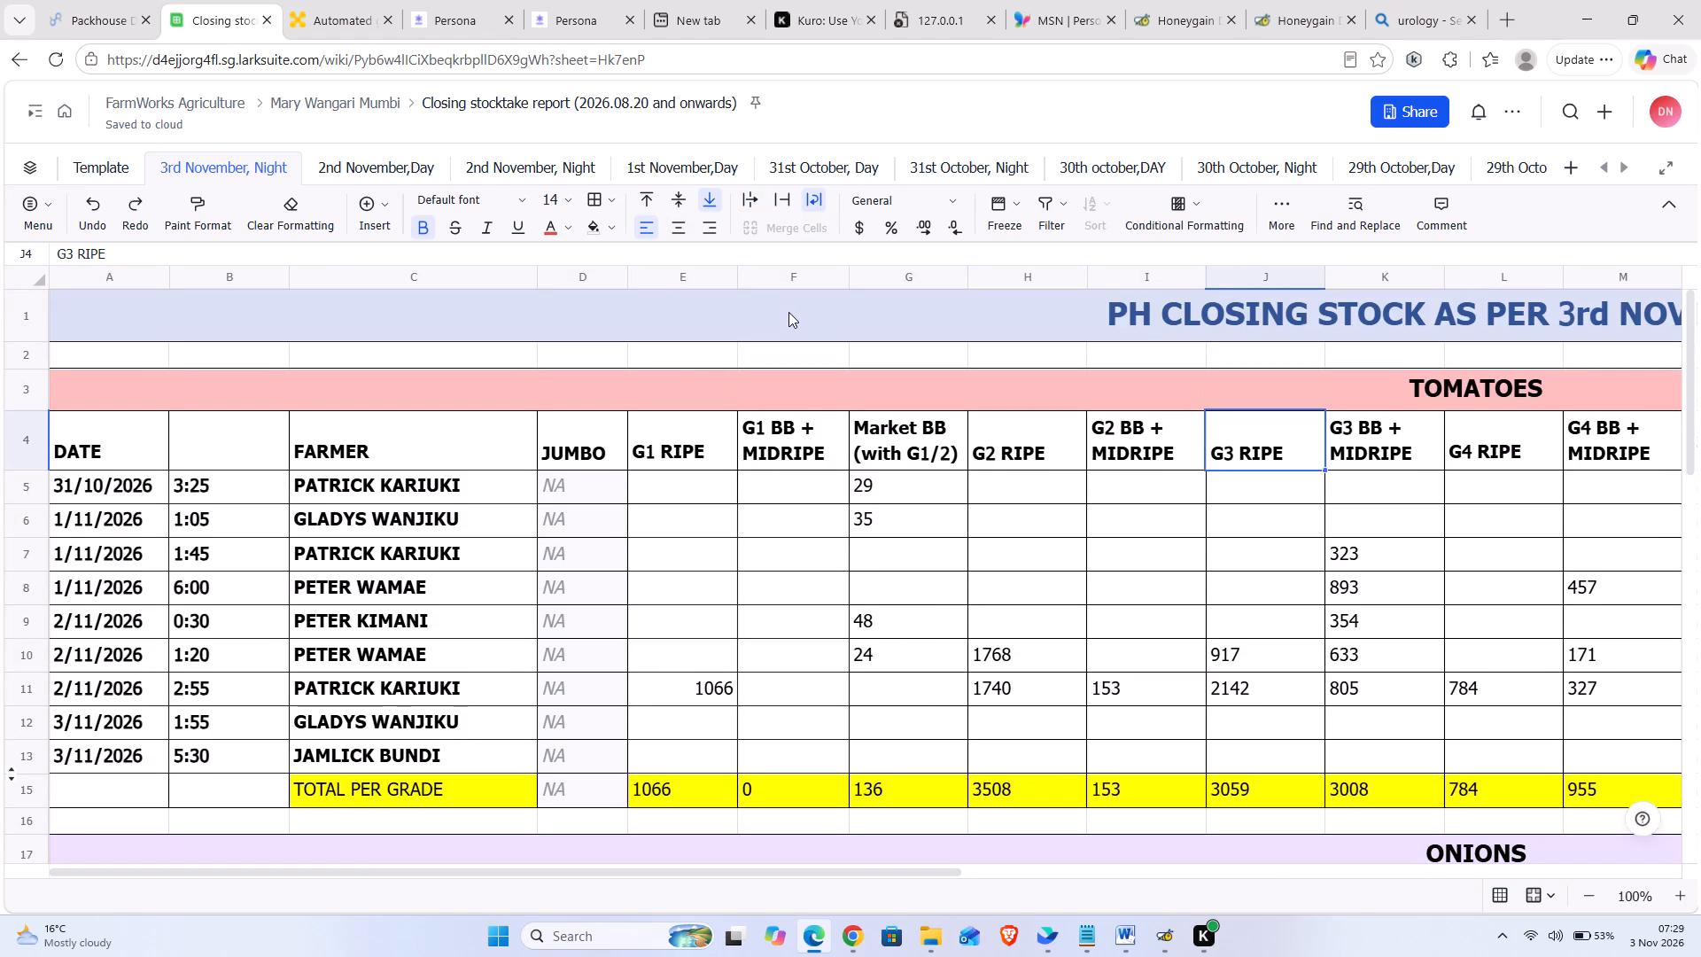
{"action": "left_click", "coordinate": [788, 315]}
{"action": "key", "text": "shift+Down"}
{"action": "key", "text": "shift+Down"}
{"action": "key", "text": "shift+Down"}
{"action": "key", "text": "shift+Down"}
{"action": "key", "text": "shift+Down"}
{"action": "key", "text": "shift+Down"}
{"action": "key", "text": "shift+Down"}
{"action": "key", "text": "shift+Down"}
{"action": "key", "text": "shift+Down"}
{"action": "key", "text": "shift+Down"}
{"action": "key", "text": "shift+Down"}
{"action": "key", "text": "shift+Down"}
{"action": "key", "text": "shift+Down"}
{"action": "key", "text": "shift+Down"}
{"action": "key", "text": "shift+Down"}
{"action": "key", "text": "shift+Down"}
{"action": "key", "text": "shift+Down"}
{"action": "key", "text": "shift+Down"}
{"action": "key", "text": "shift+Down"}
{"action": "key", "text": "shift+Down"}
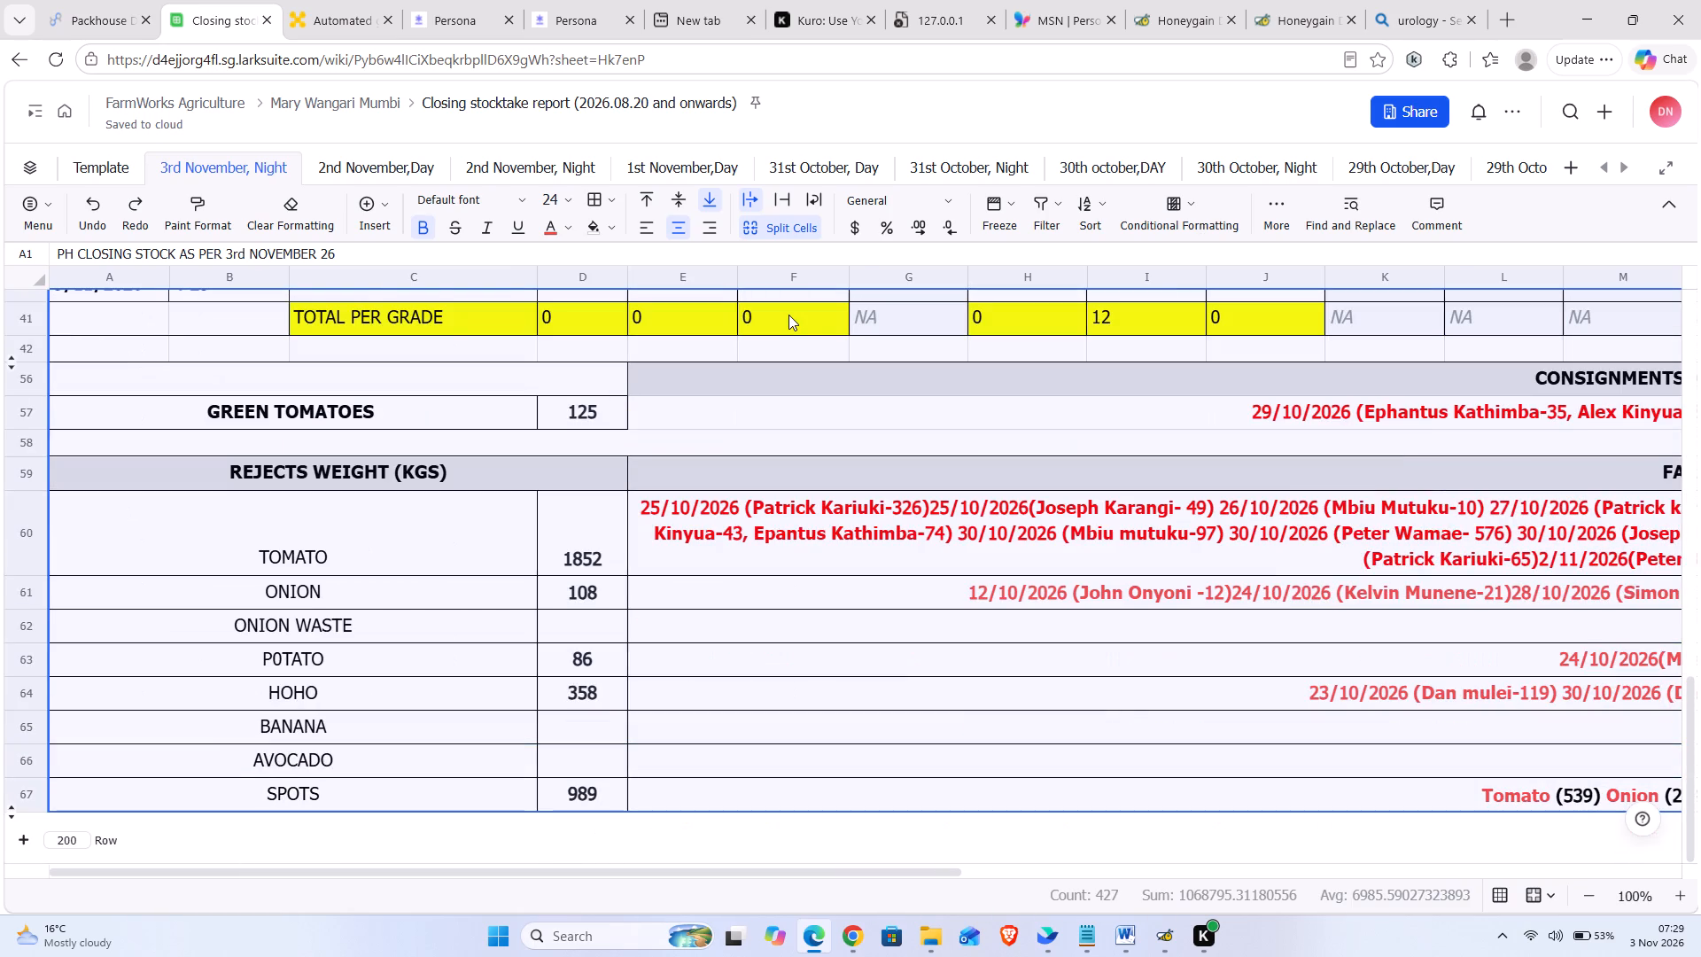
{"action": "right_click", "coordinate": [791, 335]}
{"action": "left_click", "coordinate": [889, 137]}
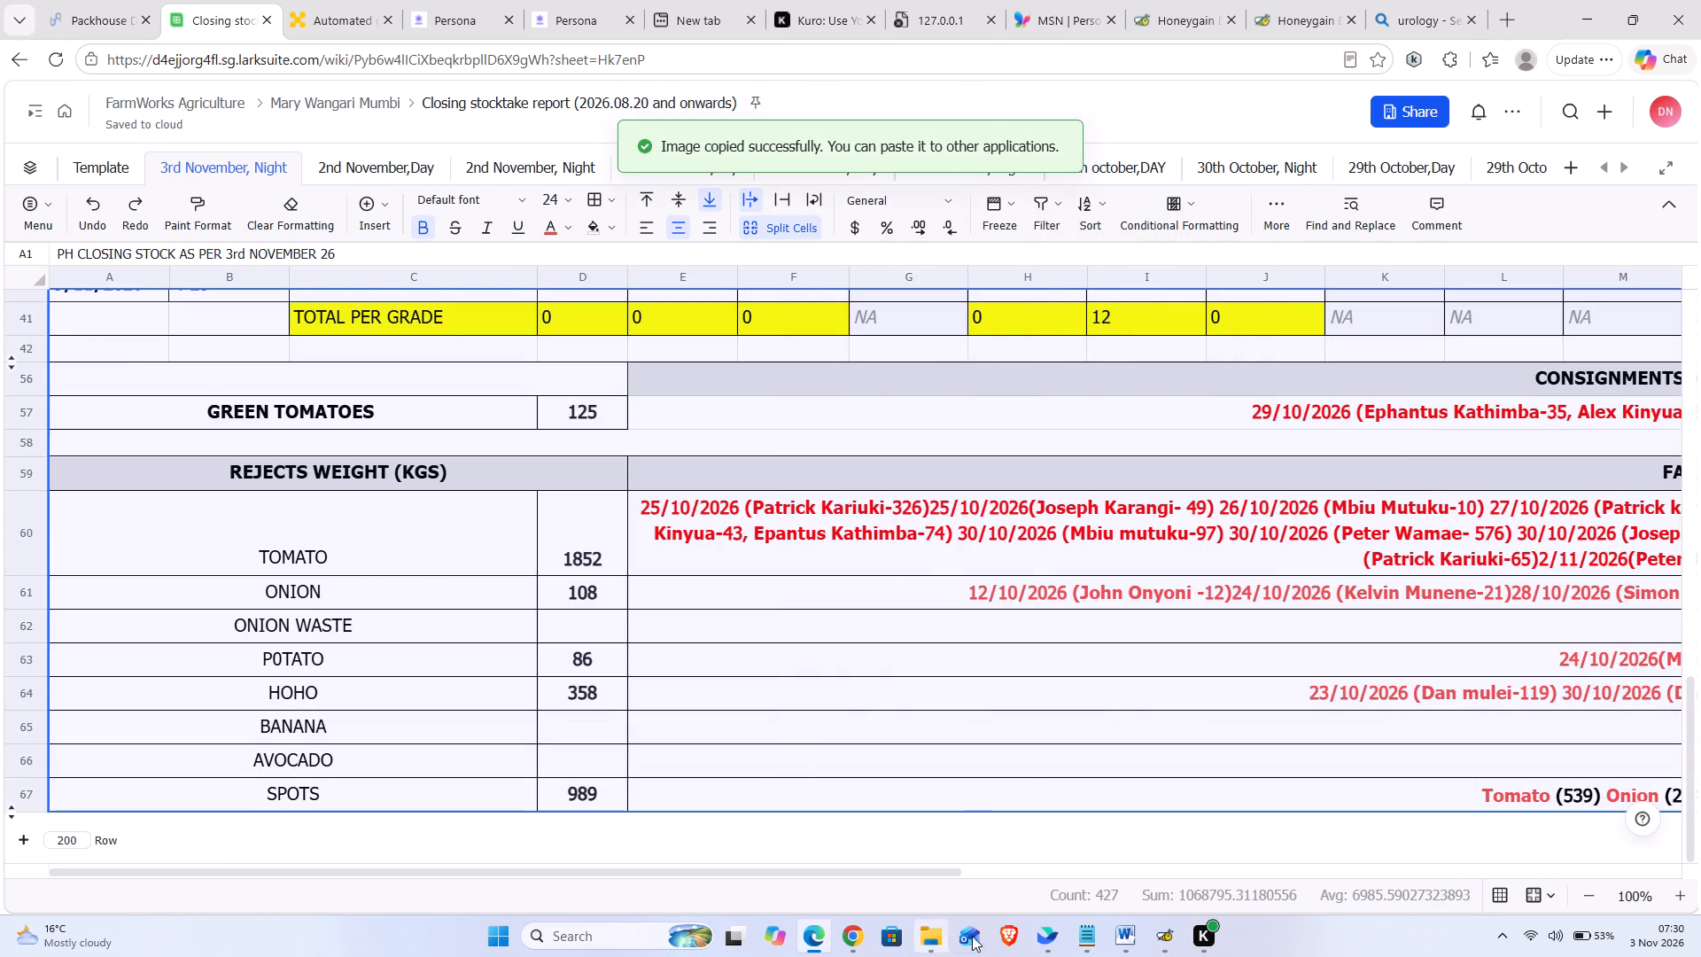
Switch to Lark and, in the Market Stock Allocation chat, check who has read the pinned 7:12 AM closing stock image and recall it.
{"action": "left_click", "coordinate": [1041, 937]}
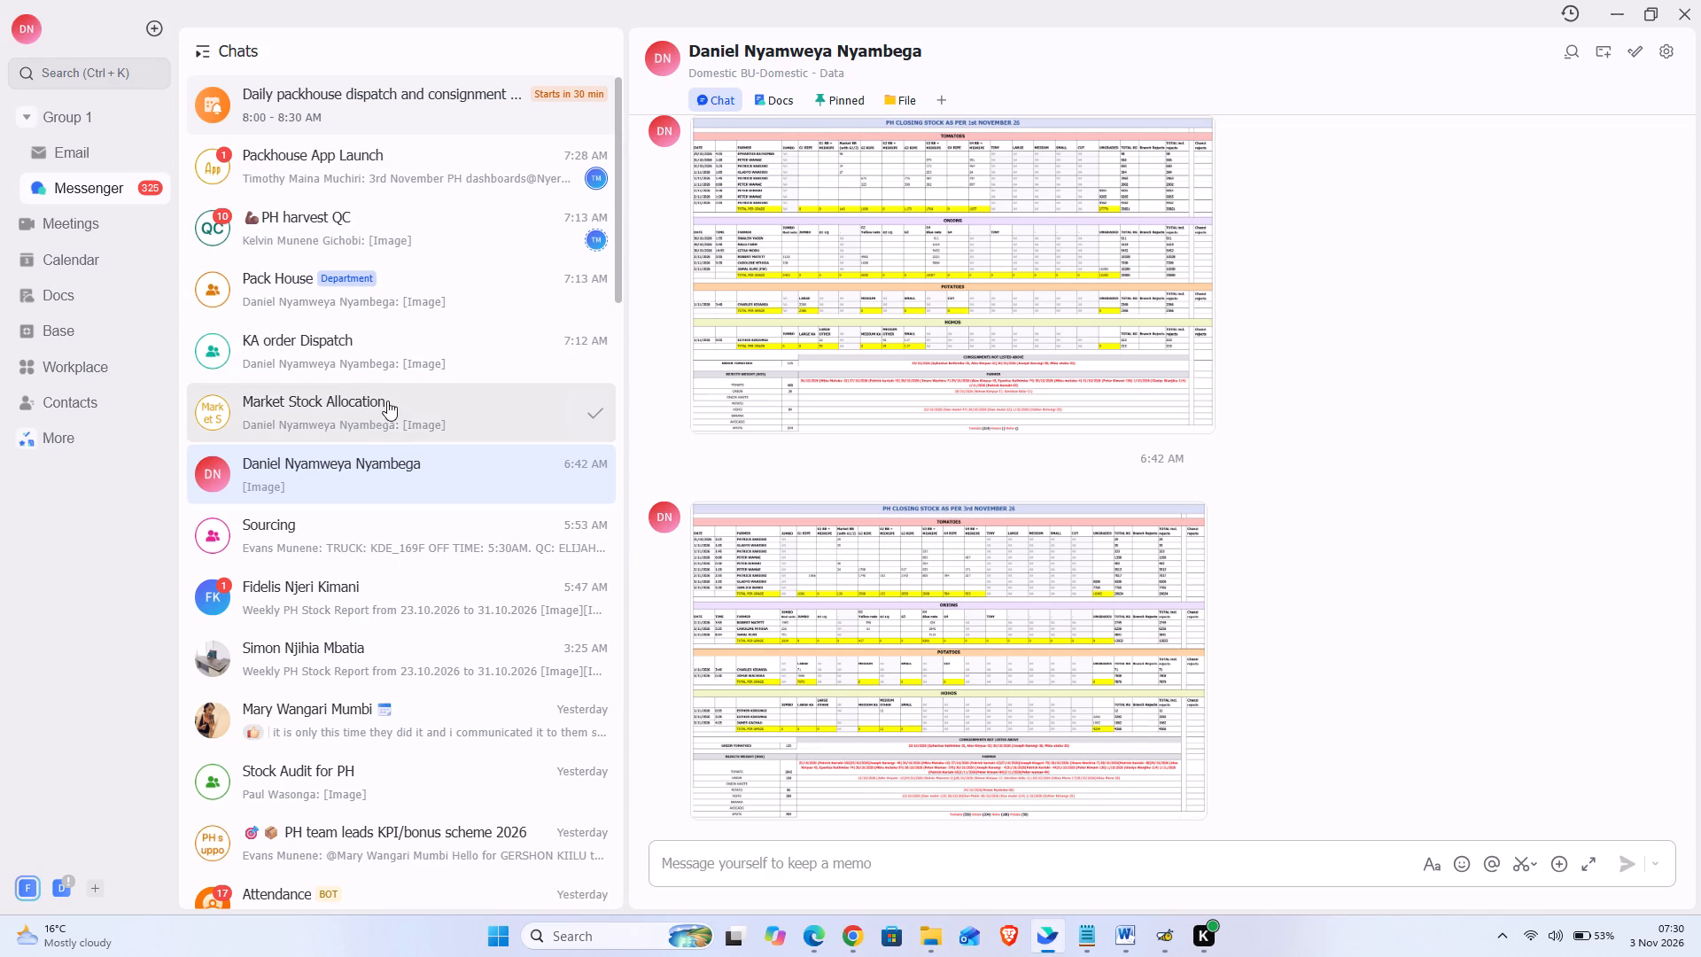
{"action": "left_click", "coordinate": [397, 429]}
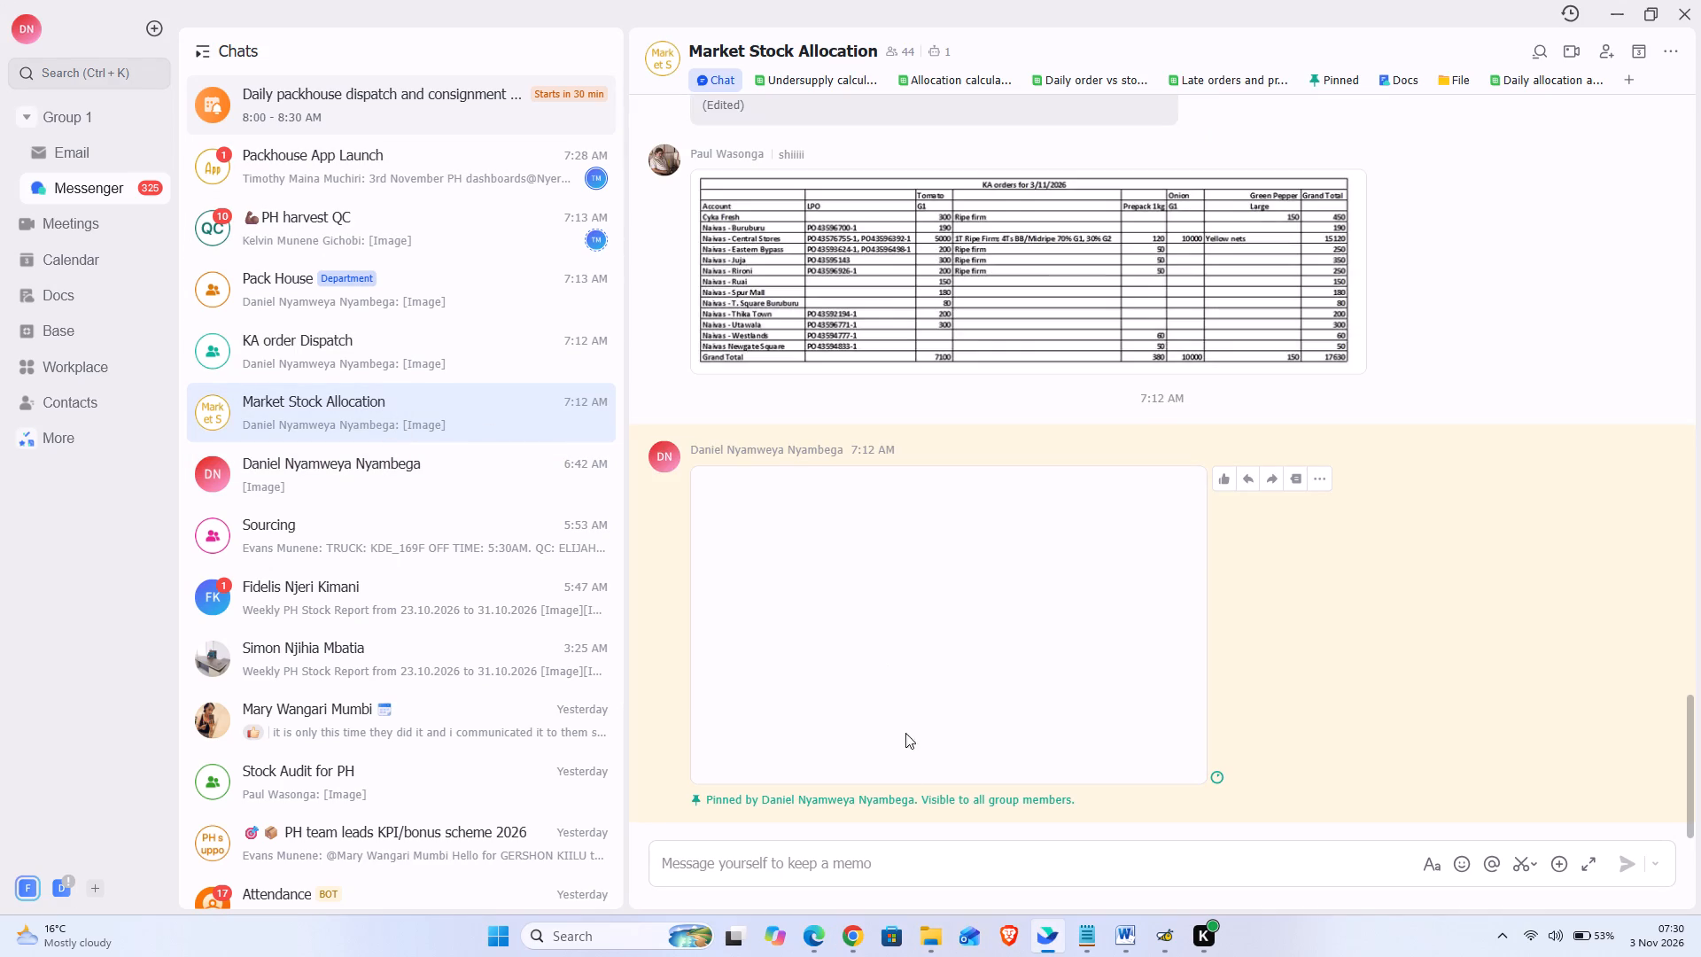
{"action": "right_click", "coordinate": [1018, 716]}
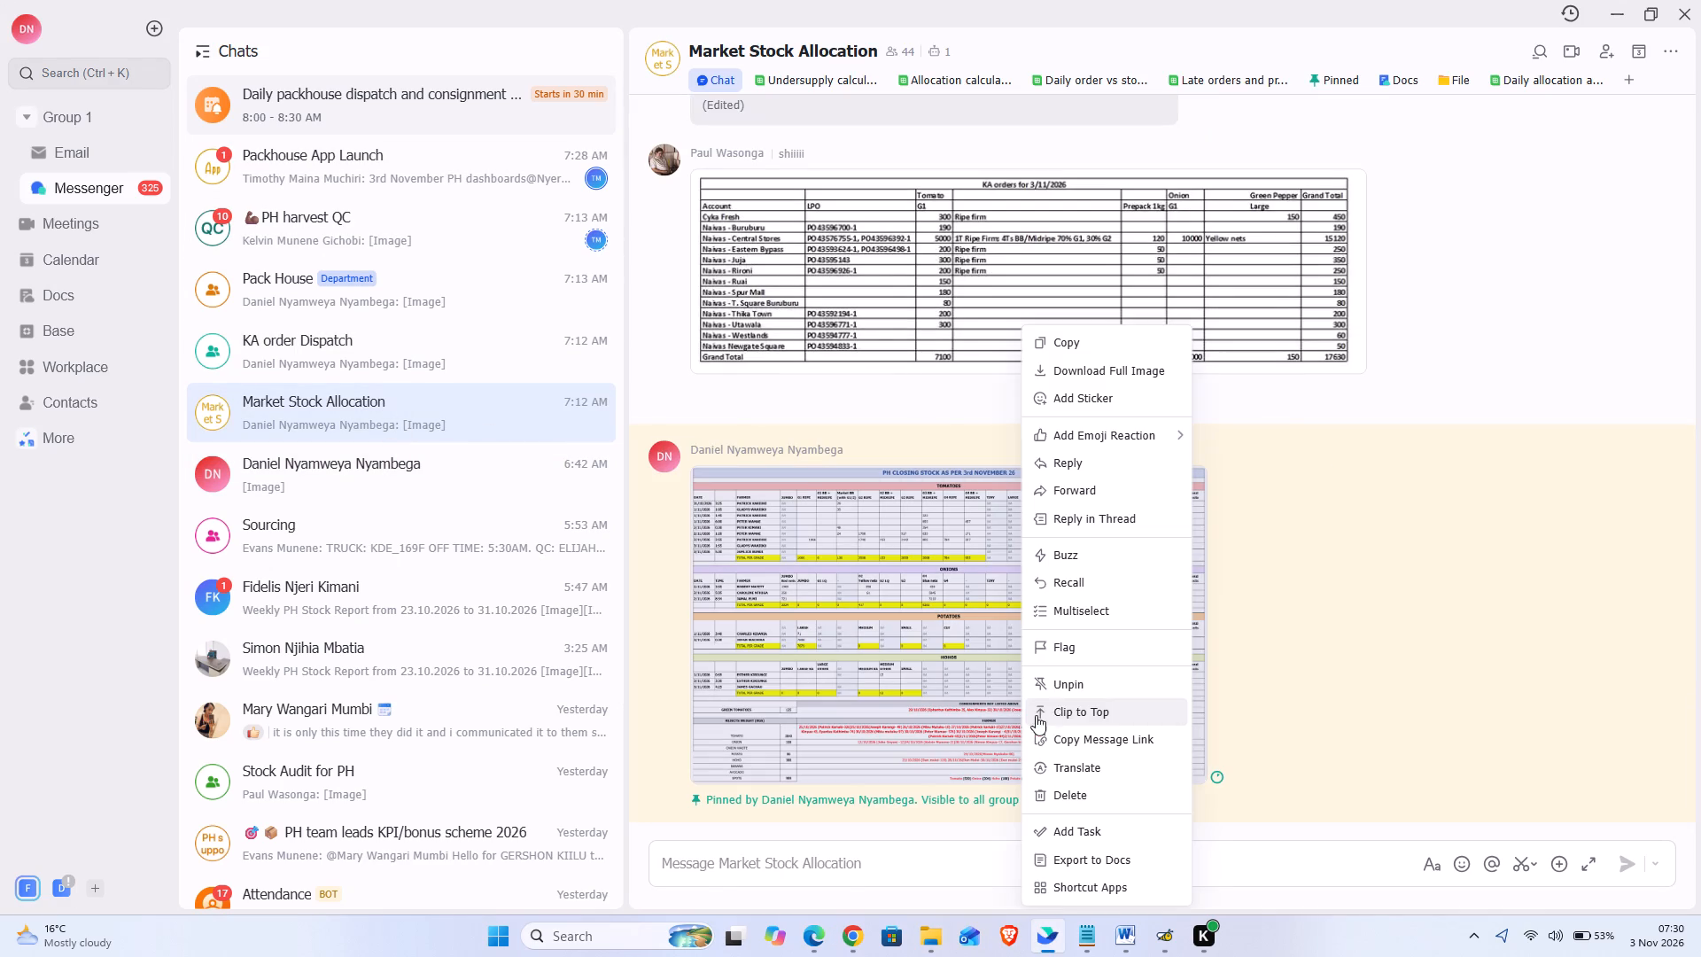
{"action": "left_click", "coordinate": [1216, 776]}
{"action": "left_click", "coordinate": [1216, 776]}
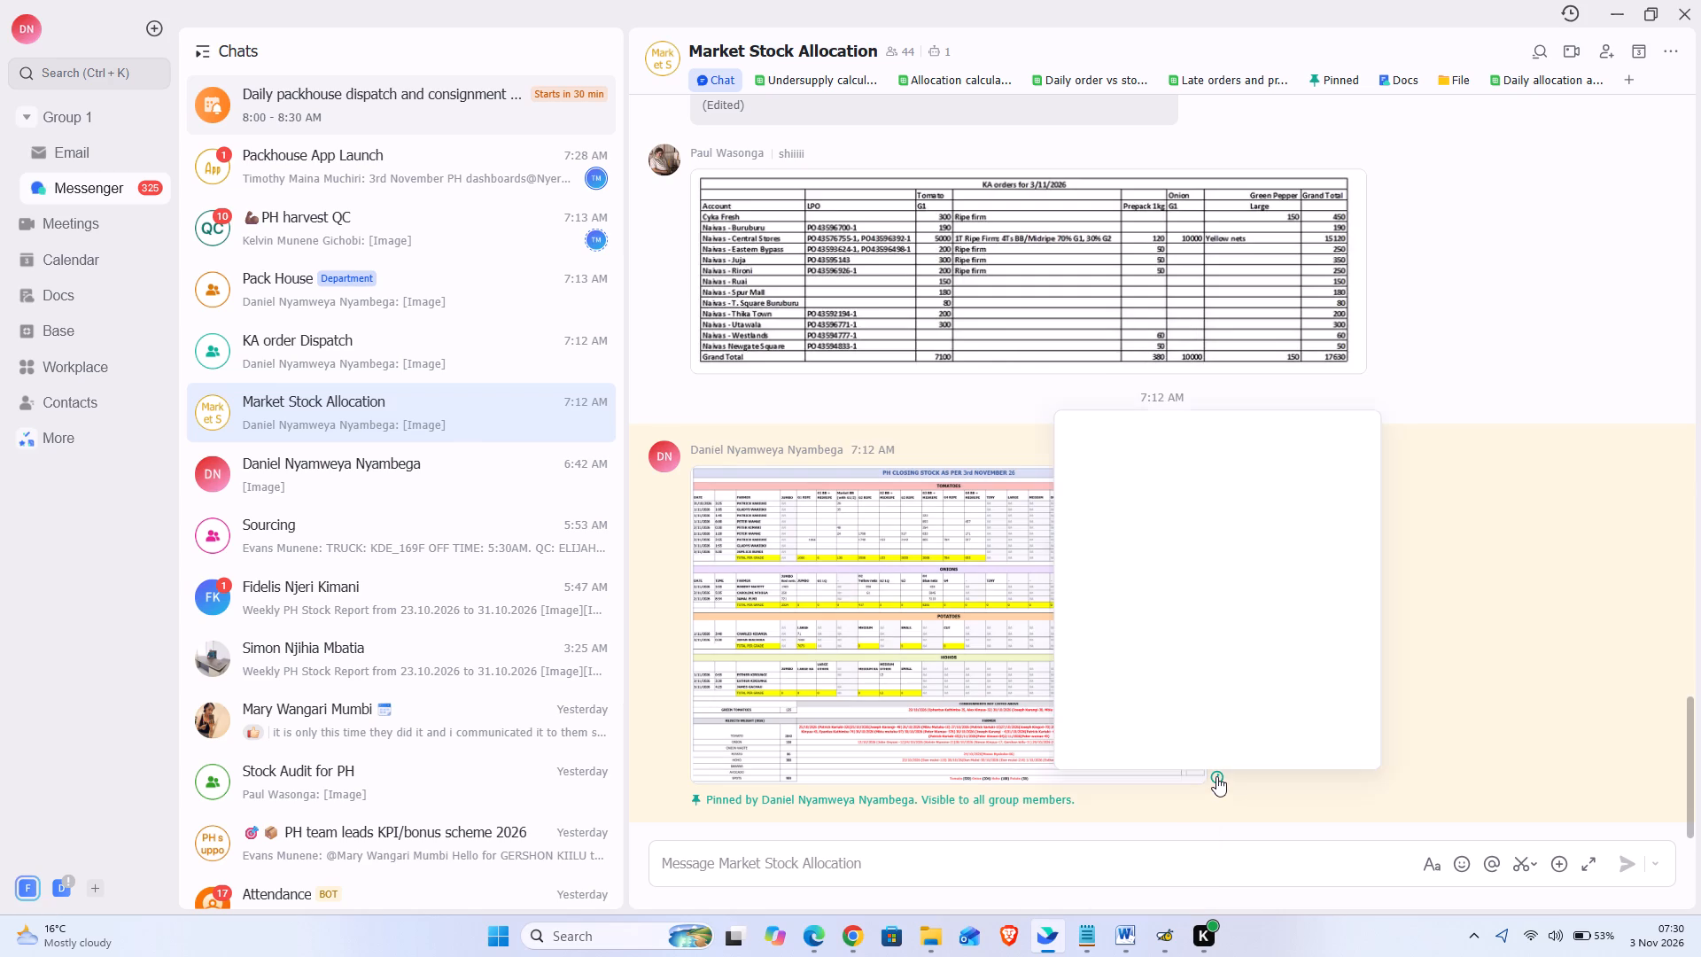
{"action": "left_click", "coordinate": [1058, 819]}
{"action": "right_click", "coordinate": [946, 665]}
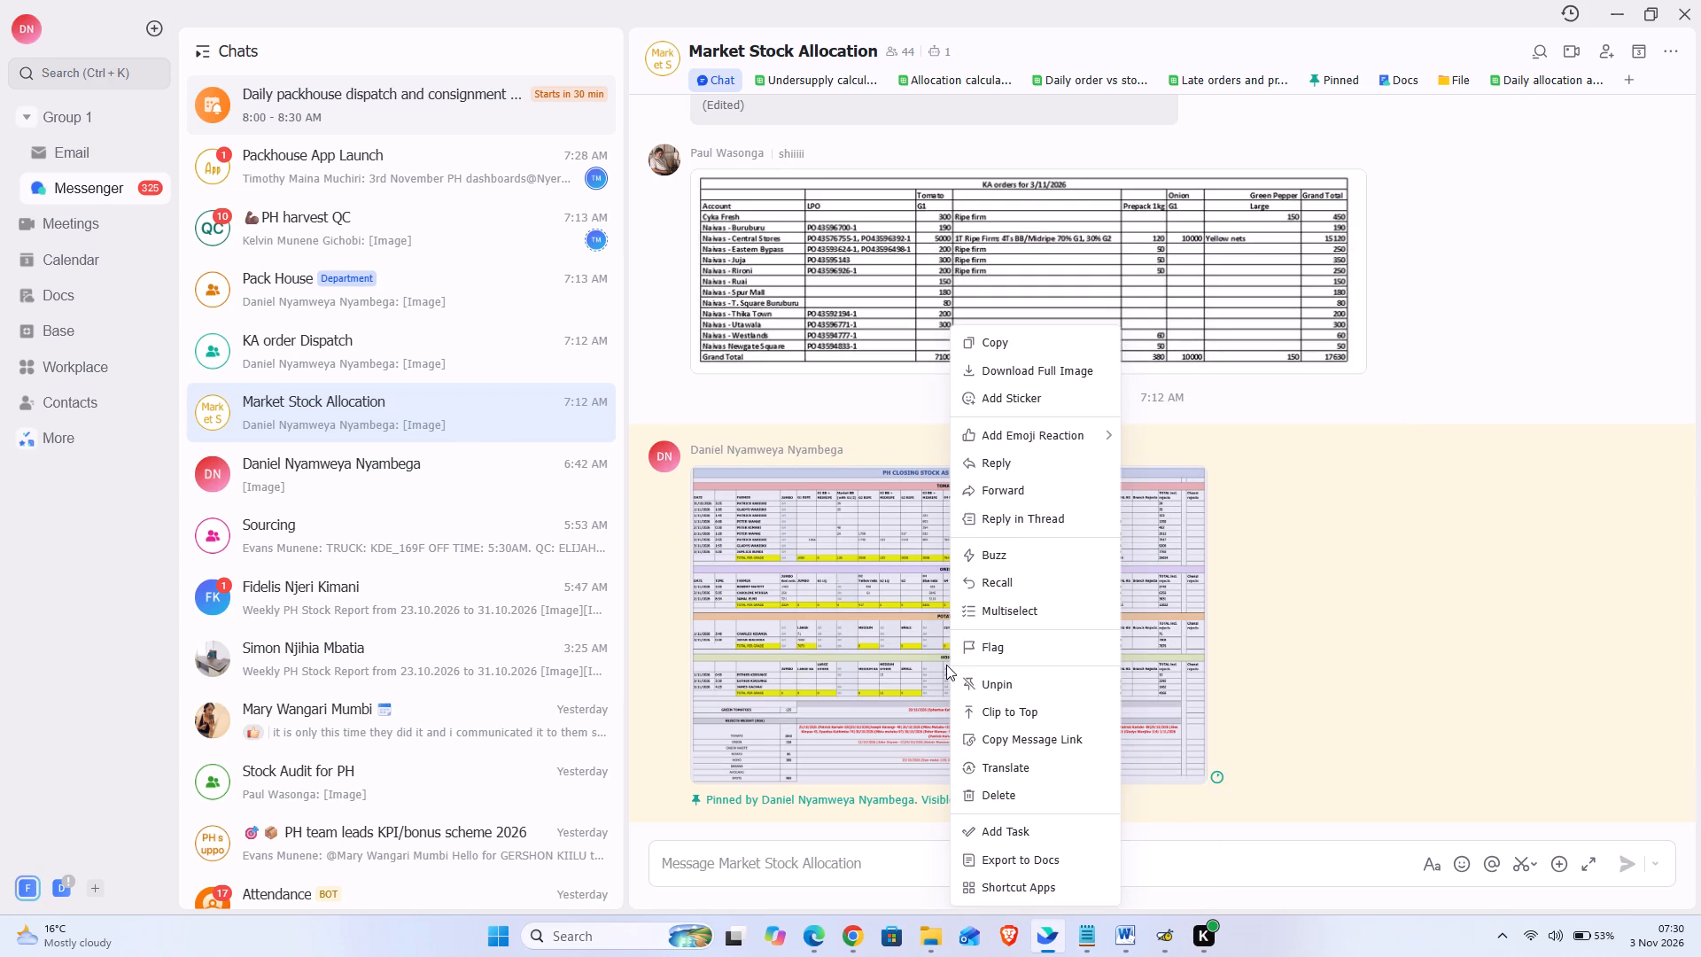
{"action": "left_click", "coordinate": [1021, 585]}
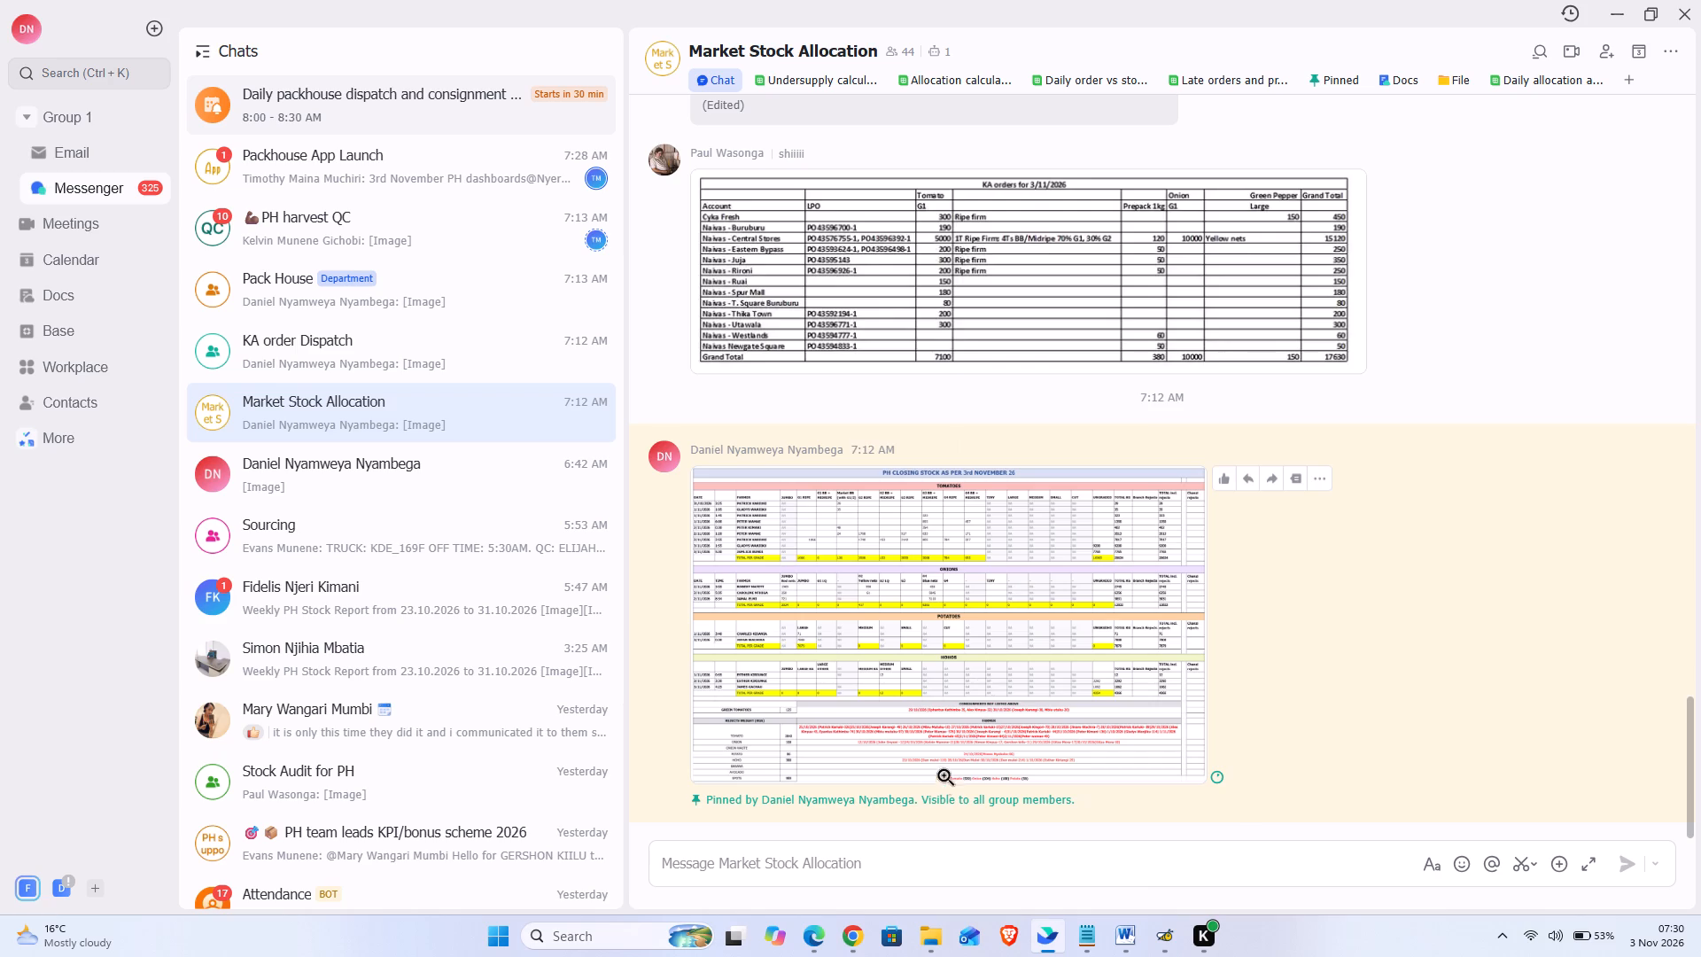
Send the copied closing stock report image to the Market Stock Allocation chat.
{"action": "right_click", "coordinate": [936, 856]}
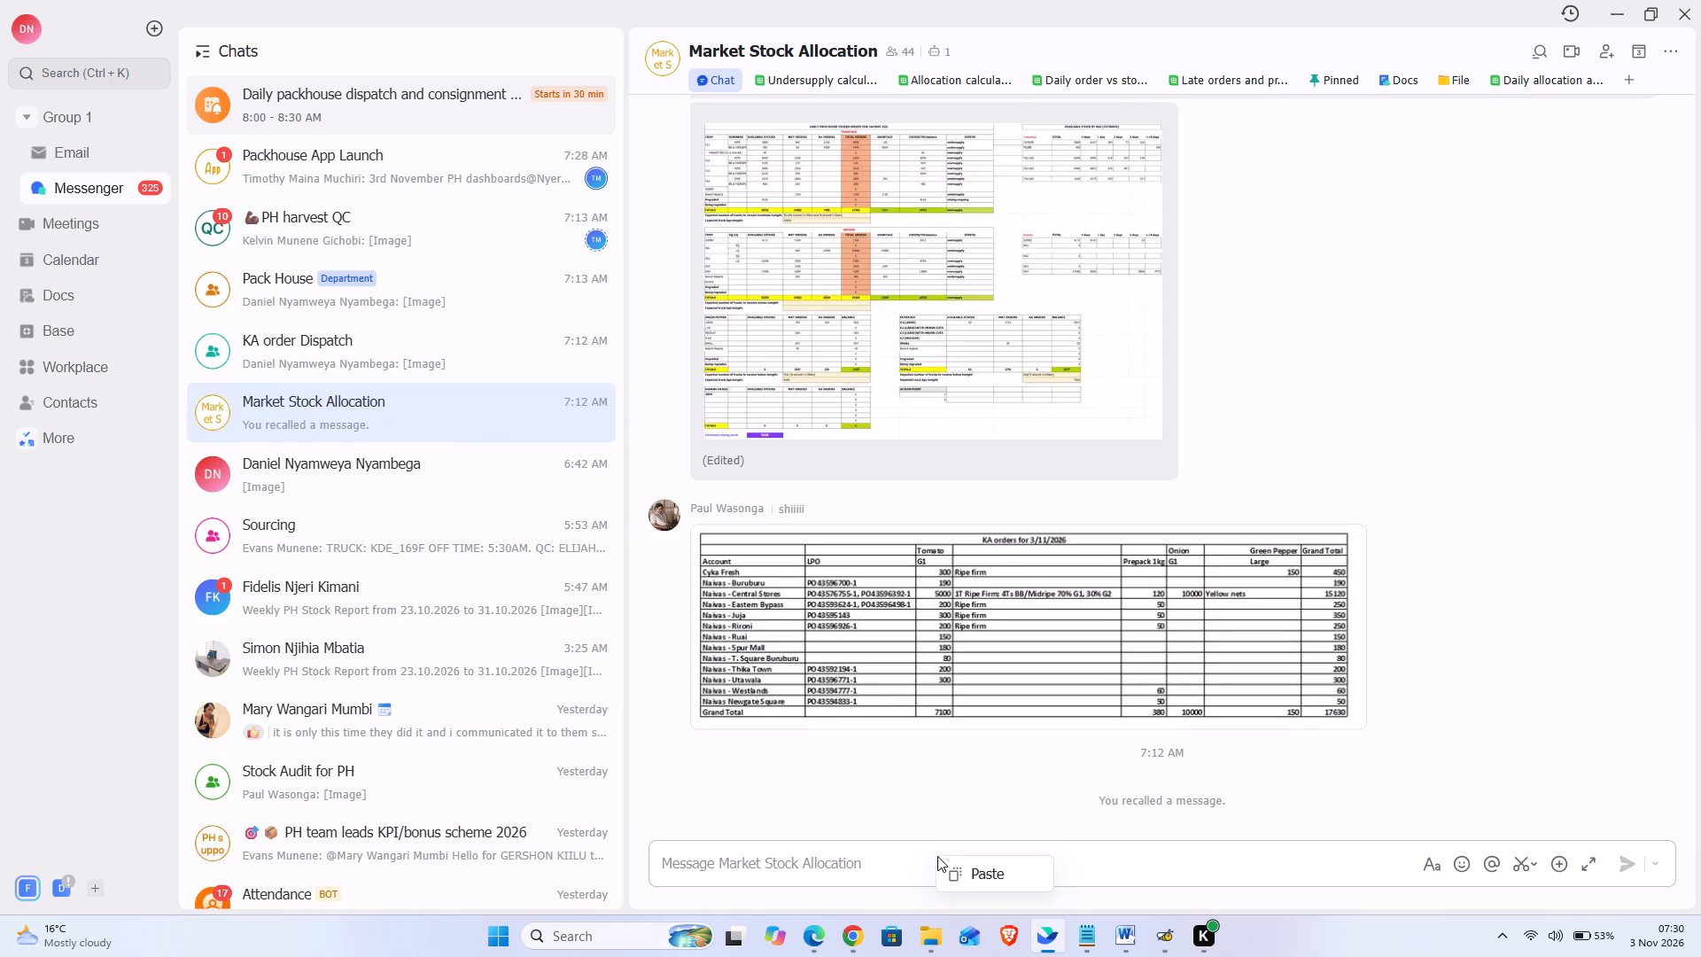
{"action": "left_click", "coordinate": [966, 868]}
{"action": "key", "text": "Return"}
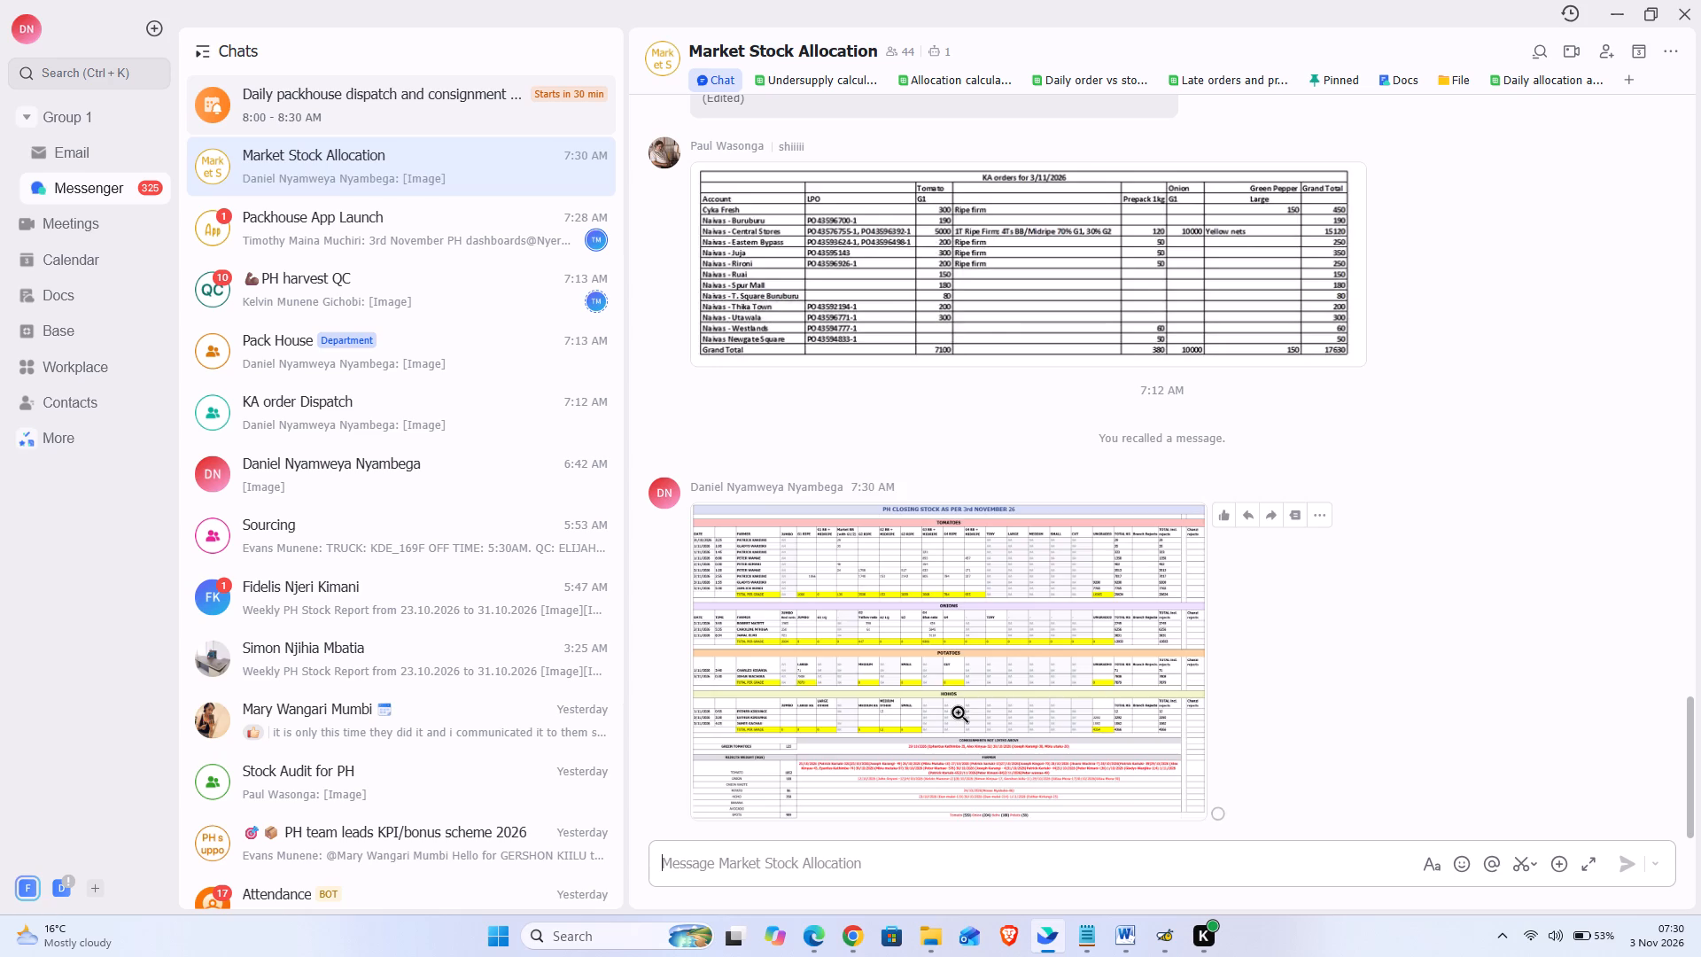
Pin the newly sent closing stock image in the Market Stock Allocation chat and open its read receipts.
{"action": "right_click", "coordinate": [953, 707]}
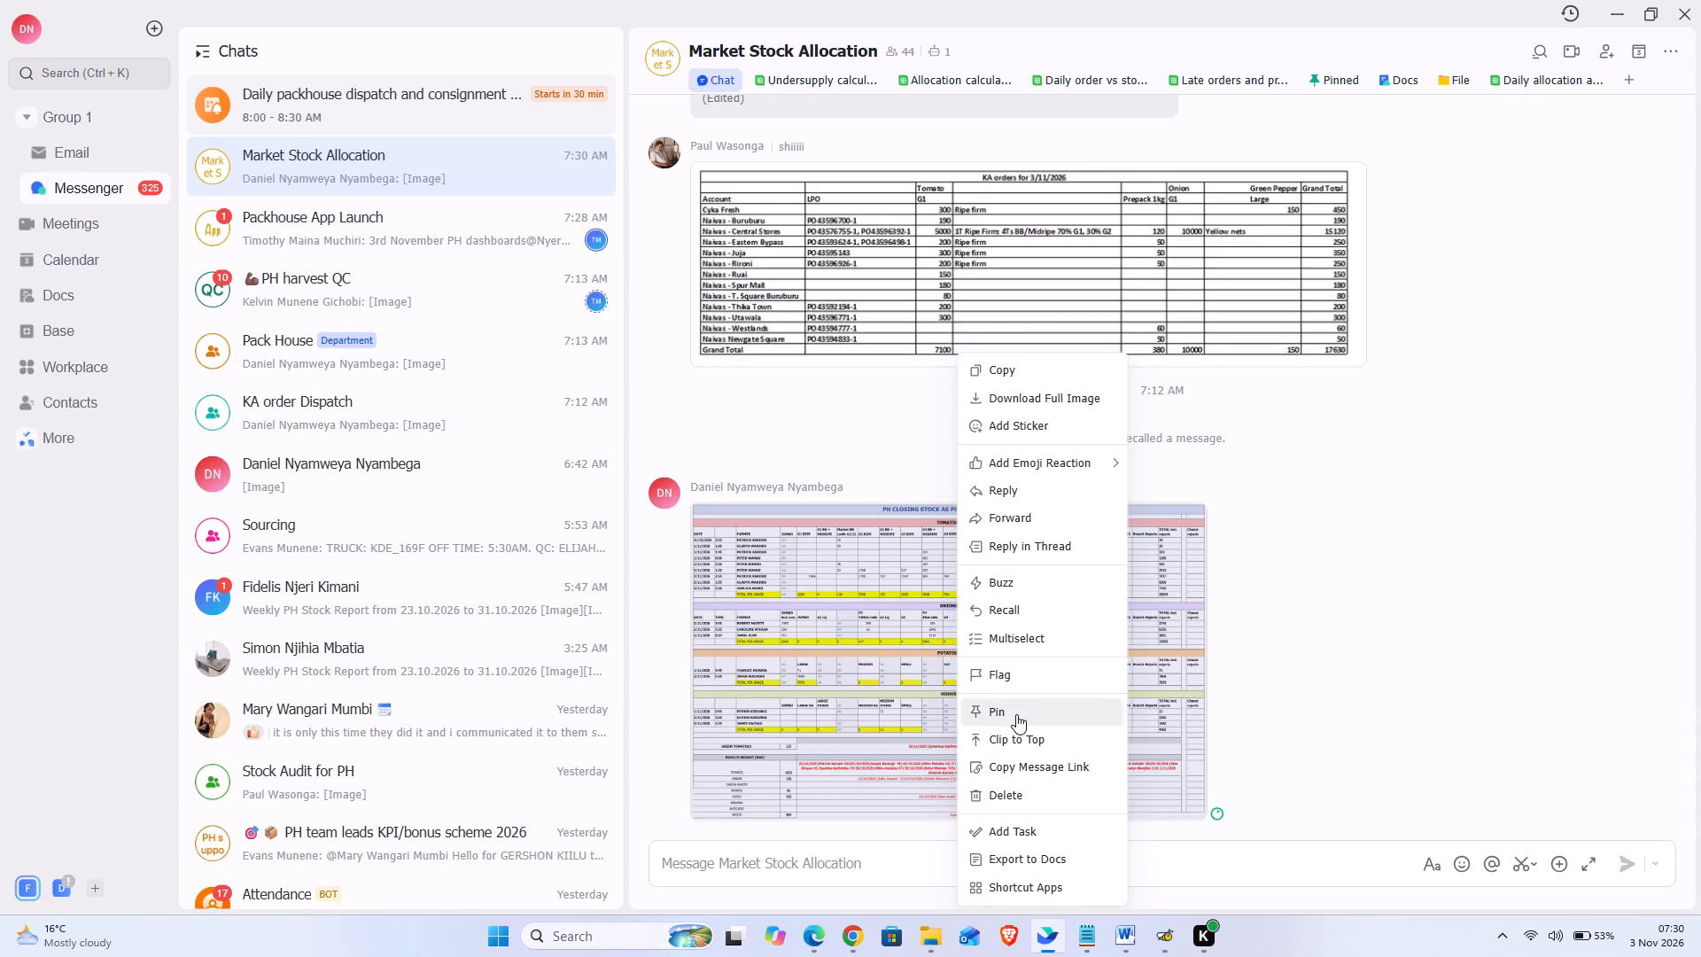
{"action": "left_click", "coordinate": [1016, 714]}
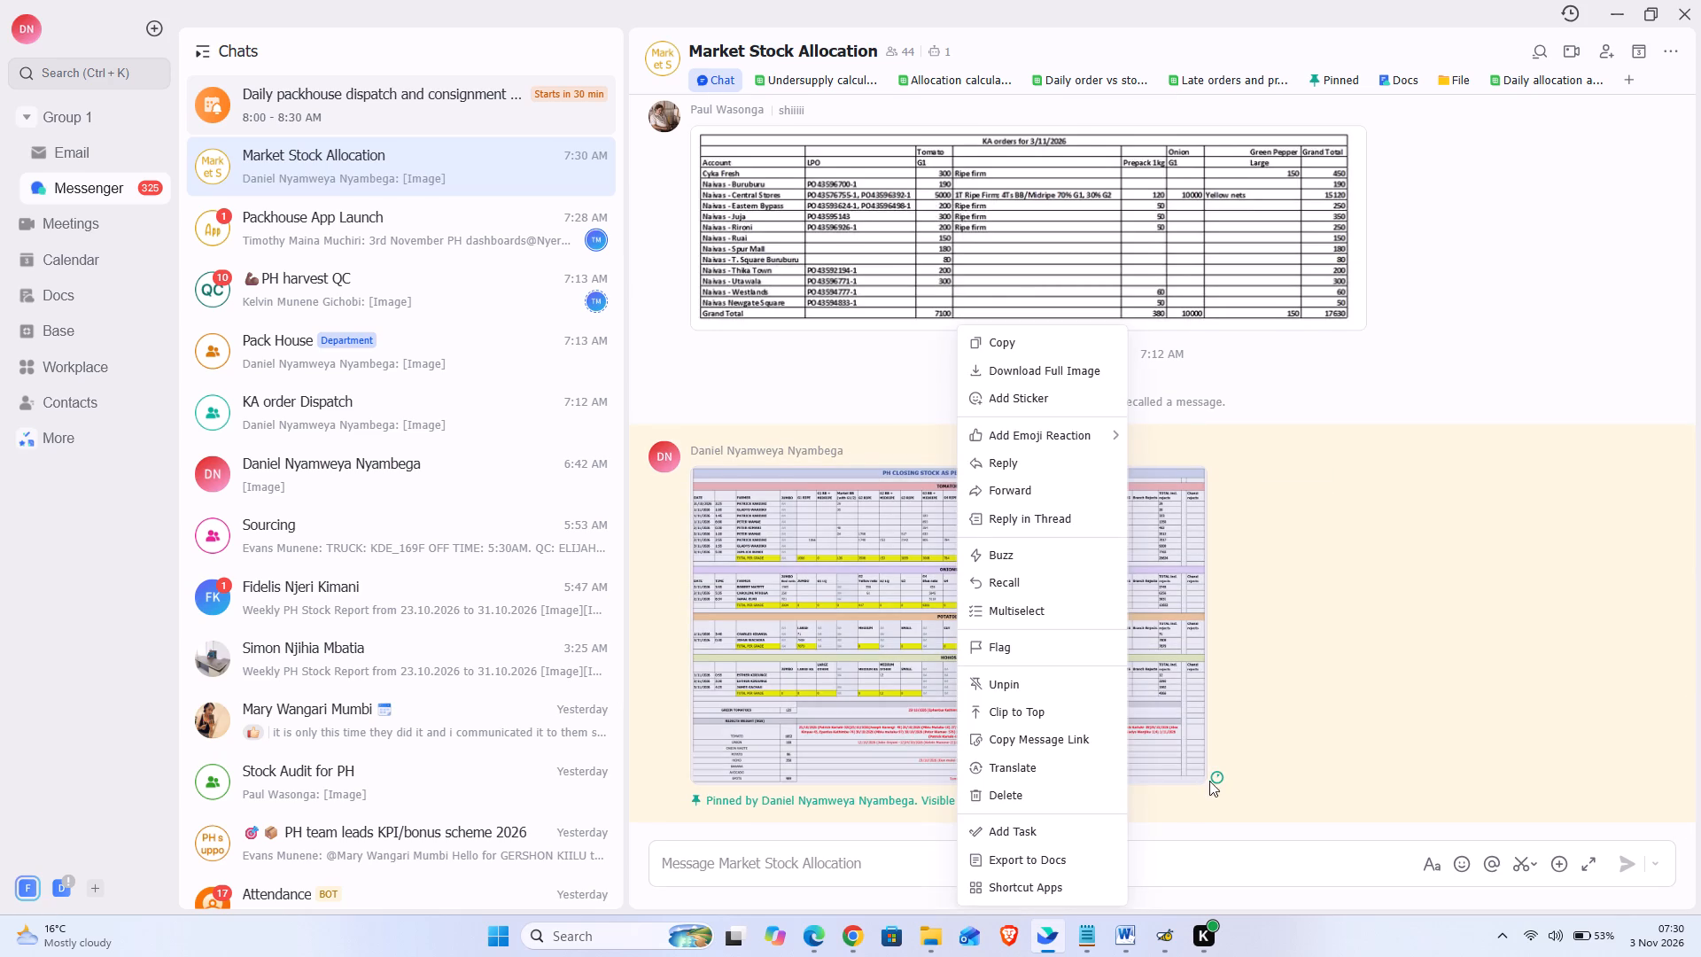
{"action": "left_click", "coordinate": [1217, 775]}
{"action": "left_click", "coordinate": [1217, 775]}
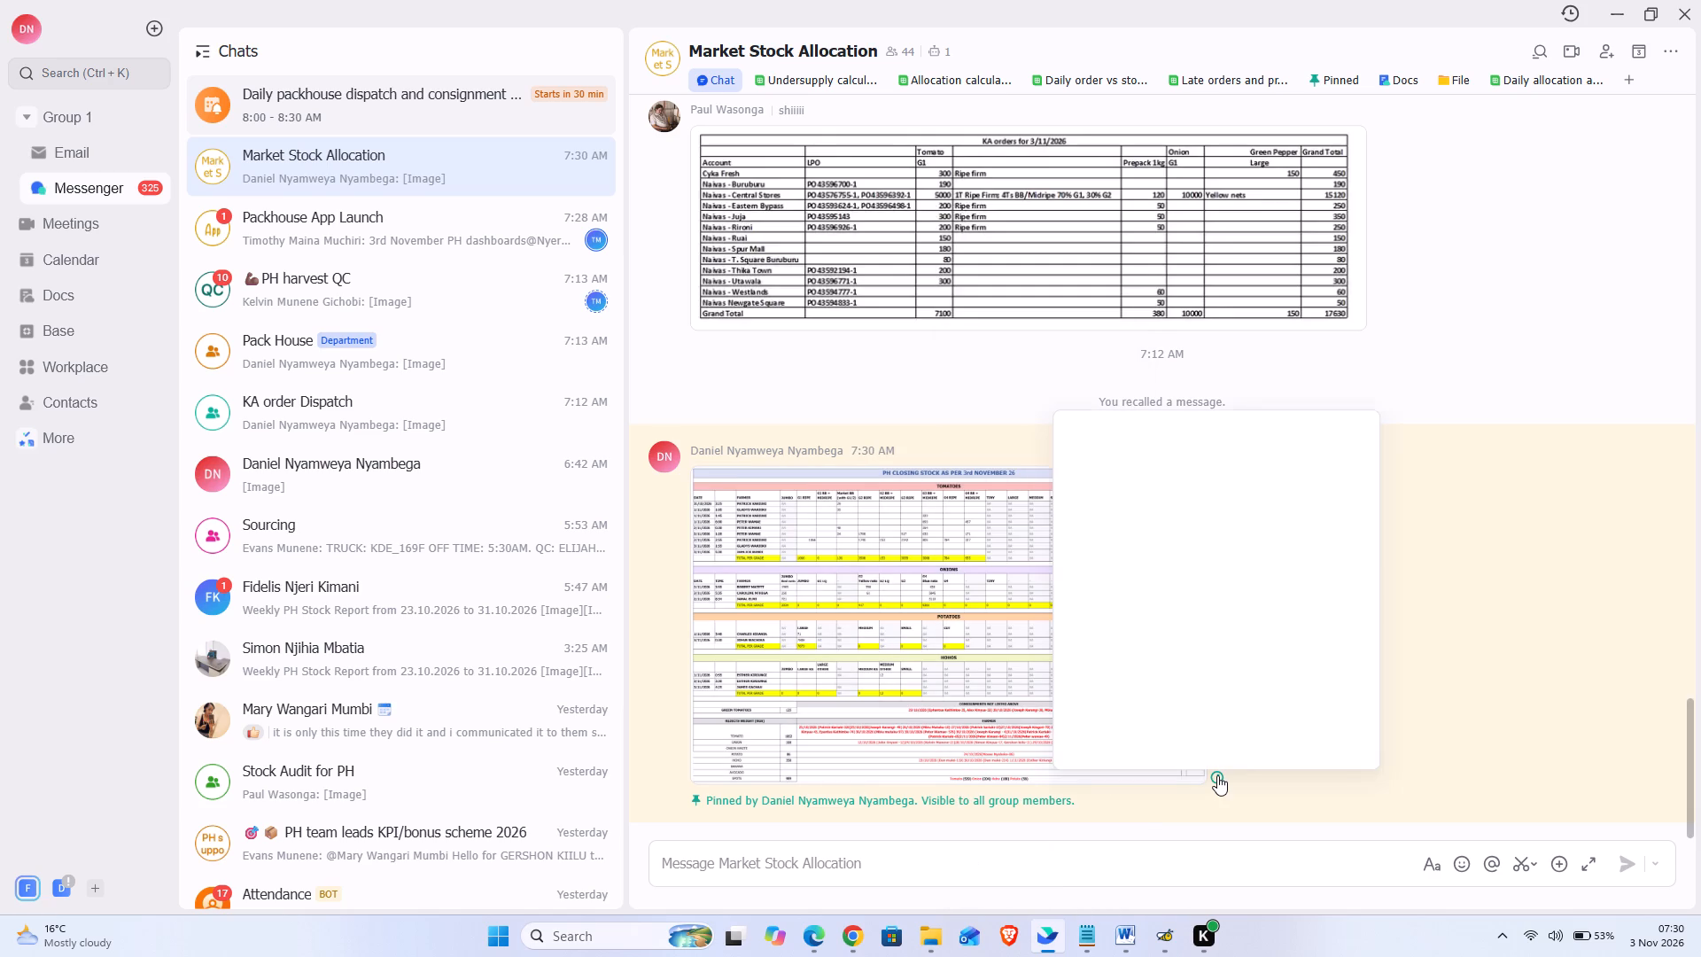
{"action": "left_click", "coordinate": [928, 408]}
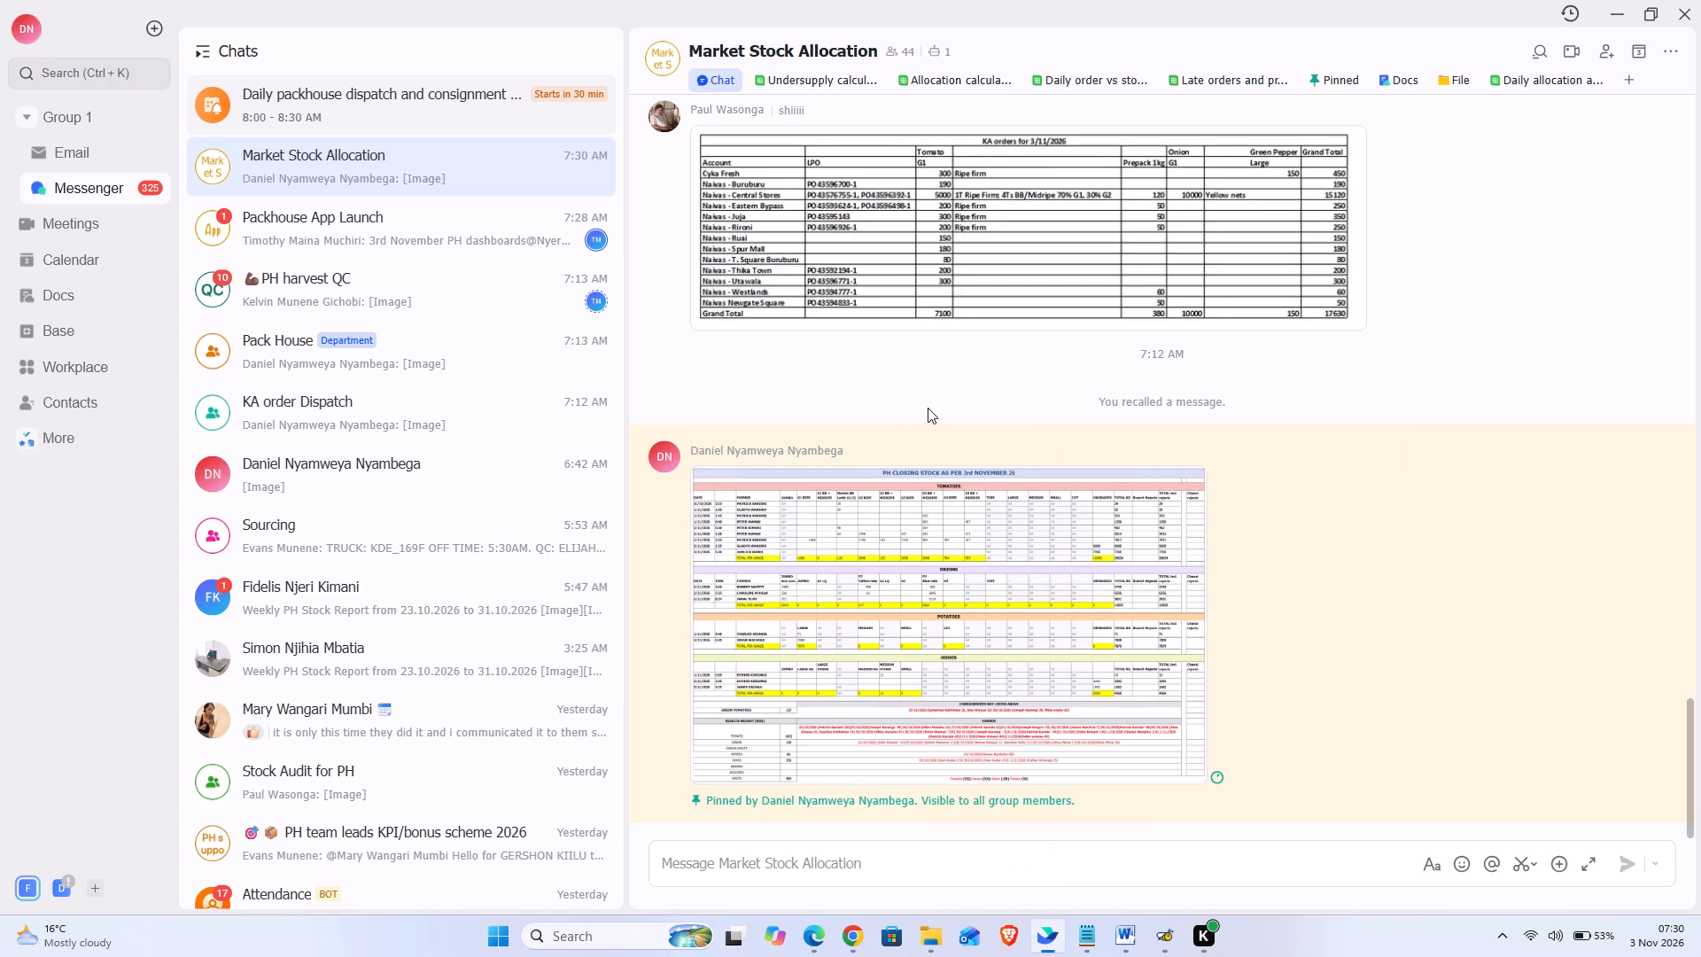
In the KA order Dispatch chat, open the read receipts of the 7:12 AM closing stock image and recall that message.
{"action": "left_click", "coordinate": [361, 406]}
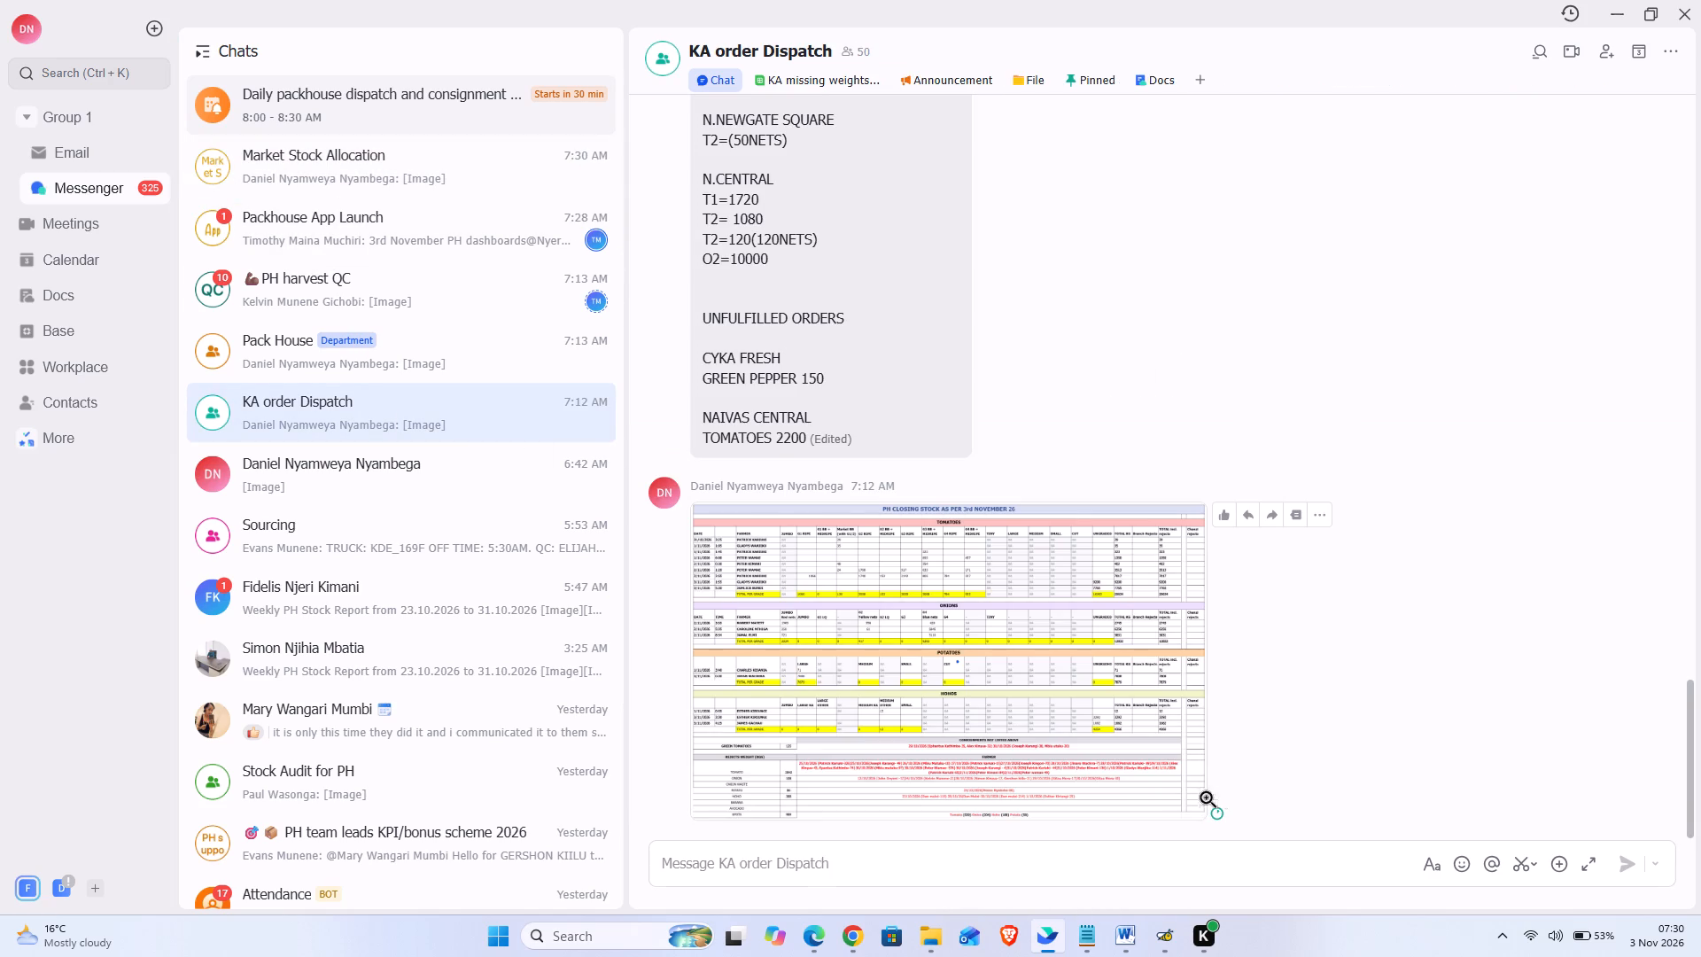
{"action": "left_click", "coordinate": [1216, 813]}
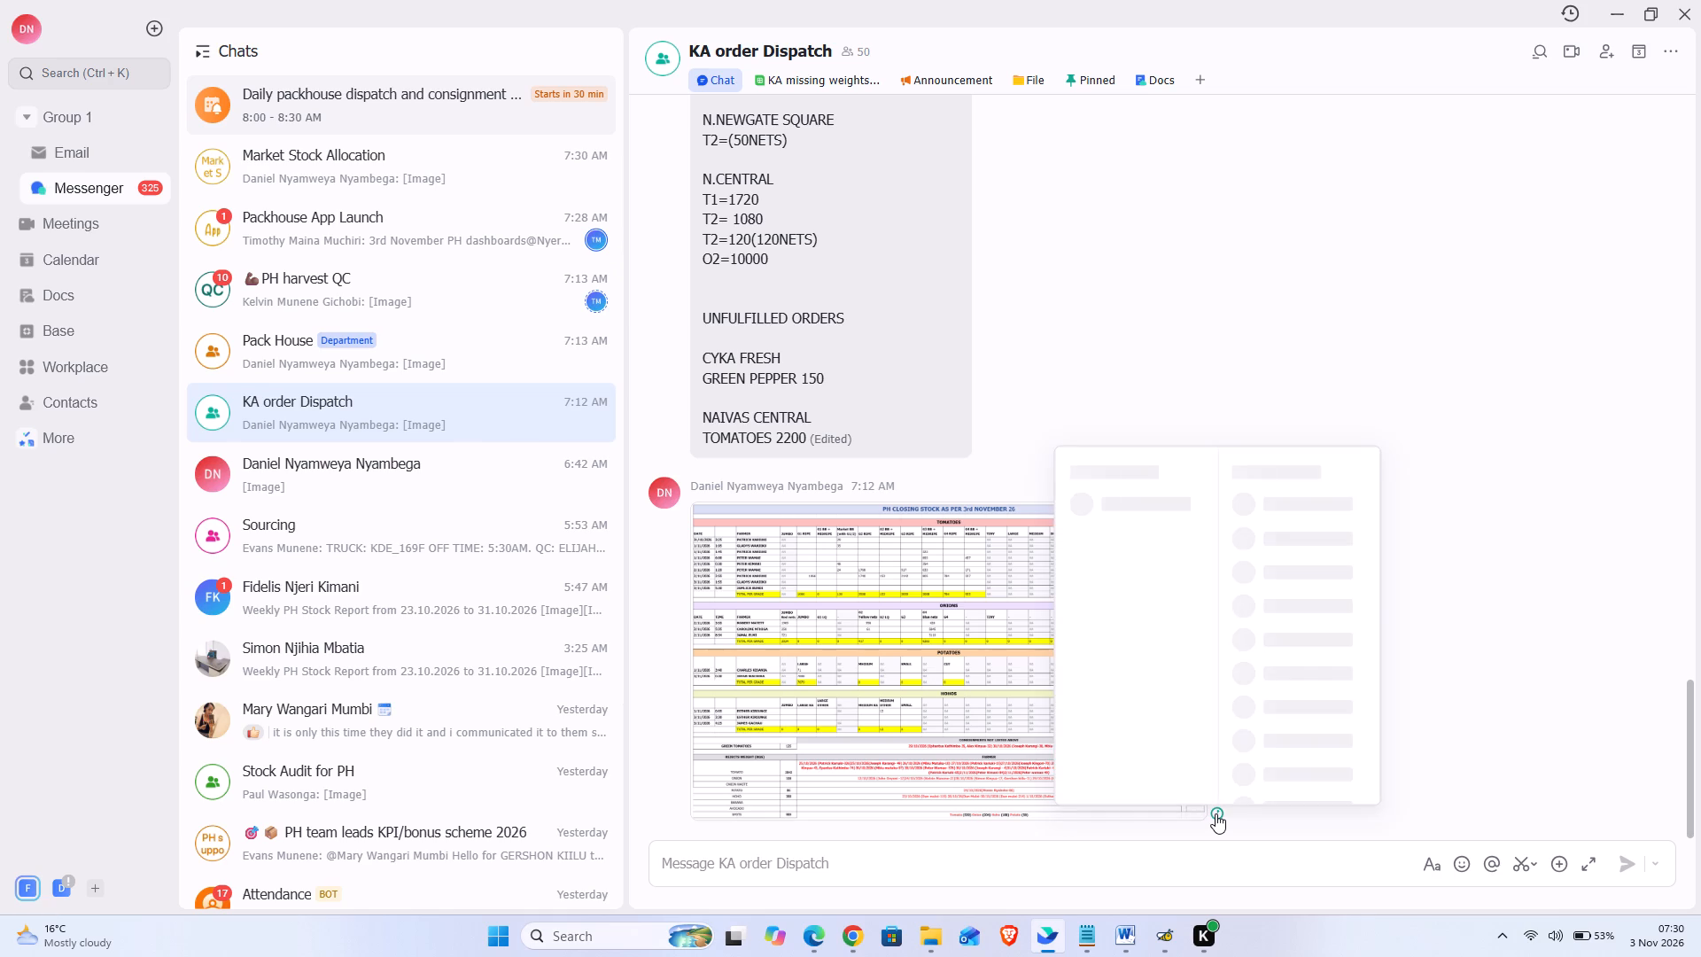
{"action": "left_click", "coordinate": [964, 485]}
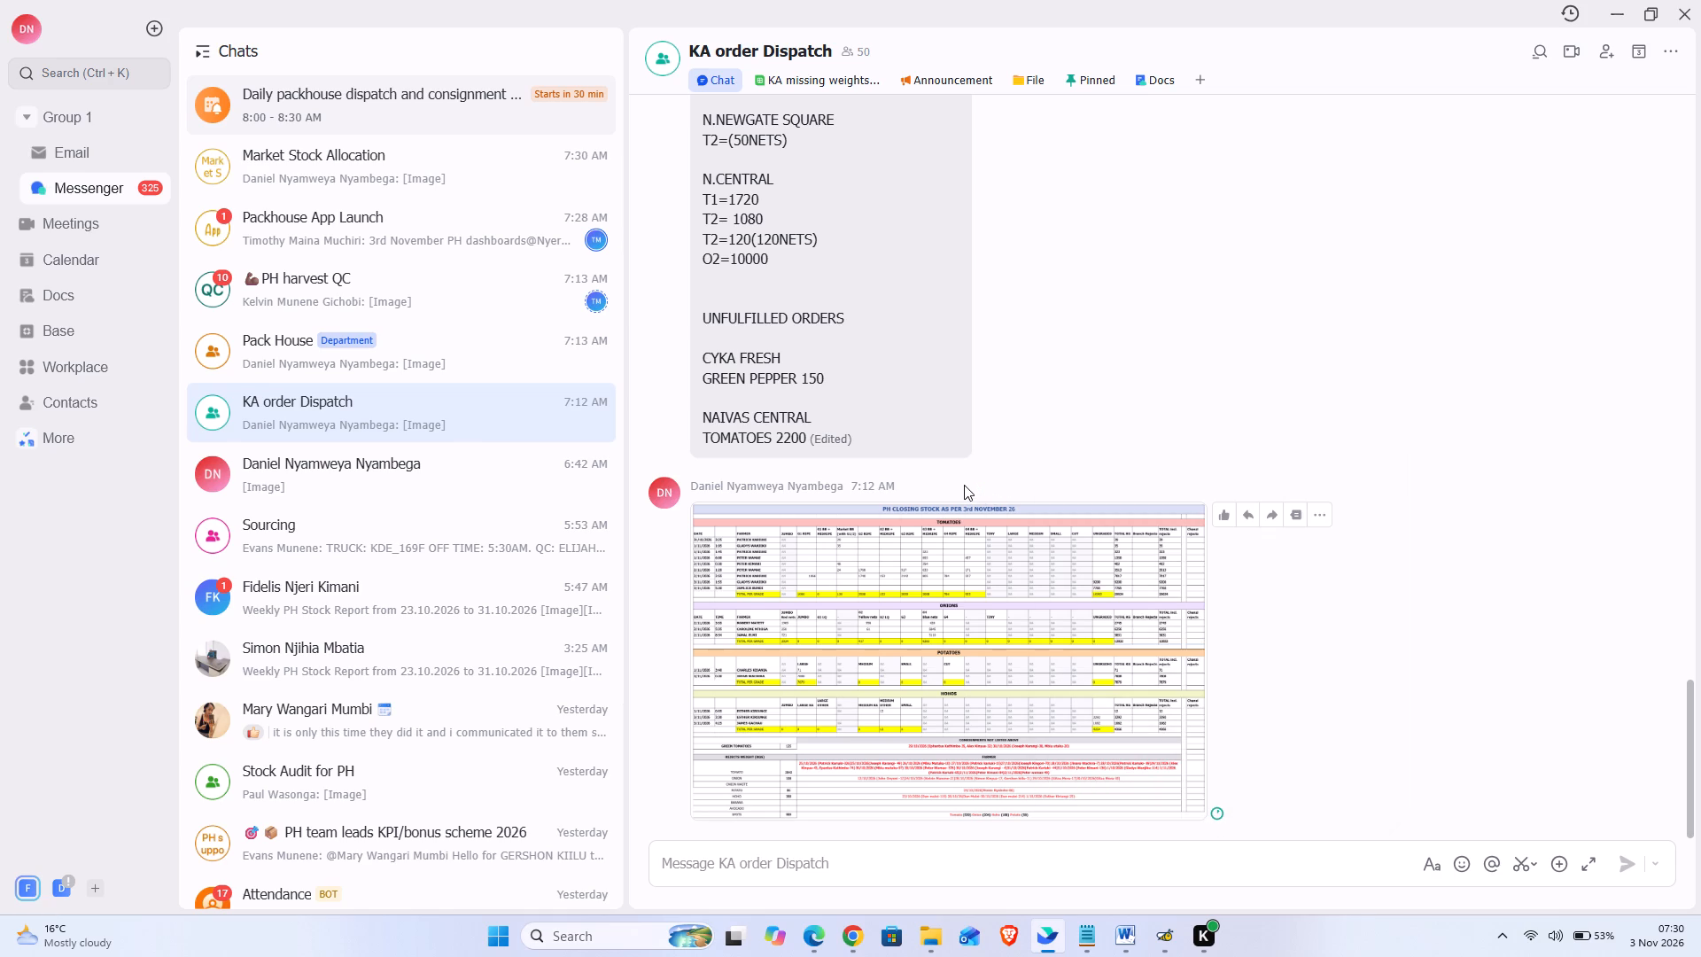
{"action": "right_click", "coordinate": [974, 589]}
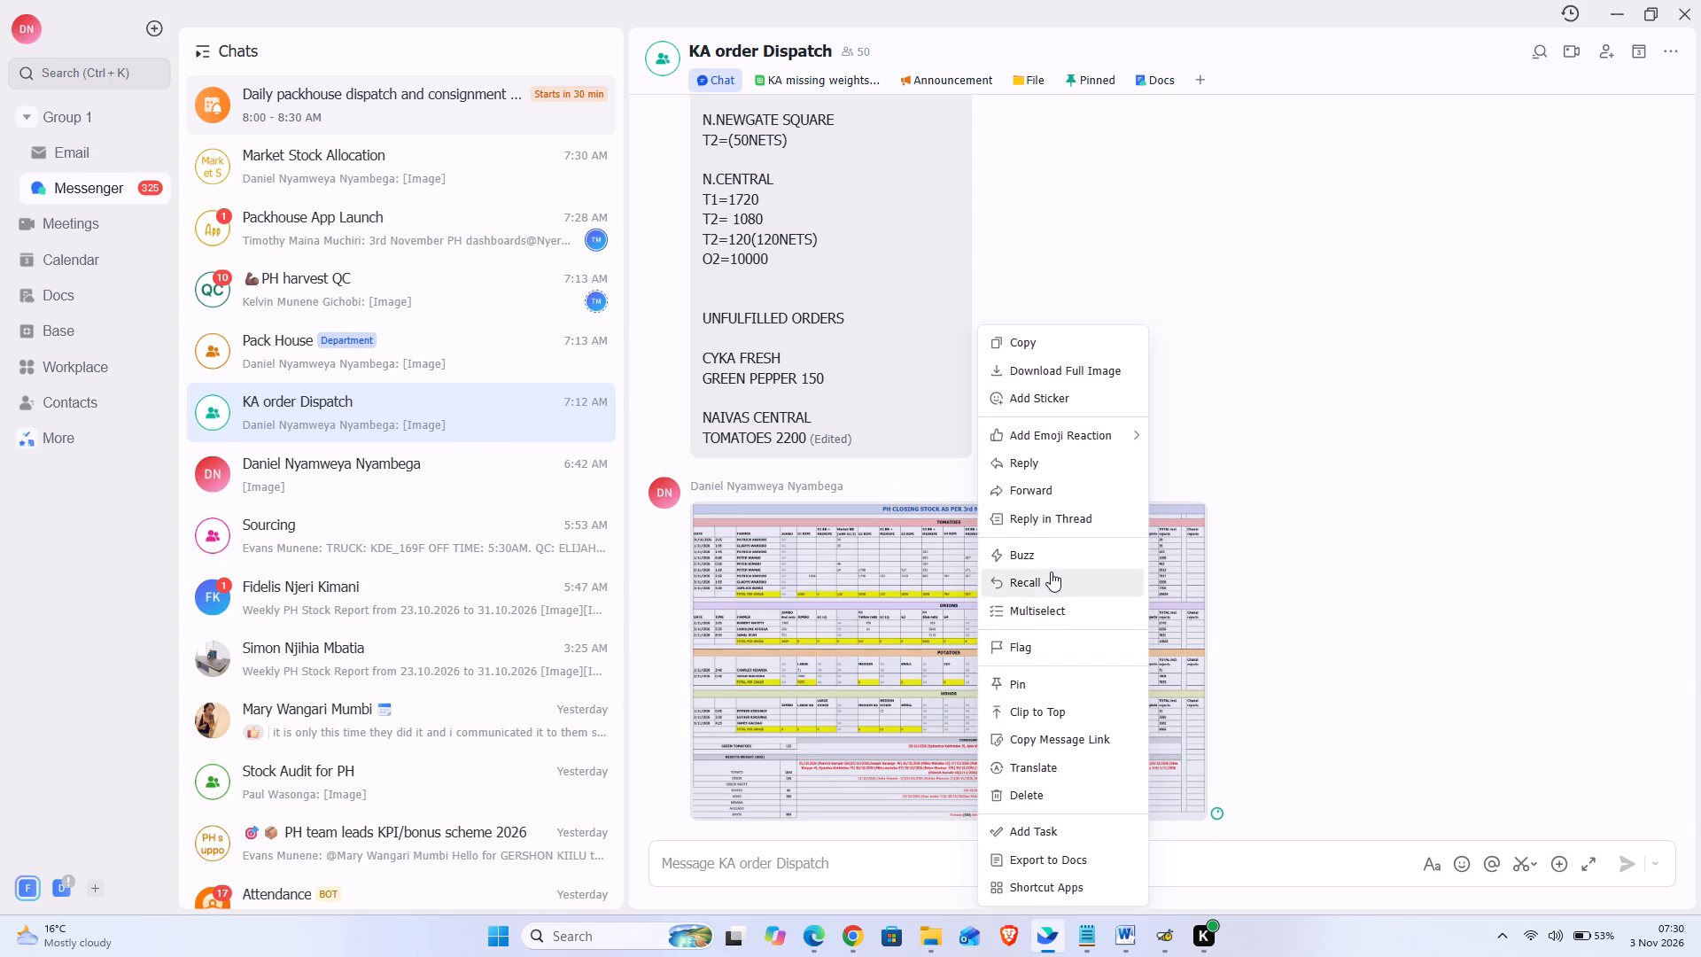
{"action": "left_click", "coordinate": [1051, 572]}
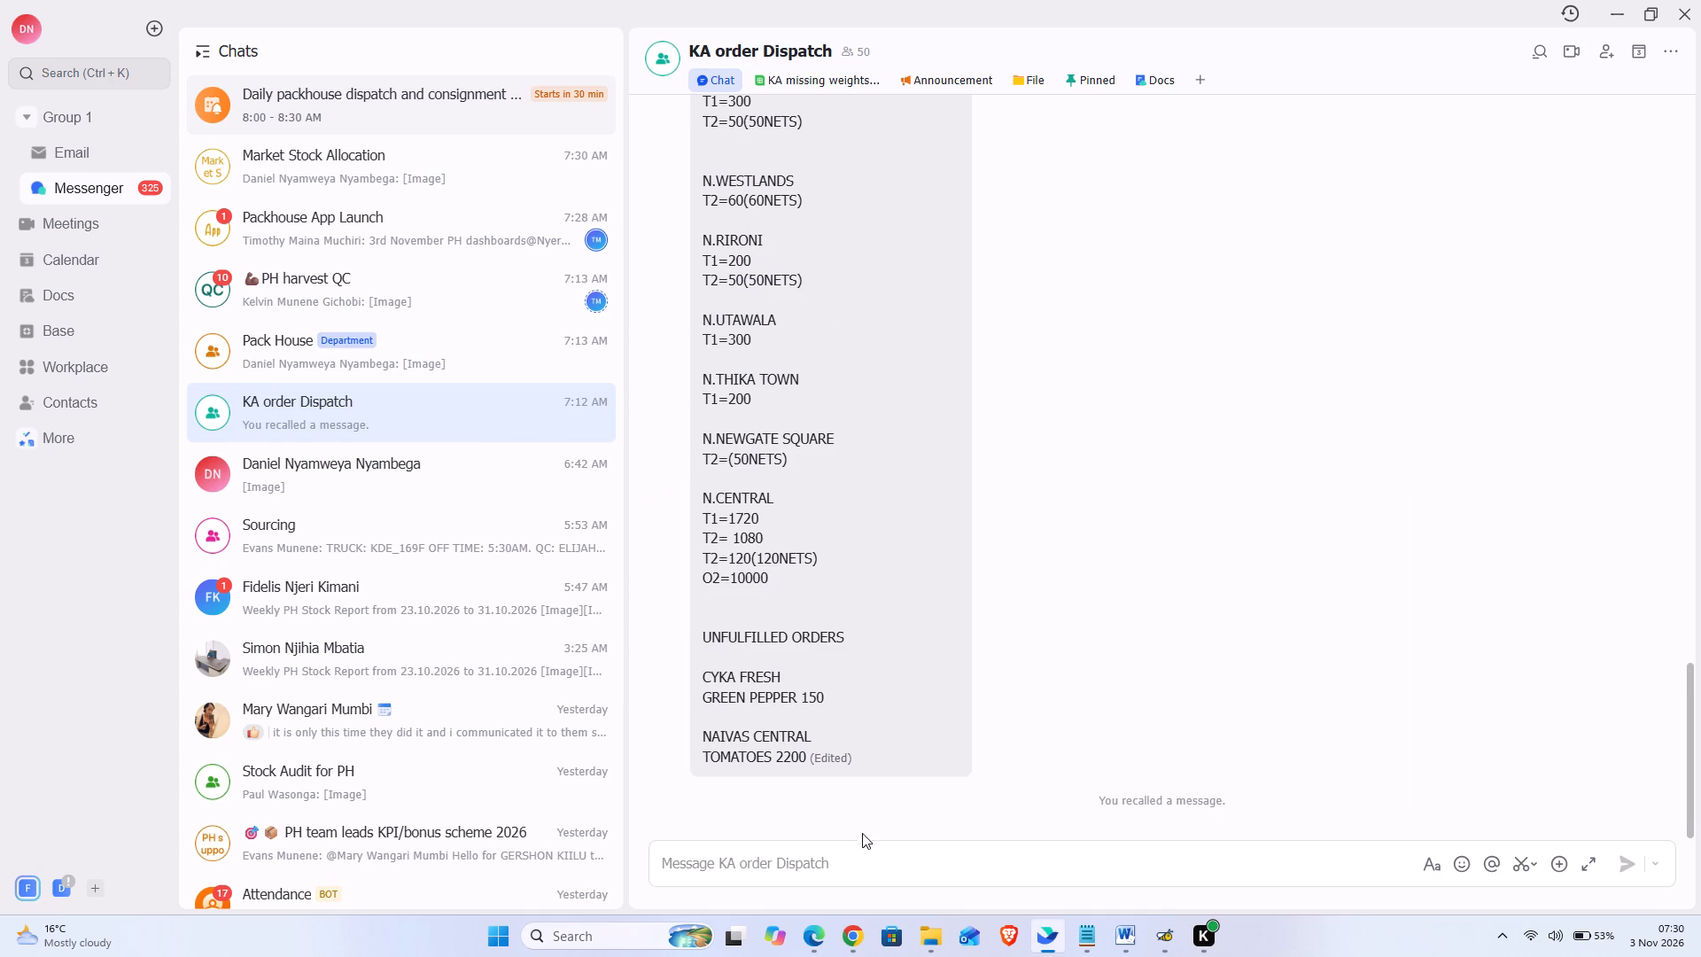
Send the copied closing stock report image to the KA order Dispatch chat and view it enlarged to check it.
{"action": "left_click", "coordinate": [856, 855]}
{"action": "right_click", "coordinate": [856, 855]}
{"action": "left_click", "coordinate": [893, 878]}
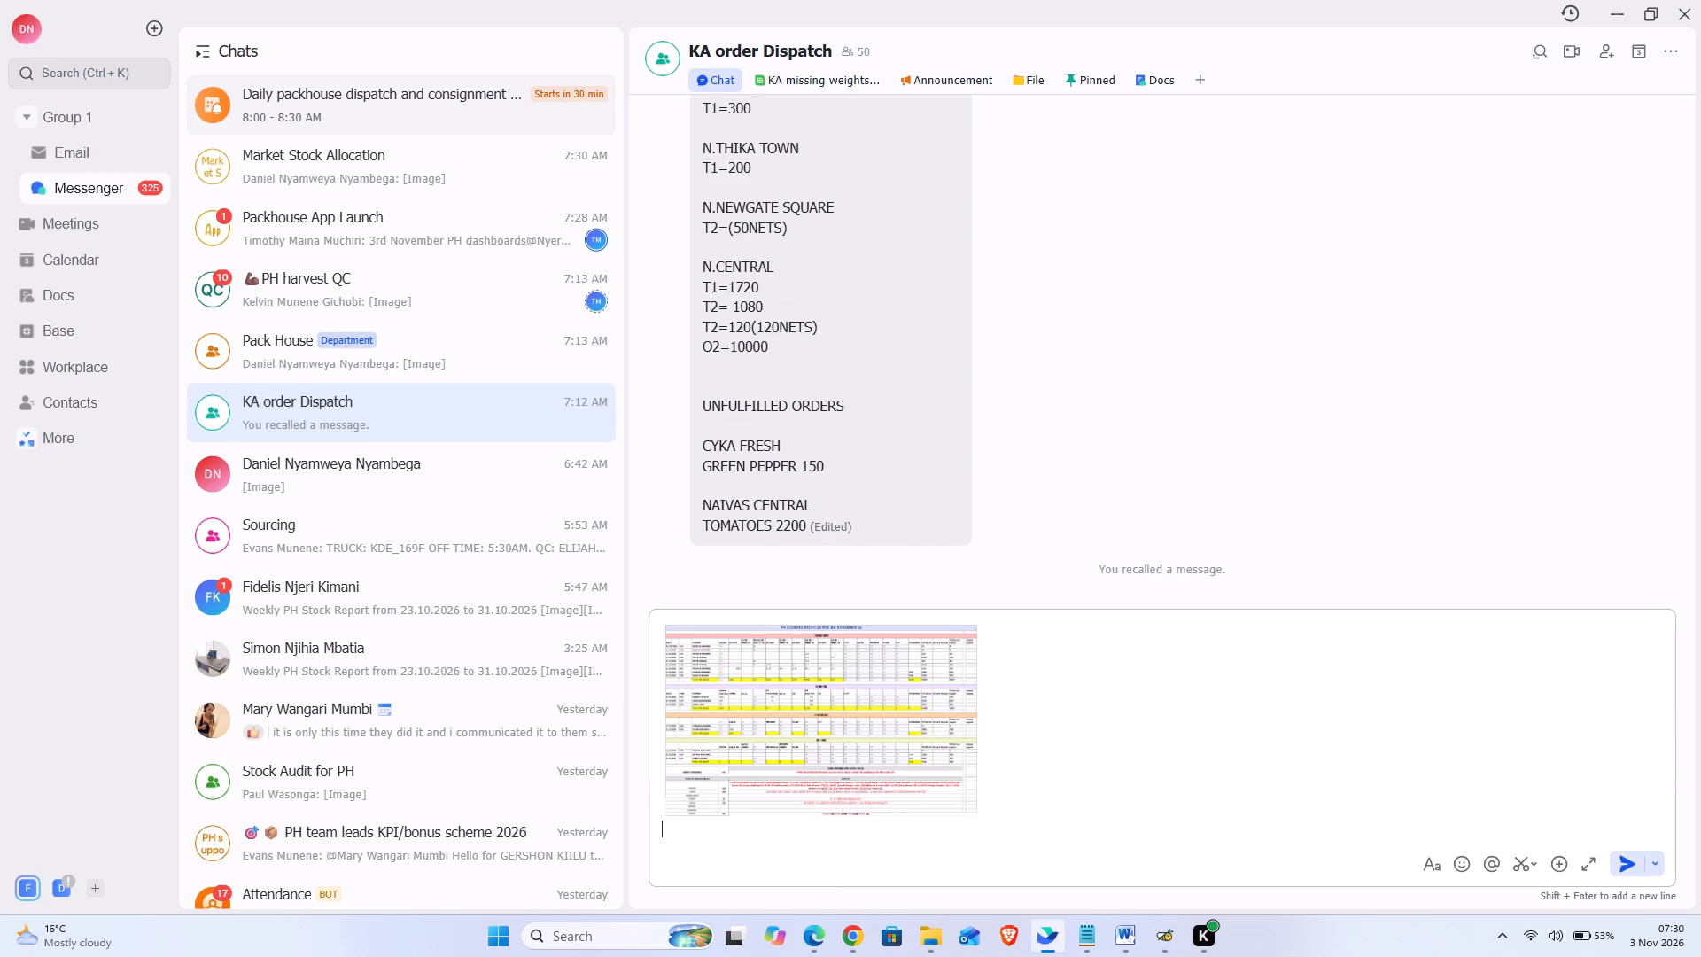
{"action": "key", "text": "Return"}
{"action": "double_click", "coordinate": [975, 656]}
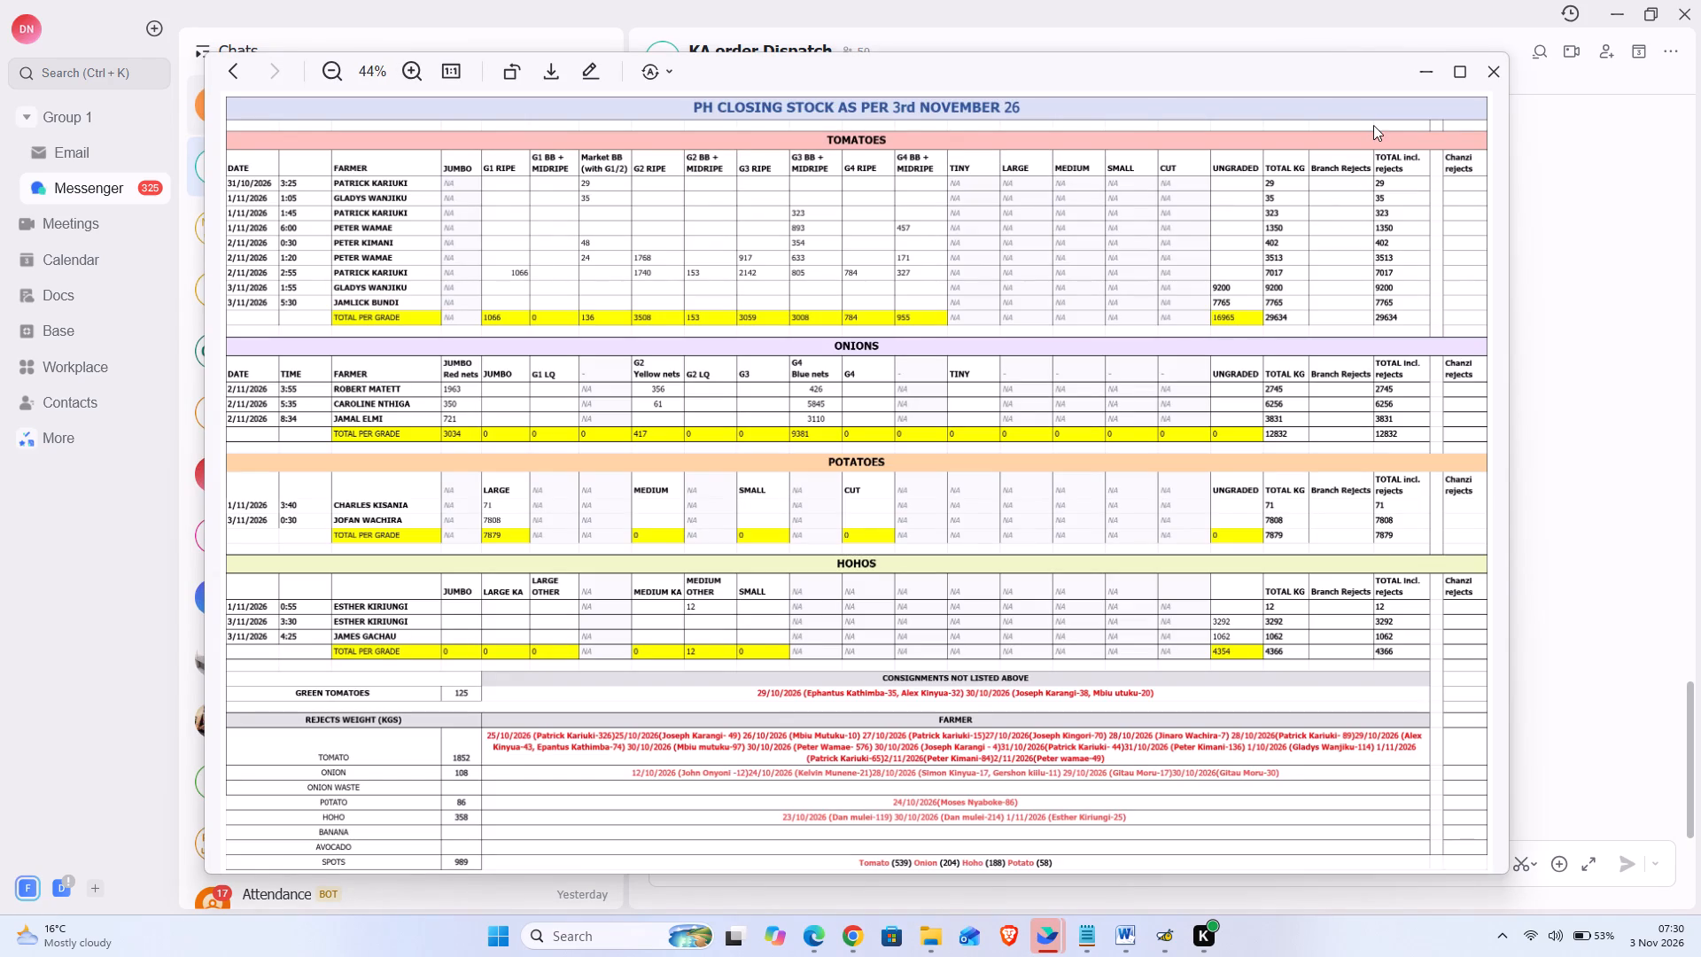
{"action": "left_click", "coordinate": [1497, 70]}
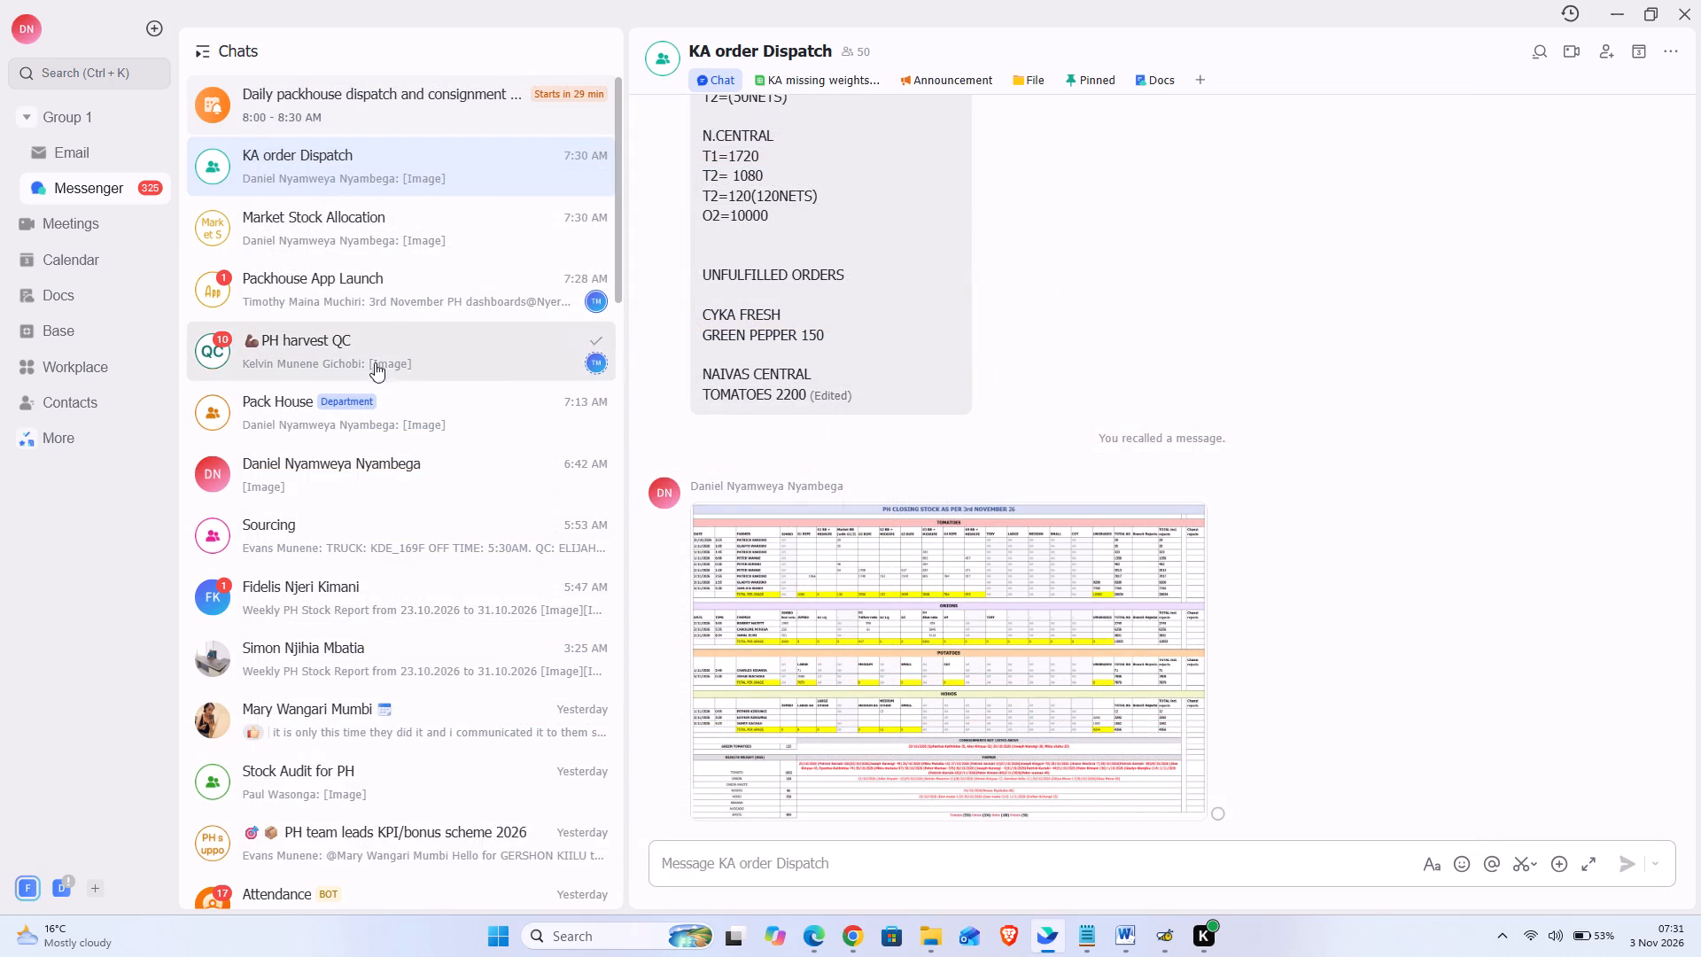
In the Pack House chat, recall the old closing stock image and send the copied report image in its place.
{"action": "left_click", "coordinate": [437, 422]}
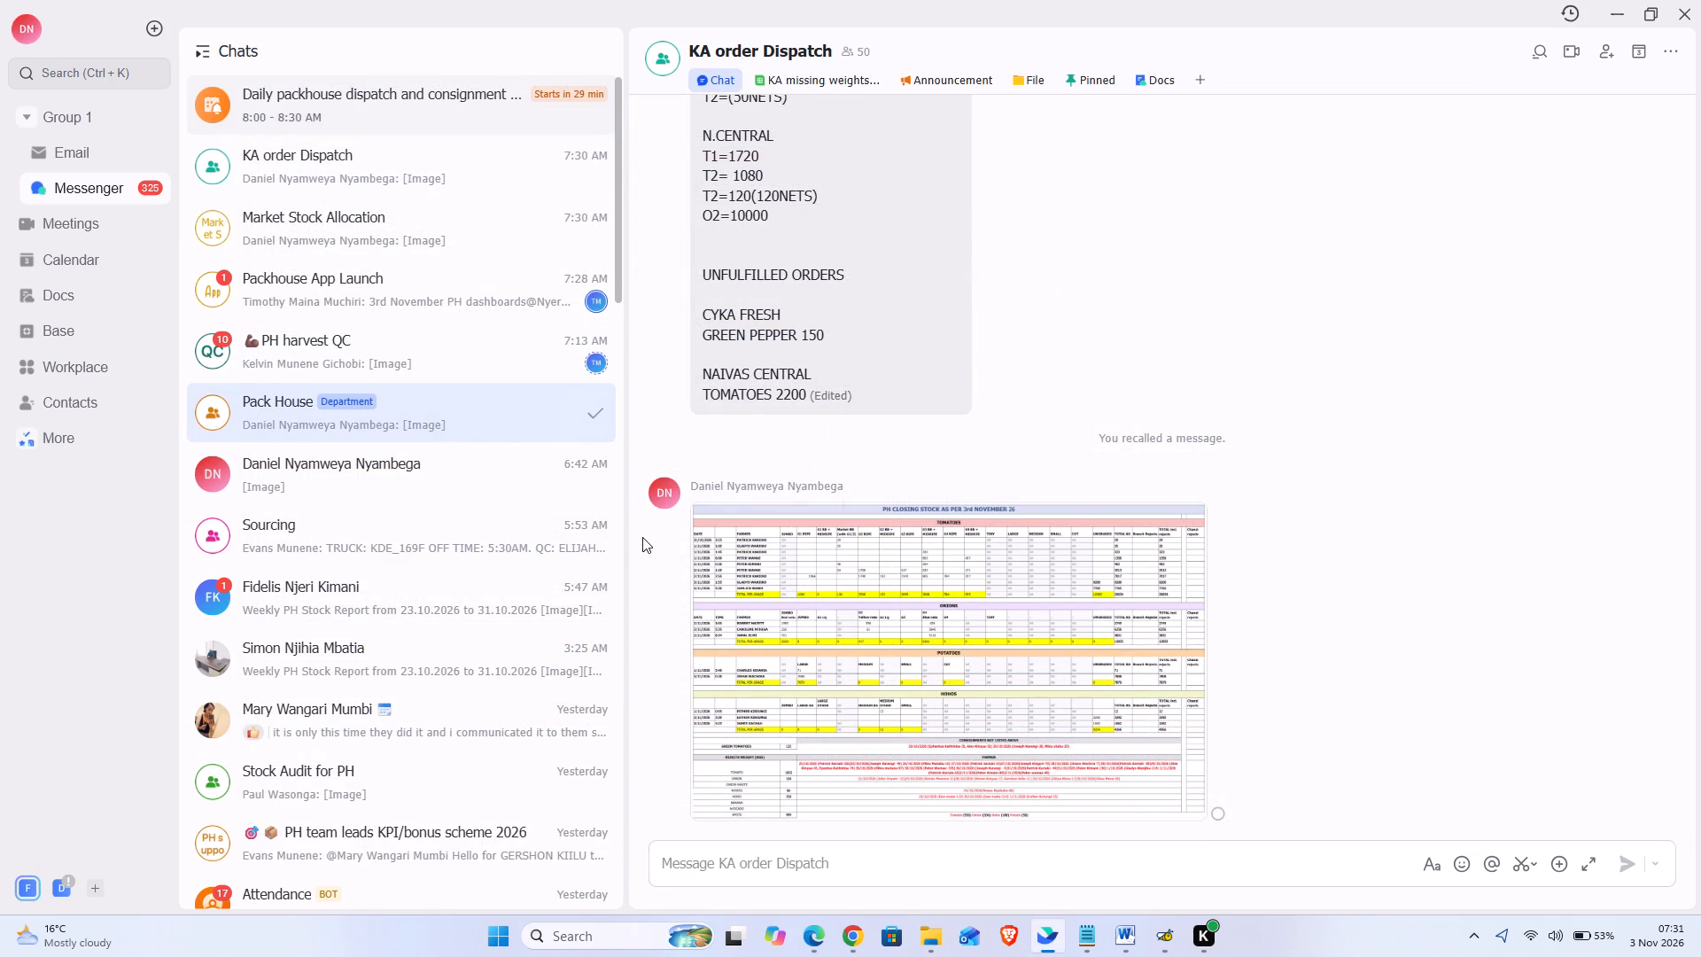
{"action": "right_click", "coordinate": [925, 747]}
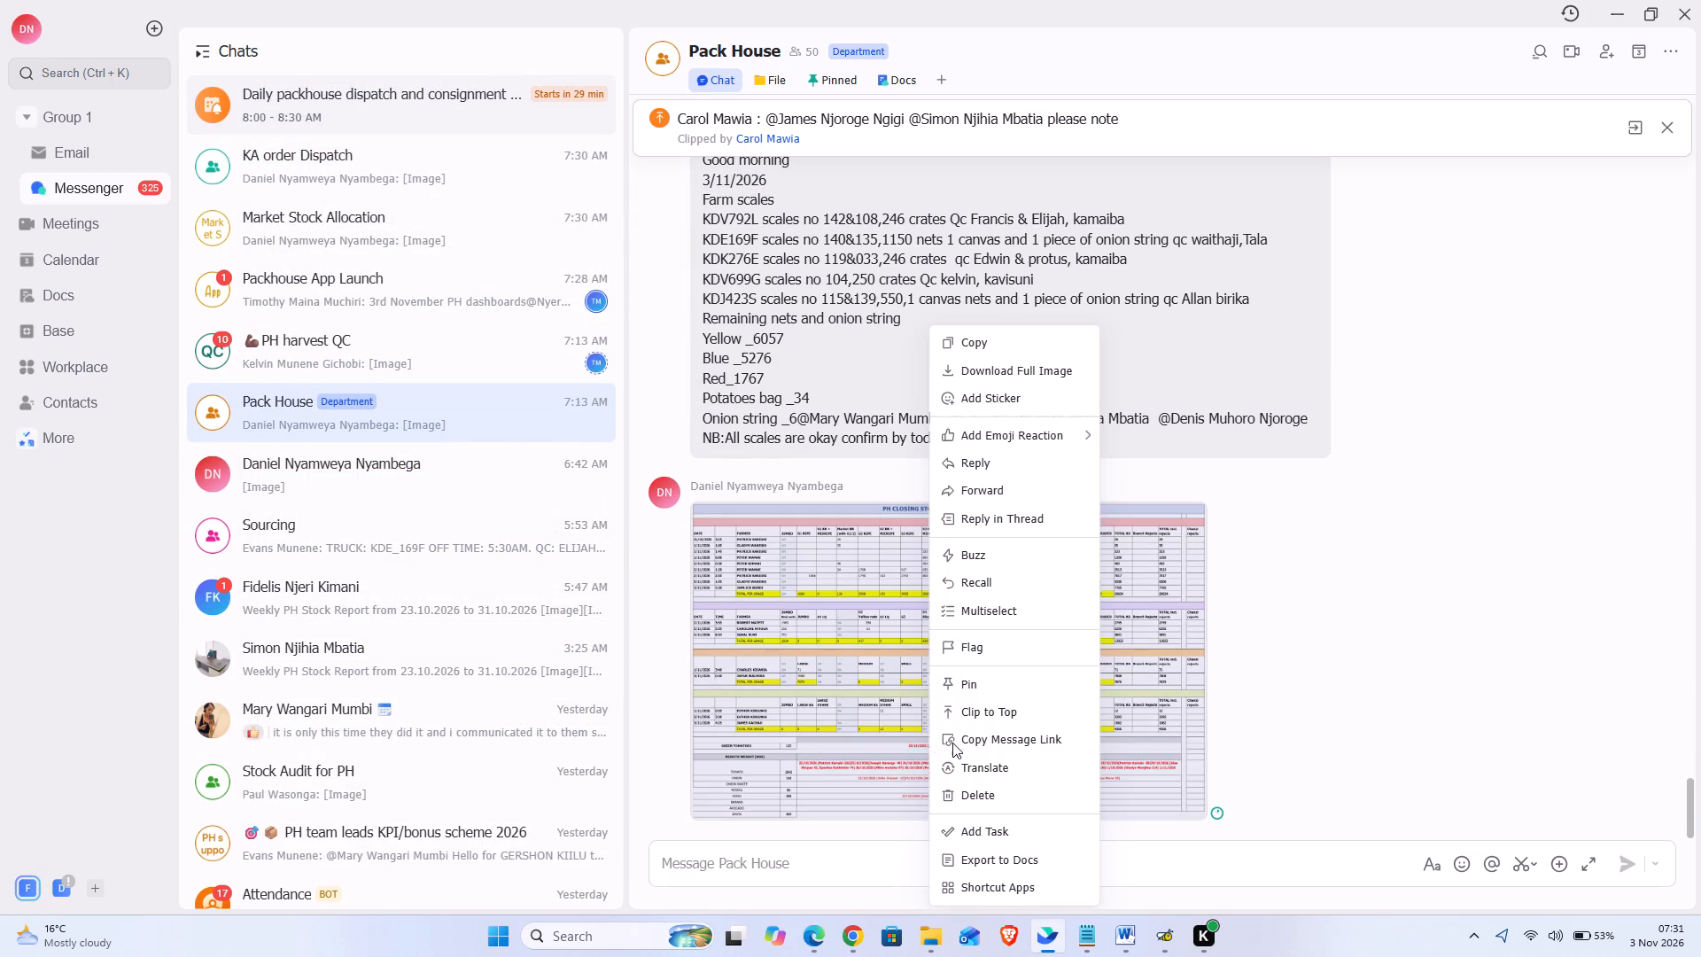
{"action": "left_click", "coordinate": [984, 587]}
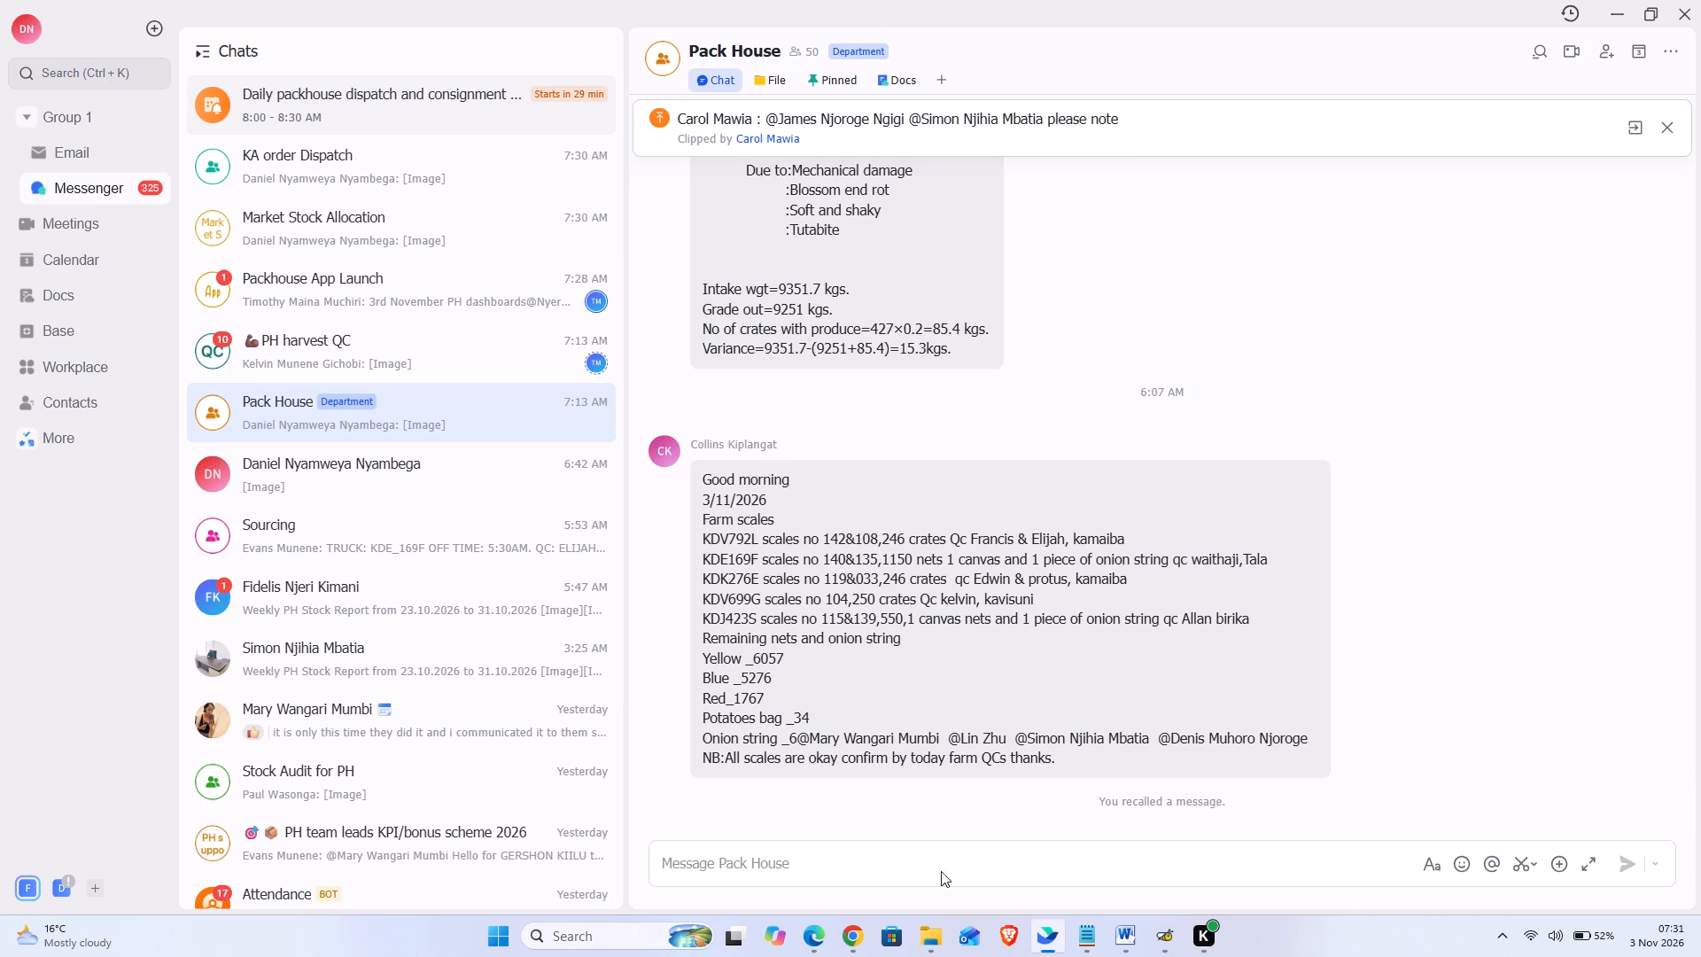
{"action": "left_click", "coordinate": [941, 867]}
{"action": "right_click", "coordinate": [941, 867]}
{"action": "left_click", "coordinate": [985, 880]}
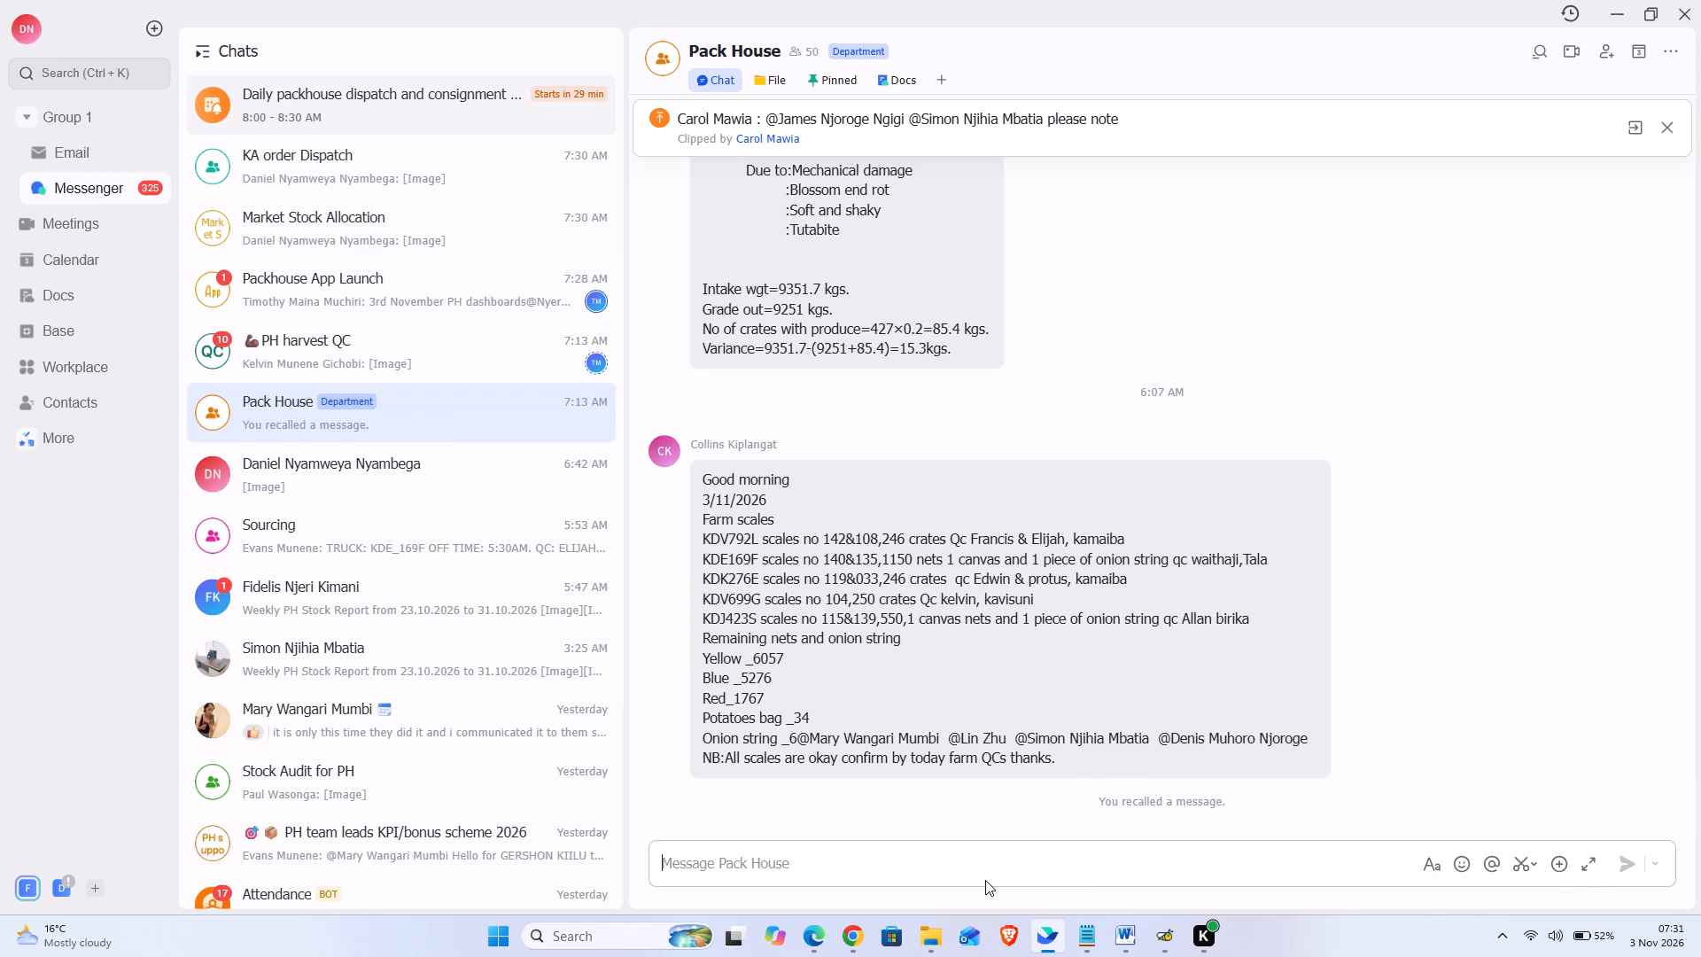
{"action": "key", "text": "Return"}
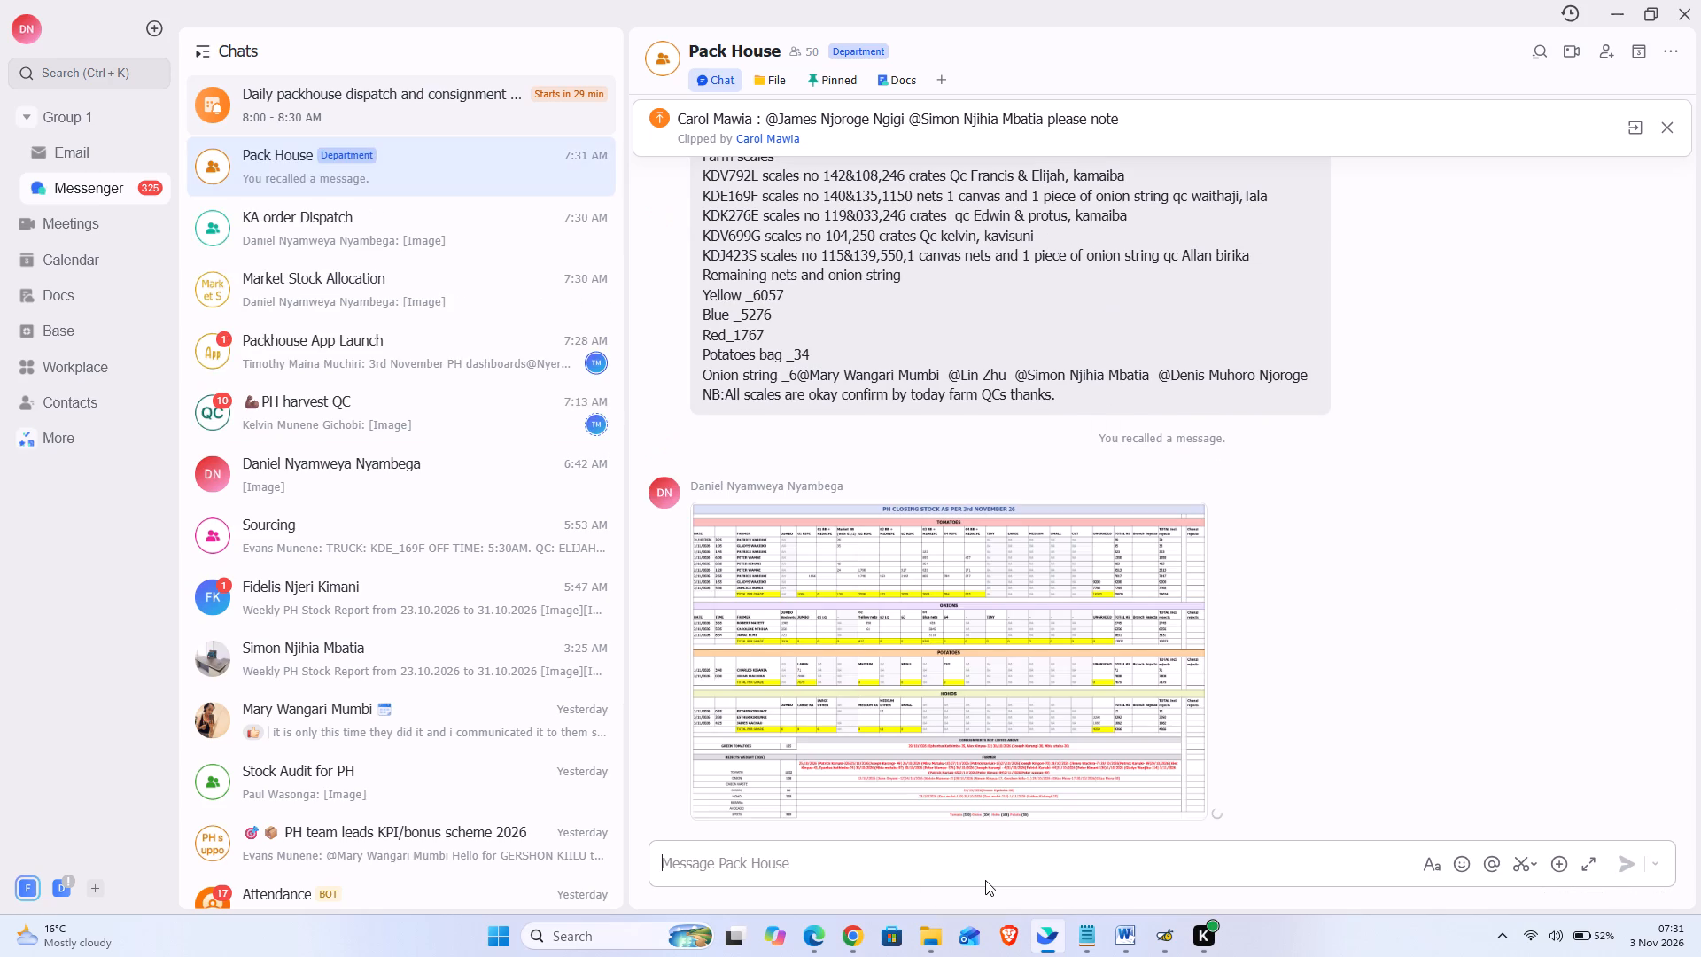
Review the newly pinned closing stock image in the Market Stock Allocation chat at enlarged size.
{"action": "left_click", "coordinate": [390, 289]}
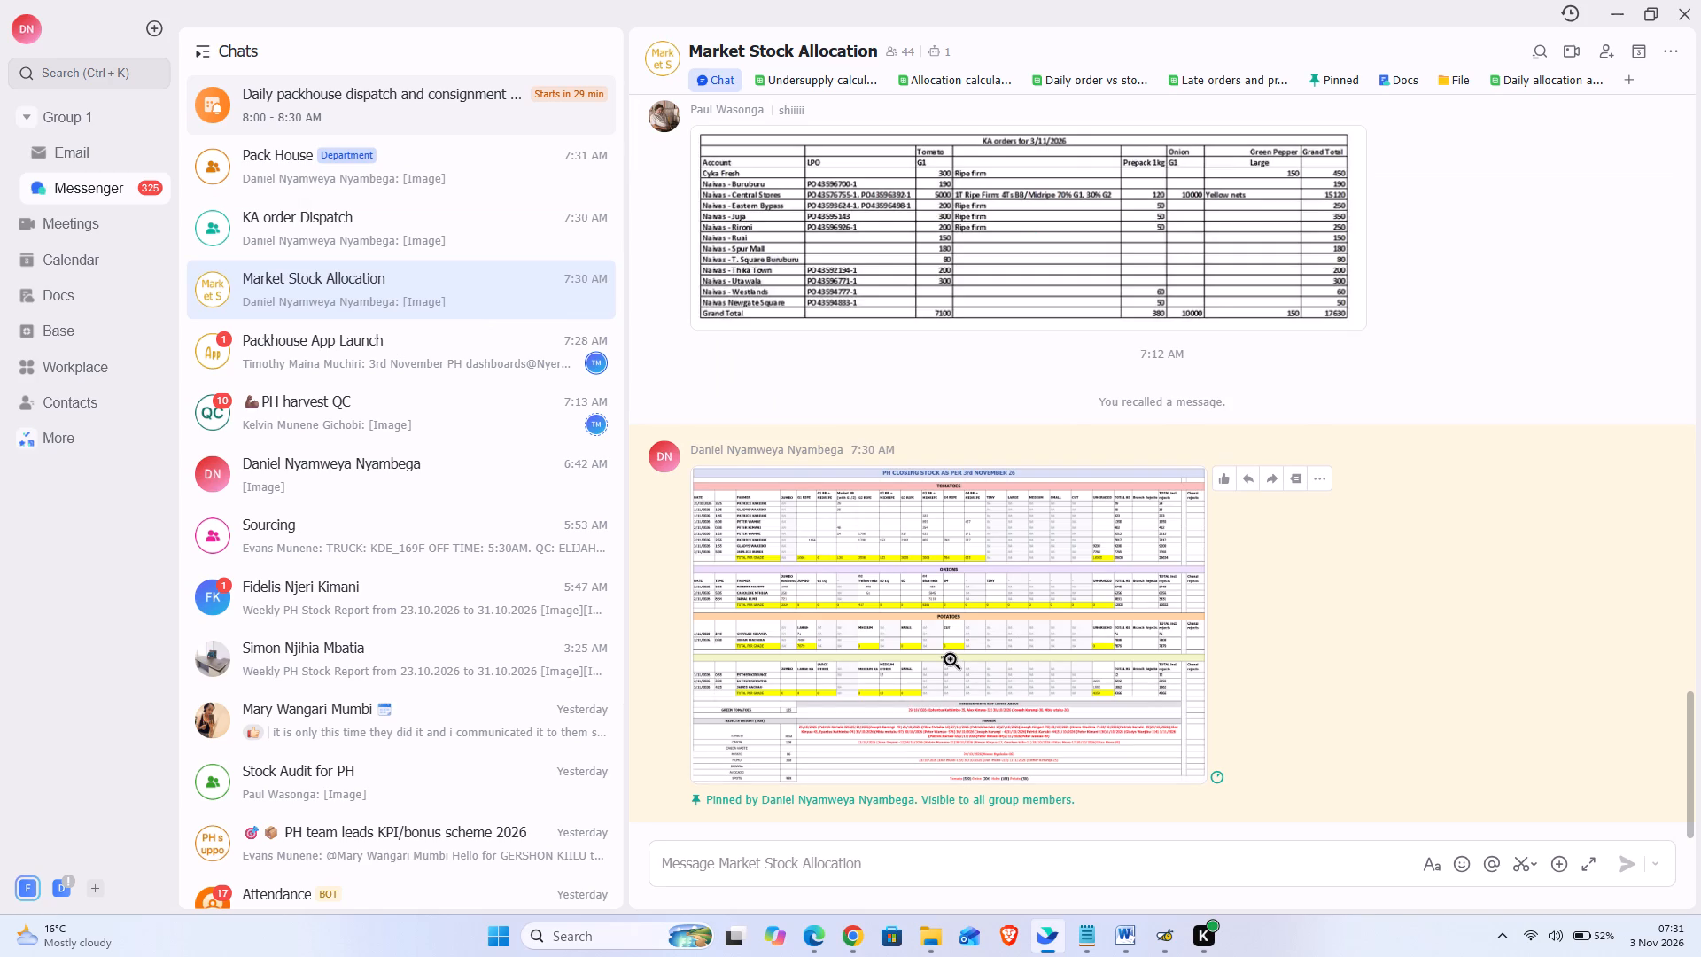
{"action": "left_click", "coordinate": [945, 654]}
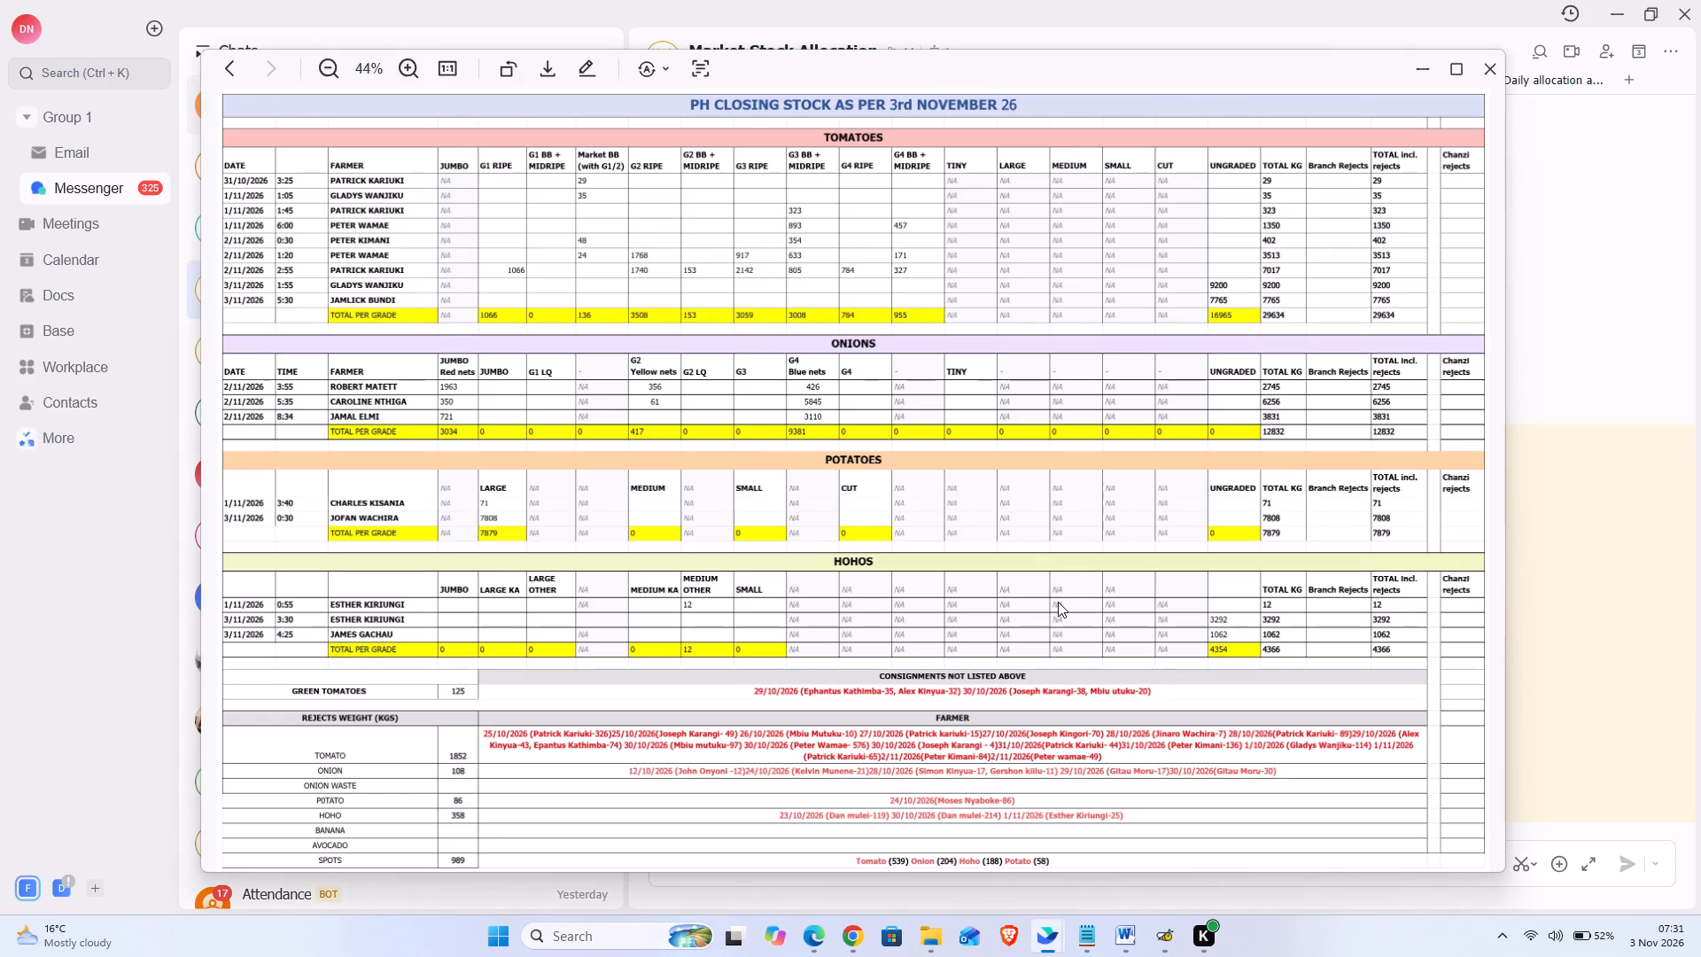
{"action": "left_click", "coordinate": [1487, 68]}
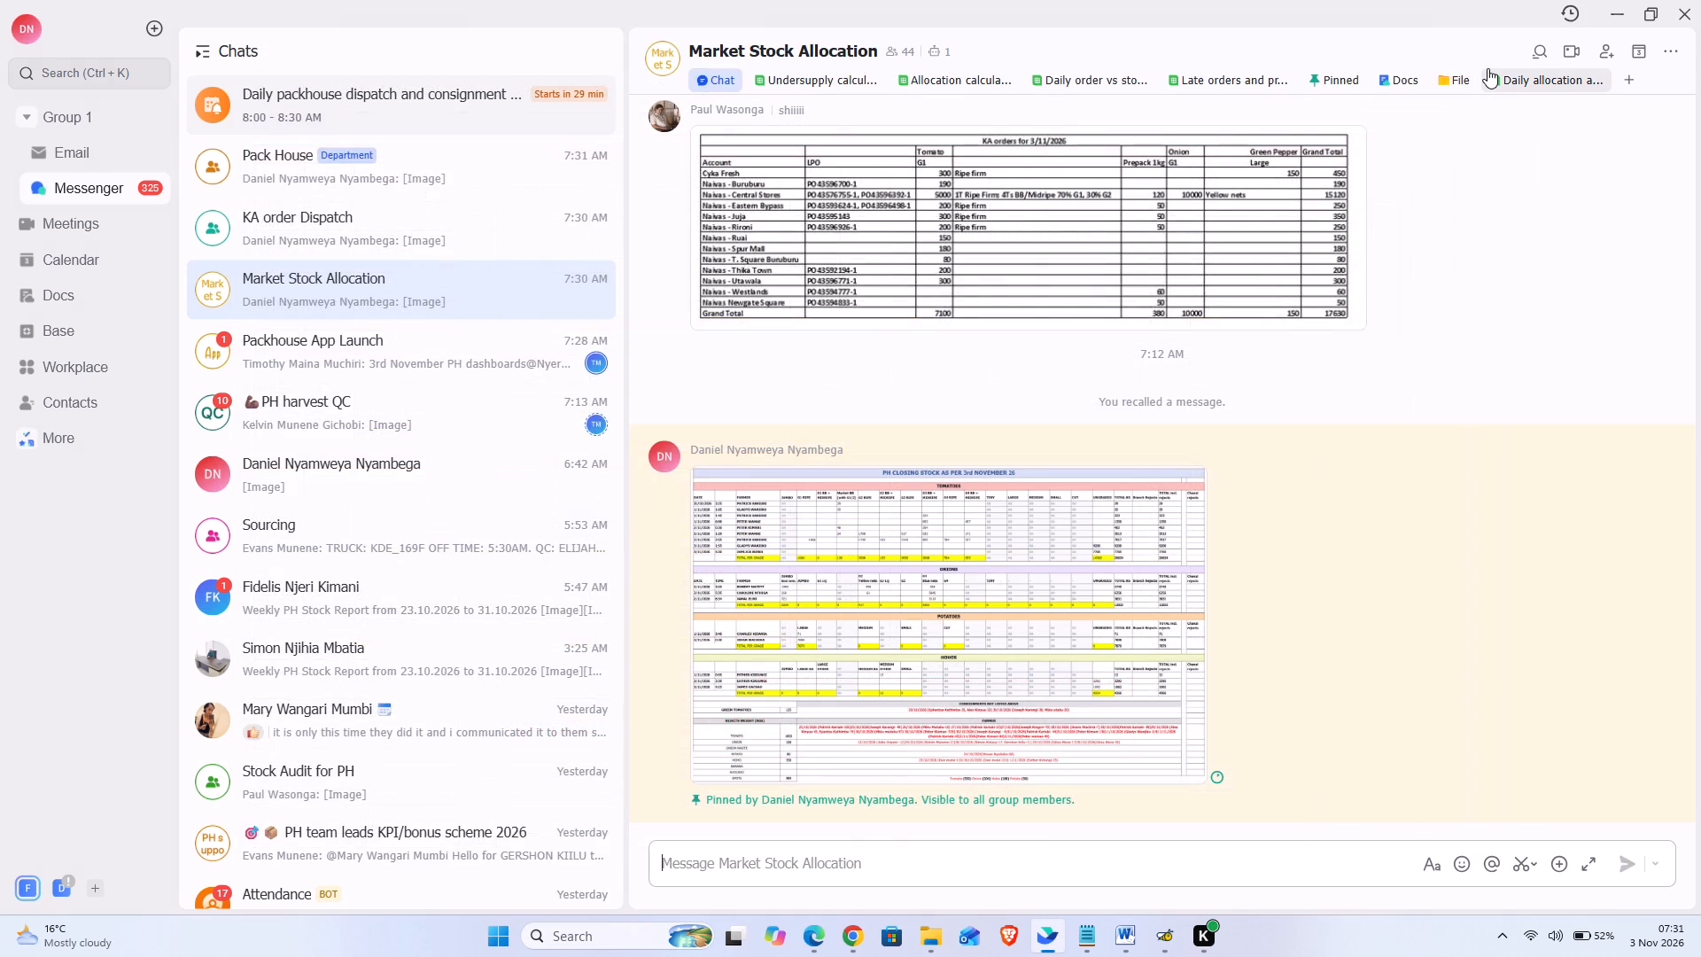
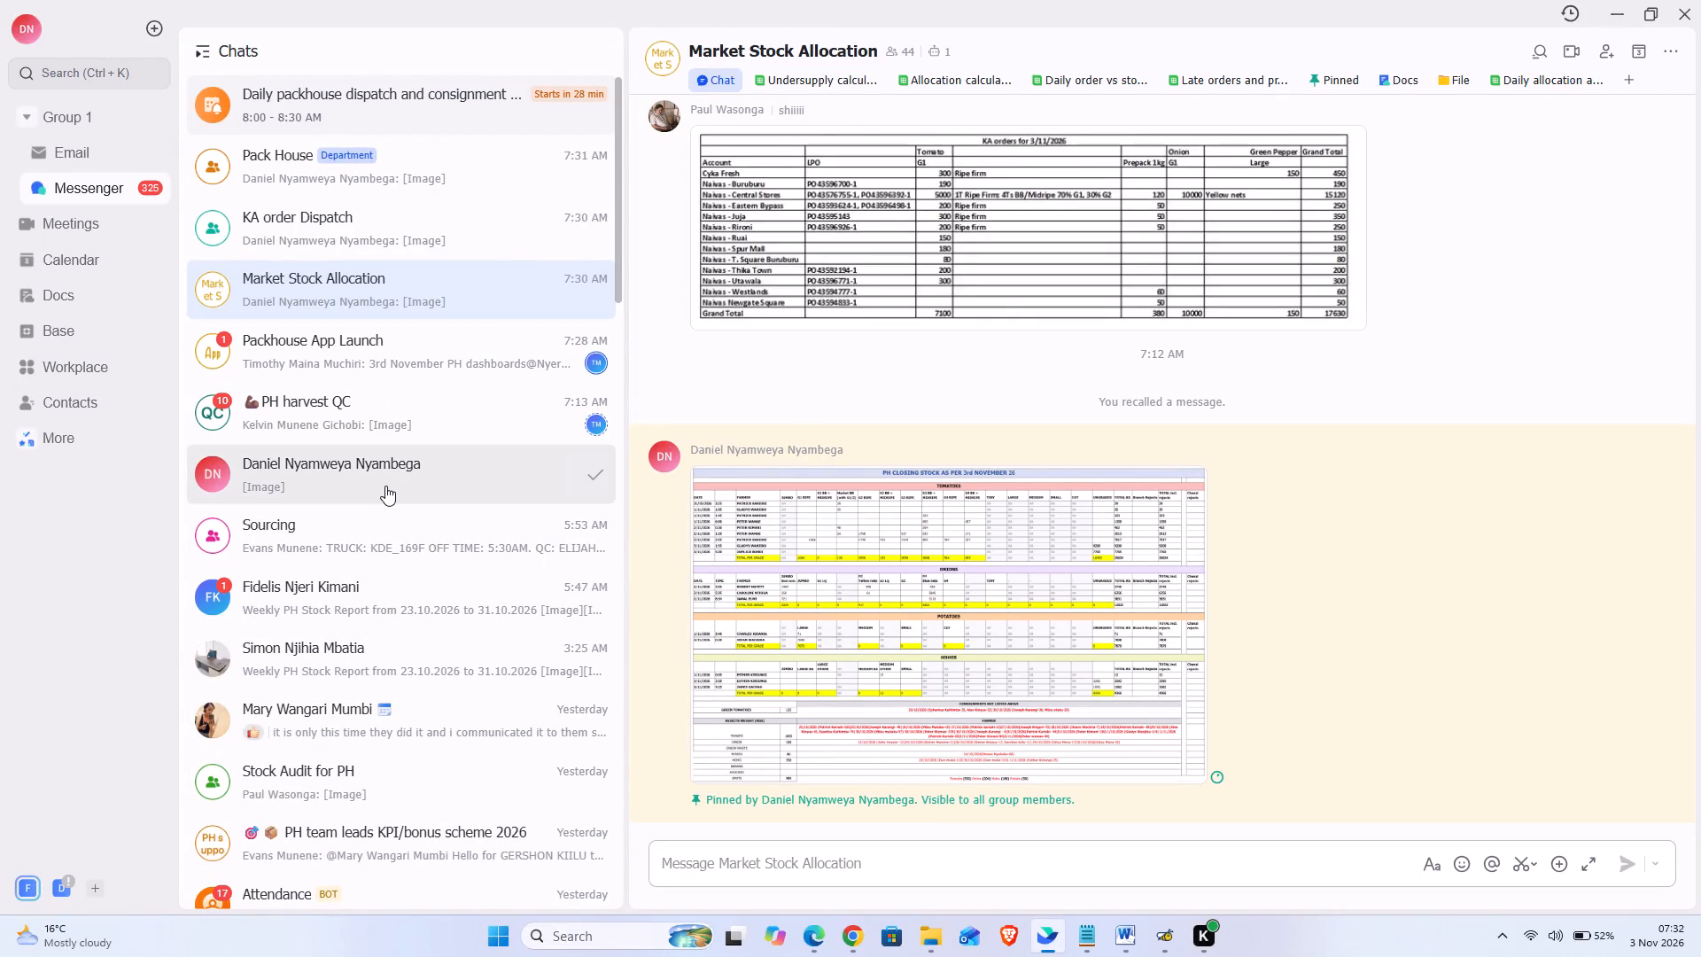
Open the Packhouse App Launch chat and read the full 3rd November PH dashboards post, including the pinned post and closing stock comparisons.
{"action": "left_click", "coordinate": [440, 354]}
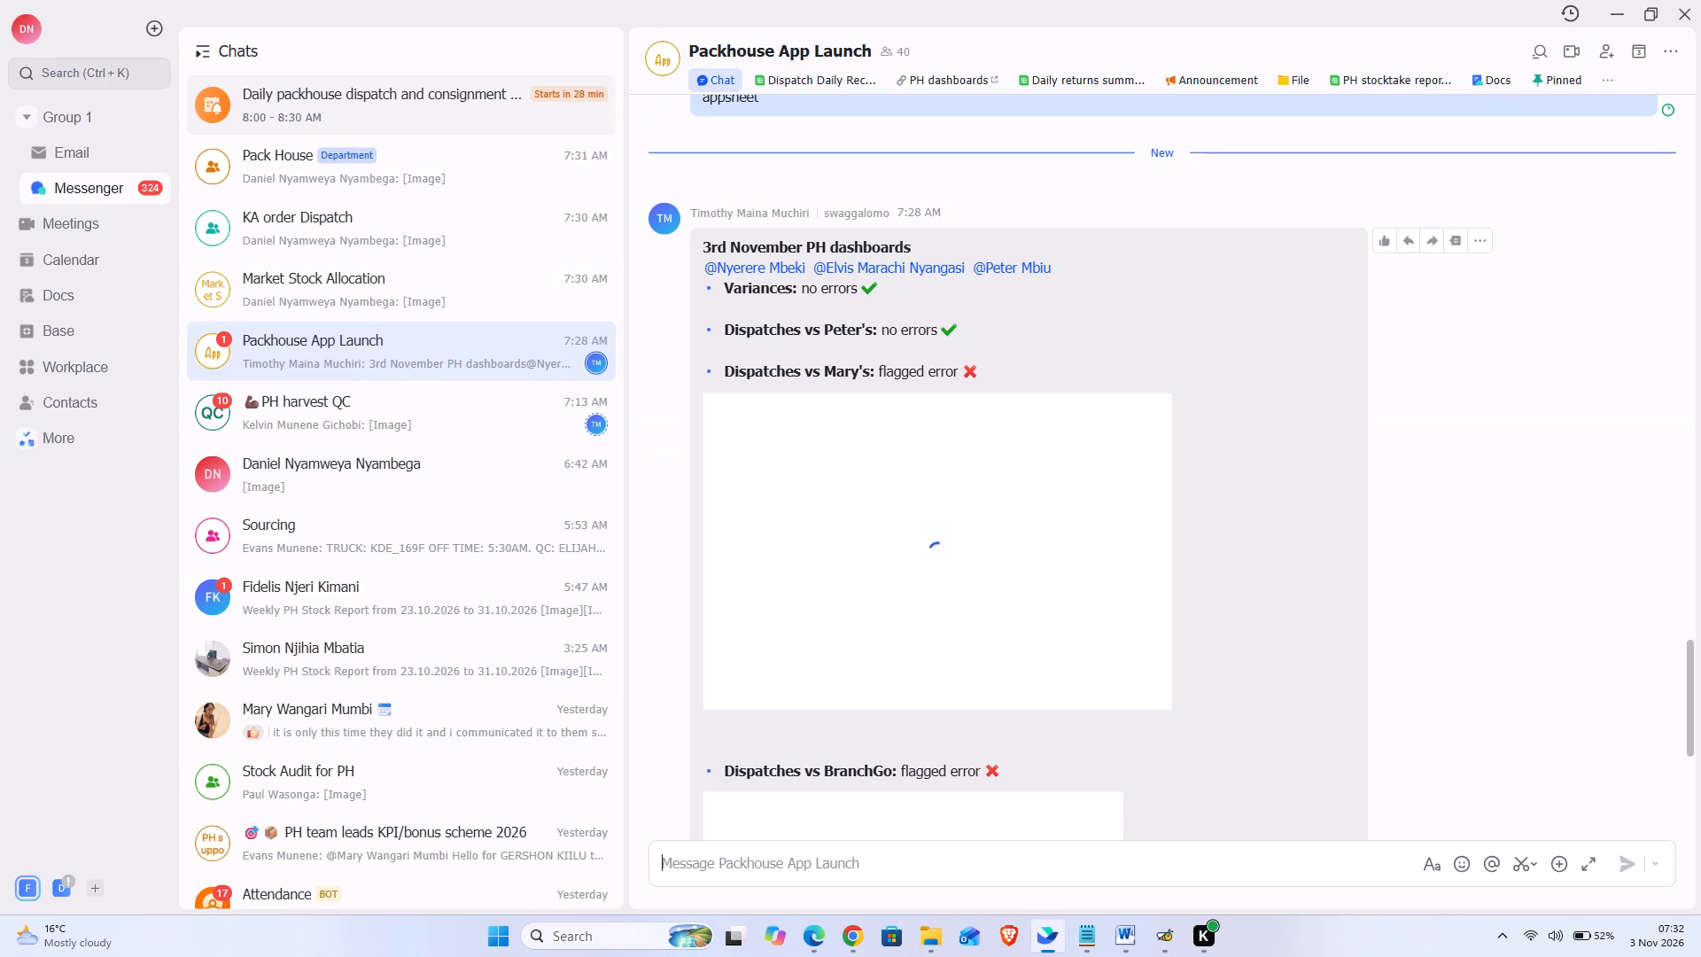
{"action": "scroll", "coordinate": [1193, 556], "scroll_direction": "down", "scroll_amount": 7}
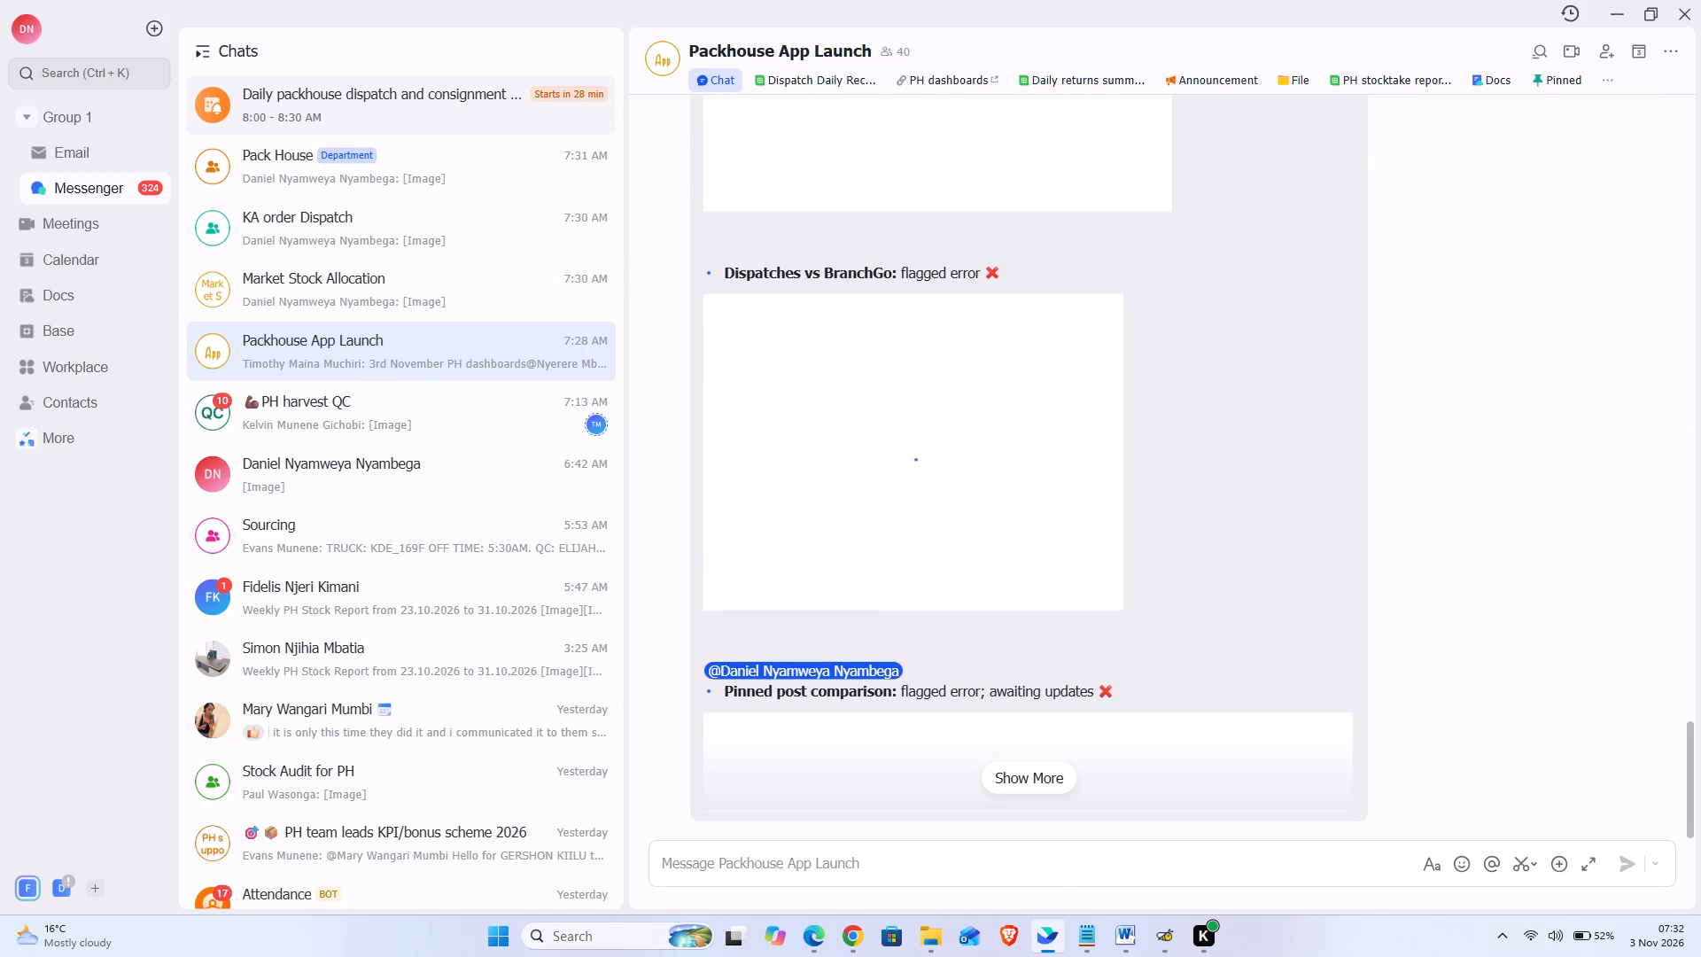
{"action": "left_click", "coordinate": [1035, 783]}
{"action": "scroll", "coordinate": [1217, 635], "scroll_direction": "down", "scroll_amount": 5}
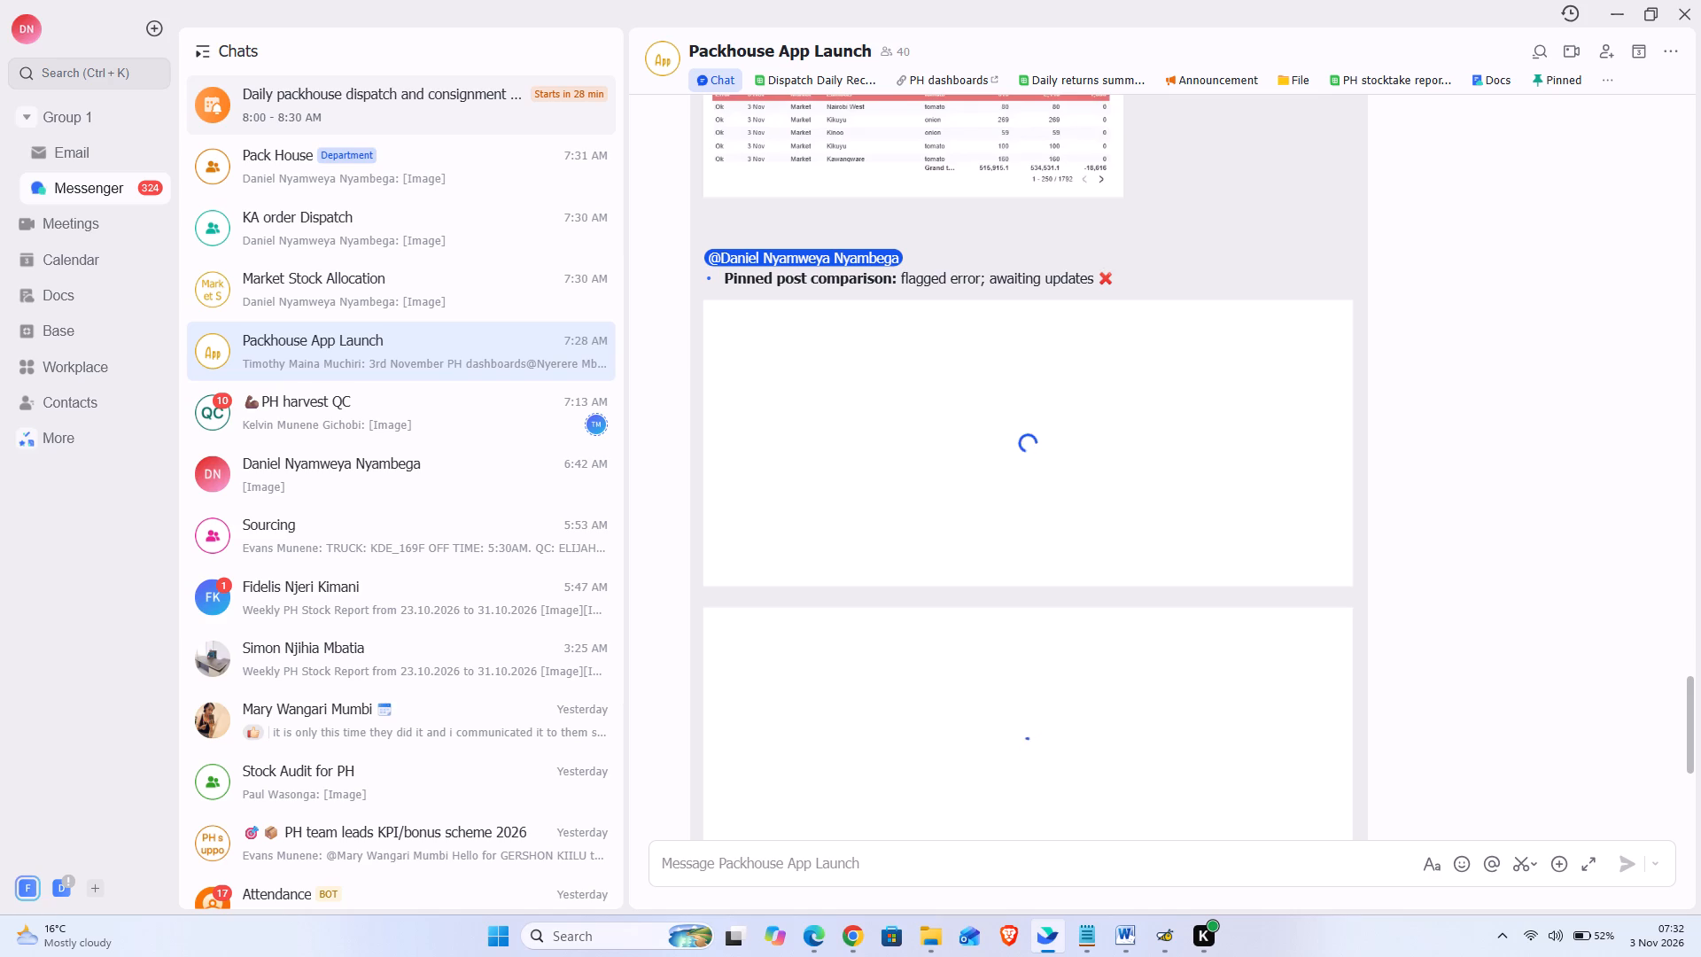
{"action": "scroll", "coordinate": [1264, 581], "scroll_direction": "down", "scroll_amount": 1}
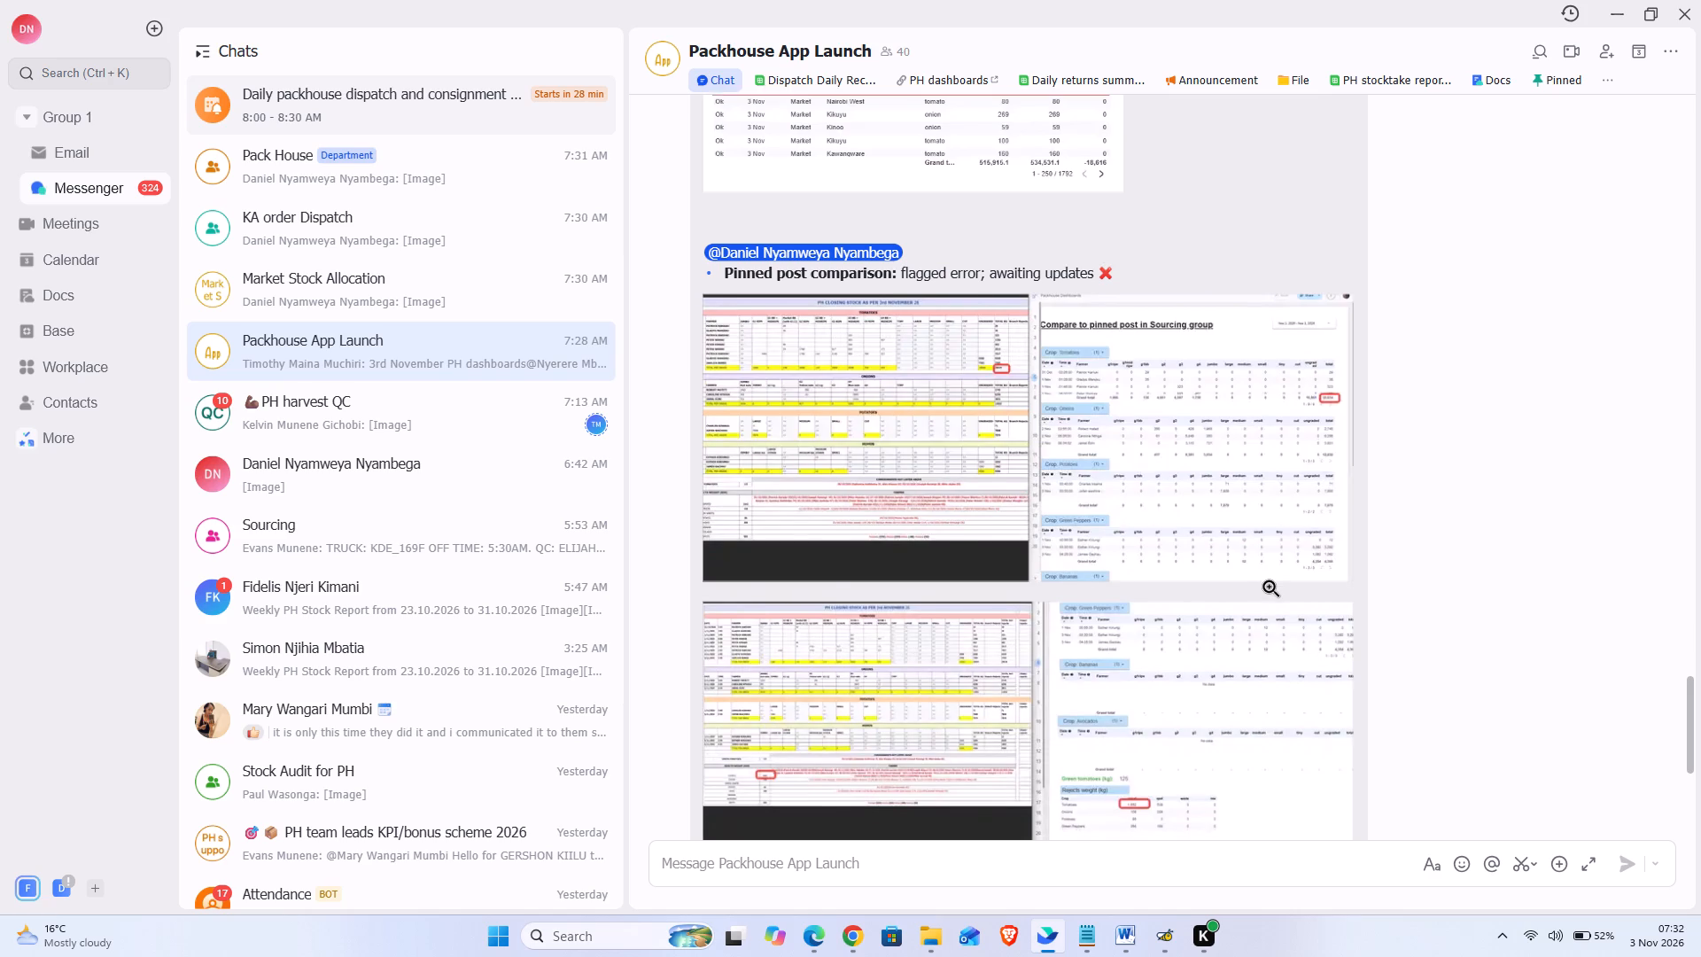
{"action": "scroll", "coordinate": [1264, 581], "scroll_direction": "down", "scroll_amount": 1}
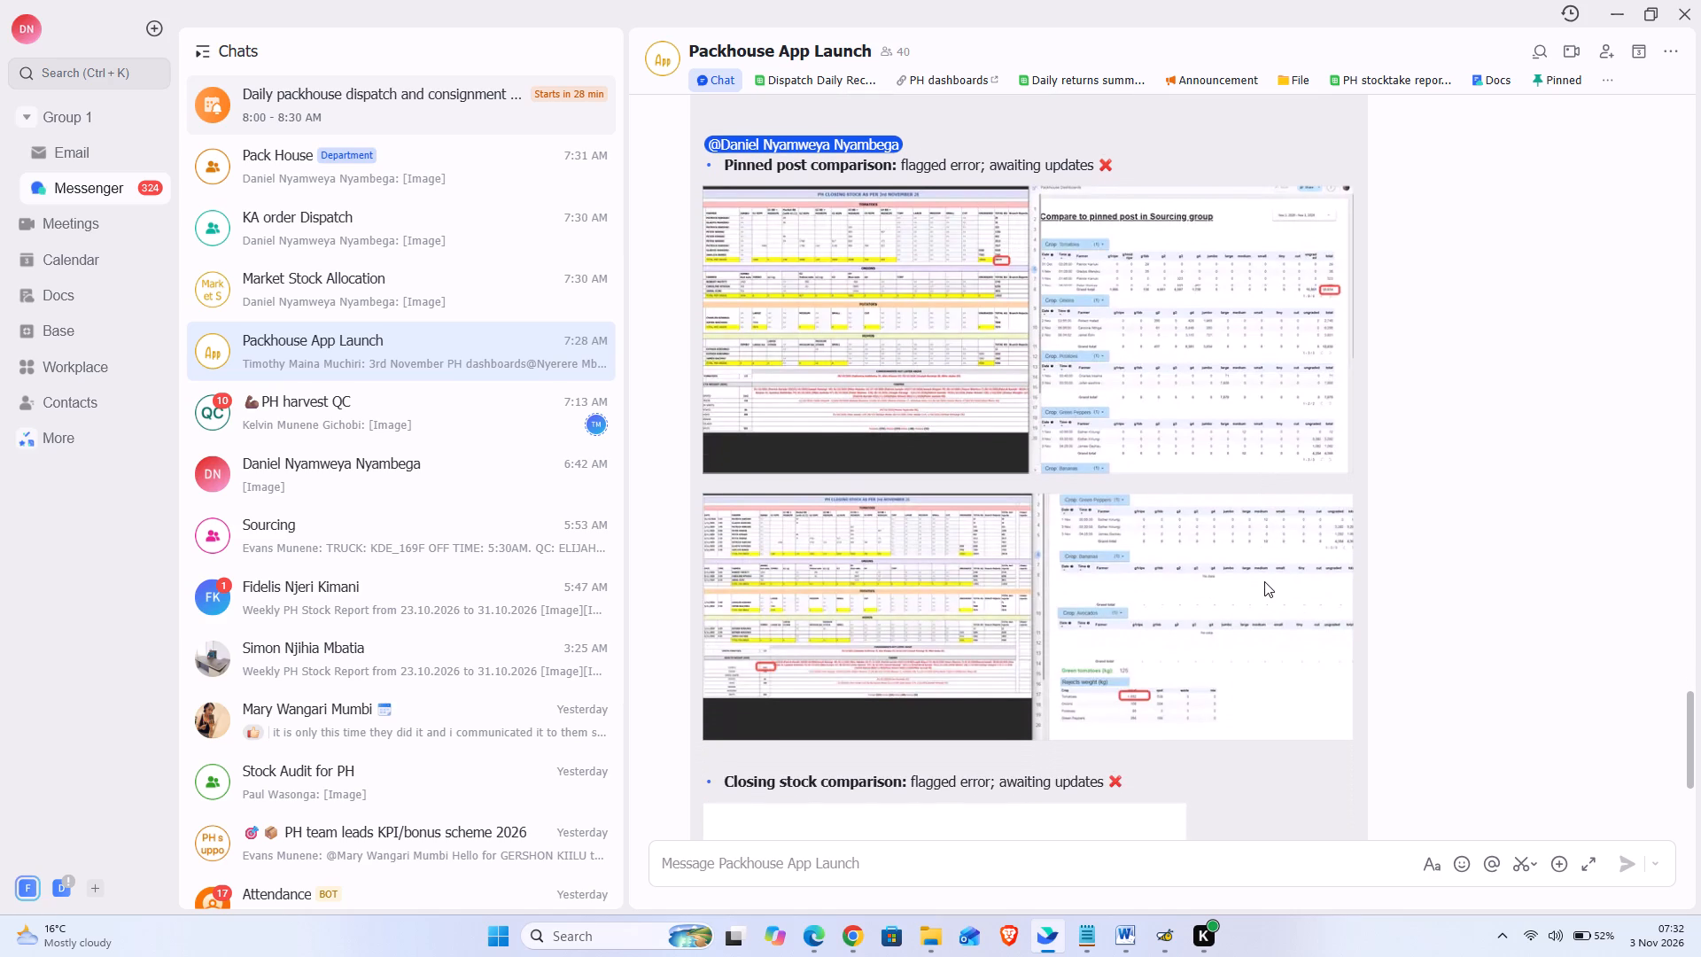
{"action": "scroll", "coordinate": [1264, 581], "scroll_direction": "down", "scroll_amount": 4}
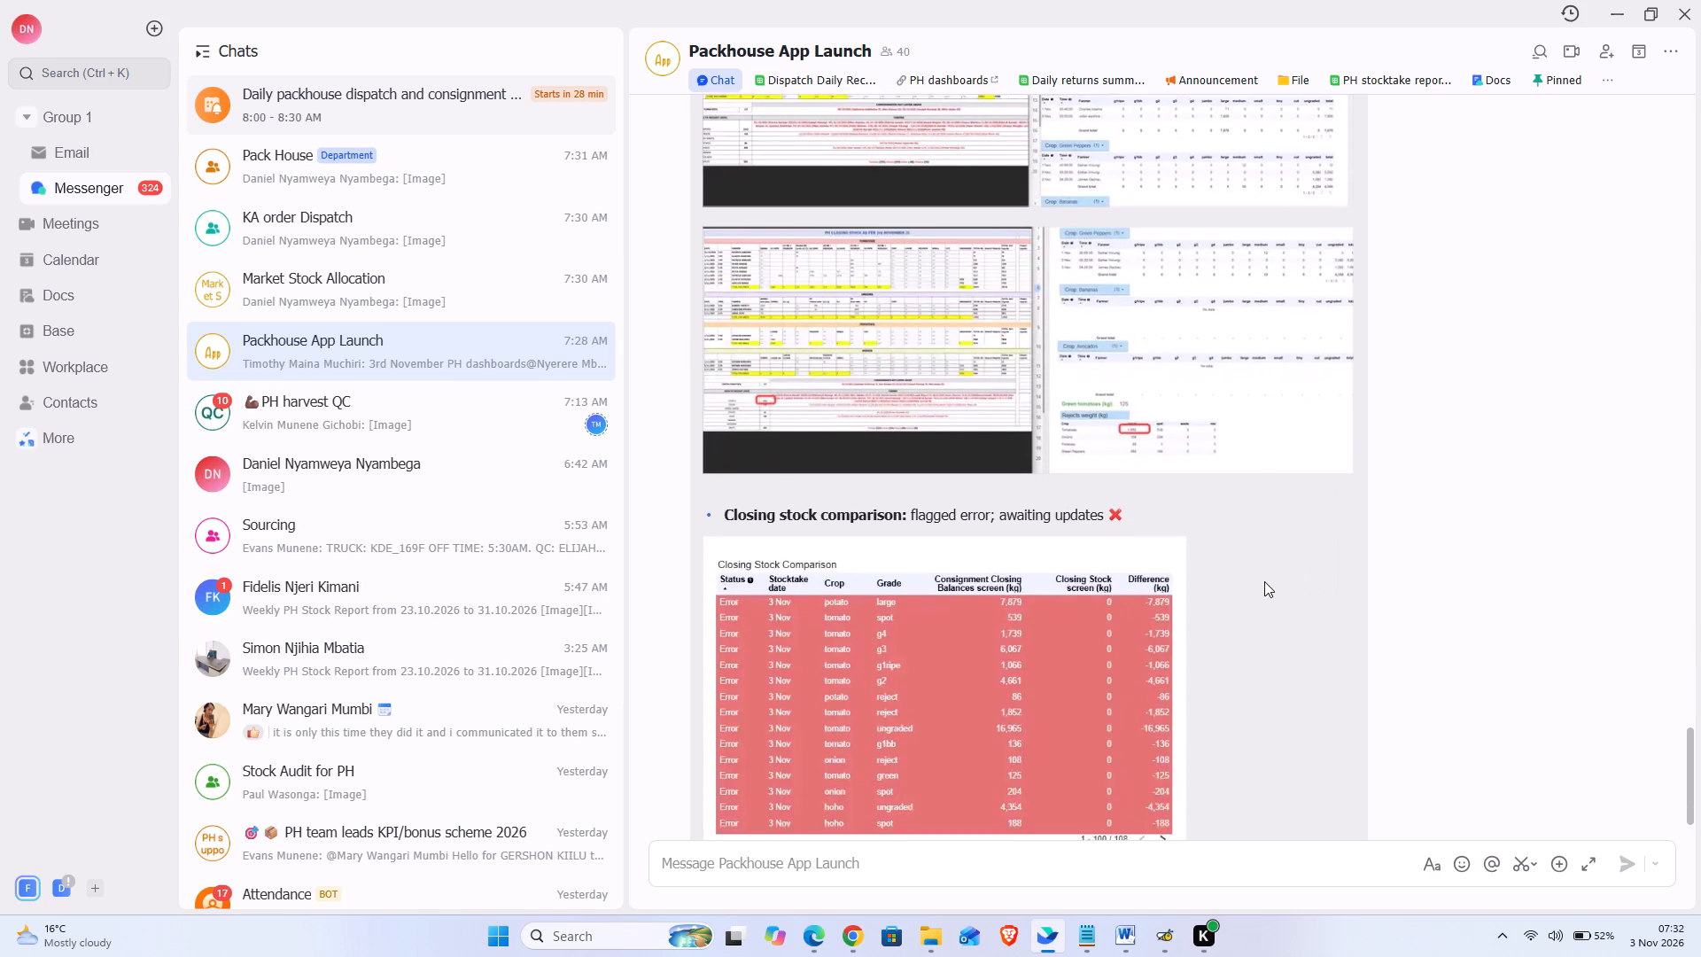
{"action": "scroll", "coordinate": [1264, 581], "scroll_direction": "down", "scroll_amount": 4}
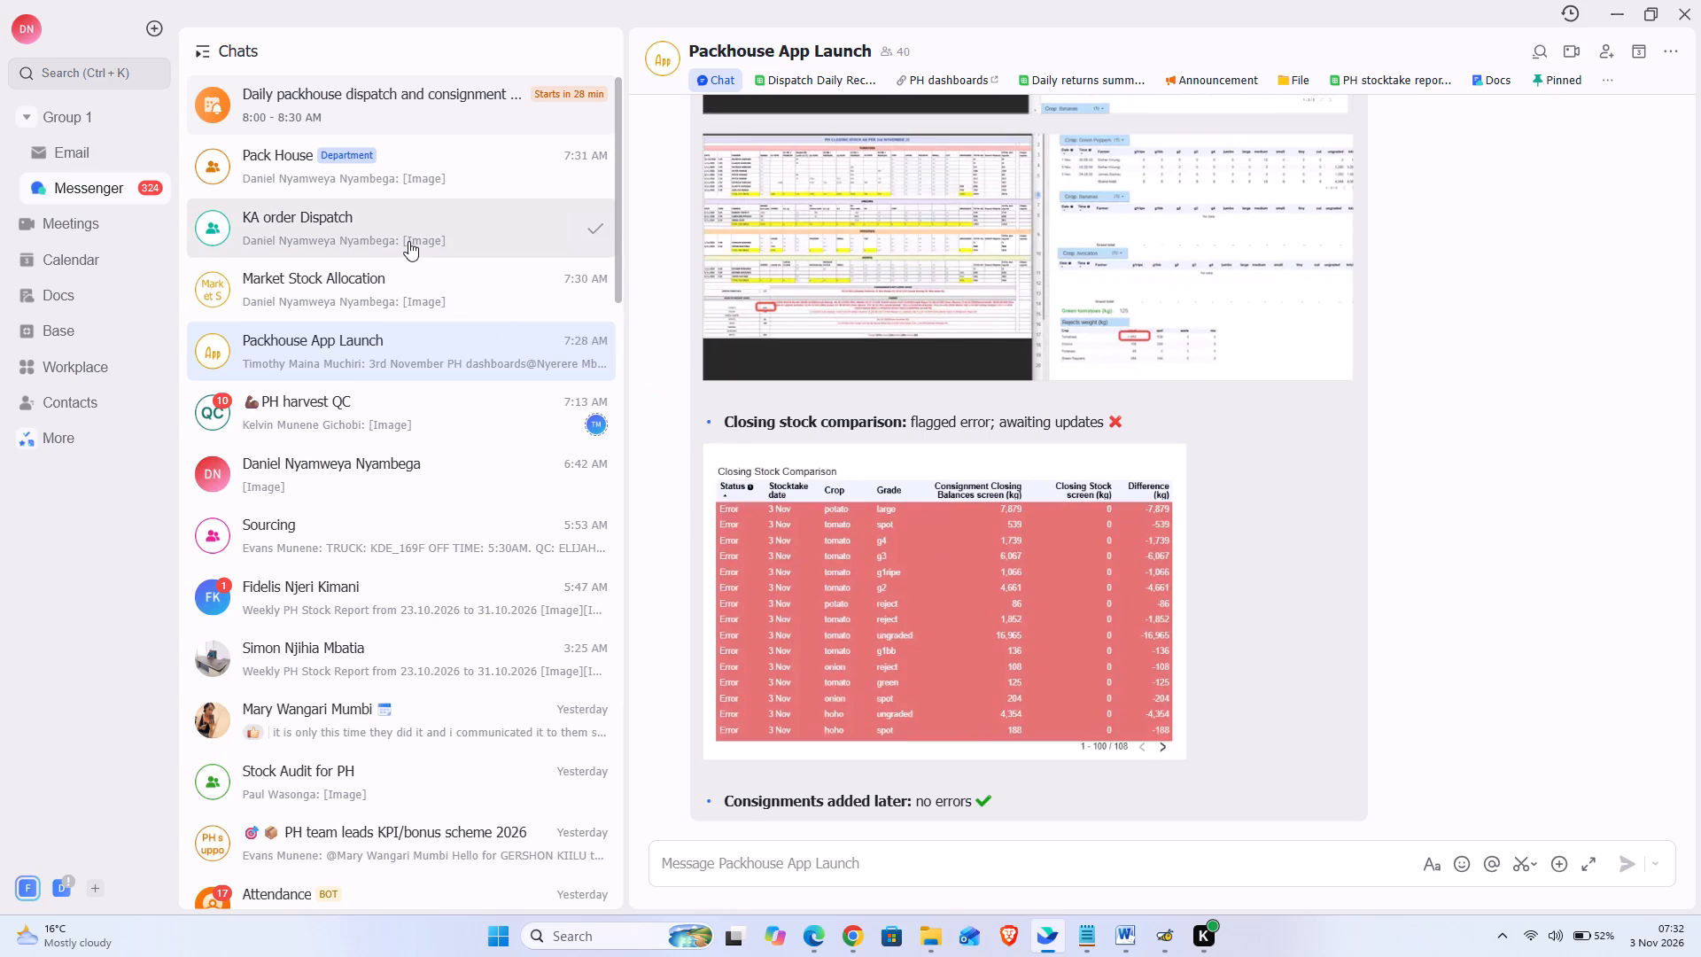
Find yesterday's 6:26 AM message about the 2nd November stock update in this chat and copy it, with its mentions, into the message draft.
{"action": "scroll", "coordinate": [408, 241], "scroll_direction": "up", "scroll_amount": 3}
{"action": "scroll", "coordinate": [1532, 367], "scroll_direction": "up", "scroll_amount": 7}
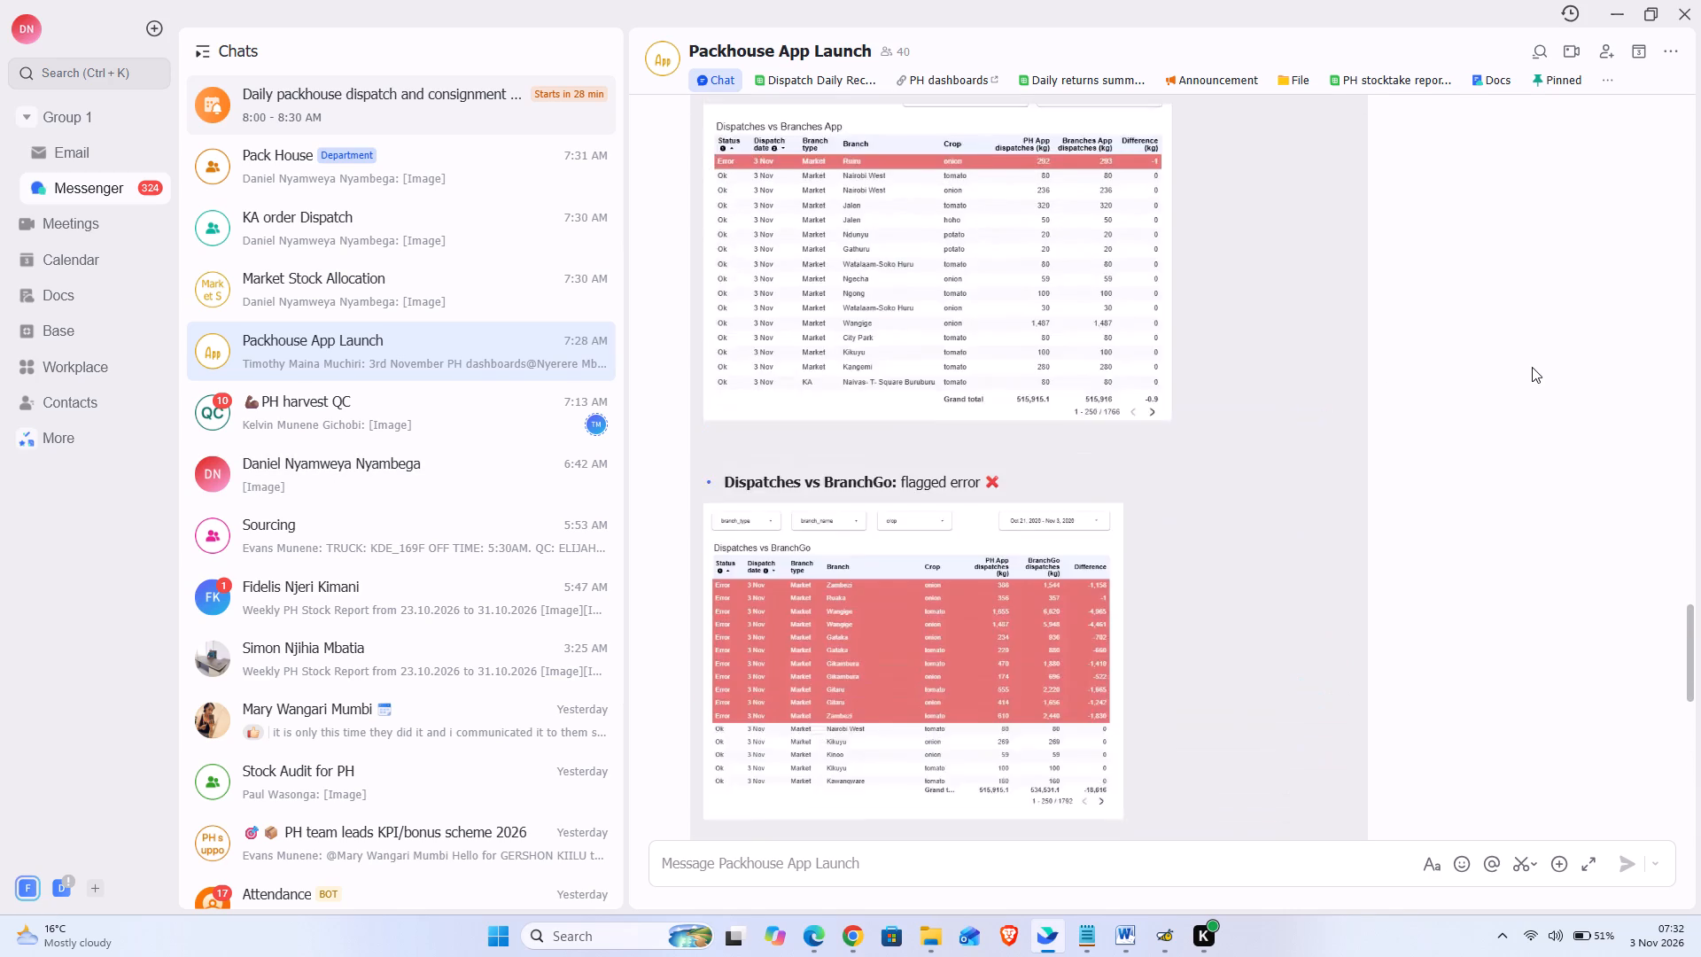
{"action": "scroll", "coordinate": [1532, 367], "scroll_direction": "up", "scroll_amount": 9}
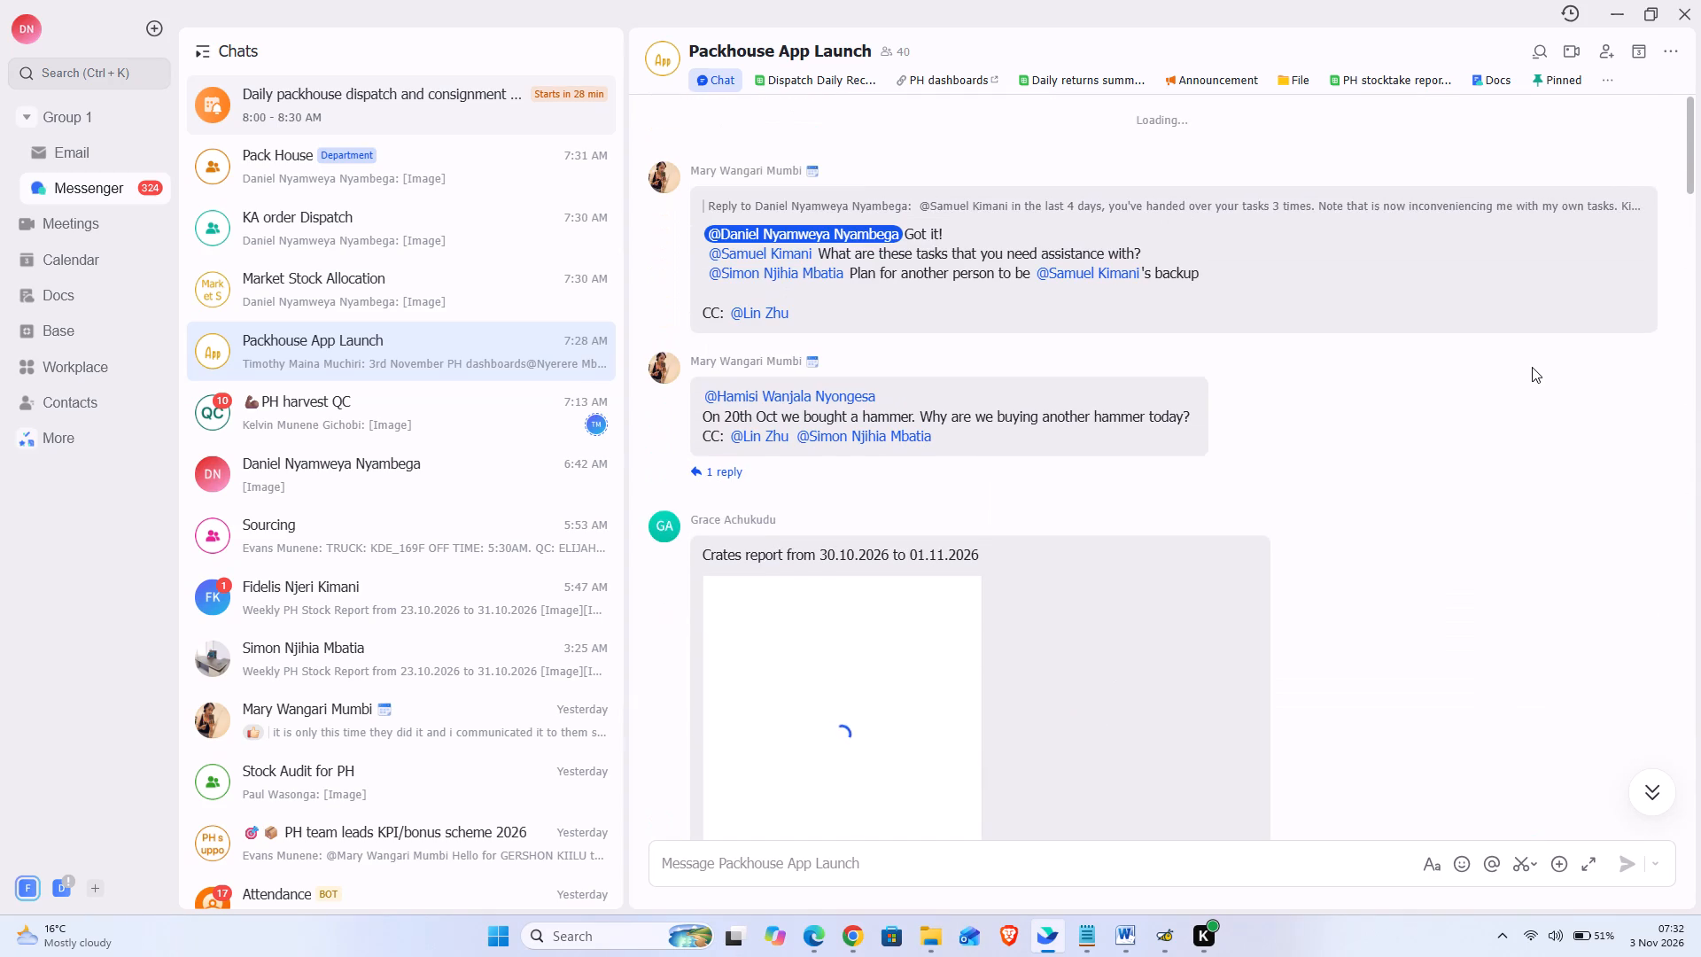
{"action": "scroll", "coordinate": [1532, 367], "scroll_direction": "down", "scroll_amount": 7}
{"action": "scroll", "coordinate": [1532, 367], "scroll_direction": "up", "scroll_amount": 2}
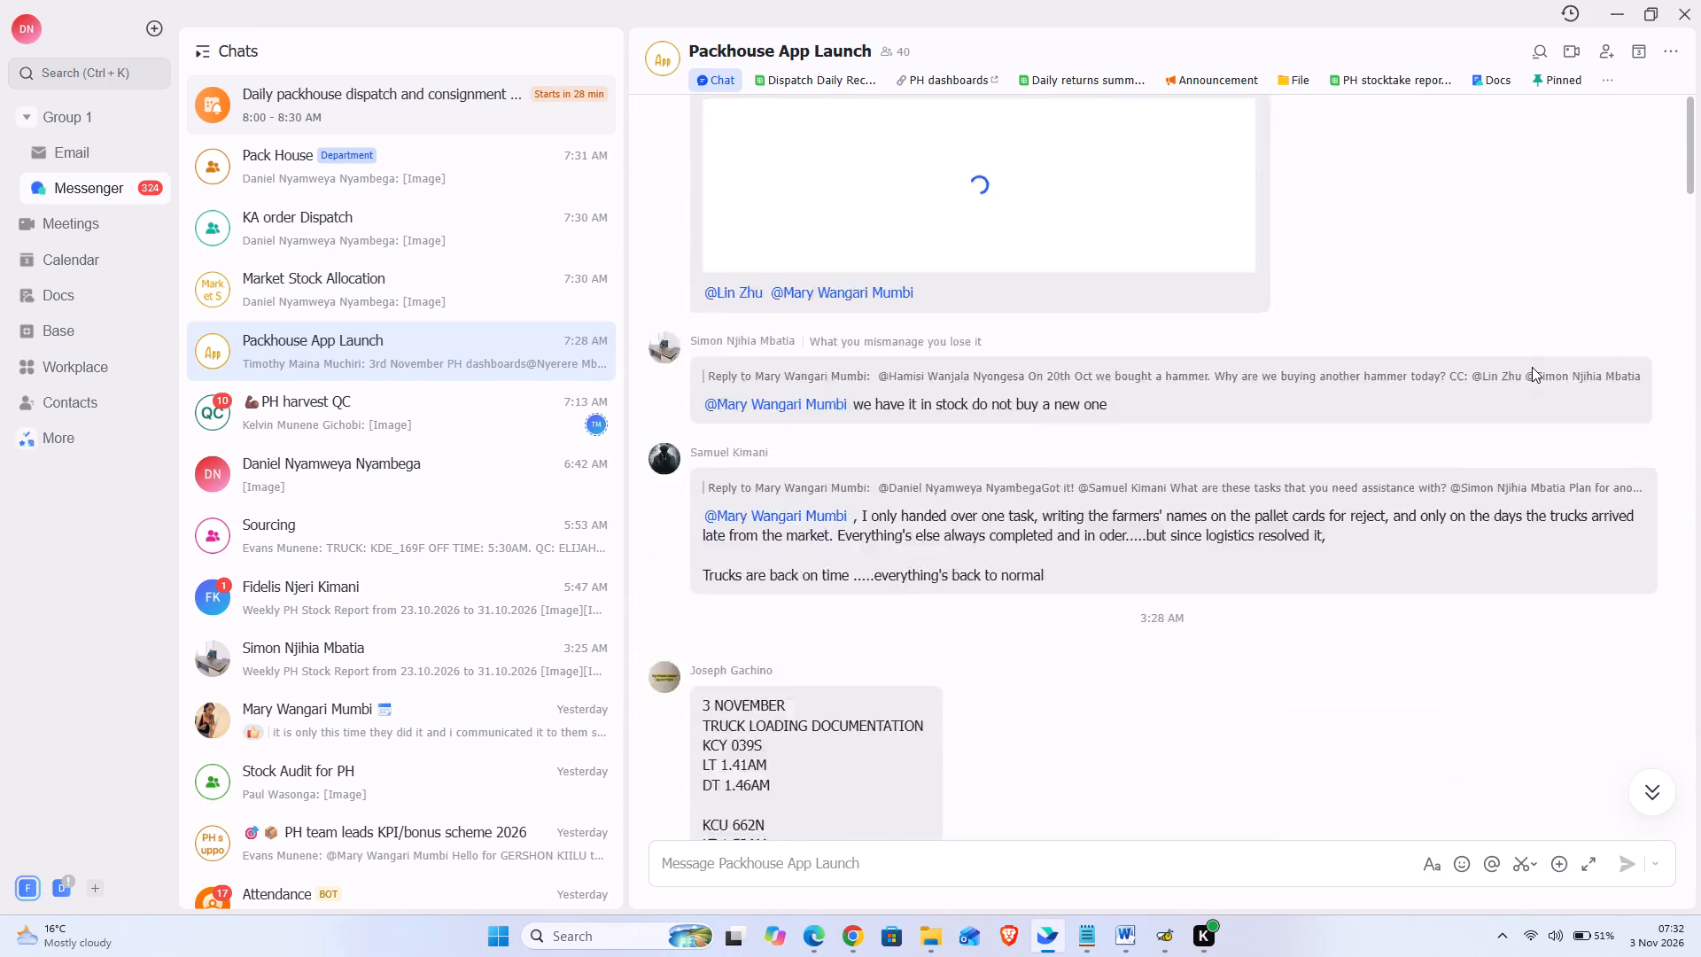
{"action": "scroll", "coordinate": [1532, 367], "scroll_direction": "up", "scroll_amount": 4}
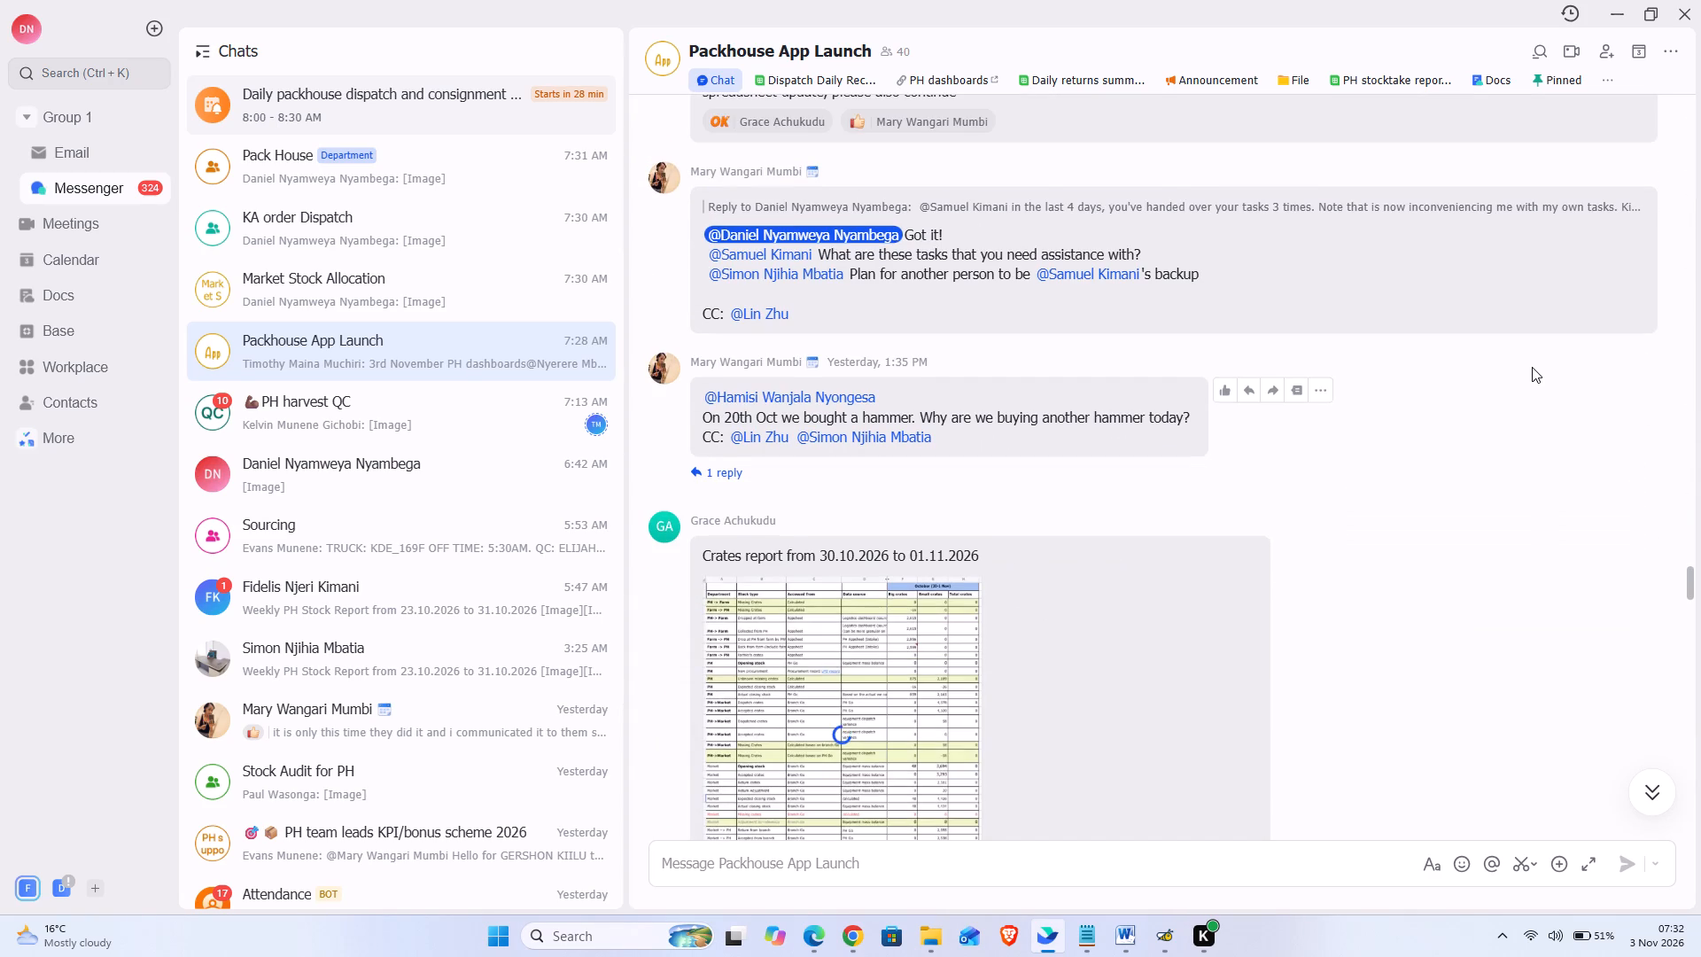
{"action": "scroll", "coordinate": [1532, 367], "scroll_direction": "up", "scroll_amount": 1}
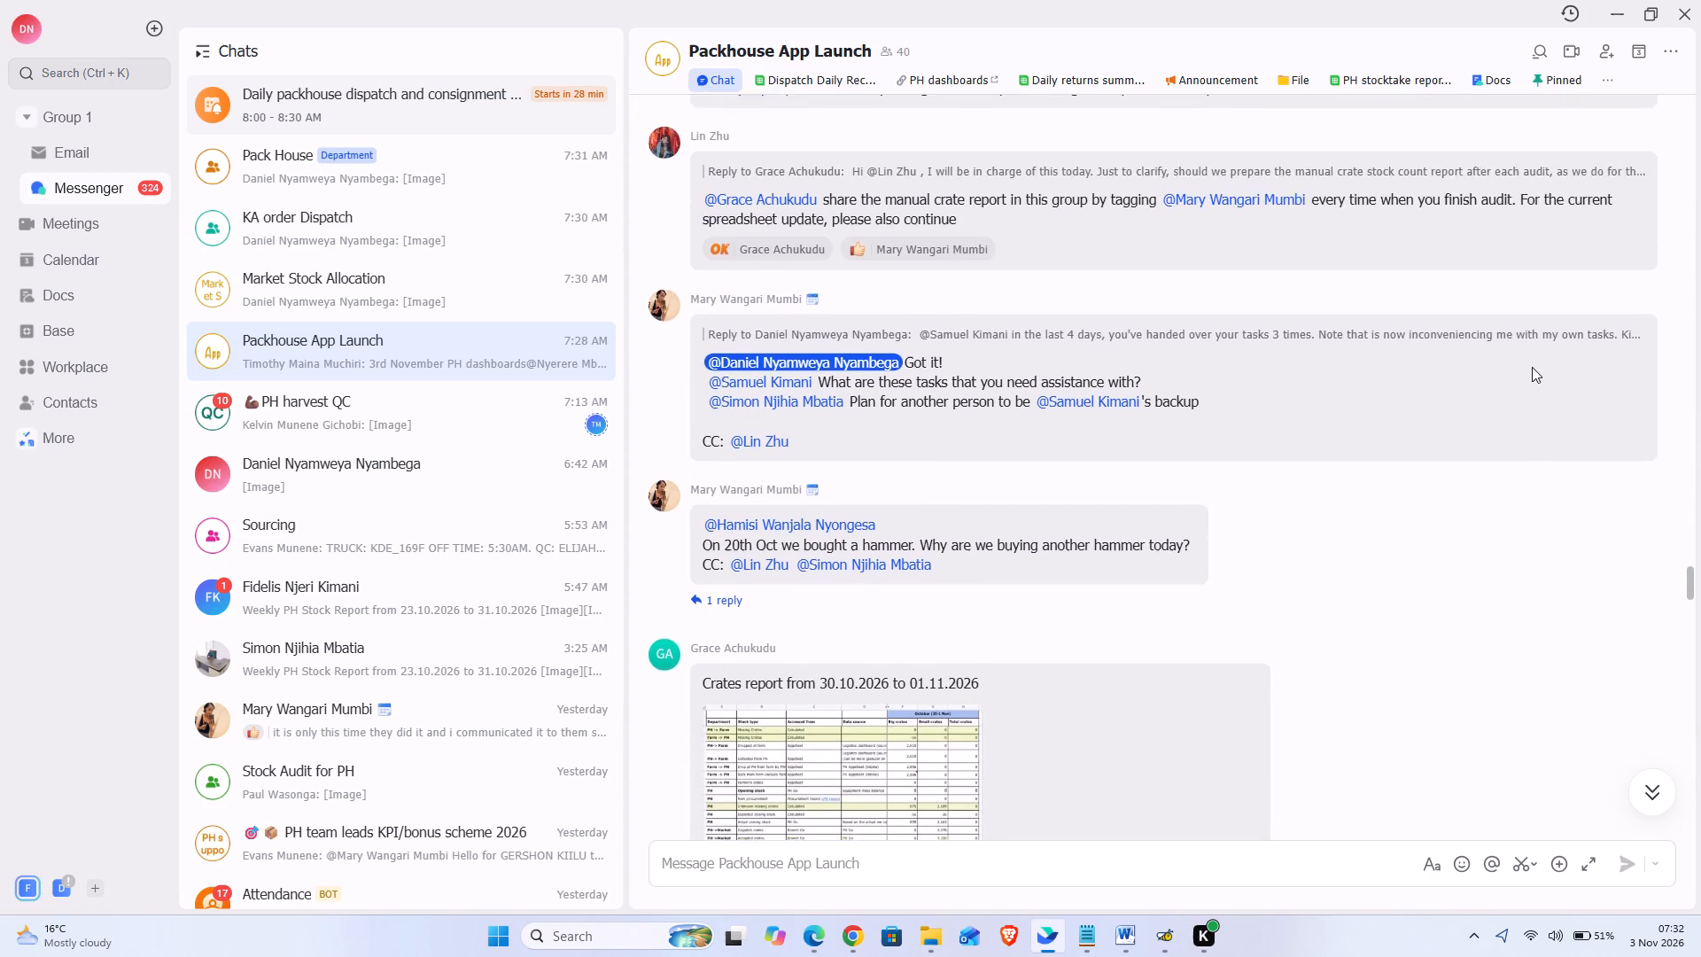
{"action": "scroll", "coordinate": [1532, 367], "scroll_direction": "up", "scroll_amount": 8}
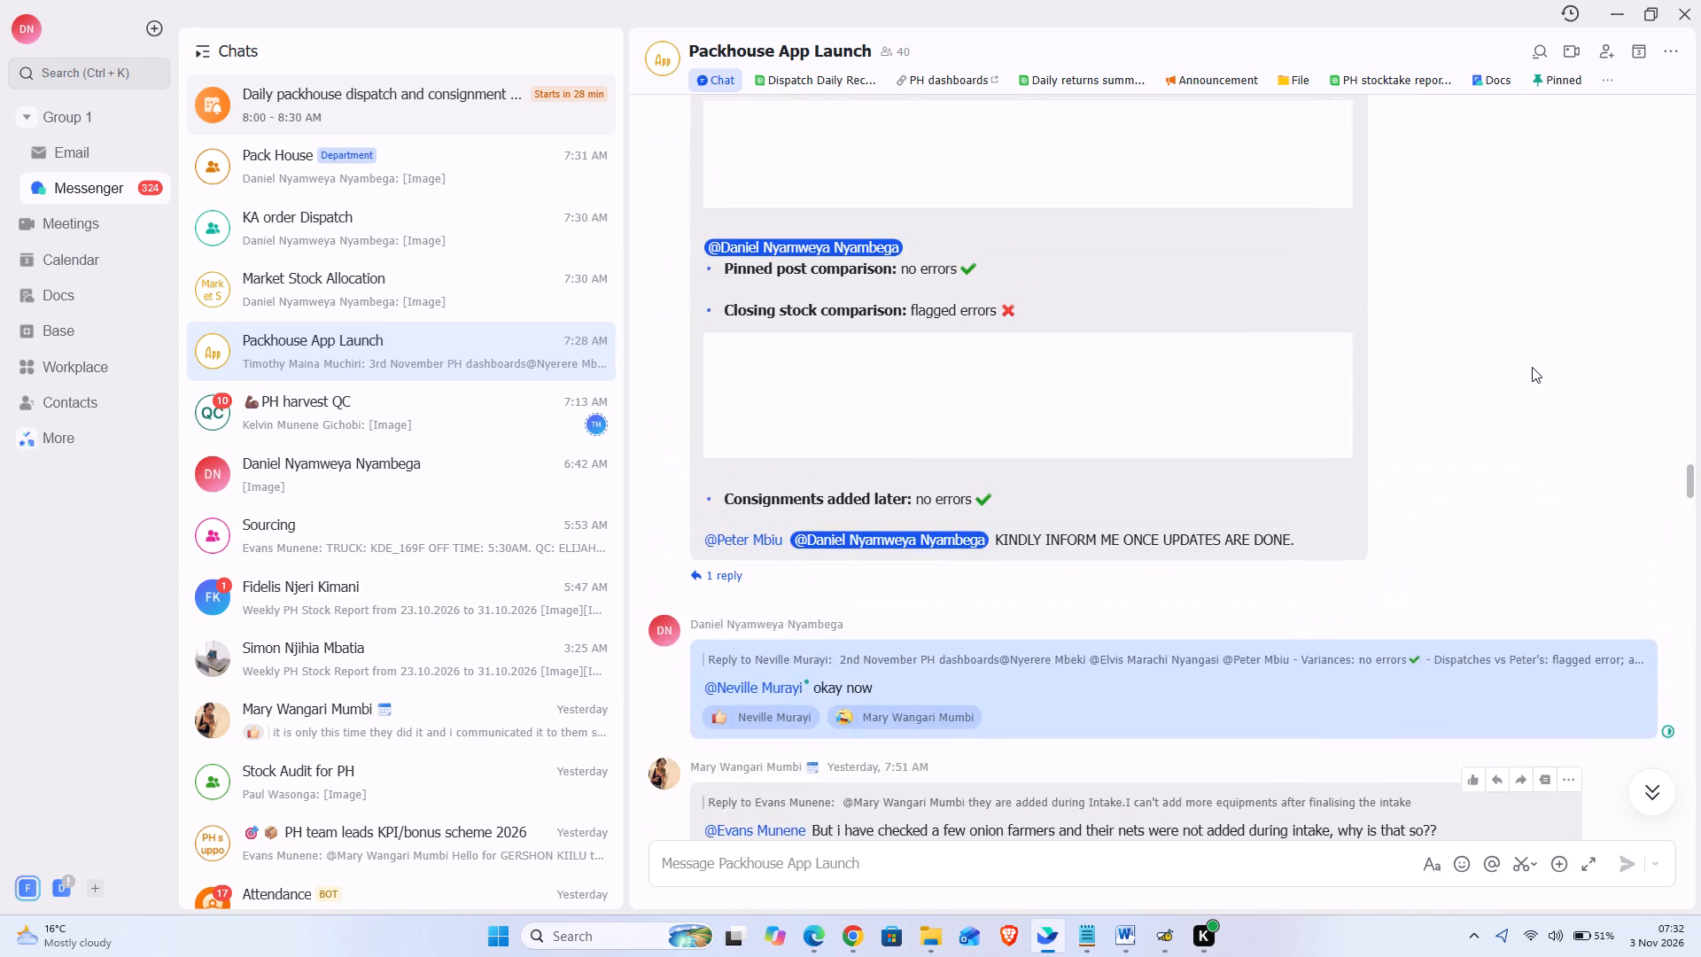
{"action": "scroll", "coordinate": [1532, 367], "scroll_direction": "up", "scroll_amount": 4}
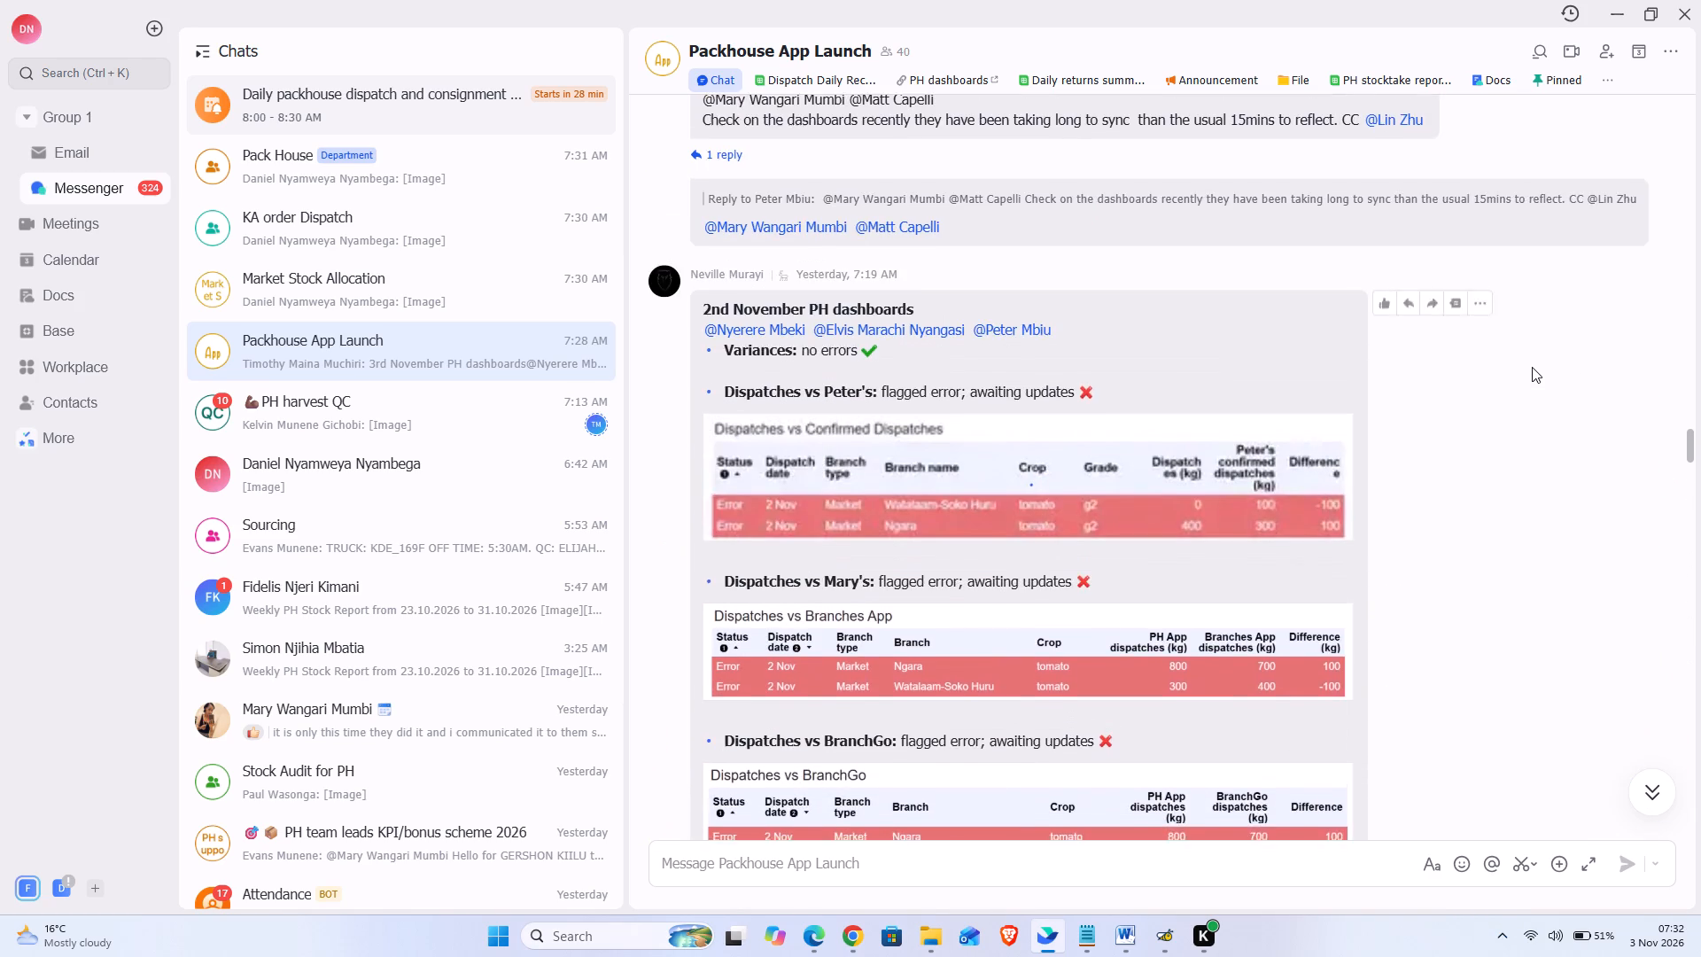
{"action": "scroll", "coordinate": [1532, 367], "scroll_direction": "up", "scroll_amount": 5}
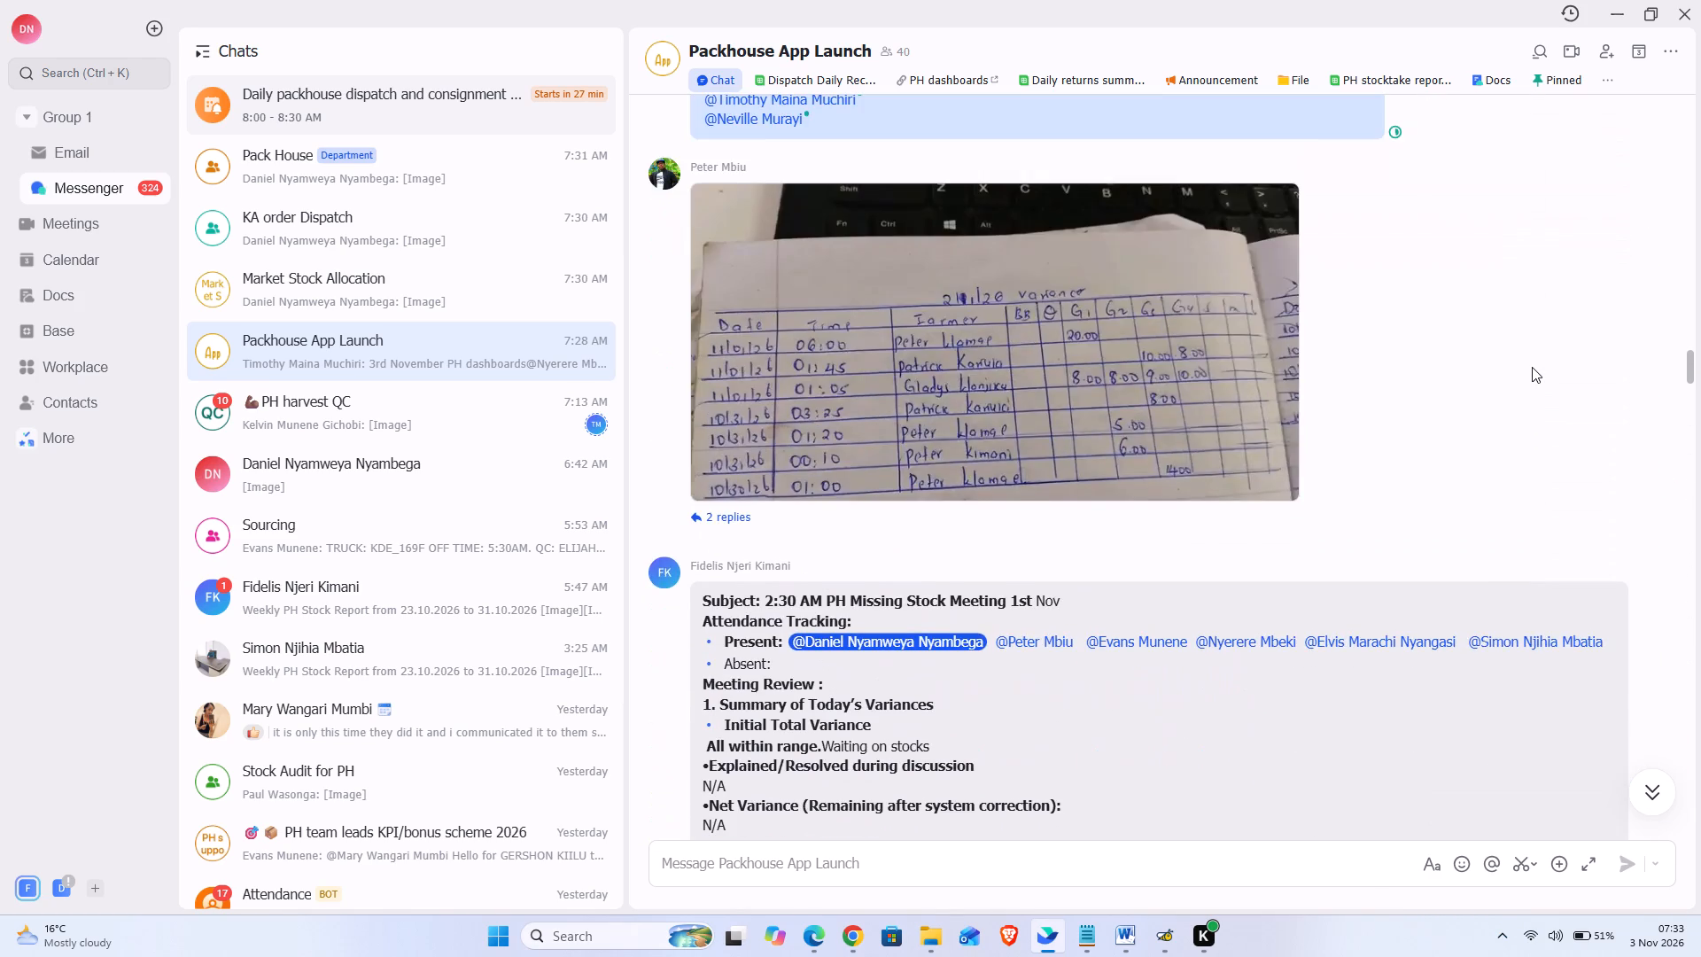
{"action": "scroll", "coordinate": [1532, 367], "scroll_direction": "up", "scroll_amount": 2}
{"action": "scroll", "coordinate": [1532, 367], "scroll_direction": "down", "scroll_amount": 4}
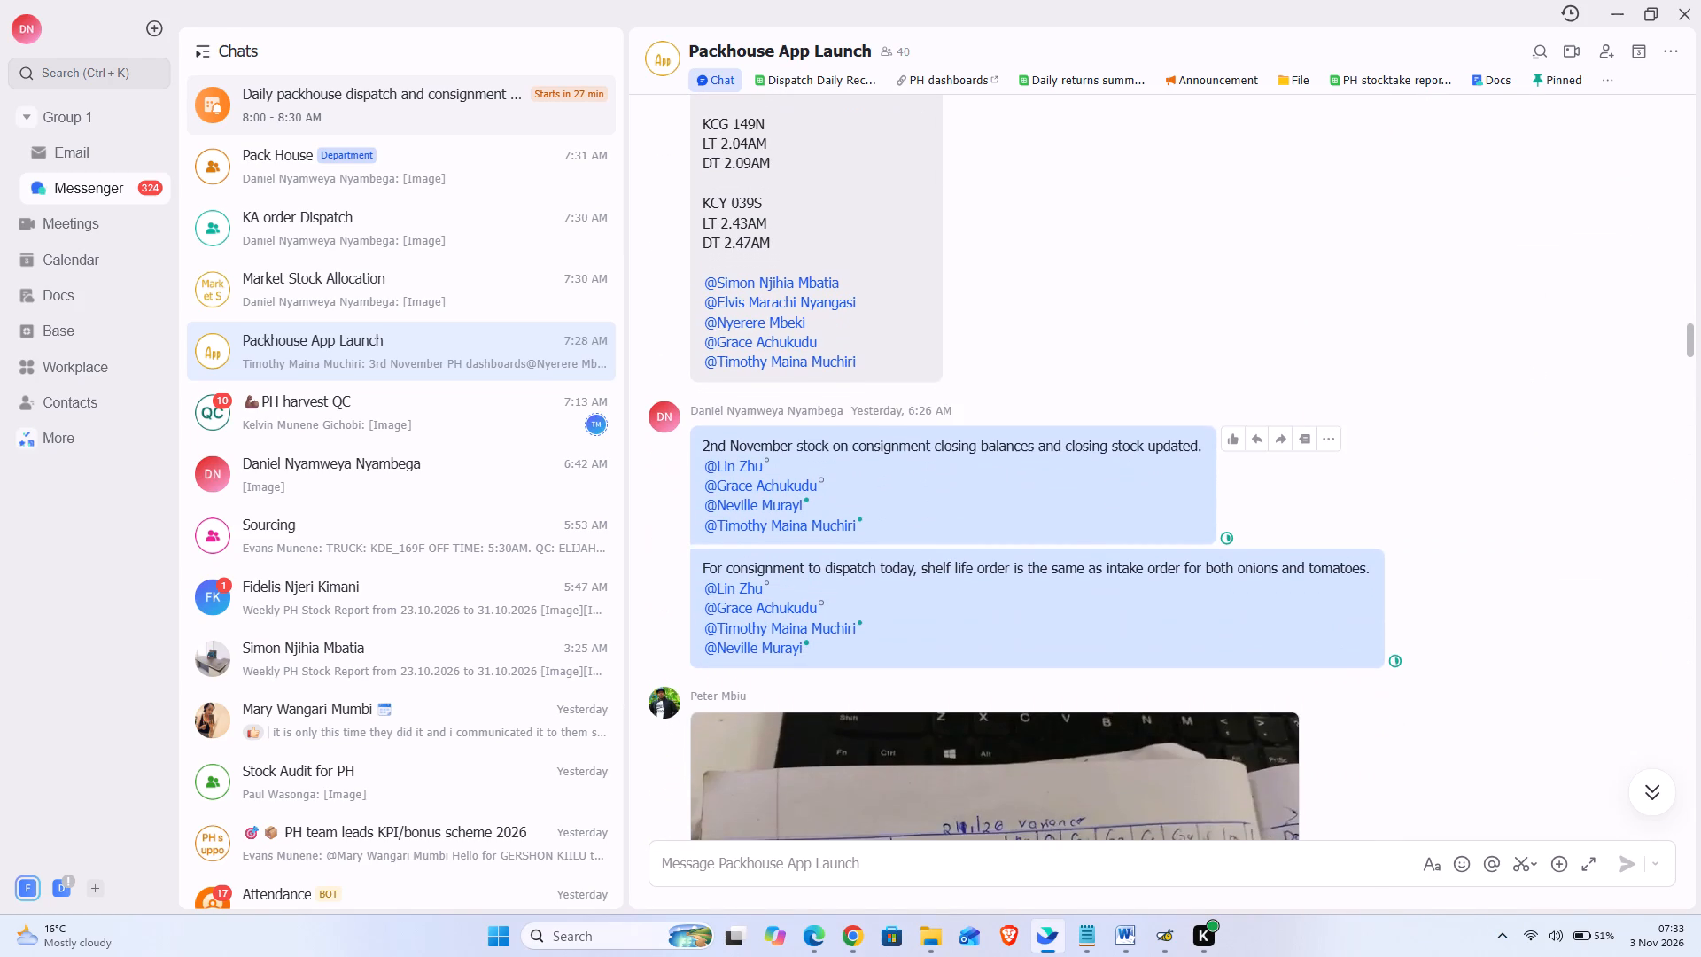
{"action": "left_click_drag", "start_coordinate": [864, 525], "coordinate": [709, 446]}
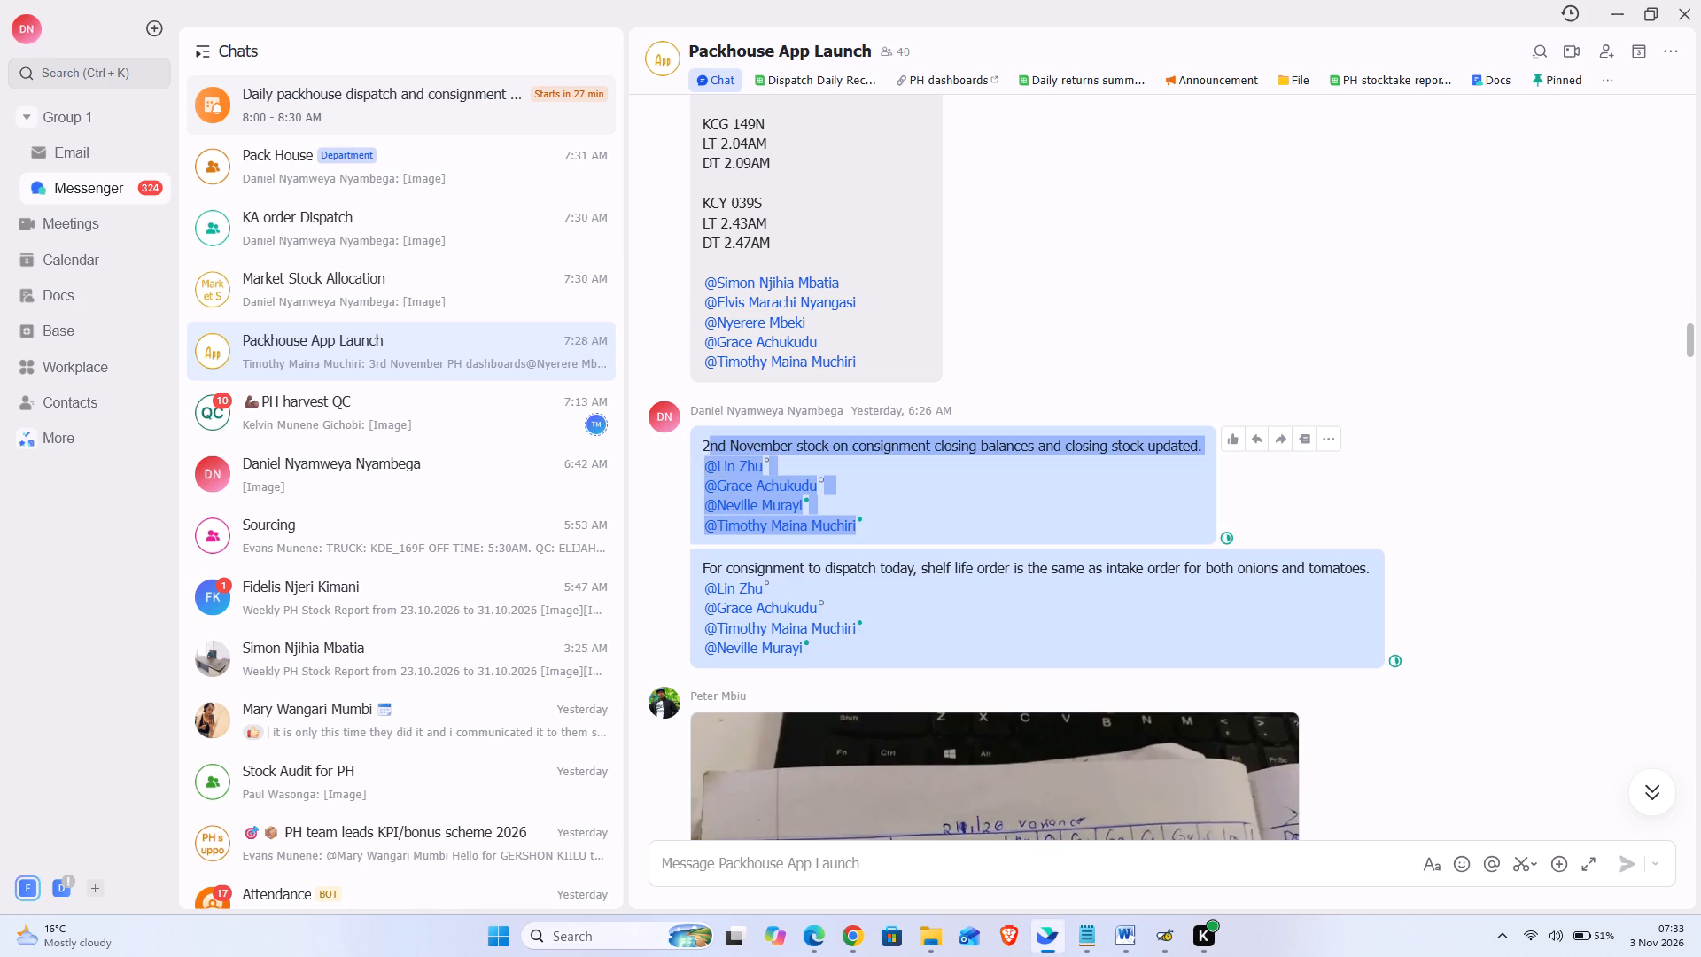
{"action": "left_click_drag", "start_coordinate": [709, 446], "coordinate": [702, 445]}
{"action": "key", "text": "ctrl+c"}
{"action": "left_click", "coordinate": [850, 861]}
{"action": "key", "text": "ctrl+v"}
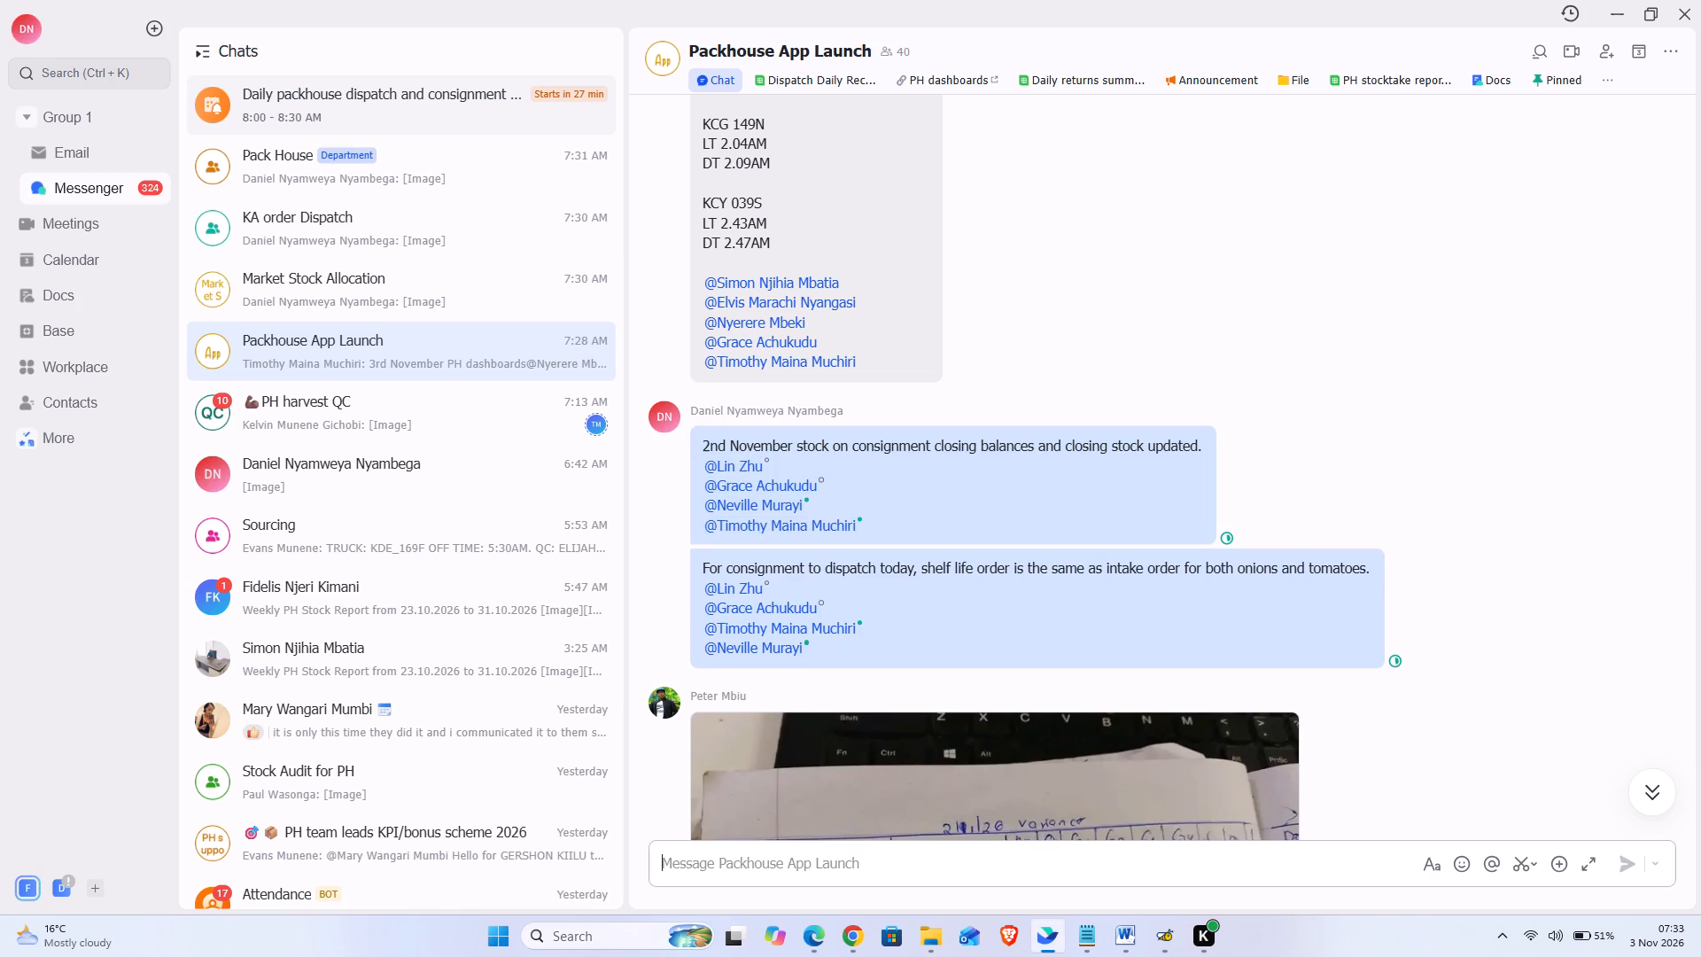
Copy yesterday's message about the shelf life order for consignment to dispatch, including its mentions.
{"action": "scroll", "coordinate": [1032, 537], "scroll_direction": "down", "scroll_amount": 2}
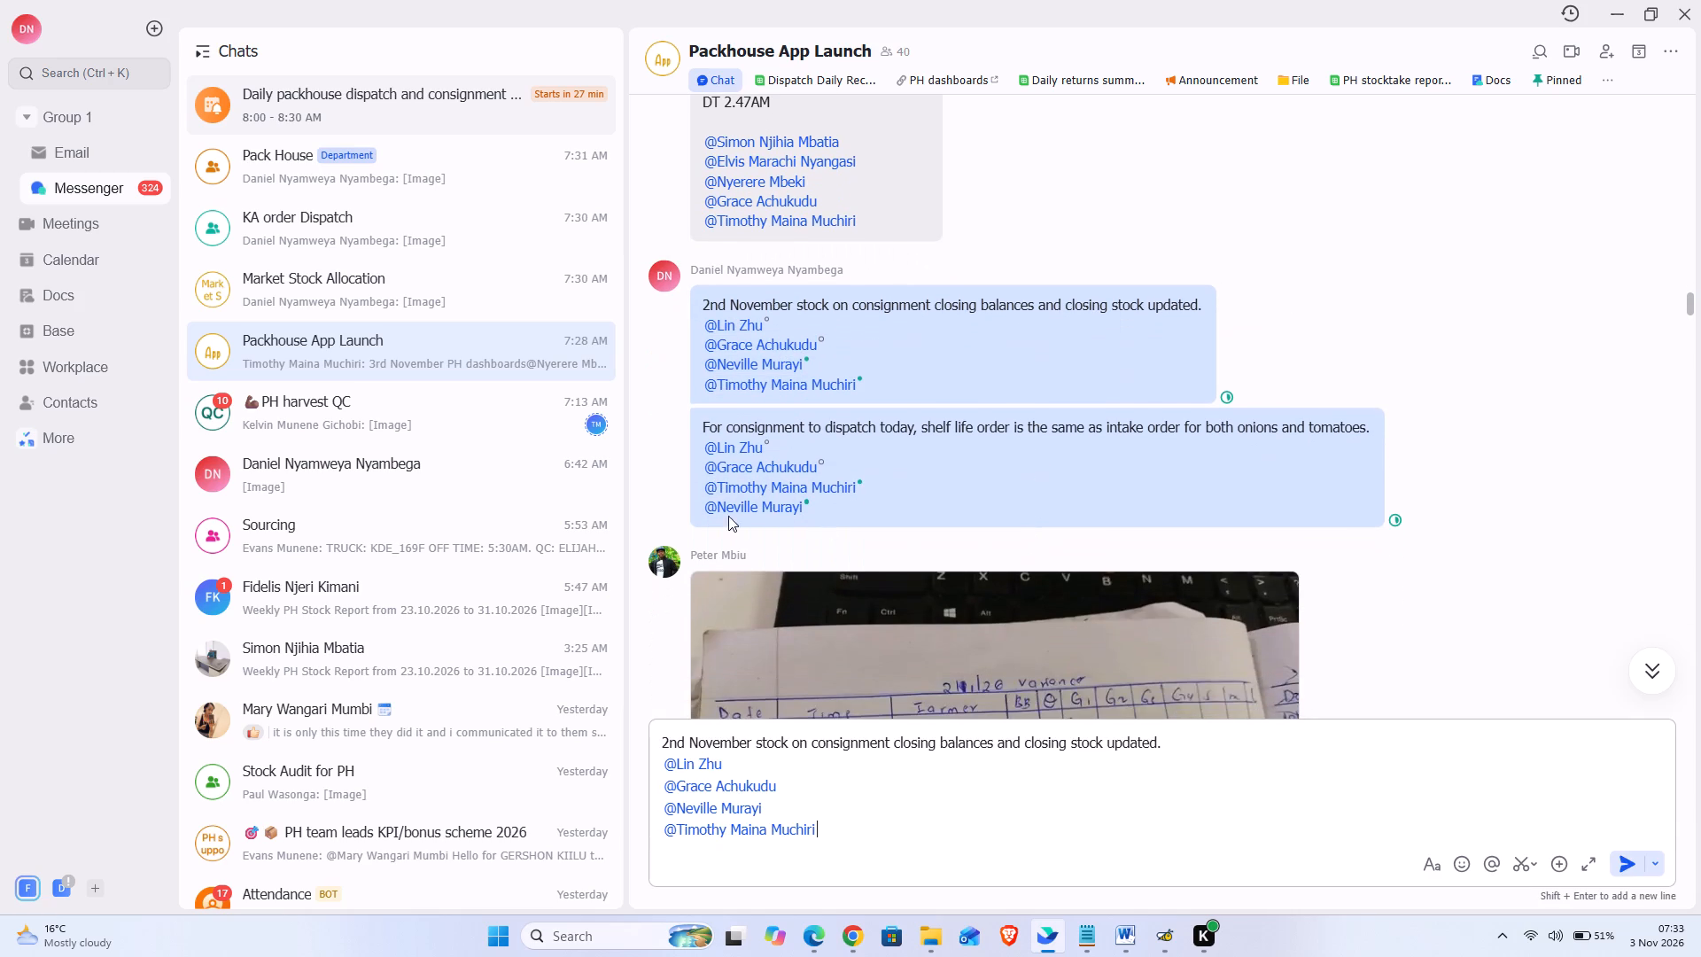
{"action": "left_click_drag", "start_coordinate": [819, 506], "coordinate": [704, 431]}
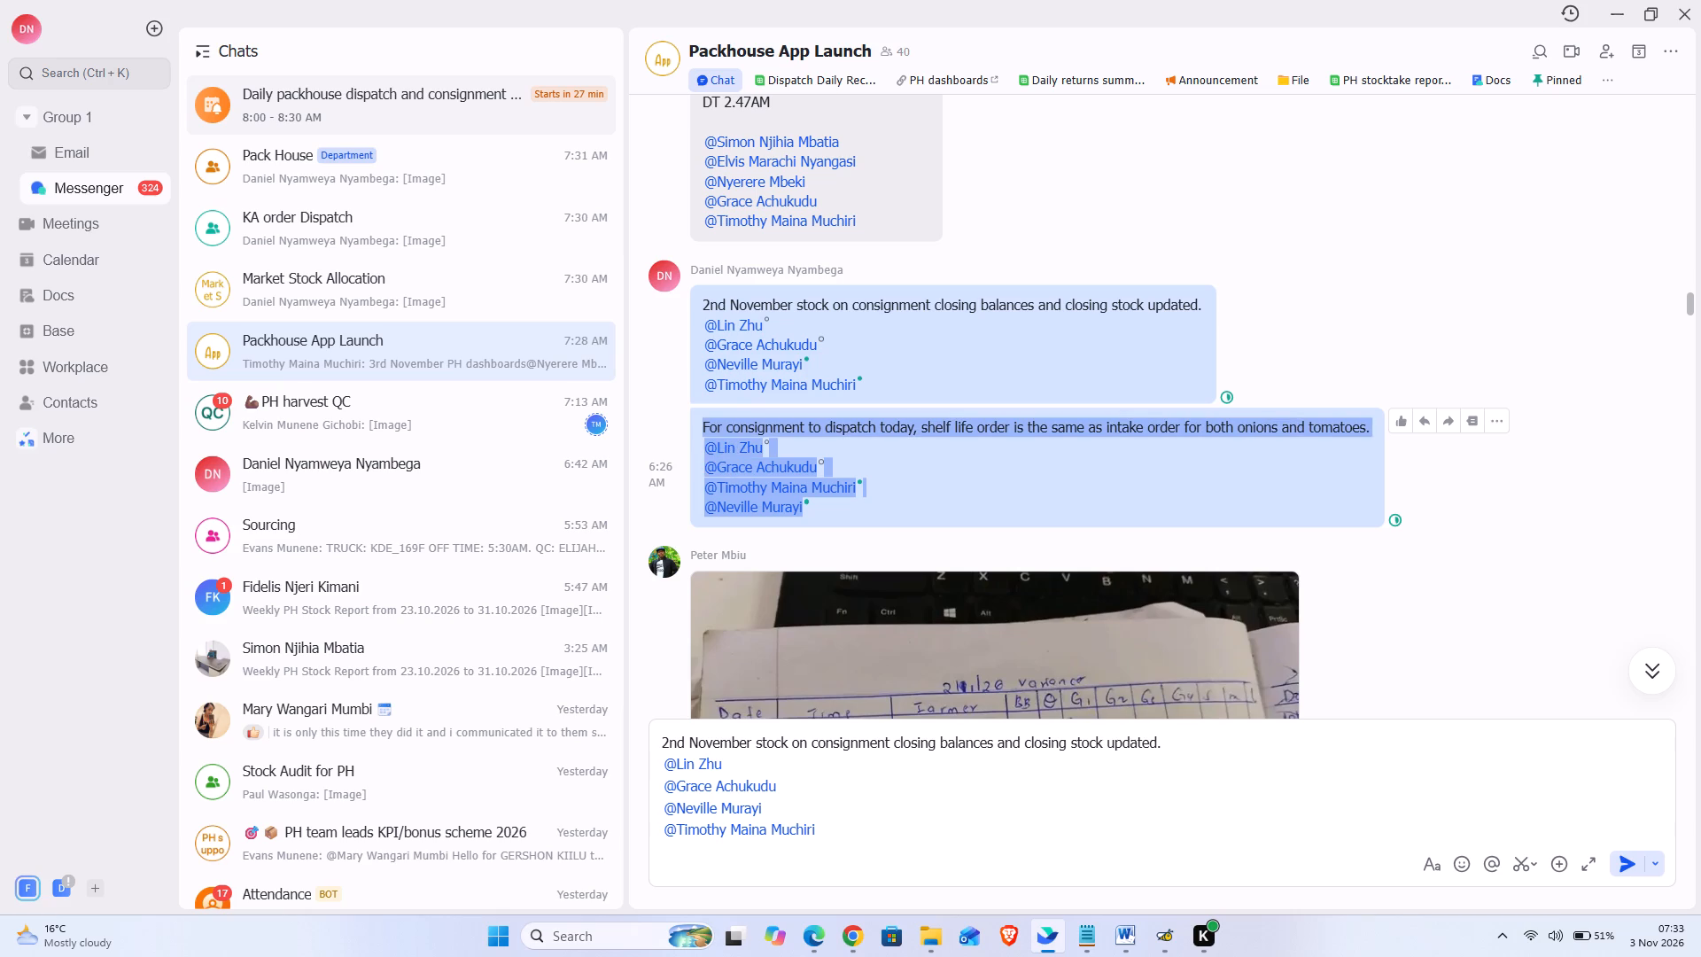
{"action": "left_click_drag", "start_coordinate": [704, 431], "coordinate": [703, 428]}
{"action": "key", "text": "ctrl+c"}
Change the date in the drafted stock update message to 3rd November.
{"action": "left_click", "coordinate": [681, 738]}
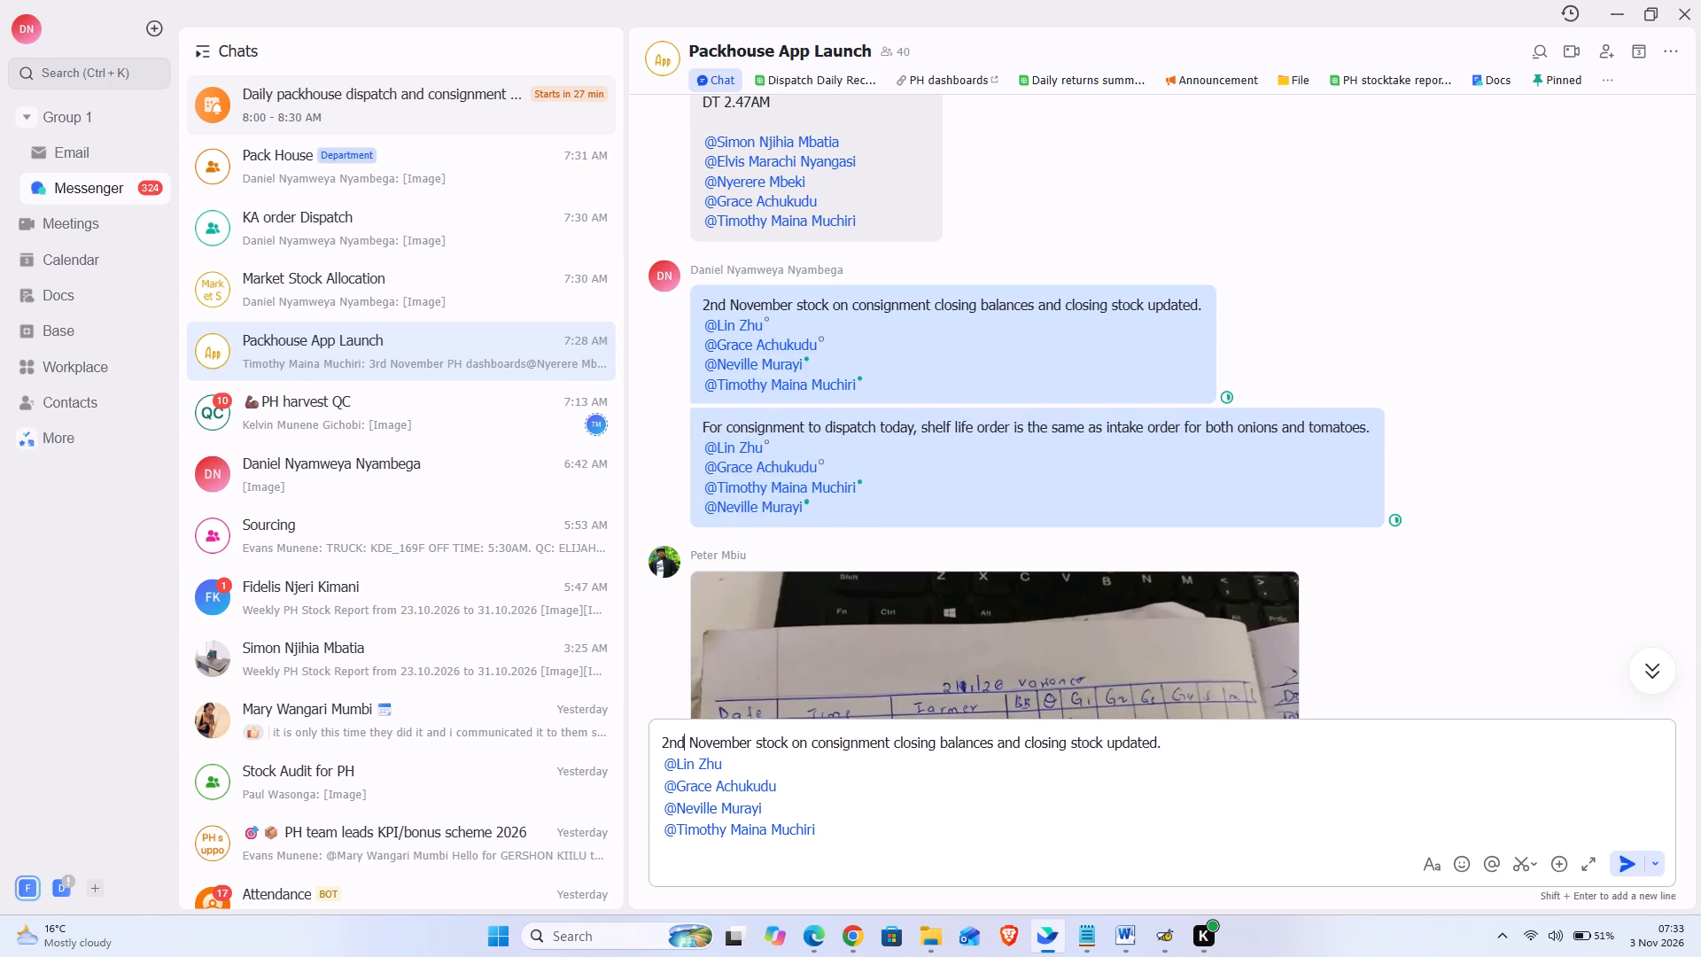
{"action": "key", "text": "BackSpace"}
{"action": "key", "text": "BackSpace"}
{"action": "key", "text": "BackSpace"}
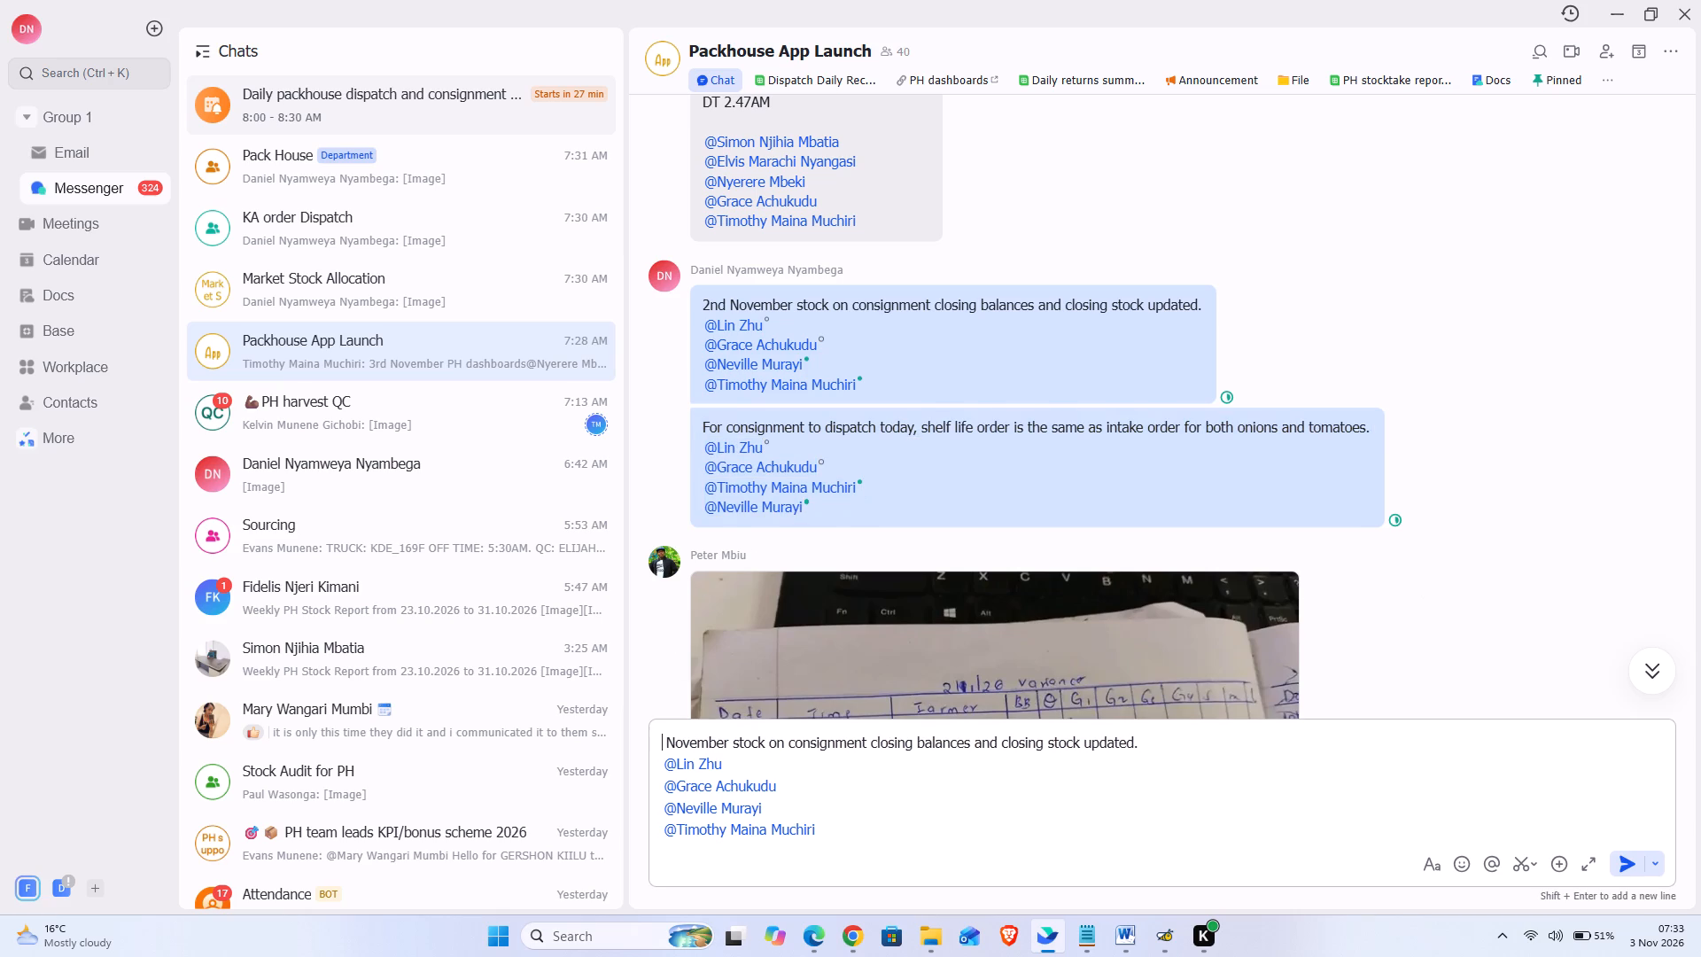
{"action": "type", "text": "3rd"}
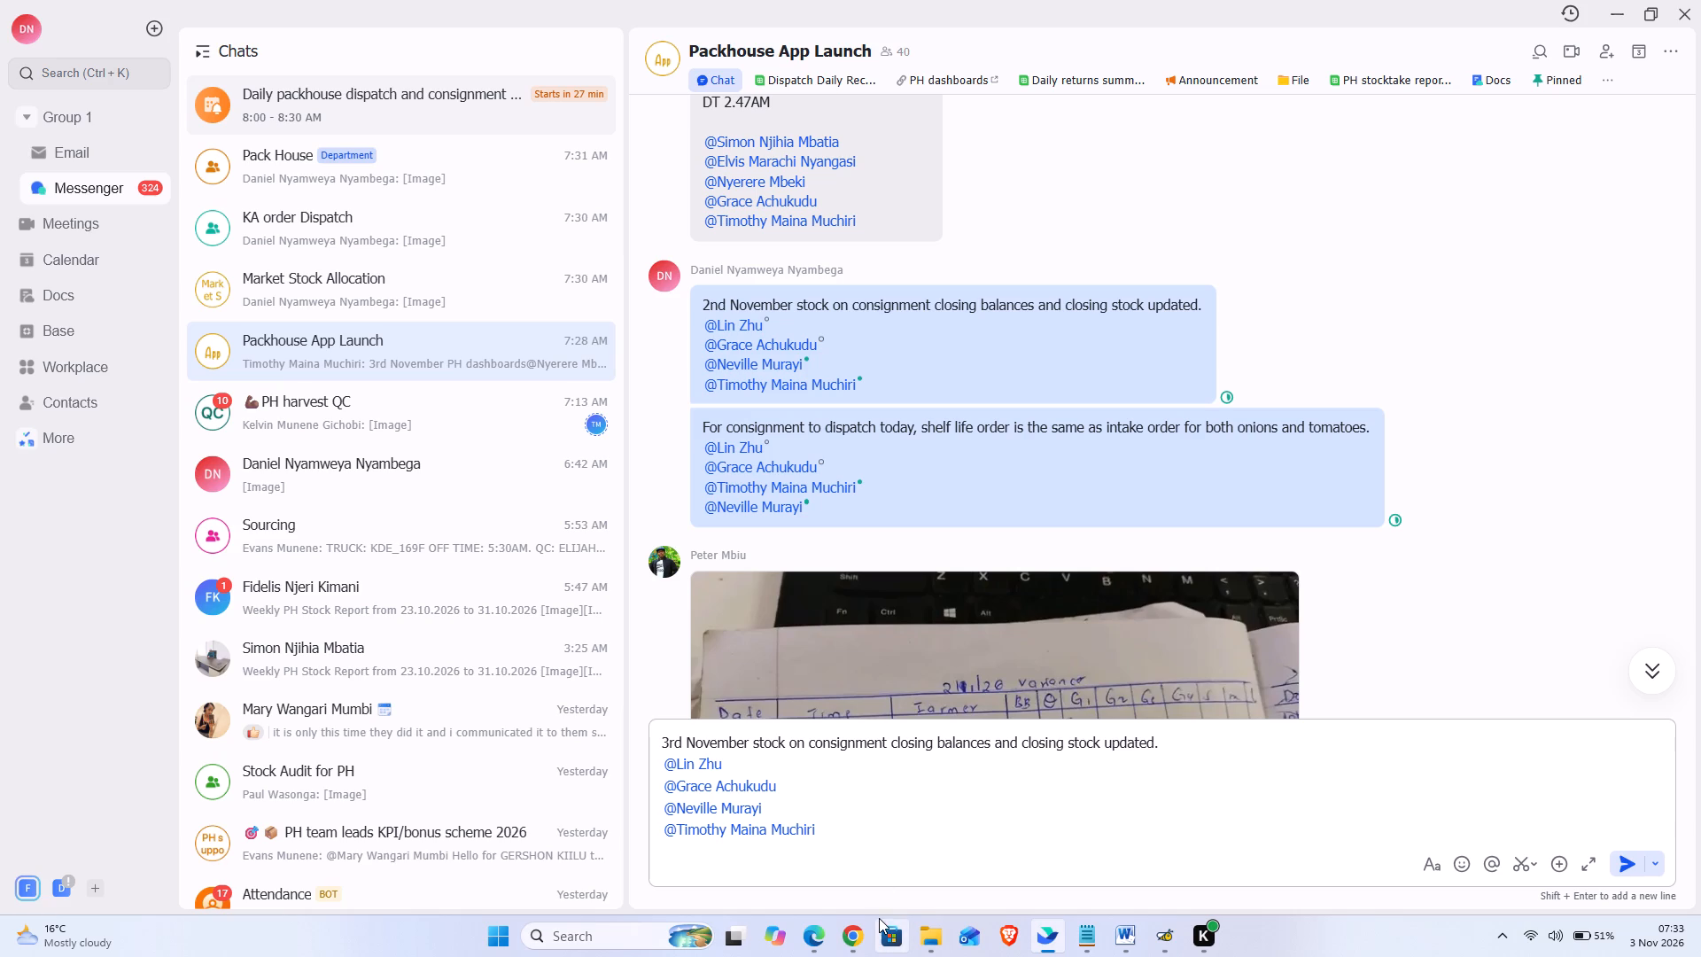
Switch to Edge, reload the Packhouse Dashboards report and open its Closing stock comparison page.
{"action": "left_click", "coordinate": [818, 947]}
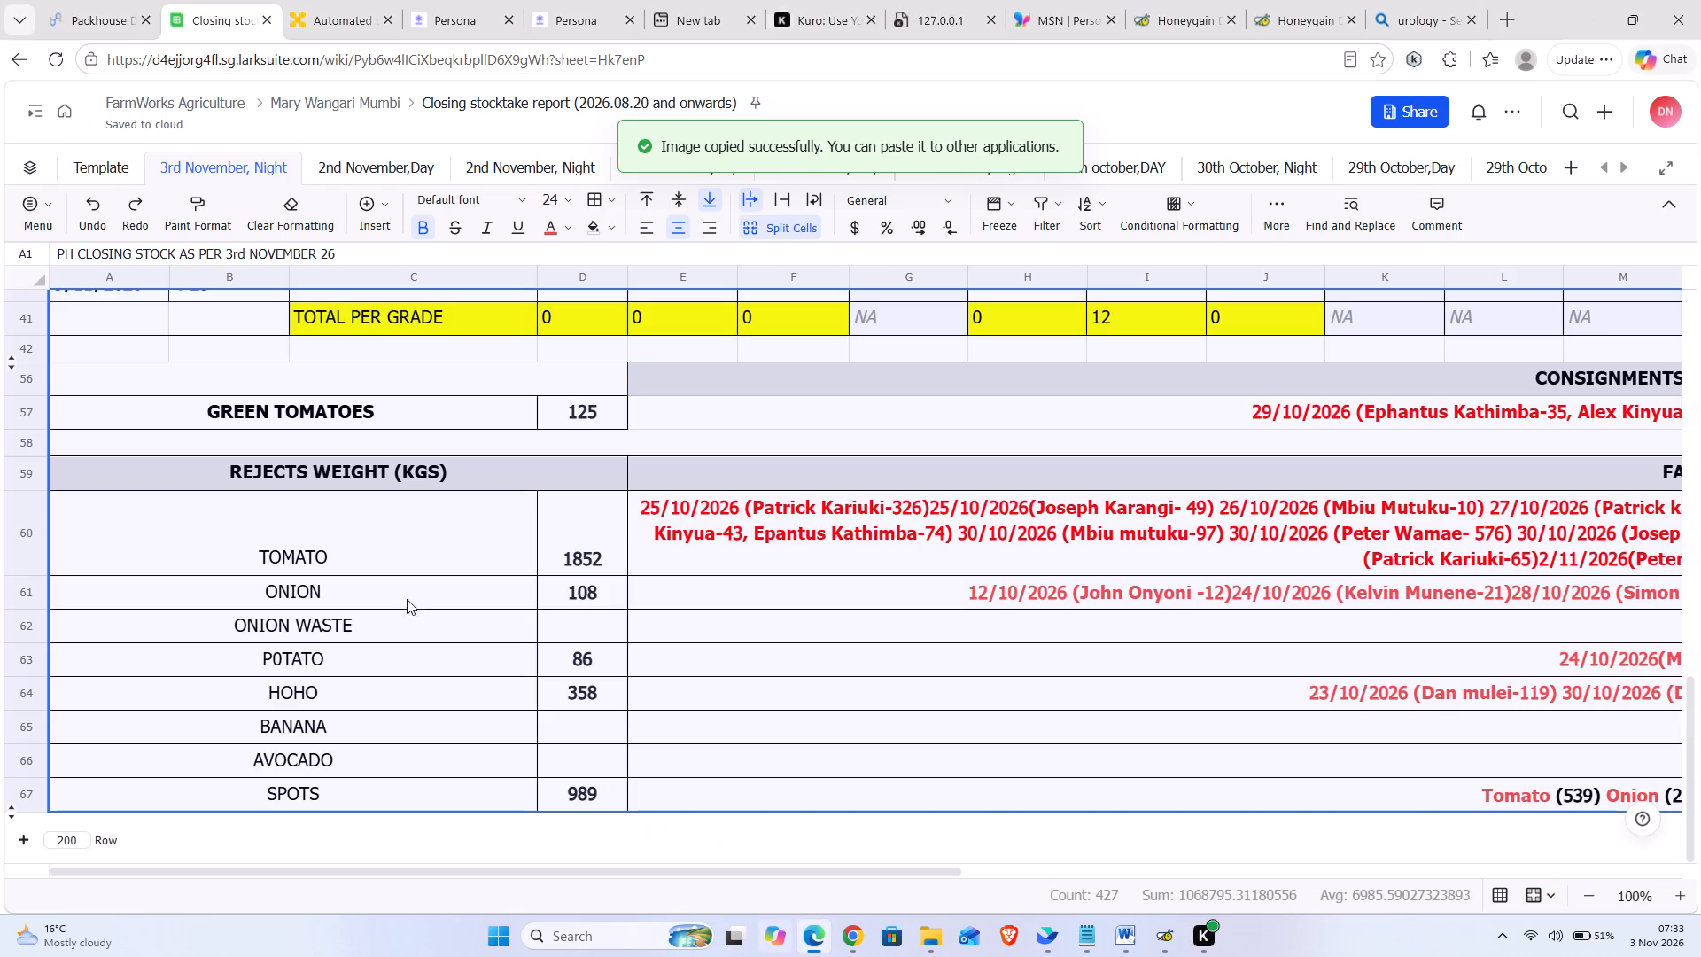
{"action": "left_click", "coordinate": [98, 15]}
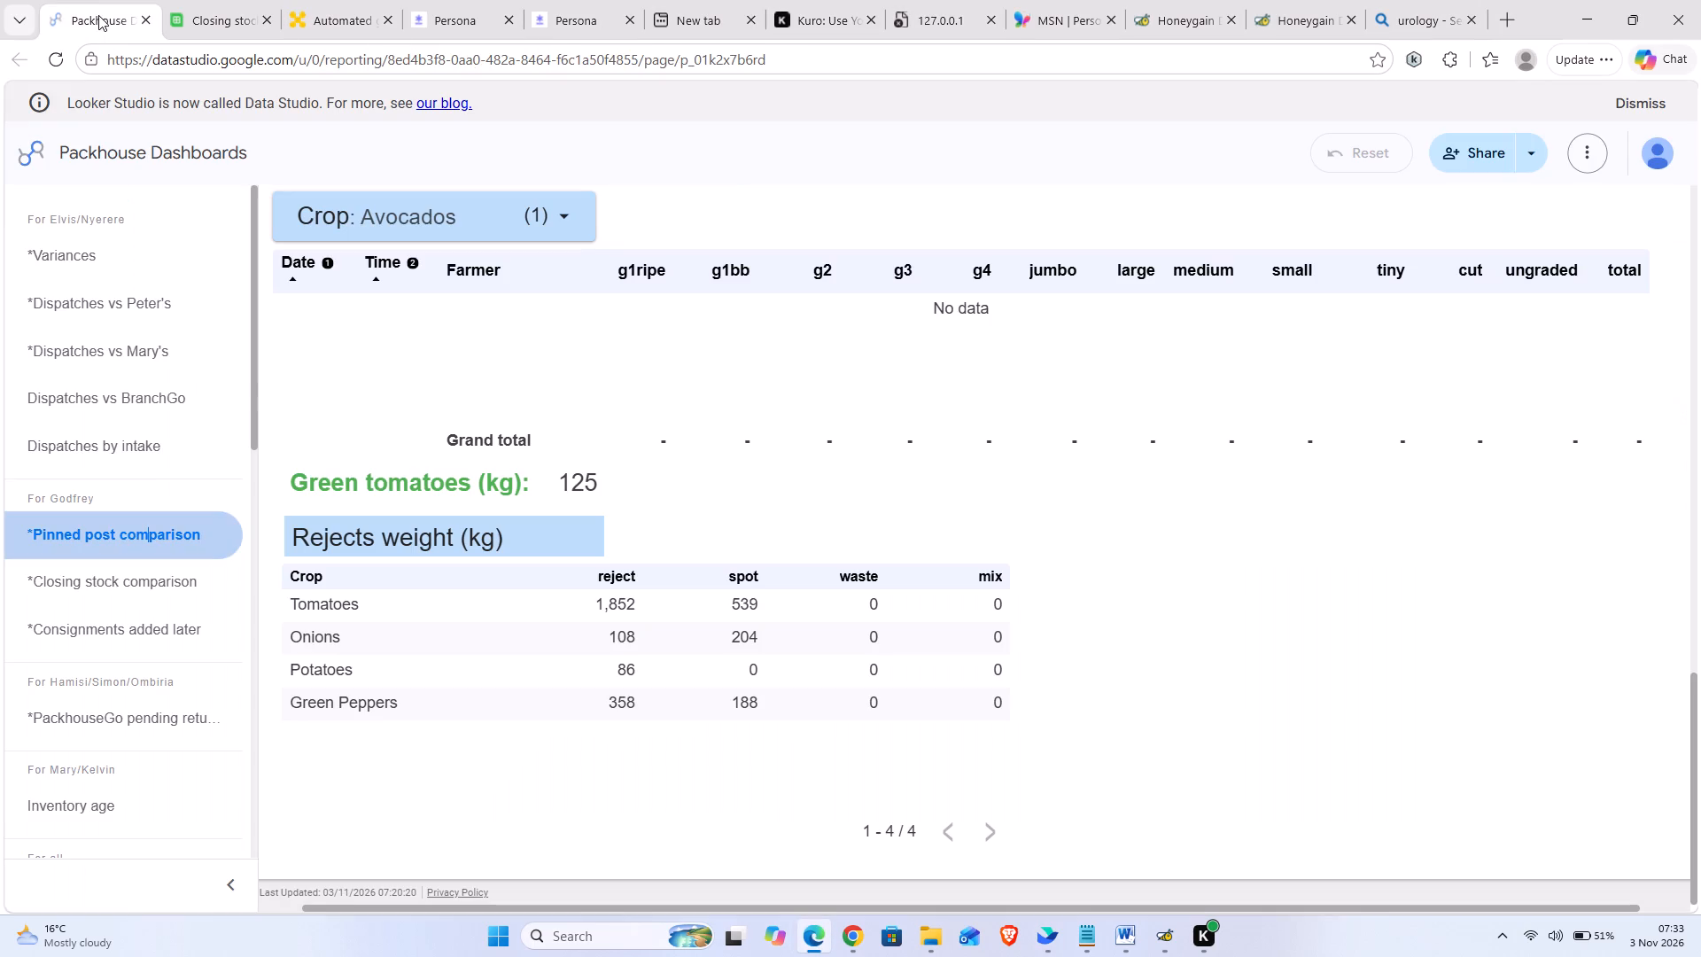
{"action": "left_click", "coordinate": [62, 58]}
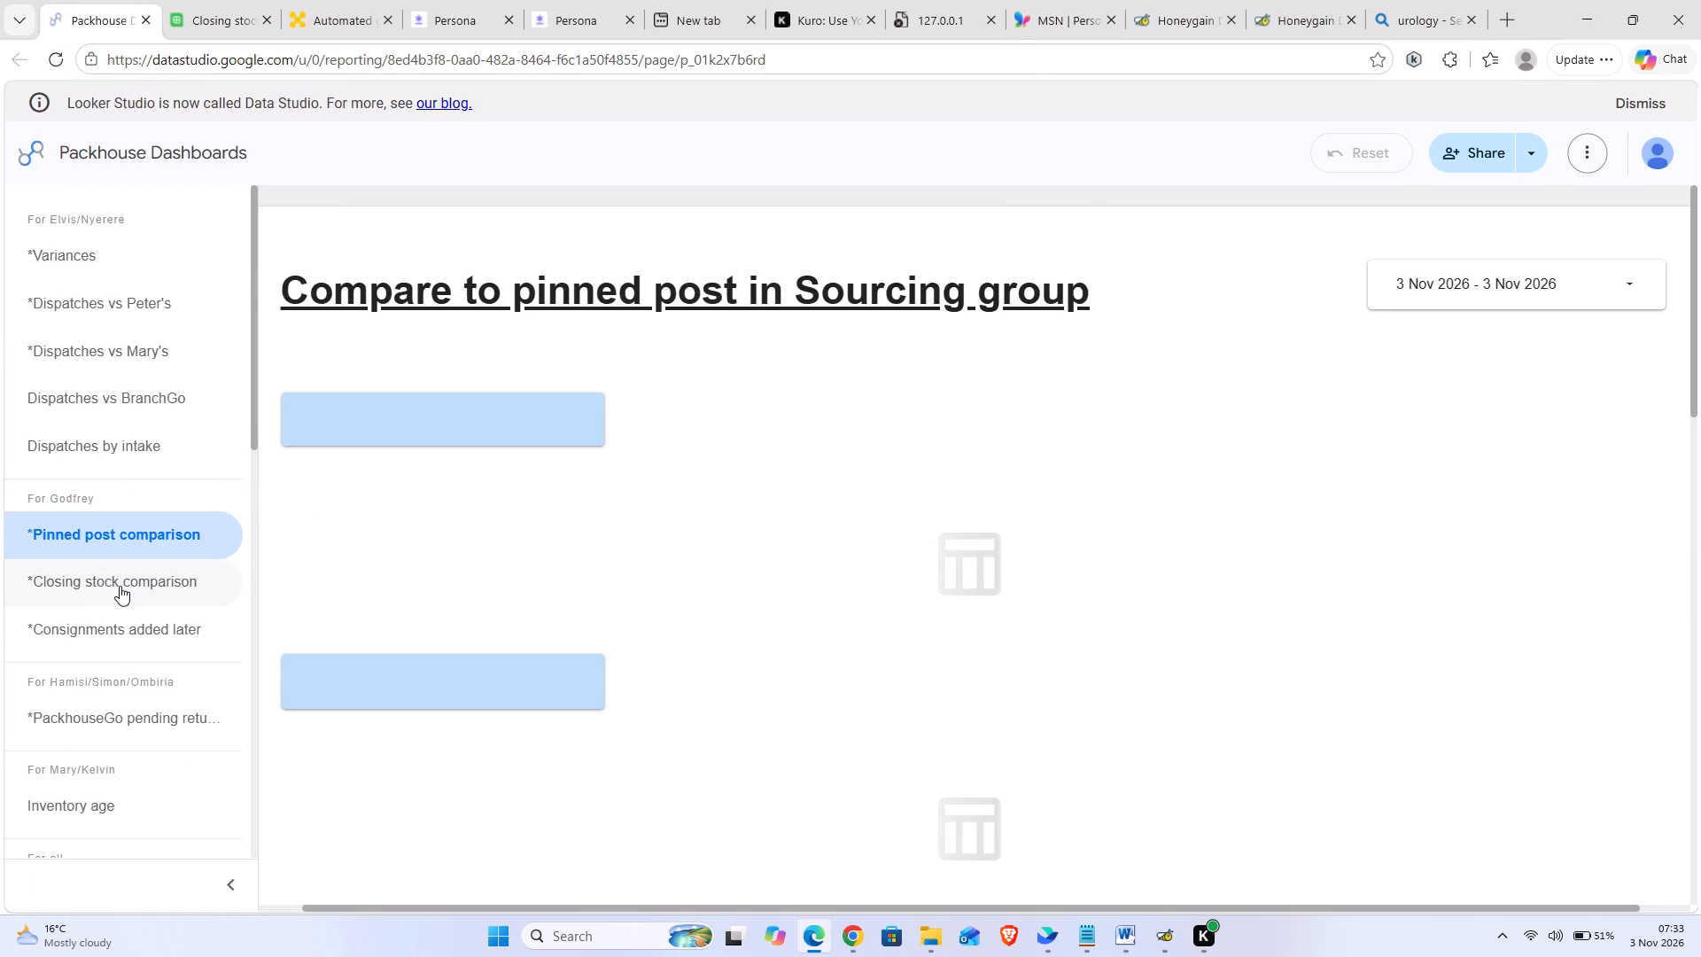
{"action": "left_click", "coordinate": [120, 586]}
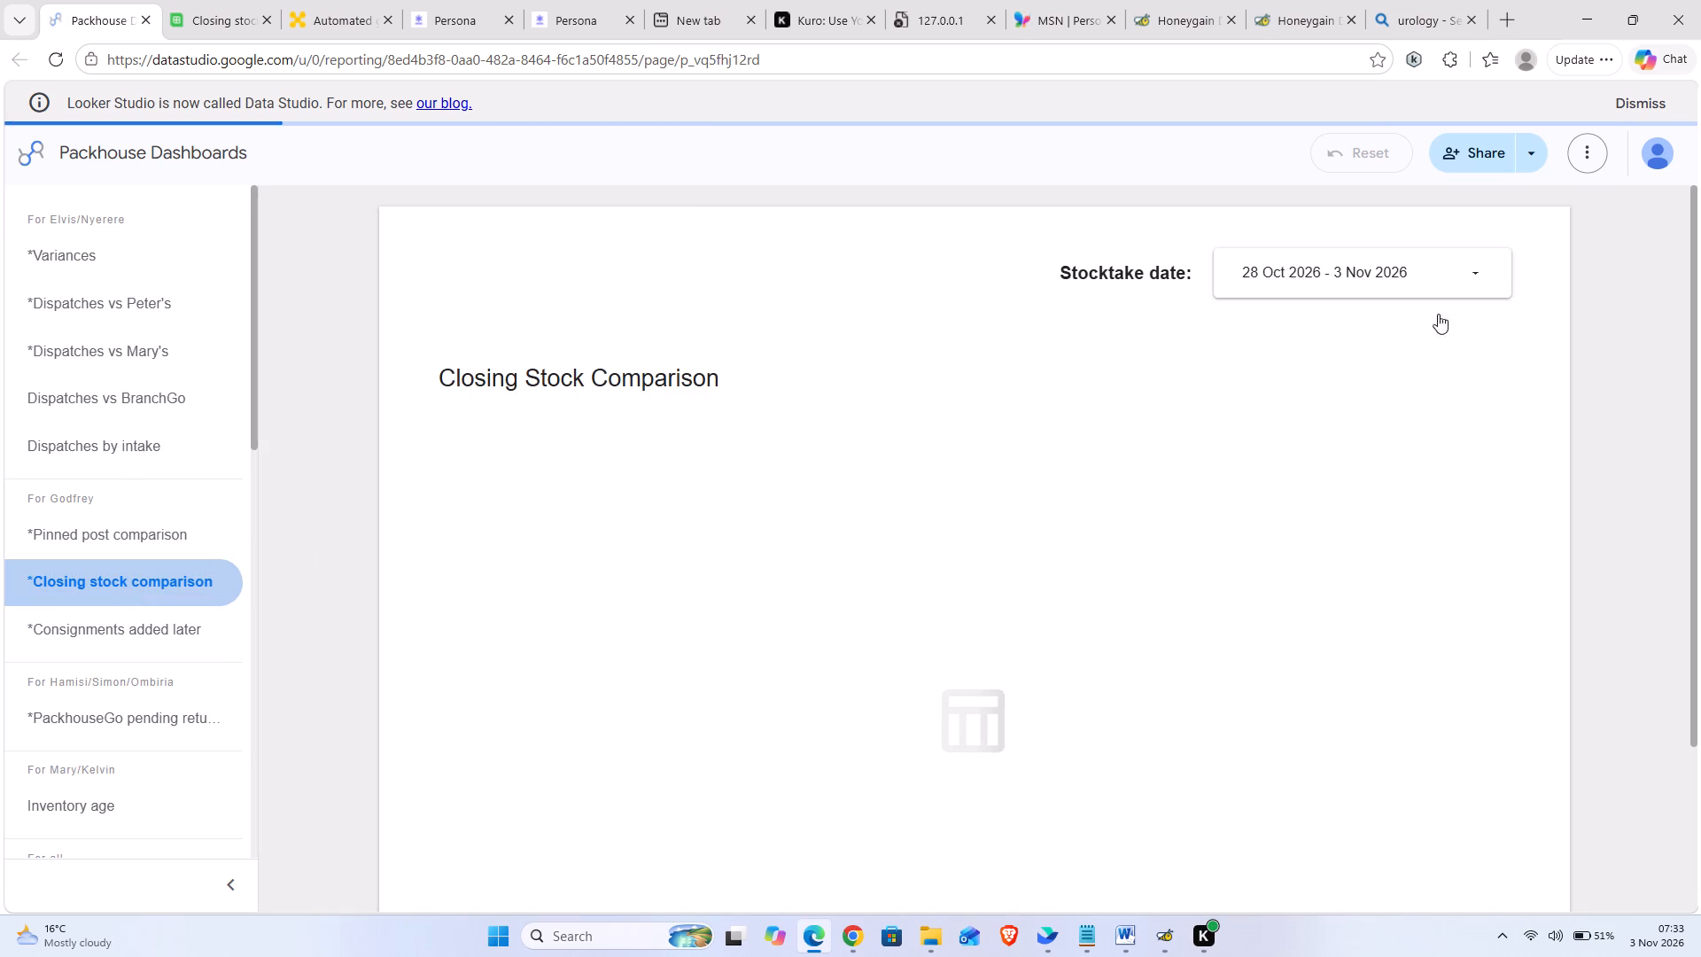
Set the start of the stocktake date range to 29 Oct 2026, with 3 Nov 2026 as the end date.
{"action": "left_click", "coordinate": [1476, 275]}
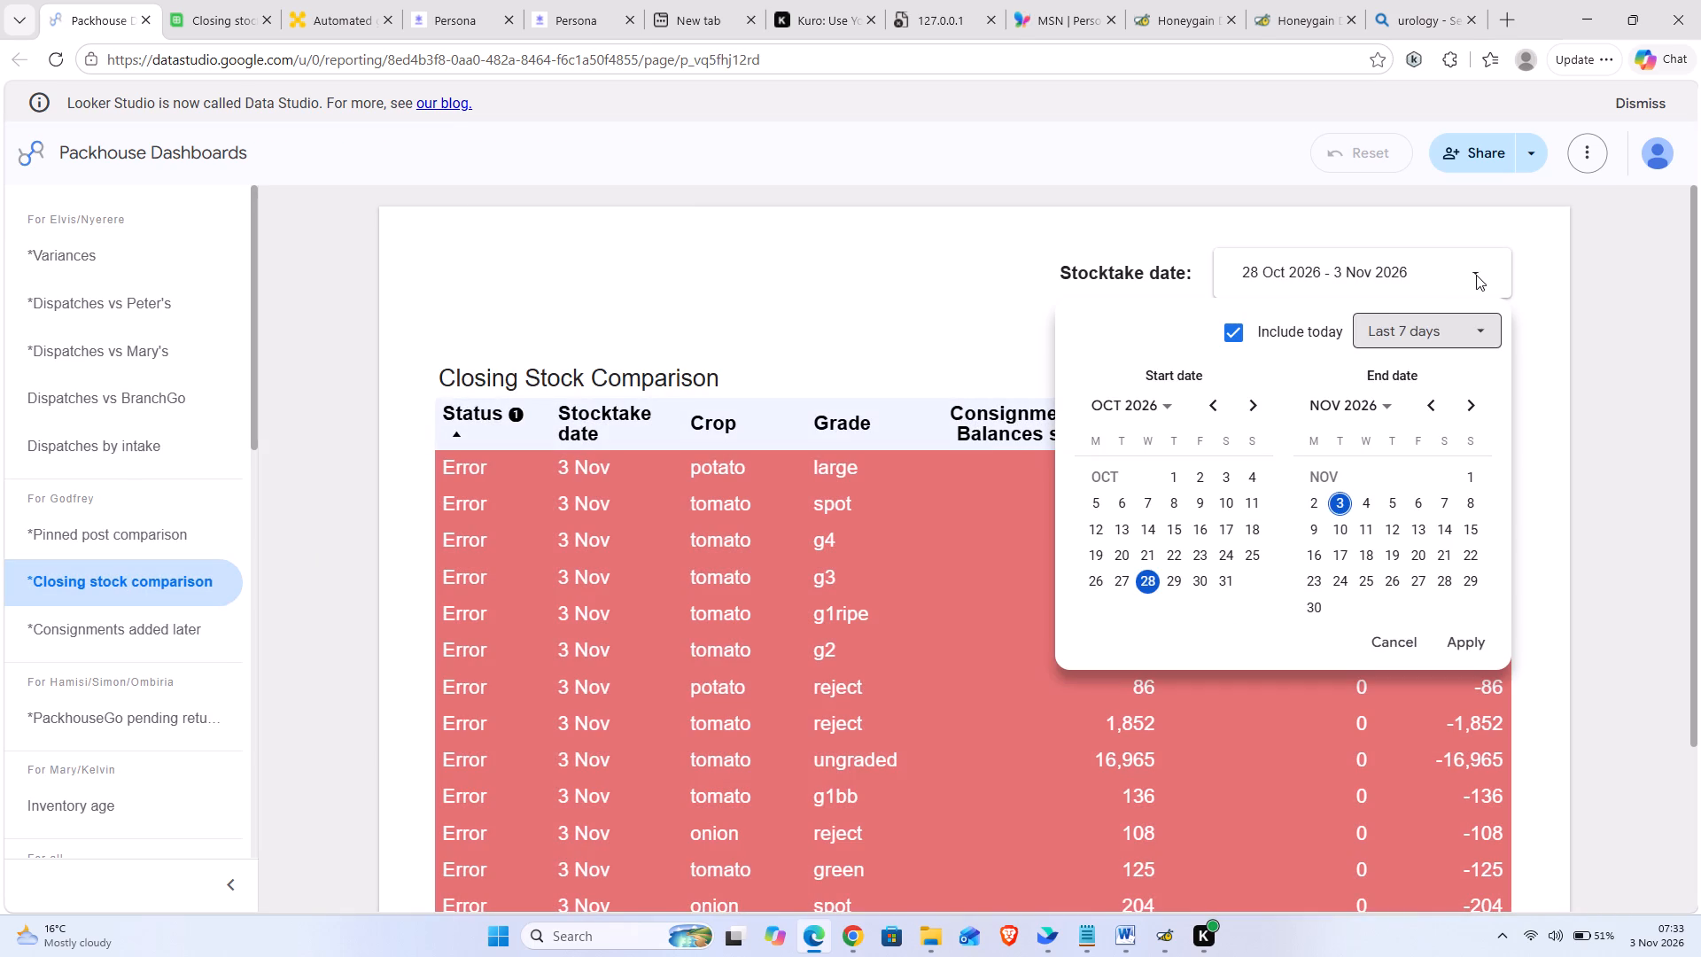
{"action": "left_click", "coordinate": [1169, 583]}
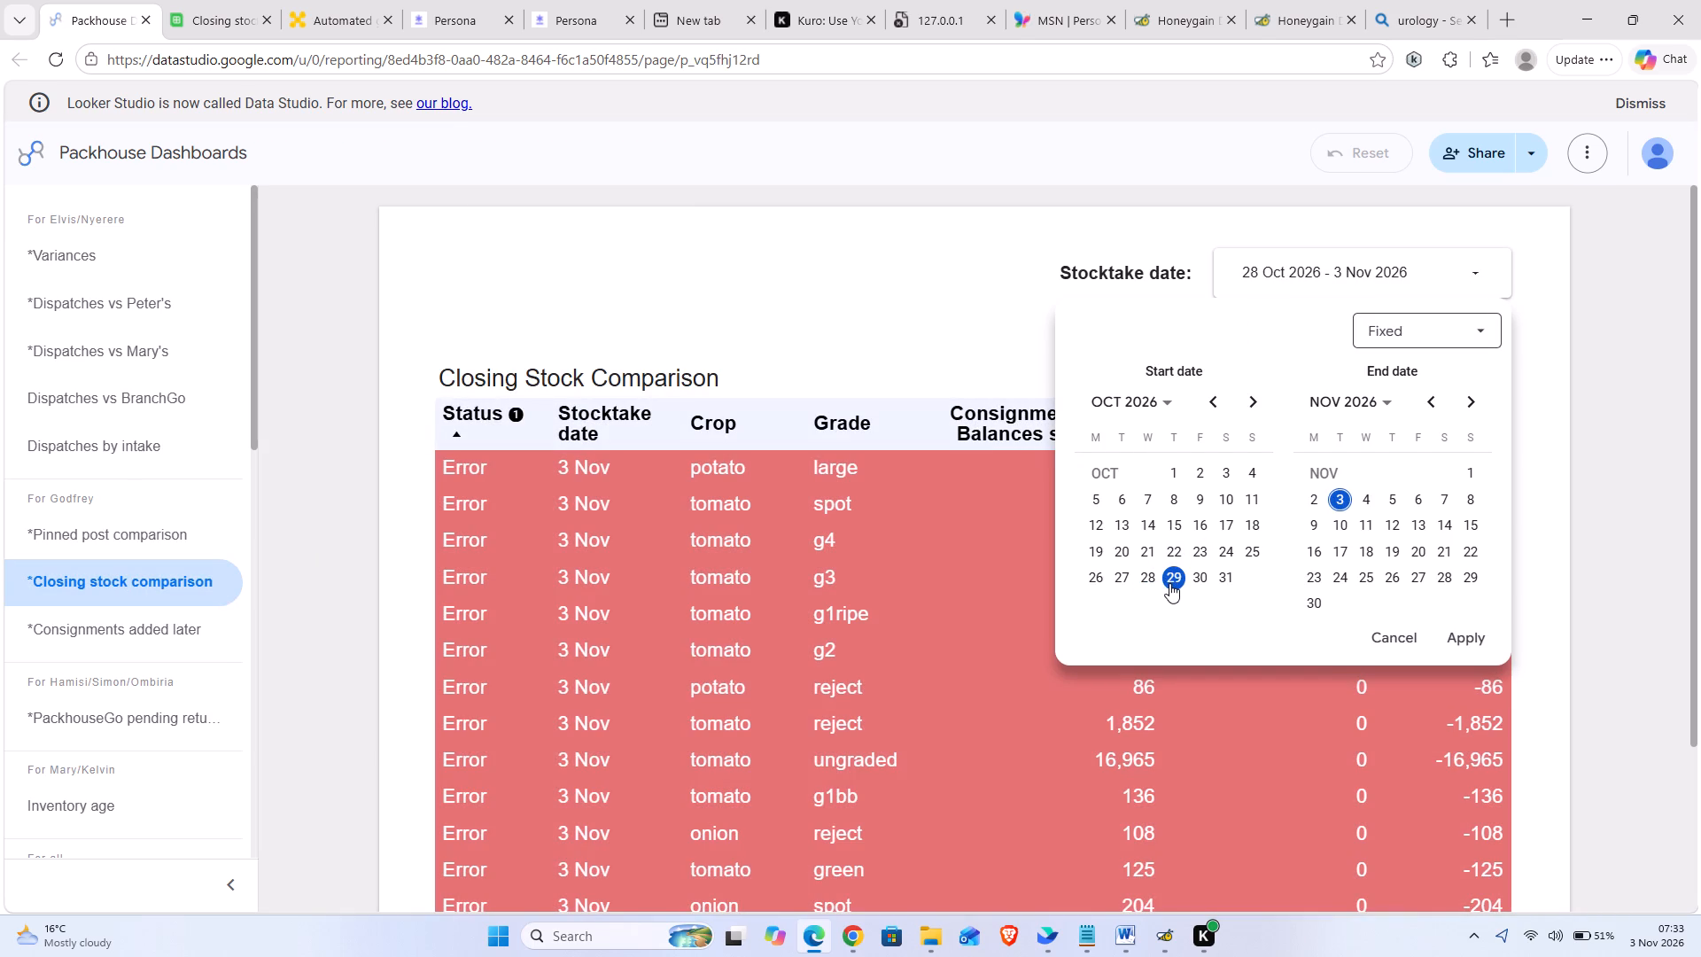
{"action": "left_click", "coordinate": [1468, 634]}
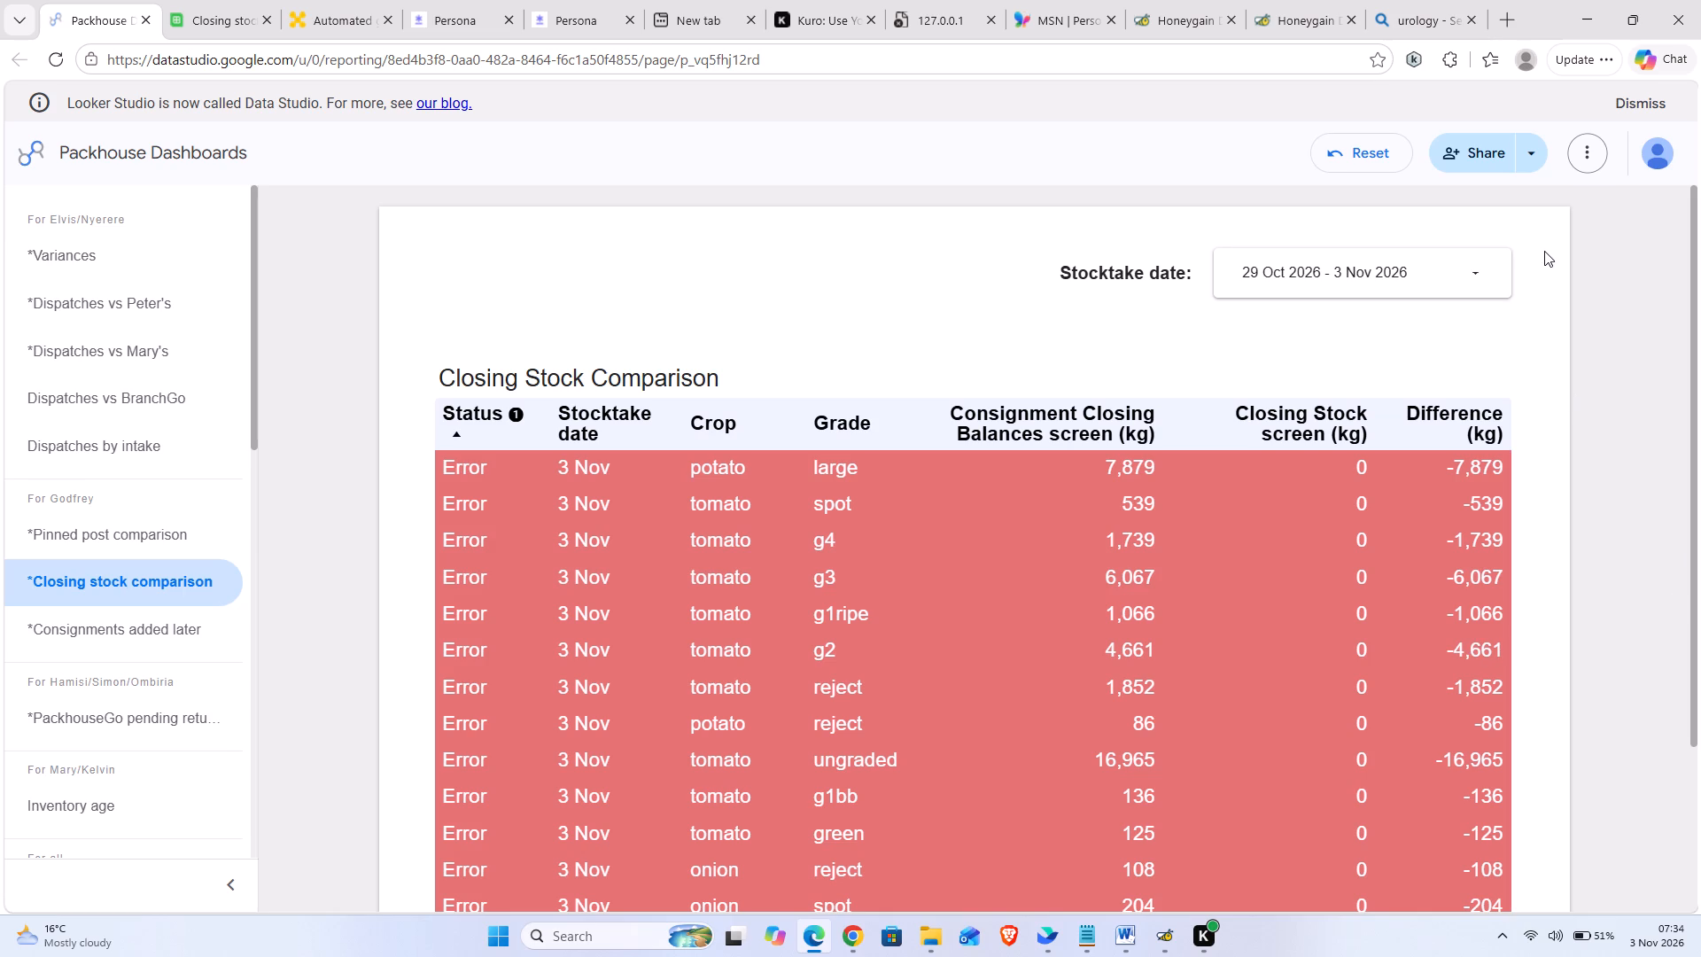
Set the start of the stocktake date range to 31 Oct 2026 on the Closing stock comparison page.
{"action": "left_click", "coordinate": [1471, 271]}
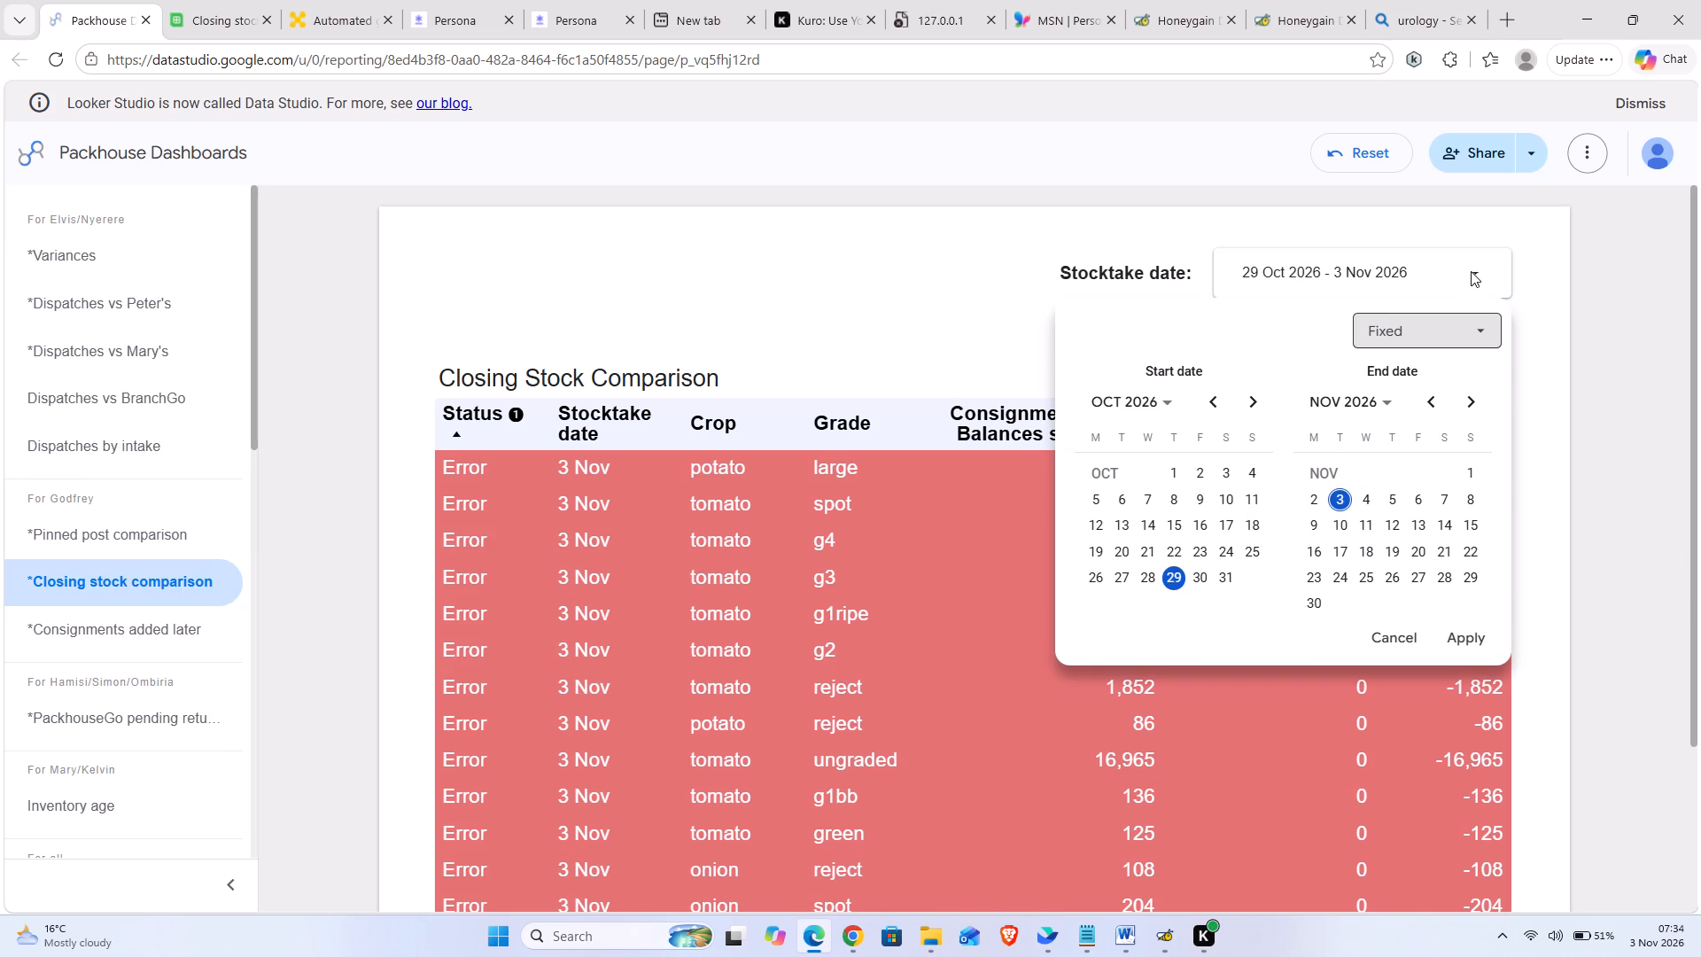
{"action": "left_click", "coordinate": [1228, 579]}
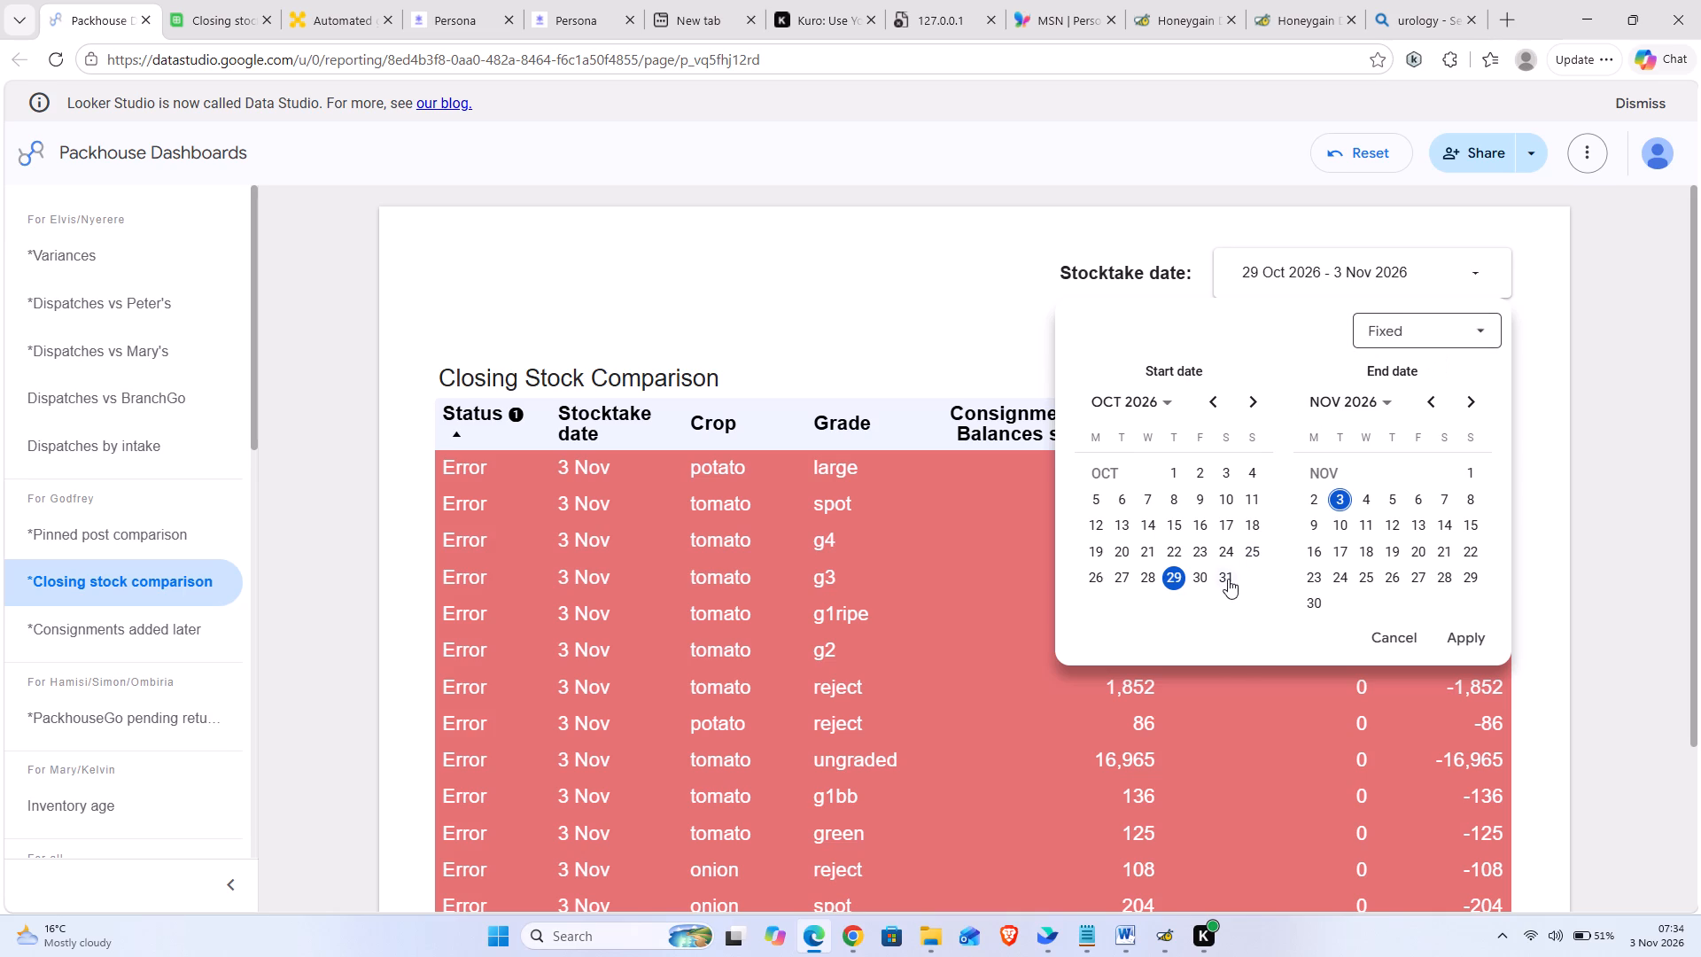
{"action": "left_click", "coordinate": [1470, 639]}
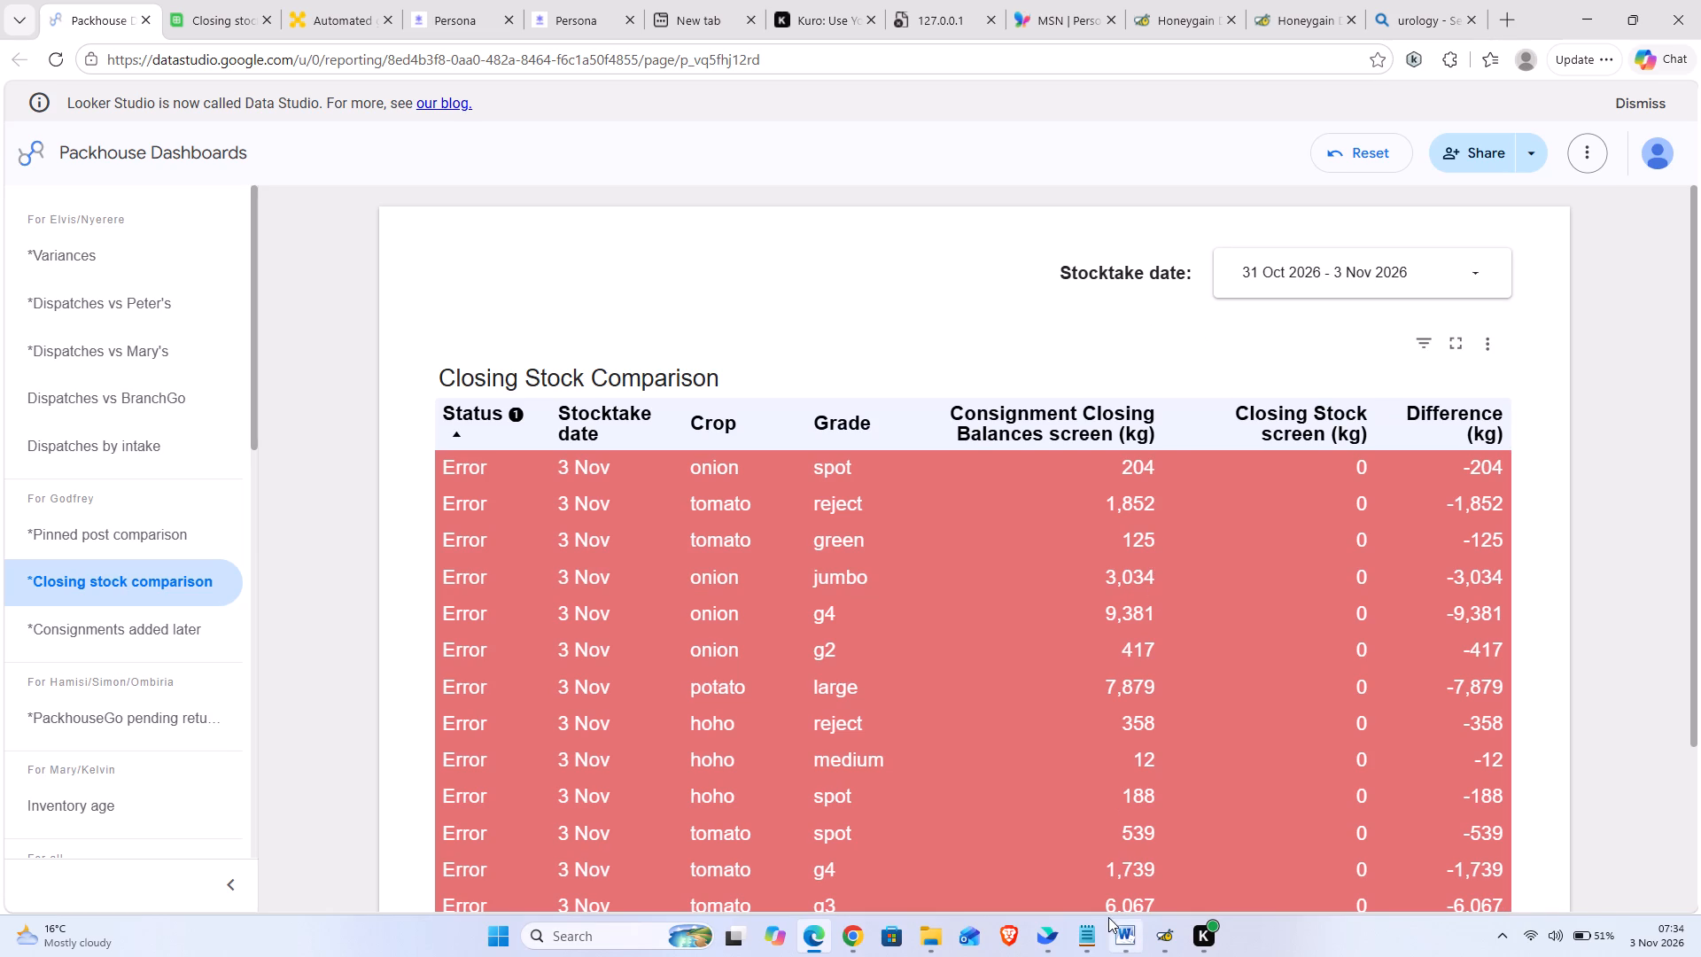
Switch to Lark and send the drafted 3rd November stock update message to the Packhouse App Launch group.
{"action": "left_click", "coordinate": [1047, 936]}
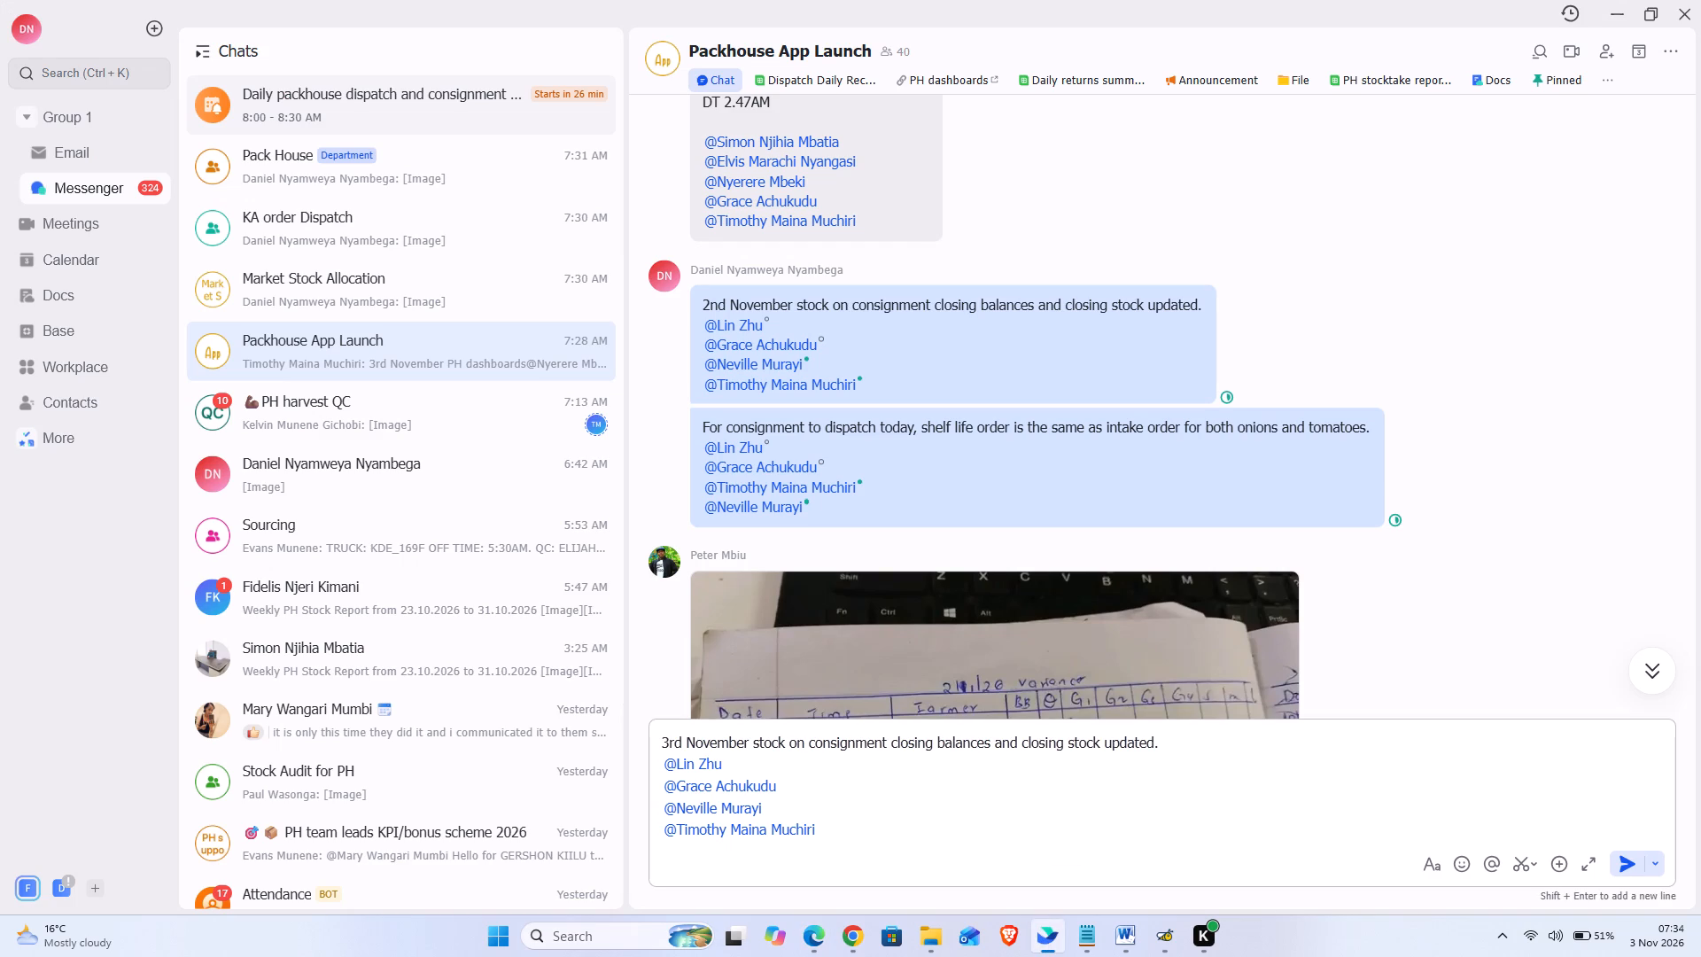
{"action": "key", "text": "Return"}
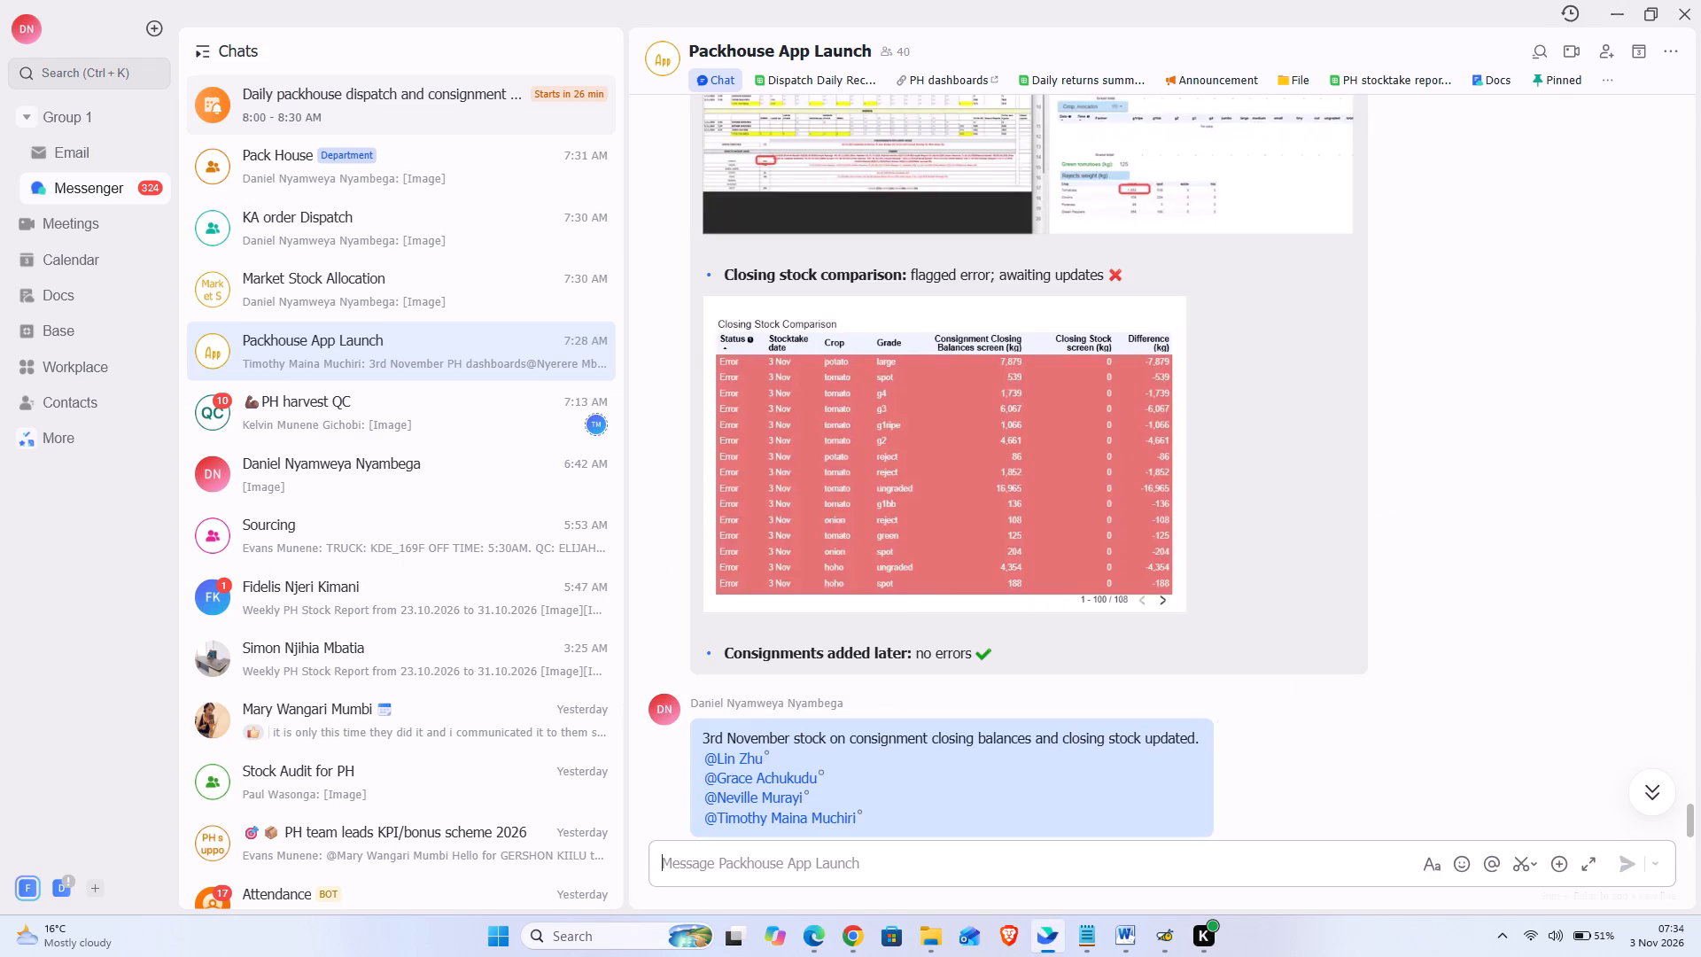
Paste the copied message about the shelf life order for consignment to dispatch into the same group and send it.
{"action": "left_click", "coordinate": [741, 860]}
{"action": "right_click", "coordinate": [741, 860]}
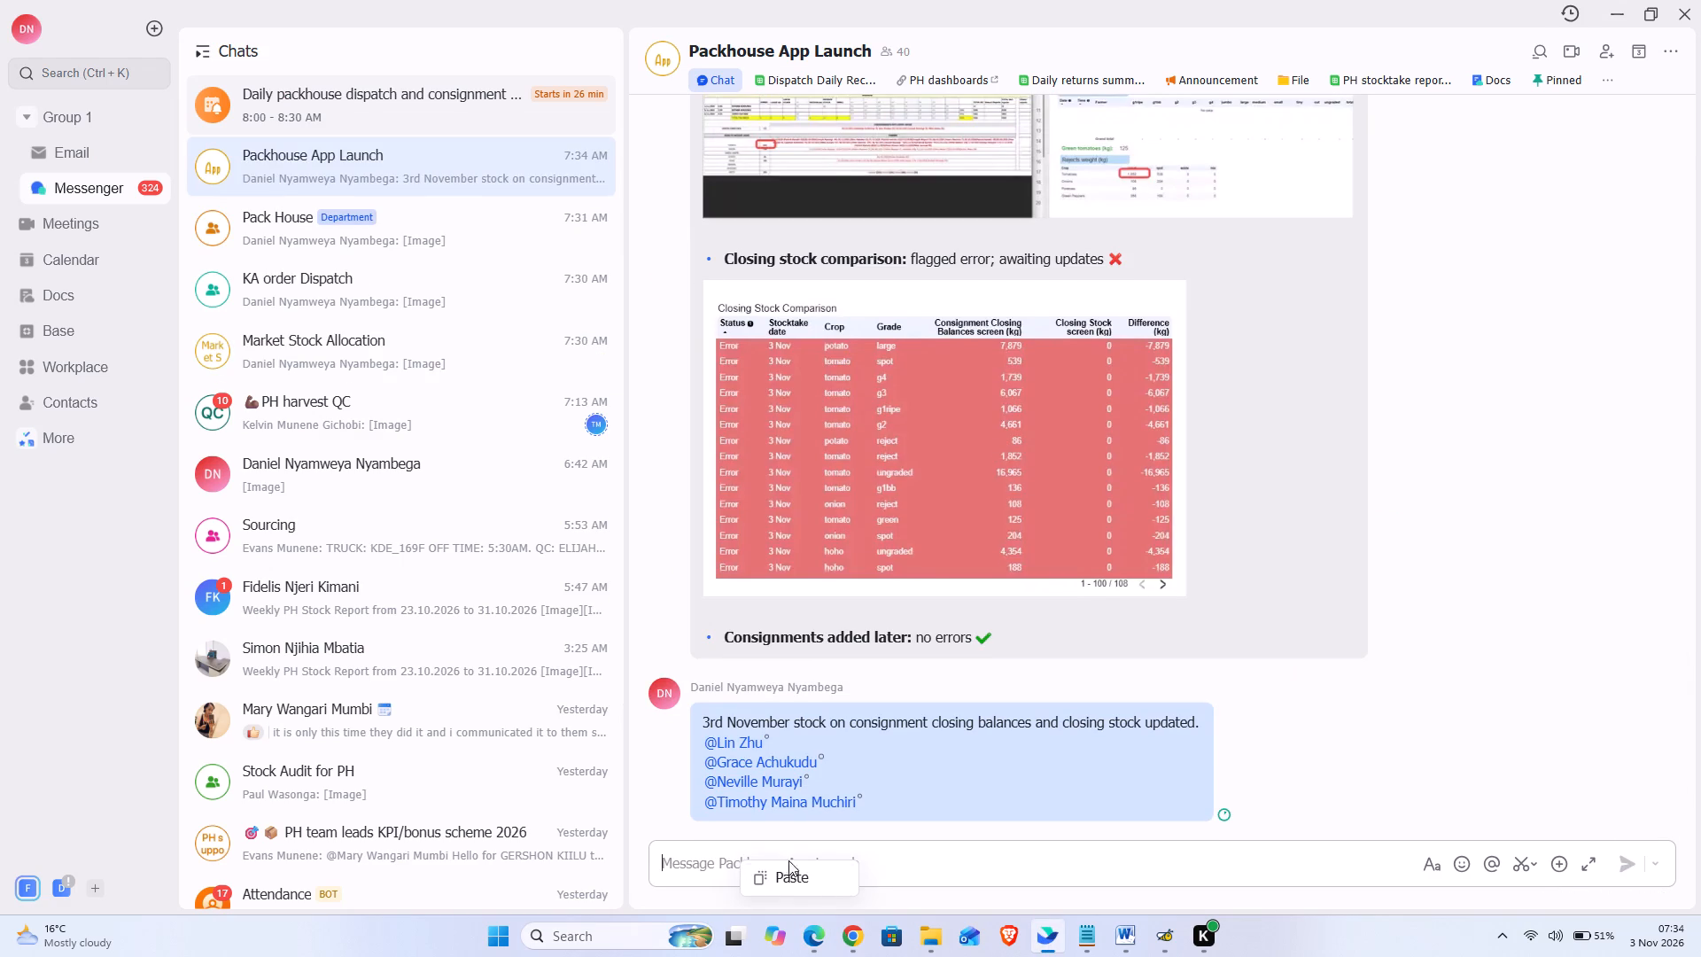
{"action": "left_click", "coordinate": [794, 879]}
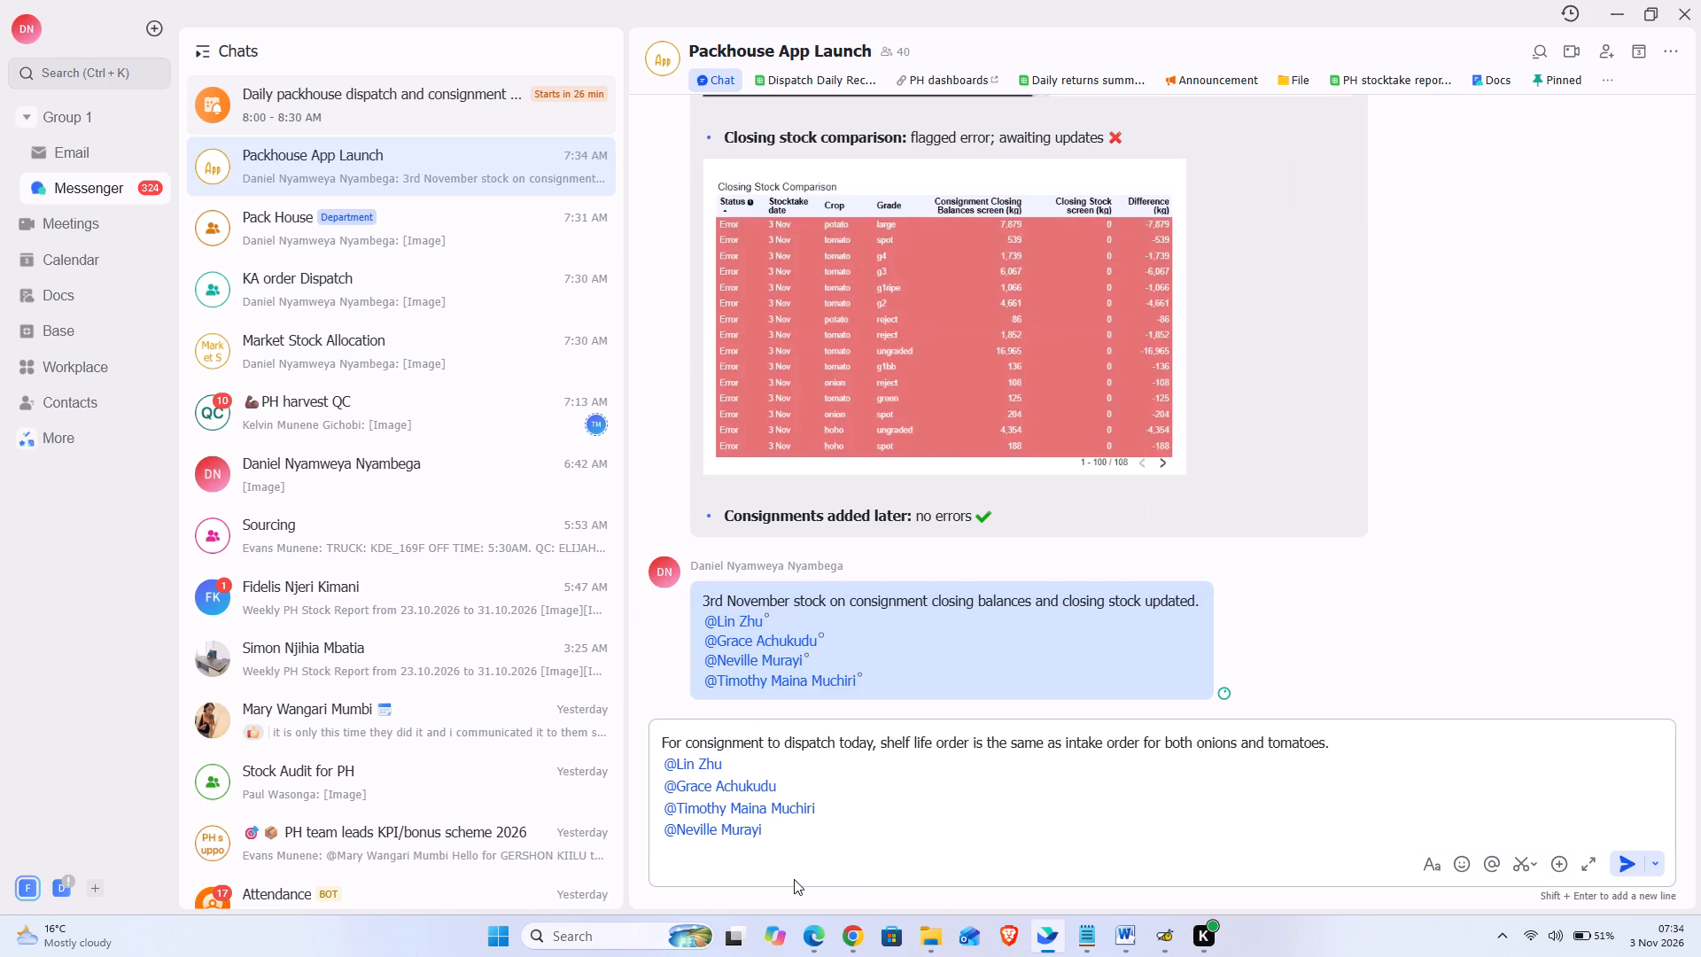
{"action": "key", "text": "Return"}
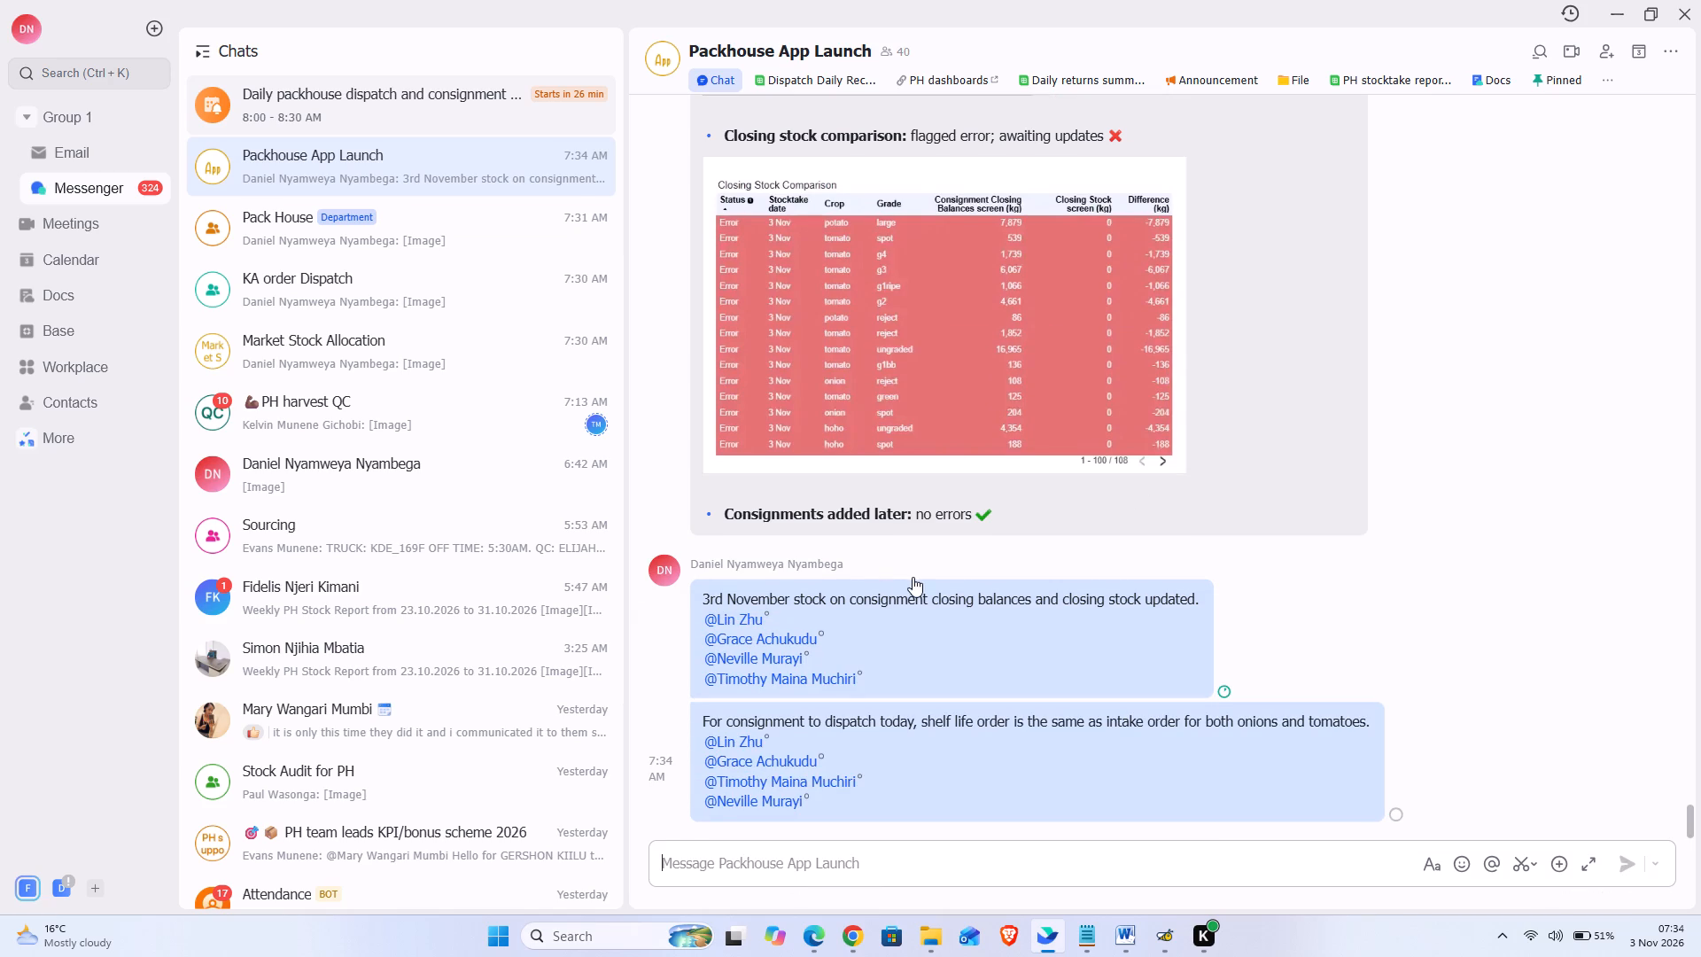
Look back through the group's earlier messages and check who has read the notice about today's delayed stock update.
{"action": "scroll", "coordinate": [1233, 408], "scroll_direction": "up", "scroll_amount": 2}
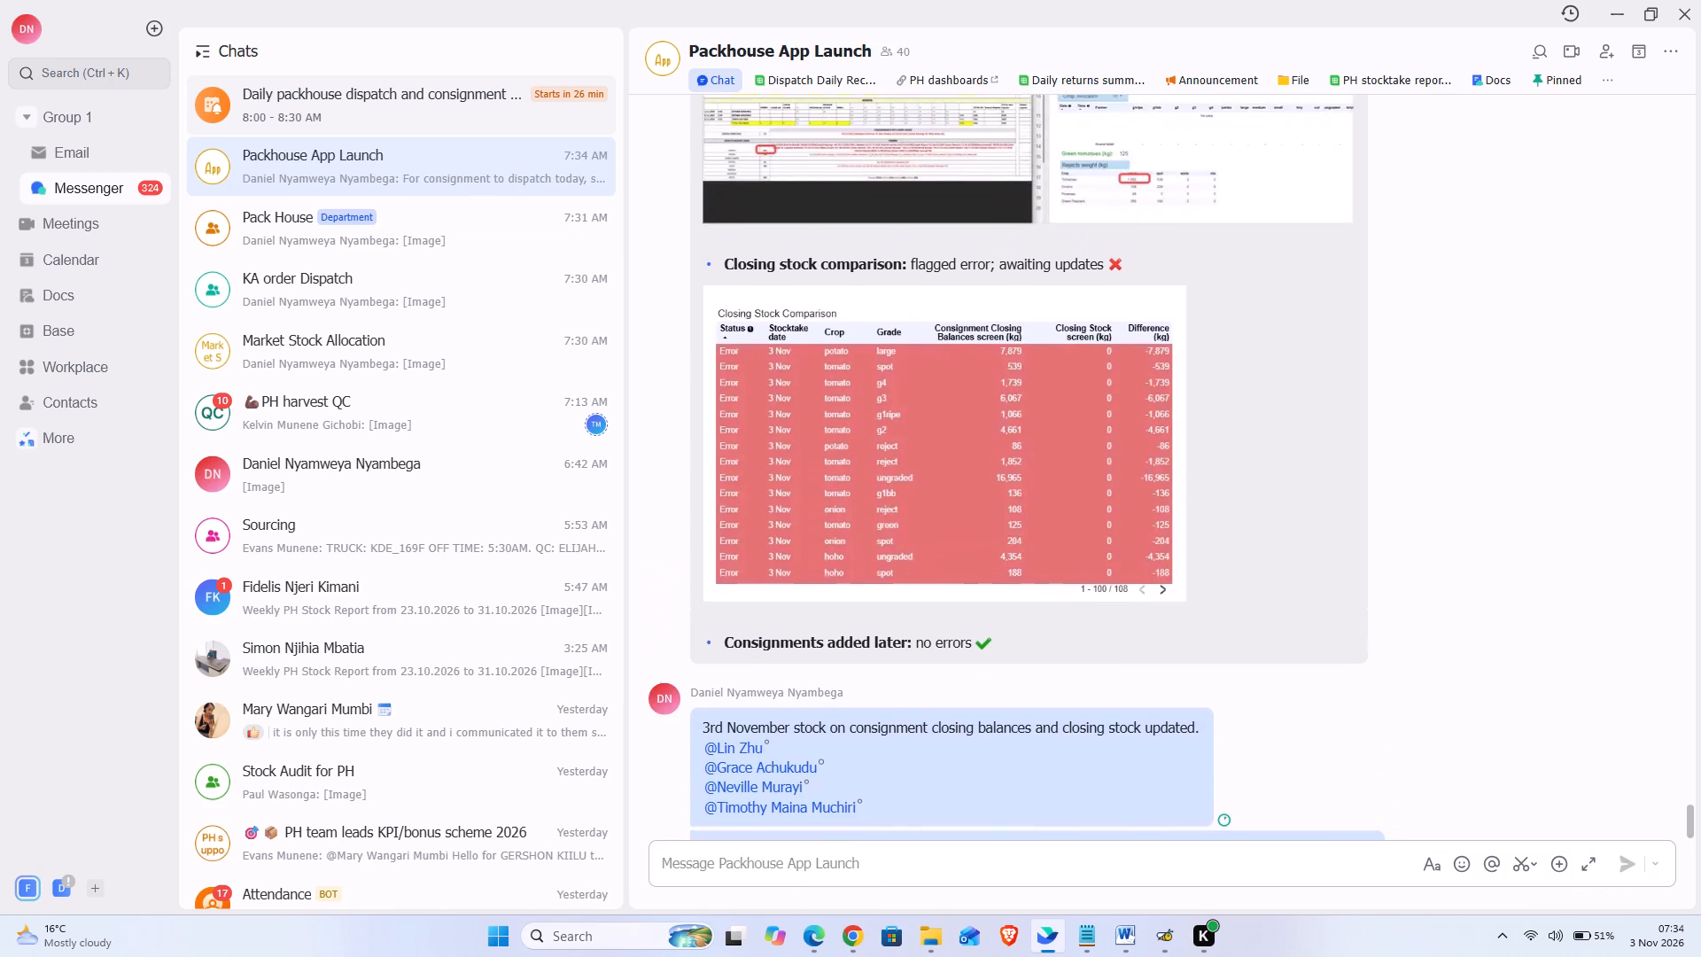
{"action": "scroll", "coordinate": [1233, 408], "scroll_direction": "up", "scroll_amount": 2}
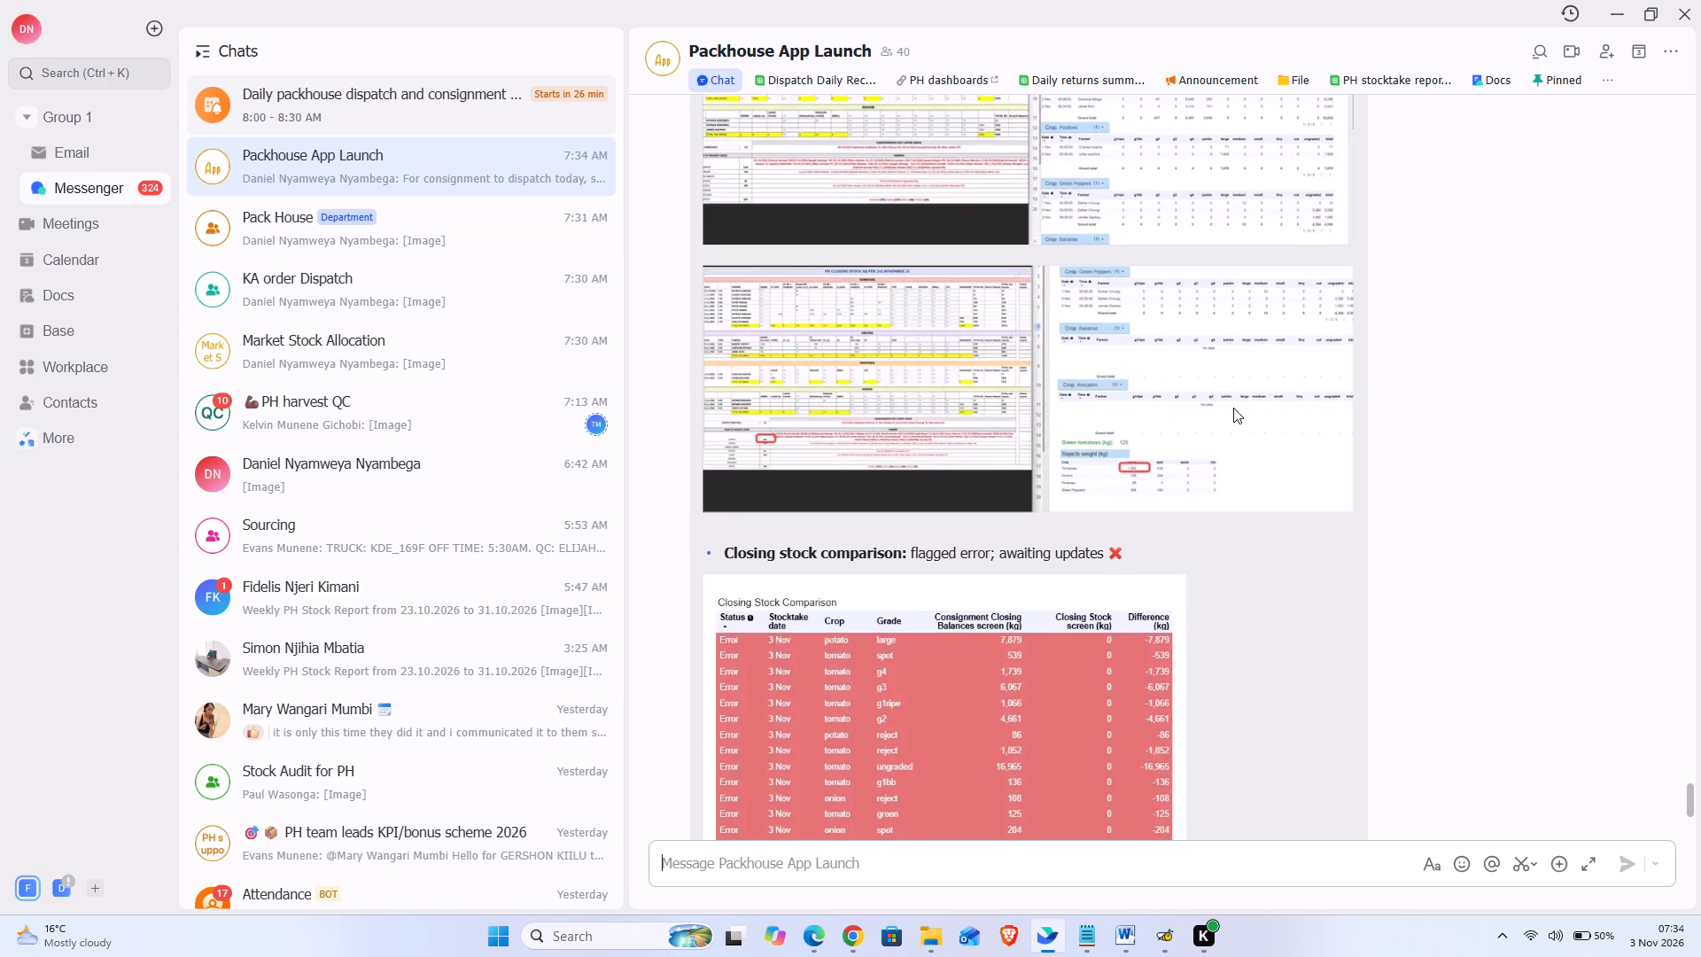
{"action": "scroll", "coordinate": [1233, 408], "scroll_direction": "up", "scroll_amount": 9}
{"action": "scroll", "coordinate": [1233, 408], "scroll_direction": "down", "scroll_amount": 1}
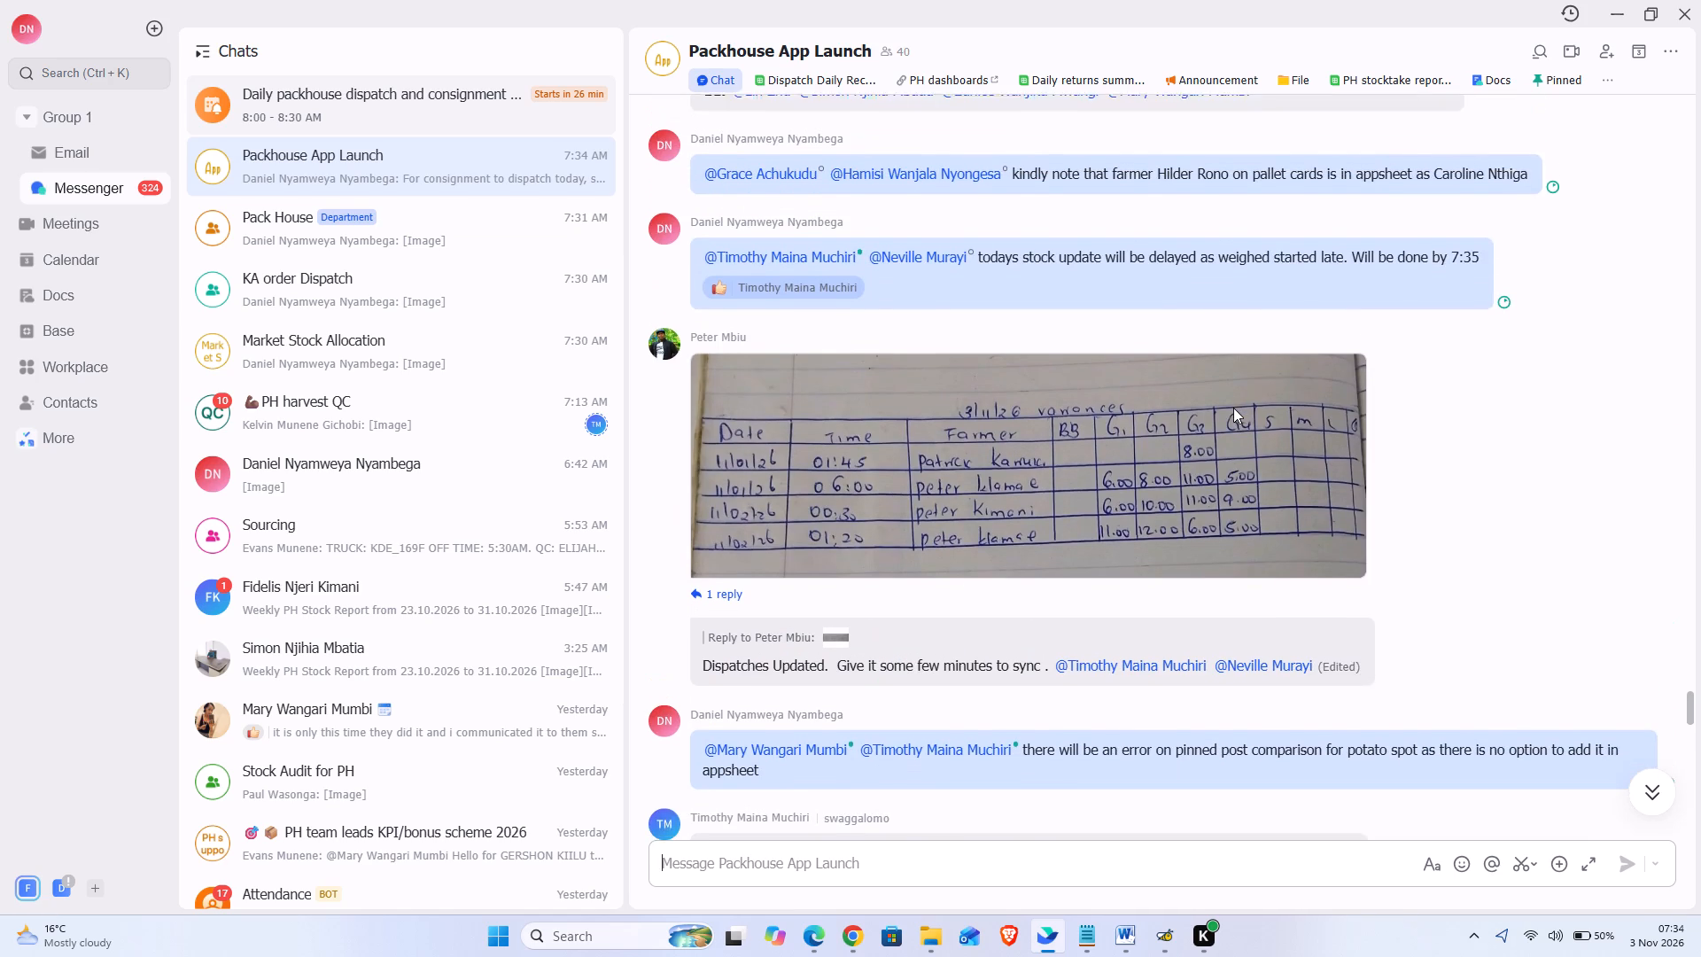
{"action": "scroll", "coordinate": [1233, 408], "scroll_direction": "down", "scroll_amount": 3}
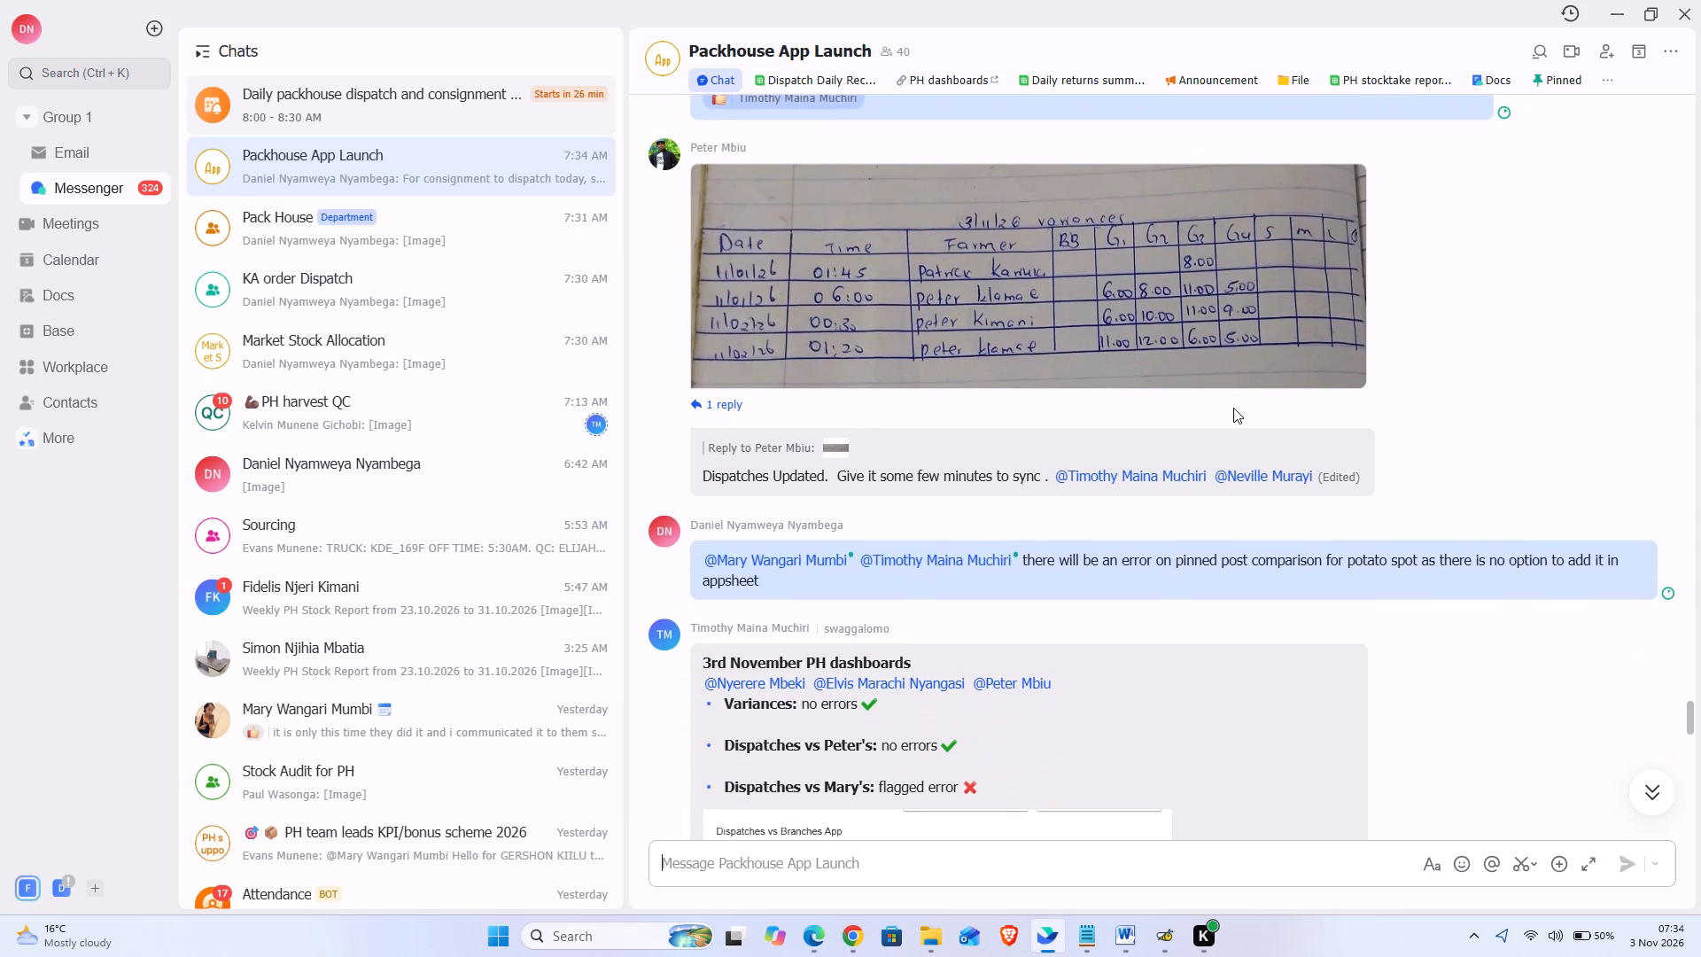
{"action": "scroll", "coordinate": [1233, 408], "scroll_direction": "up", "scroll_amount": 3}
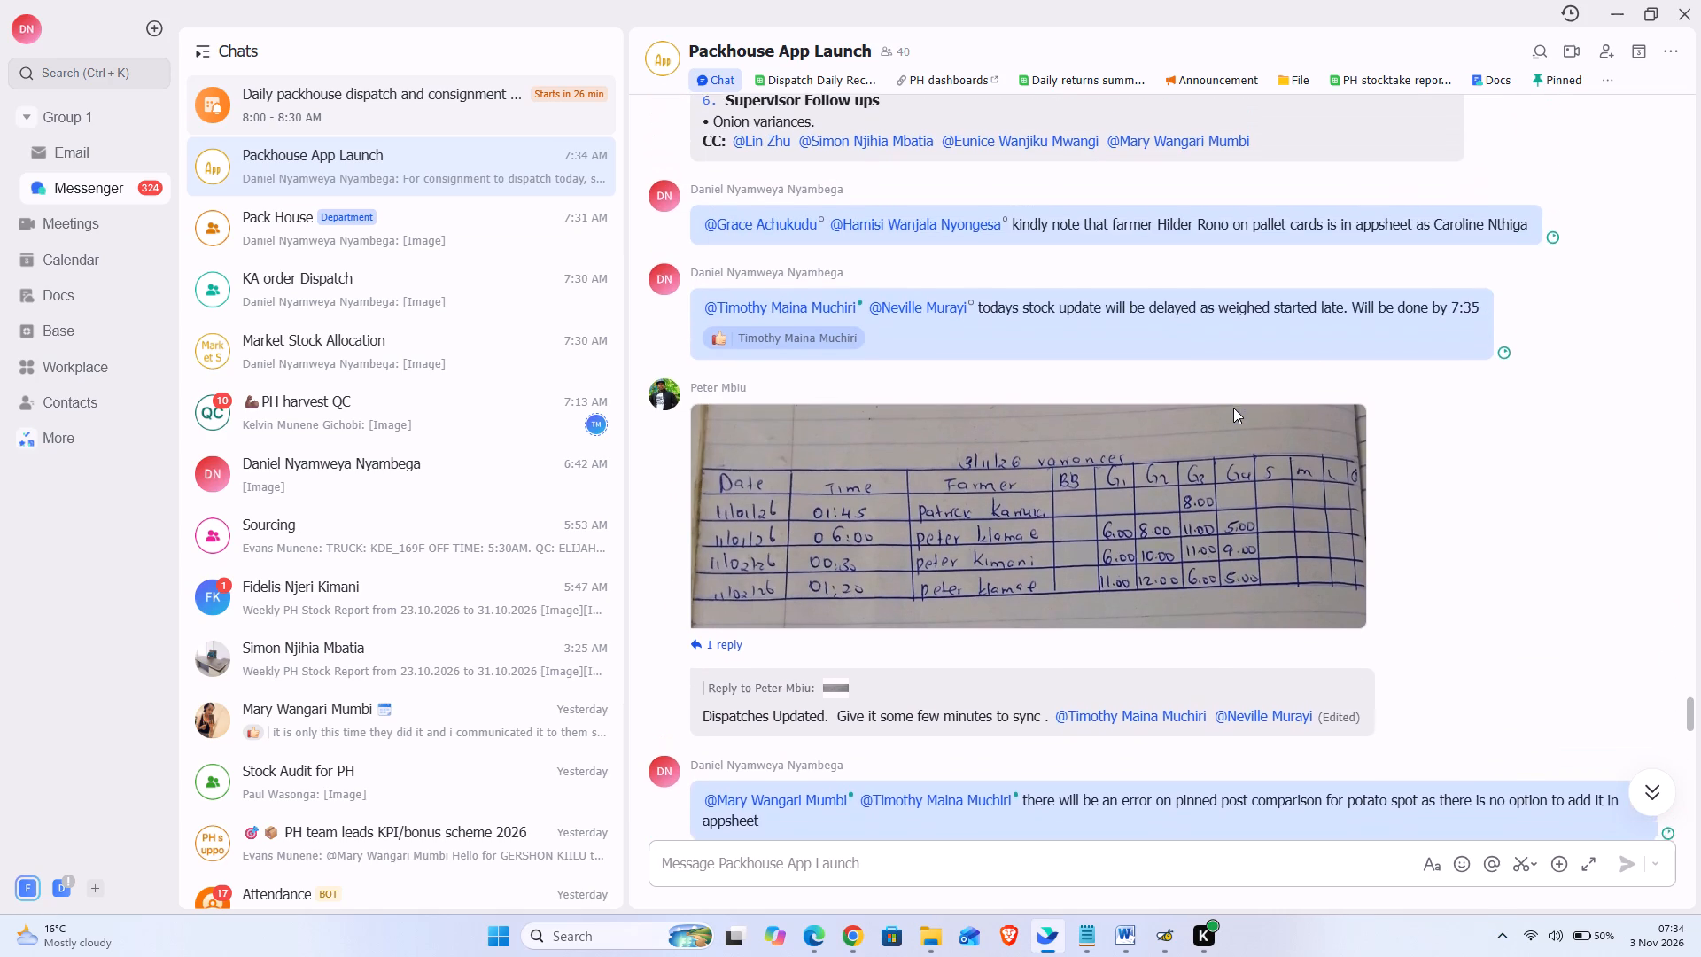
{"action": "scroll", "coordinate": [1233, 408], "scroll_direction": "up", "scroll_amount": 1}
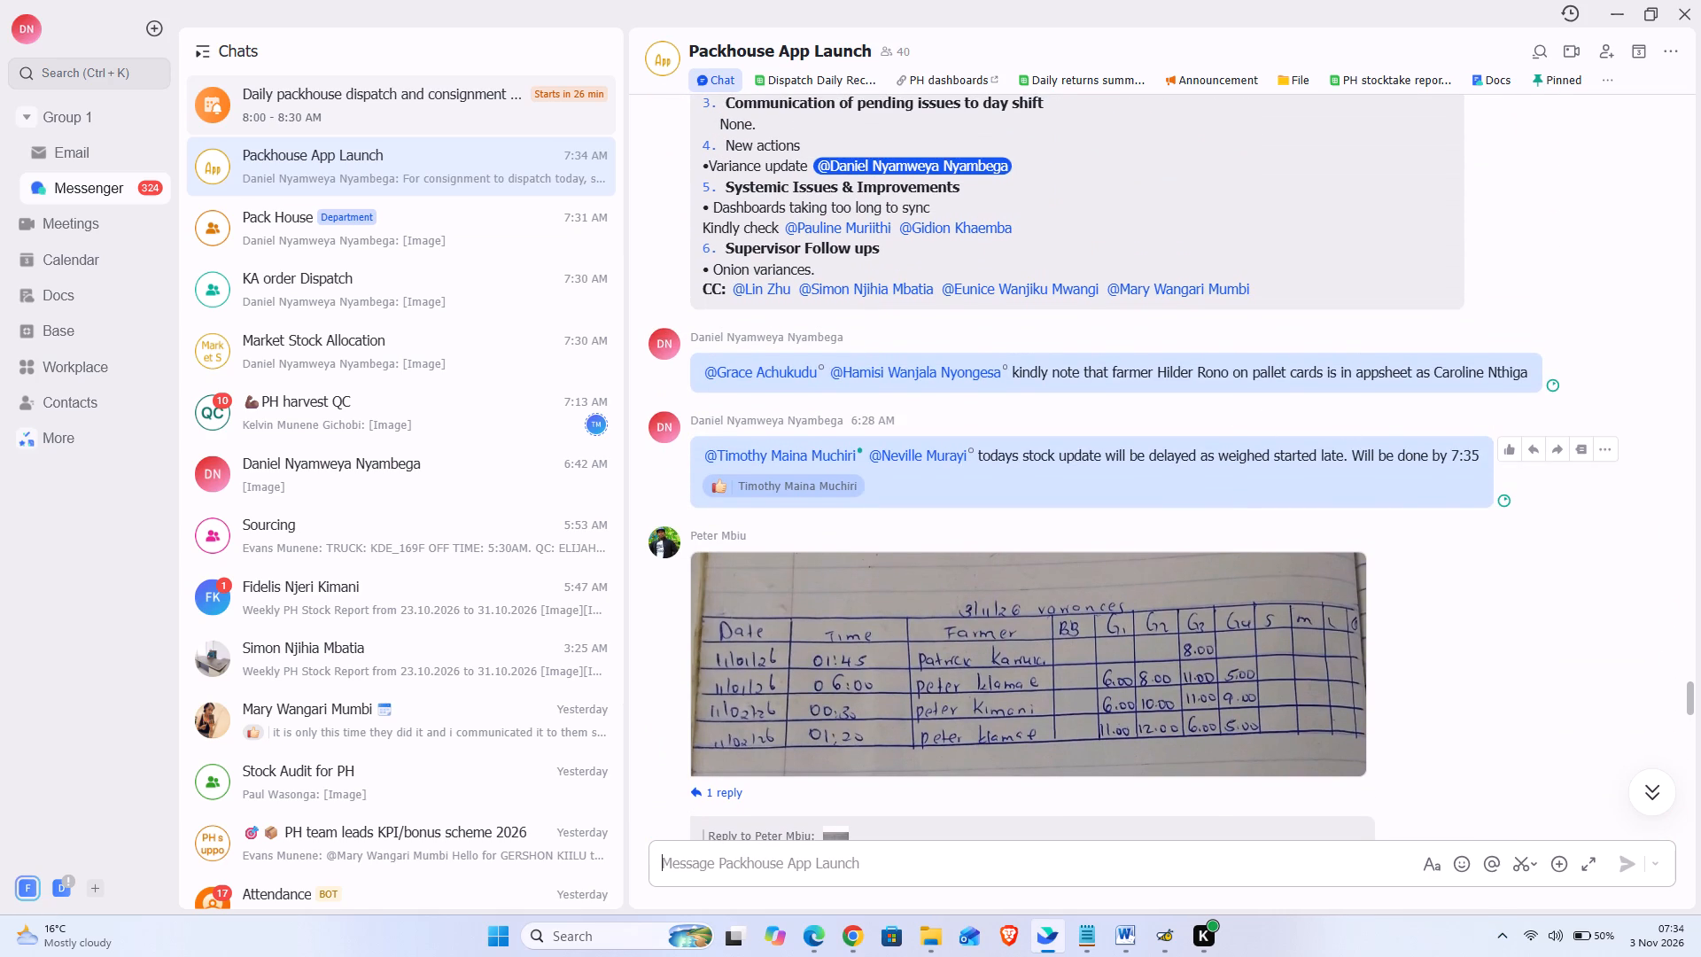
{"action": "left_click", "coordinate": [1503, 502]}
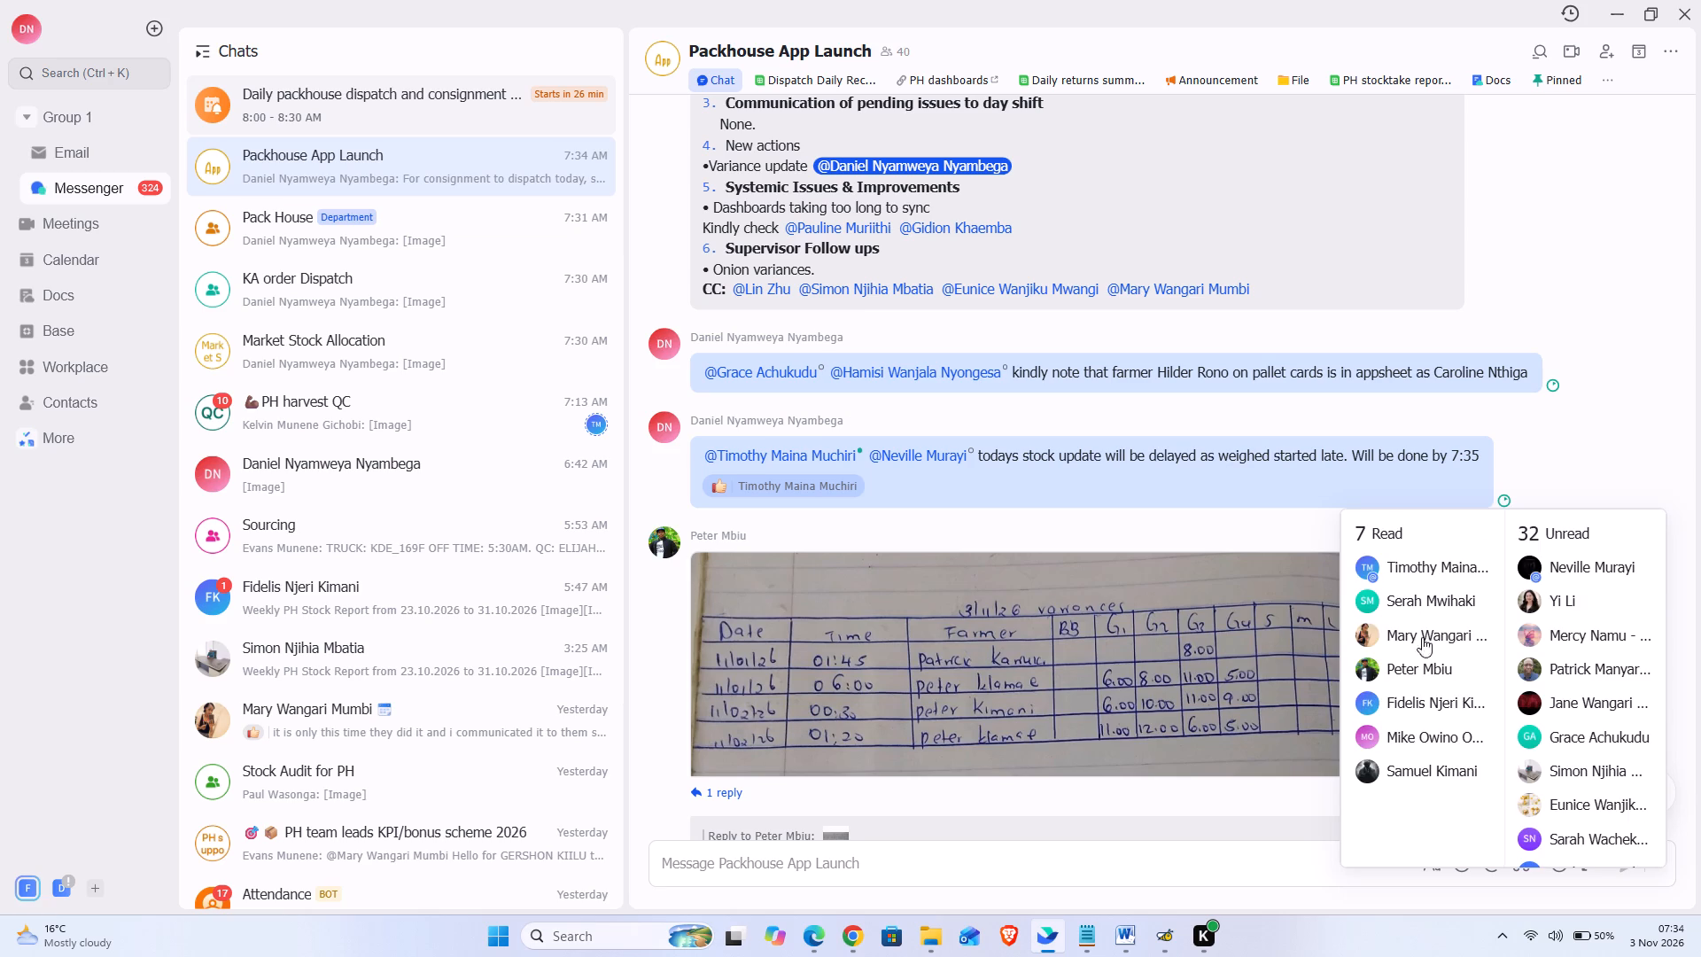
{"action": "left_click", "coordinate": [1202, 793]}
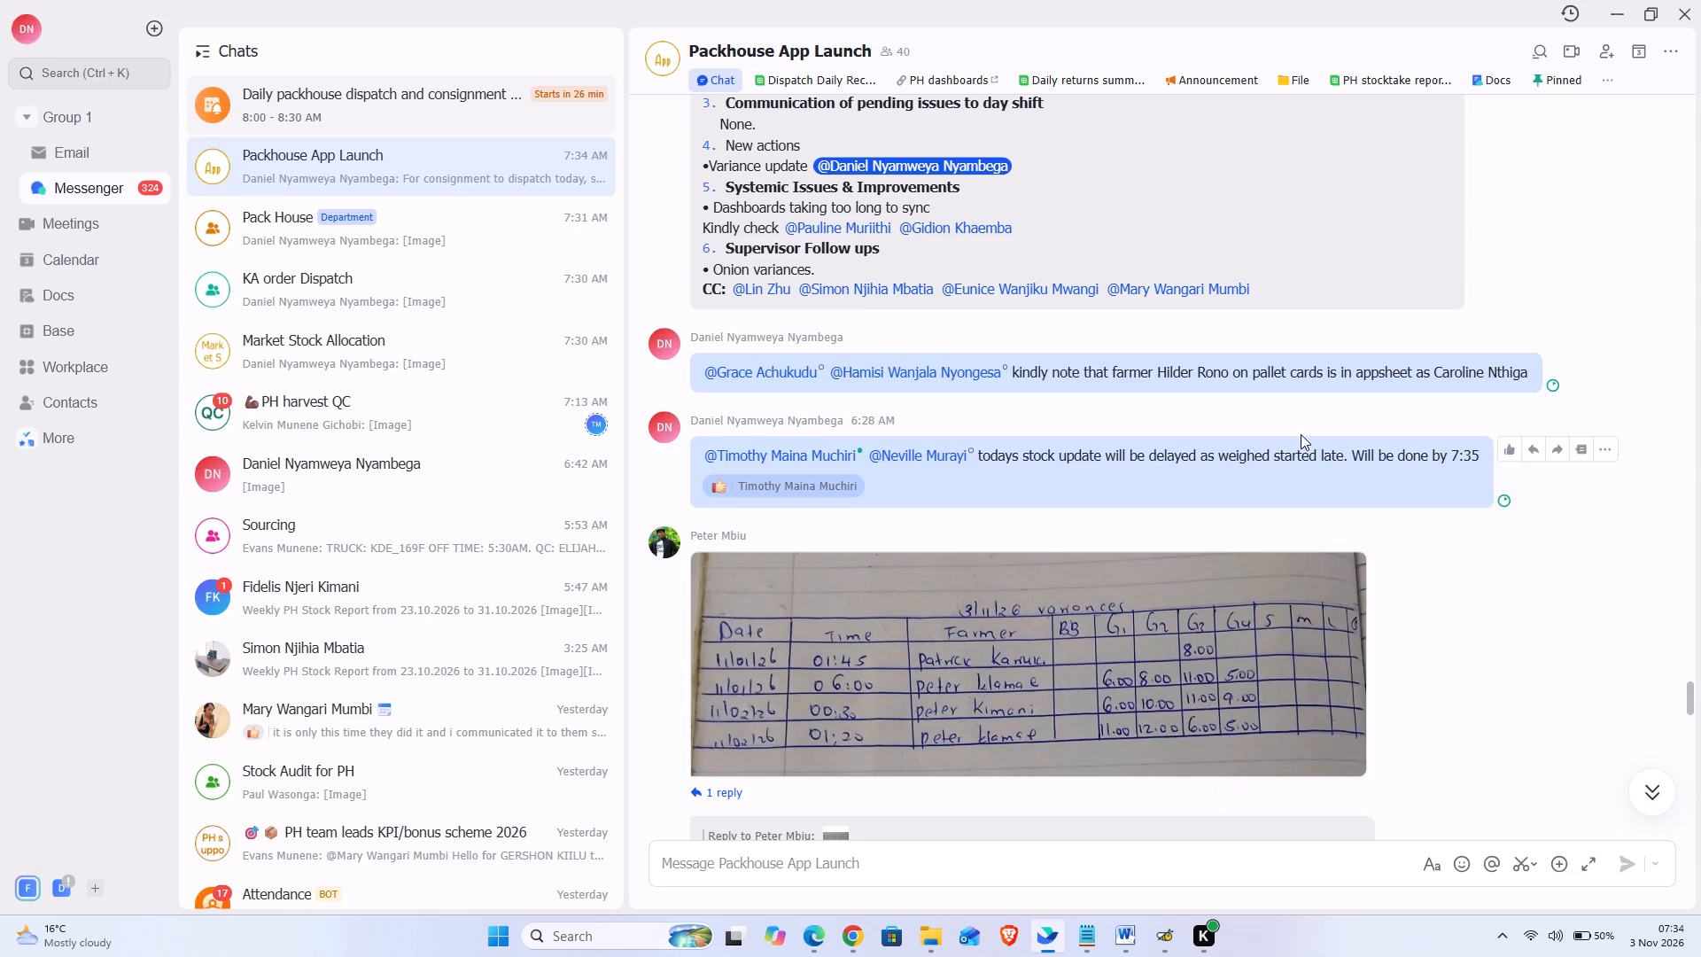
Check who has read the note about the farmer's differing name on pallet cards and in appsheet.
{"action": "scroll", "coordinate": [1301, 434], "scroll_direction": "down", "scroll_amount": 12}
{"action": "scroll", "coordinate": [1301, 434], "scroll_direction": "down", "scroll_amount": 9}
{"action": "scroll", "coordinate": [1301, 434], "scroll_direction": "up", "scroll_amount": 2}
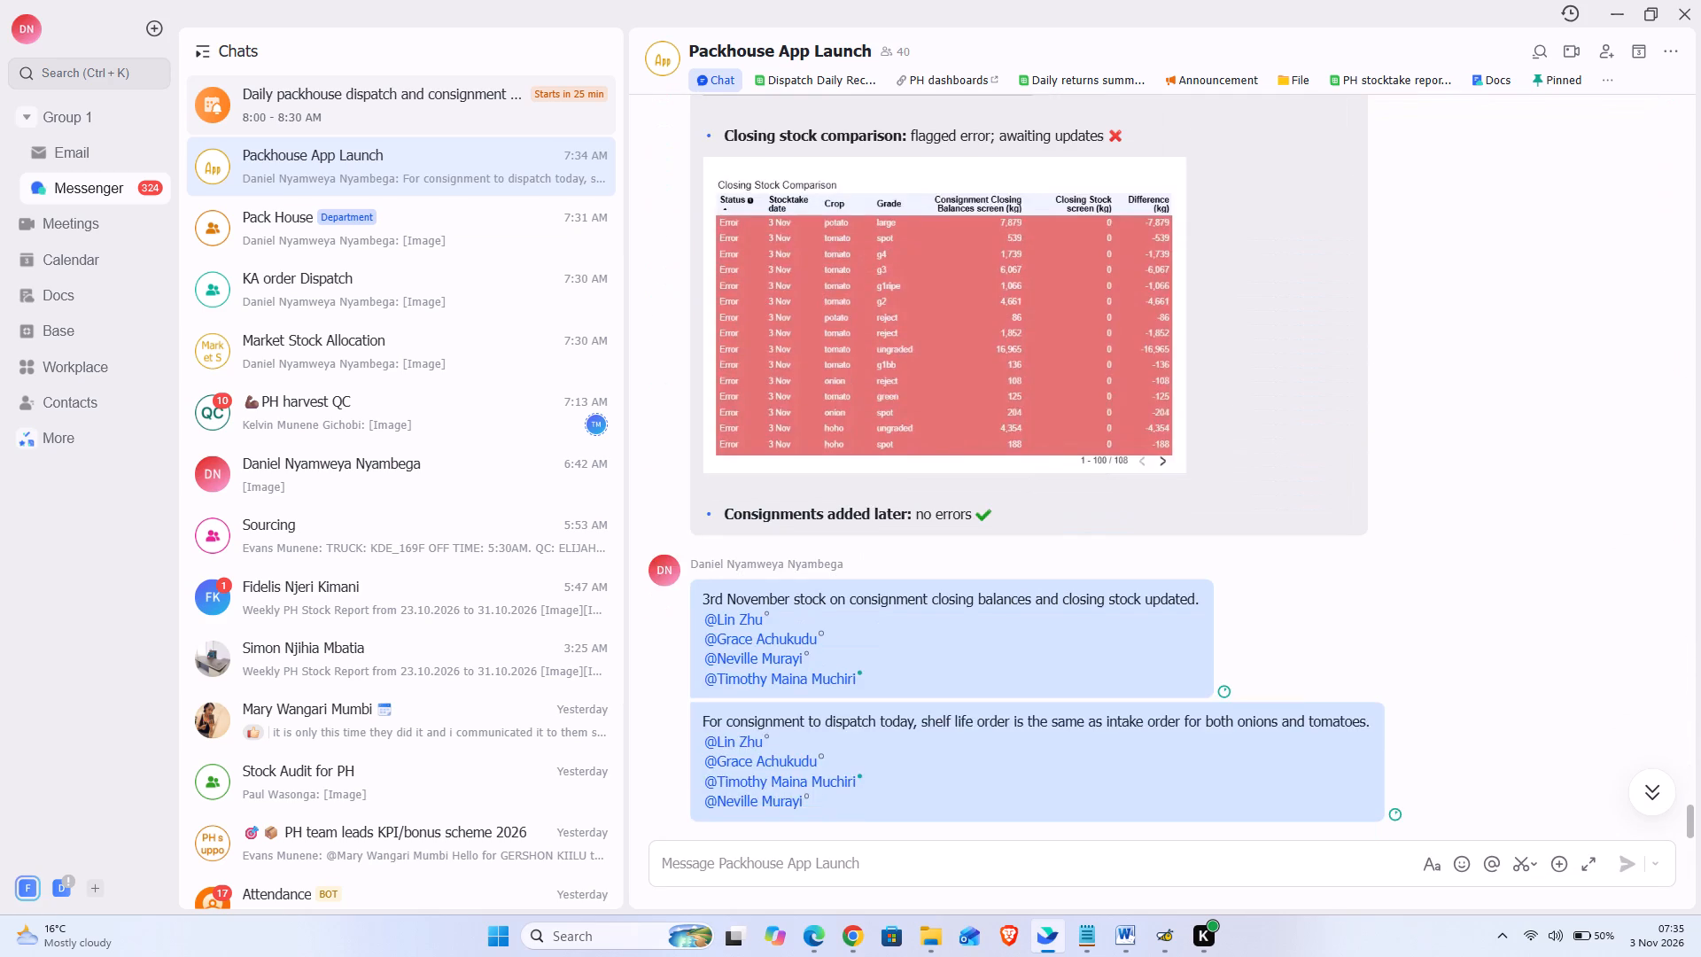
{"action": "scroll", "coordinate": [1301, 434], "scroll_direction": "up", "scroll_amount": 8}
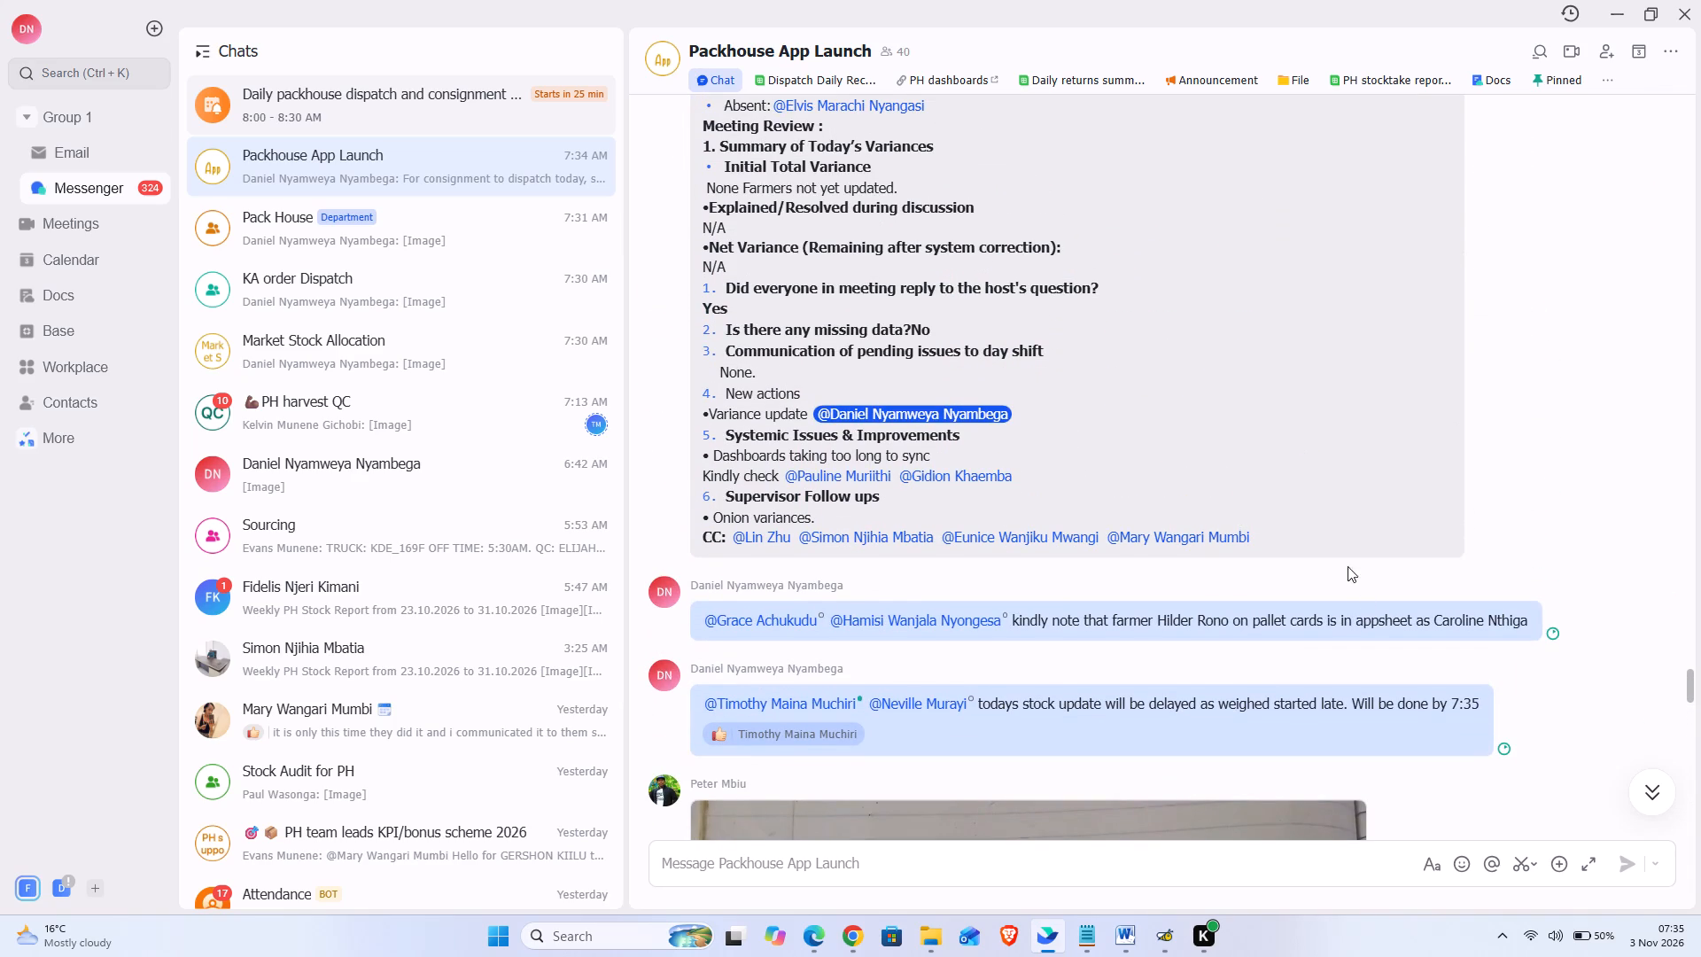
{"action": "left_click", "coordinate": [1552, 634]}
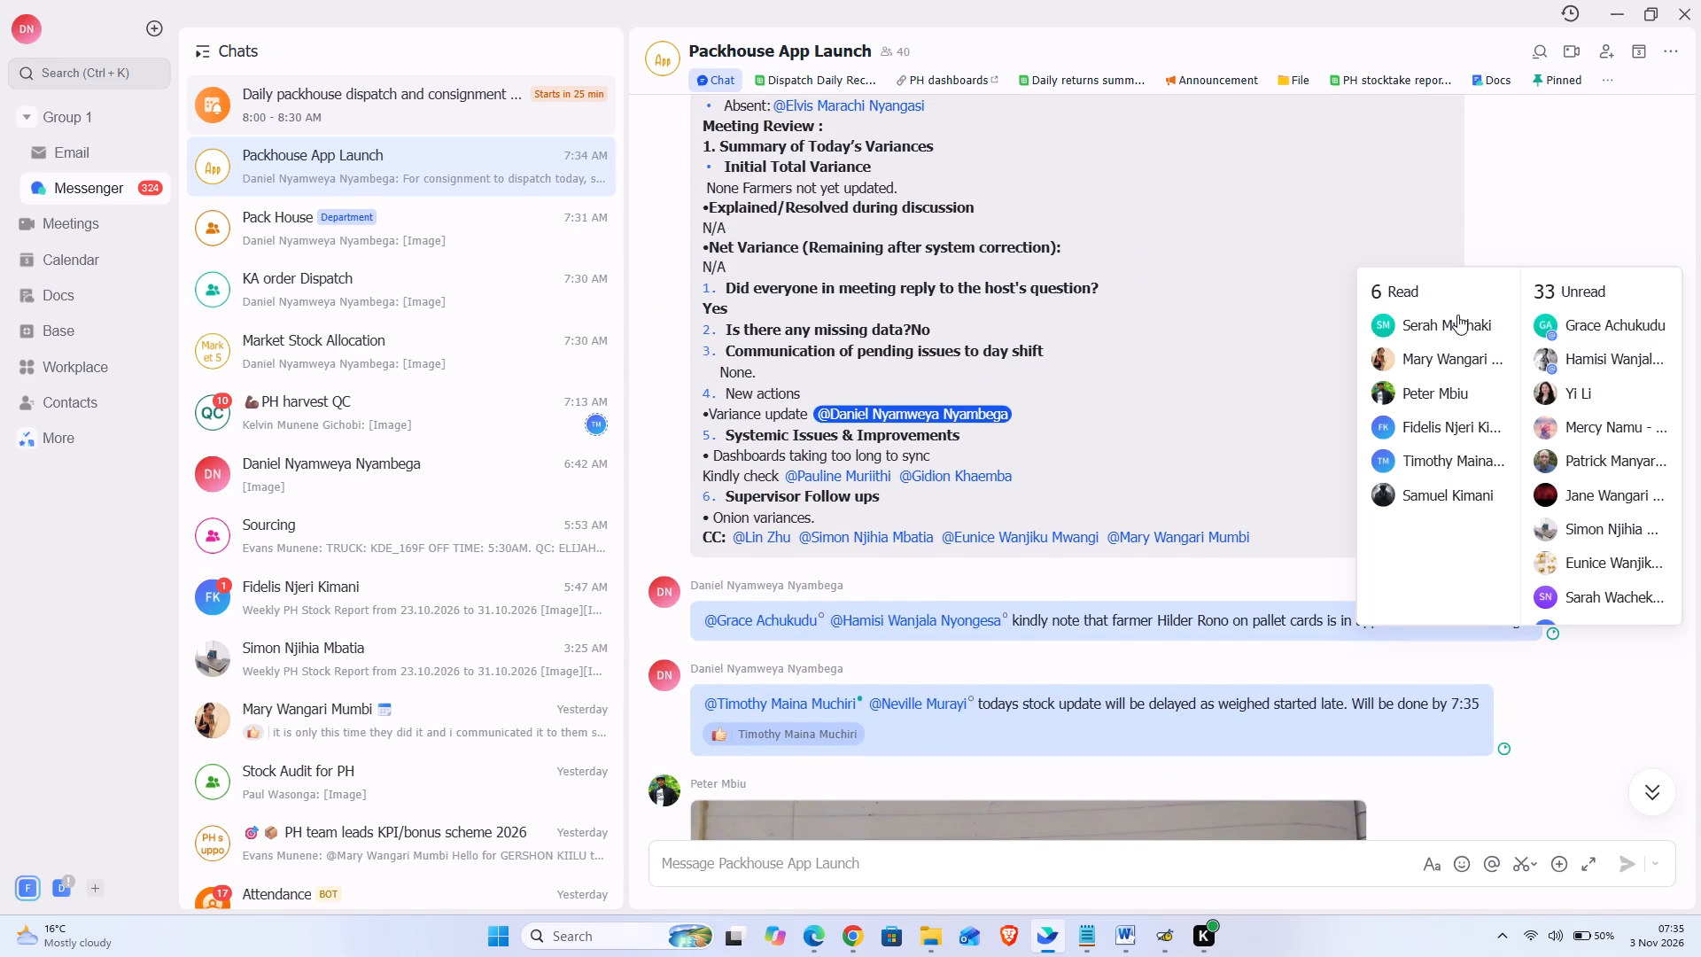
{"action": "left_click", "coordinate": [1499, 221]}
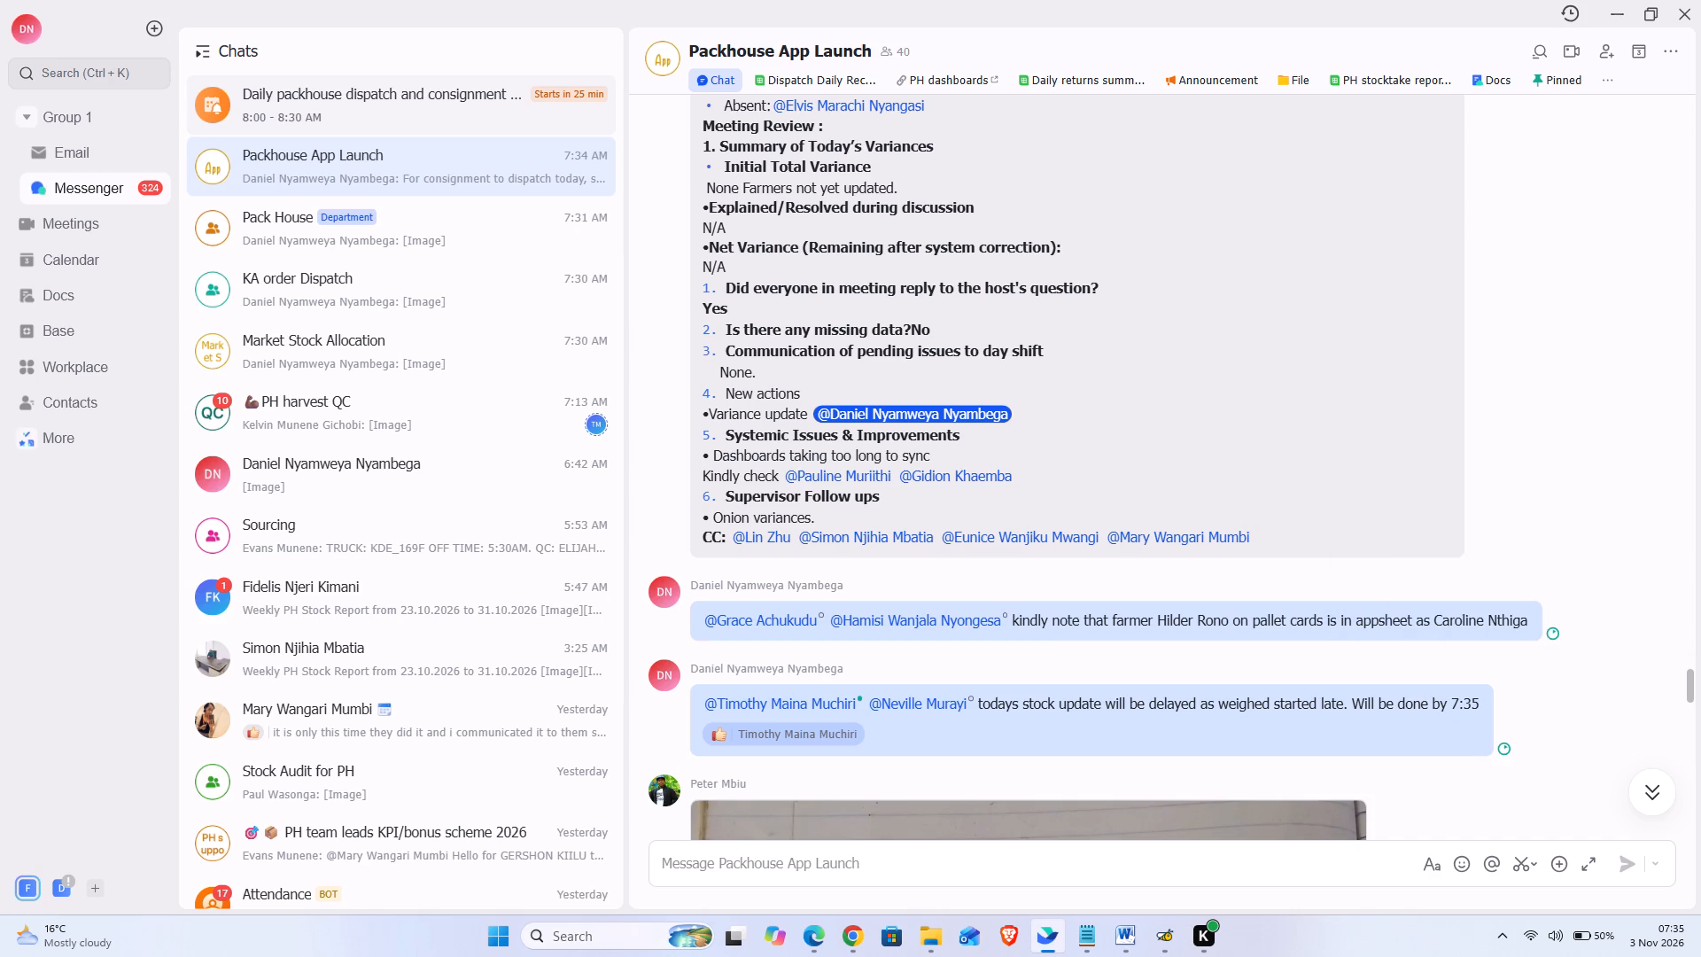
Review the closing stock images in the personal memo chat and the 3rd November PH dashboards post in Packhouse App Launch.
{"action": "scroll", "coordinate": [1314, 509], "scroll_direction": "down", "scroll_amount": 11}
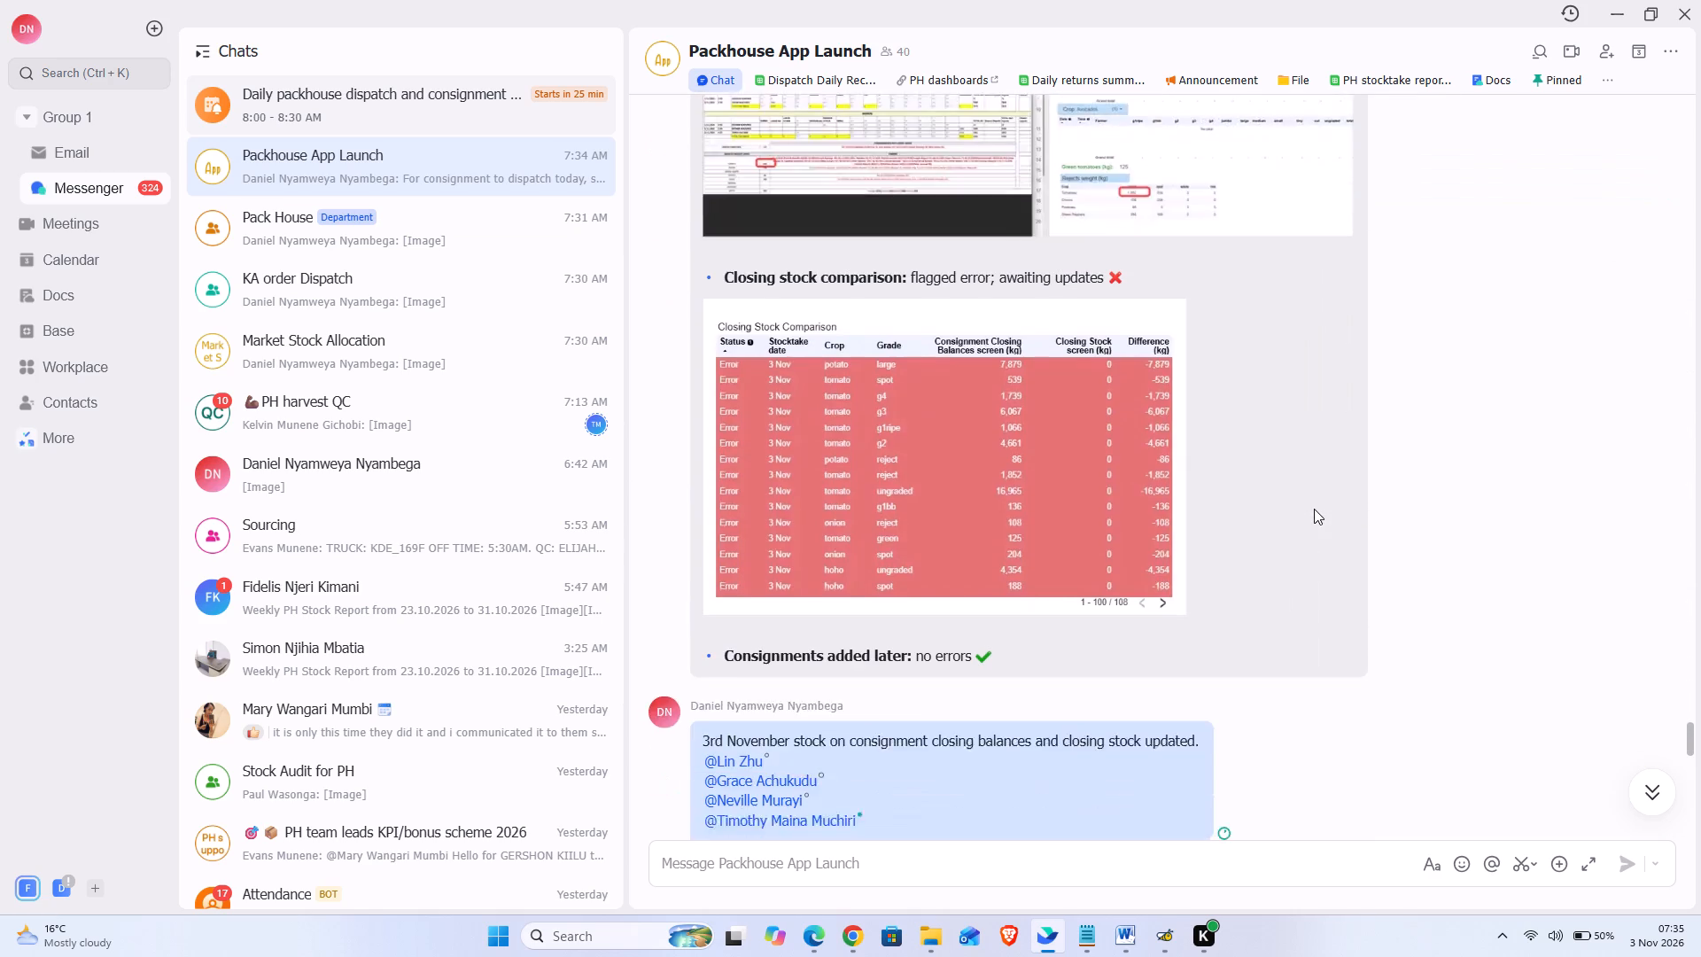
{"action": "scroll", "coordinate": [1314, 509], "scroll_direction": "down", "scroll_amount": 4}
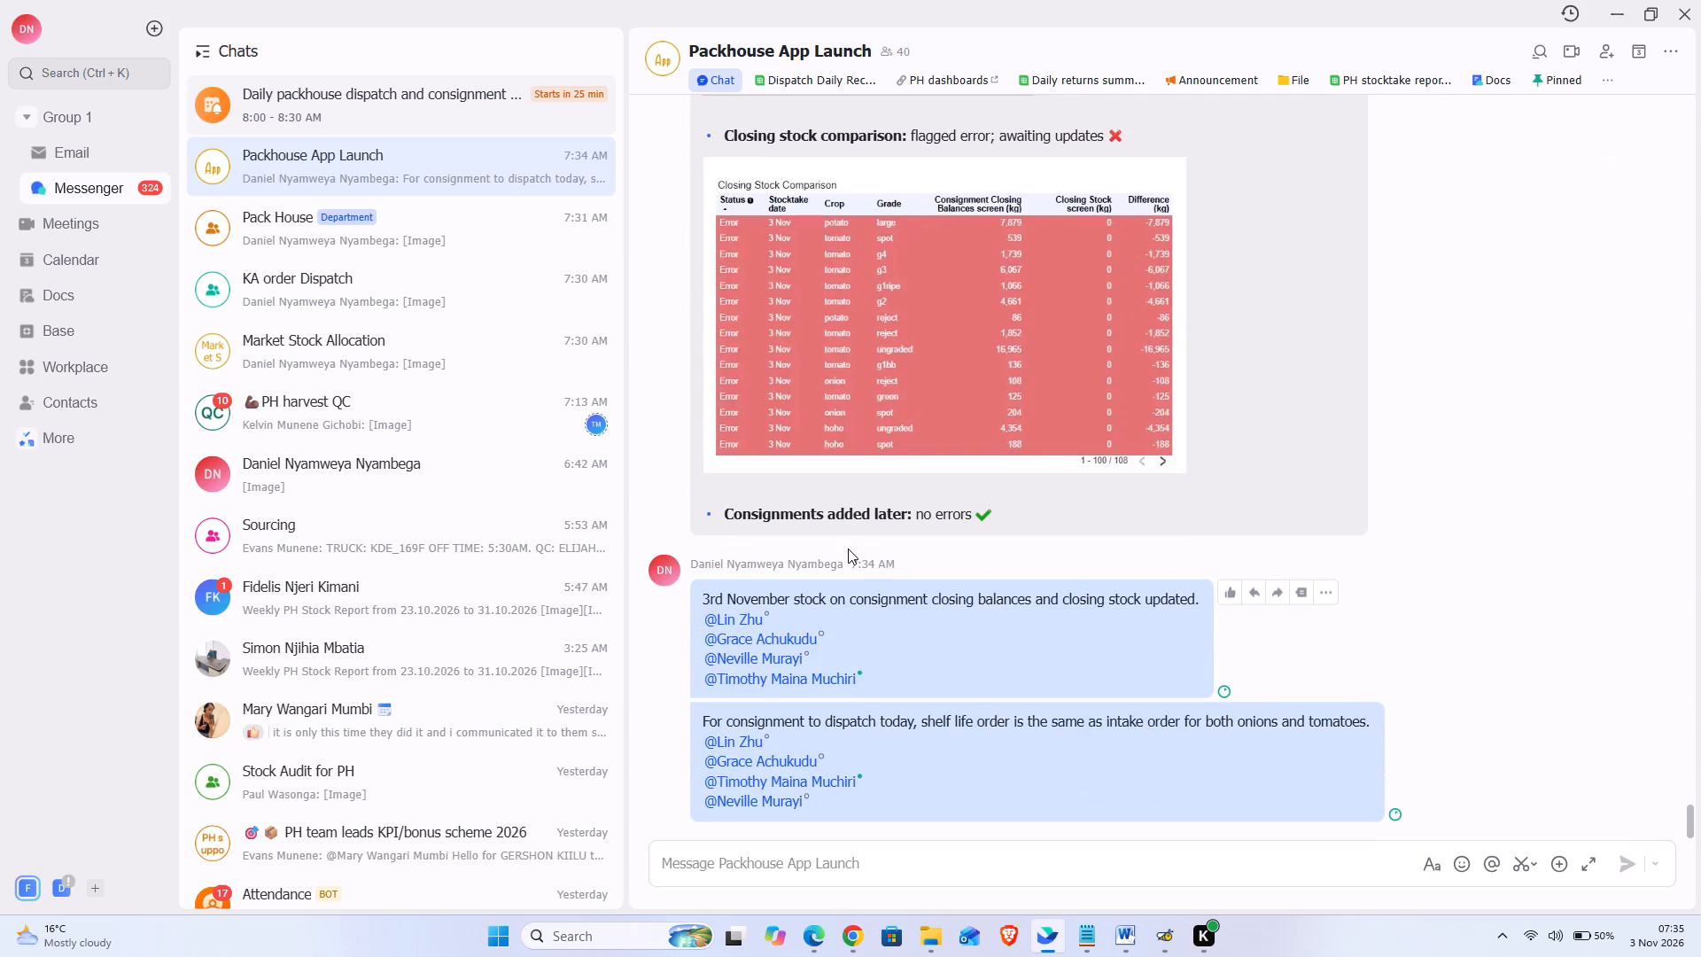
{"action": "left_click", "coordinate": [376, 461]}
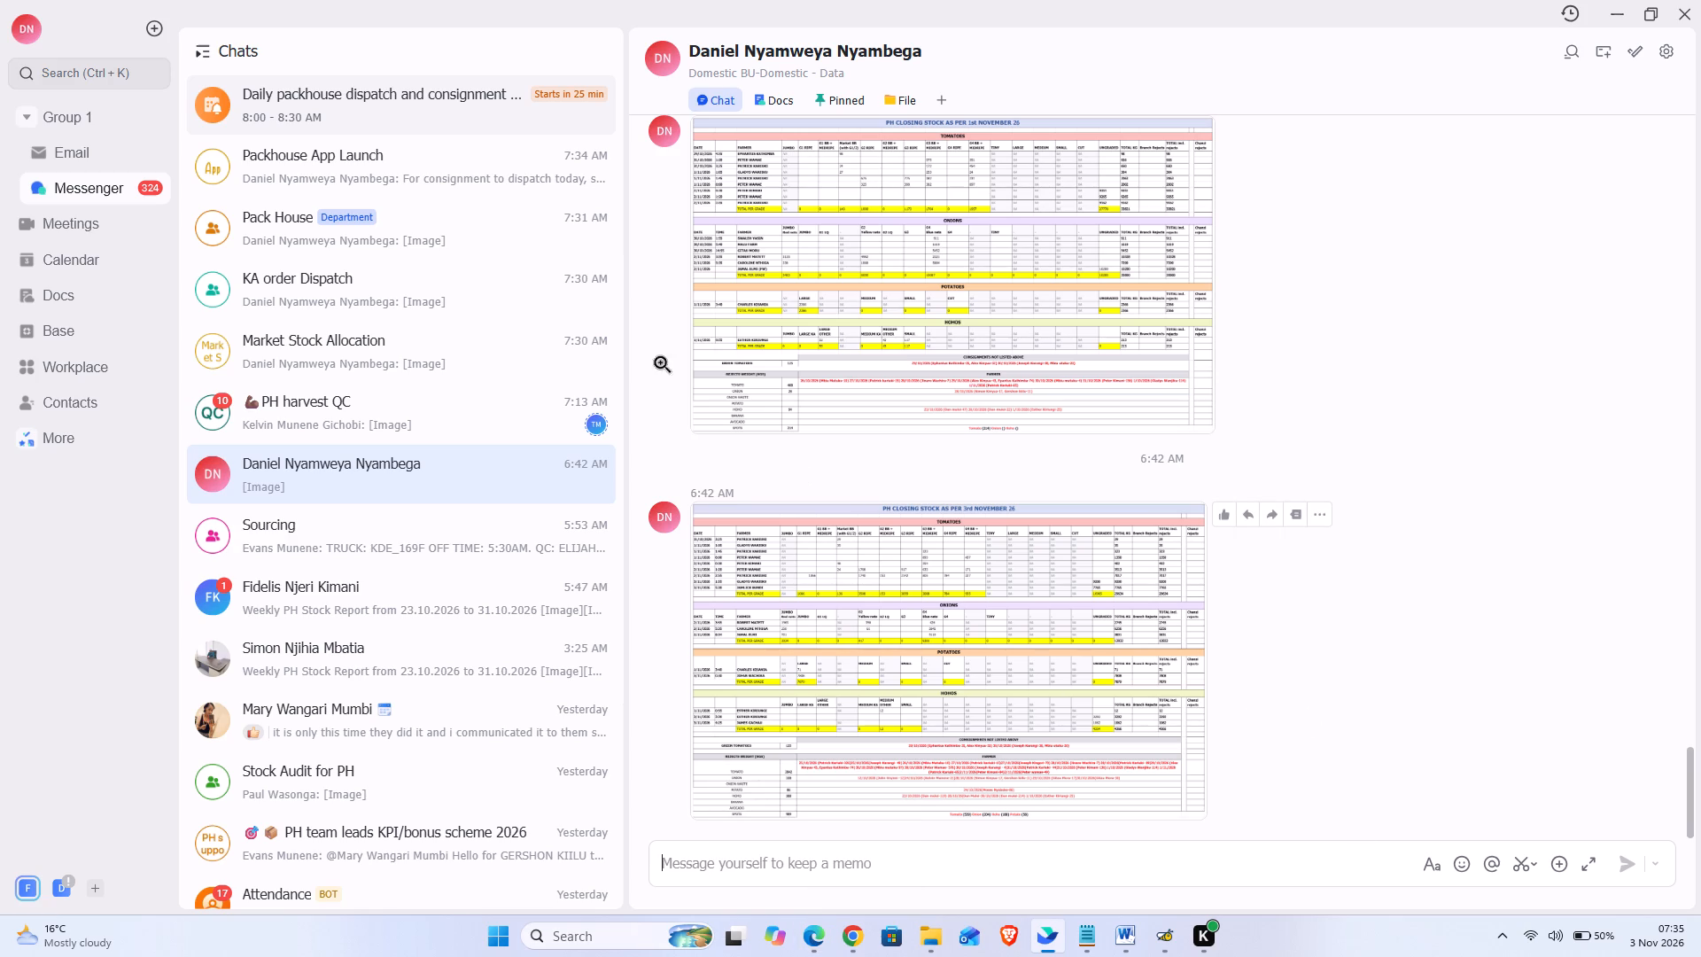
{"action": "left_click", "coordinate": [498, 177]}
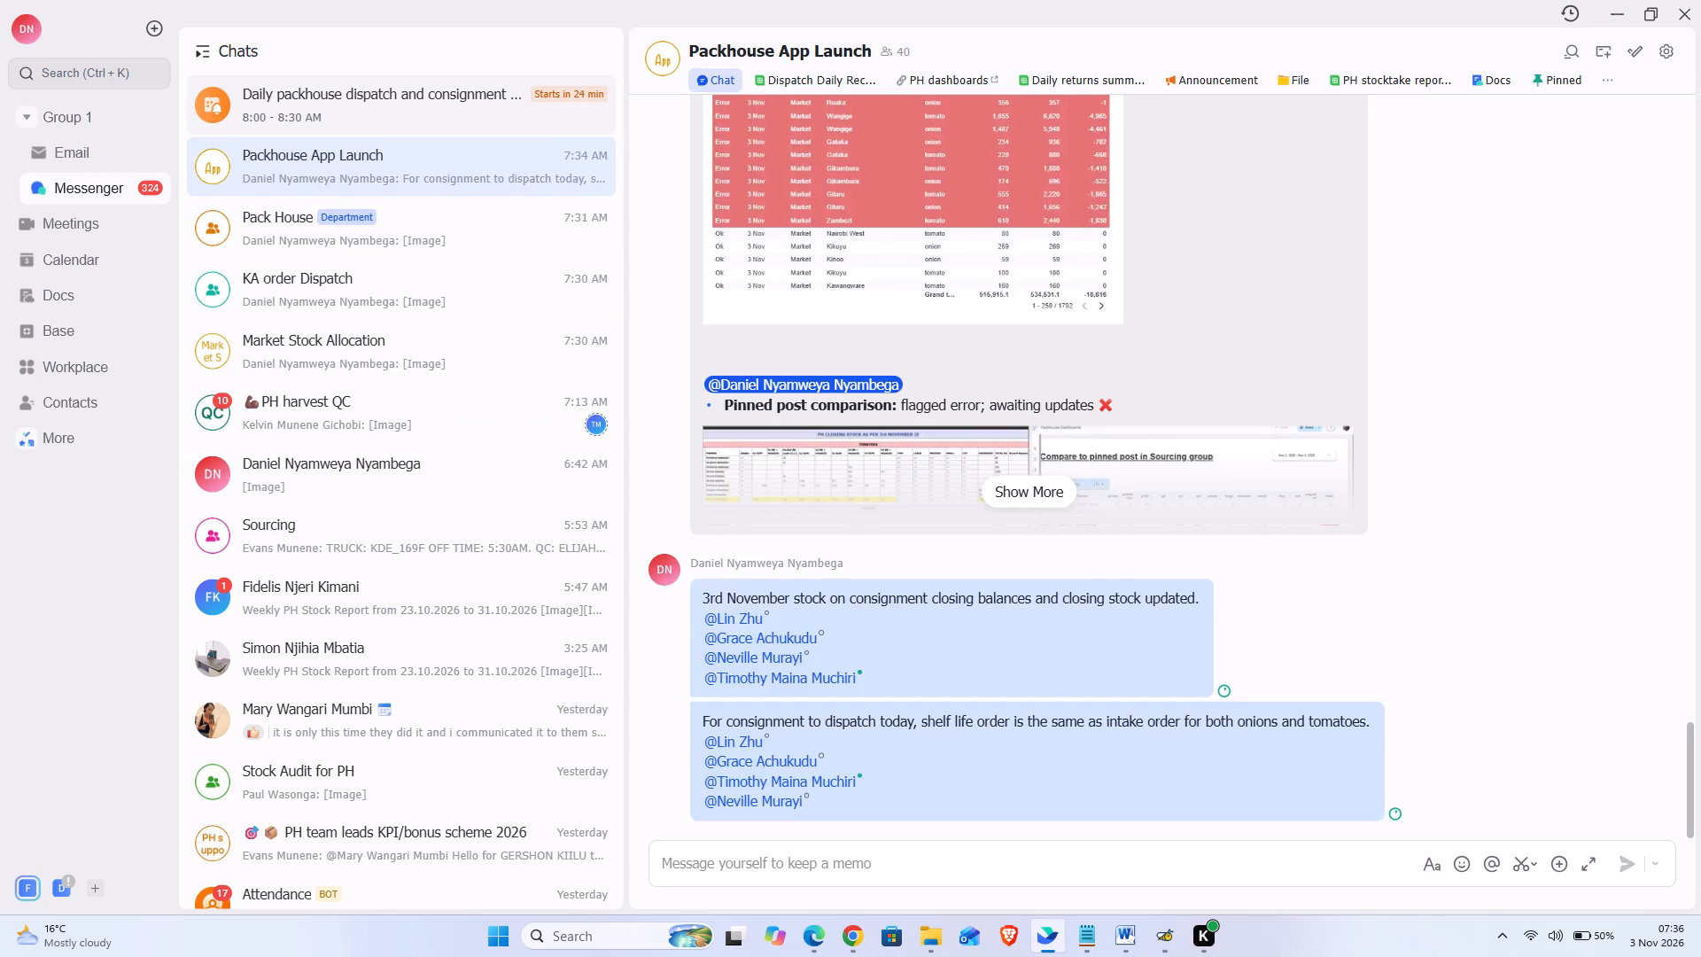
{"action": "scroll", "coordinate": [1149, 401], "scroll_direction": "up", "scroll_amount": 7}
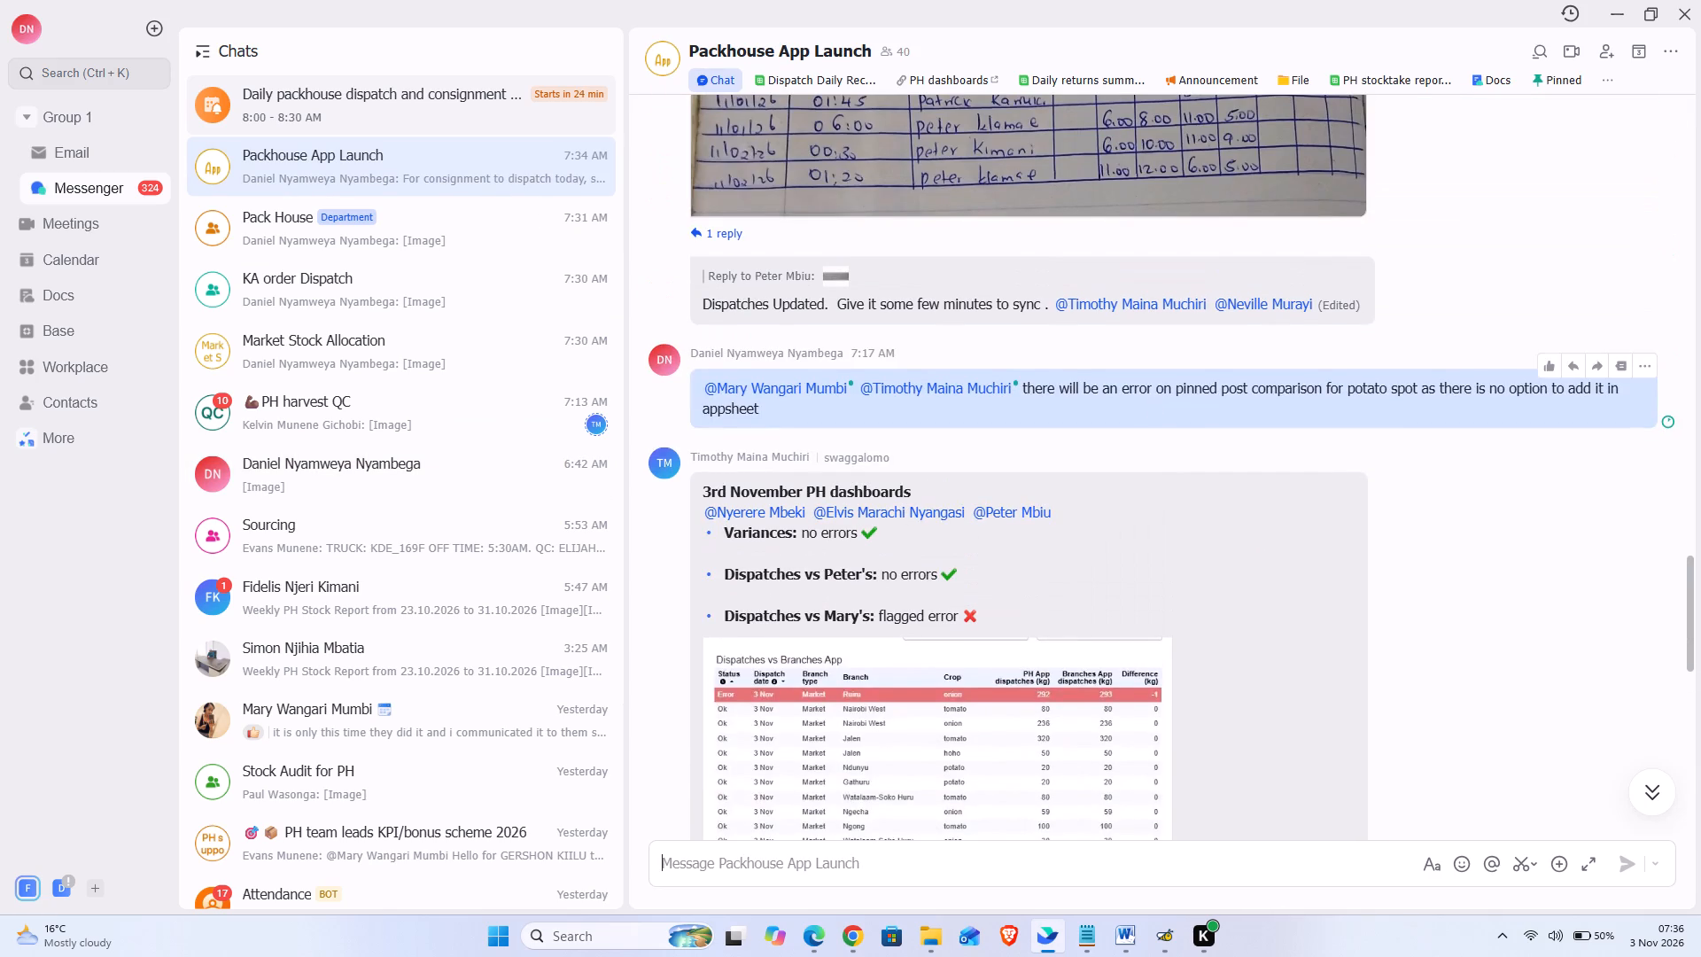
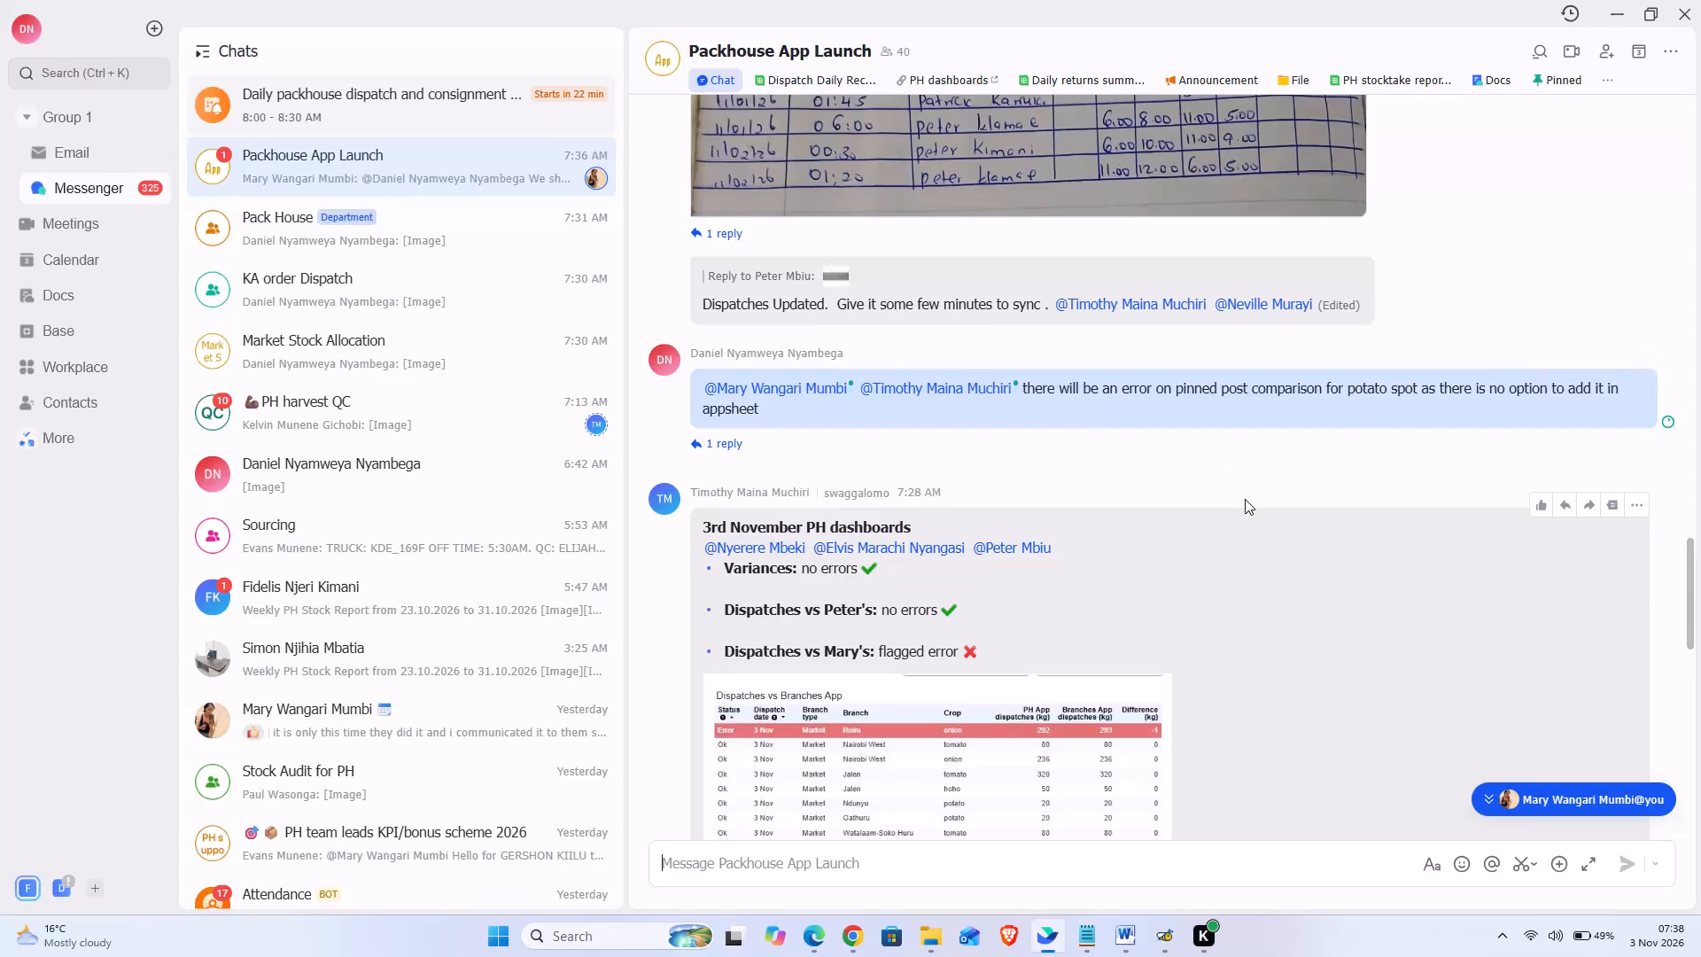
Read through the 3rd November PH dashboards post and the newest replies below it in Packhouse App Launch.
{"action": "scroll", "coordinate": [1245, 499], "scroll_direction": "down", "scroll_amount": 1}
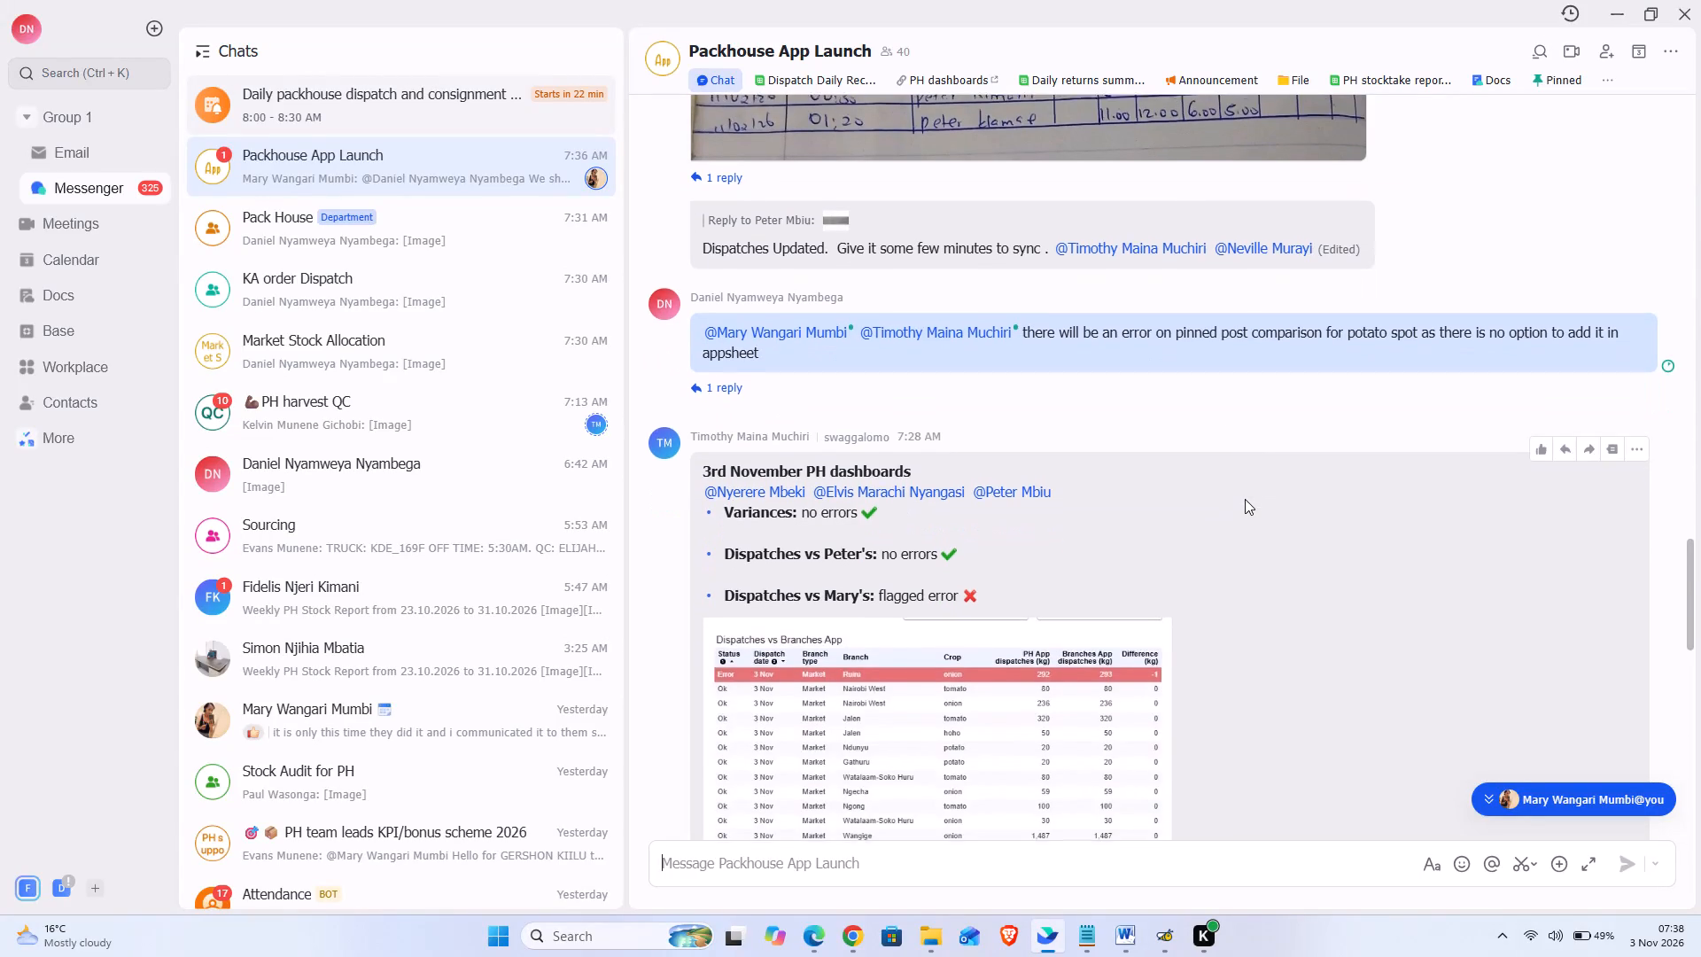
{"action": "scroll", "coordinate": [1245, 499], "scroll_direction": "down", "scroll_amount": 1}
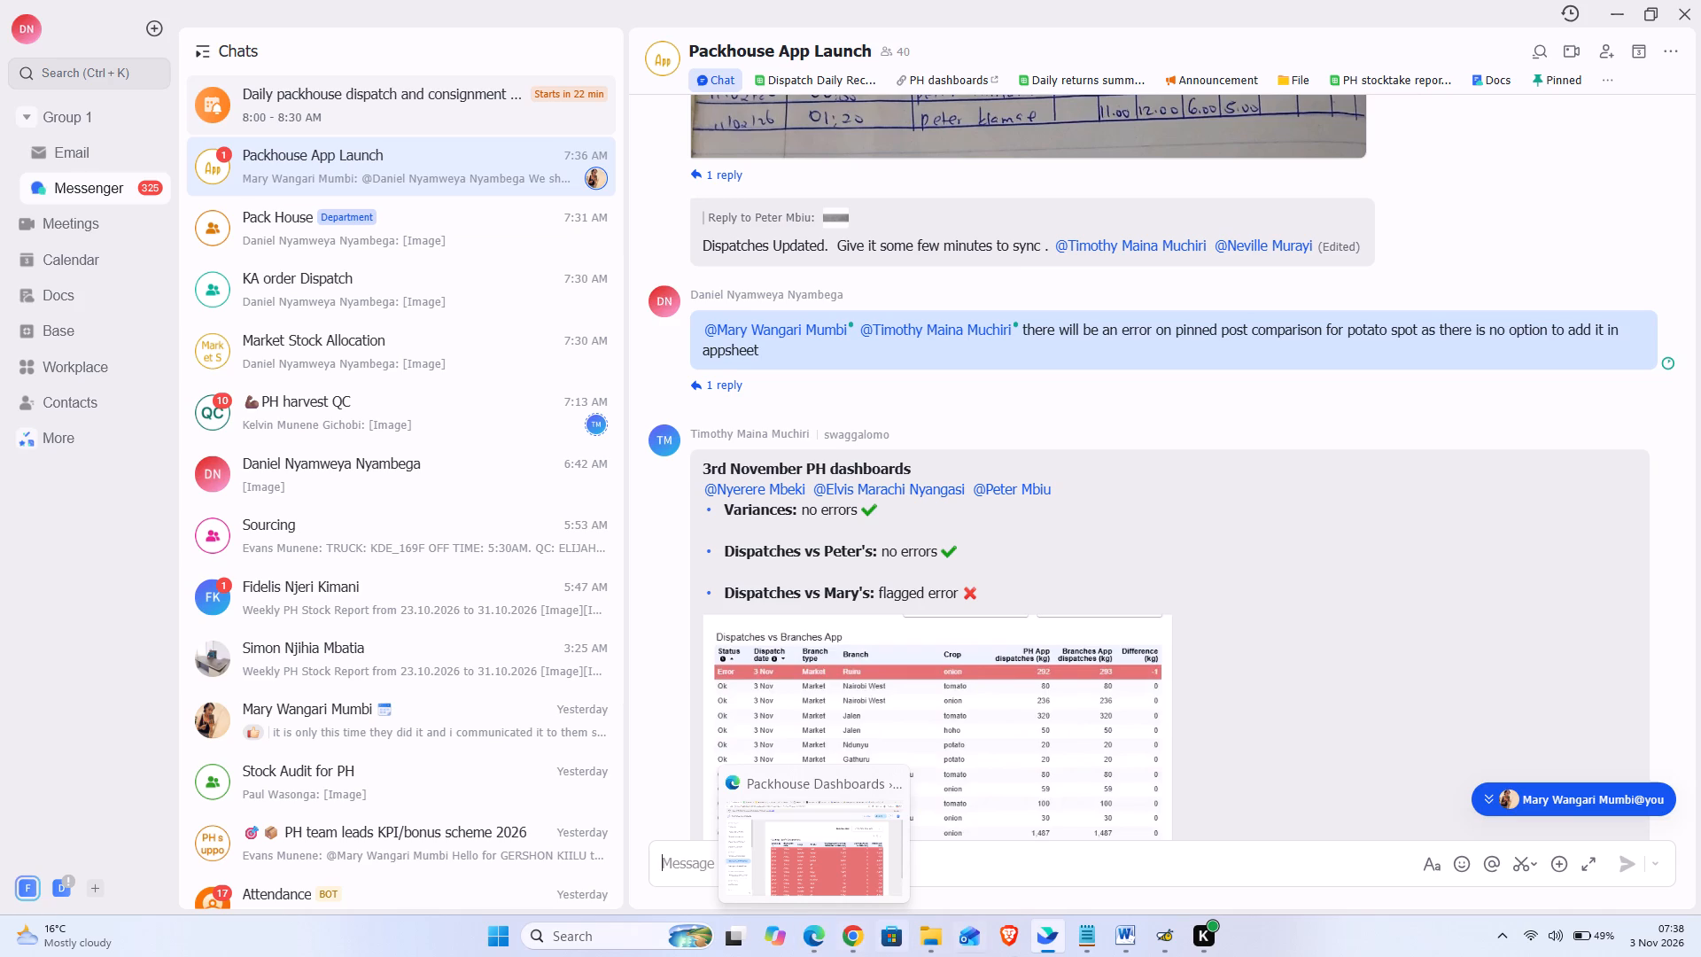
{"action": "scroll", "coordinate": [1143, 424], "scroll_direction": "down", "scroll_amount": 11}
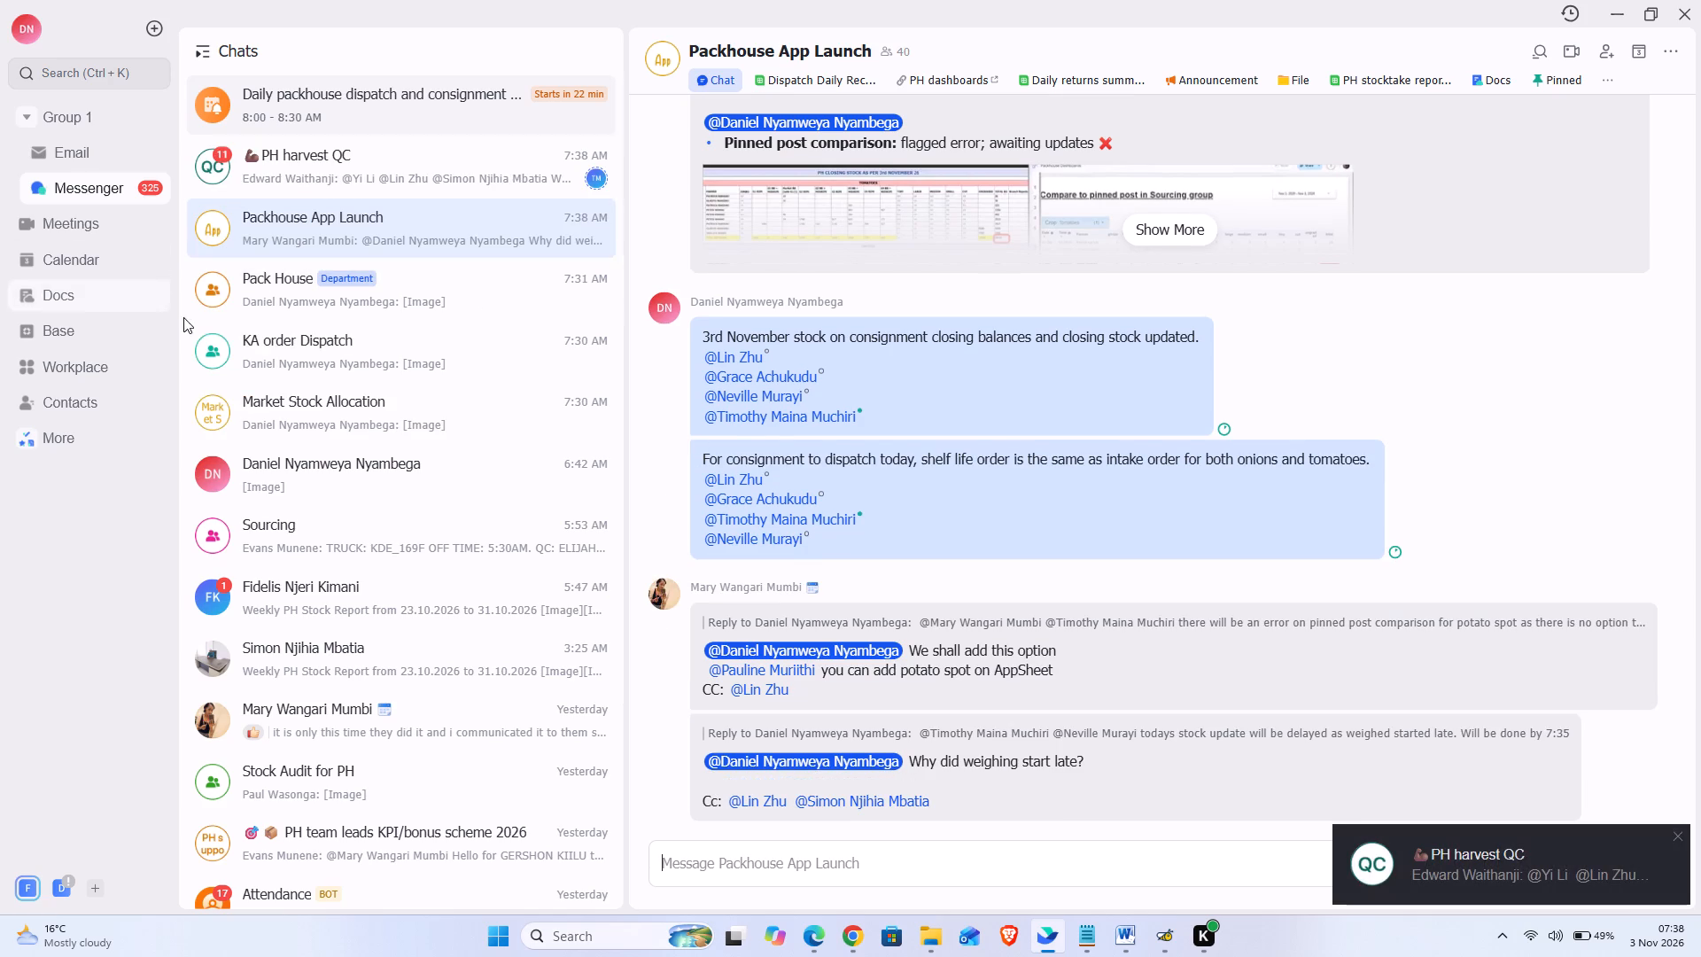
Open the personal memo chat holding the PH closing stock images.
{"action": "left_click", "coordinate": [339, 463]}
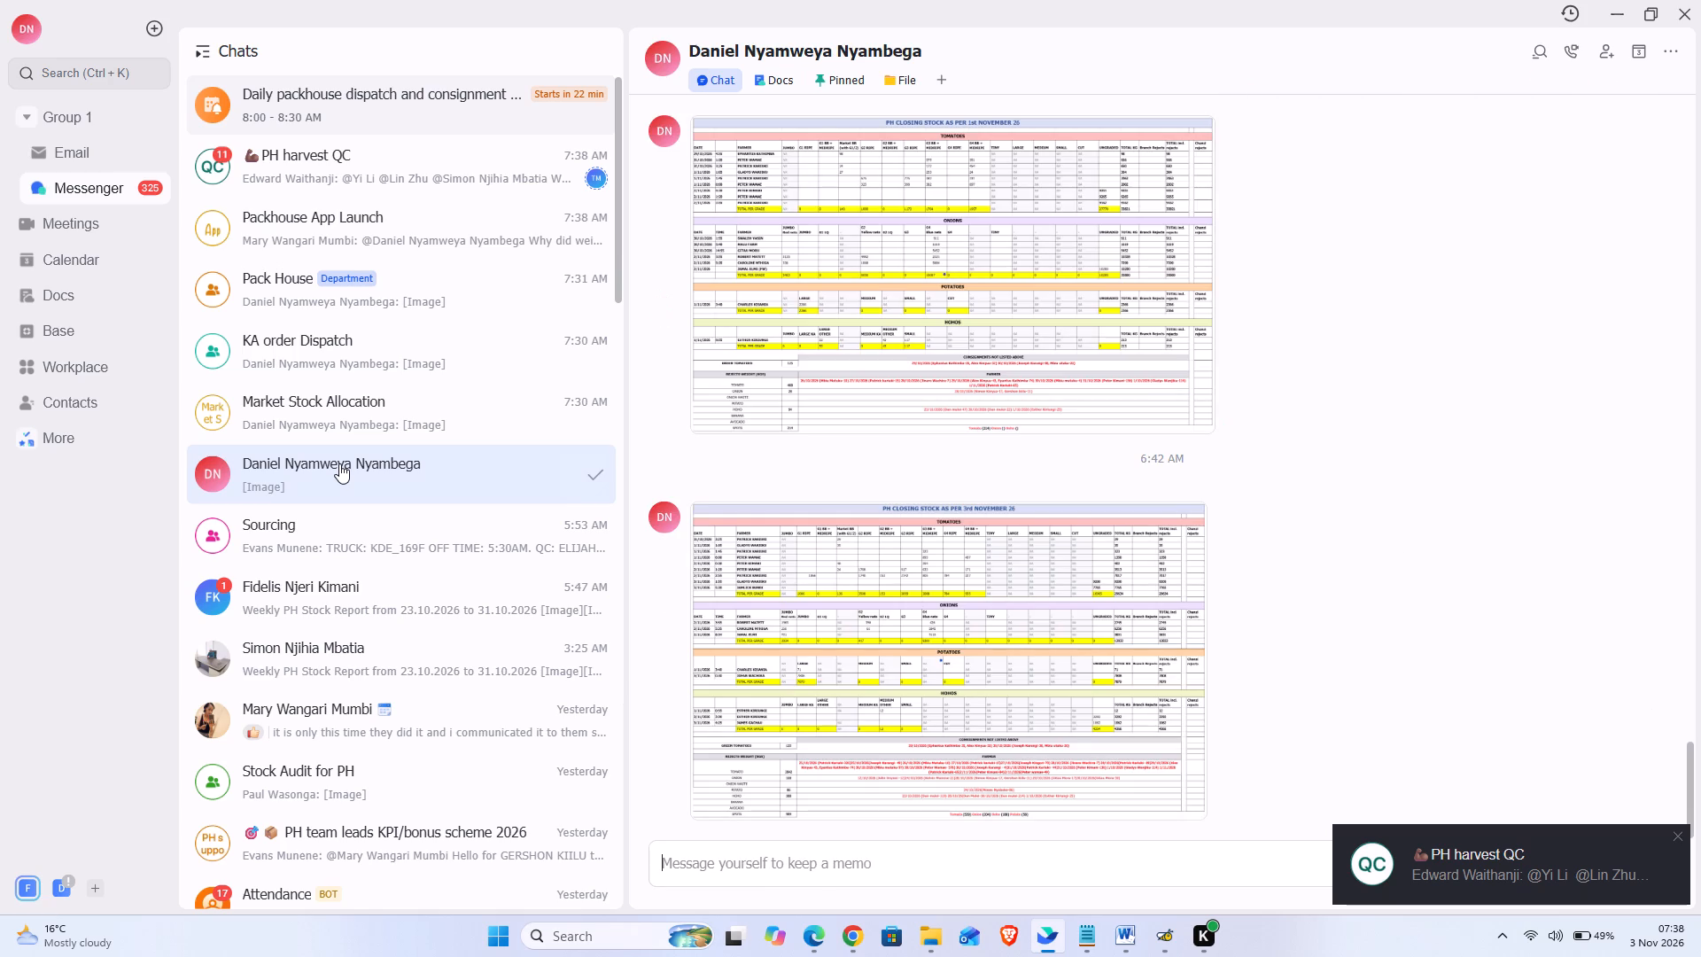
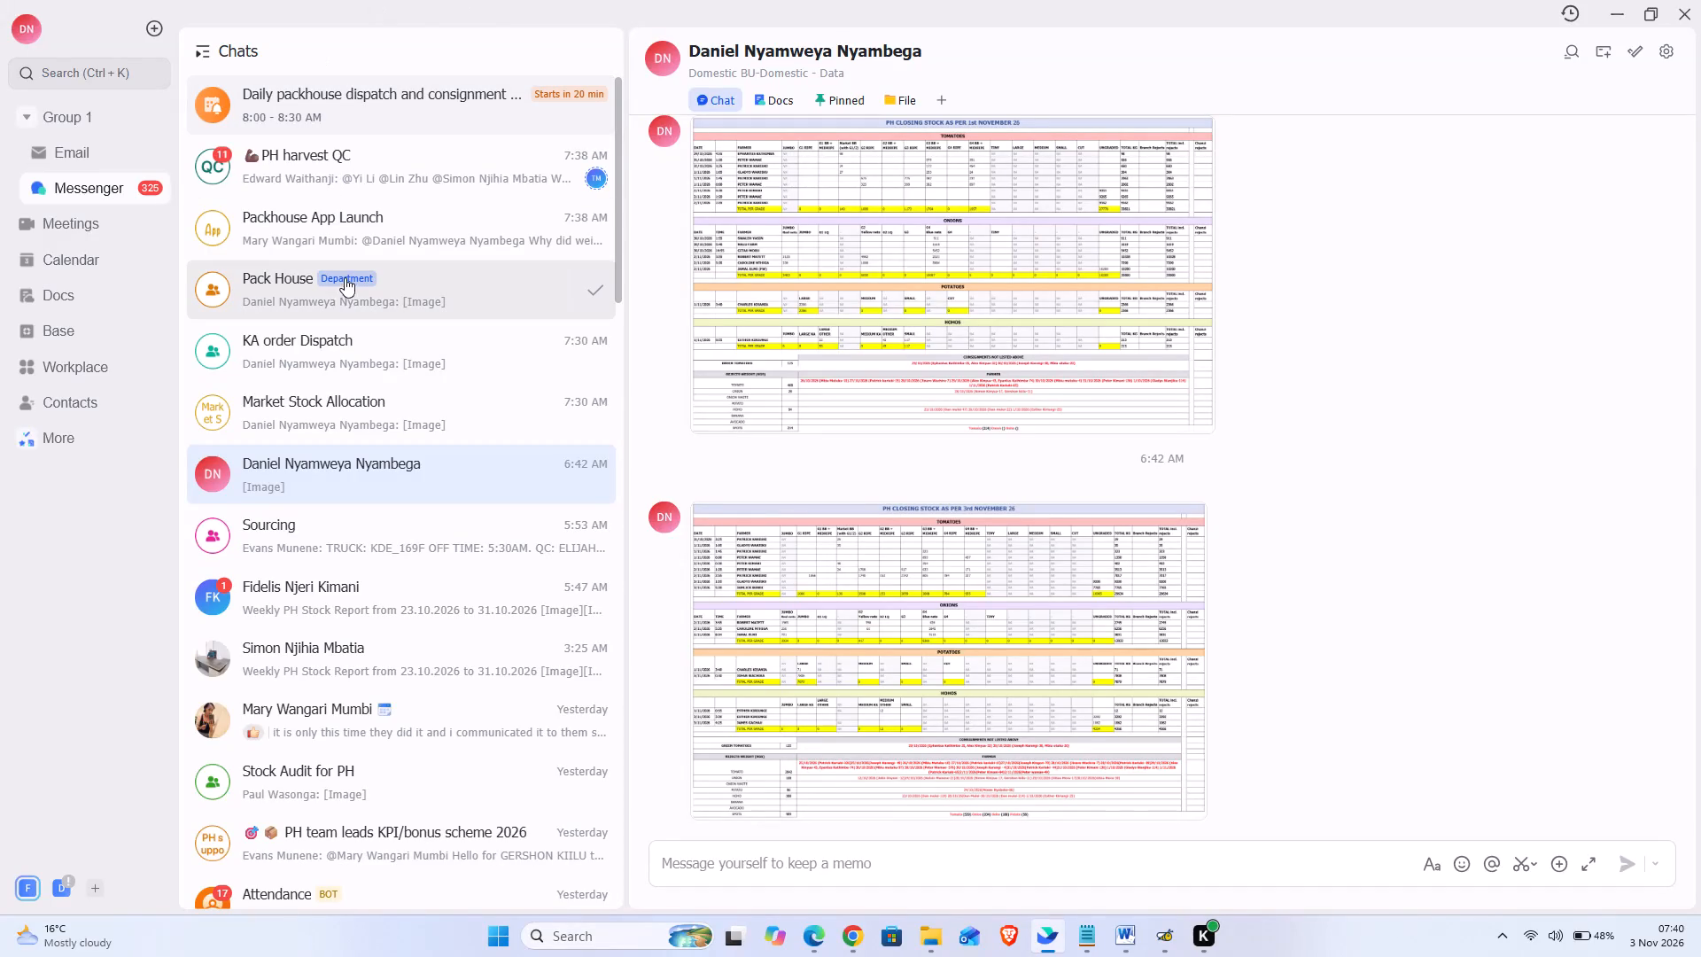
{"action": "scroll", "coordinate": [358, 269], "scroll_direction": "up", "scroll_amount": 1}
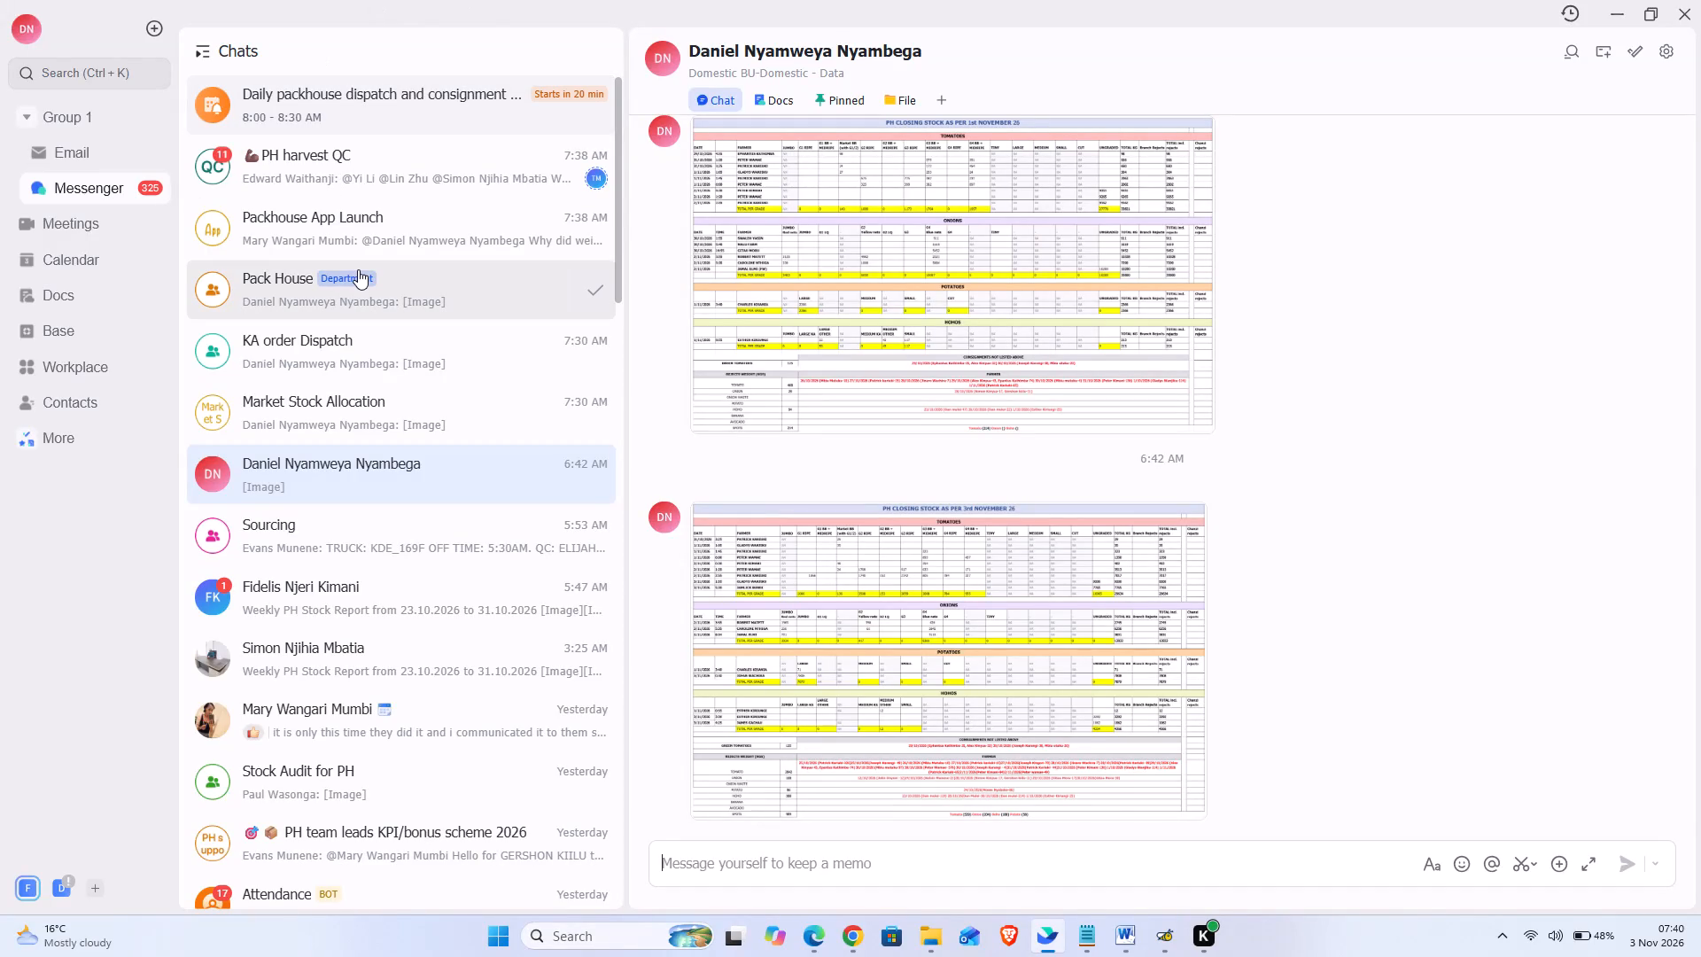